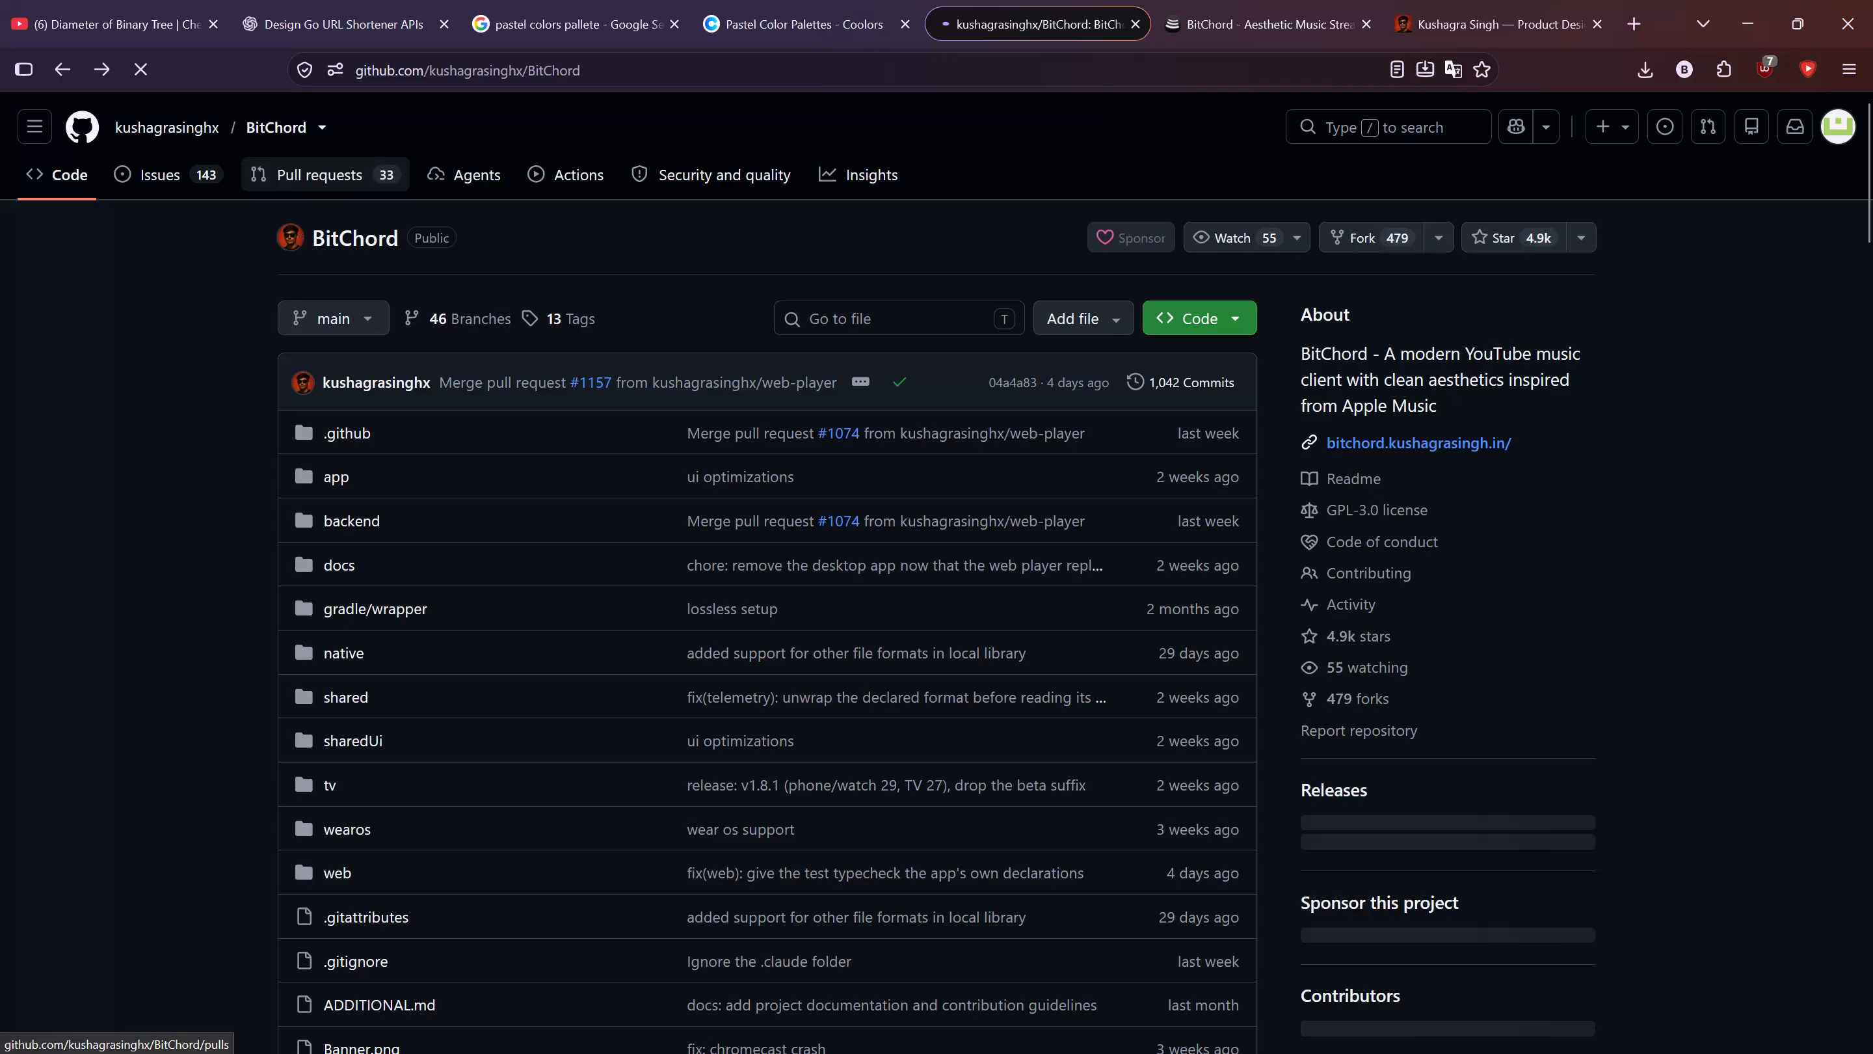
Open the issues list of the BitChord repository to view its open issues.
{"action": "left_click", "coordinate": [317, 167]}
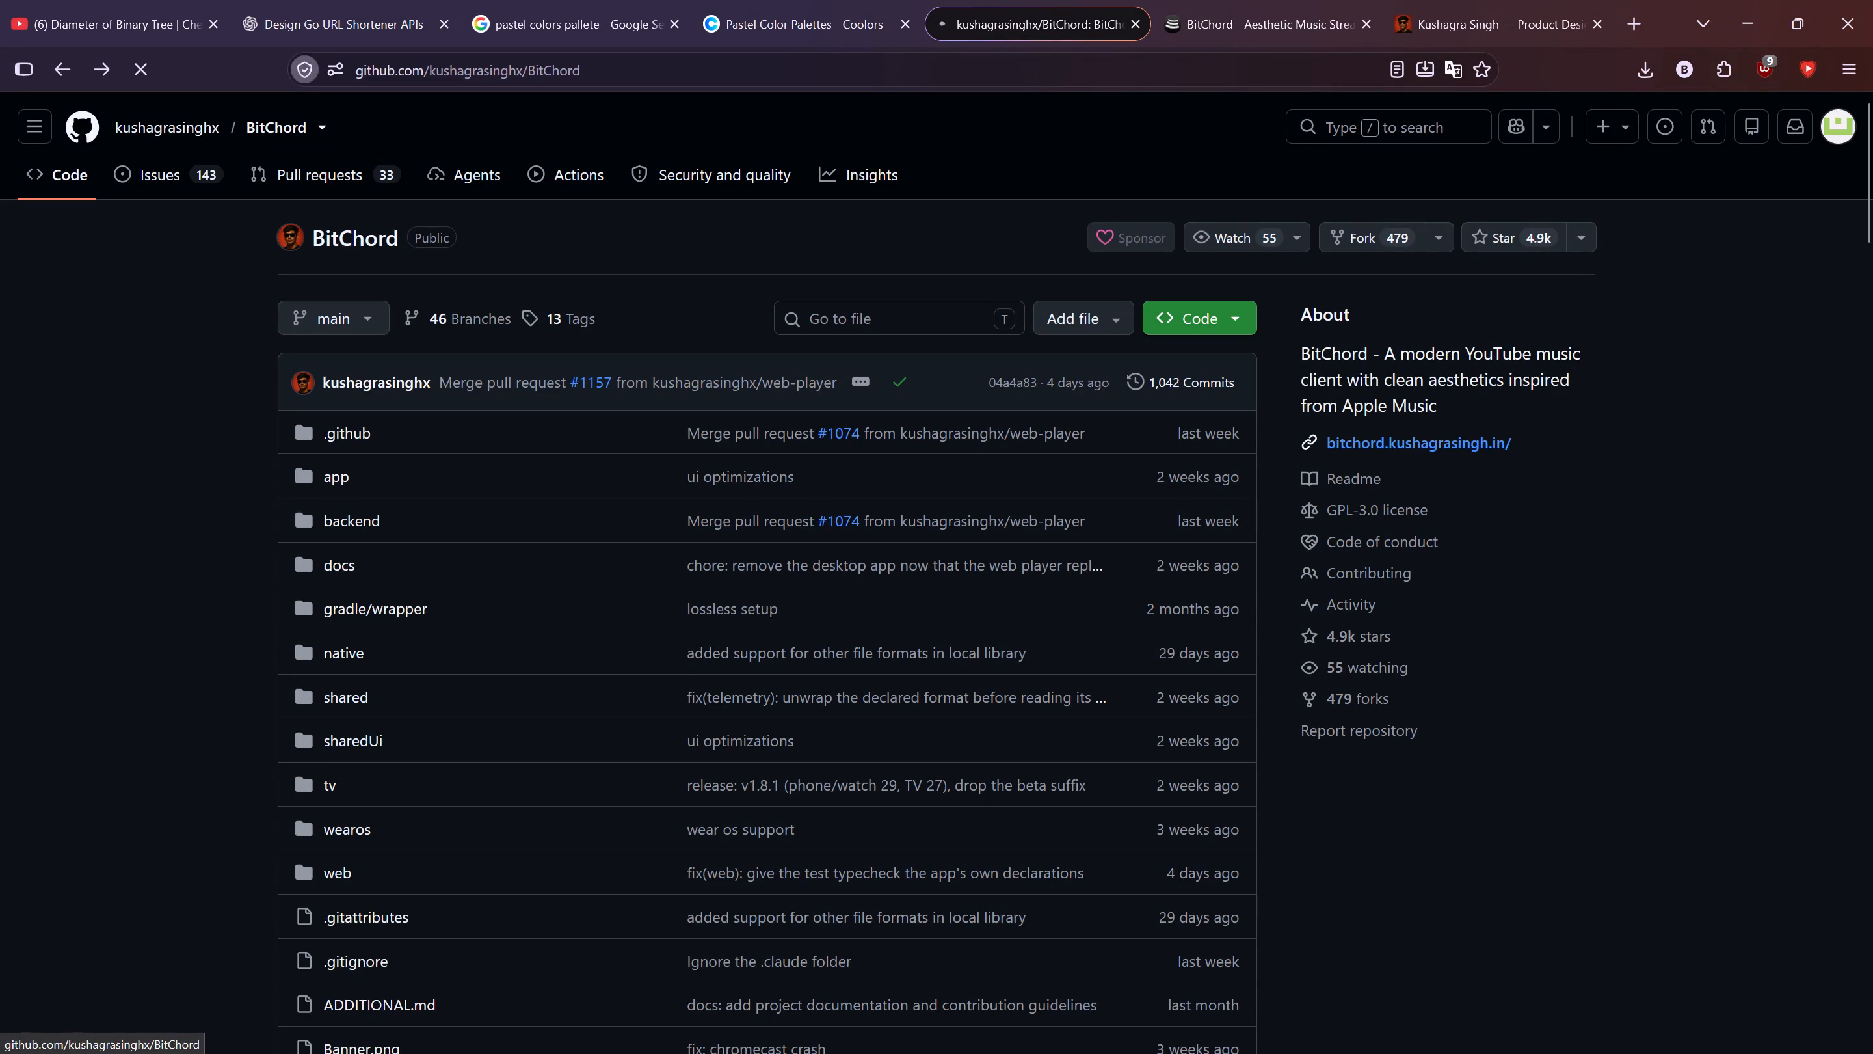
{"action": "double_click", "coordinate": [159, 180]}
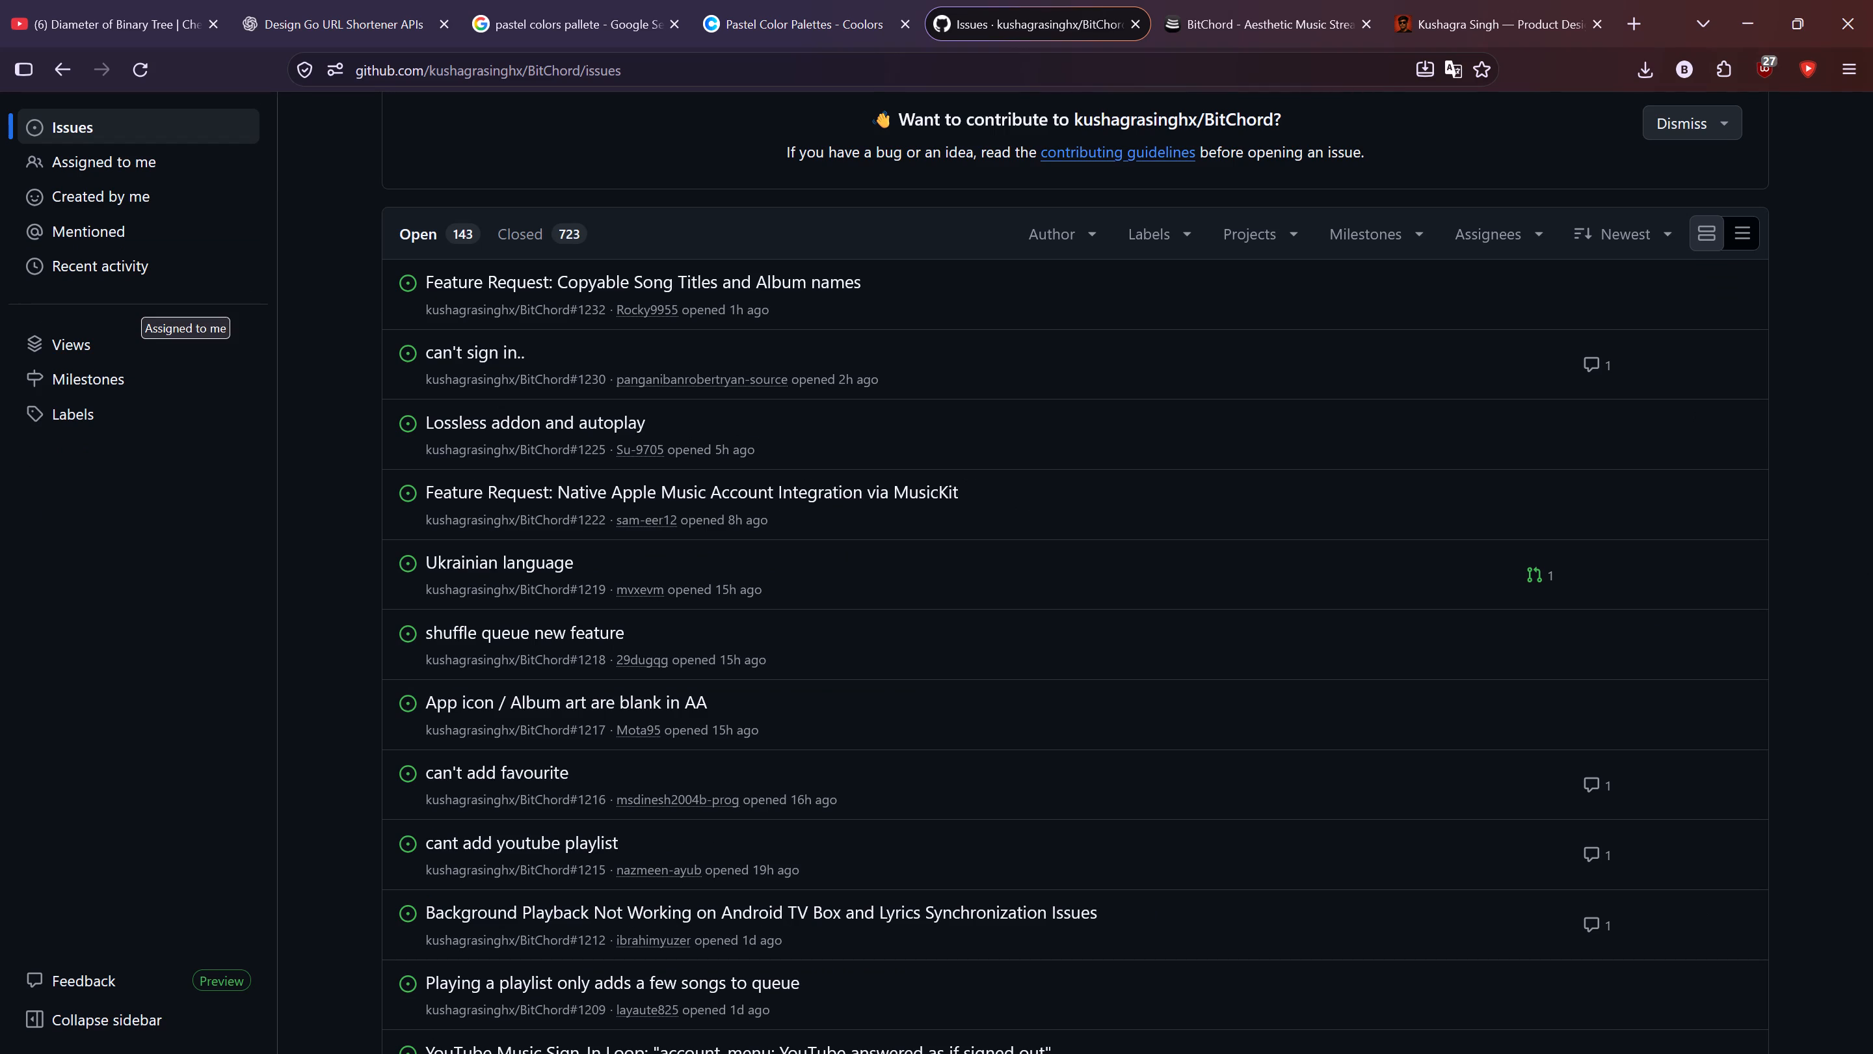
Switch to the open YouTube video, go to the YouTube home feed and close the miniplayer.
{"action": "left_click", "coordinate": [136, 0]}
{"action": "left_click", "coordinate": [139, 126]}
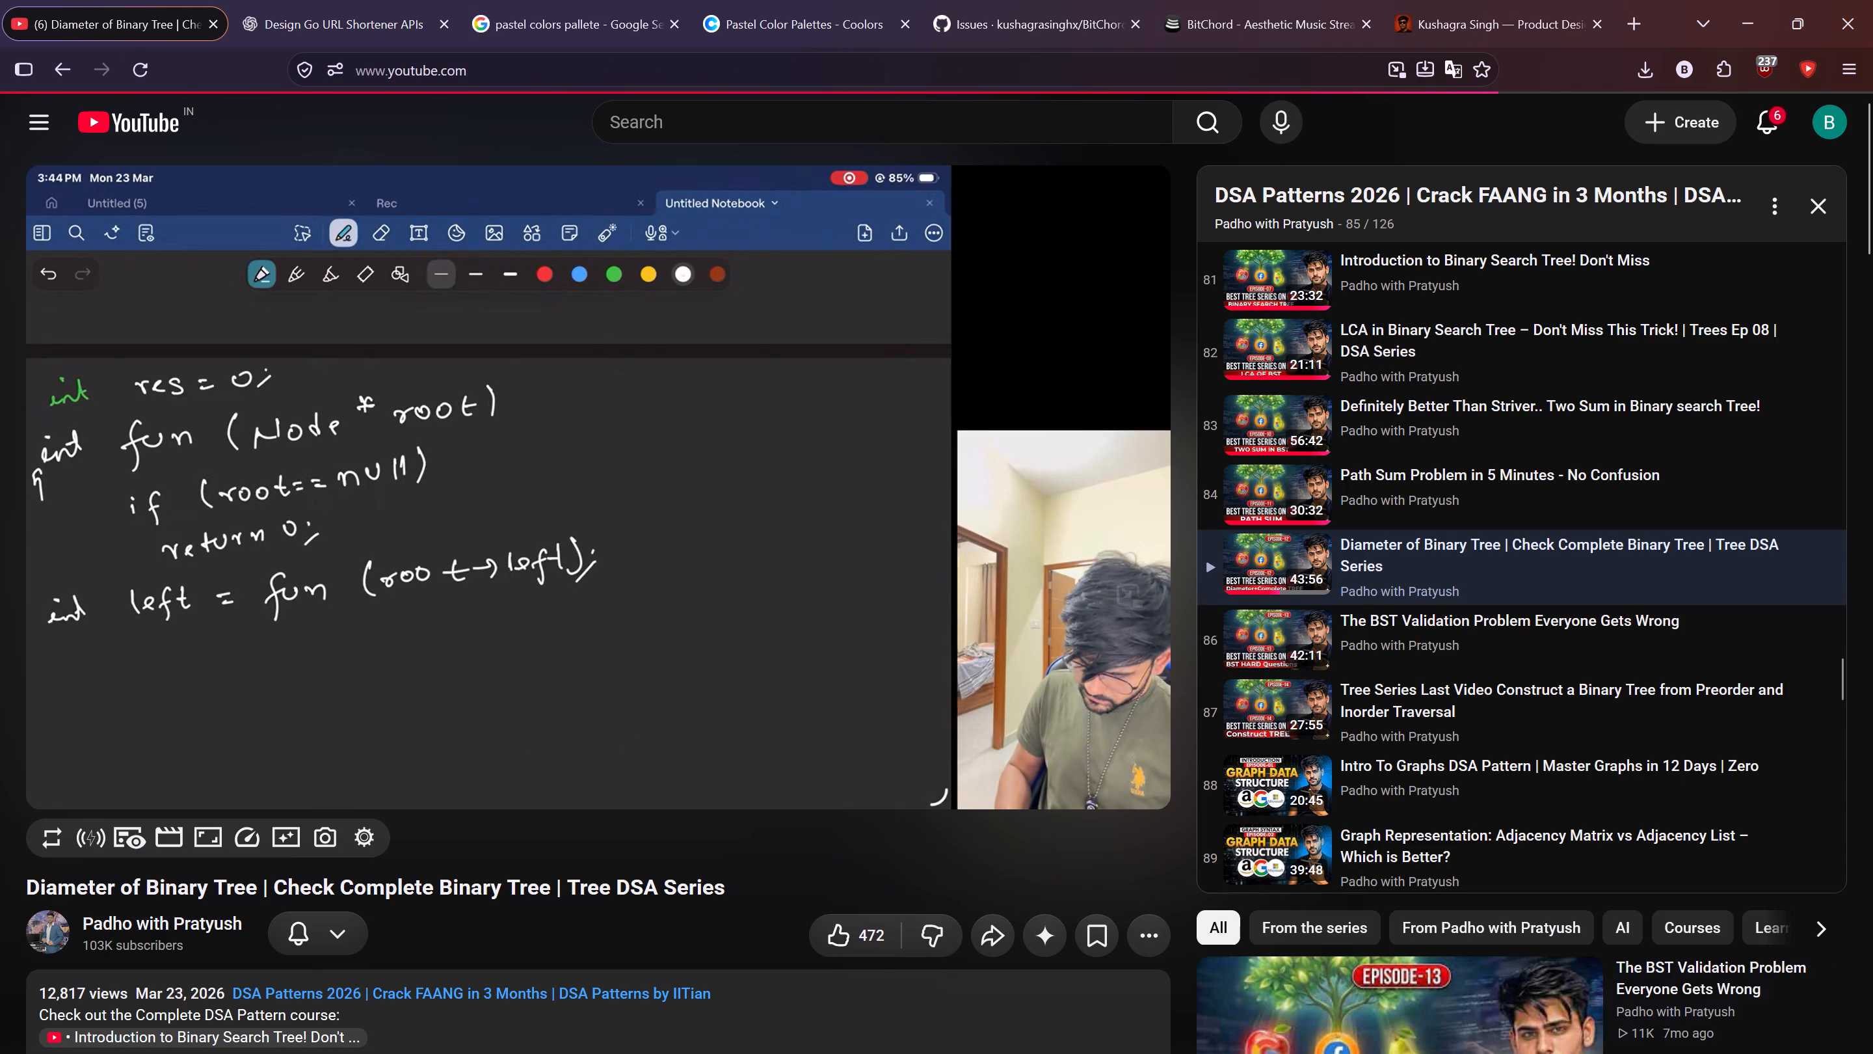
{"action": "left_click", "coordinate": [1757, 1033]}
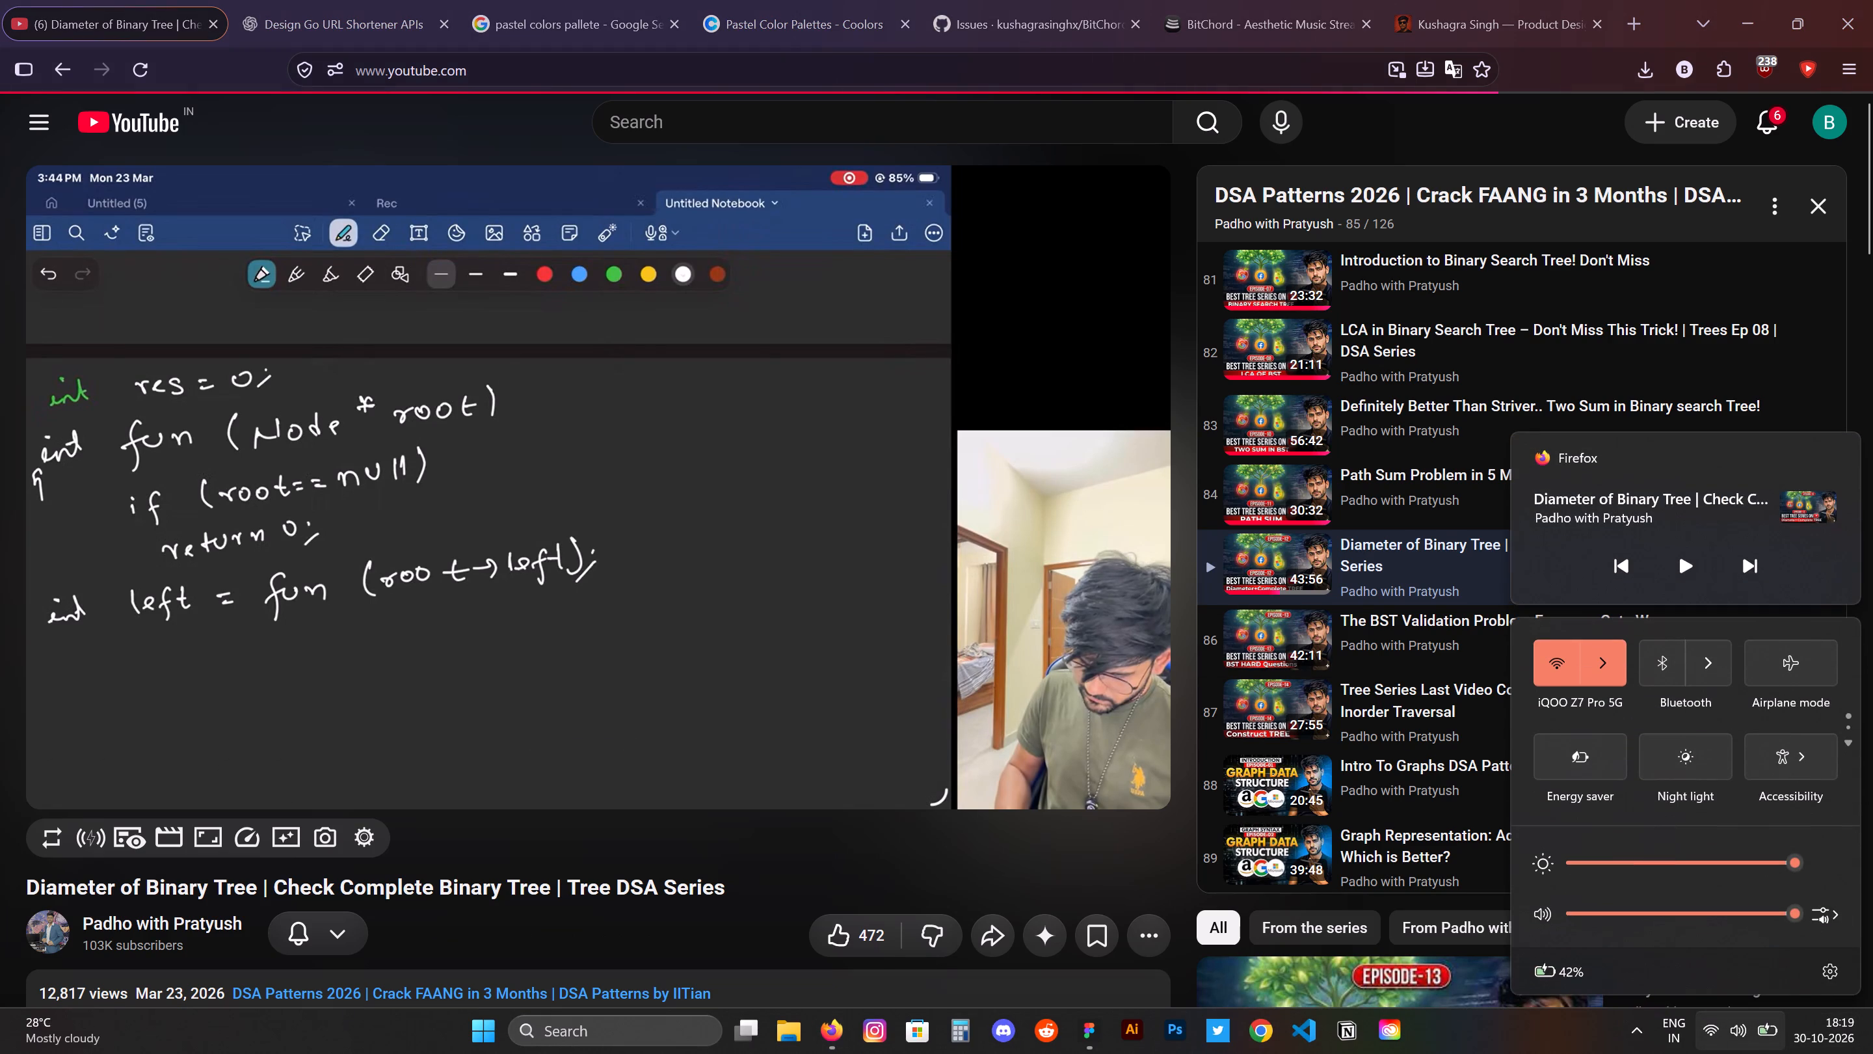
{"action": "double_click", "coordinate": [1757, 1033]}
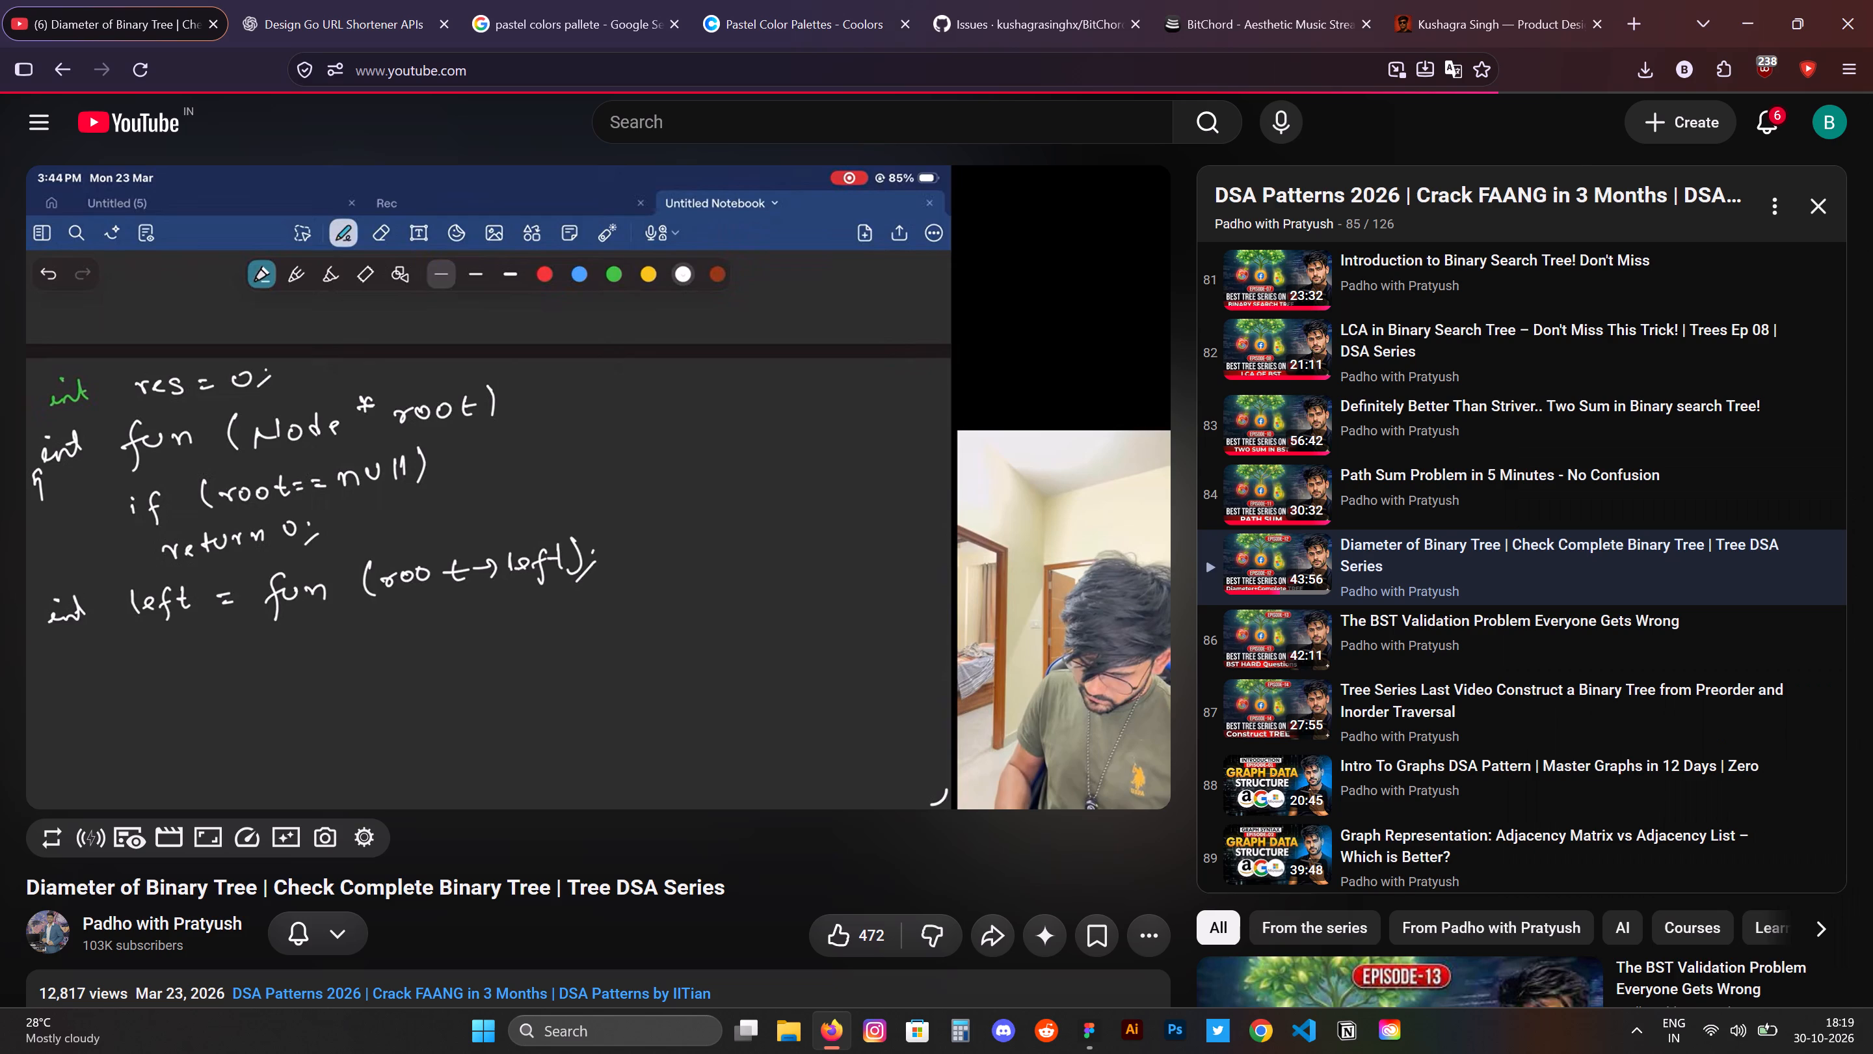
{"action": "left_click", "coordinate": [1, 822]}
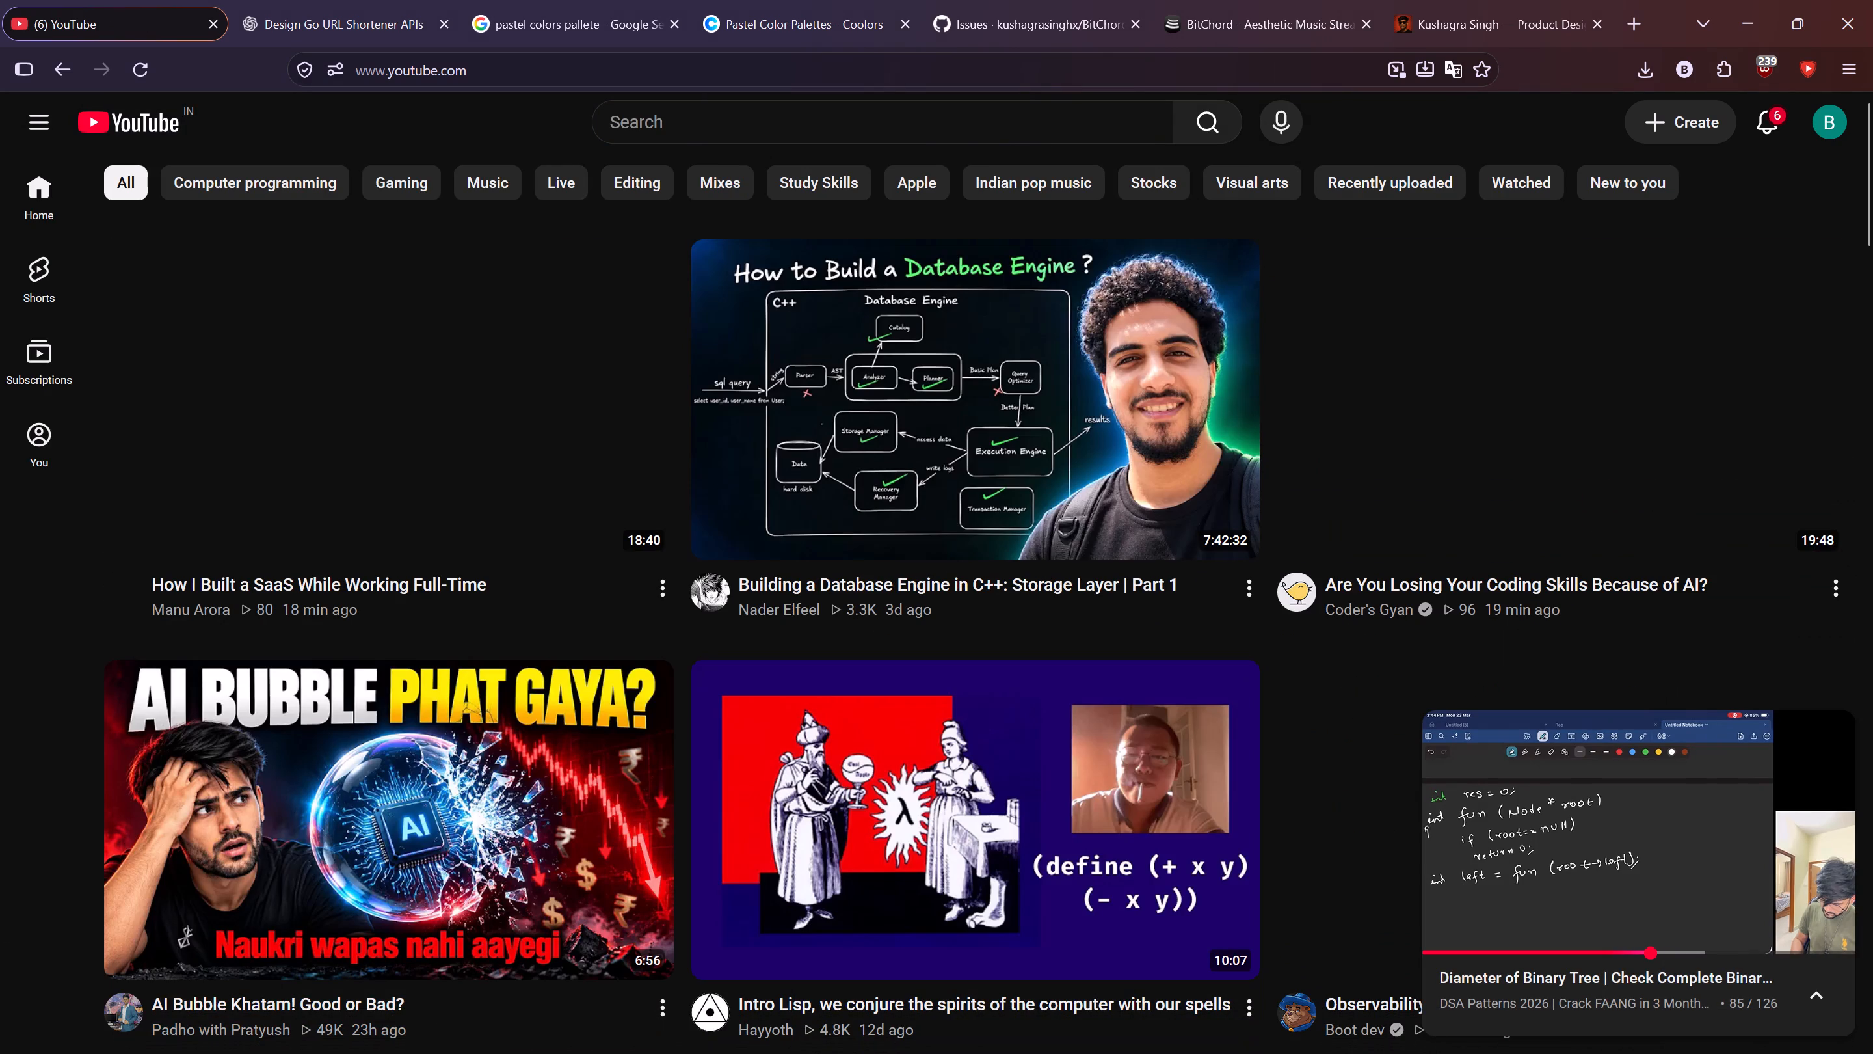
{"action": "double_click", "coordinate": [51, 793]}
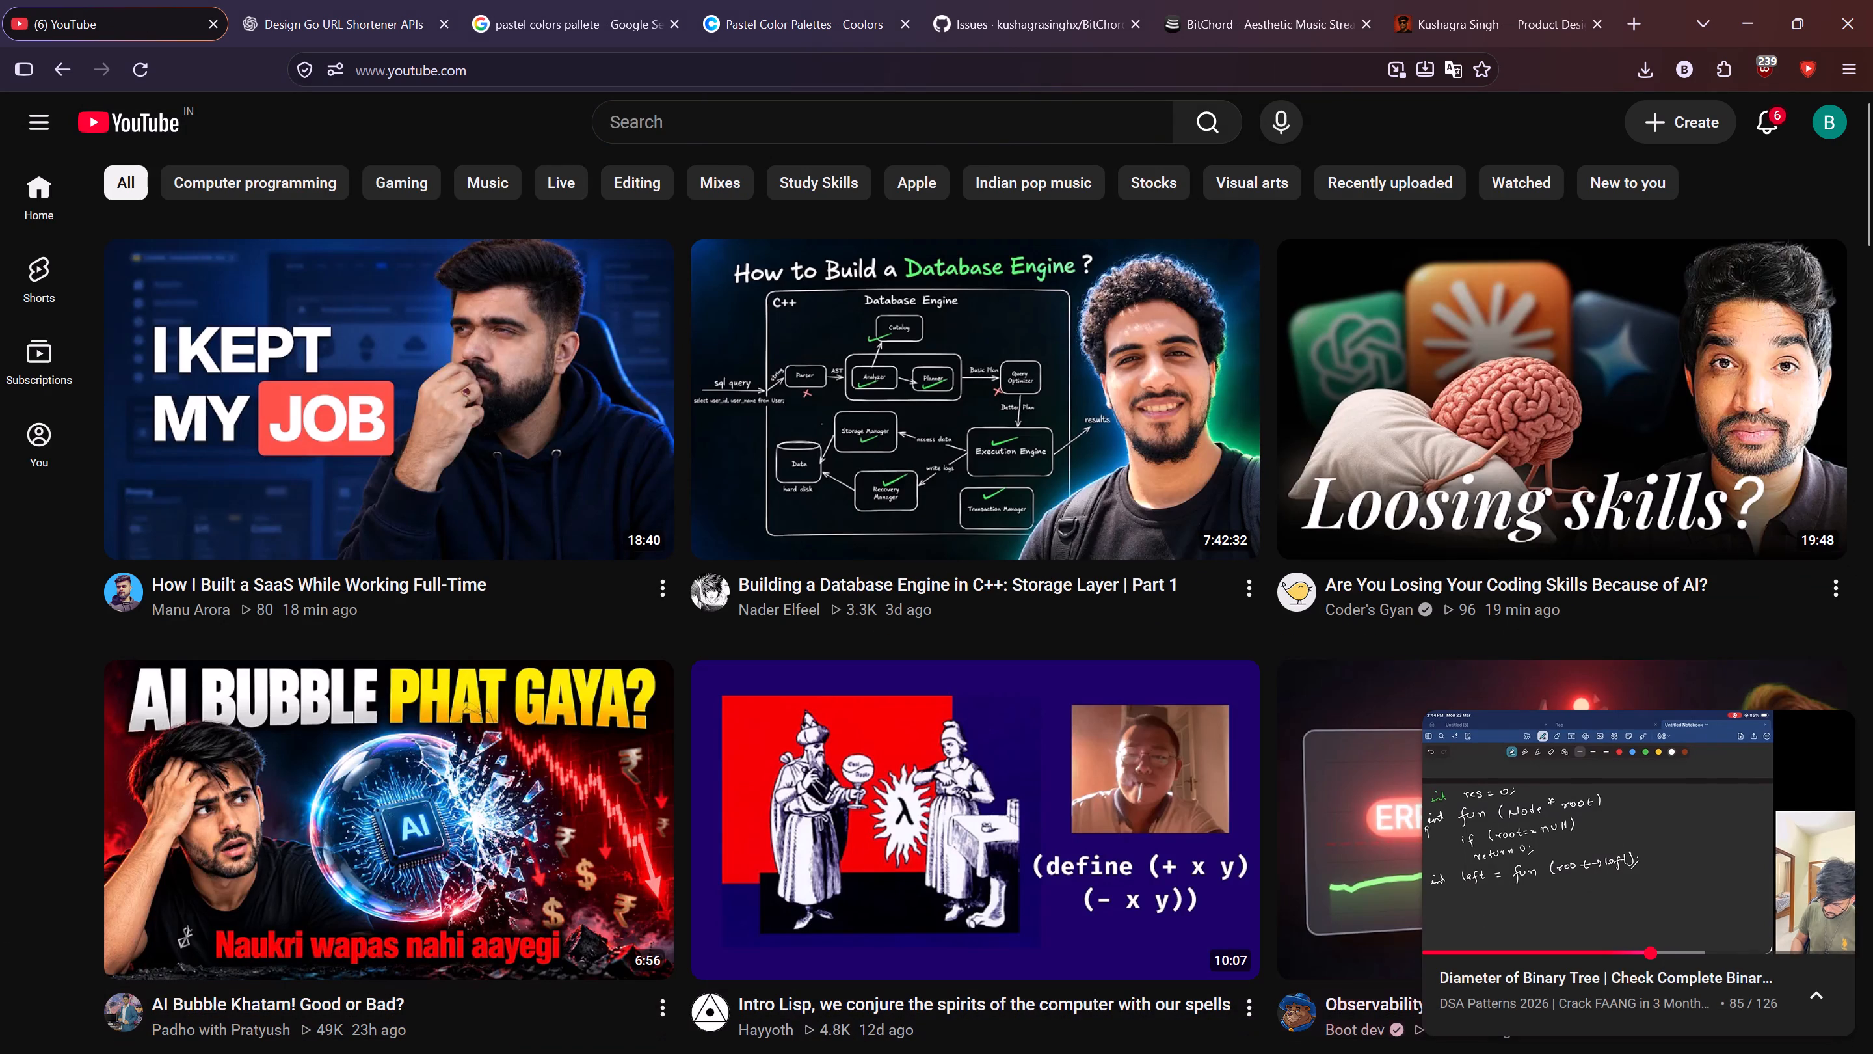
{"action": "key", "text": "Escape"}
{"action": "left_click", "coordinate": [0, 619]}
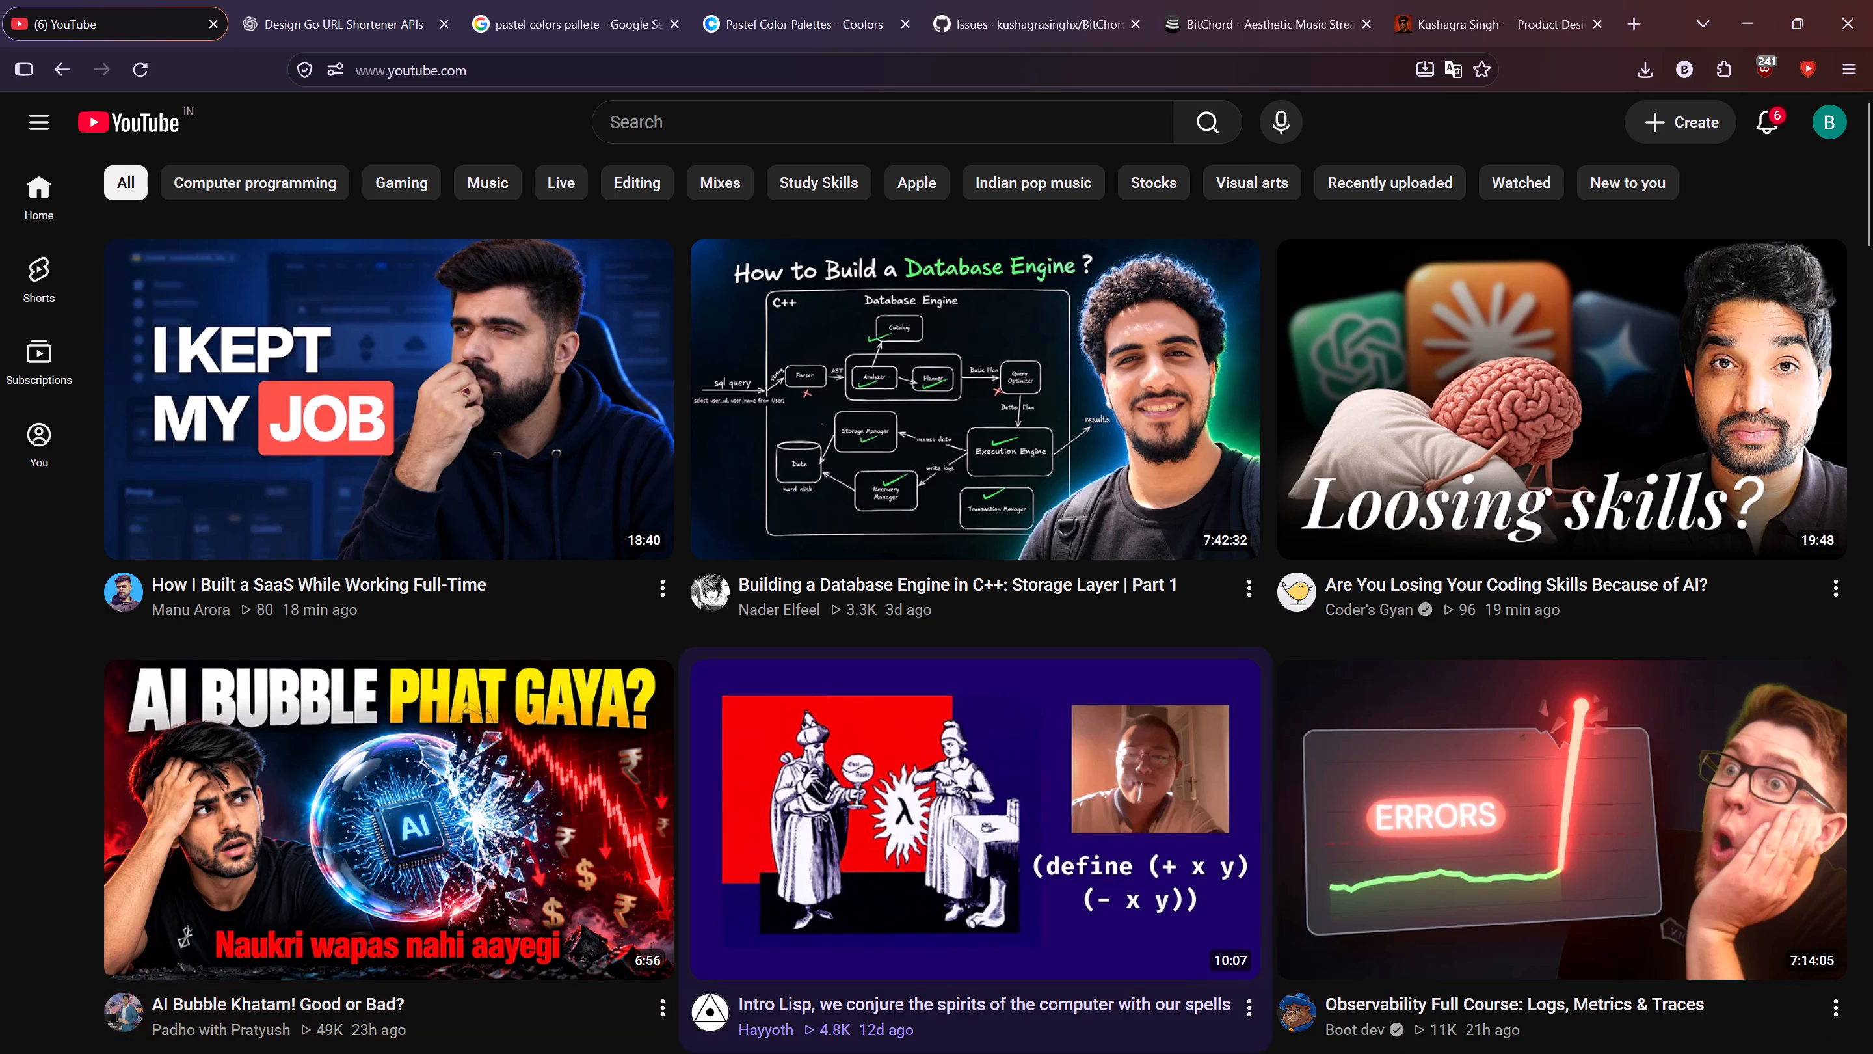
Play the video "Intro Lisp, we conjure the spirits of the computer with our spells" from the home feed.
{"action": "scroll", "coordinate": [855, 811], "scroll_direction": "down", "scroll_amount": 3}
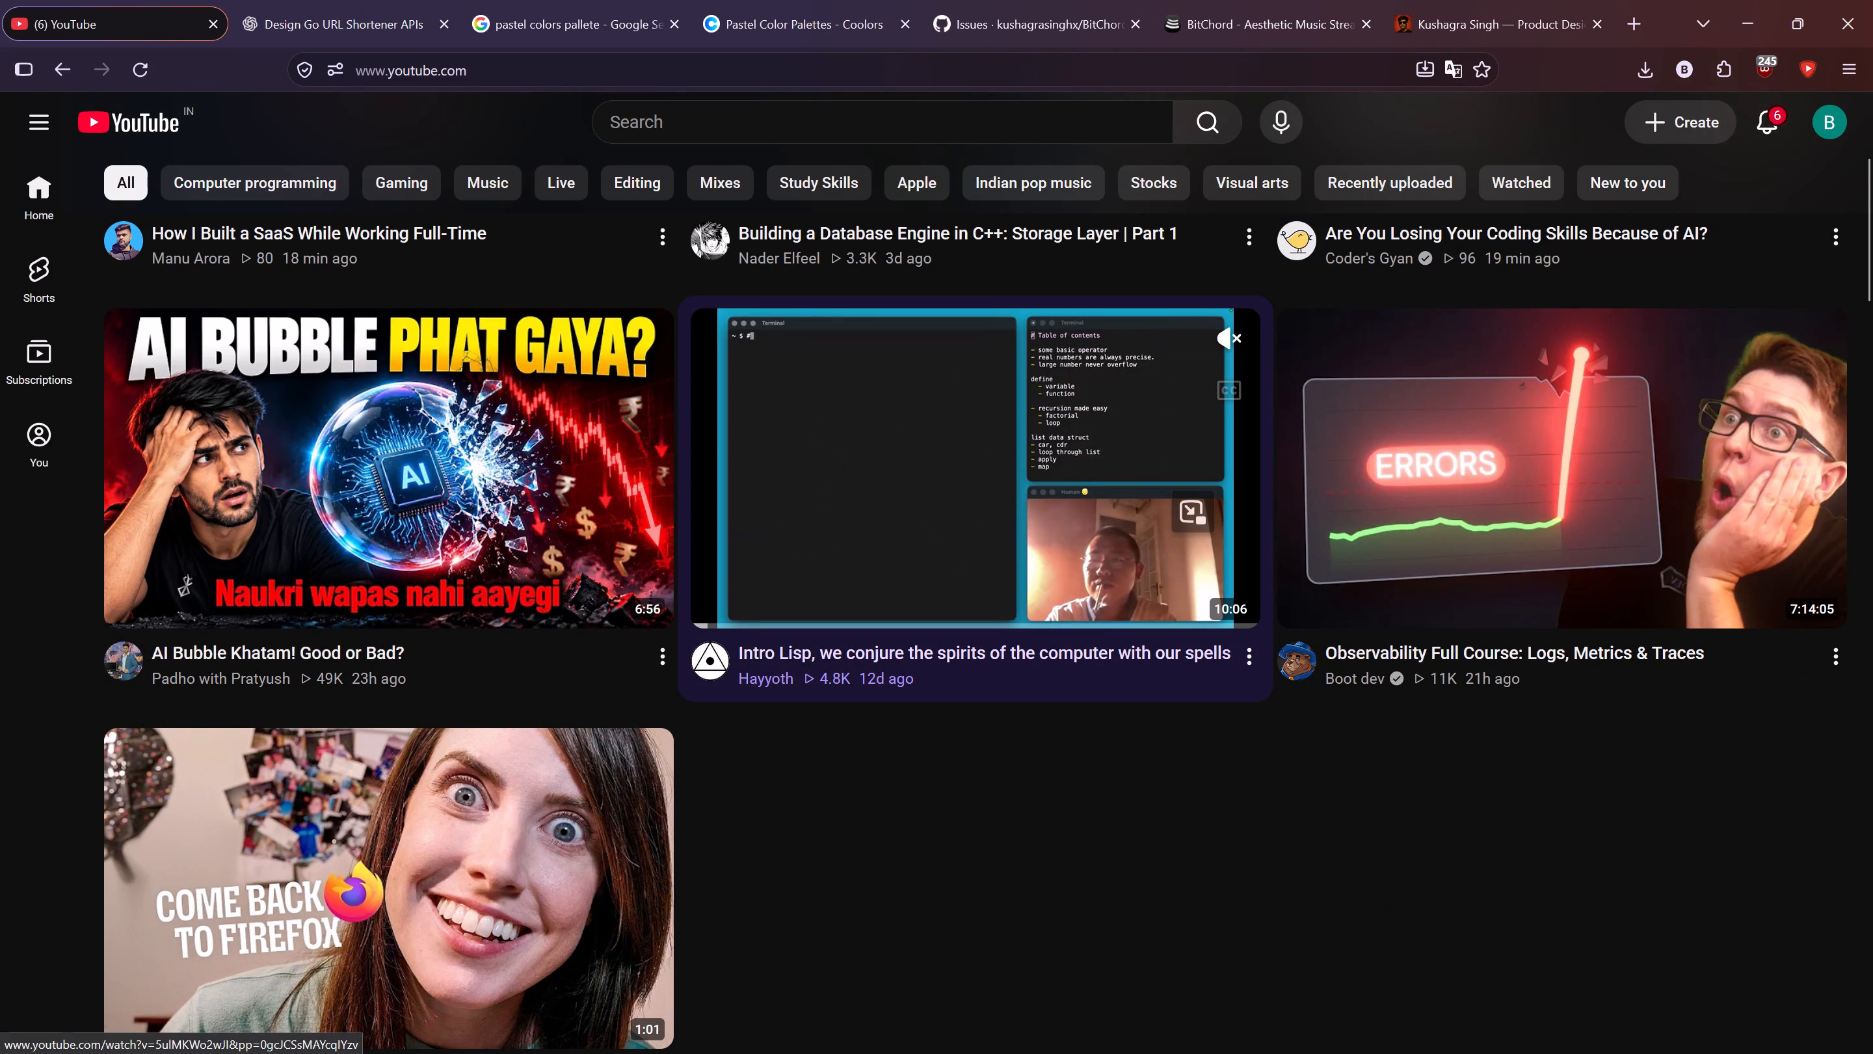
{"action": "left_click", "coordinate": [849, 469]}
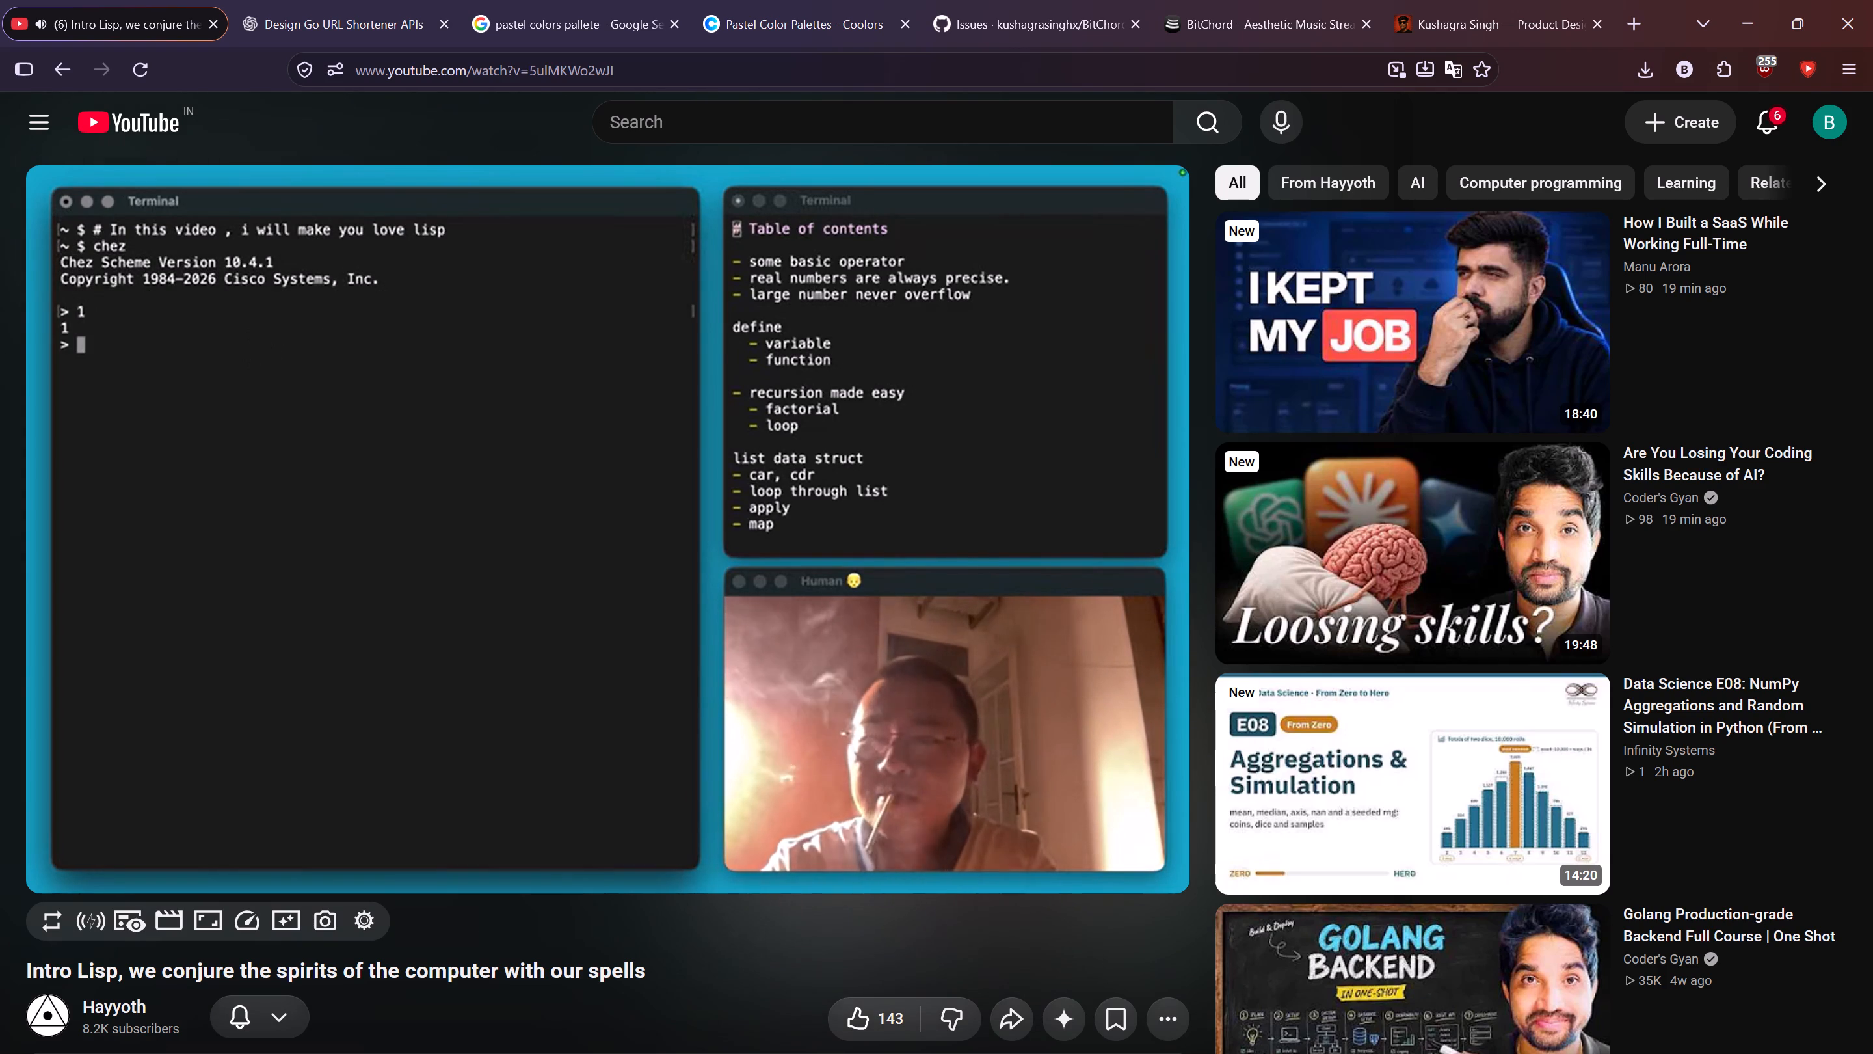
Open the Hayyoth channel from the Lisp video and look over its recommended videos and playlists.
{"action": "scroll", "coordinate": [181, 513], "scroll_direction": "down", "scroll_amount": 3}
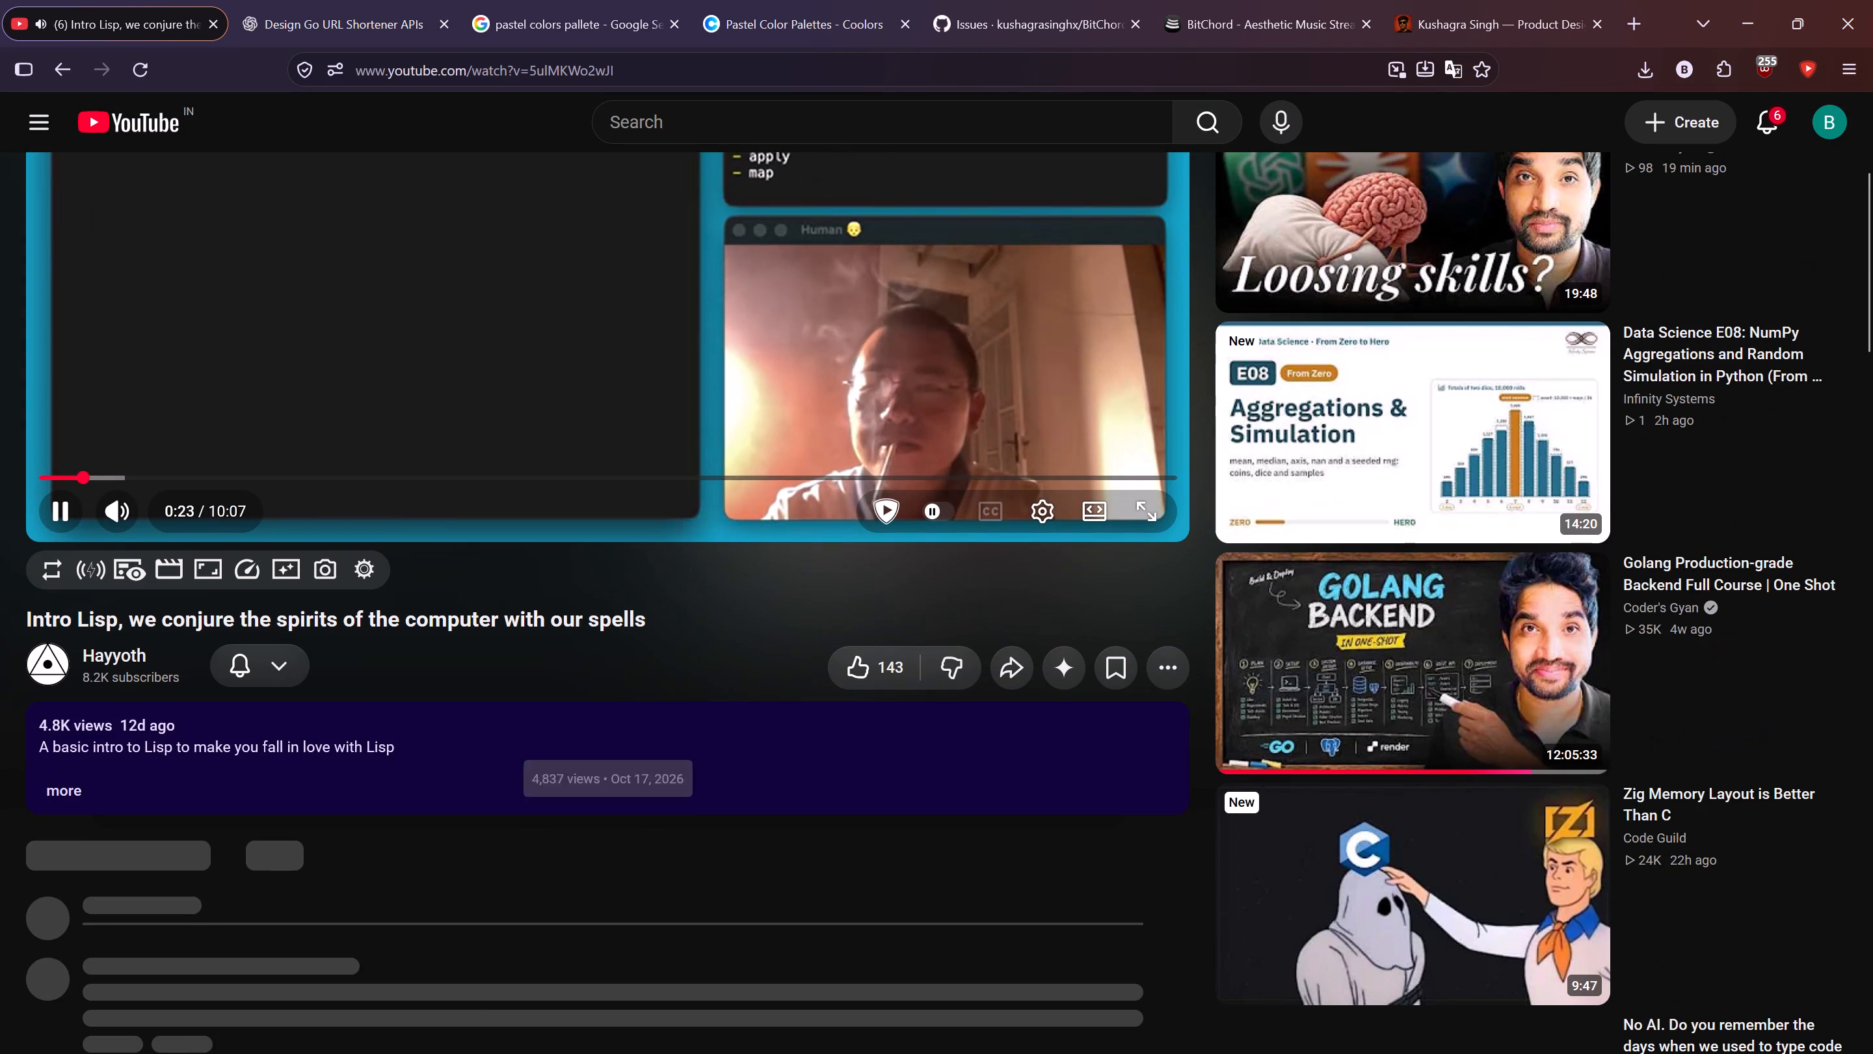
{"action": "left_click", "coordinate": [103, 655]}
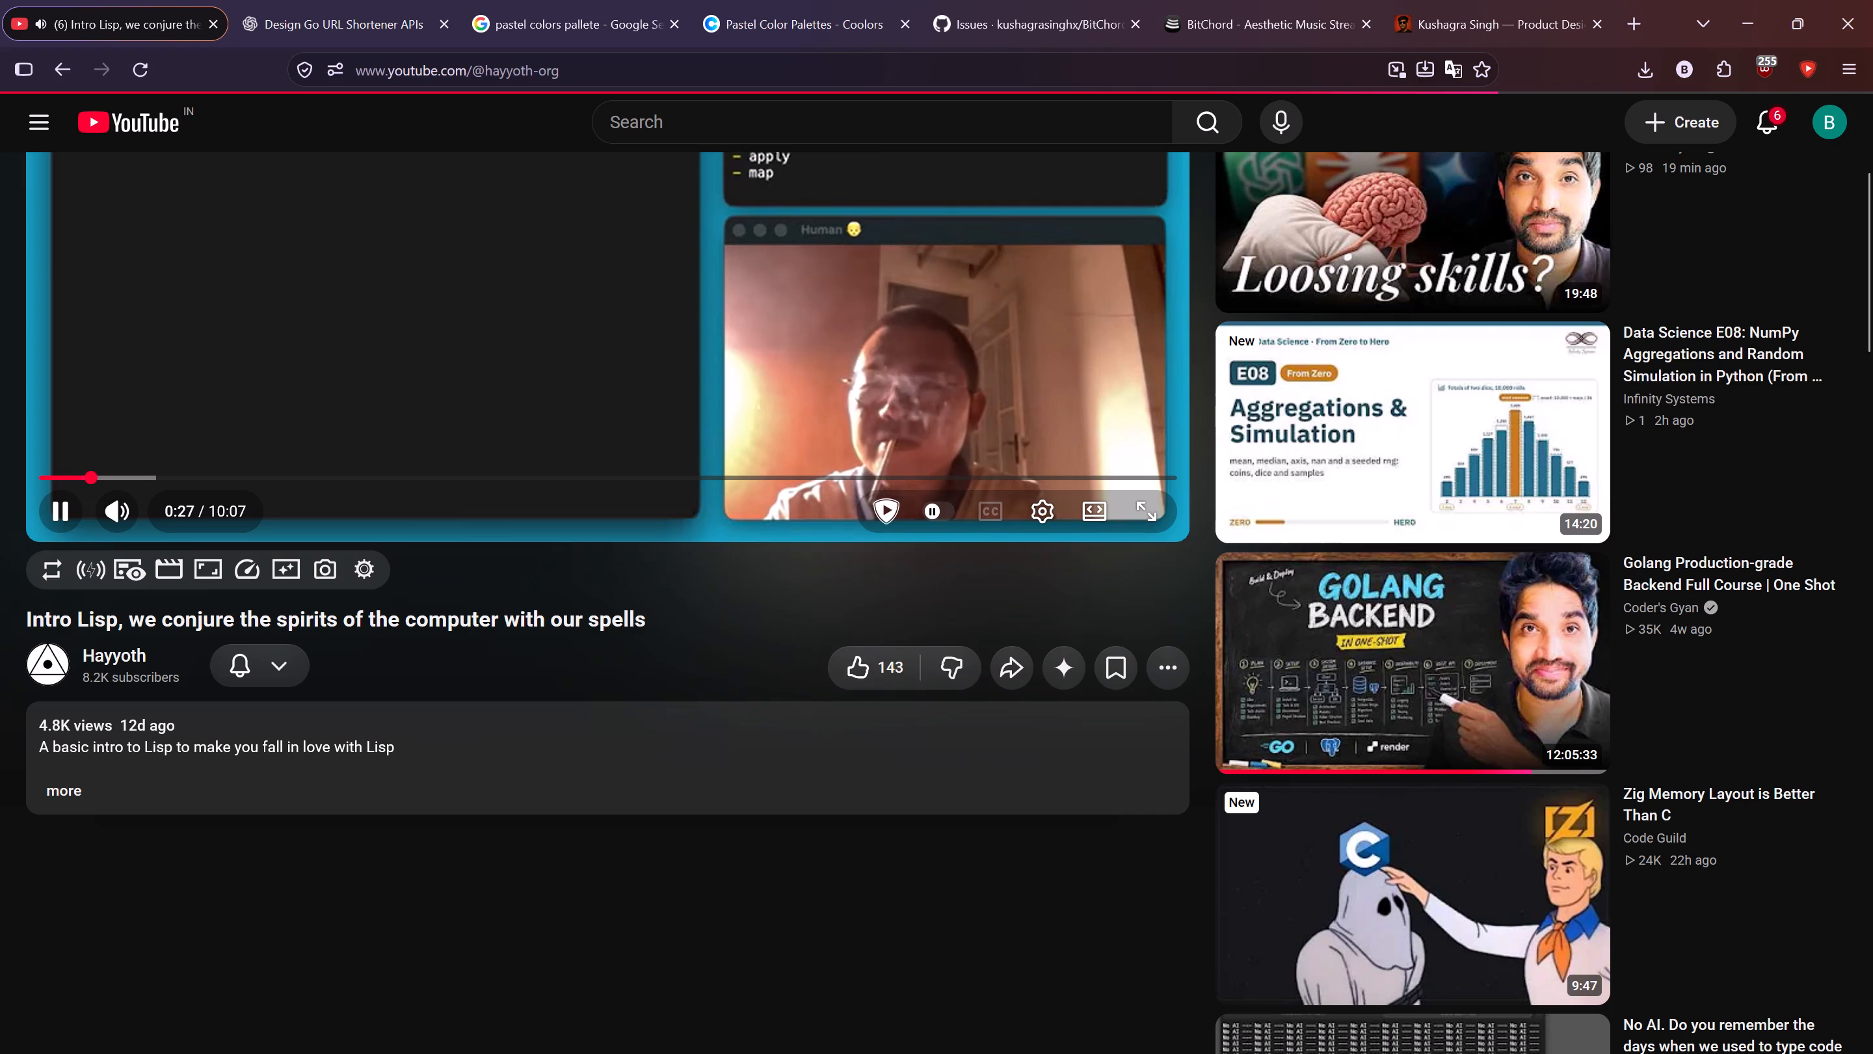
{"action": "scroll", "coordinate": [121, 634], "scroll_direction": "up", "scroll_amount": 2}
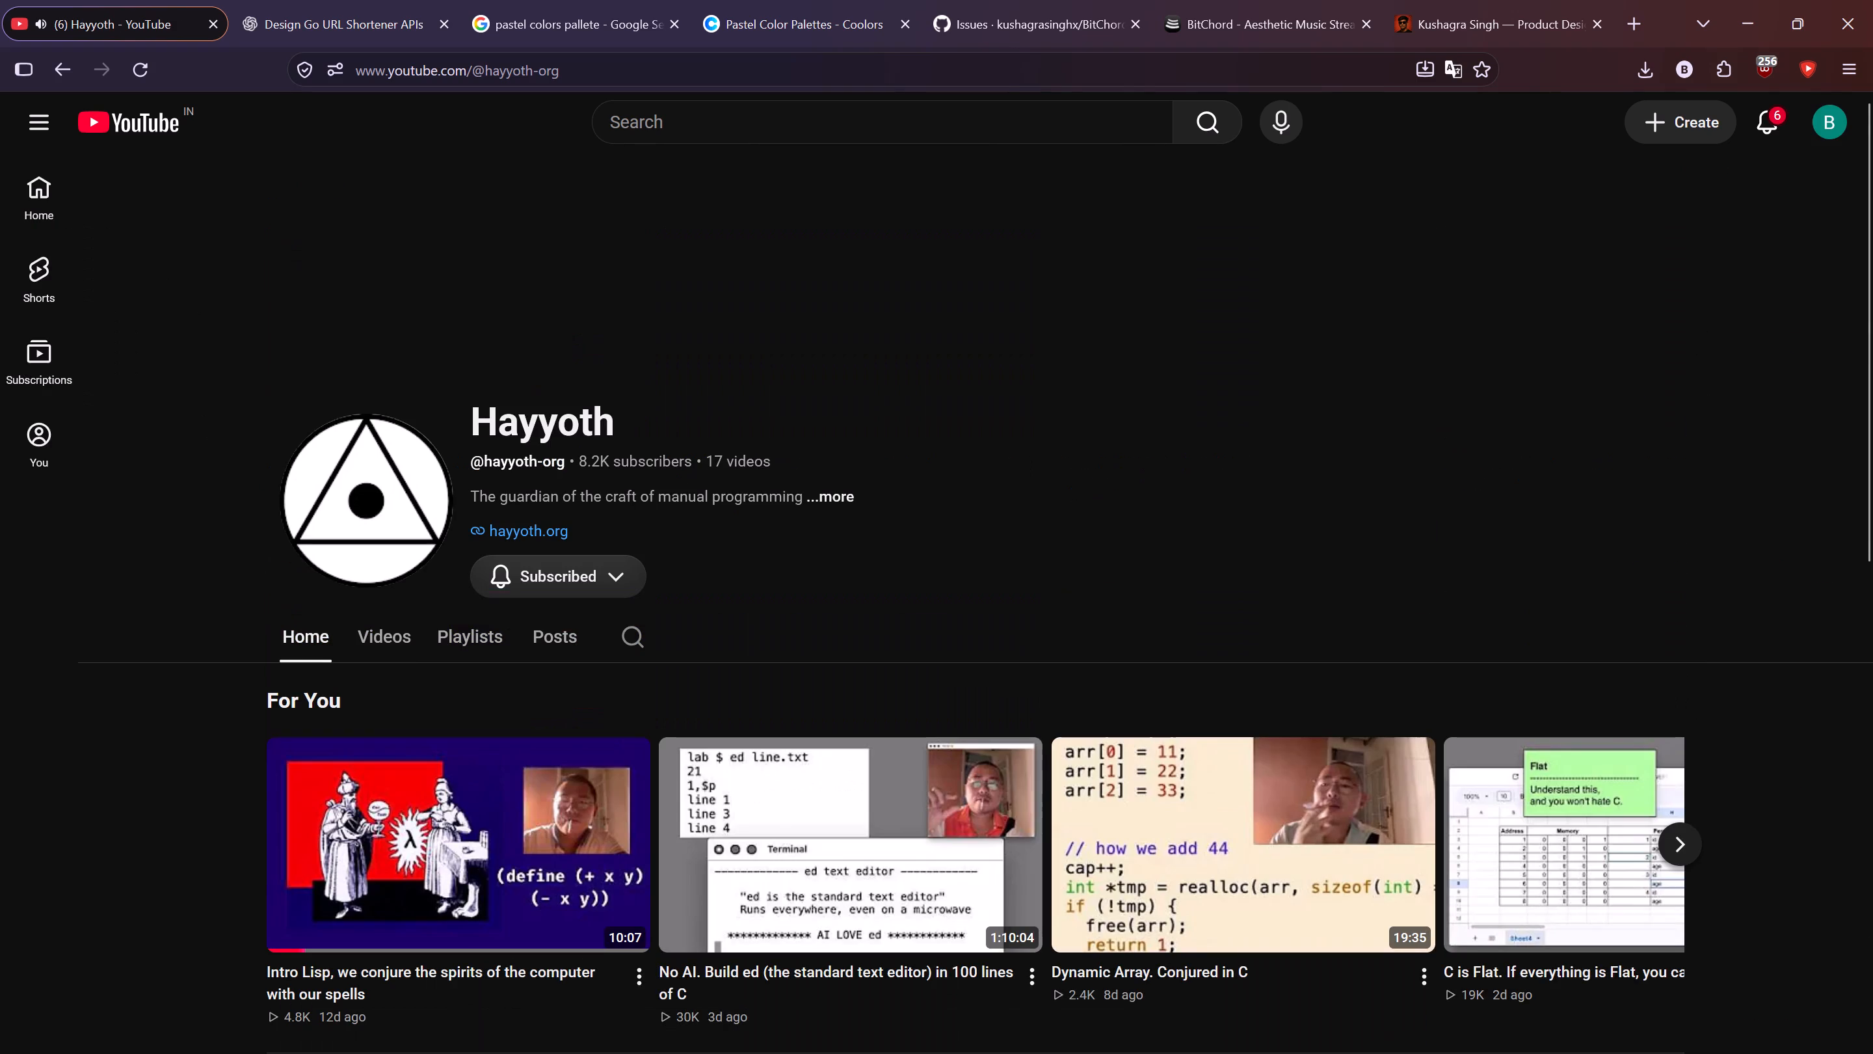
{"action": "scroll", "coordinate": [120, 635], "scroll_direction": "up", "scroll_amount": 1}
{"action": "scroll", "coordinate": [119, 636], "scroll_direction": "down", "scroll_amount": 11}
{"action": "scroll", "coordinate": [116, 643], "scroll_direction": "up", "scroll_amount": 3}
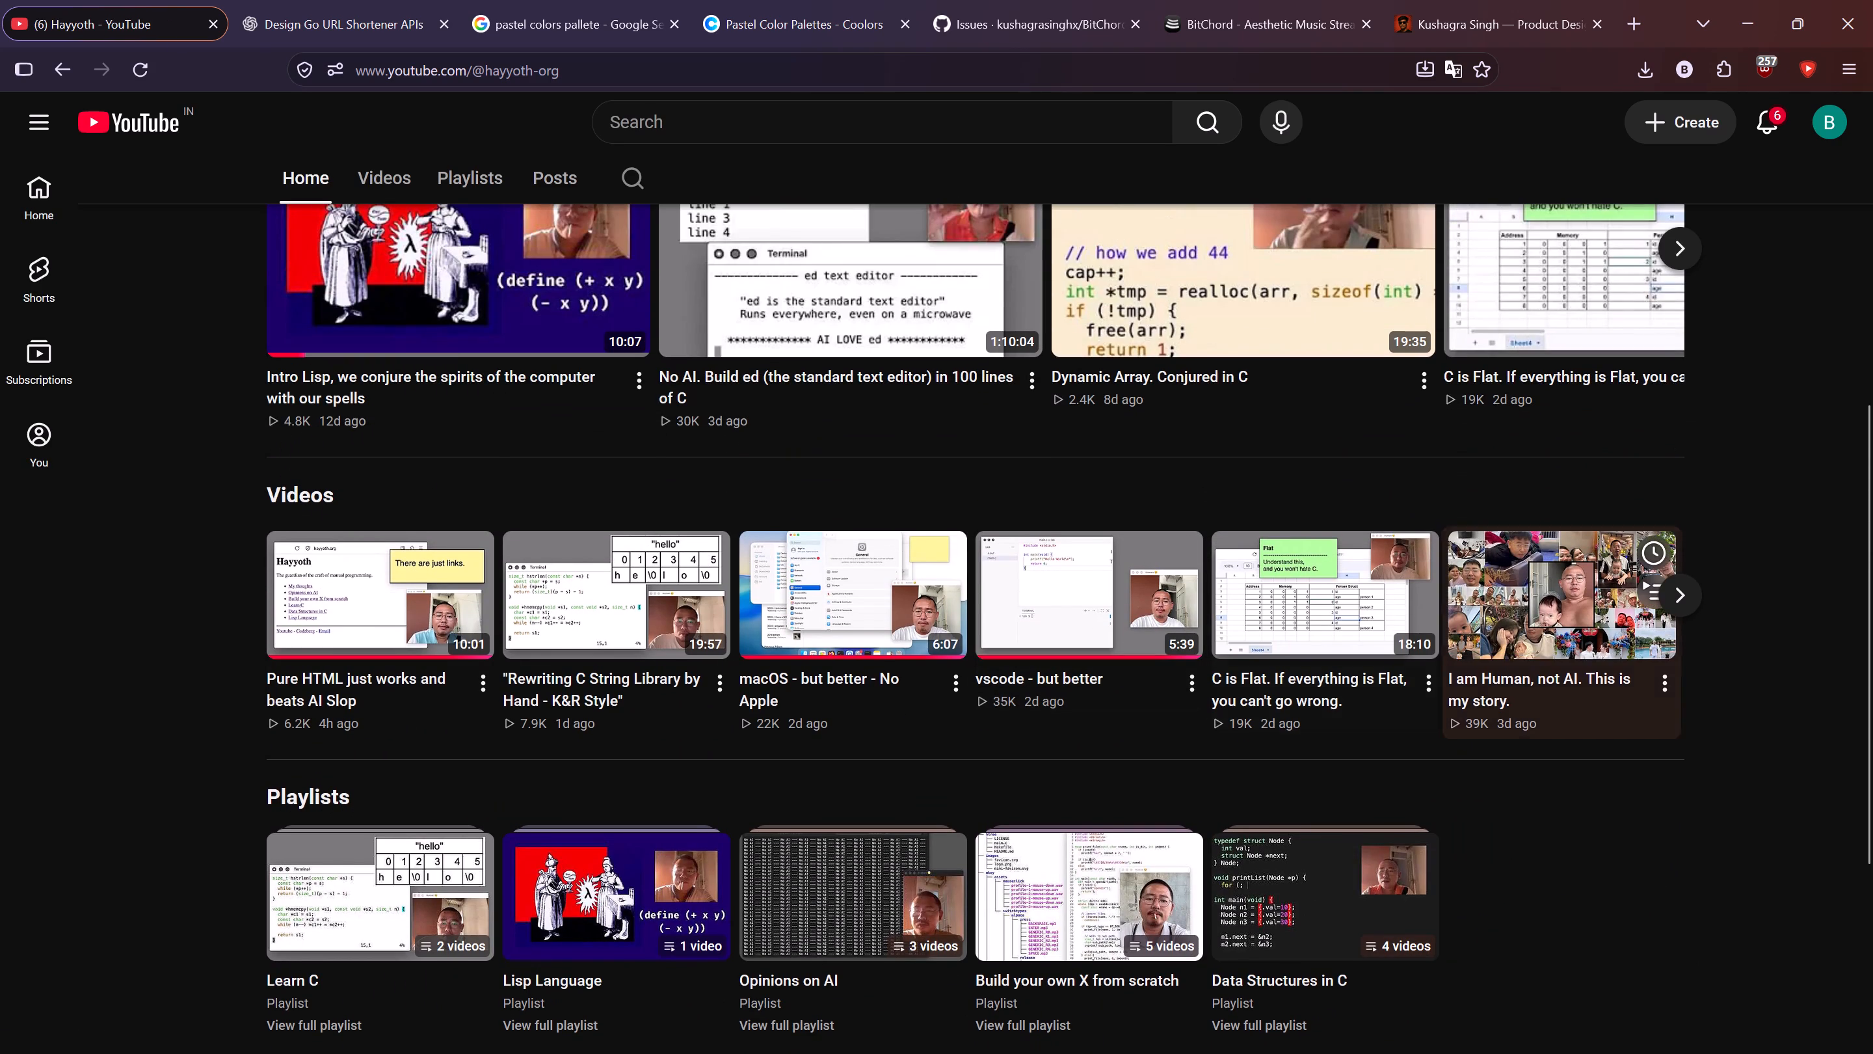
{"action": "left_click", "coordinate": [1682, 597]}
{"action": "scroll", "coordinate": [73, 465], "scroll_direction": "up", "scroll_amount": 7}
Browse all of the Hayyoth channel's videos and play "No AI. Build your own tree directory viewer in C by hand".
{"action": "left_click", "coordinate": [384, 626]}
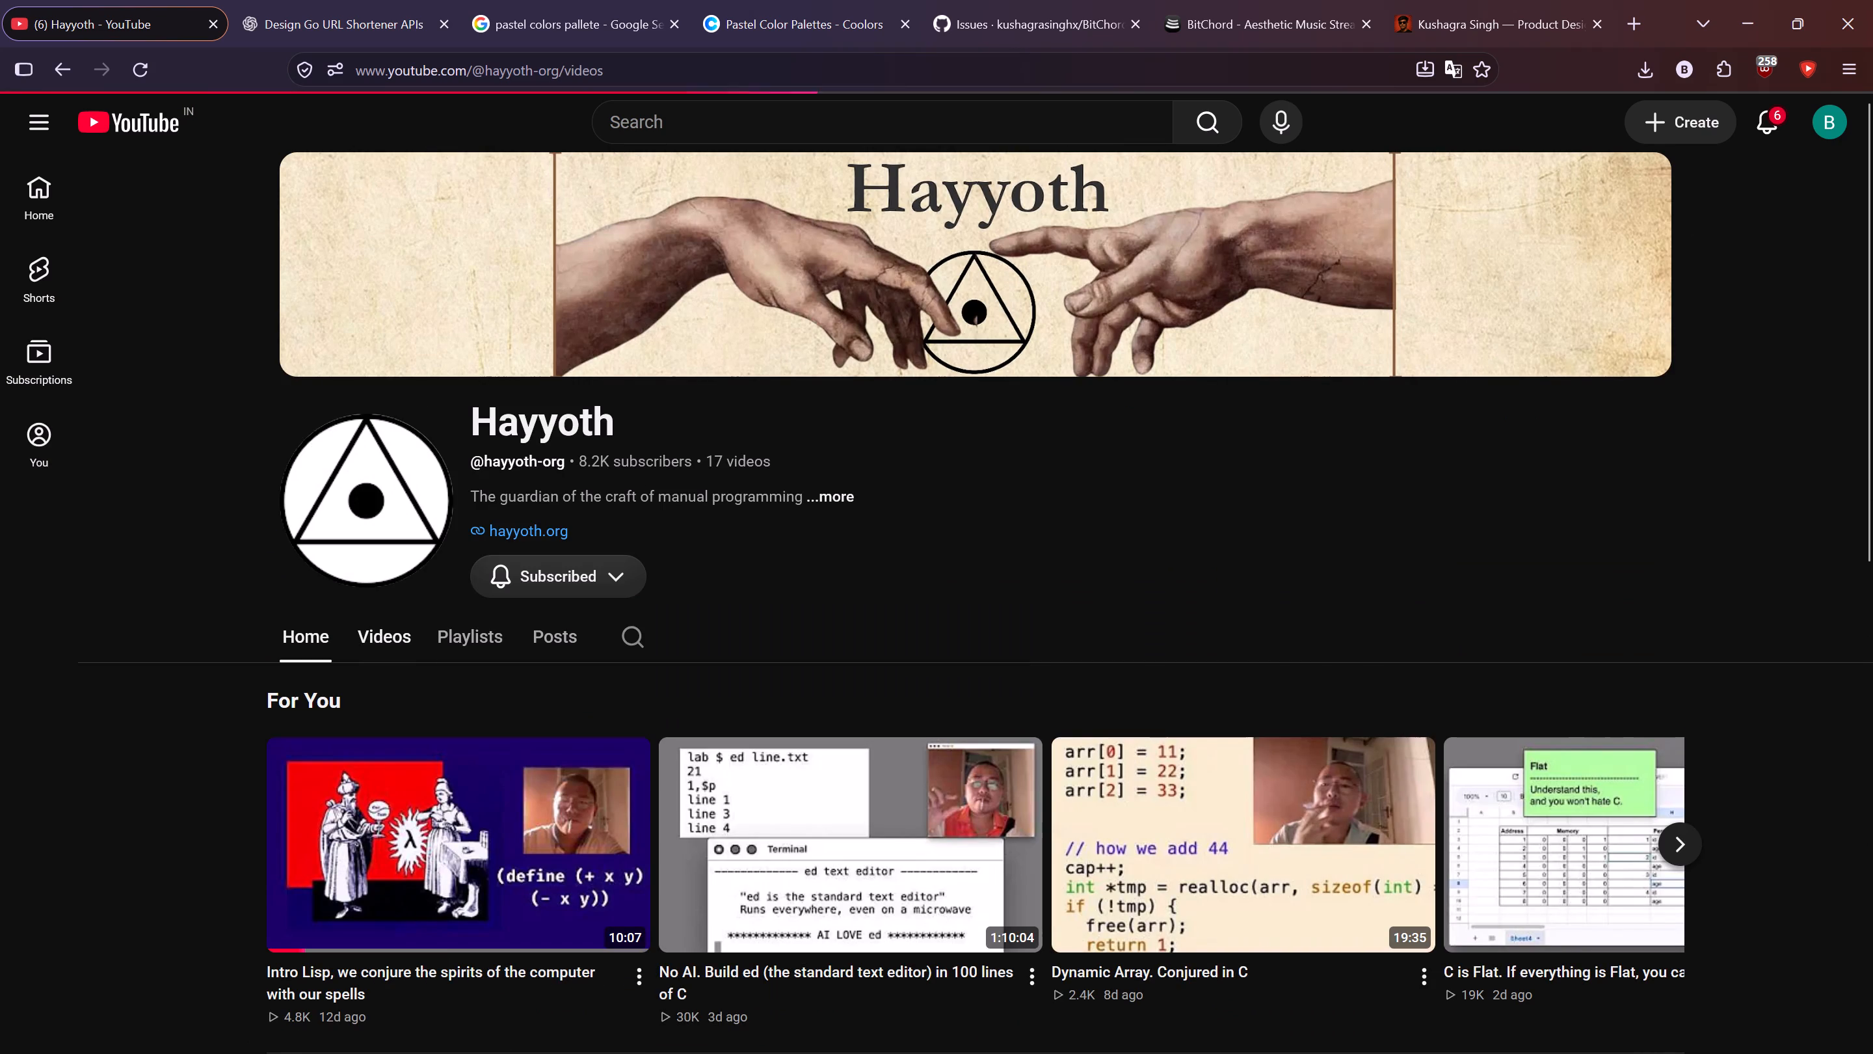
{"action": "scroll", "coordinate": [86, 619], "scroll_direction": "down", "scroll_amount": 7}
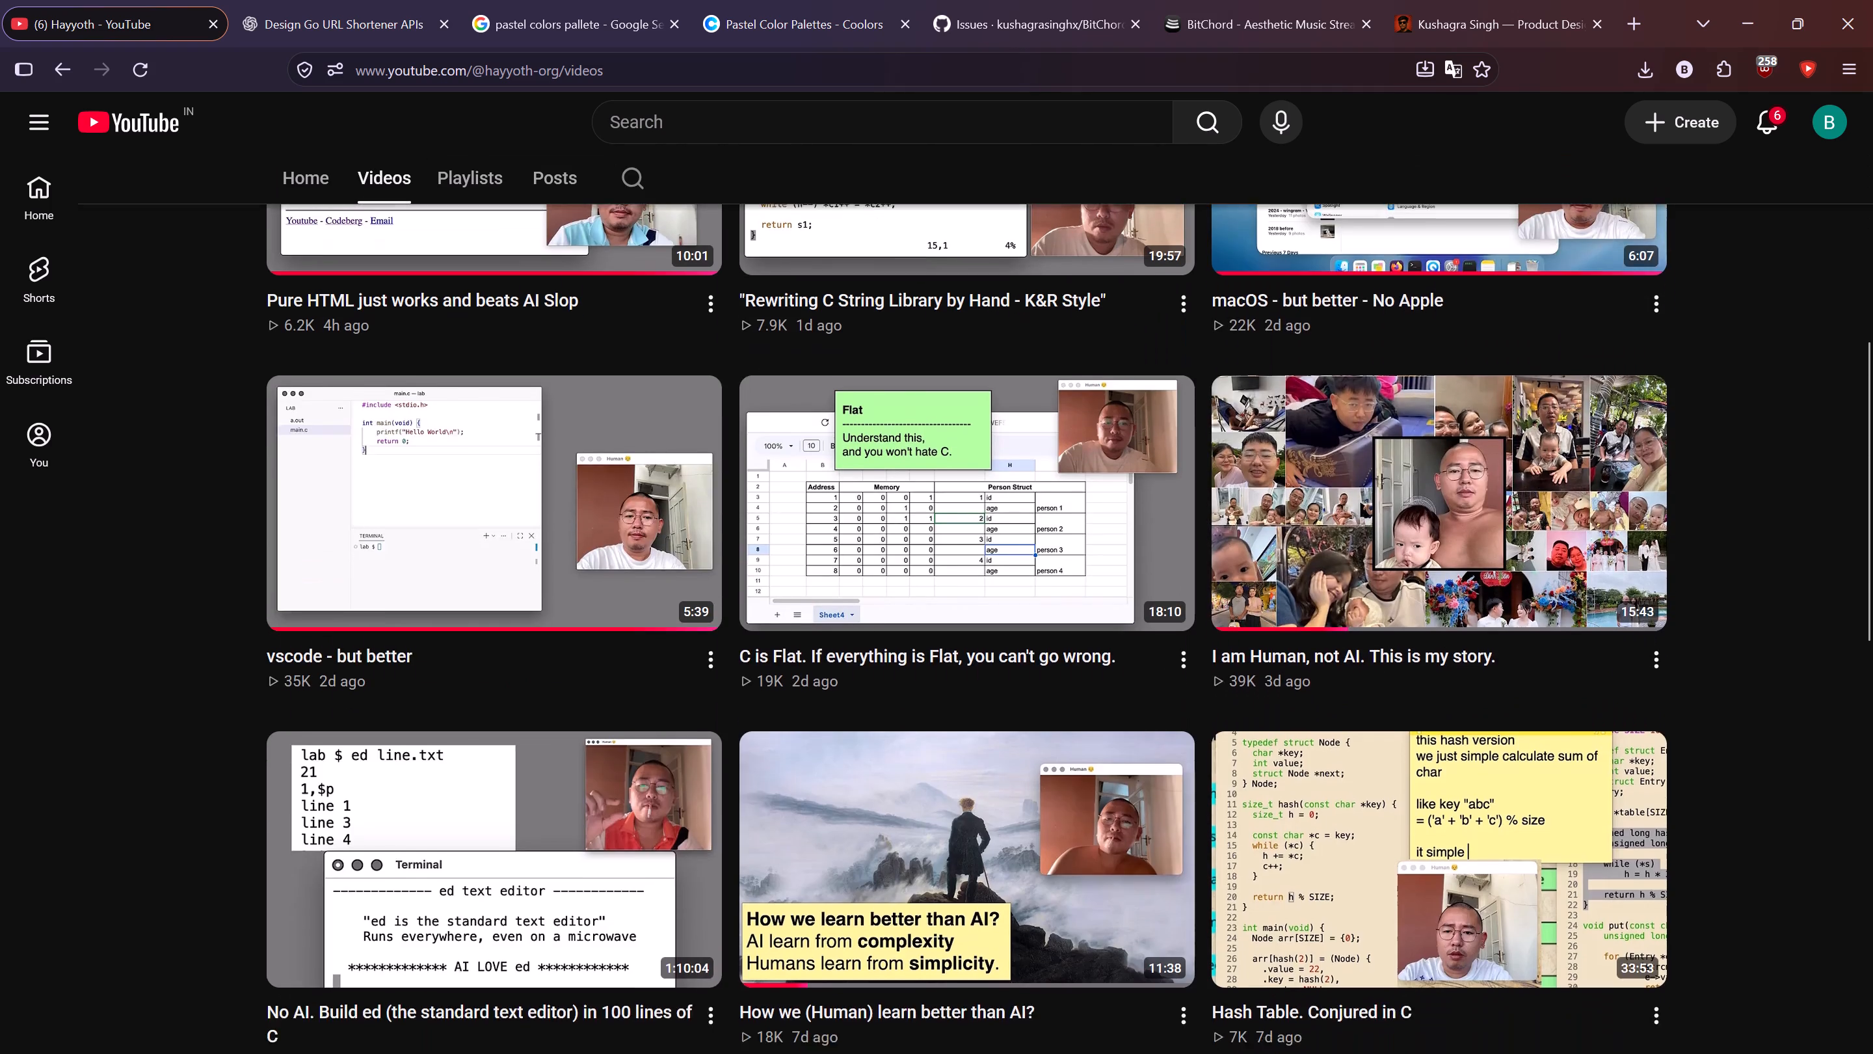
{"action": "scroll", "coordinate": [81, 619], "scroll_direction": "down", "scroll_amount": 7}
{"action": "scroll", "coordinate": [79, 619], "scroll_direction": "up", "scroll_amount": 6}
{"action": "scroll", "coordinate": [79, 619], "scroll_direction": "down", "scroll_amount": 5}
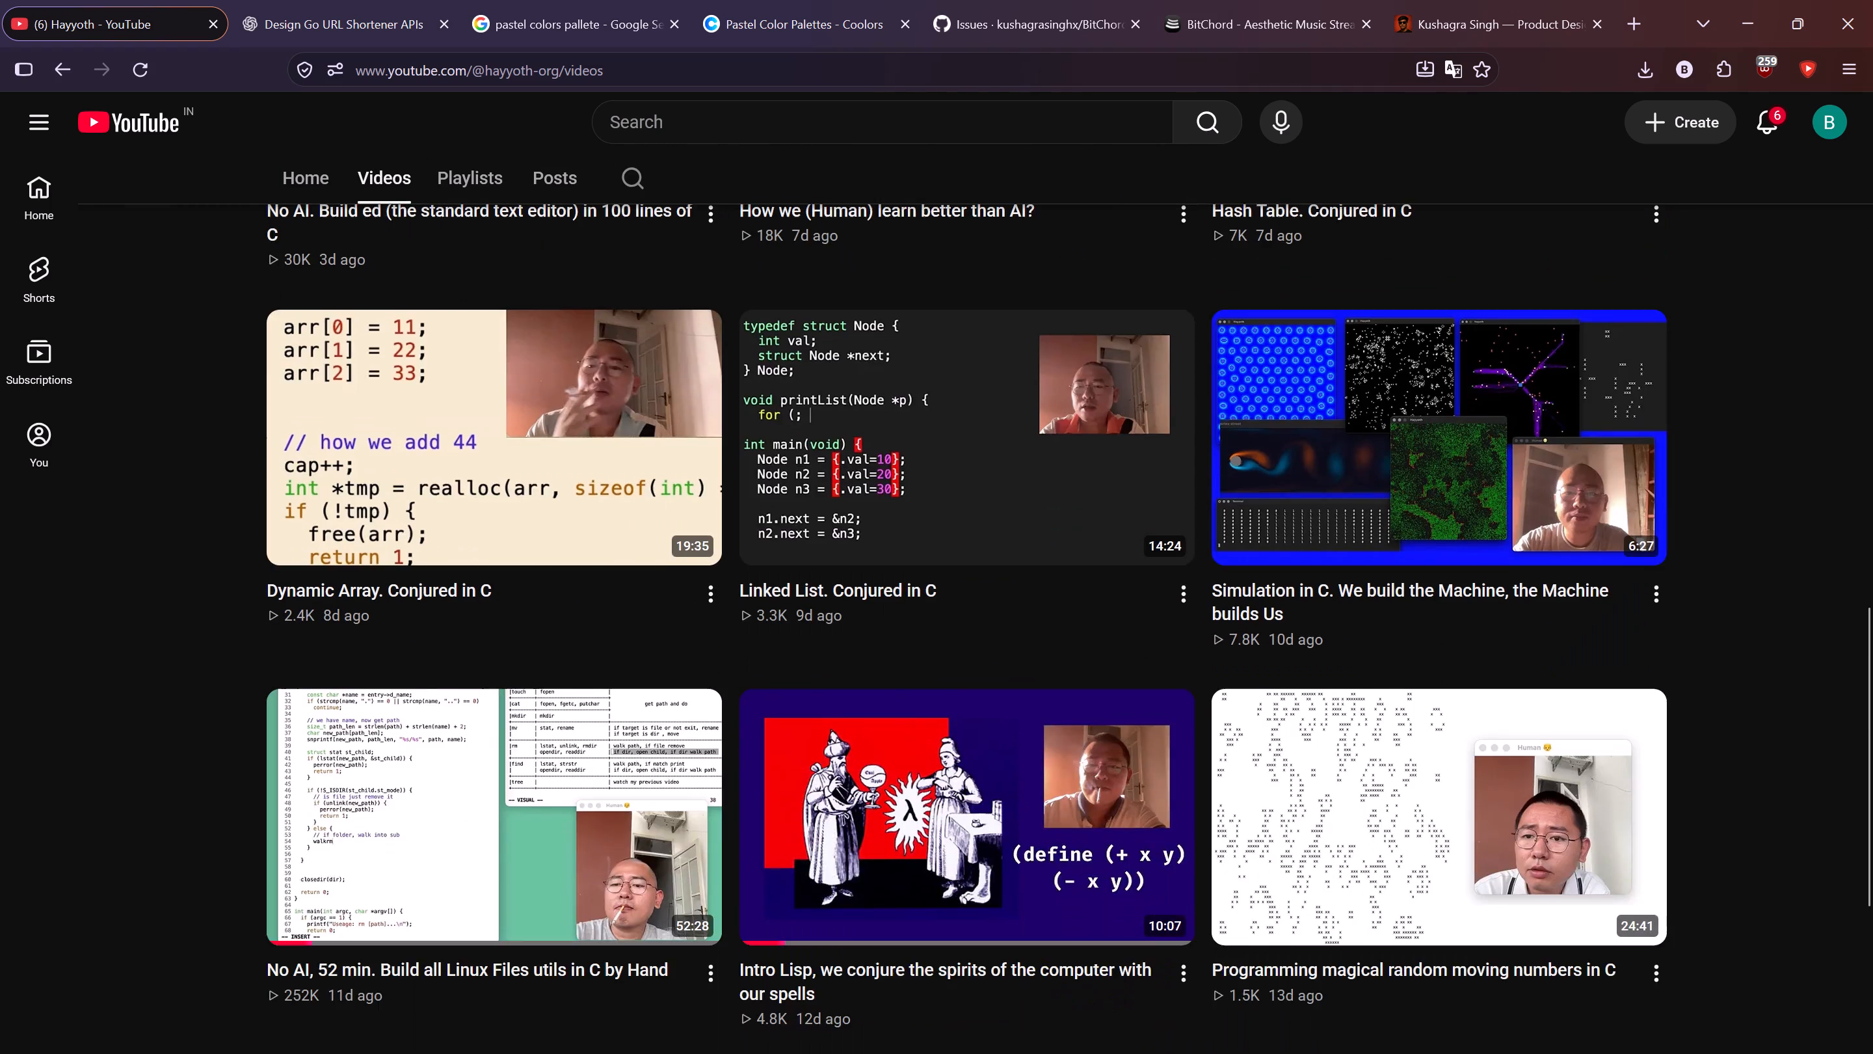
{"action": "scroll", "coordinate": [78, 620], "scroll_direction": "down", "scroll_amount": 5}
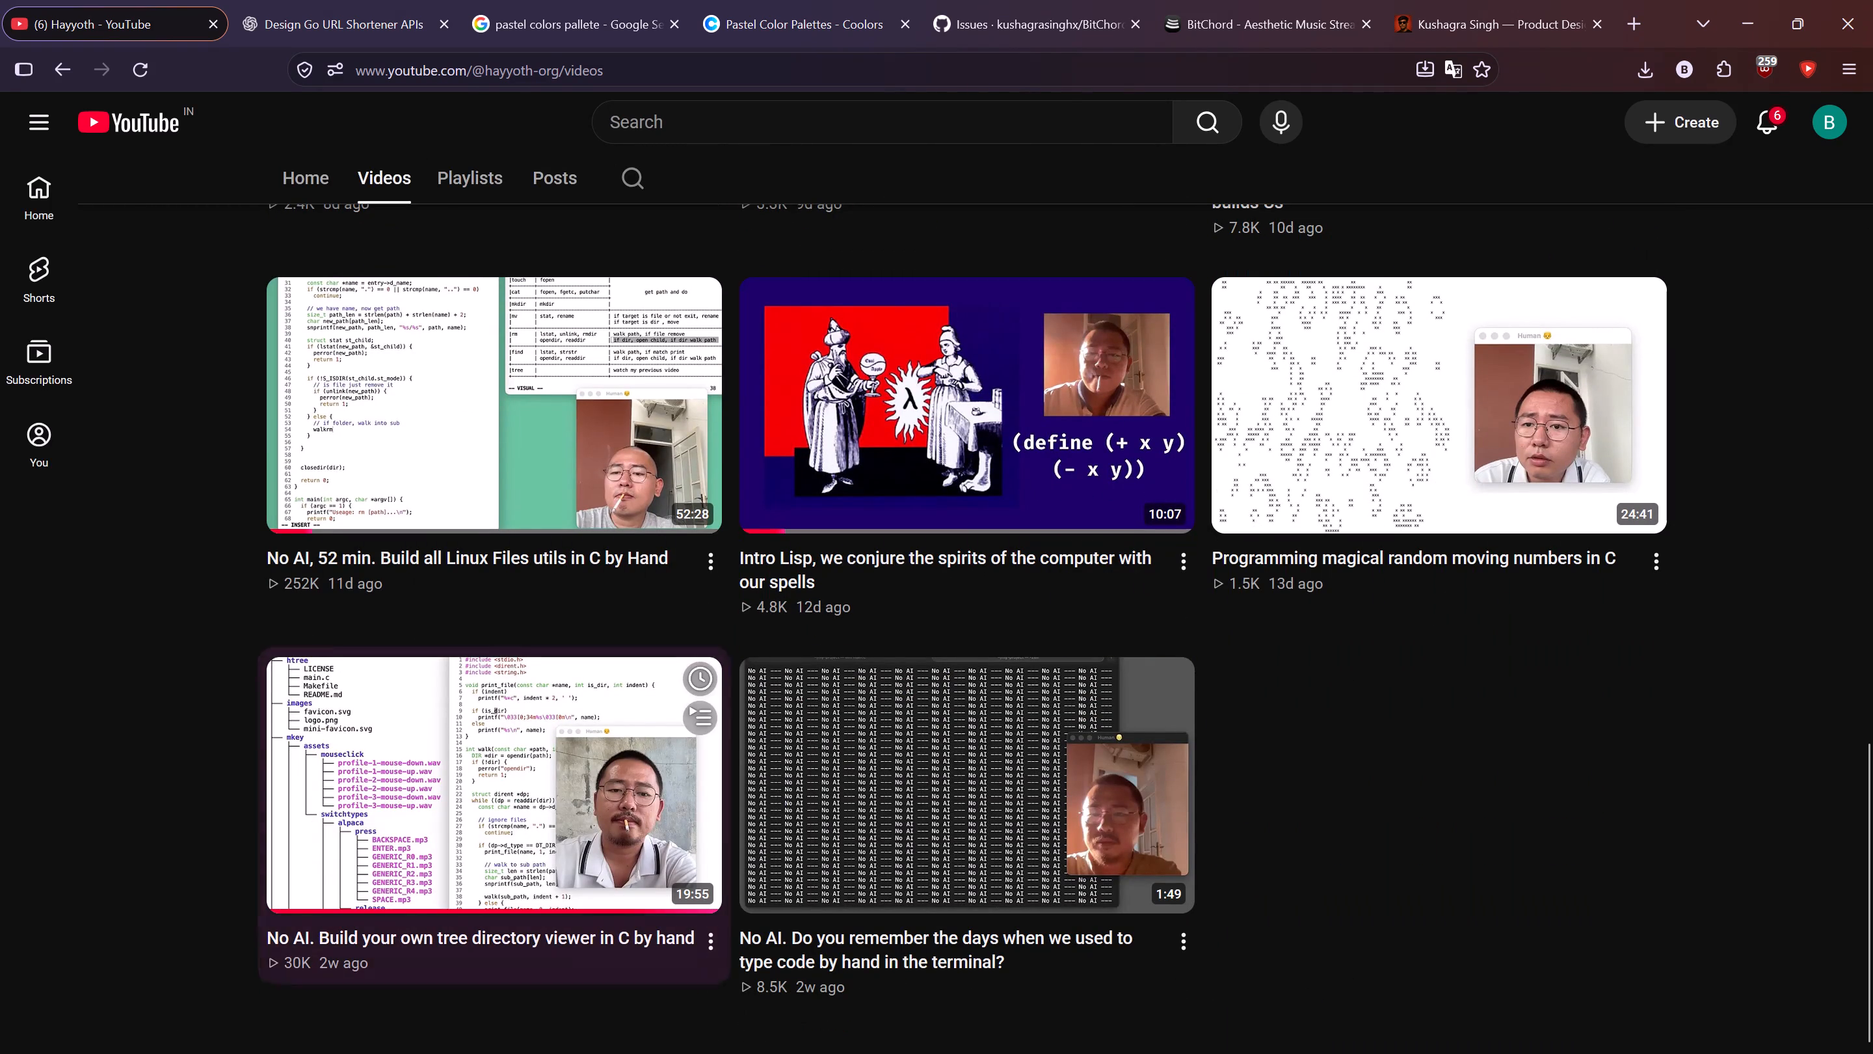
{"action": "left_click", "coordinate": [368, 789]}
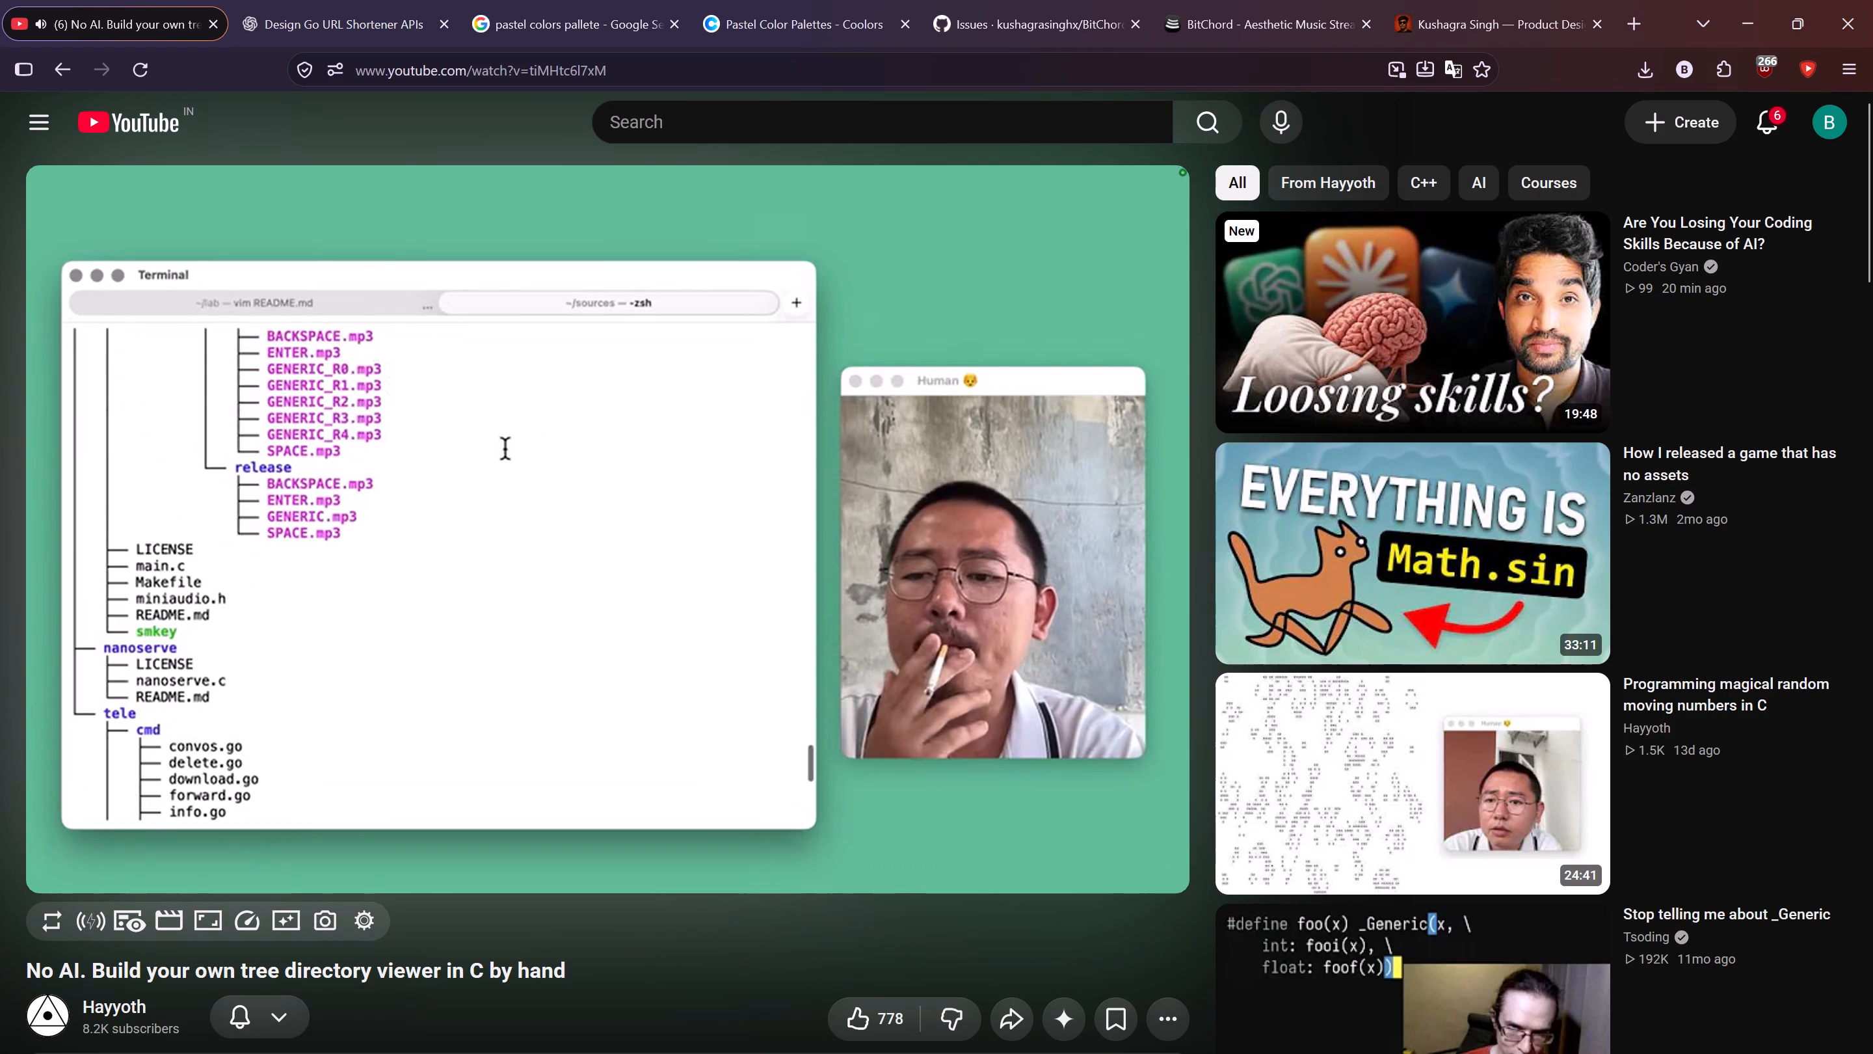
Return to the channel's video list and play "No AI, 52 min. Build all Linux Files utils in C by Hand".
{"action": "left_click", "coordinate": [51, 81]}
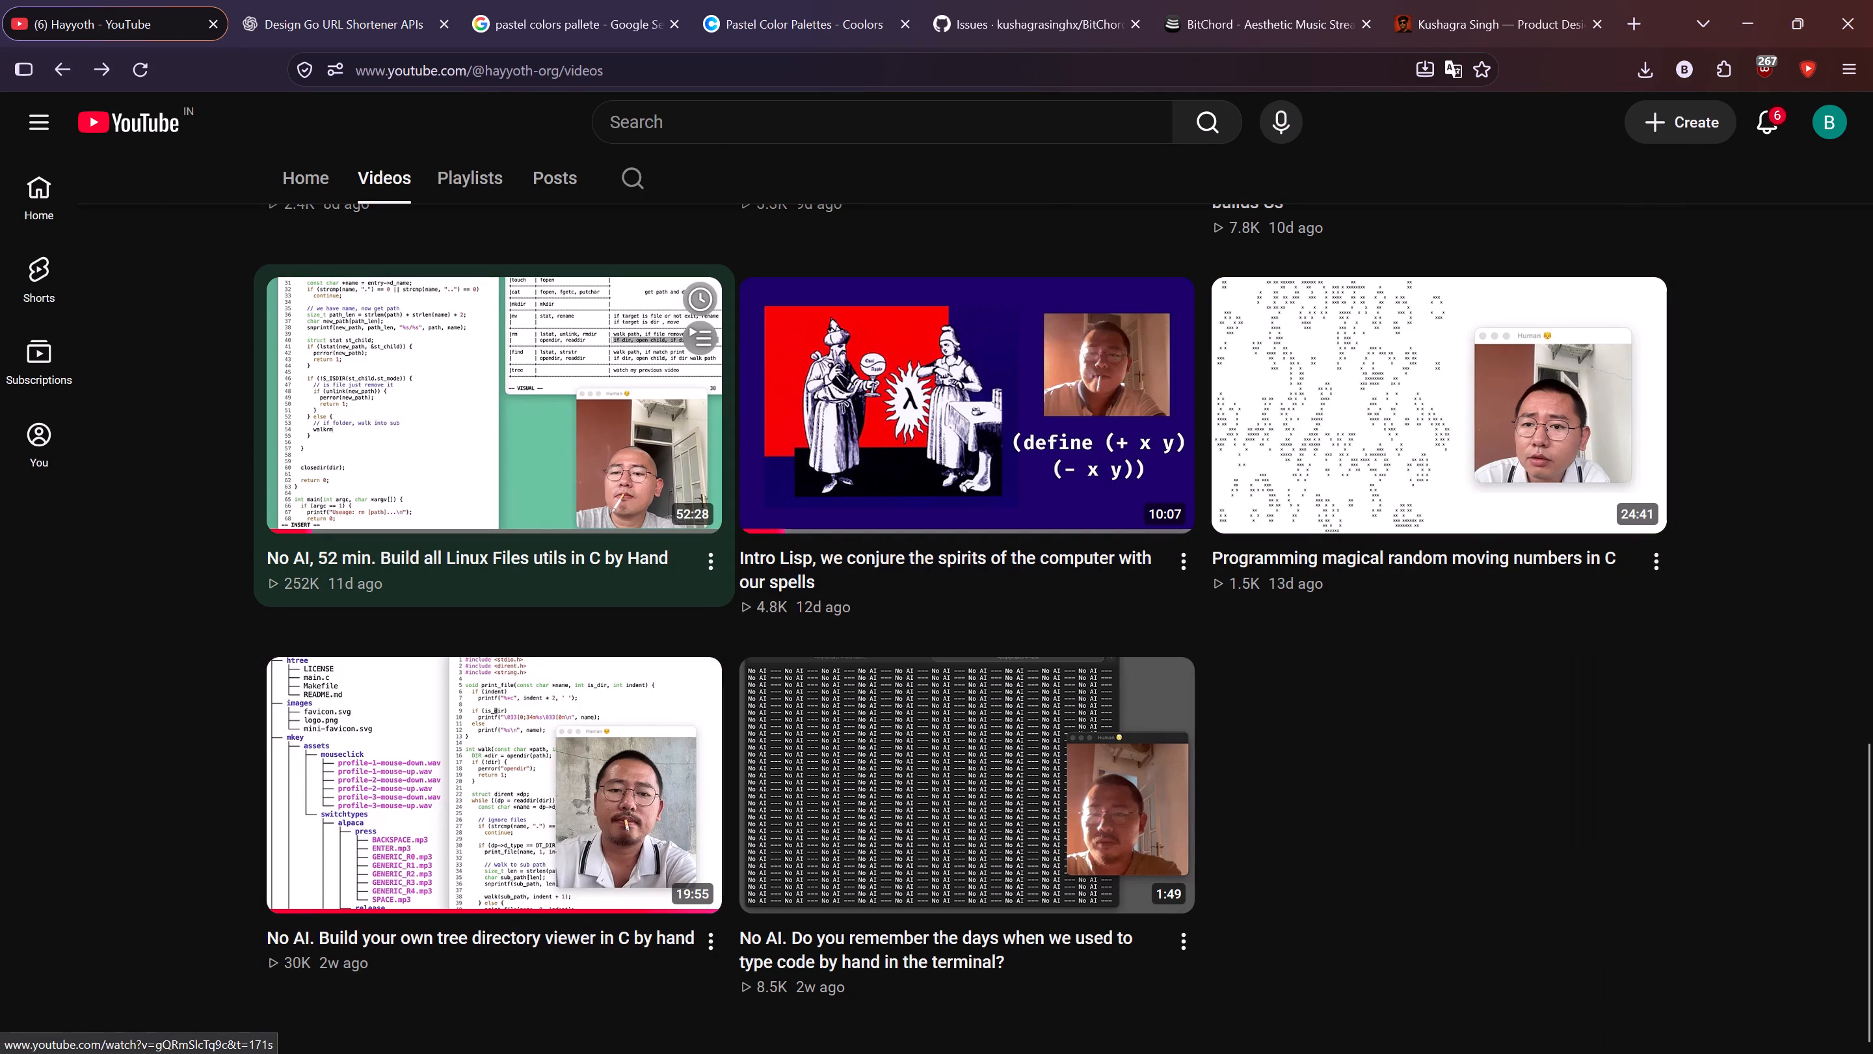
{"action": "left_click", "coordinate": [390, 360]}
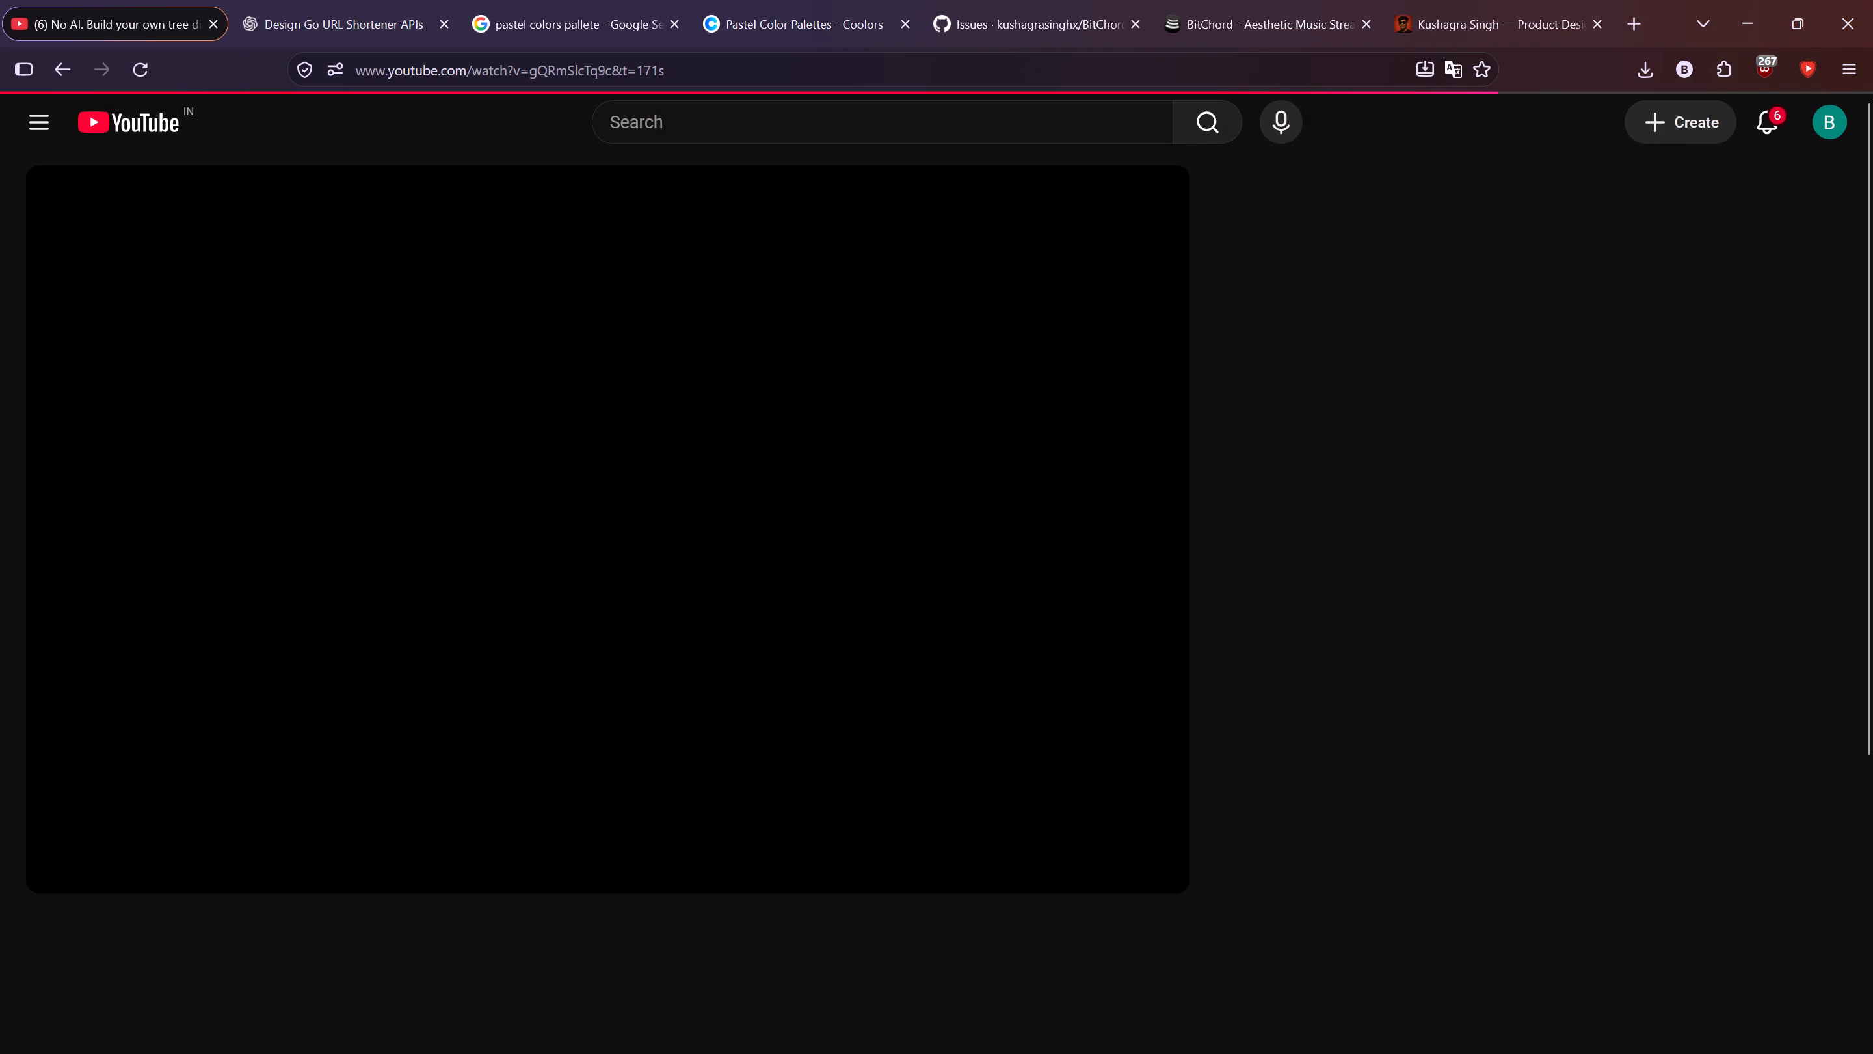
{"action": "scroll", "coordinate": [61, 652], "scroll_direction": "down", "scroll_amount": 4}
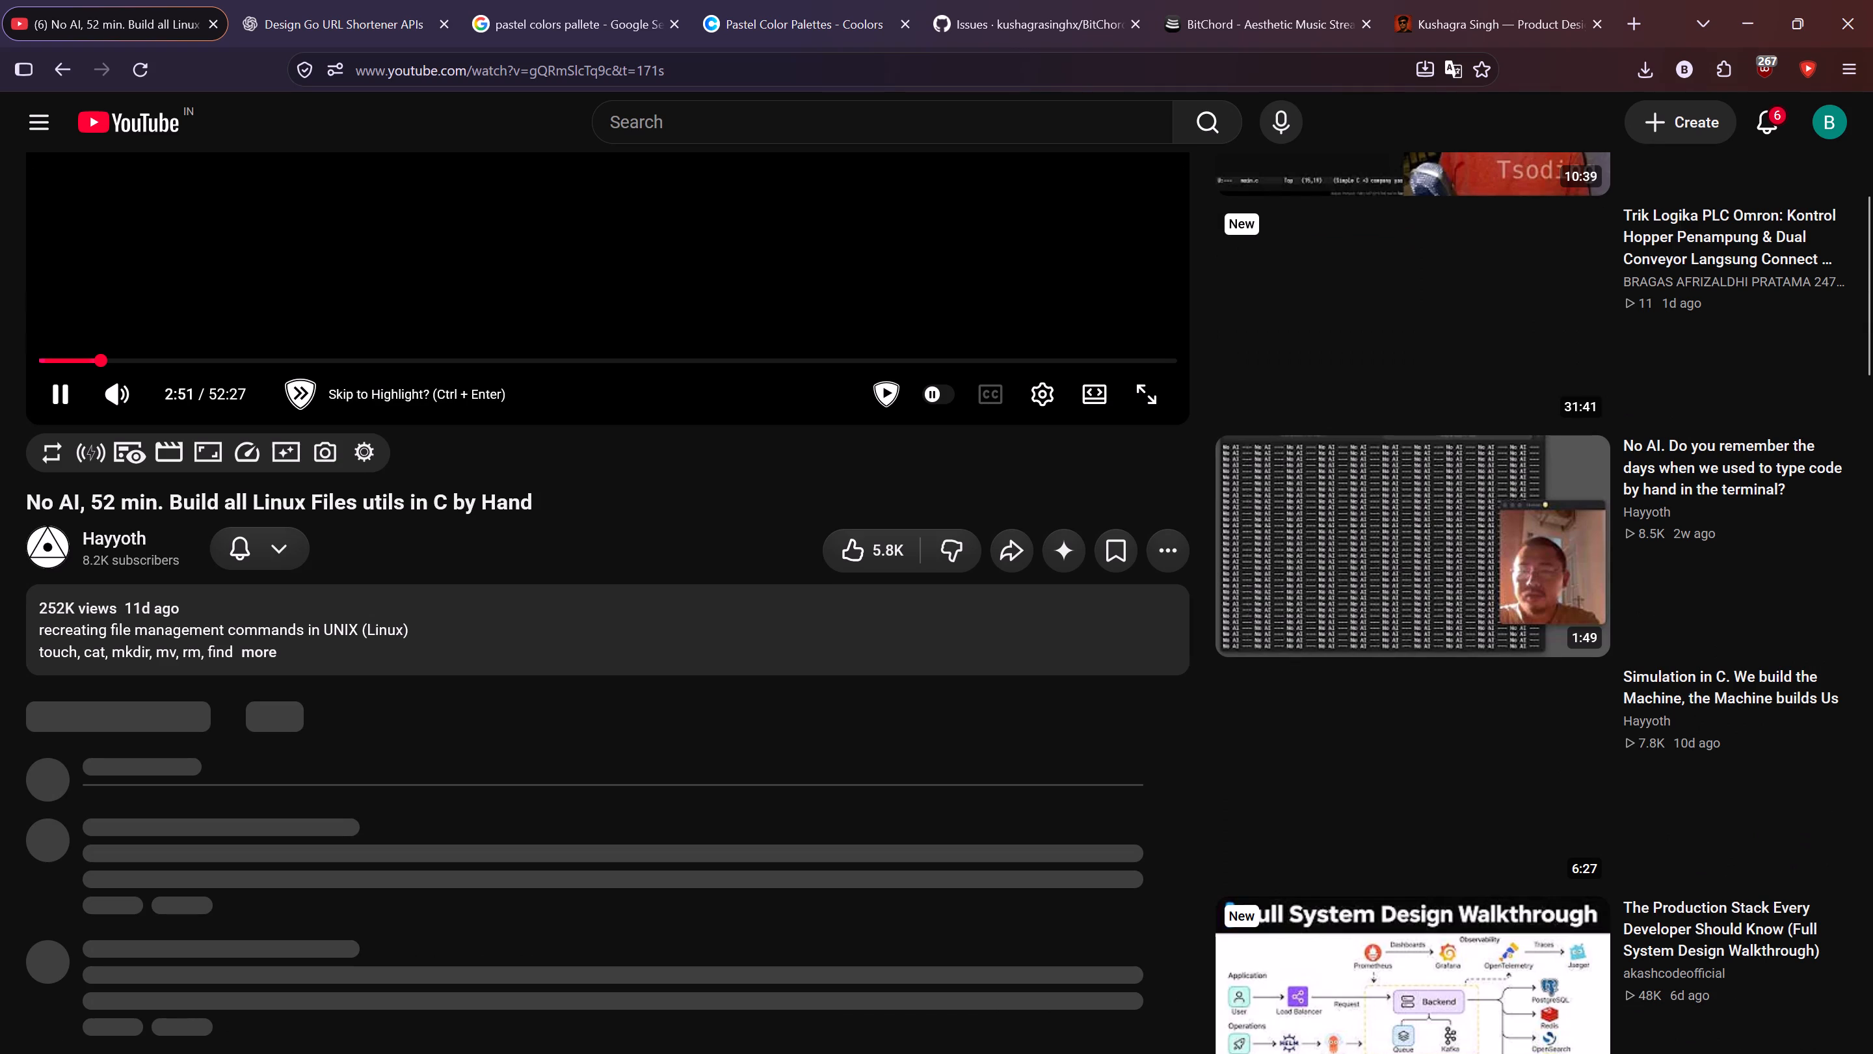
{"action": "scroll", "coordinate": [154, 519], "scroll_direction": "up", "scroll_amount": 5}
{"action": "scroll", "coordinate": [0, 508], "scroll_direction": "up", "scroll_amount": 1}
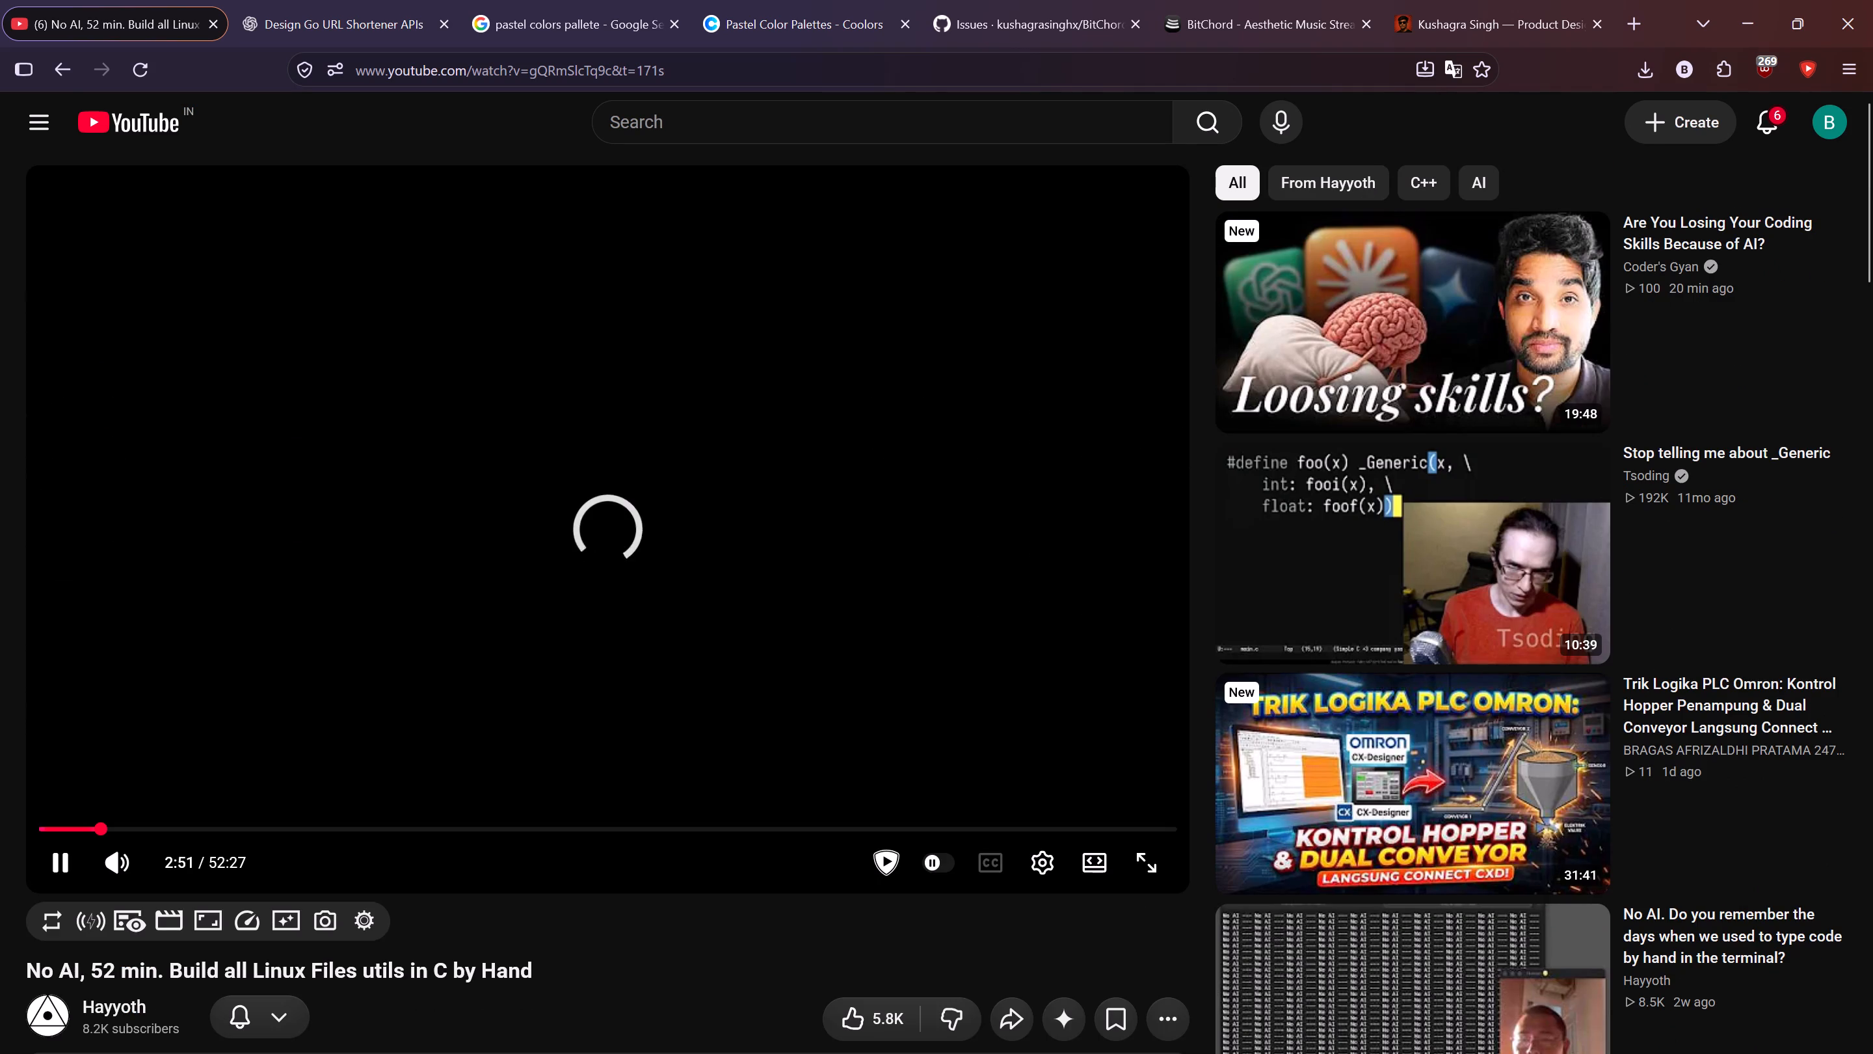
{"action": "scroll", "coordinate": [0, 508], "scroll_direction": "up", "scroll_amount": 1}
Return to the Hayyoth channel's video list and examine the uploads from the older ones up to the latest.
{"action": "left_click", "coordinate": [60, 67]}
{"action": "scroll", "coordinate": [235, 620], "scroll_direction": "up", "scroll_amount": 2}
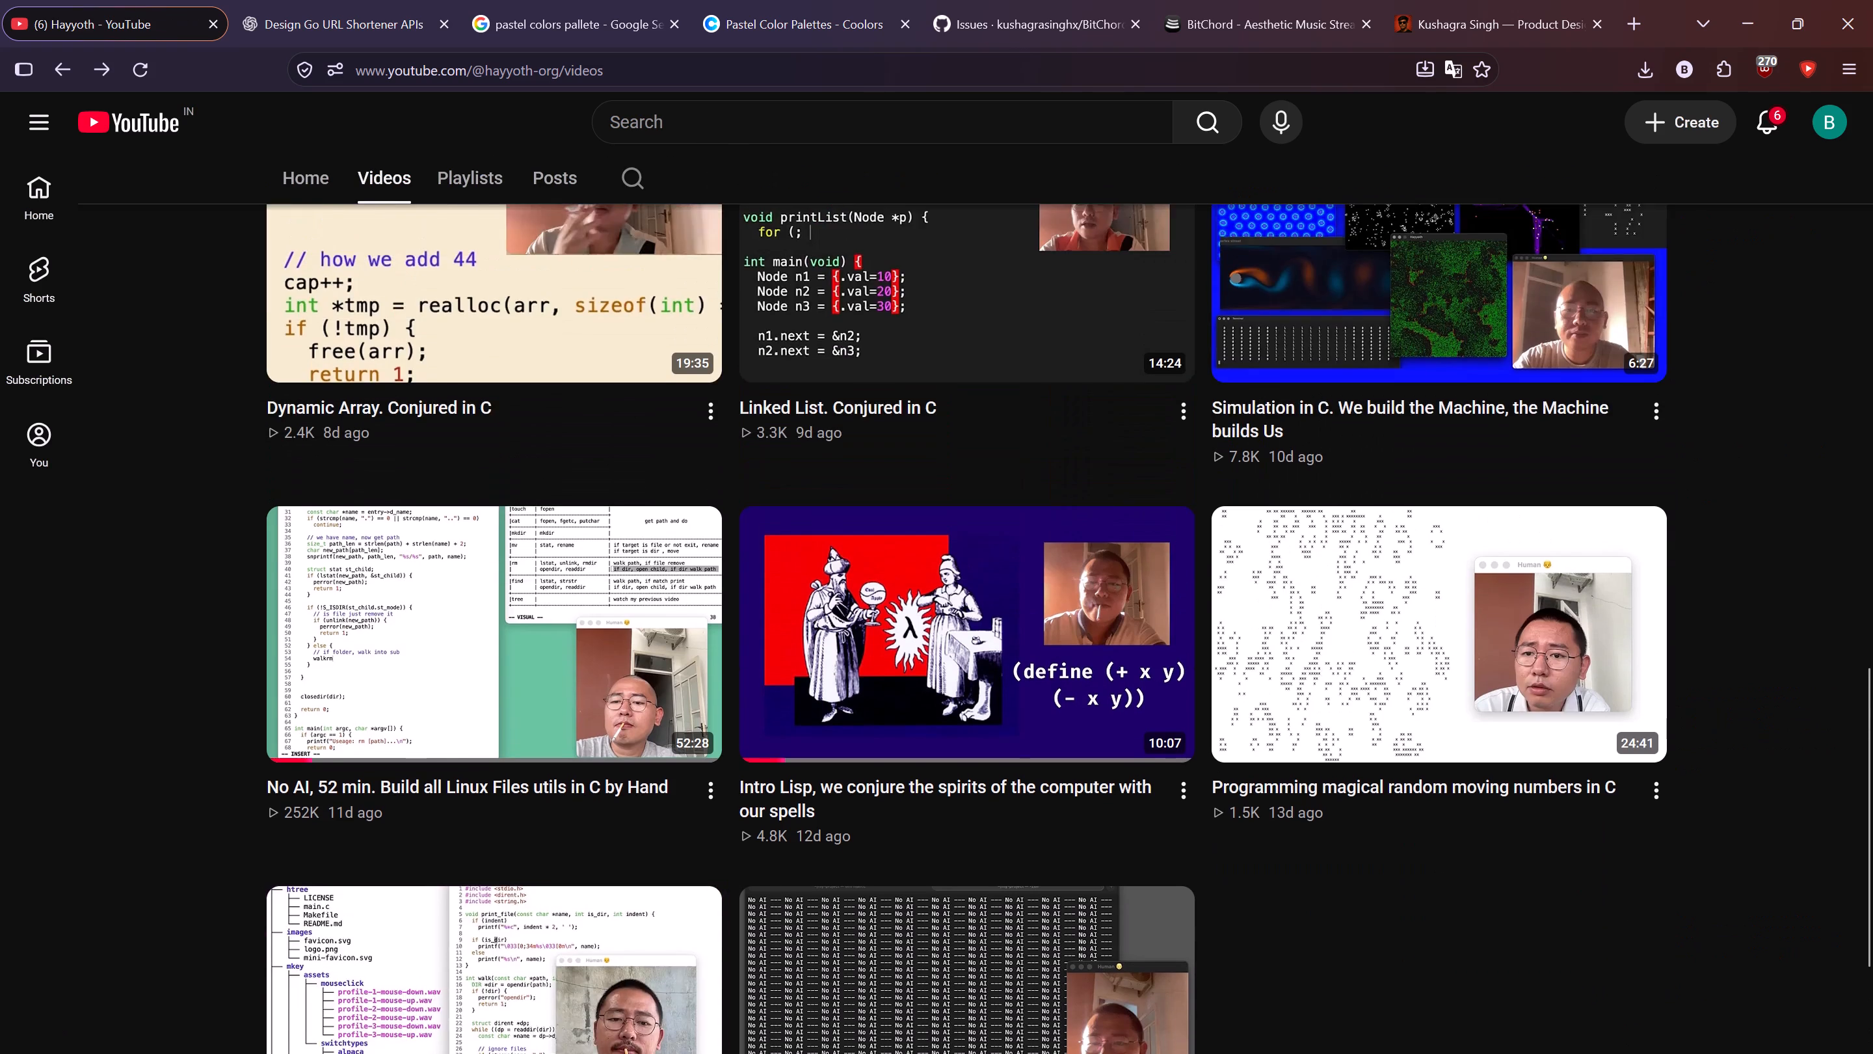
{"action": "scroll", "coordinate": [206, 604], "scroll_direction": "up", "scroll_amount": 5}
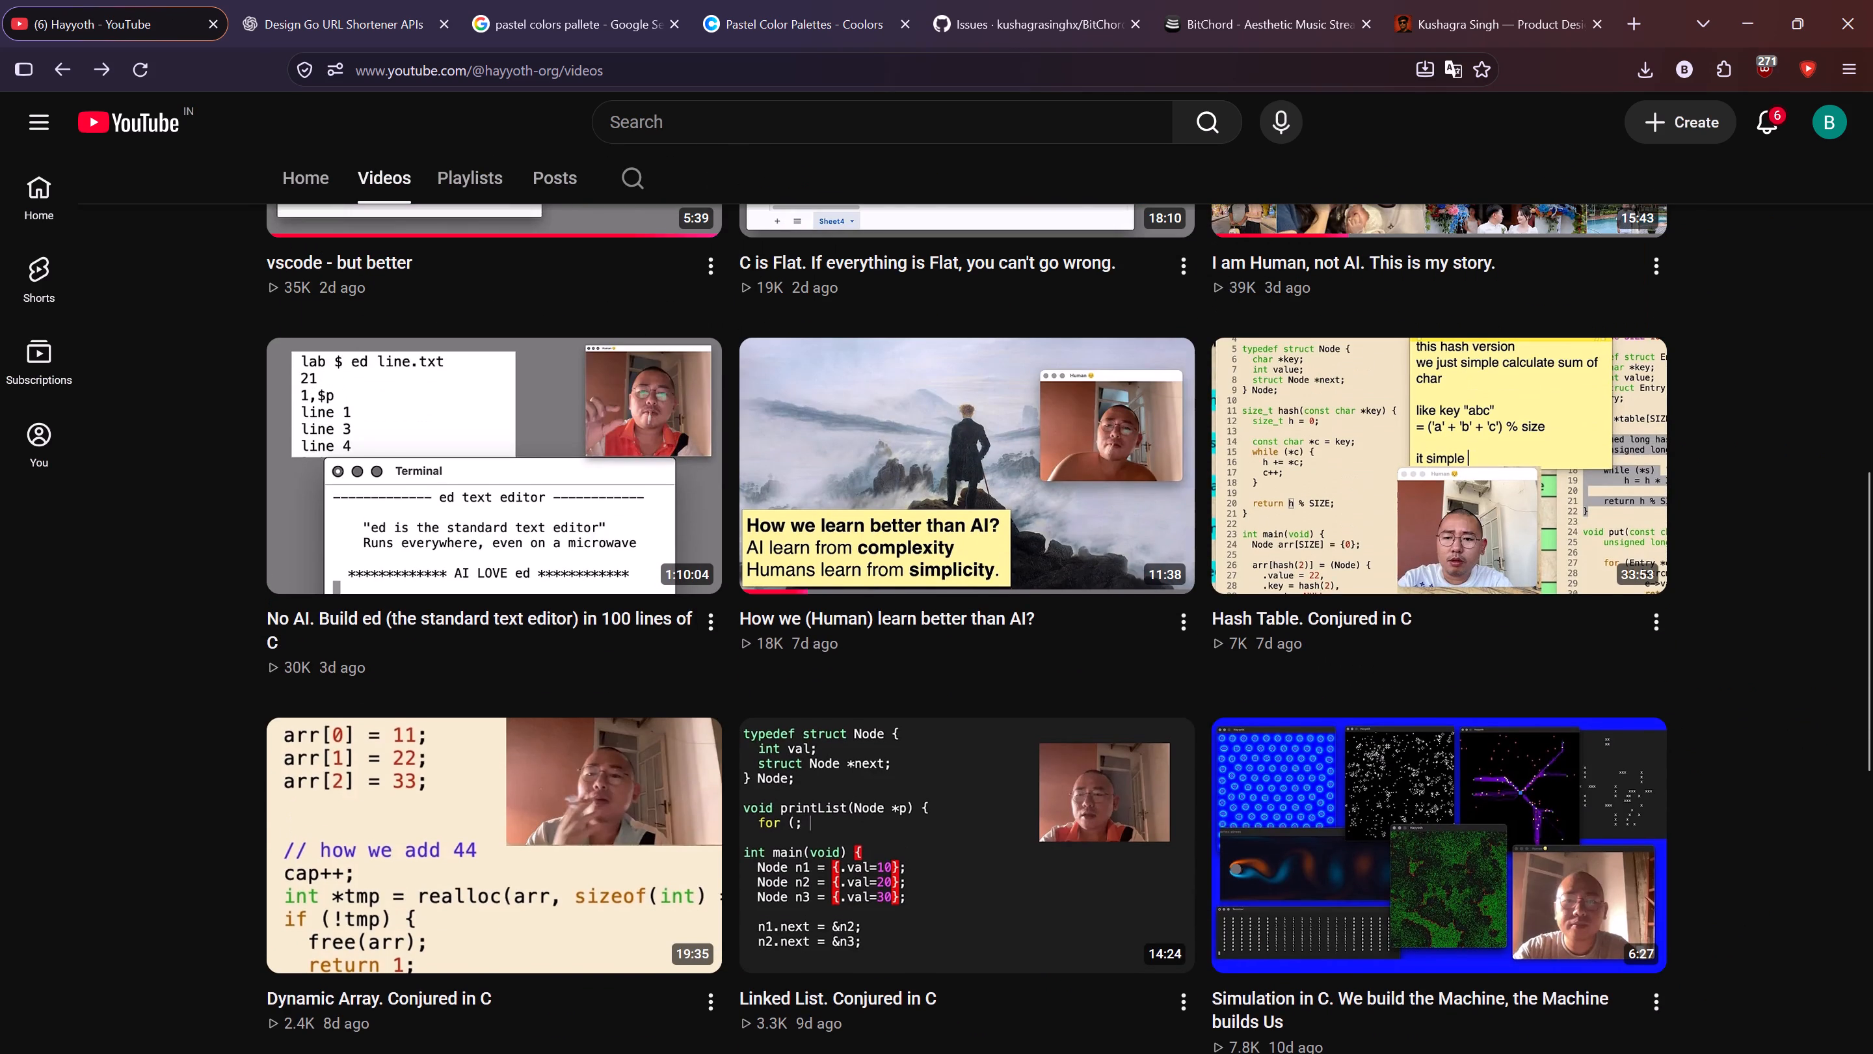
{"action": "scroll", "coordinate": [206, 604], "scroll_direction": "down", "scroll_amount": 1}
{"action": "scroll", "coordinate": [206, 604], "scroll_direction": "up", "scroll_amount": 4}
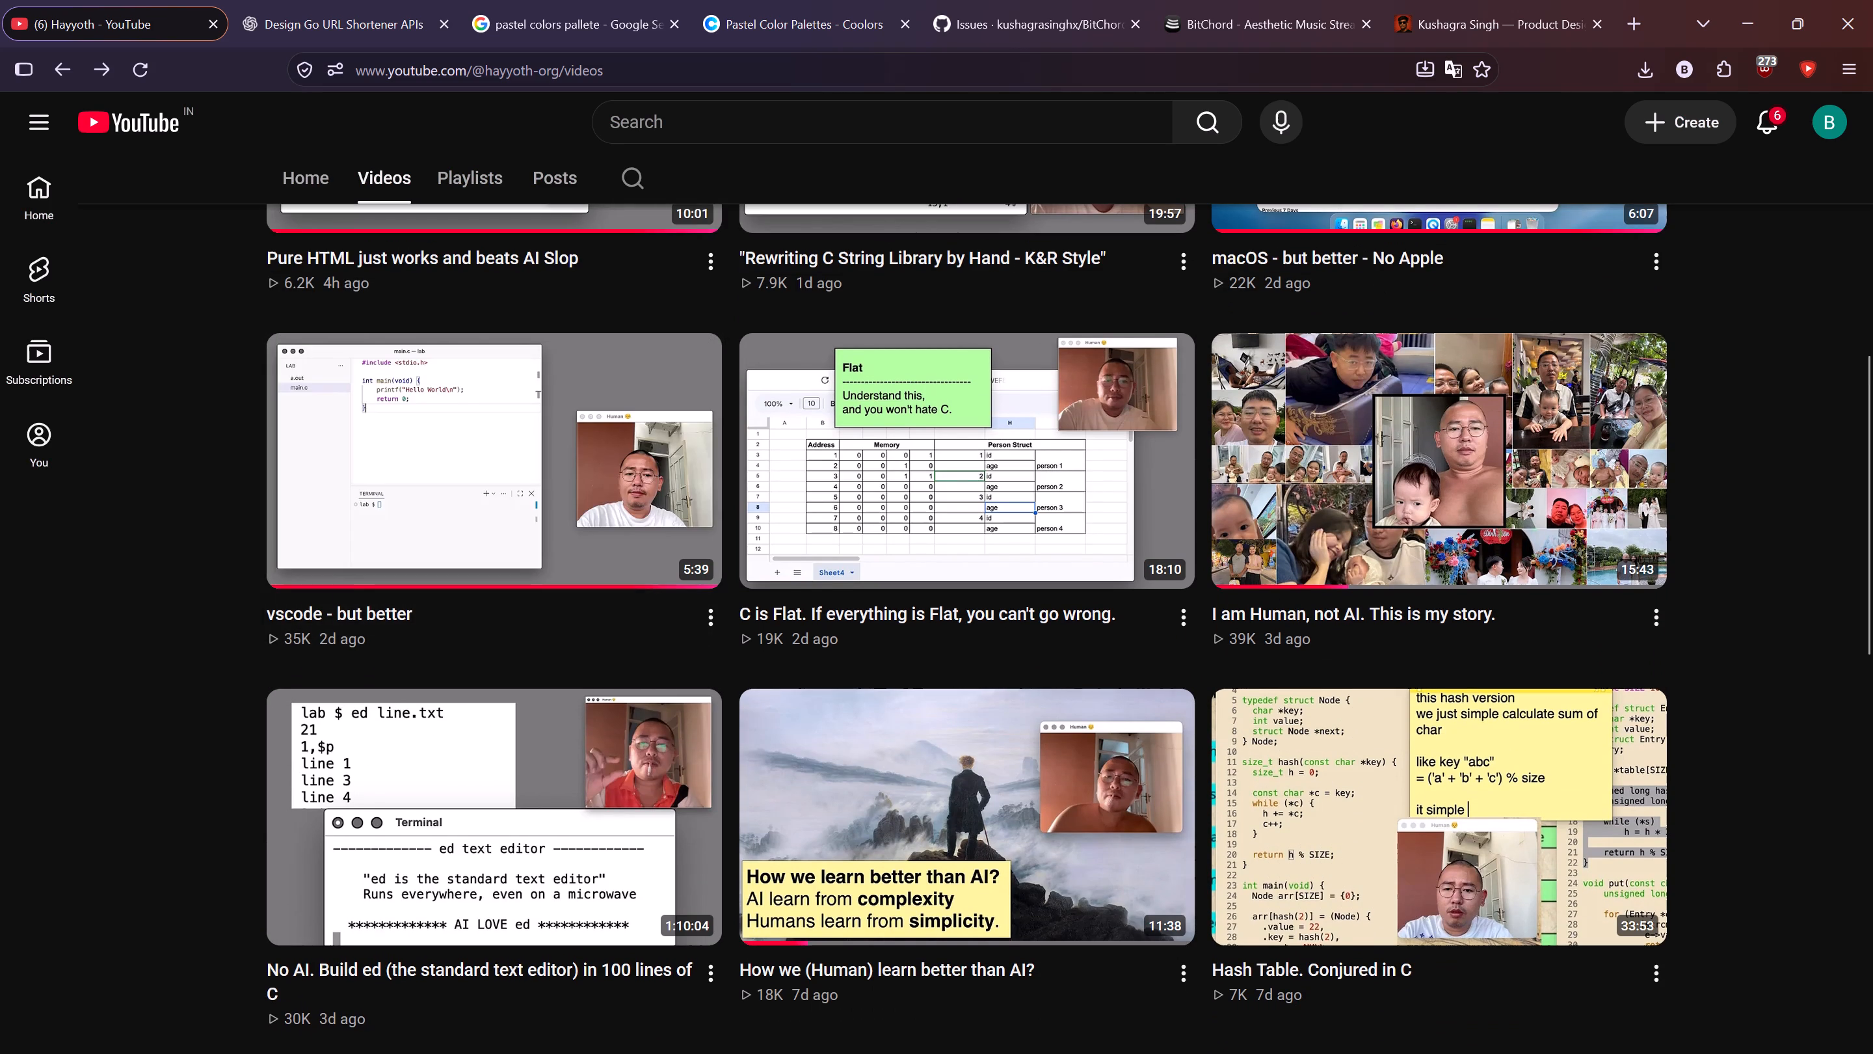
{"action": "scroll", "coordinate": [8, 510], "scroll_direction": "up", "scroll_amount": 3}
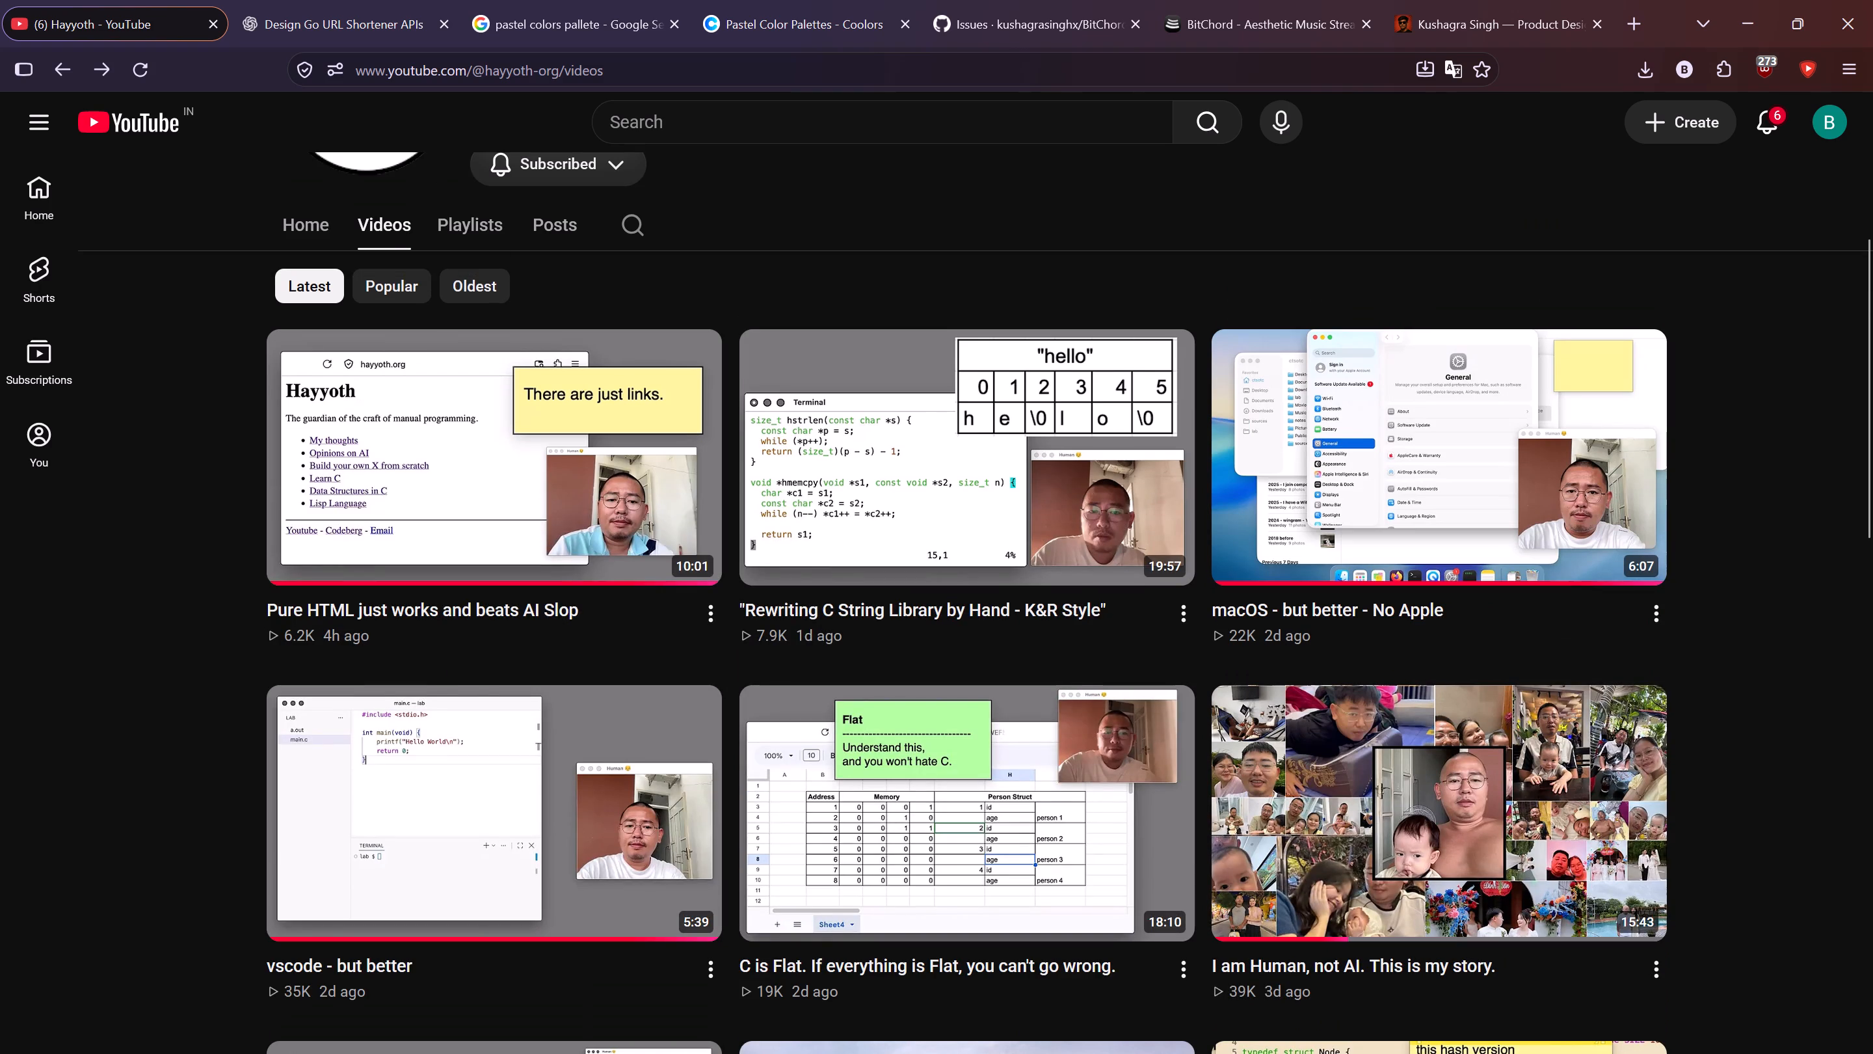
{"action": "scroll", "coordinate": [44, 556], "scroll_direction": "down", "scroll_amount": 3}
{"action": "scroll", "coordinate": [44, 561], "scroll_direction": "up", "scroll_amount": 3}
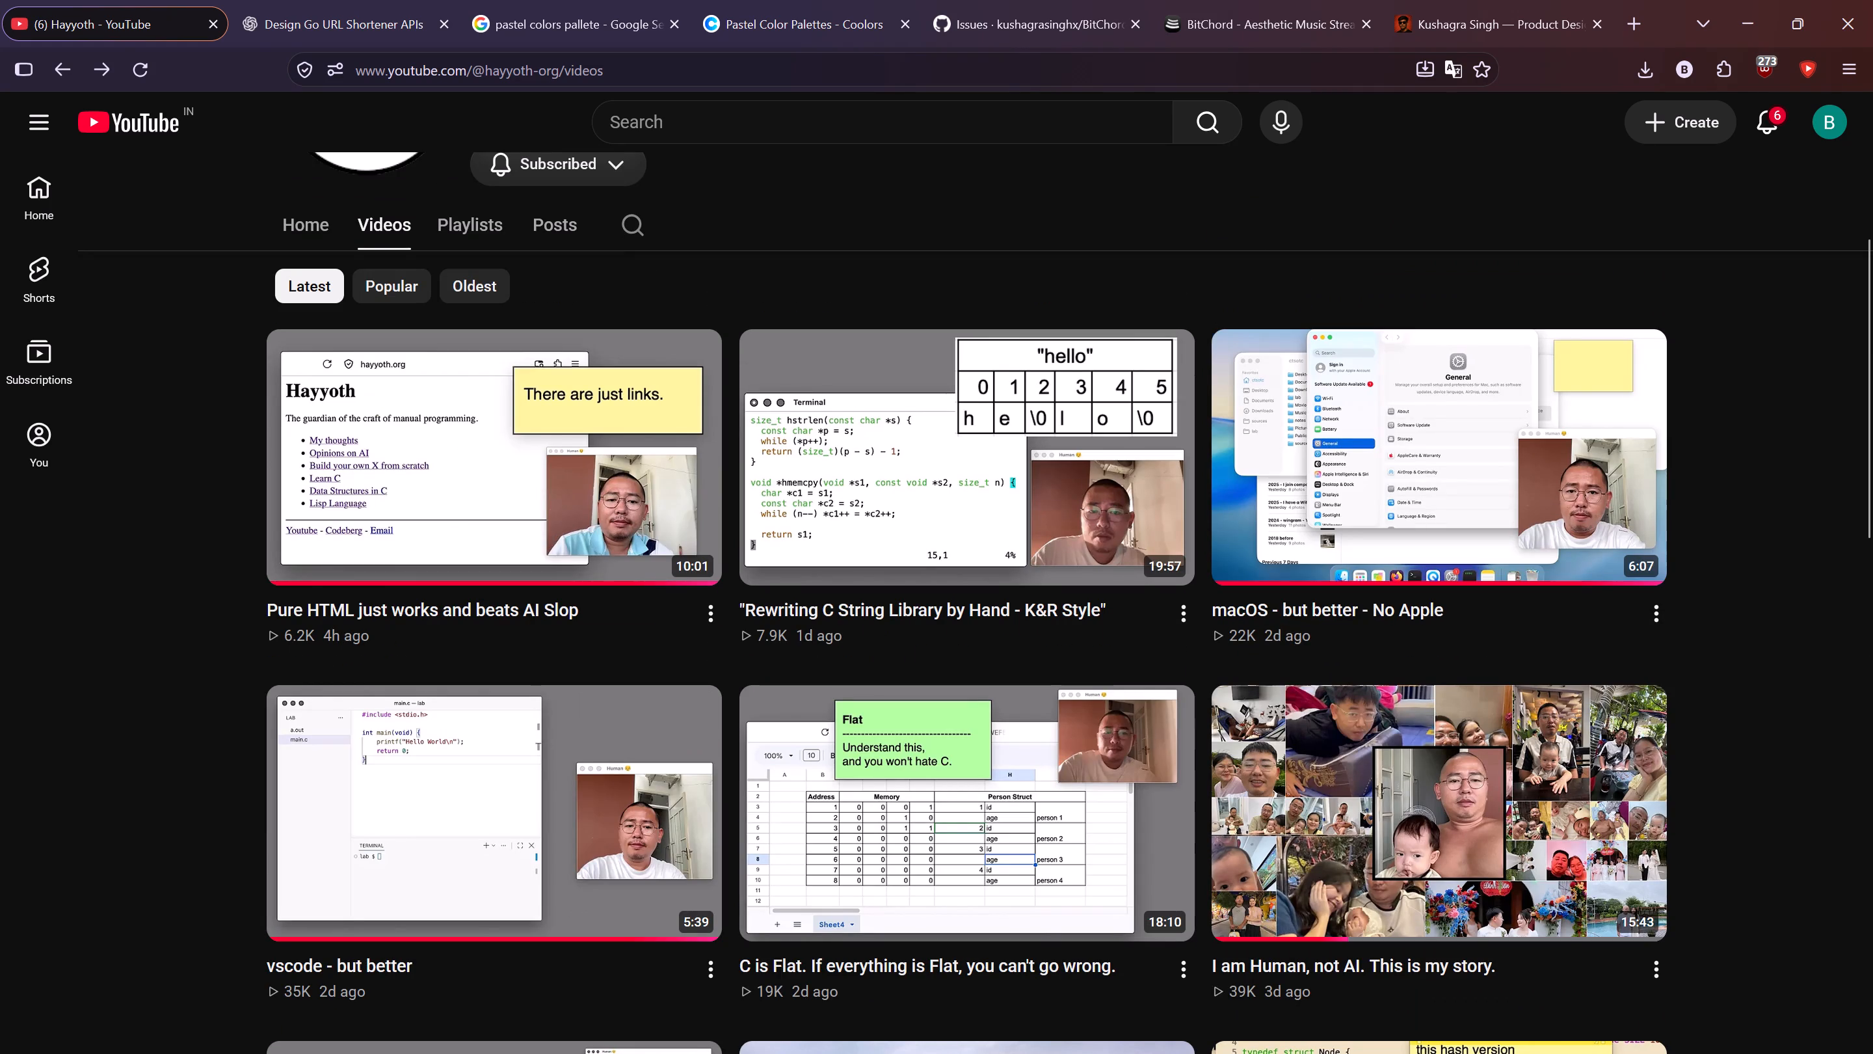
{"action": "scroll", "coordinate": [55, 569], "scroll_direction": "up", "scroll_amount": 6}
Leave the Hayyoth channel for the YouTube home feed and browse its recommended videos and Shorts.
{"action": "left_click", "coordinate": [71, 84]}
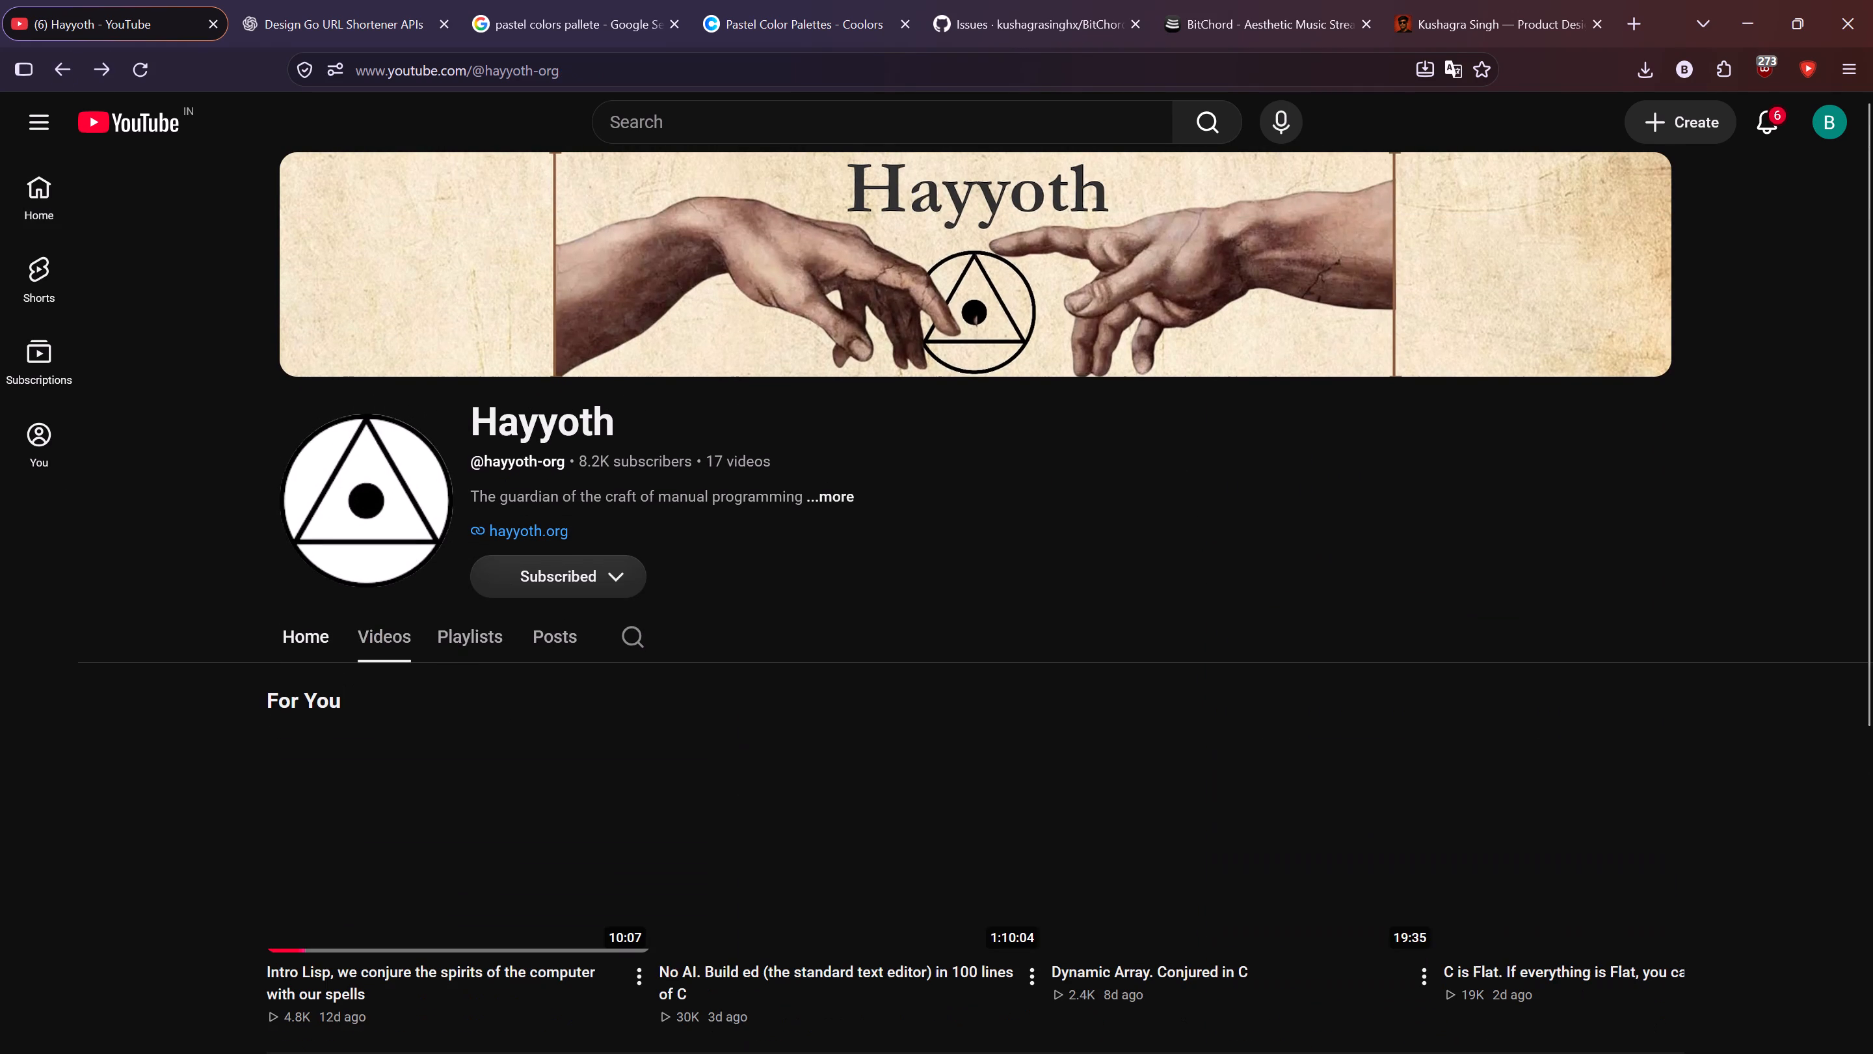
{"action": "left_click", "coordinate": [109, 133]}
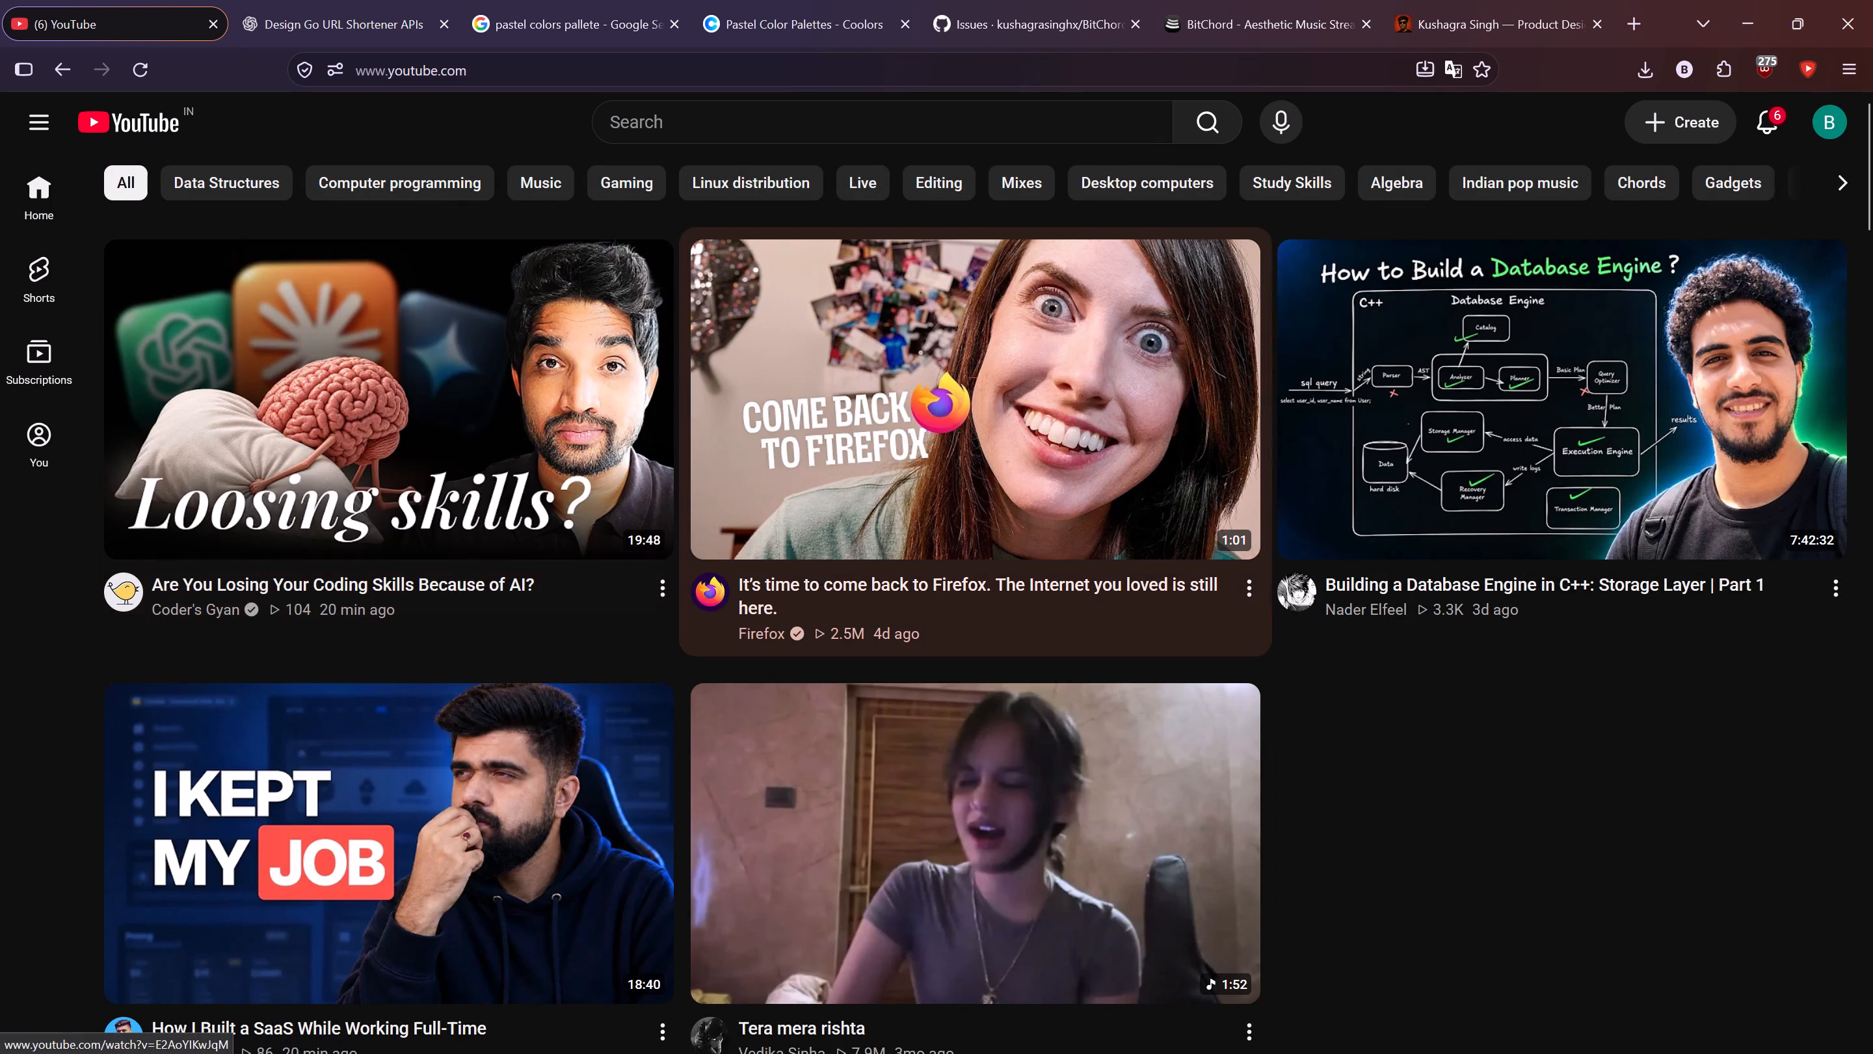
{"action": "scroll", "coordinate": [5, 543], "scroll_direction": "down", "scroll_amount": 4}
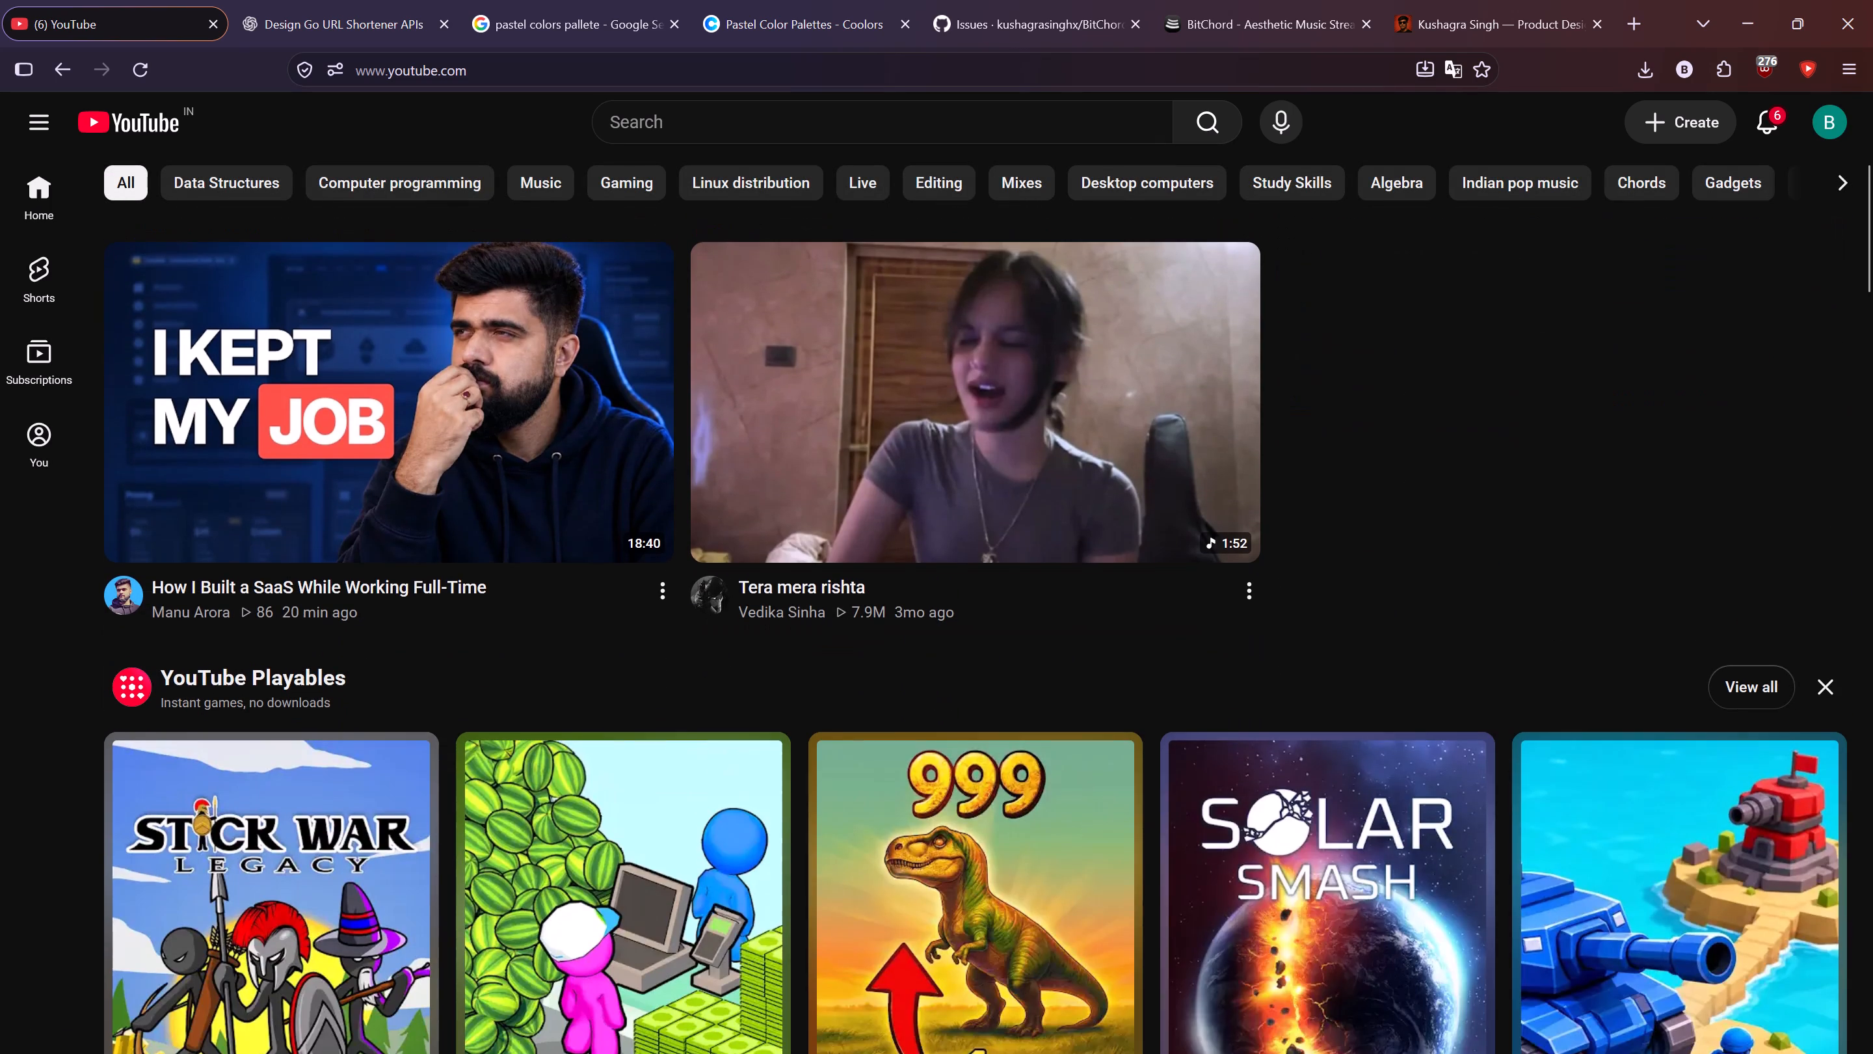
{"action": "scroll", "coordinate": [20, 656], "scroll_direction": "down", "scroll_amount": 10}
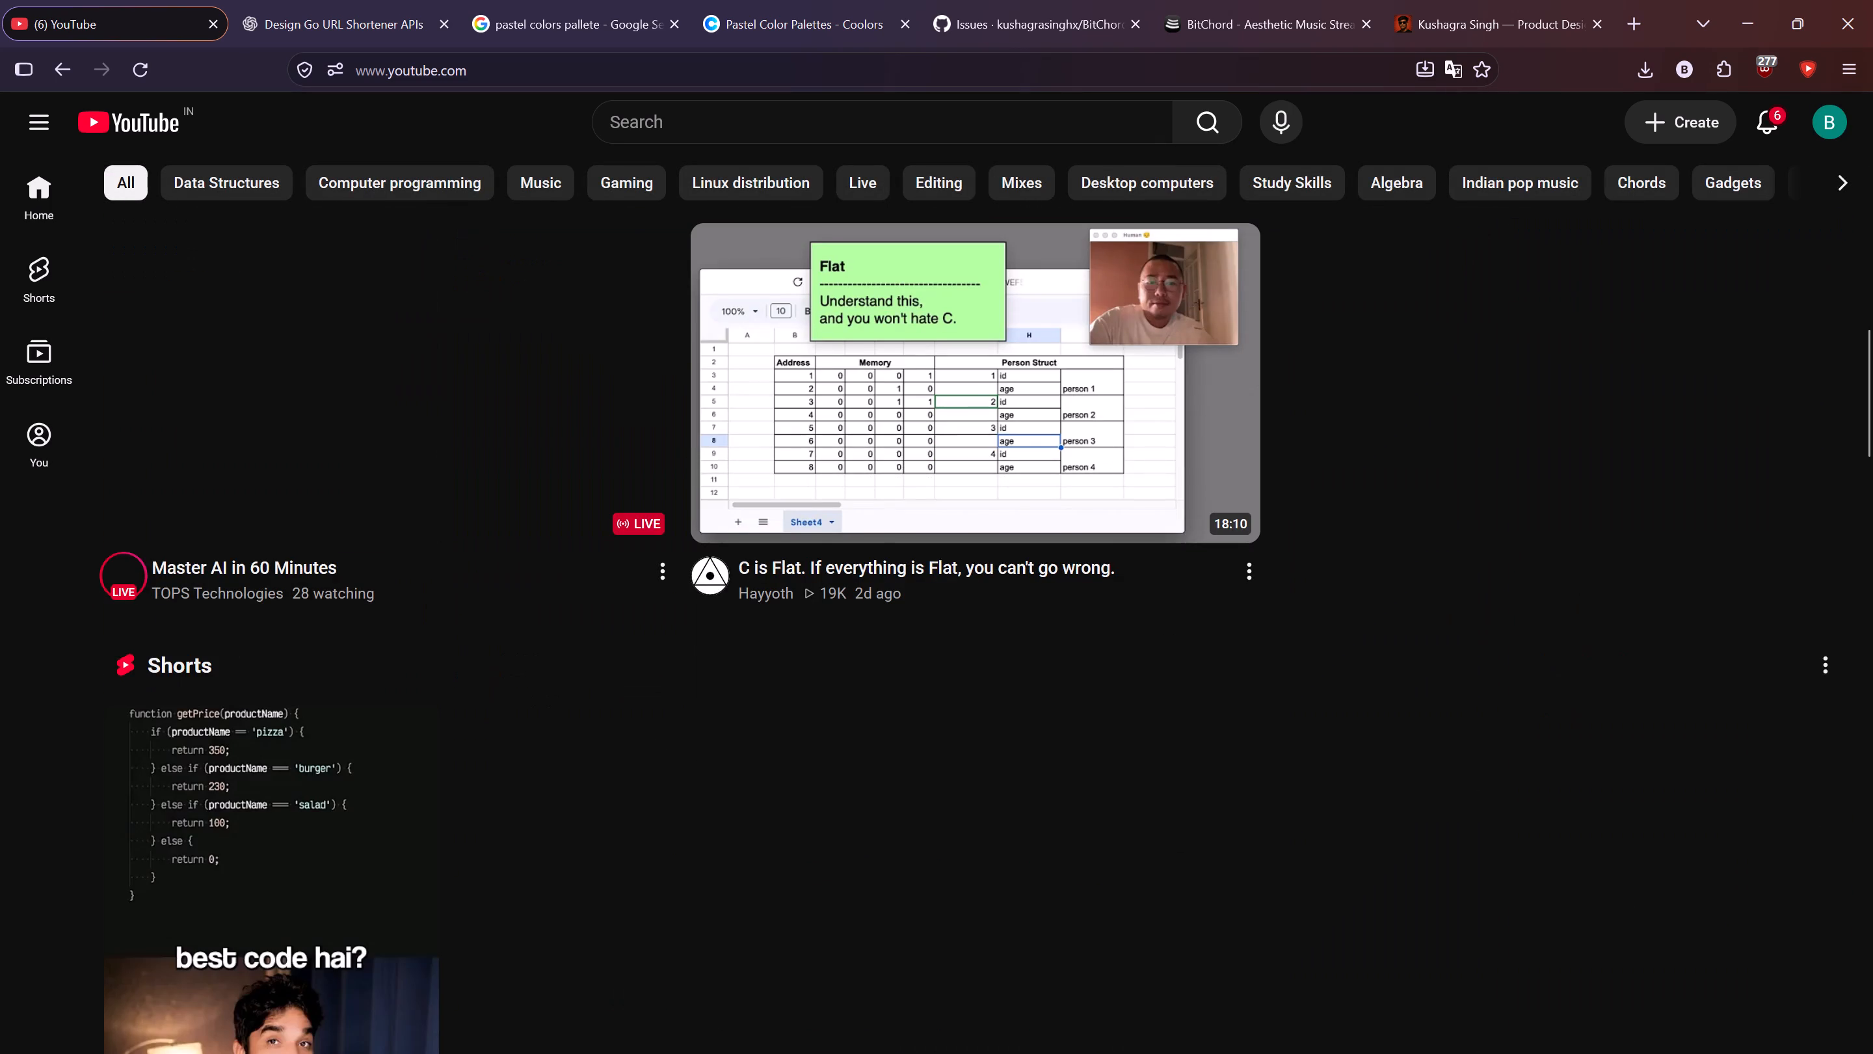
{"action": "scroll", "coordinate": [27, 669], "scroll_direction": "down", "scroll_amount": 5}
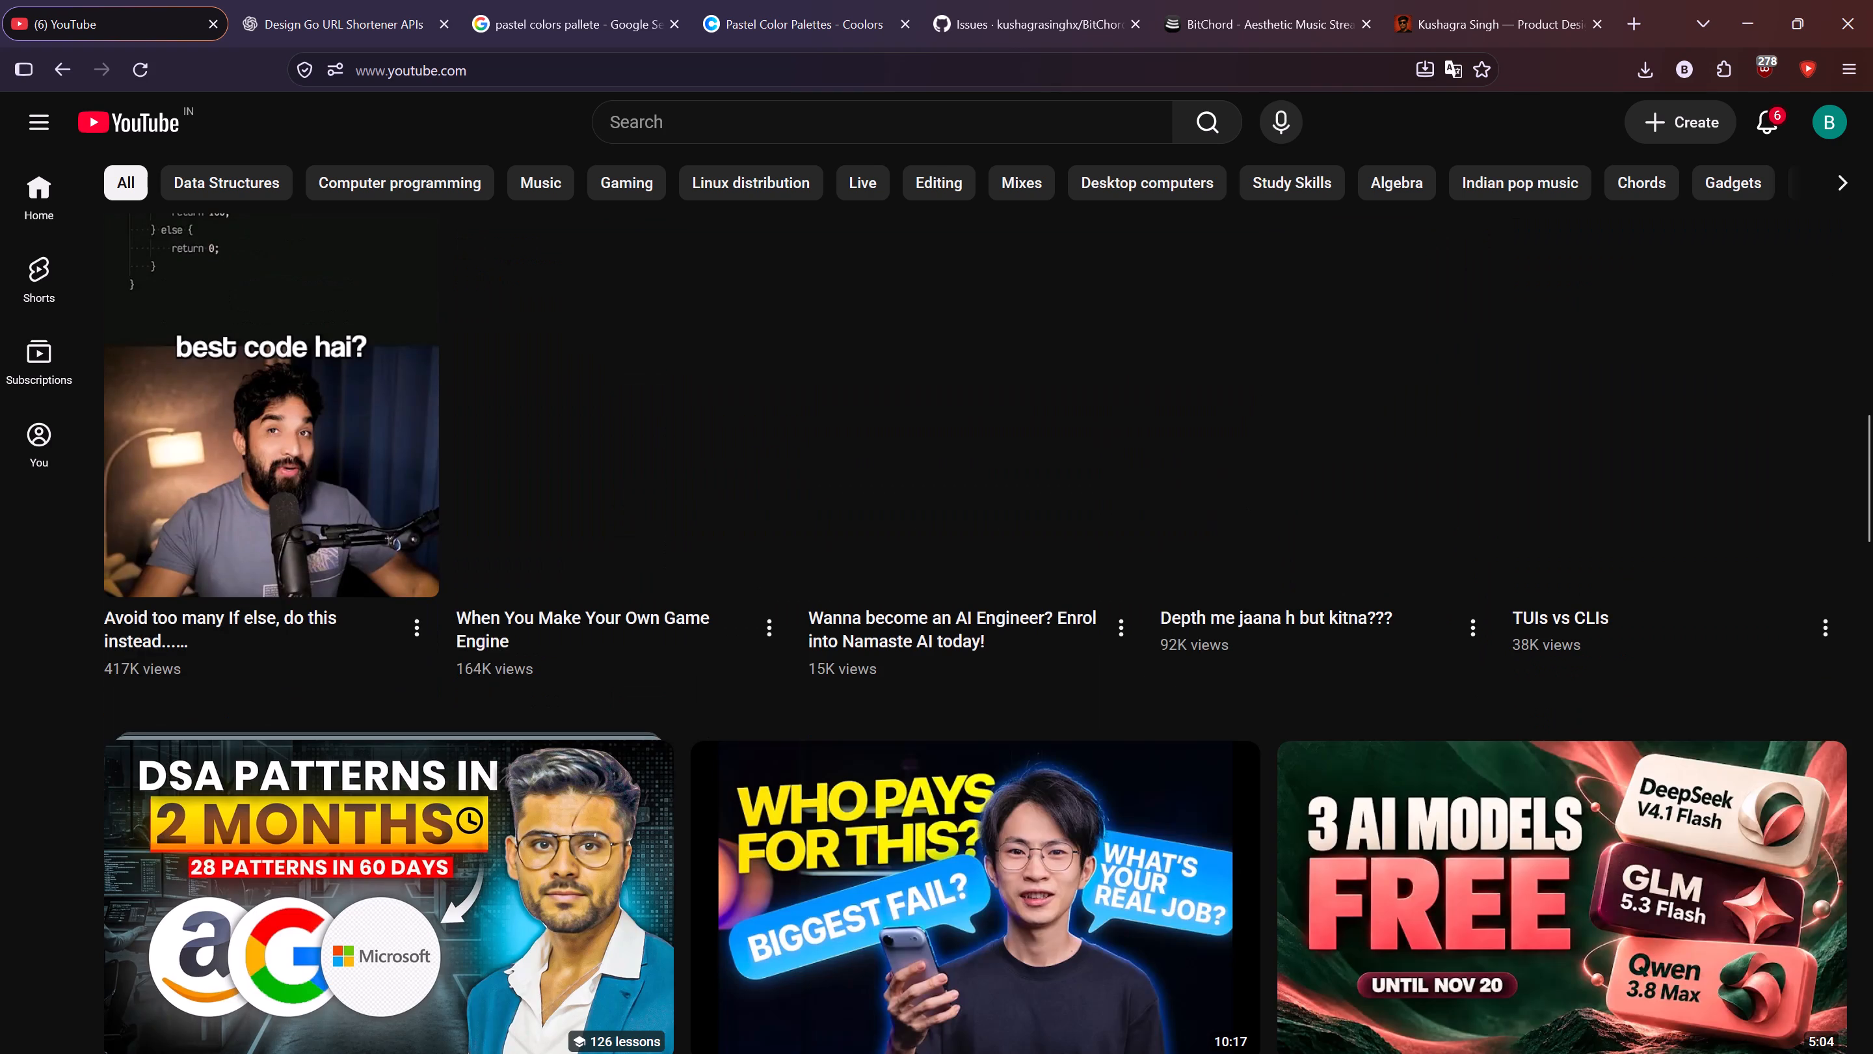
{"action": "scroll", "coordinate": [38, 676], "scroll_direction": "up", "scroll_amount": 1}
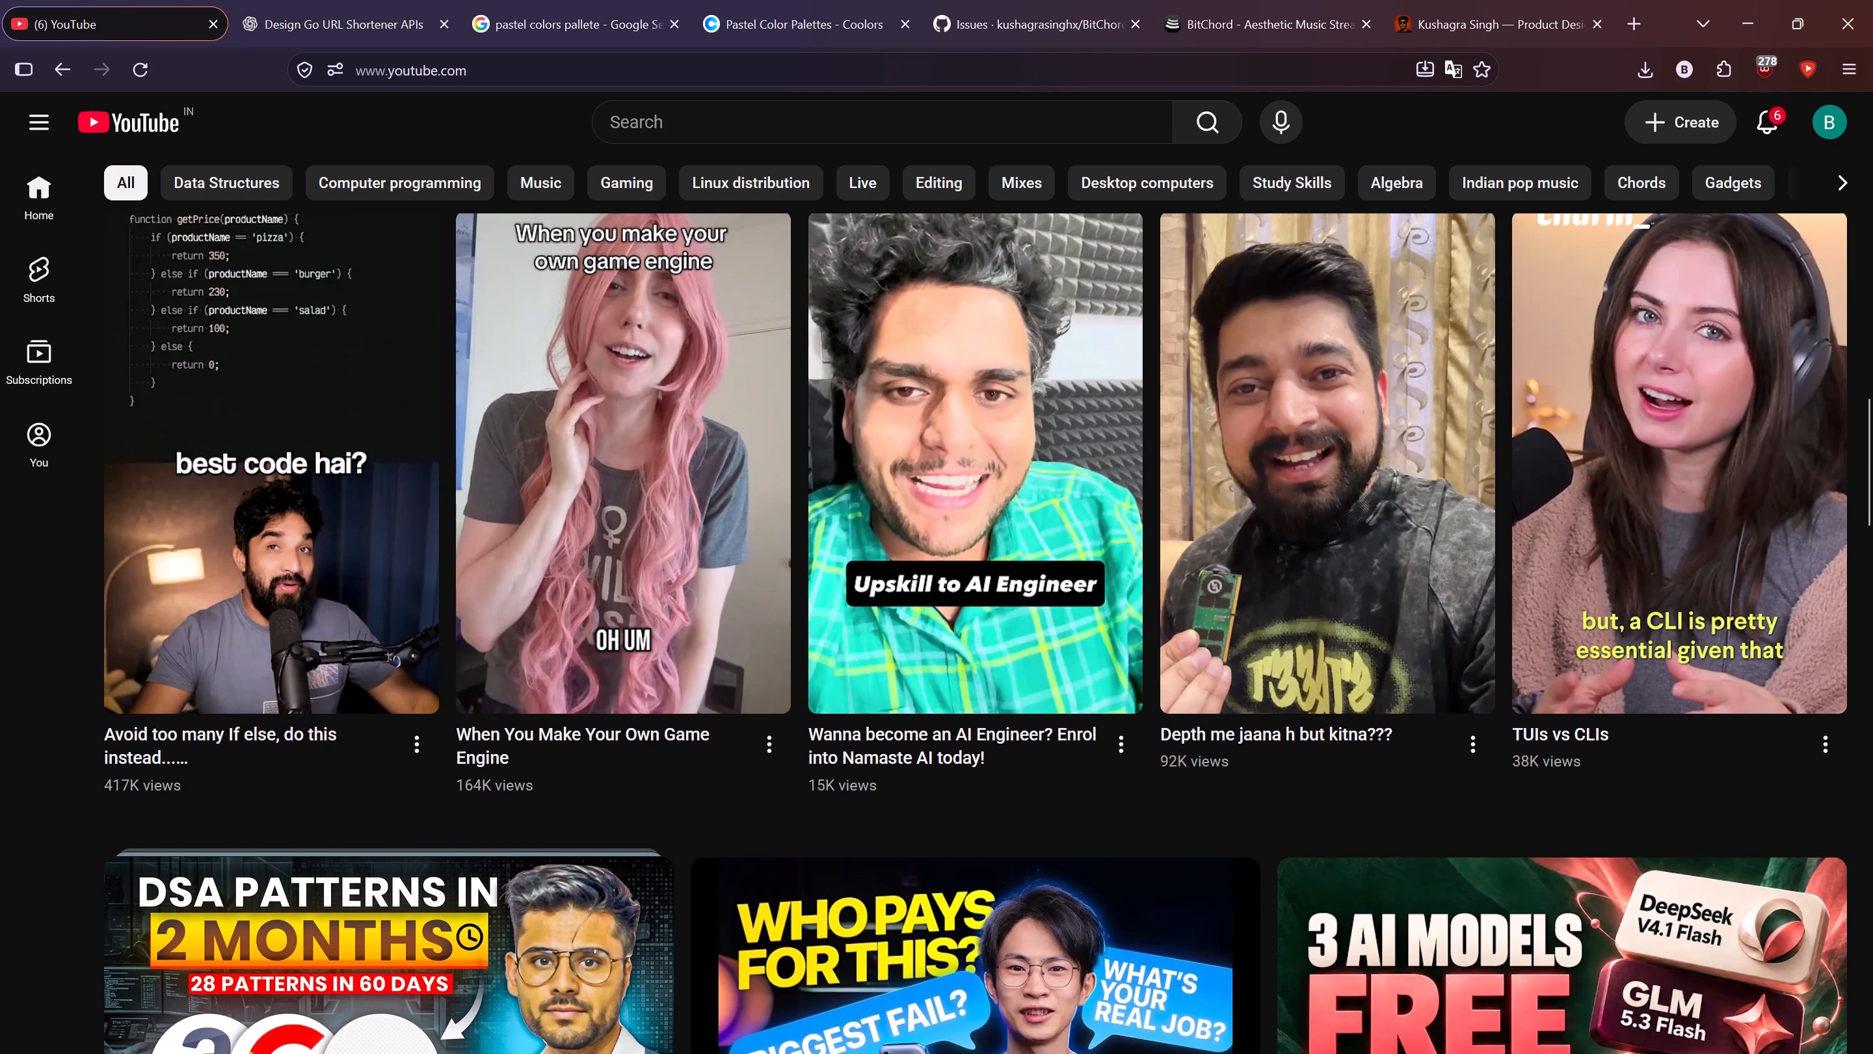
{"action": "scroll", "coordinate": [39, 676], "scroll_direction": "down", "scroll_amount": 10}
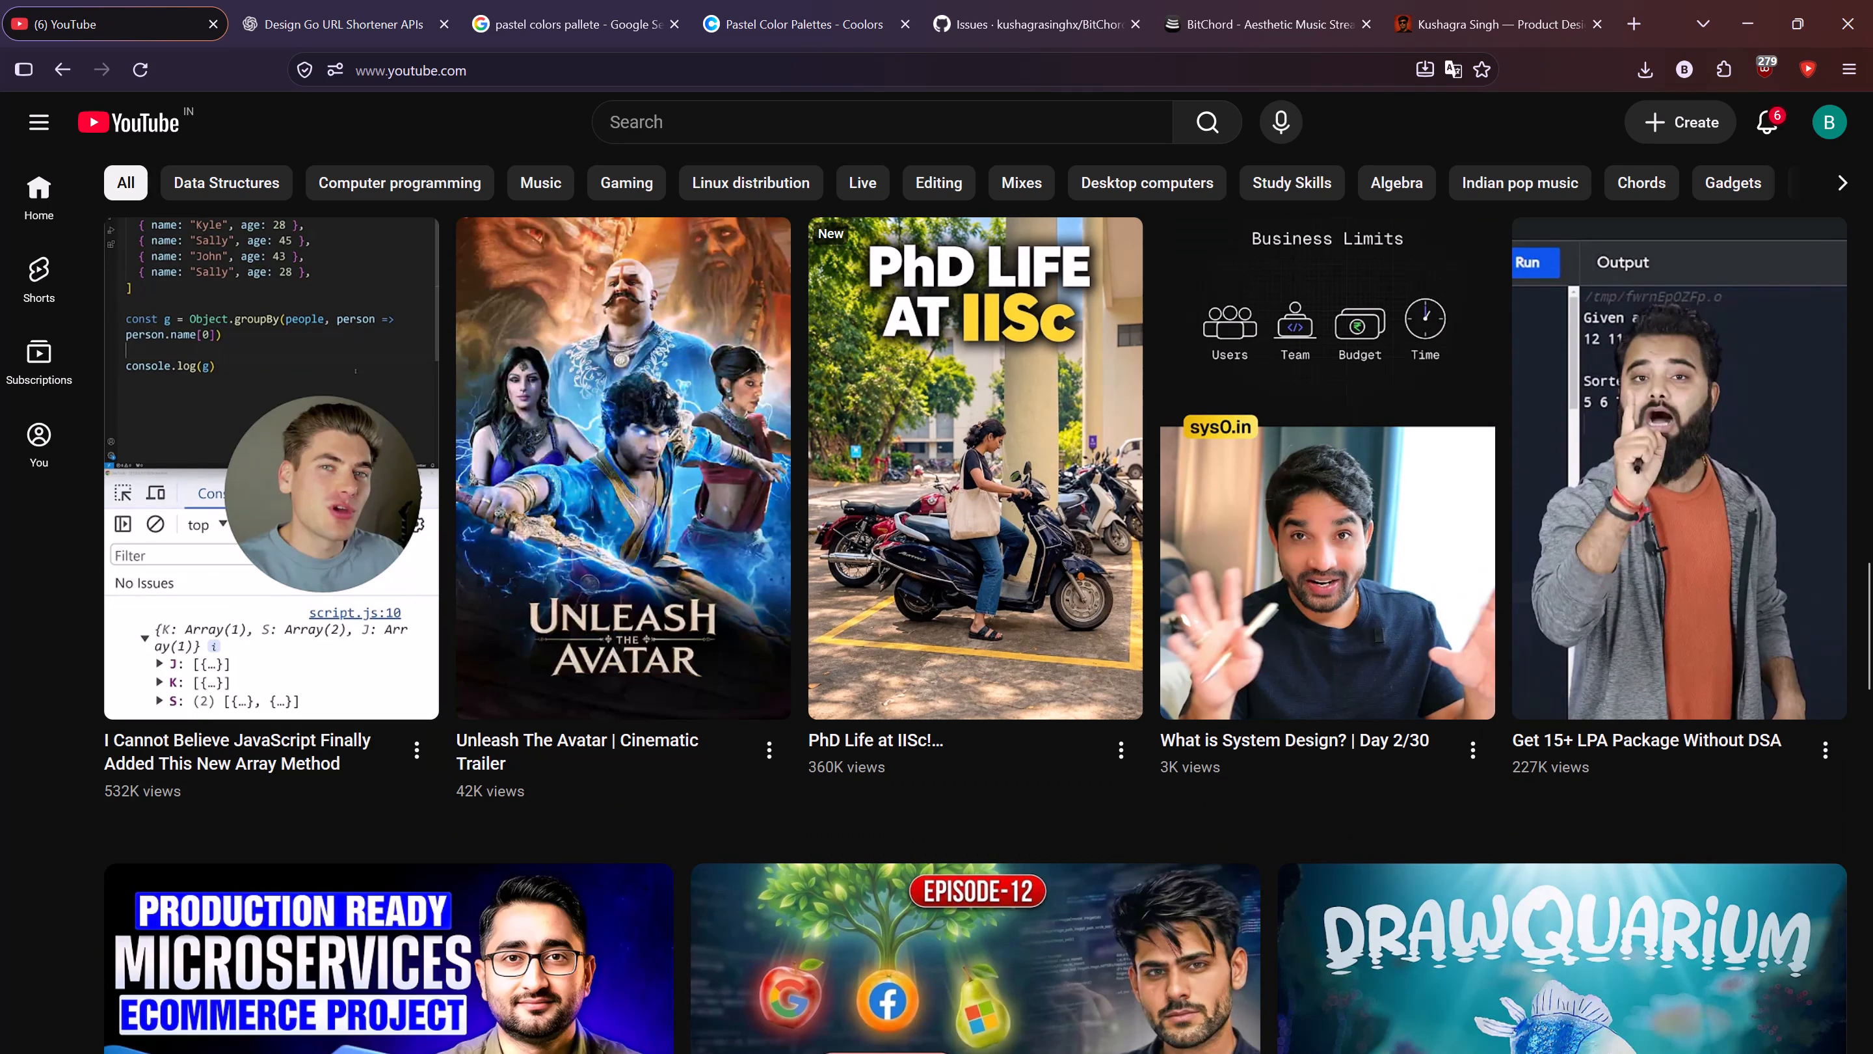
{"action": "scroll", "coordinate": [40, 677], "scroll_direction": "down", "scroll_amount": 4}
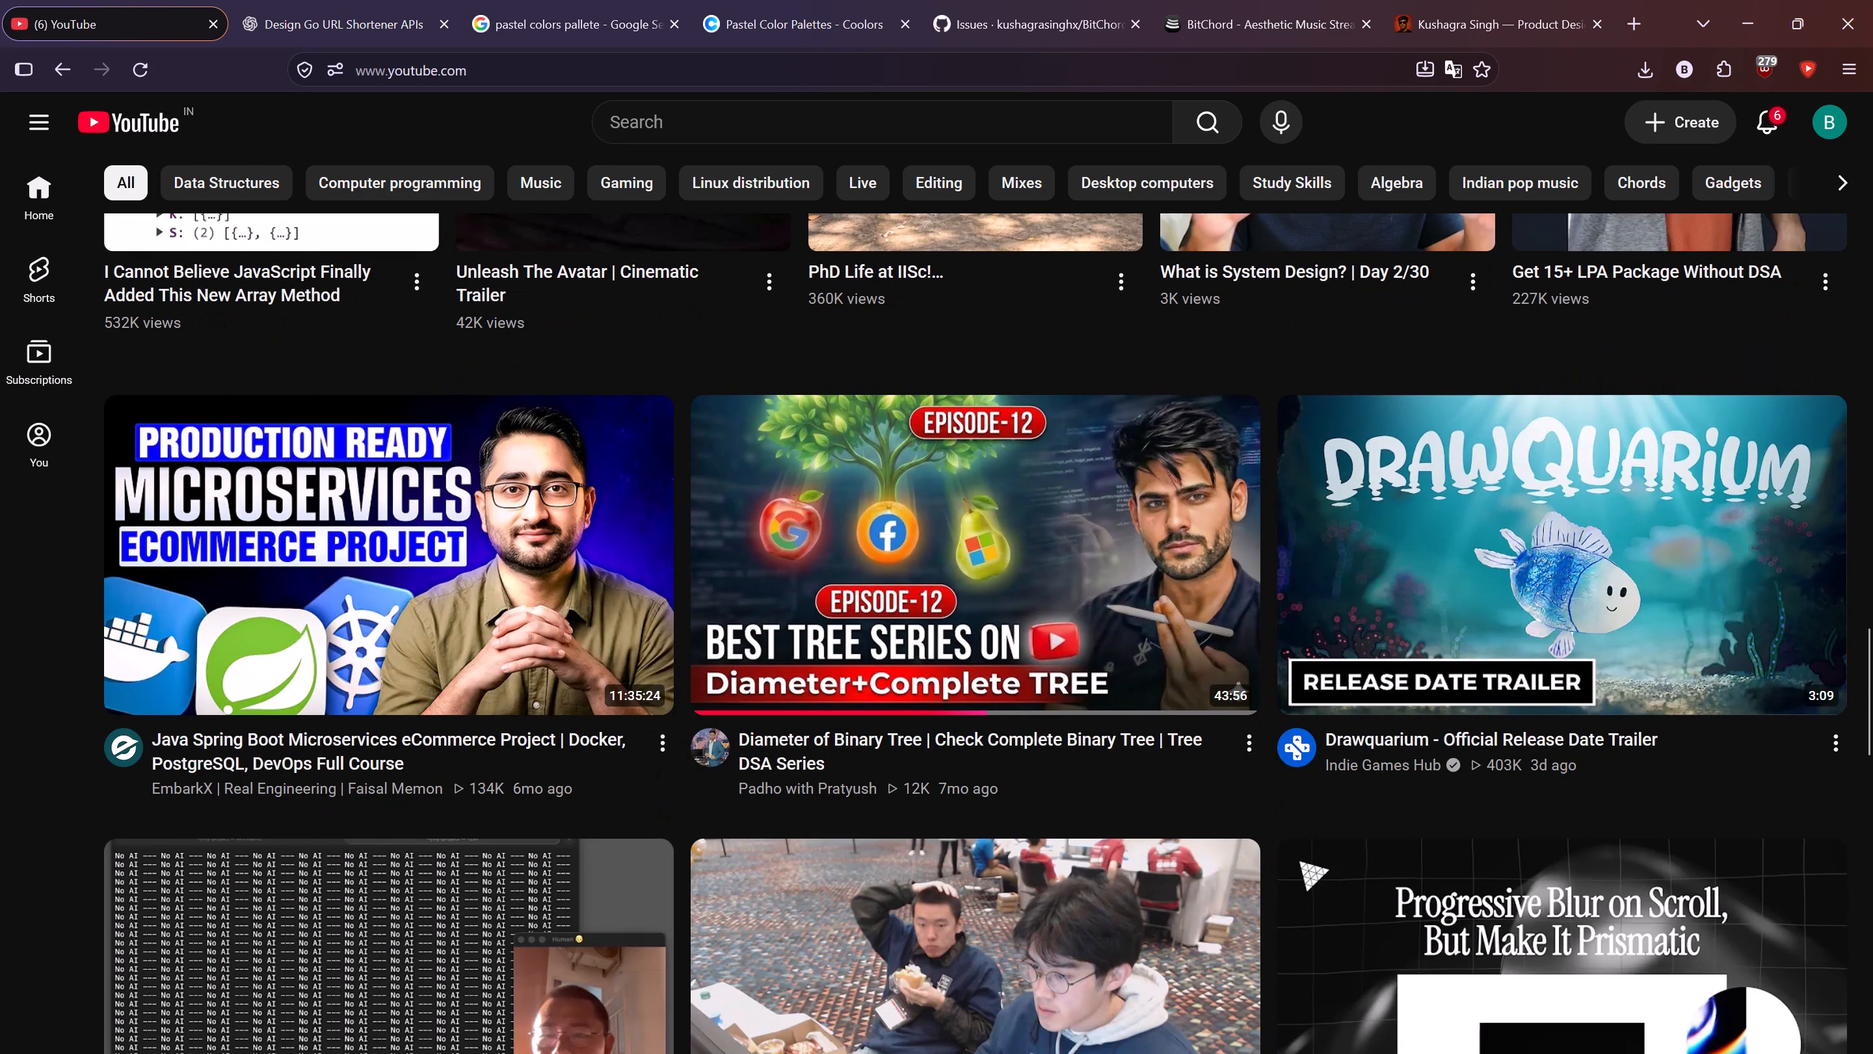
{"action": "scroll", "coordinate": [56, 681], "scroll_direction": "down", "scroll_amount": 4}
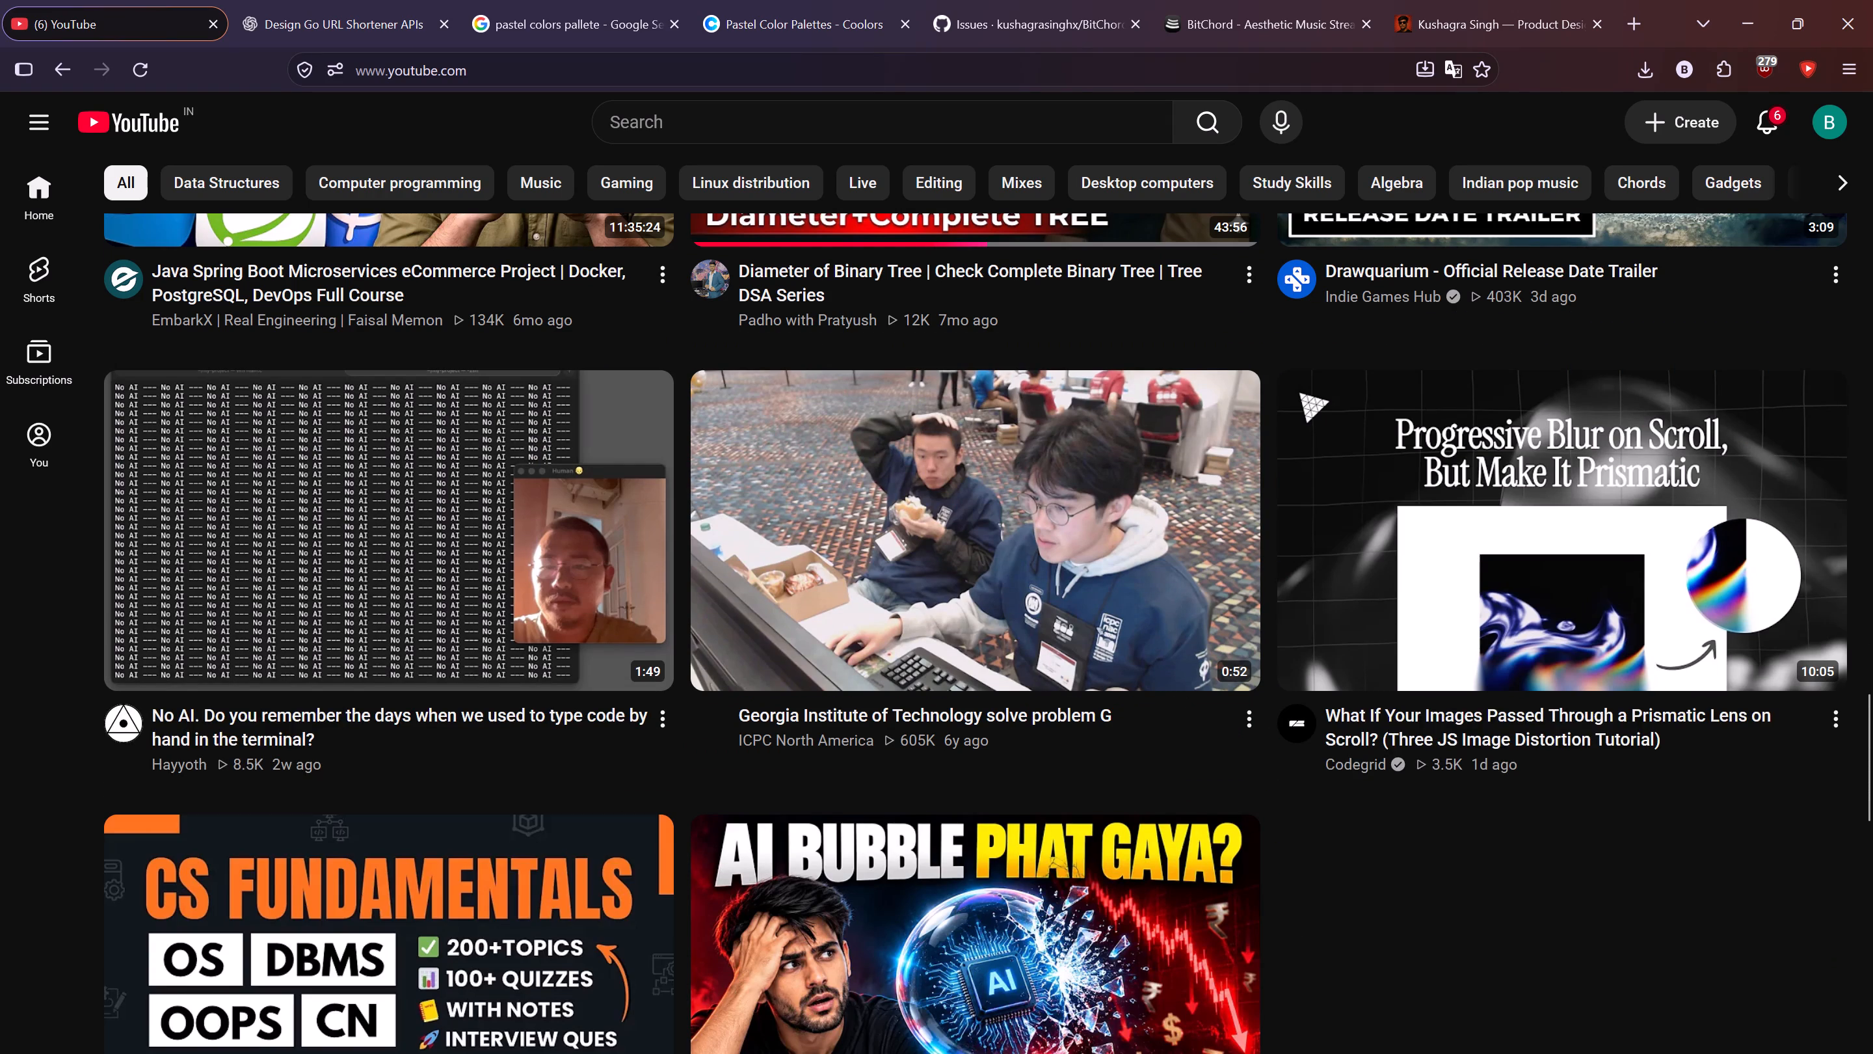
{"action": "scroll", "coordinate": [75, 659], "scroll_direction": "down", "scroll_amount": 5}
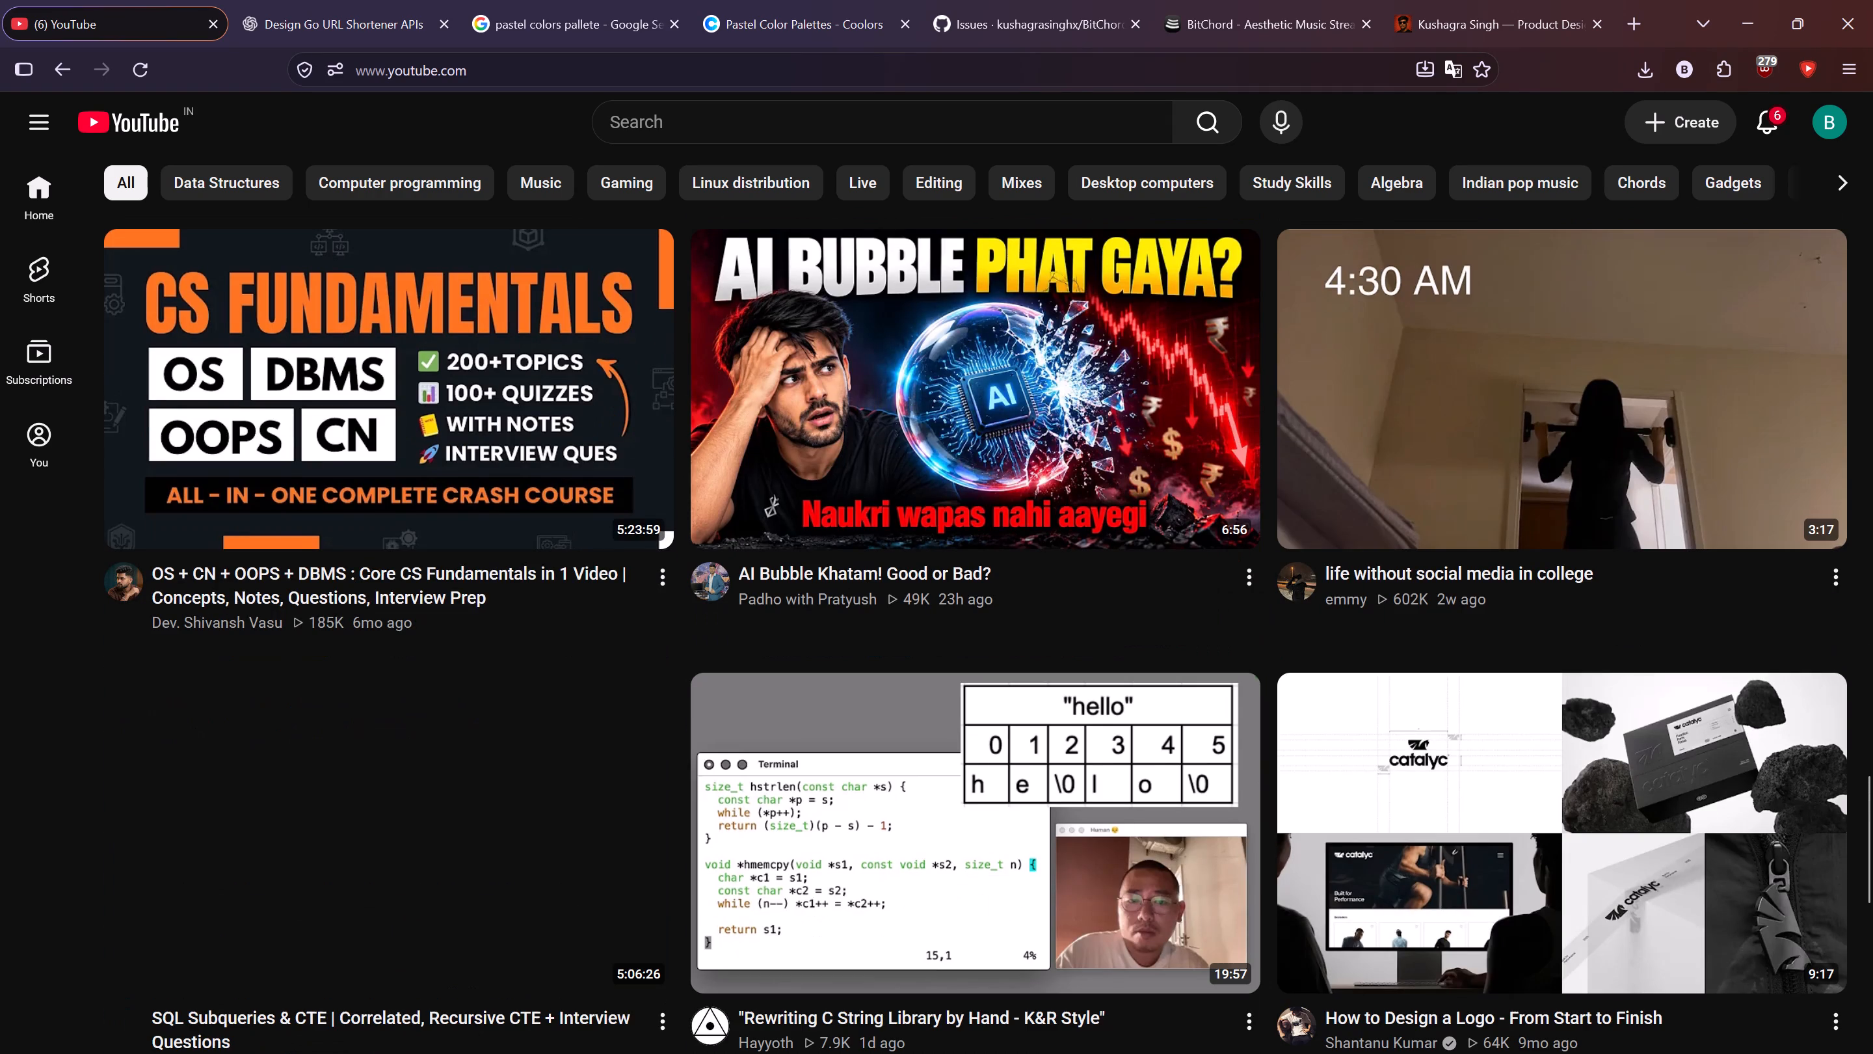
{"action": "scroll", "coordinate": [74, 660], "scroll_direction": "down", "scroll_amount": 2}
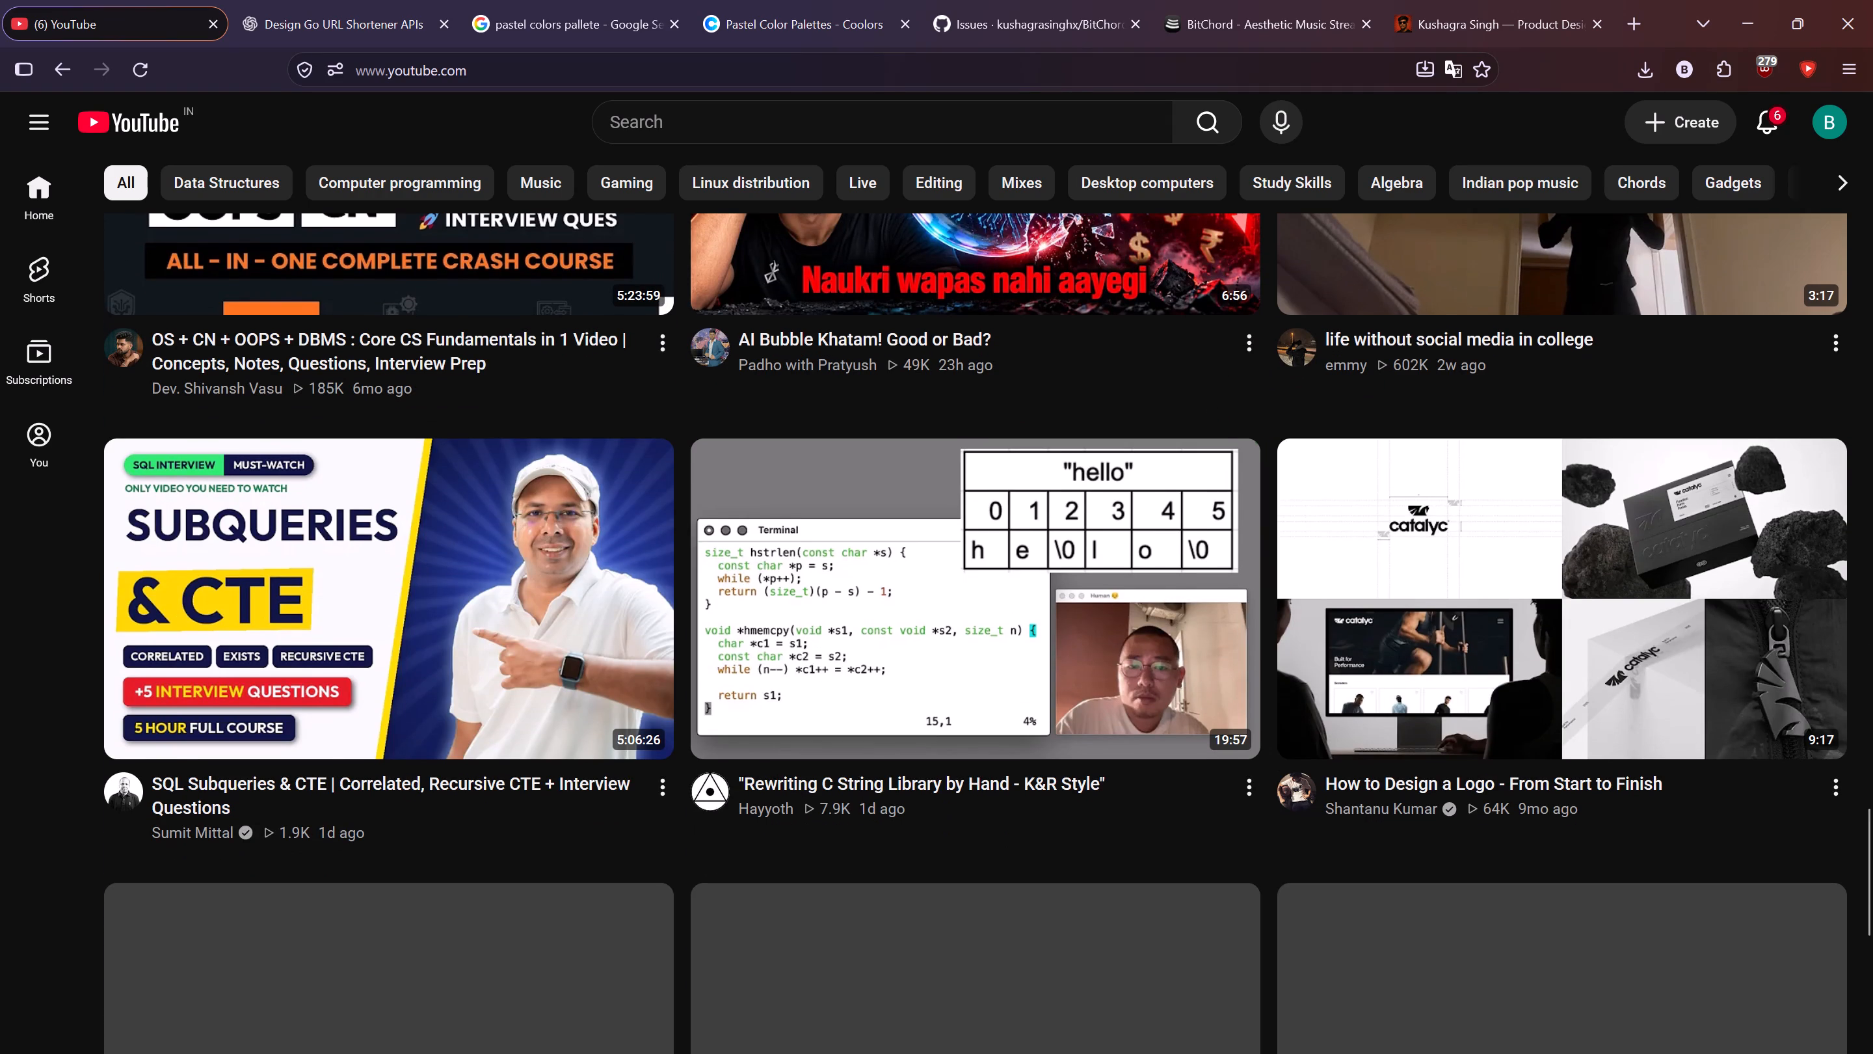
{"action": "scroll", "coordinate": [75, 658], "scroll_direction": "down", "scroll_amount": 5}
{"action": "scroll", "coordinate": [75, 658], "scroll_direction": "up", "scroll_amount": 2}
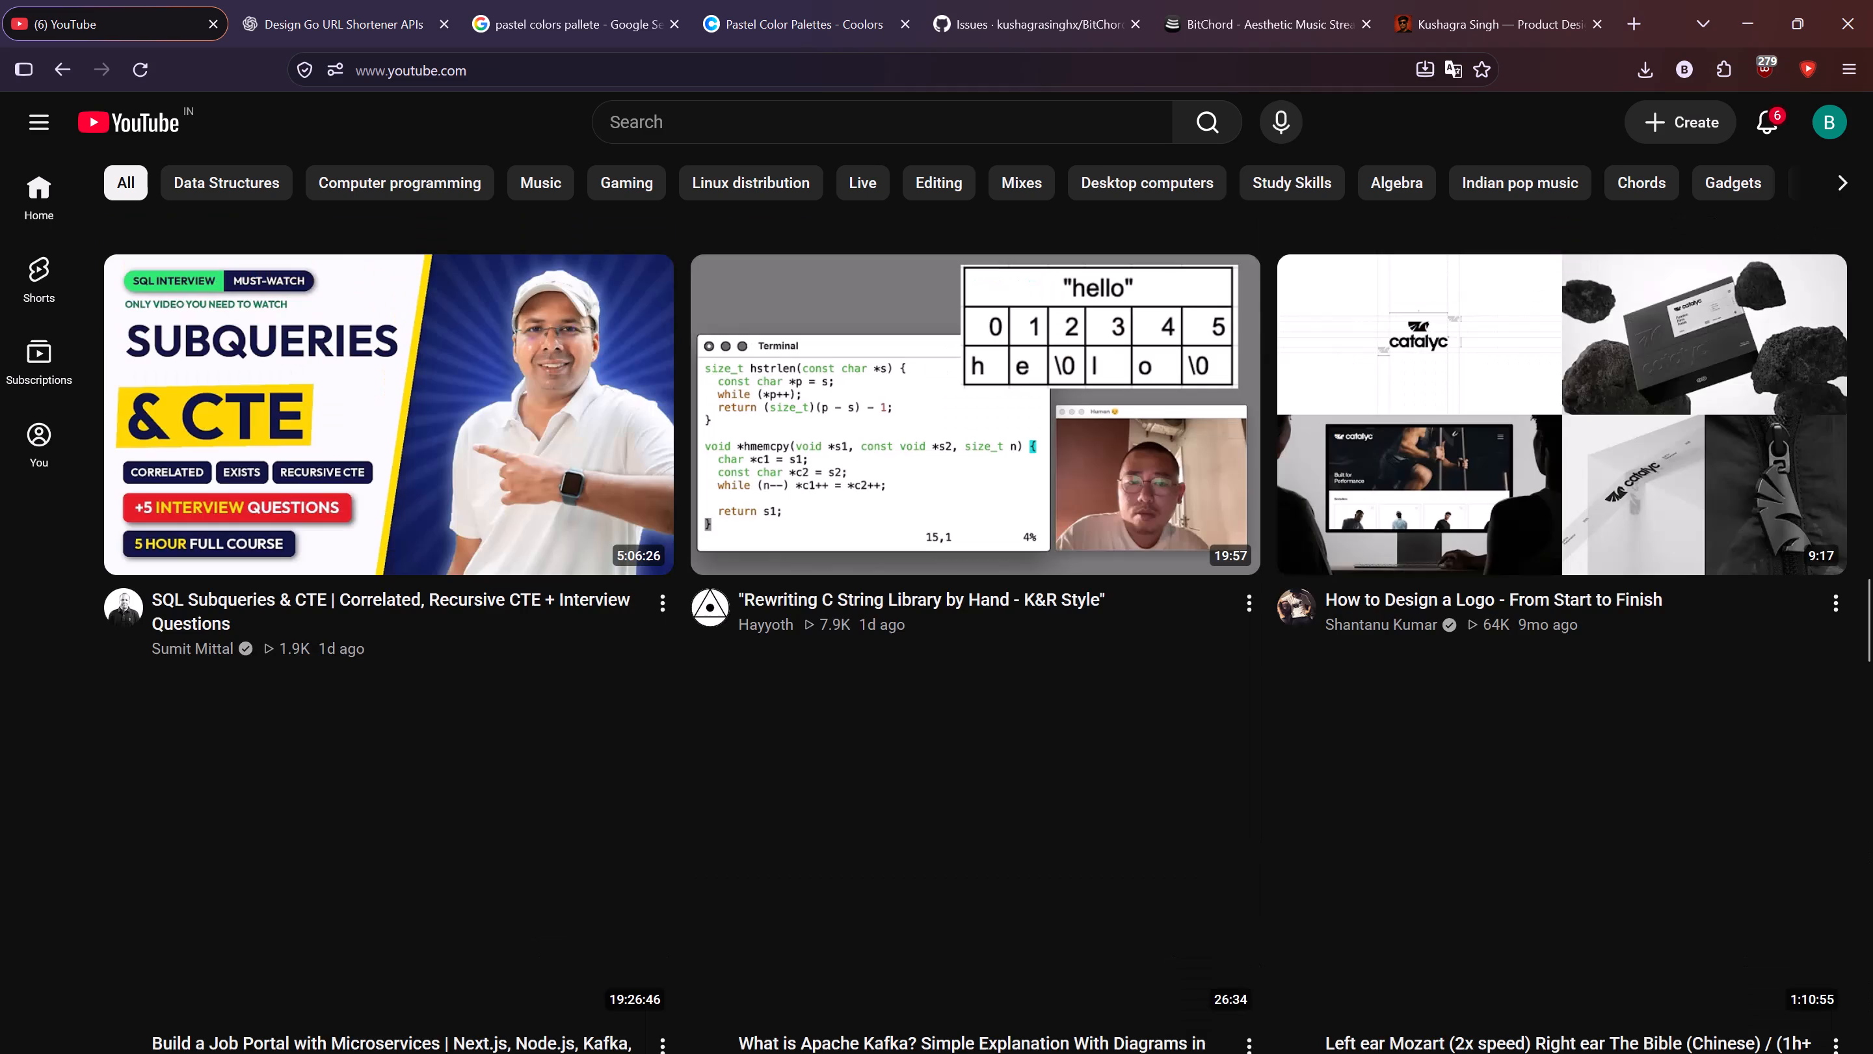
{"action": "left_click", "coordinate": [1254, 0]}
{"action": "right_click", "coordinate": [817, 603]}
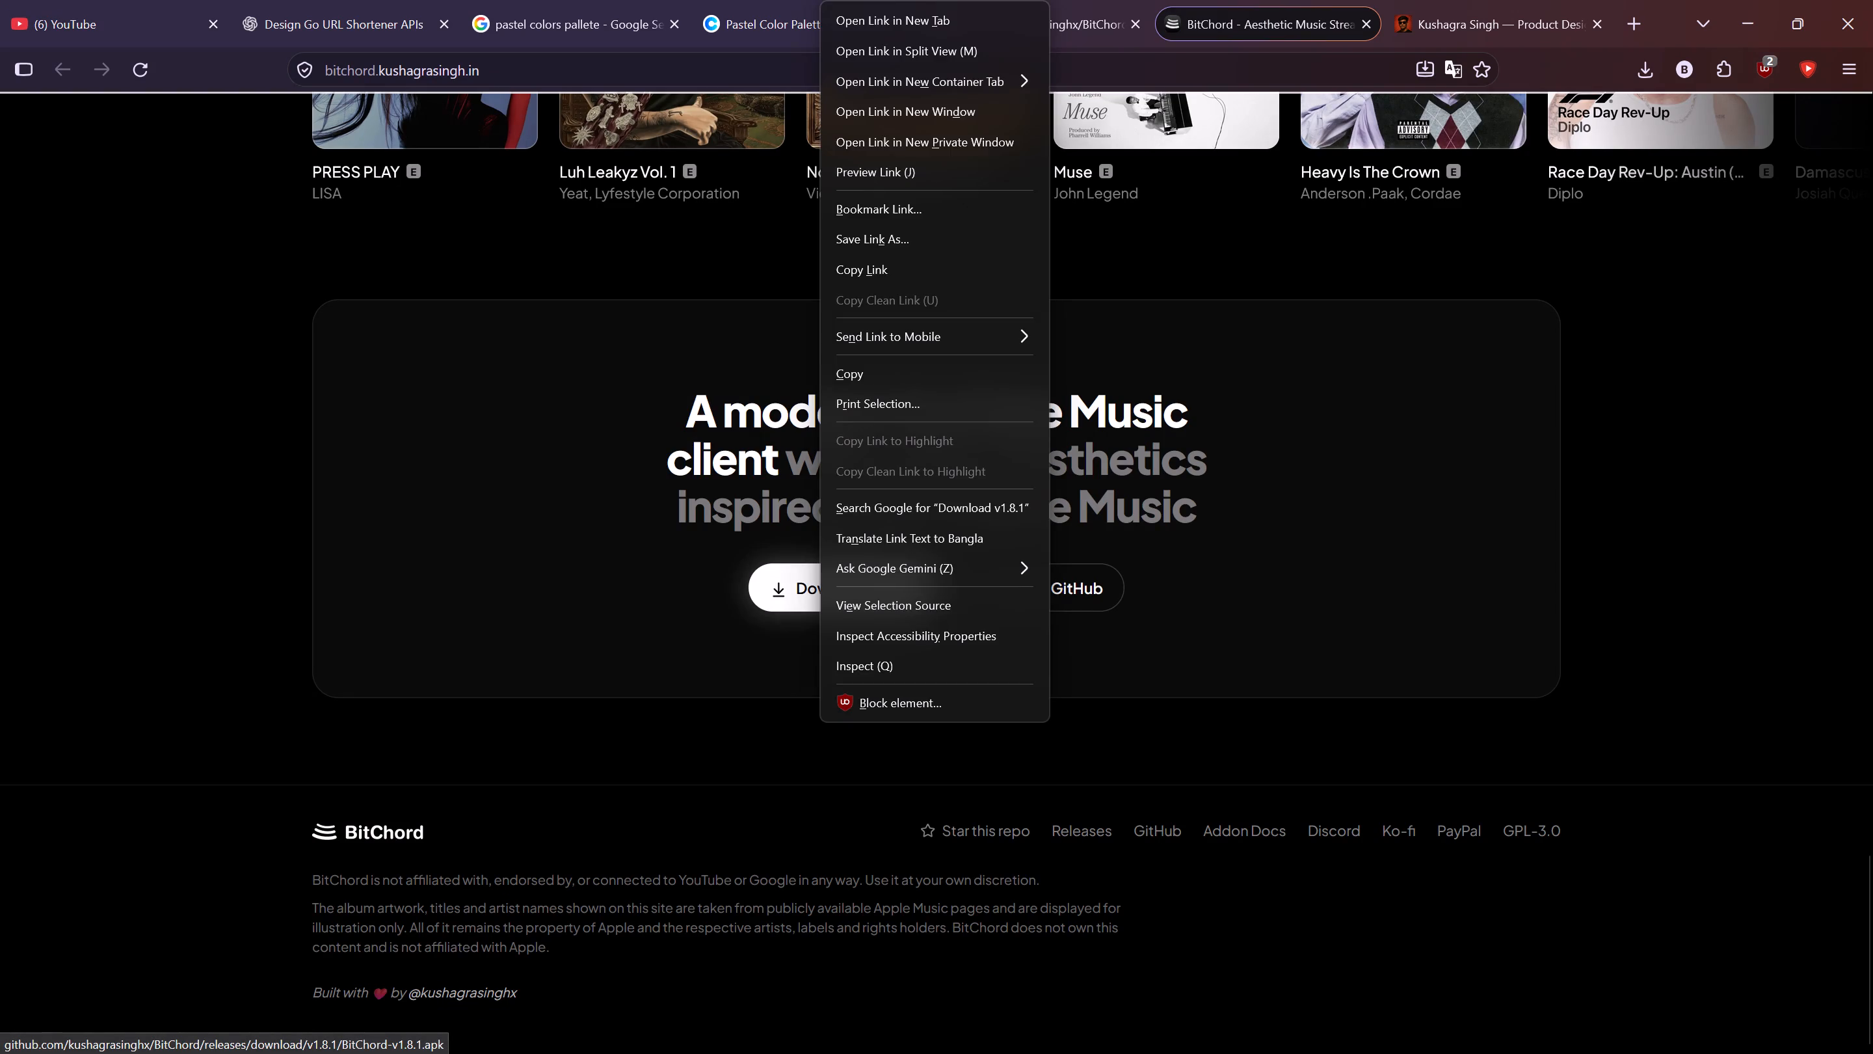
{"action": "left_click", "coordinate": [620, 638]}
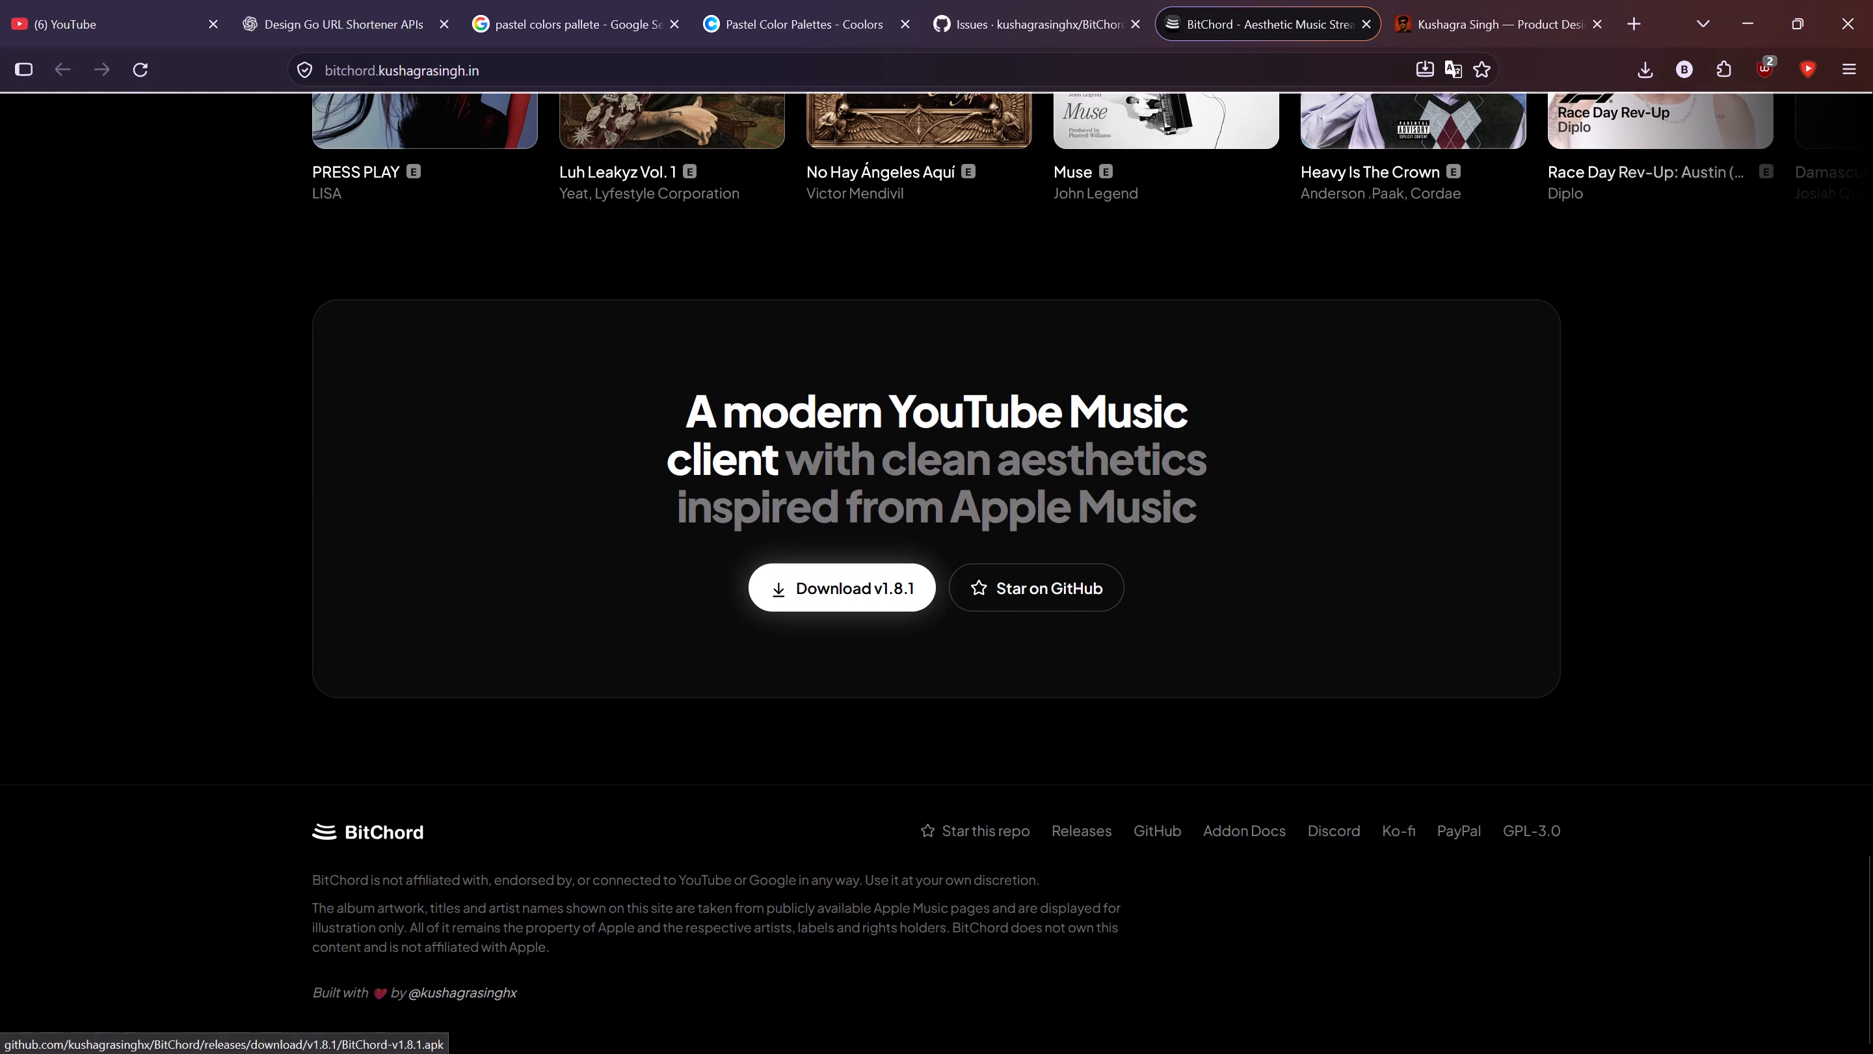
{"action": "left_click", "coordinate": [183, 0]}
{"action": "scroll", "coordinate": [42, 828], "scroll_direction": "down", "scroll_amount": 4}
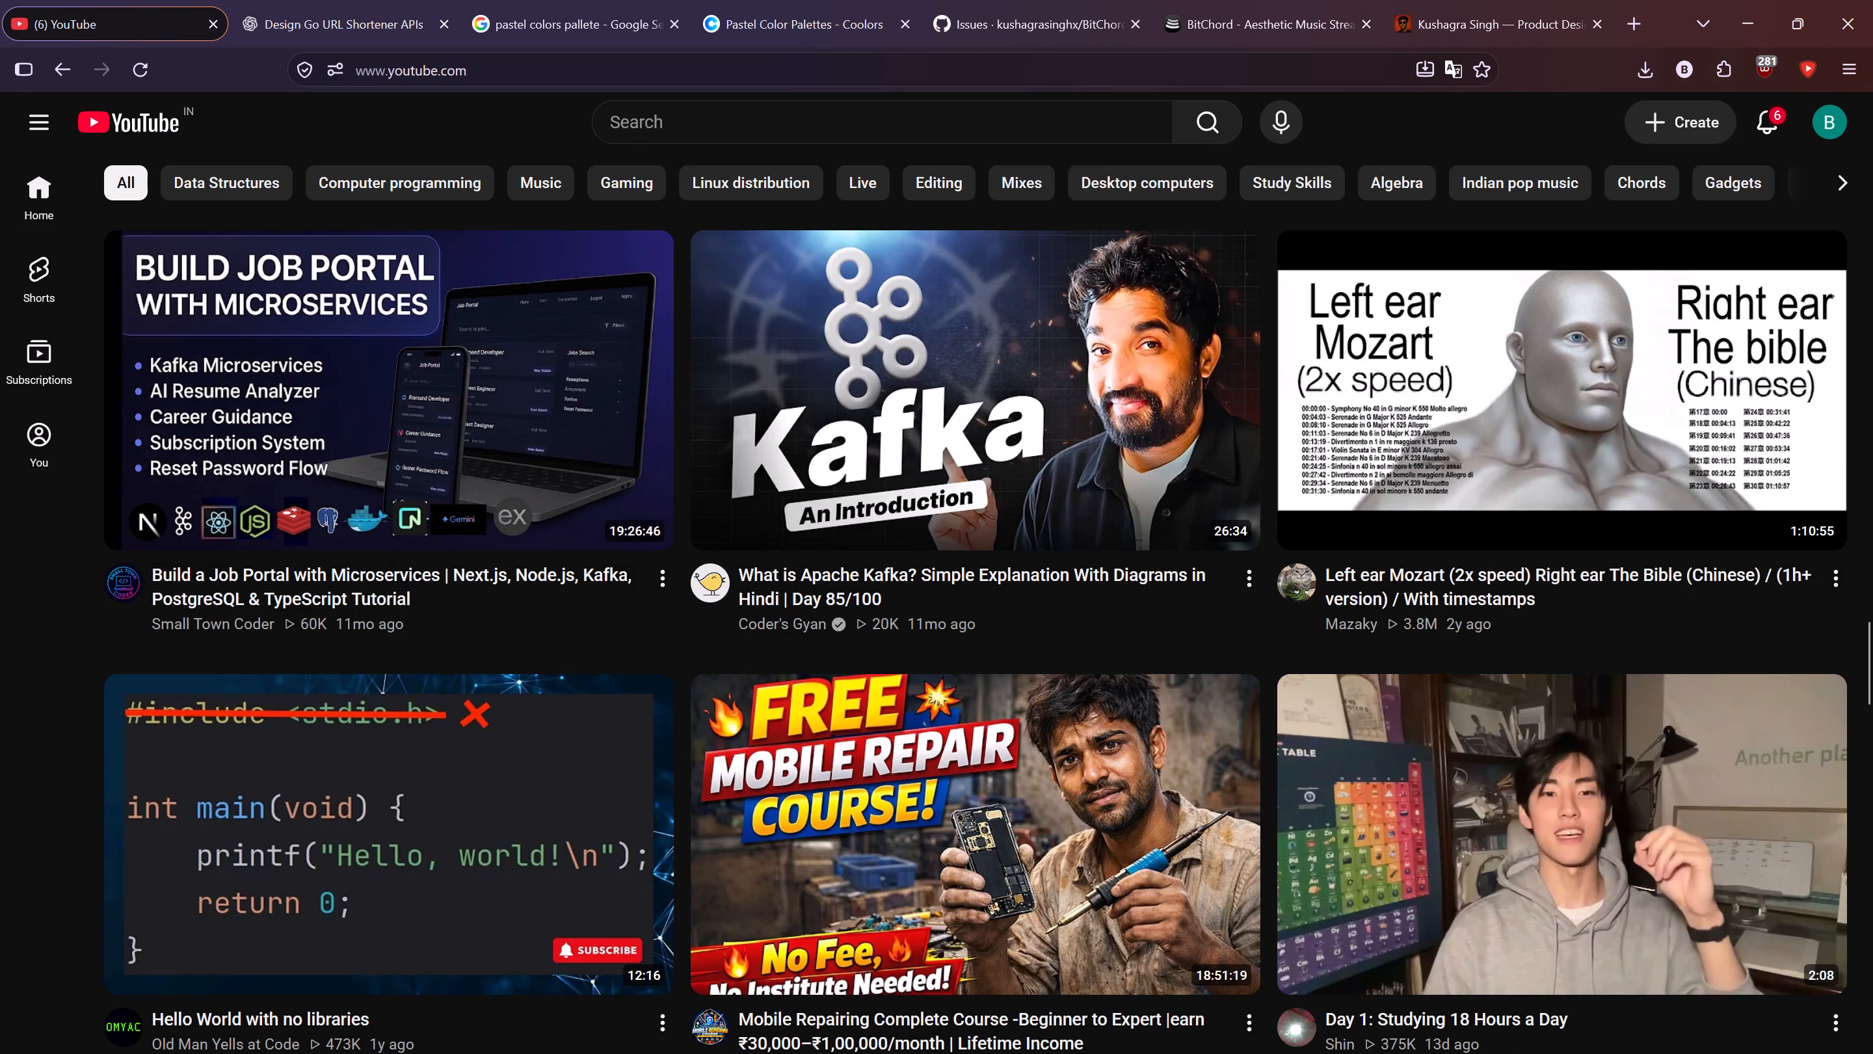
Switch to the BitChord developer's portfolio site and examine its projects, technology stack and contact sections.
{"action": "left_click", "coordinate": [1490, 27]}
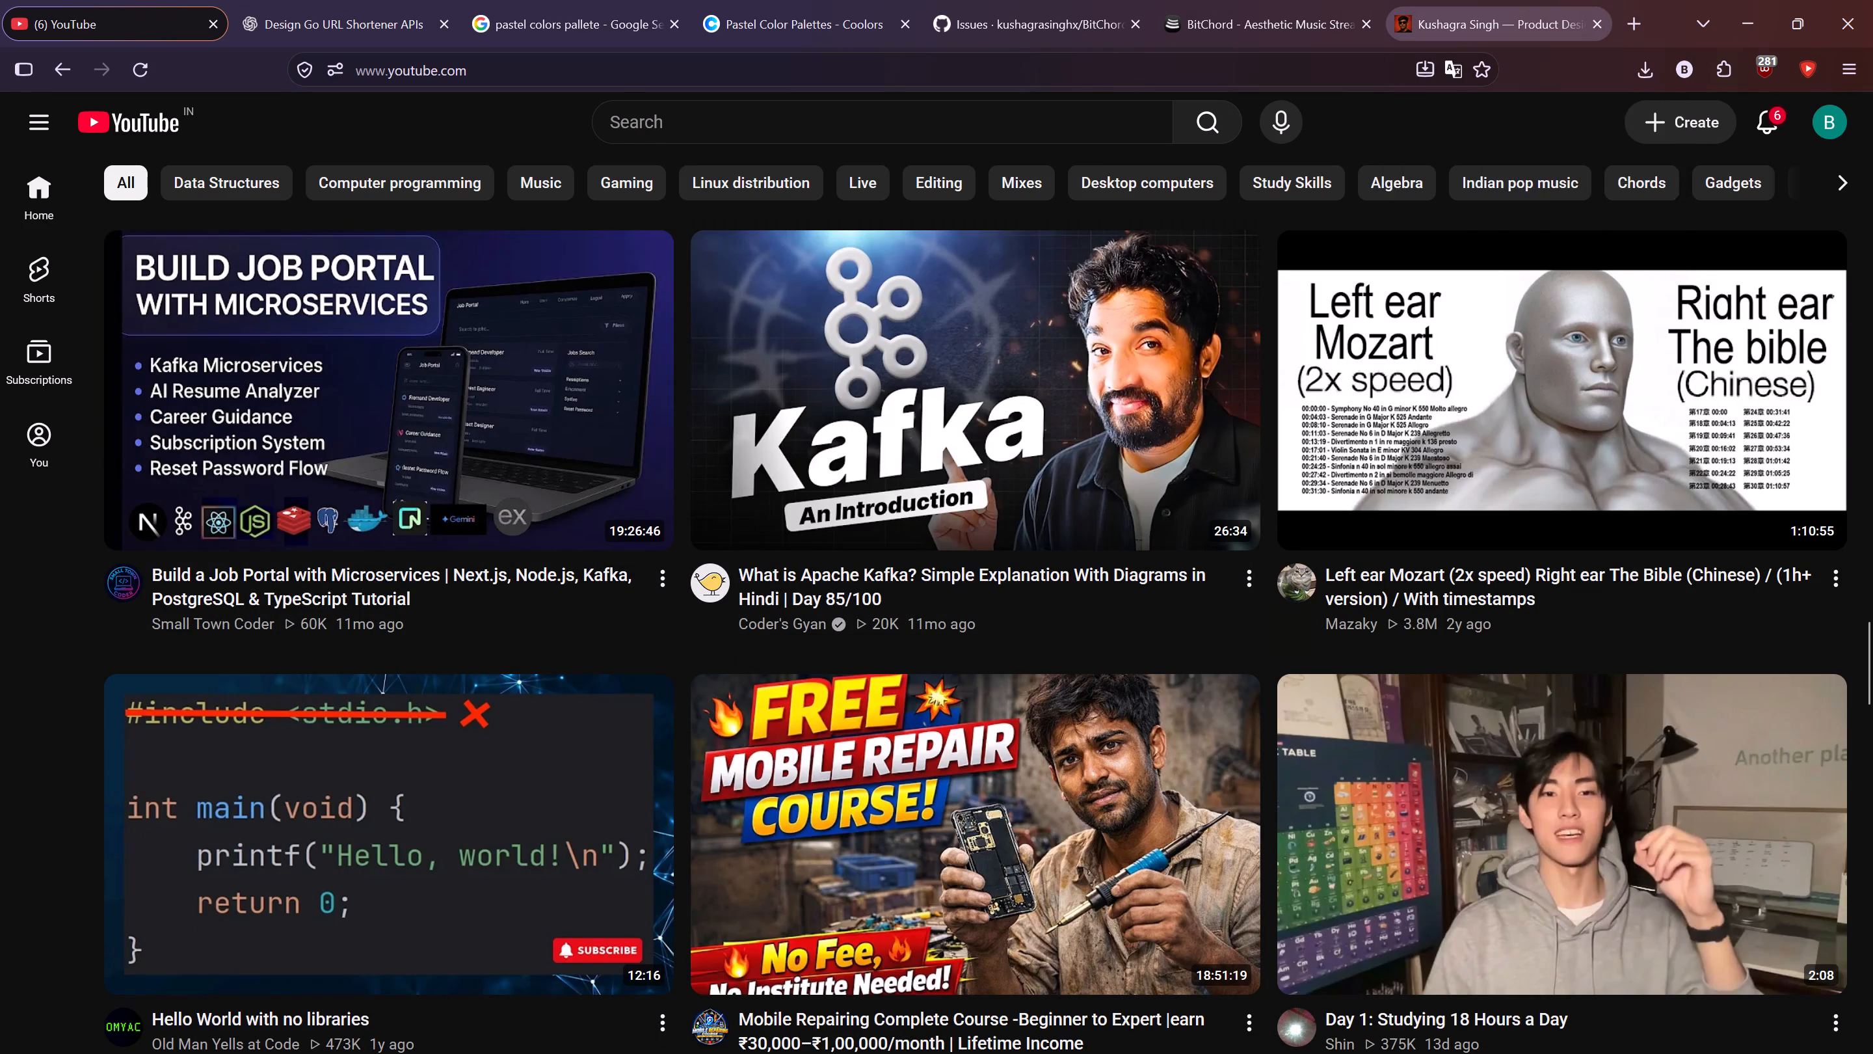
{"action": "scroll", "coordinate": [1175, 664], "scroll_direction": "up", "scroll_amount": 3}
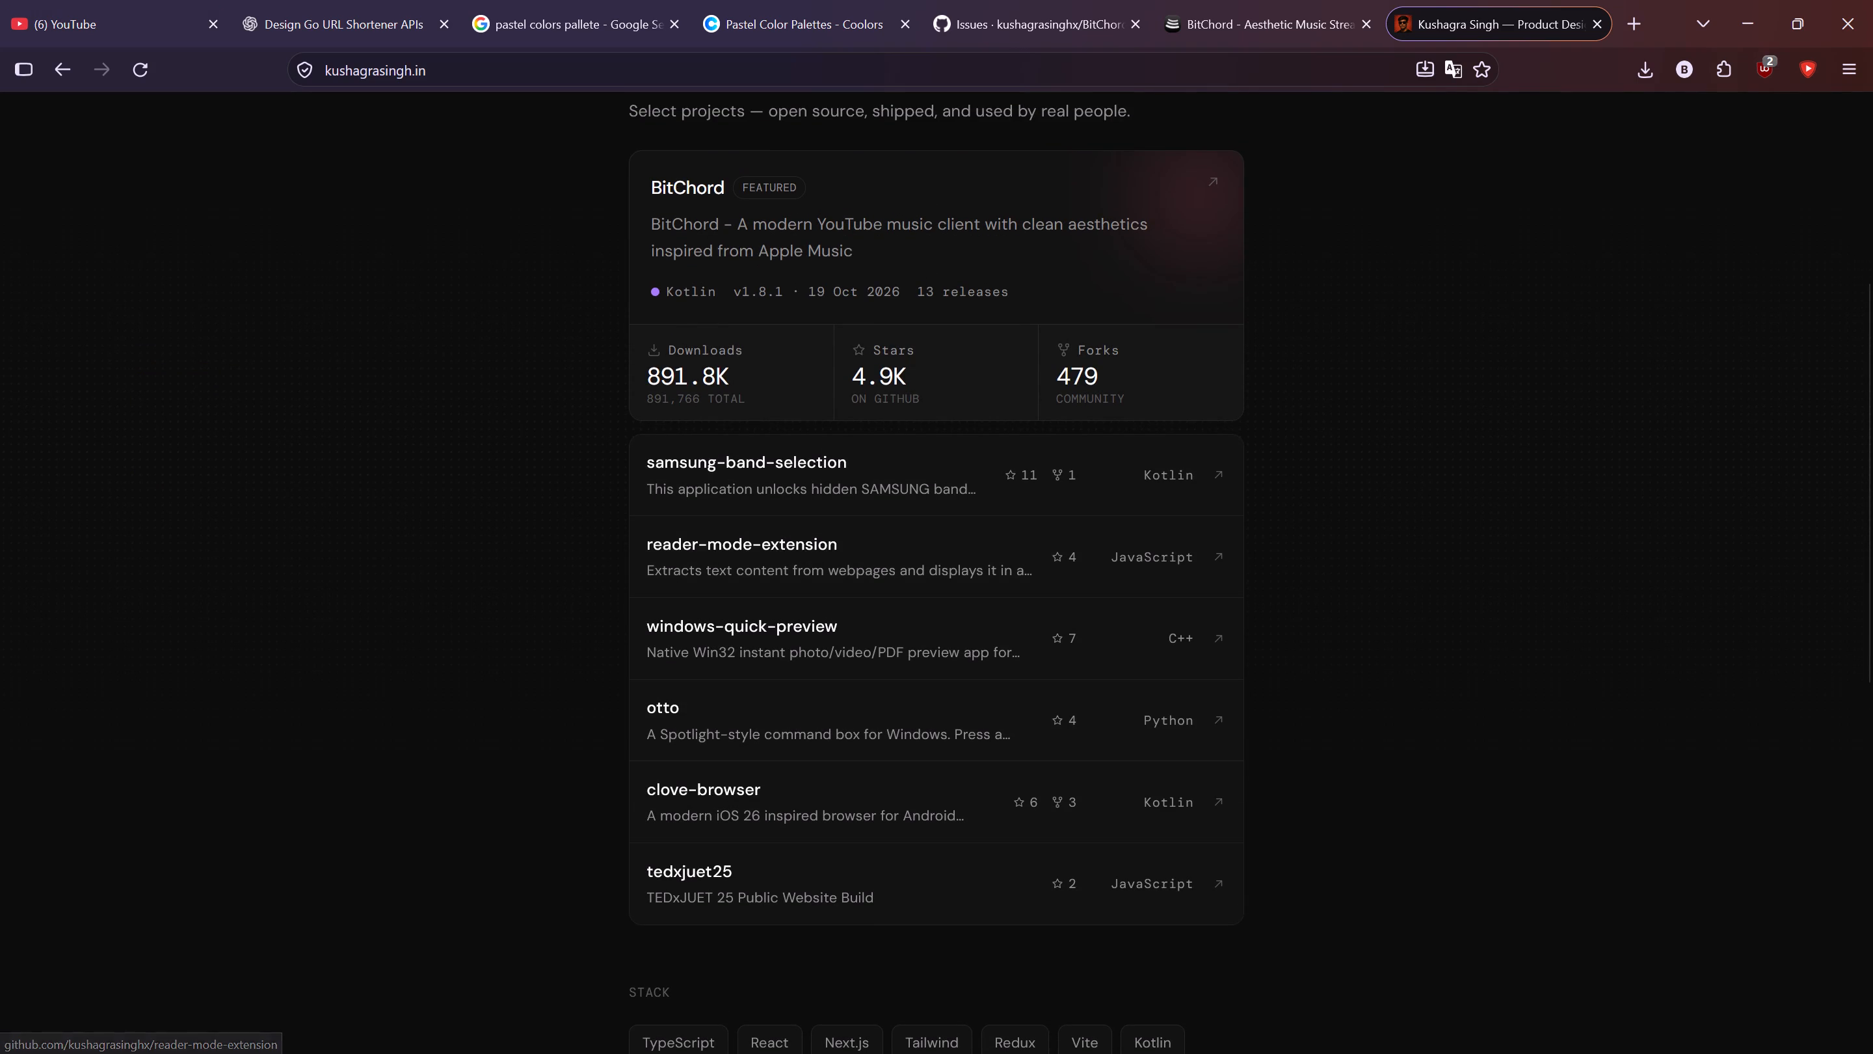
{"action": "scroll", "coordinate": [458, 610], "scroll_direction": "down", "scroll_amount": 10}
{"action": "scroll", "coordinate": [425, 628], "scroll_direction": "up", "scroll_amount": 18}
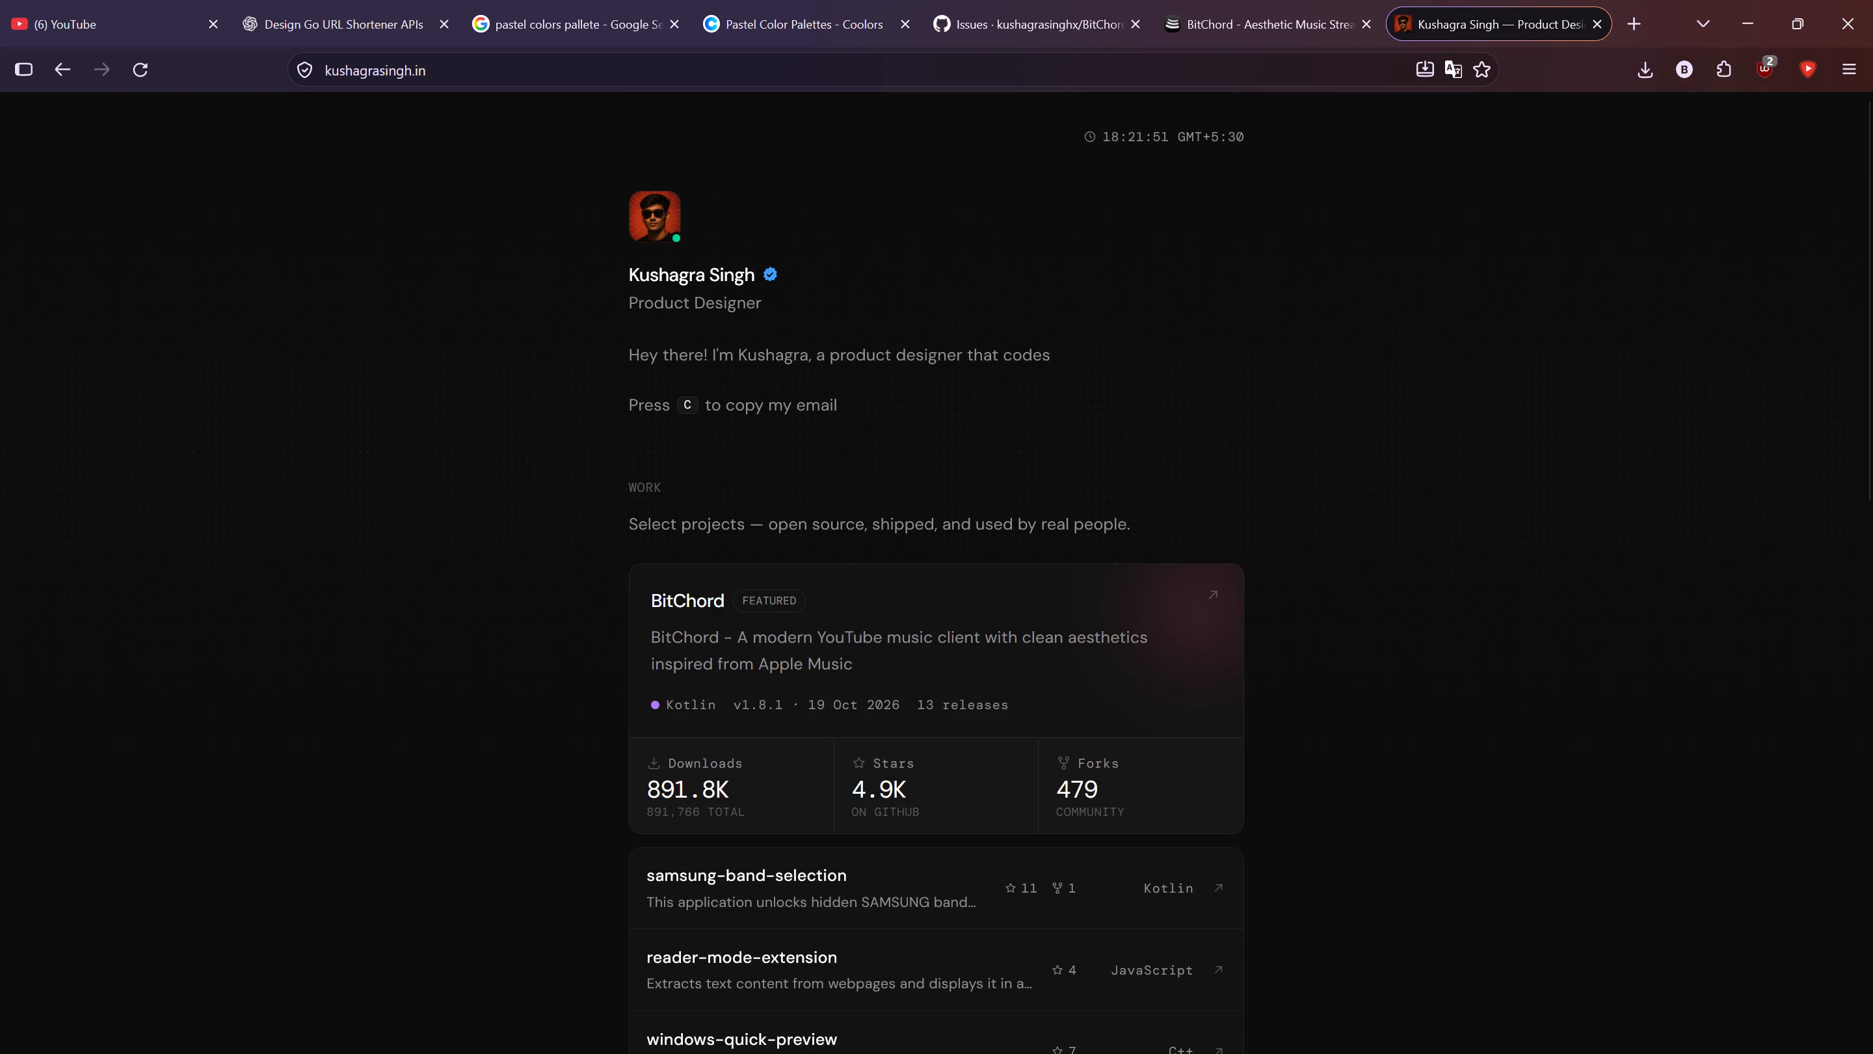
{"action": "scroll", "coordinate": [356, 557], "scroll_direction": "up", "scroll_amount": 5}
{"action": "scroll", "coordinate": [457, 634], "scroll_direction": "down", "scroll_amount": 4}
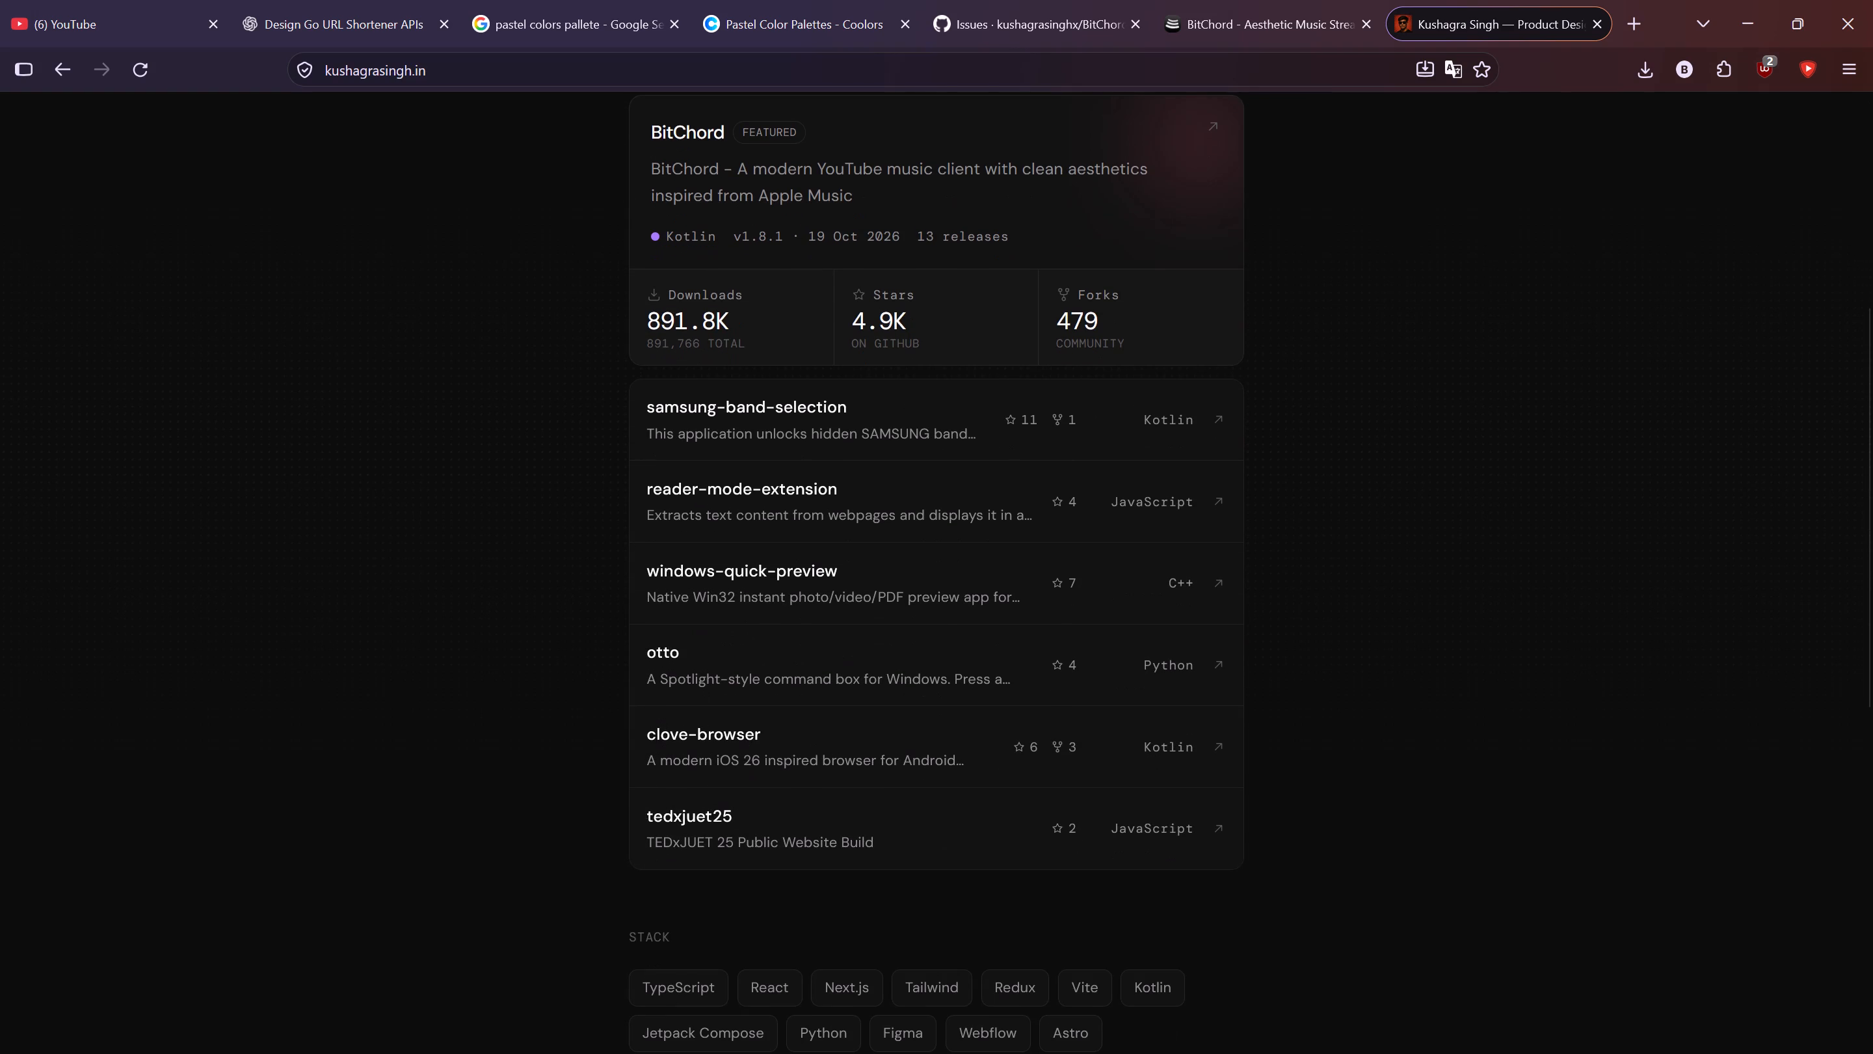
{"action": "scroll", "coordinate": [455, 637], "scroll_direction": "down", "scroll_amount": 4}
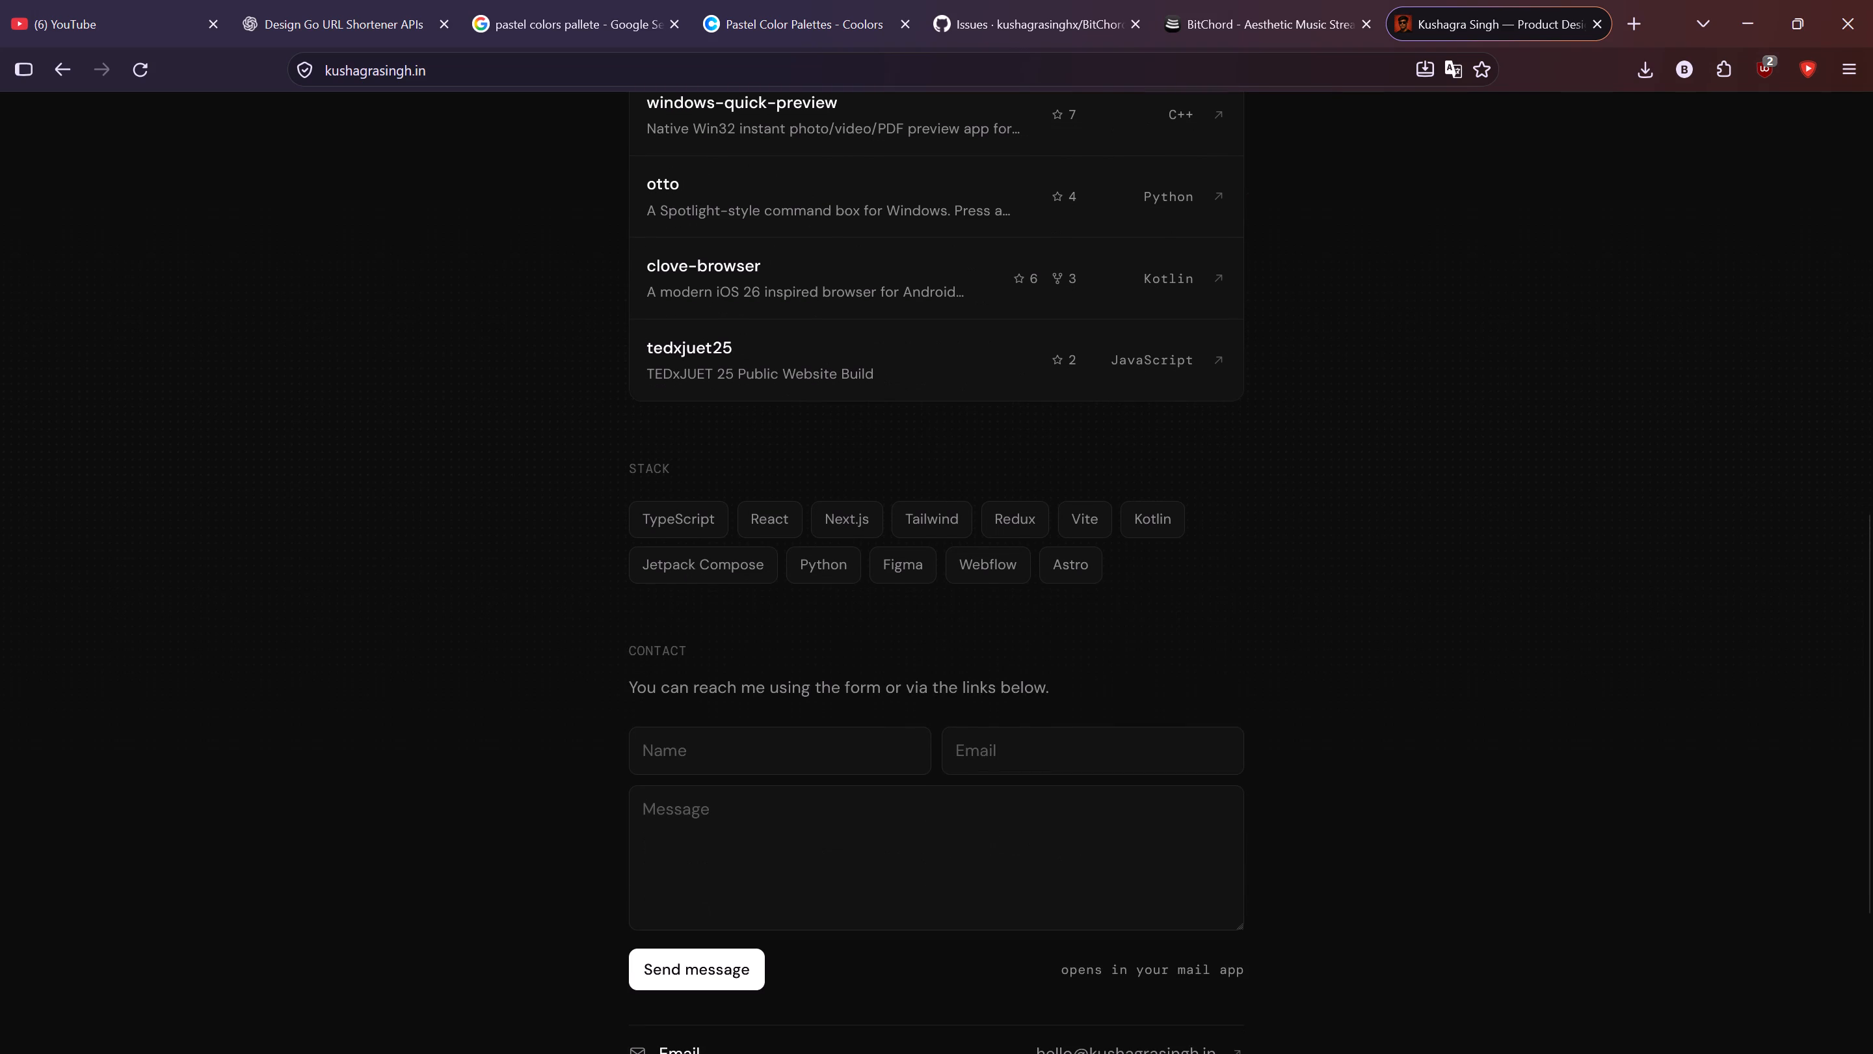
{"action": "scroll", "coordinate": [452, 643], "scroll_direction": "down", "scroll_amount": 4}
{"action": "left_click", "coordinate": [680, 258]}
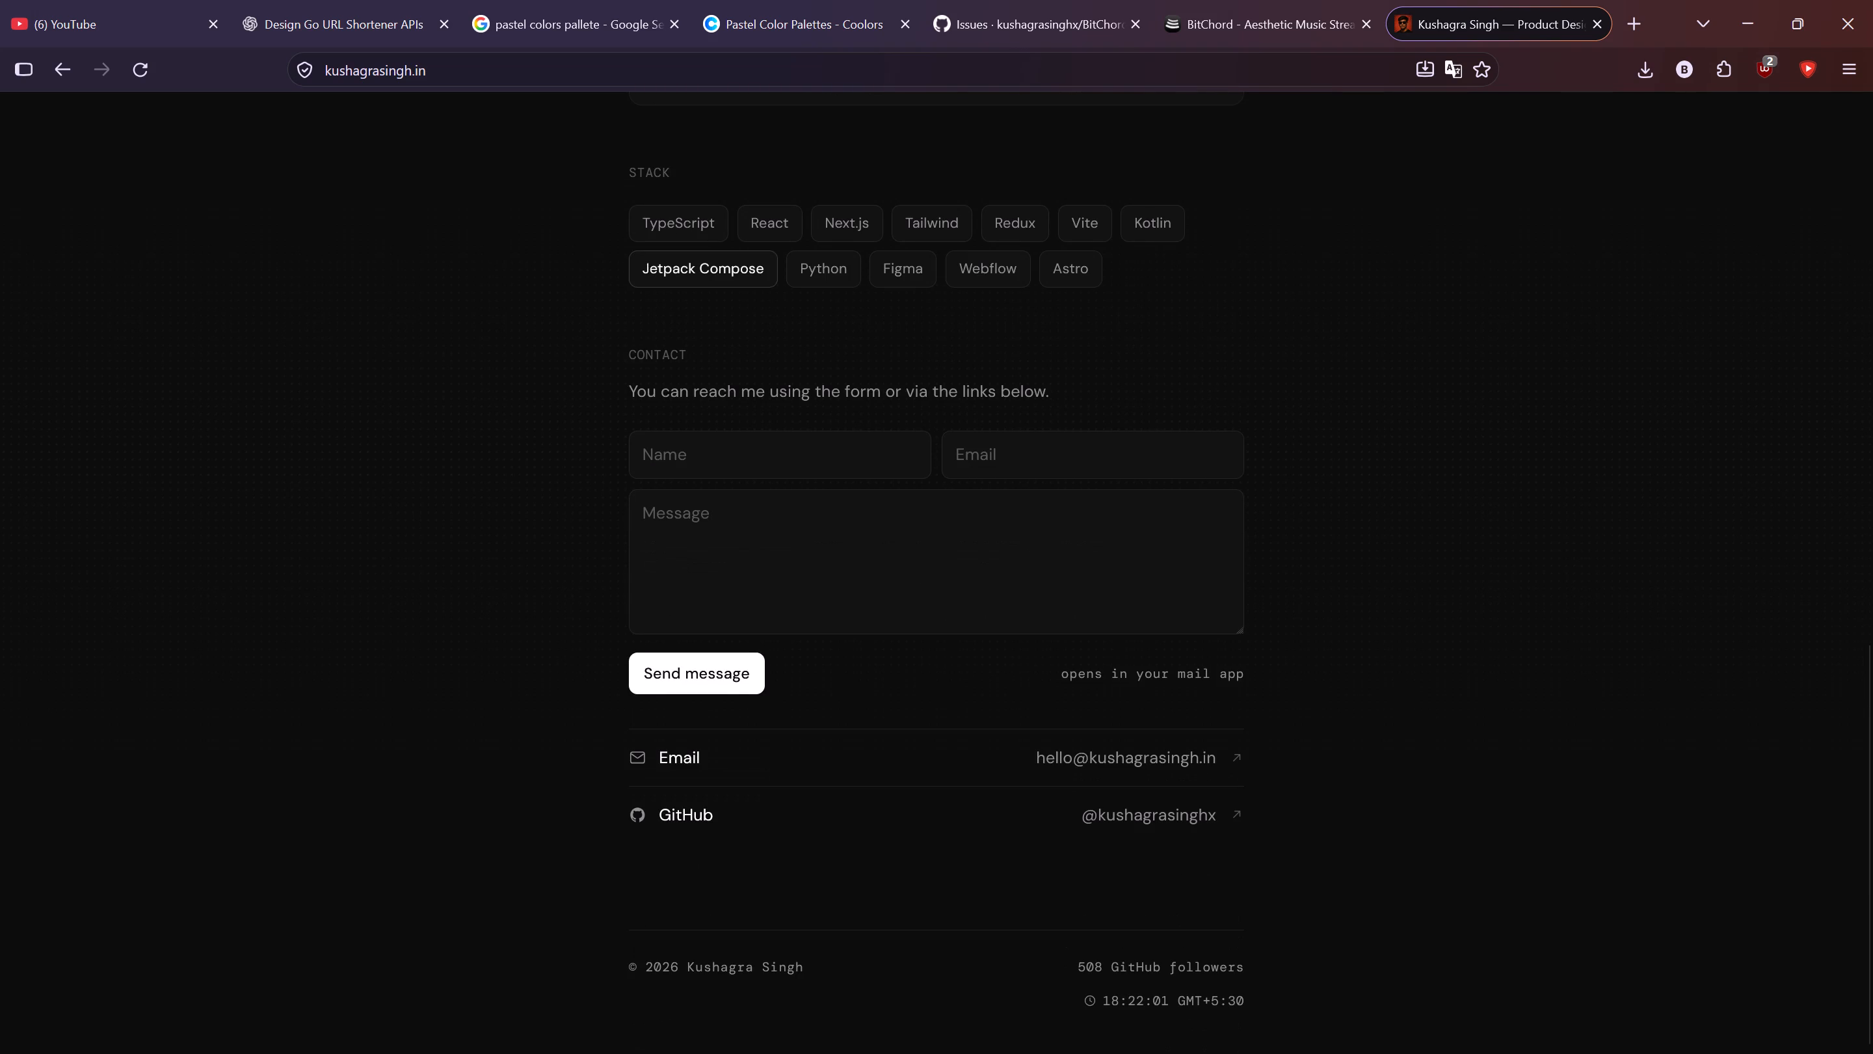
Return to YouTube and search for "jetpack compose".
{"action": "double_click", "coordinate": [101, 0]}
{"action": "left_click", "coordinate": [715, 123]}
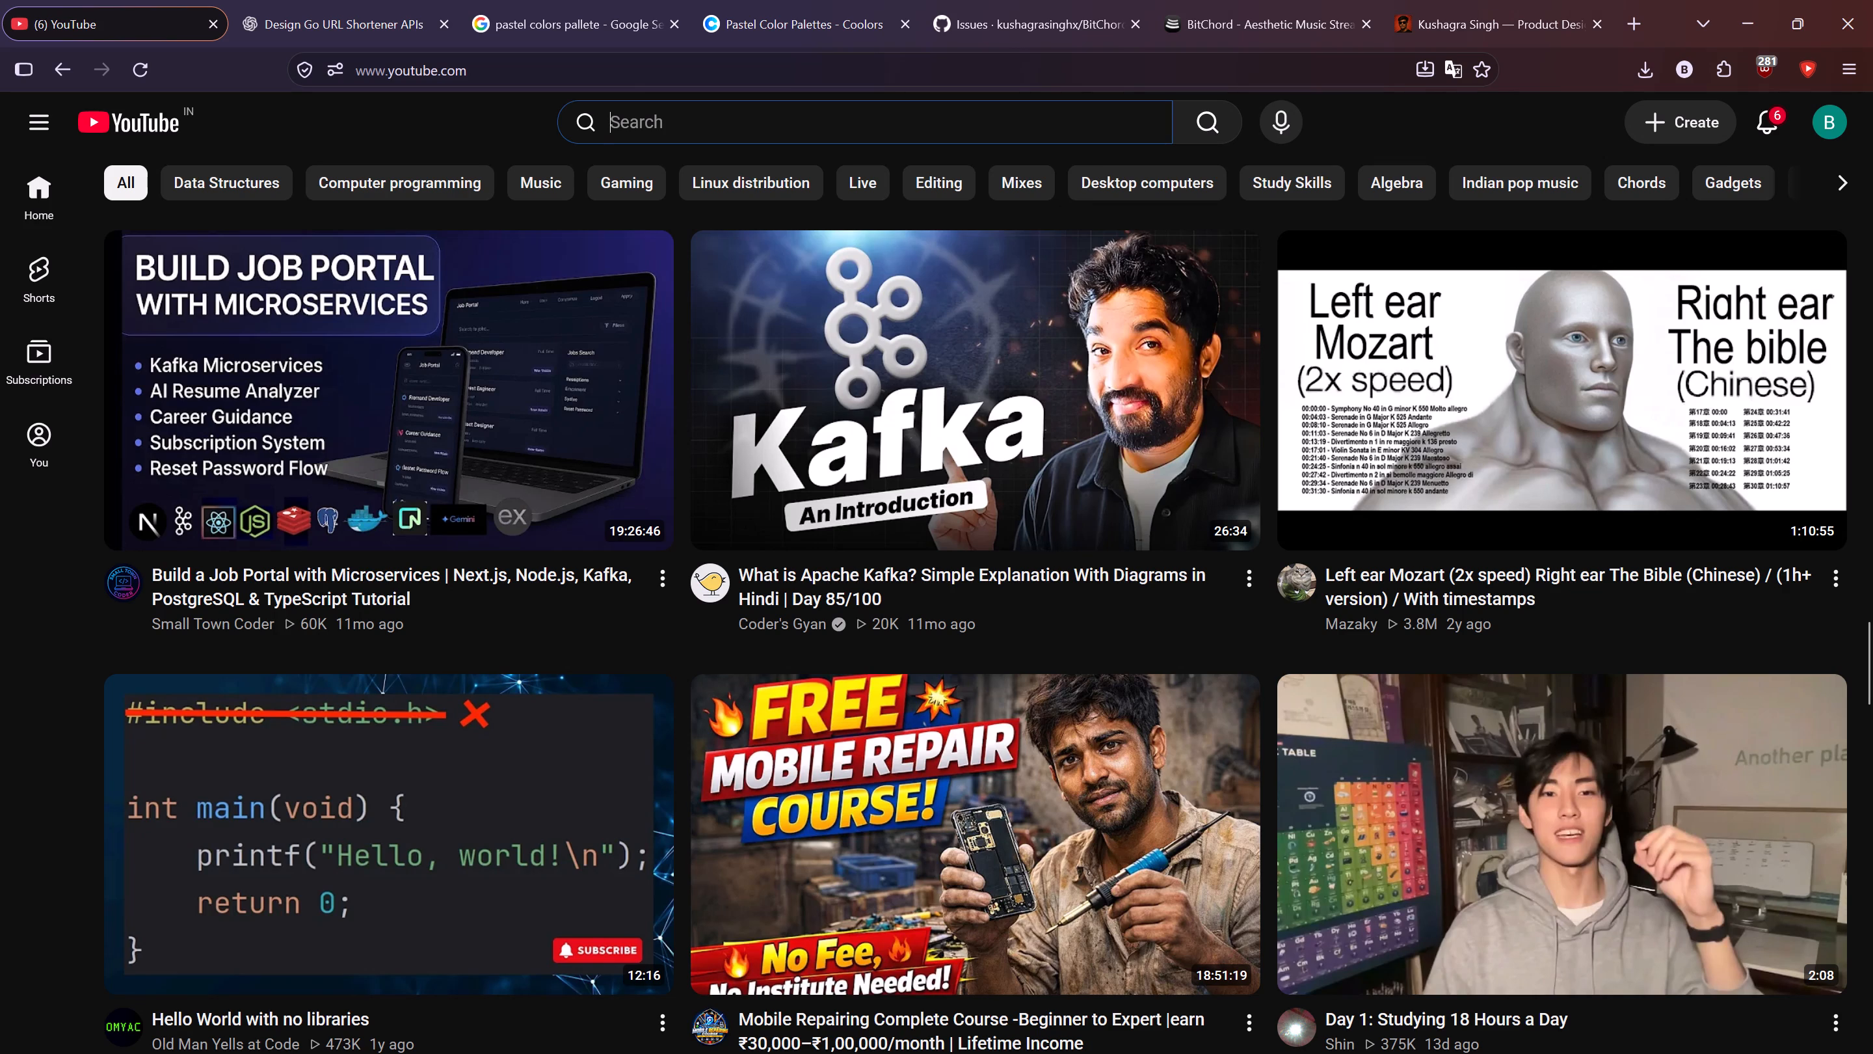
{"action": "type", "text": "jetpack"}
{"action": "key", "text": "space"}
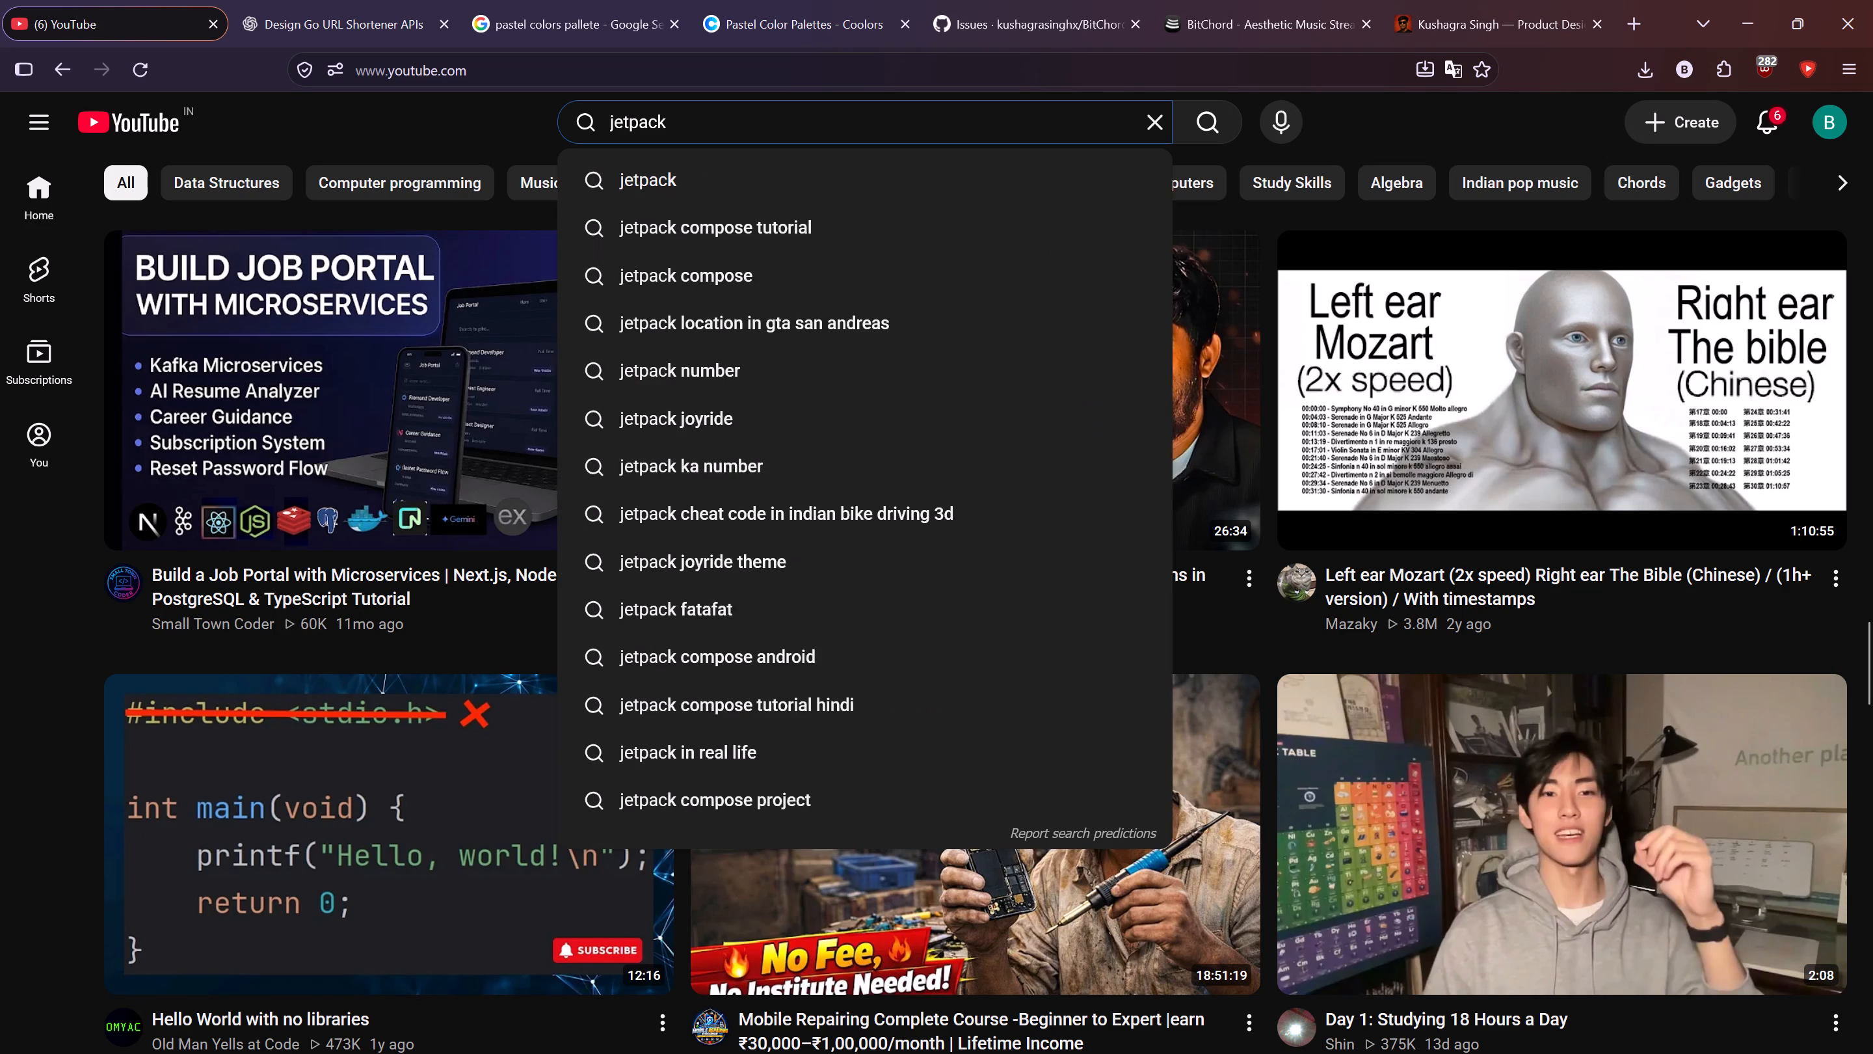
{"action": "type", "text": "compose"}
{"action": "key", "text": "space"}
{"action": "key", "text": "Return"}
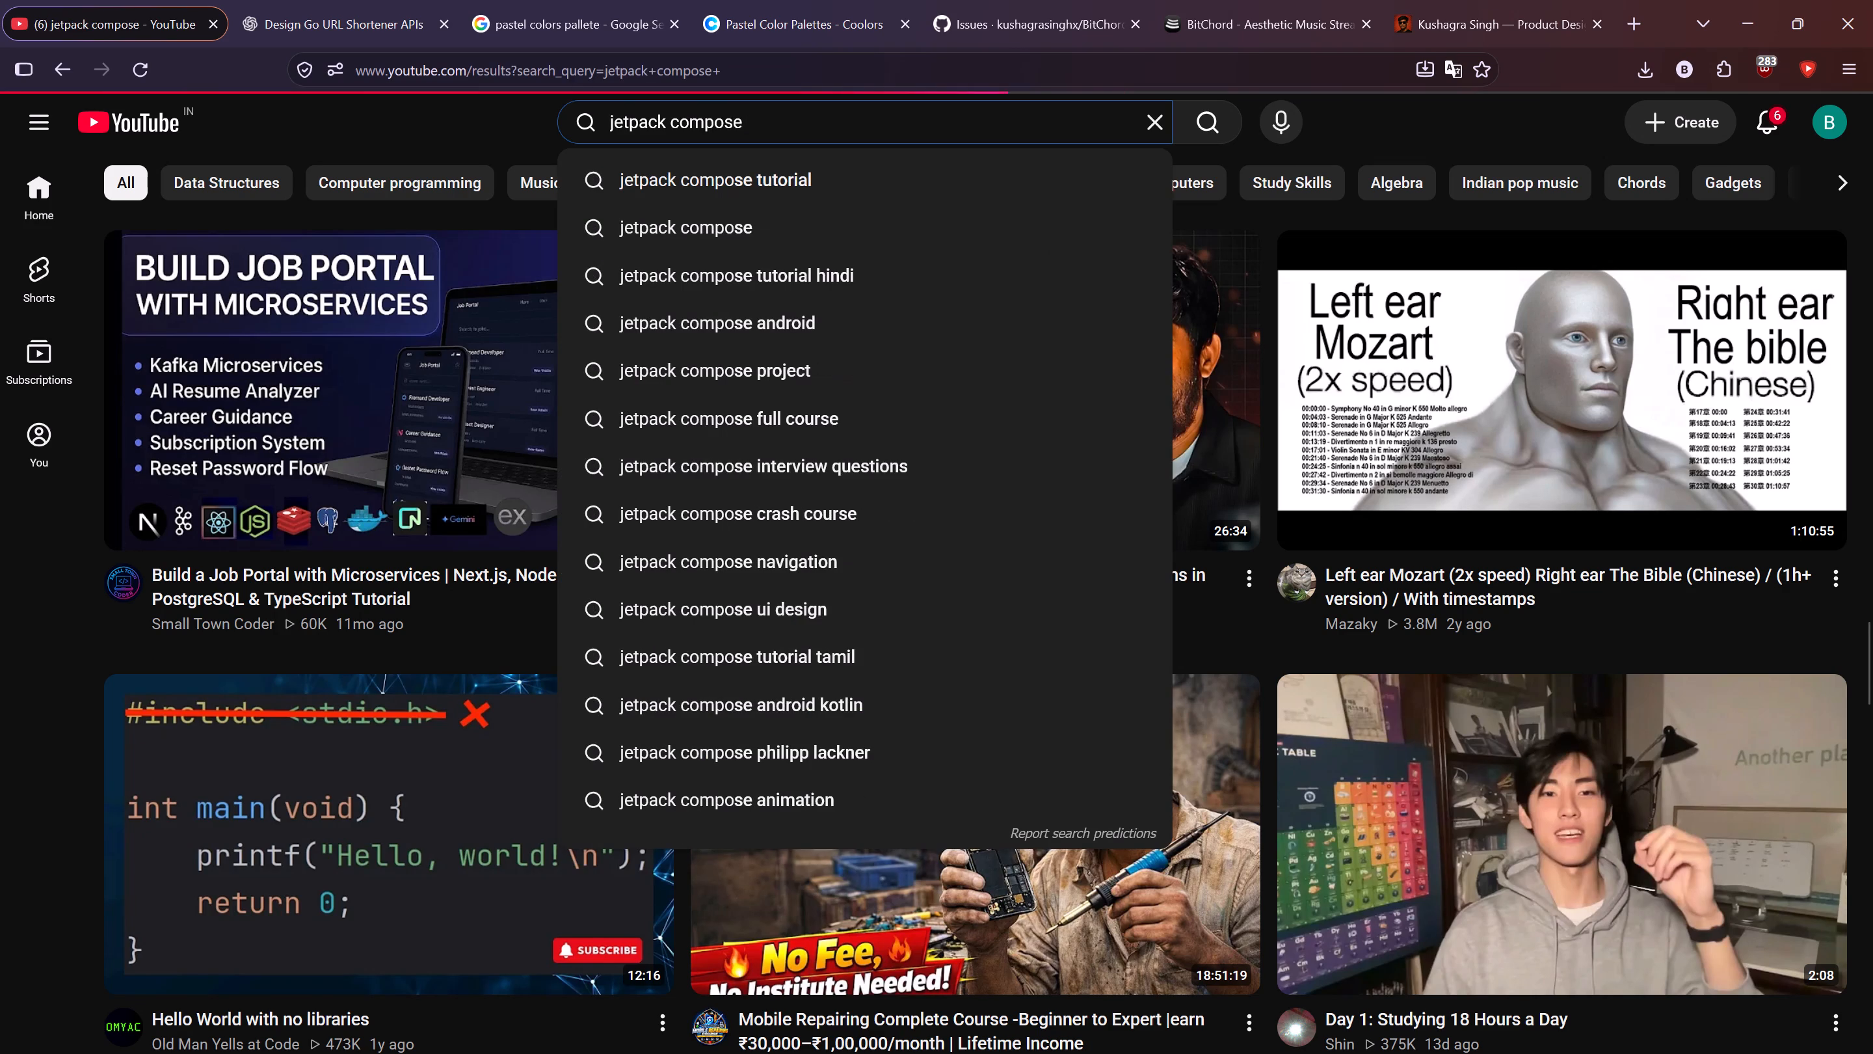
Revisit the BitChord developer's portfolio site and look over it from the contact section back up to the introduction.
{"action": "left_click", "coordinate": [1543, 0]}
{"action": "scroll", "coordinate": [663, 406], "scroll_direction": "down", "scroll_amount": 1}
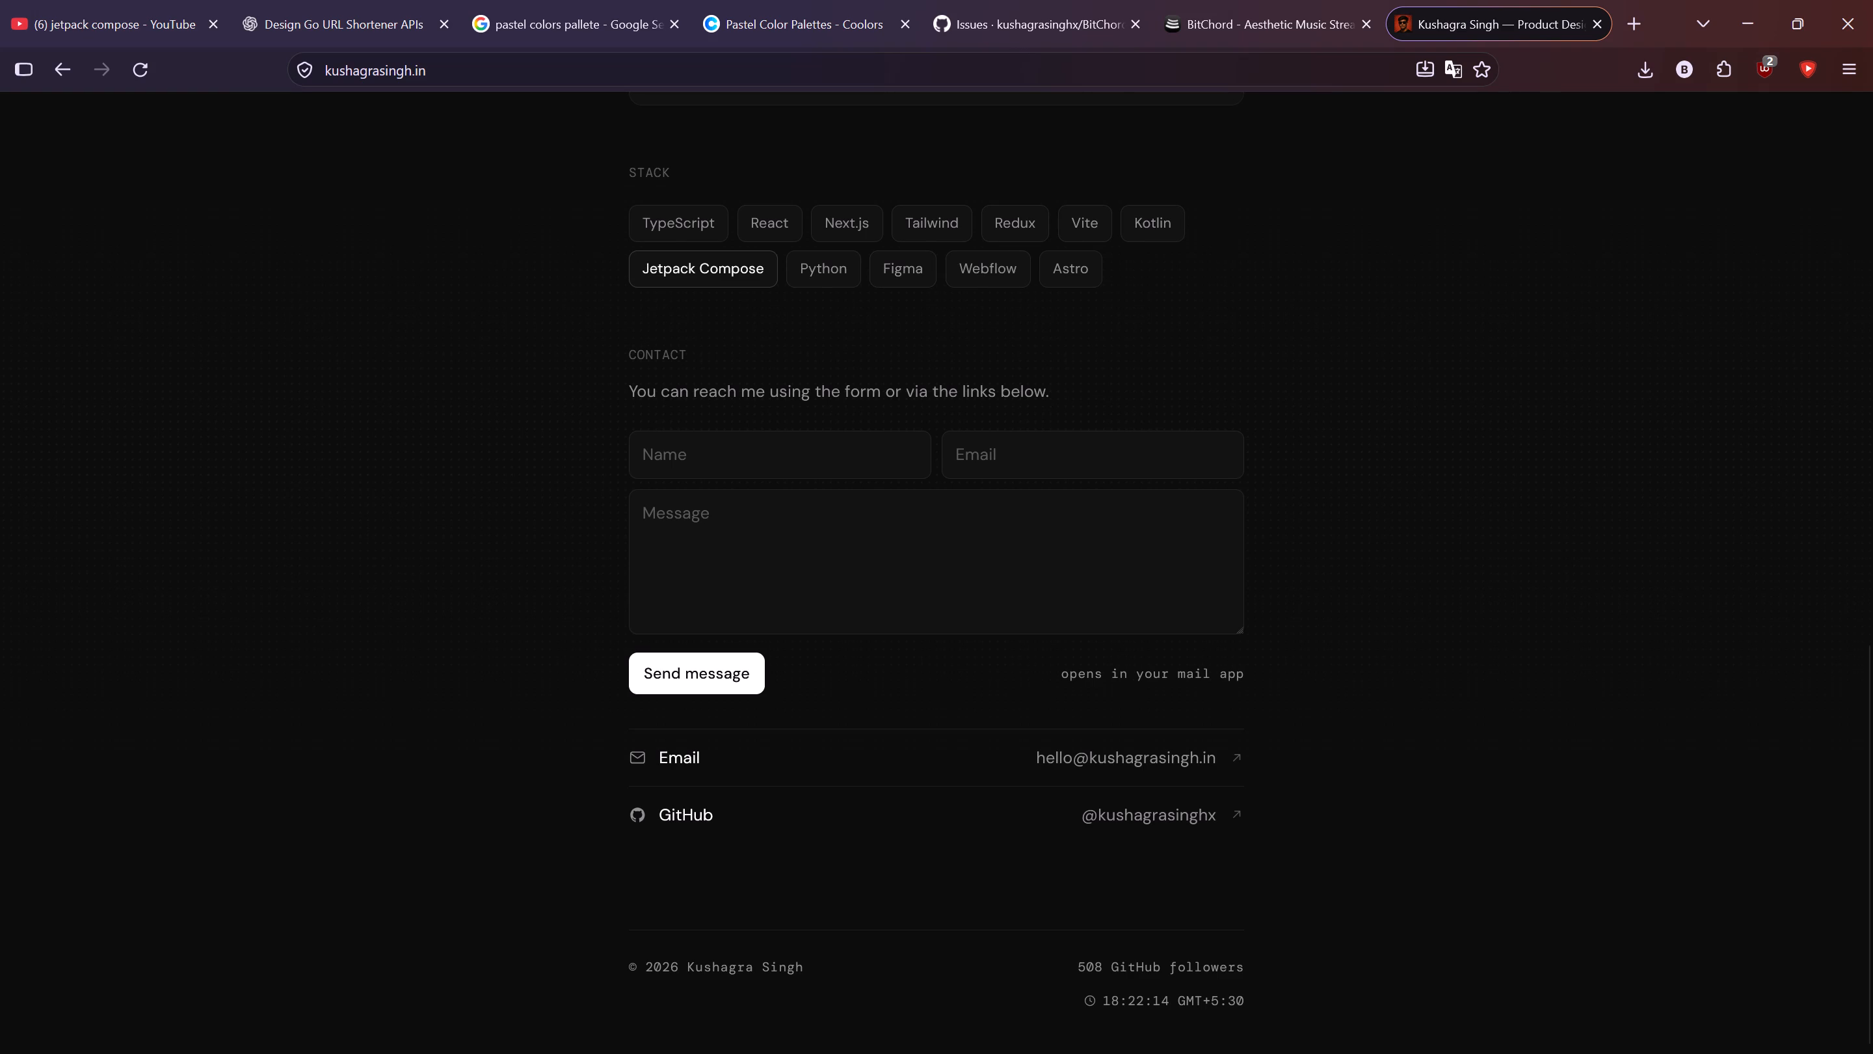
{"action": "scroll", "coordinate": [729, 325], "scroll_direction": "down", "scroll_amount": 4}
{"action": "scroll", "coordinate": [490, 370], "scroll_direction": "up", "scroll_amount": 17}
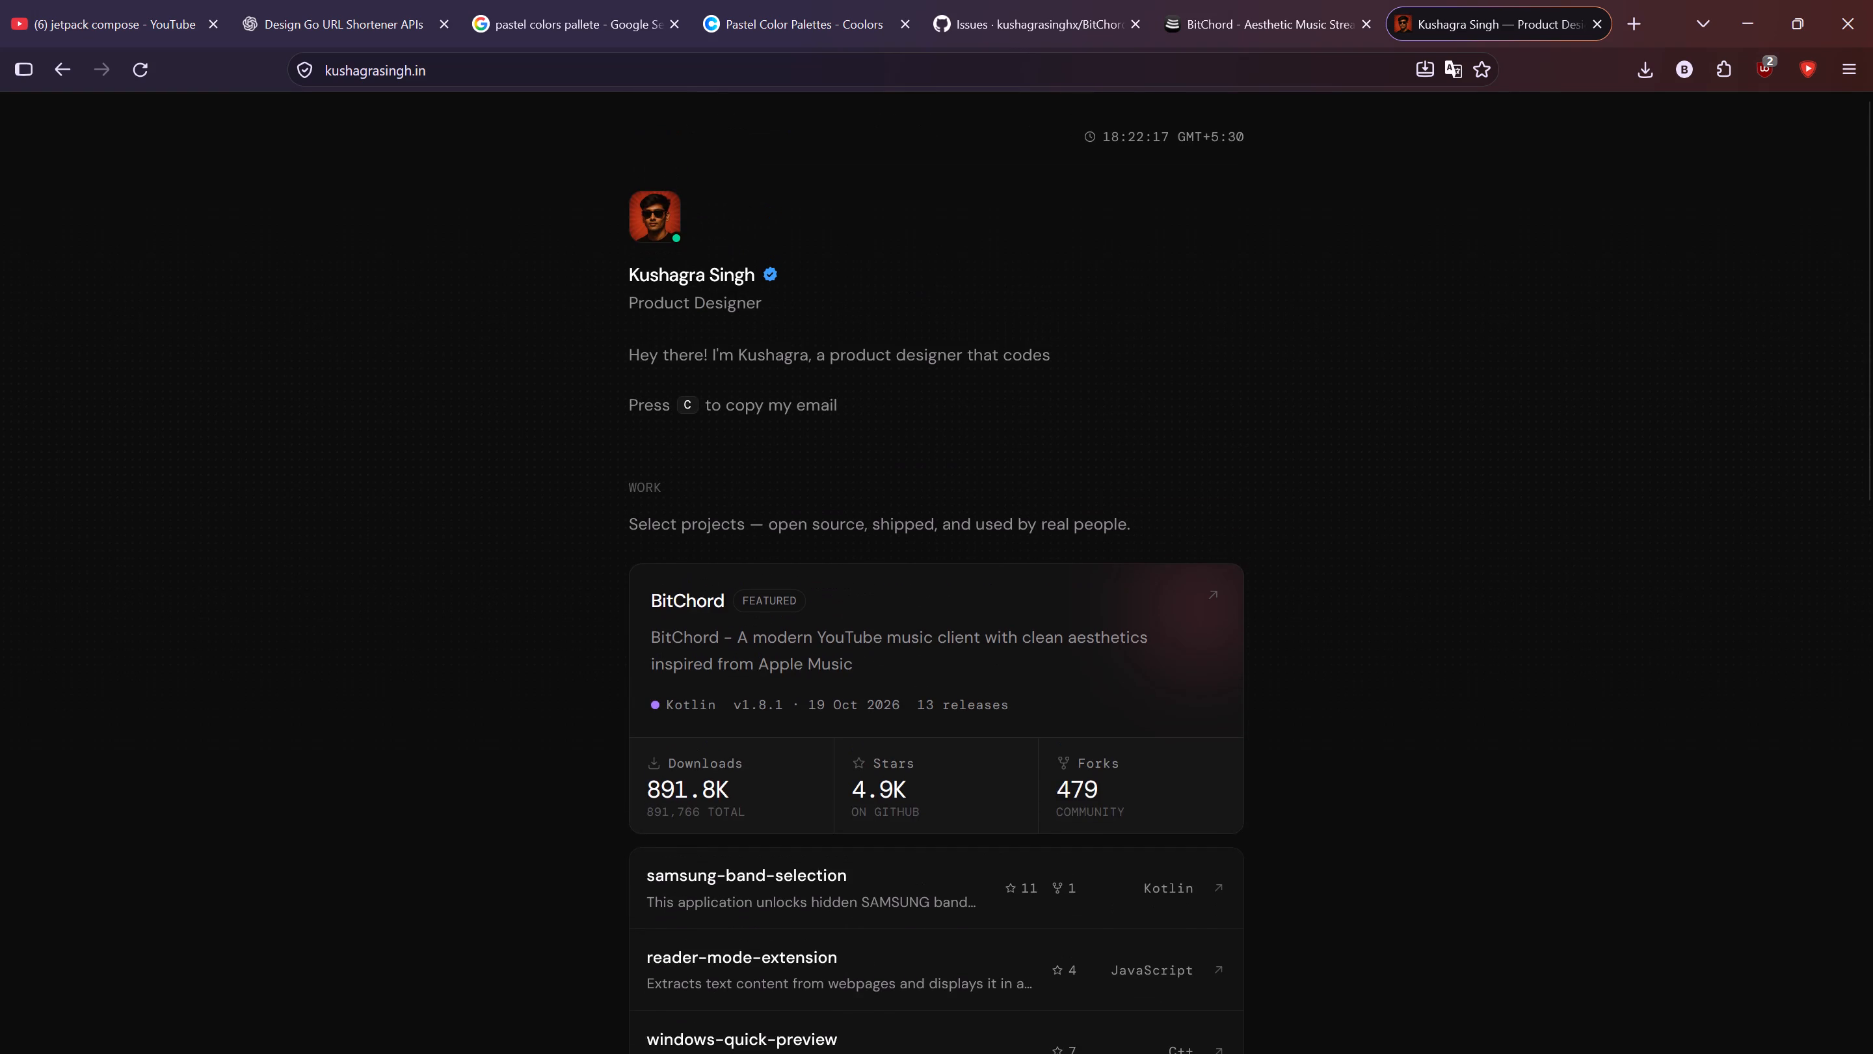
{"action": "double_click", "coordinate": [1619, 27]}
{"action": "double_click", "coordinate": [1602, 28]}
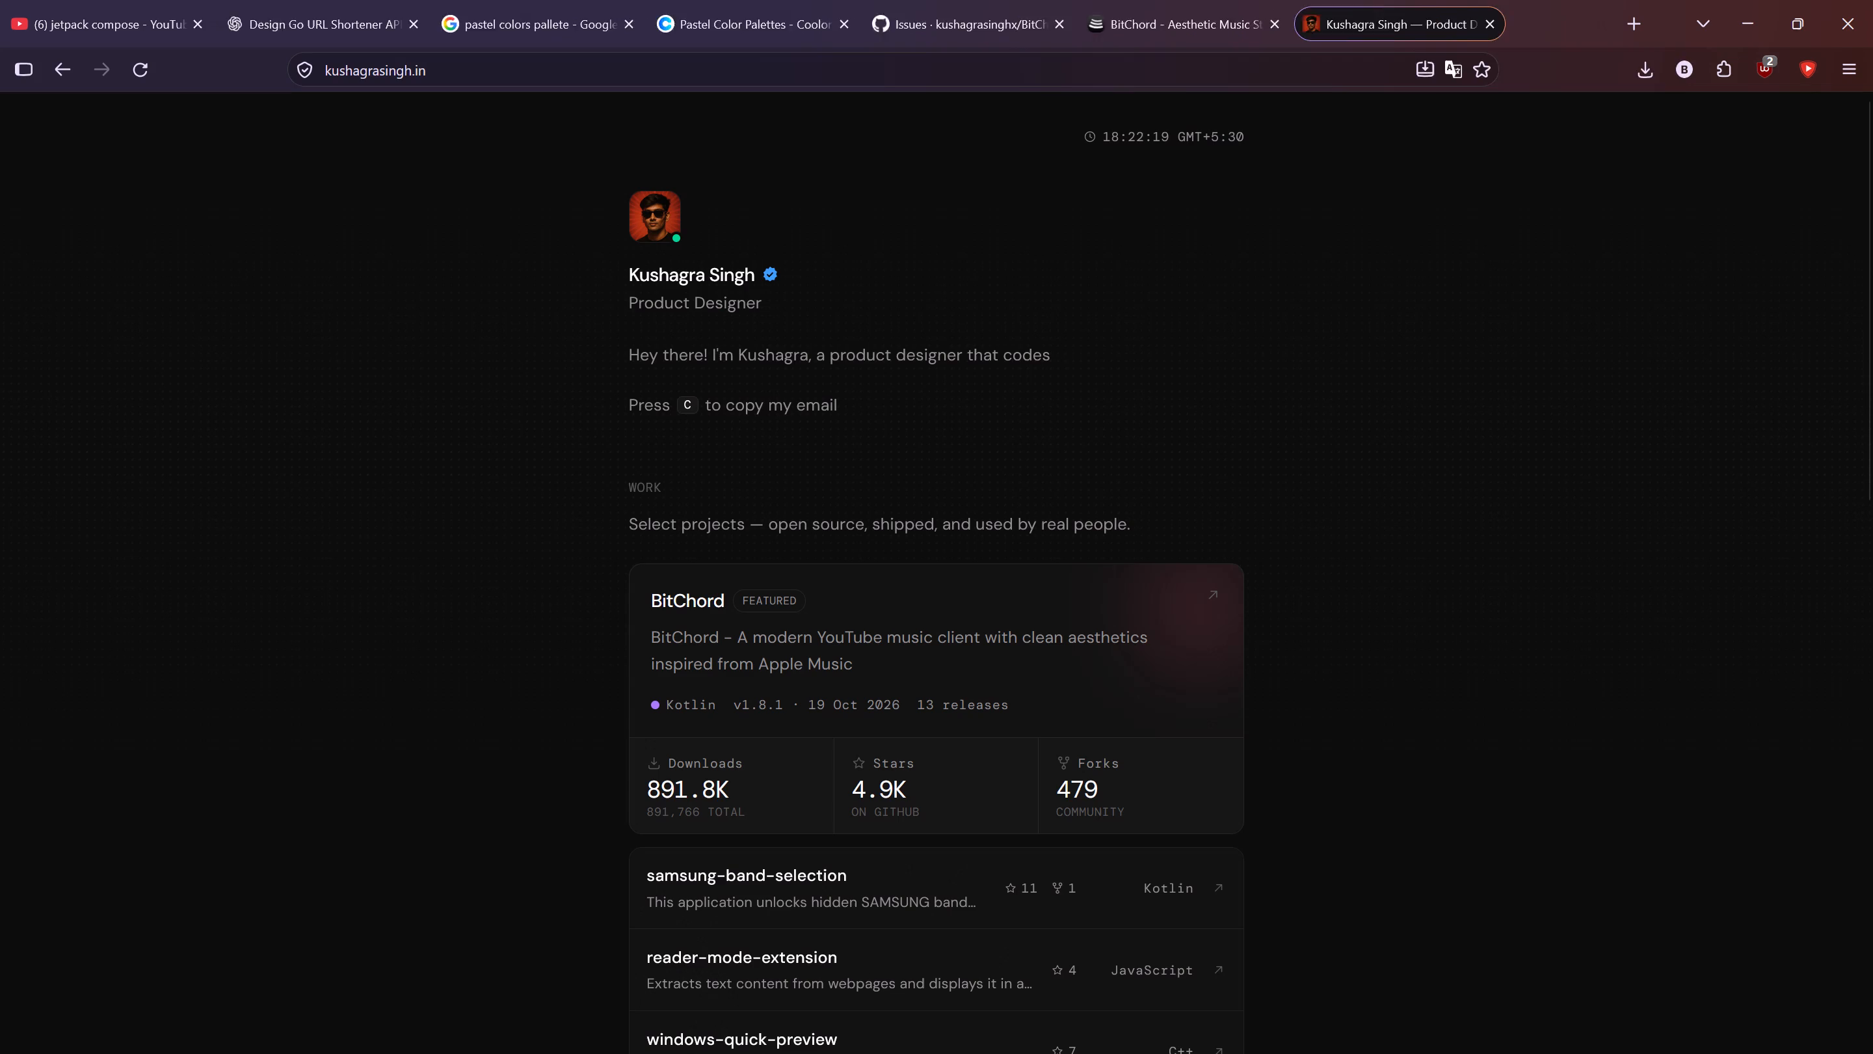
View the YouTube results for "jetpack compose" and go back to the home feed.
{"action": "left_click", "coordinate": [239, 0]}
{"action": "left_click", "coordinate": [88, 0]}
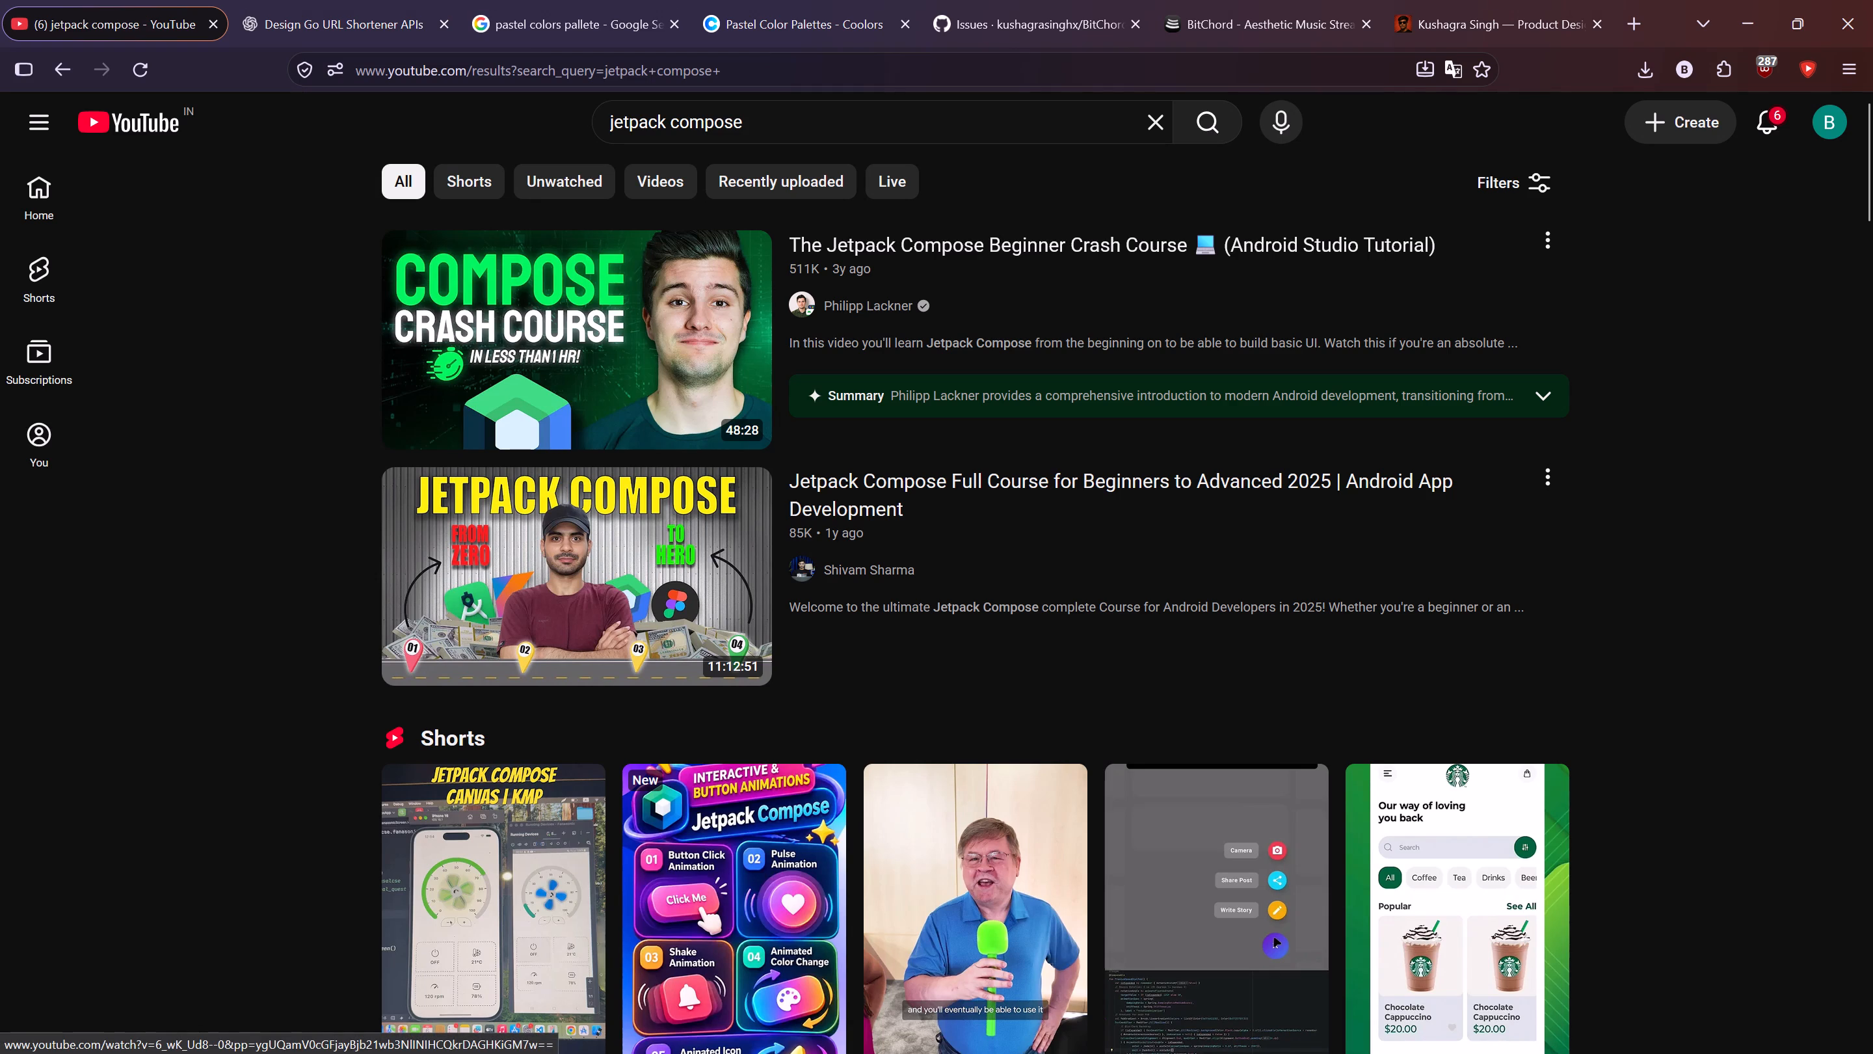
{"action": "left_click", "coordinate": [139, 114]}
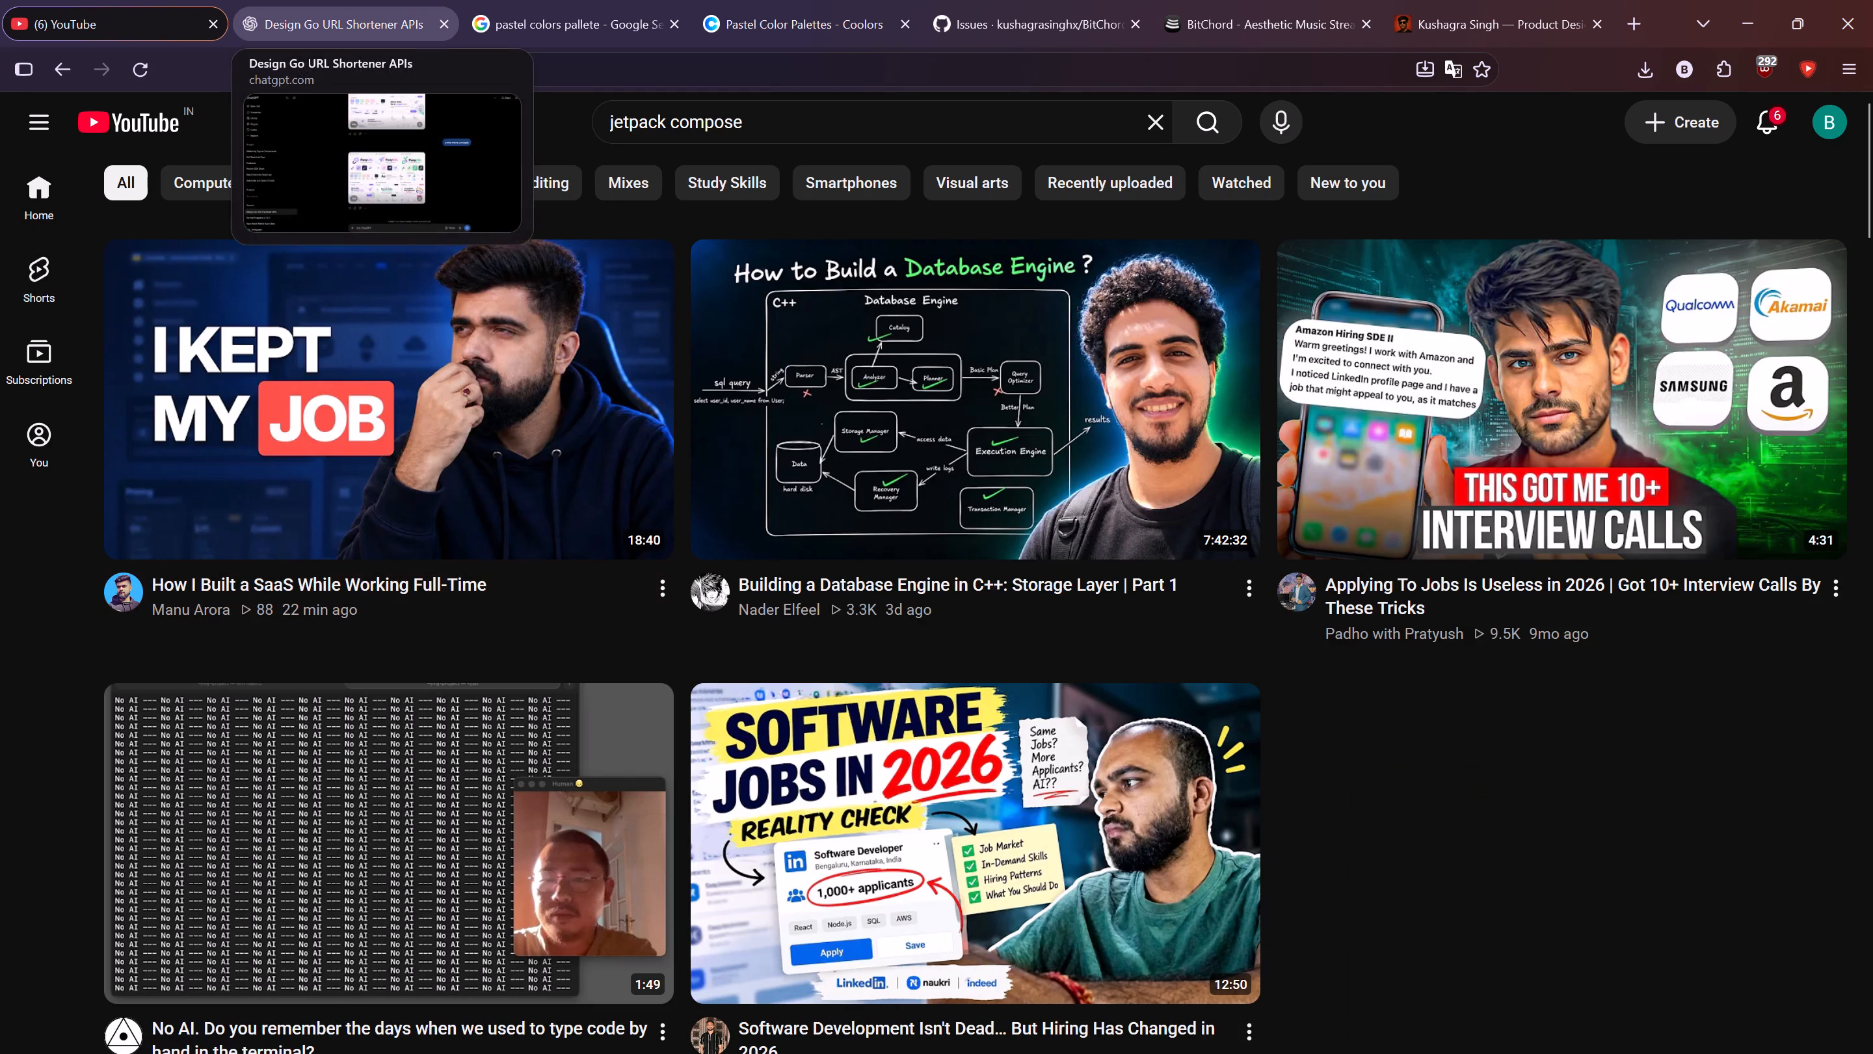
Switch to the "Design Go URL Shortener APIs" ChatGPT chat and enlarge the latest PunyURL concepts image.
{"action": "left_click", "coordinate": [324, 0]}
{"action": "scroll", "coordinate": [780, 800], "scroll_direction": "down", "scroll_amount": 1}
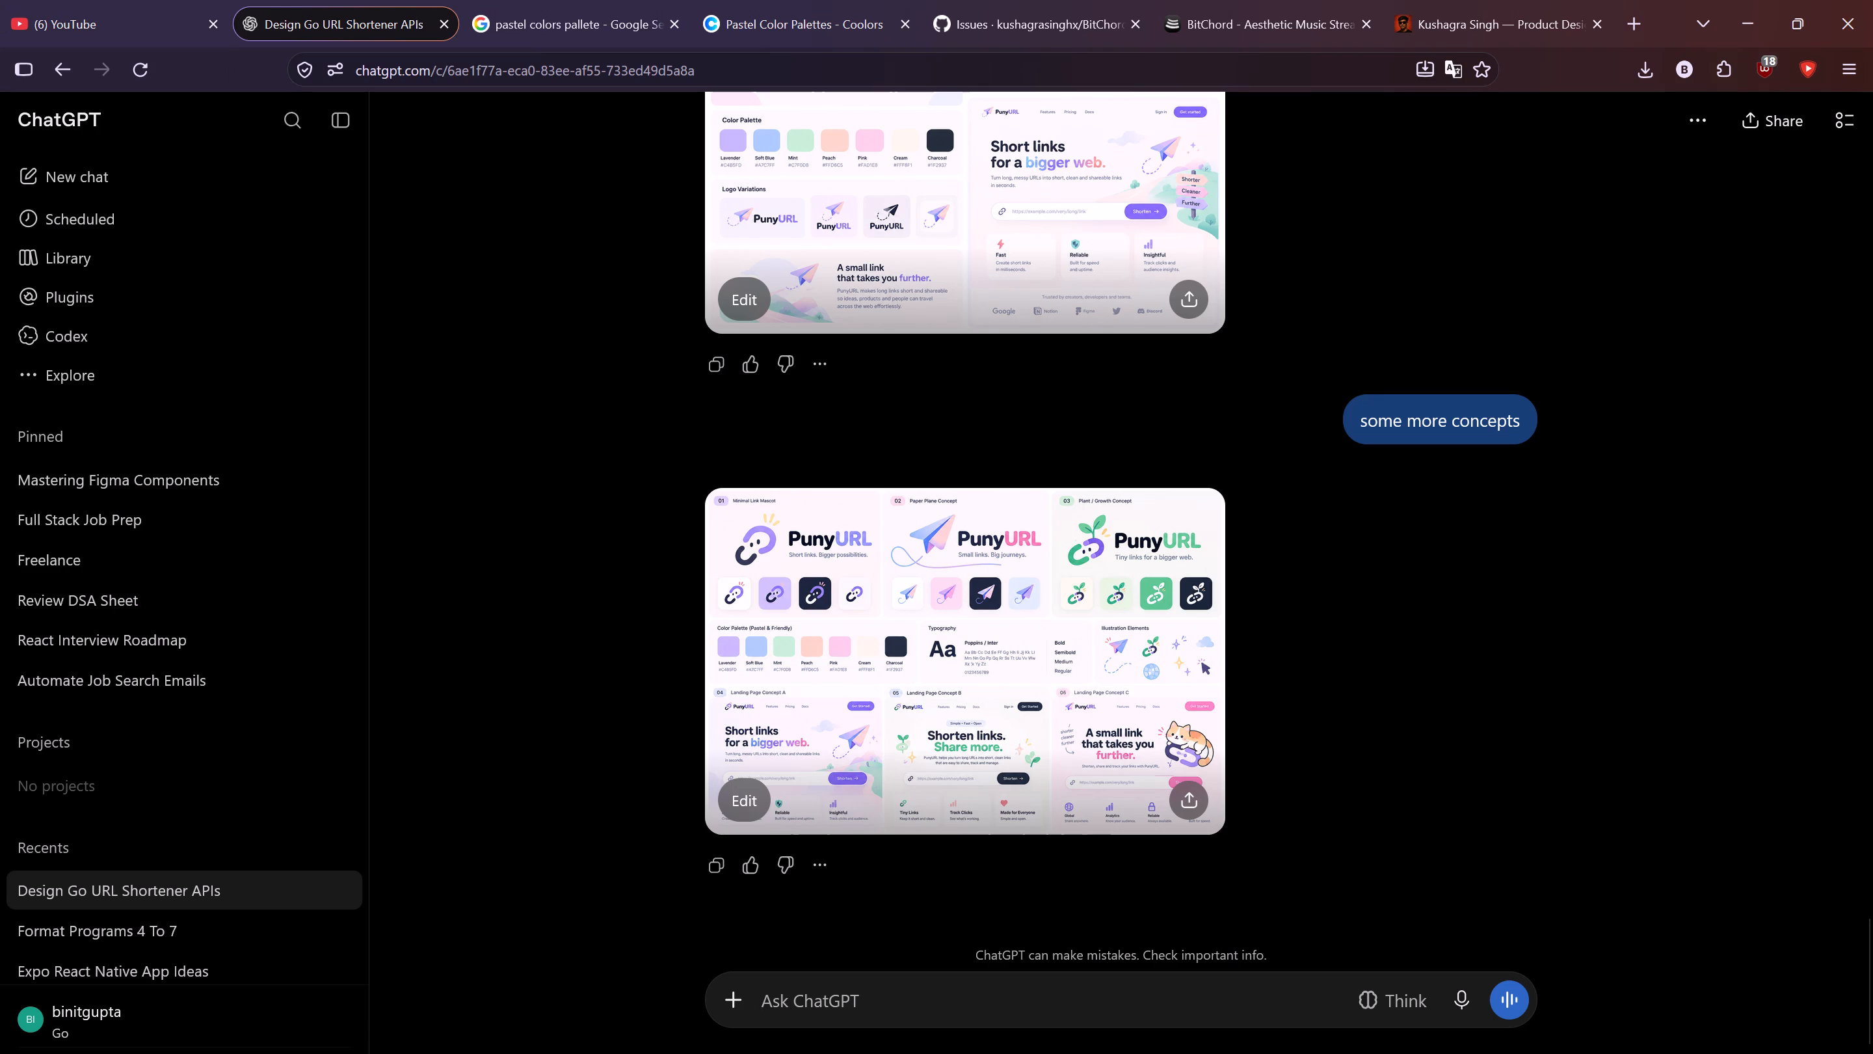
{"action": "scroll", "coordinate": [782, 802], "scroll_direction": "down", "scroll_amount": 3}
{"action": "left_click_drag", "start_coordinate": [805, 633], "coordinate": [800, 601]}
{"action": "left_click", "coordinate": [751, 646]}
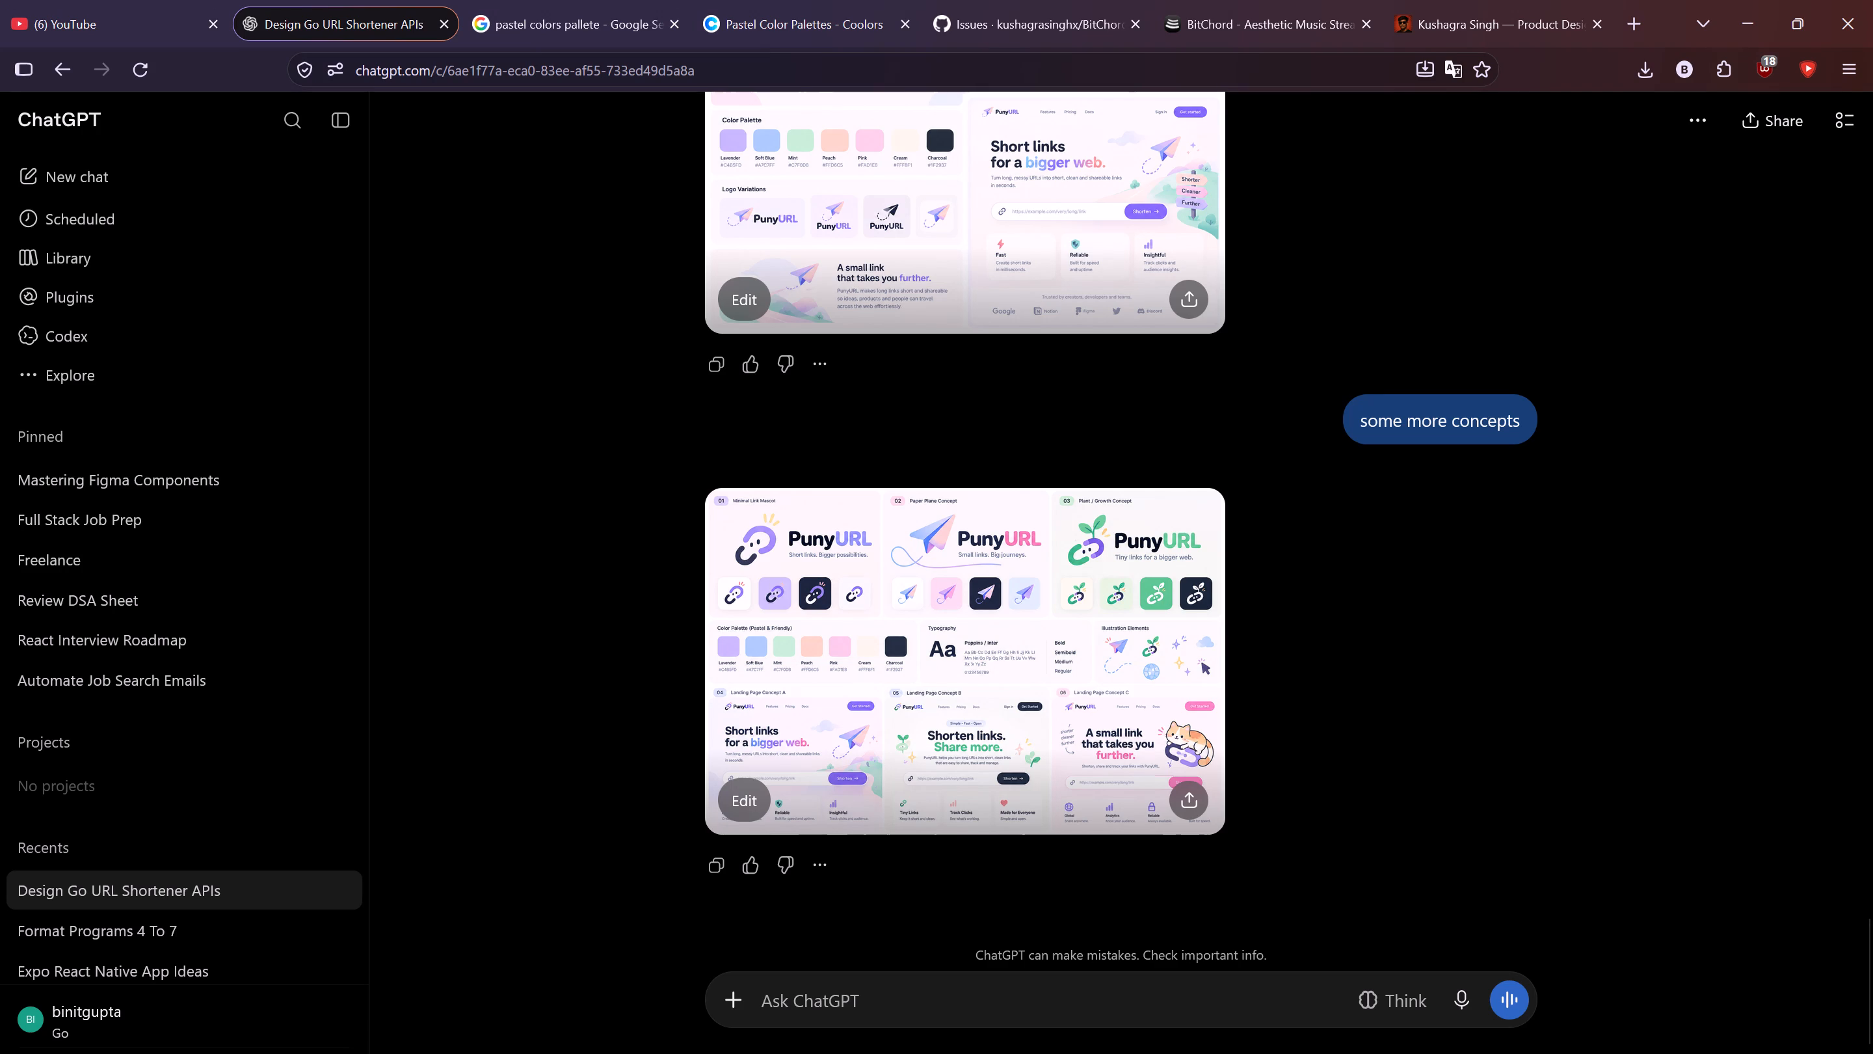
{"action": "double_click", "coordinate": [897, 692]}
{"action": "key", "text": "Print"}
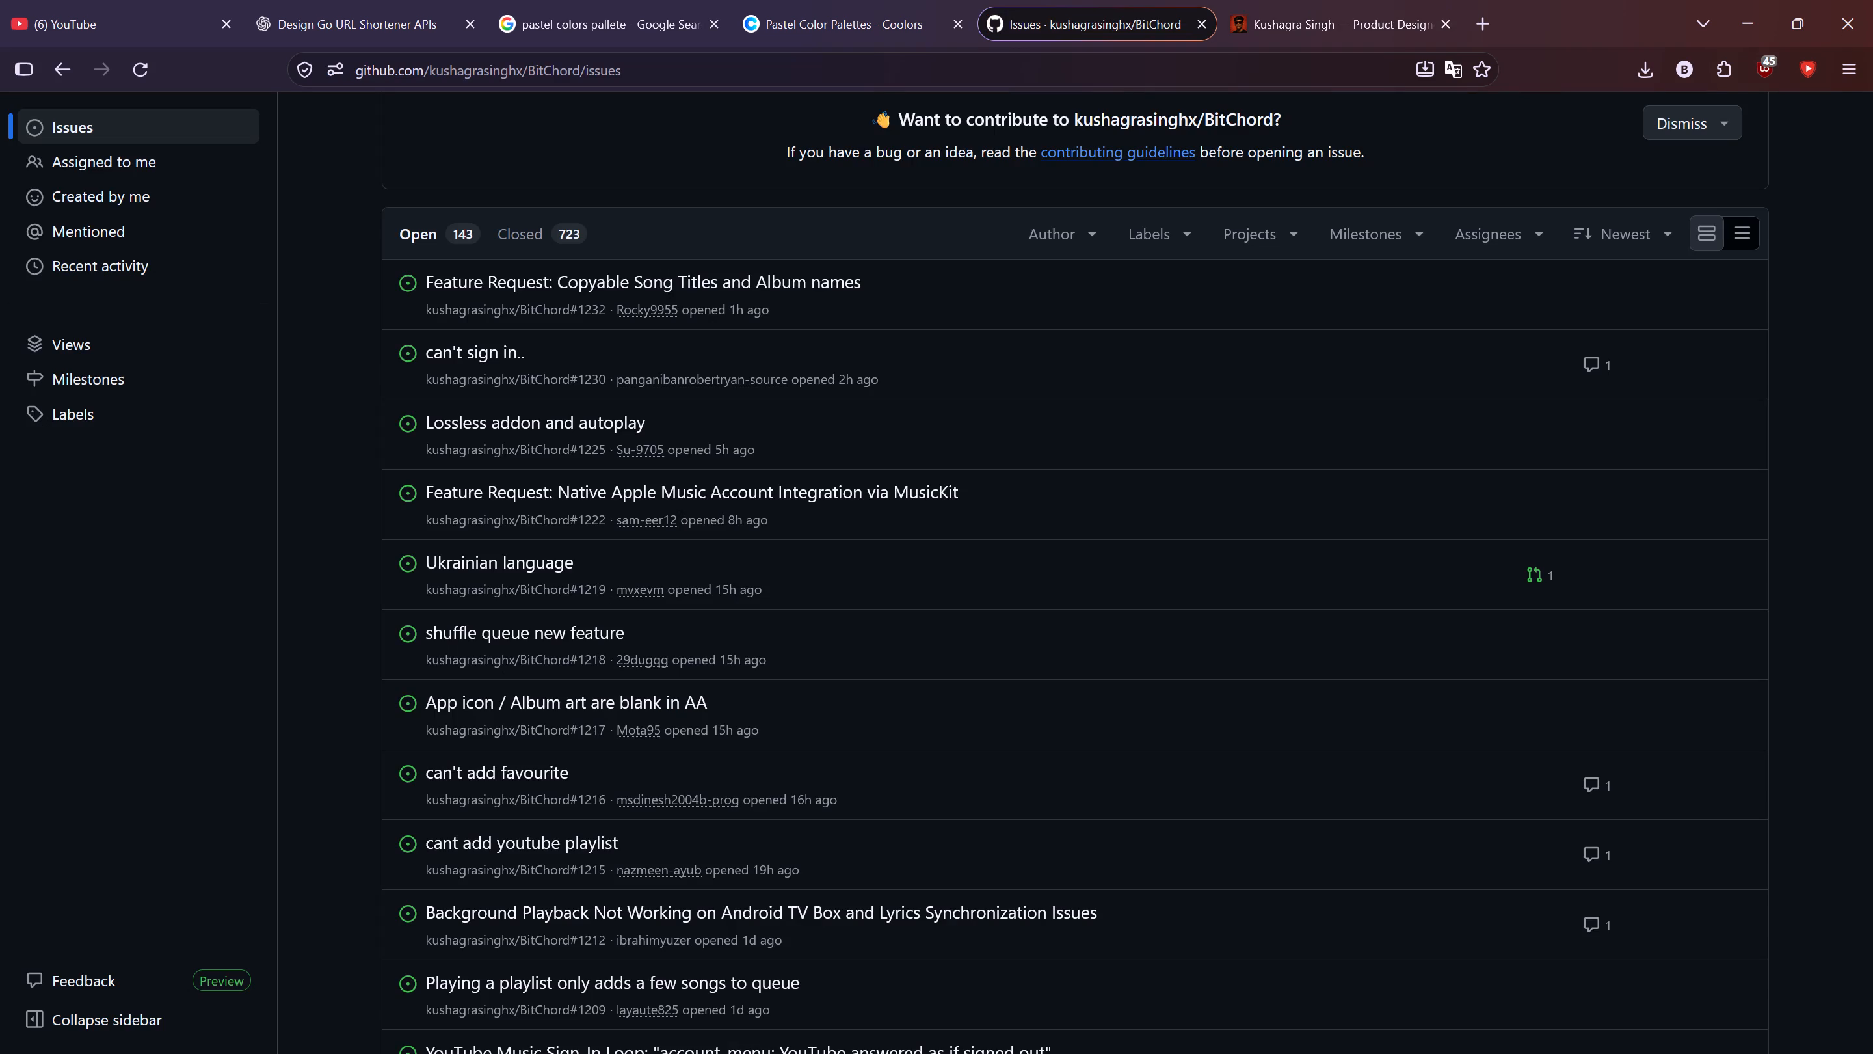
Export the Soft Pastels palette from the Coolors page as an image titled "Puny URL pallete".
{"action": "double_click", "coordinate": [916, 0]}
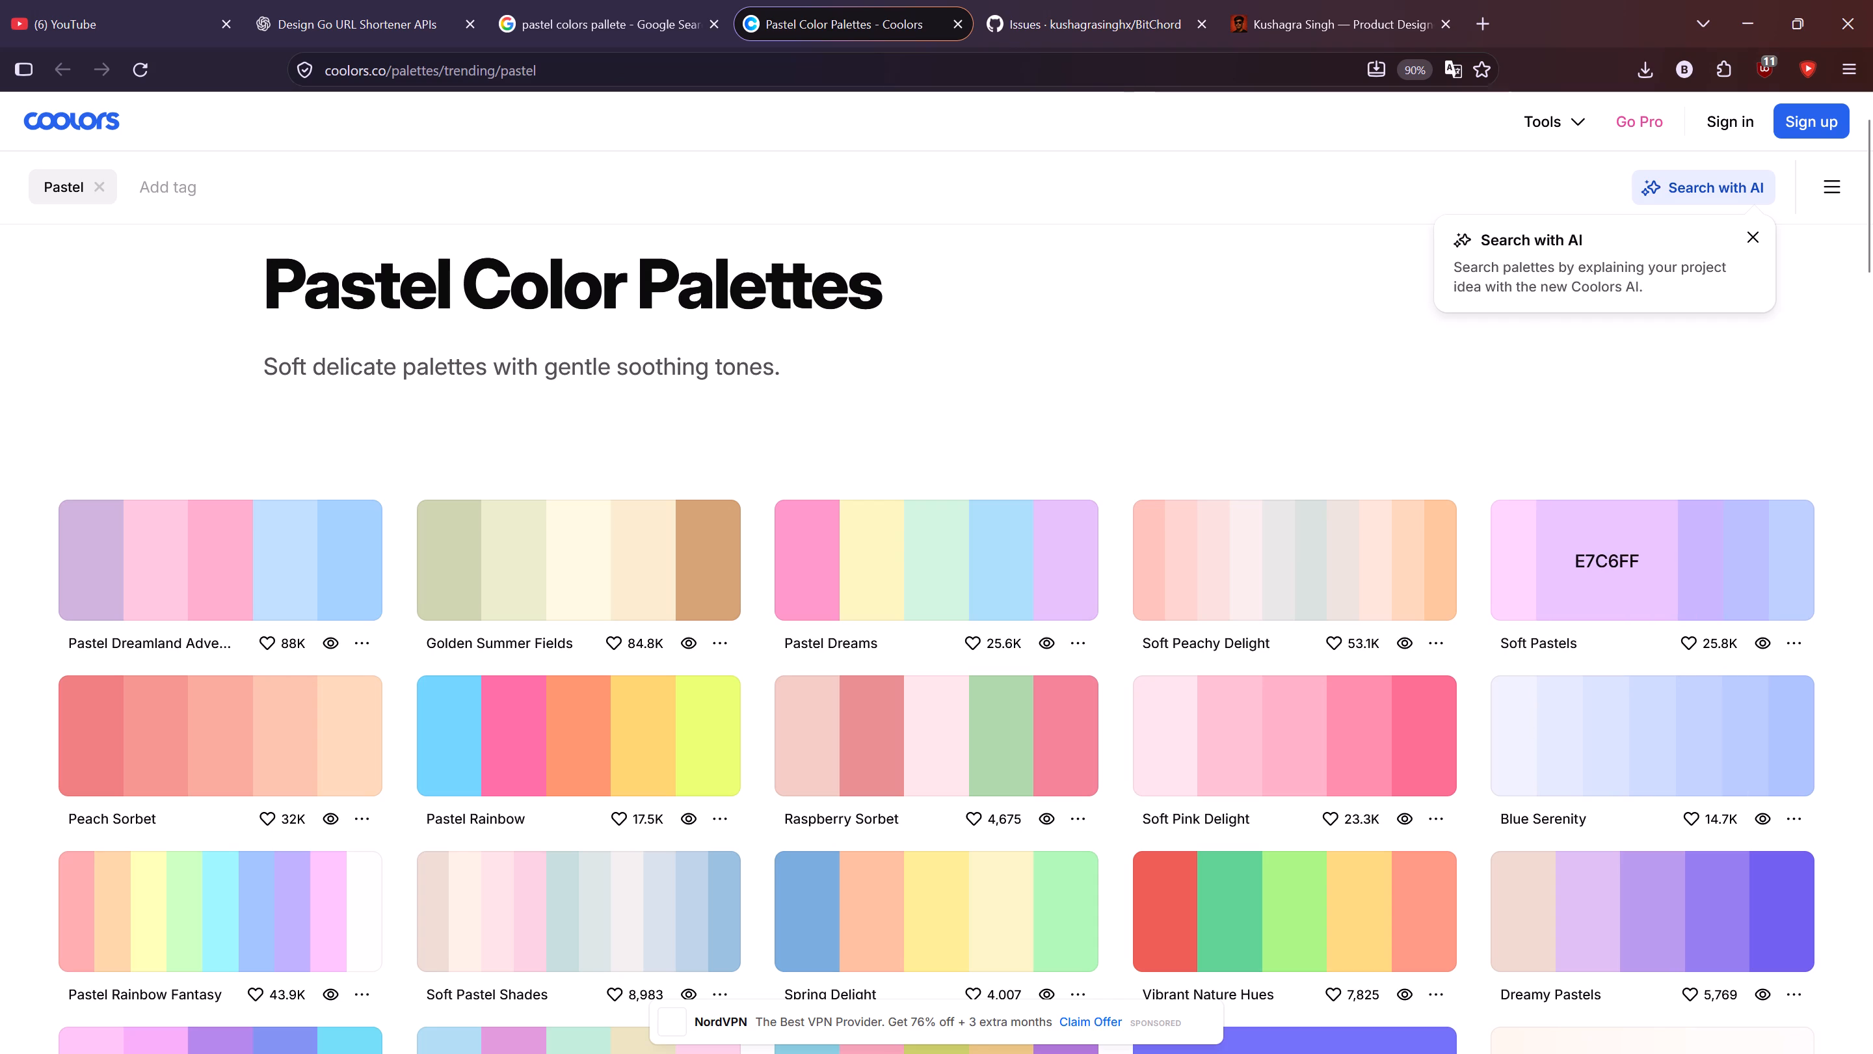
{"action": "left_click", "coordinate": [1801, 639]}
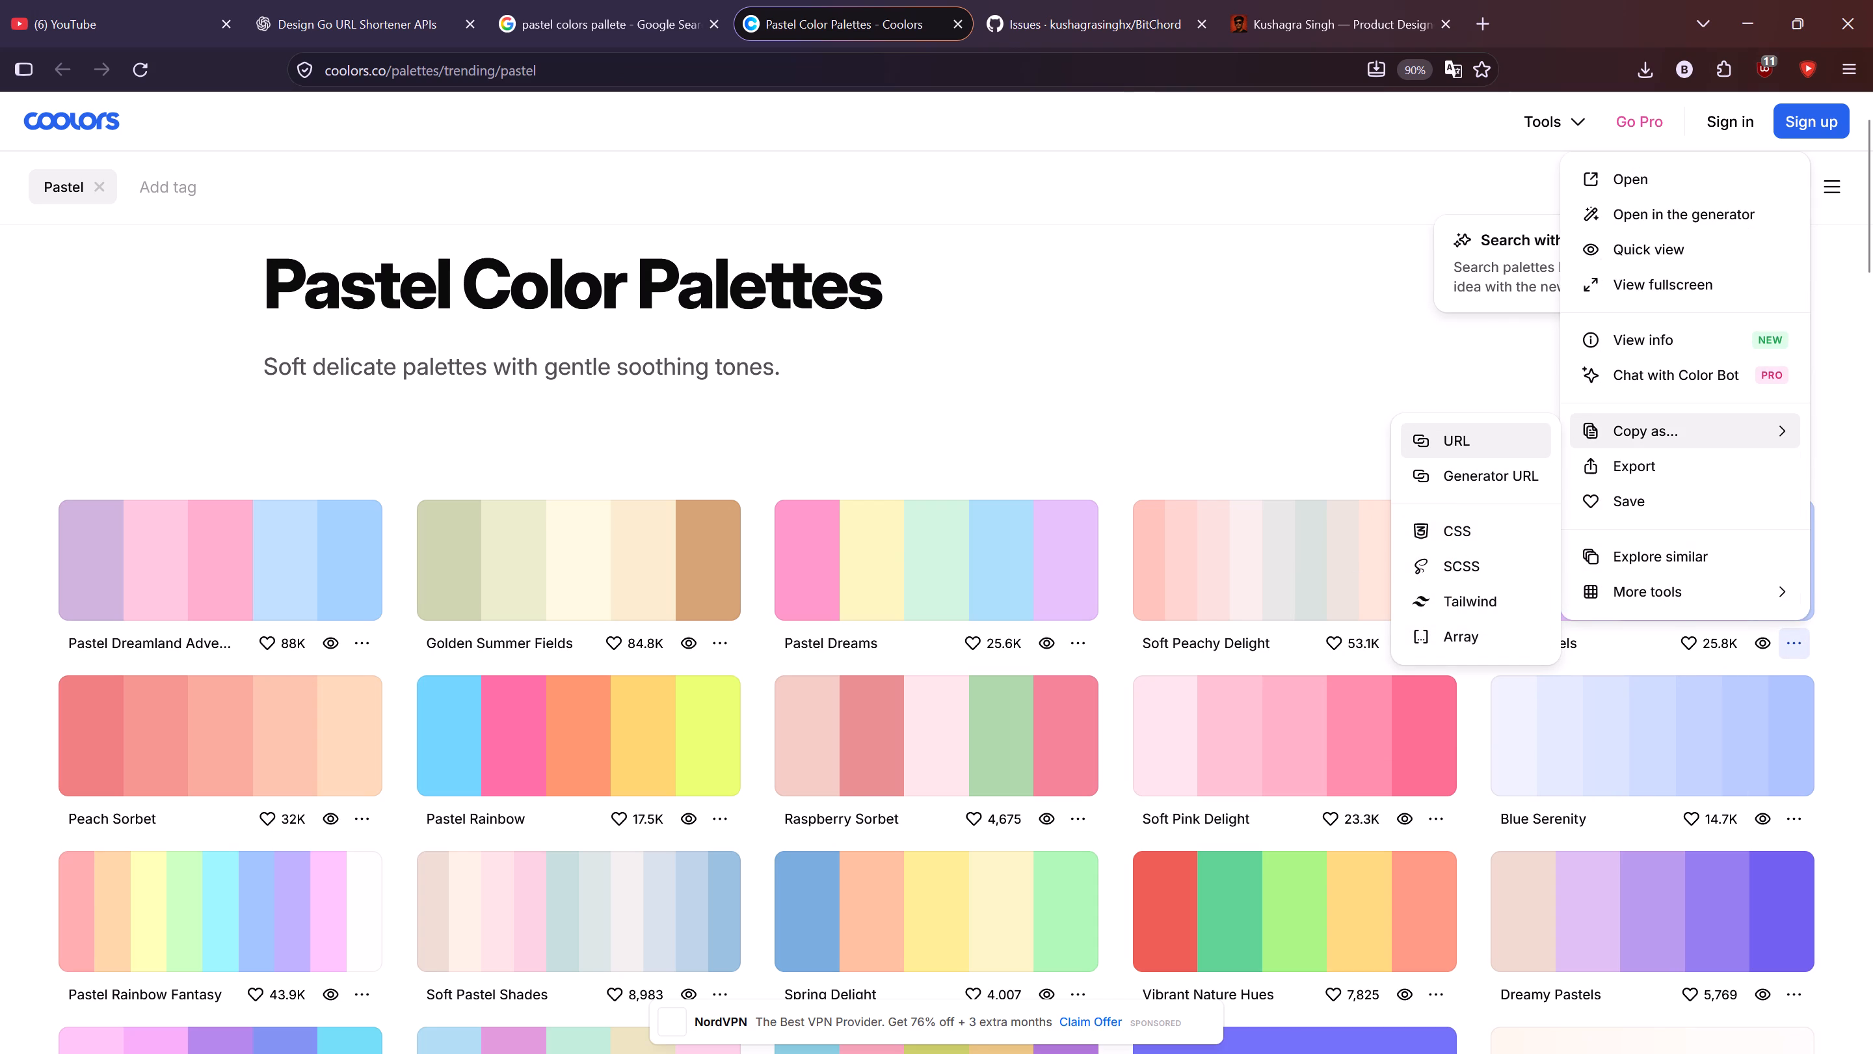
{"action": "left_click", "coordinate": [1724, 474]}
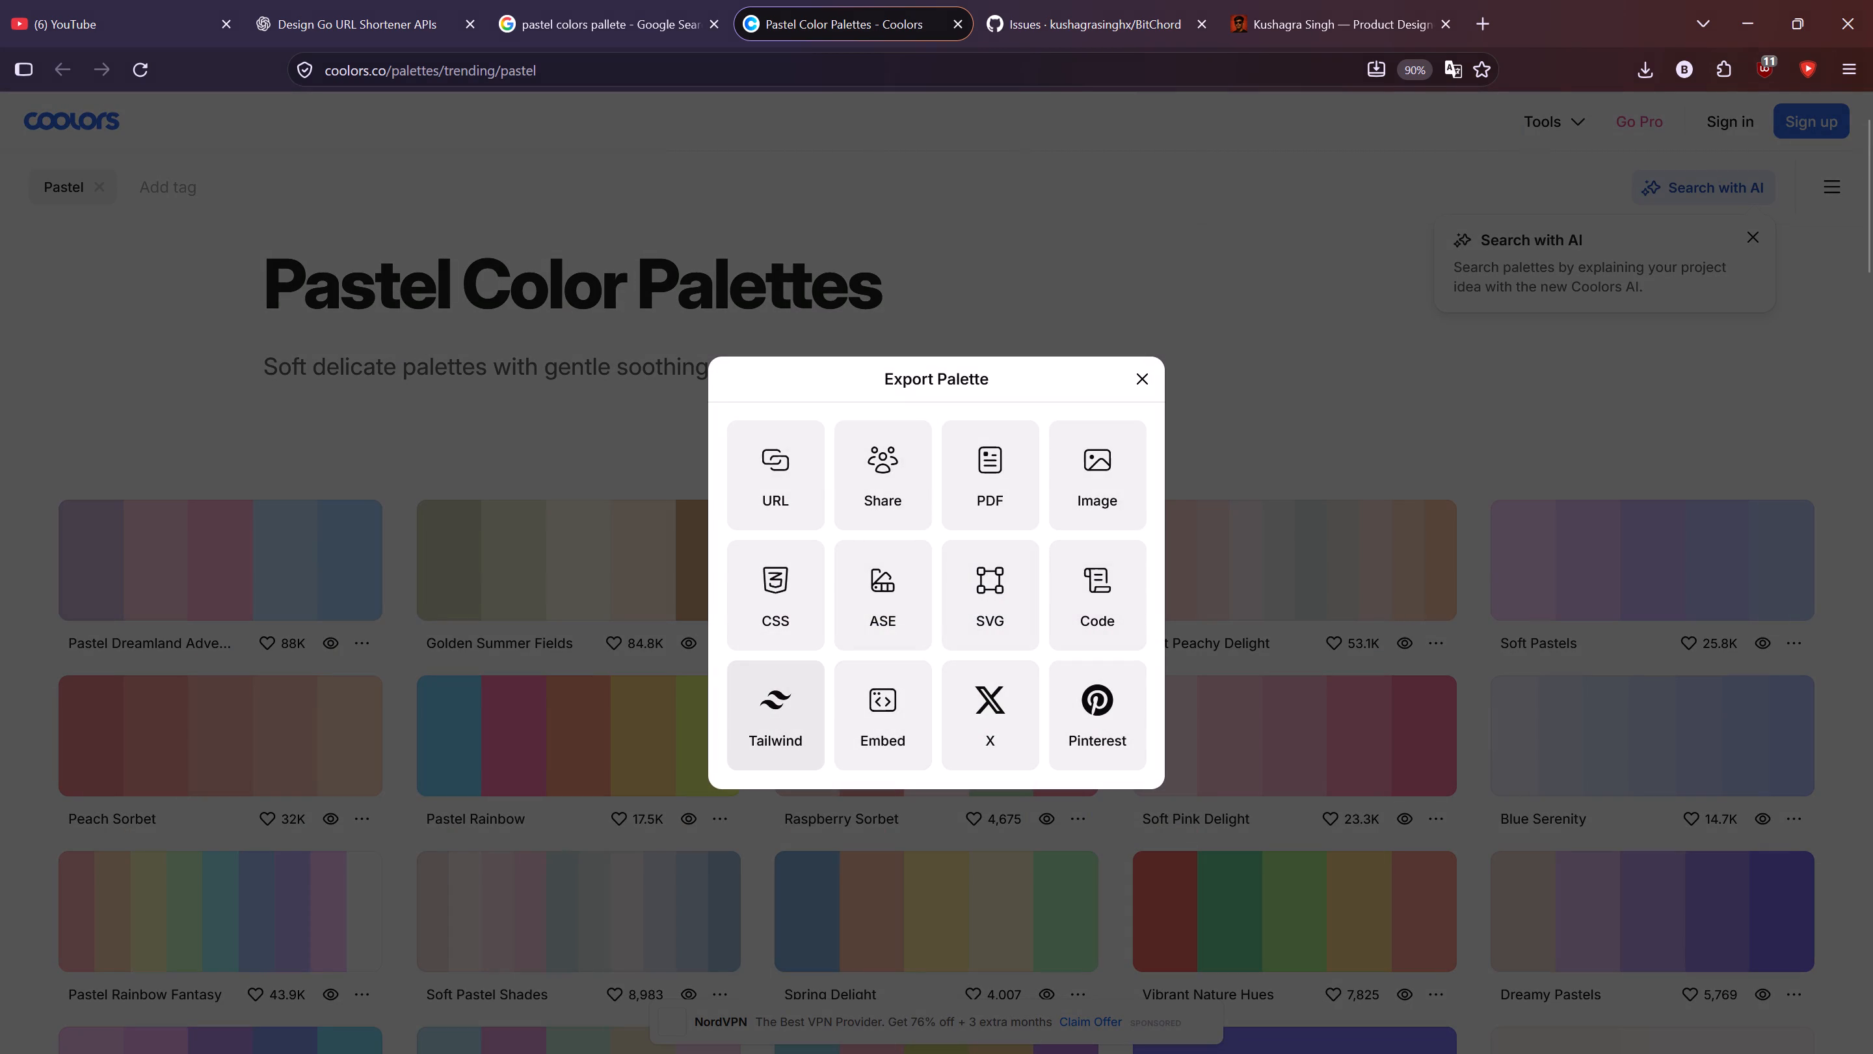
{"action": "left_click", "coordinate": [1081, 471]}
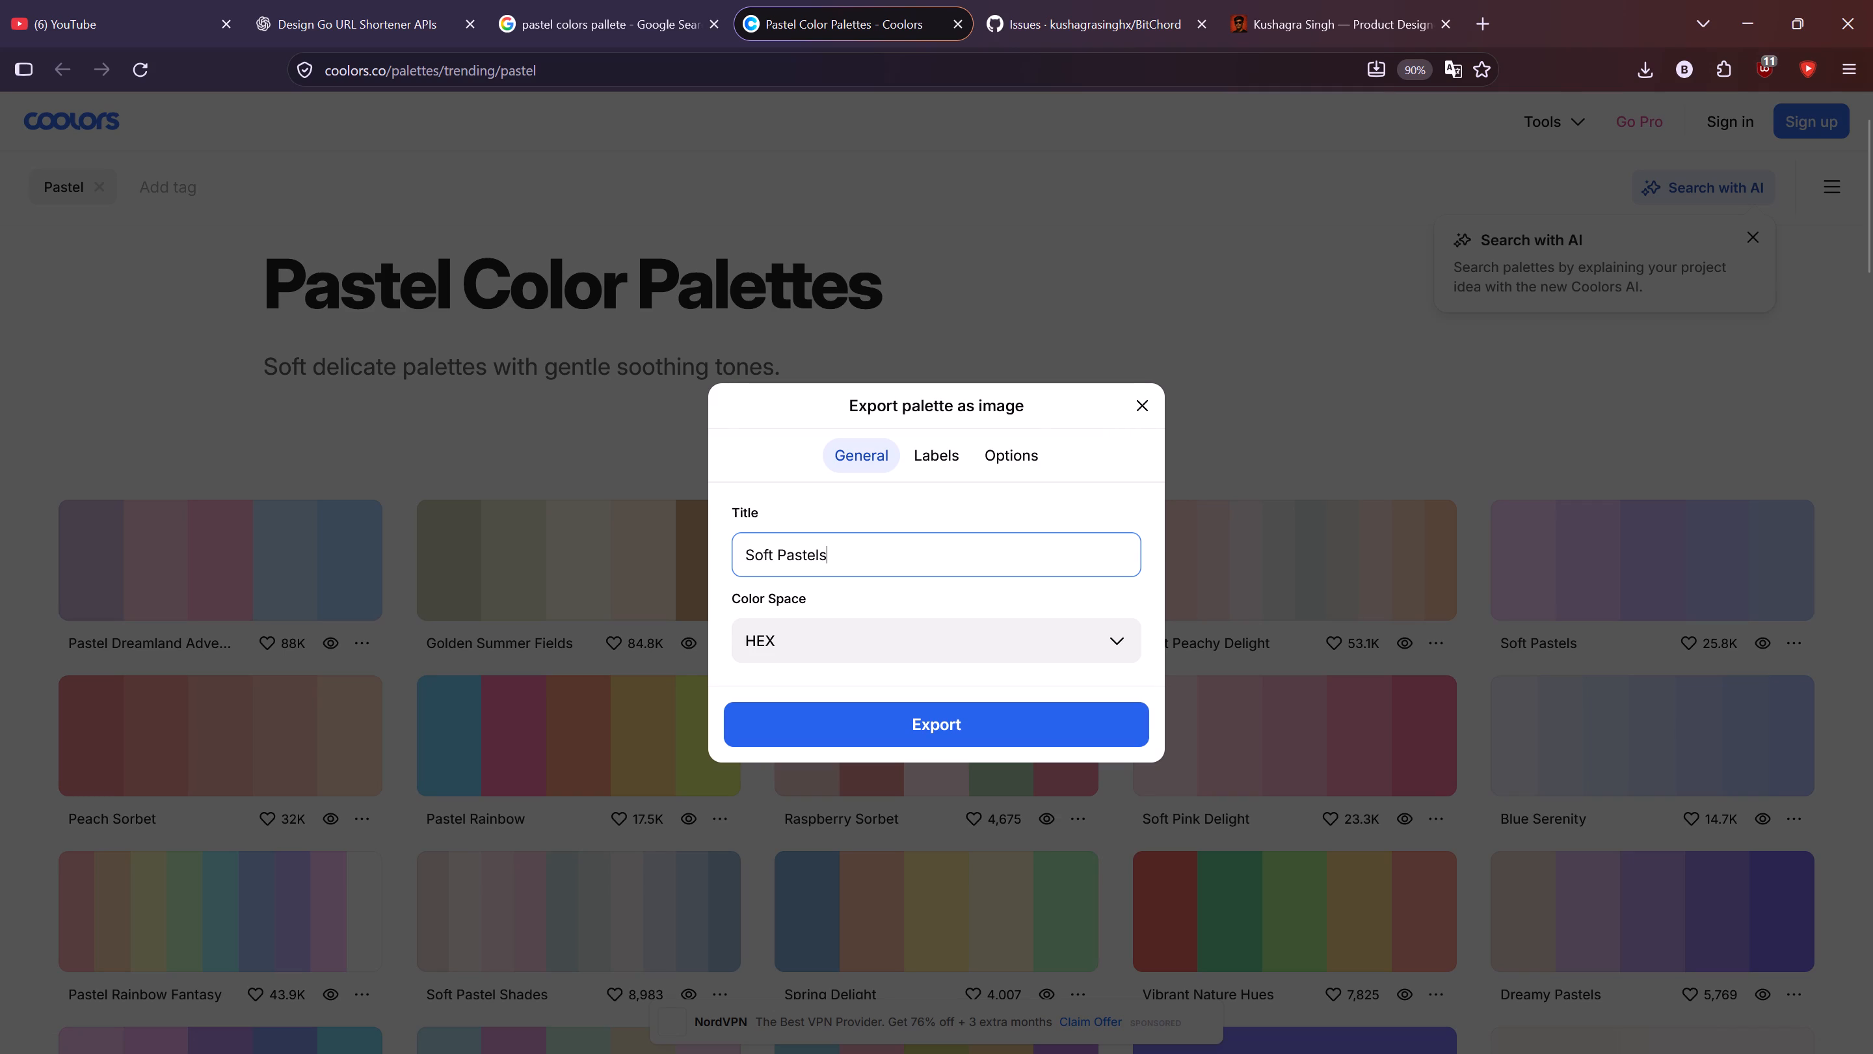
{"action": "key", "text": "ctrl+a"}
{"action": "key", "text": "ctrl+x"}
{"action": "type", "text": "Puny UIRL"}
{"action": "key", "text": "BackSpace"}
{"action": "key", "text": "BackSpace"}
{"action": "key", "text": "BackSpace"}
{"action": "type", "text": "RTL"}
{"action": "key", "text": "BackSpace"}
{"action": "key", "text": "BackSpace"}
{"action": "type", "text": "L"}
{"action": "key", "text": "space"}
{"action": "type", "text": "pallete"}
{"action": "key", "text": "Return"}
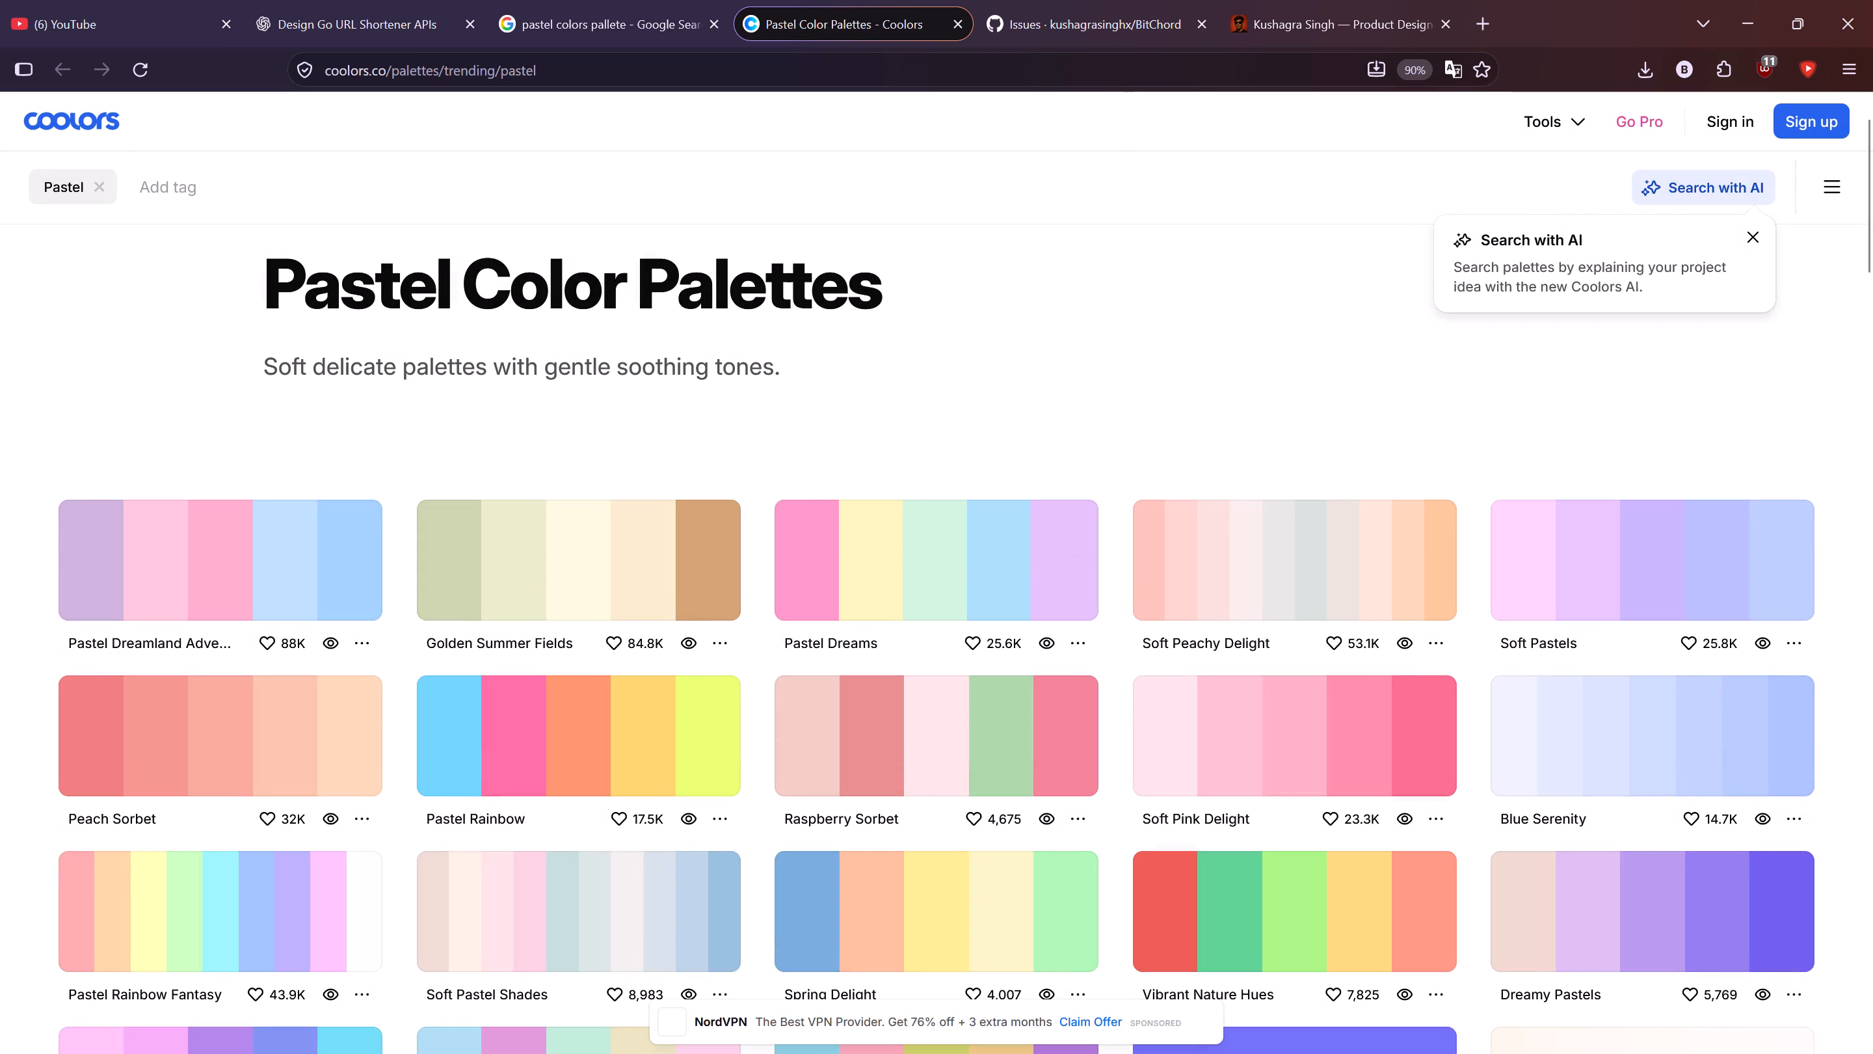
Look through the further pastel color palettes on the Coolors trending page.
{"action": "scroll", "coordinate": [170, 398], "scroll_direction": "down", "scroll_amount": 4}
{"action": "scroll", "coordinate": [31, 579], "scroll_direction": "up", "scroll_amount": 7}
{"action": "scroll", "coordinate": [3, 633], "scroll_direction": "down", "scroll_amount": 4}
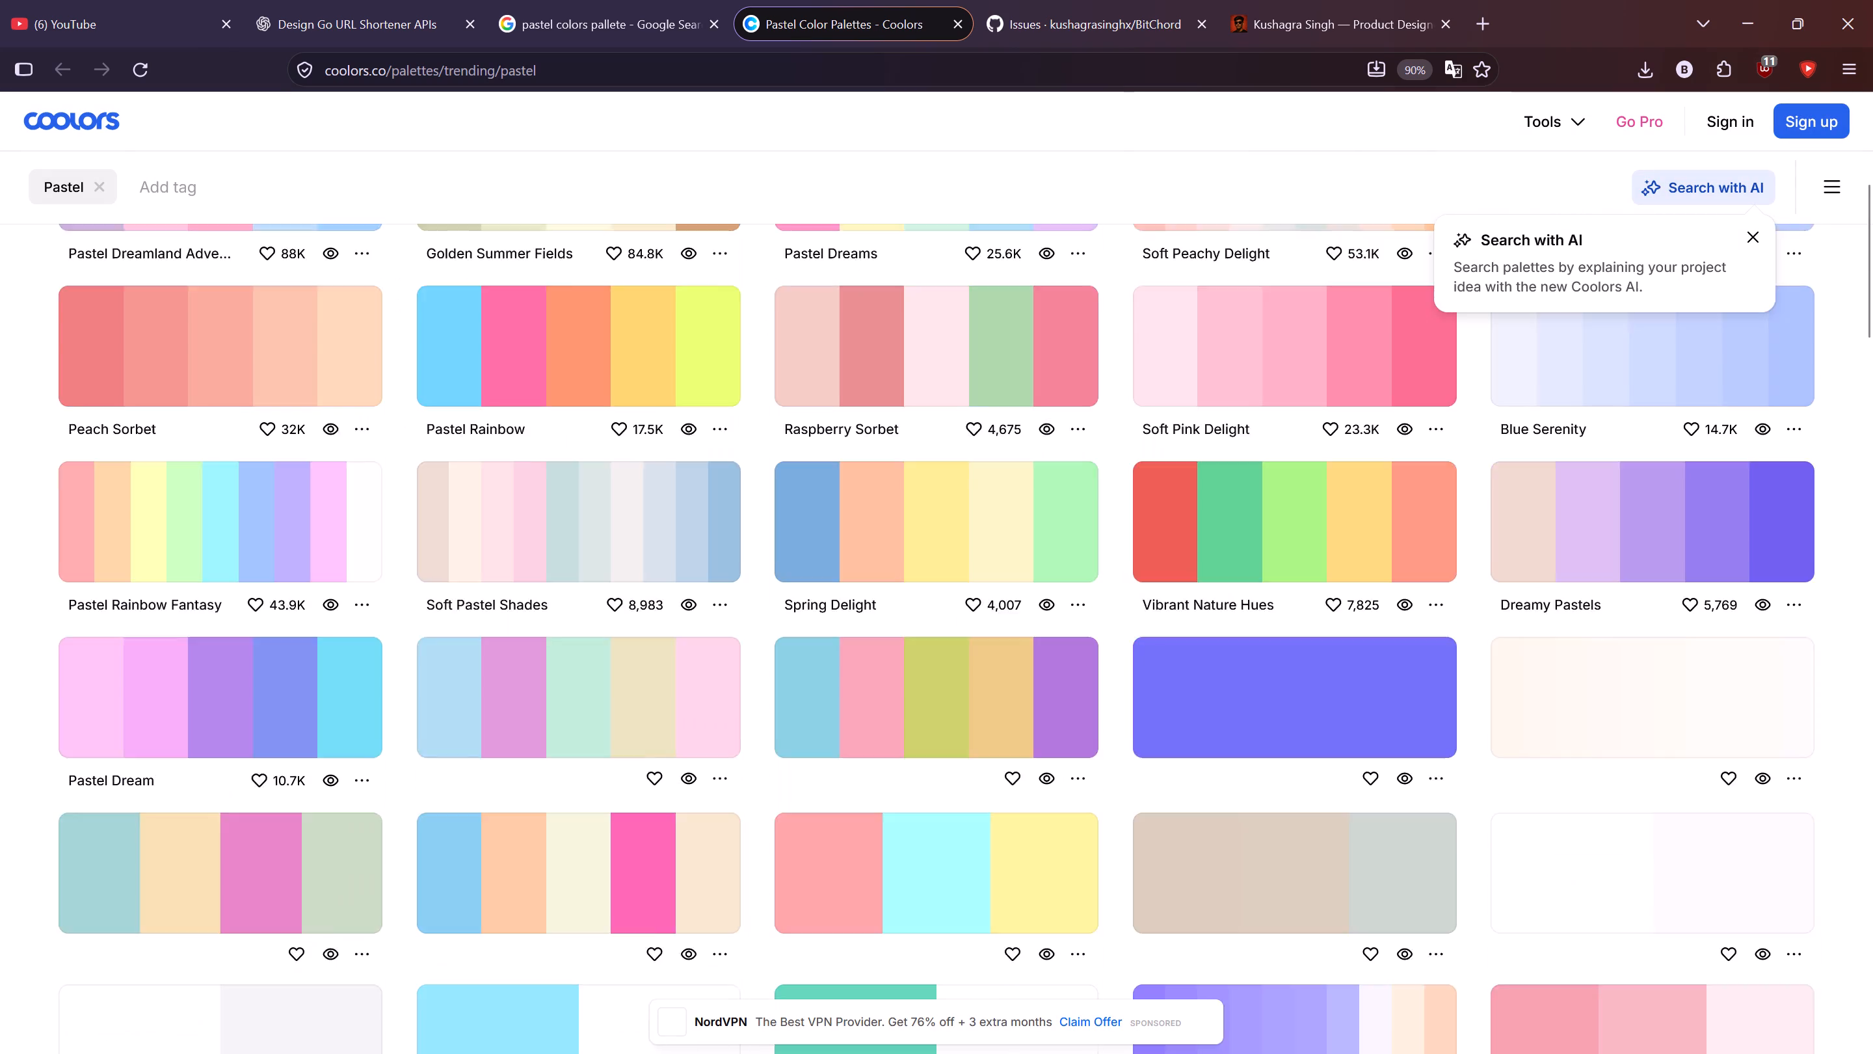
{"action": "scroll", "coordinate": [6, 632], "scroll_direction": "down", "scroll_amount": 18}
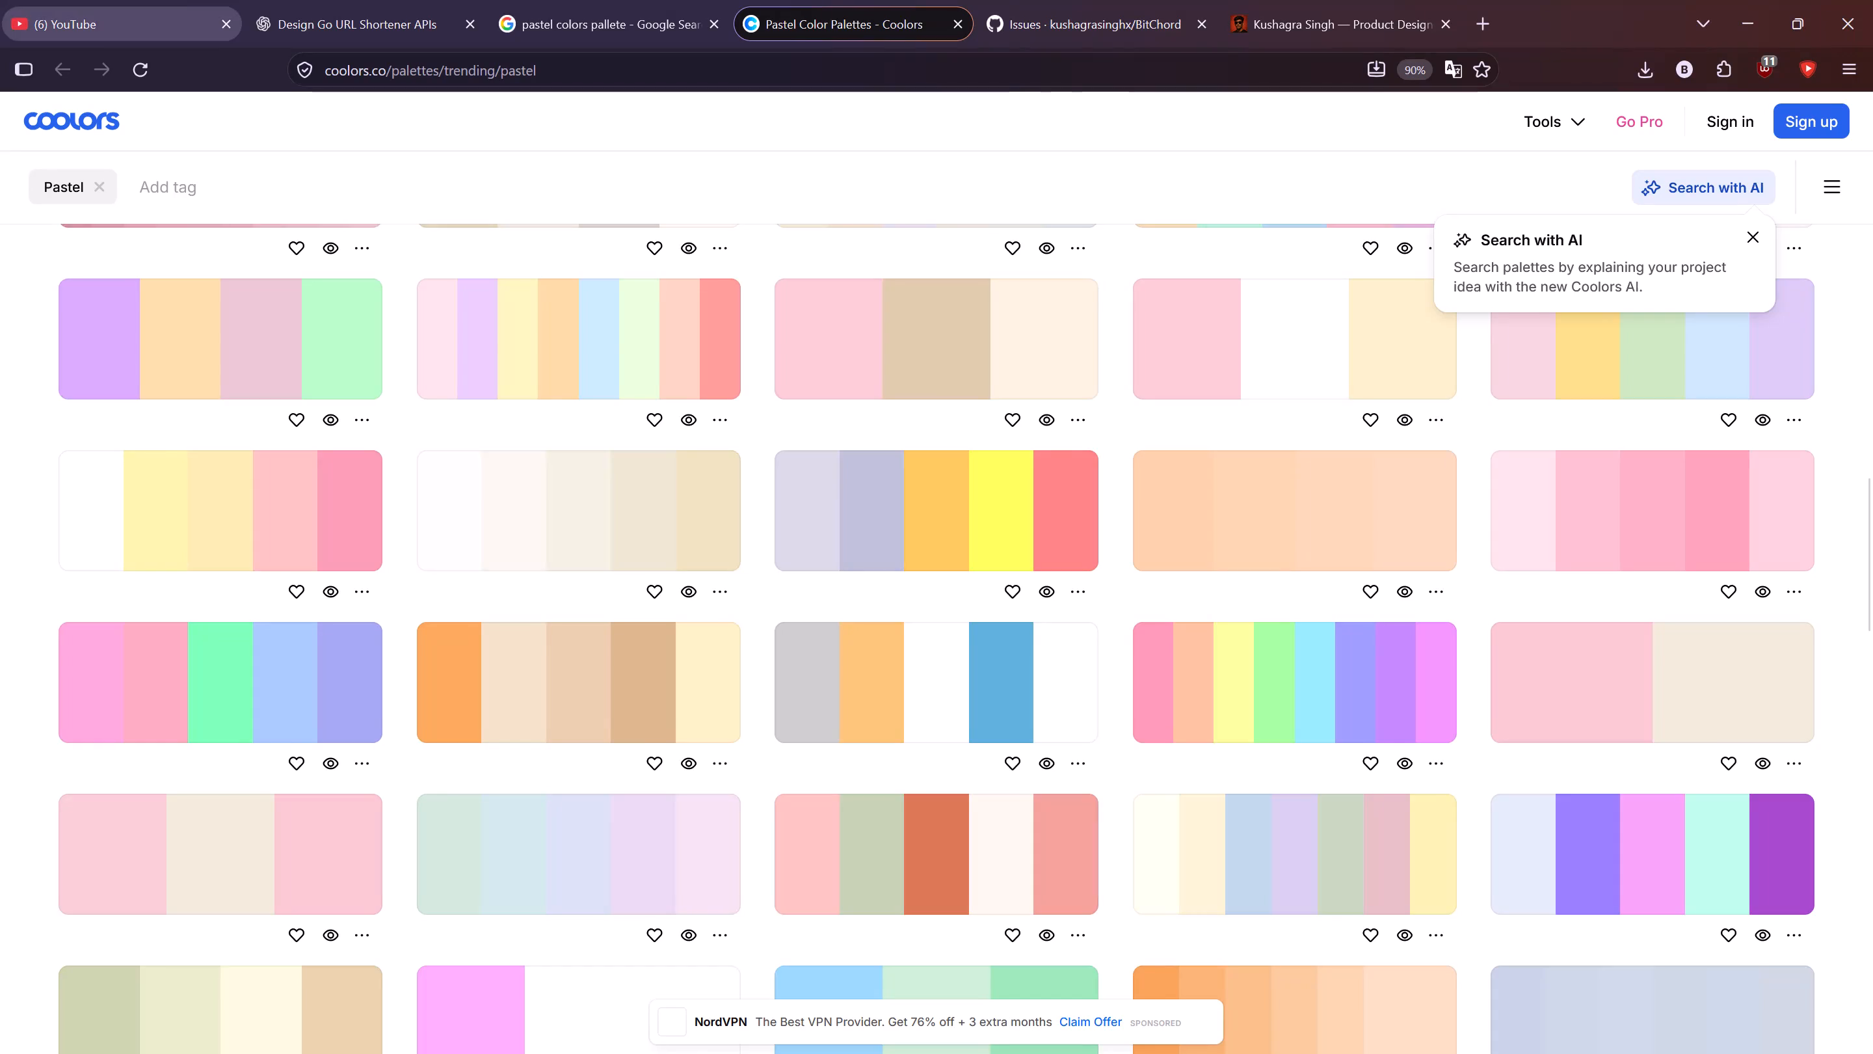
{"action": "scroll", "coordinate": [1, 357], "scroll_direction": "down", "scroll_amount": 9}
{"action": "scroll", "coordinate": [1, 386], "scroll_direction": "up", "scroll_amount": 4}
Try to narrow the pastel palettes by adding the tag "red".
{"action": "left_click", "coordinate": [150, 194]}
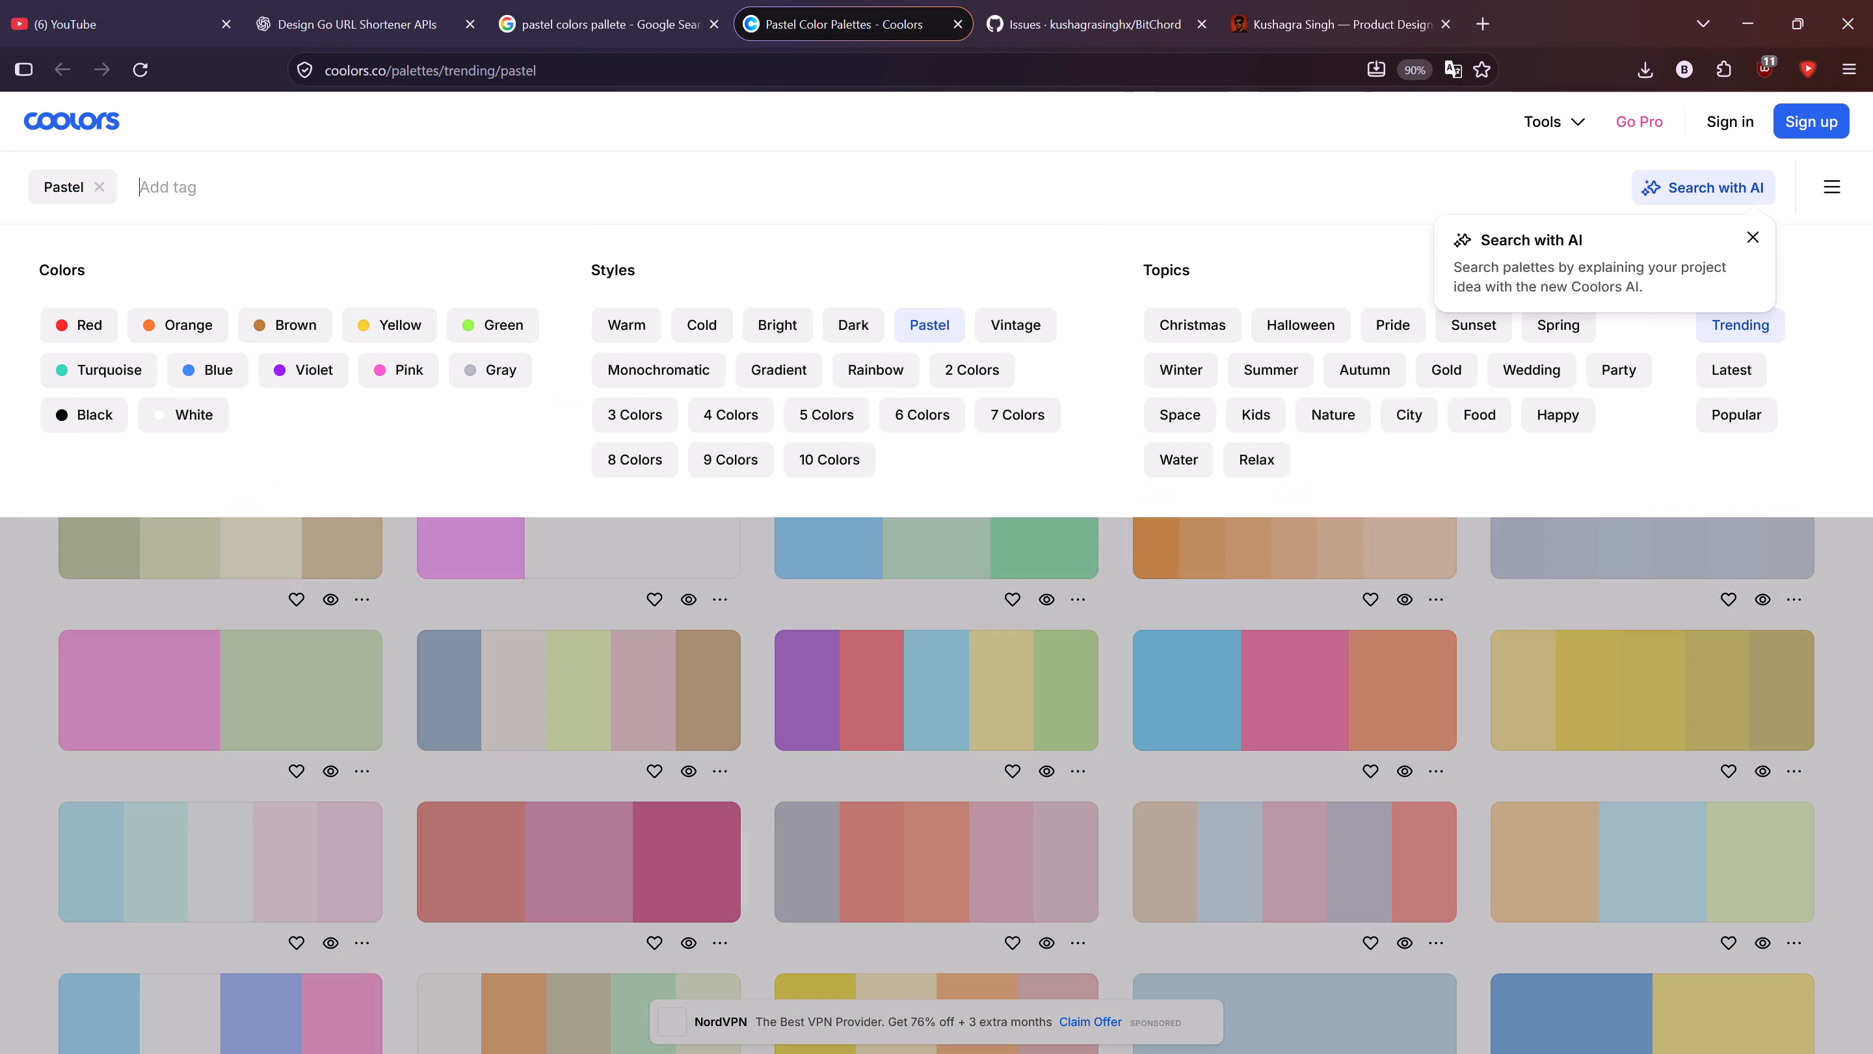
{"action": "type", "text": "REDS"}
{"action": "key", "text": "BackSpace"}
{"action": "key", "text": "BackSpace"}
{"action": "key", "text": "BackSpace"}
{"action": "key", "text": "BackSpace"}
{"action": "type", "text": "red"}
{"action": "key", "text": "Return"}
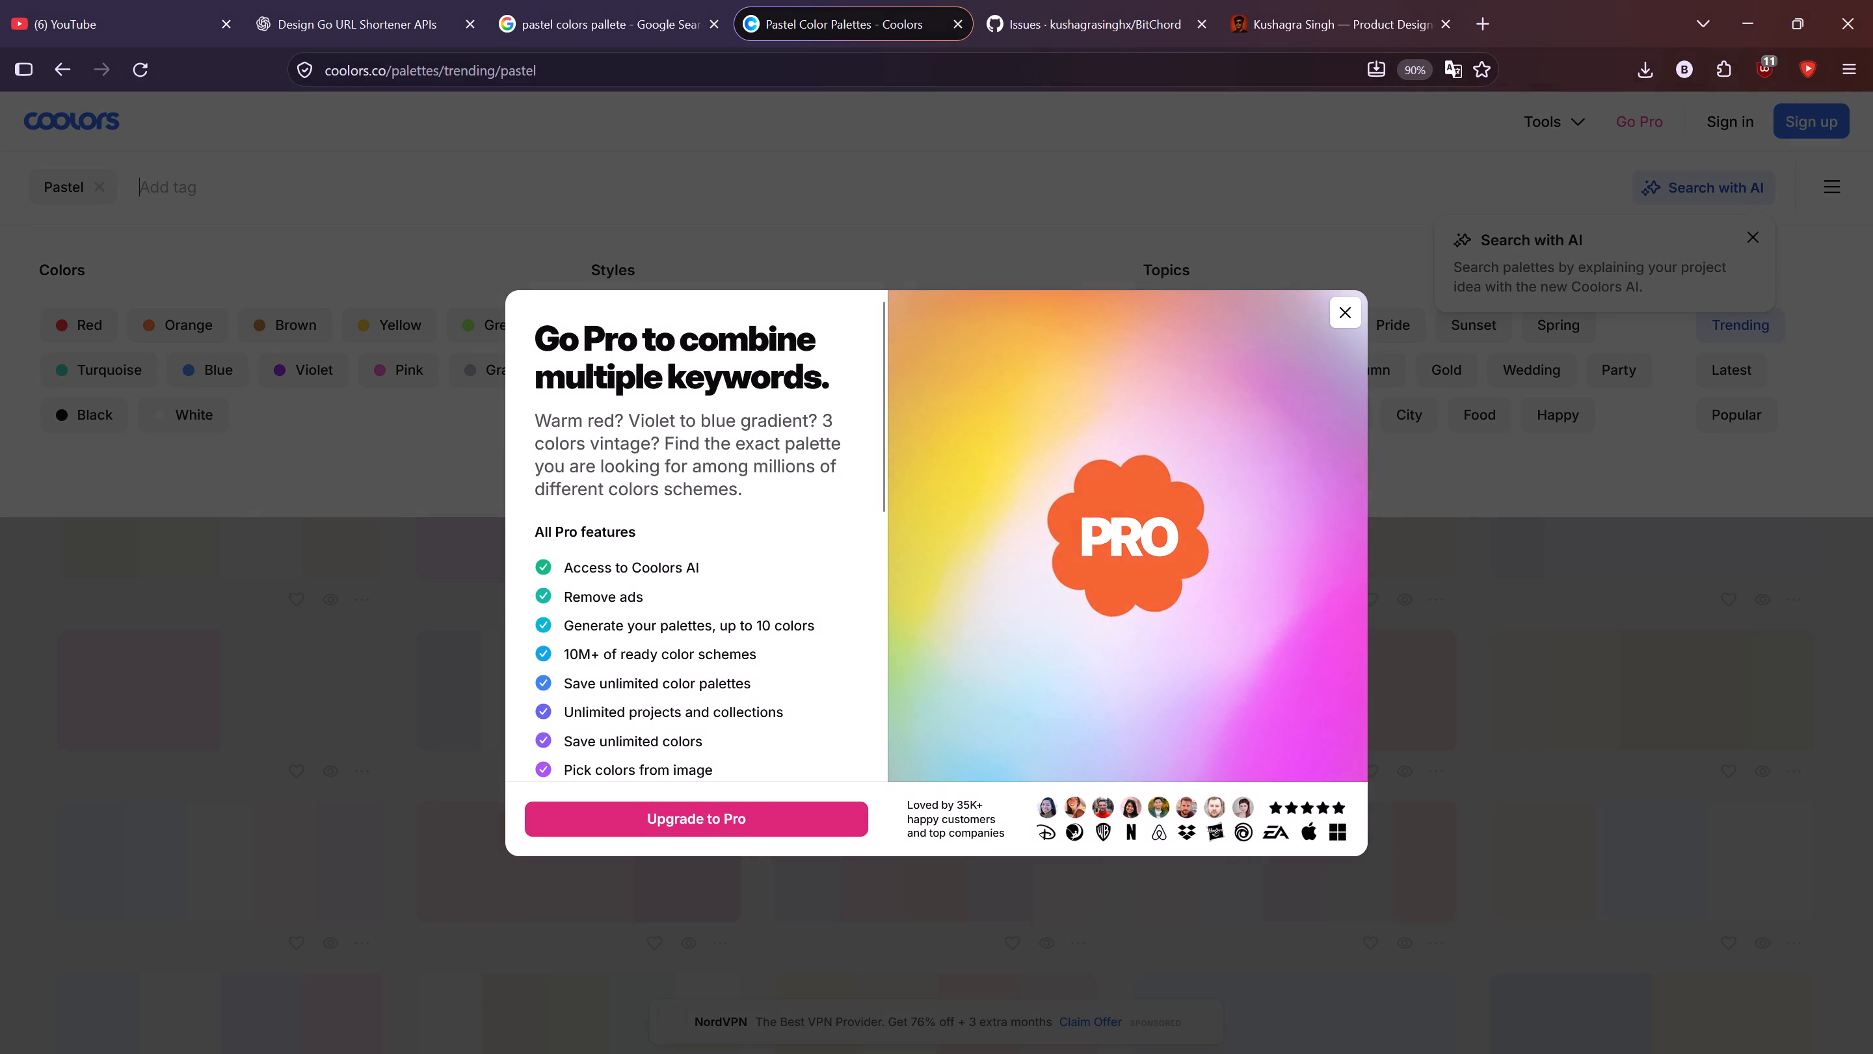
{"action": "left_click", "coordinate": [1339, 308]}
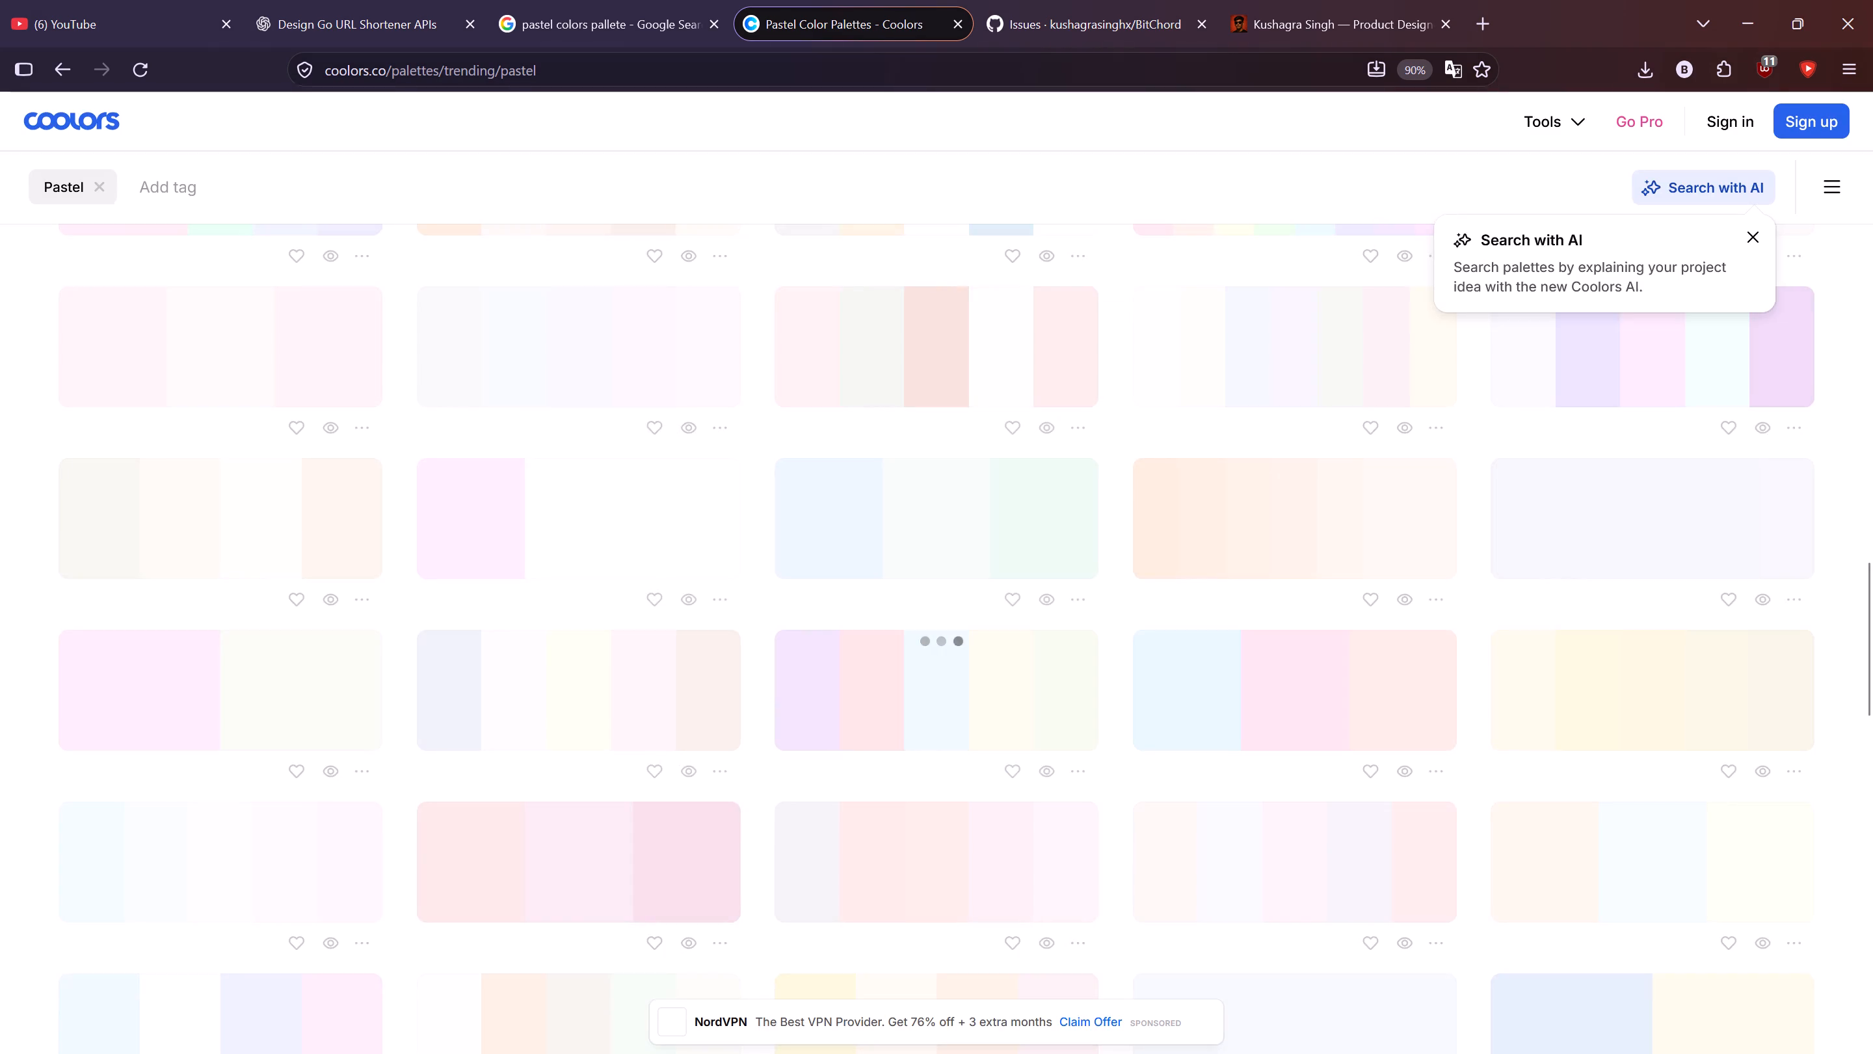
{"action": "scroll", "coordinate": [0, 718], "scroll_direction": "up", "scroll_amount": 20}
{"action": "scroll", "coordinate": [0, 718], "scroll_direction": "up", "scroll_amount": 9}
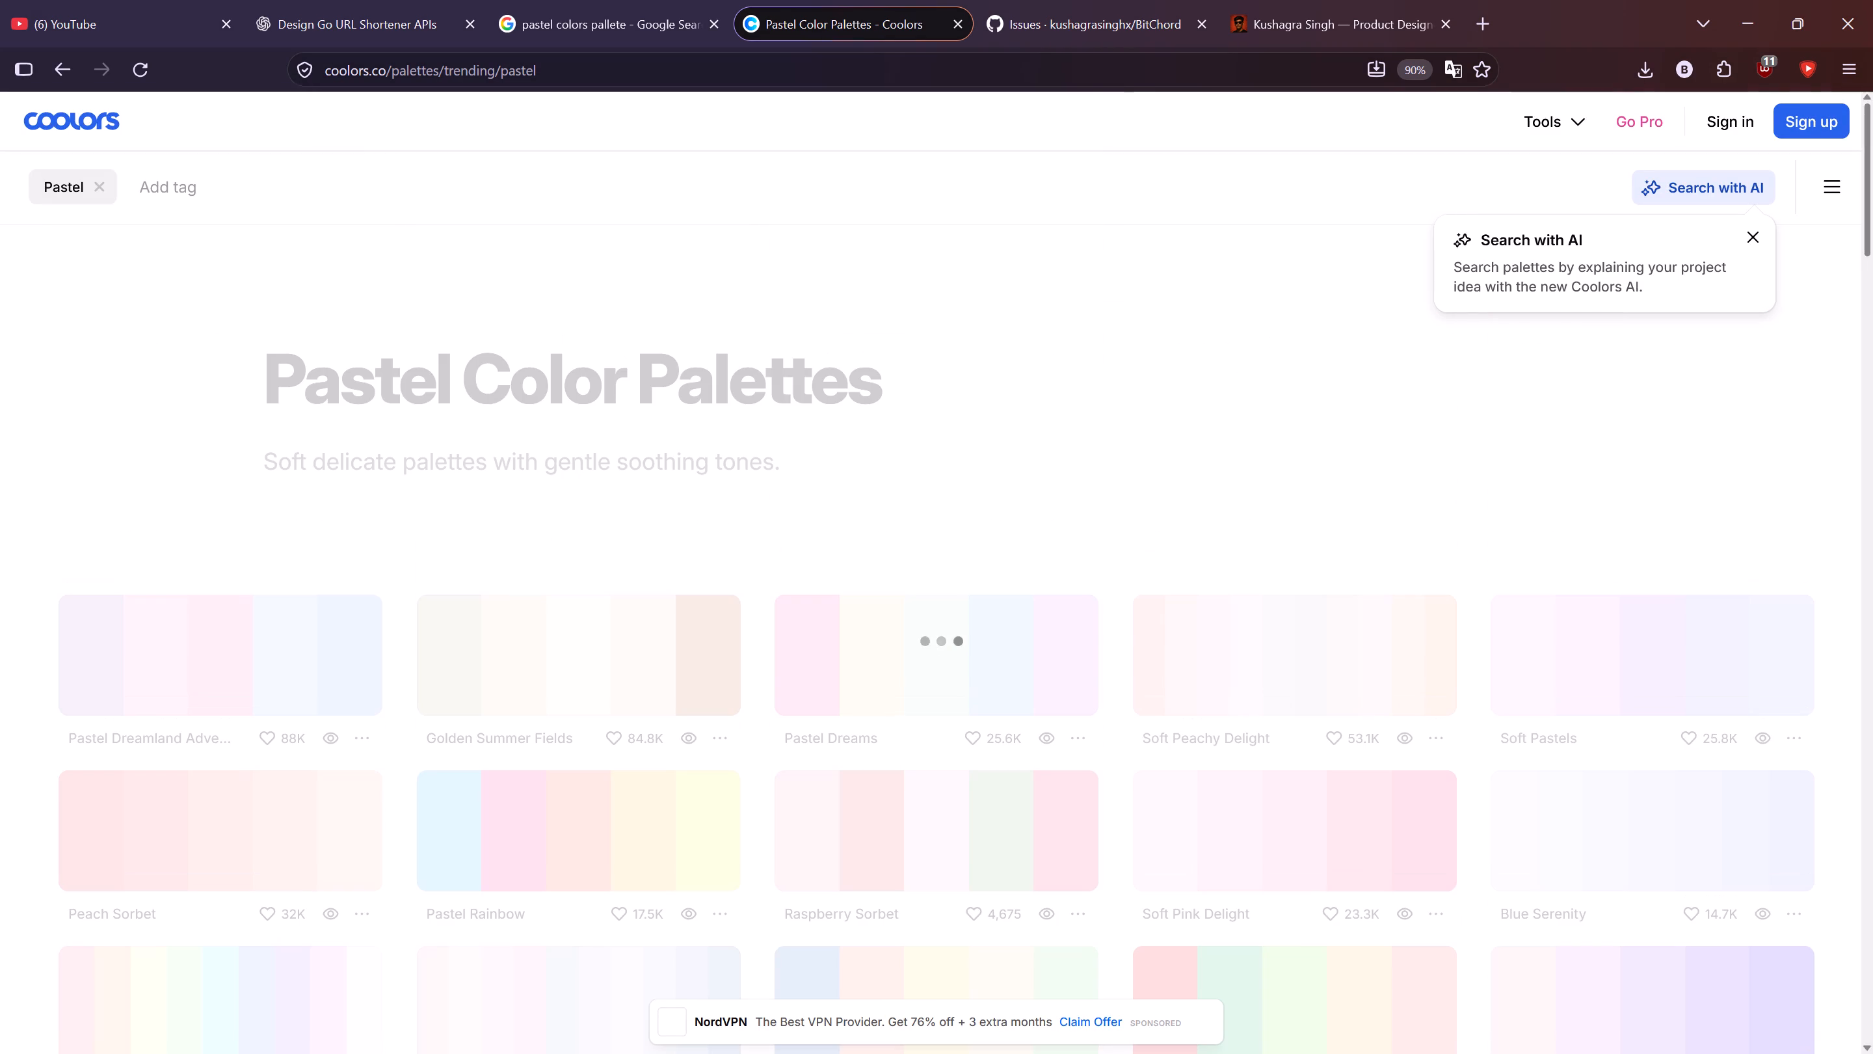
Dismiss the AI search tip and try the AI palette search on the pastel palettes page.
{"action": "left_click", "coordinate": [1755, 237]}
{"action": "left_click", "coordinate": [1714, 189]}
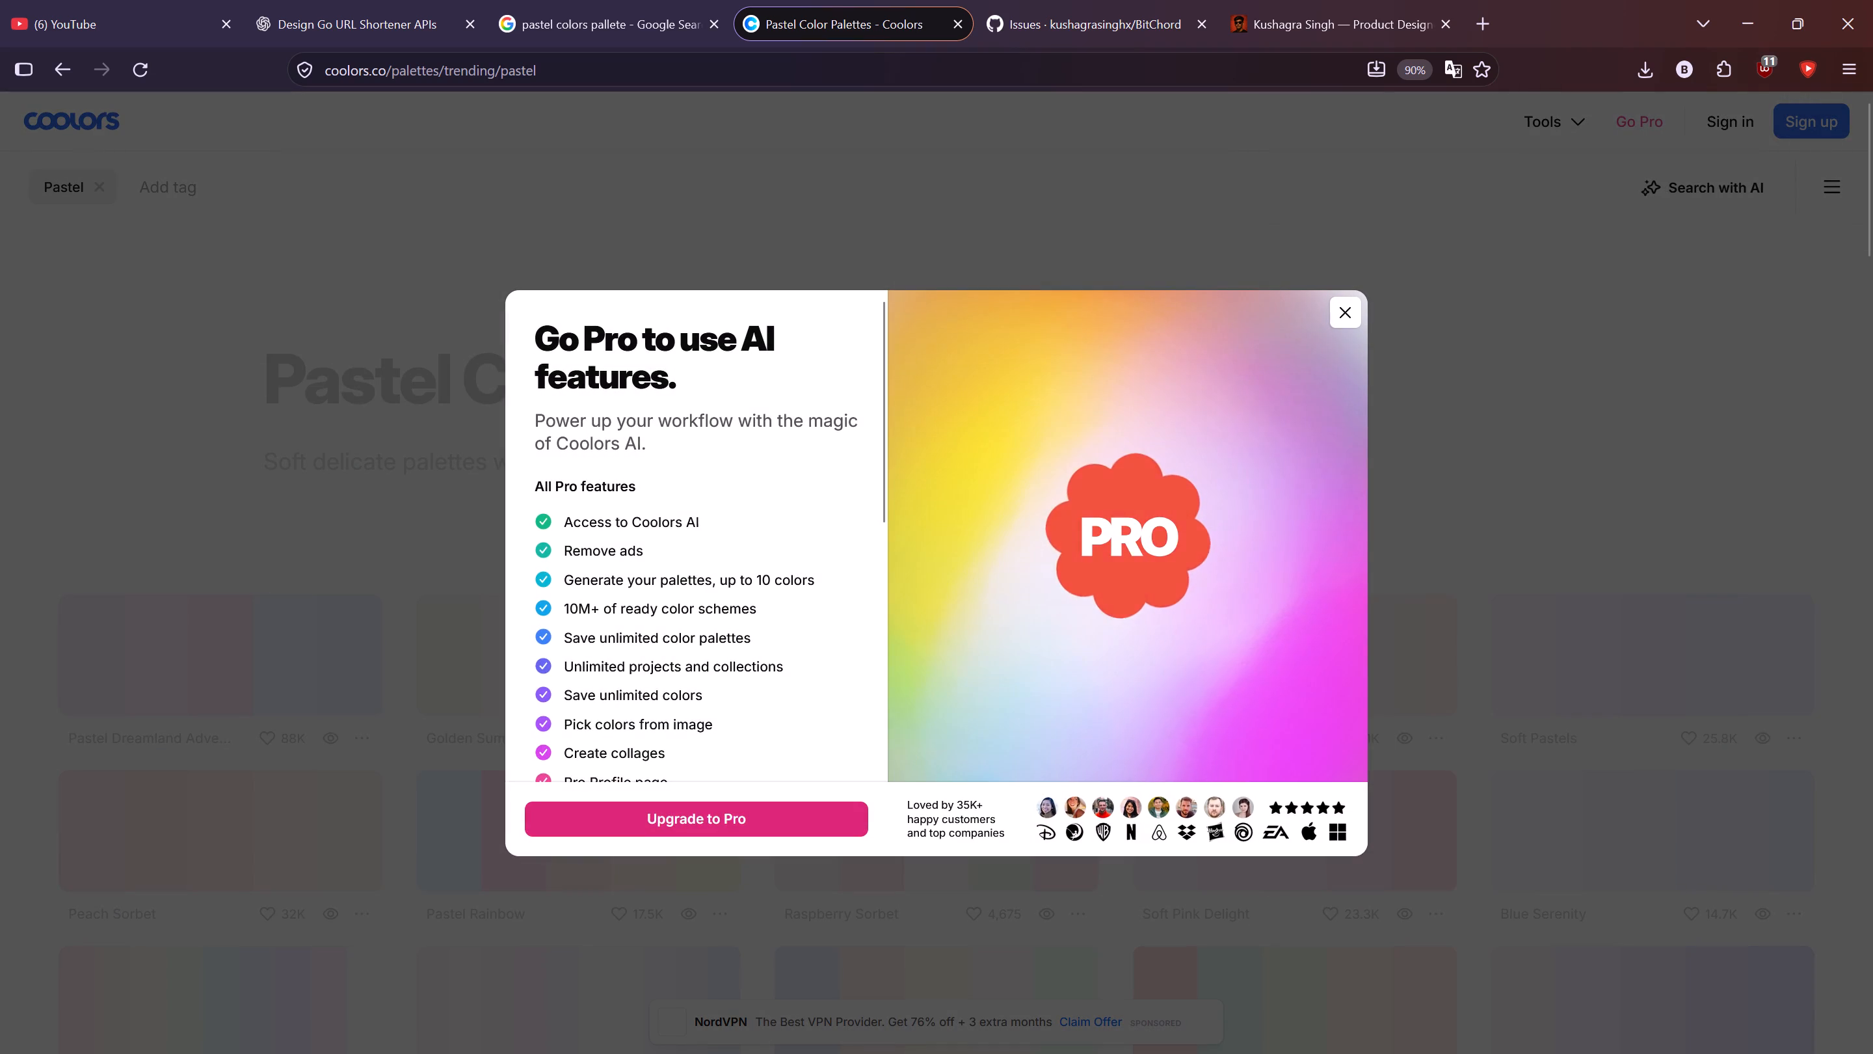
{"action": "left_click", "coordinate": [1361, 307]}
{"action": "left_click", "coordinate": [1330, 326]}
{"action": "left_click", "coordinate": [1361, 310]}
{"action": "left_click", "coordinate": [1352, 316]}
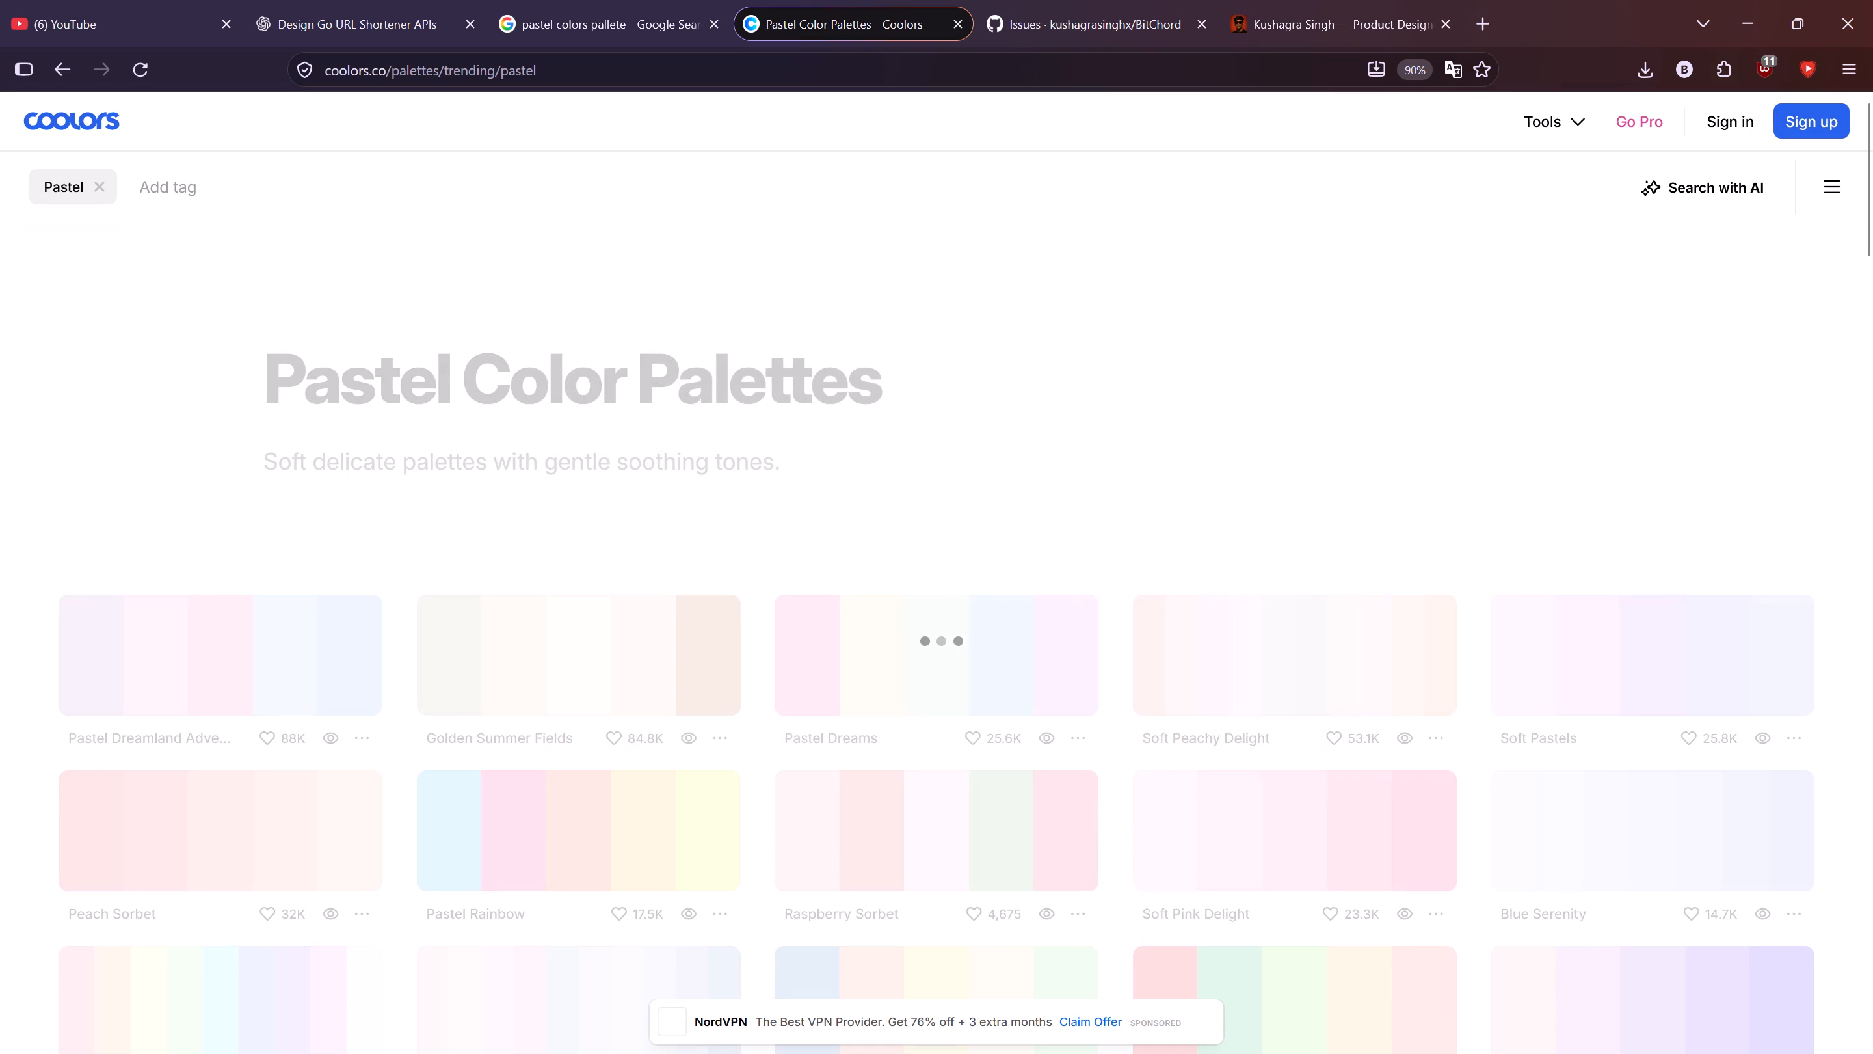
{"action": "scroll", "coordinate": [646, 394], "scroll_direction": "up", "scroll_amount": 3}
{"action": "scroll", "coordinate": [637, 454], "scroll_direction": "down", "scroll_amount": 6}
Close the product designer's portfolio tab.
{"action": "left_click", "coordinate": [1278, 0]}
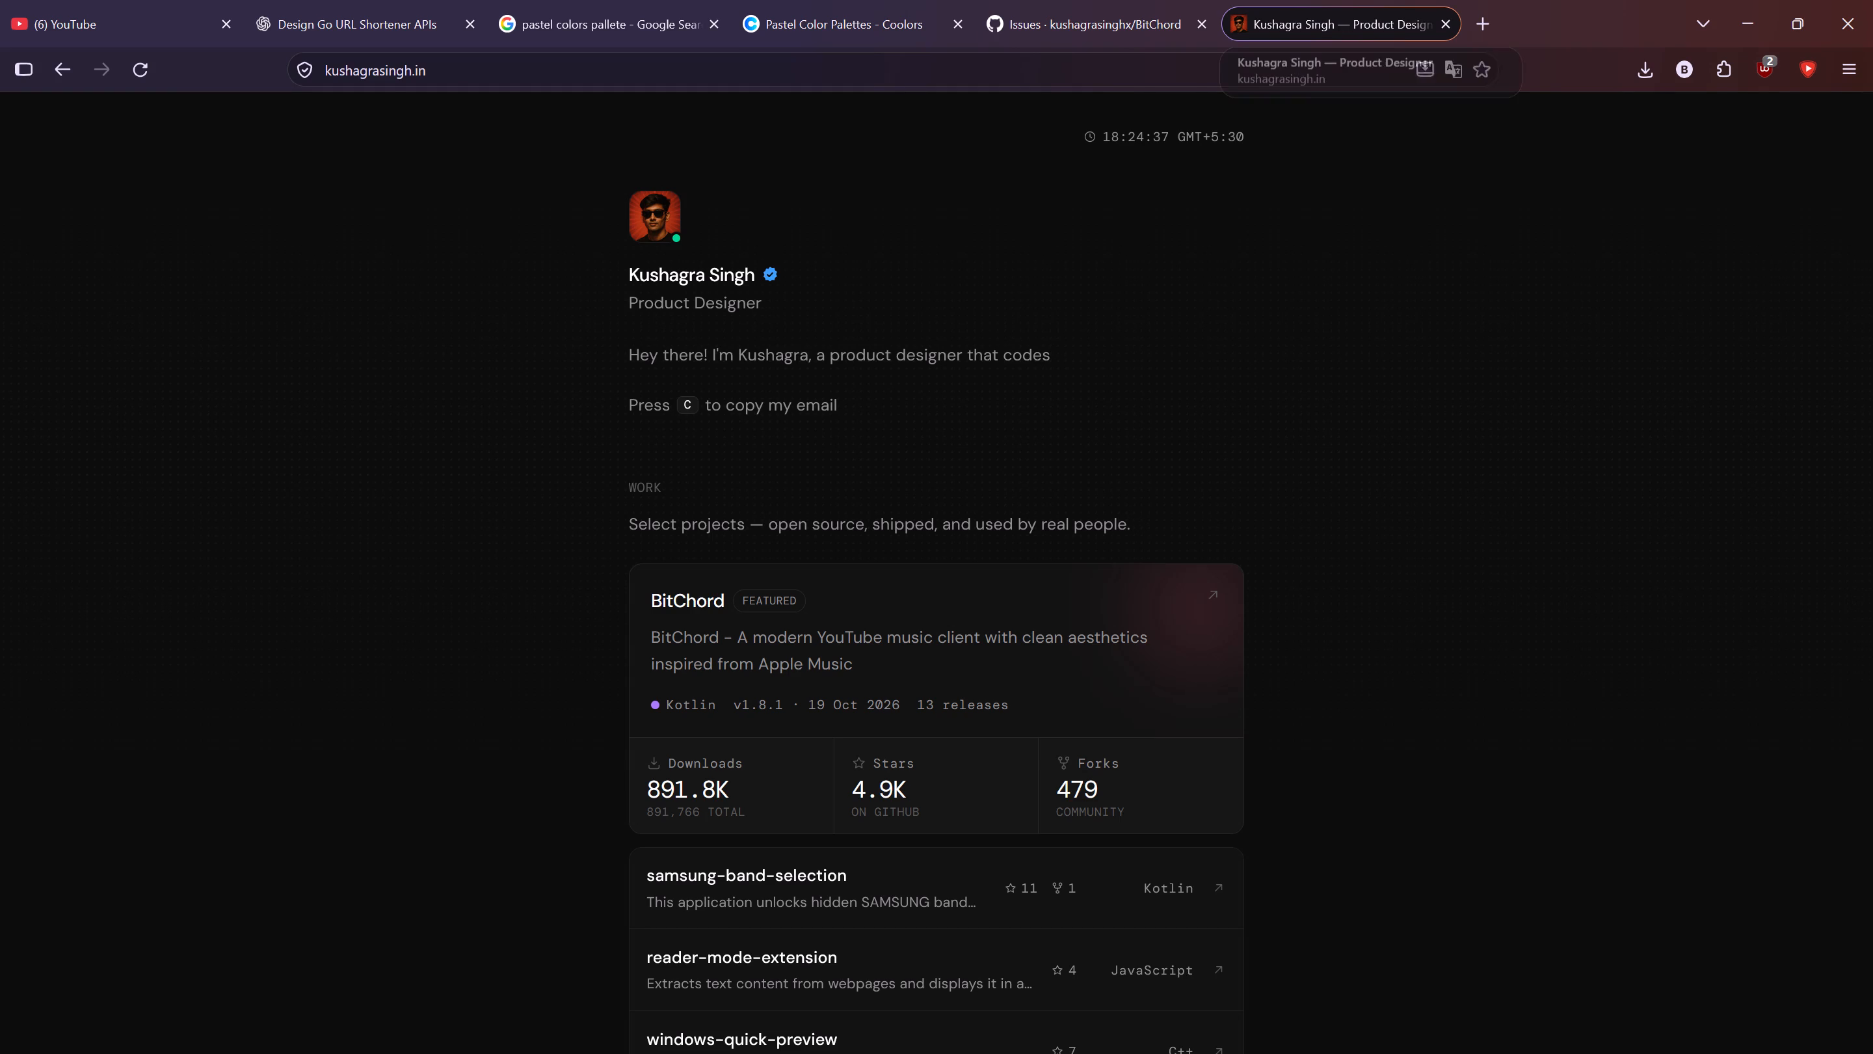
{"action": "left_click", "coordinate": [1446, 32]}
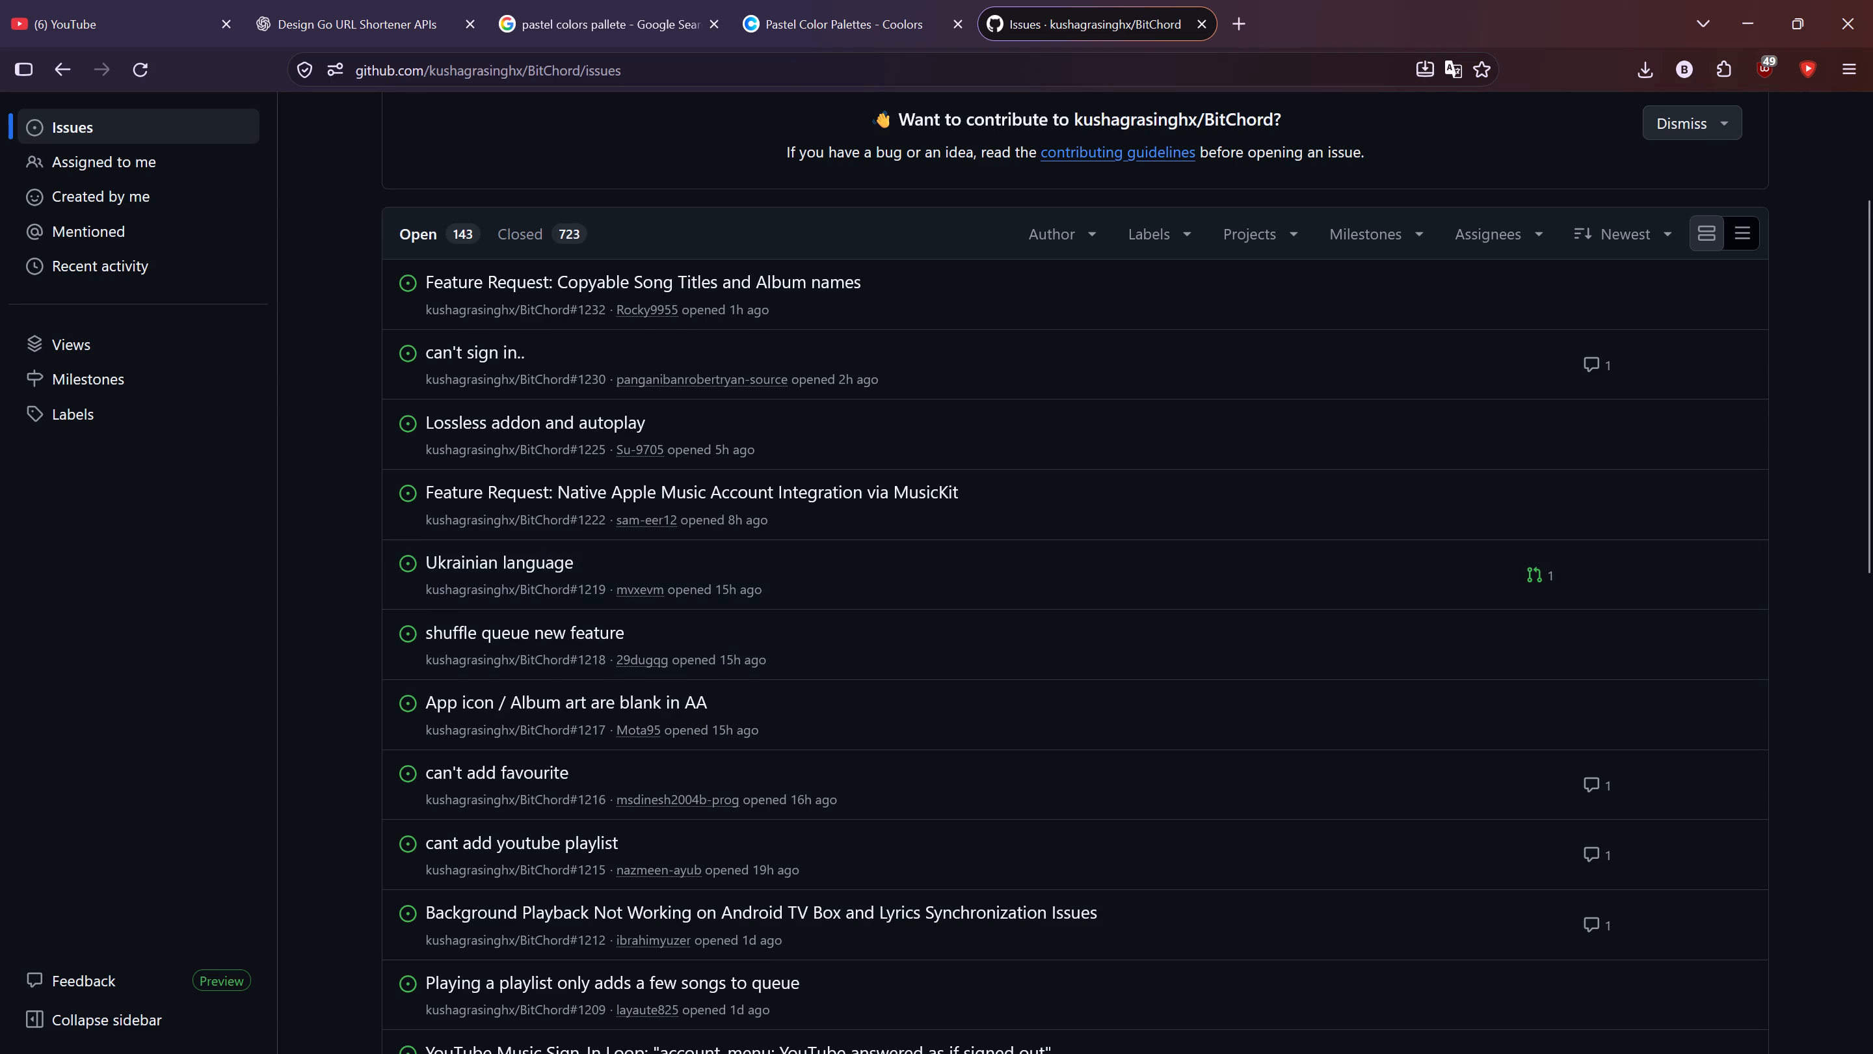
Look through the open BitChord issues on GitHub, covering pages 1 and 2 of the list.
{"action": "scroll", "coordinate": [291, 550], "scroll_direction": "down", "scroll_amount": 6}
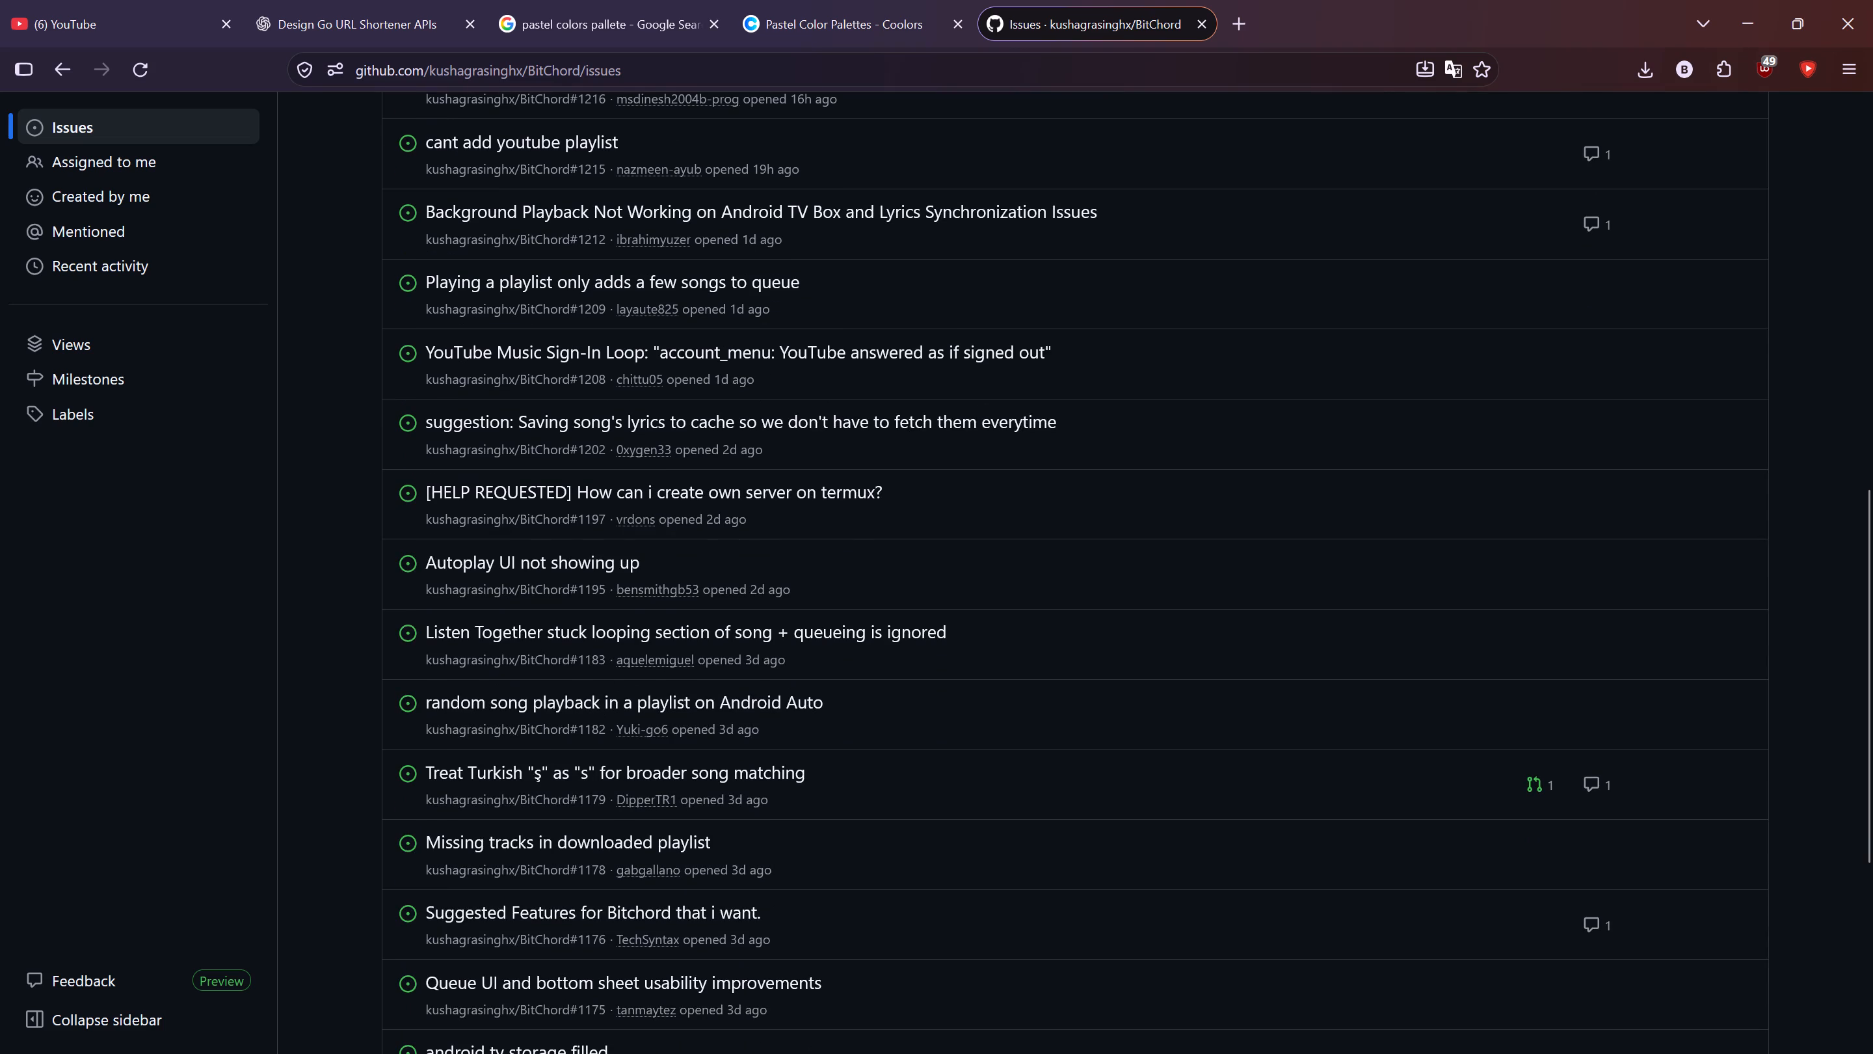
{"action": "scroll", "coordinate": [294, 739], "scroll_direction": "down", "scroll_amount": 4}
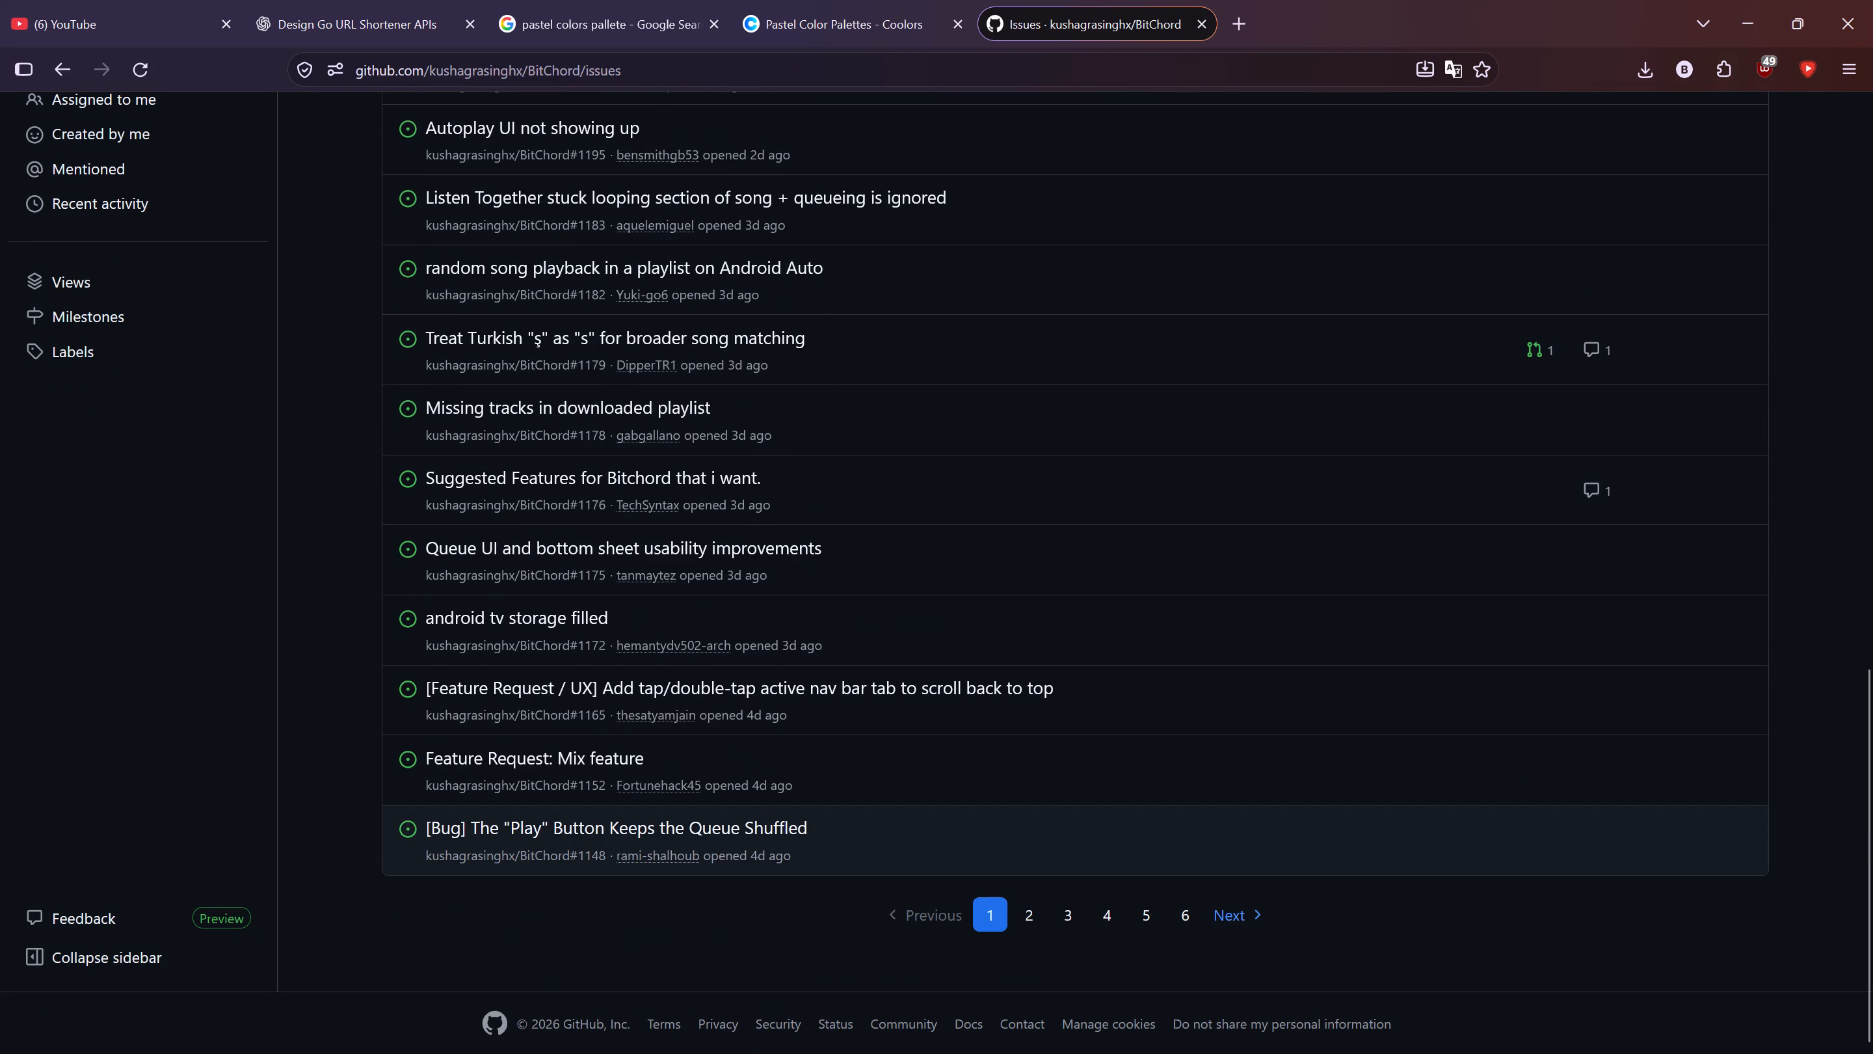
{"action": "left_click", "coordinate": [1026, 913]}
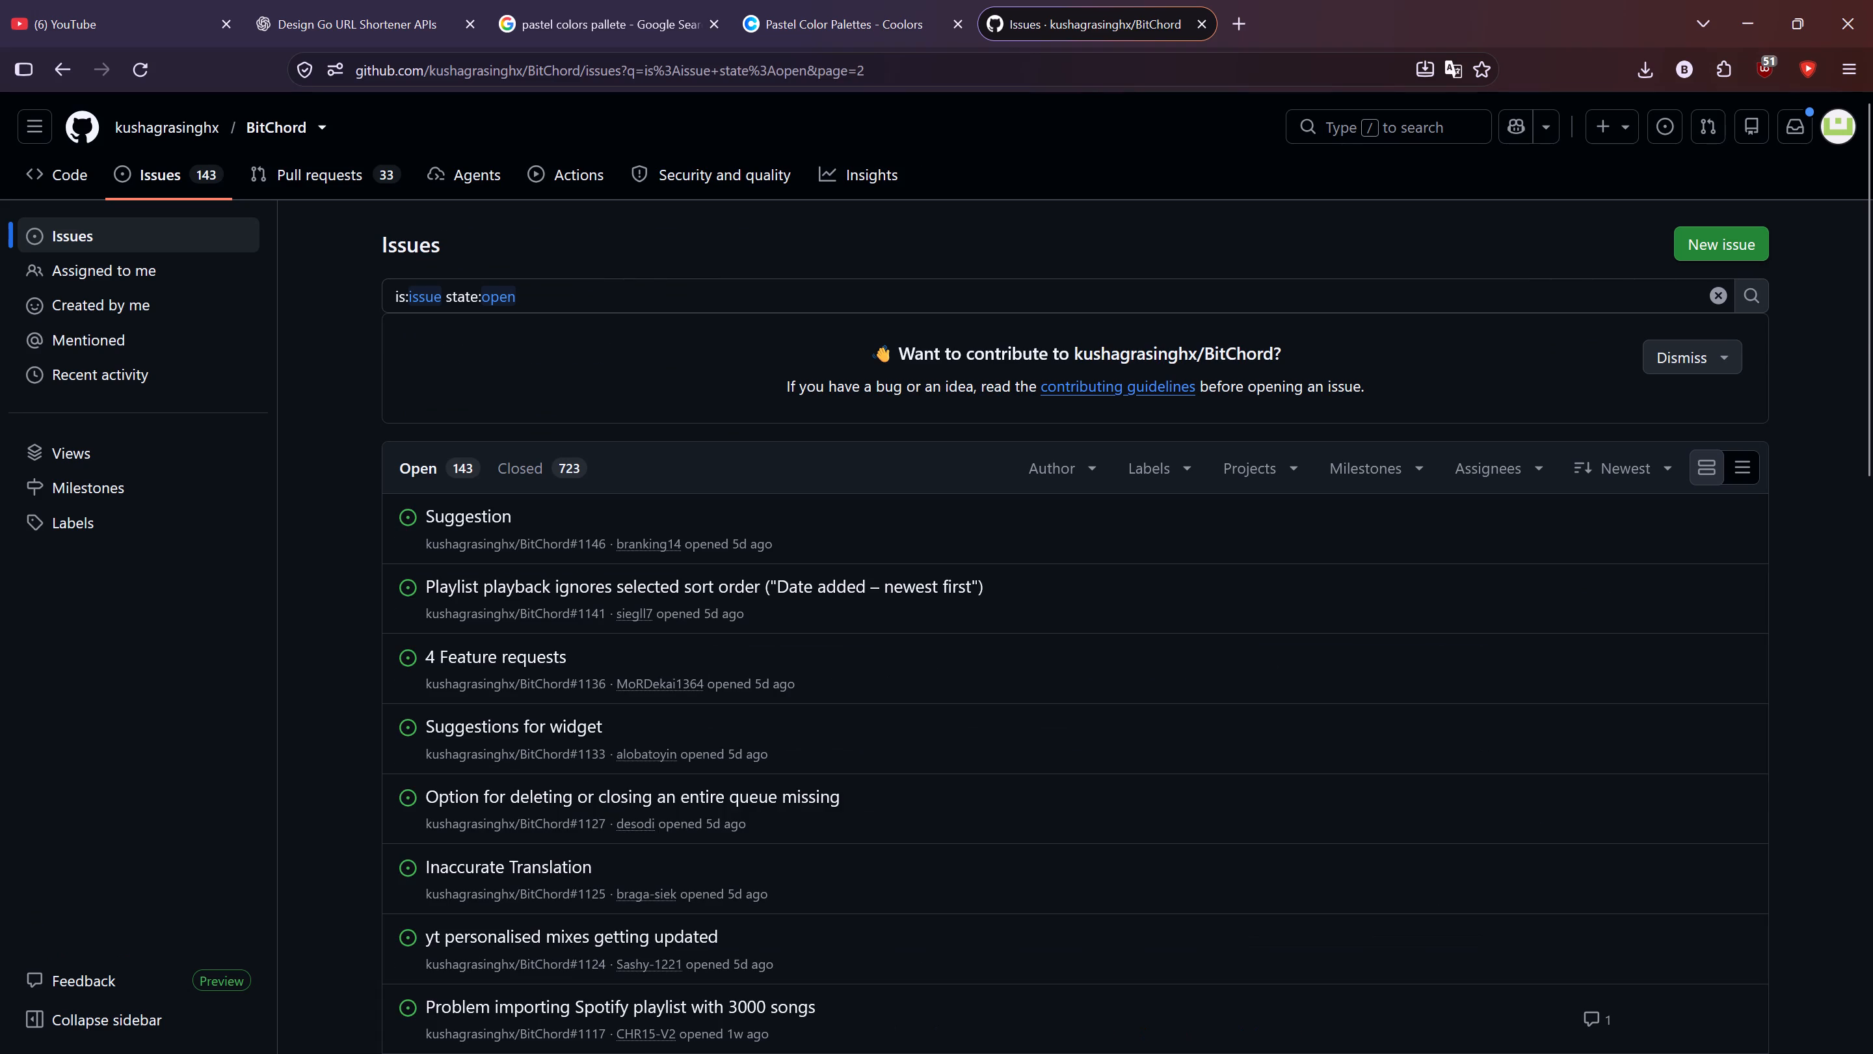
{"action": "scroll", "coordinate": [346, 852], "scroll_direction": "down", "scroll_amount": 5}
{"action": "scroll", "coordinate": [346, 852], "scroll_direction": "up", "scroll_amount": 5}
{"action": "scroll", "coordinate": [300, 710], "scroll_direction": "down", "scroll_amount": 6}
{"action": "scroll", "coordinate": [300, 718], "scroll_direction": "up", "scroll_amount": 2}
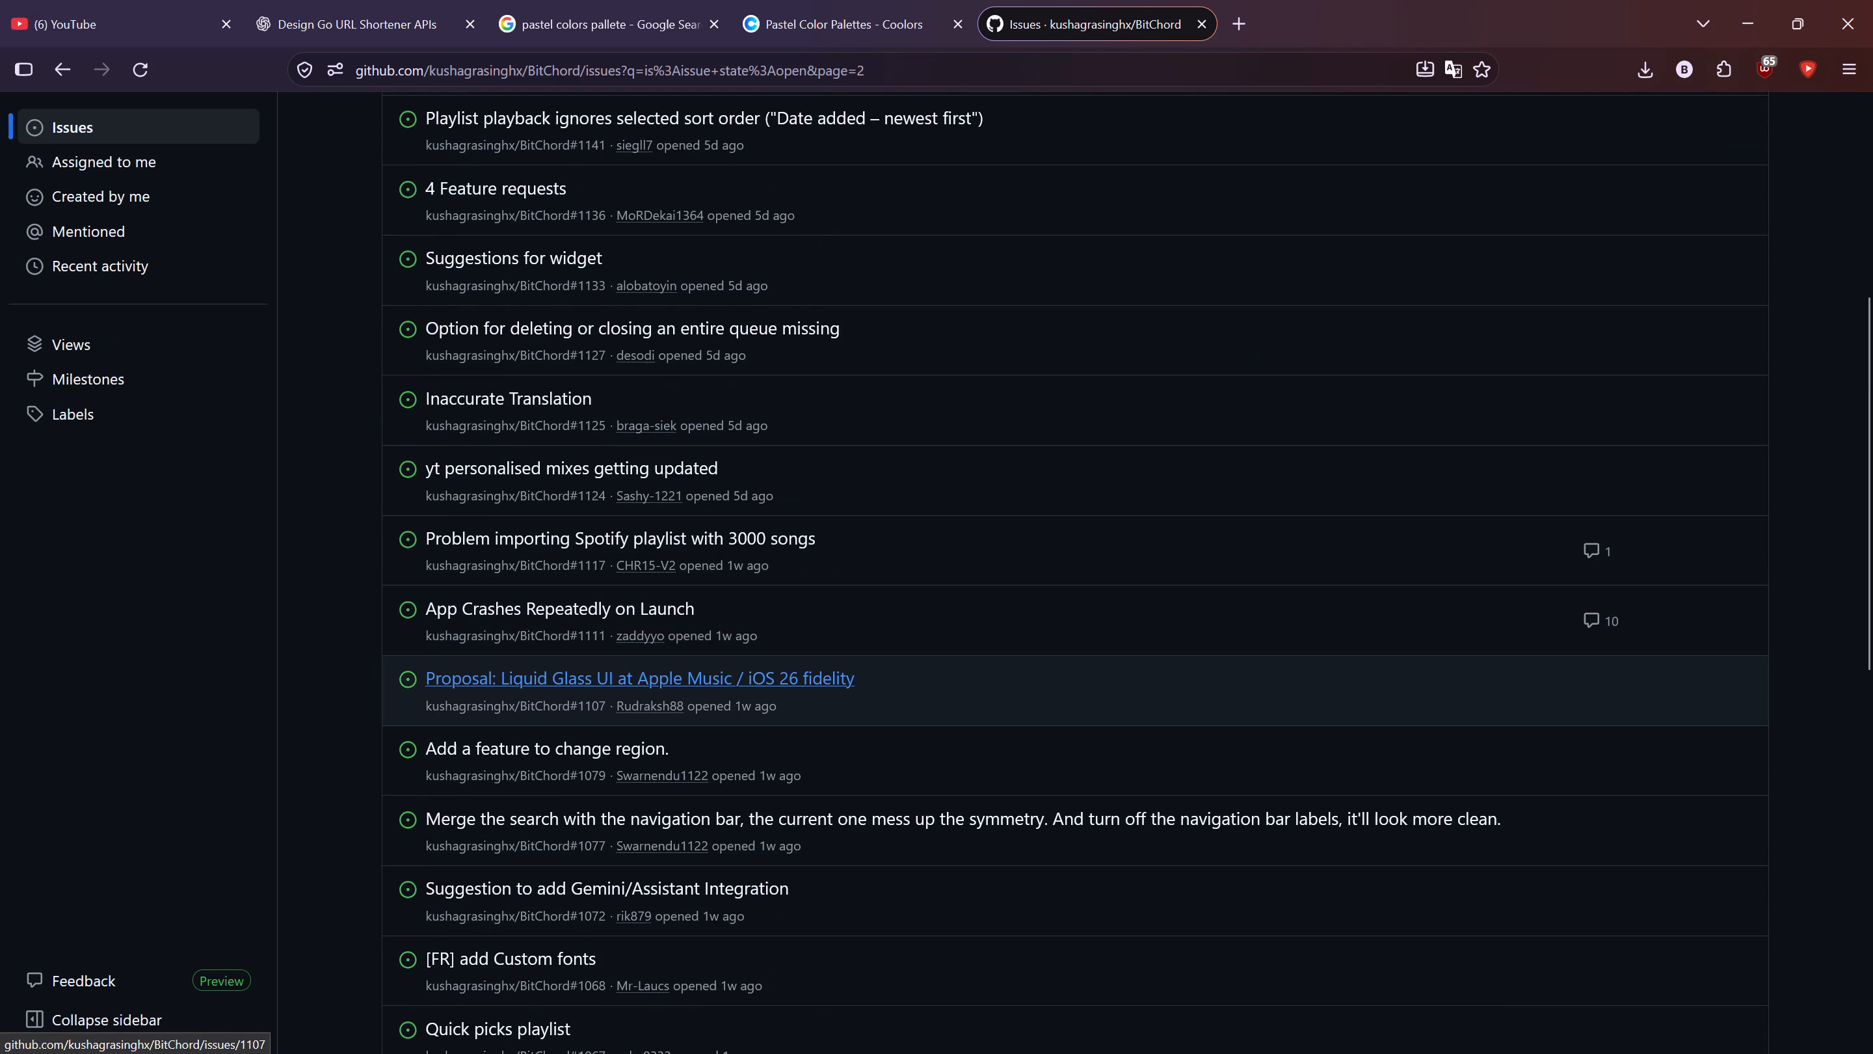
Read the BitChord issue "App Crashes Repeatedly on Launch" with its comments, and close the GitHub tab.
{"action": "left_click", "coordinate": [506, 609]}
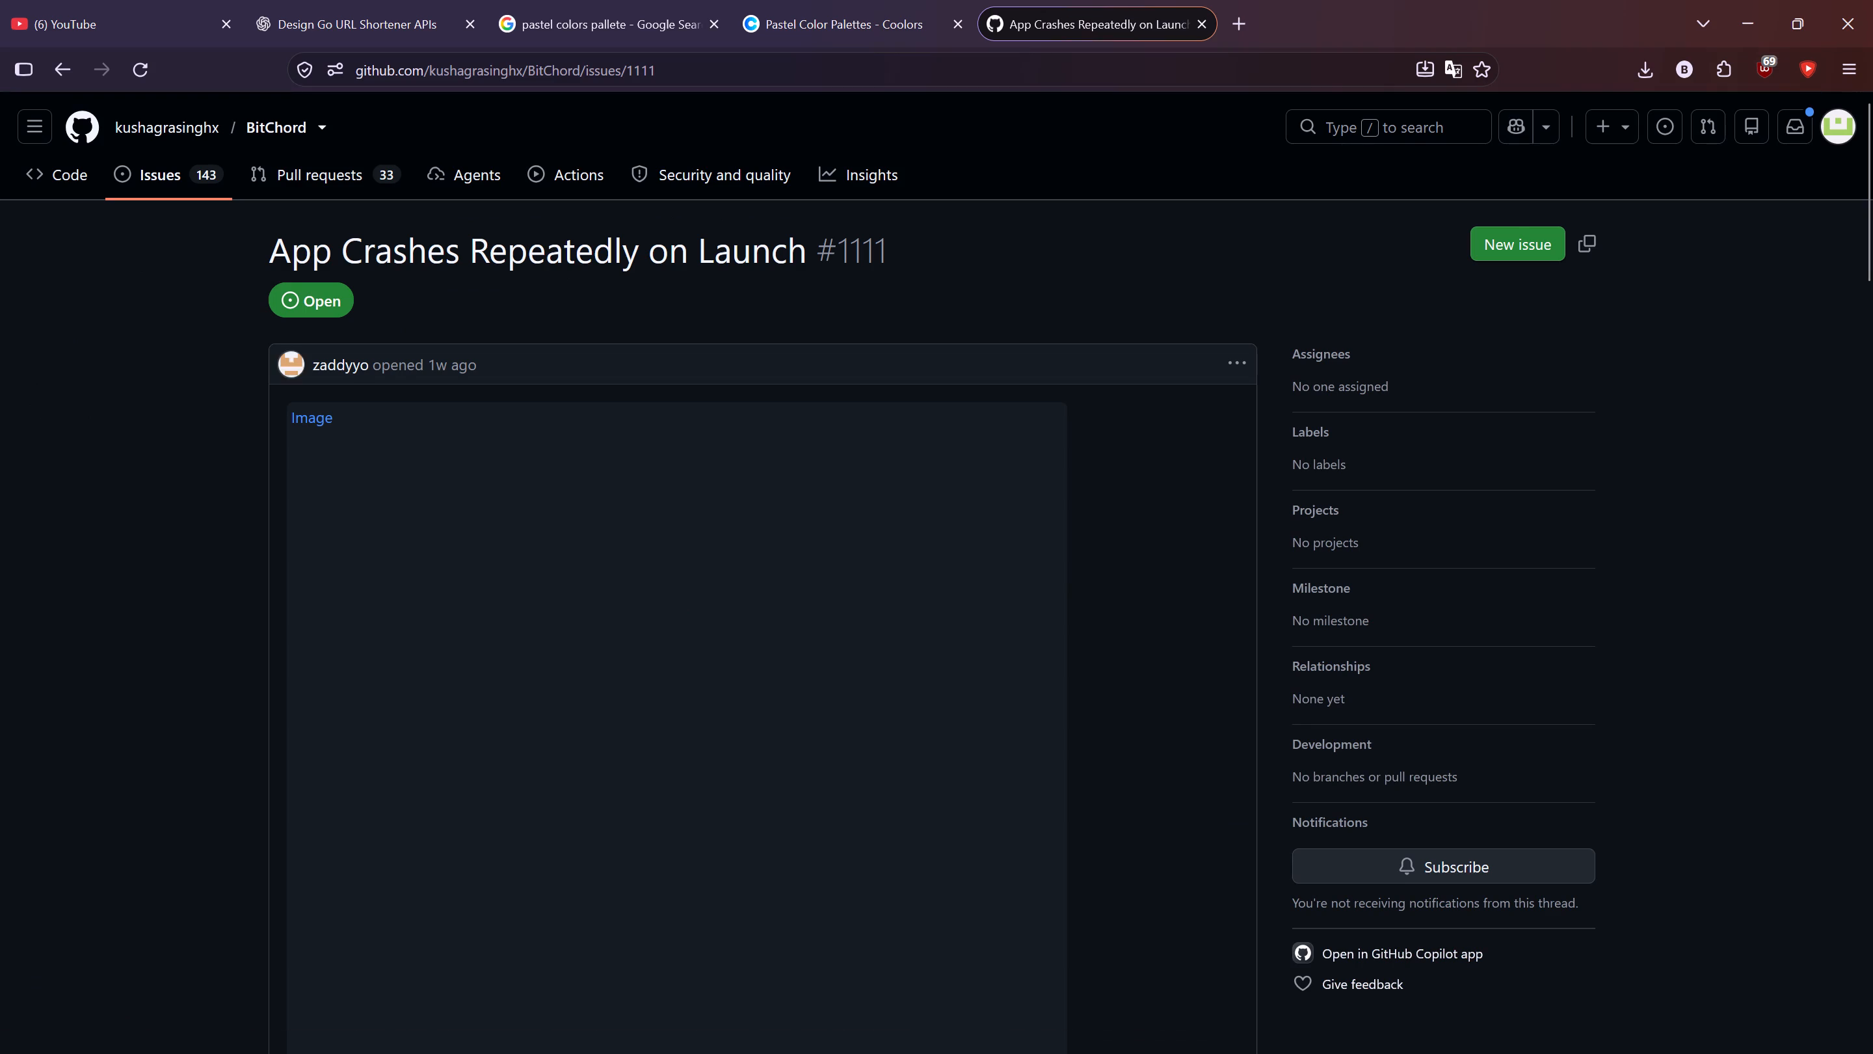
{"action": "scroll", "coordinate": [227, 675], "scroll_direction": "down", "scroll_amount": 19}
{"action": "scroll", "coordinate": [229, 683], "scroll_direction": "up", "scroll_amount": 3}
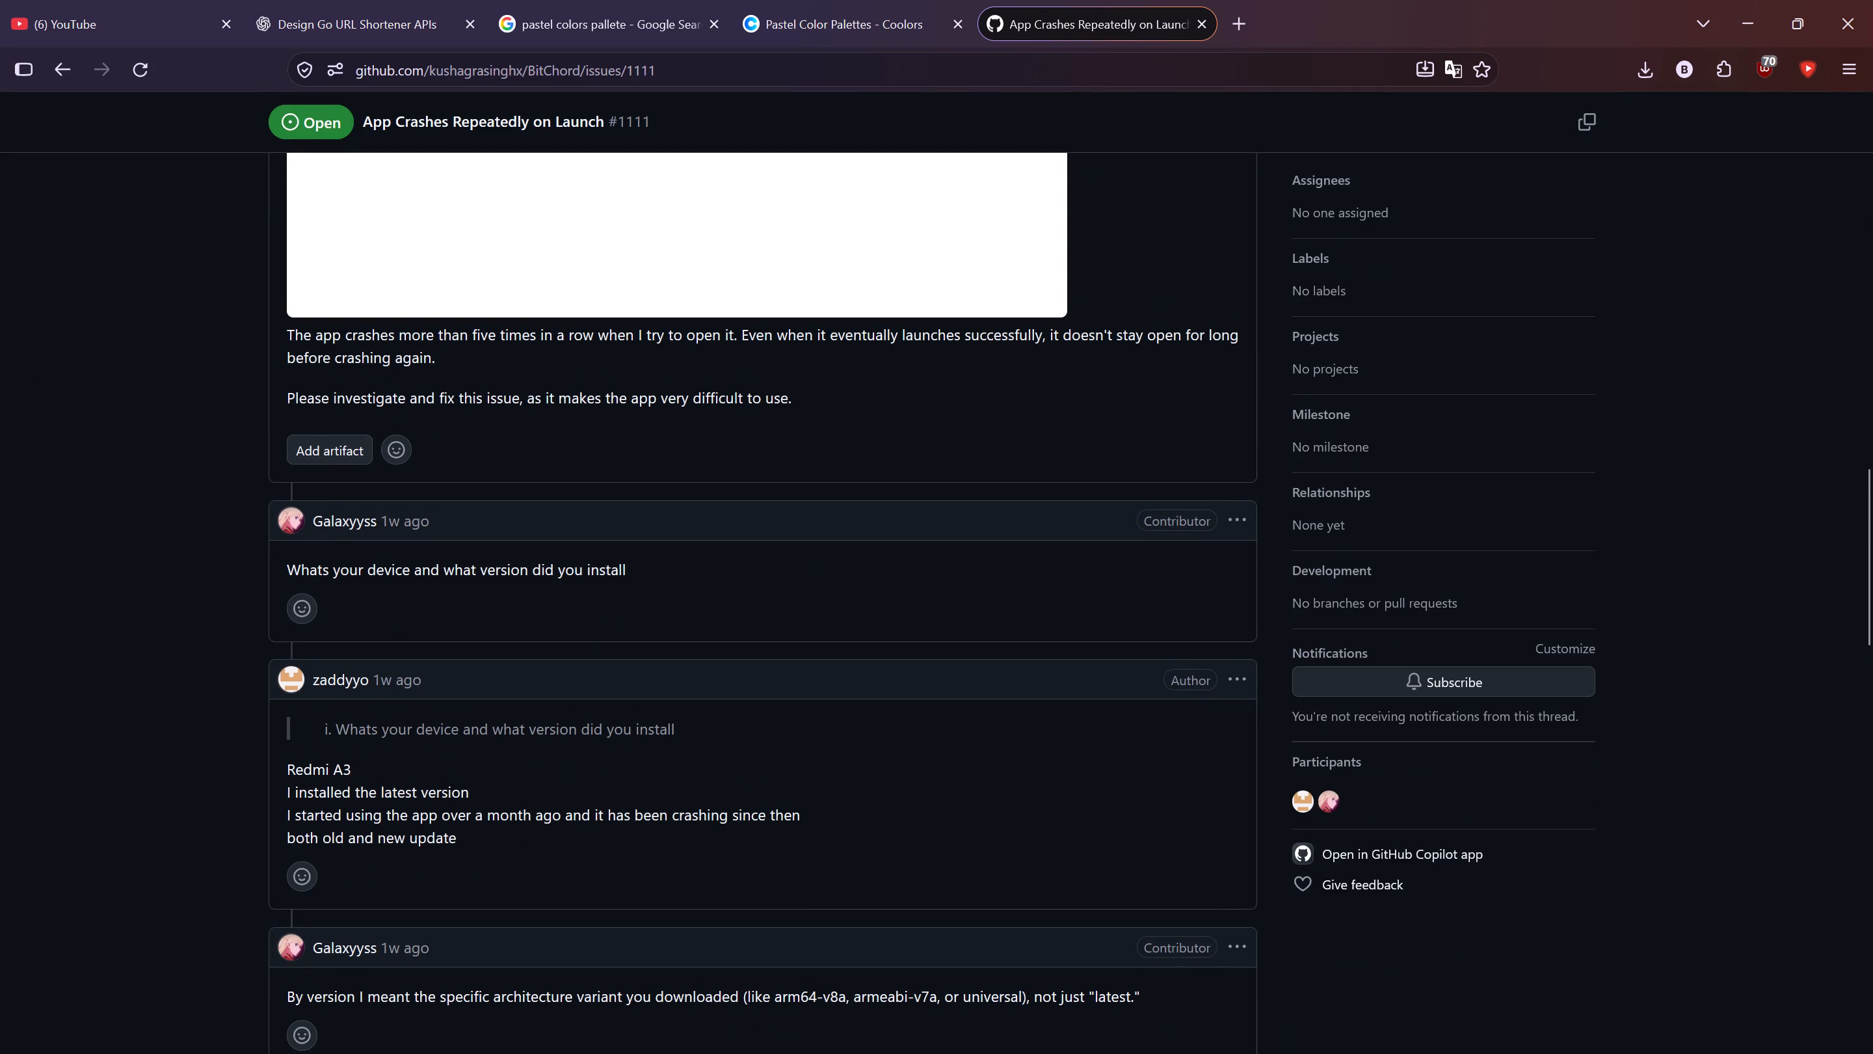
{"action": "scroll", "coordinate": [229, 683], "scroll_direction": "down", "scroll_amount": 3}
{"action": "left_click", "coordinate": [1198, 20]}
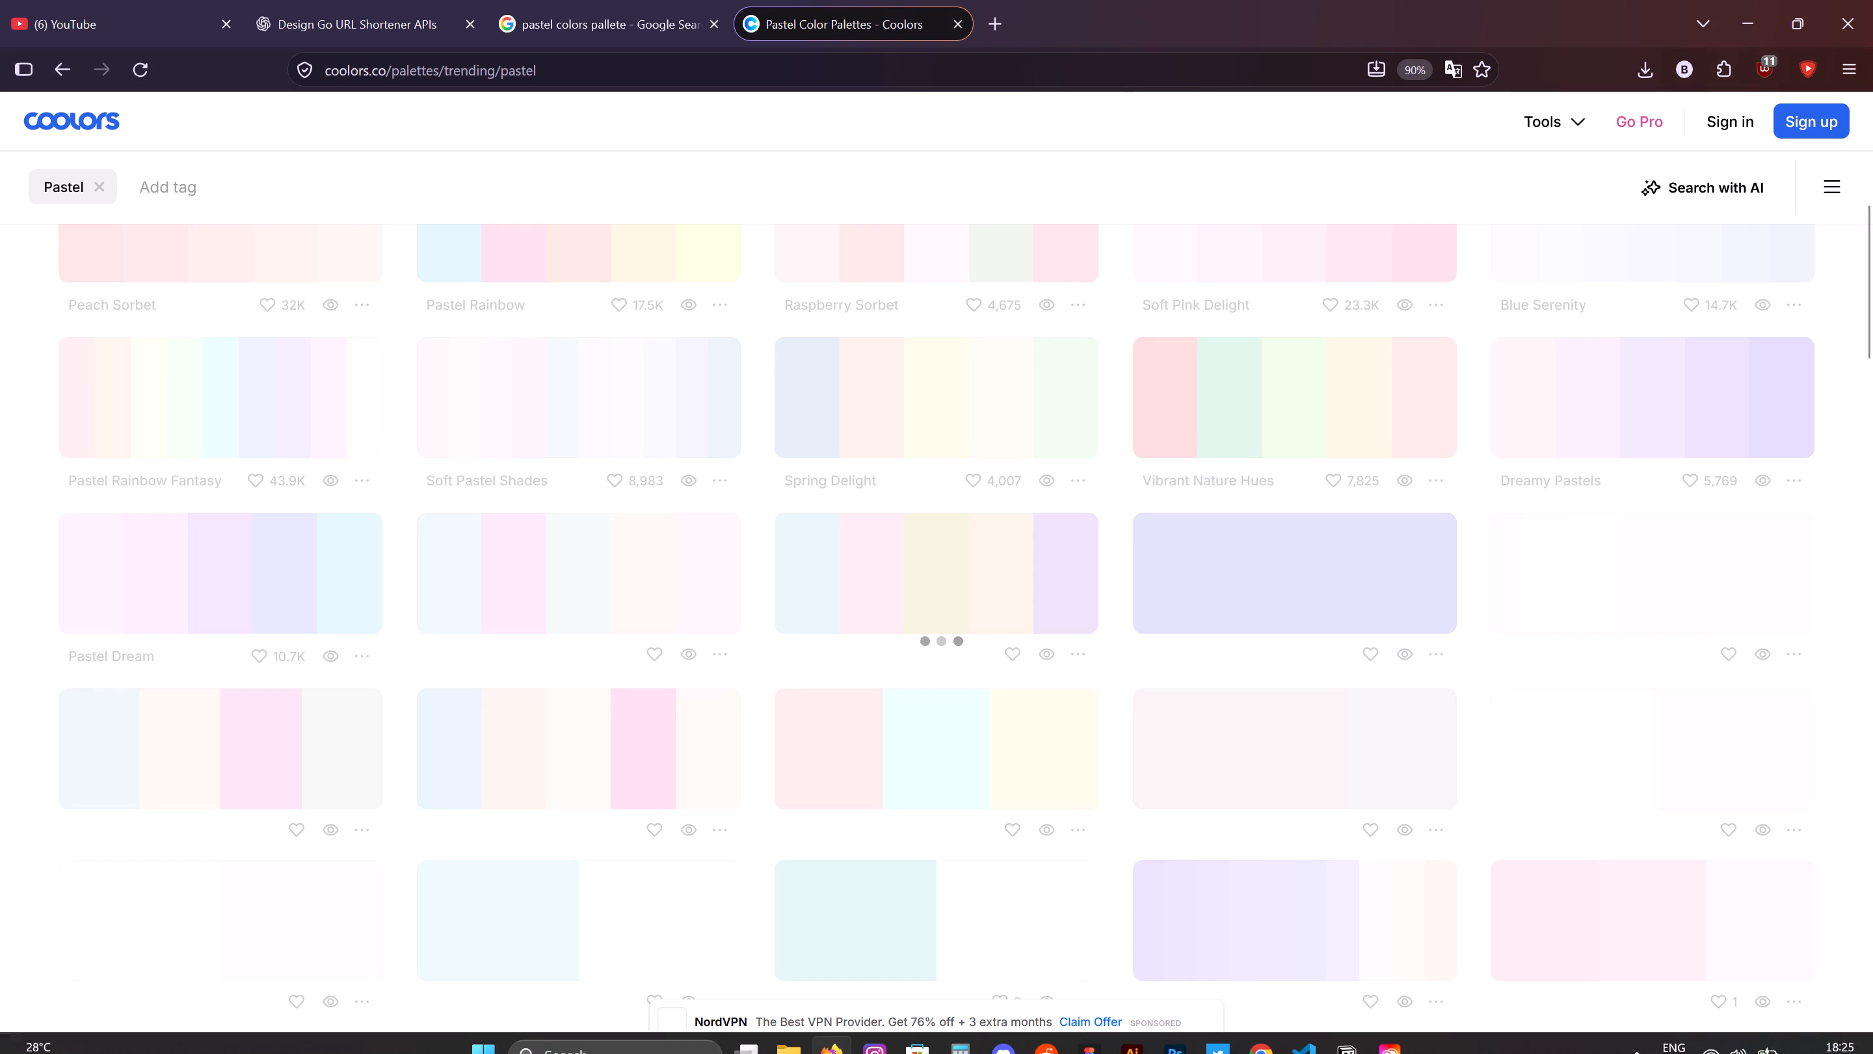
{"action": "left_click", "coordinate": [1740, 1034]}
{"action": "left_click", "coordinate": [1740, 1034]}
Open speedtest.net in a new tab and start an internet speed test, allowing the site access to the location.
{"action": "left_click", "coordinate": [990, 23]}
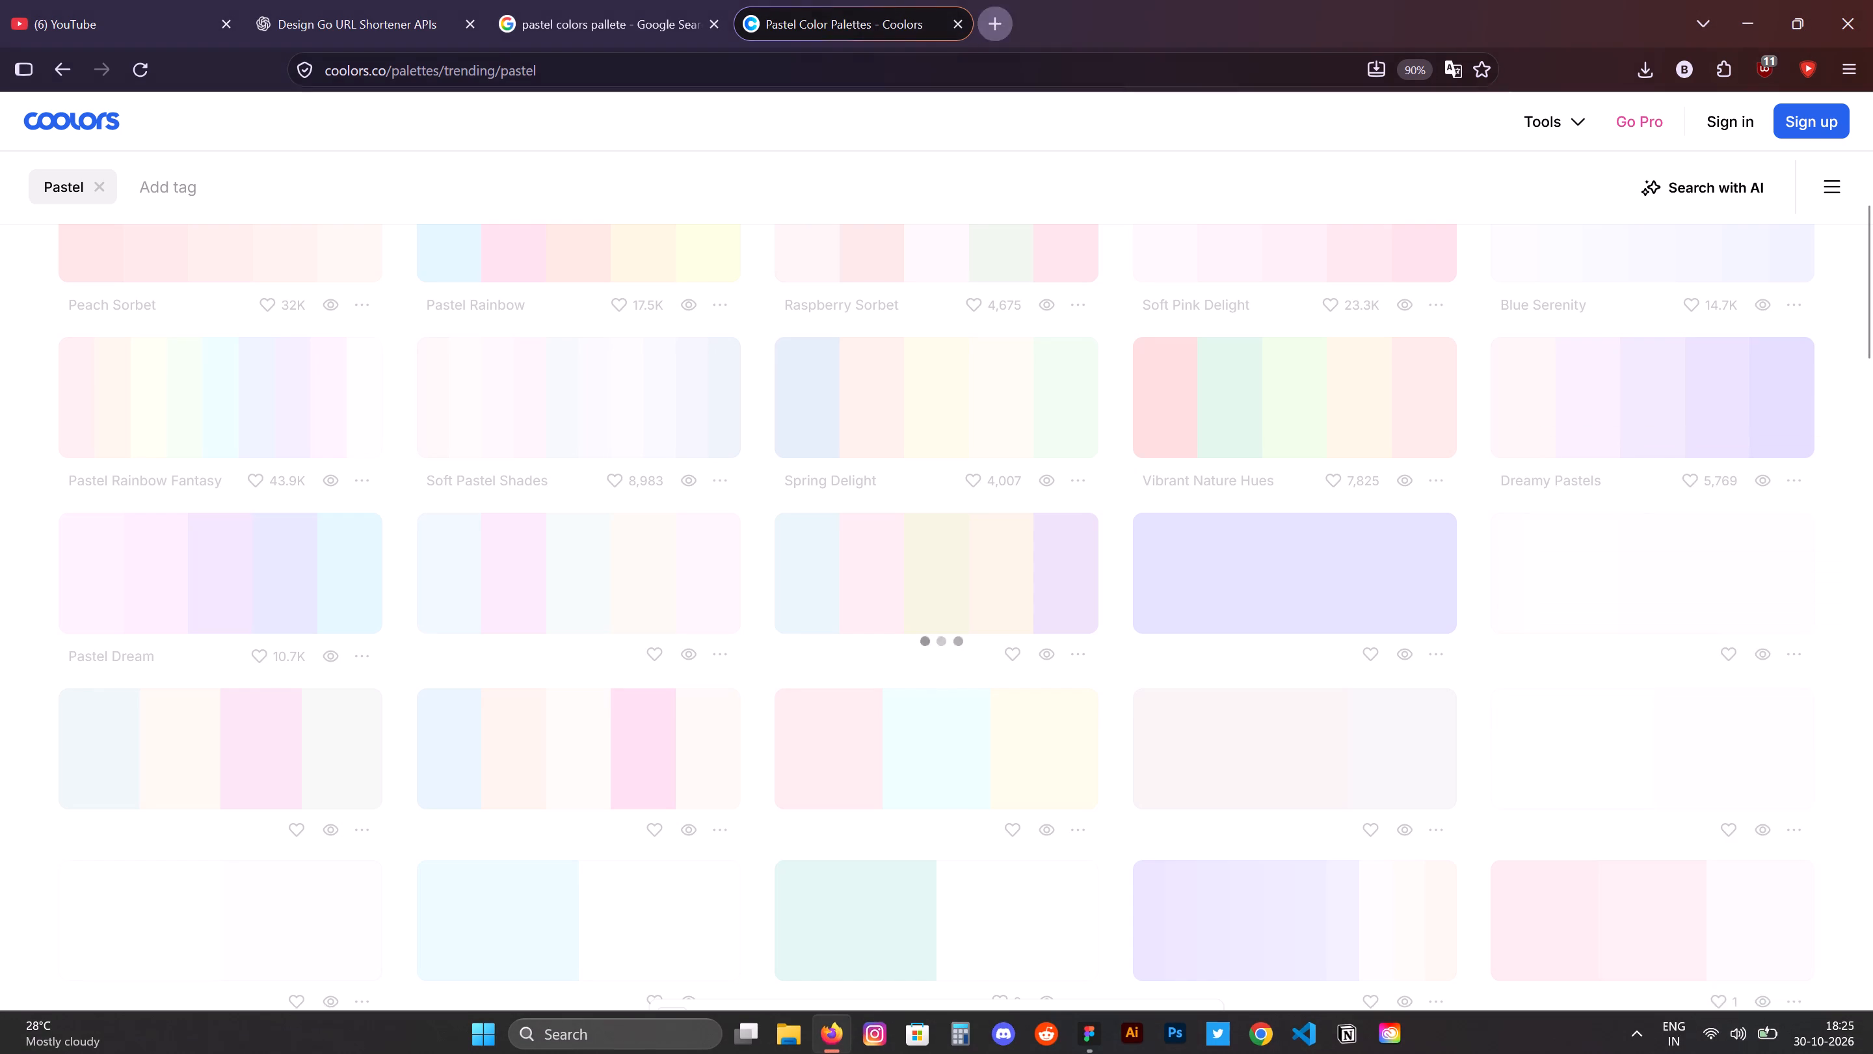
{"action": "type", "text": "speed"}
{"action": "key", "text": "Return"}
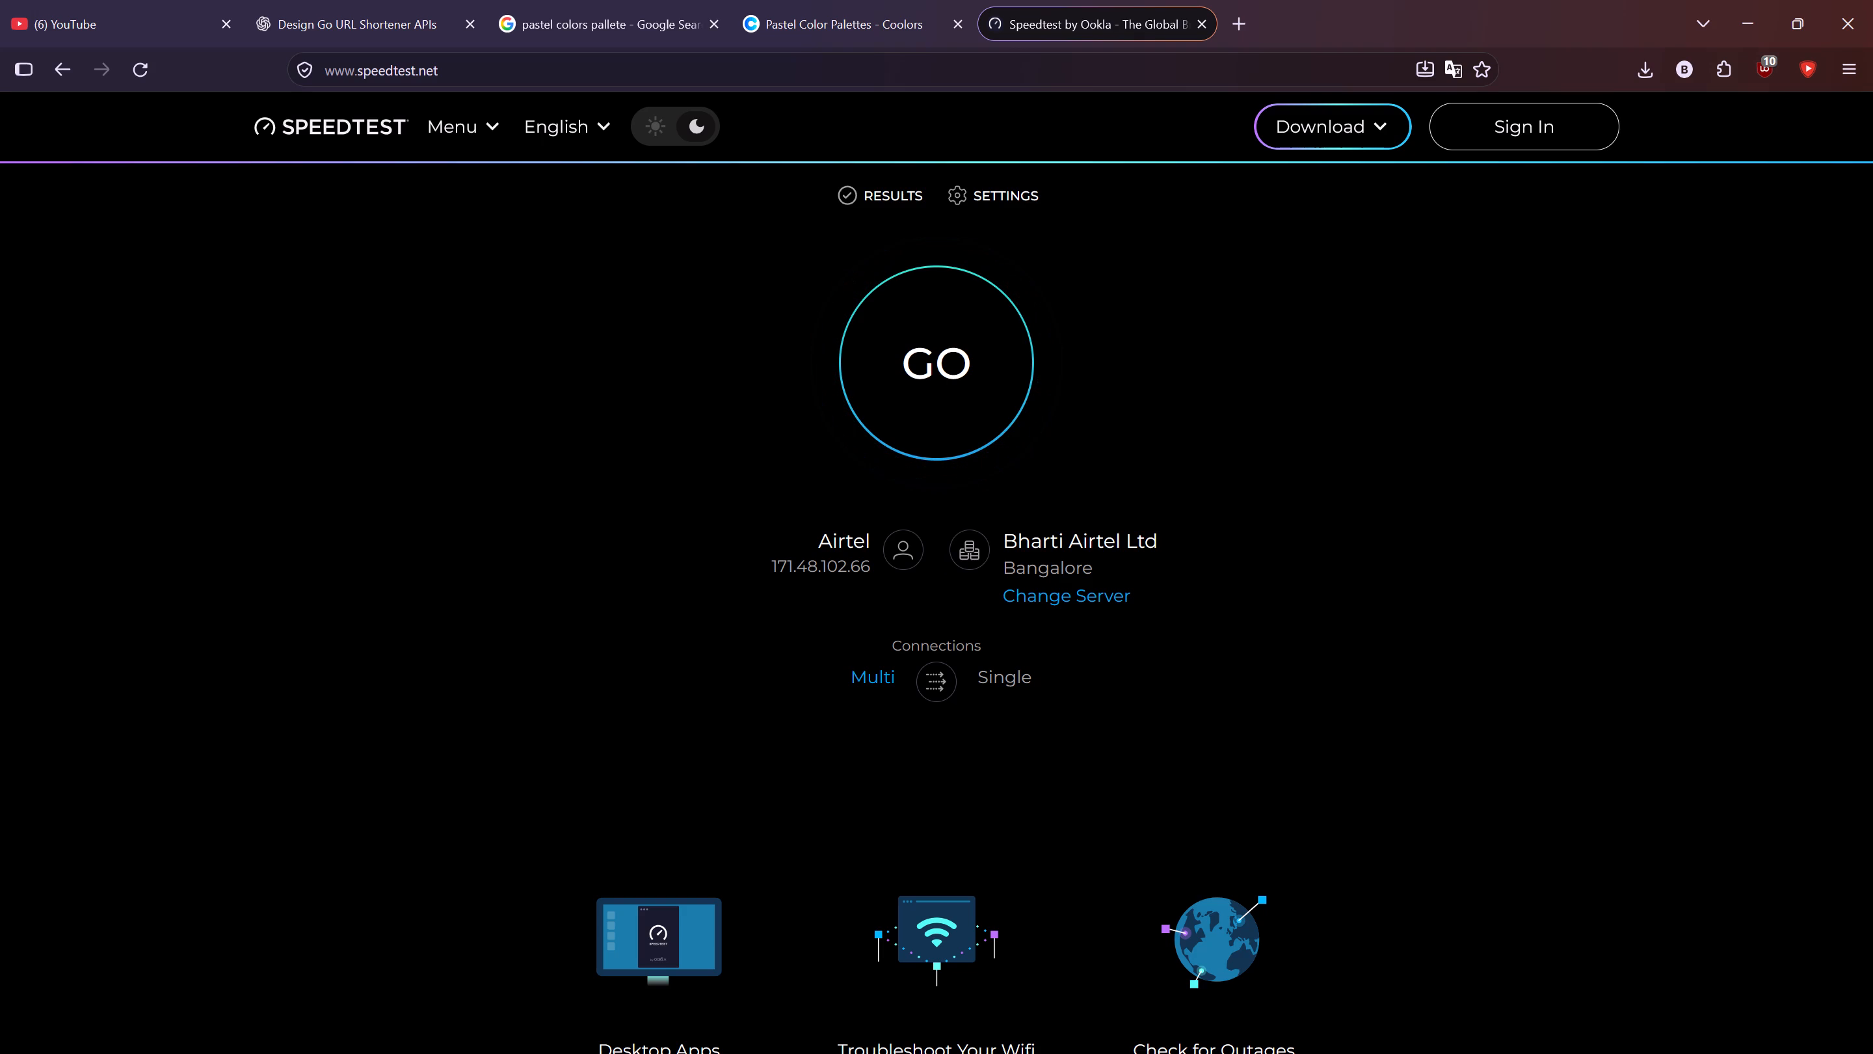
{"action": "left_click", "coordinate": [973, 353]}
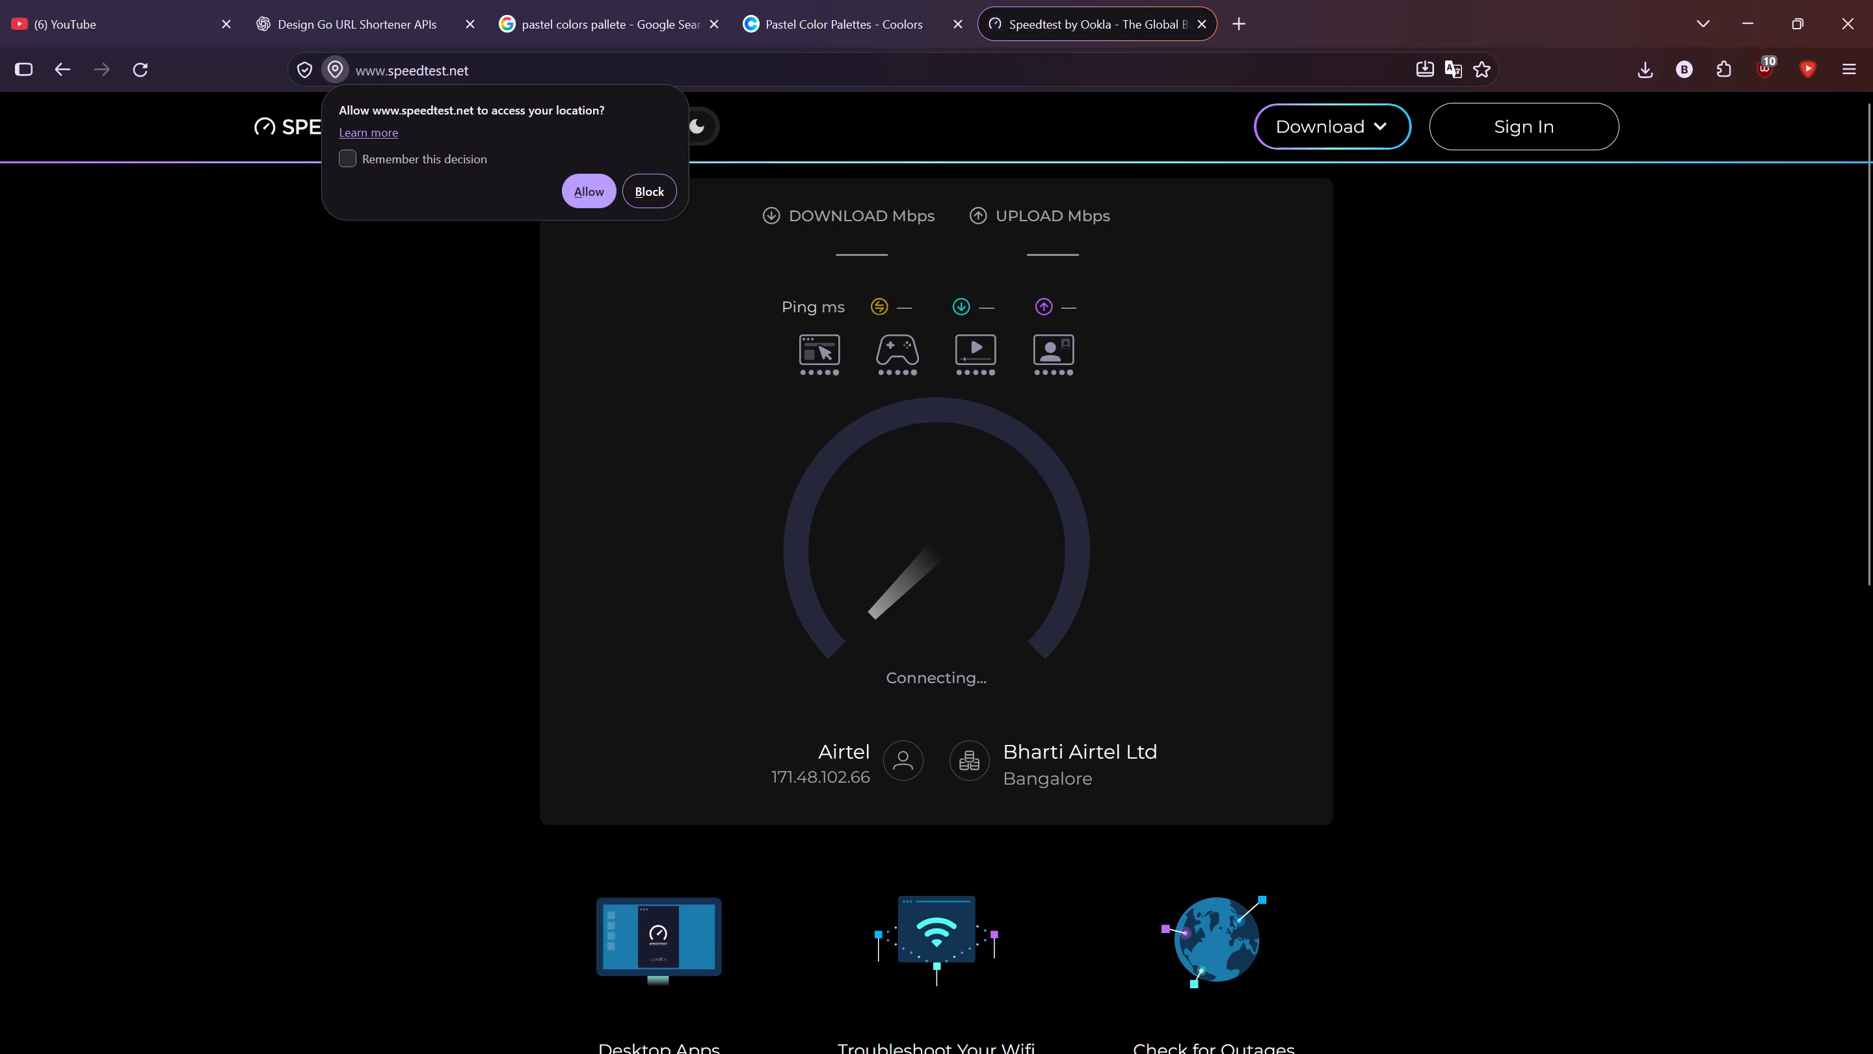
{"action": "left_click", "coordinate": [604, 192]}
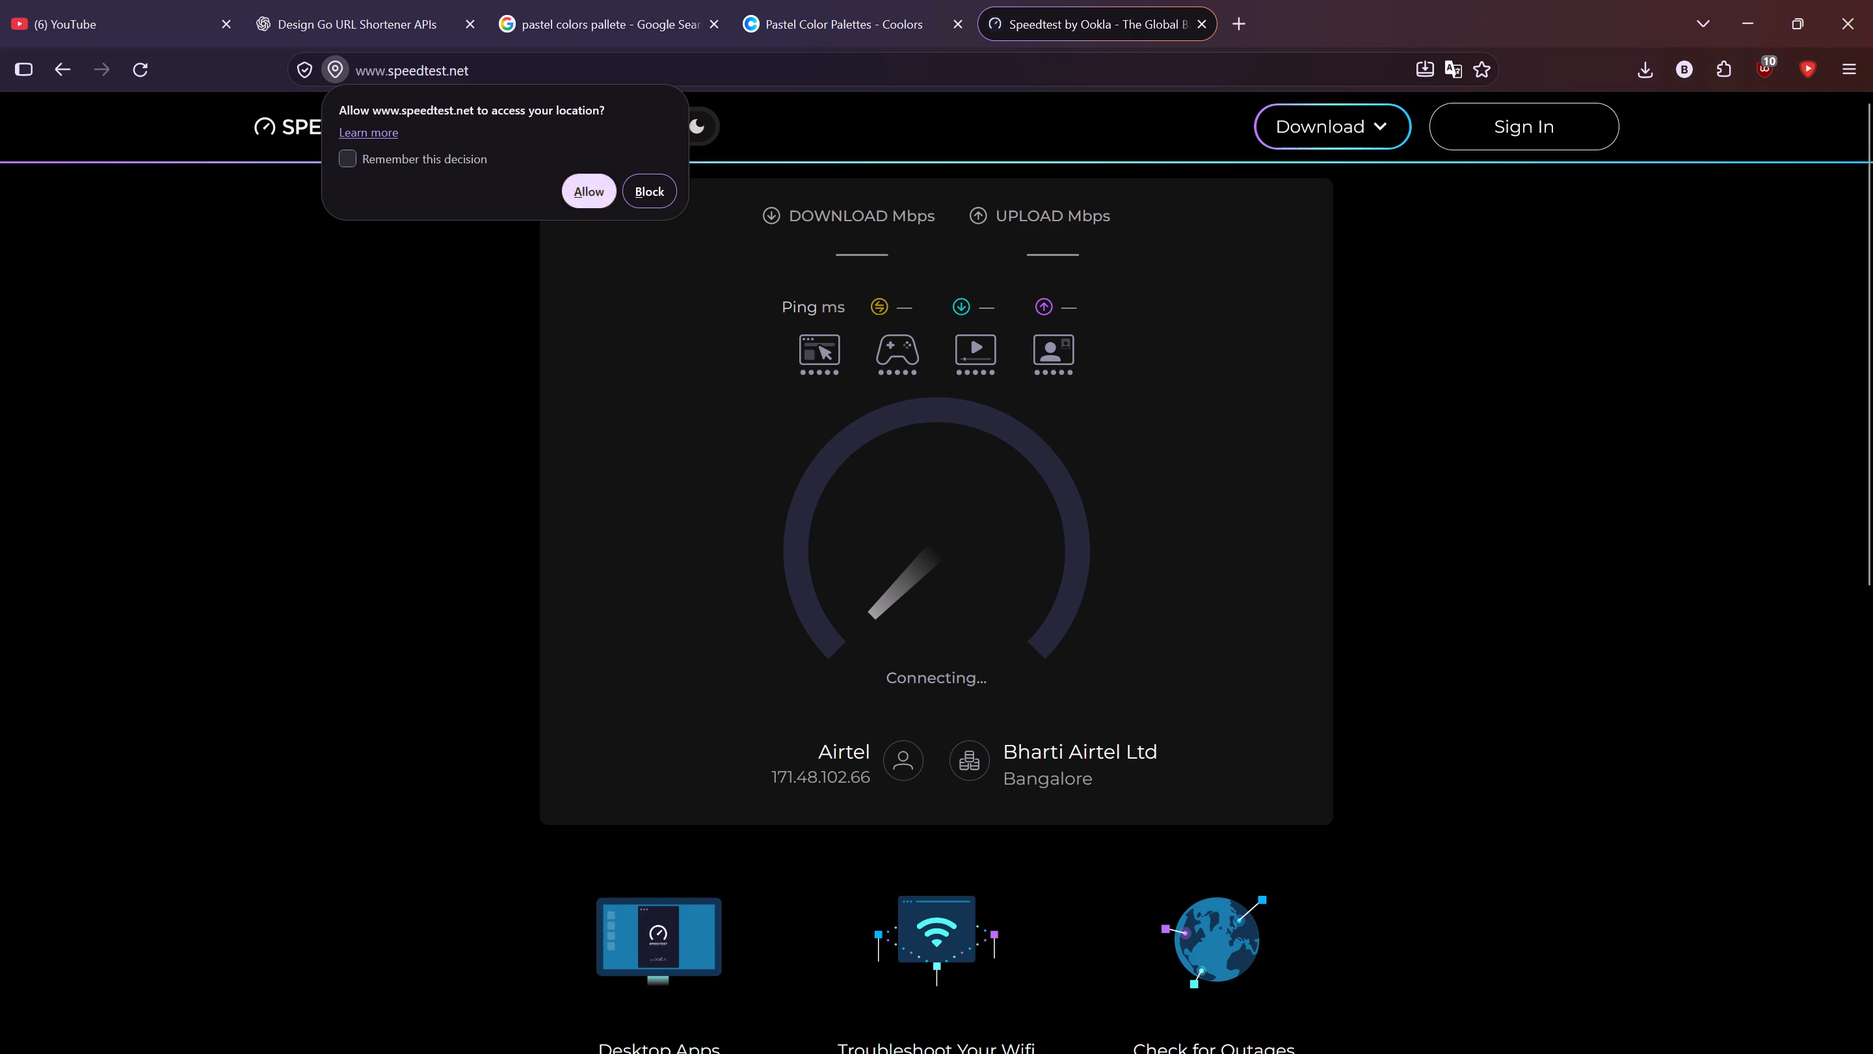
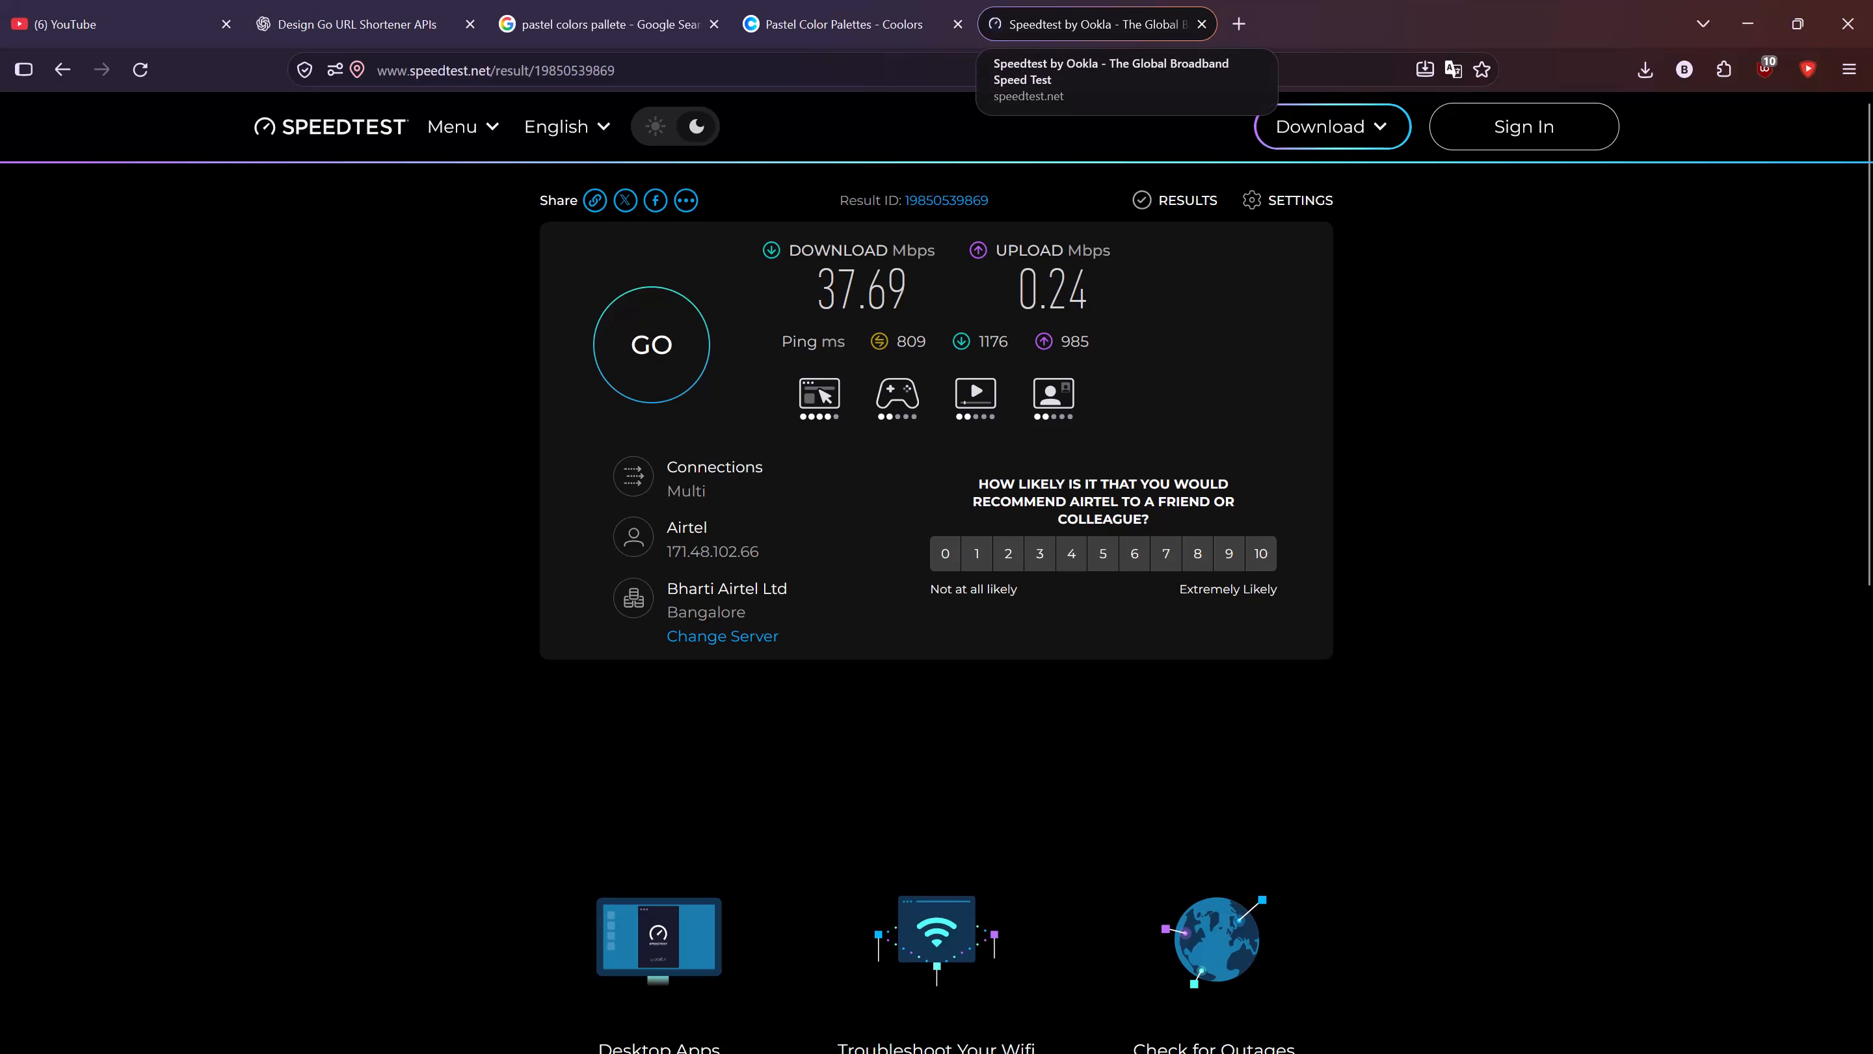
Close the Speedtest tab to return to the Coolors pastel palettes.
{"action": "left_click", "coordinate": [1193, 31]}
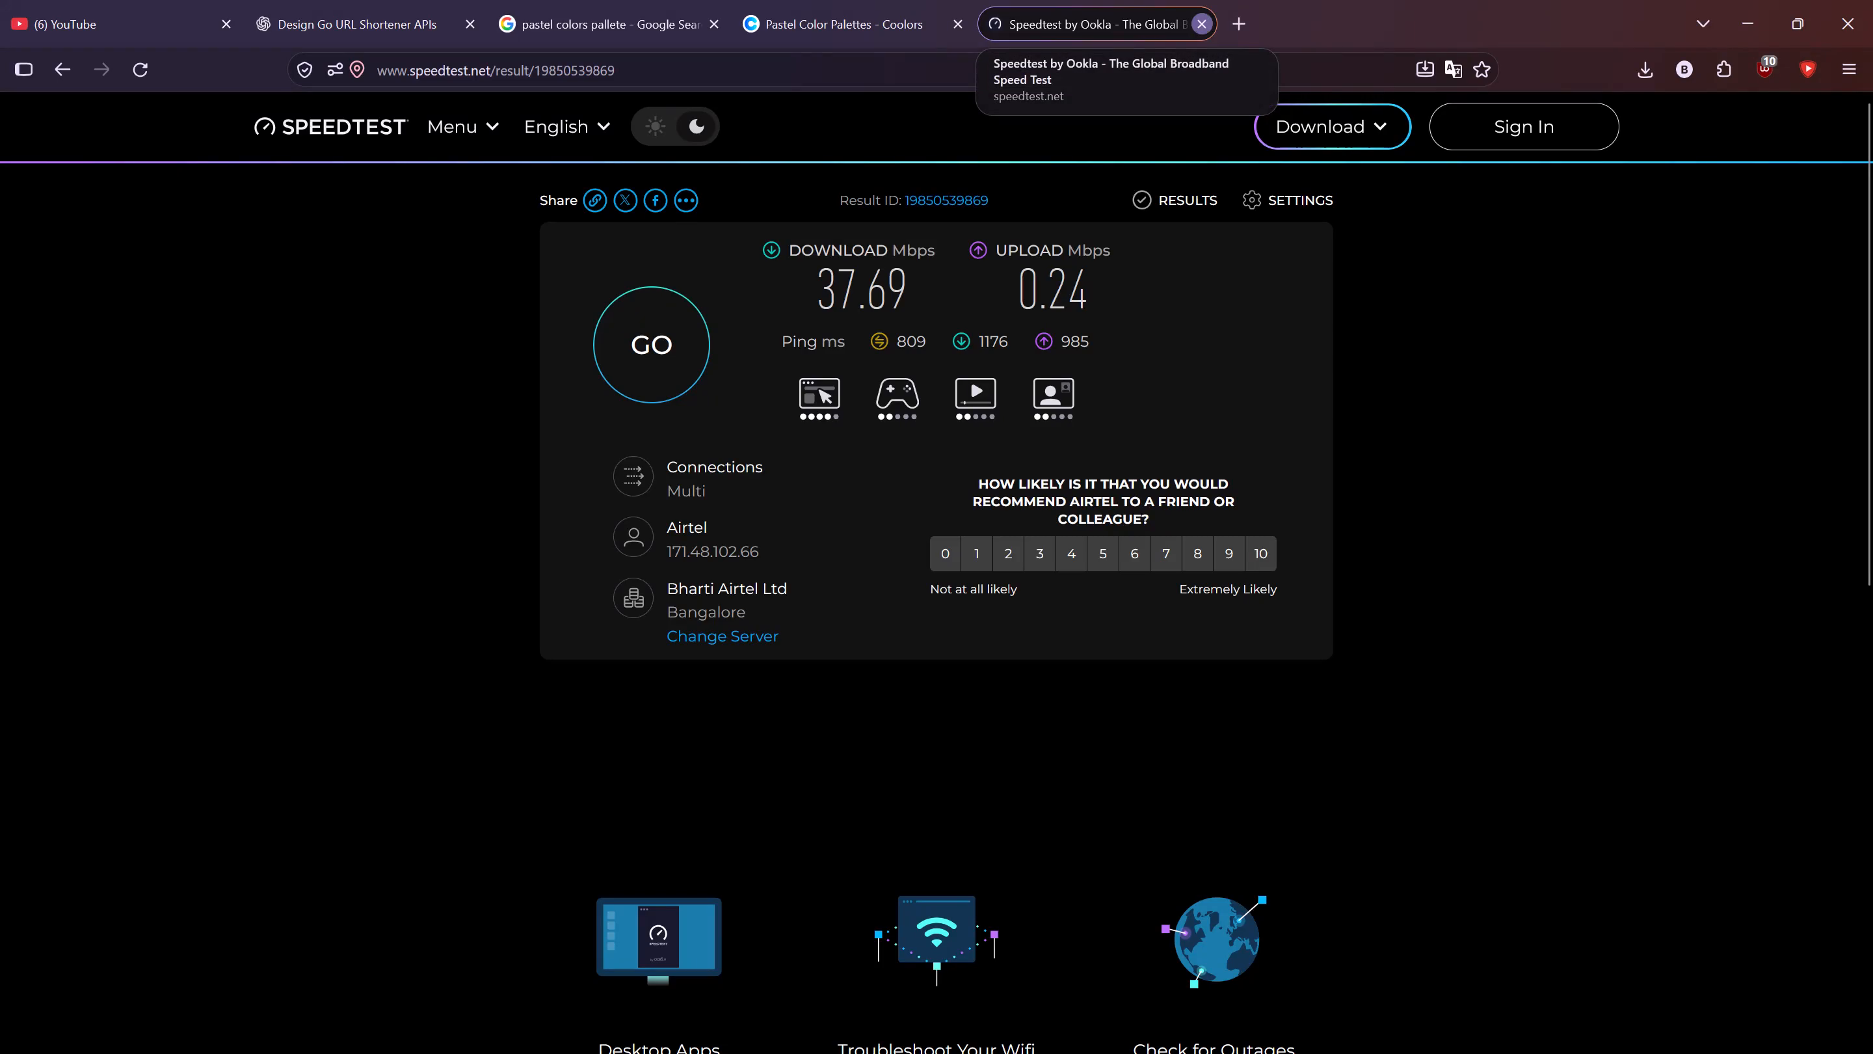
{"action": "left_click", "coordinate": [1203, 25]}
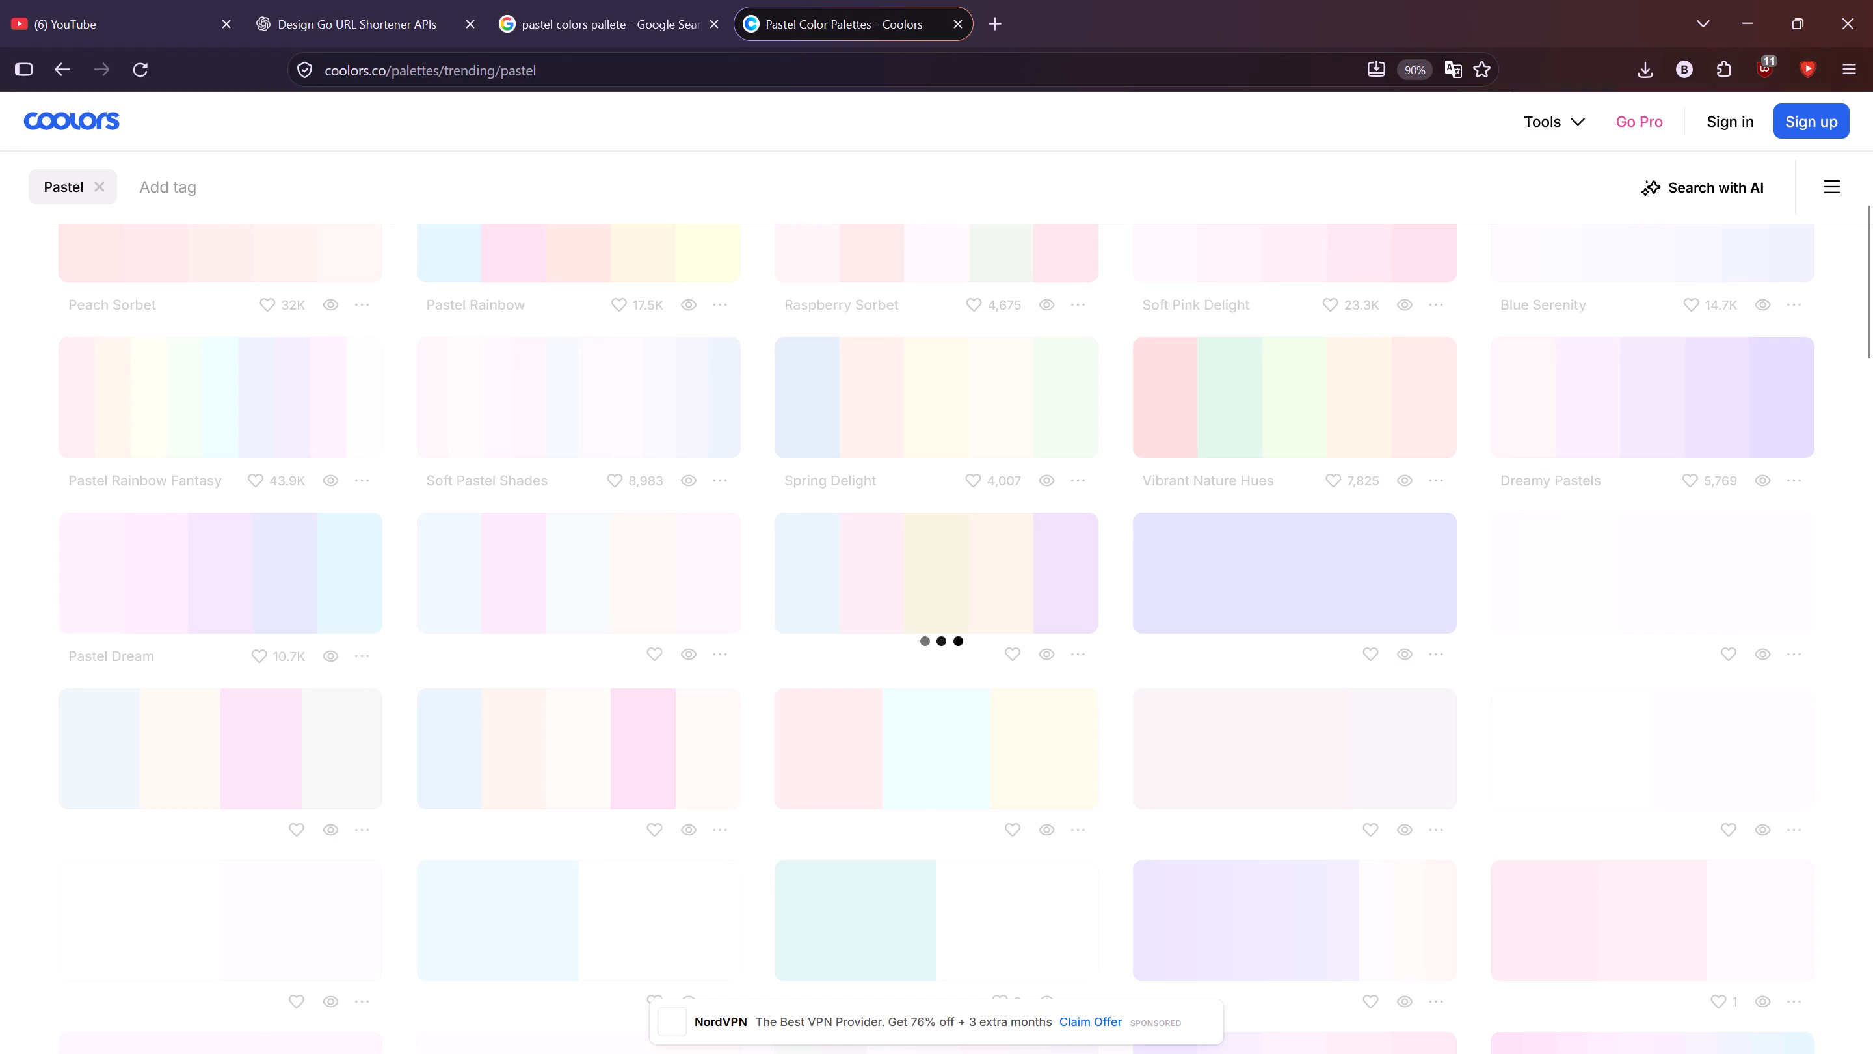
Force a full reload of the stalled Coolors pastel palettes page, bypassing the cache.
{"action": "key", "text": "ctrl+shift+r"}
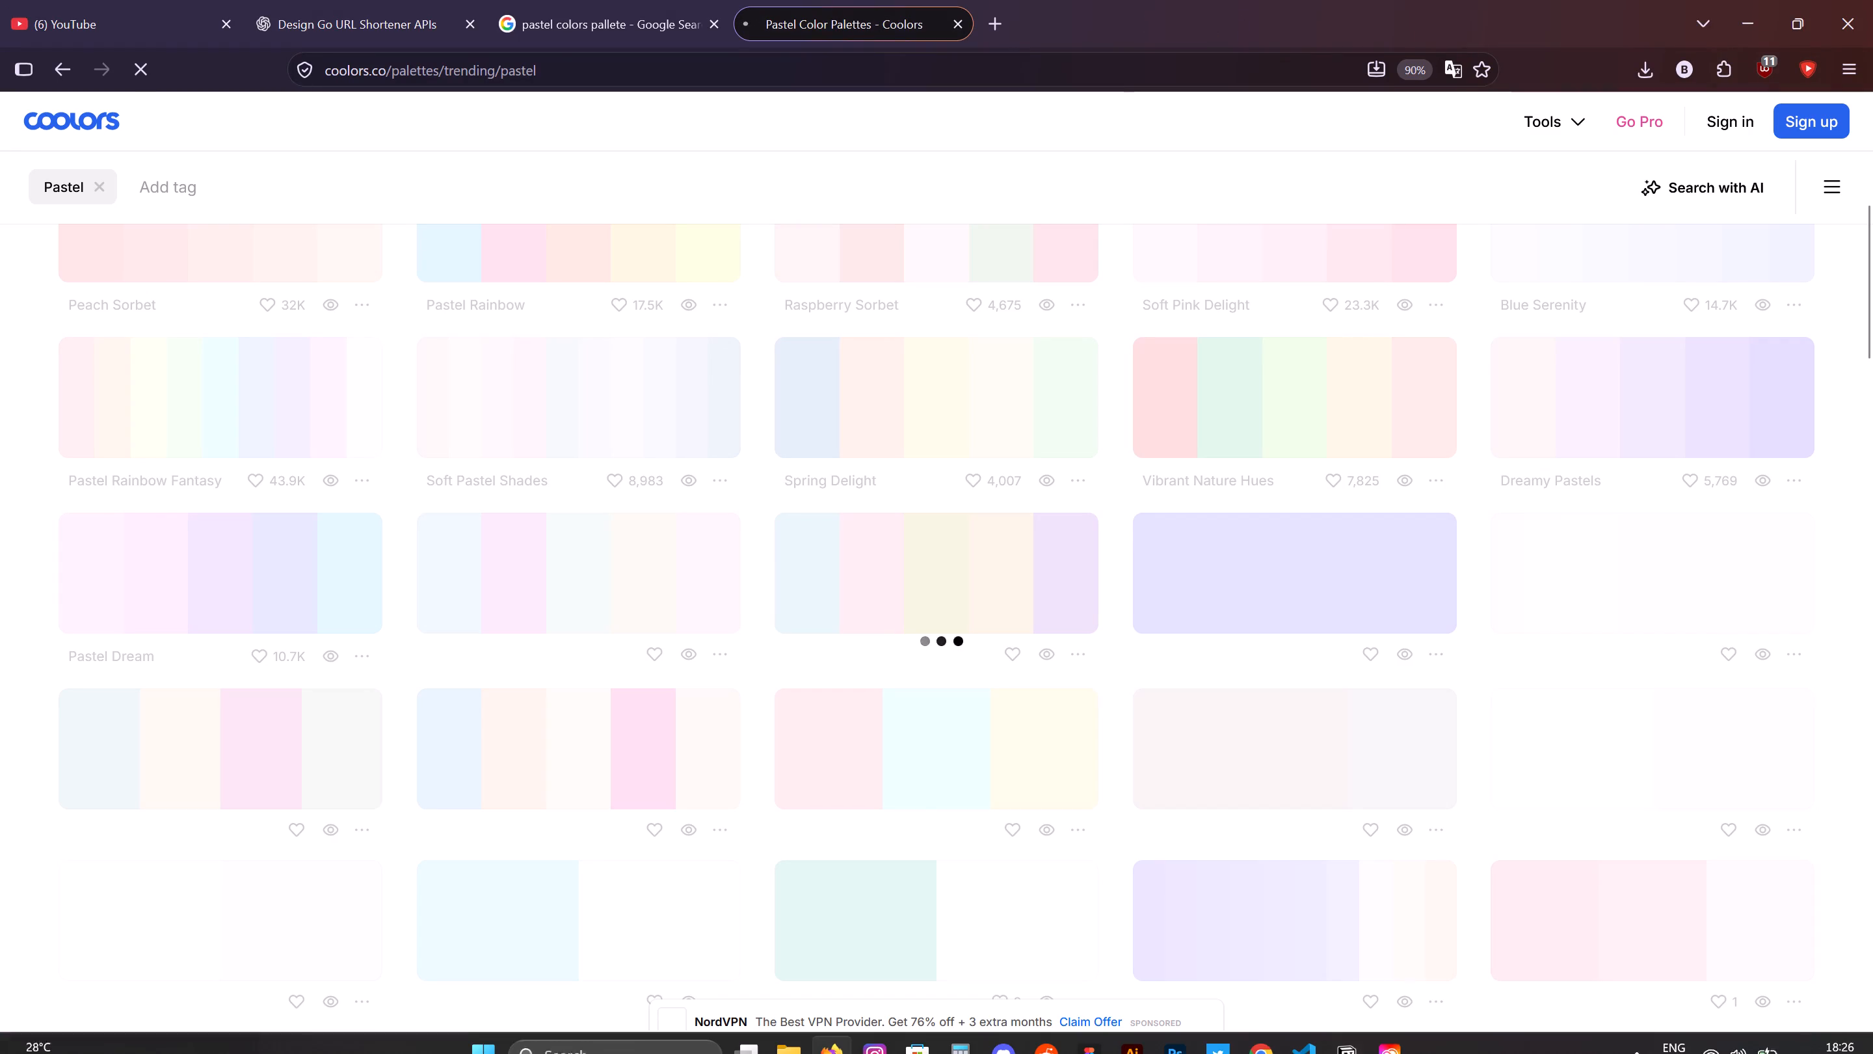
Show the hidden system tray icons on the Windows taskbar.
{"action": "left_click", "coordinate": [1627, 1033]}
{"action": "left_click", "coordinate": [1627, 1034]}
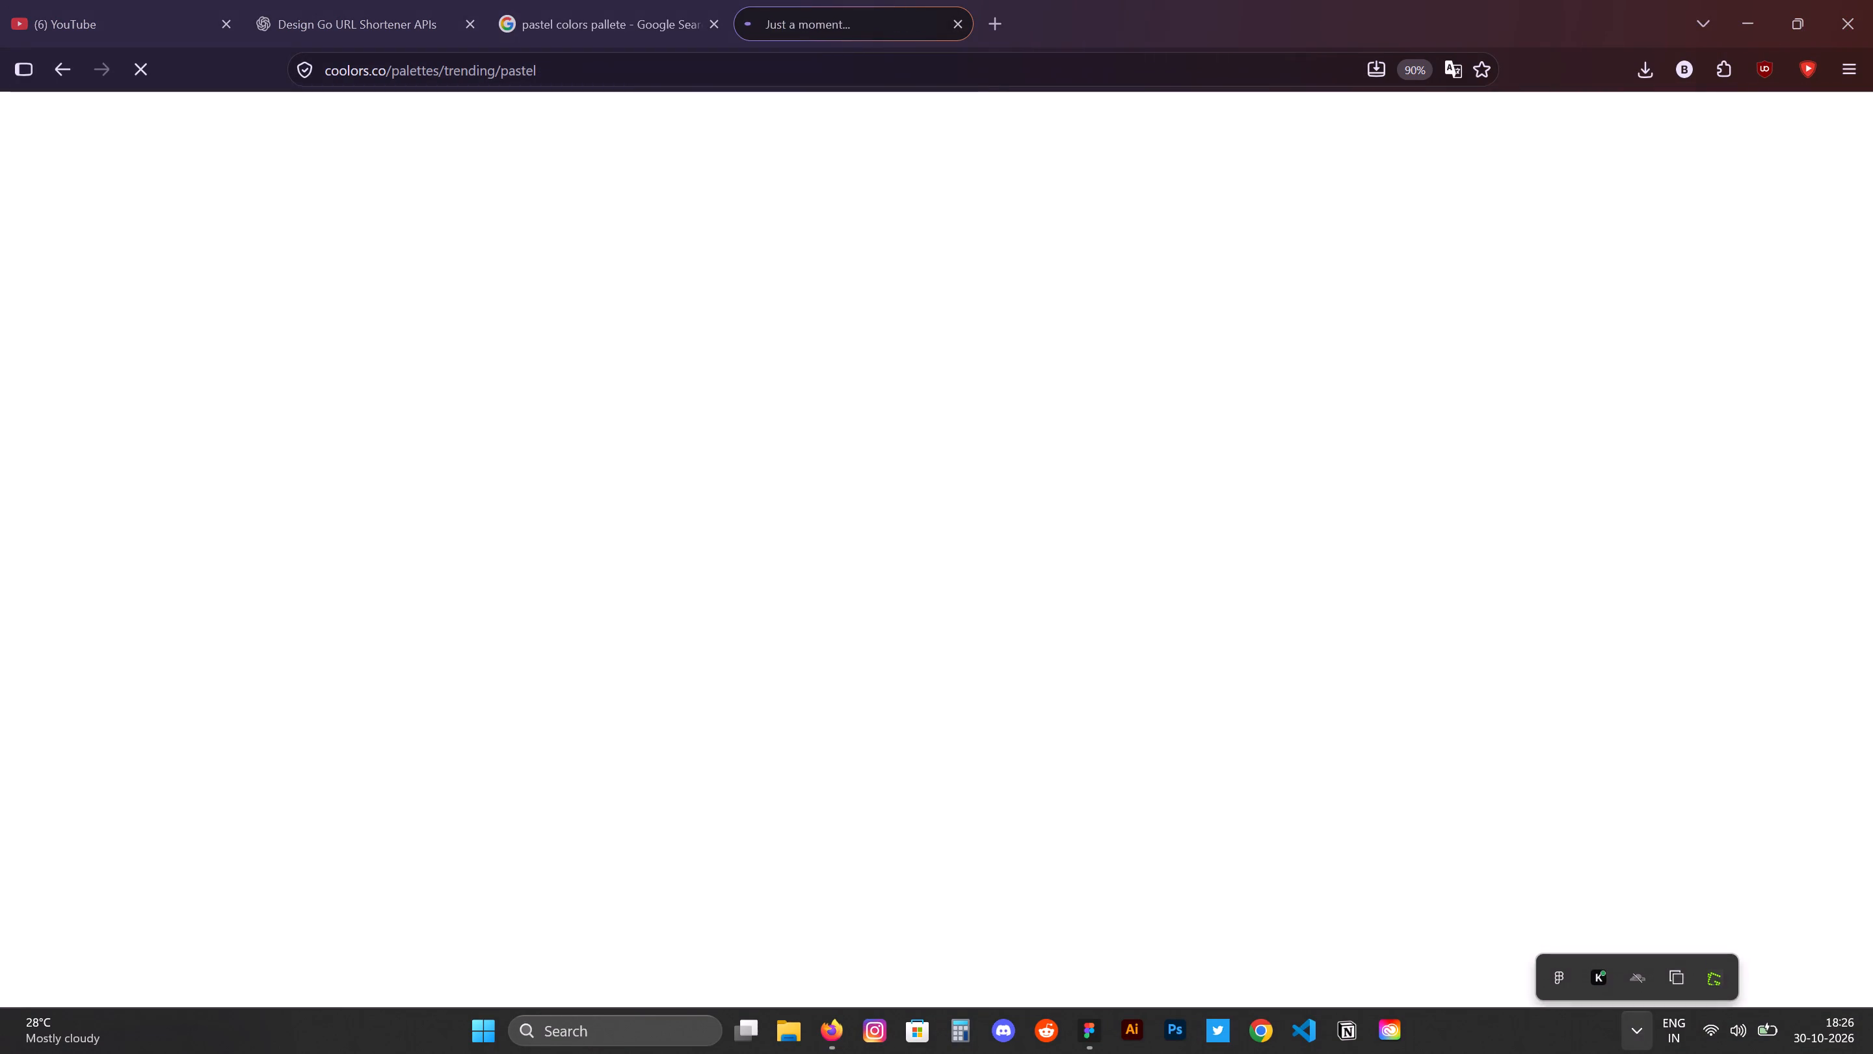
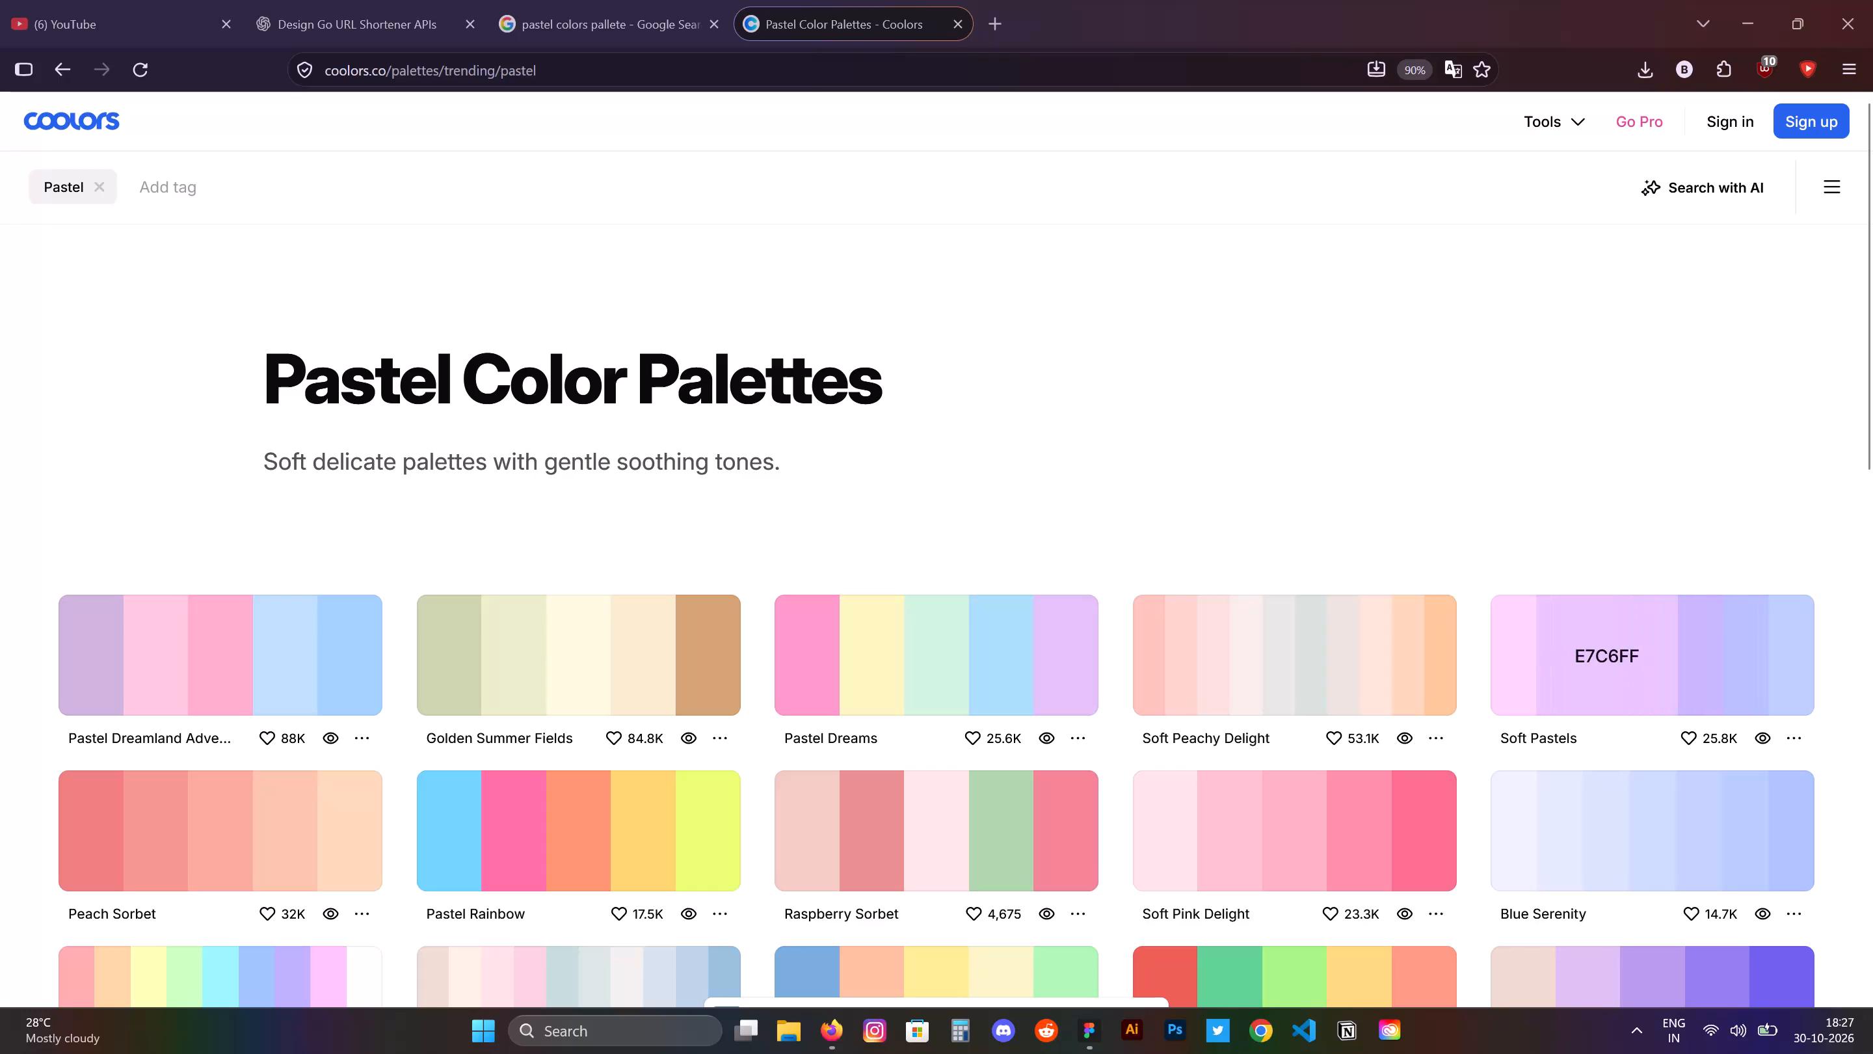
Start an image export of the Soft Pastels palette.
{"action": "left_click_drag", "start_coordinate": [1790, 734], "coordinate": [1791, 740]}
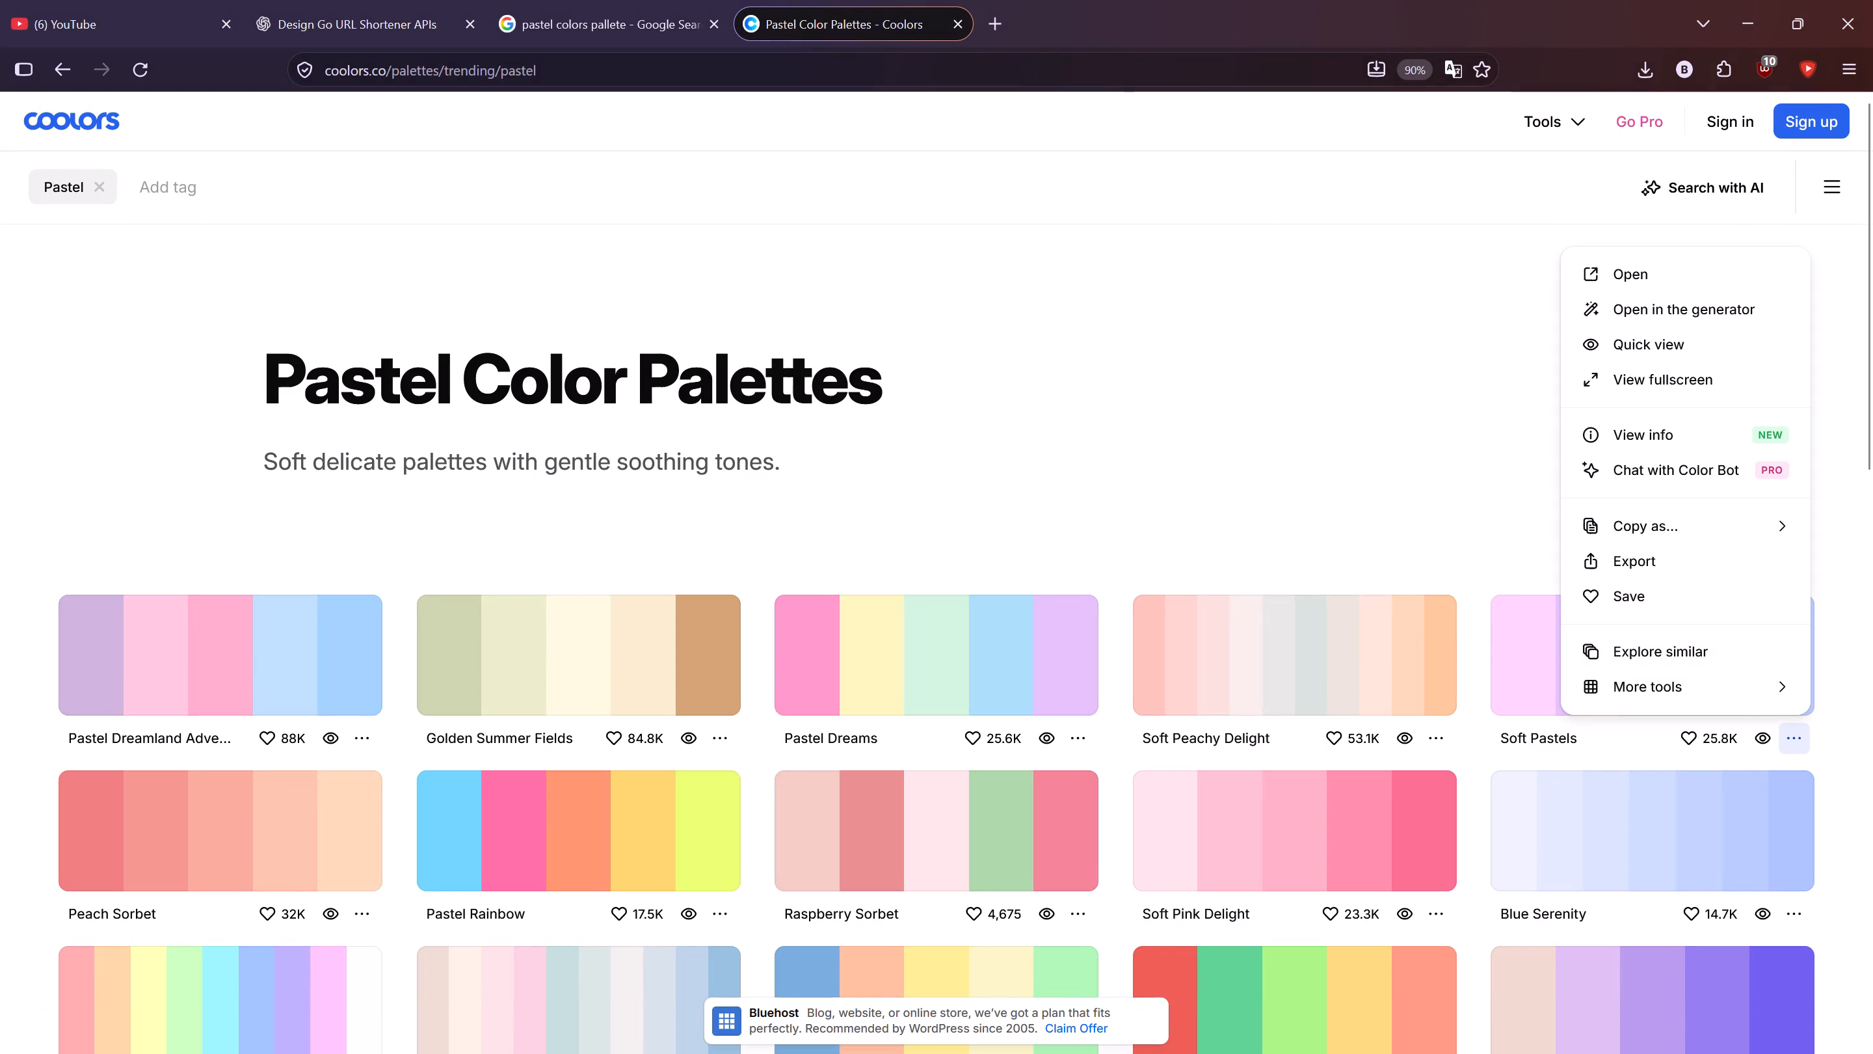
{"action": "left_click", "coordinate": [403, 14]}
{"action": "left_click", "coordinate": [768, 2]}
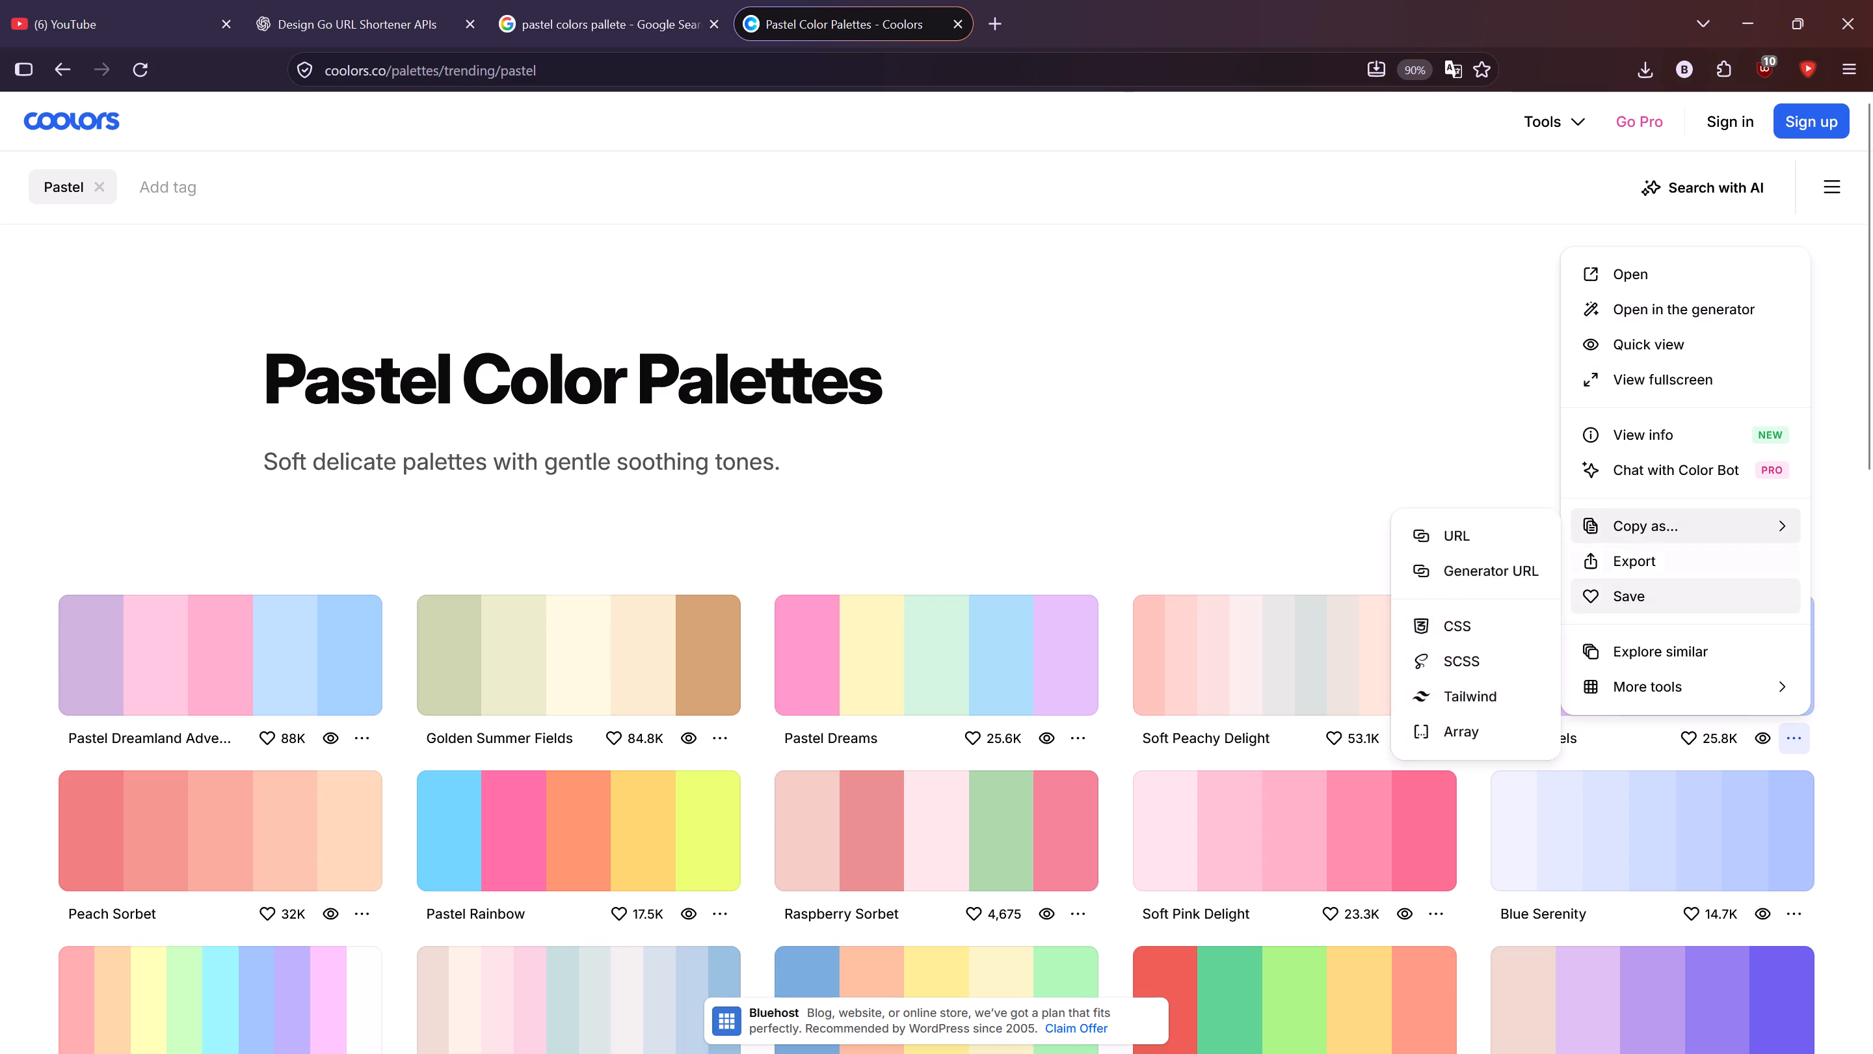
{"action": "left_click", "coordinate": [1657, 557]}
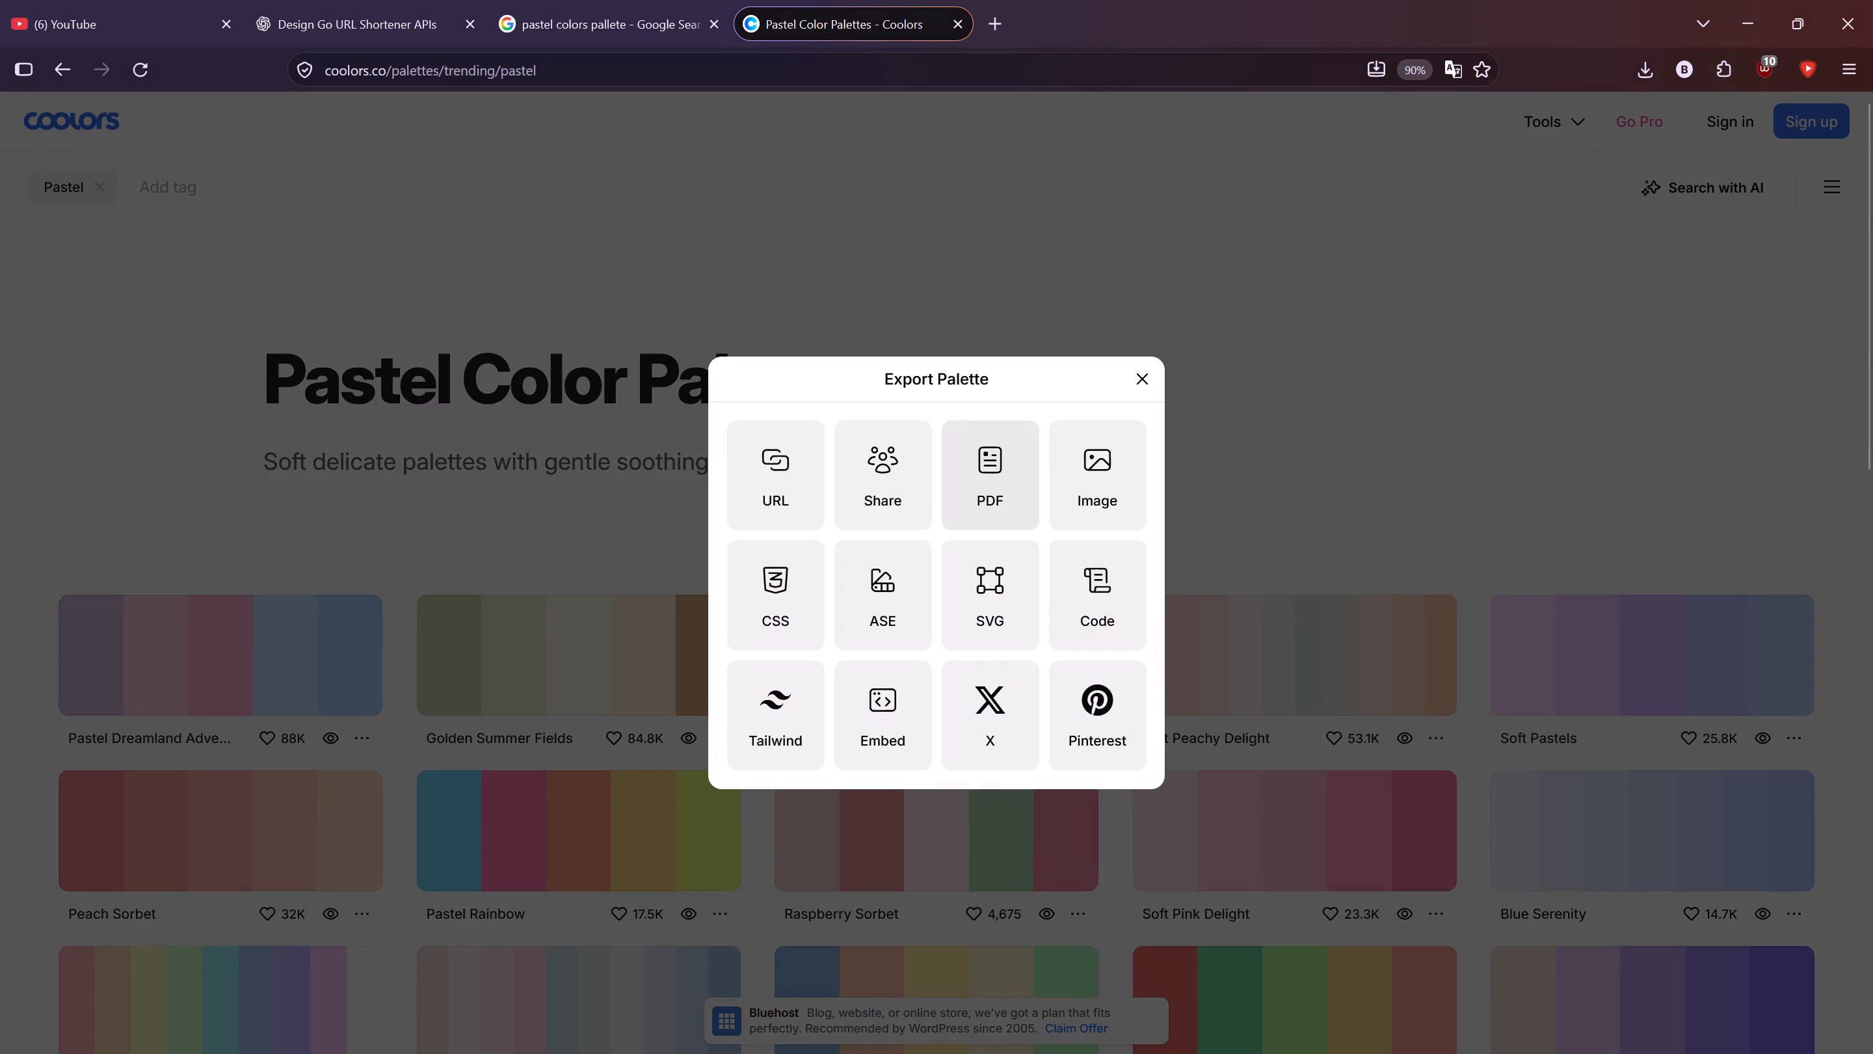
{"action": "left_click", "coordinate": [1086, 478]}
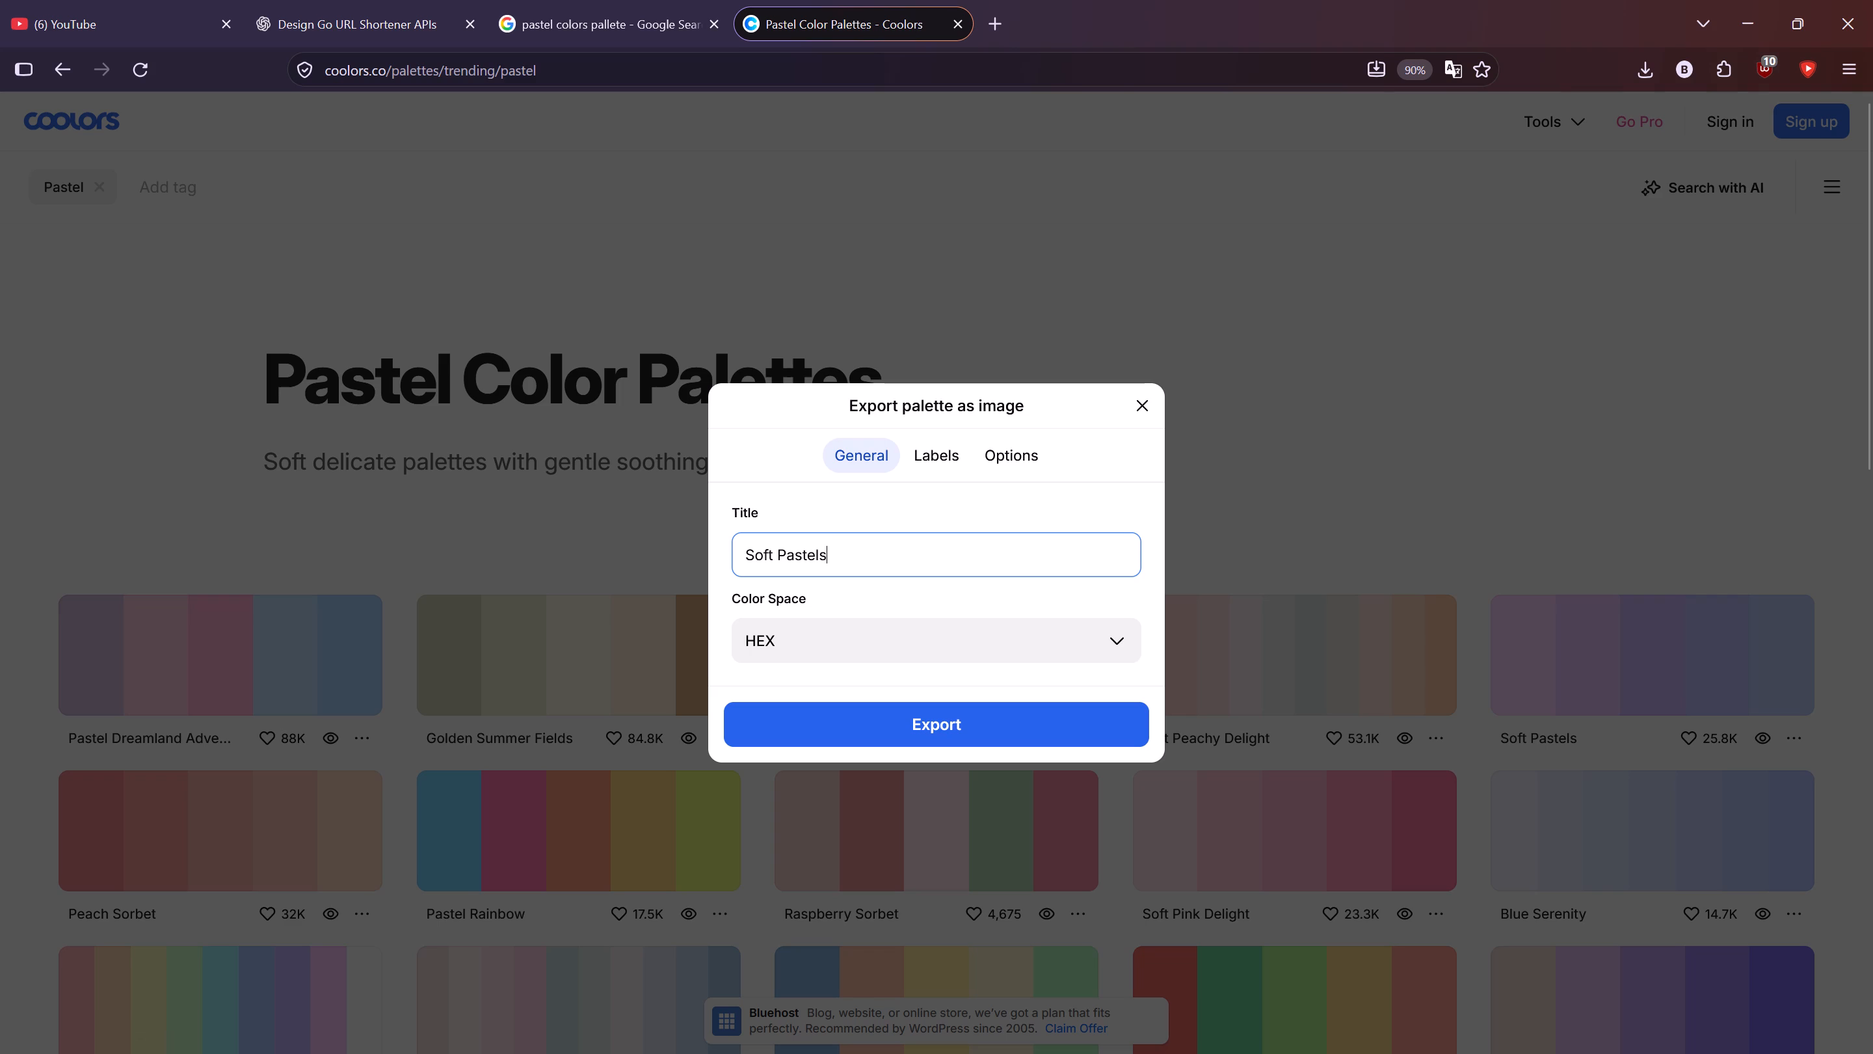
Export the palette image with the title "Puny URL pallete 1", keeping HEX as the color space.
{"action": "key", "text": "ctrl+a"}
{"action": "key", "text": "ctrl+x"}
{"action": "type", "text": "Puny URL pallete `"}
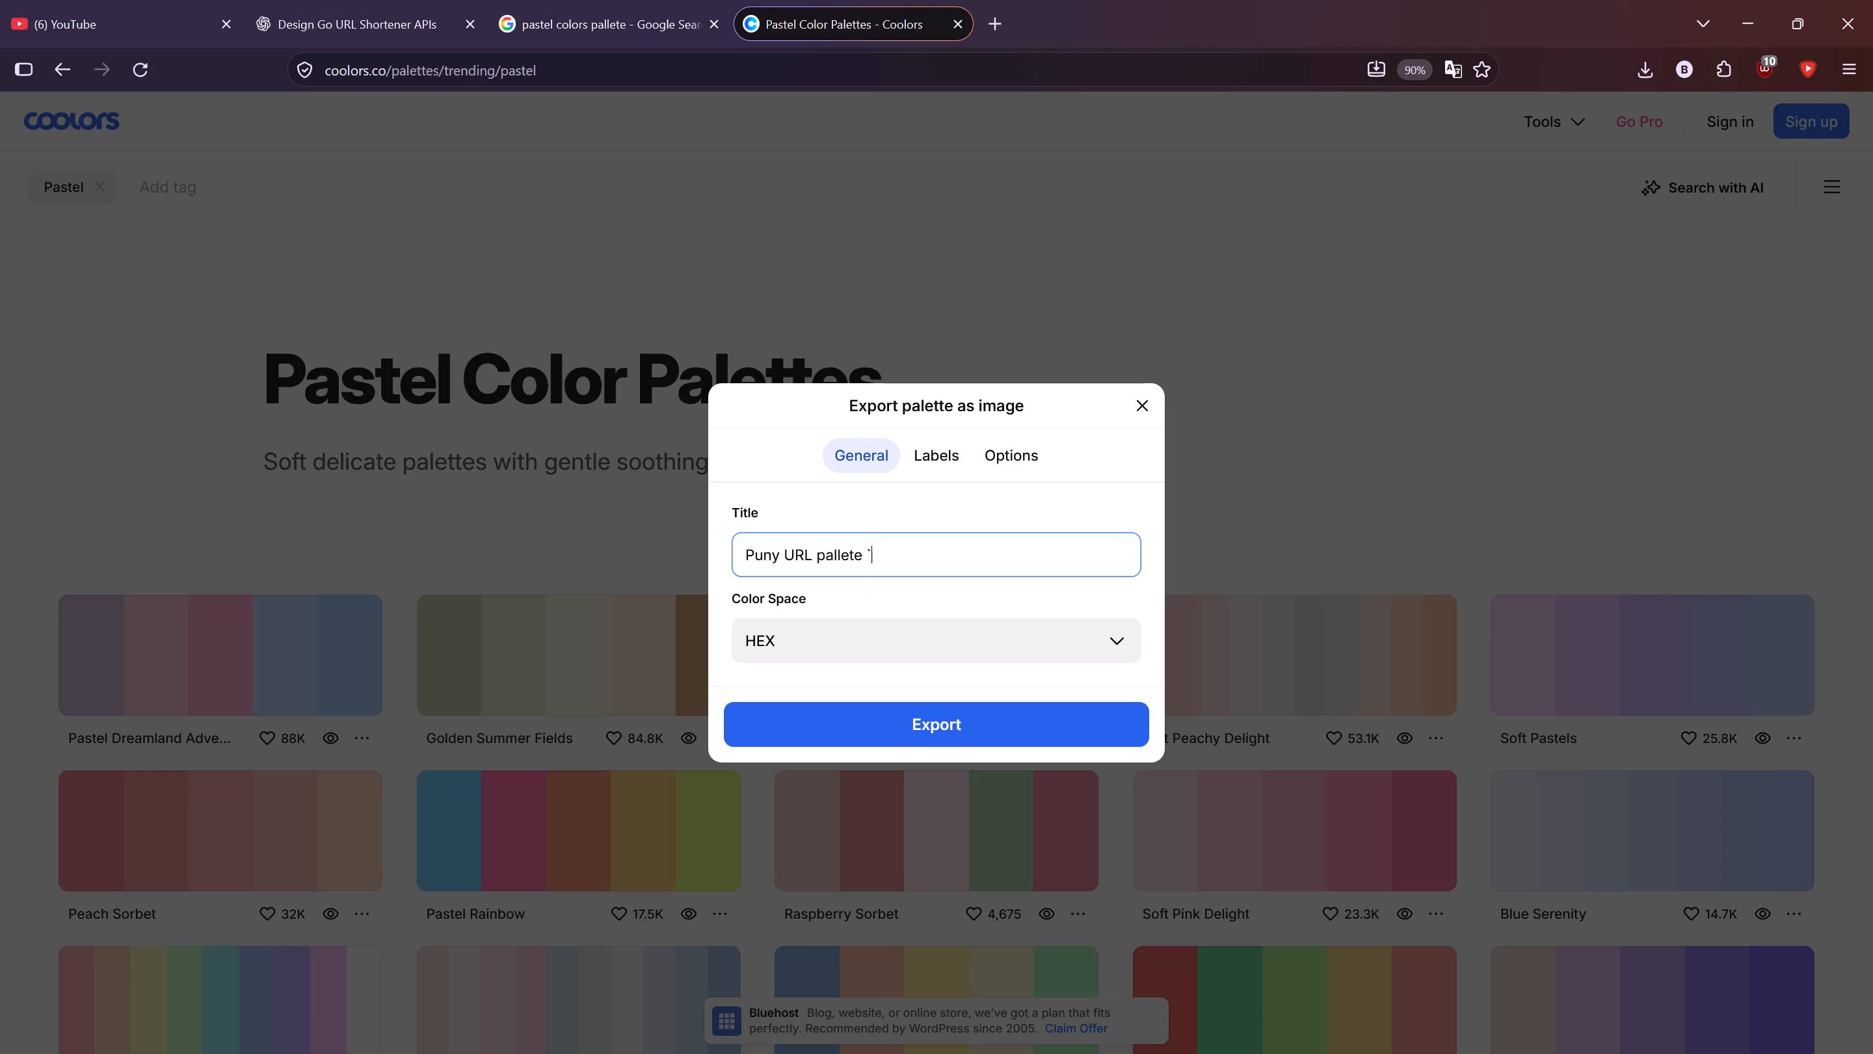
{"action": "key", "text": "BackSpace"}
{"action": "key", "text": "1"}
{"action": "right_click_drag", "start_coordinate": [1048, 507], "coordinate": [1023, 499]}
{"action": "left_click", "coordinate": [897, 597]}
{"action": "left_click", "coordinate": [909, 636]}
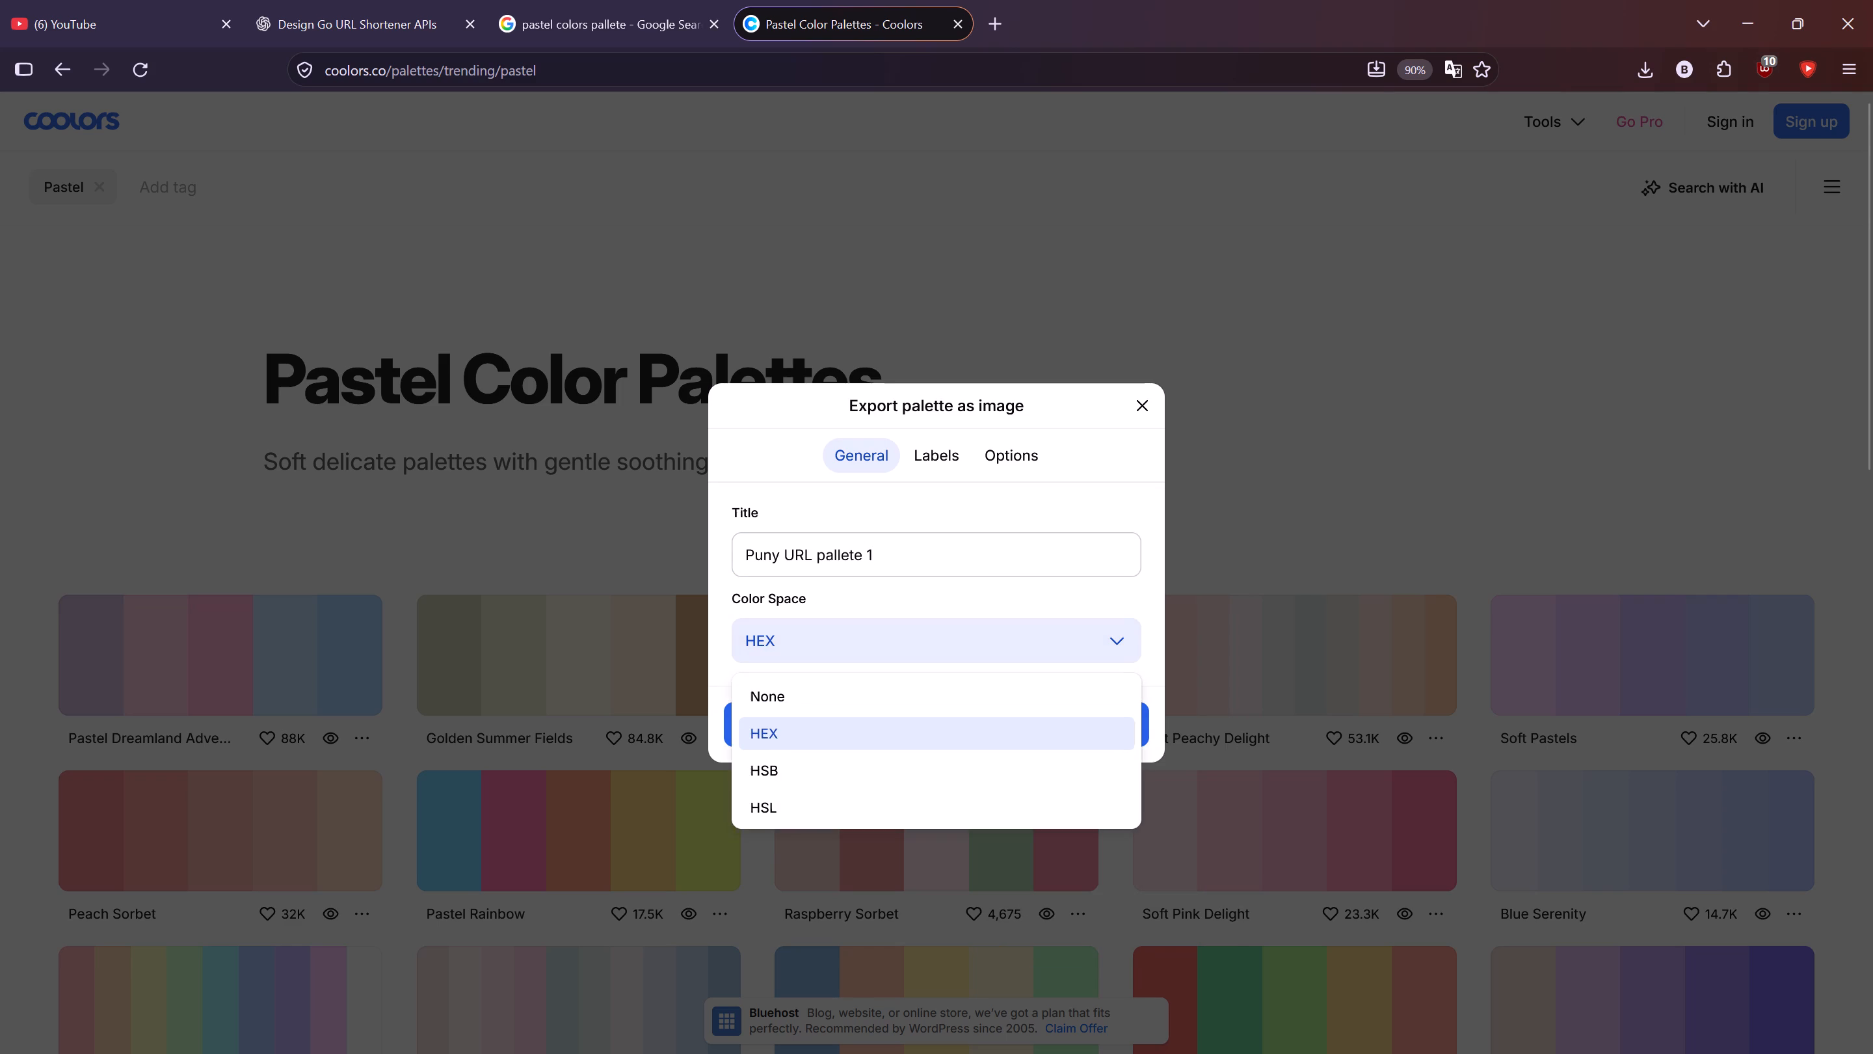
{"action": "double_click", "coordinate": [910, 637]}
{"action": "left_click", "coordinate": [955, 638]}
{"action": "left_click", "coordinate": [987, 731]}
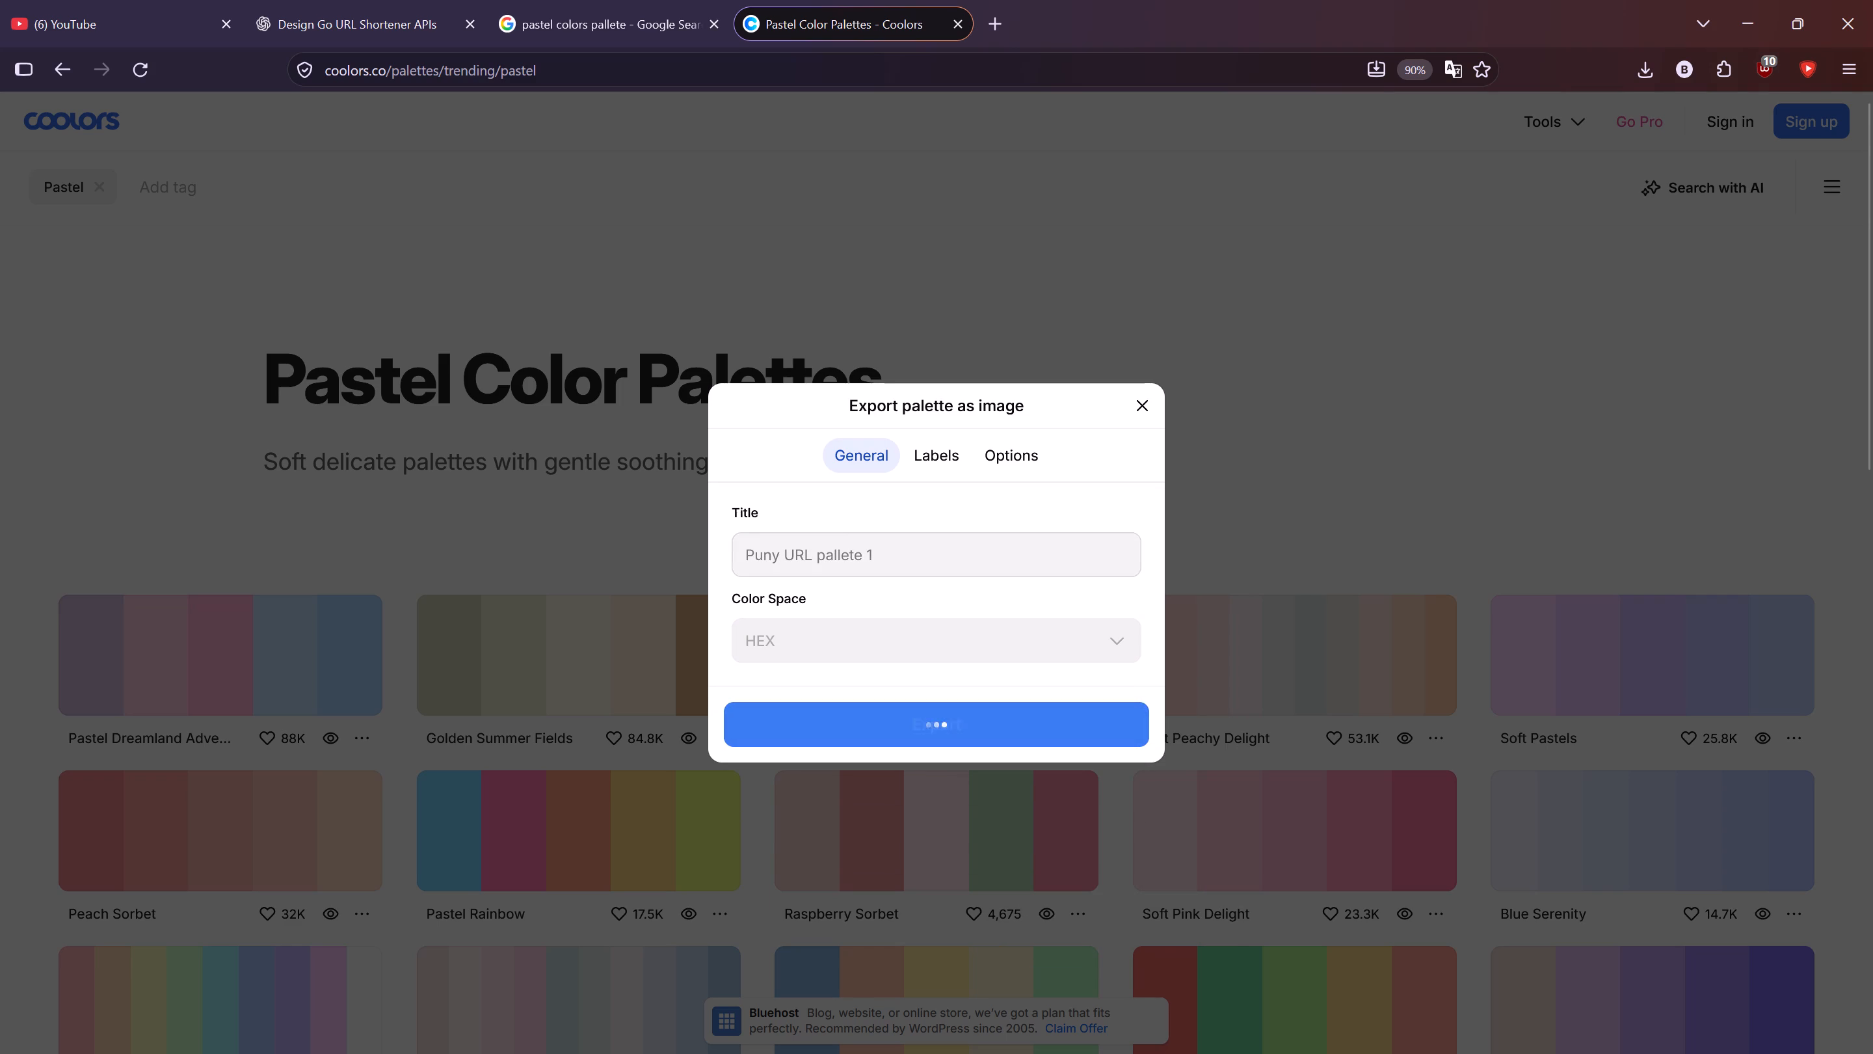
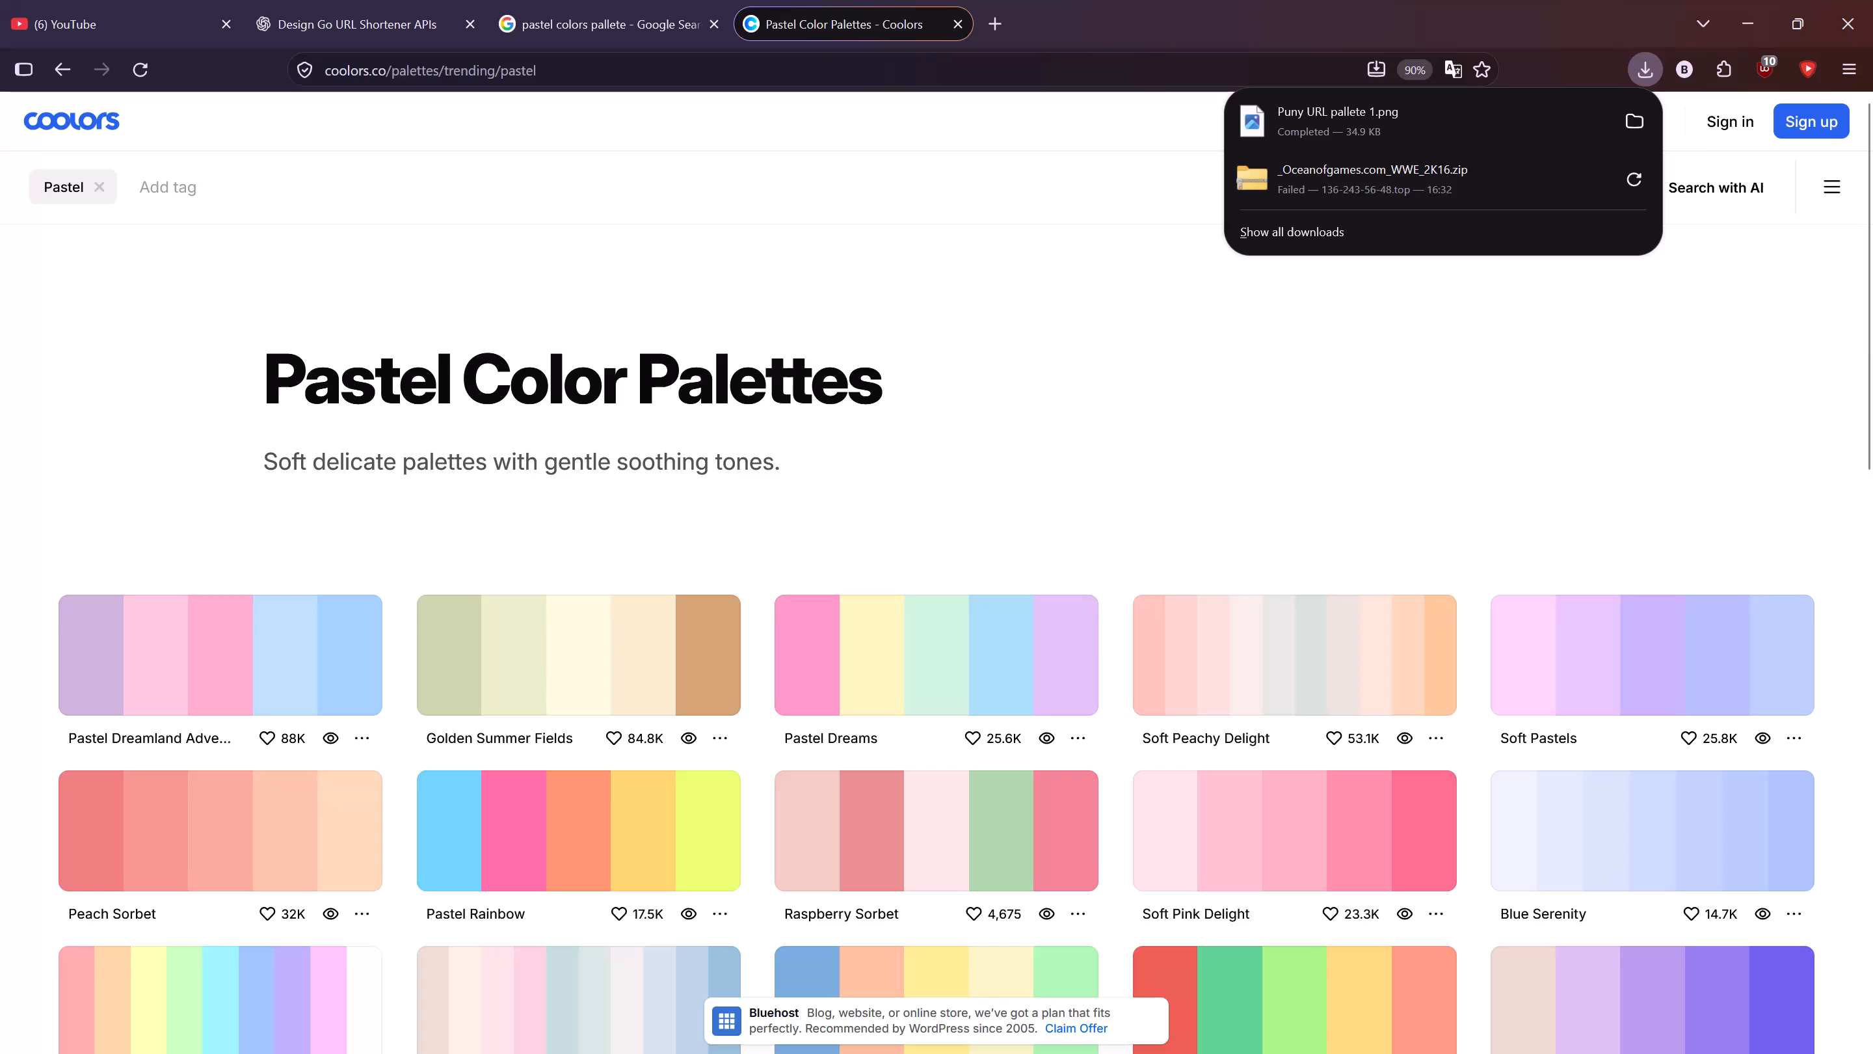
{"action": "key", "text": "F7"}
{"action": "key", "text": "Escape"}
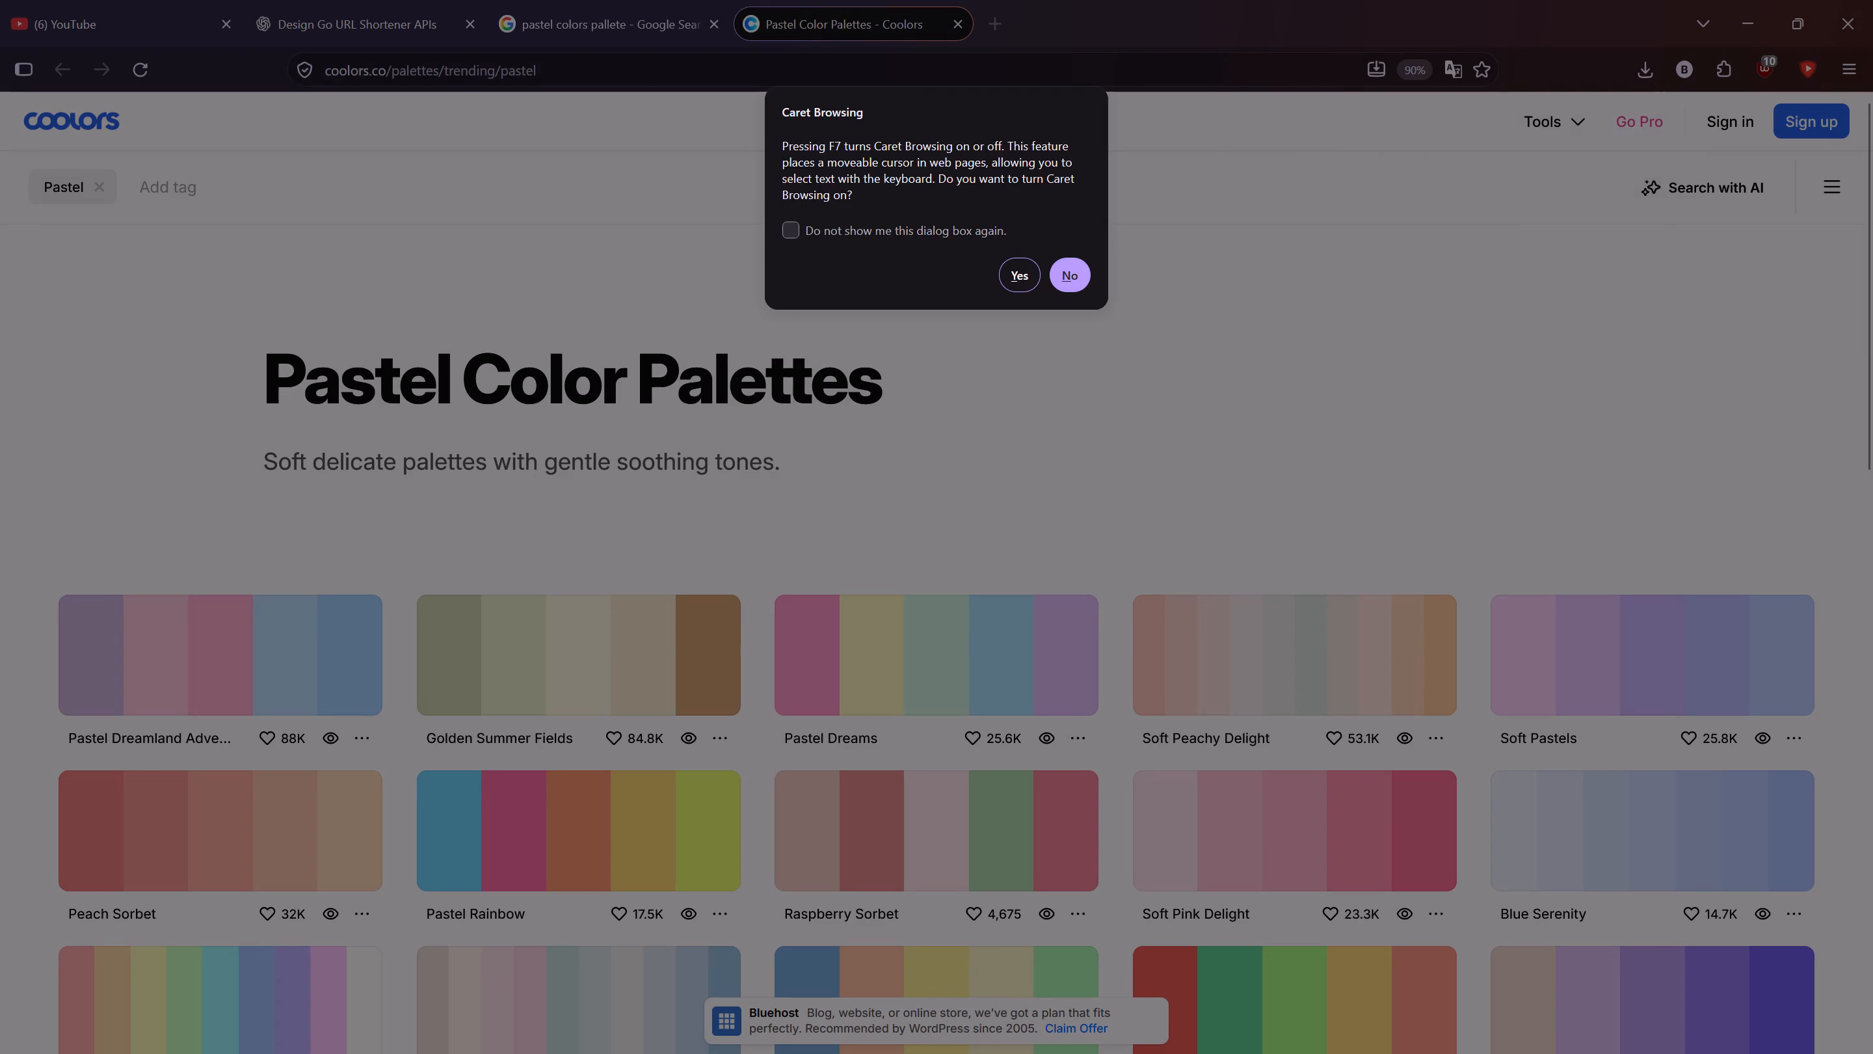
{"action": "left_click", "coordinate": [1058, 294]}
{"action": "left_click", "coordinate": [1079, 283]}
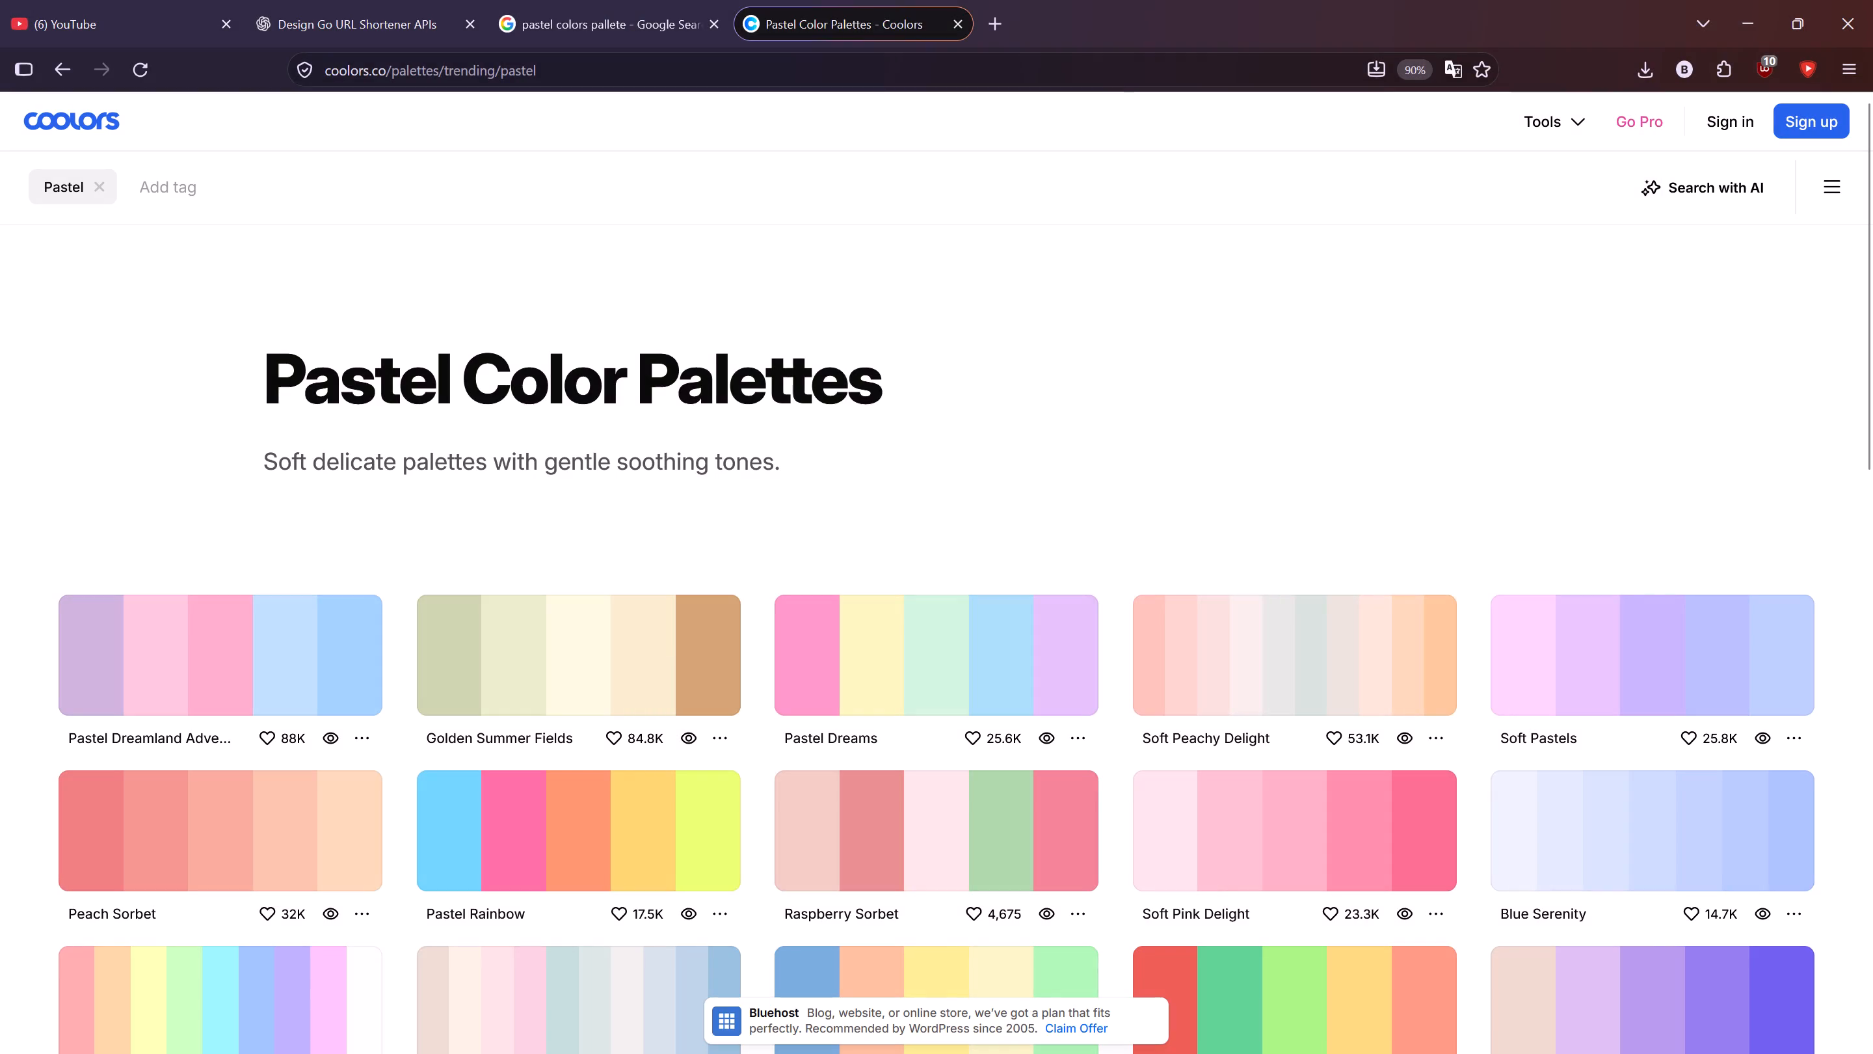
Switch to Figma and open the Designs file from the recently viewed files.
{"action": "key", "text": "alt+Tab"}
{"action": "left_click_drag", "start_coordinate": [1186, 14], "coordinate": [1226, 0]}
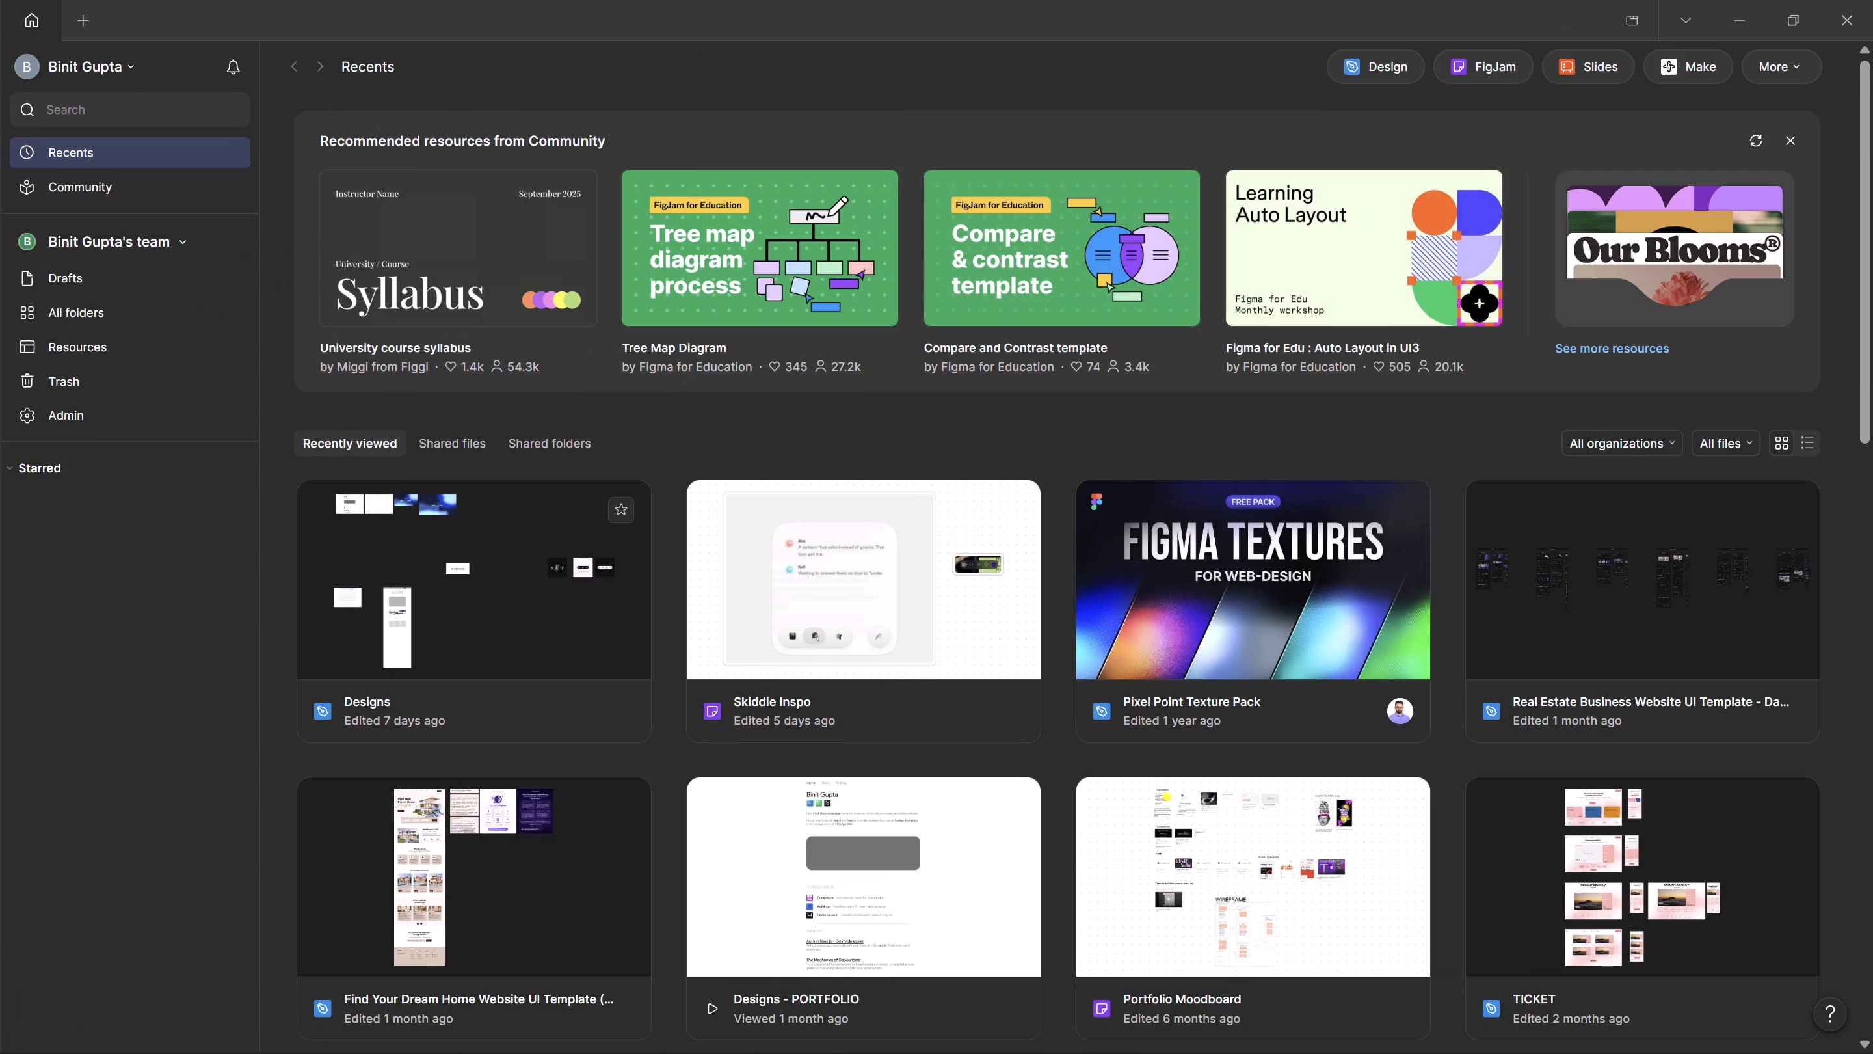
{"action": "left_click", "coordinate": [549, 537]}
{"action": "left_click", "coordinate": [544, 543]}
{"action": "double_click", "coordinate": [544, 543]}
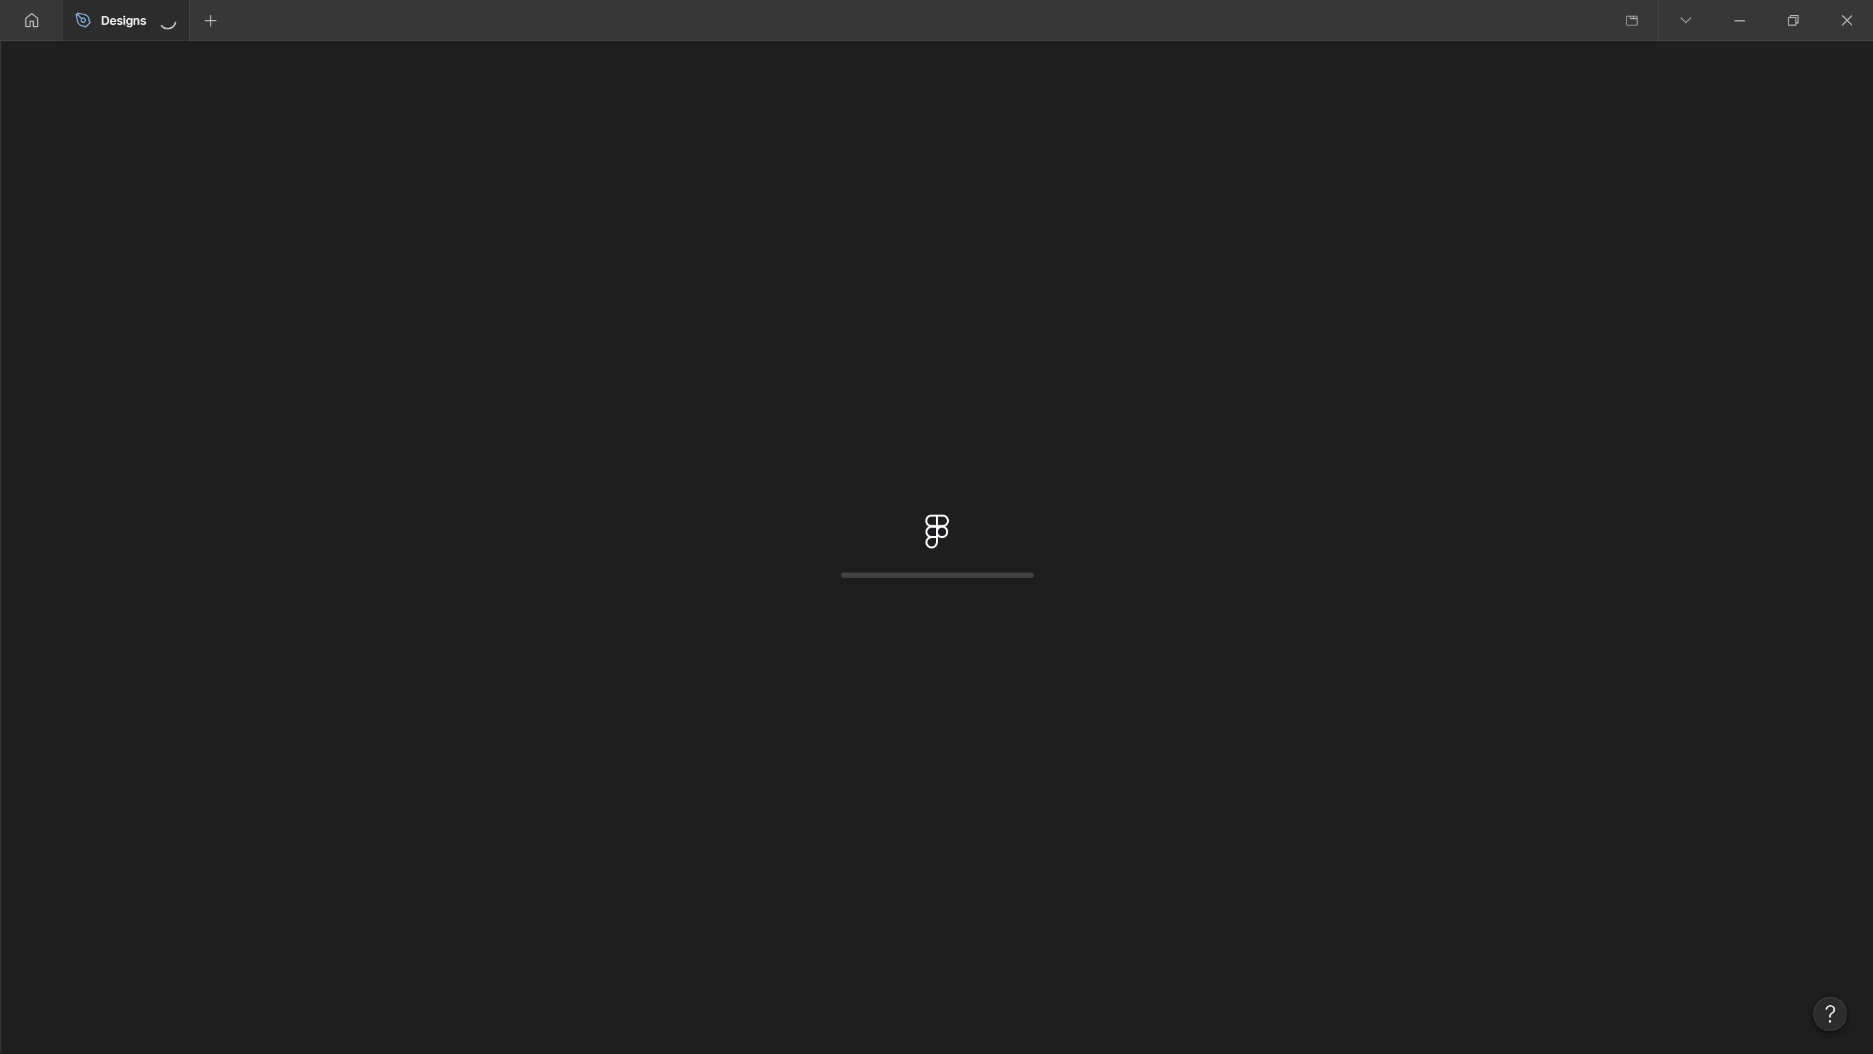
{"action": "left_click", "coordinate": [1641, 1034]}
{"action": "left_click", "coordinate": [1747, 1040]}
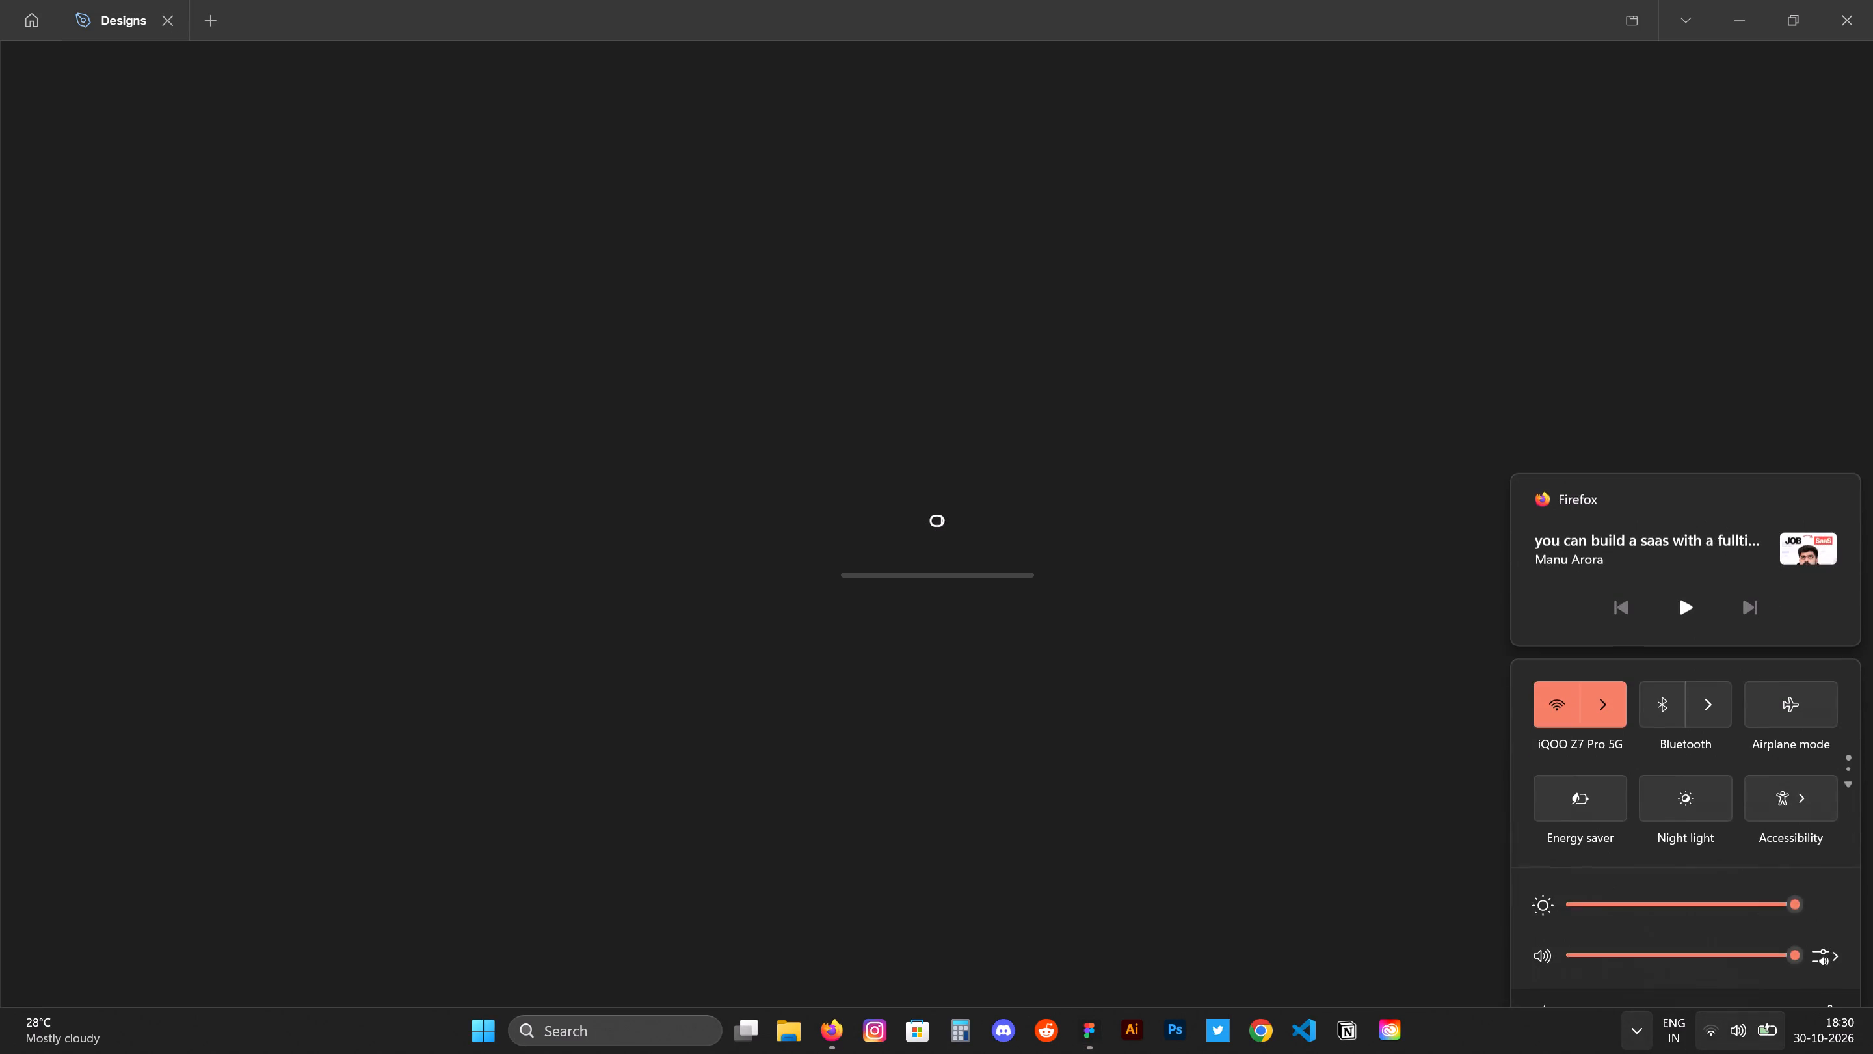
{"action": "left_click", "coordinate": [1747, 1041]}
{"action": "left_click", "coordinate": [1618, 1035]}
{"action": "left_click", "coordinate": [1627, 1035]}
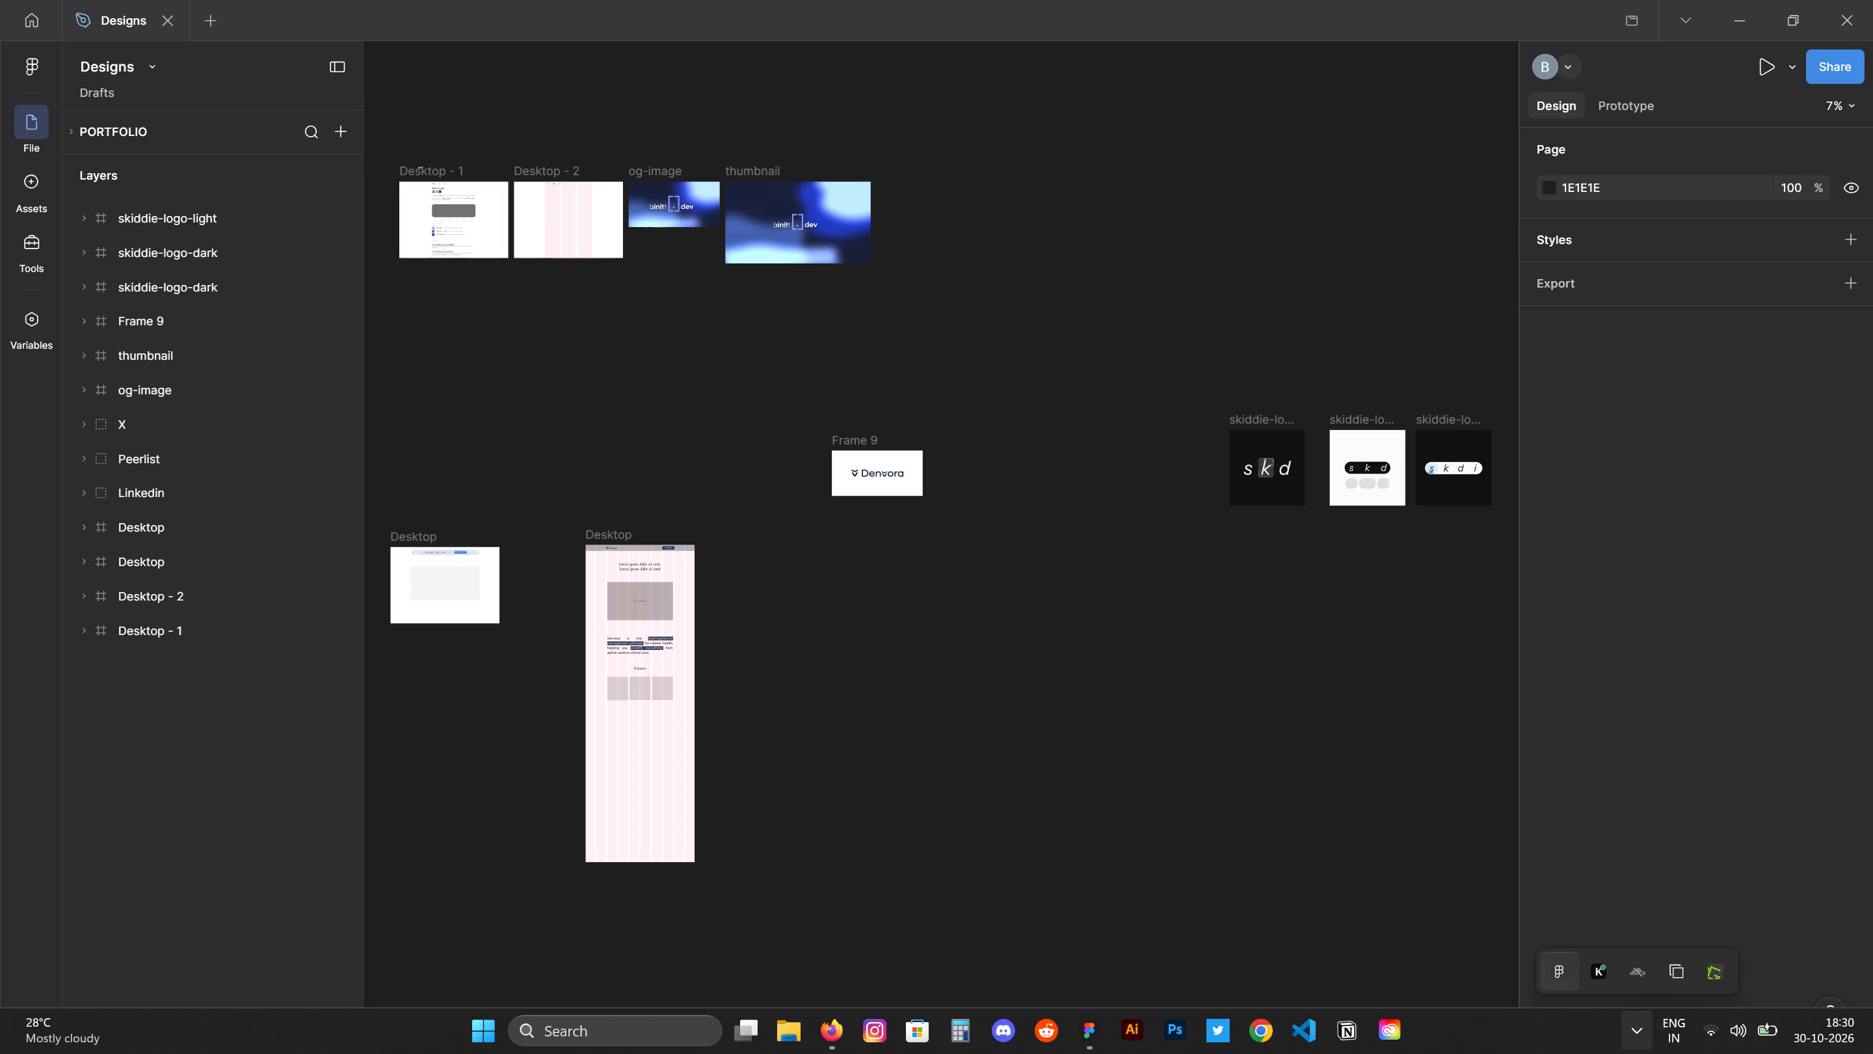
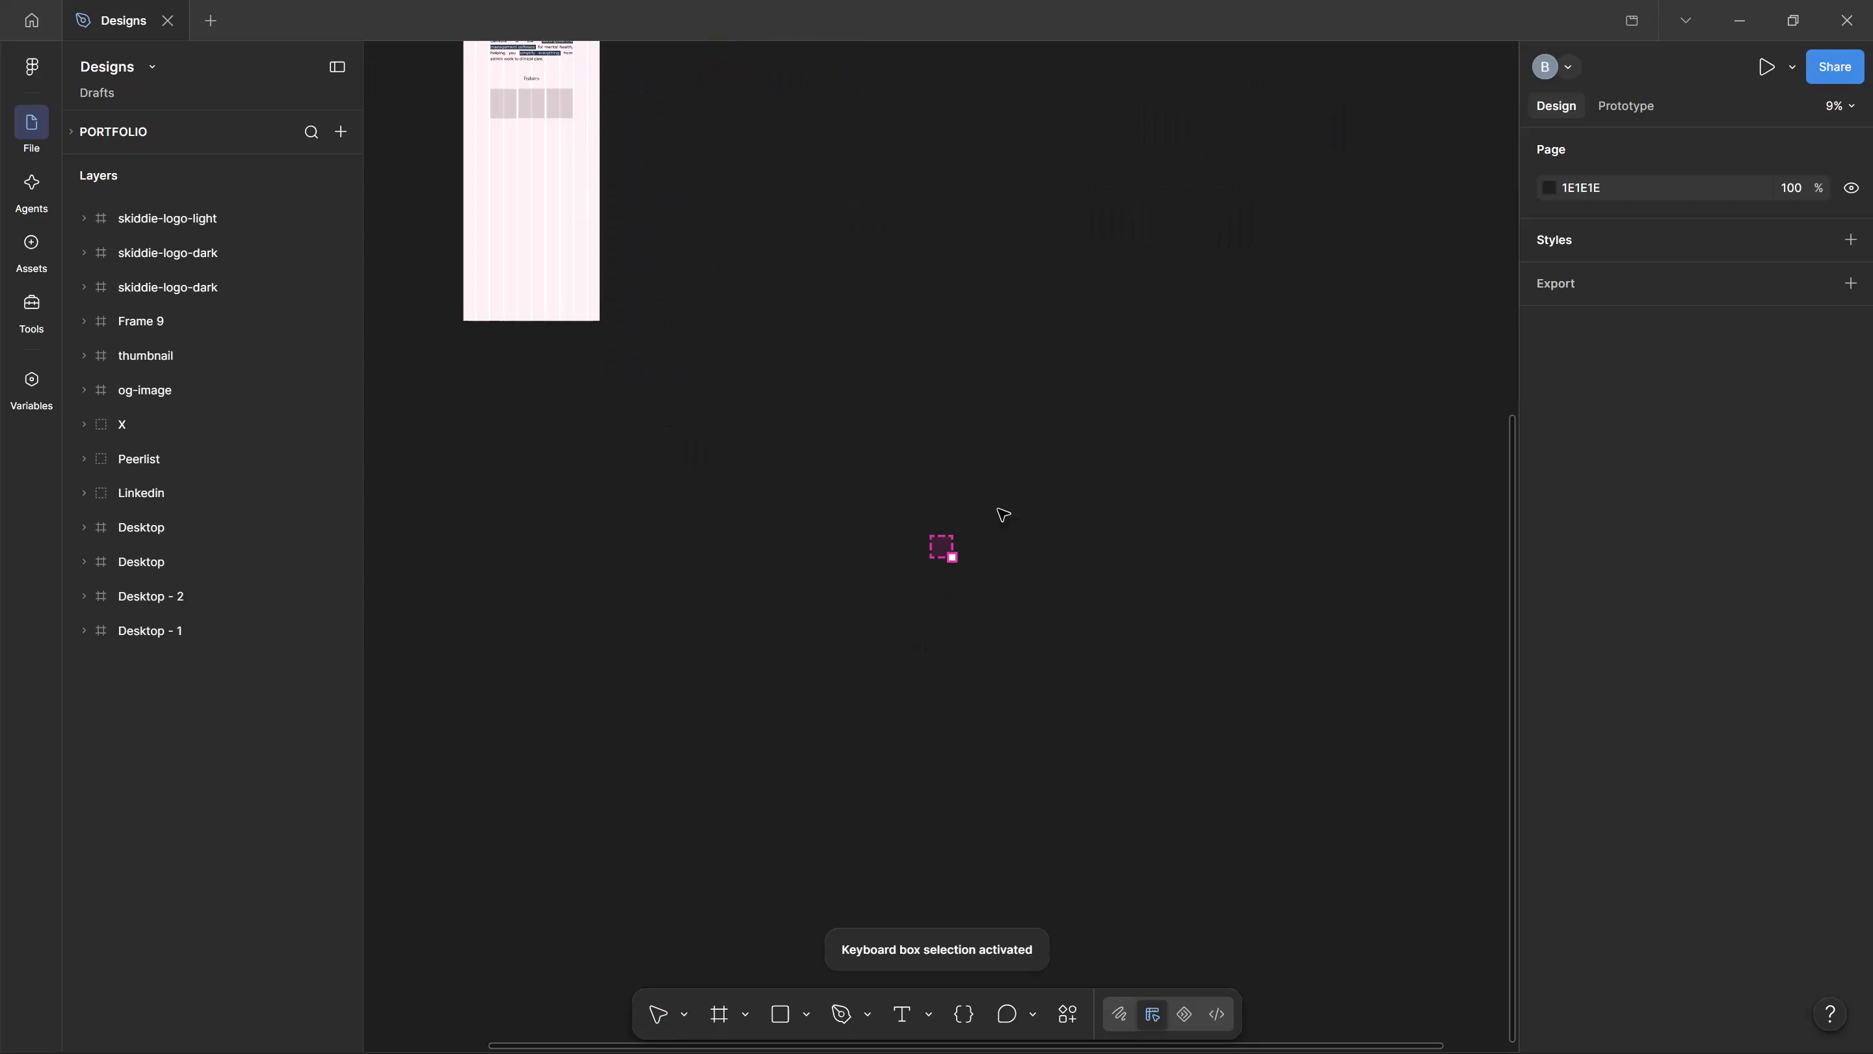
Draw a rectangle about 5248 × 3645 on the empty canvas below Frame 9 and beside the tall Desktop frame.
{"action": "key", "text": "space"}
{"action": "left_click", "coordinate": [998, 509]}
{"action": "key", "text": "Escape"}
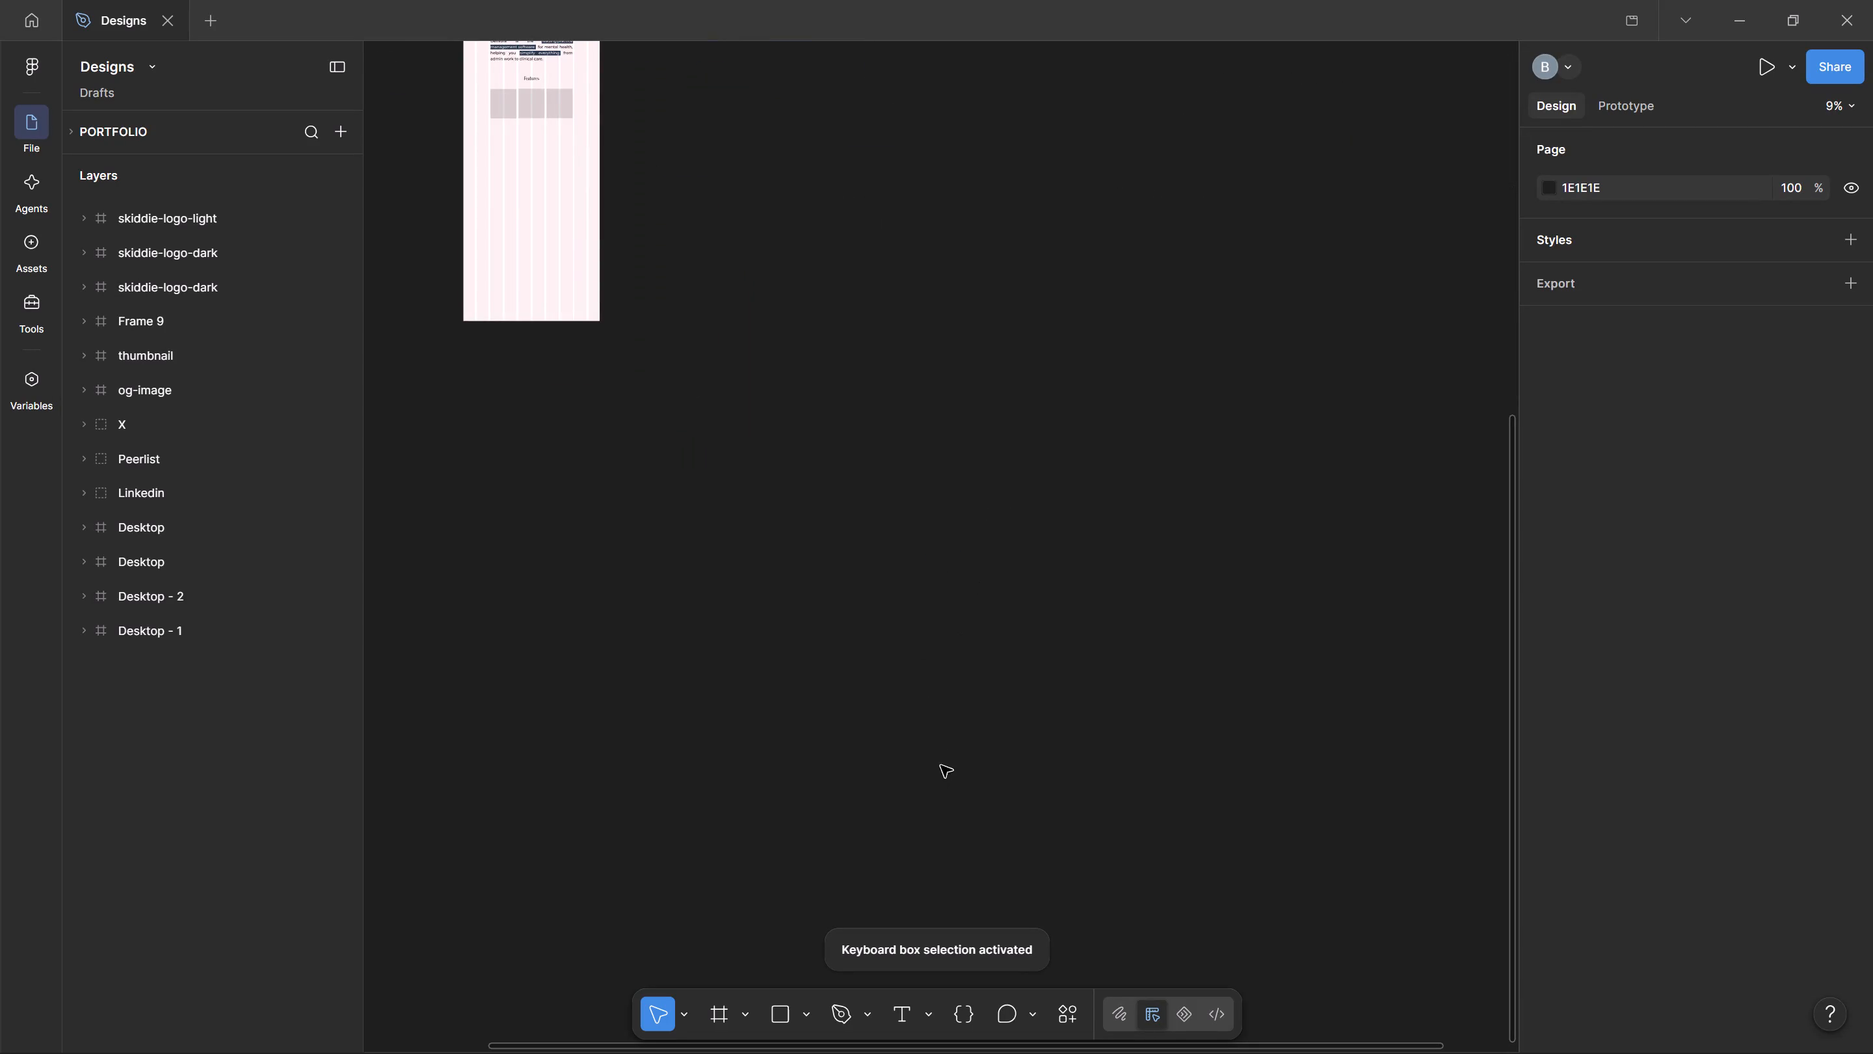
{"action": "key", "text": "space"}
{"action": "left_click_drag", "start_coordinate": [916, 399], "coordinate": [910, 740]}
{"action": "scroll", "coordinate": [894, 708], "scroll_direction": "down", "scroll_amount": 1, "text": "ctrl"}
{"action": "left_click", "coordinate": [794, 1013]}
{"action": "left_click_drag", "start_coordinate": [852, 540], "coordinate": [1015, 820]}
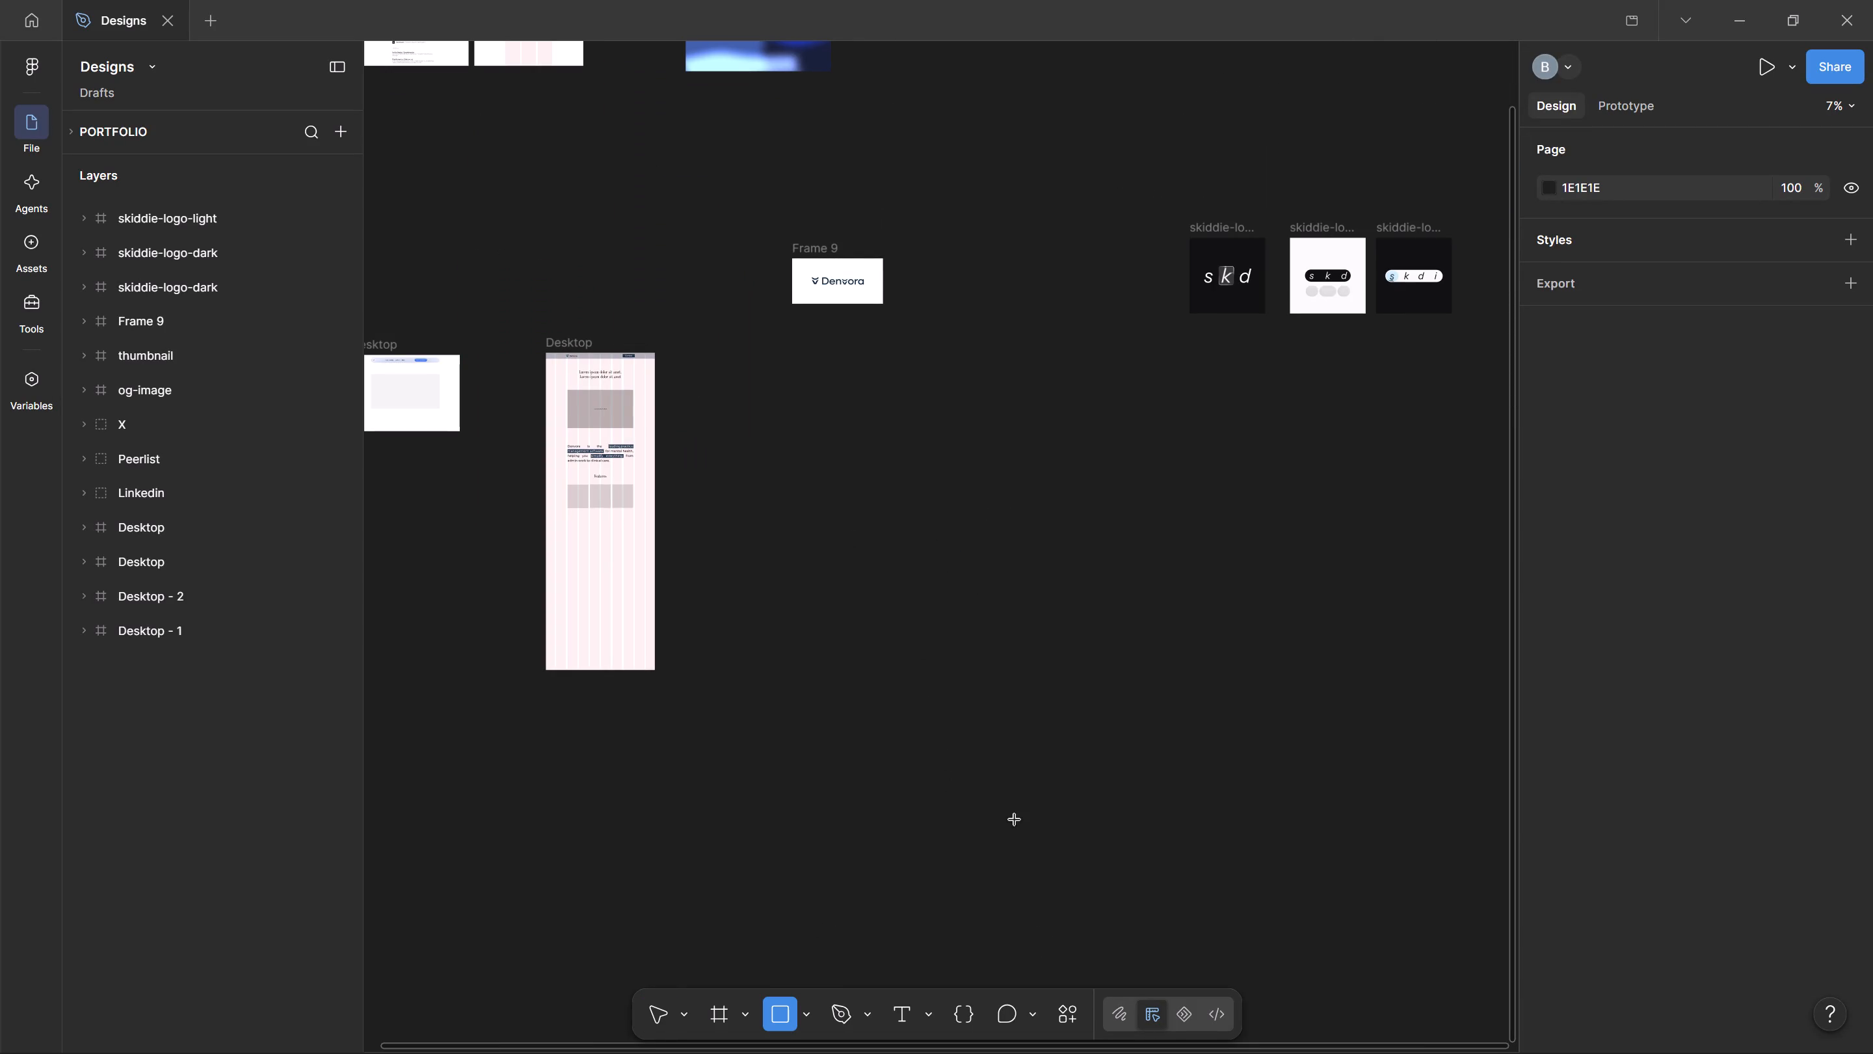
{"action": "left_click_drag", "start_coordinate": [1015, 820], "coordinate": [1249, 816]}
{"action": "left_click_drag", "start_coordinate": [864, 620], "coordinate": [871, 615]}
Fill the new rectangle with white and widen it slightly by extending its right edge.
{"action": "left_click", "coordinate": [1554, 666]}
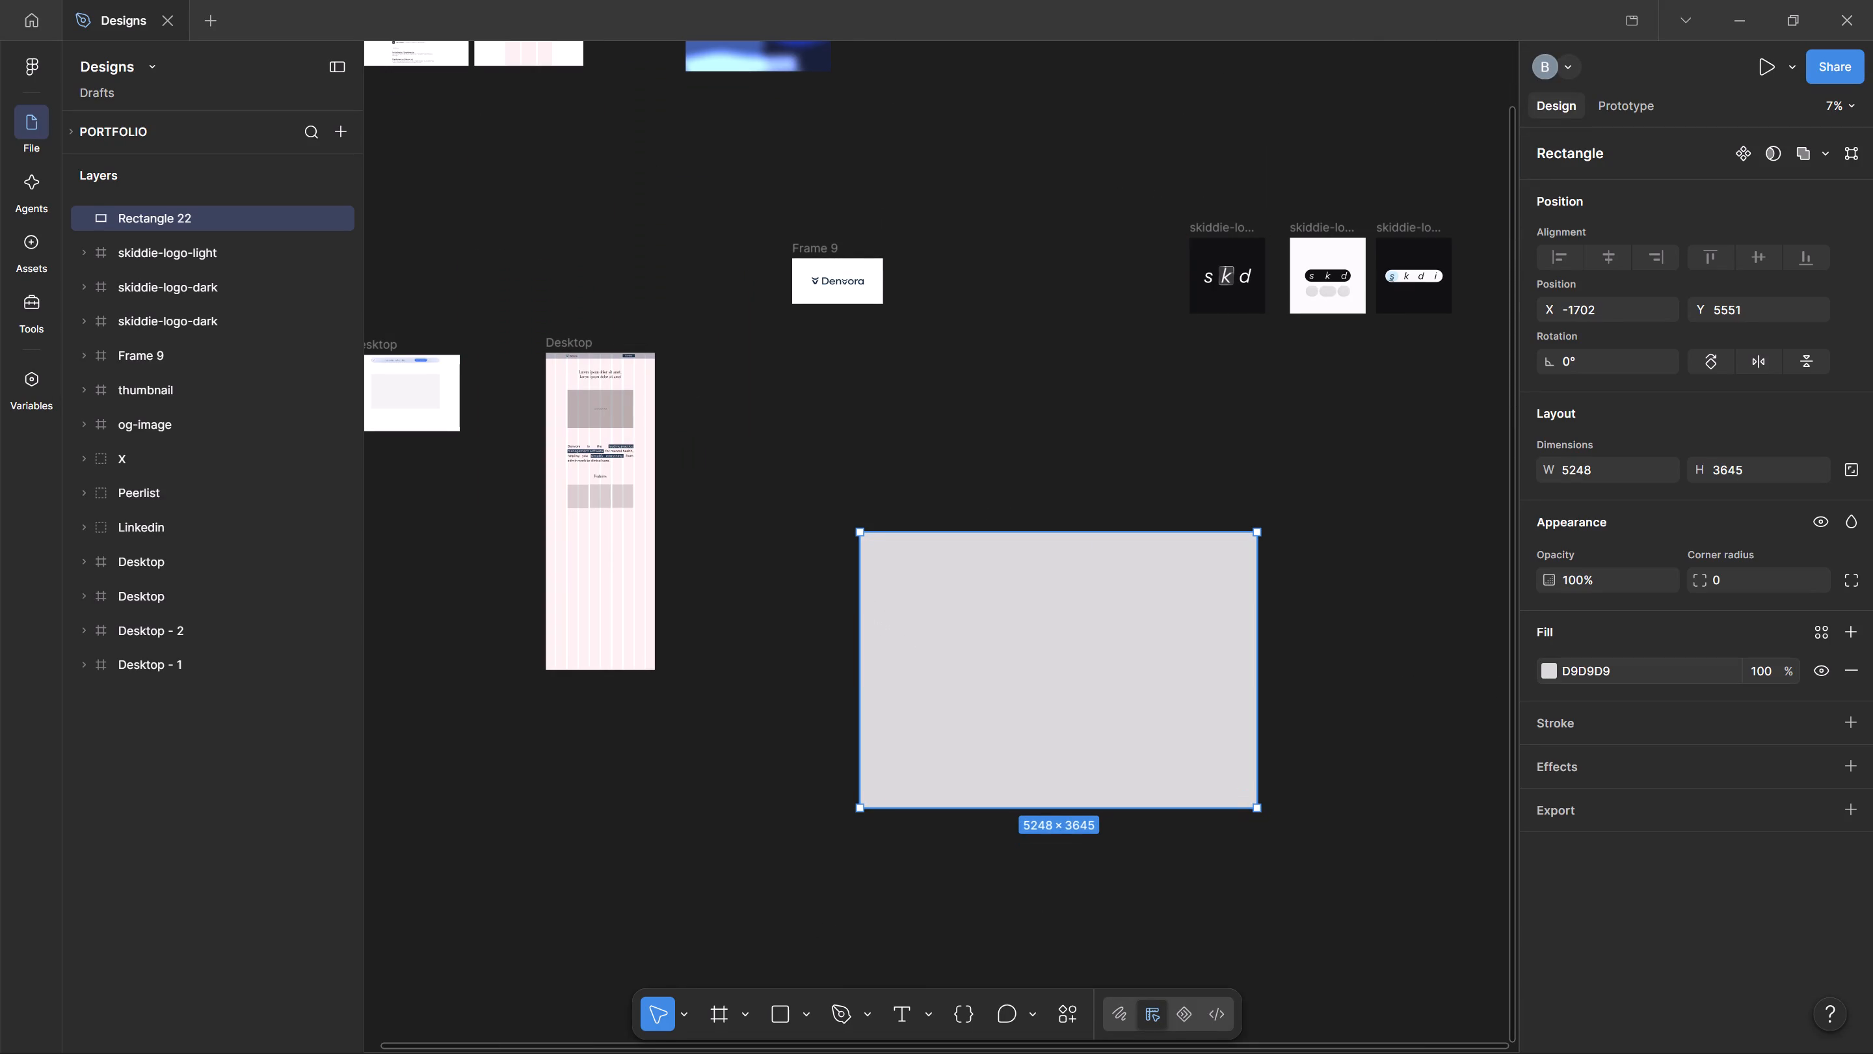
{"action": "left_click_drag", "start_coordinate": [1251, 630], "coordinate": [1288, 624]}
{"action": "left_click_drag", "start_coordinate": [1297, 604], "coordinate": [1244, 504]}
{"action": "left_click", "coordinate": [1046, 370]}
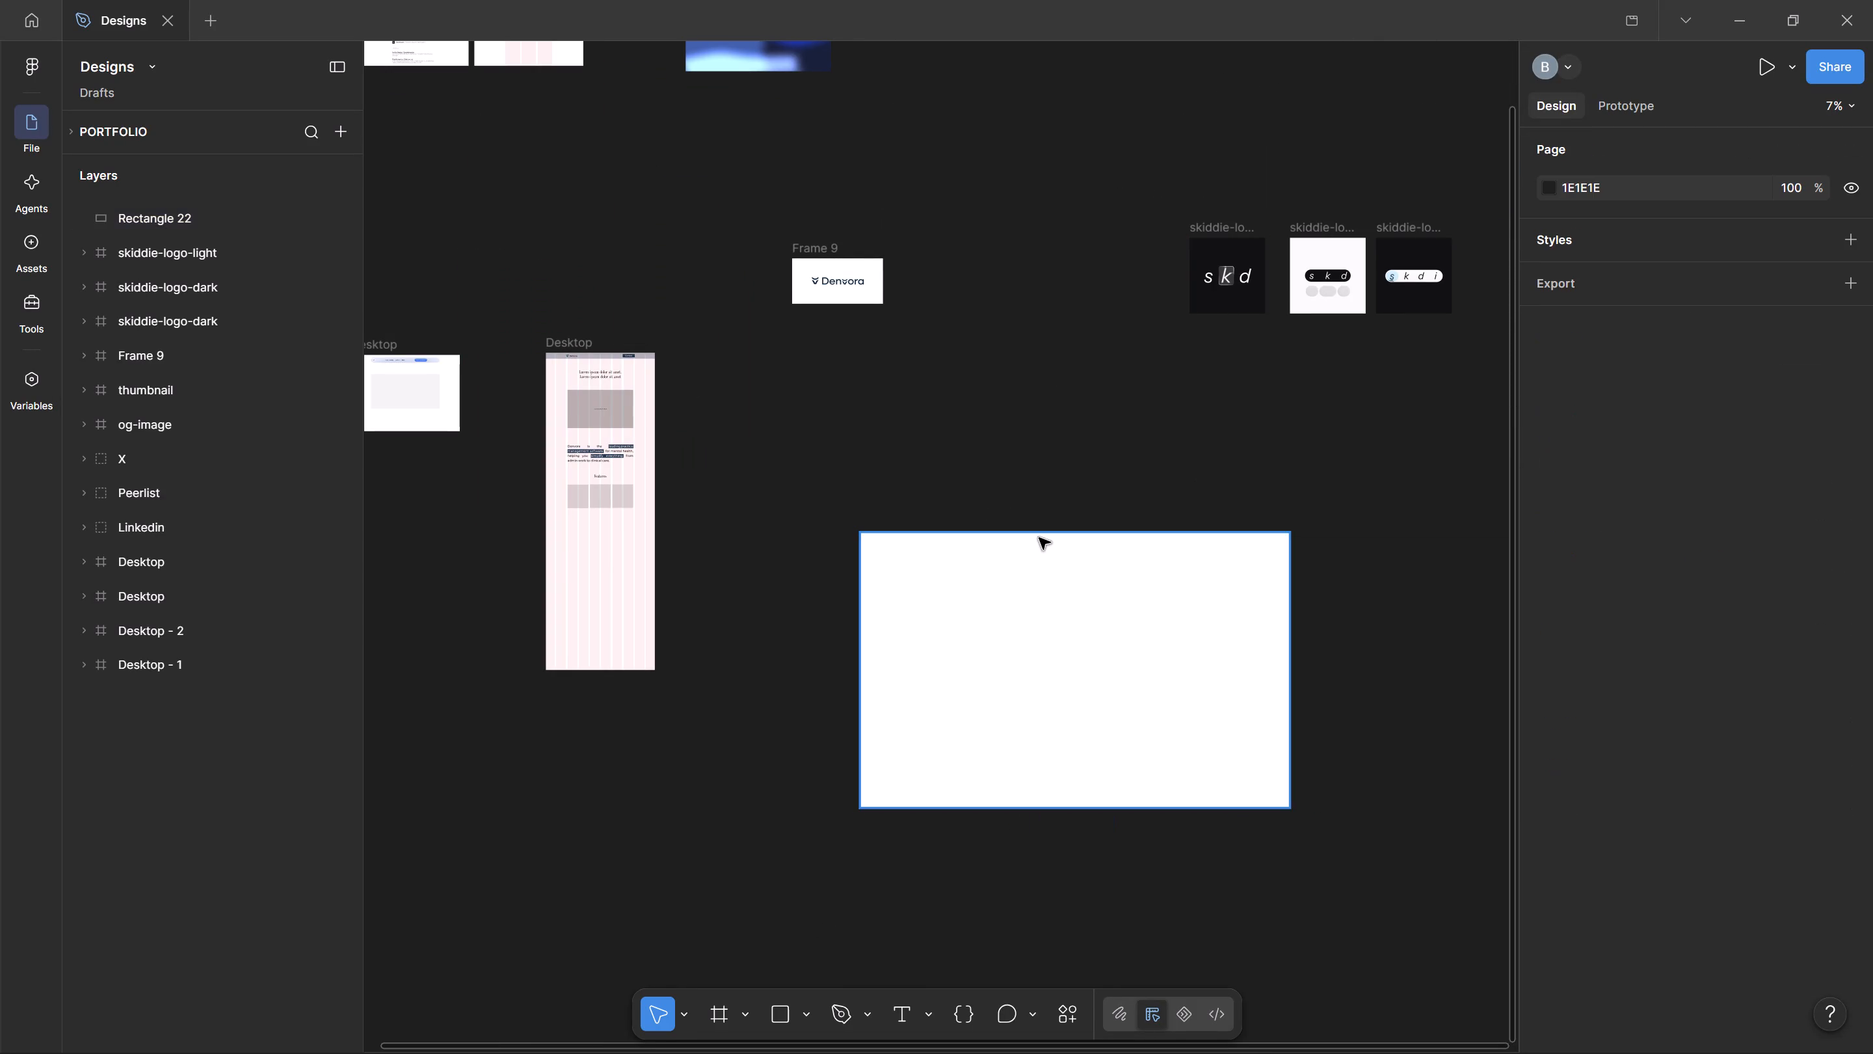
Bring the downloaded Puny URL palette image from Firefox's downloads into the Figma canvas, placing it over the white rectangle.
{"action": "scroll", "coordinate": [1039, 539], "scroll_direction": "up", "scroll_amount": 2, "text": "ctrl"}
{"action": "scroll", "coordinate": [1036, 548], "scroll_direction": "down", "scroll_amount": 3, "text": "ctrl"}
{"action": "scroll", "coordinate": [1036, 547], "scroll_direction": "up", "scroll_amount": 2, "text": "ctrl"}
{"action": "key", "text": "space"}
{"action": "left_click_drag", "start_coordinate": [1054, 638], "coordinate": [1005, 547]}
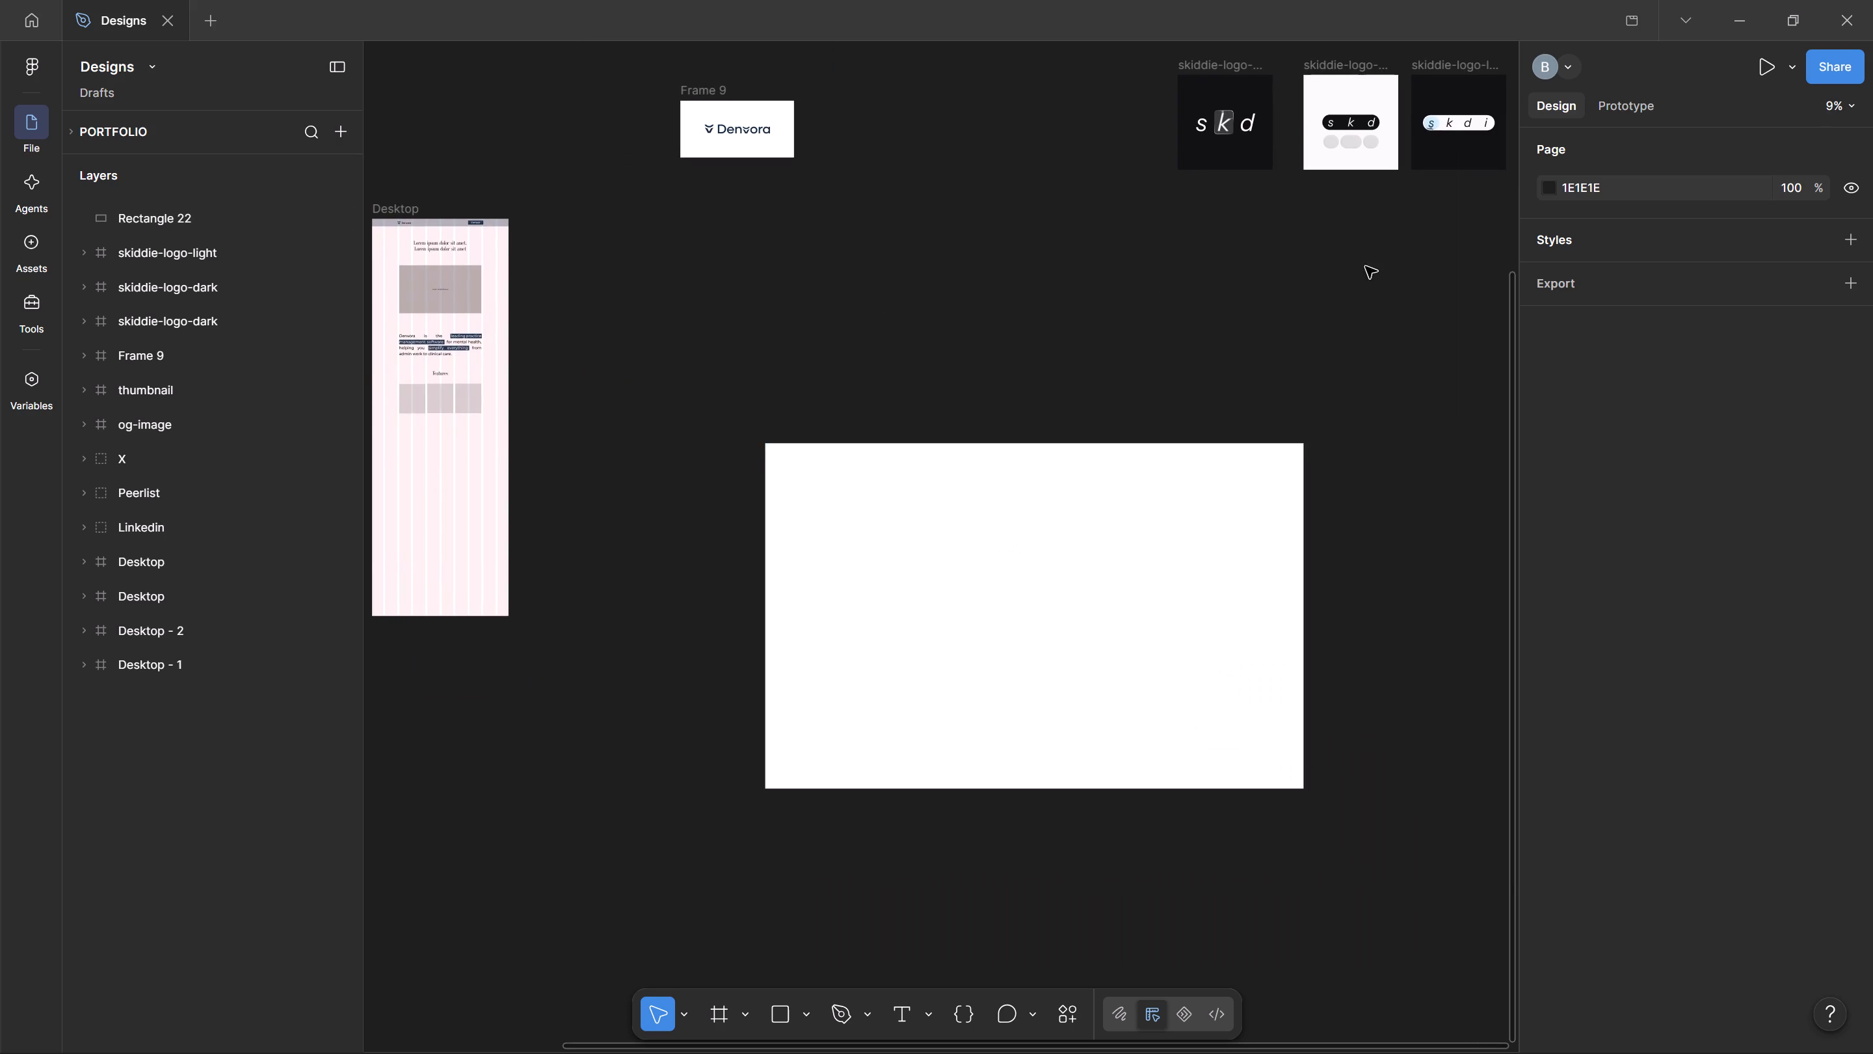
{"action": "key", "text": "alt+Tab"}
{"action": "left_click", "coordinate": [1645, 61]}
{"action": "left_click_drag", "start_coordinate": [1583, 124], "coordinate": [1379, 493]}
{"action": "key", "text": "alt+Tab"}
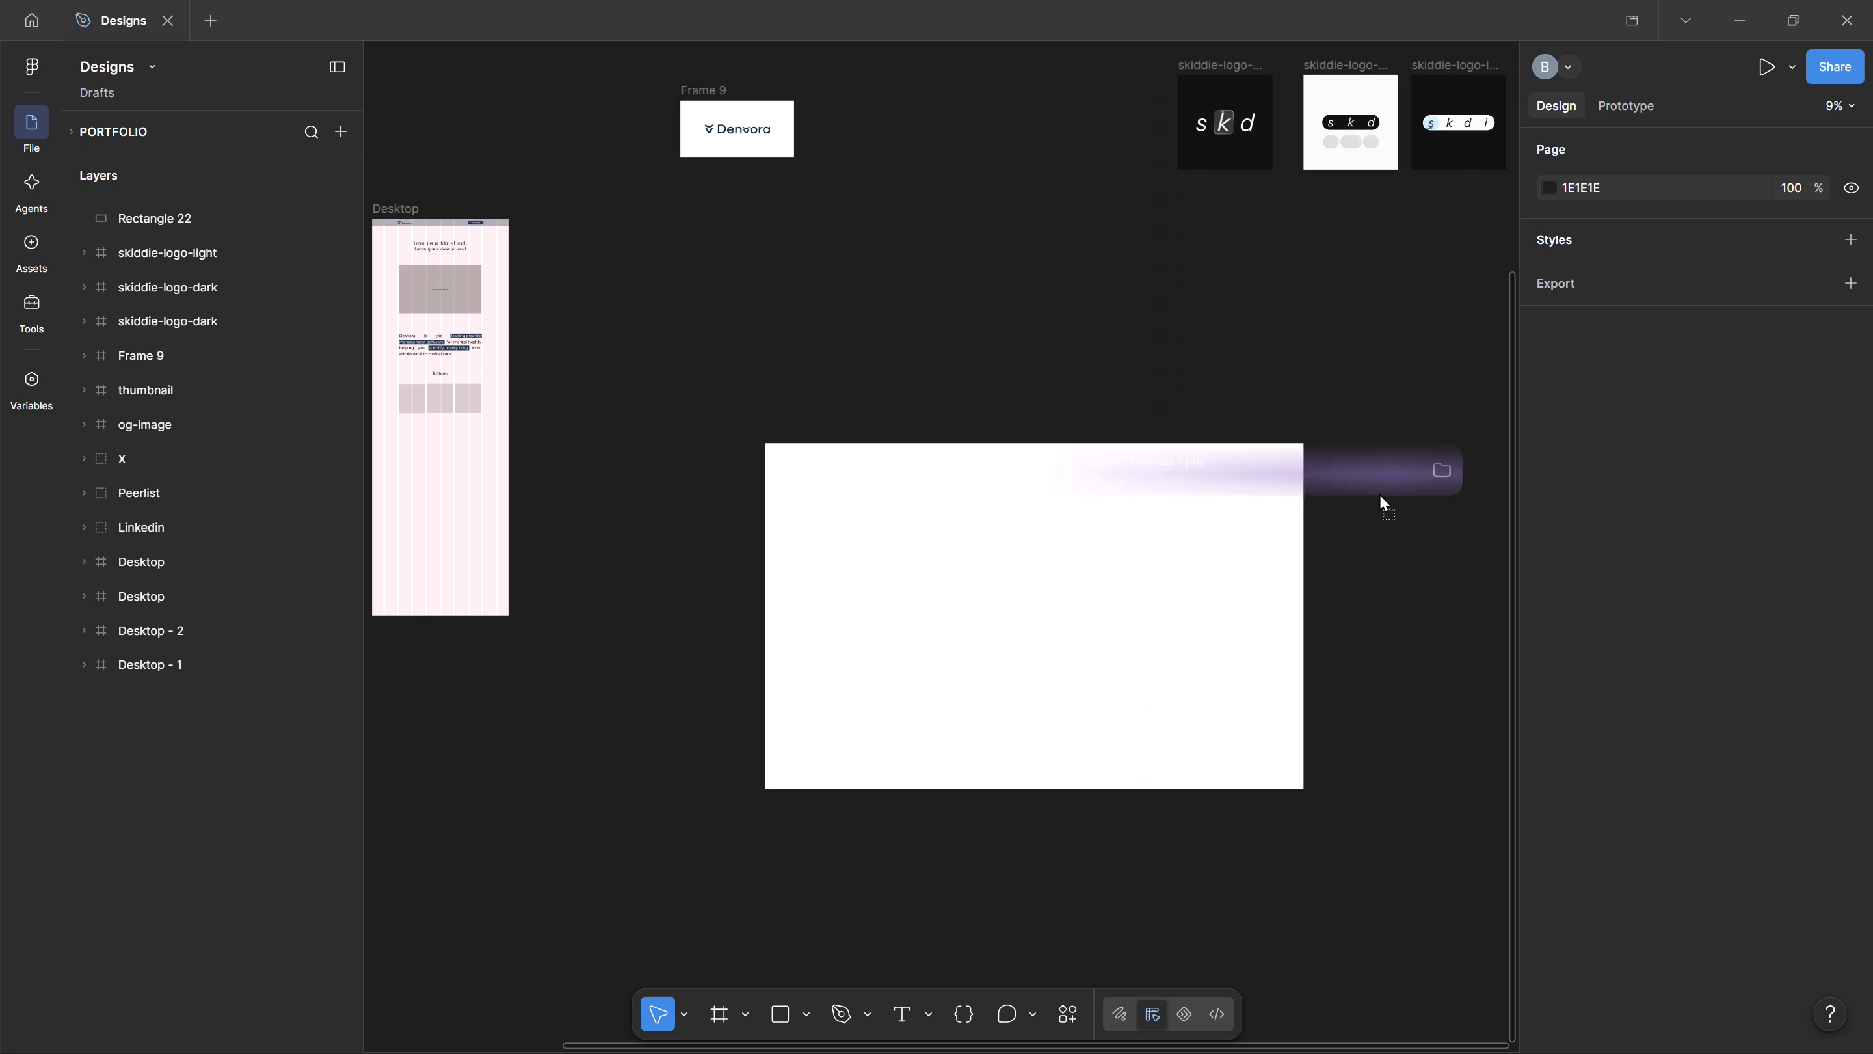
{"action": "left_click_drag", "start_coordinate": [1379, 493], "coordinate": [1072, 551]}
{"action": "scroll", "coordinate": [1251, 602], "scroll_direction": "up", "scroll_amount": 4, "text": "ctrl"}
{"action": "scroll", "coordinate": [1075, 534], "scroll_direction": "down", "scroll_amount": 3, "text": "ctrl"}
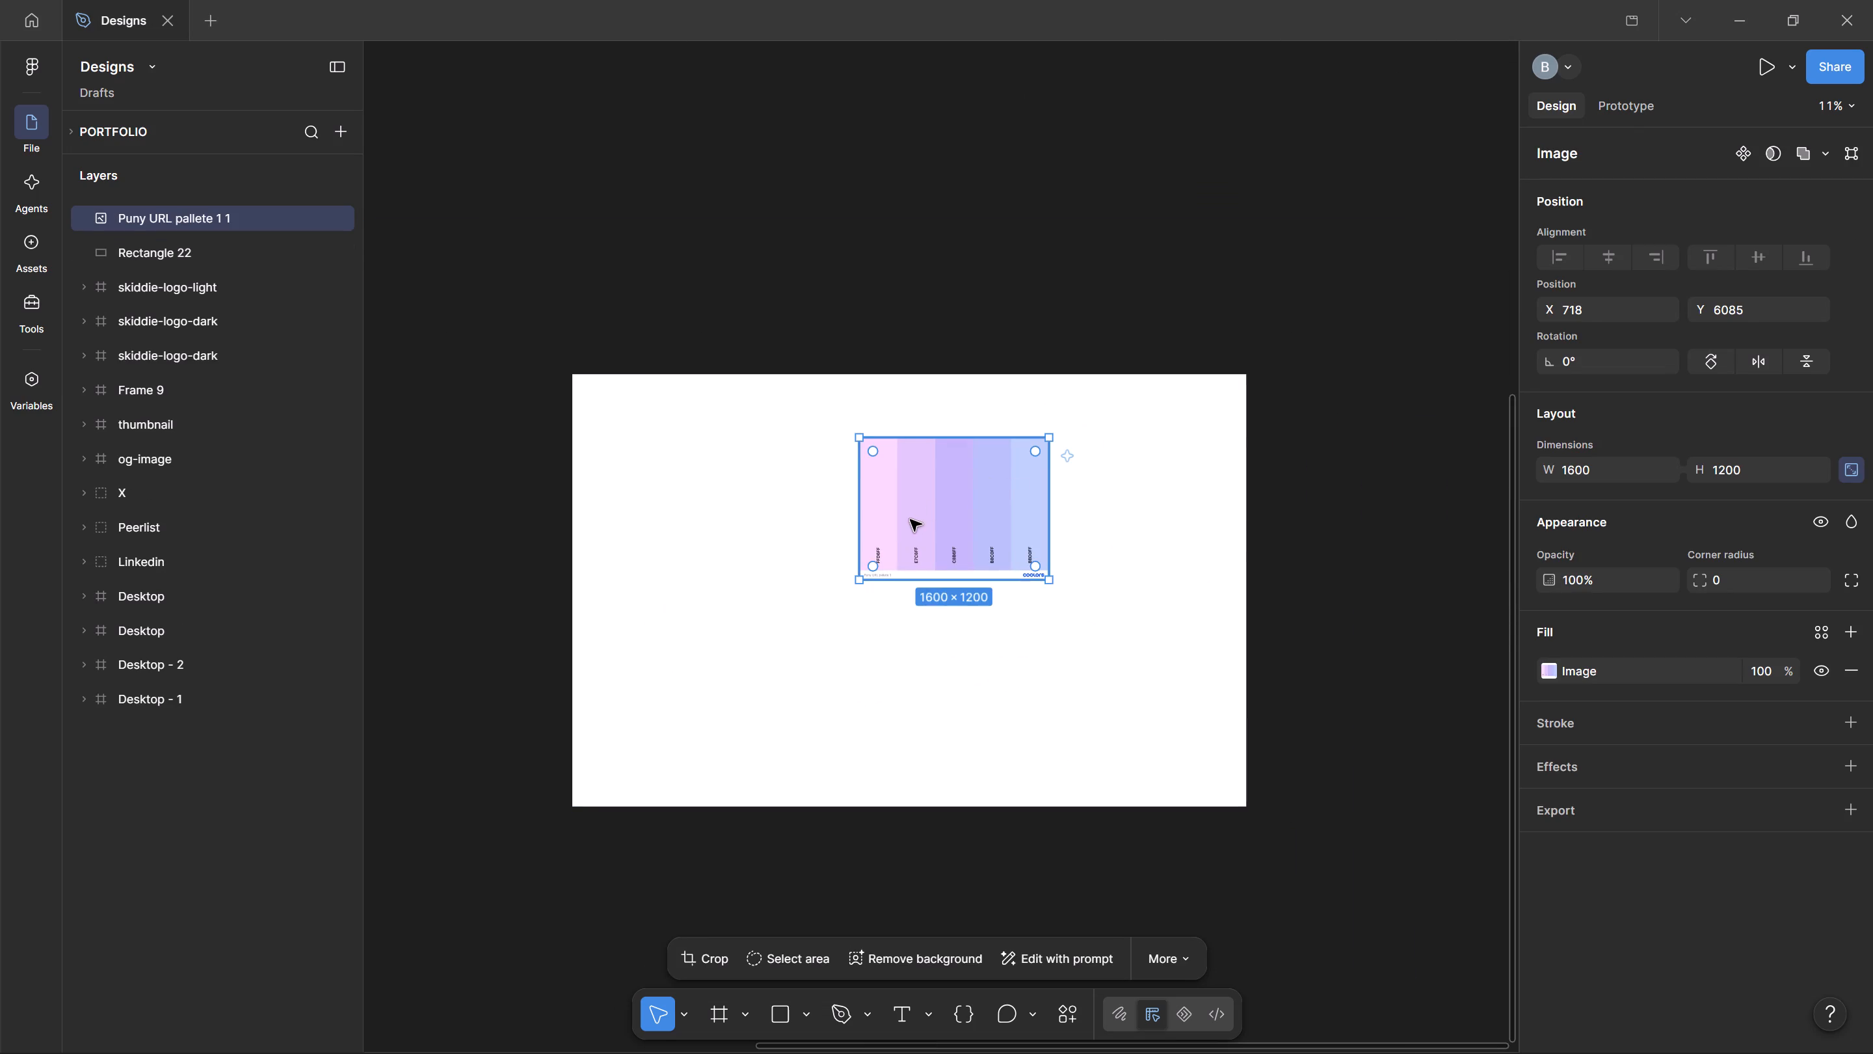
Move the palette image off the white rectangle so it sits flush on its top edge, aligned with its left side.
{"action": "left_click_drag", "start_coordinate": [909, 520], "coordinate": [654, 278]}
{"action": "scroll", "coordinate": [850, 411], "scroll_direction": "up", "scroll_amount": 4, "text": "ctrl"}
{"action": "key", "text": "space"}
{"action": "left_click_drag", "start_coordinate": [915, 165], "coordinate": [1160, 460]}
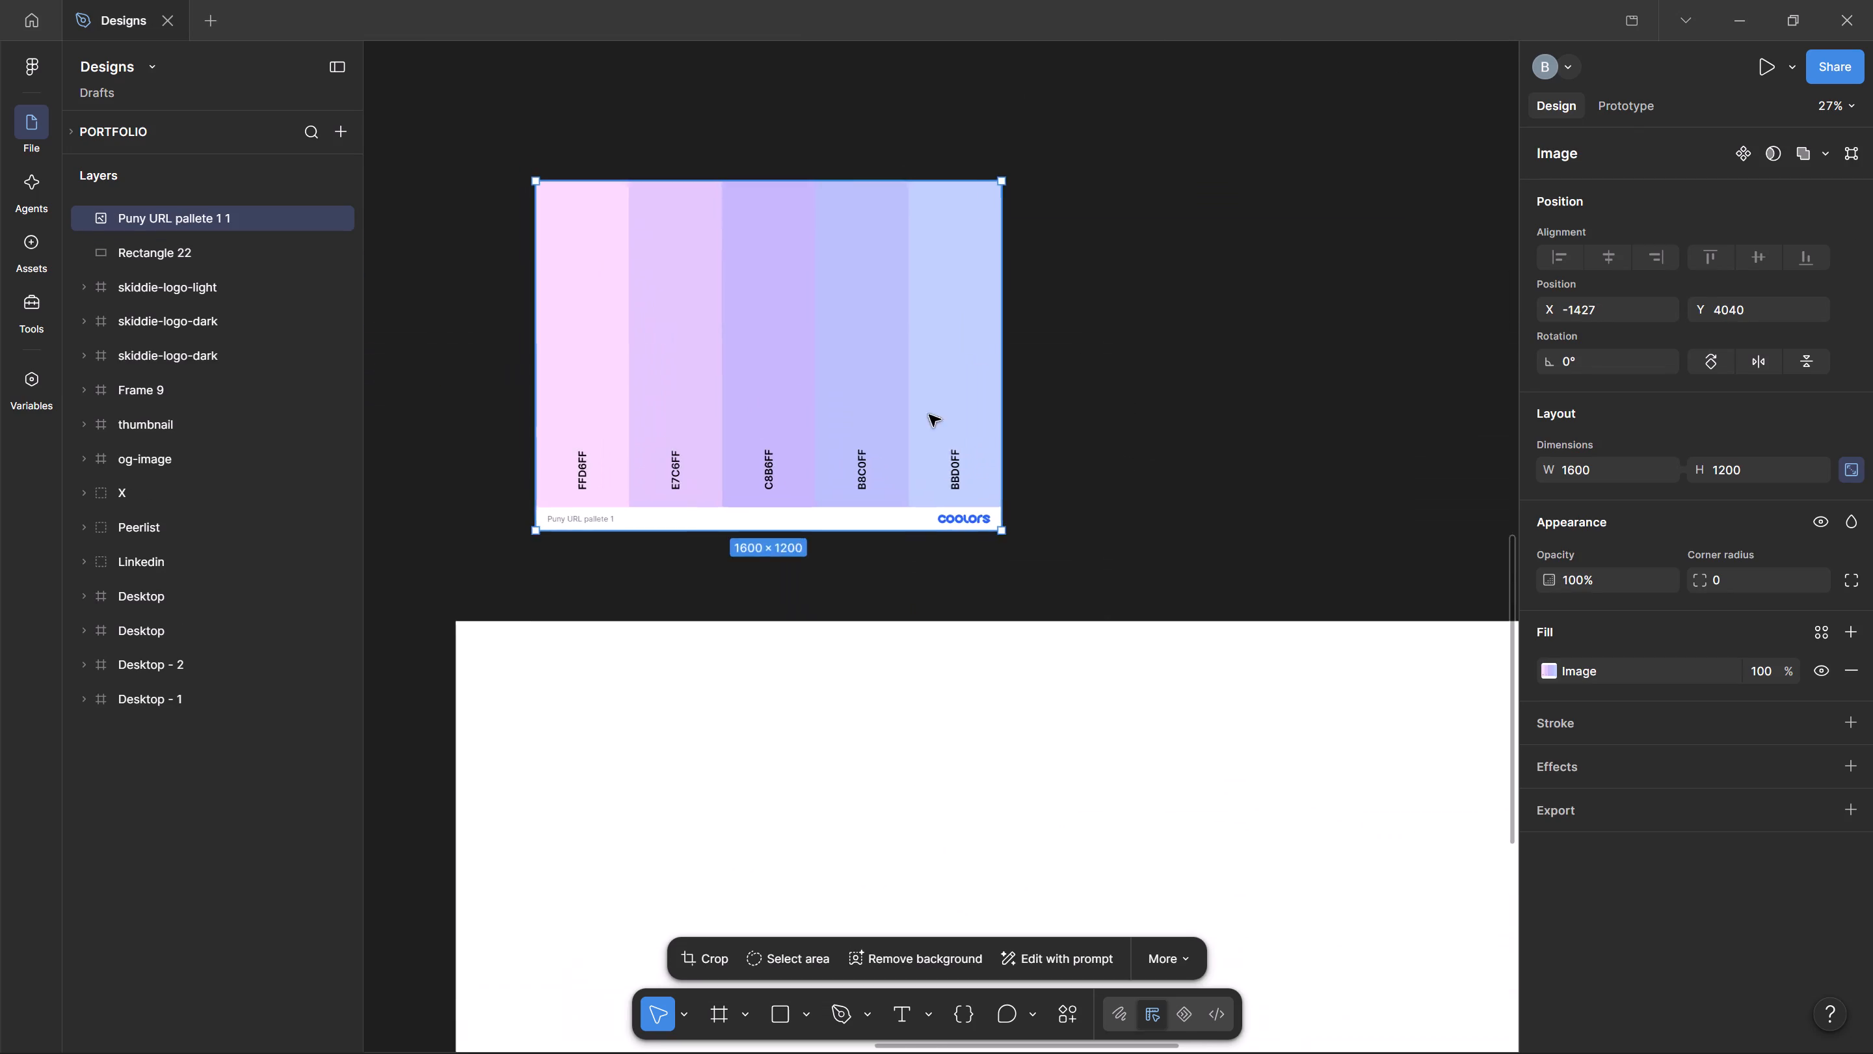
{"action": "scroll", "coordinate": [846, 403], "scroll_direction": "up", "scroll_amount": 3, "text": "ctrl"}
{"action": "scroll", "coordinate": [639, 367], "scroll_direction": "down", "scroll_amount": 2, "text": "ctrl"}
{"action": "key", "text": "space"}
{"action": "left_click_drag", "start_coordinate": [1134, 431], "coordinate": [1387, 437]}
{"action": "scroll", "coordinate": [887, 437], "scroll_direction": "up", "scroll_amount": 2, "text": "ctrl"}
{"action": "scroll", "coordinate": [816, 390], "scroll_direction": "down", "scroll_amount": 2, "text": "ctrl"}
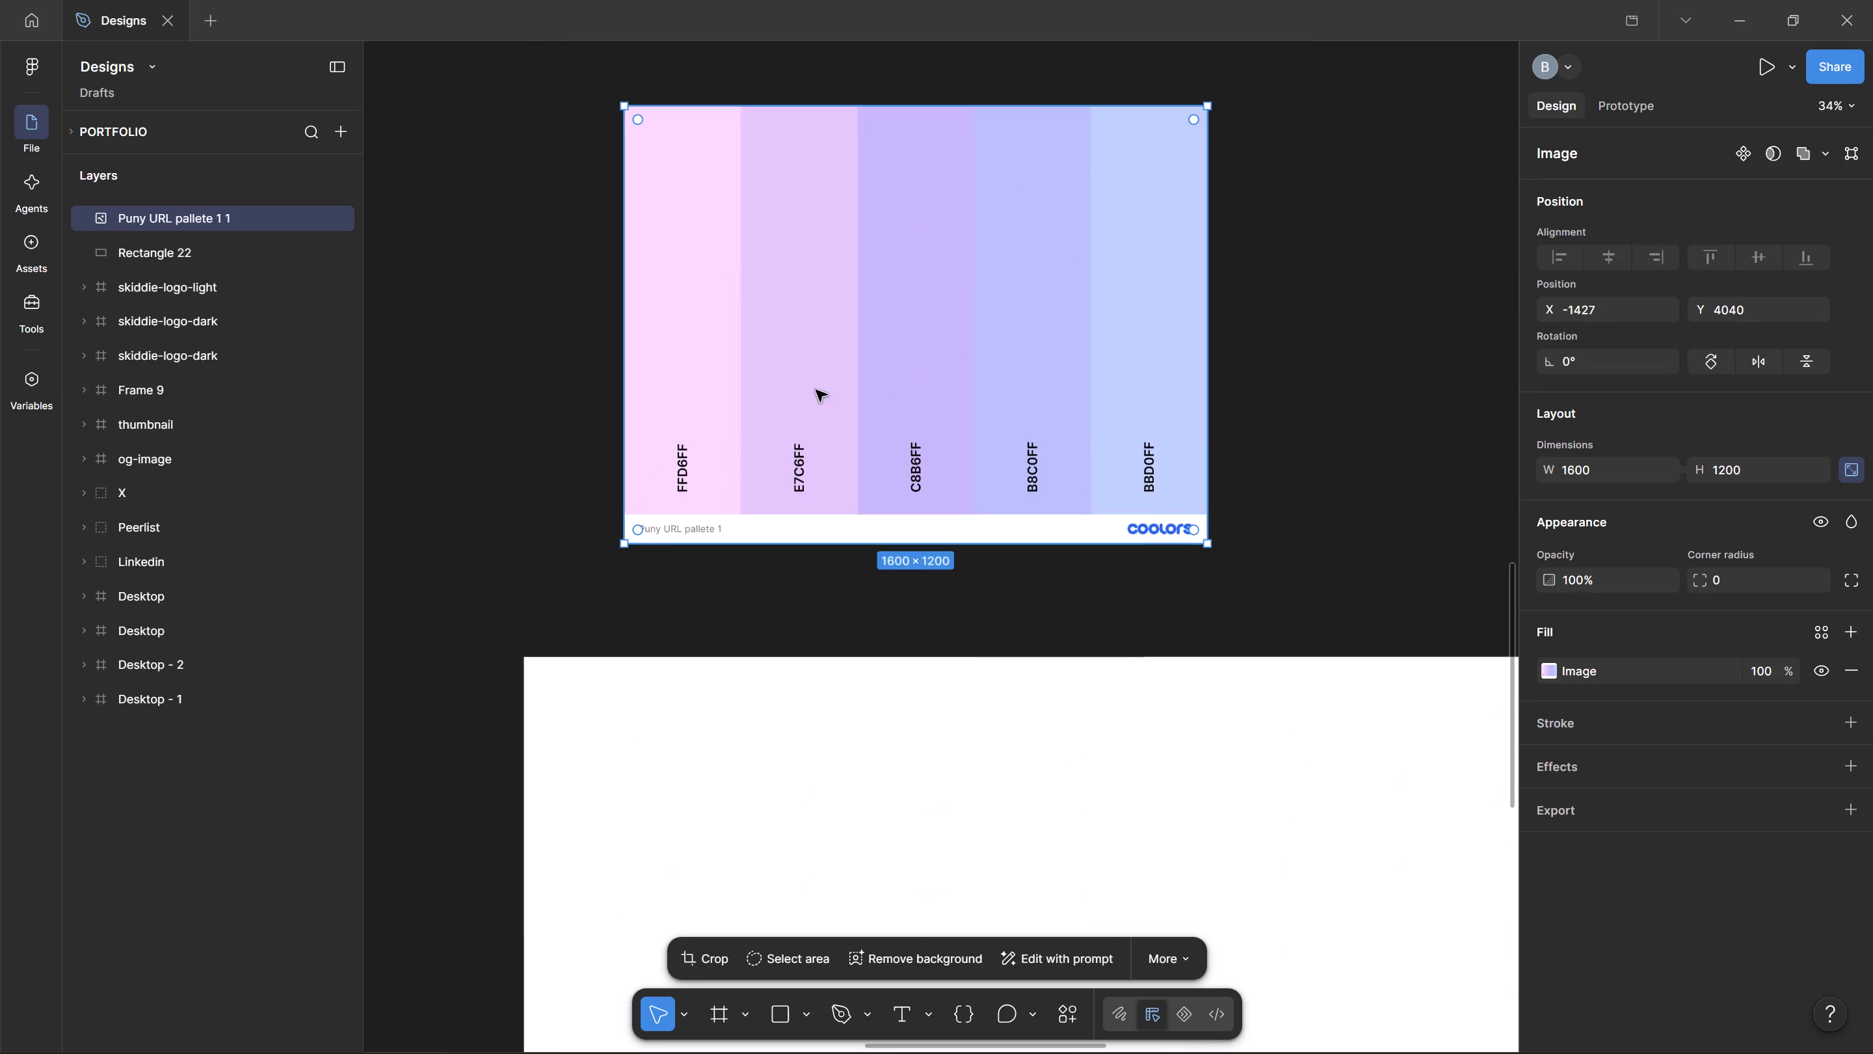
{"action": "left_click_drag", "start_coordinate": [897, 347], "coordinate": [798, 463]}
{"action": "left_click", "coordinate": [1262, 425]}
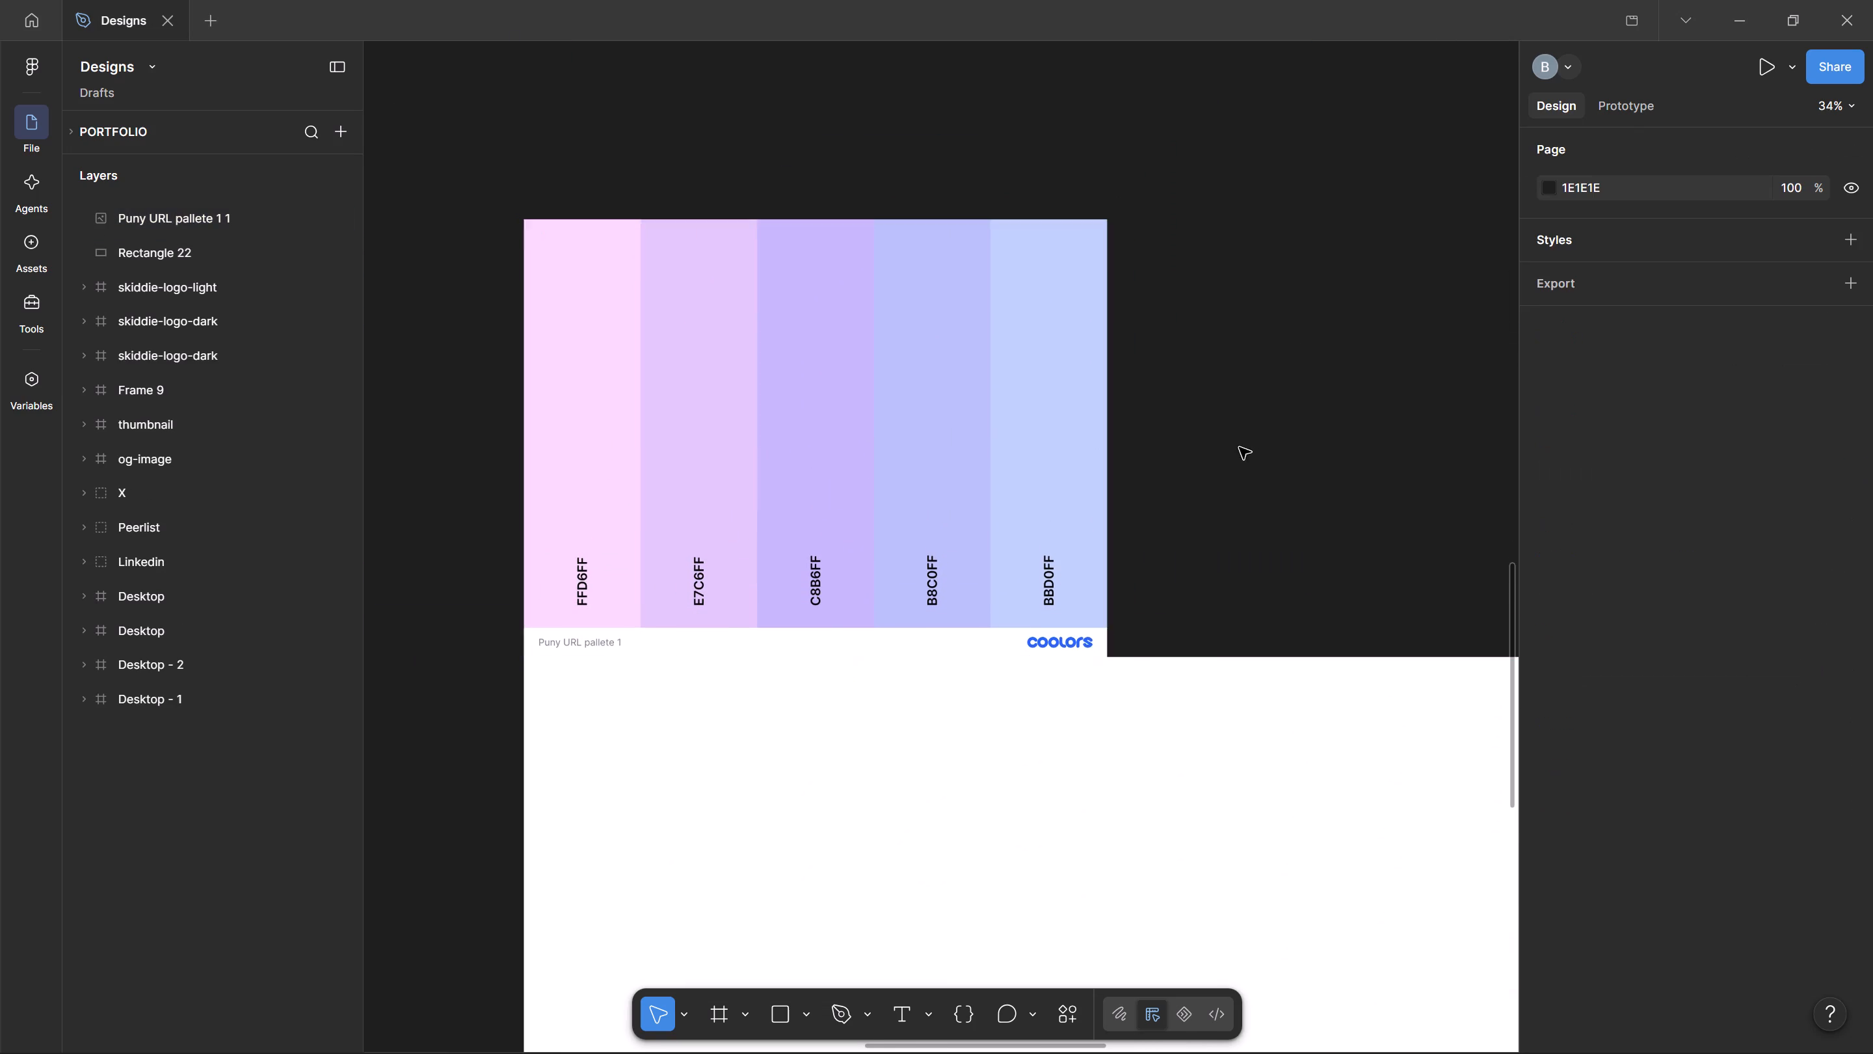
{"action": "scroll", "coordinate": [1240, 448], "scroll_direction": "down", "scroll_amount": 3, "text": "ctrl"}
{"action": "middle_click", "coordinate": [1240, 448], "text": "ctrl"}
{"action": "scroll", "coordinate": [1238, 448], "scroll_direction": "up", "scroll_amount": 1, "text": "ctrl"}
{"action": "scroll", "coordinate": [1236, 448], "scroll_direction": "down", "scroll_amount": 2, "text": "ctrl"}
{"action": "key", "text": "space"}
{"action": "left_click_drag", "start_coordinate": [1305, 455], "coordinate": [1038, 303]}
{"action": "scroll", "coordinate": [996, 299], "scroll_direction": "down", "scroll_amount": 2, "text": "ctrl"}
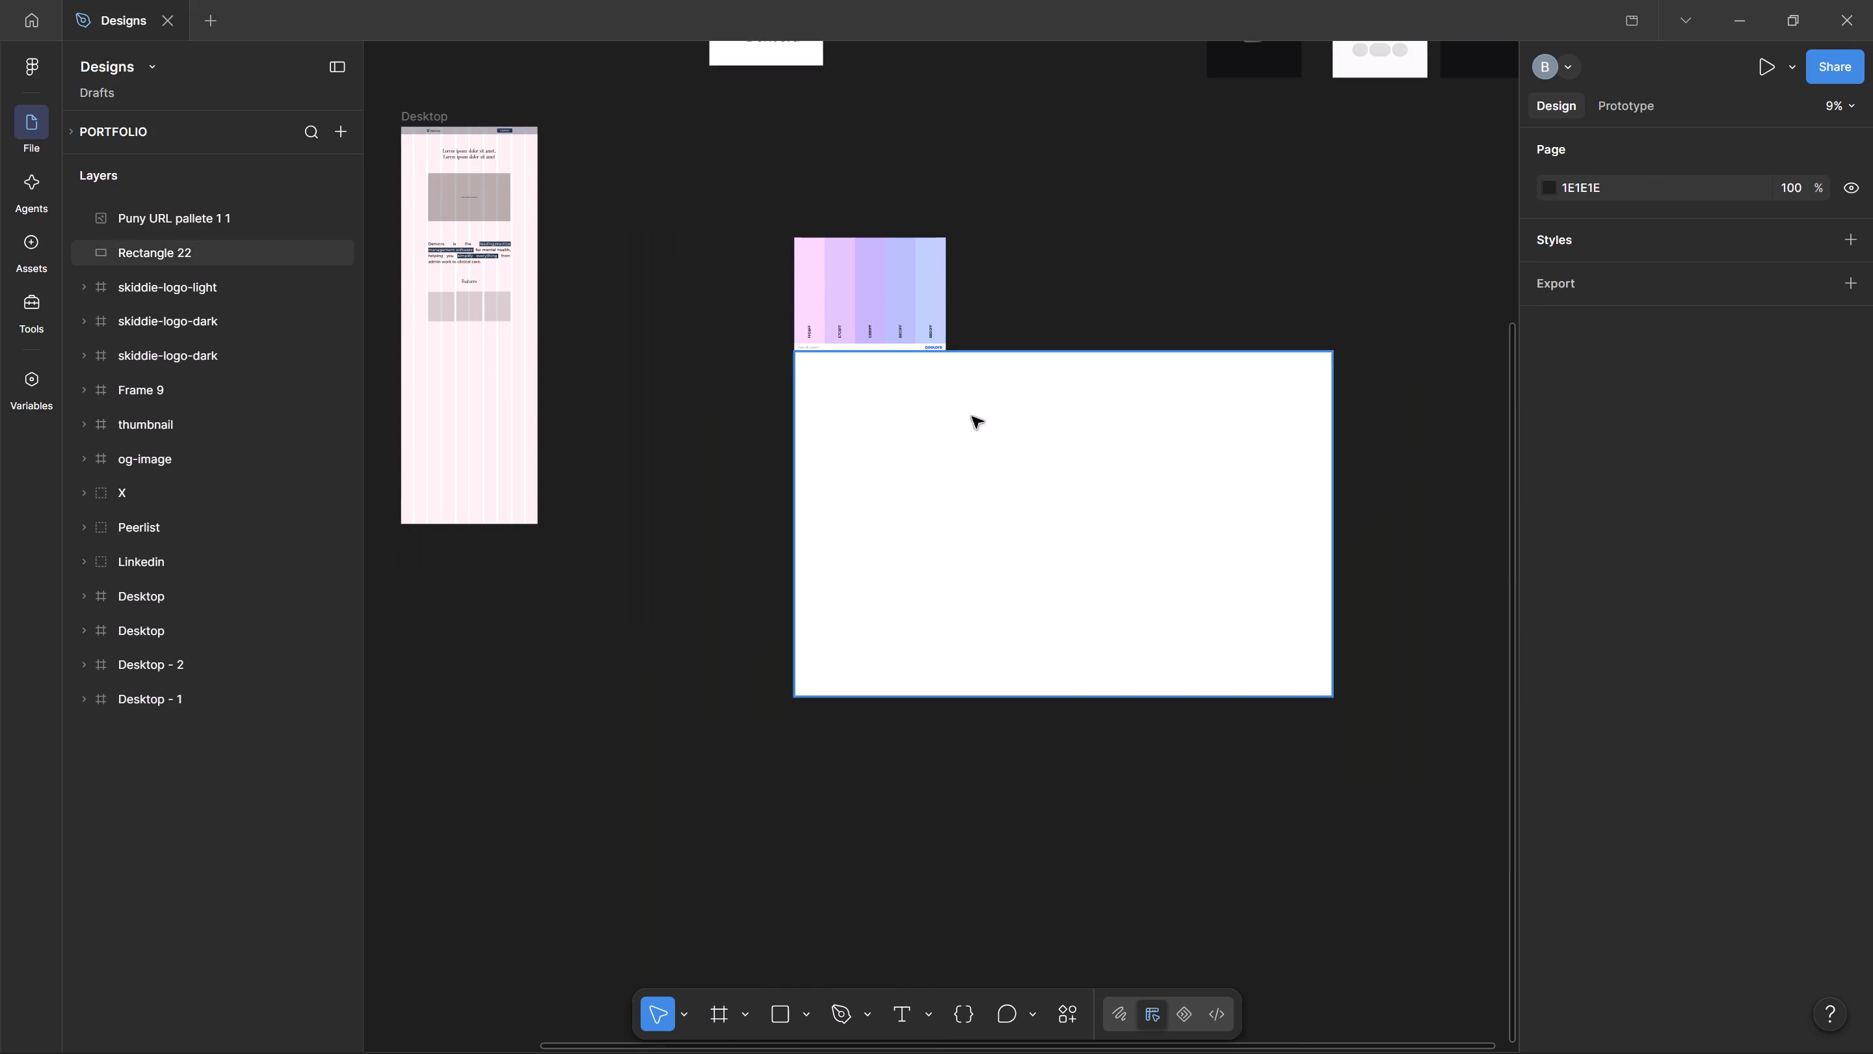
Switch to the ChatGPT conversation in Firefox and open the latest PunyURL concepts image at full size.
{"action": "key", "text": "alt+Tab"}
{"action": "left_click", "coordinate": [328, 18]}
{"action": "scroll", "coordinate": [837, 574], "scroll_direction": "down", "scroll_amount": 2}
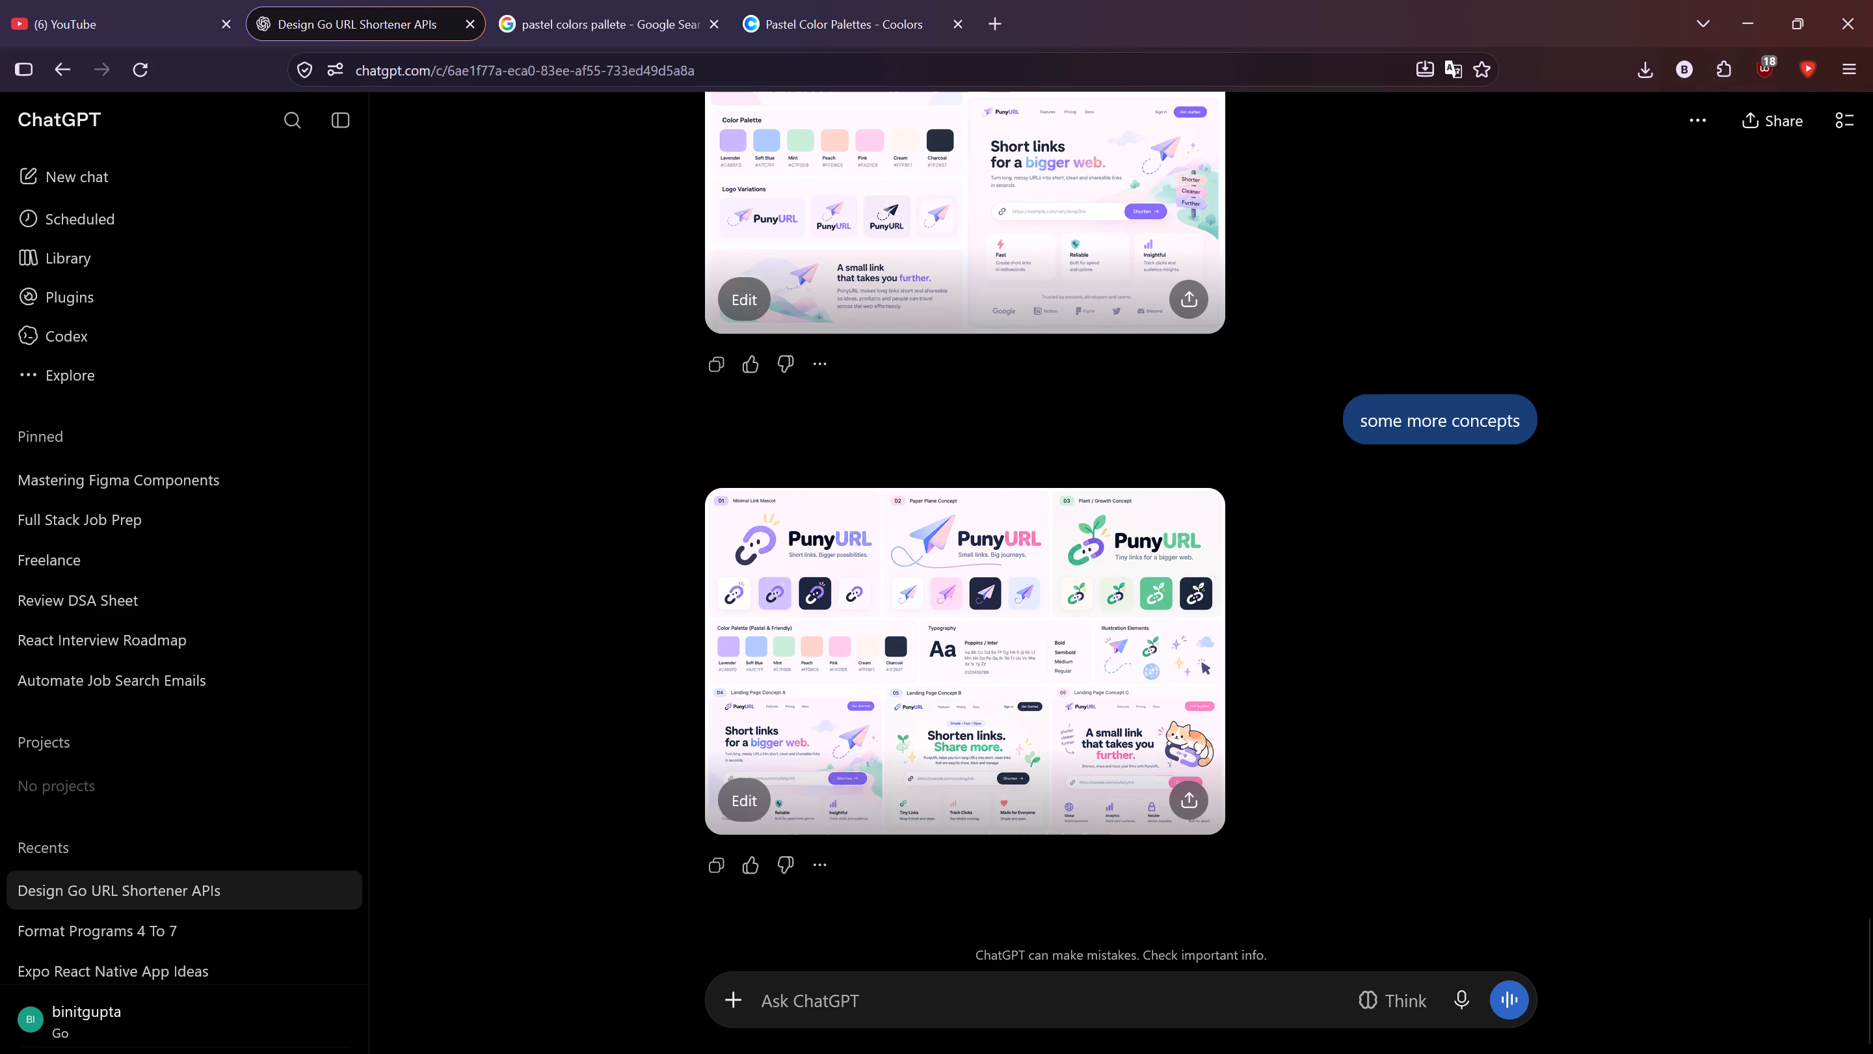
{"action": "left_click", "coordinate": [774, 537]}
{"action": "left_click", "coordinate": [792, 552]}
{"action": "scroll", "coordinate": [568, 364], "scroll_direction": "up", "scroll_amount": 4}
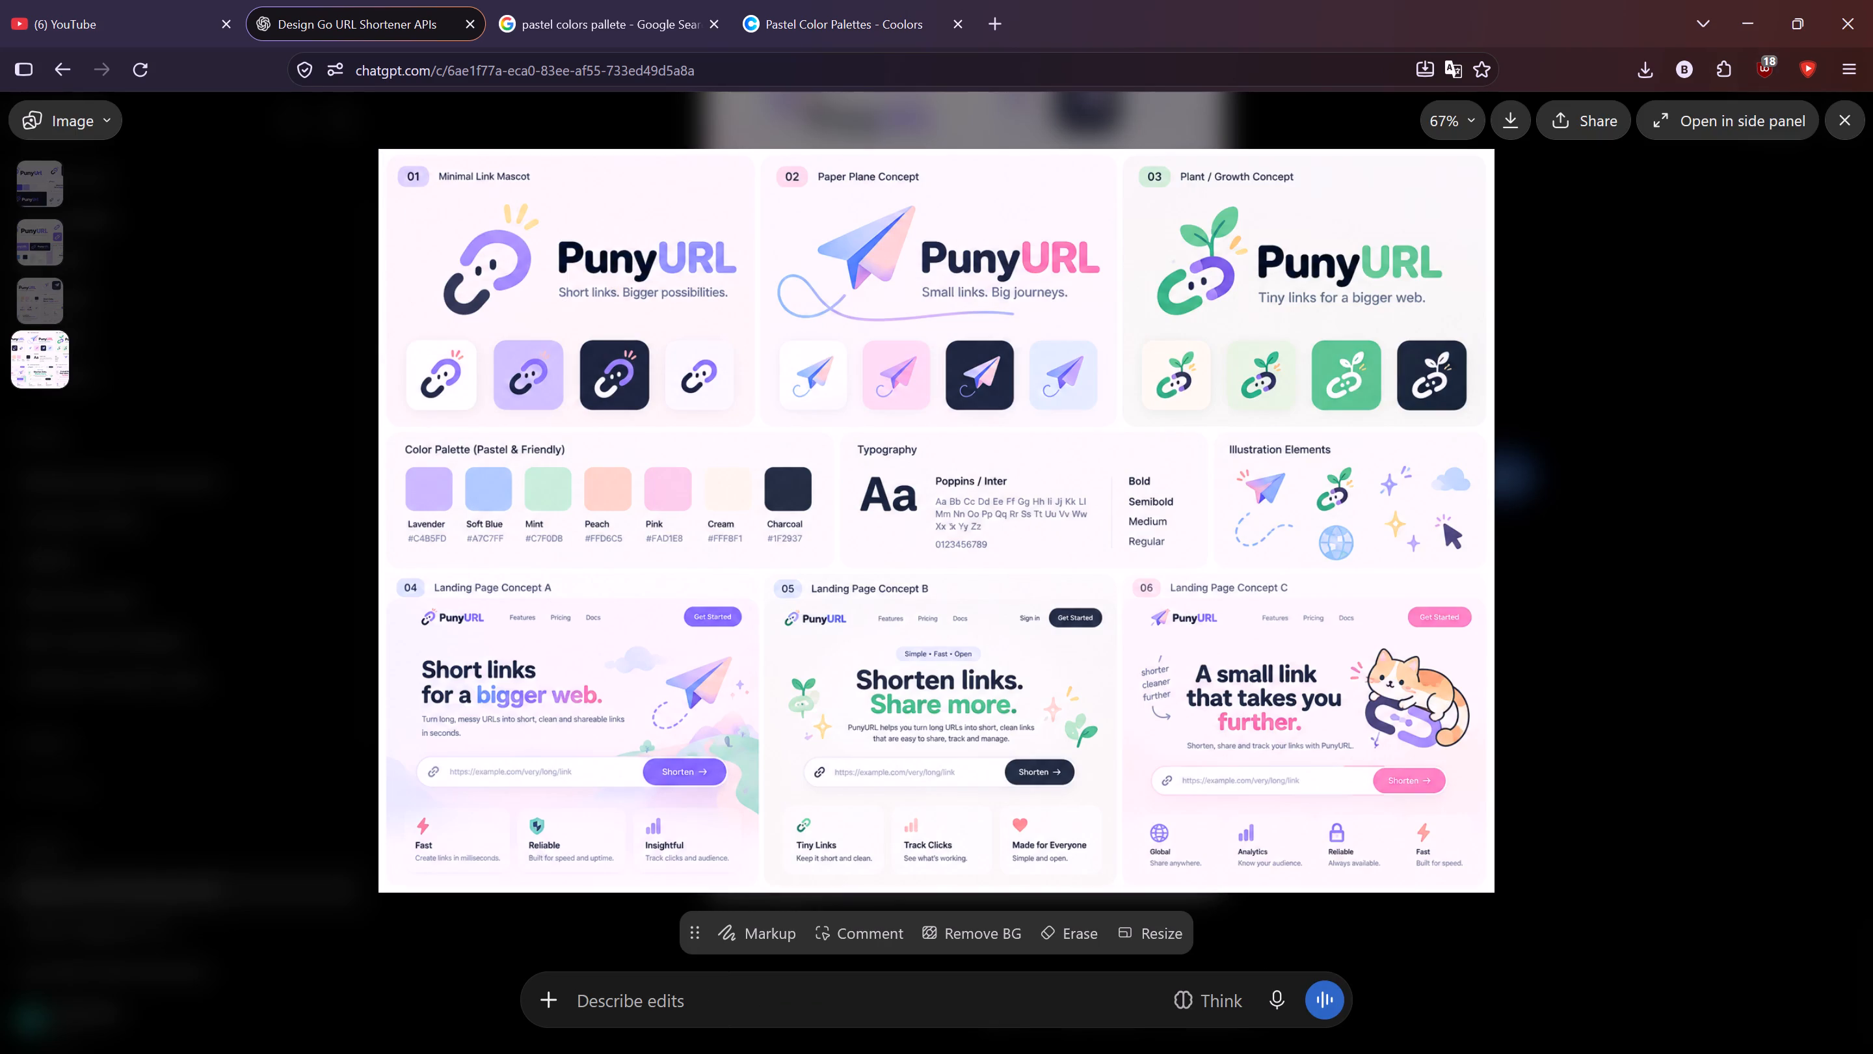
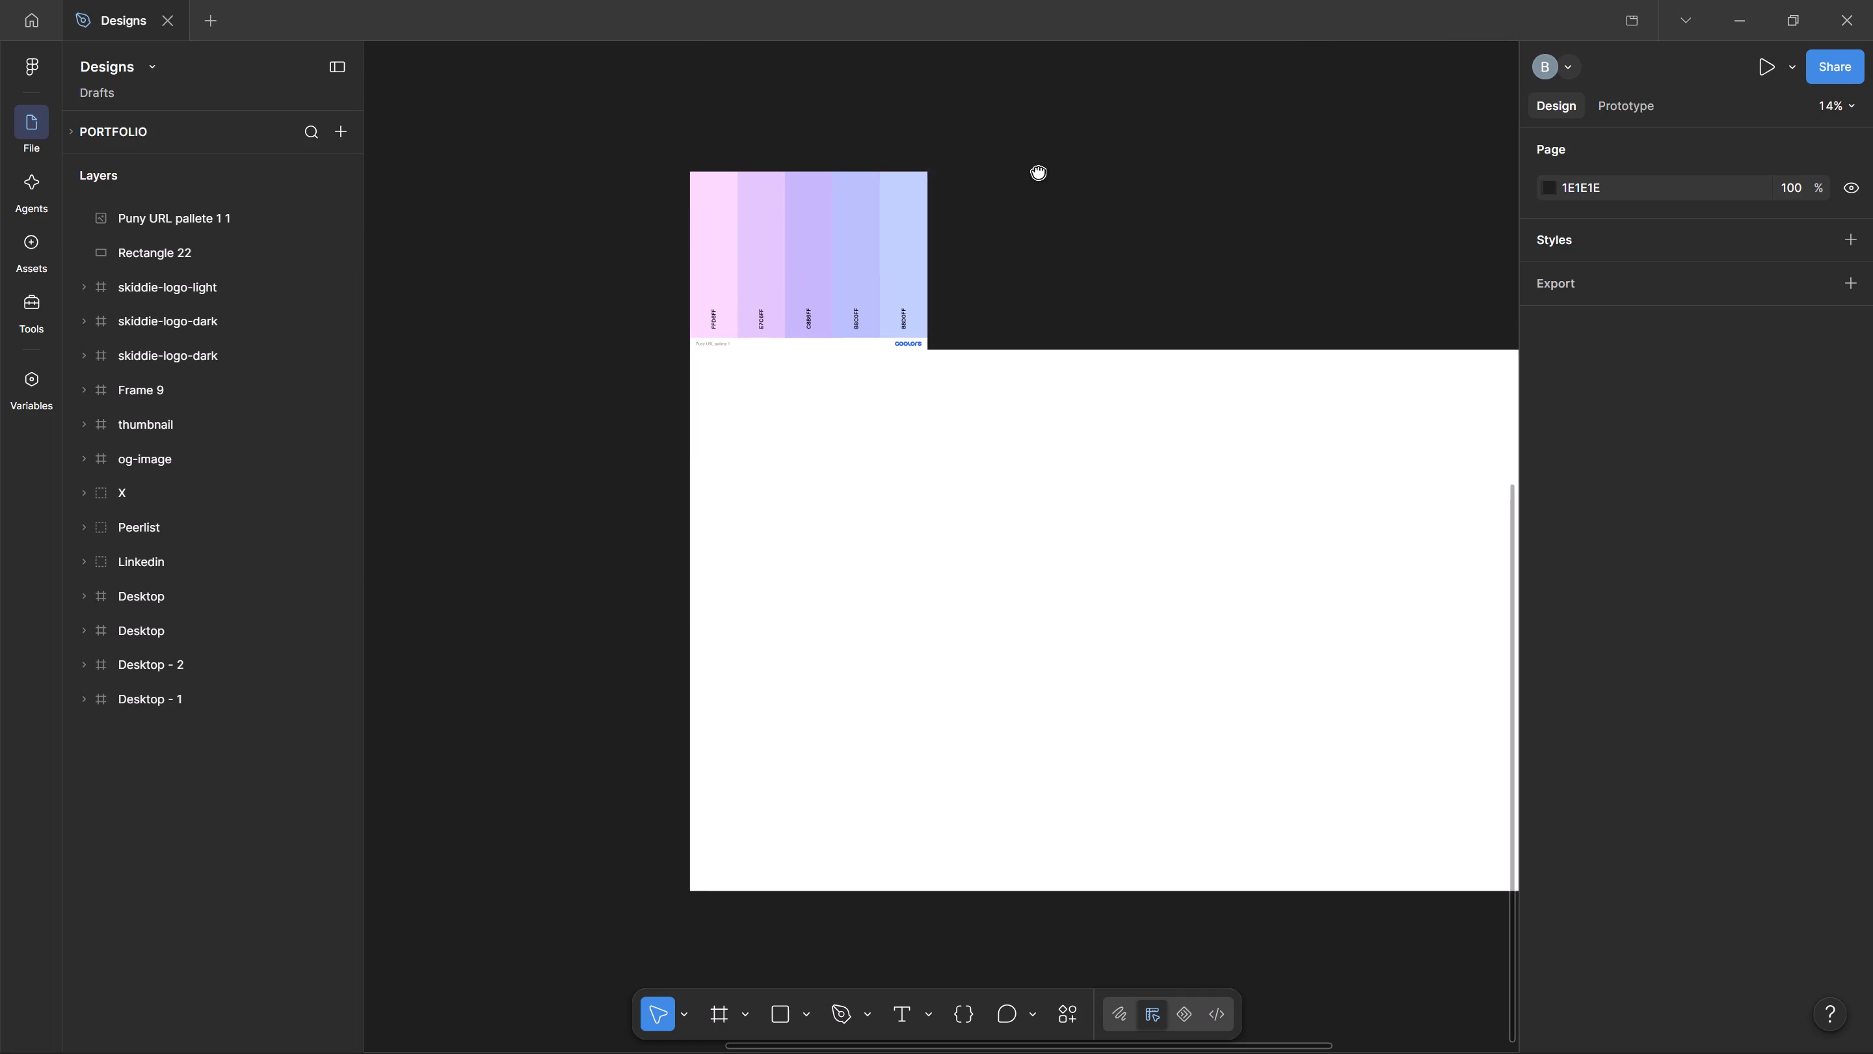
{"action": "left_click_drag", "start_coordinate": [1038, 171], "coordinate": [1039, 132]}
{"action": "scroll", "coordinate": [967, 247], "scroll_direction": "up", "scroll_amount": 2, "text": "ctrl"}
{"action": "key", "text": "space"}
{"action": "key", "text": "space"}
{"action": "left_click_drag", "start_coordinate": [1024, 139], "coordinate": [1027, 368]}
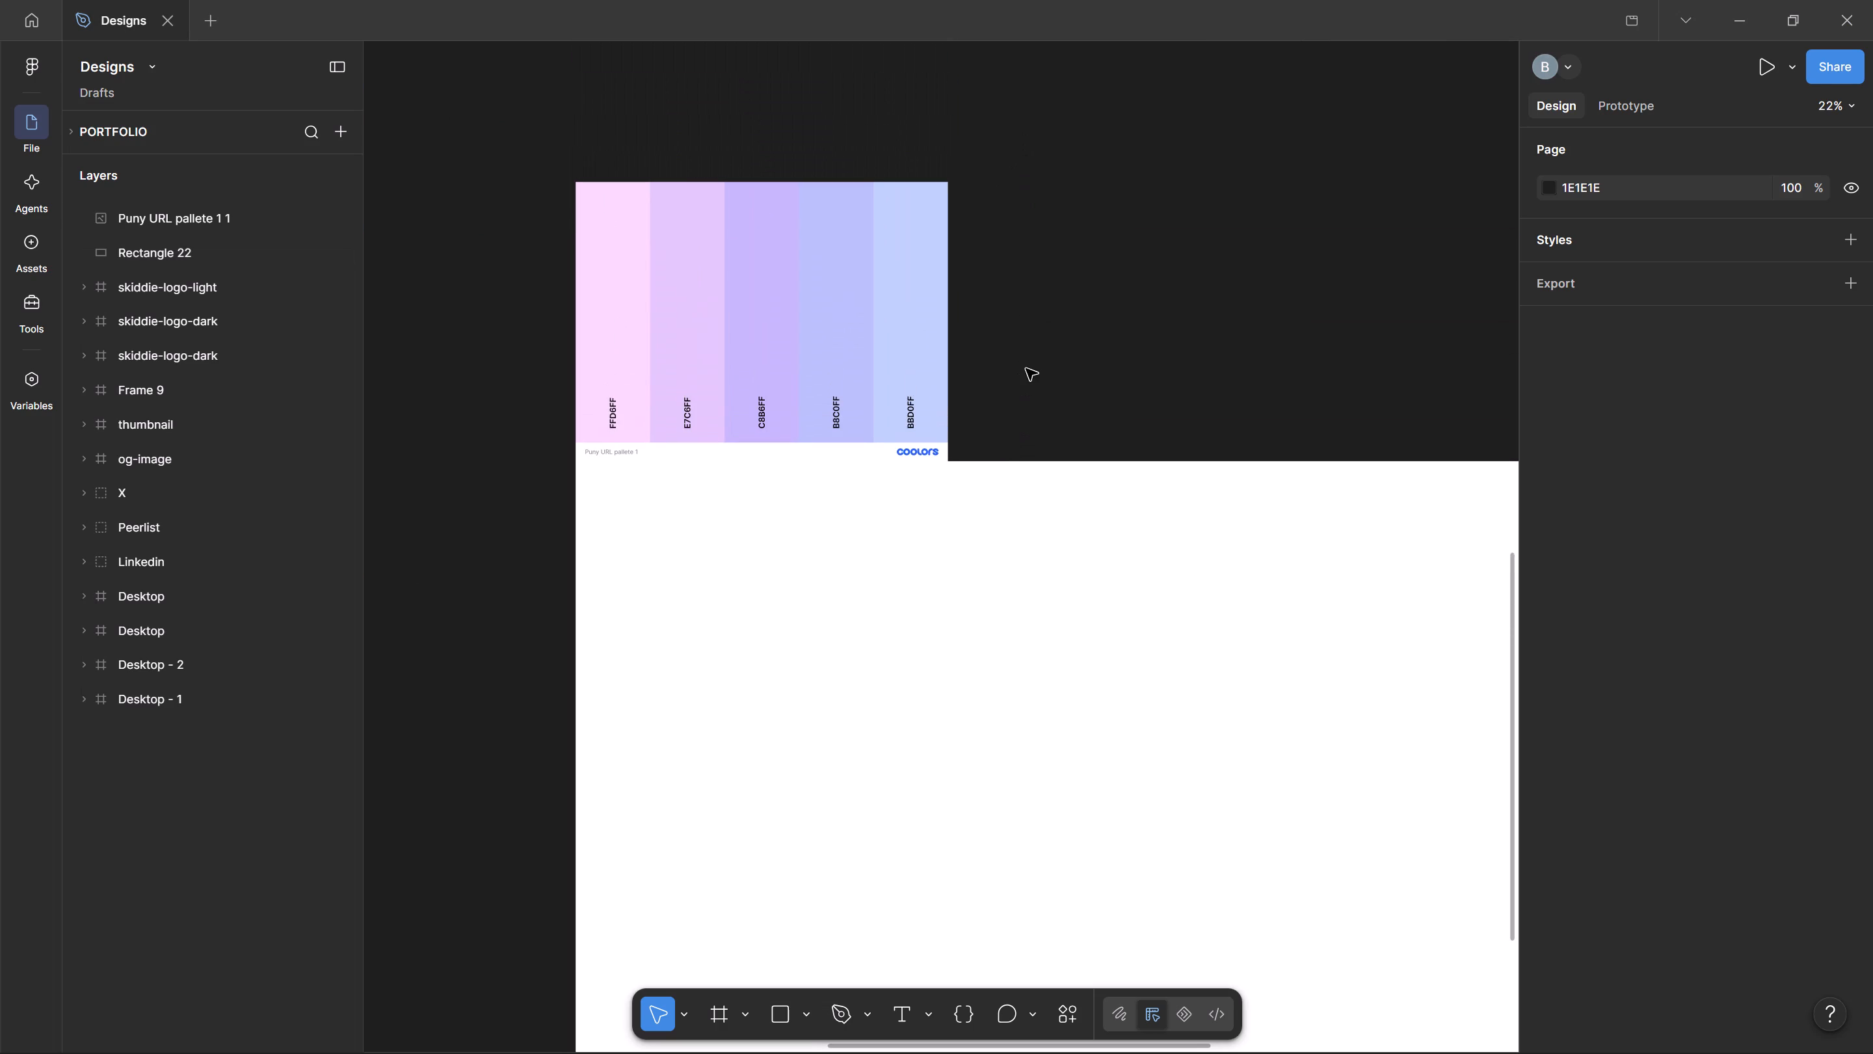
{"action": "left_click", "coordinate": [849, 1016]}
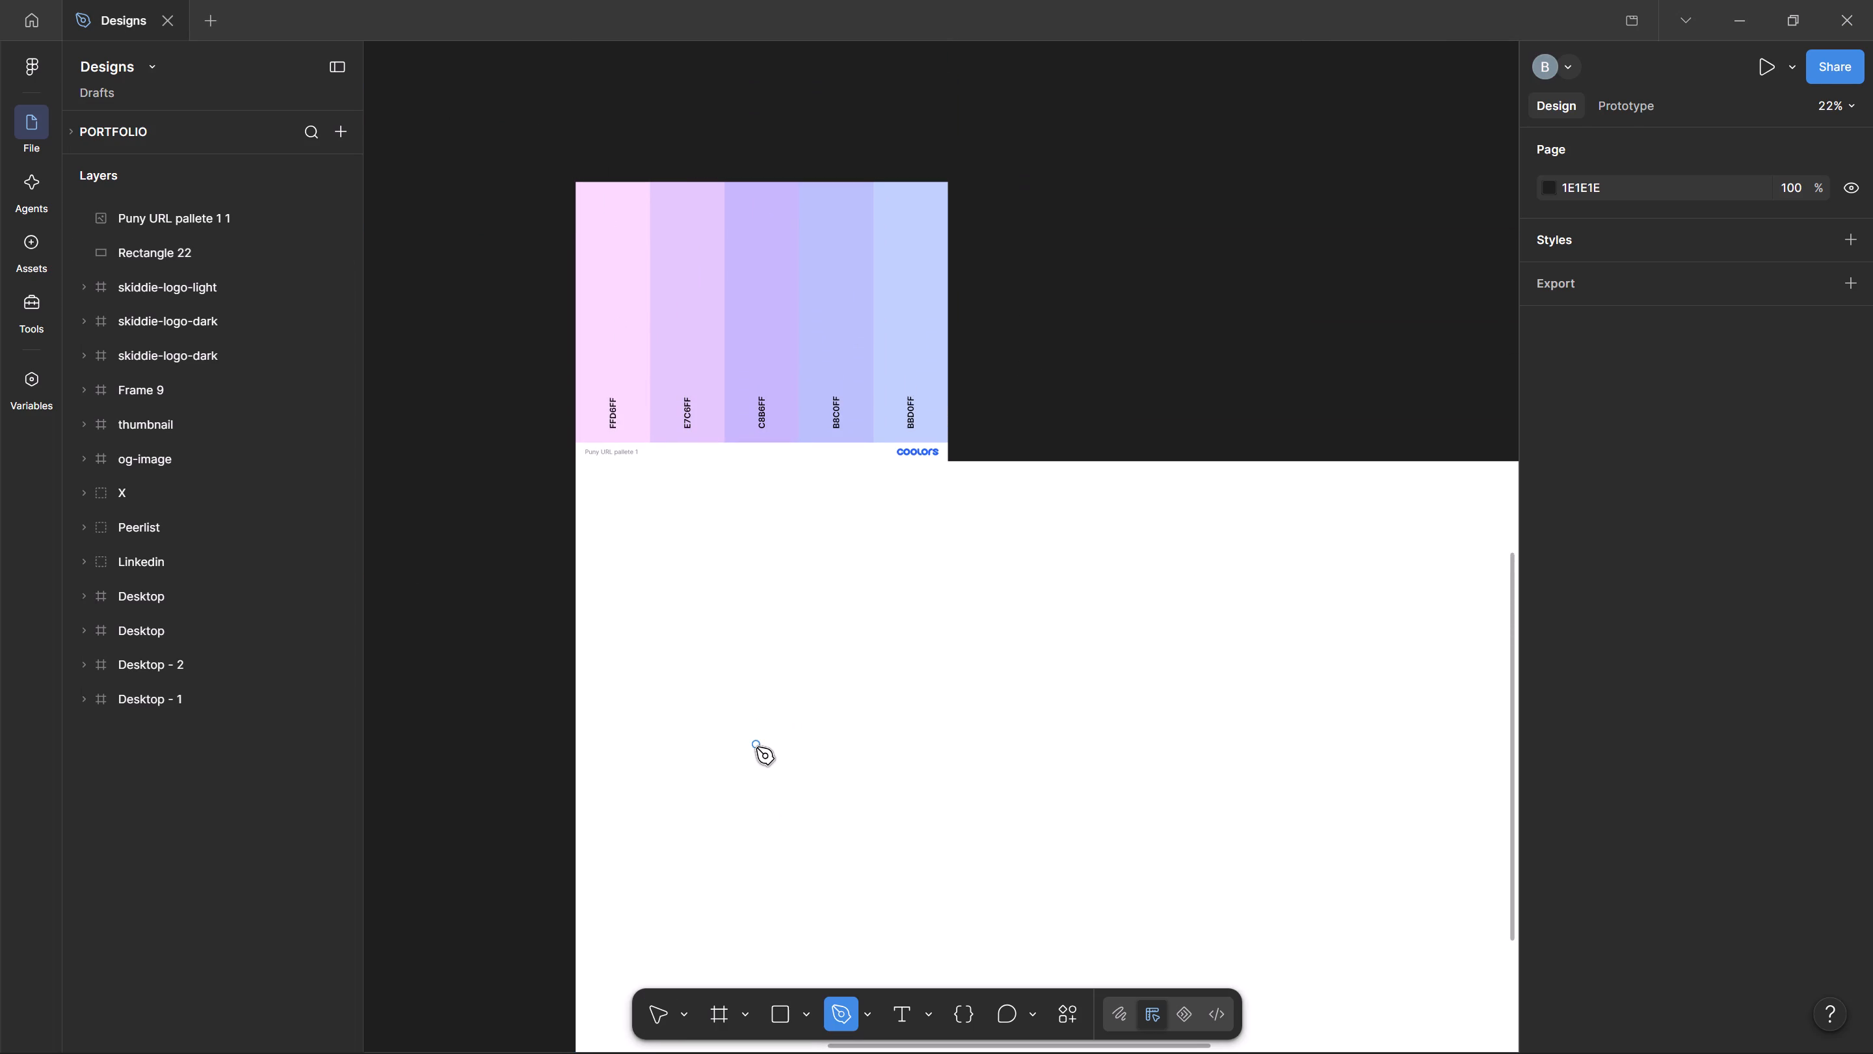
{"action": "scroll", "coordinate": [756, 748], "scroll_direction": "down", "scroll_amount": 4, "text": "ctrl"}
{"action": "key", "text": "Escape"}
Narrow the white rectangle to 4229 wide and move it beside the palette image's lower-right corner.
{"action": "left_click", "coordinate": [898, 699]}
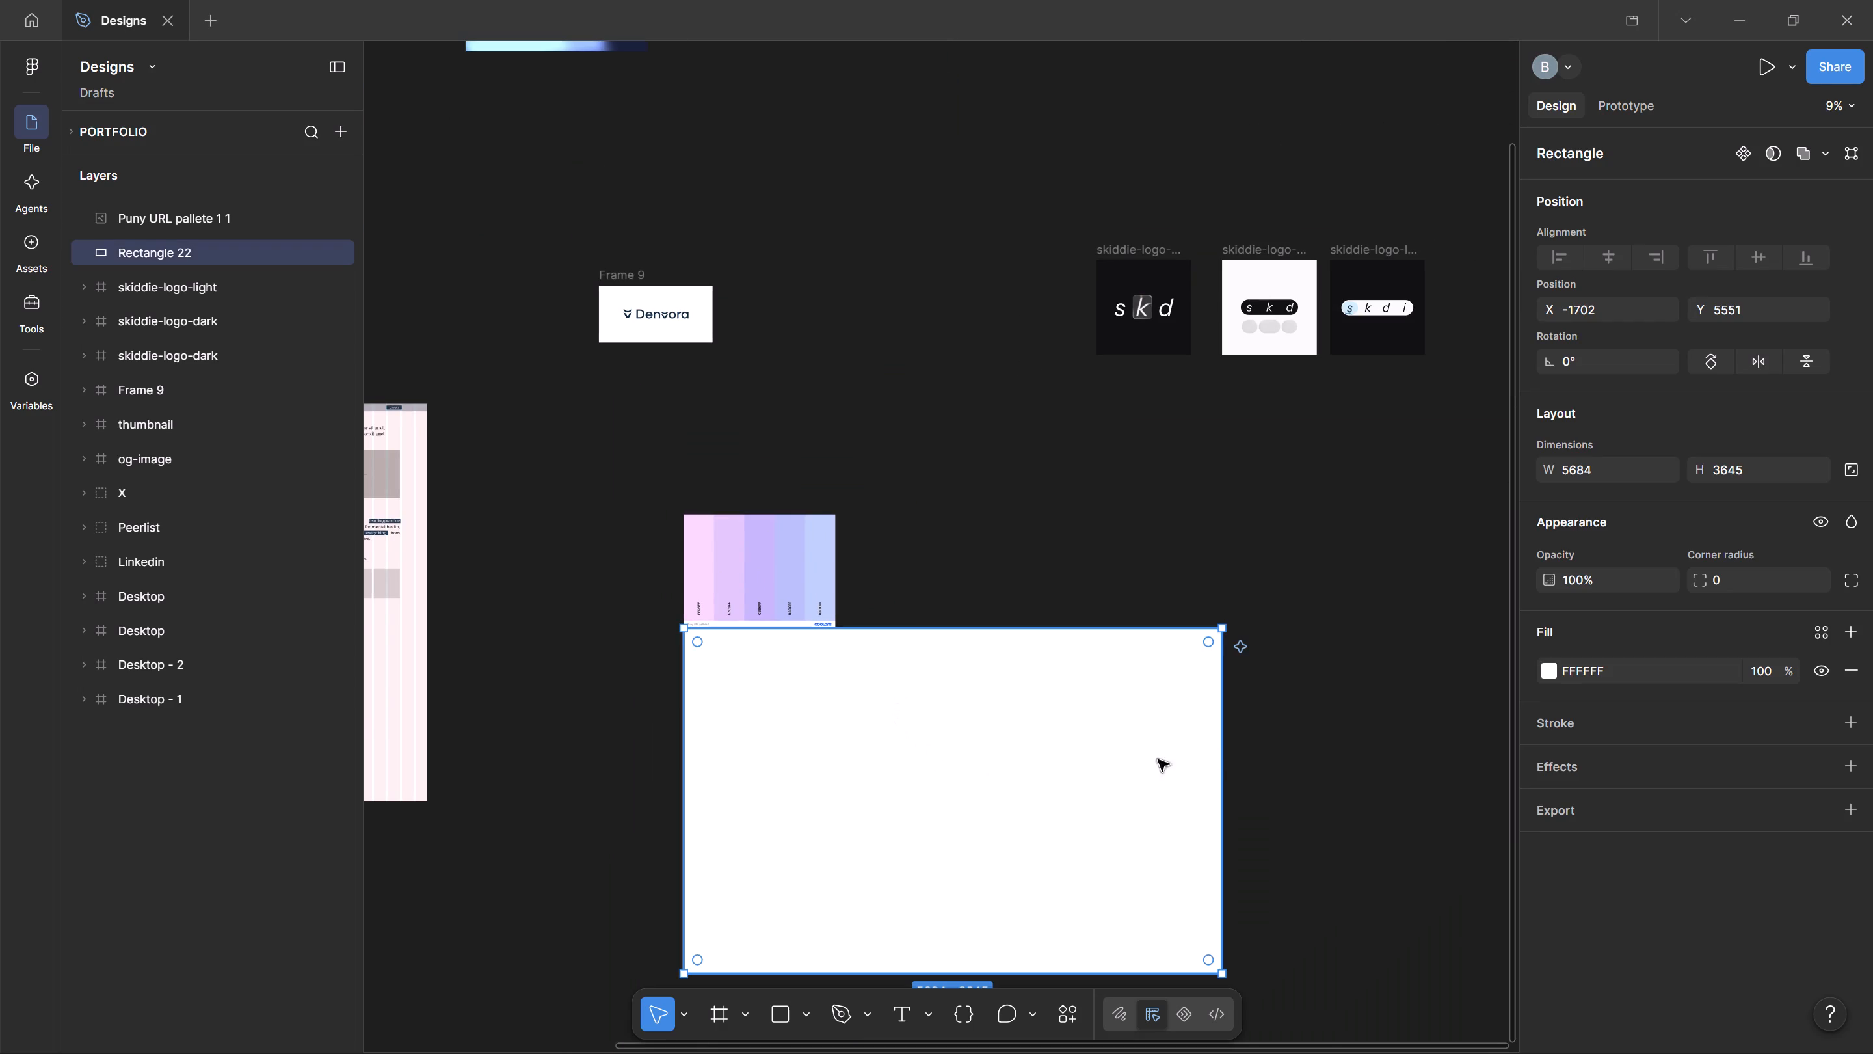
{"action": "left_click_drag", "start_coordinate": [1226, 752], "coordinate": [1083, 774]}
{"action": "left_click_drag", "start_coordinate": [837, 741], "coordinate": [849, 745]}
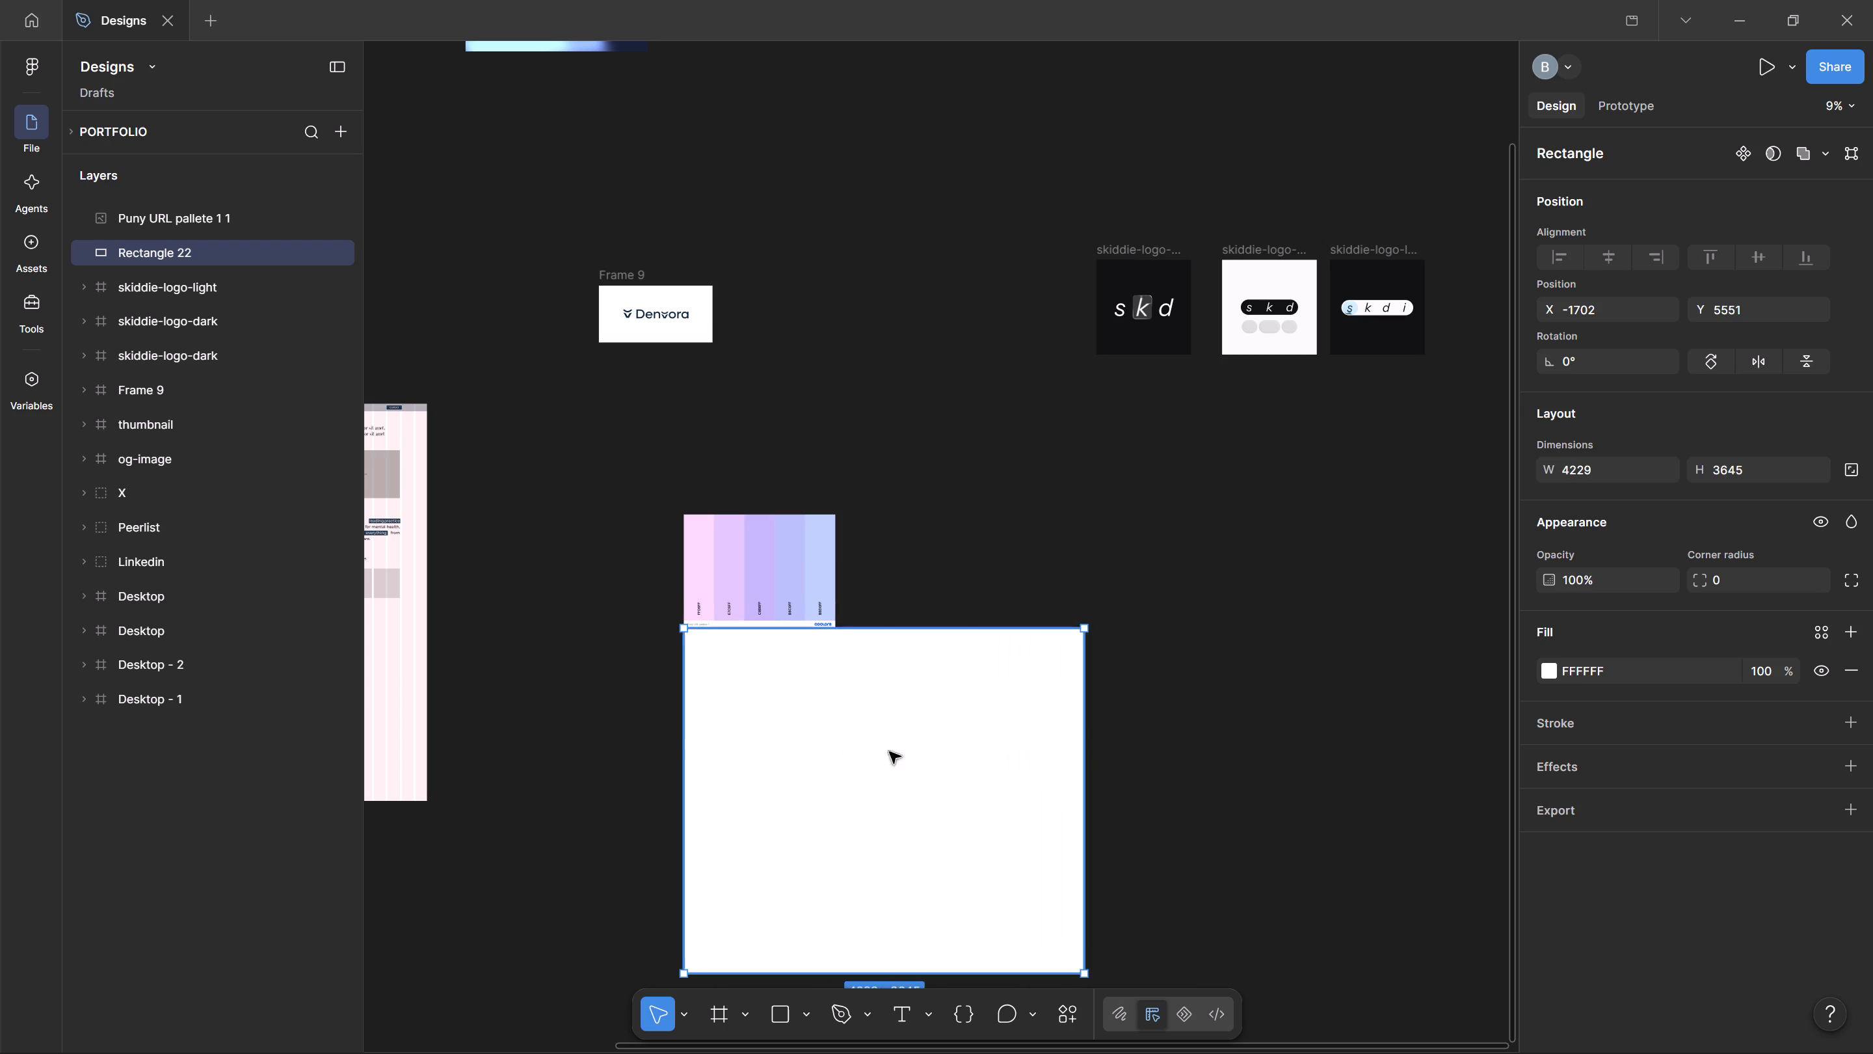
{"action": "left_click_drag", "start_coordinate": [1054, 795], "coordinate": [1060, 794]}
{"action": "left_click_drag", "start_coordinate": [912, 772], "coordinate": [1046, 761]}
Set the white rectangle's width and height to 1000 each.
{"action": "left_click", "coordinate": [1611, 465]}
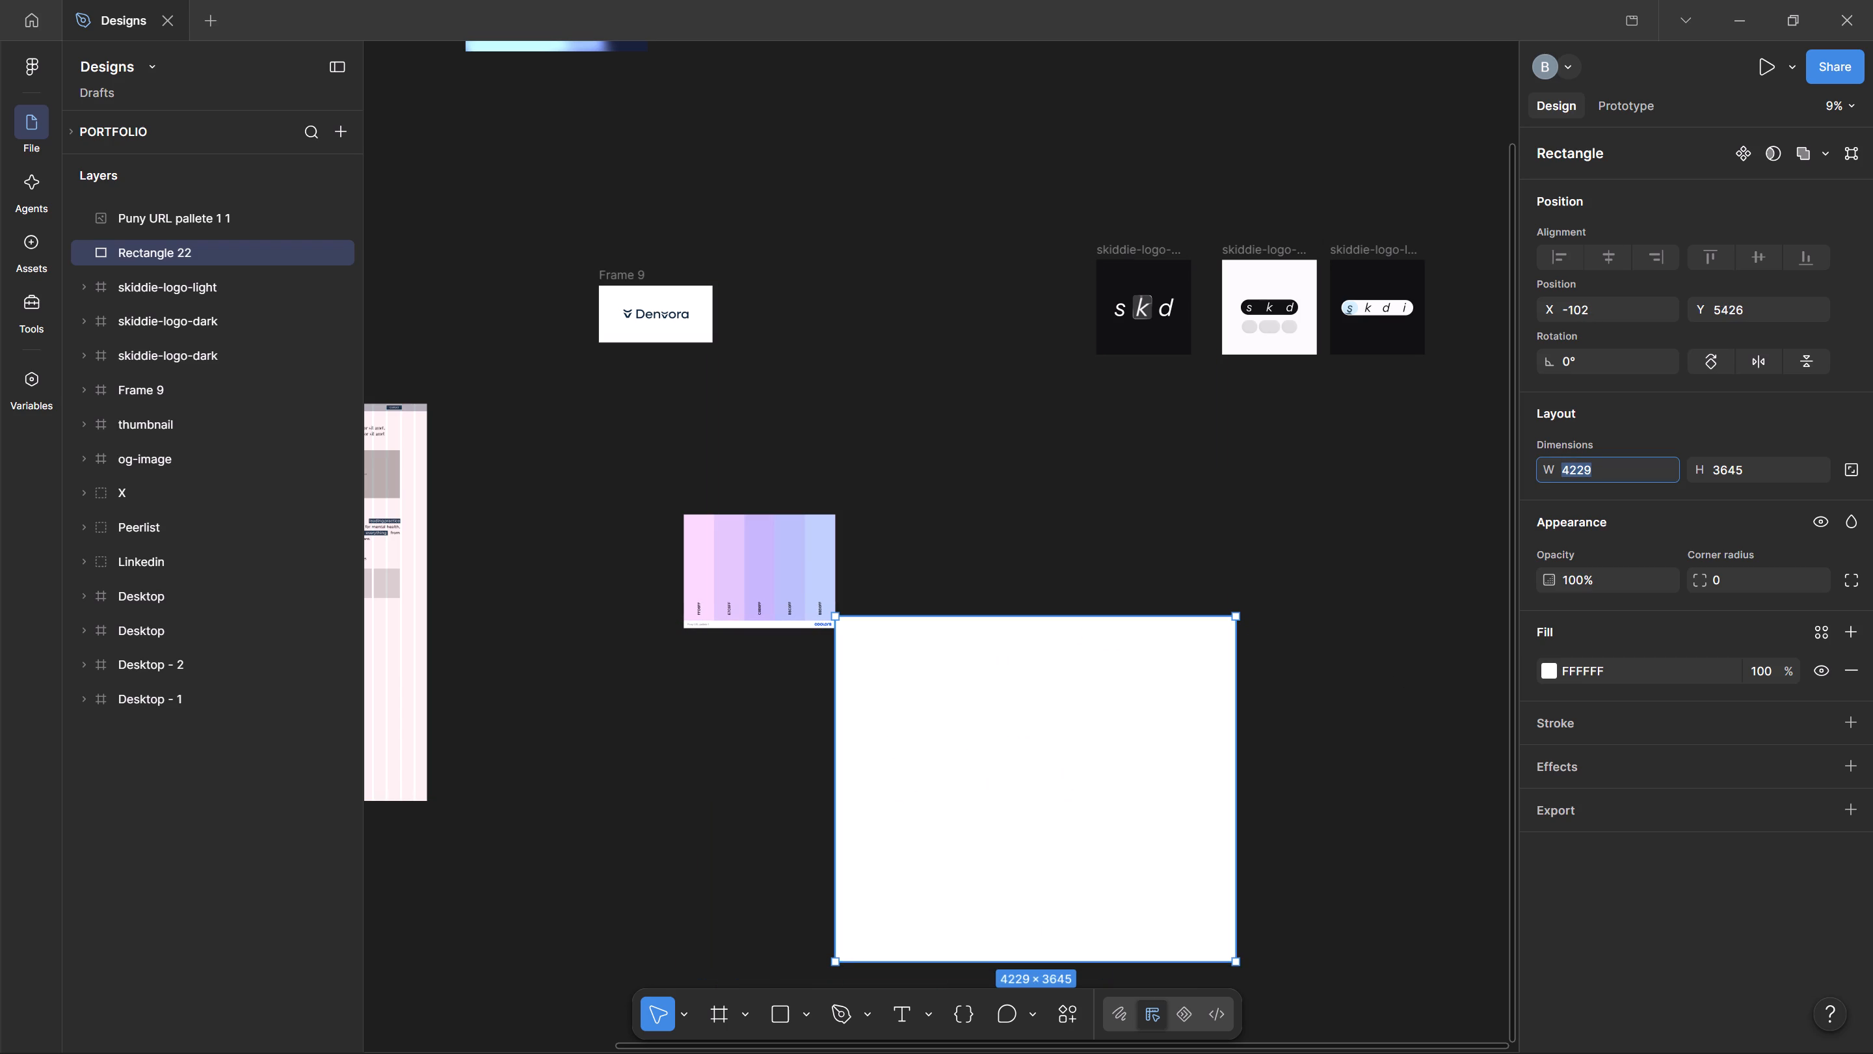
{"action": "type", "text": "1000"}
{"action": "key", "text": "Return"}
{"action": "left_click", "coordinate": [1739, 473]}
{"action": "type", "text": "1000"}
{"action": "key", "text": "Return"}
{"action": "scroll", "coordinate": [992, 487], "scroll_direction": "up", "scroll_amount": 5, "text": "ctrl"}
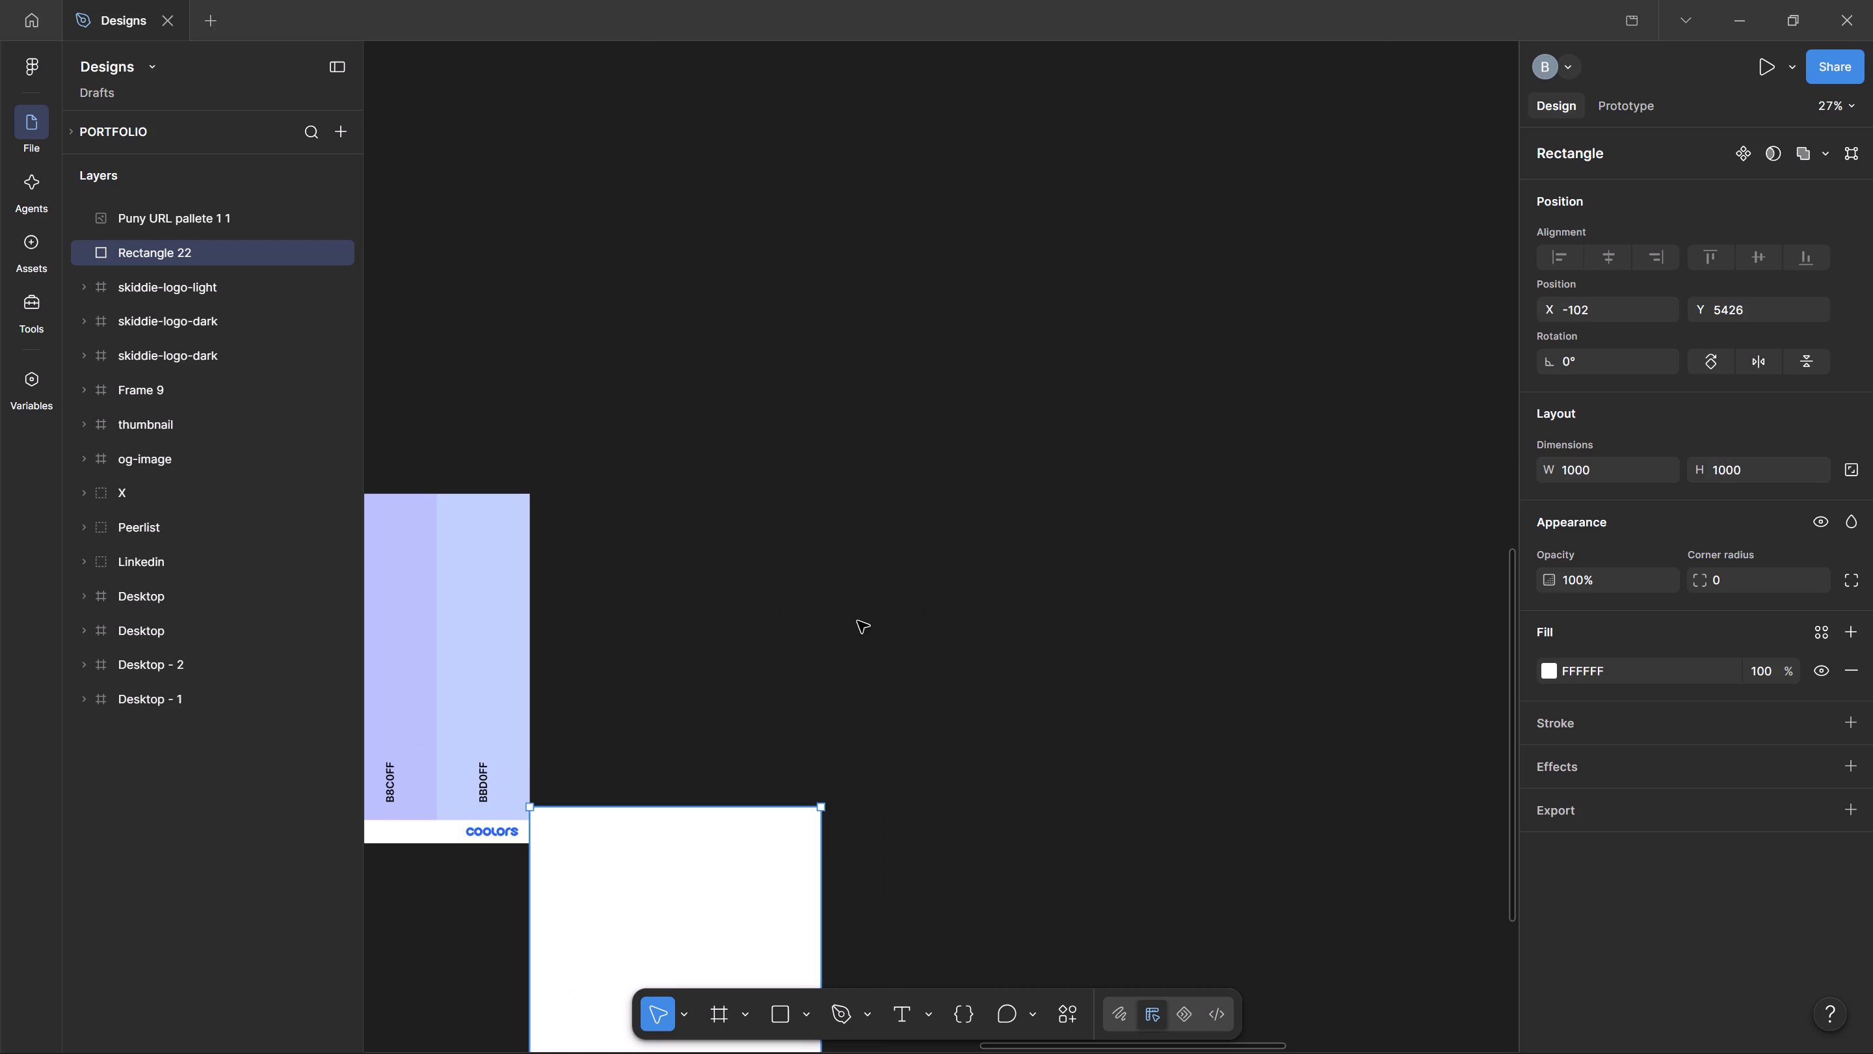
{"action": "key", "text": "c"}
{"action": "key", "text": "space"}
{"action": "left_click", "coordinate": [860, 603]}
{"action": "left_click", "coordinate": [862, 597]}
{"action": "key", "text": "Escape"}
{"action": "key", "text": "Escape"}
Move the white square below the palette image, centred horizontally under it with a gap, at about X -1402, Y 5822.
{"action": "key", "text": "space"}
{"action": "key", "text": "space"}
{"action": "key", "text": "space"}
{"action": "left_click_drag", "start_coordinate": [788, 619], "coordinate": [1191, 226]}
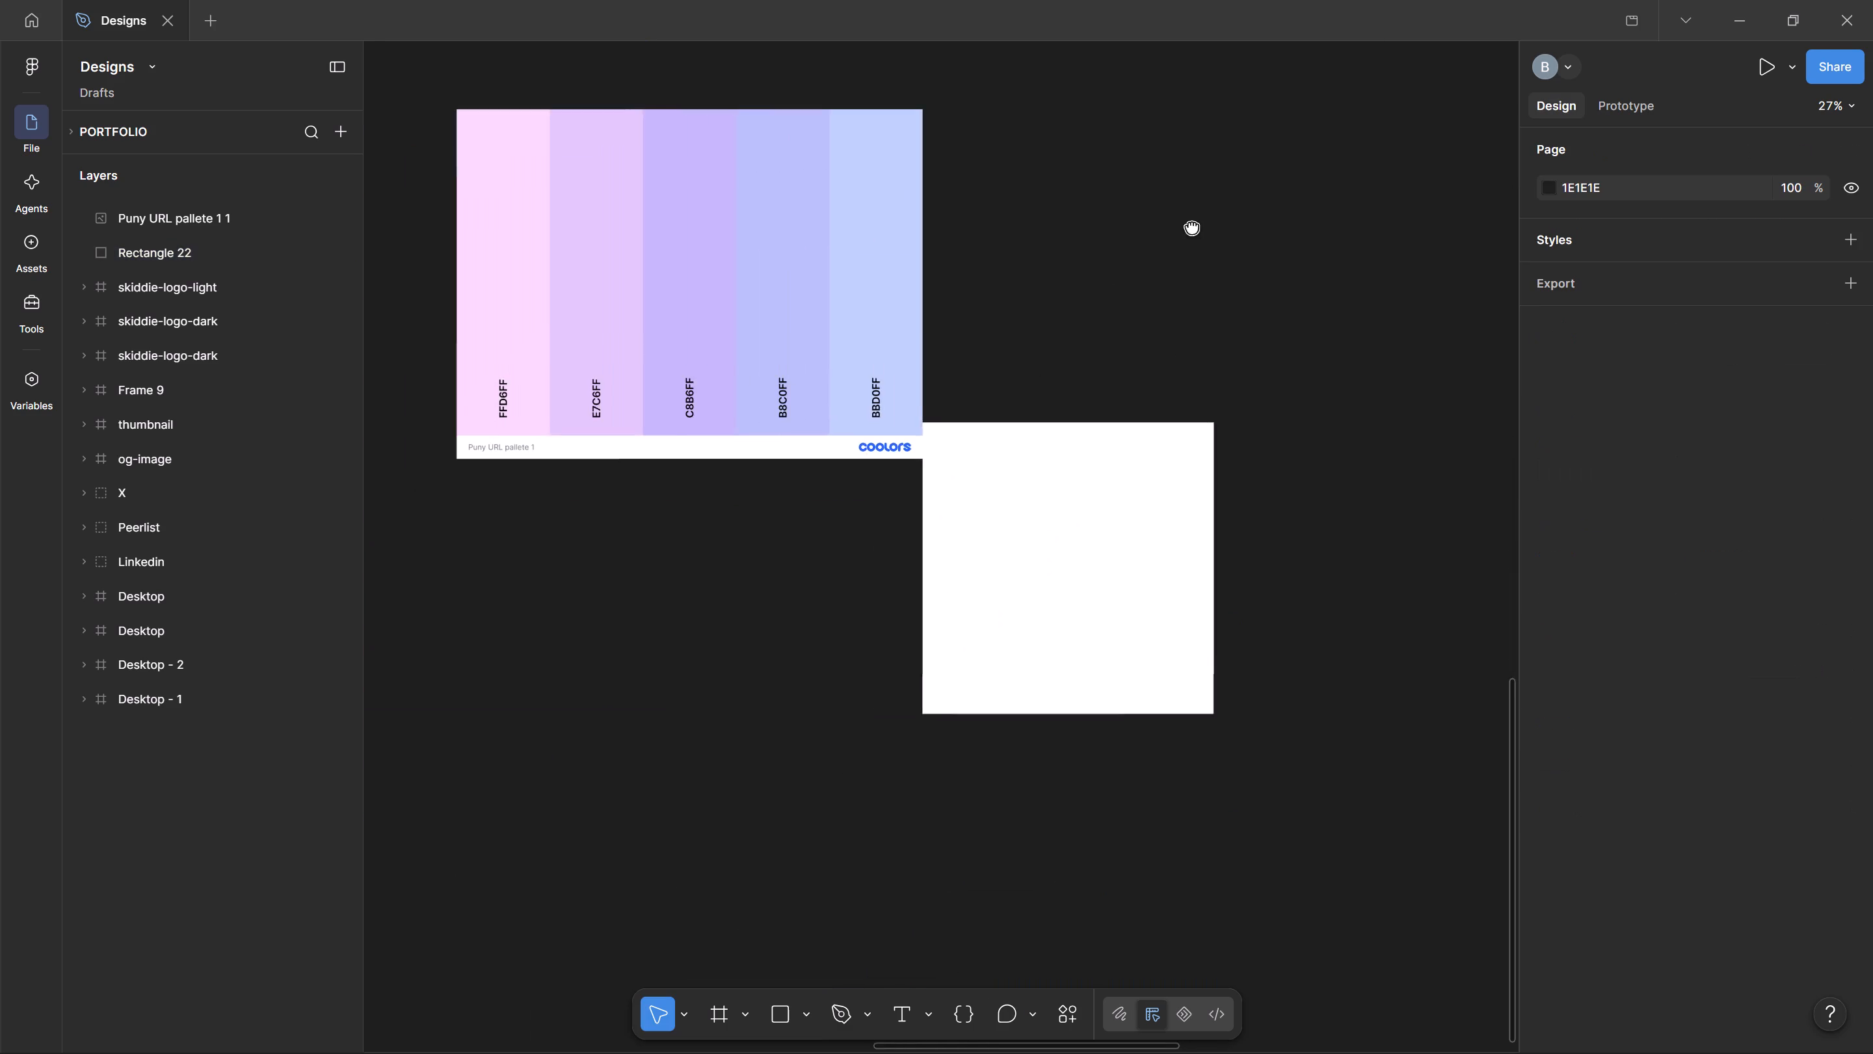
{"action": "left_click_drag", "start_coordinate": [1191, 226], "coordinate": [1191, 226]}
{"action": "scroll", "coordinate": [1134, 395], "scroll_direction": "down", "scroll_amount": 3, "text": "ctrl"}
{"action": "left_click_drag", "start_coordinate": [1135, 452], "coordinate": [890, 476]}
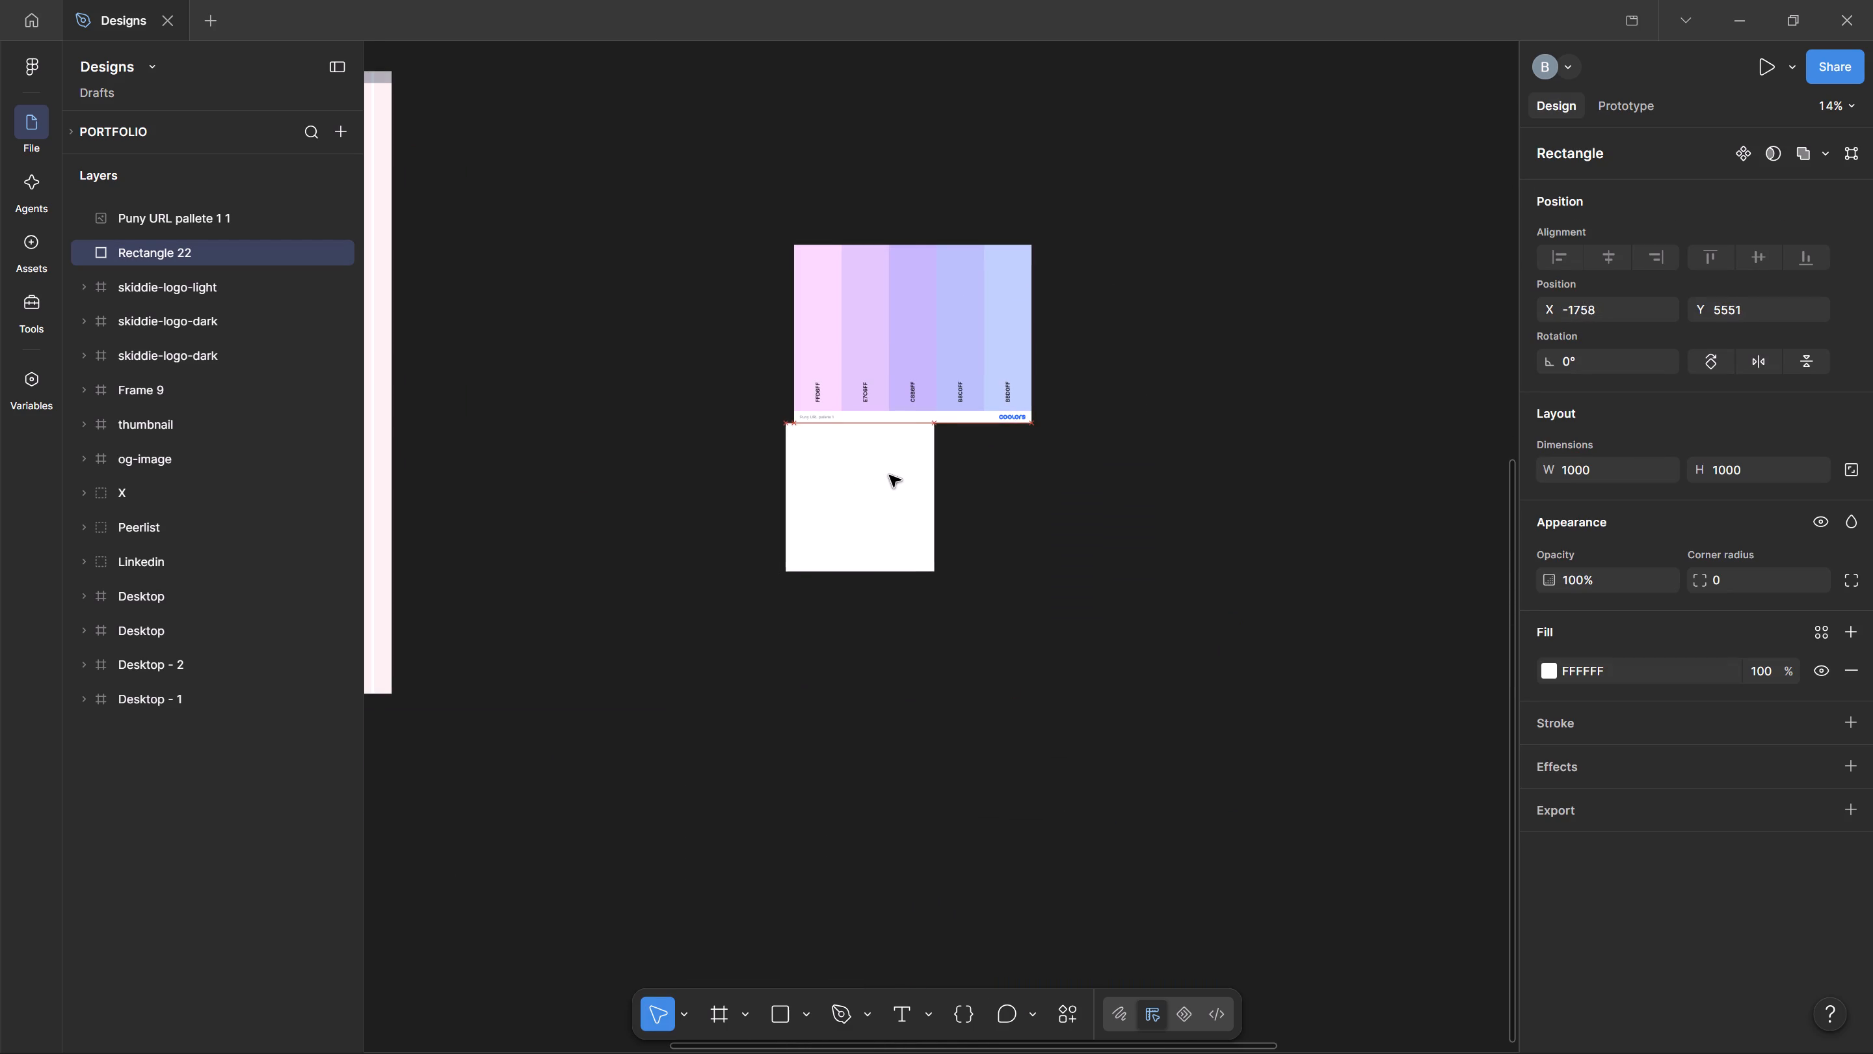
{"action": "left_click_drag", "start_coordinate": [890, 476], "coordinate": [899, 476]}
{"action": "left_click", "coordinate": [1116, 517]}
{"action": "scroll", "coordinate": [1052, 522], "scroll_direction": "up", "scroll_amount": 1, "text": "ctrl"}
{"action": "left_click_drag", "start_coordinate": [778, 442], "coordinate": [816, 487]}
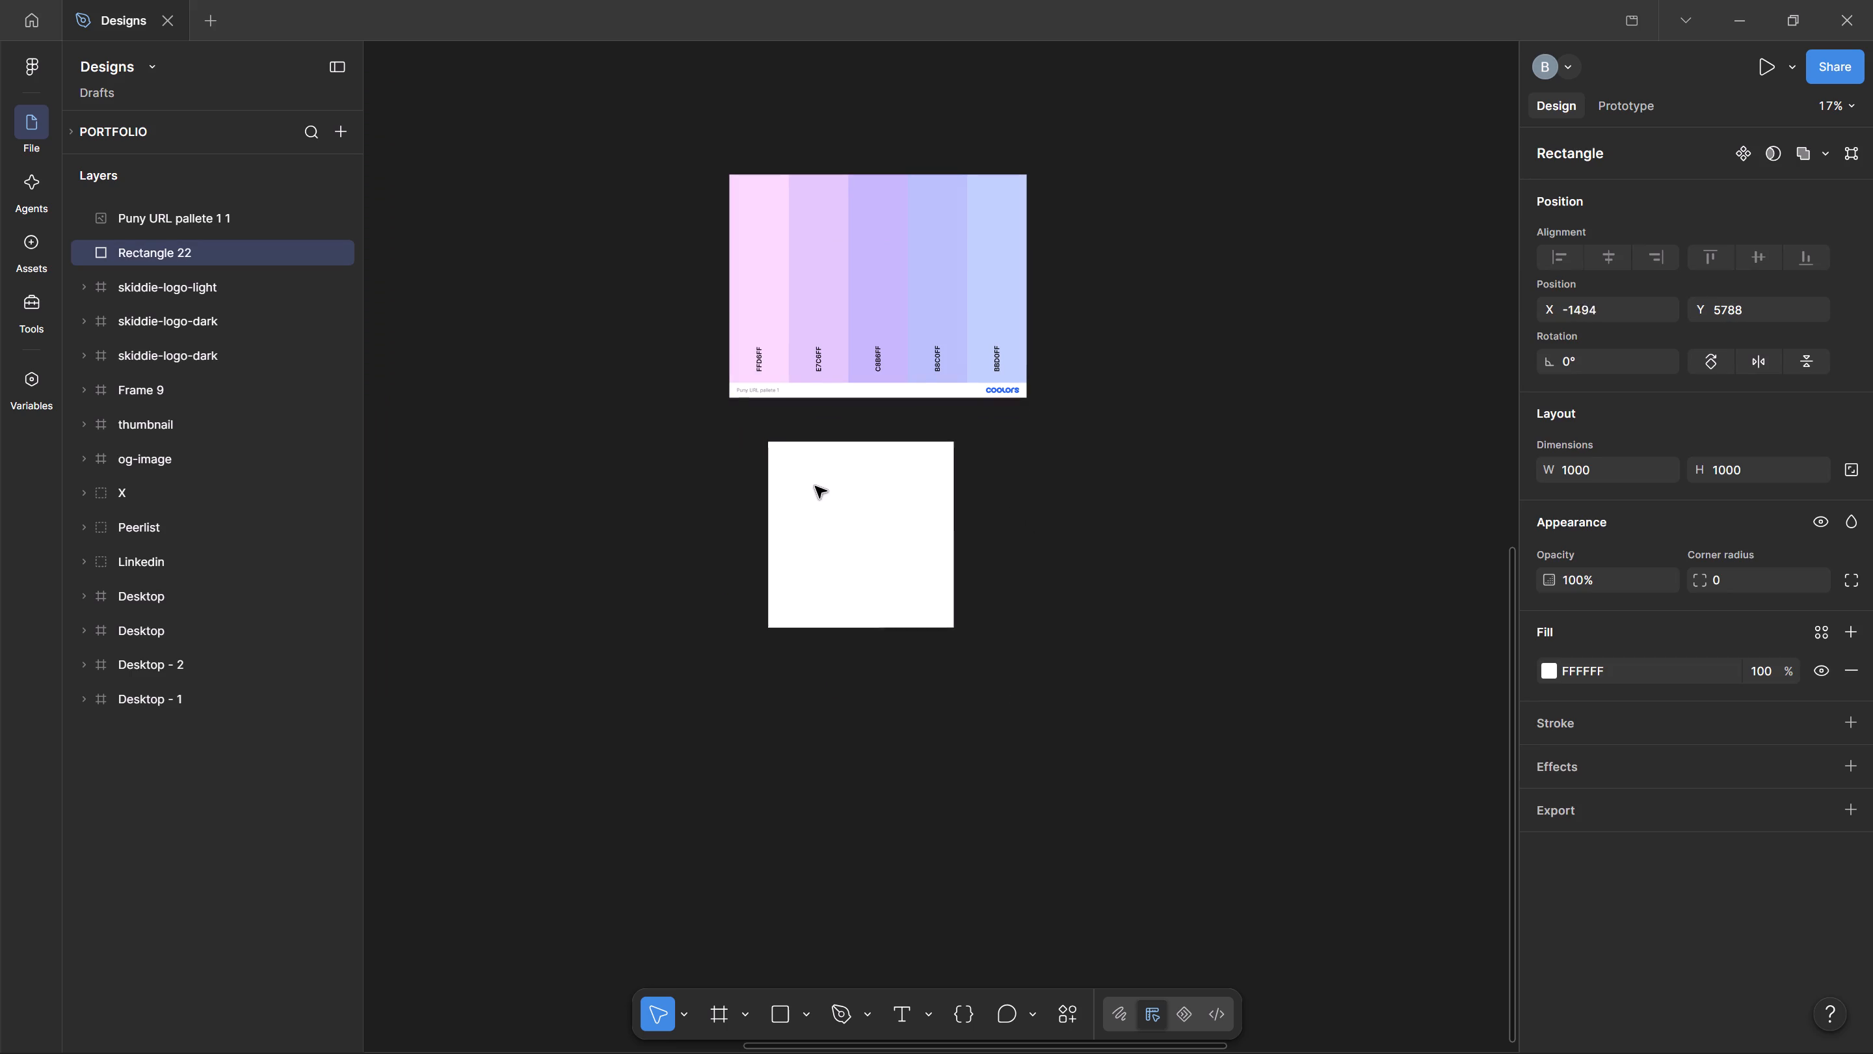
{"action": "left_click_drag", "start_coordinate": [816, 487], "coordinate": [827, 556]}
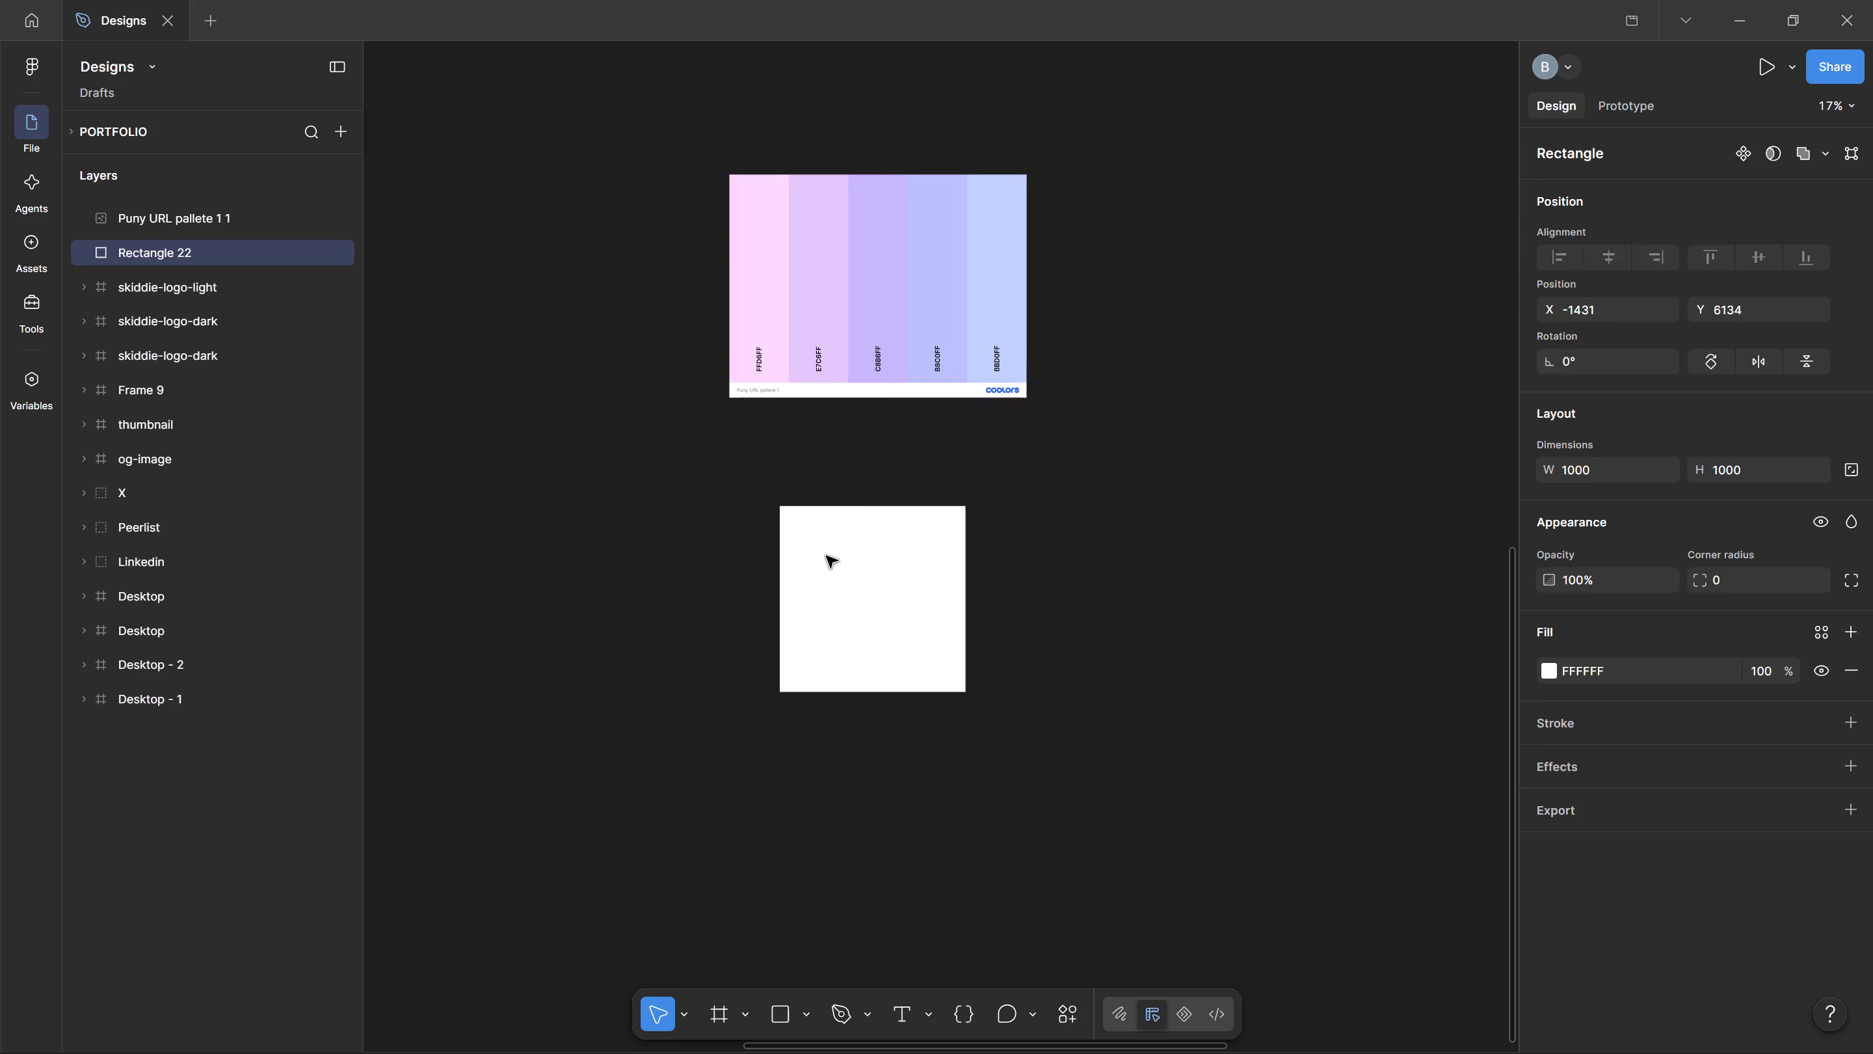
{"action": "left_click_drag", "start_coordinate": [827, 556], "coordinate": [831, 493]}
{"action": "left_click", "coordinate": [1216, 588]}
Draw a short diagonal line with the Pen tool near the middle of the white square, sloping down to the right.
{"action": "scroll", "coordinate": [951, 552], "scroll_direction": "up", "scroll_amount": 4, "text": "ctrl"}
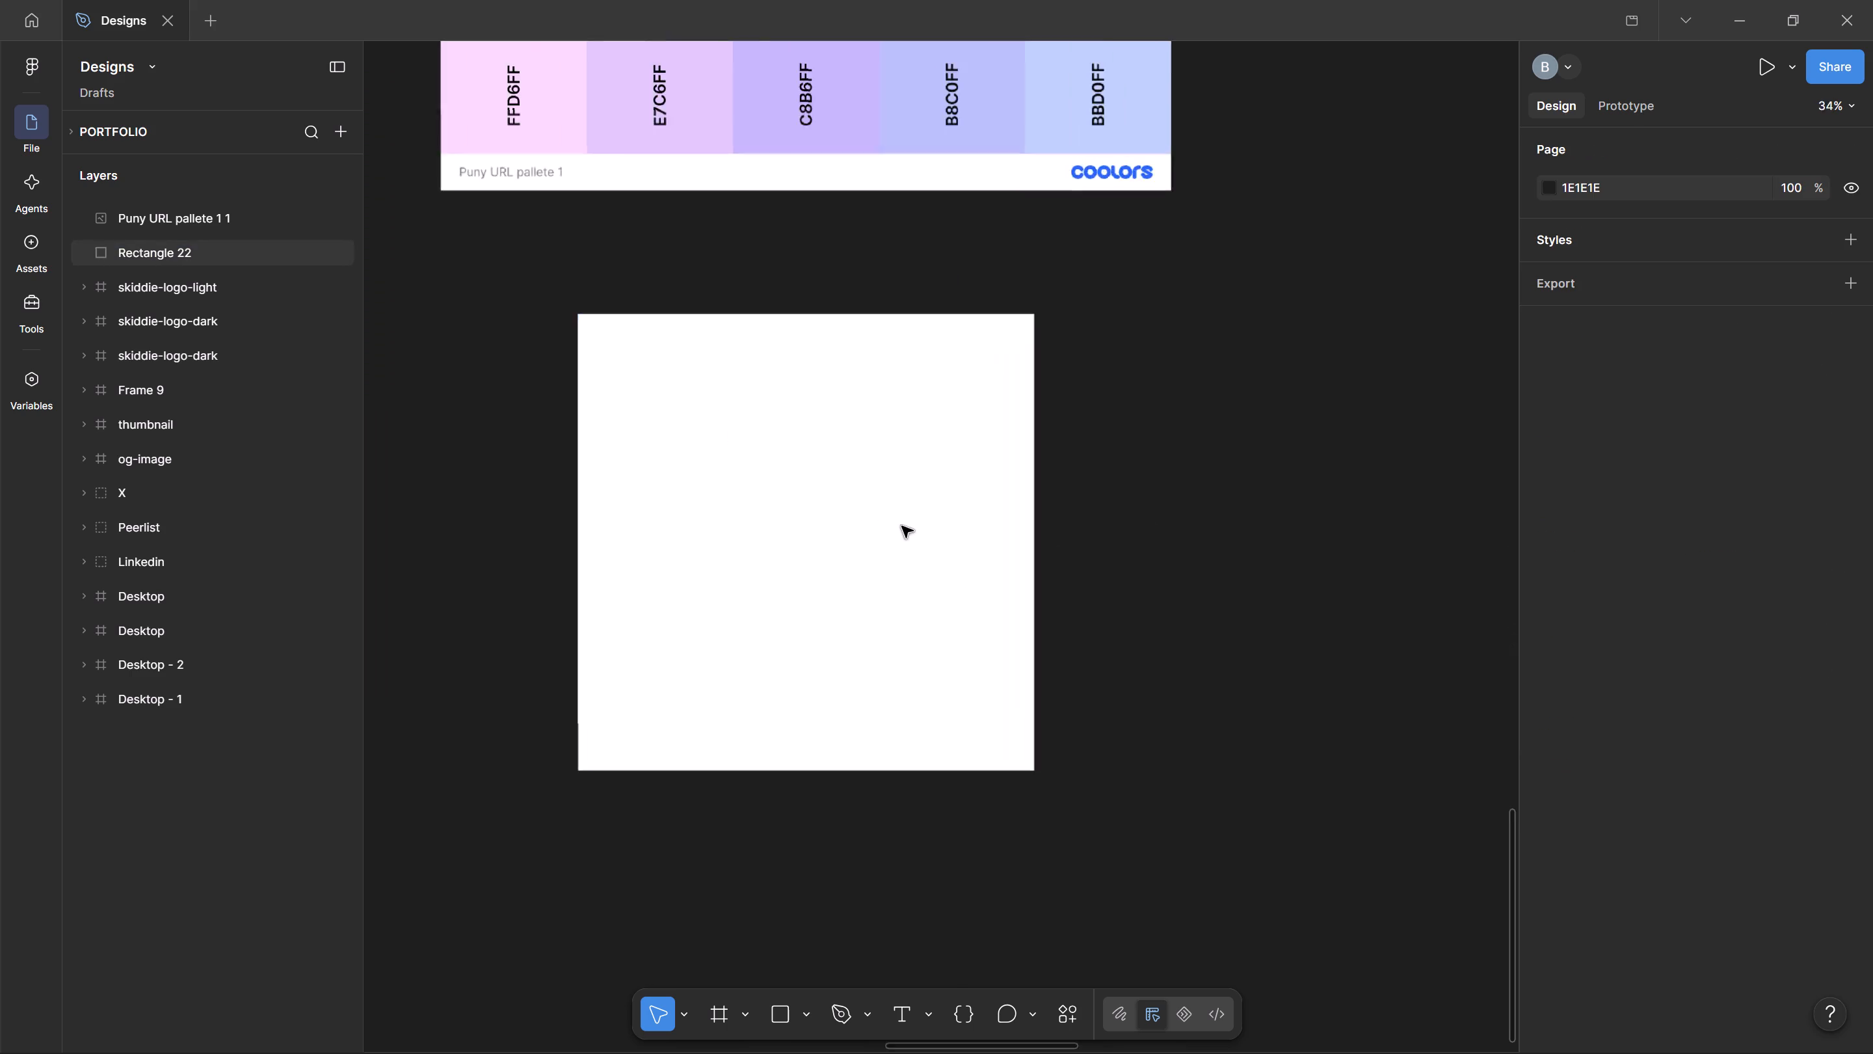
{"action": "scroll", "coordinate": [901, 526], "scroll_direction": "down", "scroll_amount": 4, "text": "ctrl"}
{"action": "scroll", "coordinate": [783, 351], "scroll_direction": "up", "scroll_amount": 2, "text": "ctrl"}
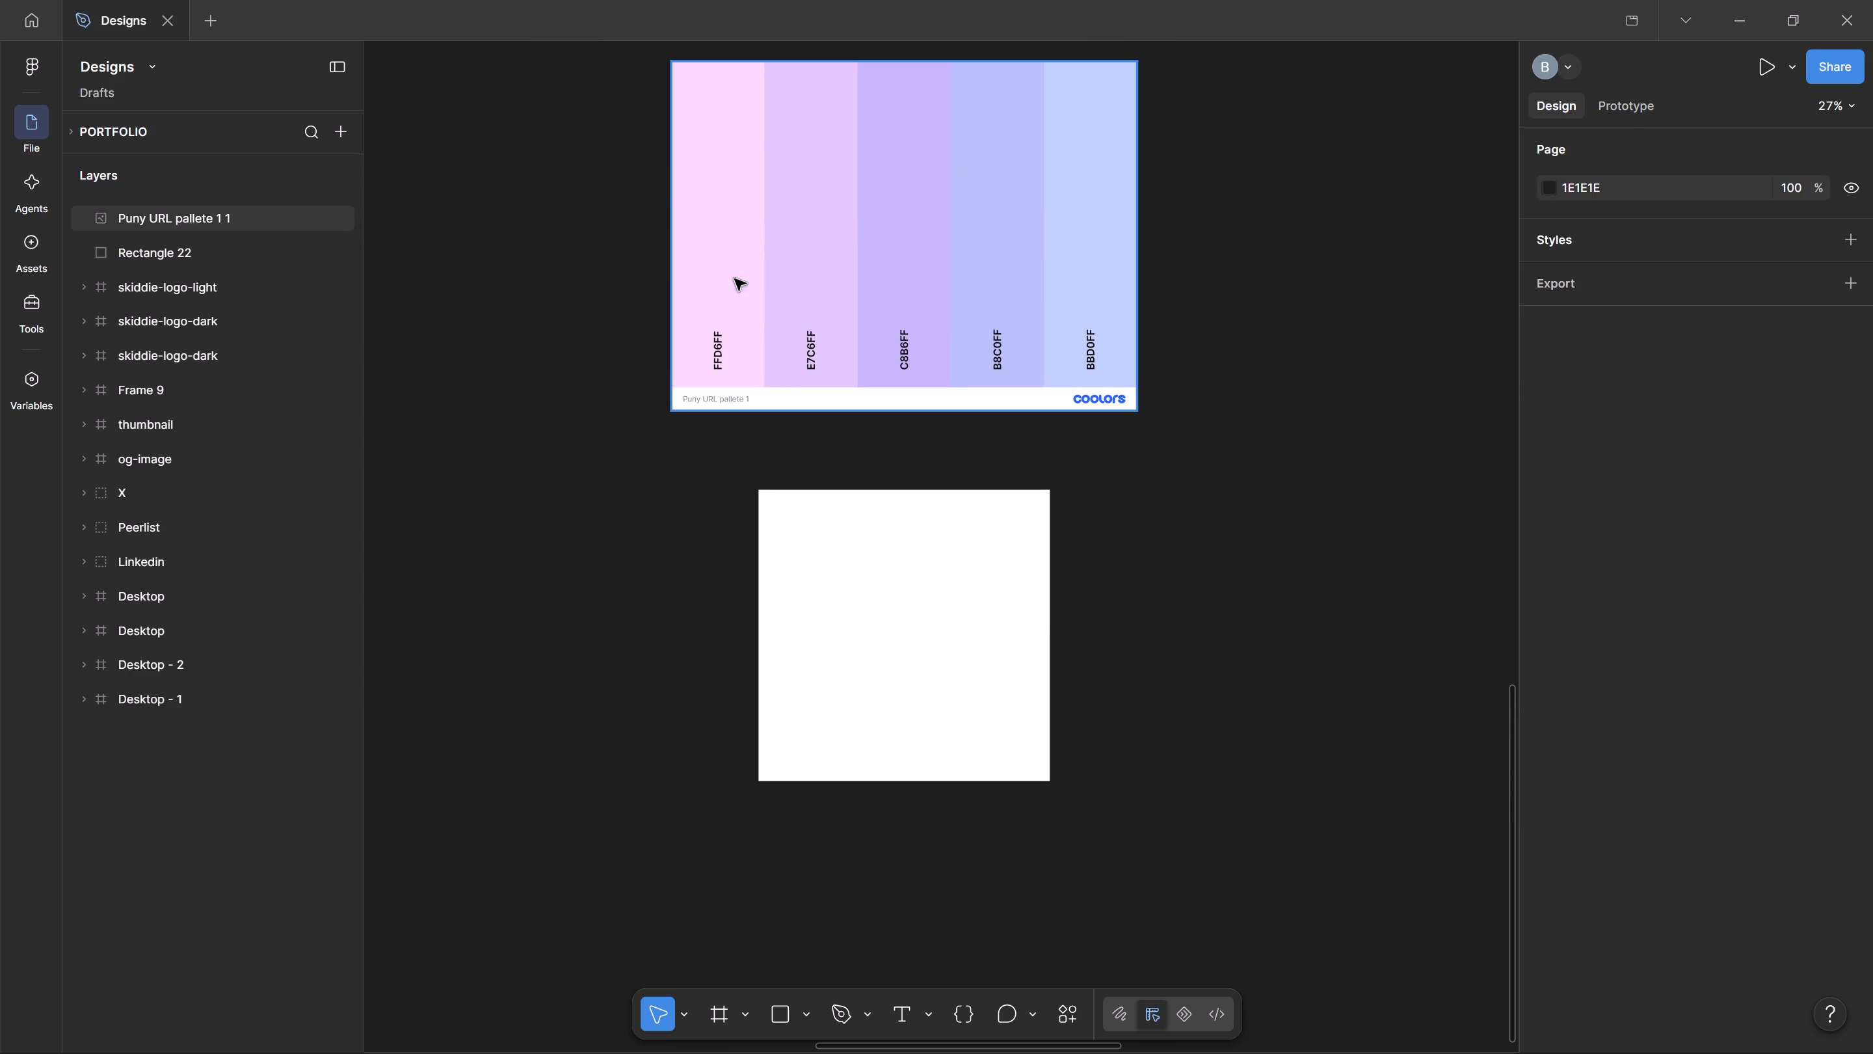
{"action": "left_click", "coordinate": [830, 1014]}
{"action": "scroll", "coordinate": [942, 791], "scroll_direction": "up", "scroll_amount": 3, "text": "ctrl"}
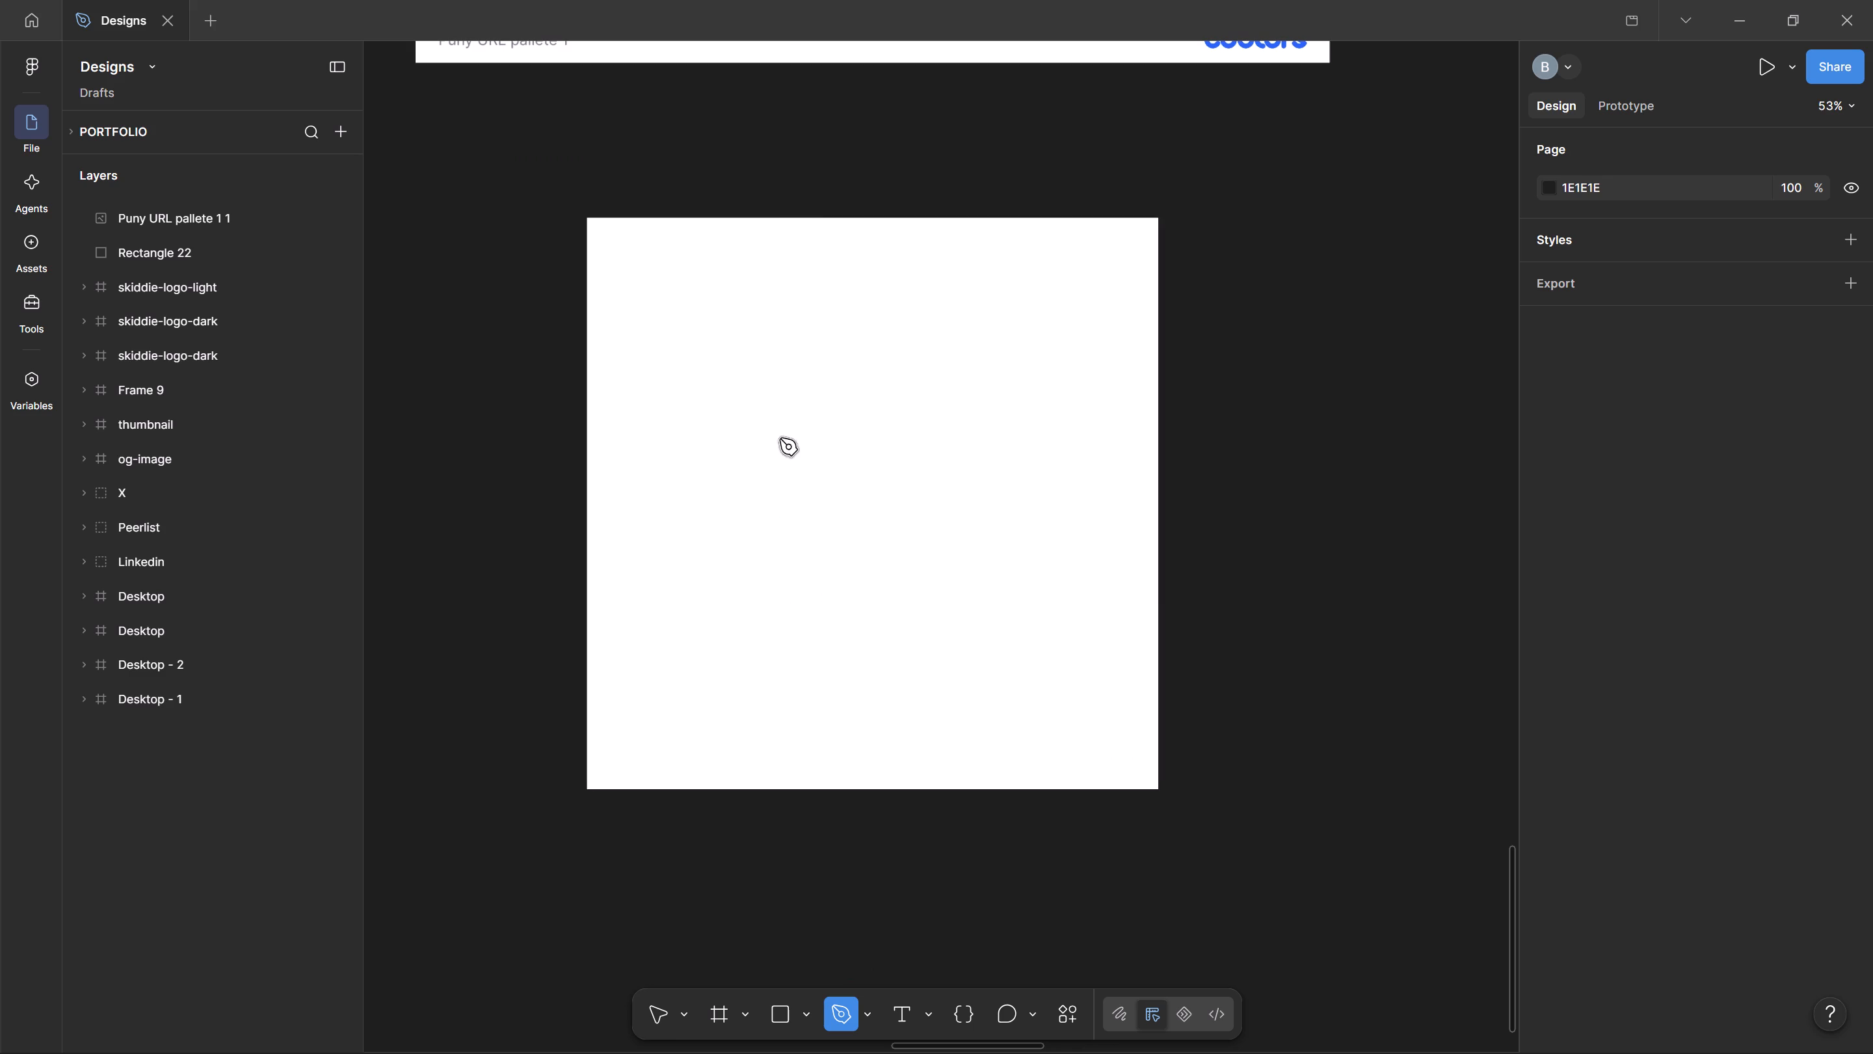
{"action": "left_click_drag", "start_coordinate": [779, 469], "coordinate": [817, 386]}
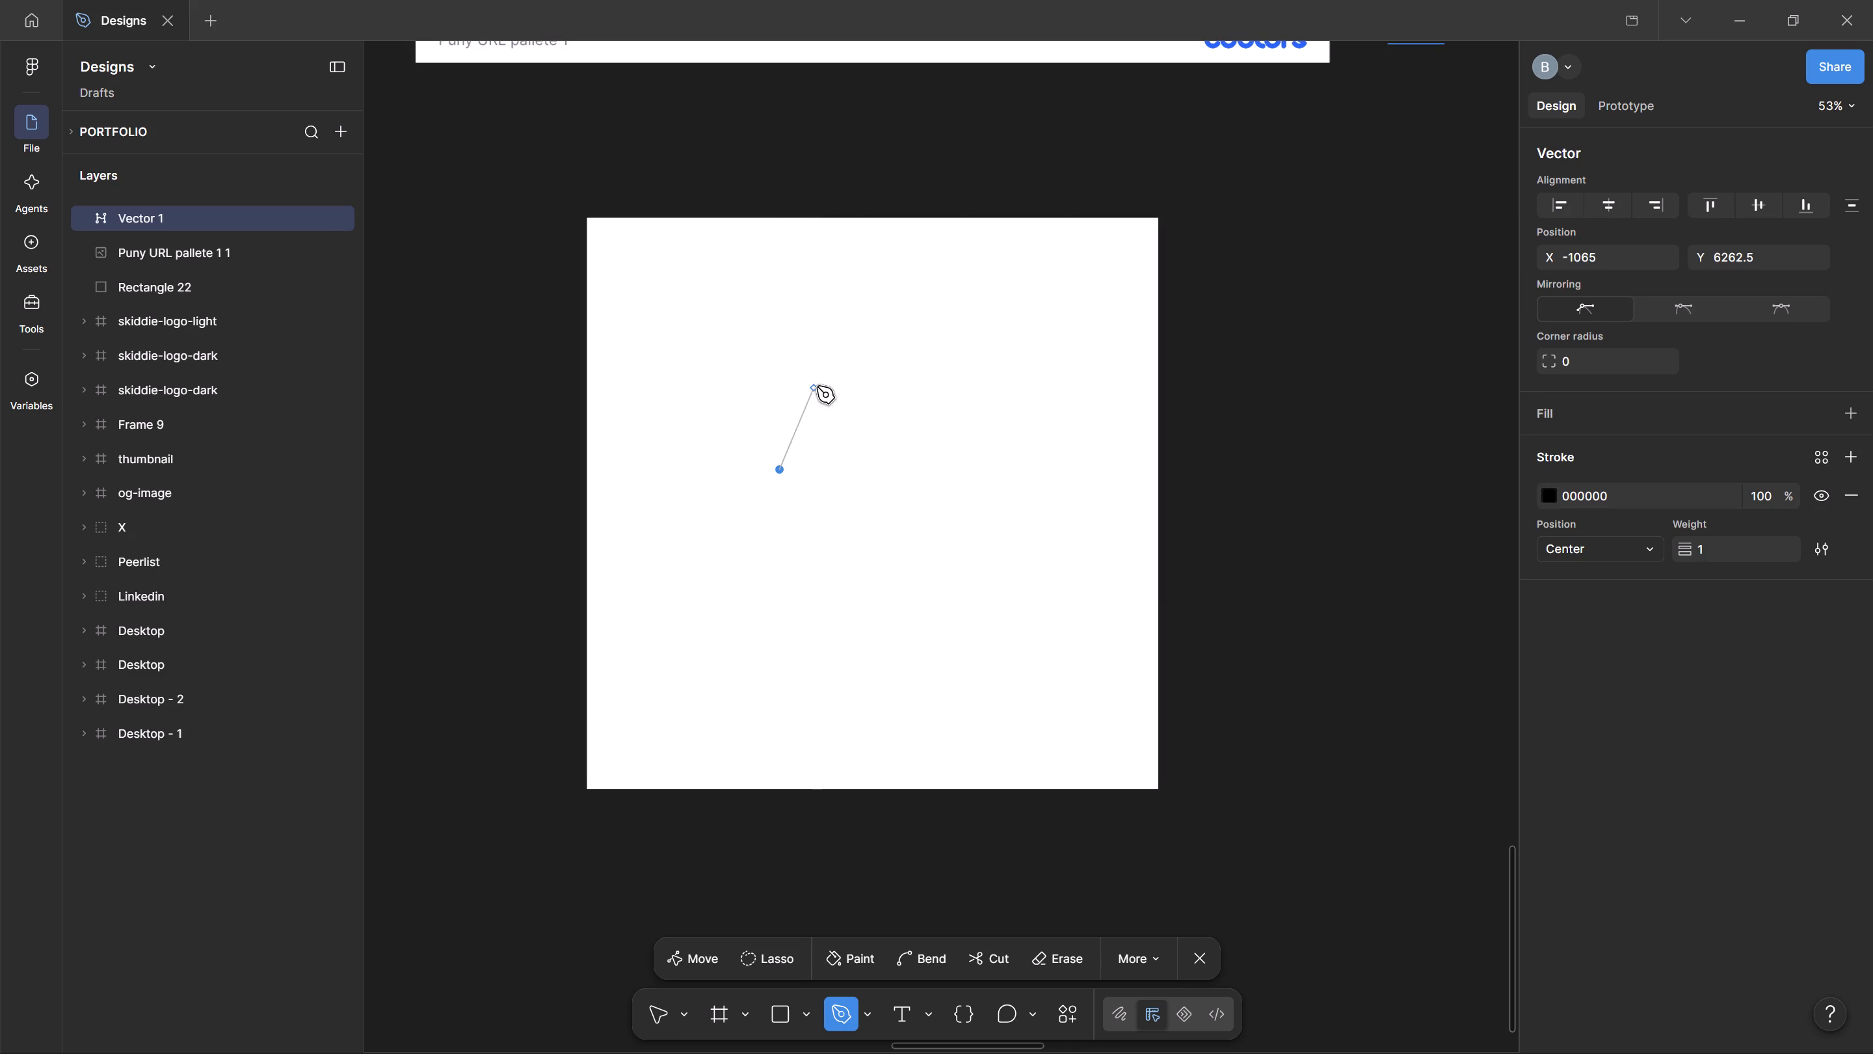
{"action": "left_click_drag", "start_coordinate": [817, 386], "coordinate": [850, 515]}
{"action": "key", "text": "Escape"}
{"action": "left_click", "coordinate": [802, 432]}
{"action": "left_click", "coordinate": [880, 511]}
{"action": "right_click", "coordinate": [894, 503]}
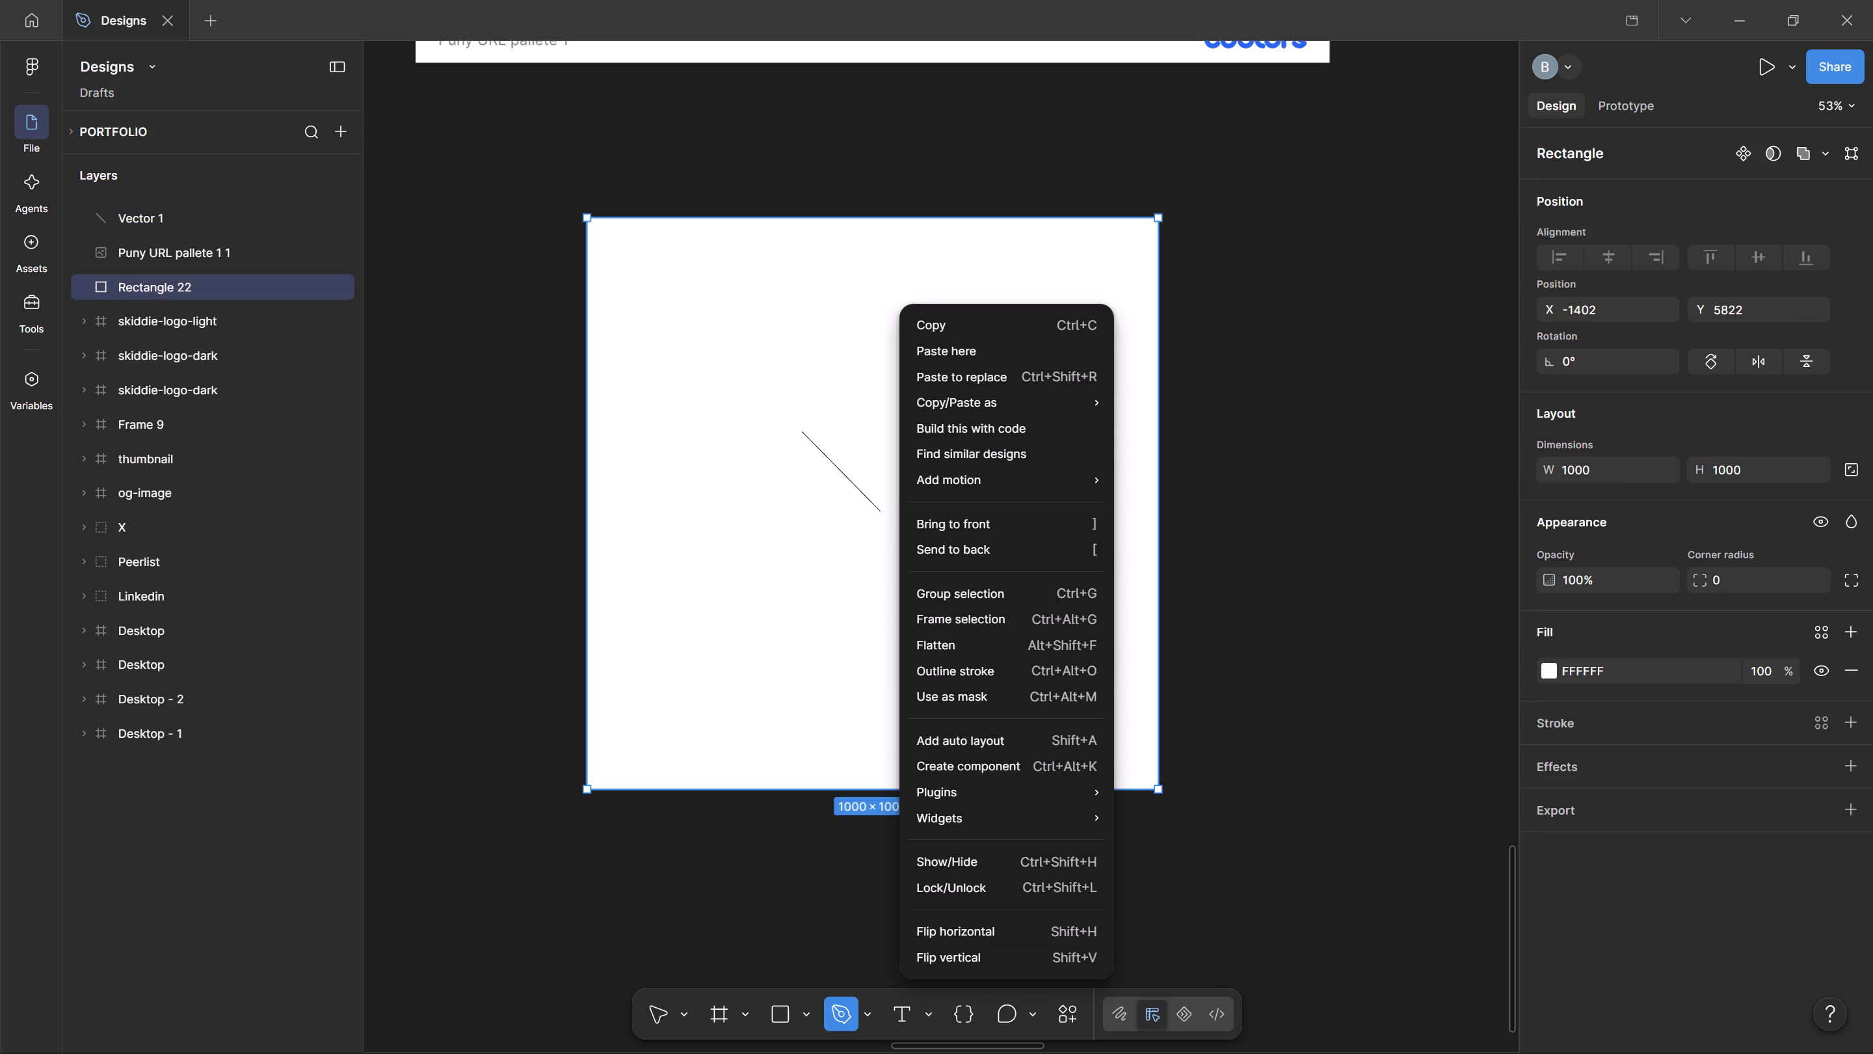
{"action": "key", "text": "Escape"}
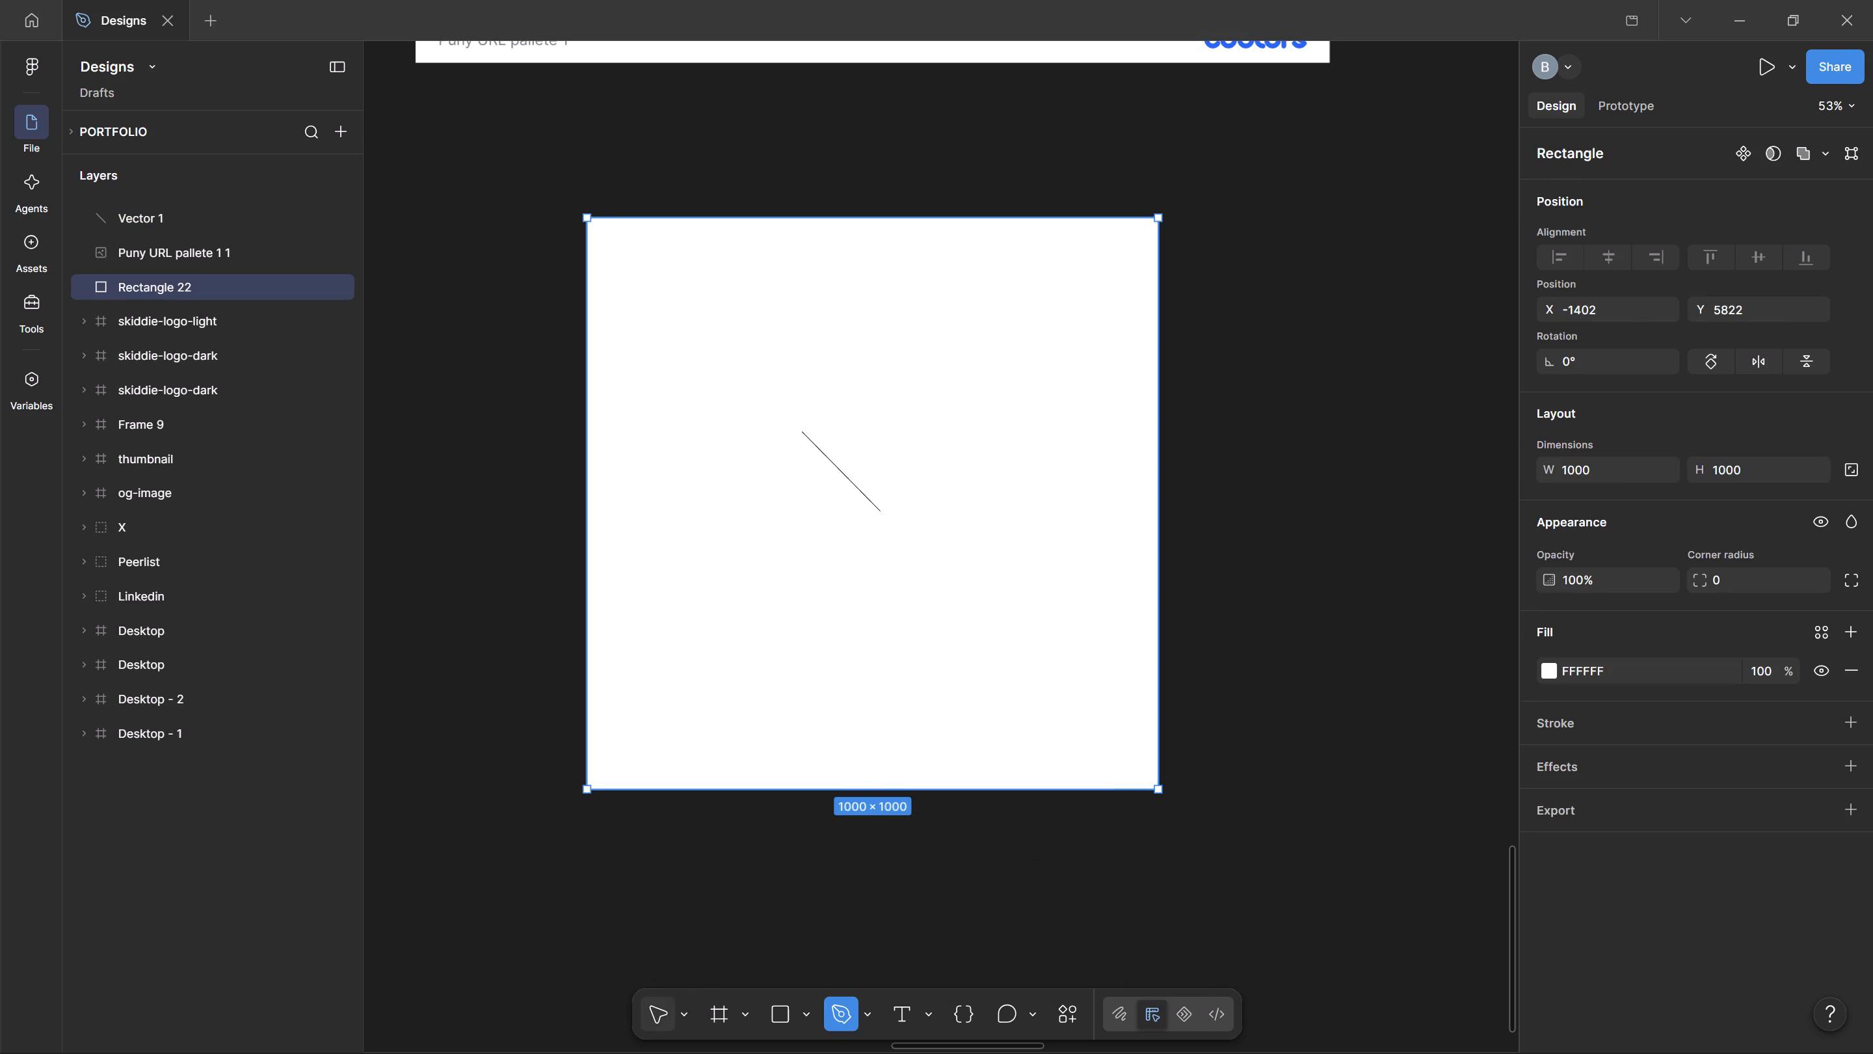
{"action": "left_click", "coordinate": [658, 1012]}
Add a point at the middle of the diagonal line, pull it up and to the right, and bend it into a smooth curve.
{"action": "scroll", "coordinate": [823, 535], "scroll_direction": "up", "scroll_amount": 2, "text": "ctrl"}
{"action": "double_click", "coordinate": [851, 439], "text": "ctrl"}
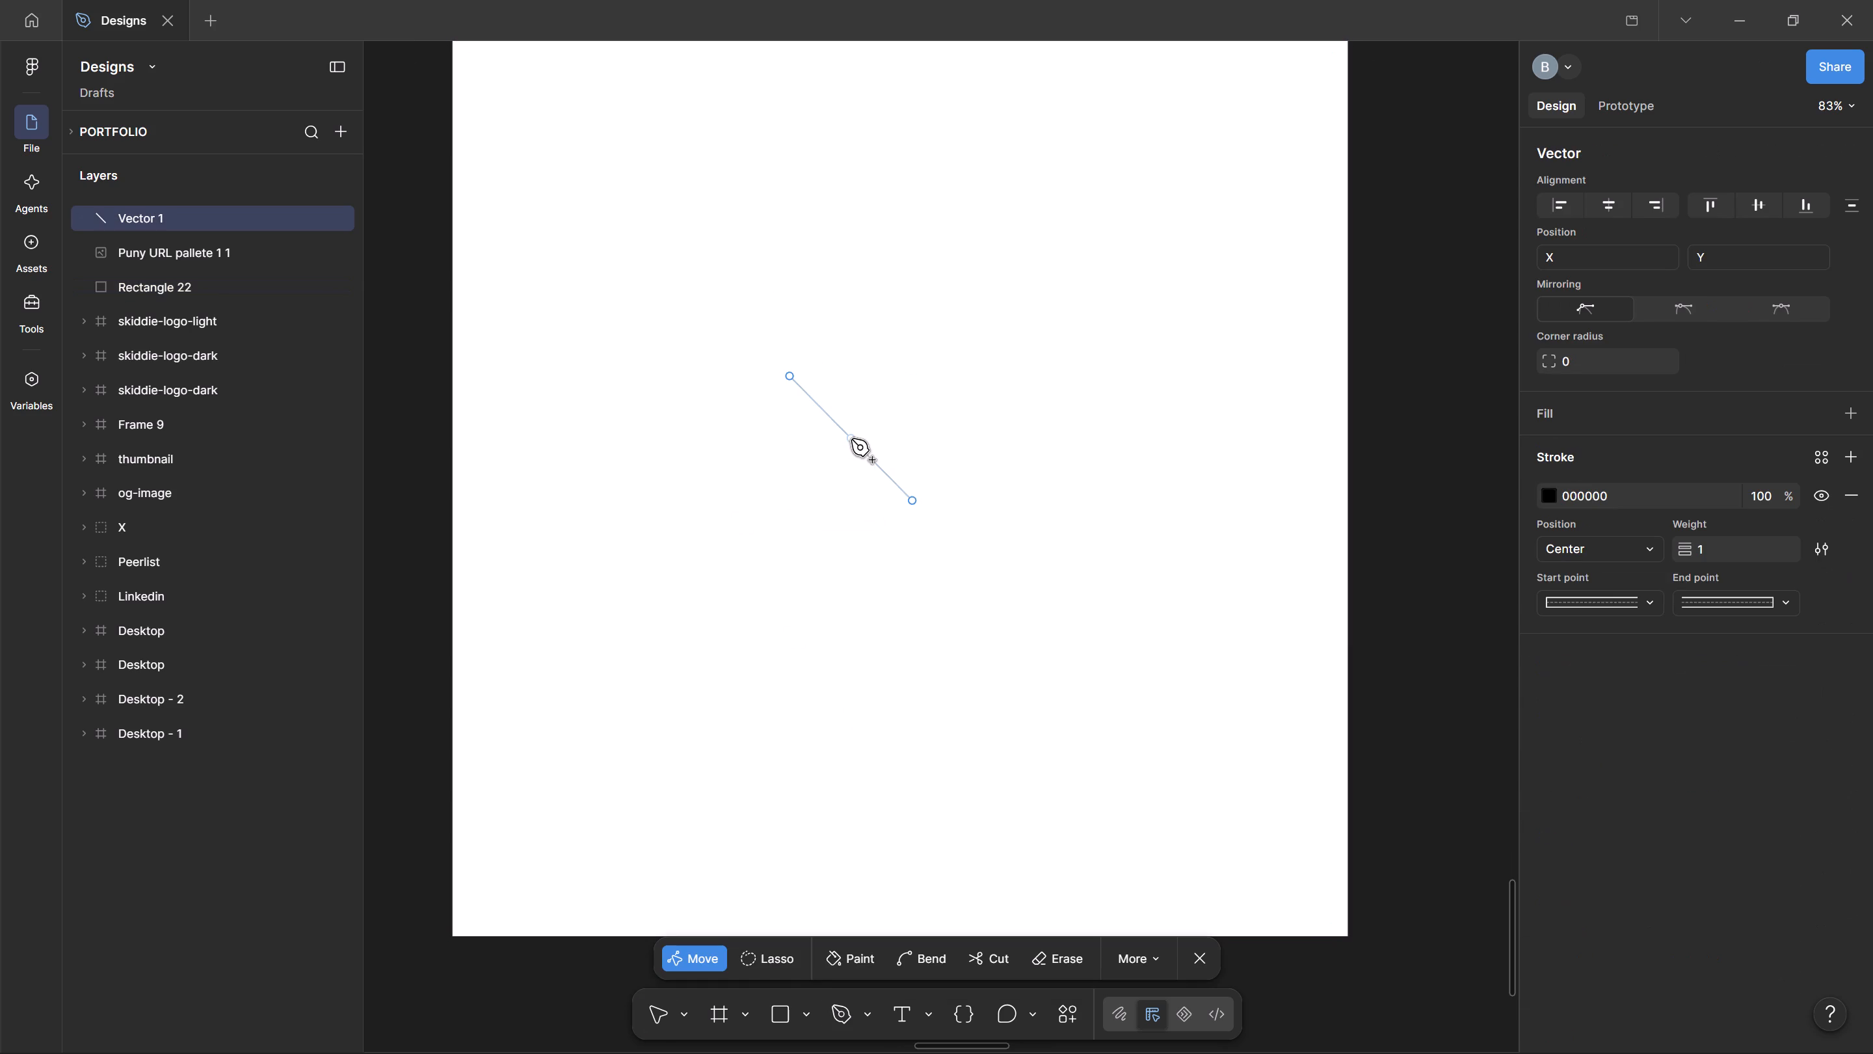
{"action": "left_click_drag", "start_coordinate": [851, 439], "coordinate": [951, 353]}
{"action": "left_click", "coordinate": [920, 948]}
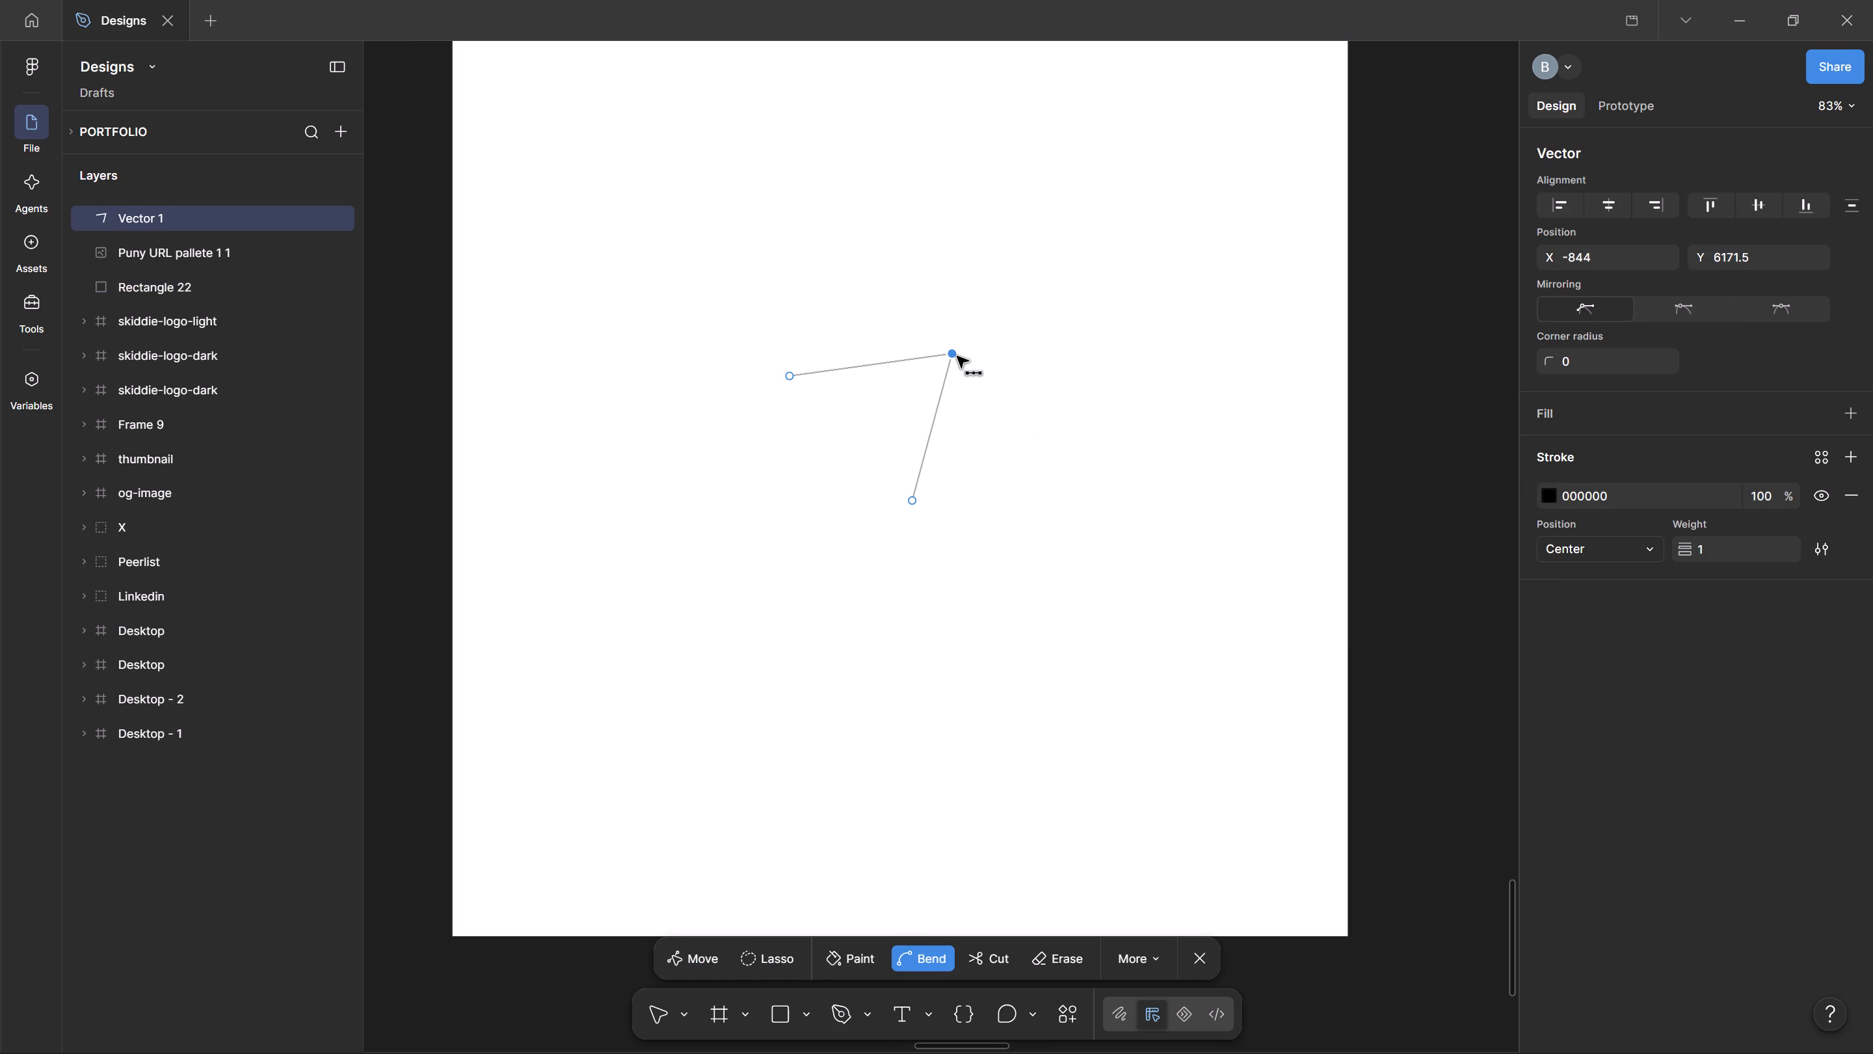
{"action": "left_click", "coordinate": [957, 357]}
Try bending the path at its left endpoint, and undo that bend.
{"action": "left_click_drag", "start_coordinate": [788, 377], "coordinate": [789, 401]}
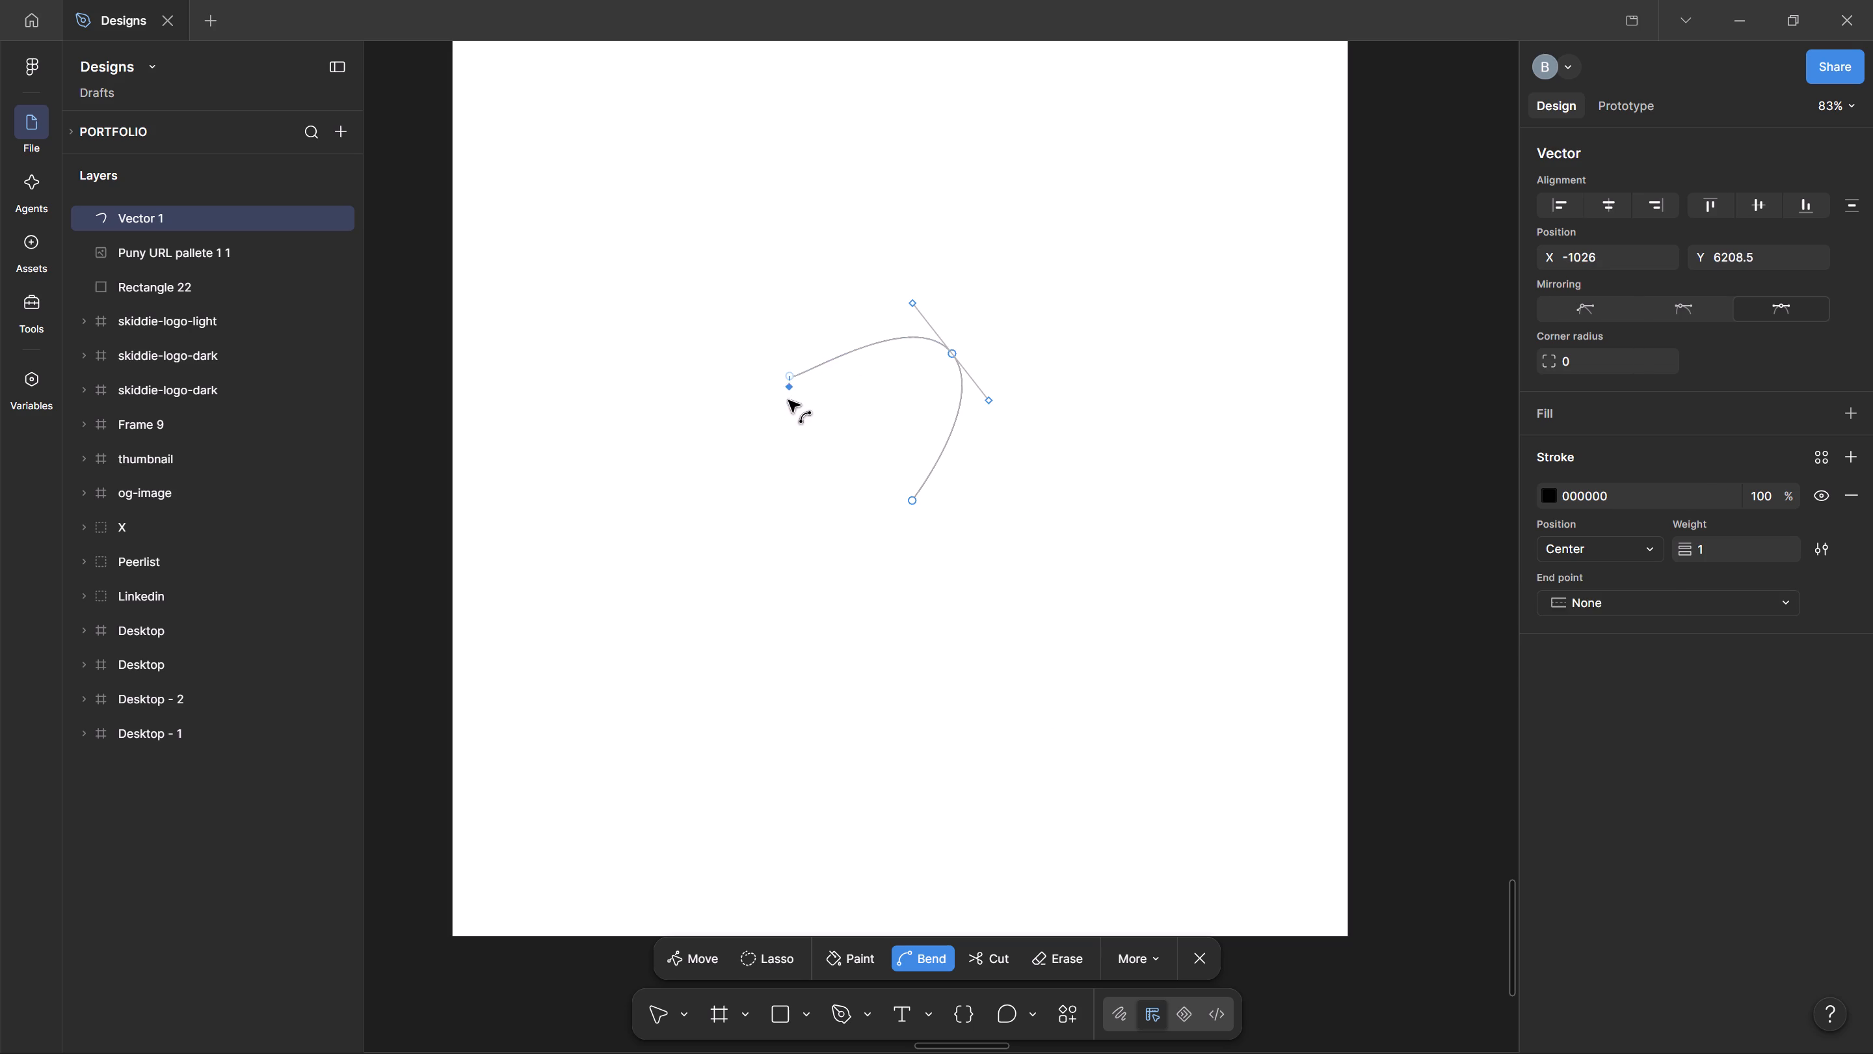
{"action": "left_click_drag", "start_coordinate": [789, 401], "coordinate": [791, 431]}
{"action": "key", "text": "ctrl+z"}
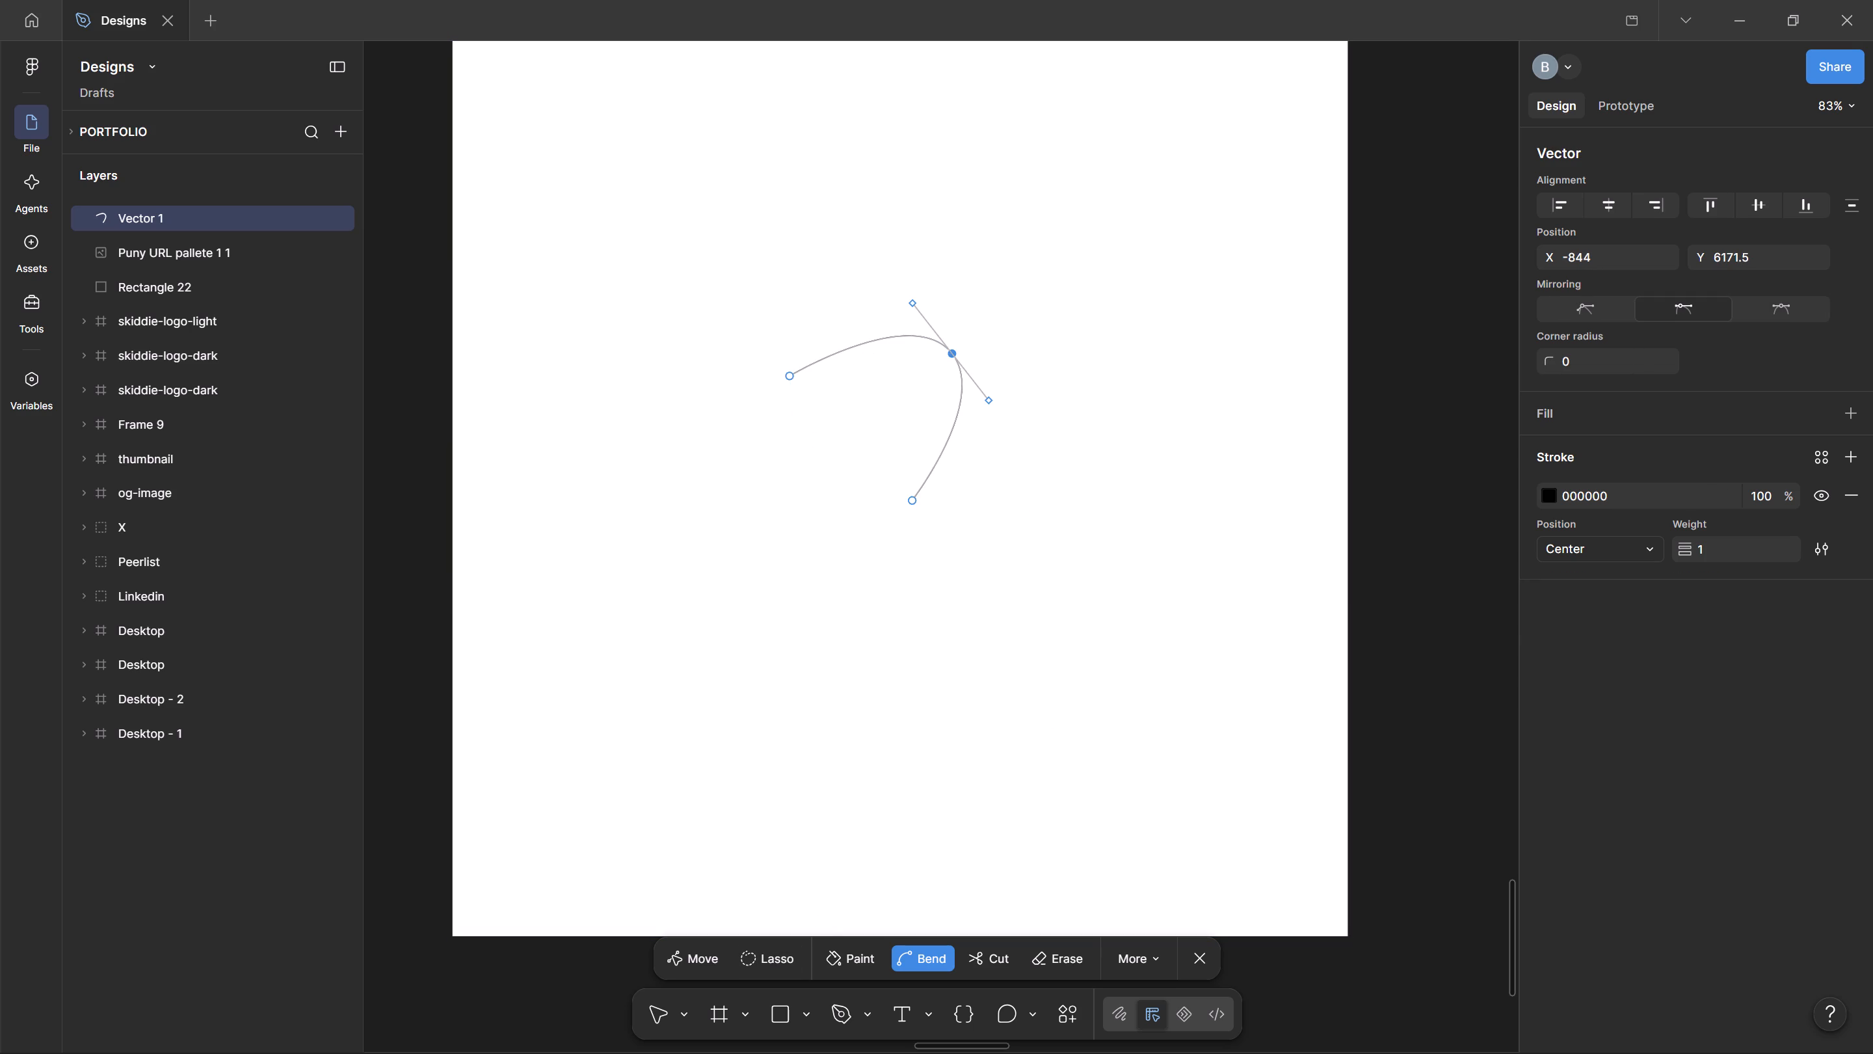
Move the path's left endpoint straight down and its curved peak point further up and to the right.
{"action": "double_click", "coordinate": [684, 946]}
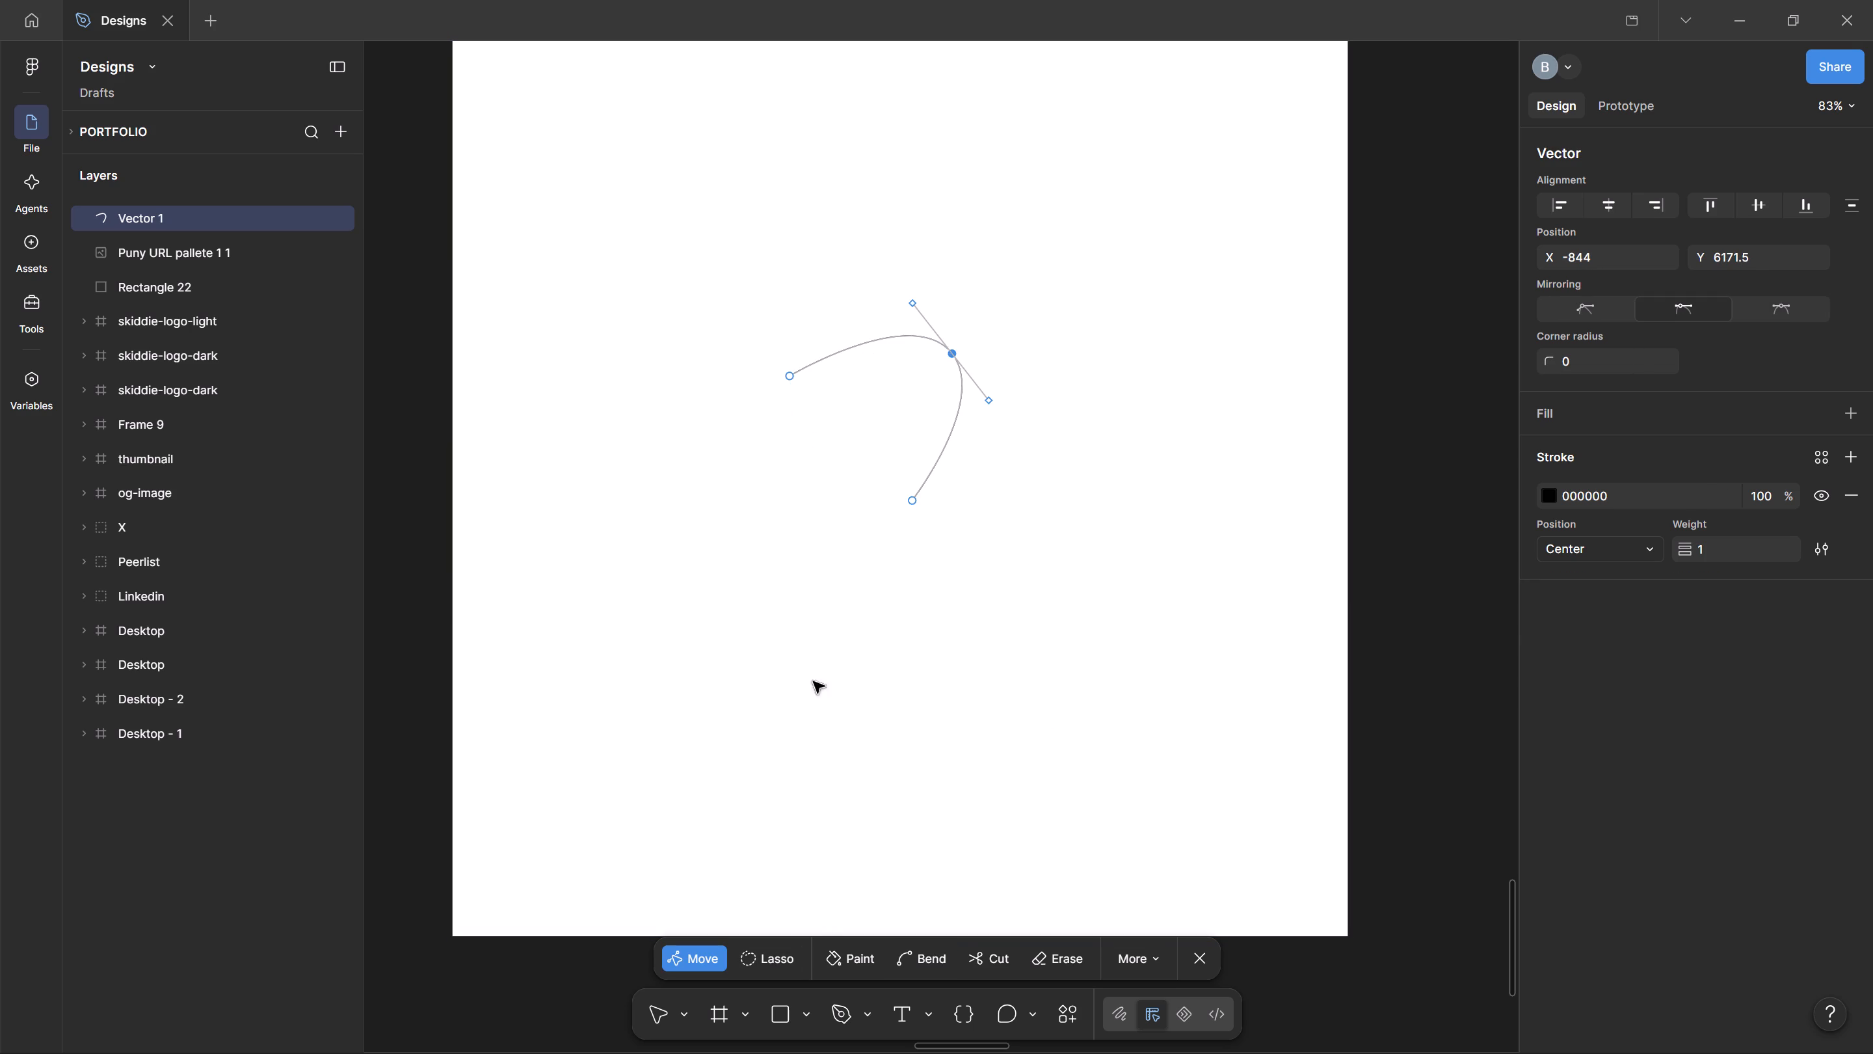
{"action": "left_click_drag", "start_coordinate": [790, 379], "coordinate": [790, 436]}
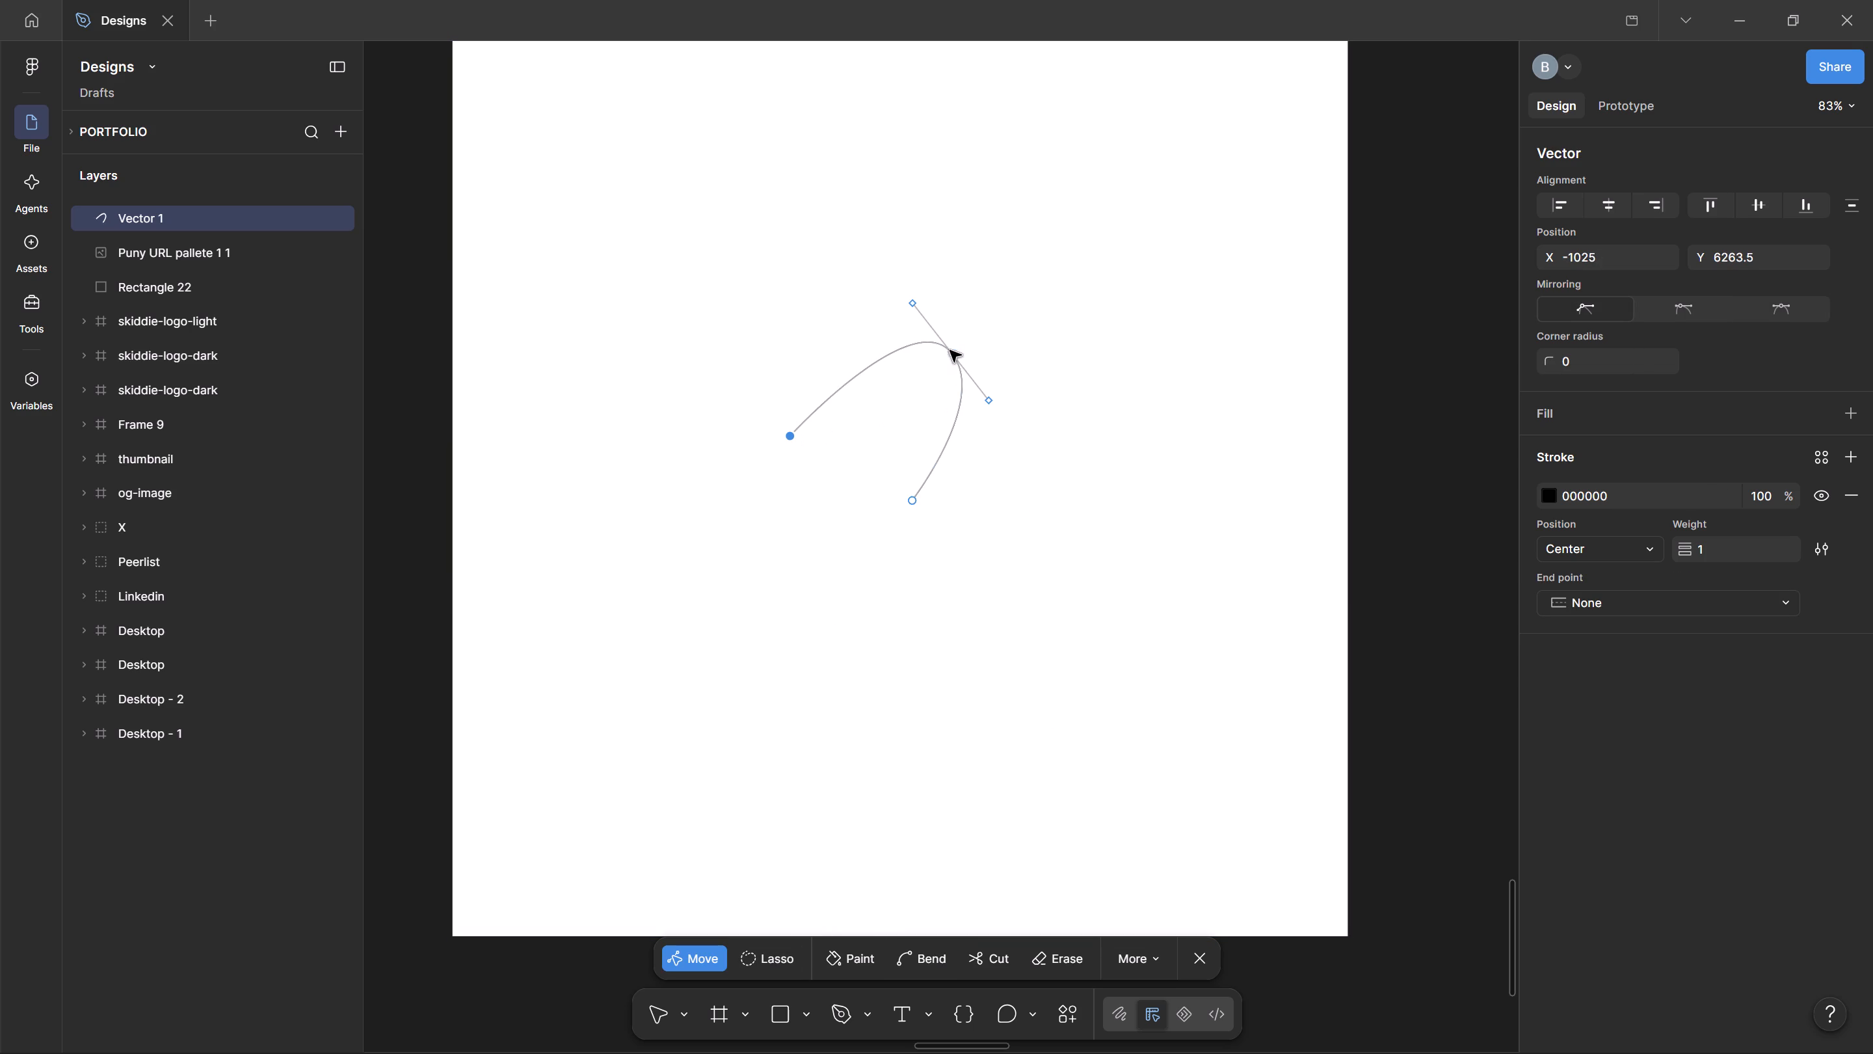
{"action": "left_click_drag", "start_coordinate": [955, 357], "coordinate": [1018, 252]}
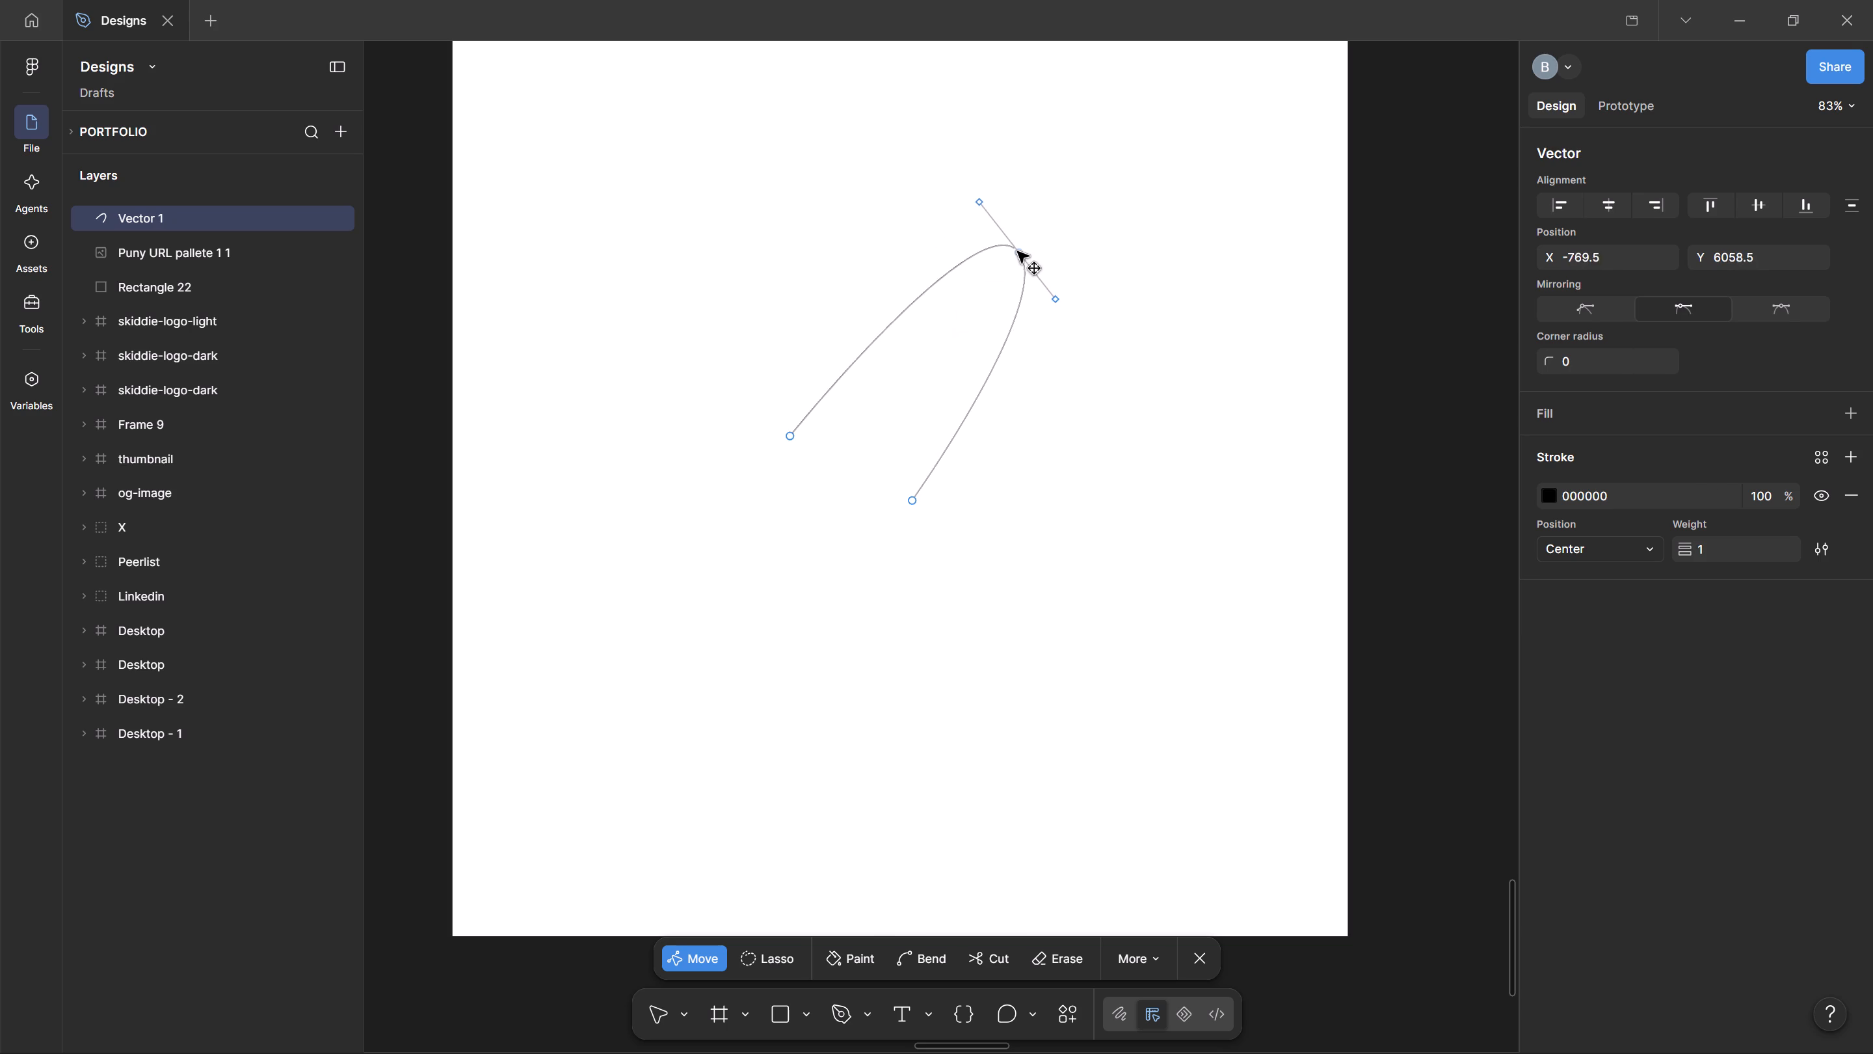
{"action": "left_click_drag", "start_coordinate": [1018, 252], "coordinate": [1013, 254]}
Lengthen and angle the peak point's curve handles and nudge the point outward, rounding the path into an open loop about 321 by 332.
{"action": "left_click_drag", "start_coordinate": [977, 210], "coordinate": [810, 207]}
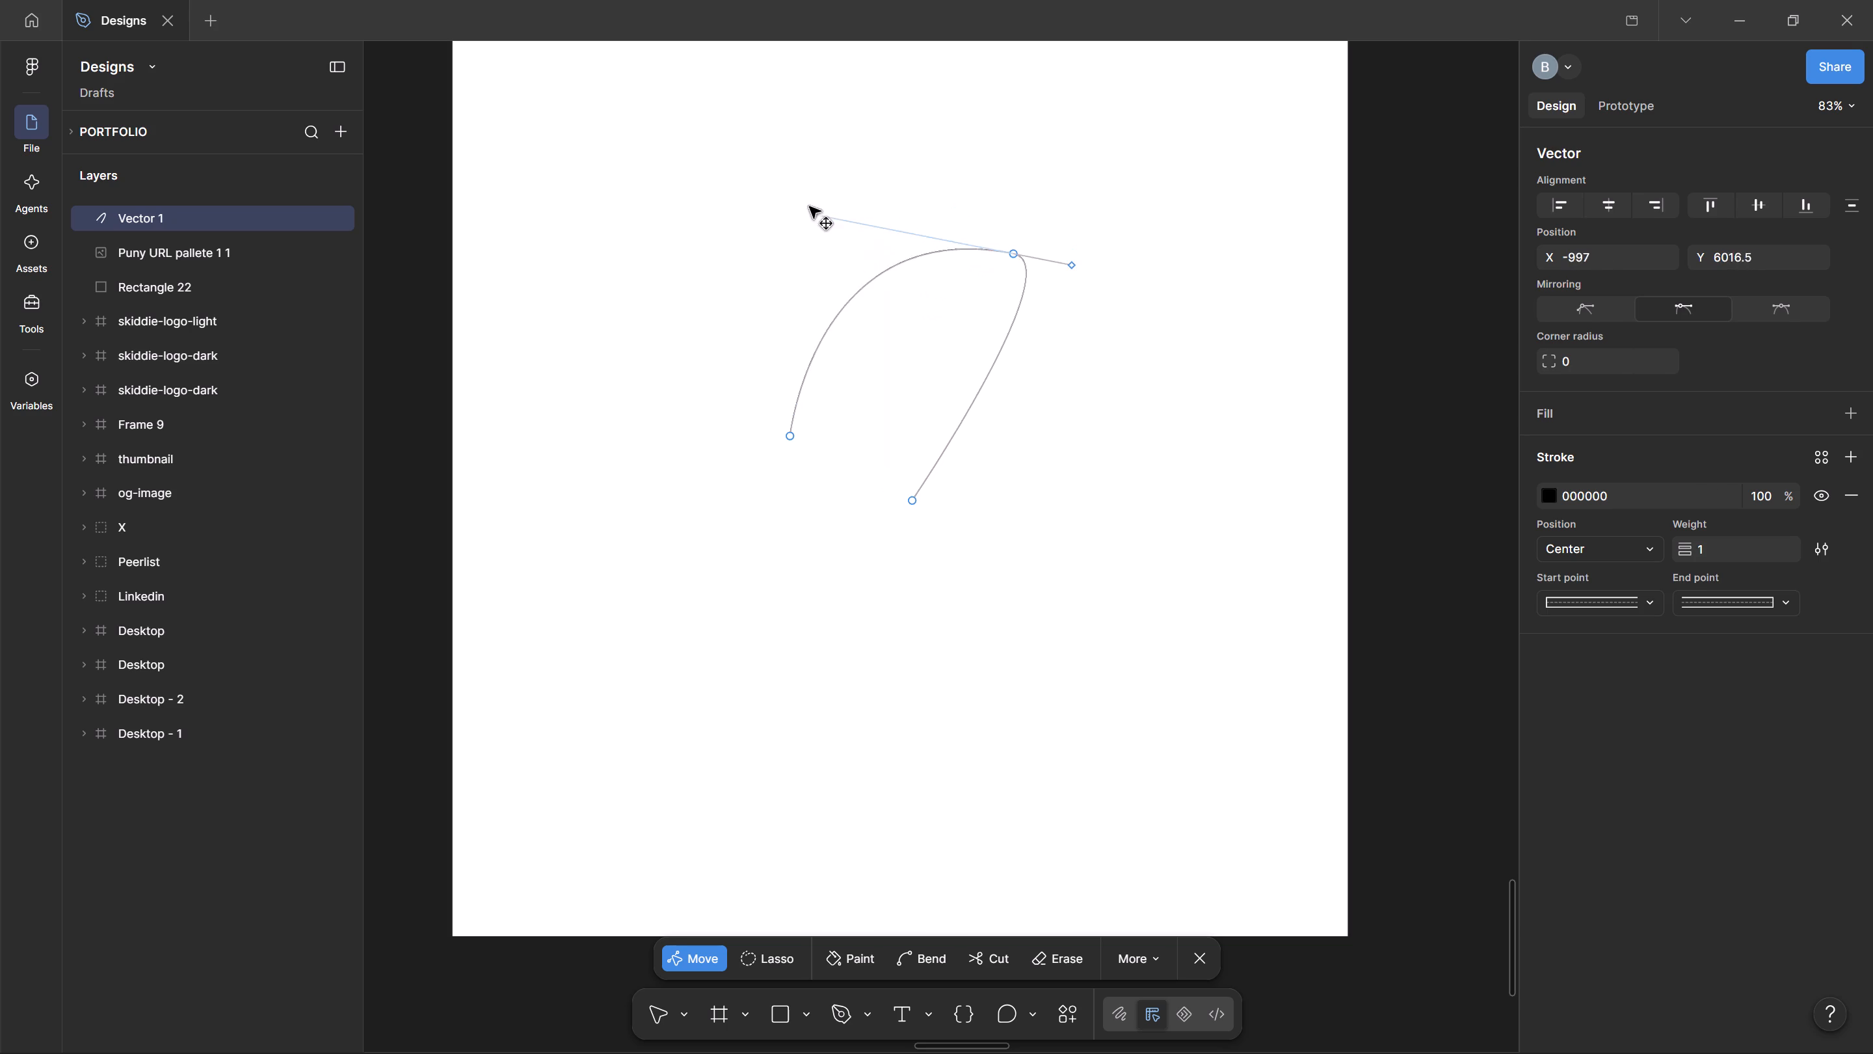
{"action": "left_click_drag", "start_coordinate": [810, 207], "coordinate": [797, 107]}
{"action": "left_click_drag", "start_coordinate": [1063, 286], "coordinate": [1151, 361]}
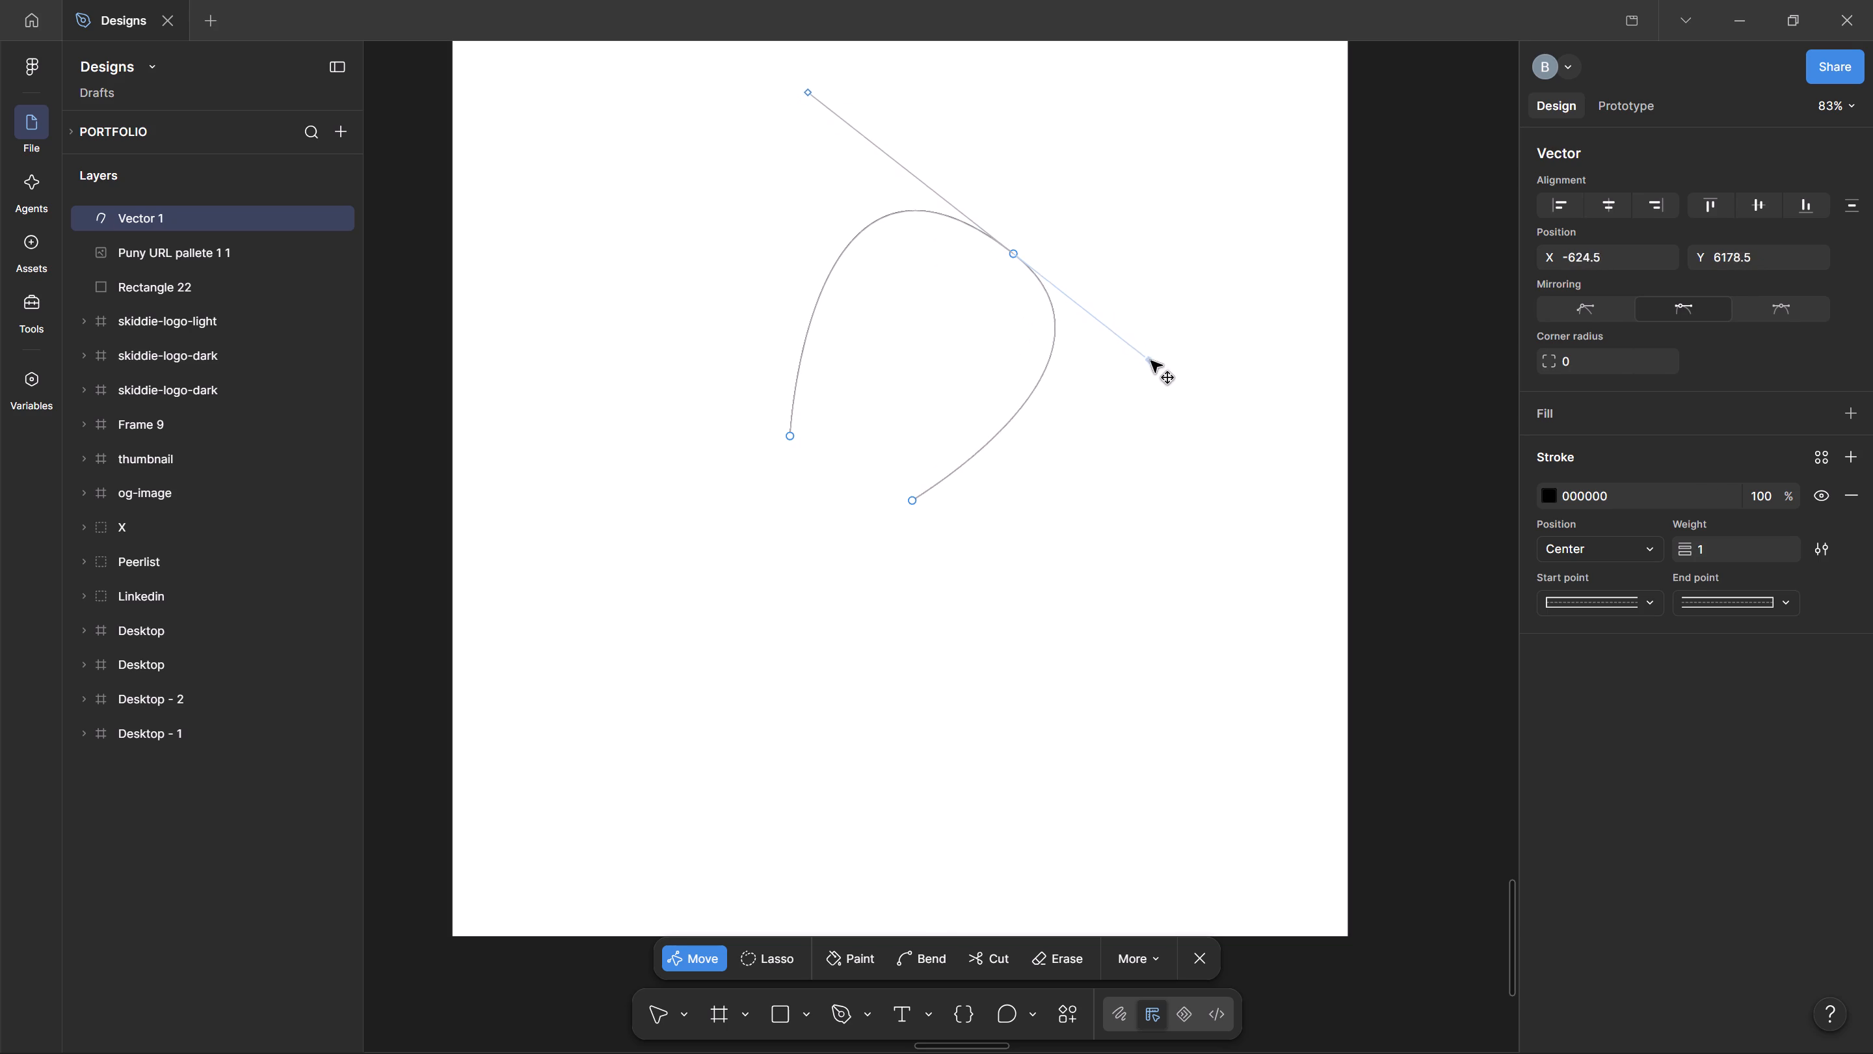
{"action": "left_click_drag", "start_coordinate": [1151, 361], "coordinate": [1173, 379]}
{"action": "left_click_drag", "start_coordinate": [1014, 254], "coordinate": [1026, 234]}
{"action": "left_click_drag", "start_coordinate": [823, 76], "coordinate": [816, 121]}
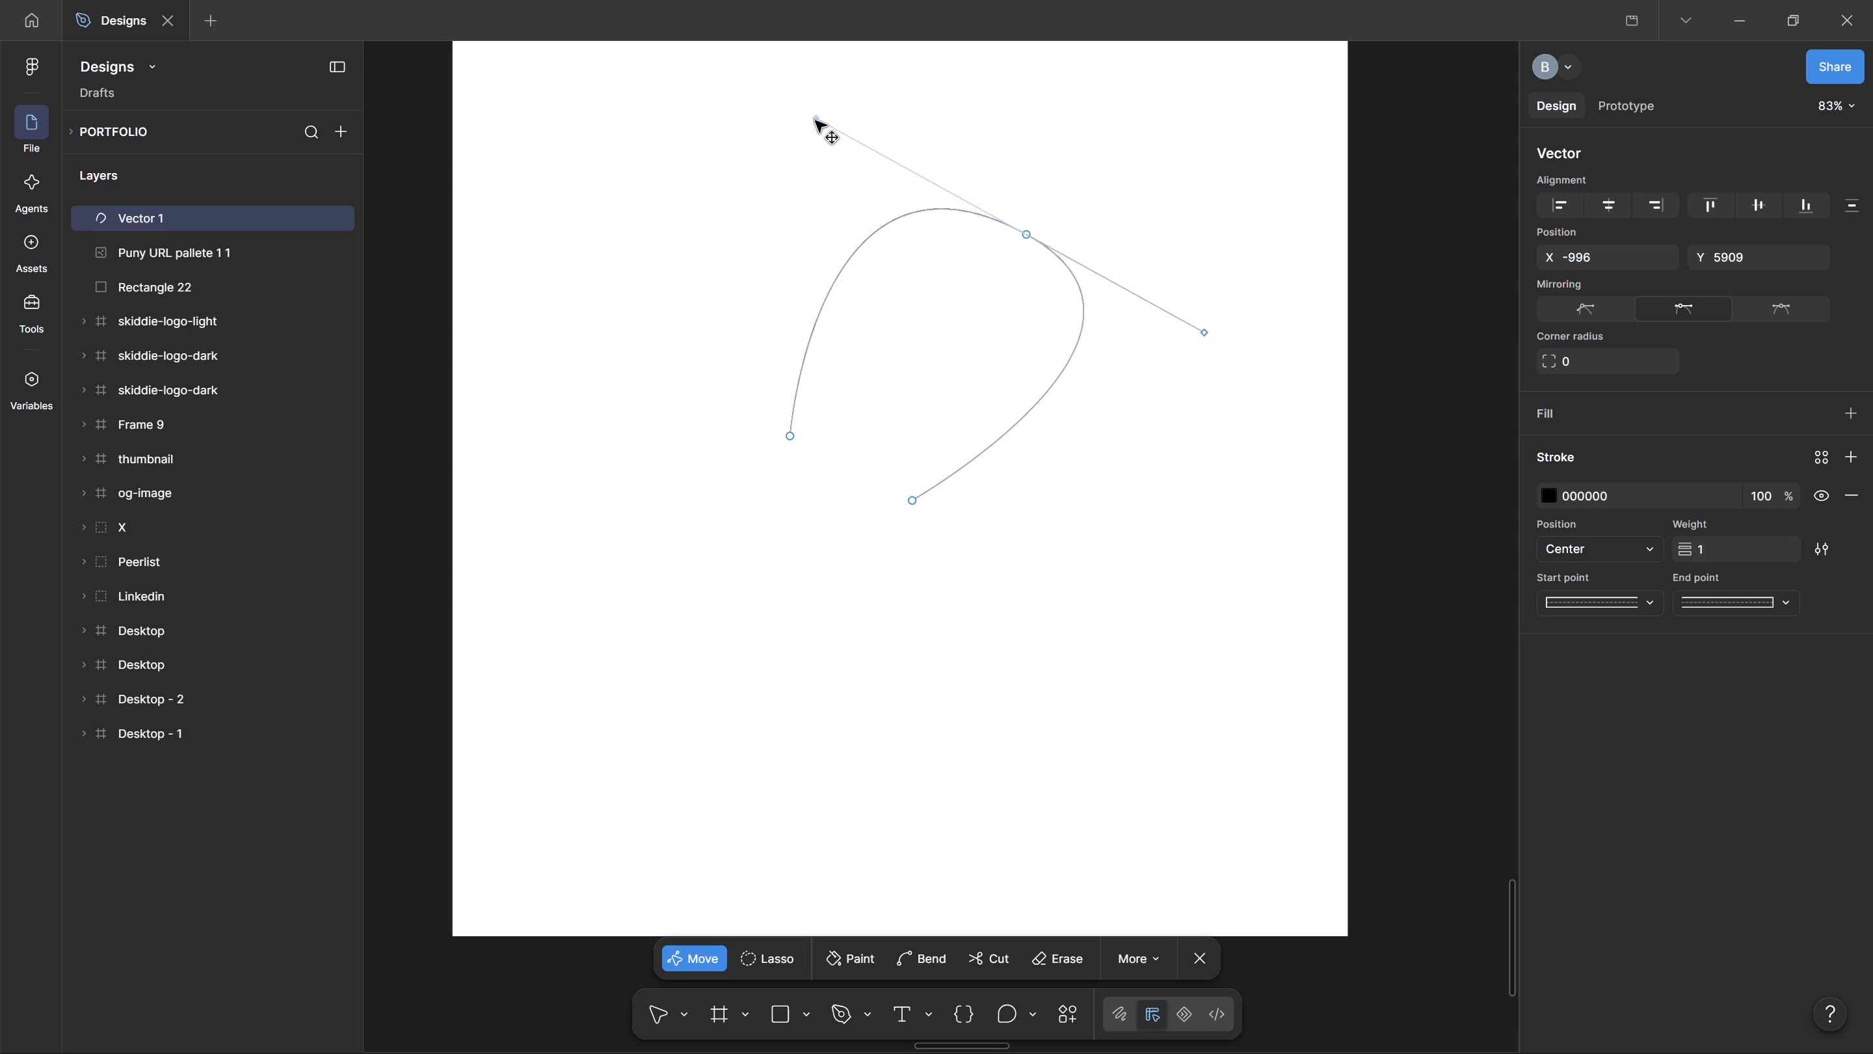
{"action": "left_click_drag", "start_coordinate": [816, 121], "coordinate": [814, 138]}
{"action": "left_click_drag", "start_coordinate": [1212, 322], "coordinate": [1211, 350]}
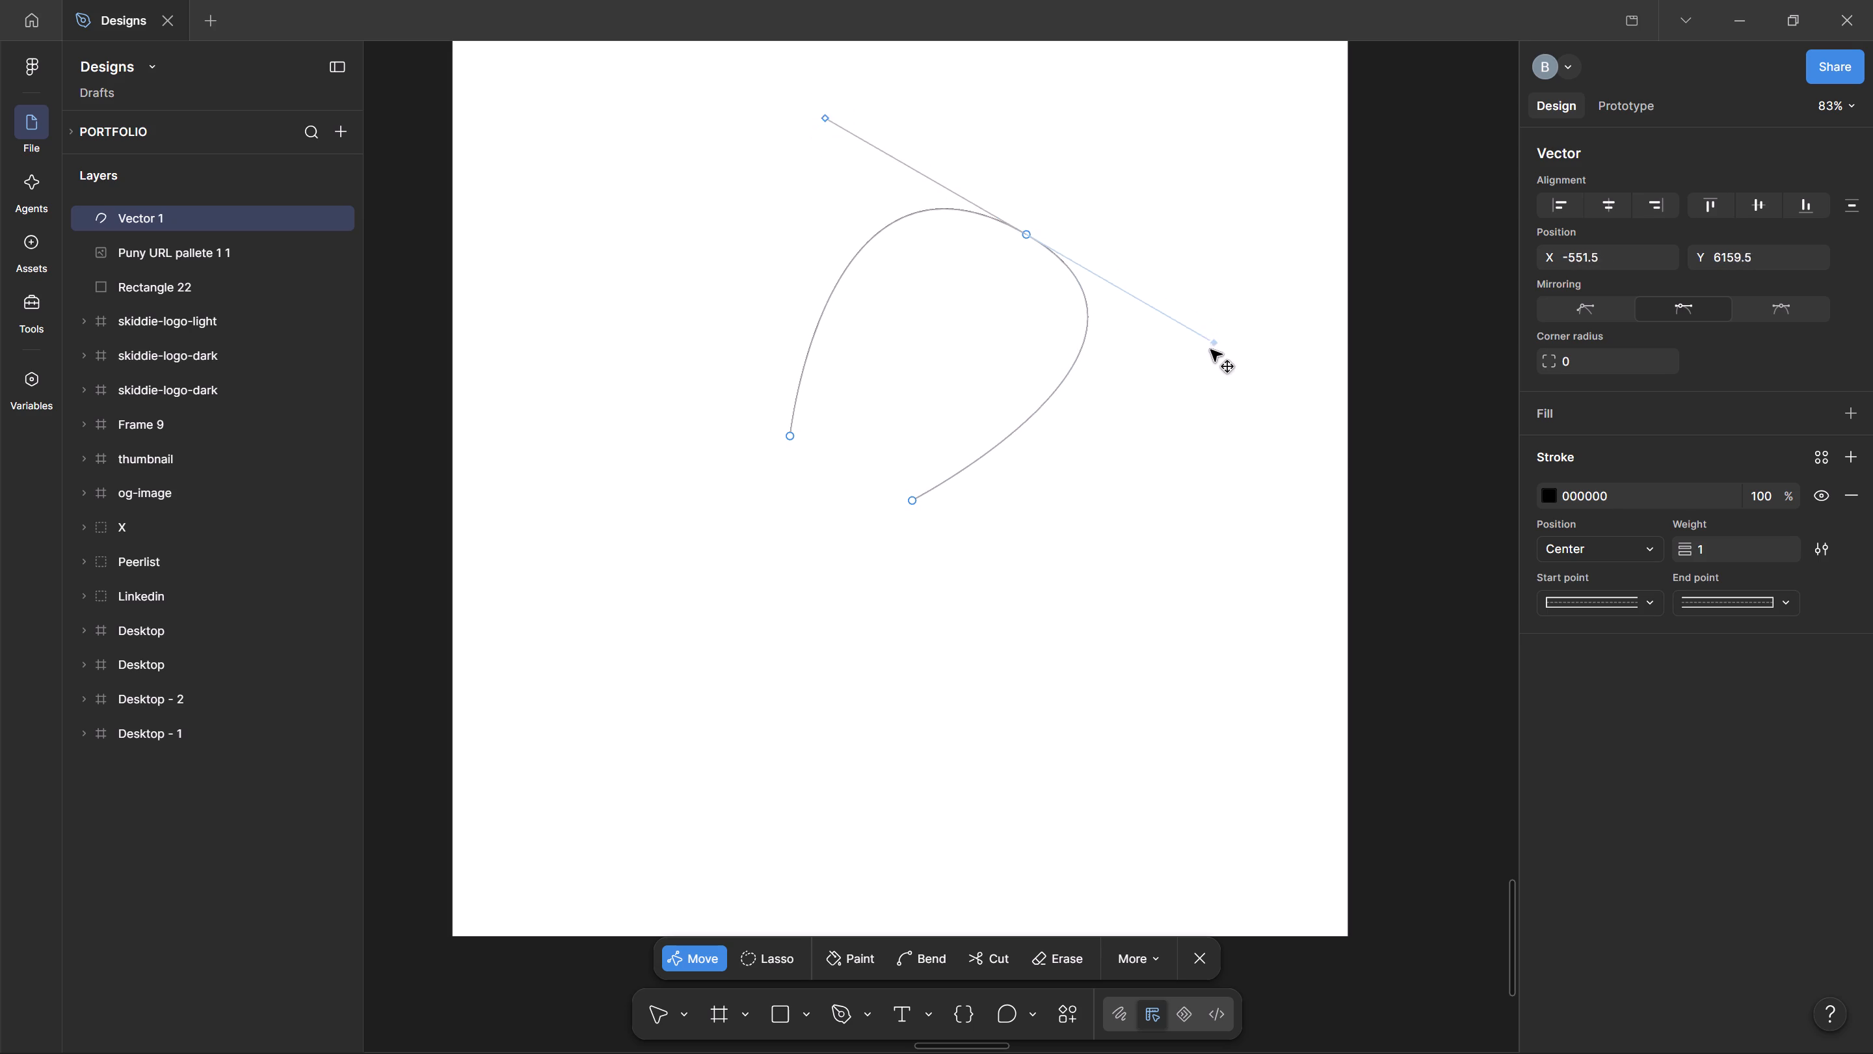
{"action": "left_click_drag", "start_coordinate": [1211, 350], "coordinate": [1188, 349]}
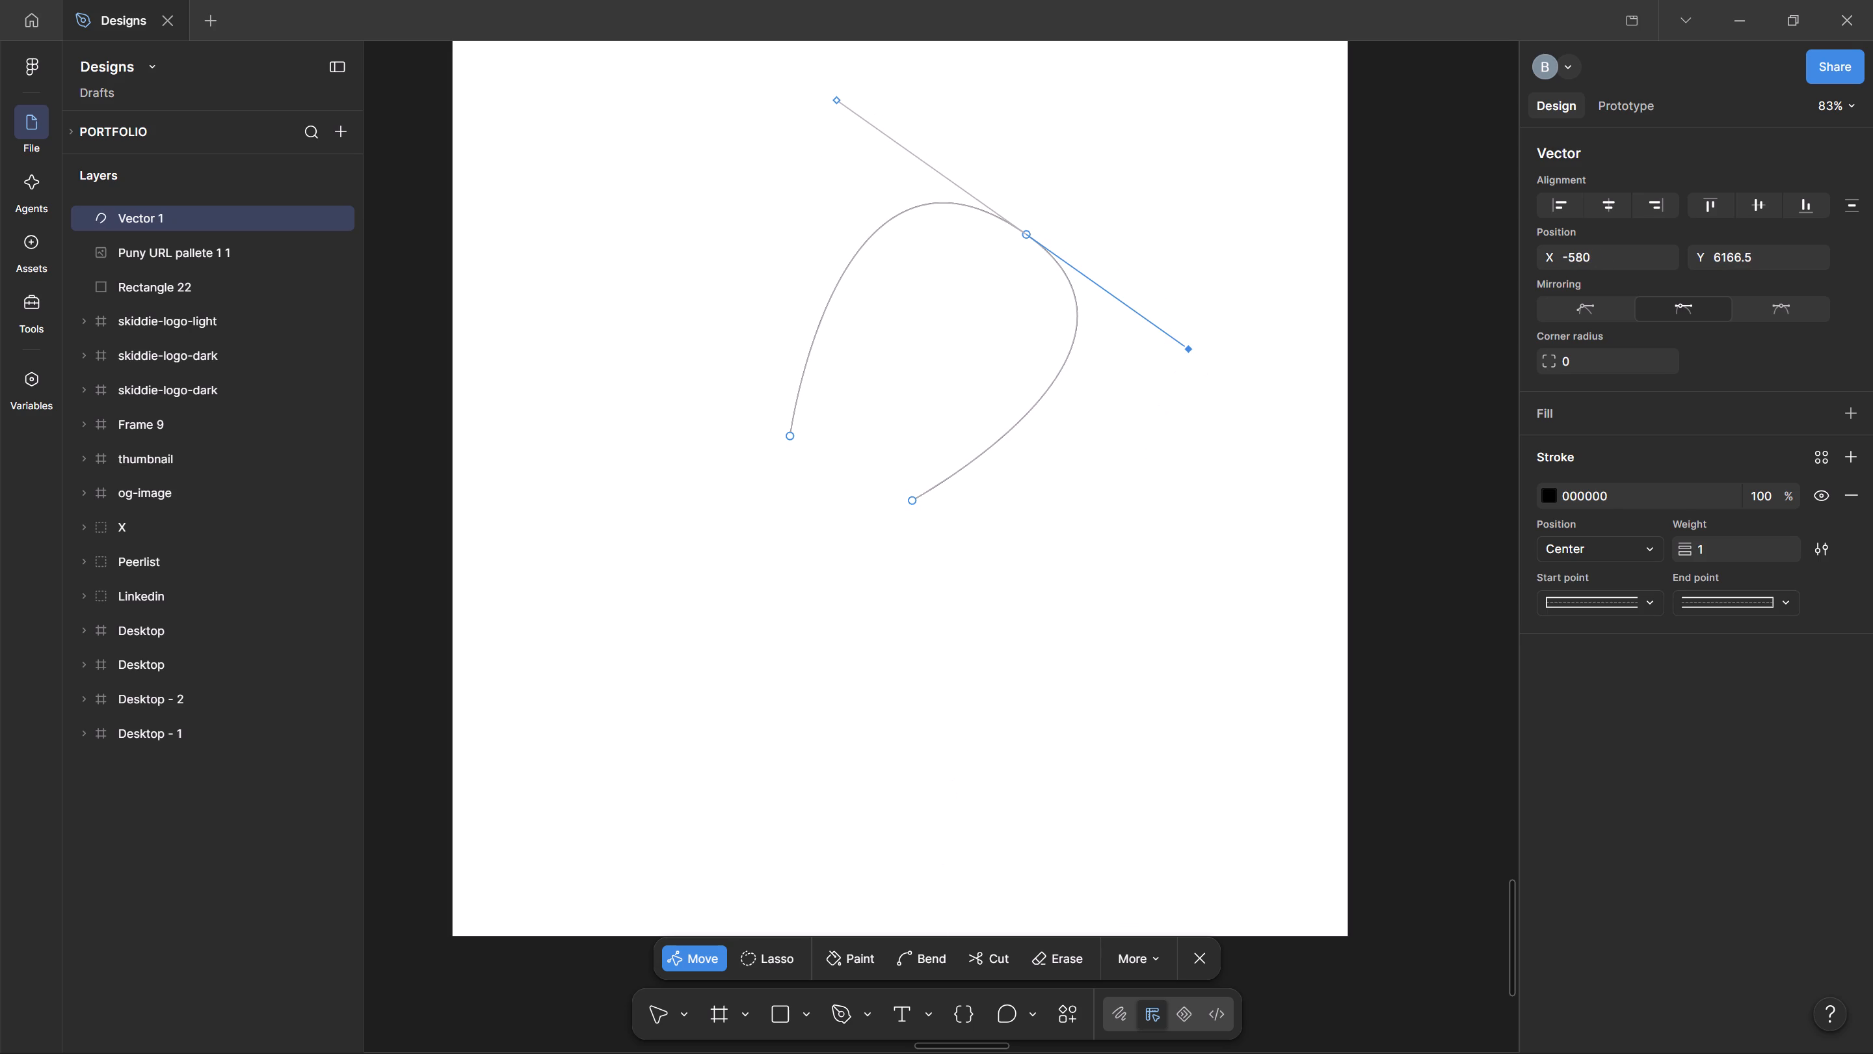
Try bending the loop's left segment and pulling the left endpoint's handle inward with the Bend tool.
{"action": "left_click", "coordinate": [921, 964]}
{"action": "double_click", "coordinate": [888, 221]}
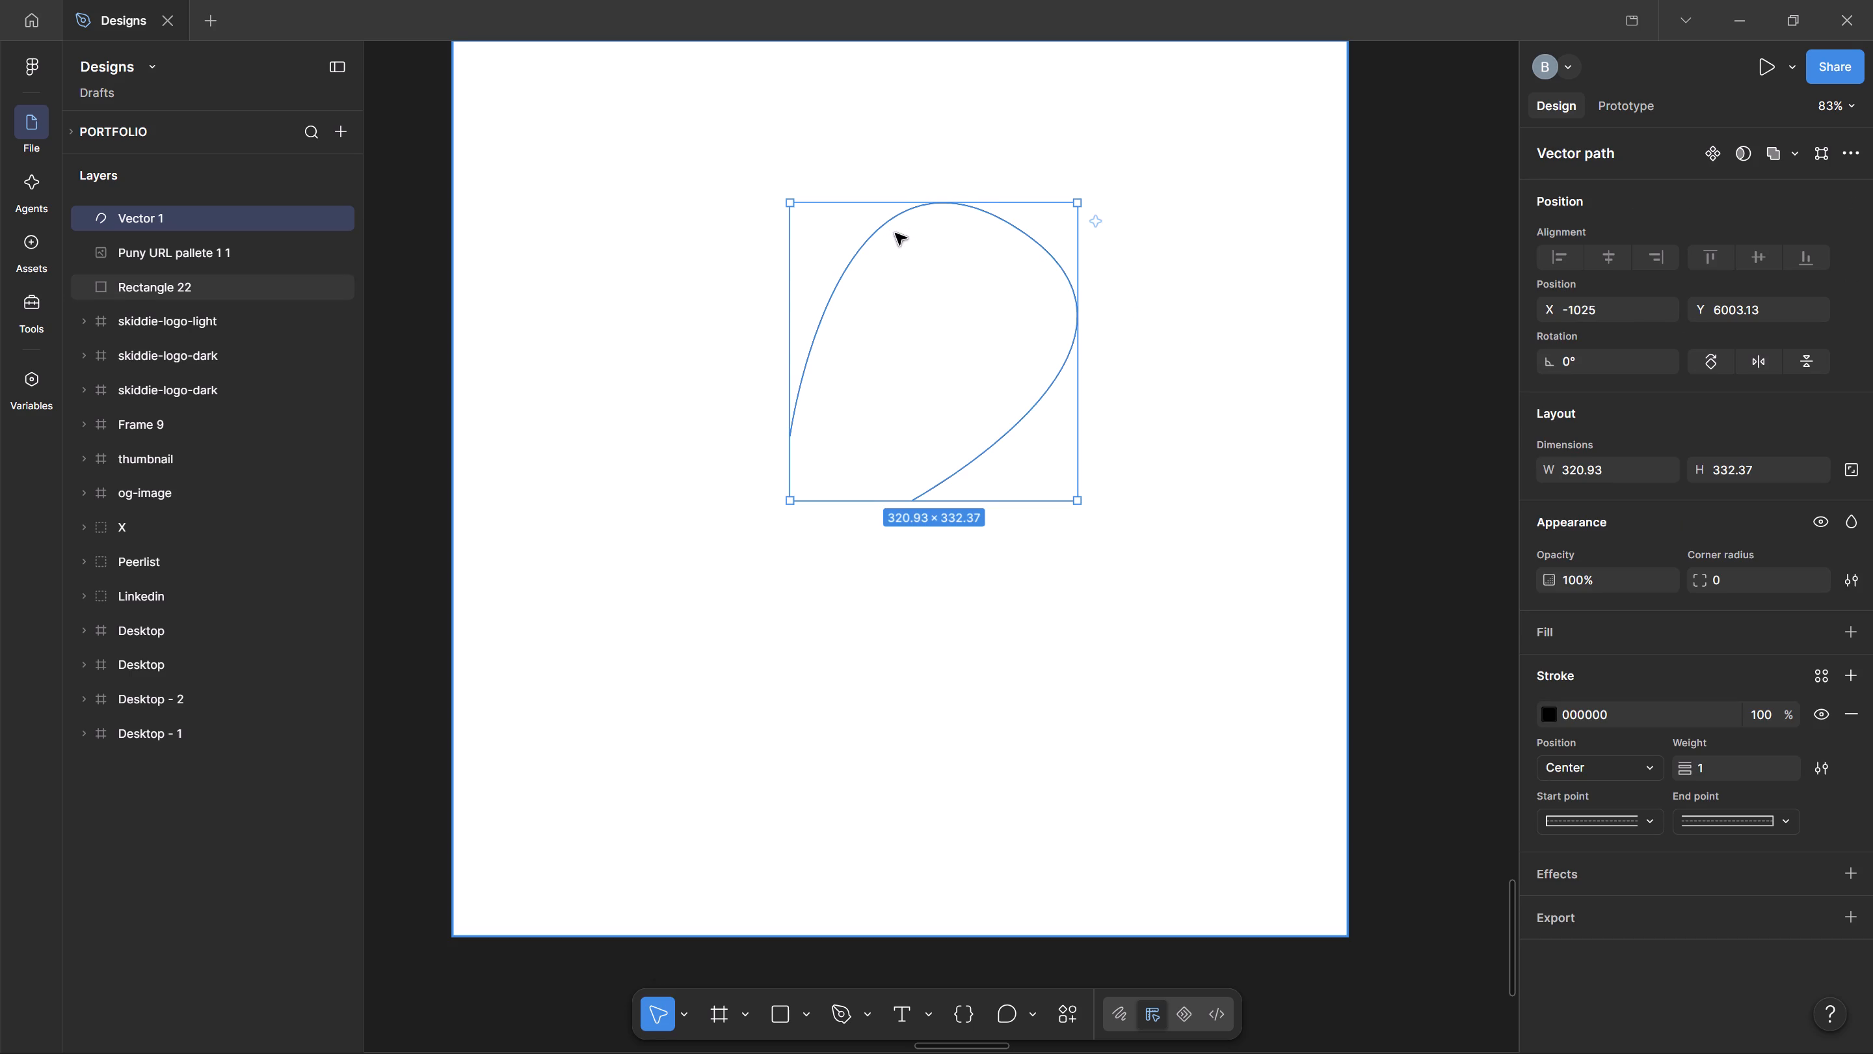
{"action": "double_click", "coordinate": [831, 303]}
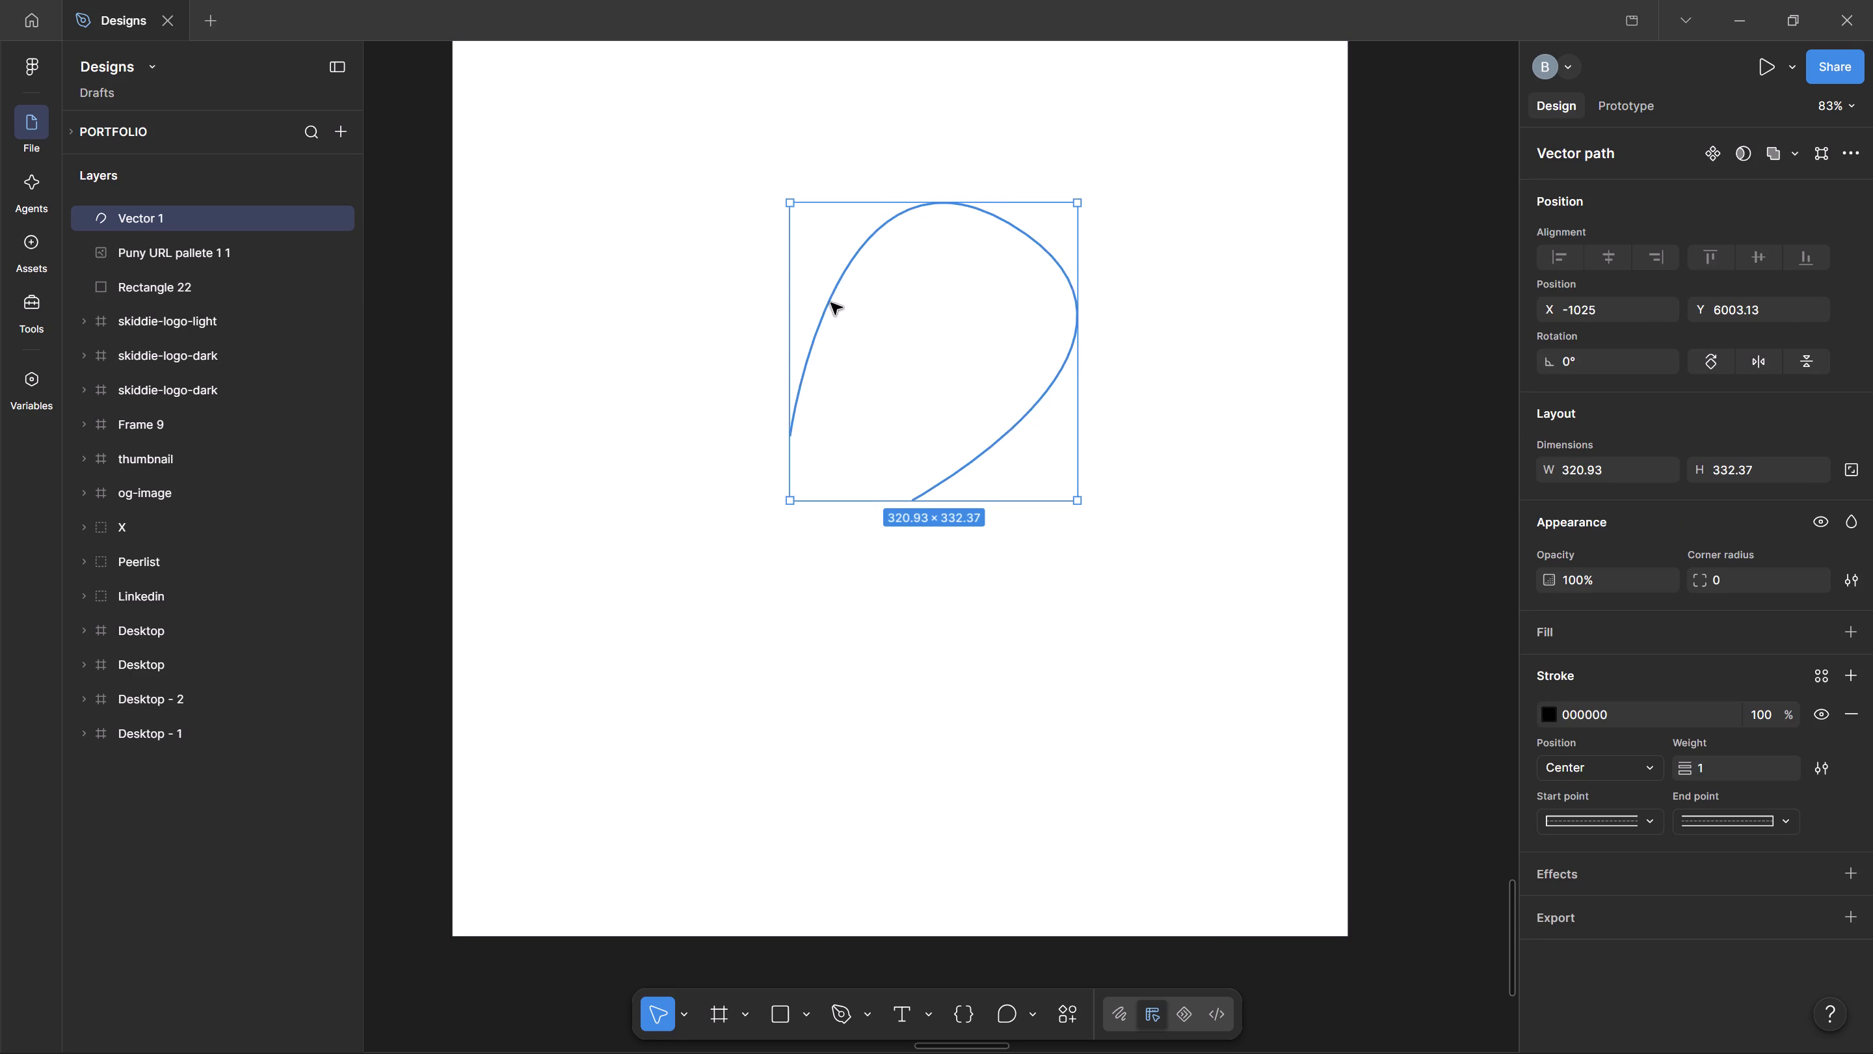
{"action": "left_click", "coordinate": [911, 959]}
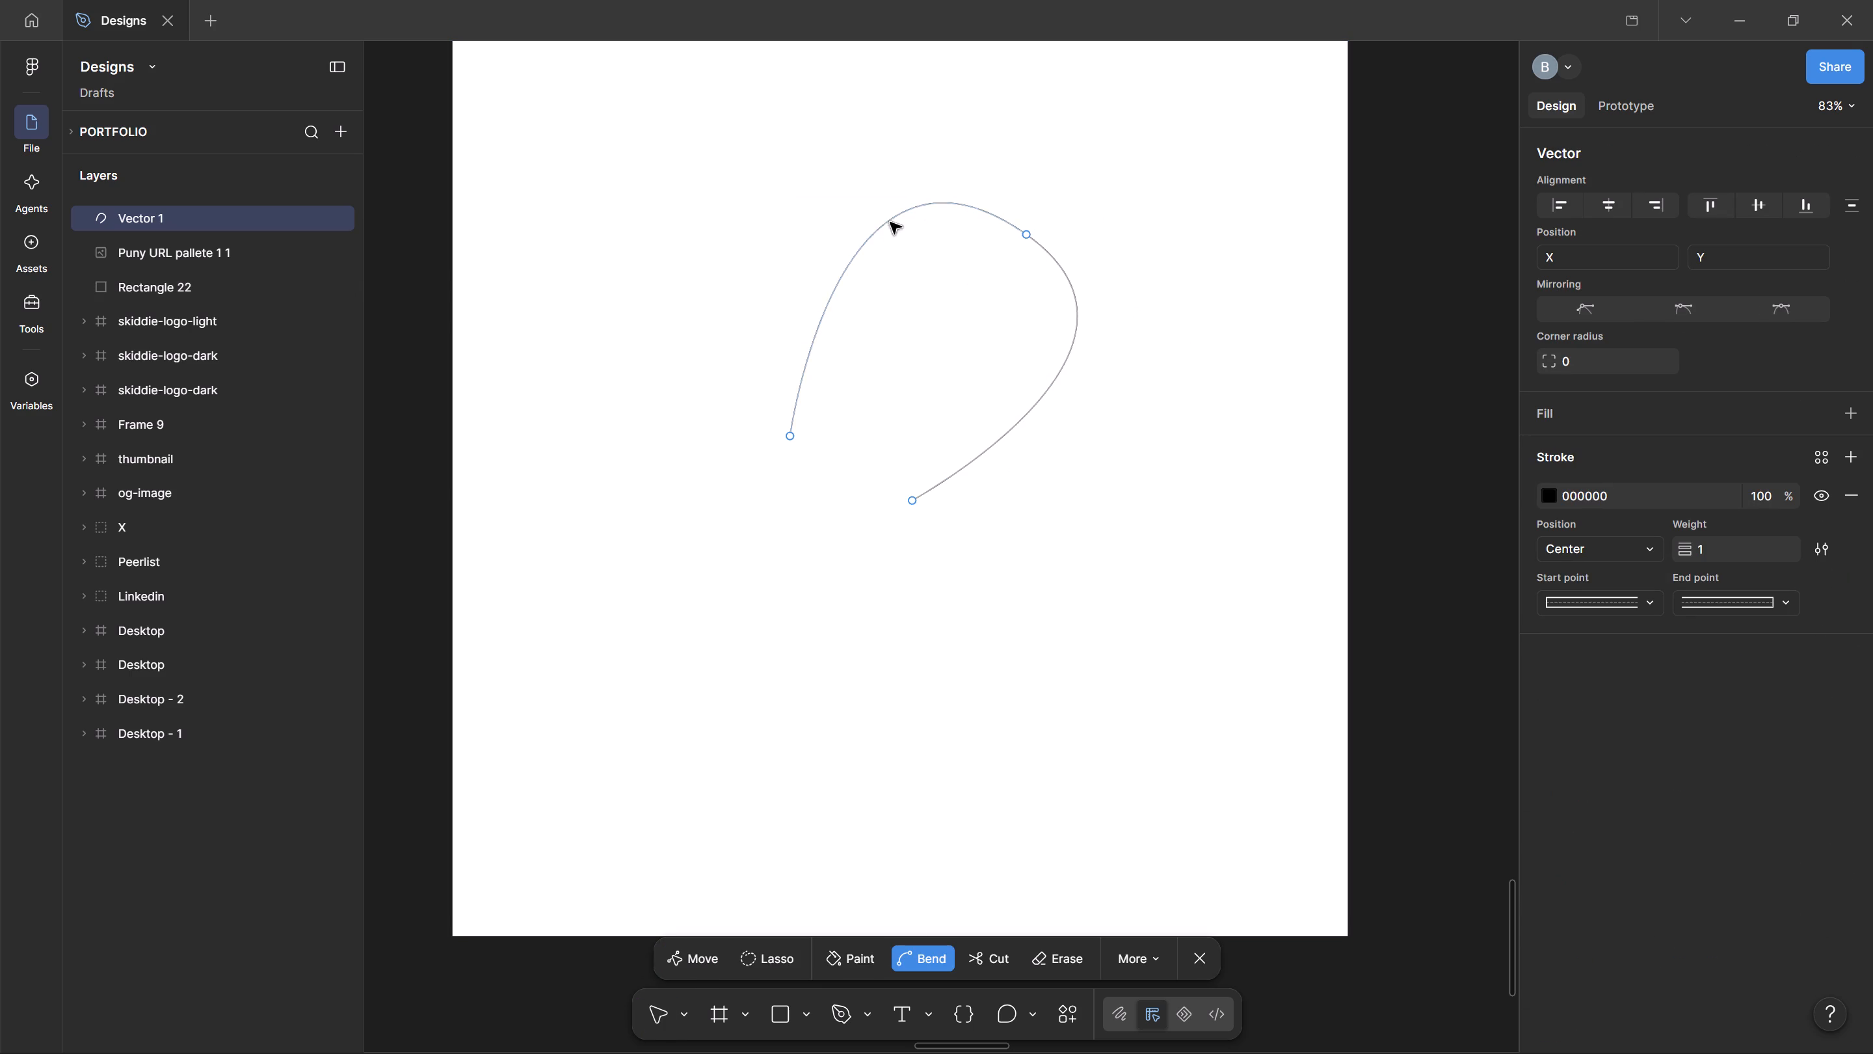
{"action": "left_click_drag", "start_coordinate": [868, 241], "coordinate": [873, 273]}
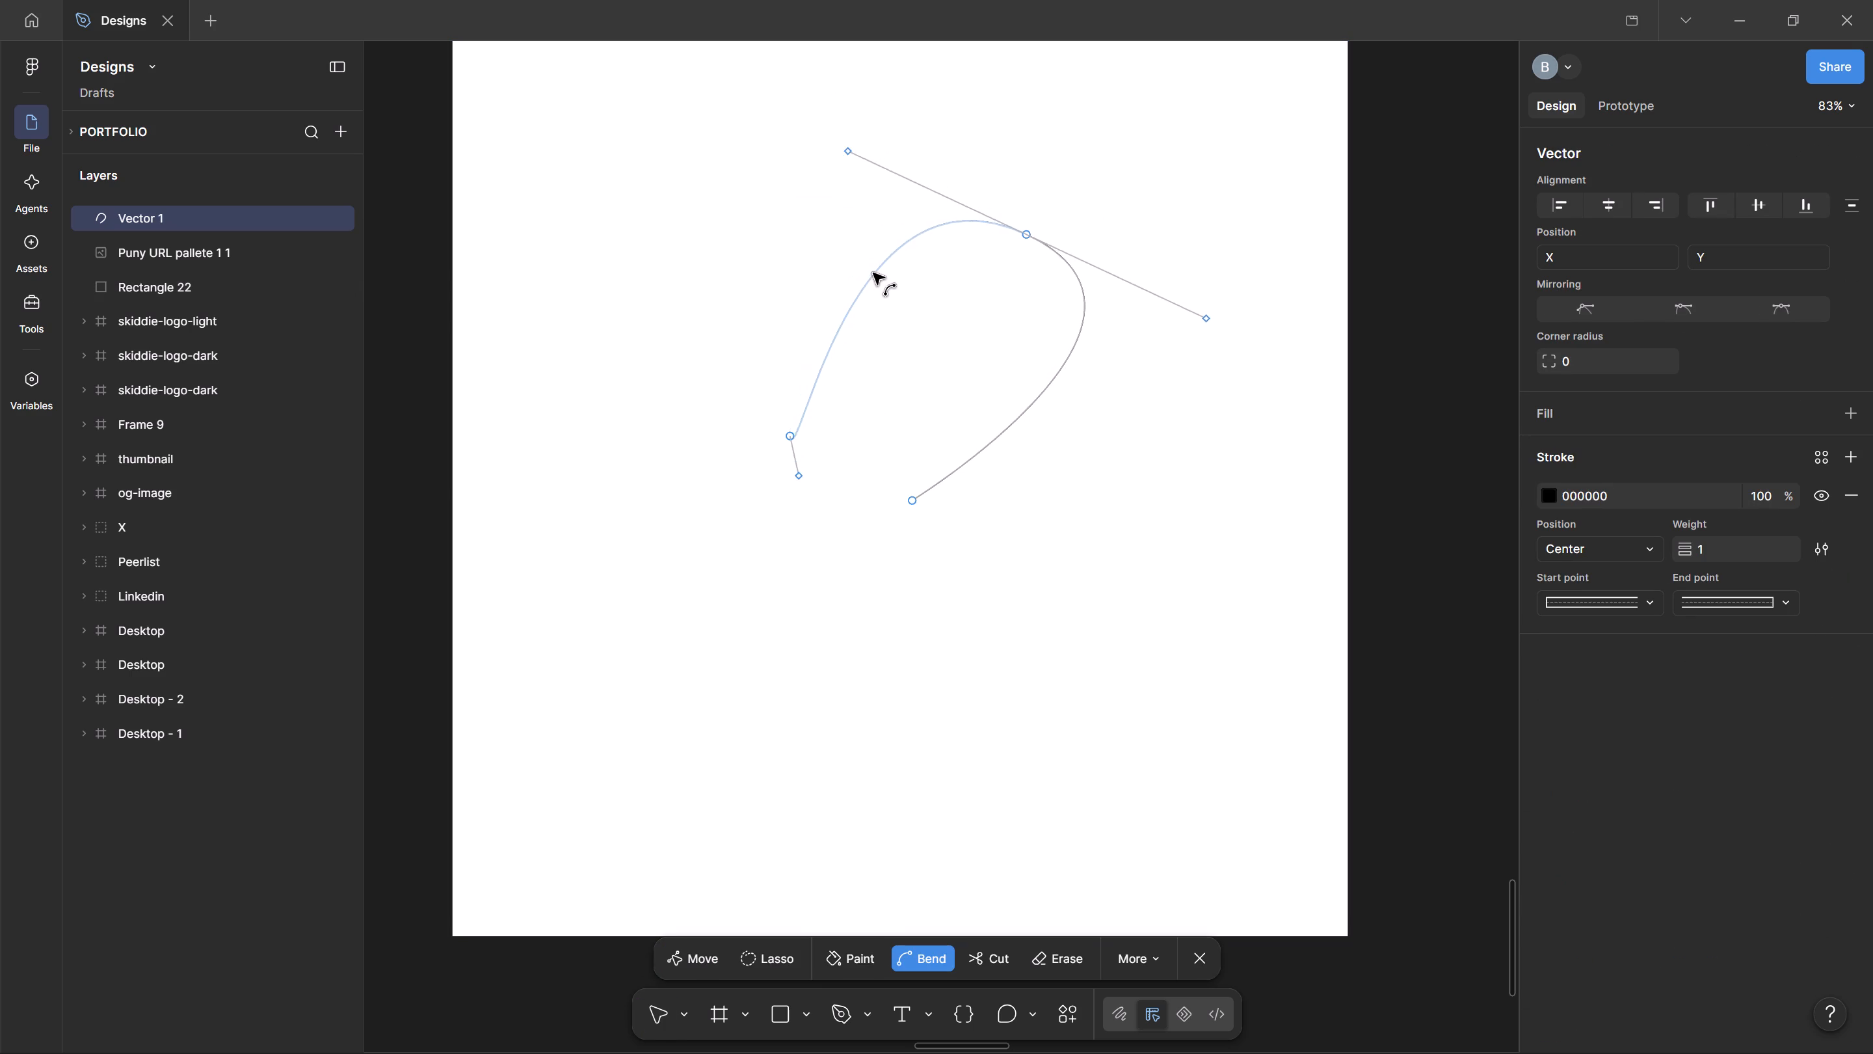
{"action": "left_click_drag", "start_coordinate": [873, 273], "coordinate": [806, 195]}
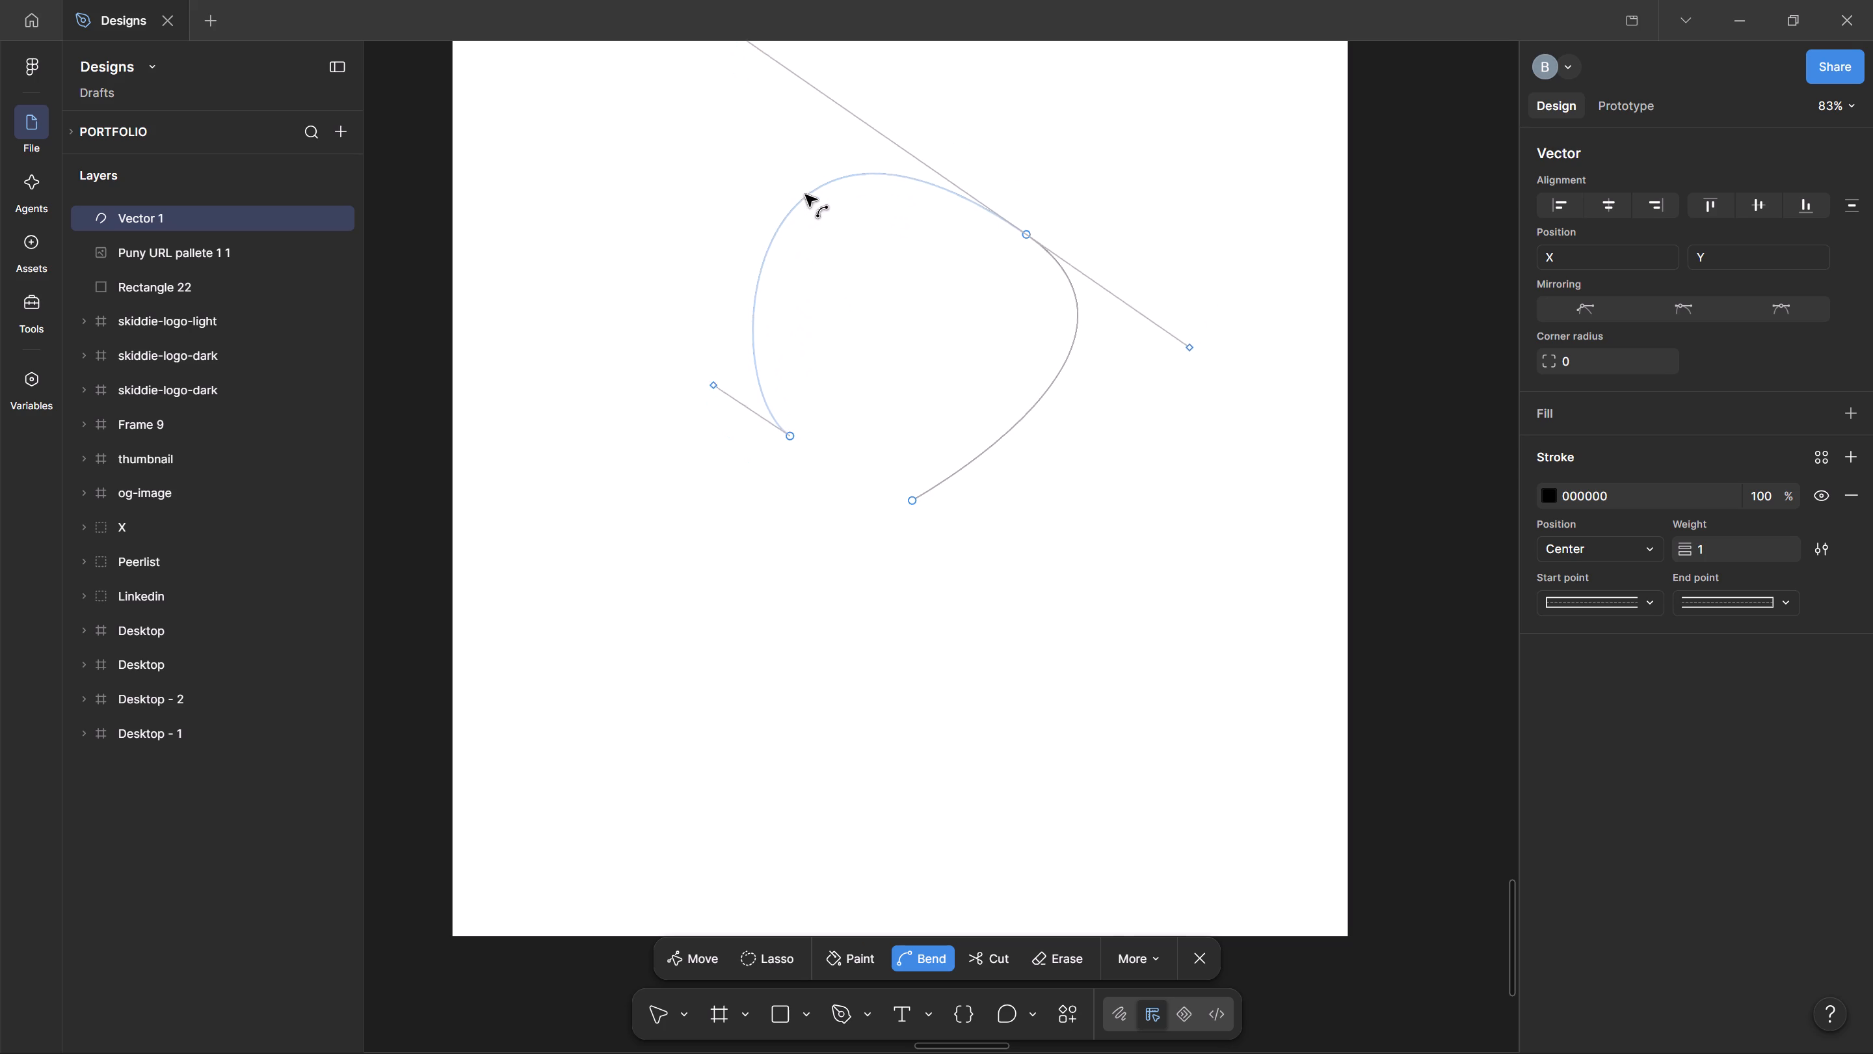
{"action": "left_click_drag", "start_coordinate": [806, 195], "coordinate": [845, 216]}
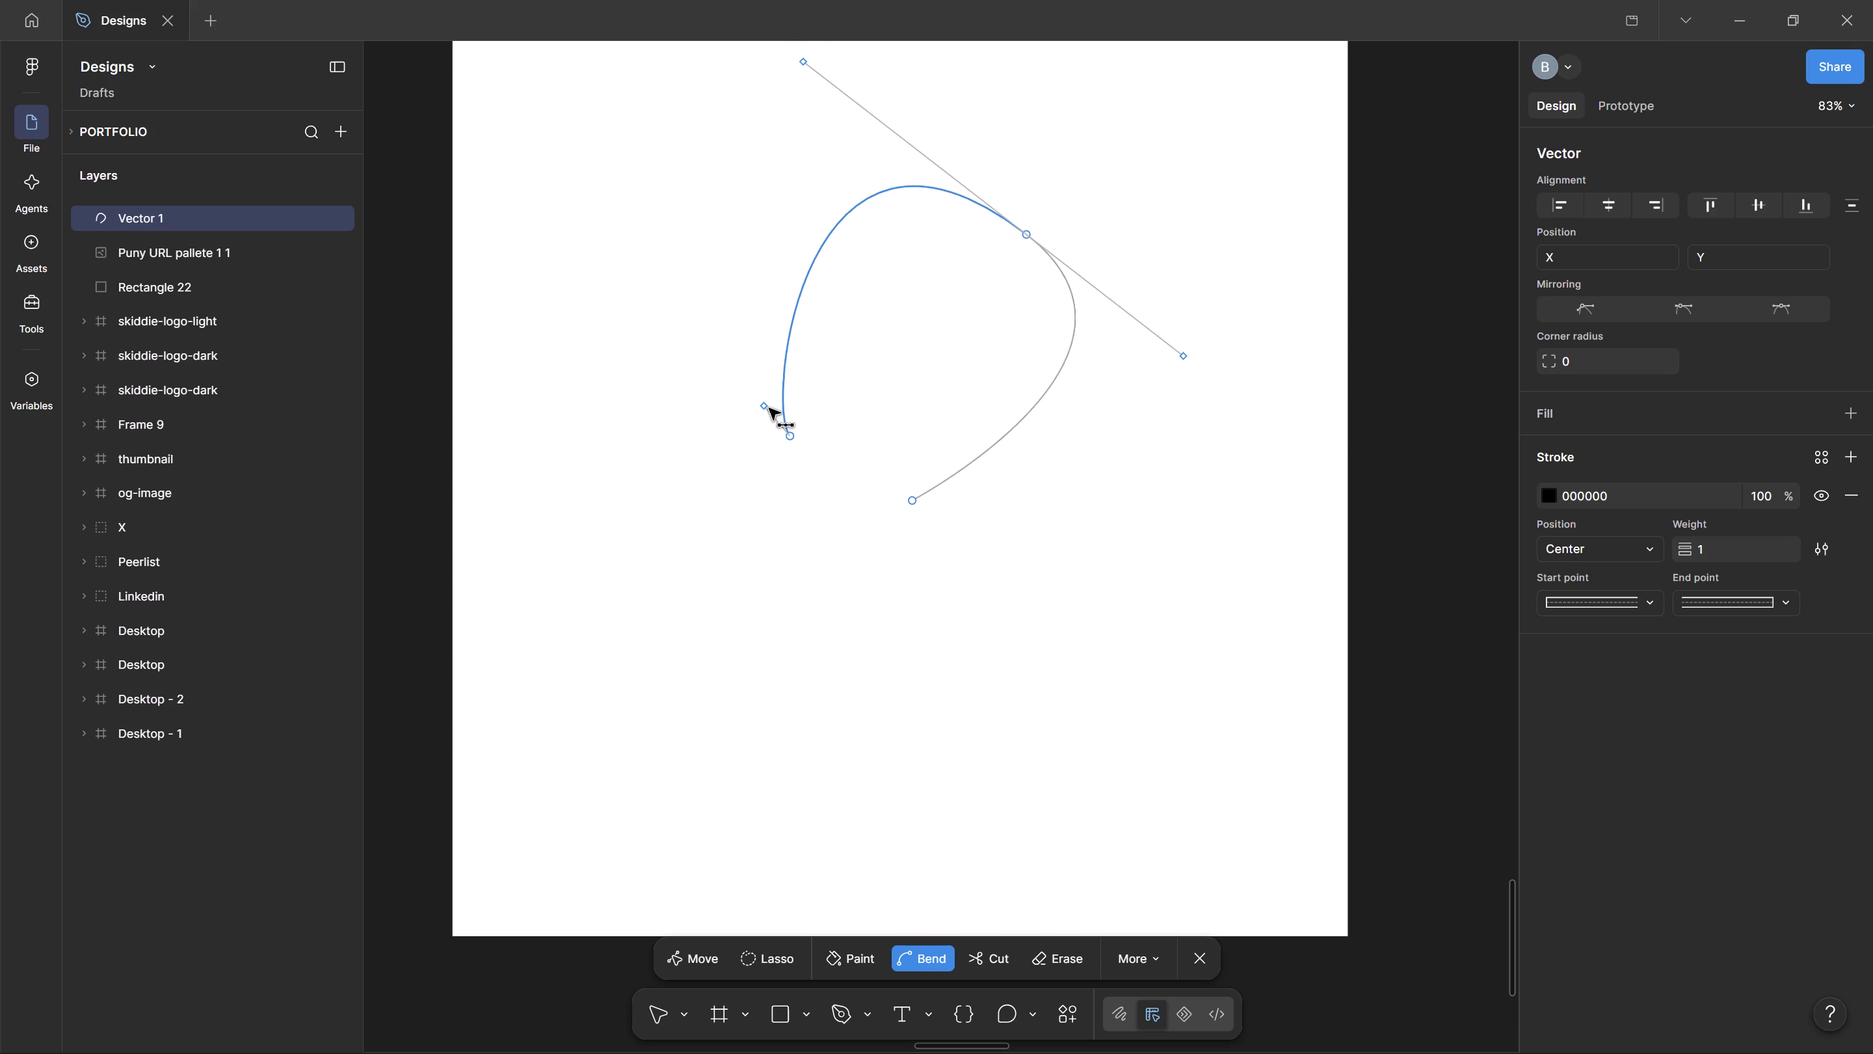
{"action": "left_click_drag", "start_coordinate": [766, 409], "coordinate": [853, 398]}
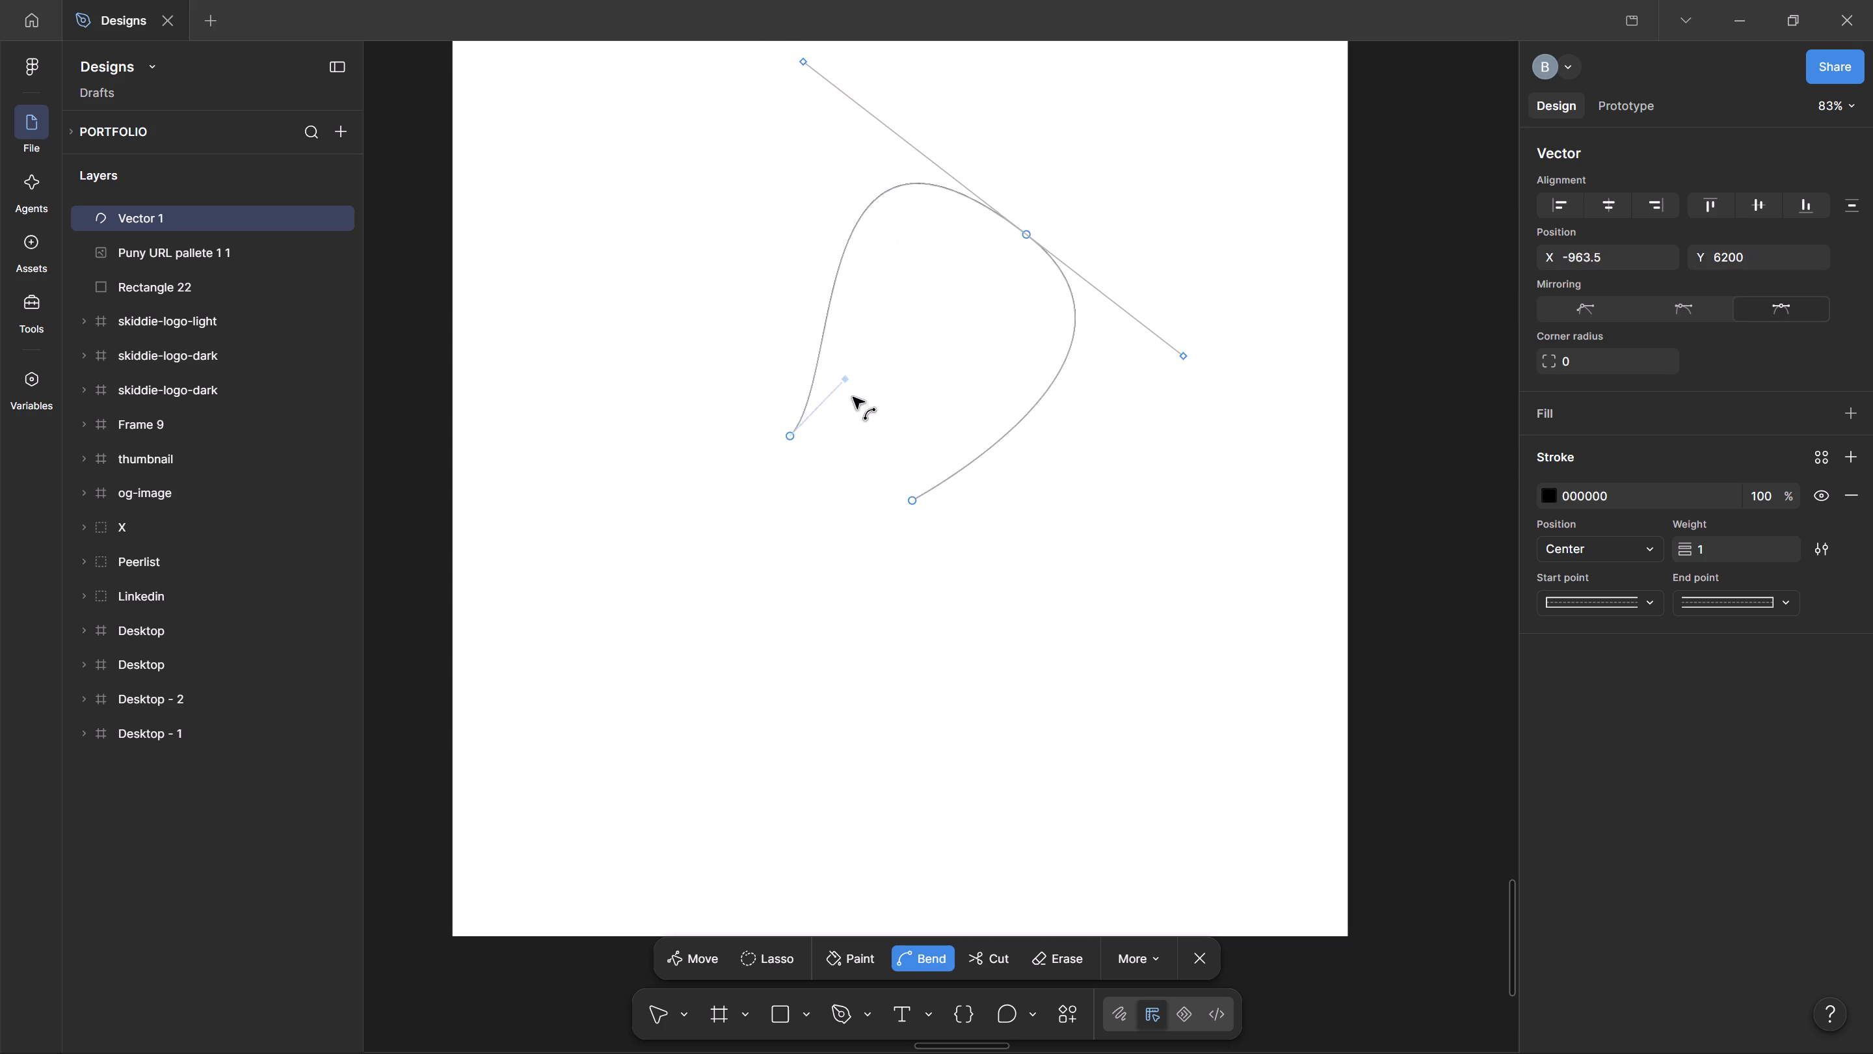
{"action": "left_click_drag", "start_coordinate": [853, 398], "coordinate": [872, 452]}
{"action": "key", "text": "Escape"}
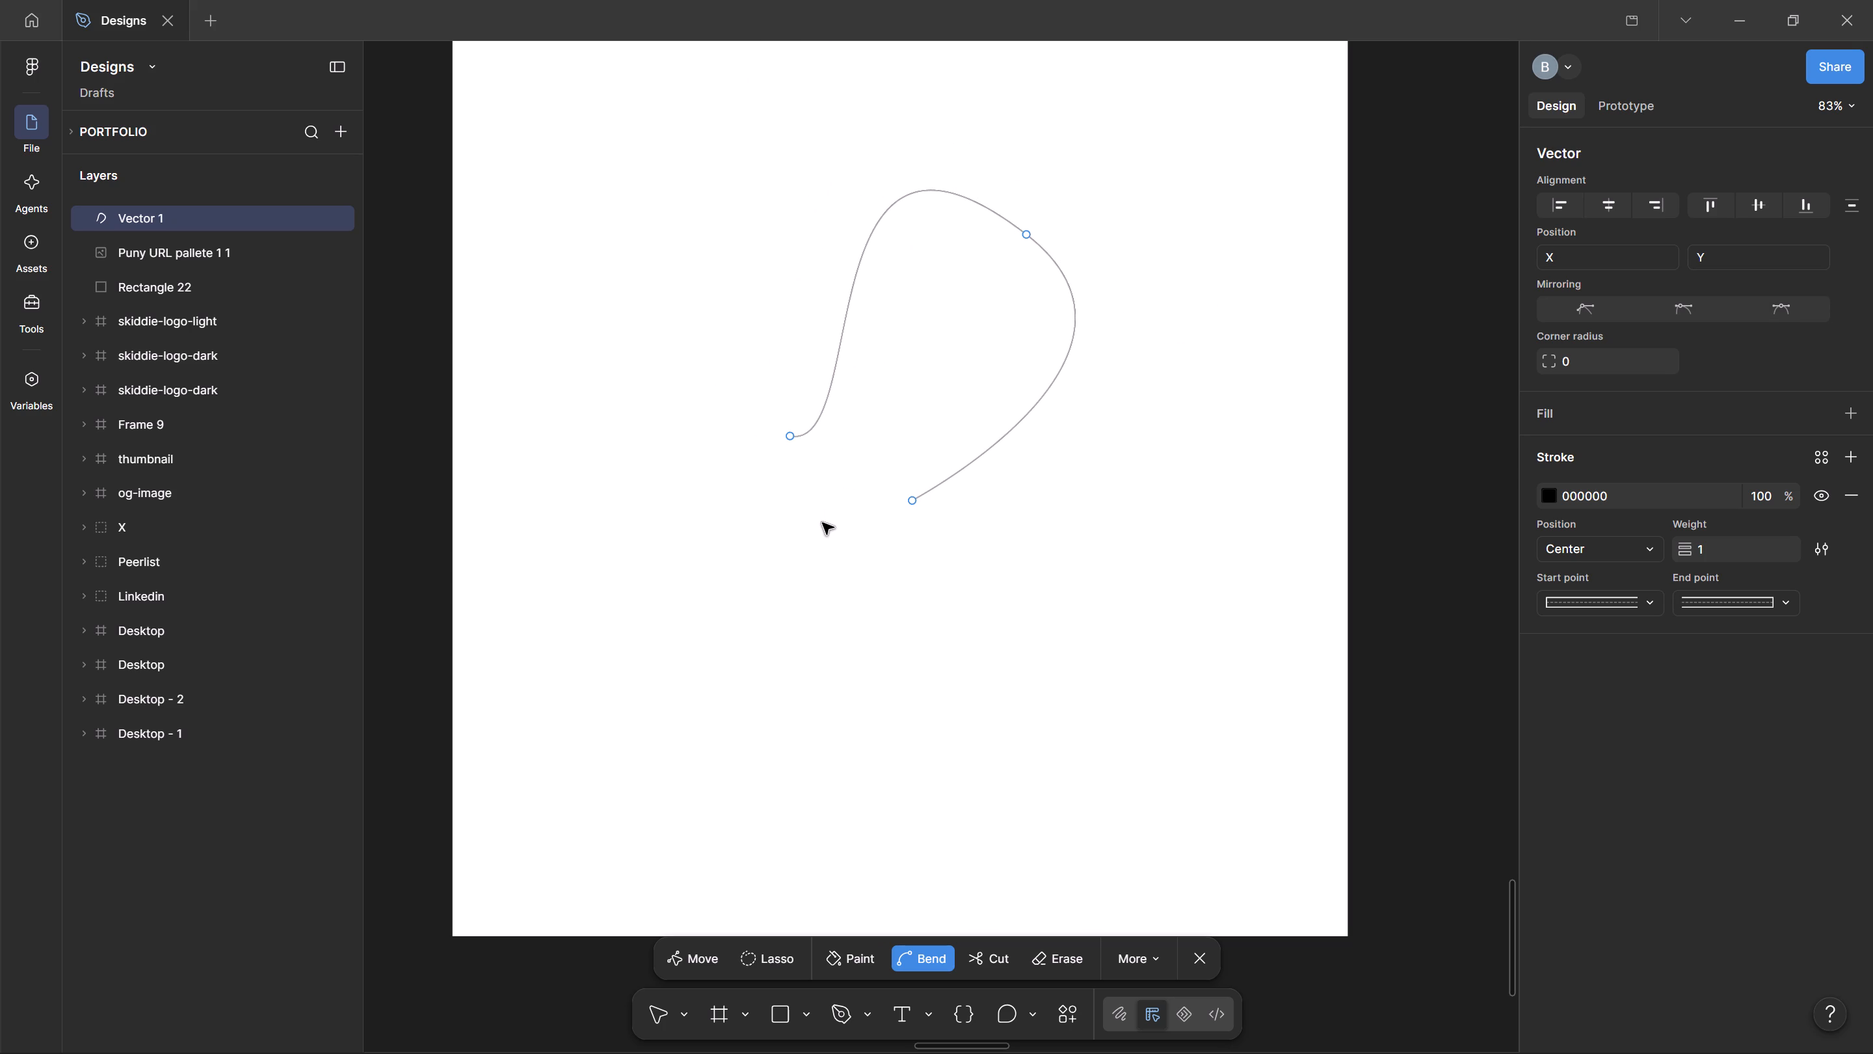
Undo the bends and the earlier peak-point adjustments, back to the narrow curve with short handles on the peak point.
{"action": "key", "text": "ctrl+x"}
{"action": "key", "text": "ctrl+z"}
{"action": "key", "text": "ctrl+z"}
{"action": "key", "text": "ctrl+z"}
{"action": "key", "text": "ctrl+z"}
{"action": "key", "text": "ctrl+z"}
{"action": "key", "text": "ctrl+z"}
{"action": "key", "text": "ctrl+z"}
{"action": "key", "text": "ctrl+z"}
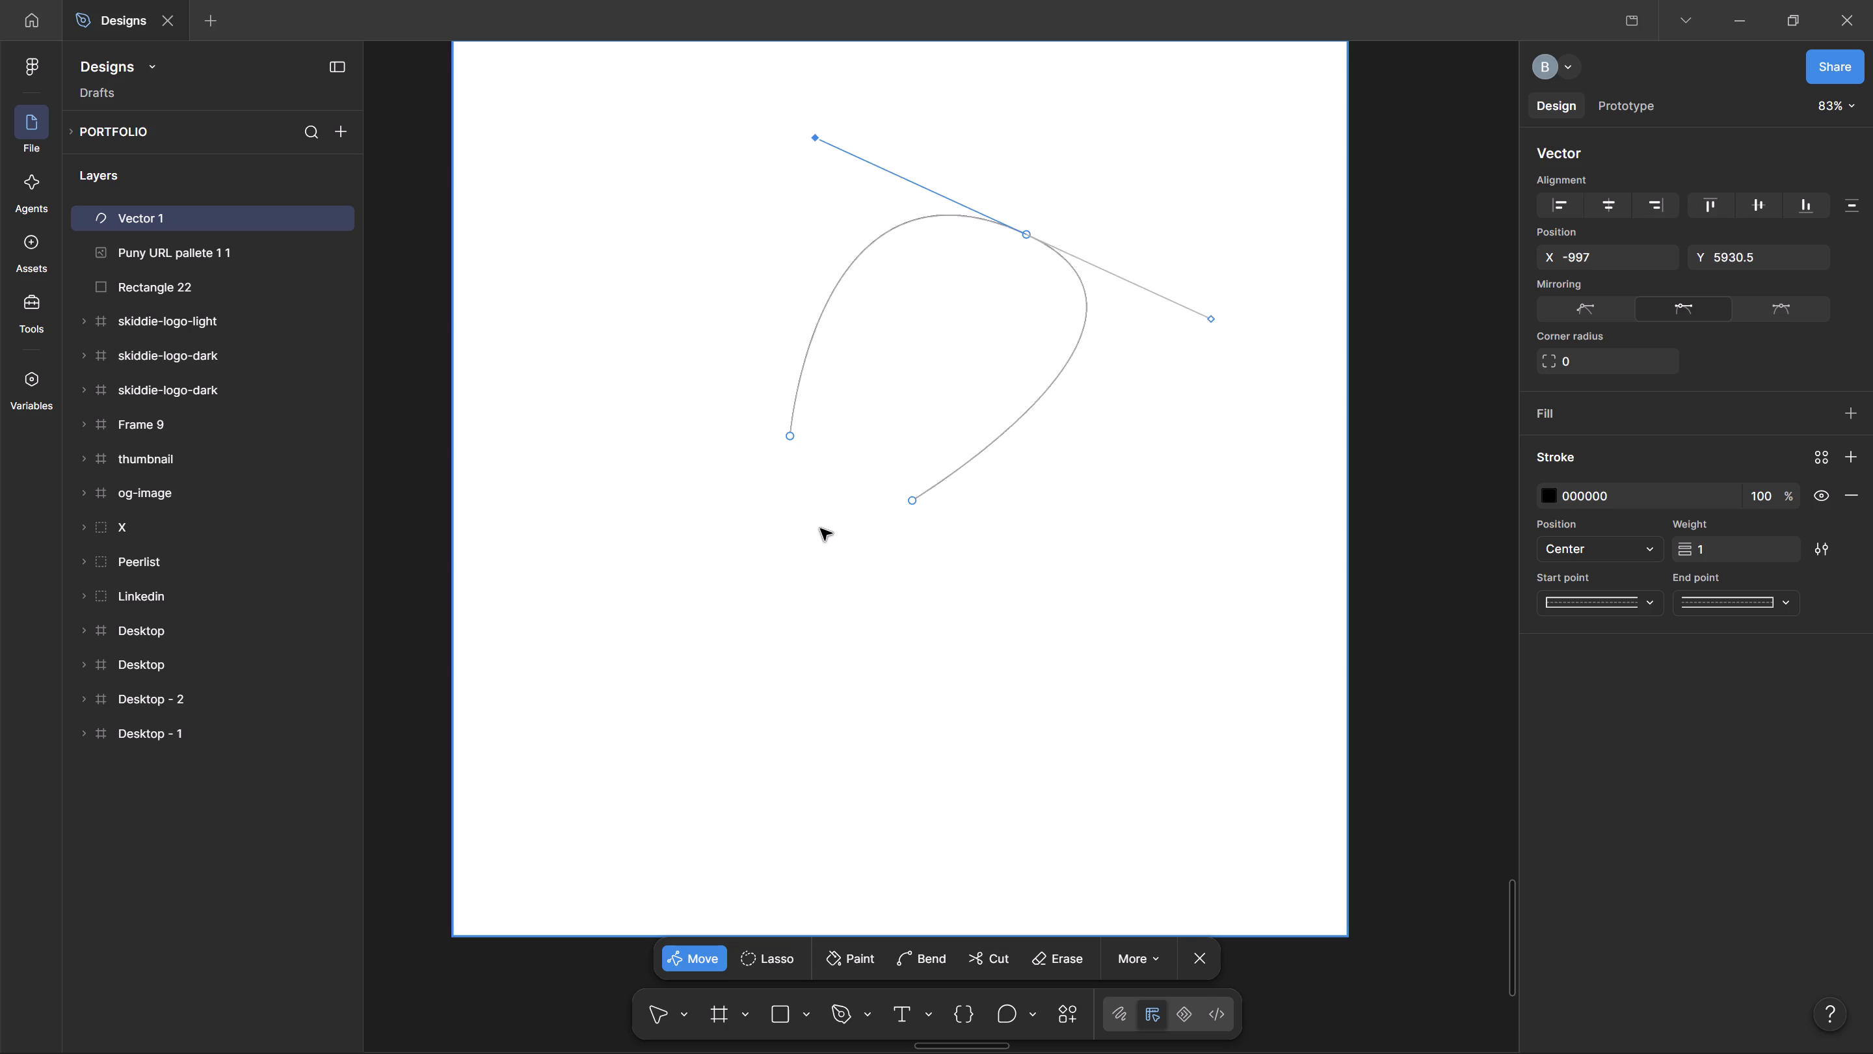
{"action": "key", "text": "ctrl+z"}
{"action": "key", "text": "ctrl+z"}
{"action": "key", "text": "ctrl+z"}
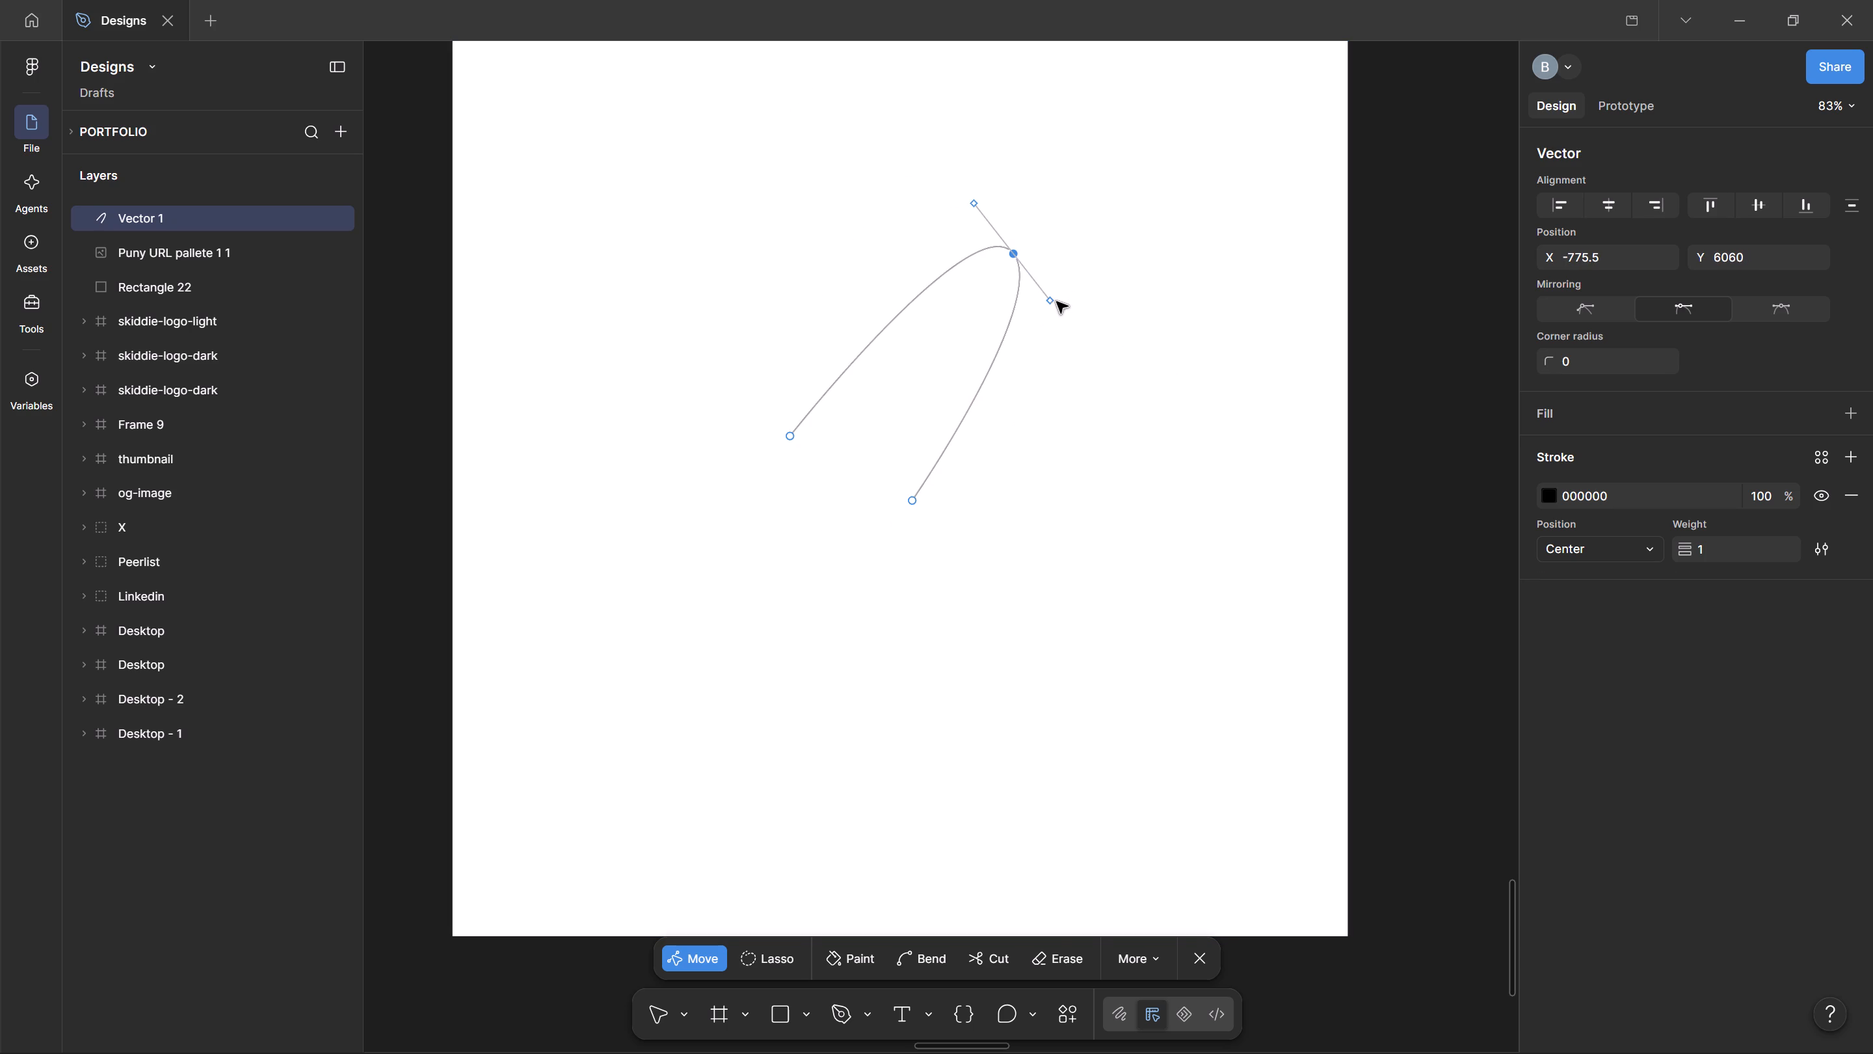
Lengthen both of the peak point's curve handles outward, rounding the path into an open loop about 311 by 306.
{"action": "left_click_drag", "start_coordinate": [1052, 300], "coordinate": [1170, 402]}
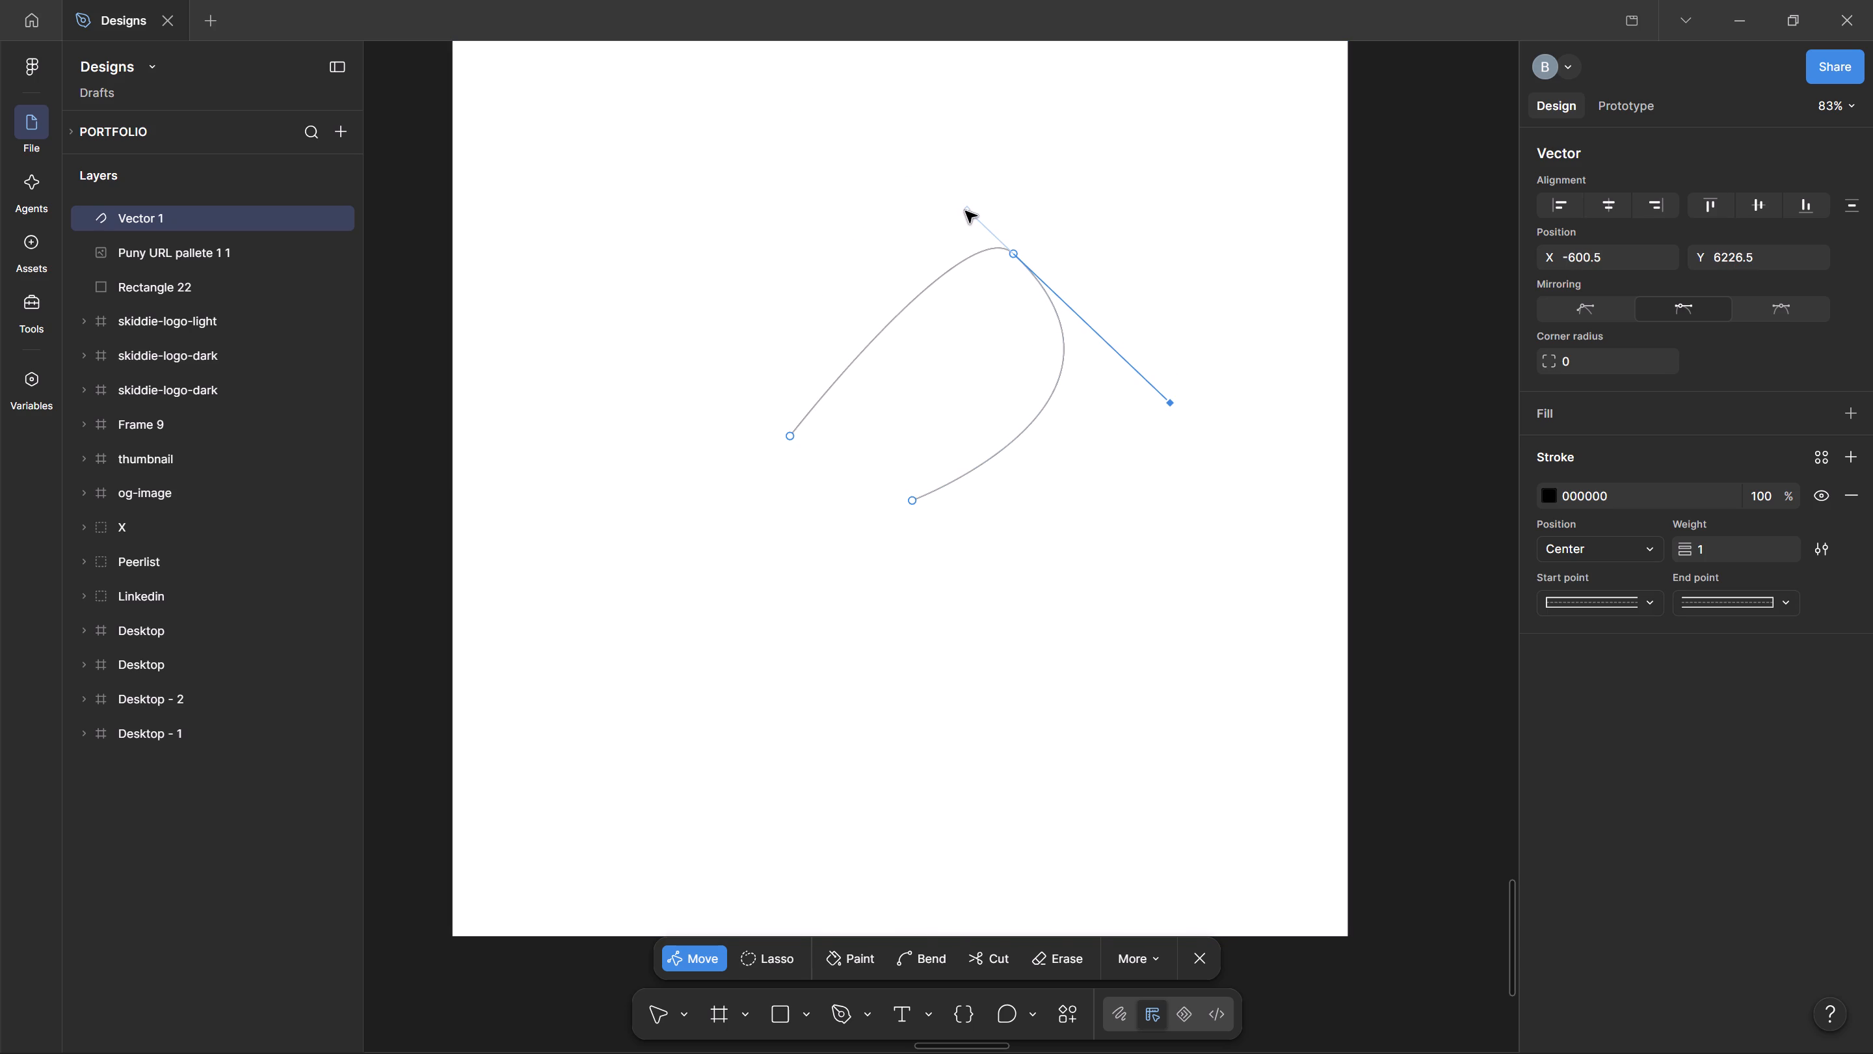
{"action": "left_click_drag", "start_coordinate": [970, 213], "coordinate": [875, 130]}
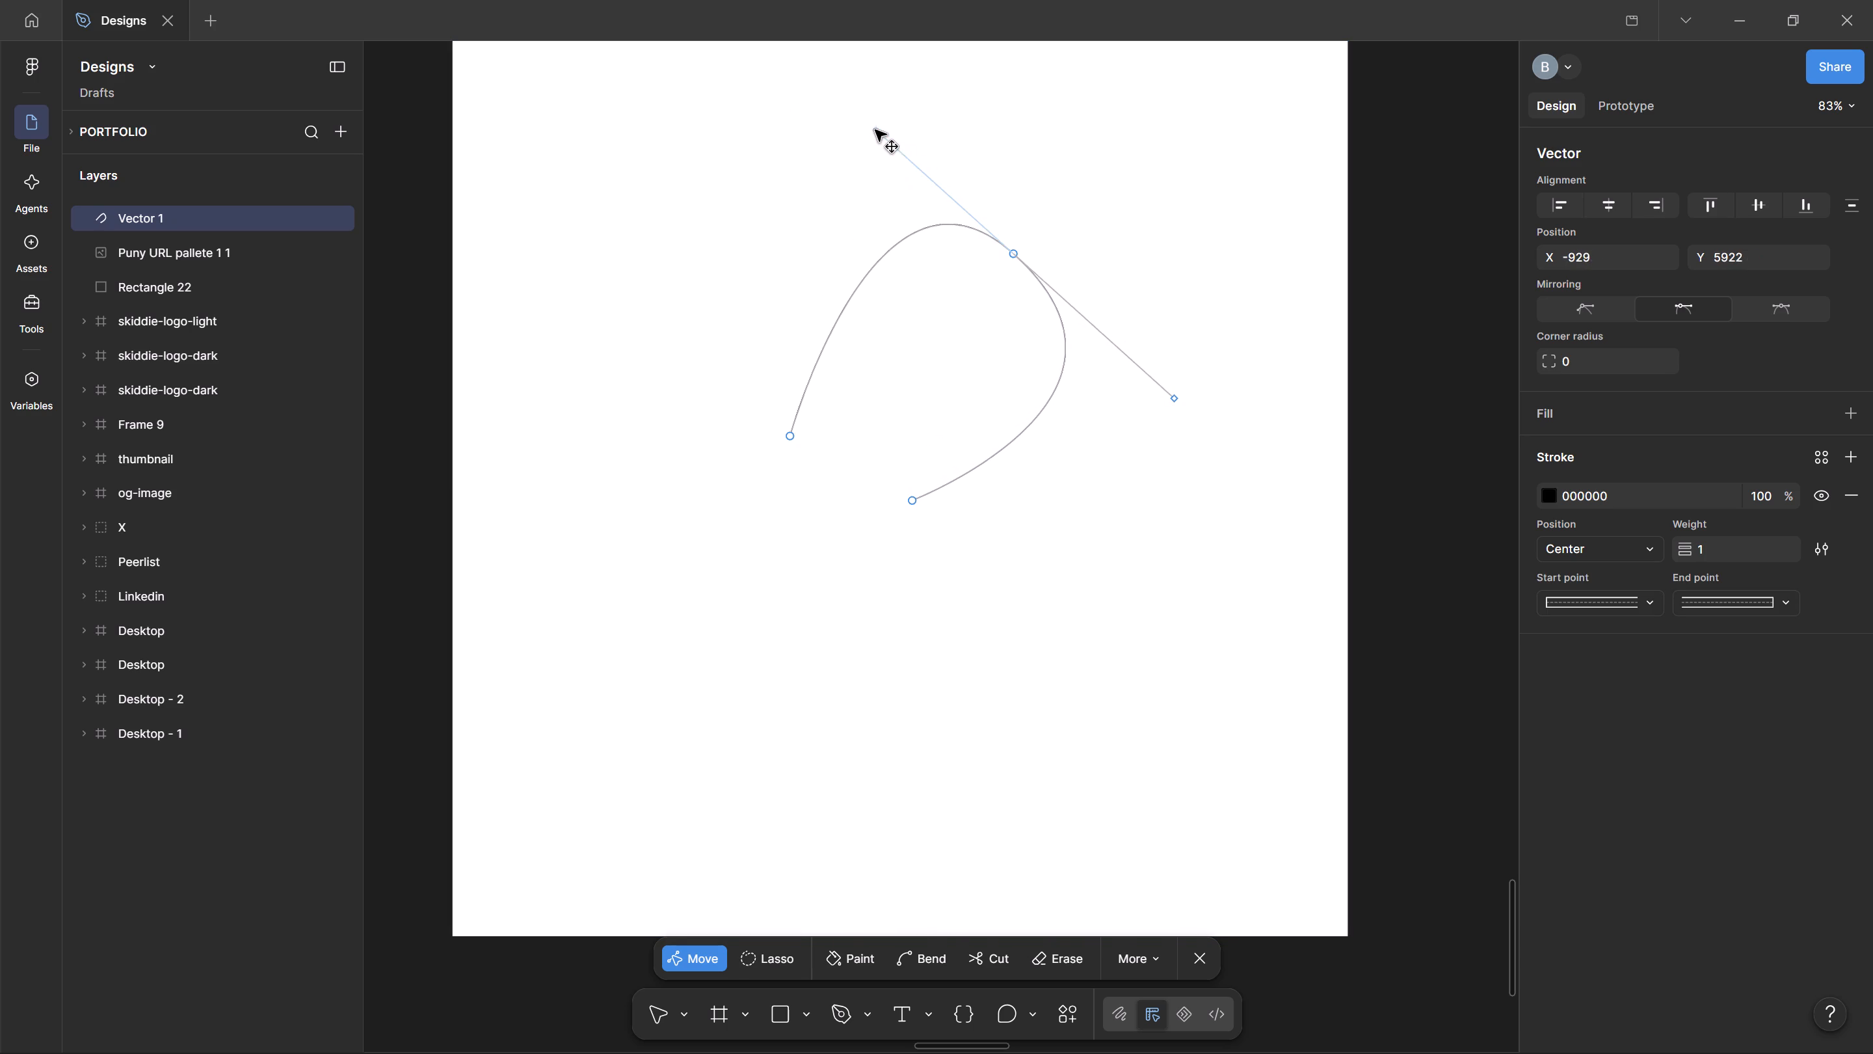
{"action": "left_click_drag", "start_coordinate": [875, 130], "coordinate": [868, 136]}
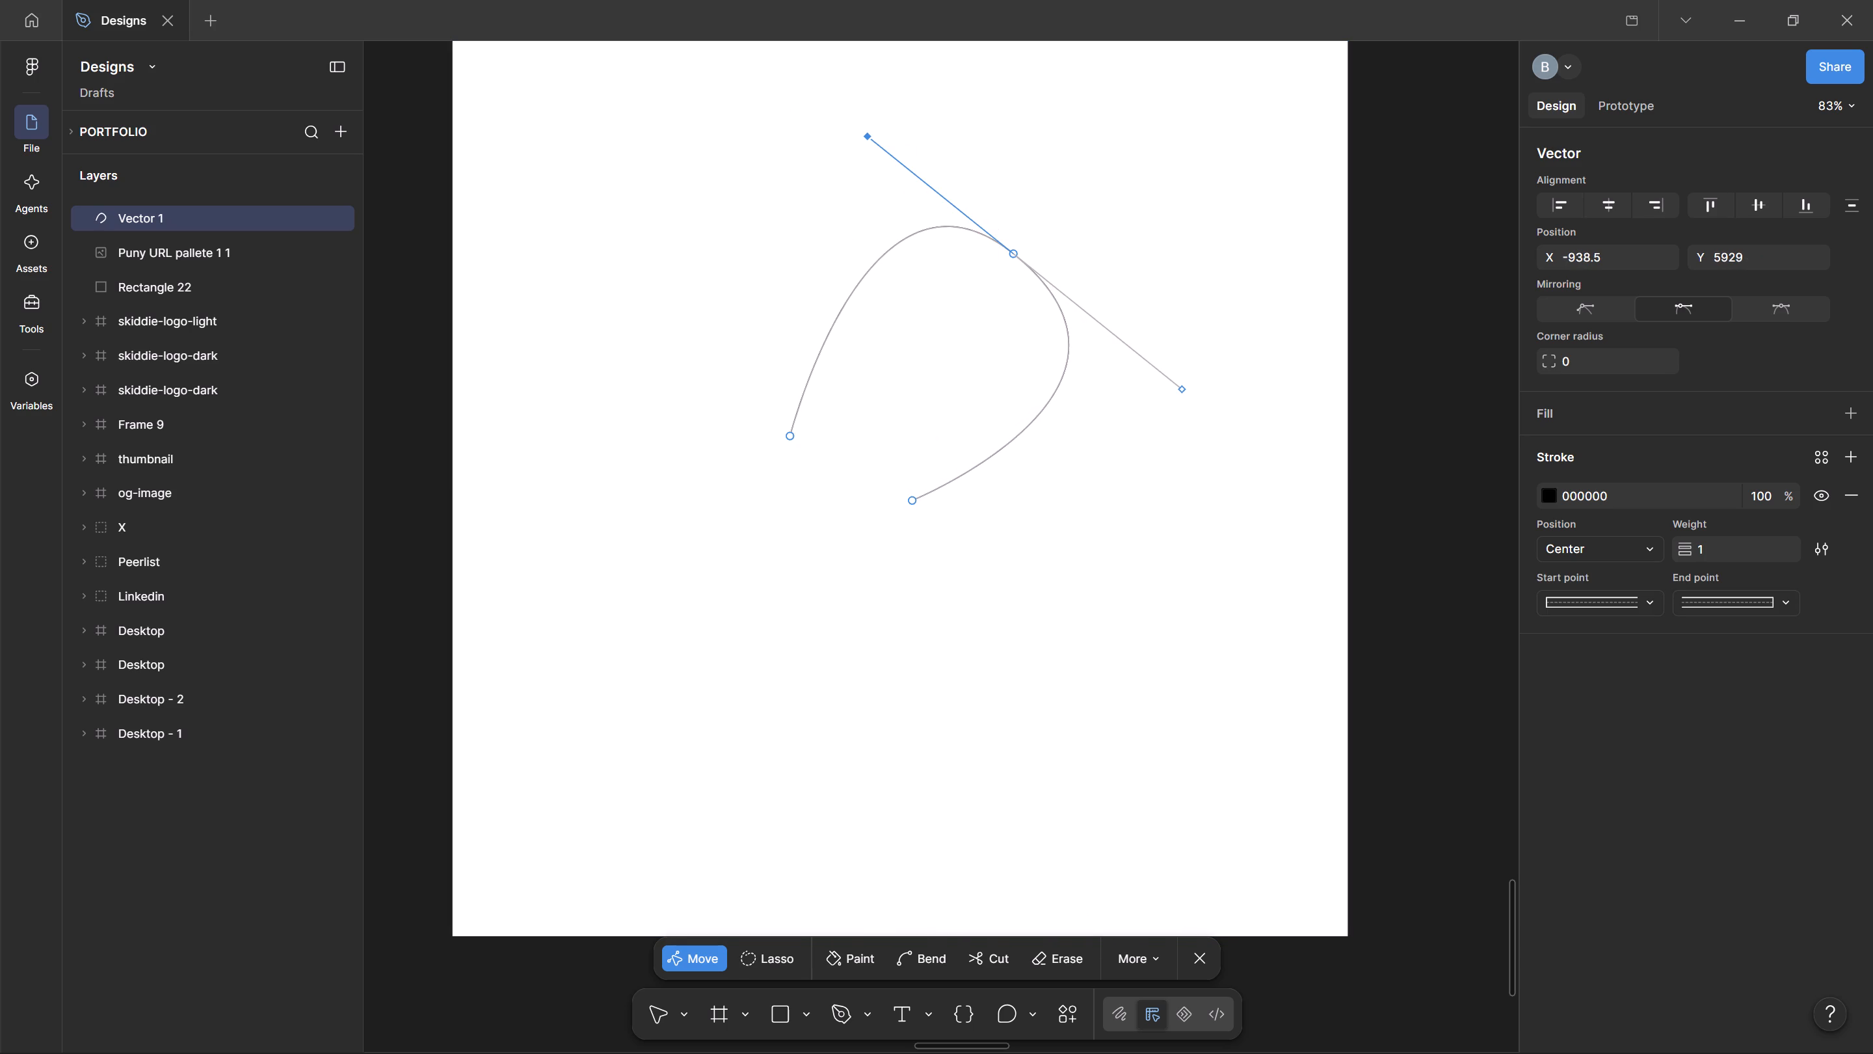
{"action": "key", "text": "Escape"}
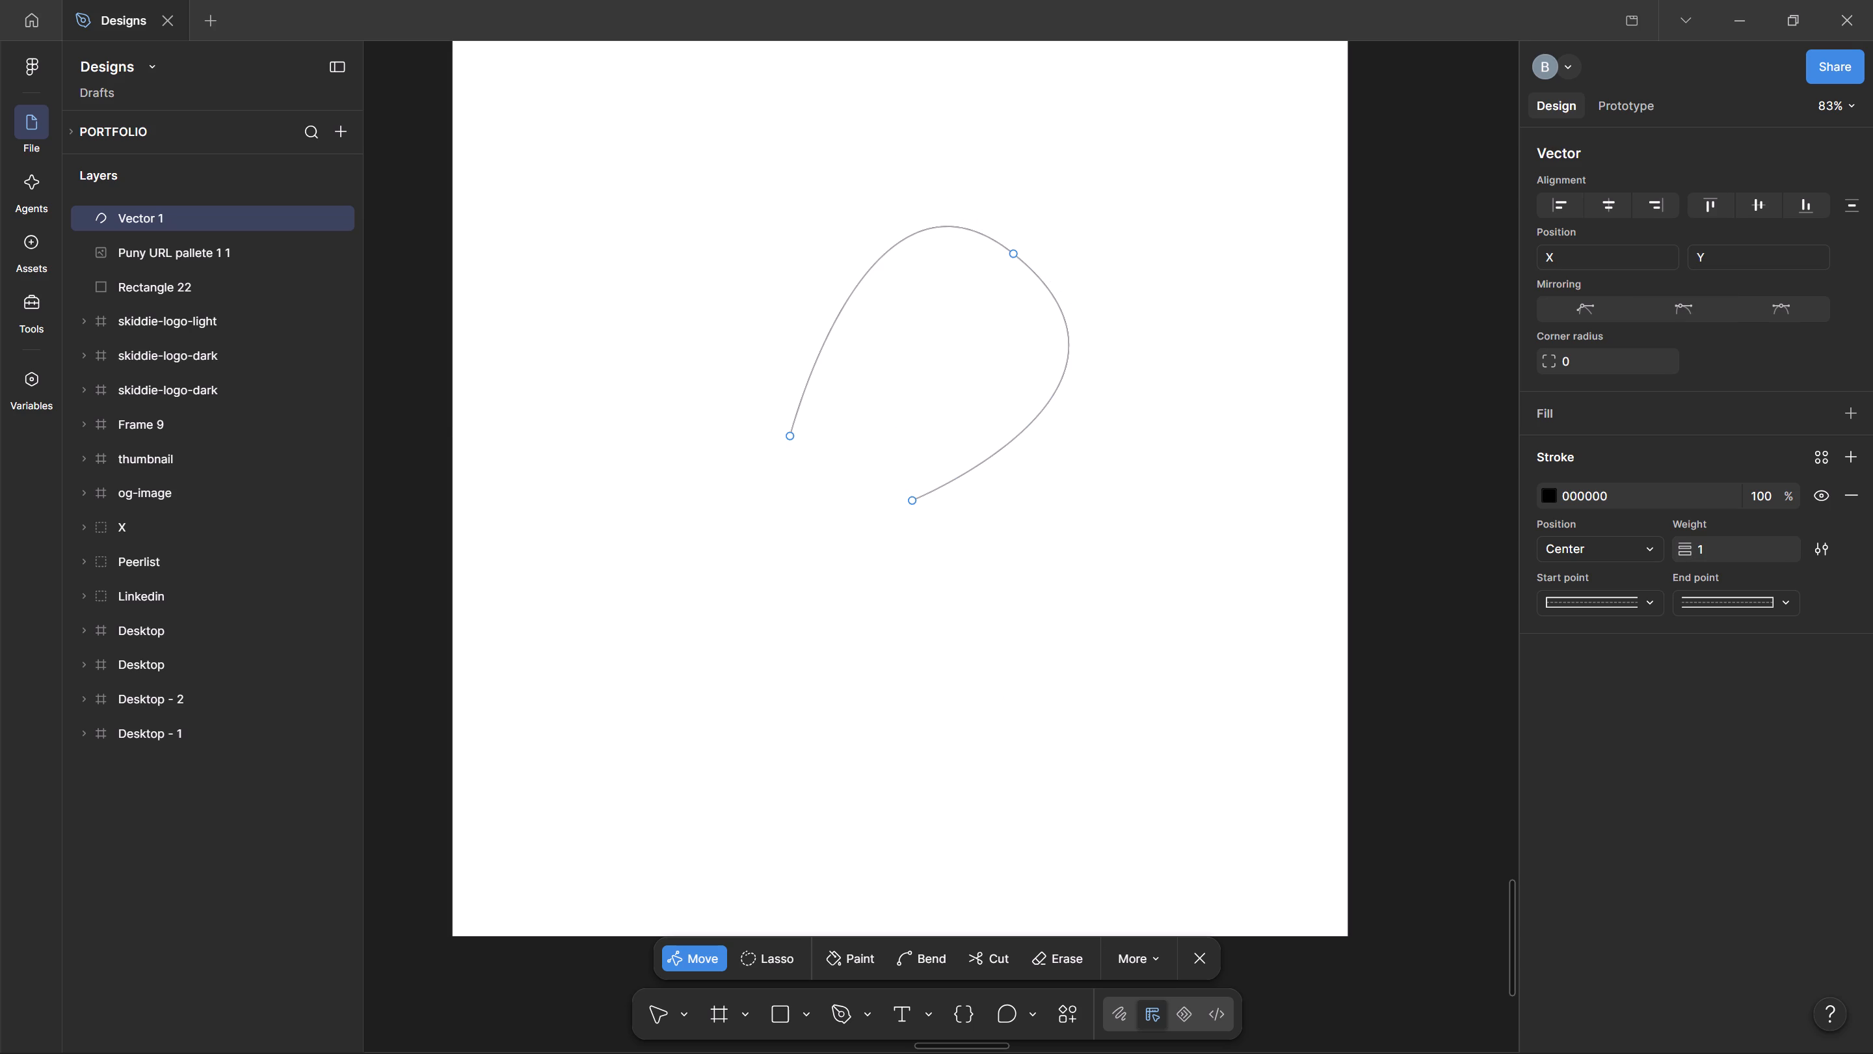
Sample the palette's E7C6FF swatch as the loop's stroke colour and leave vector editing.
{"action": "scroll", "coordinate": [1254, 500], "scroll_direction": "up", "scroll_amount": 5}
{"action": "scroll", "coordinate": [933, 479], "scroll_direction": "down", "scroll_amount": 4, "text": "ctrl"}
{"action": "left_click", "coordinate": [1550, 491]}
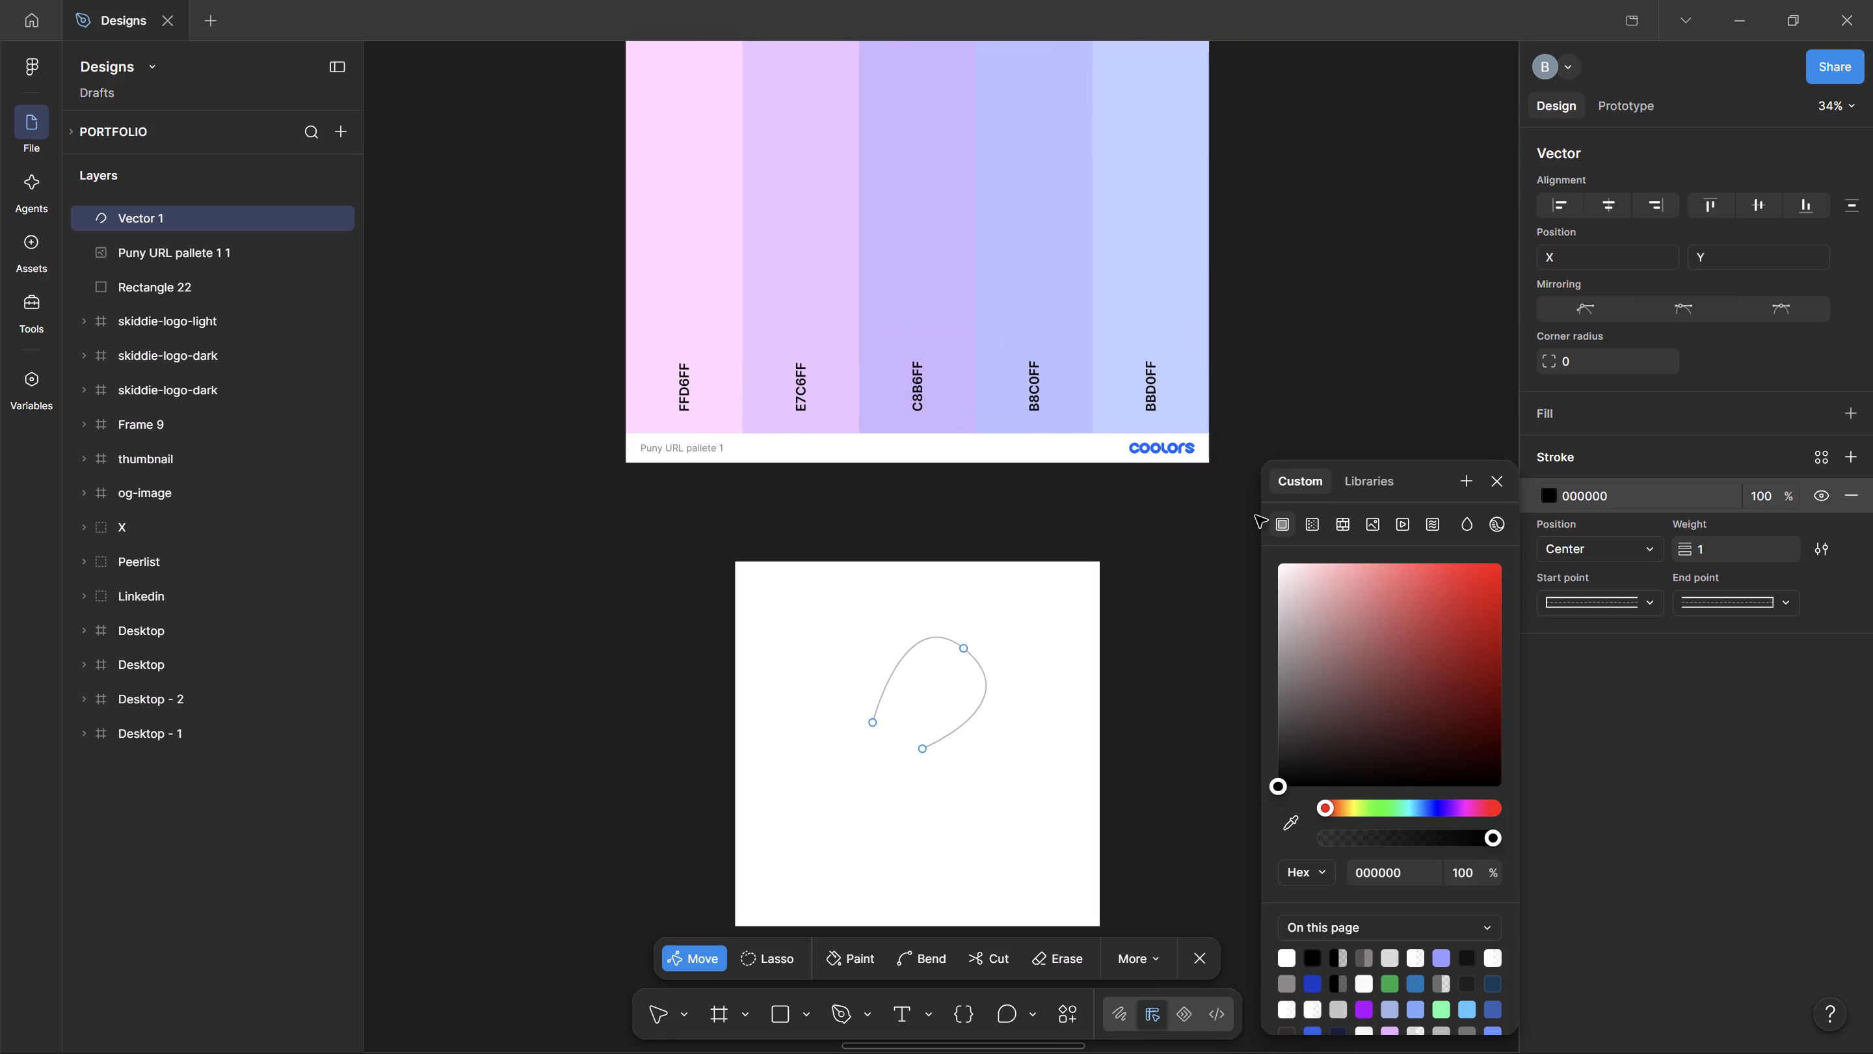
{"action": "left_click", "coordinate": [1287, 816]}
{"action": "left_click", "coordinate": [796, 267]}
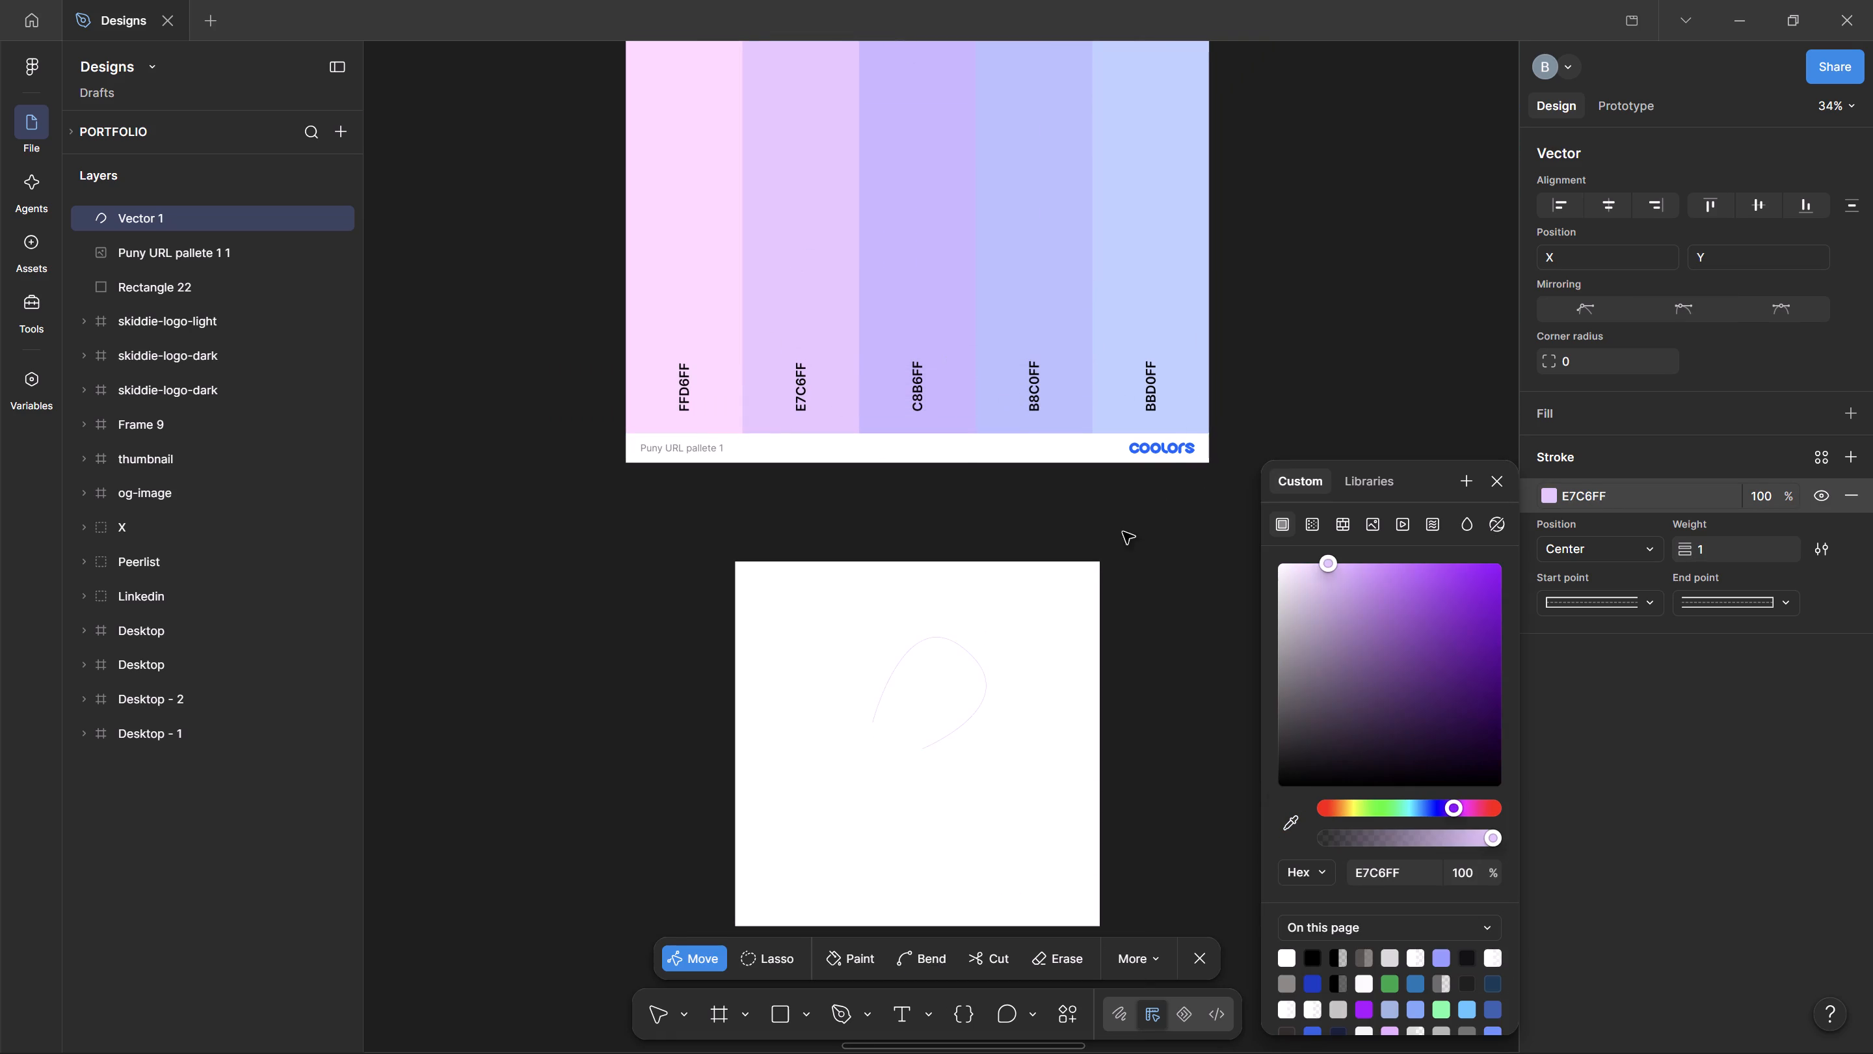
{"action": "key", "text": "Escape"}
{"action": "scroll", "coordinate": [1108, 697], "scroll_direction": "up", "scroll_amount": 1}
{"action": "scroll", "coordinate": [1108, 697], "scroll_direction": "down", "scroll_amount": 2}
{"action": "key", "text": "Escape"}
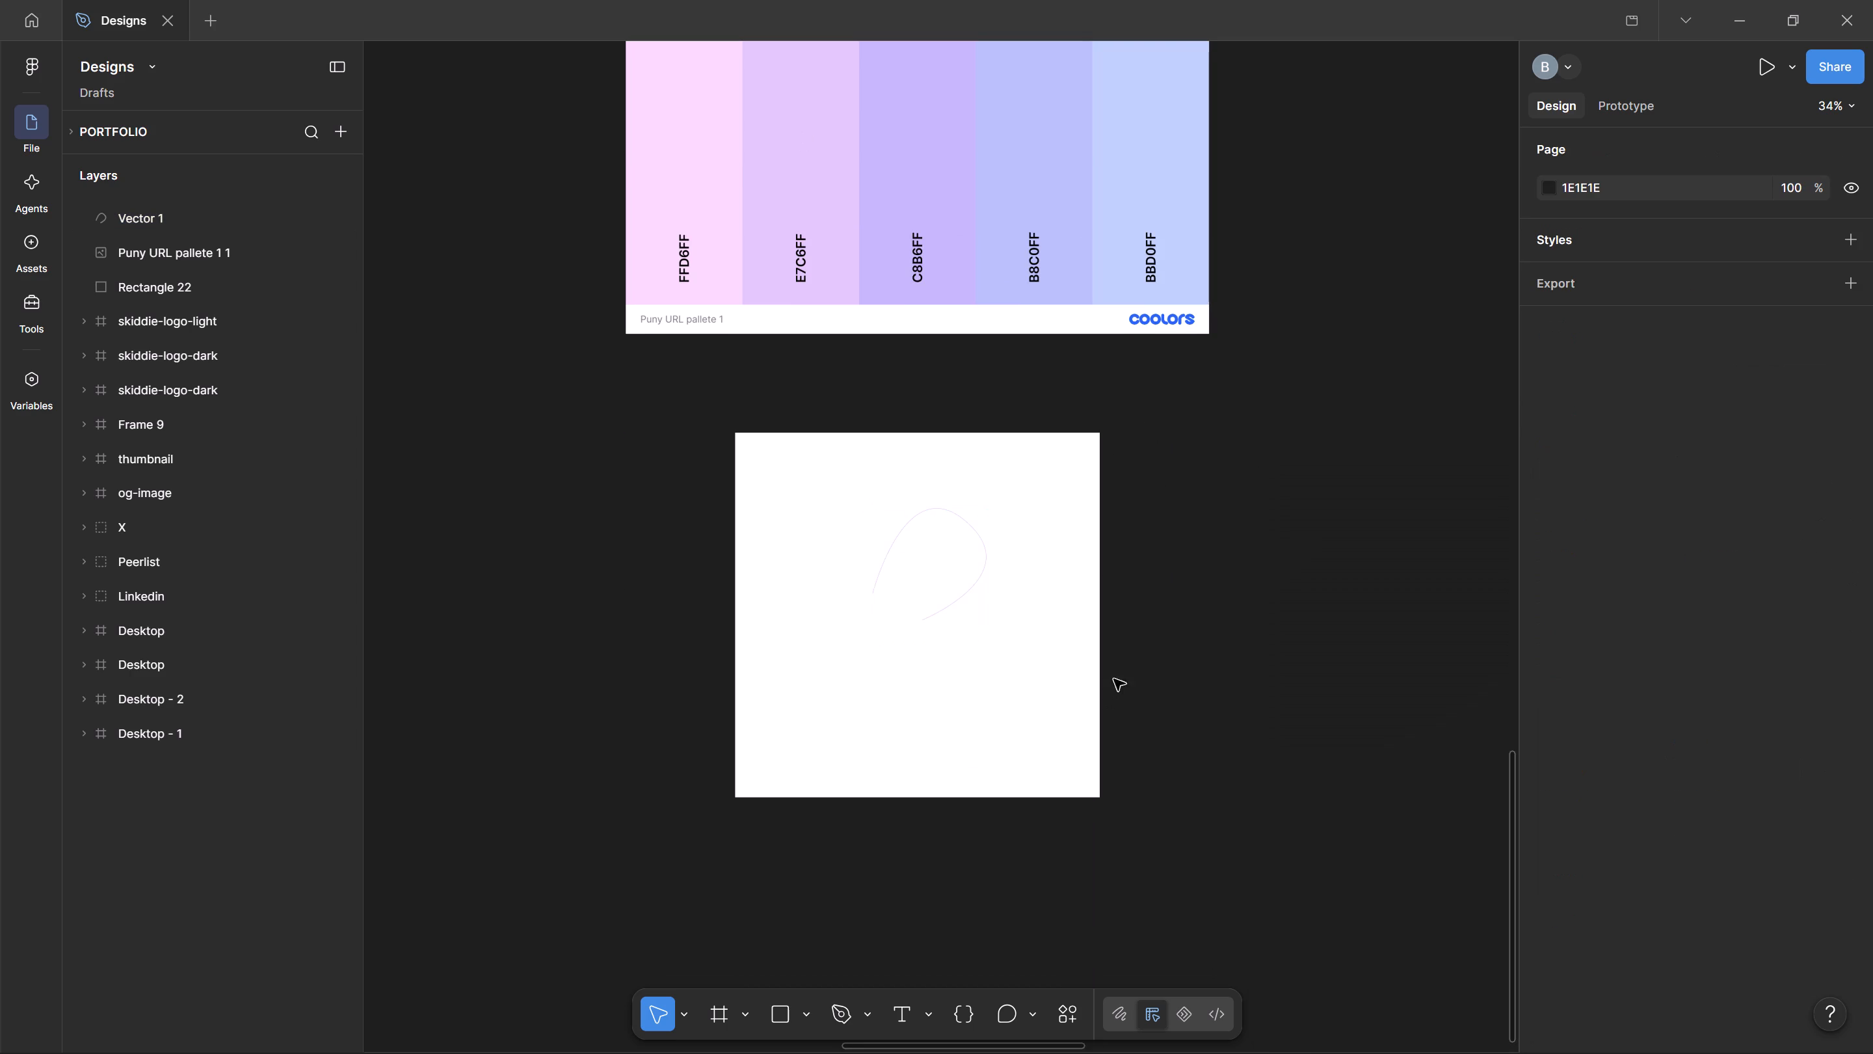
Set the loop's stroke weight to 45.
{"action": "left_click", "coordinate": [983, 566]}
{"action": "scroll", "coordinate": [1332, 647], "scroll_direction": "up", "scroll_amount": 2, "text": "ctrl"}
{"action": "key", "text": "space"}
{"action": "left_click_drag", "start_coordinate": [1239, 663], "coordinate": [1375, 662]}
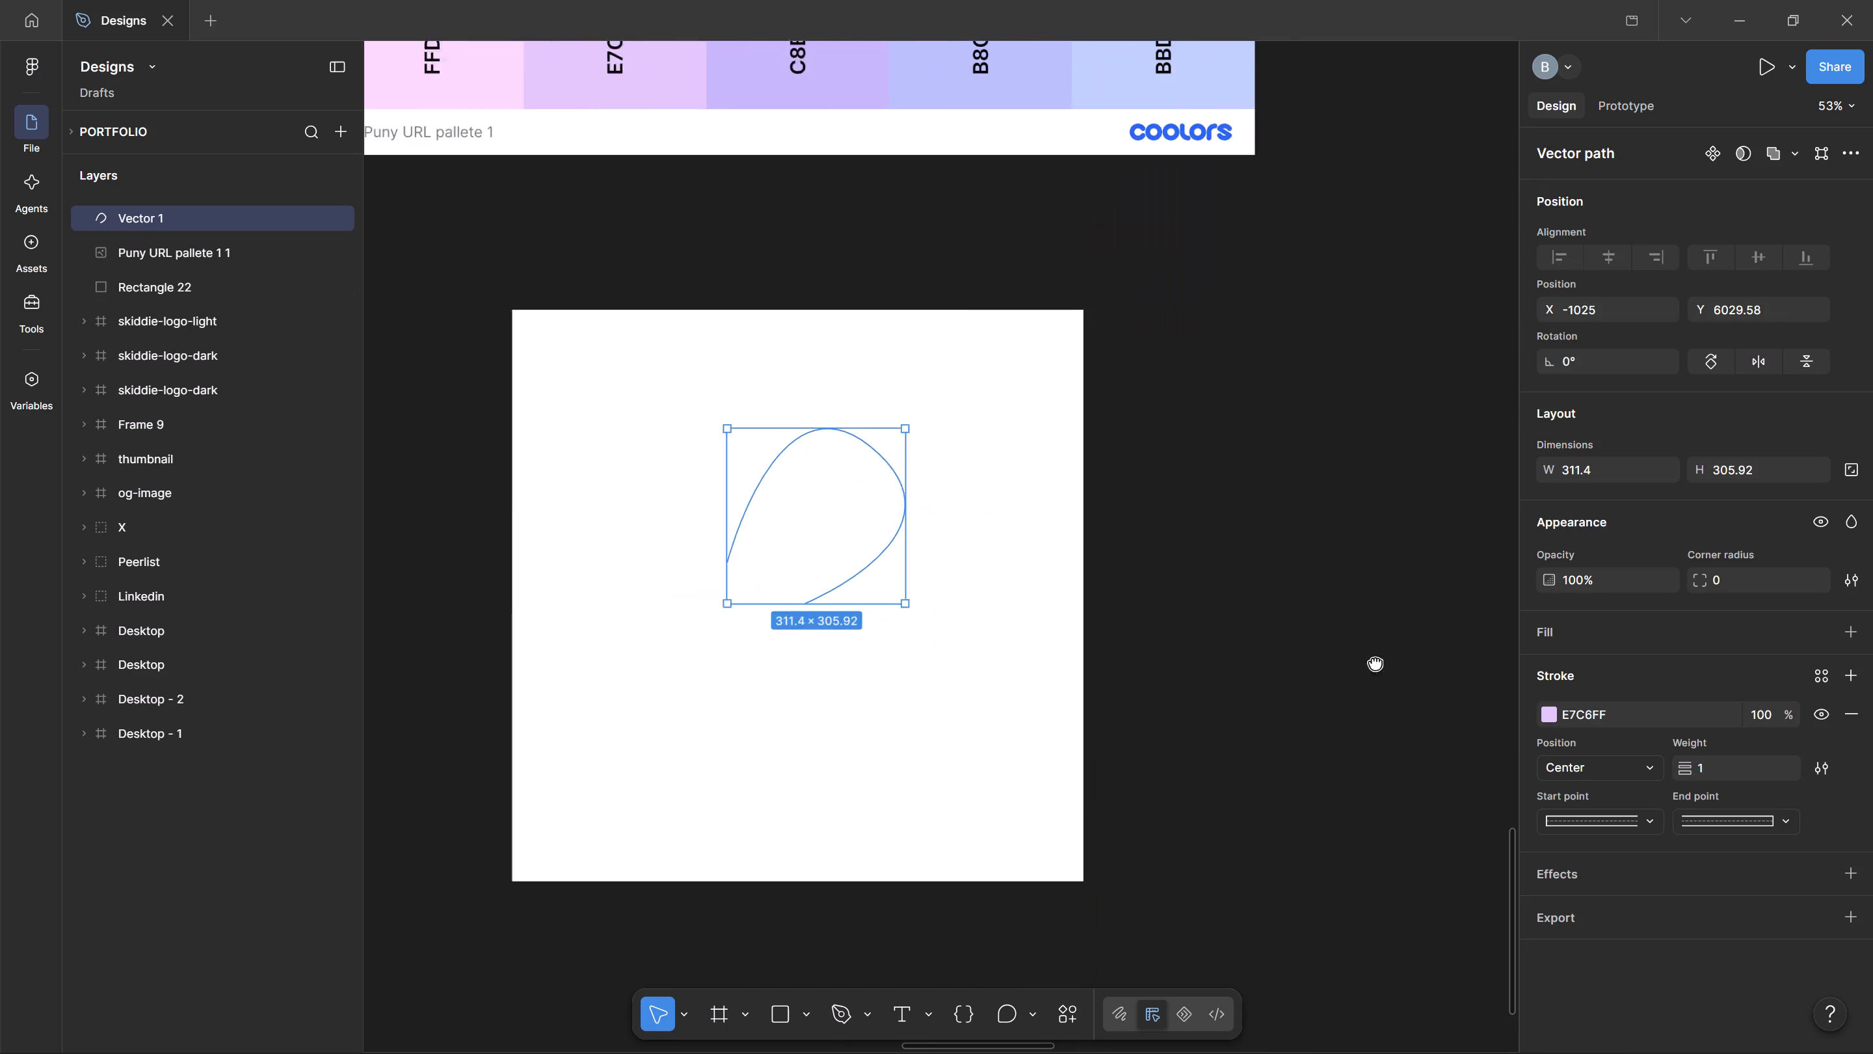
{"action": "left_click_drag", "start_coordinate": [1375, 662], "coordinate": [1403, 662]}
{"action": "left_click_drag", "start_coordinate": [1685, 769], "coordinate": [1011, 549]}
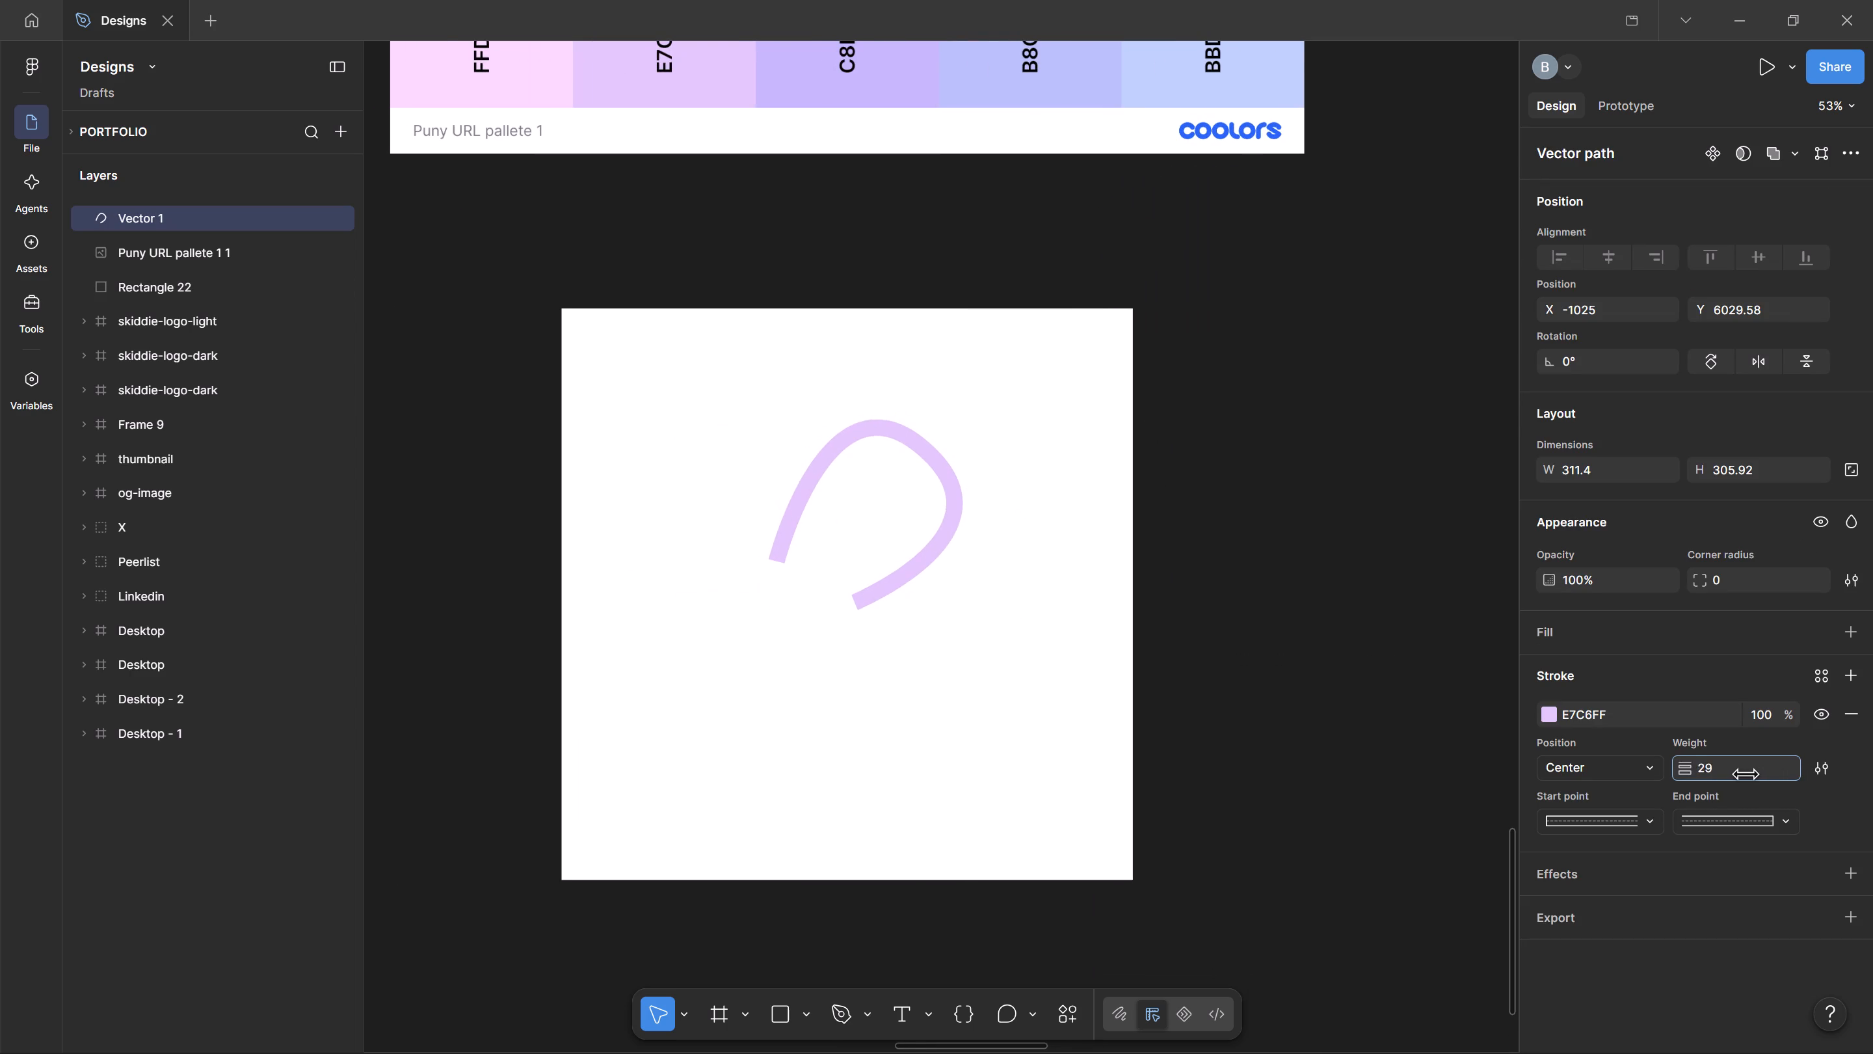
{"action": "left_click_drag", "start_coordinate": [1011, 549], "coordinate": [1031, 548]}
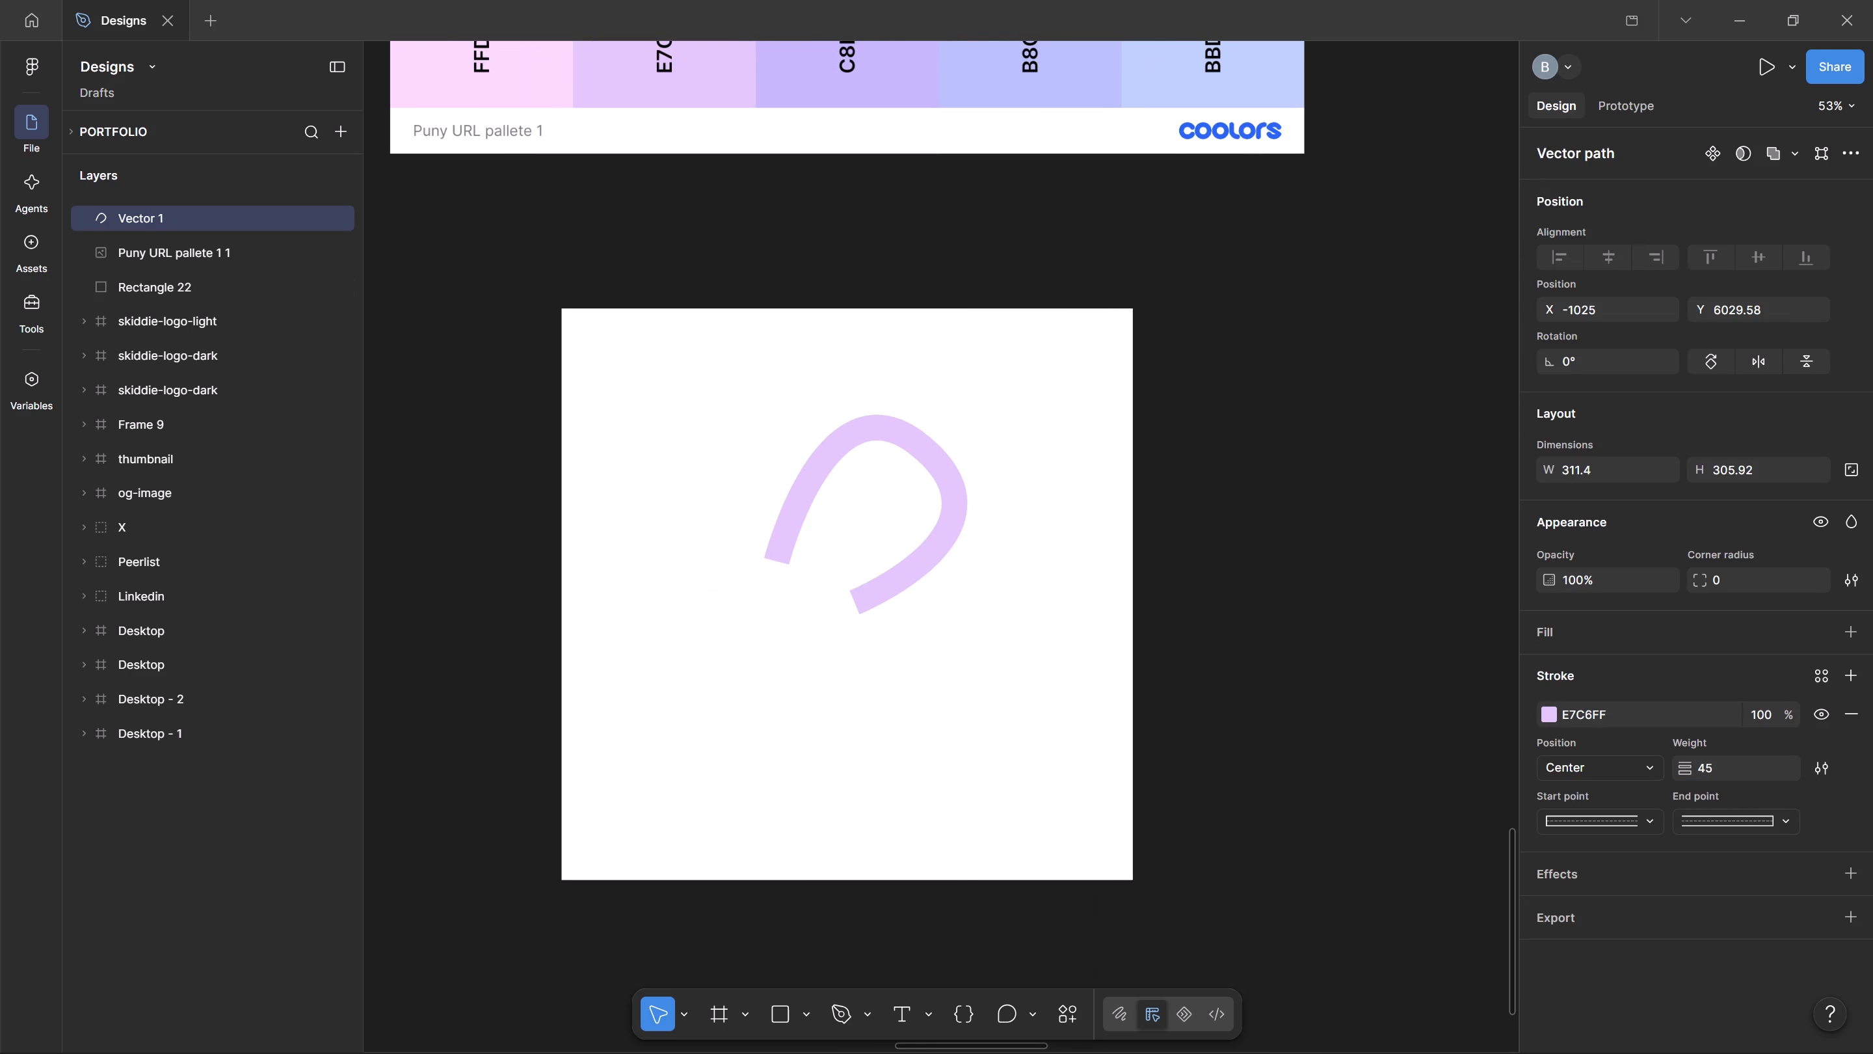
Give the loop's stroke round caps at both ends.
{"action": "left_click", "coordinate": [1642, 826]}
{"action": "left_click", "coordinate": [1632, 841]}
Adjust the peak point's curve handles to about X -968, Y 5919 (upper) and X -628, Y 6168 (lower), narrowing the loop.
{"action": "scroll", "coordinate": [923, 522], "scroll_direction": "up", "scroll_amount": 3, "text": "ctrl"}
{"action": "left_click", "coordinate": [1141, 383]}
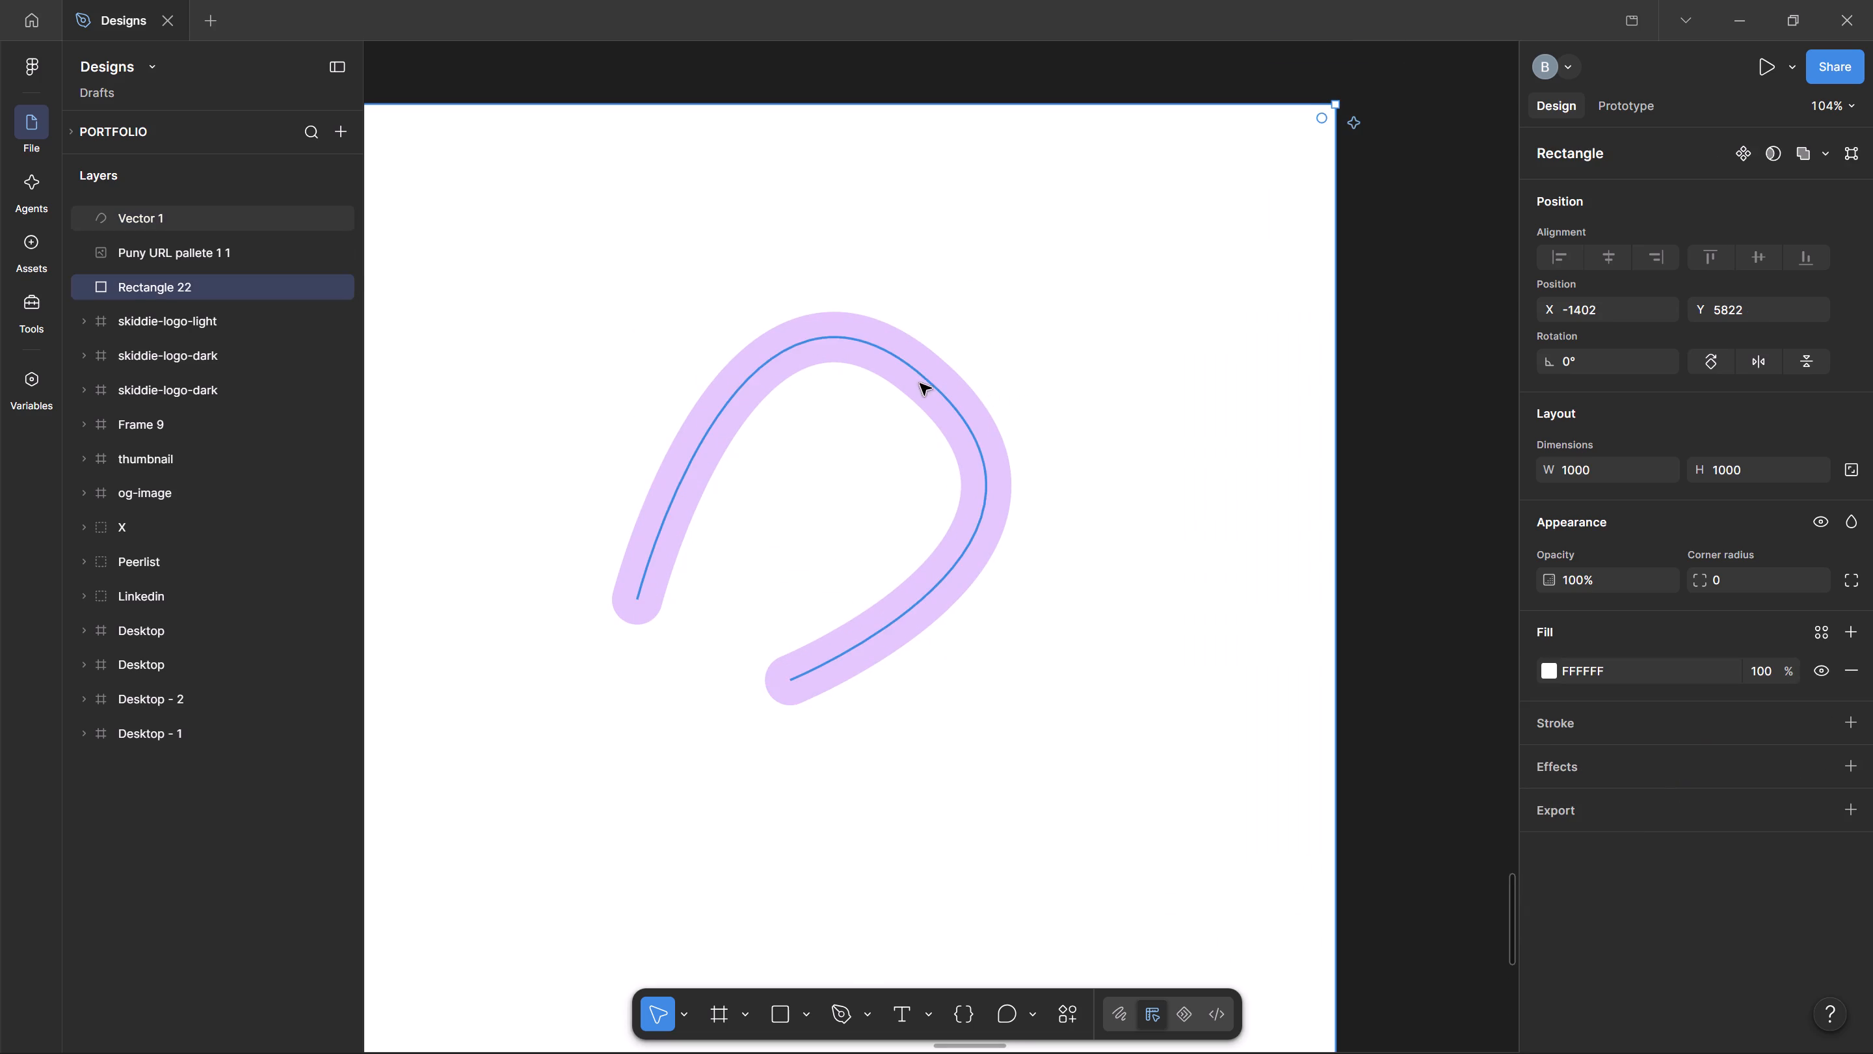
{"action": "double_click", "coordinate": [909, 383]}
{"action": "double_click", "coordinate": [916, 373]}
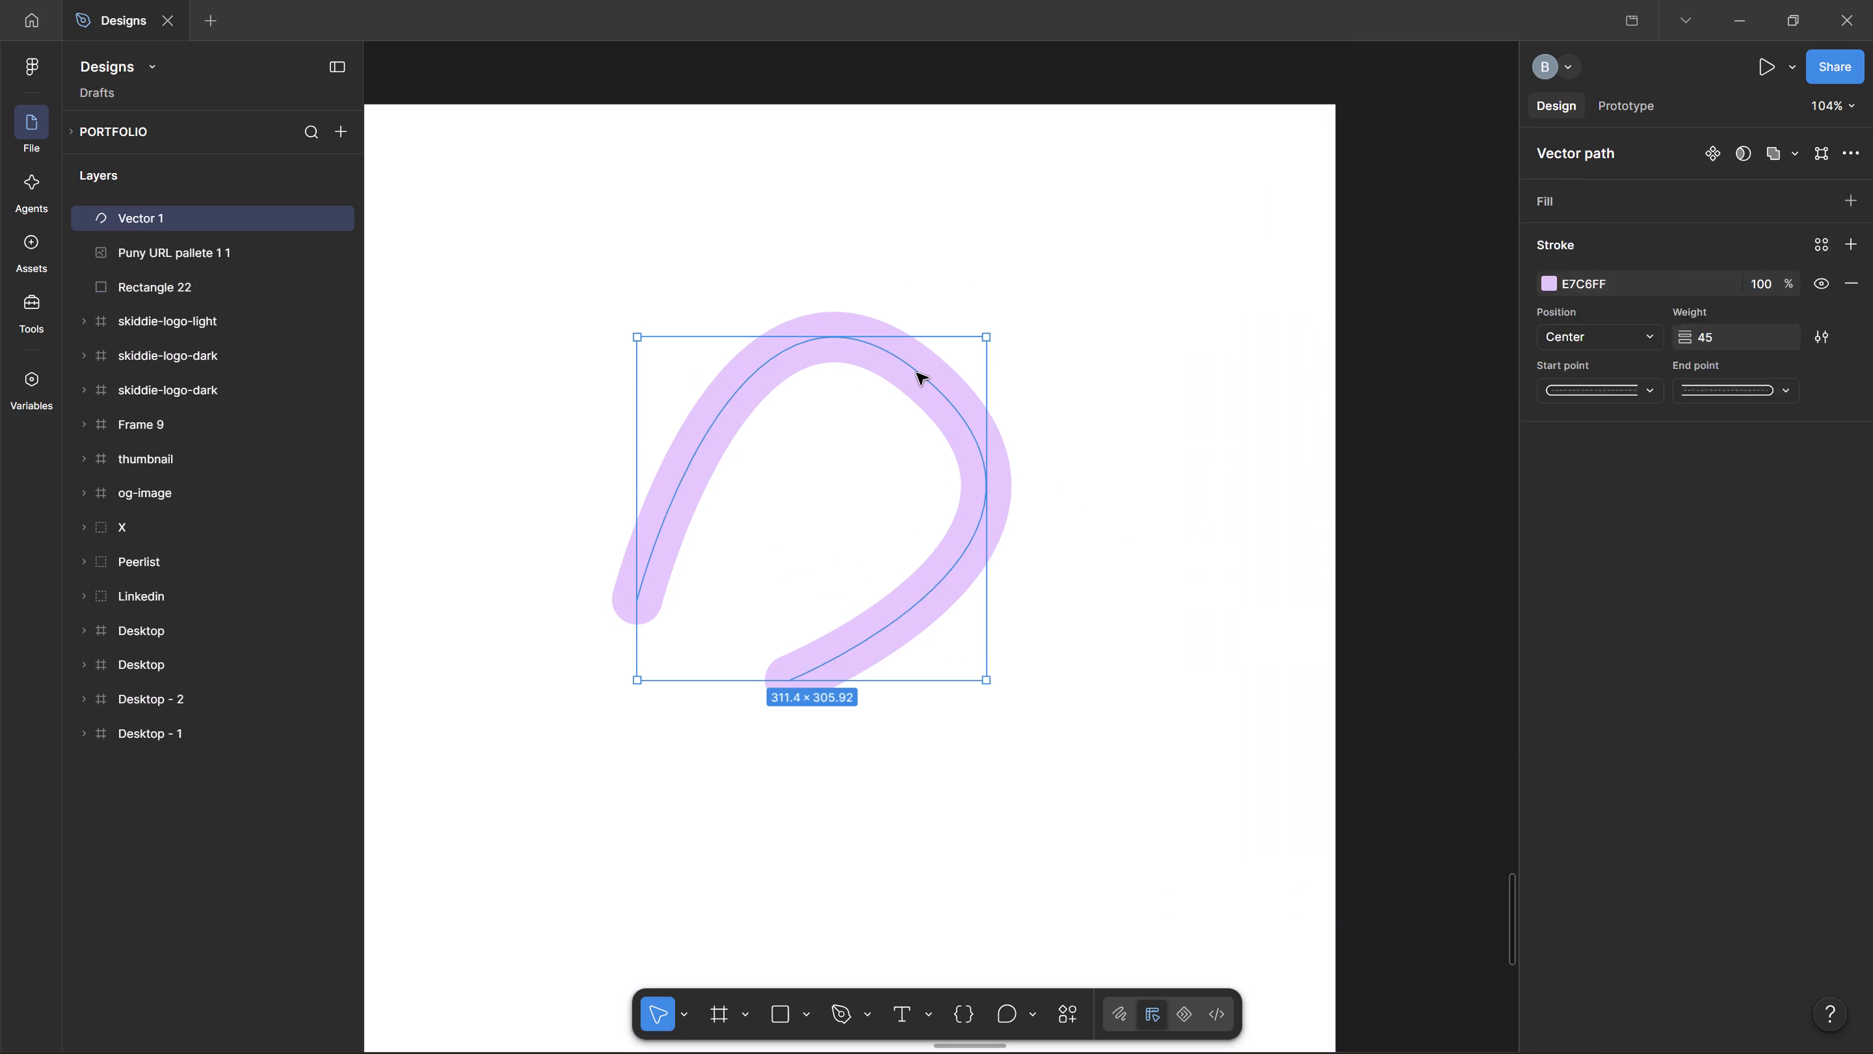
{"action": "left_click", "coordinate": [1033, 351]}
{"action": "left_click", "coordinate": [938, 379]}
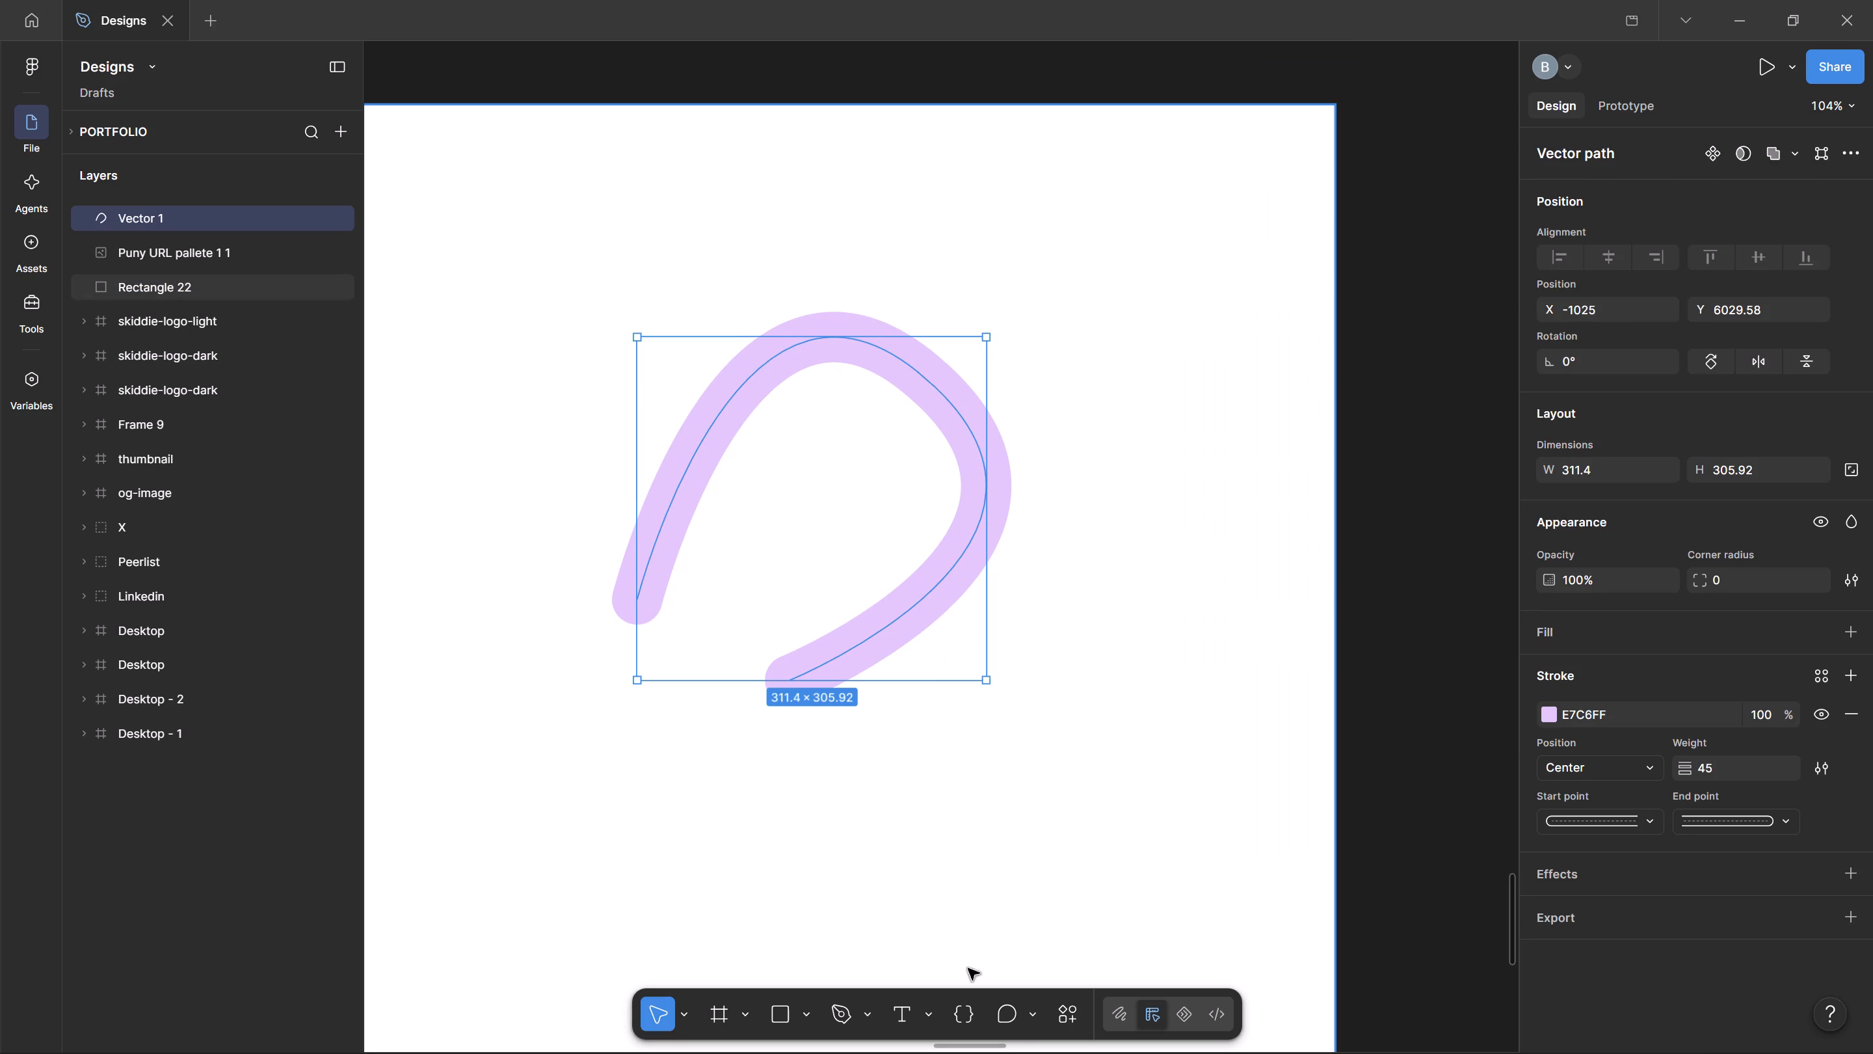
{"action": "key", "text": "Escape"}
{"action": "key", "text": "Escape"}
{"action": "double_click", "coordinate": [951, 413]}
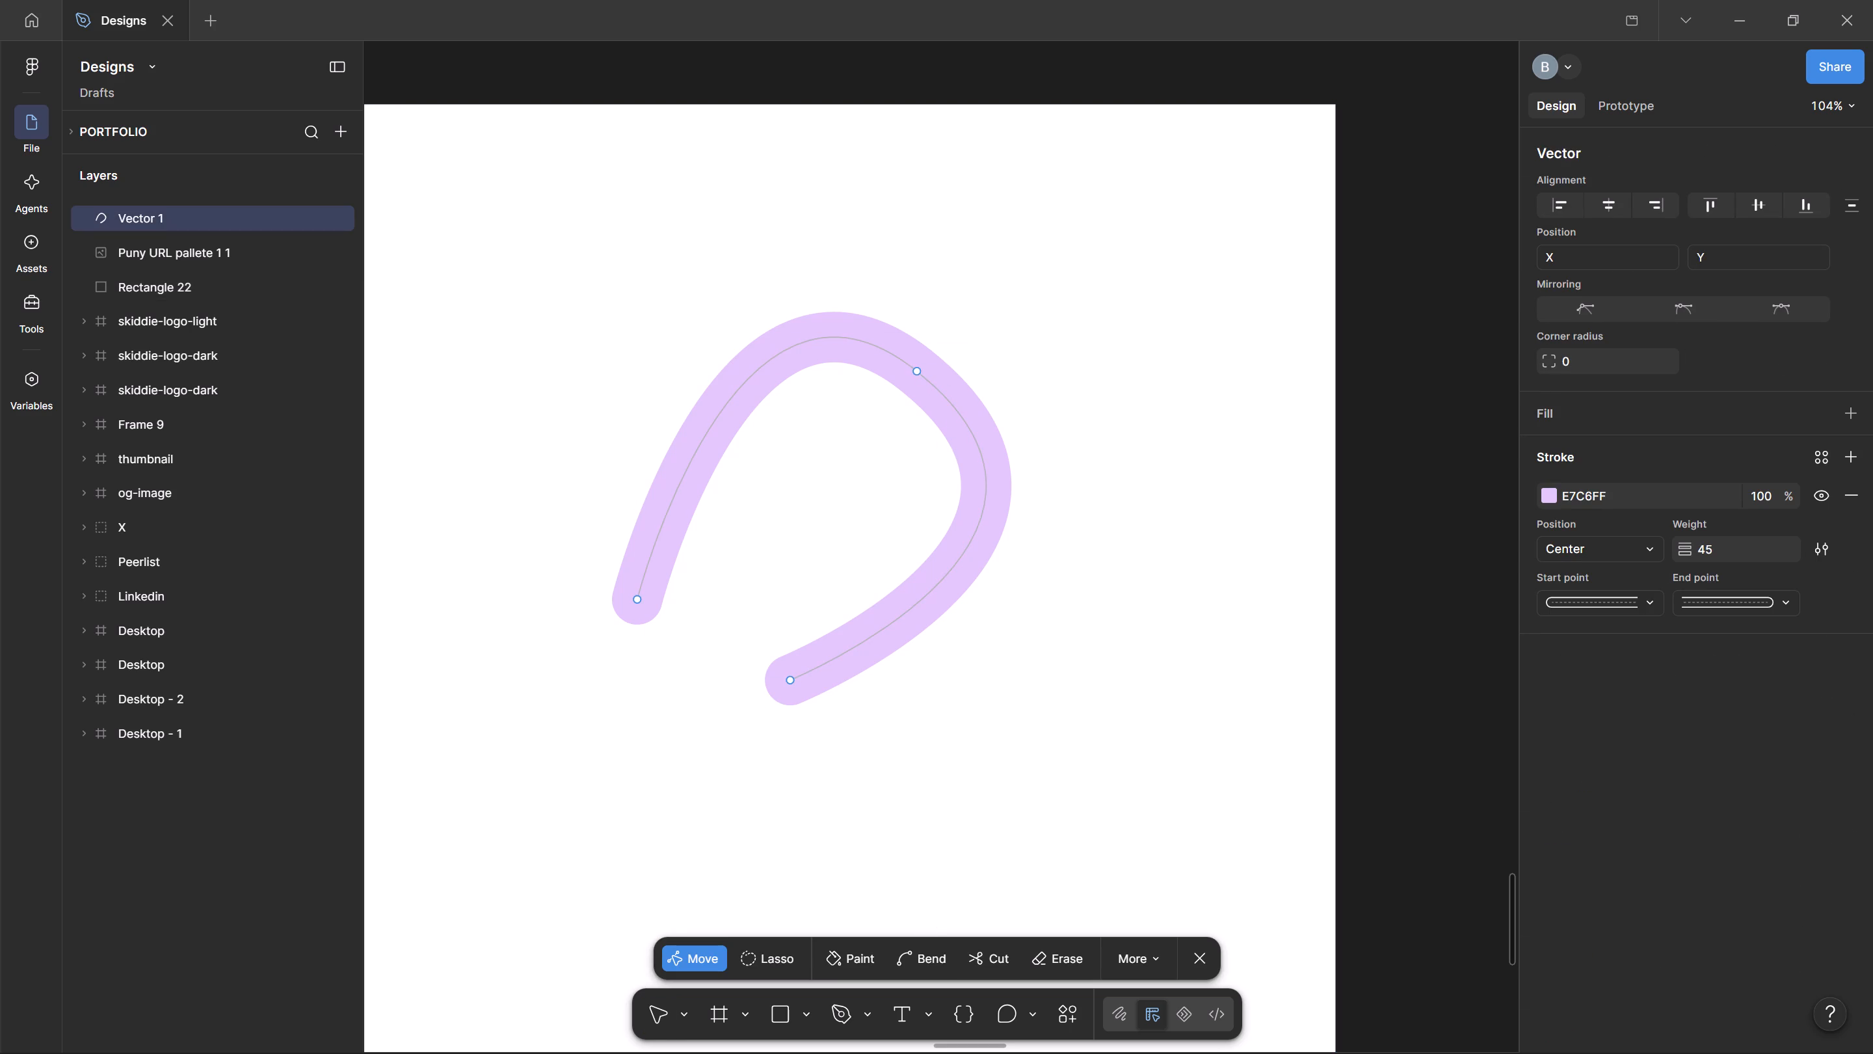
{"action": "left_click", "coordinate": [918, 371]}
{"action": "left_click_drag", "start_coordinate": [1131, 541], "coordinate": [1078, 483]}
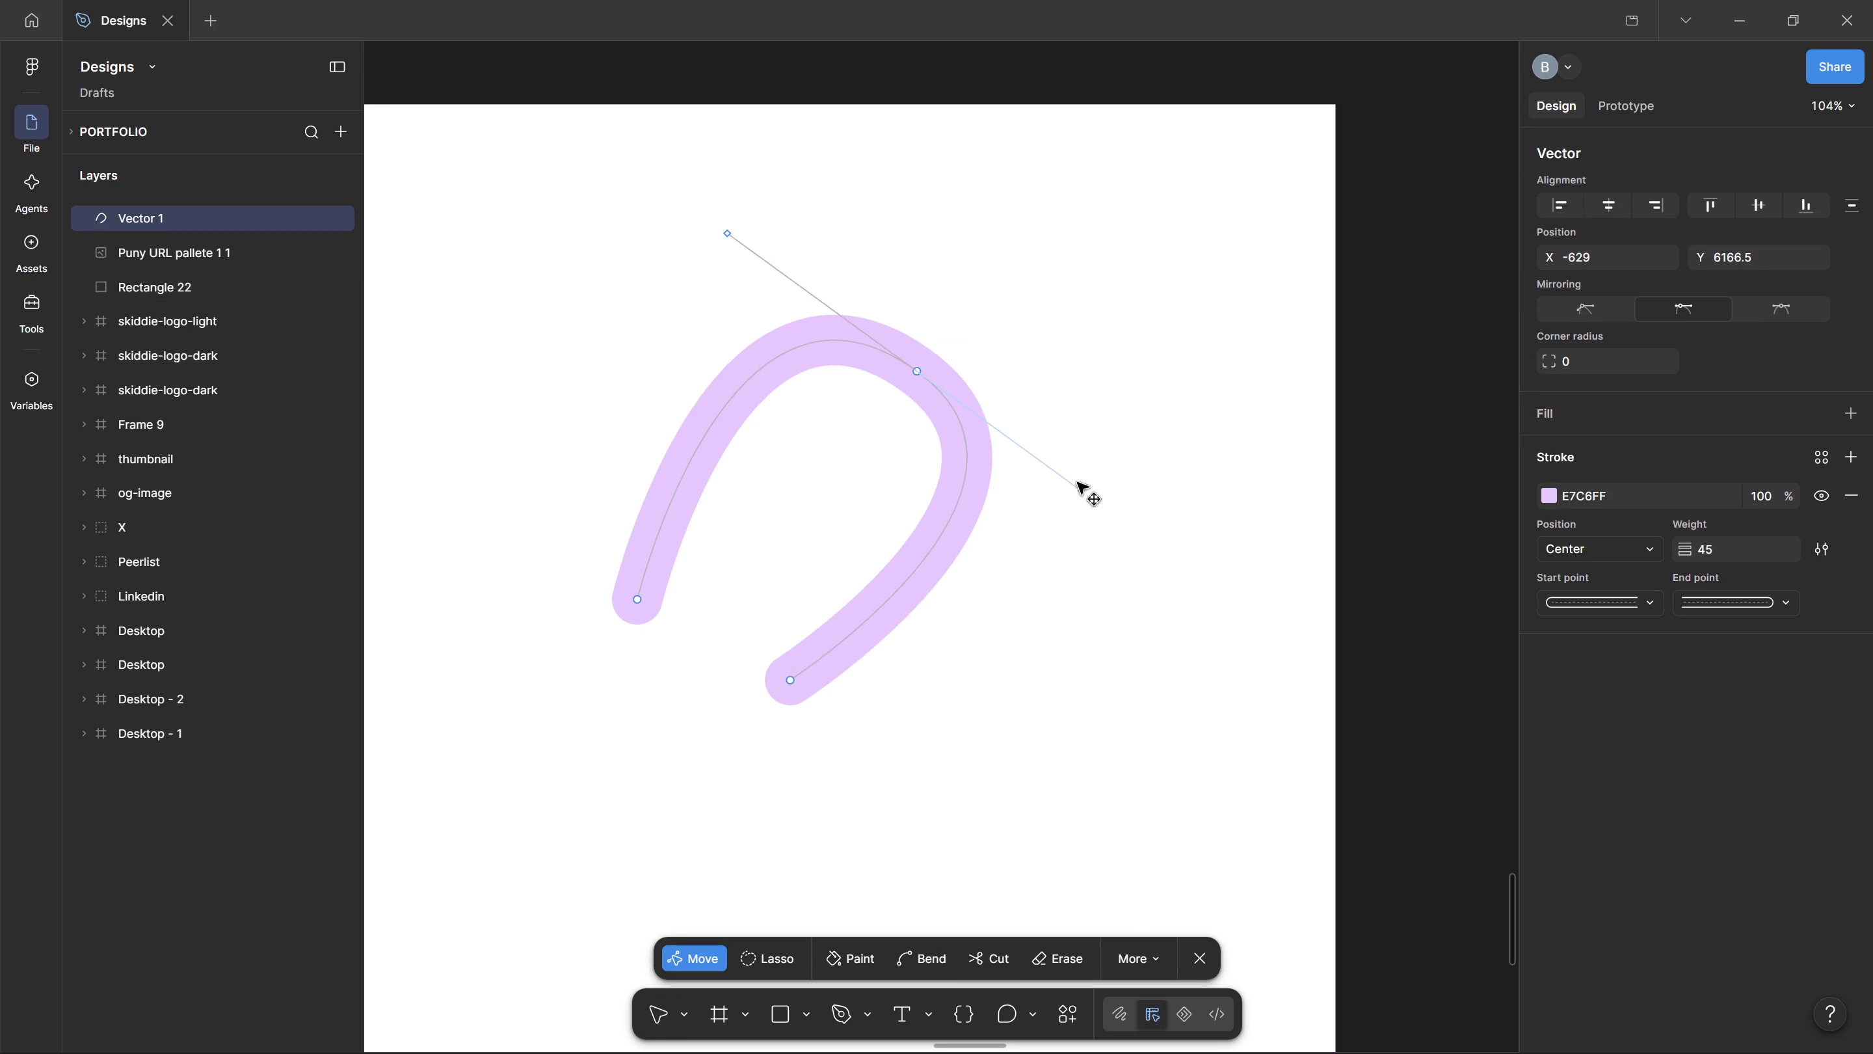
{"action": "left_click_drag", "start_coordinate": [1078, 483], "coordinate": [1061, 484]}
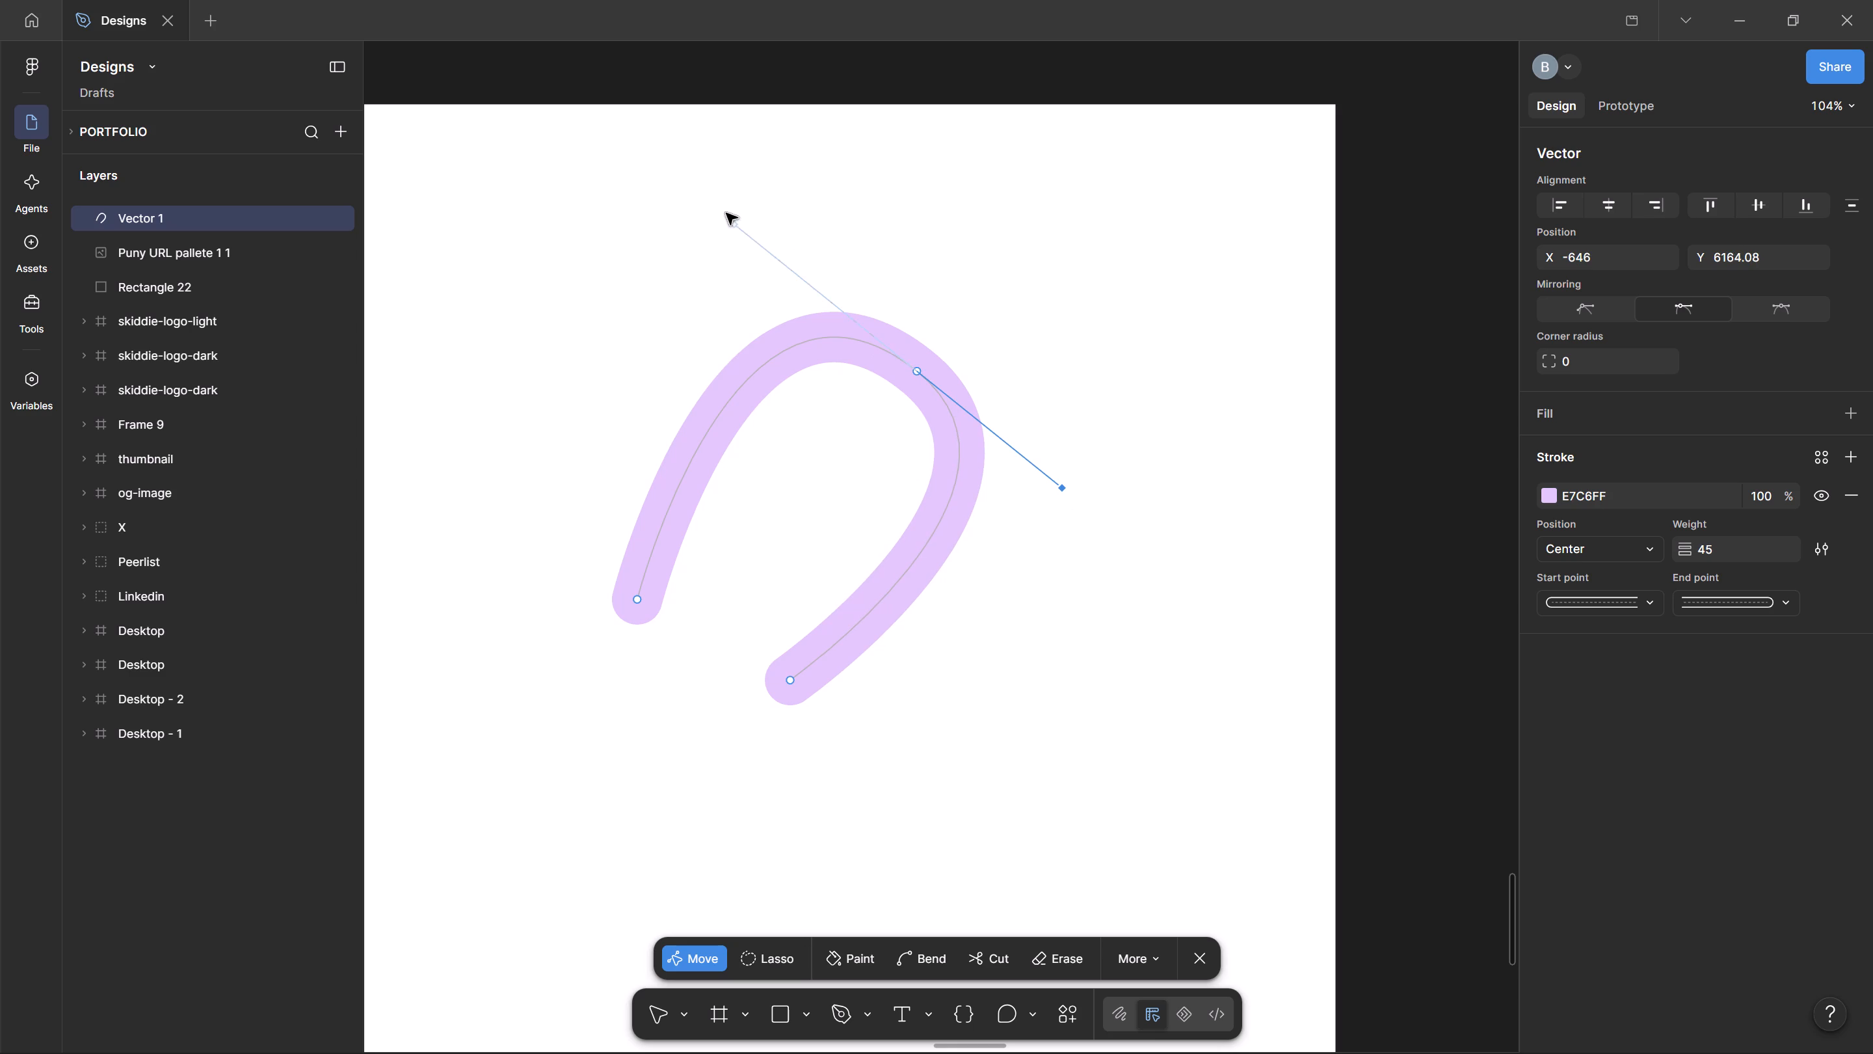
{"action": "left_click_drag", "start_coordinate": [736, 231], "coordinate": [747, 241]}
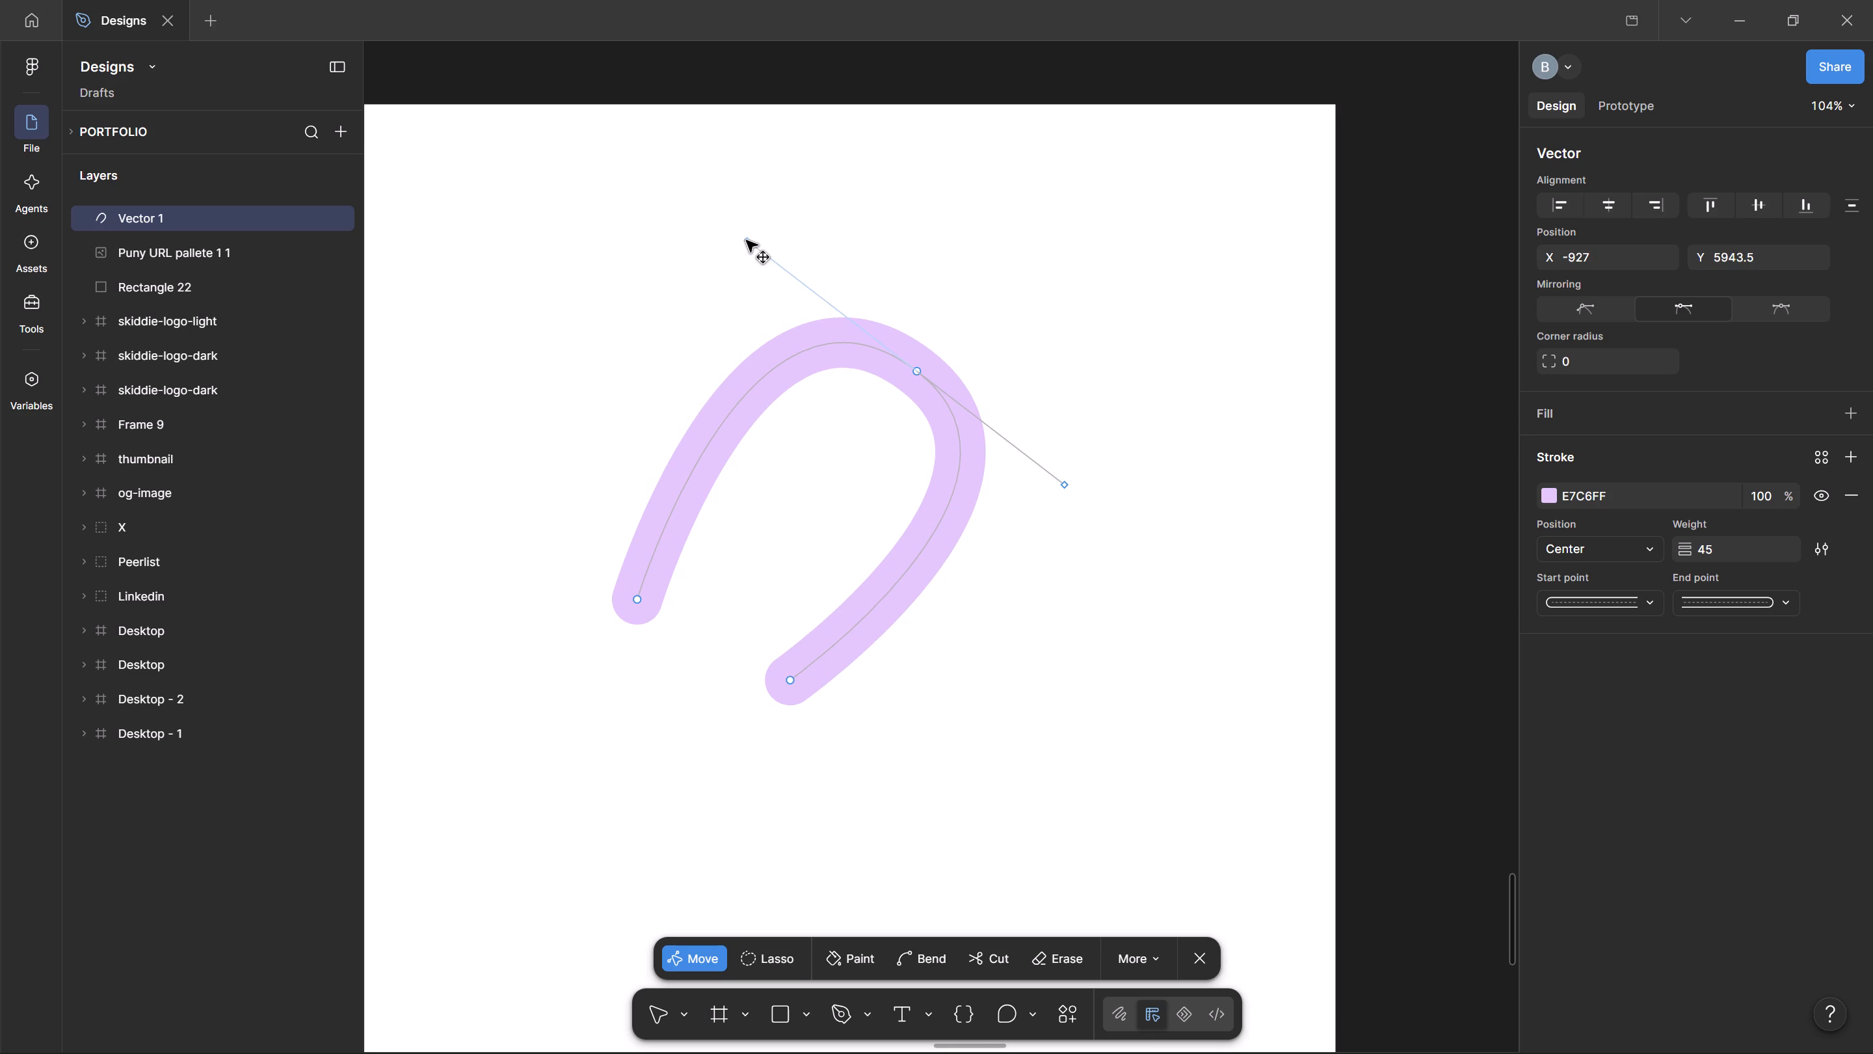
{"action": "left_click_drag", "start_coordinate": [747, 241], "coordinate": [728, 223]}
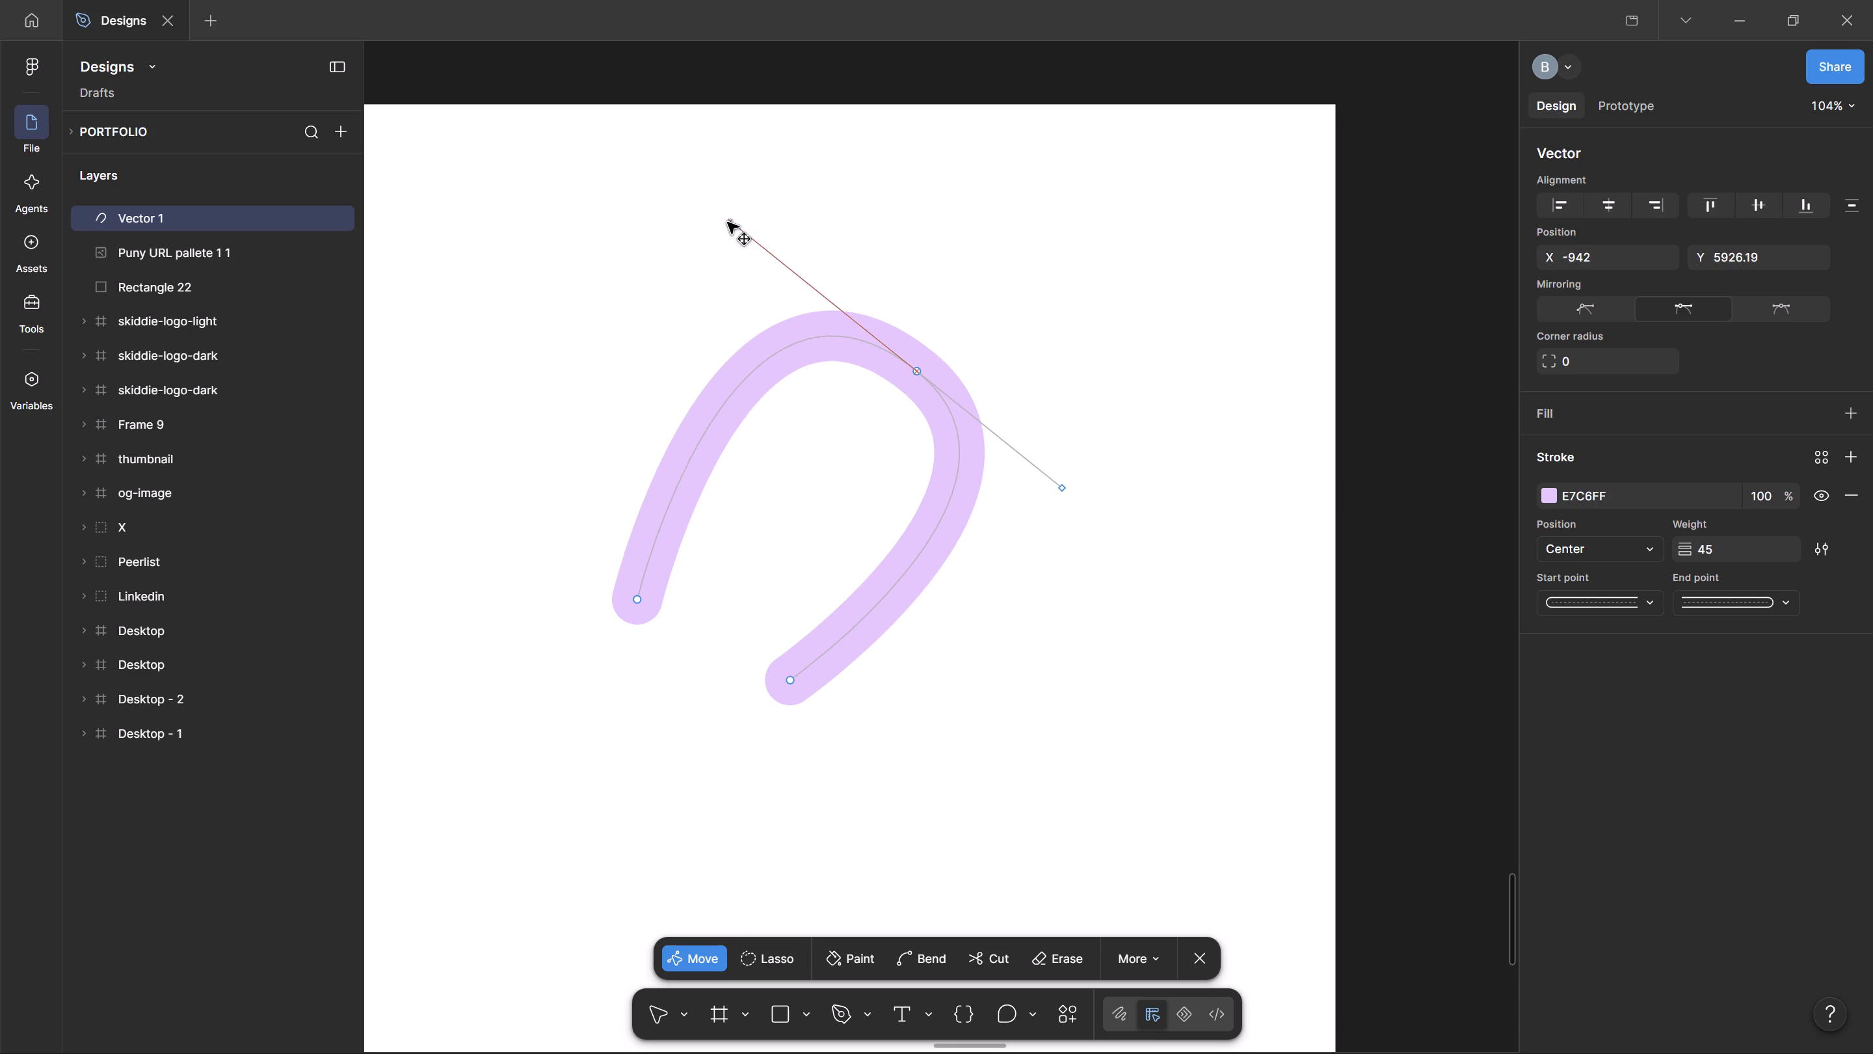
{"action": "left_click_drag", "start_coordinate": [728, 223], "coordinate": [701, 213]}
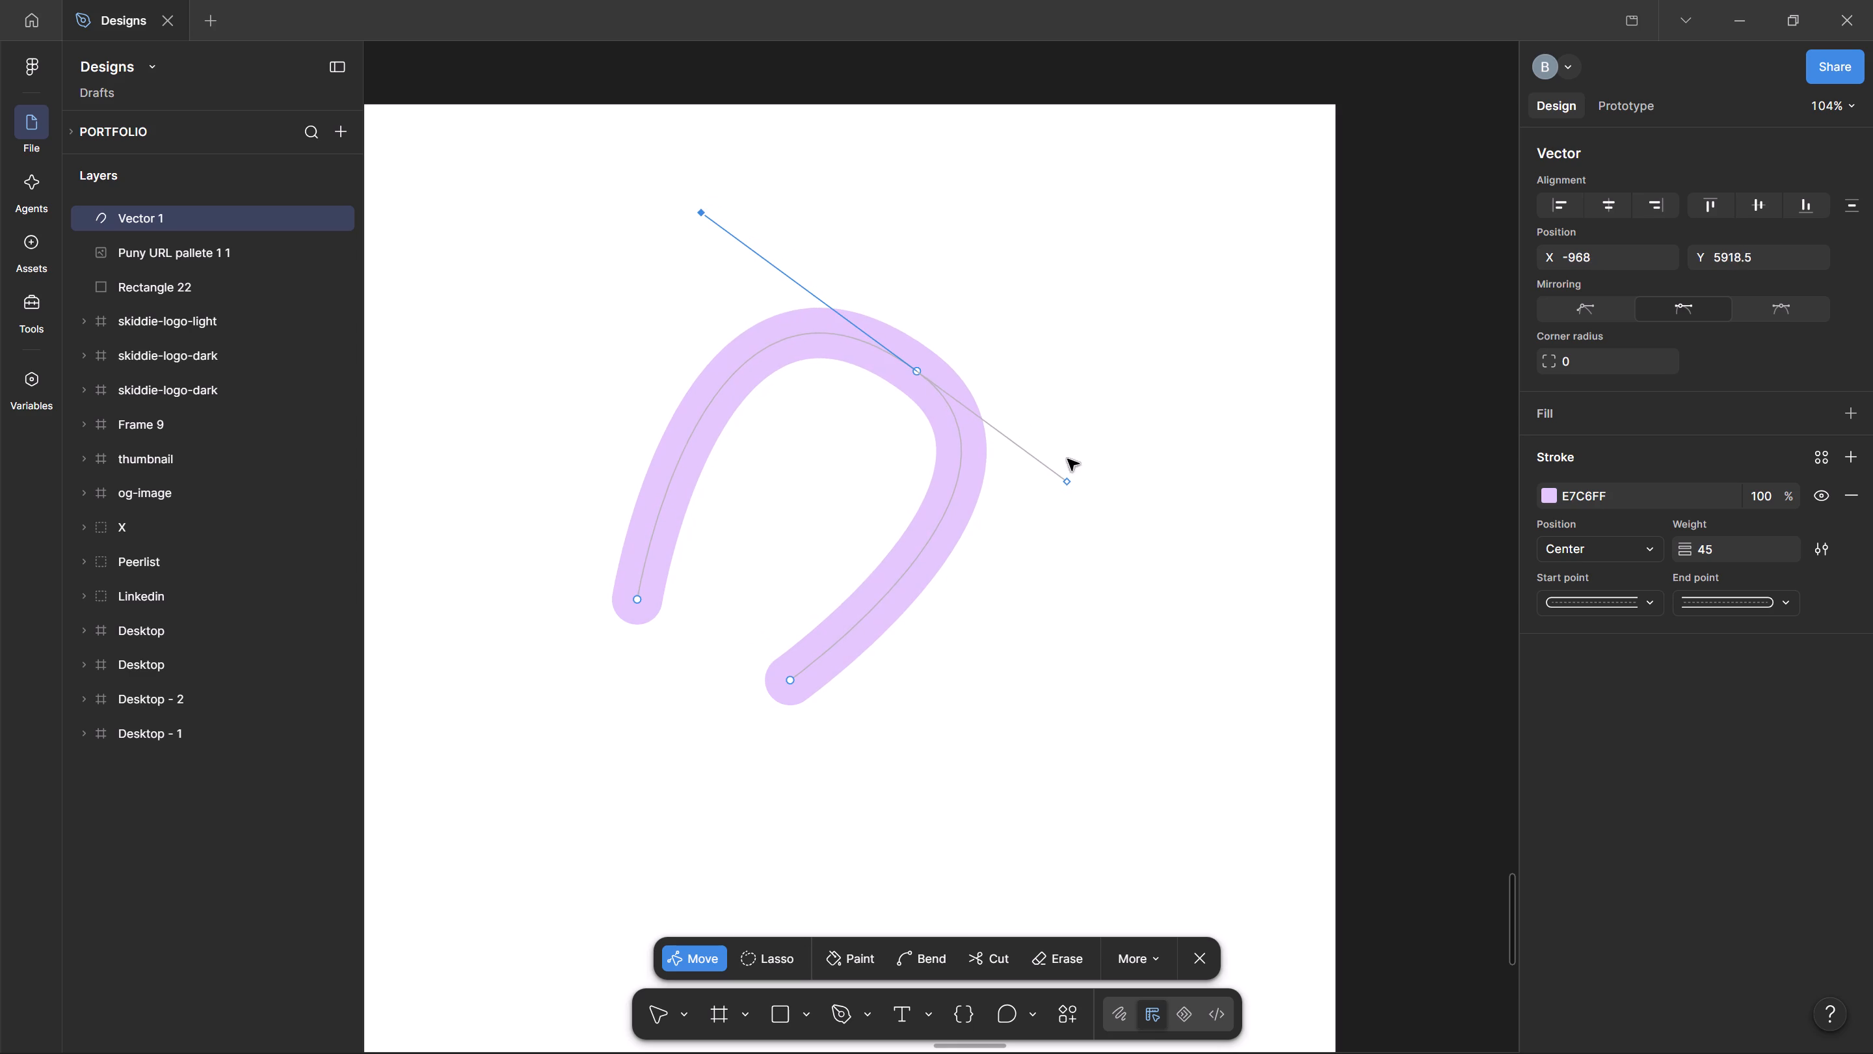
{"action": "left_click_drag", "start_coordinate": [1069, 480], "coordinate": [1082, 489]}
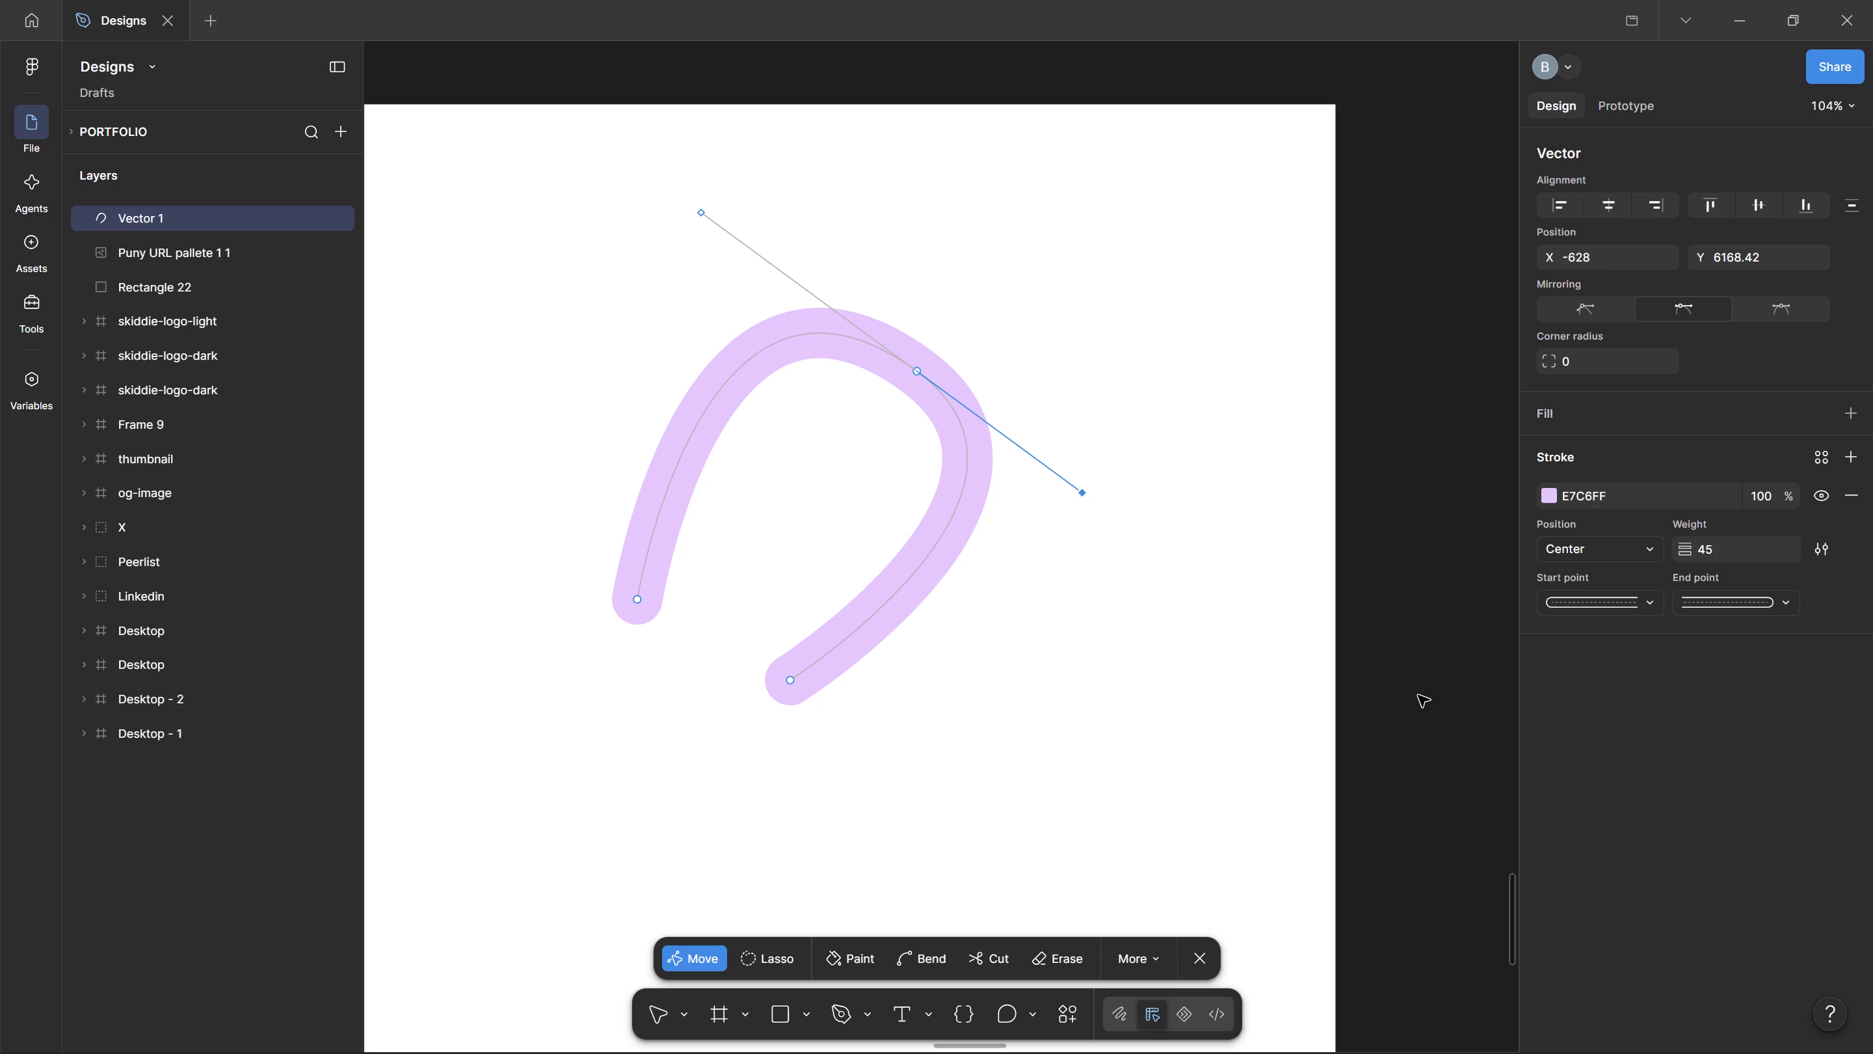
{"action": "key", "text": "Escape"}
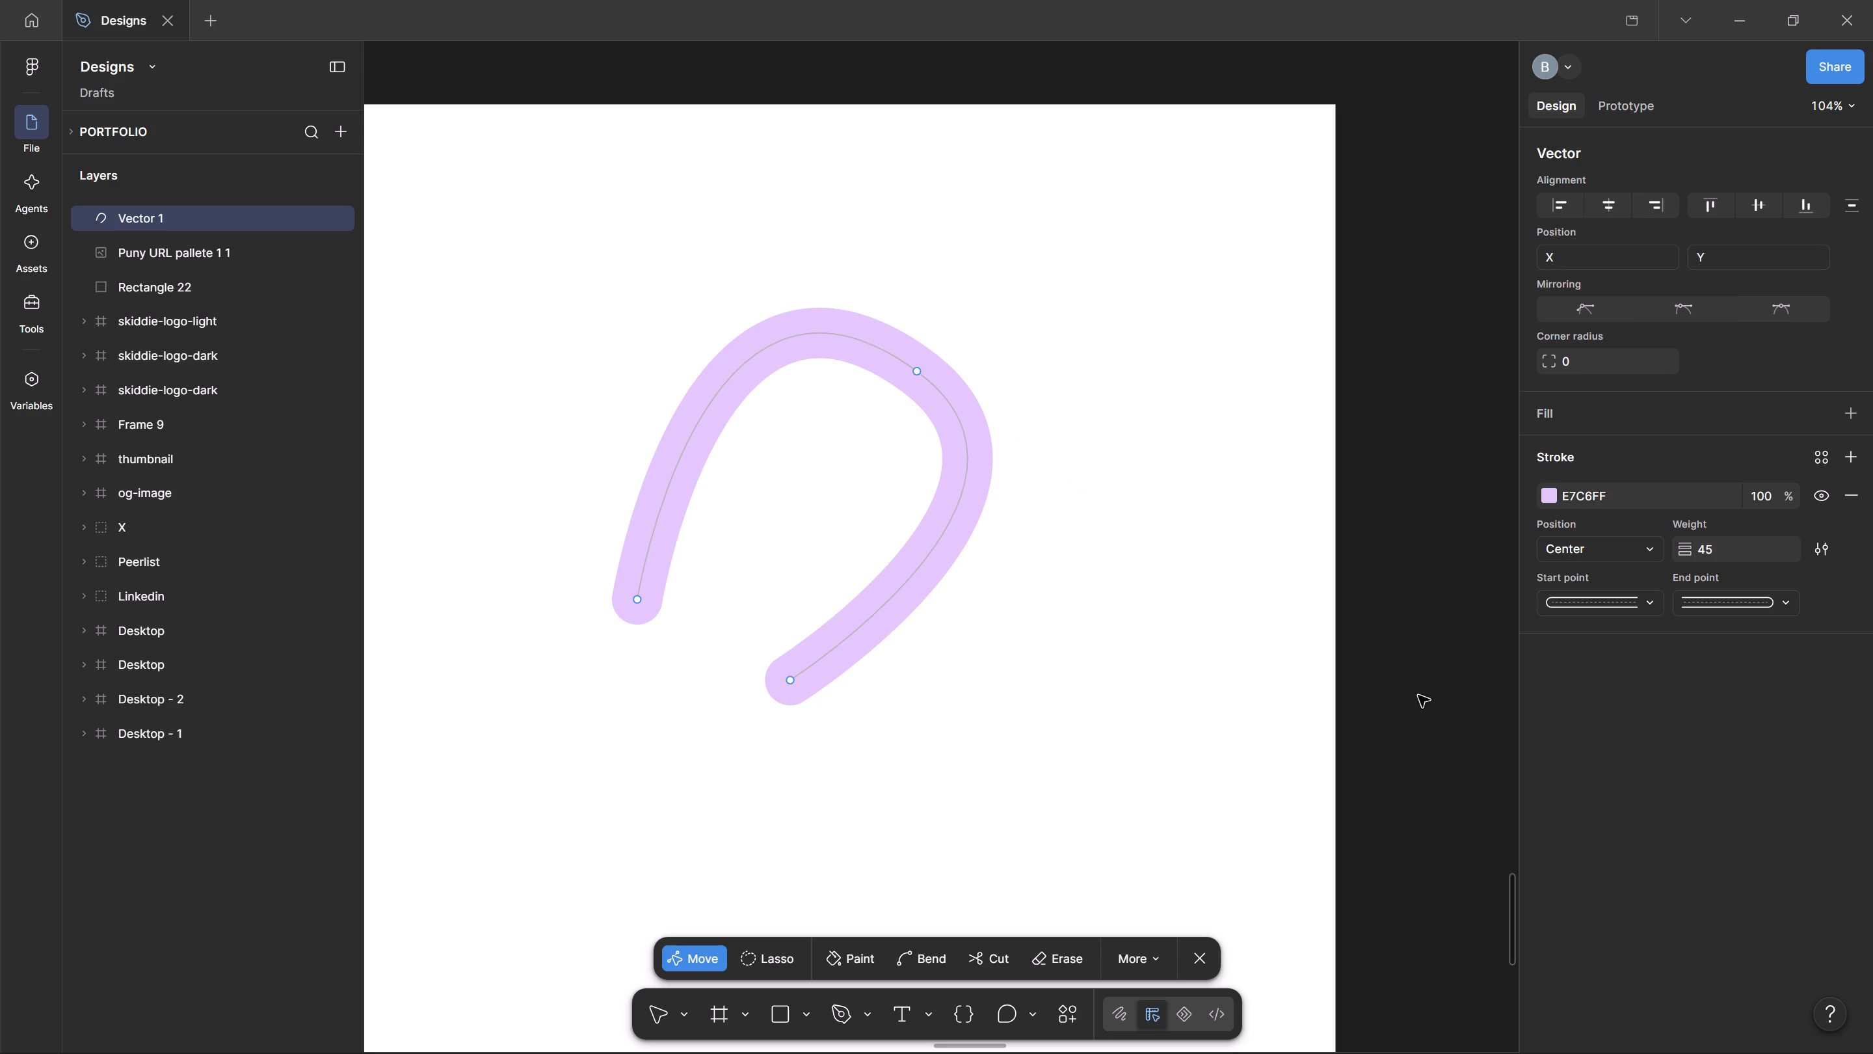
{"action": "left_click", "coordinate": [1111, 612]}
{"action": "left_click", "coordinate": [1111, 612]}
{"action": "key", "text": "Escape"}
{"action": "key", "text": "Escape"}
Leave vector editing and move the 1000×1000 white square behind the loop to about X -1475, Y 5854.
{"action": "scroll", "coordinate": [1111, 612], "scroll_direction": "down", "scroll_amount": 3, "text": "ctrl"}
{"action": "left_click_drag", "start_coordinate": [786, 385], "coordinate": [789, 379]}
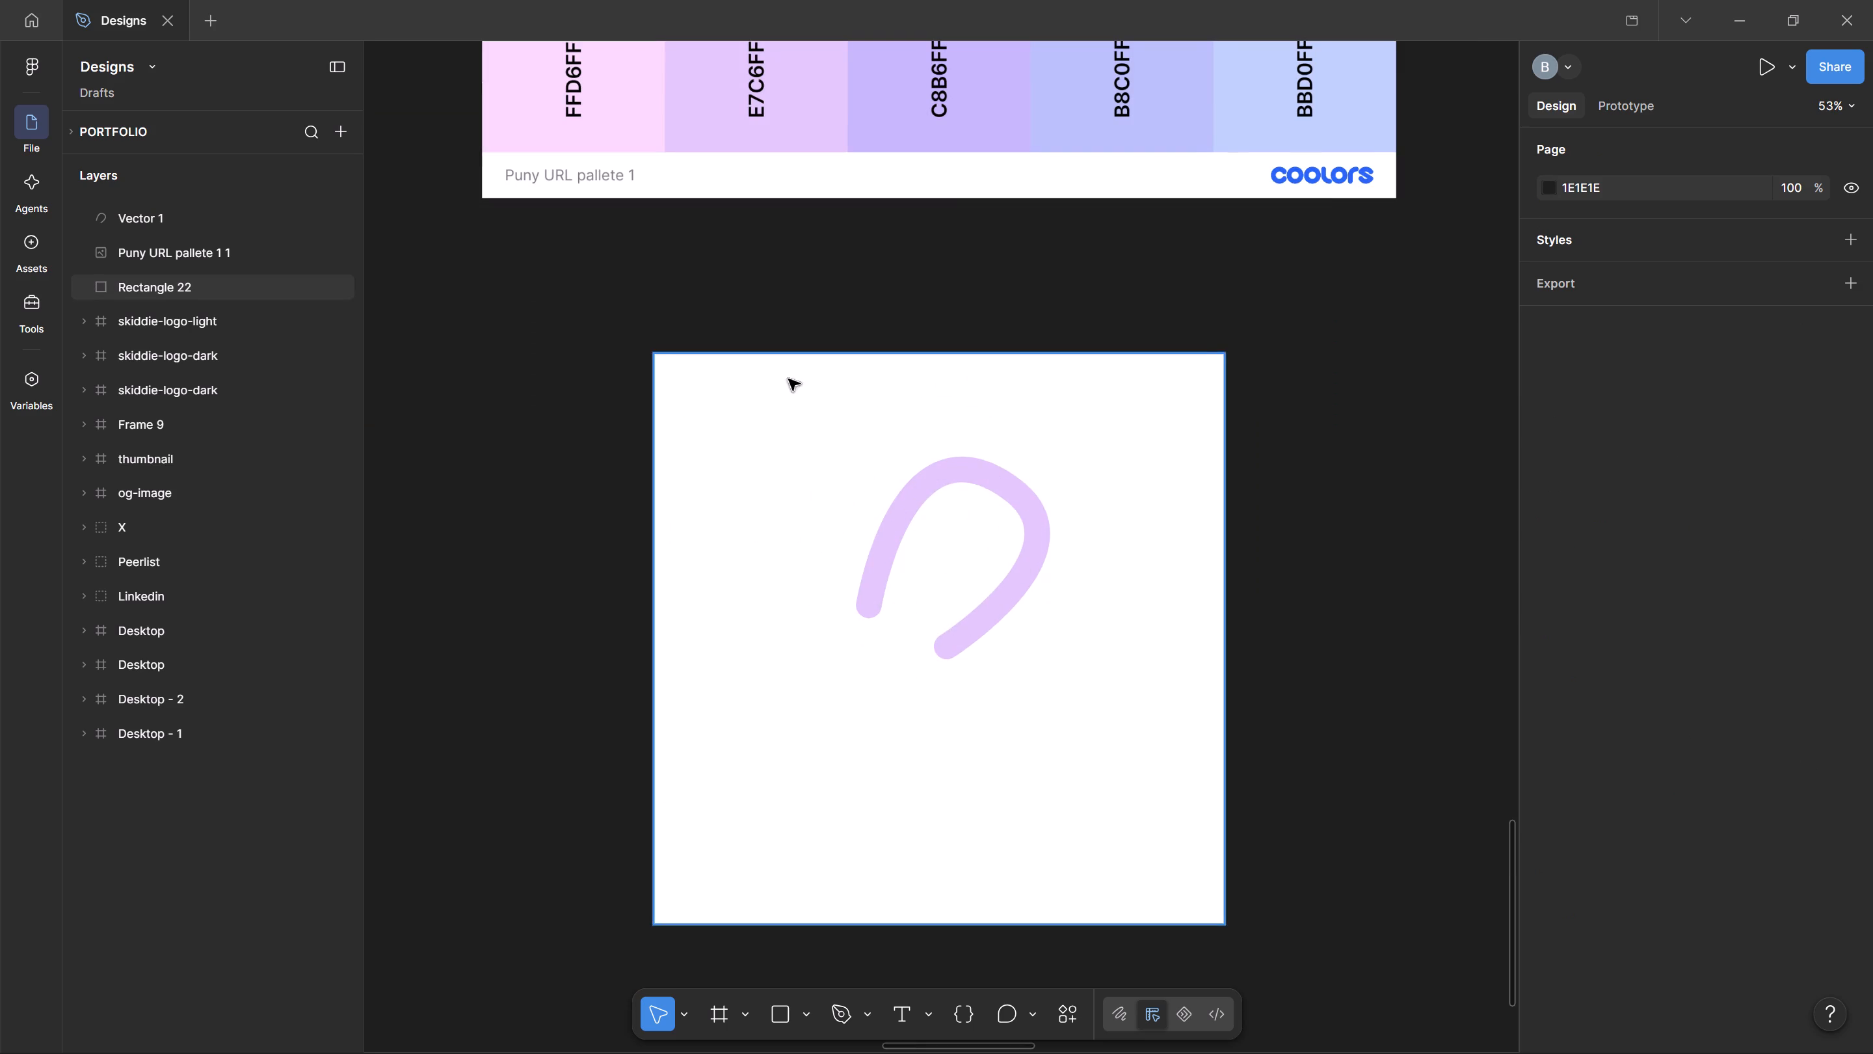
{"action": "left_click_drag", "start_coordinate": [789, 379], "coordinate": [744, 402]}
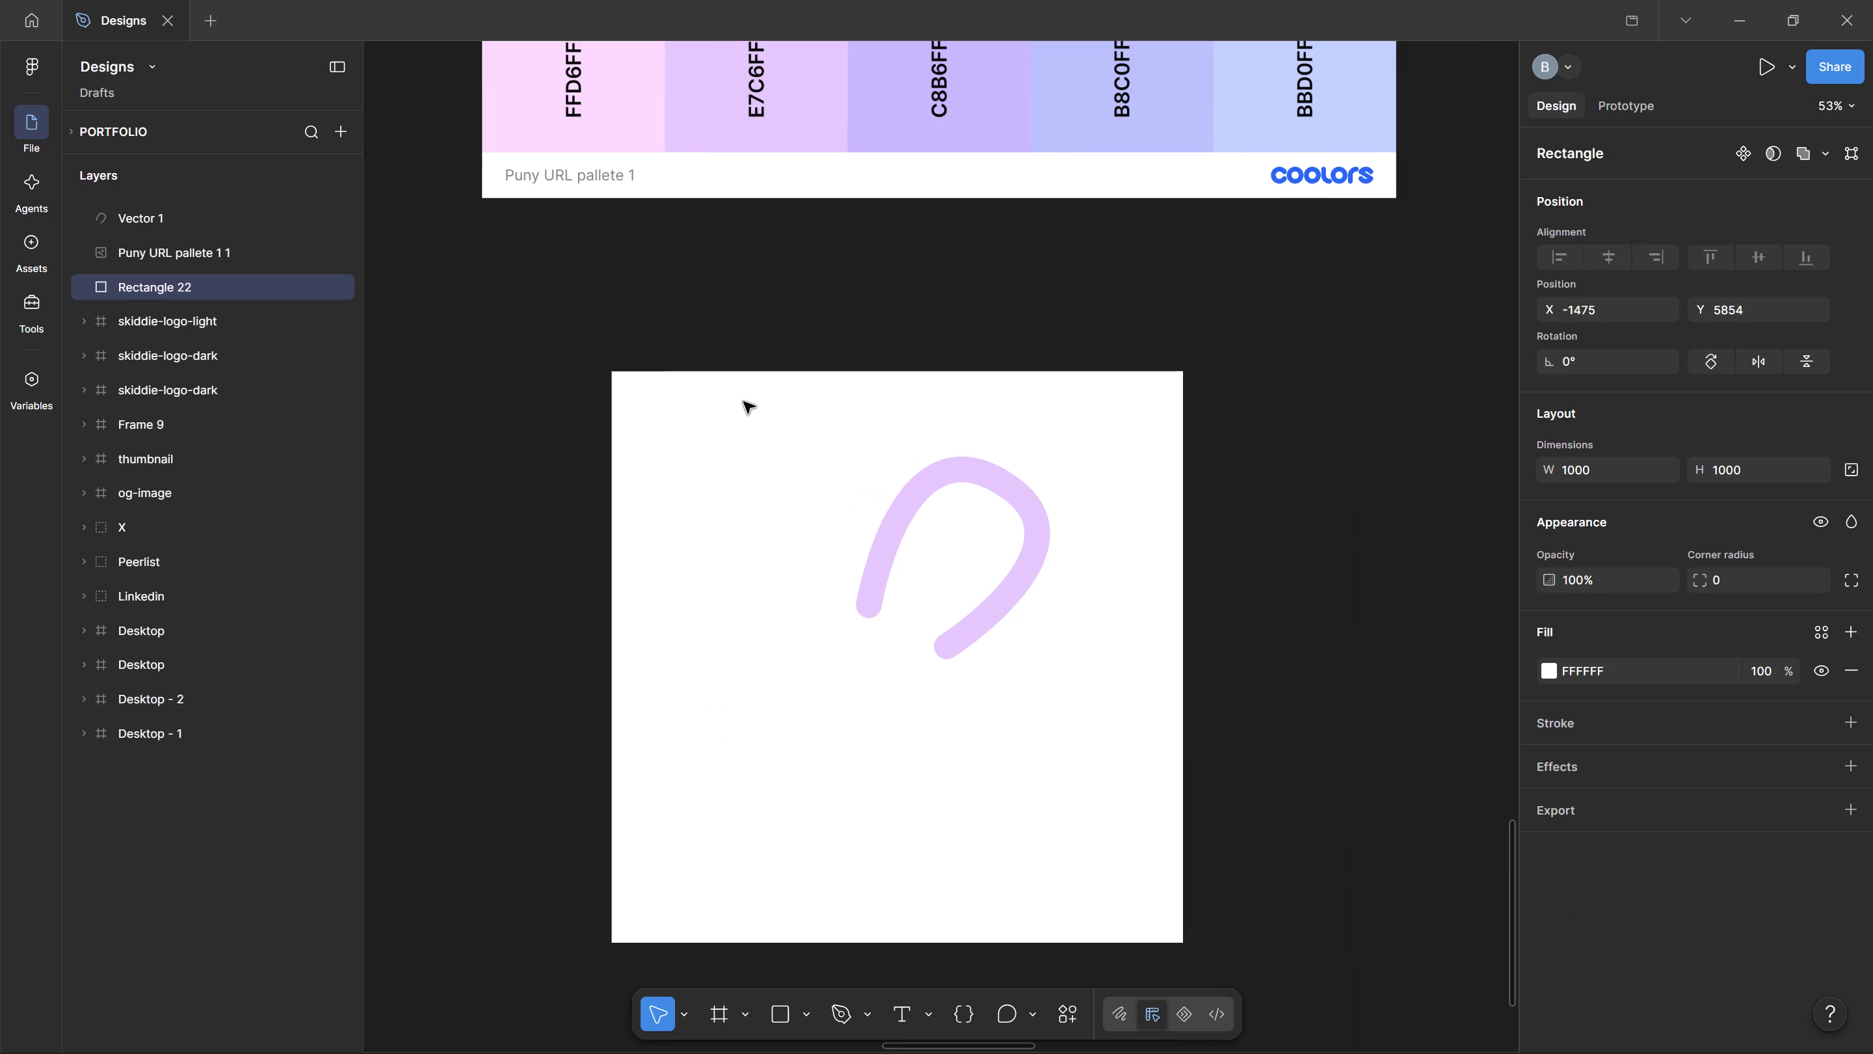
{"action": "left_click_drag", "start_coordinate": [744, 402], "coordinate": [747, 403]}
{"action": "left_click_drag", "start_coordinate": [992, 485], "coordinate": [979, 476]}
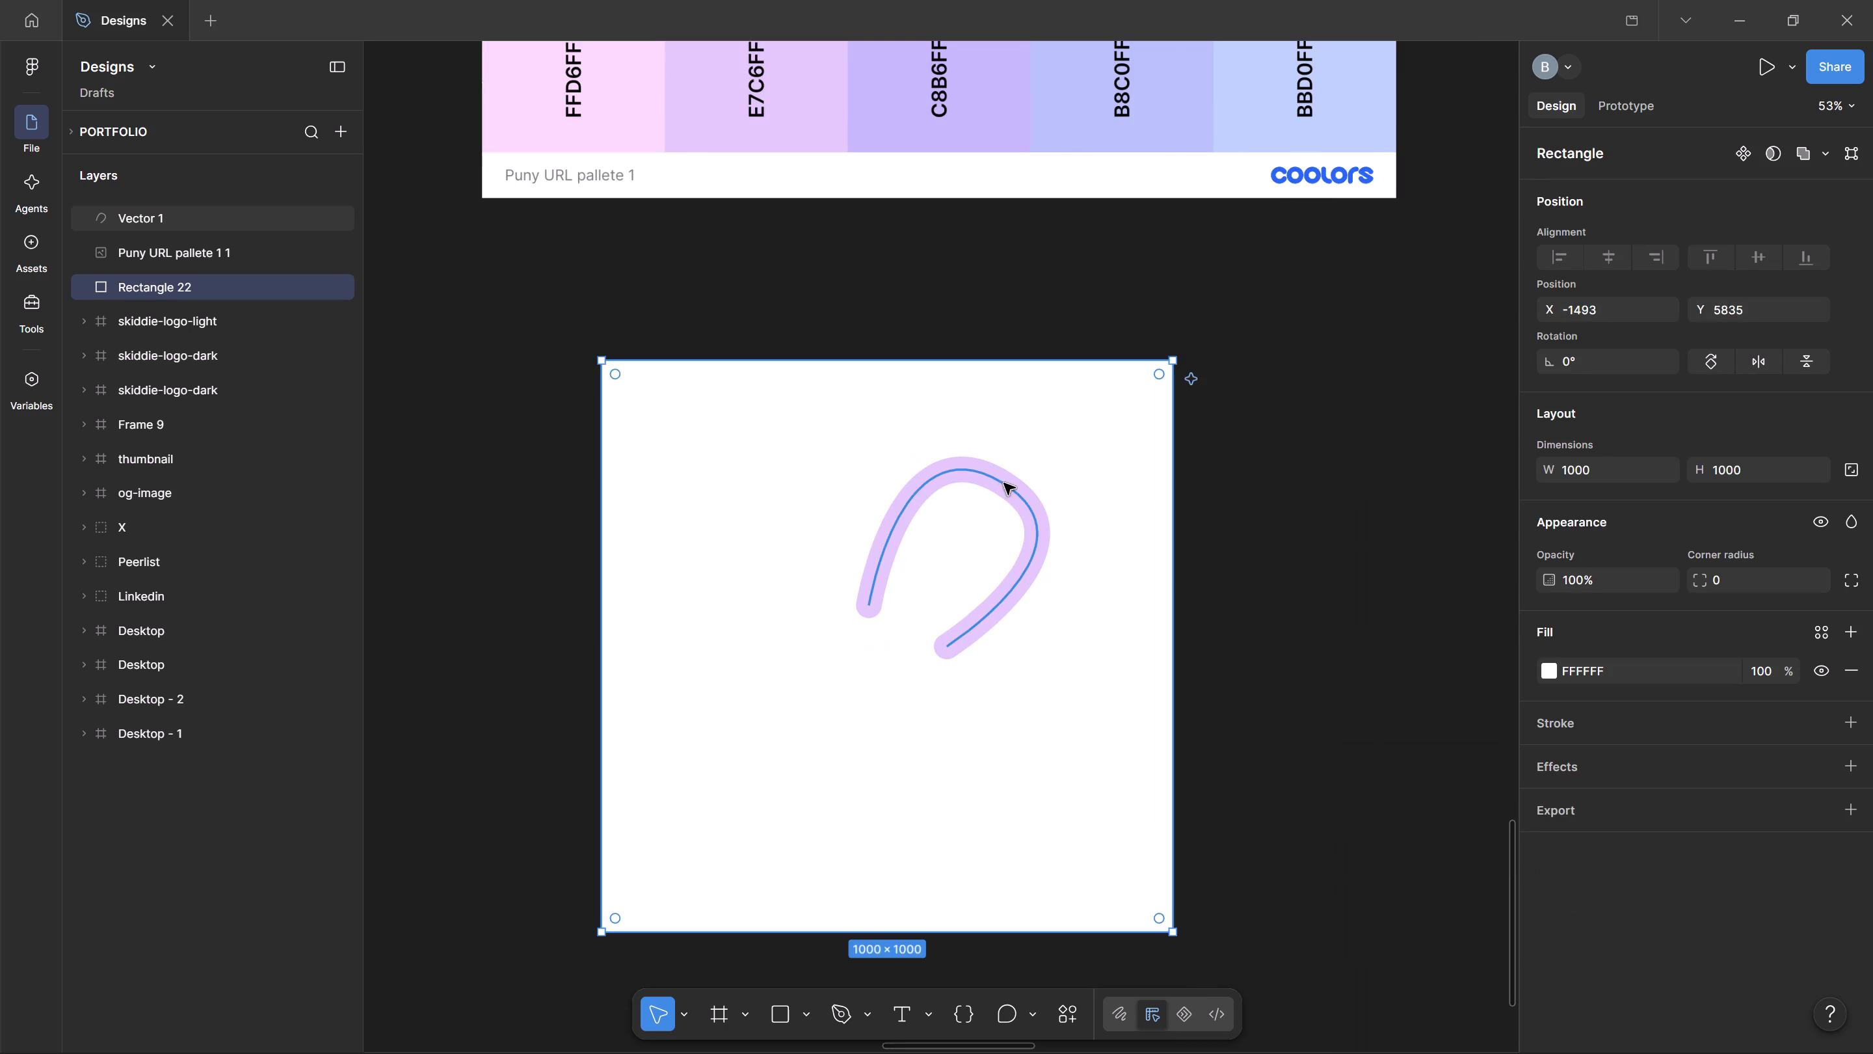
{"action": "left_click_drag", "start_coordinate": [1004, 483], "coordinate": [1016, 494]}
{"action": "left_click", "coordinate": [1343, 579]}
Move the loop to about X -1041, Y 6056 on the square and rotate it to about -0.46°.
{"action": "left_click", "coordinate": [1005, 481]}
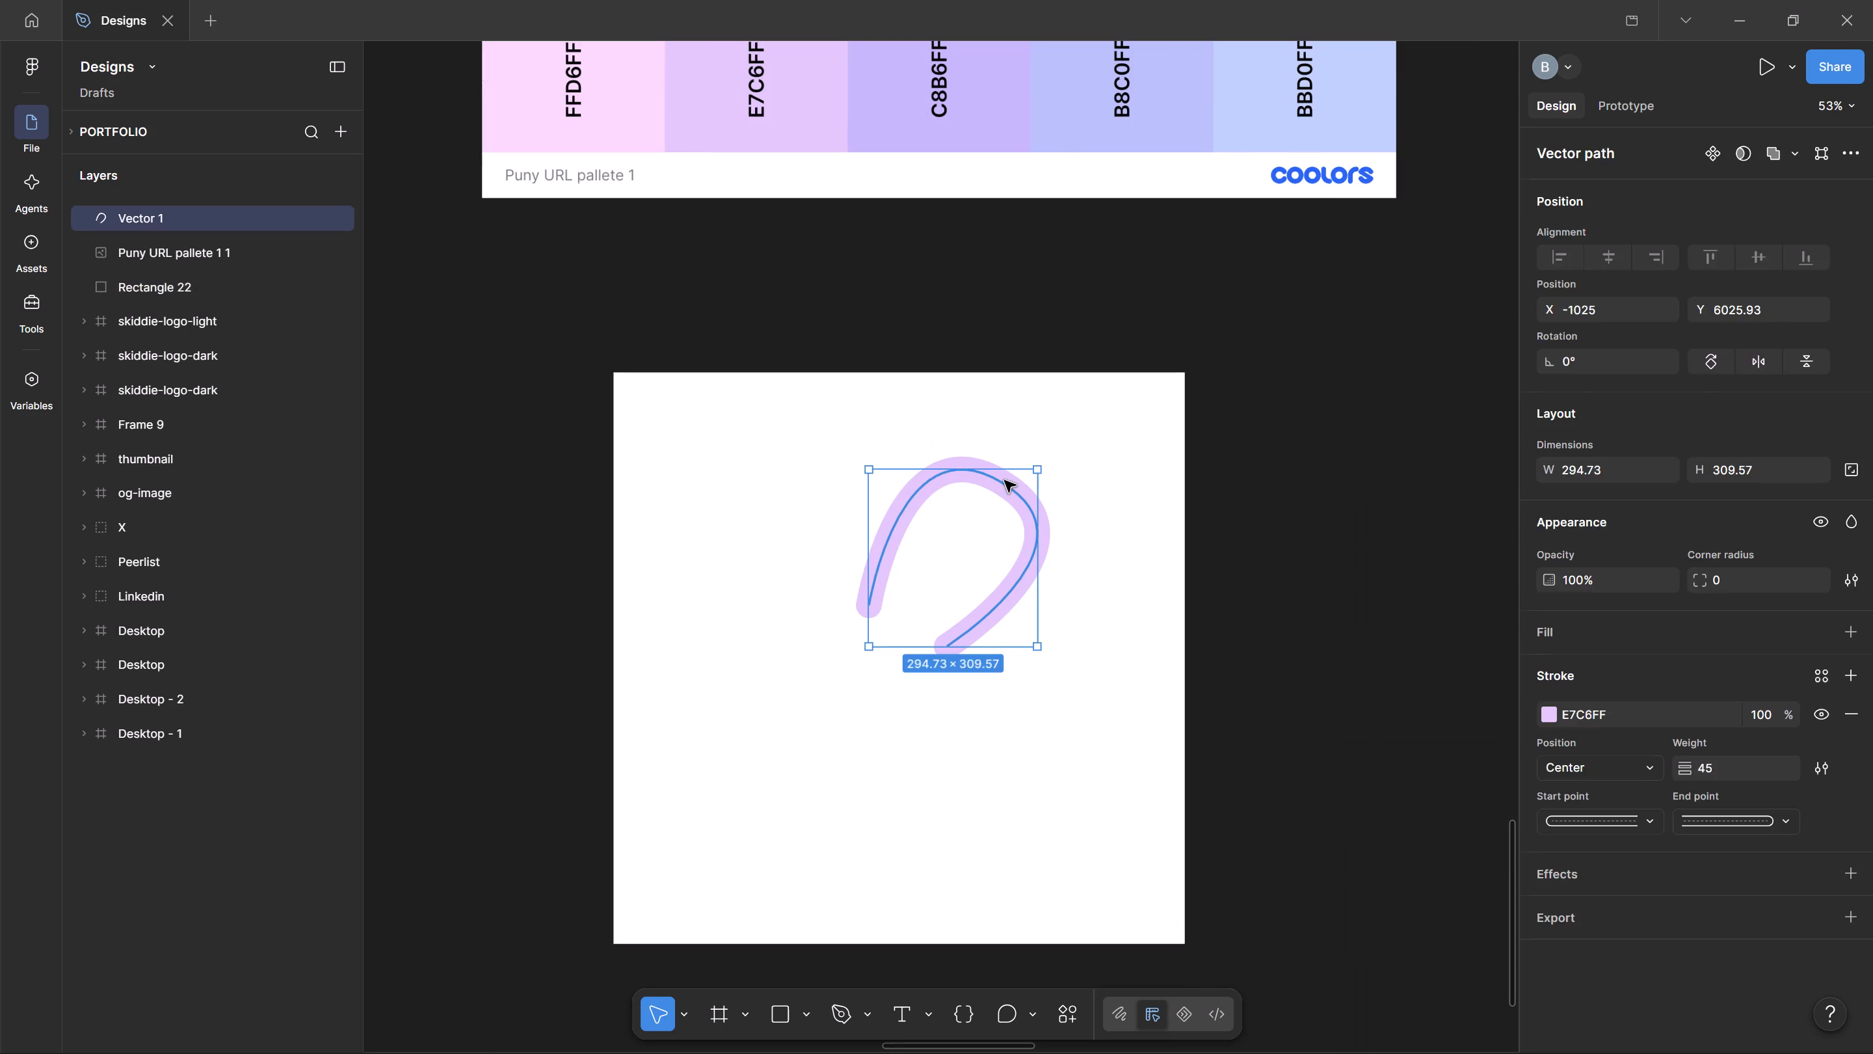
{"action": "left_click_drag", "start_coordinate": [1005, 481], "coordinate": [970, 515]}
{"action": "key", "text": "Escape"}
{"action": "left_click_drag", "start_coordinate": [1022, 487], "coordinate": [1016, 522]}
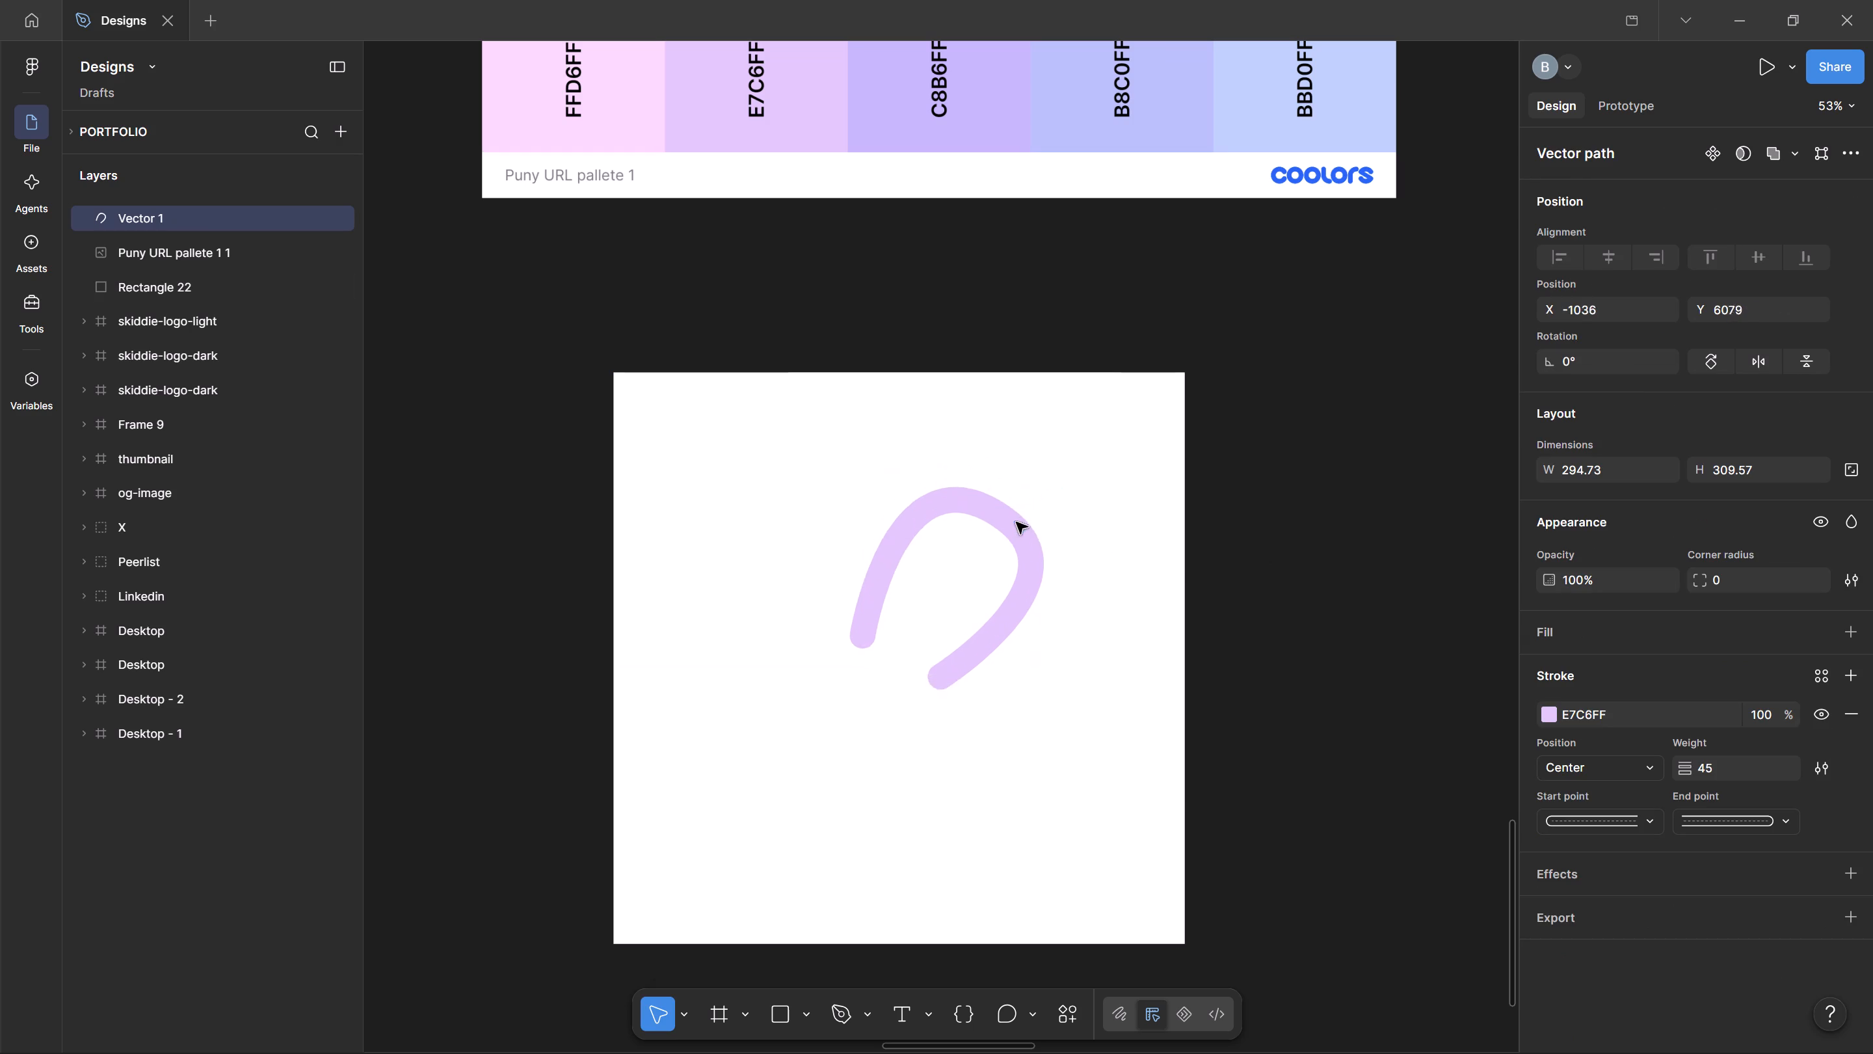
{"action": "left_click_drag", "start_coordinate": [1016, 522], "coordinate": [1010, 496]}
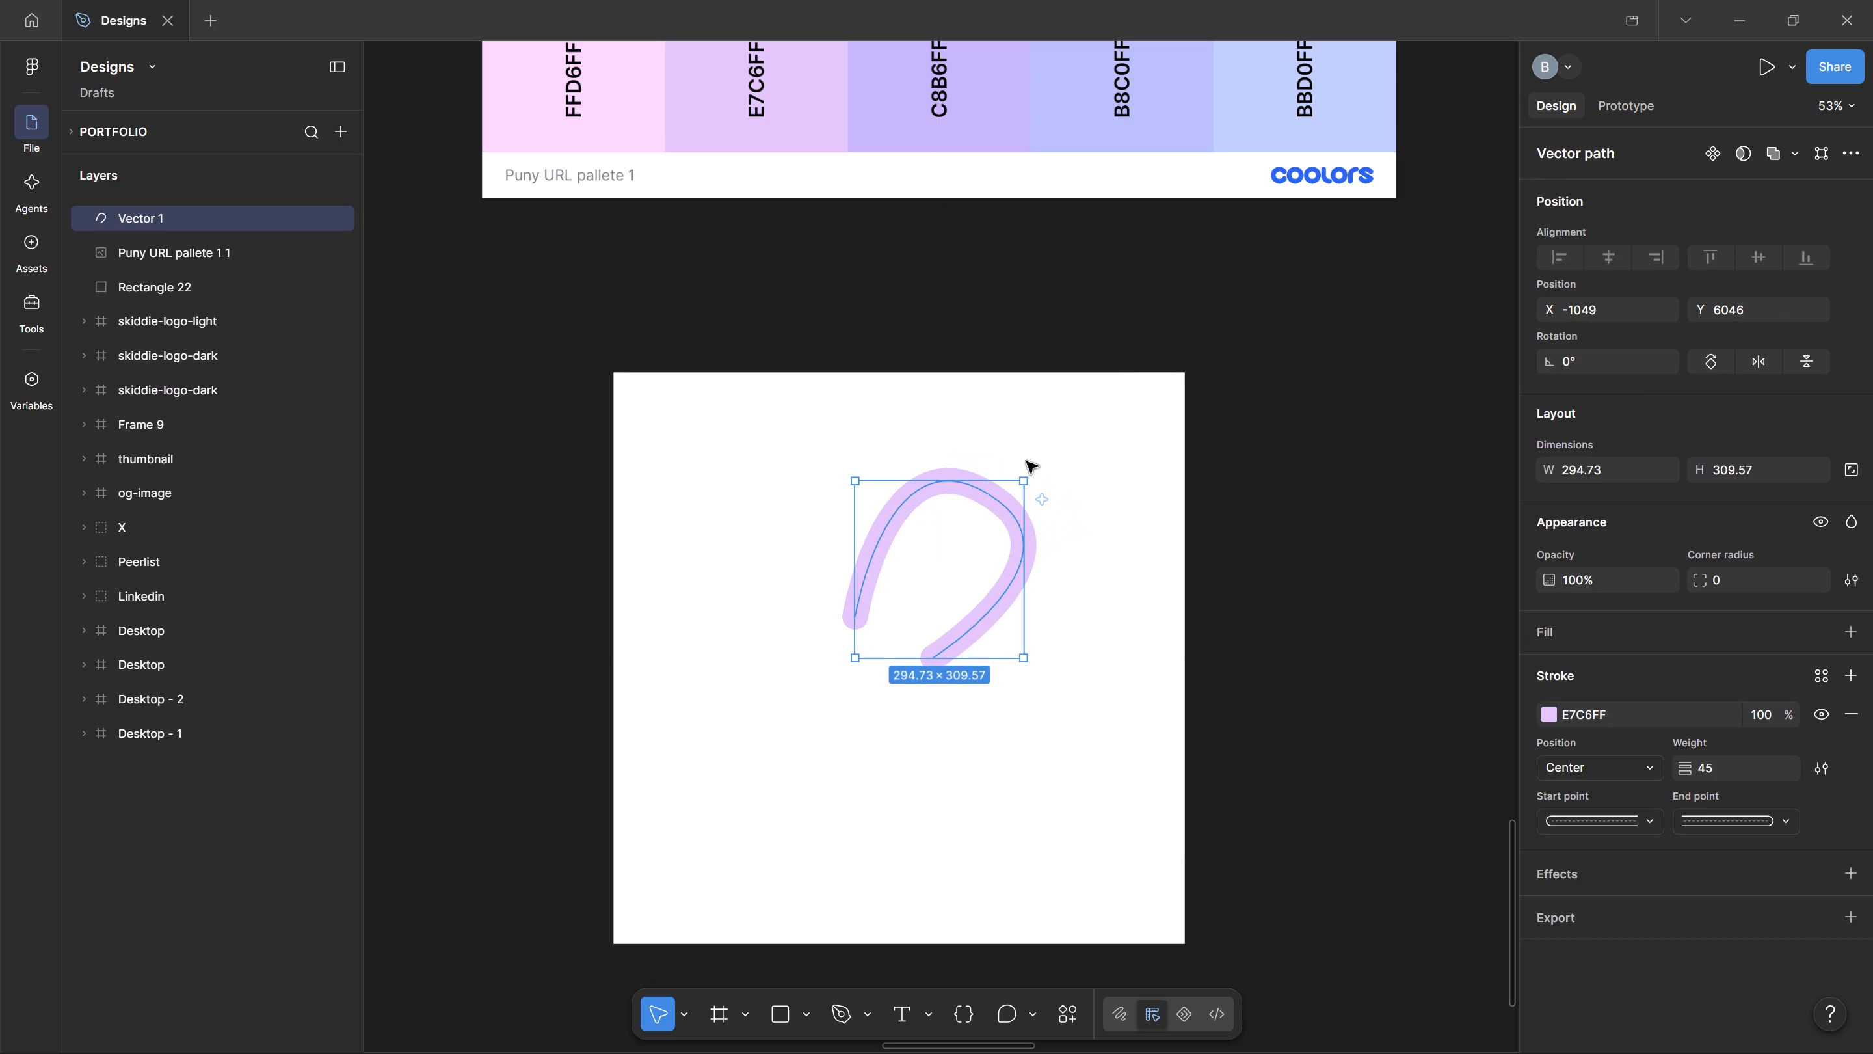
{"action": "left_click_drag", "start_coordinate": [1029, 472], "coordinate": [1038, 465]}
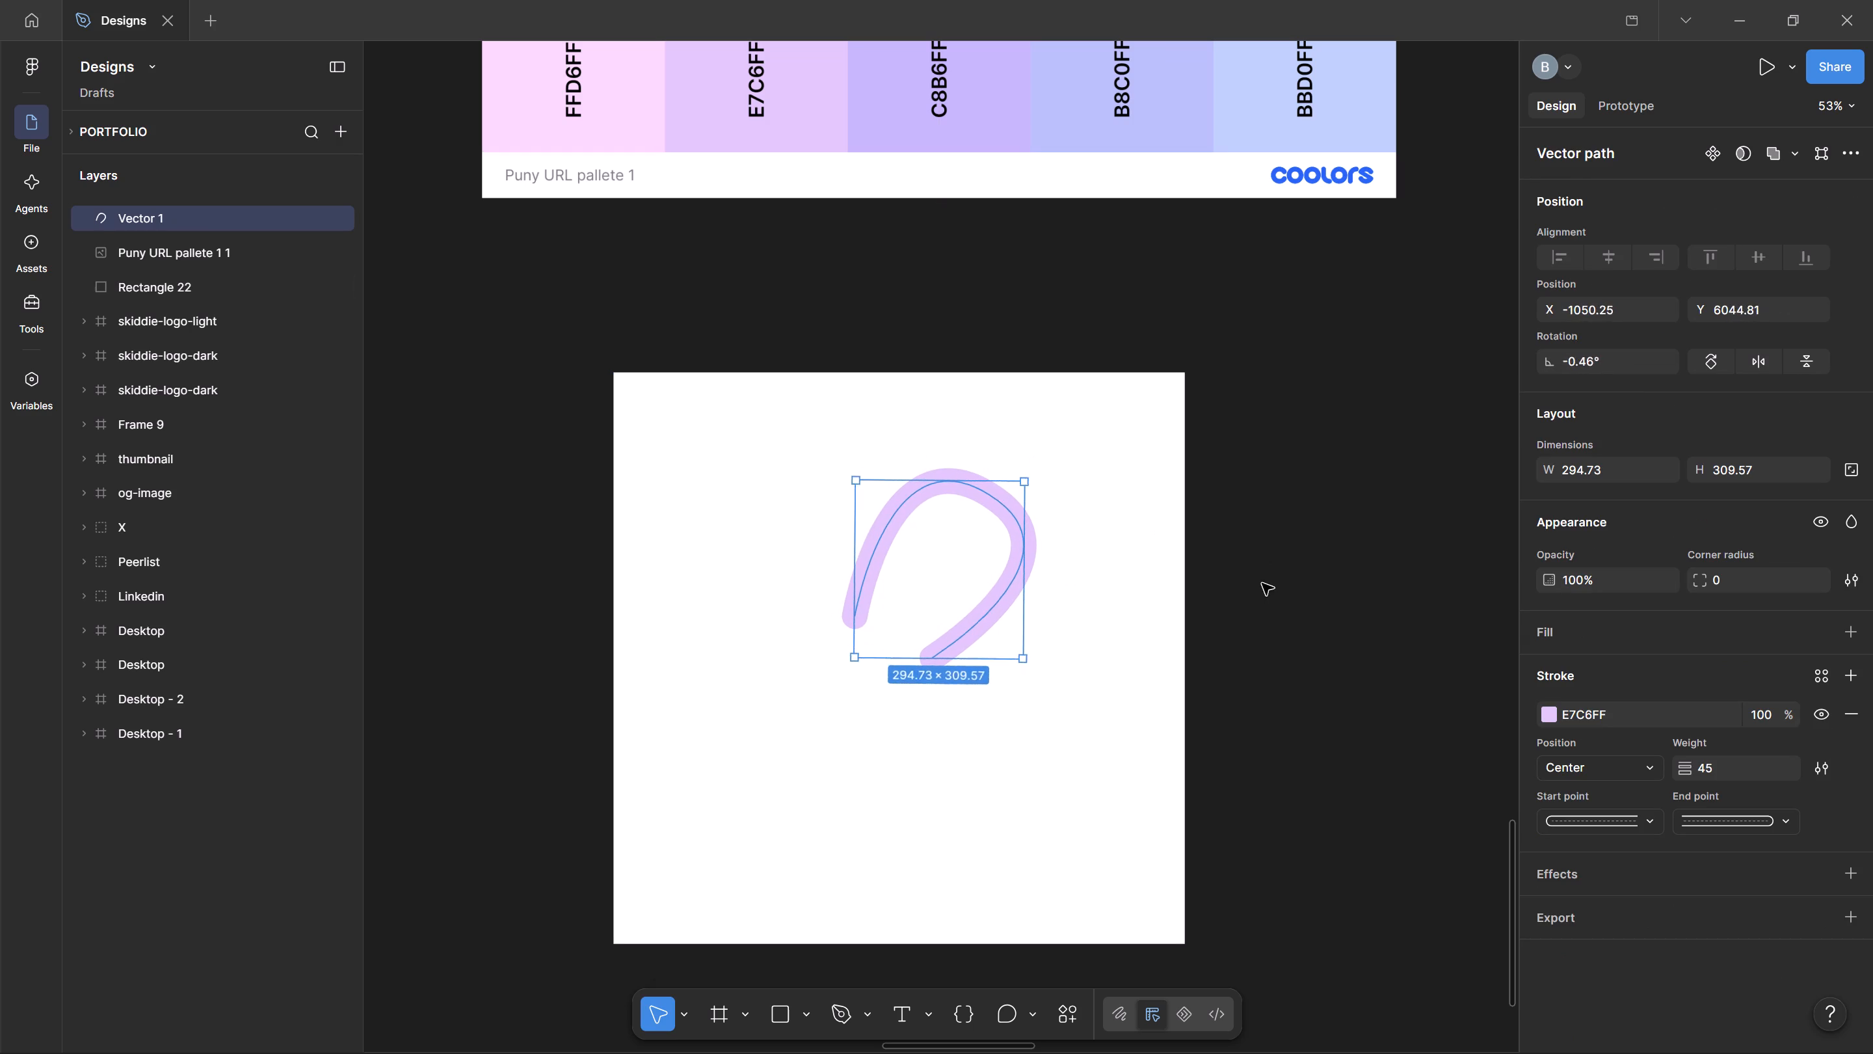
{"action": "left_click", "coordinate": [1262, 584]}
{"action": "left_click_drag", "start_coordinate": [1026, 528], "coordinate": [1031, 534]}
{"action": "left_click", "coordinate": [1302, 668]}
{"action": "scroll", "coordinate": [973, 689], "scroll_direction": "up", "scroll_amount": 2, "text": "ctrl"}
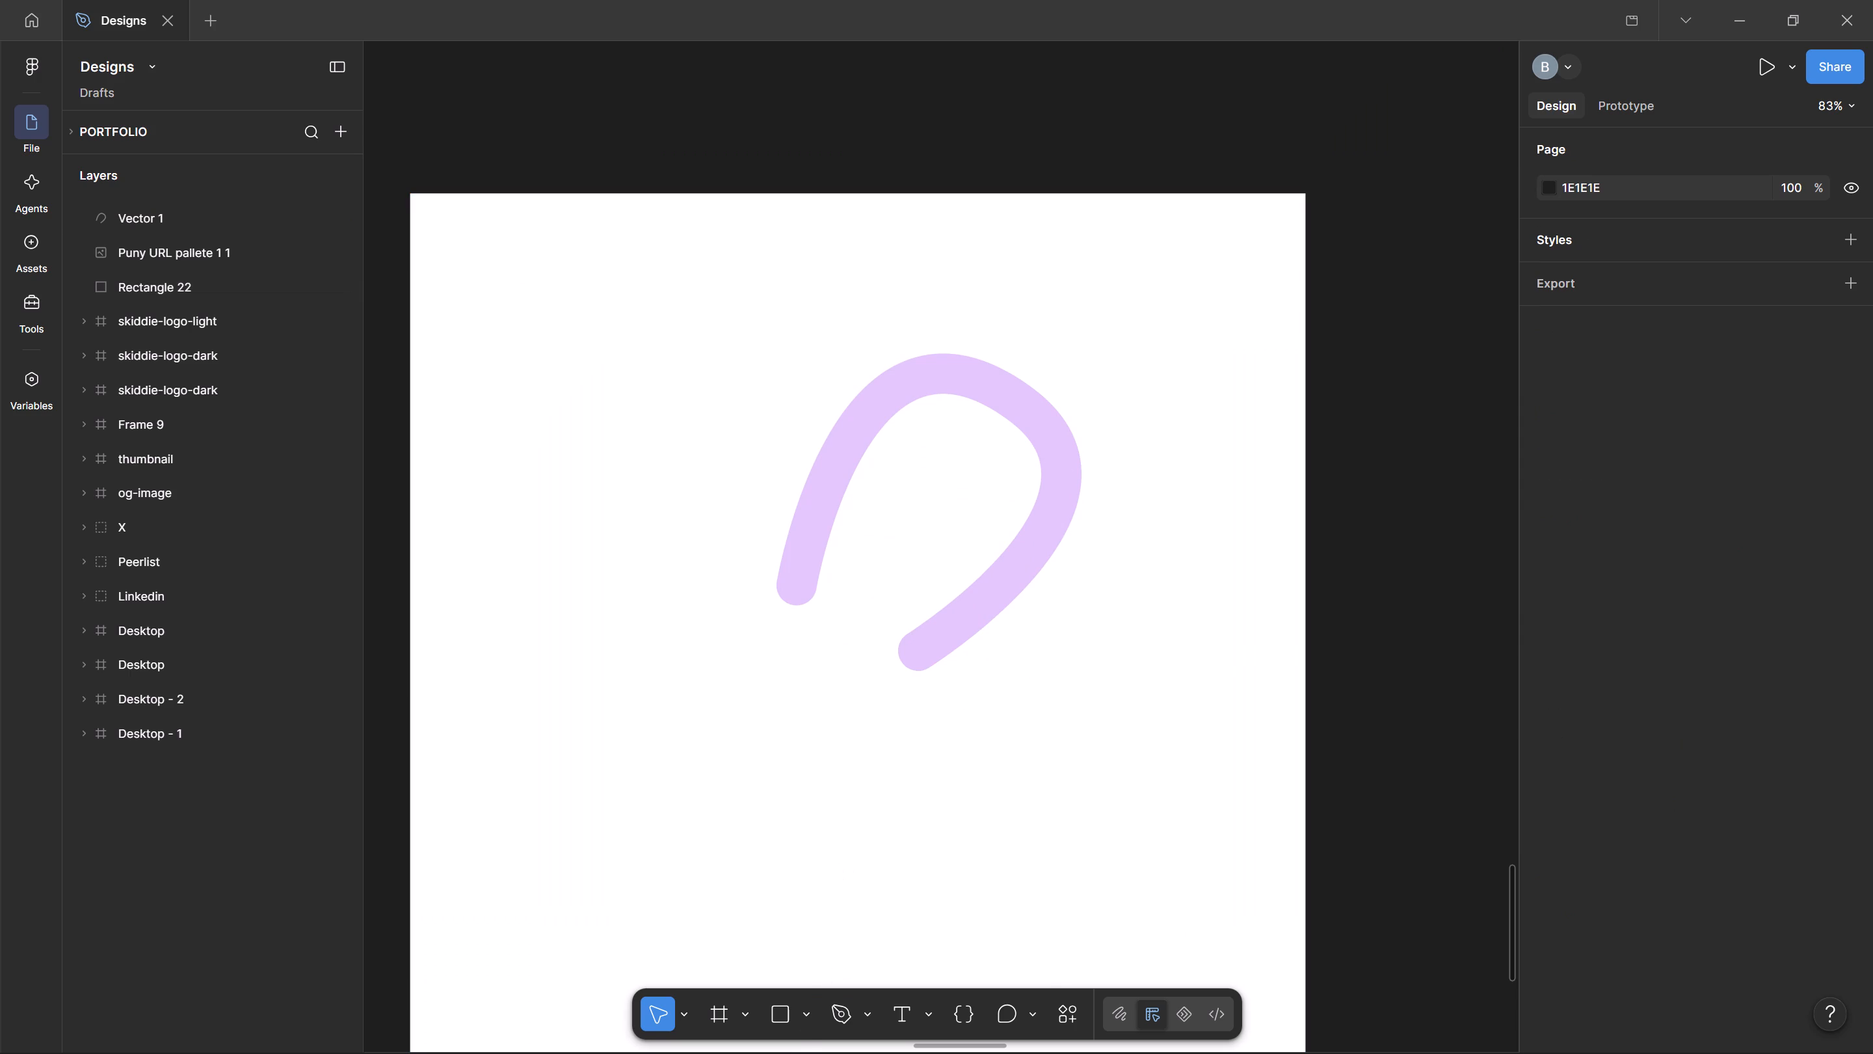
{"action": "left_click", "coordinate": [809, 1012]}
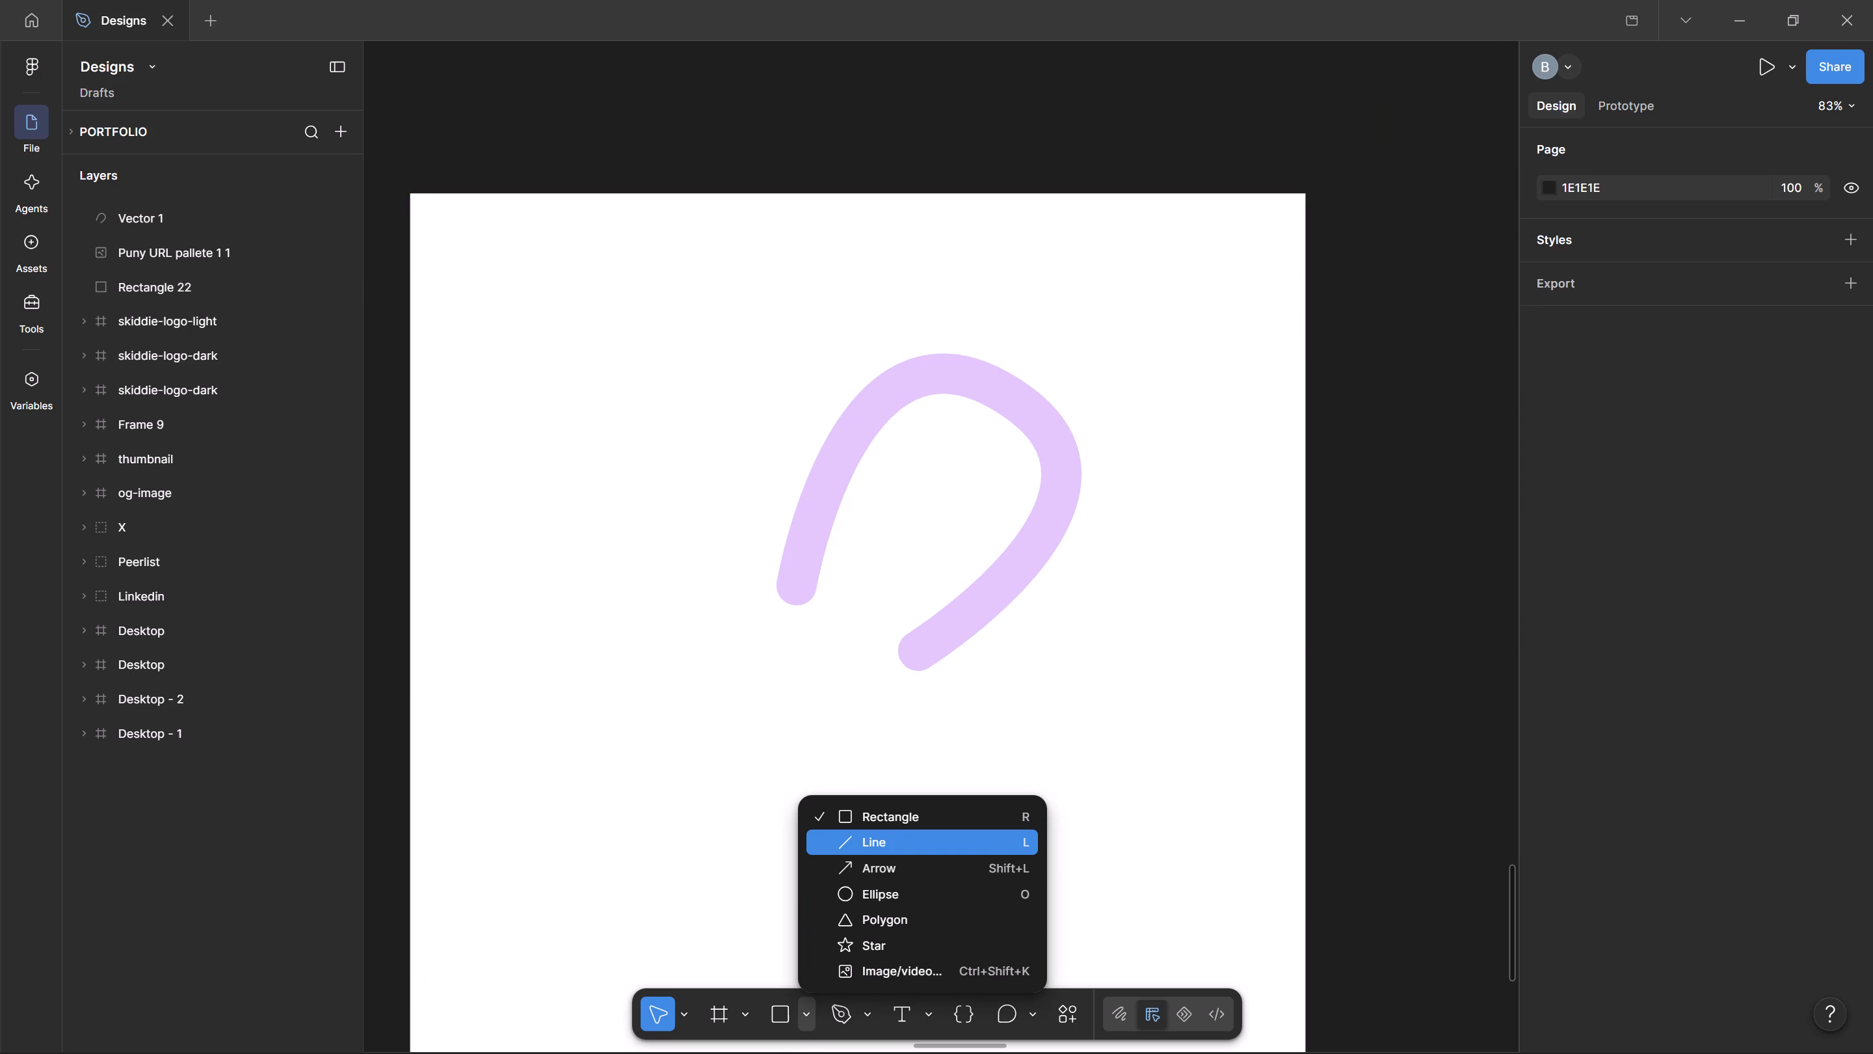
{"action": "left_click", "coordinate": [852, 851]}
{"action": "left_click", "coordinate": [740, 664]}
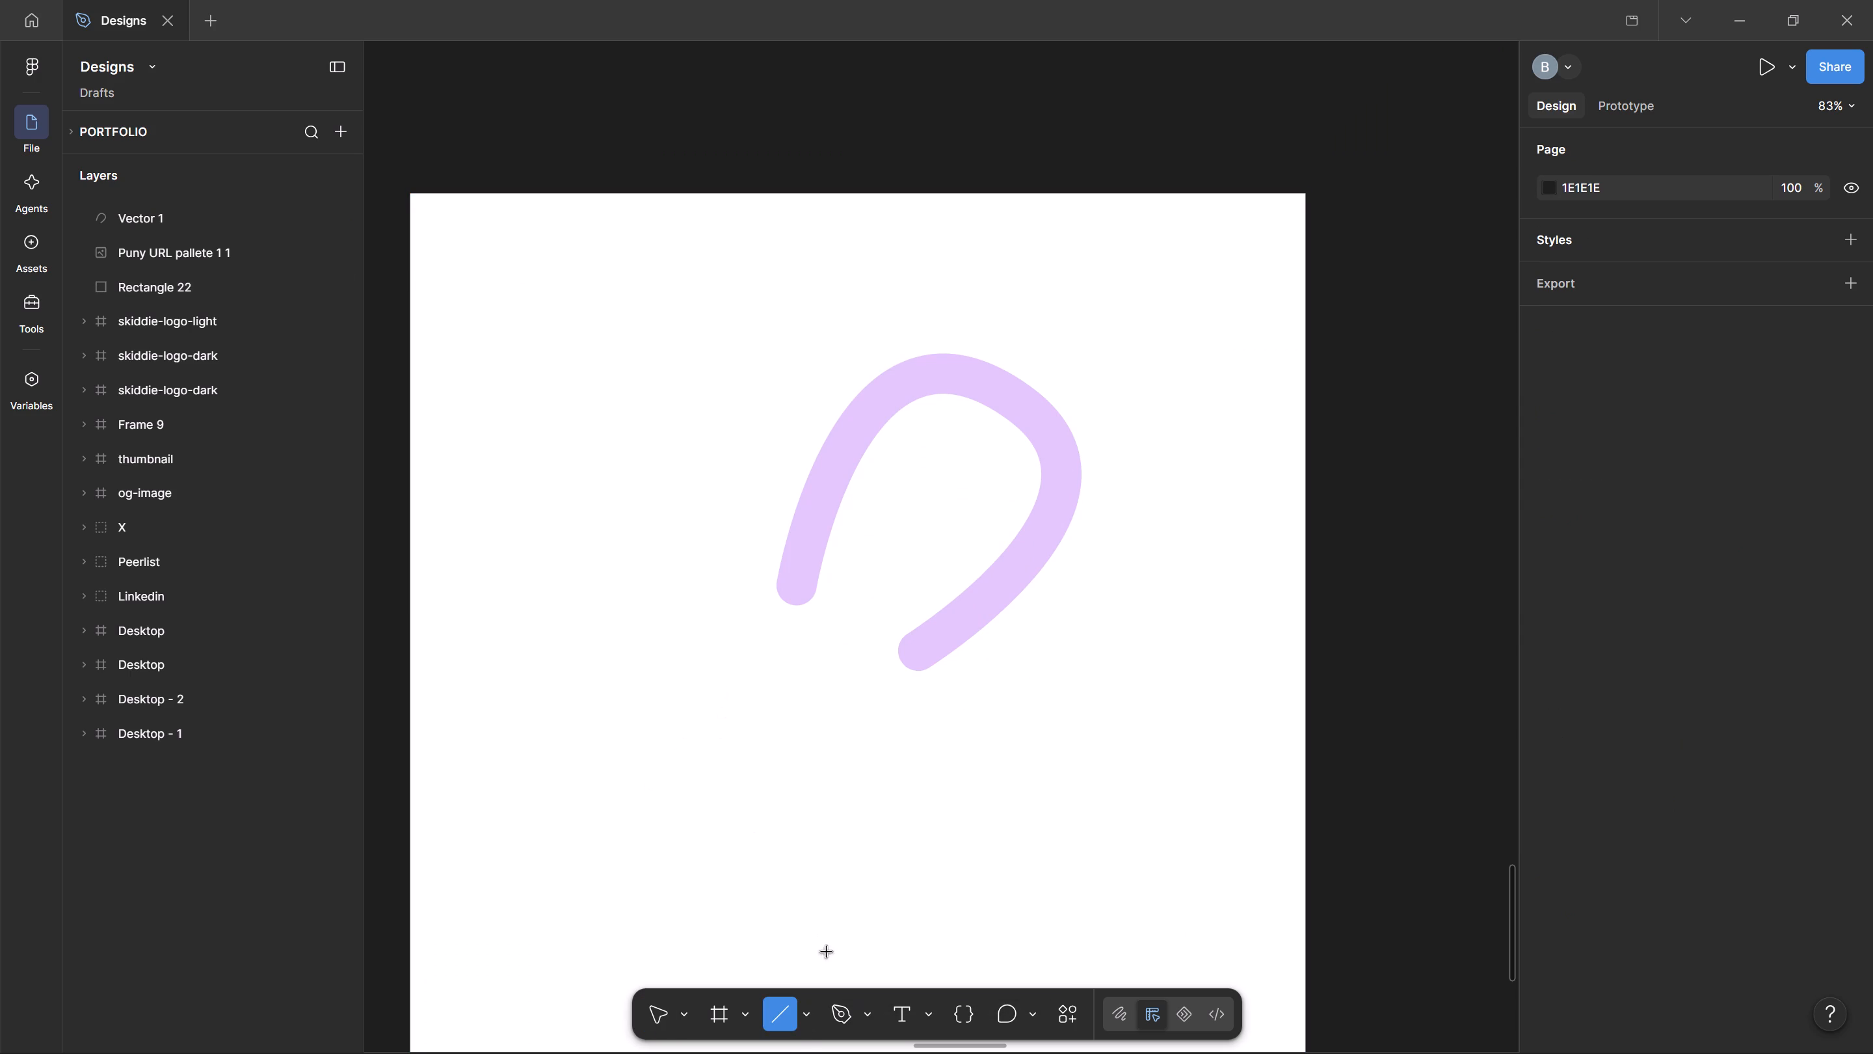
Draw a straight Pen segment below the loop's open end, from about X -1095.5, Y 6378.5 to X -973, Y 6446.
{"action": "left_click", "coordinate": [844, 1019]}
{"action": "left_click", "coordinate": [747, 661]}
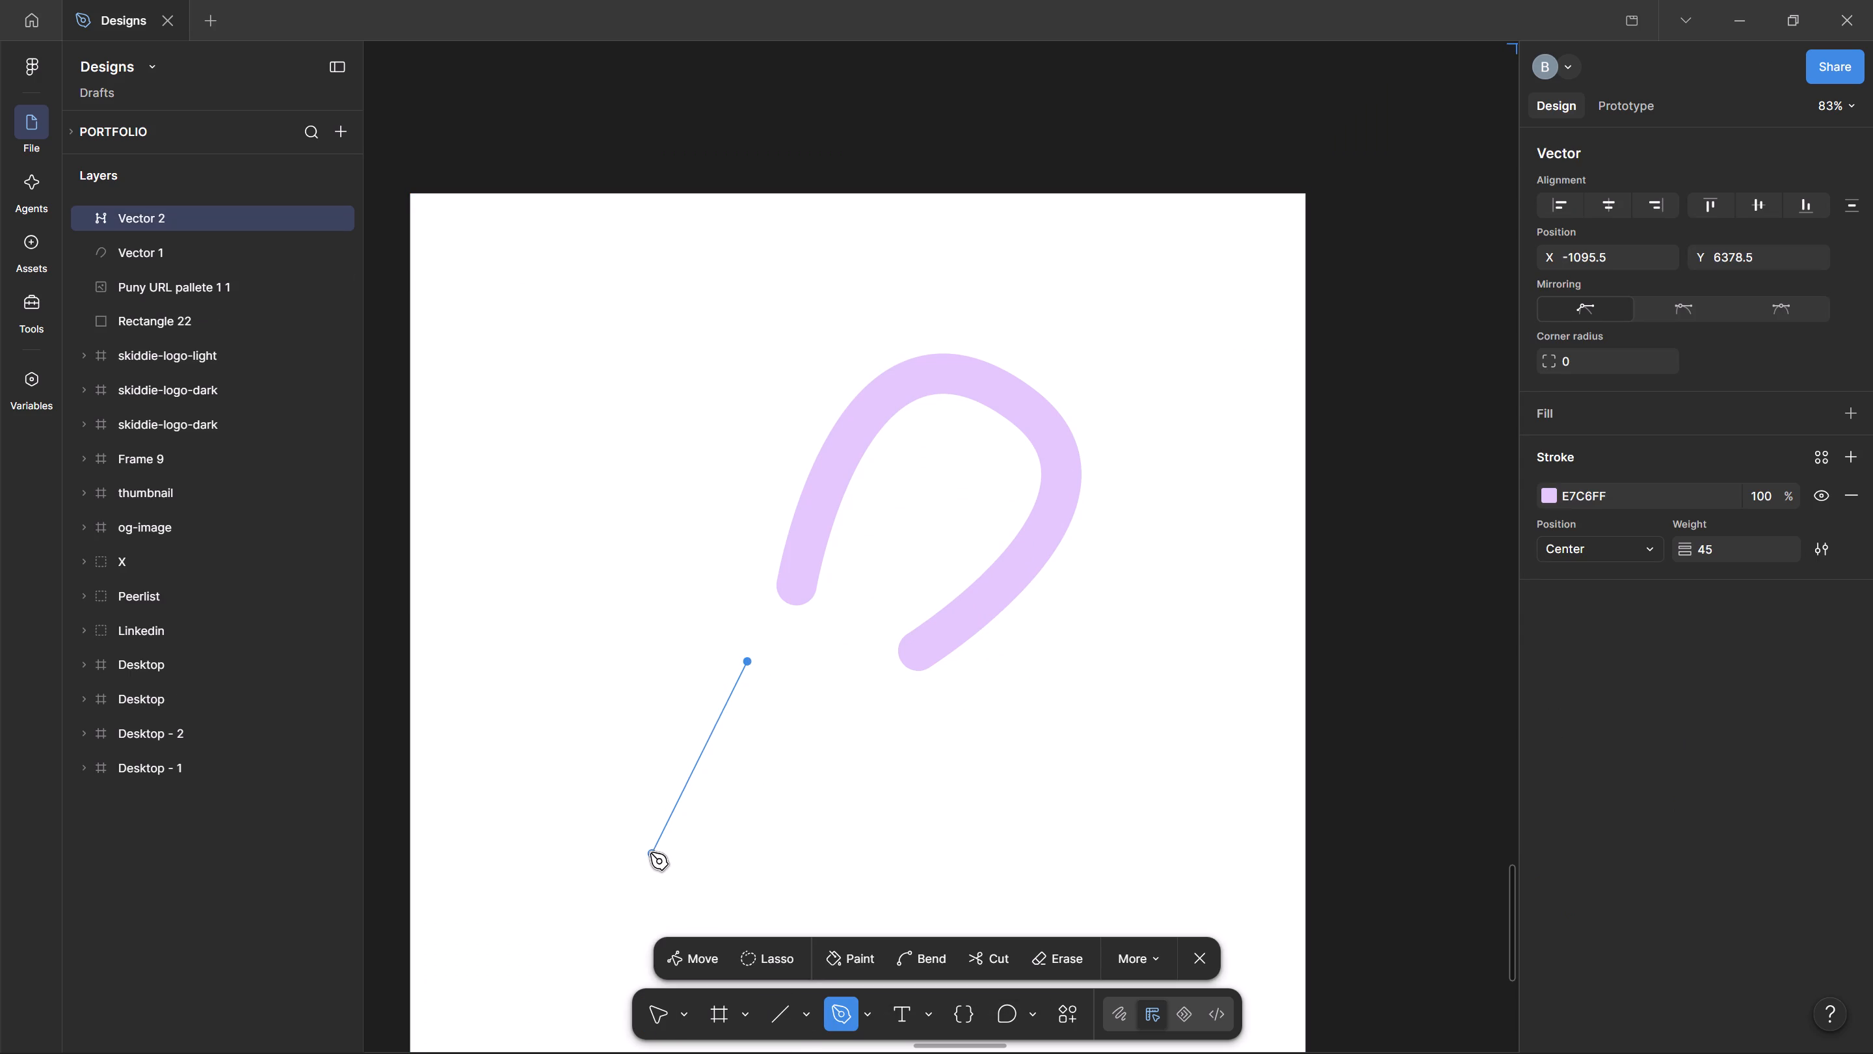
{"action": "left_click", "coordinate": [856, 721]}
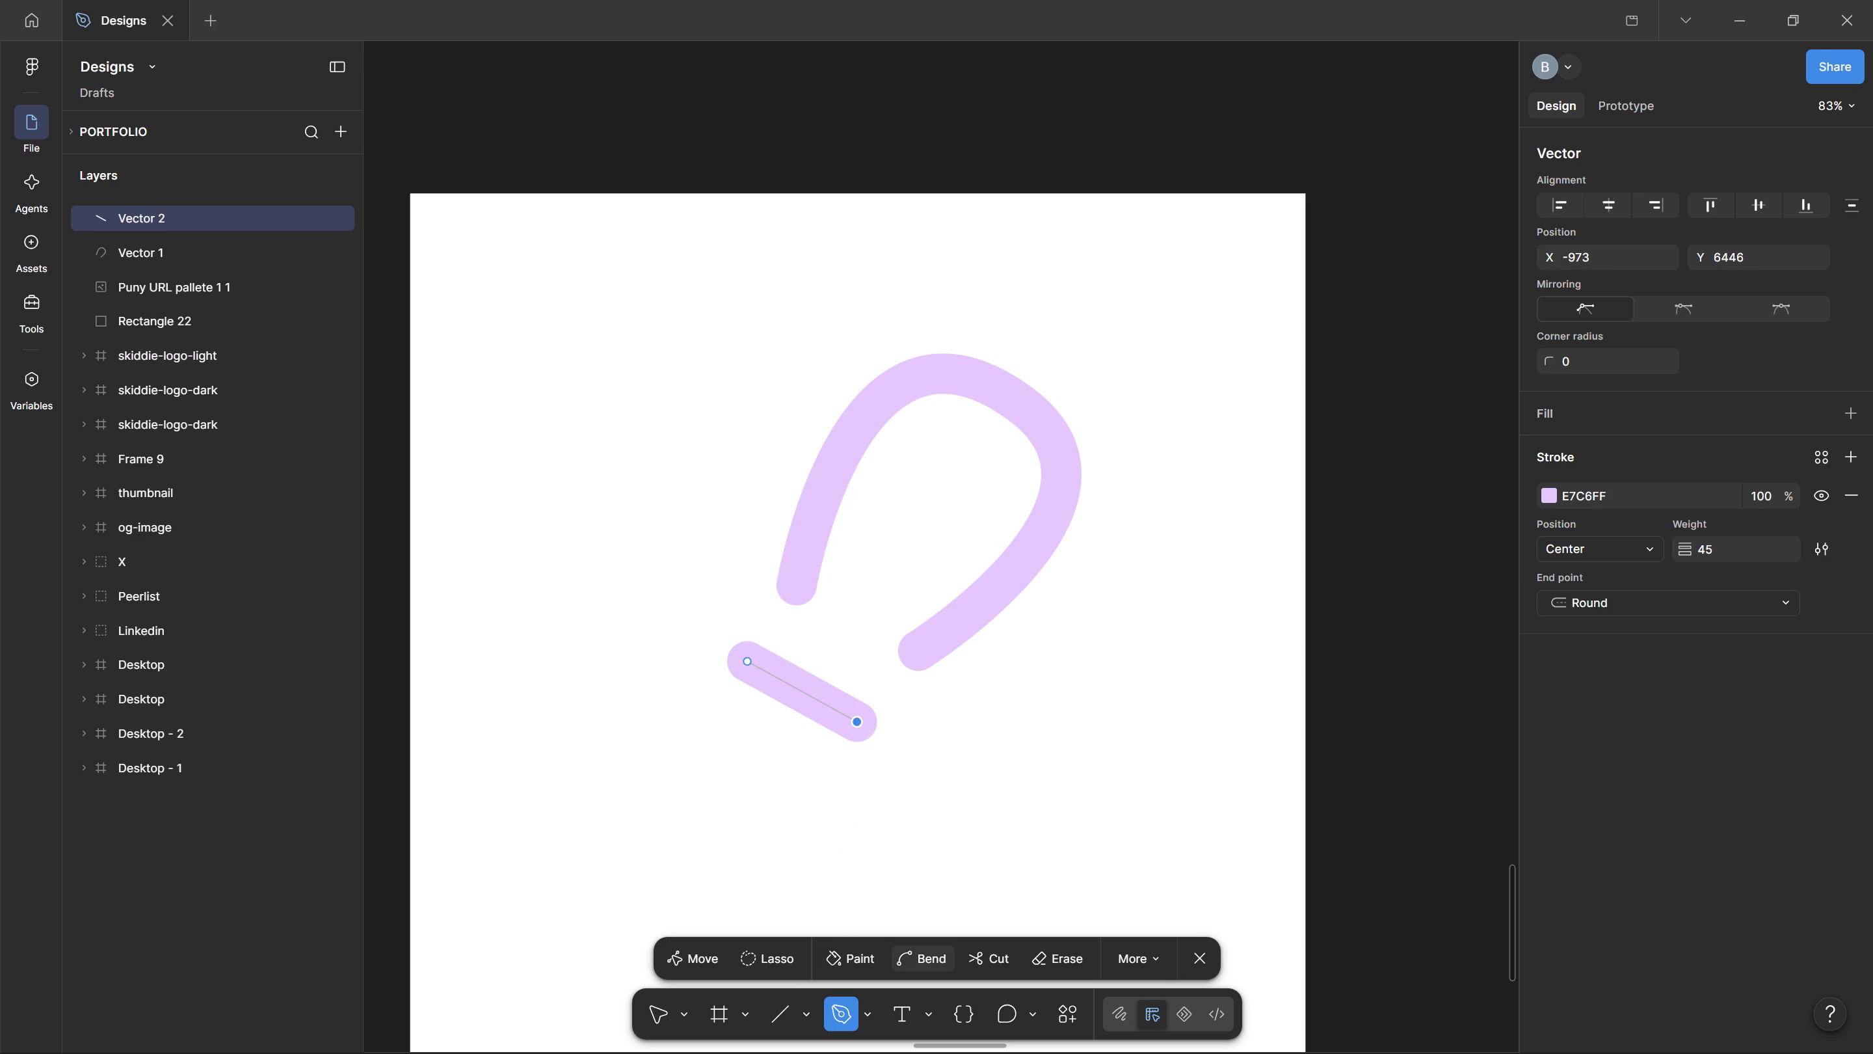
Bend the new segment into a rounded U opening toward the upper loop, with its right end's curve handle at about X -1071.5, Y 6762.
{"action": "left_click", "coordinate": [920, 964]}
{"action": "left_click", "coordinate": [803, 691]}
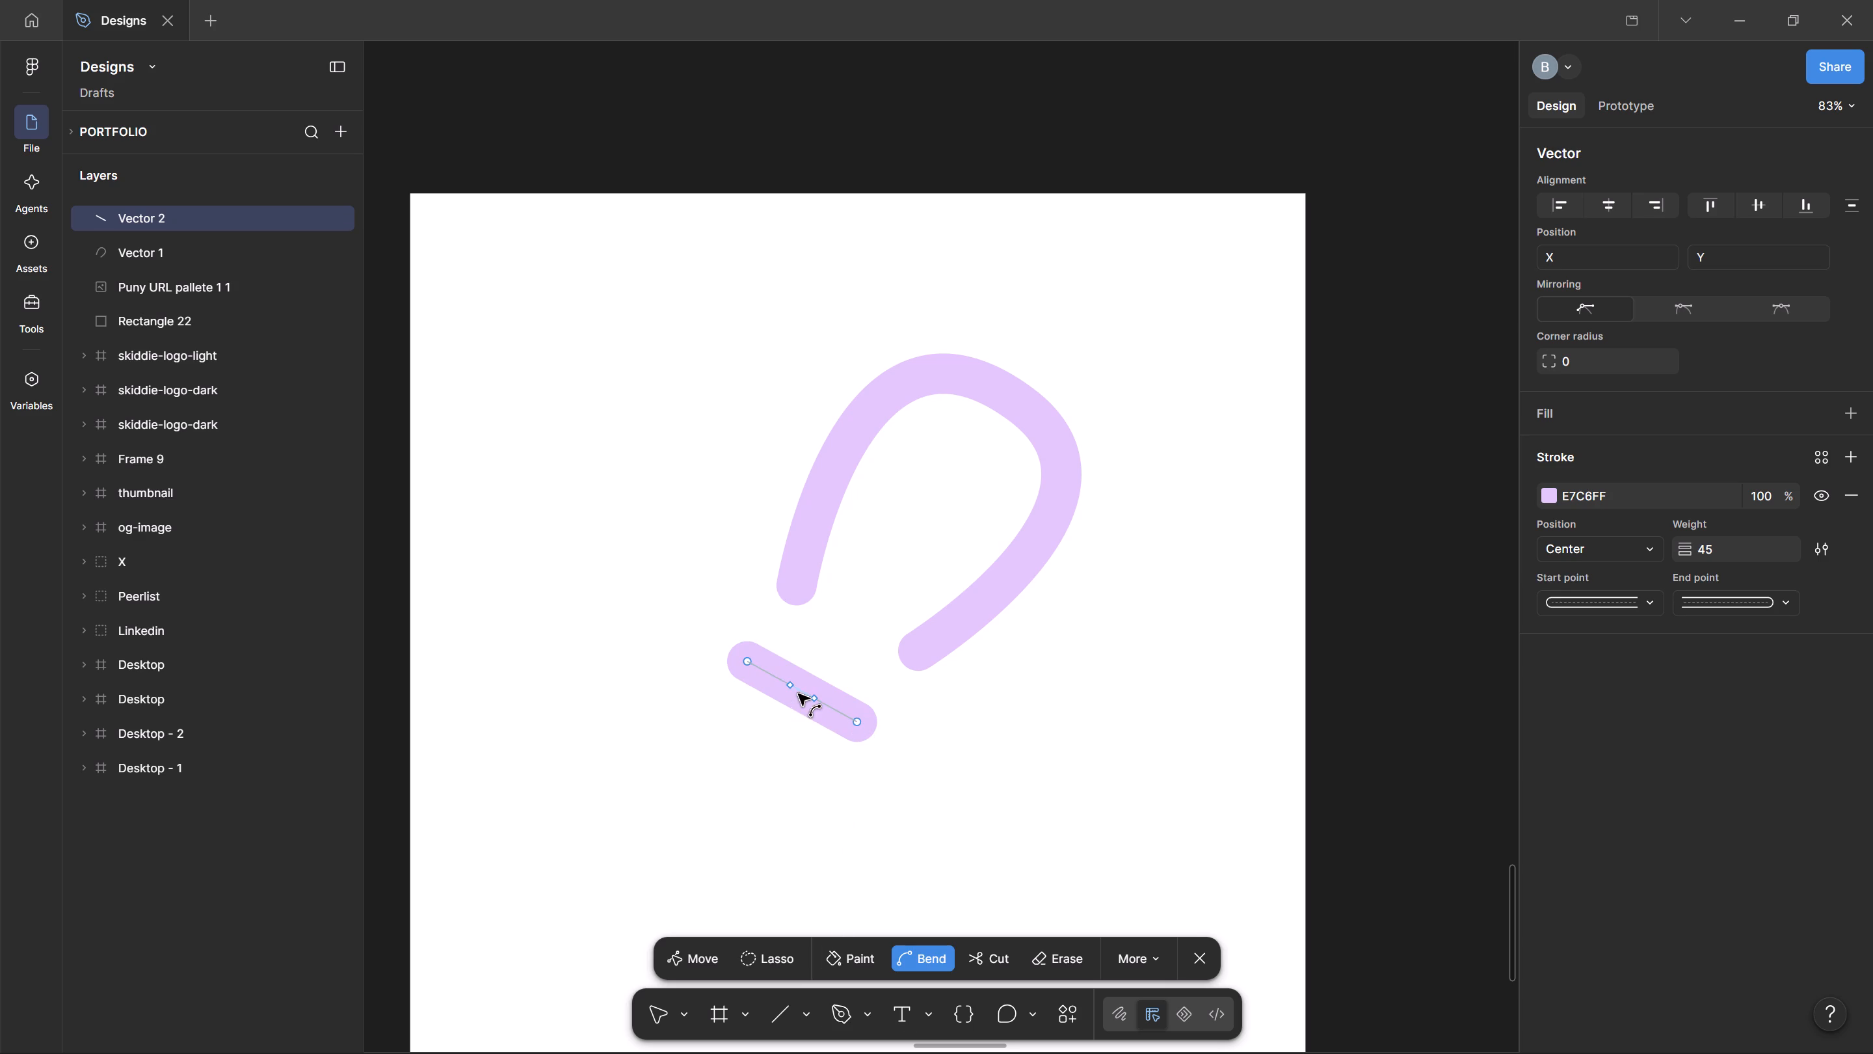
{"action": "left_click_drag", "start_coordinate": [799, 693], "coordinate": [669, 887]}
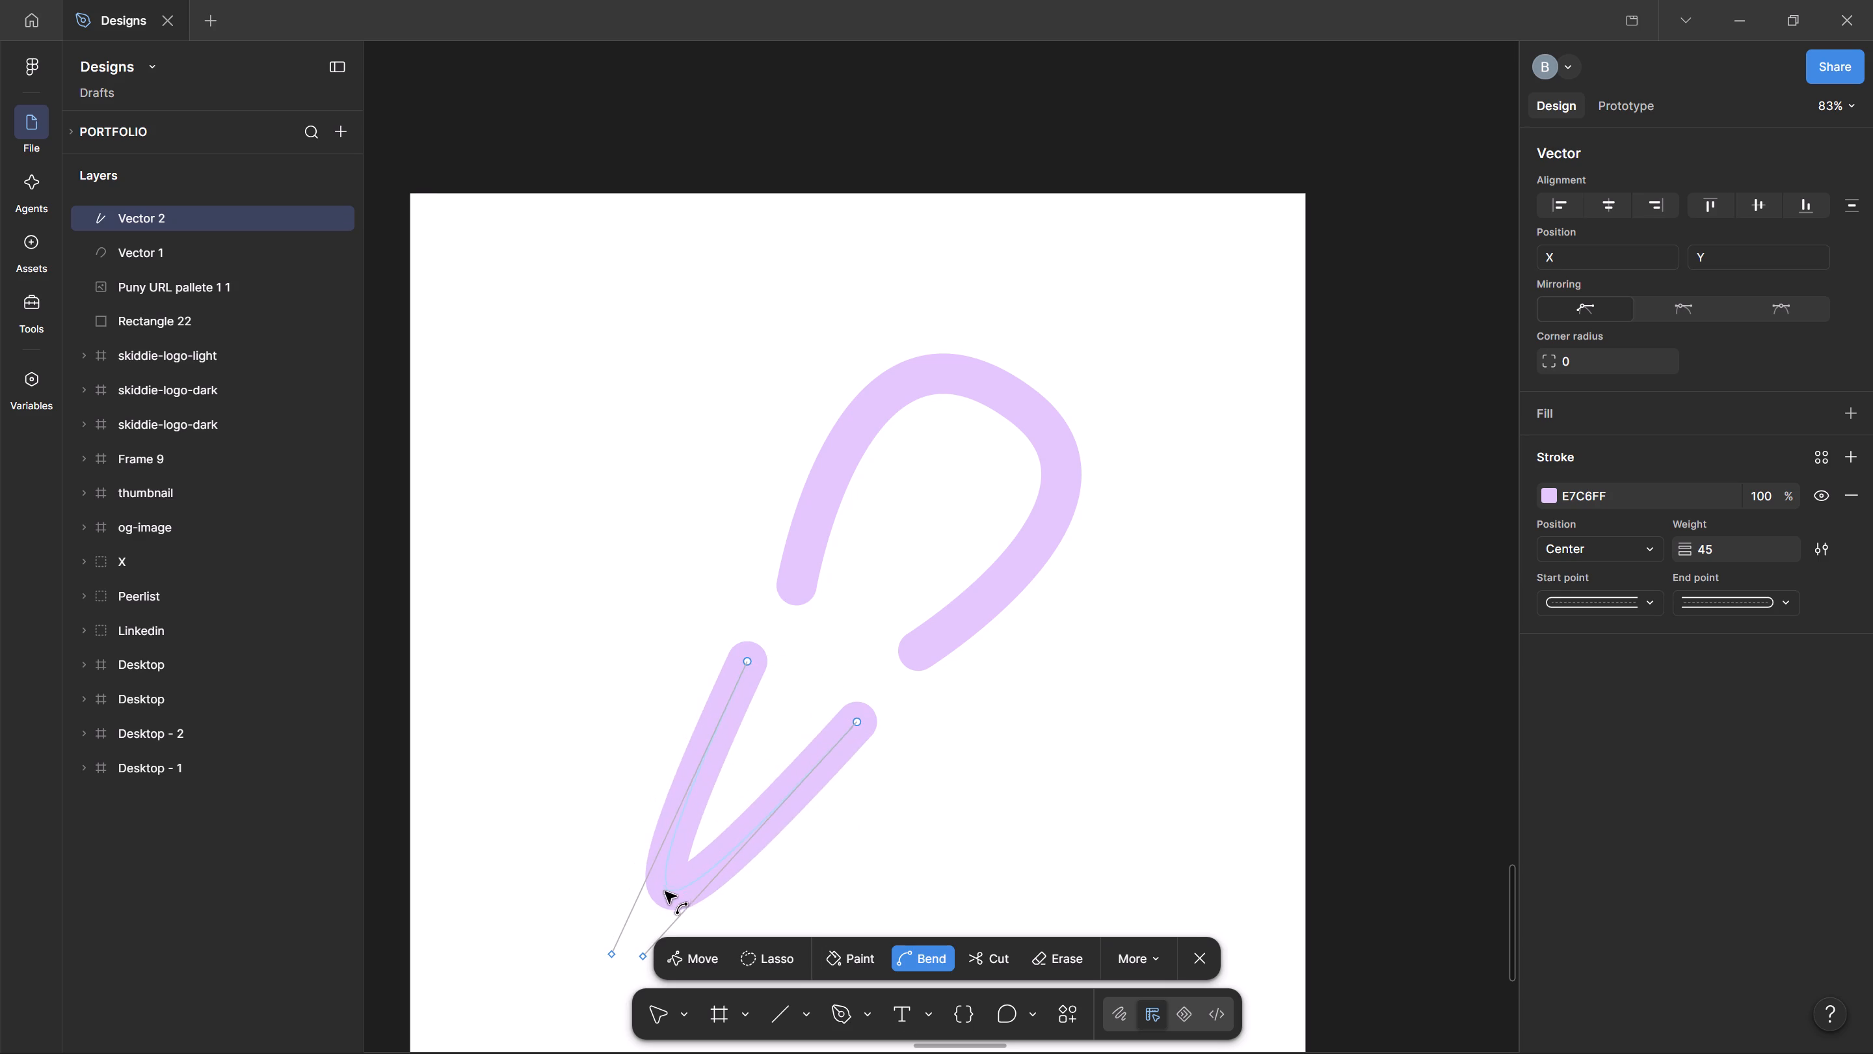
{"action": "scroll", "coordinate": [641, 904], "scroll_direction": "down", "scroll_amount": 1}
{"action": "left_click_drag", "start_coordinate": [612, 824], "coordinate": [540, 671]}
{"action": "left_click_drag", "start_coordinate": [647, 831], "coordinate": [768, 876]}
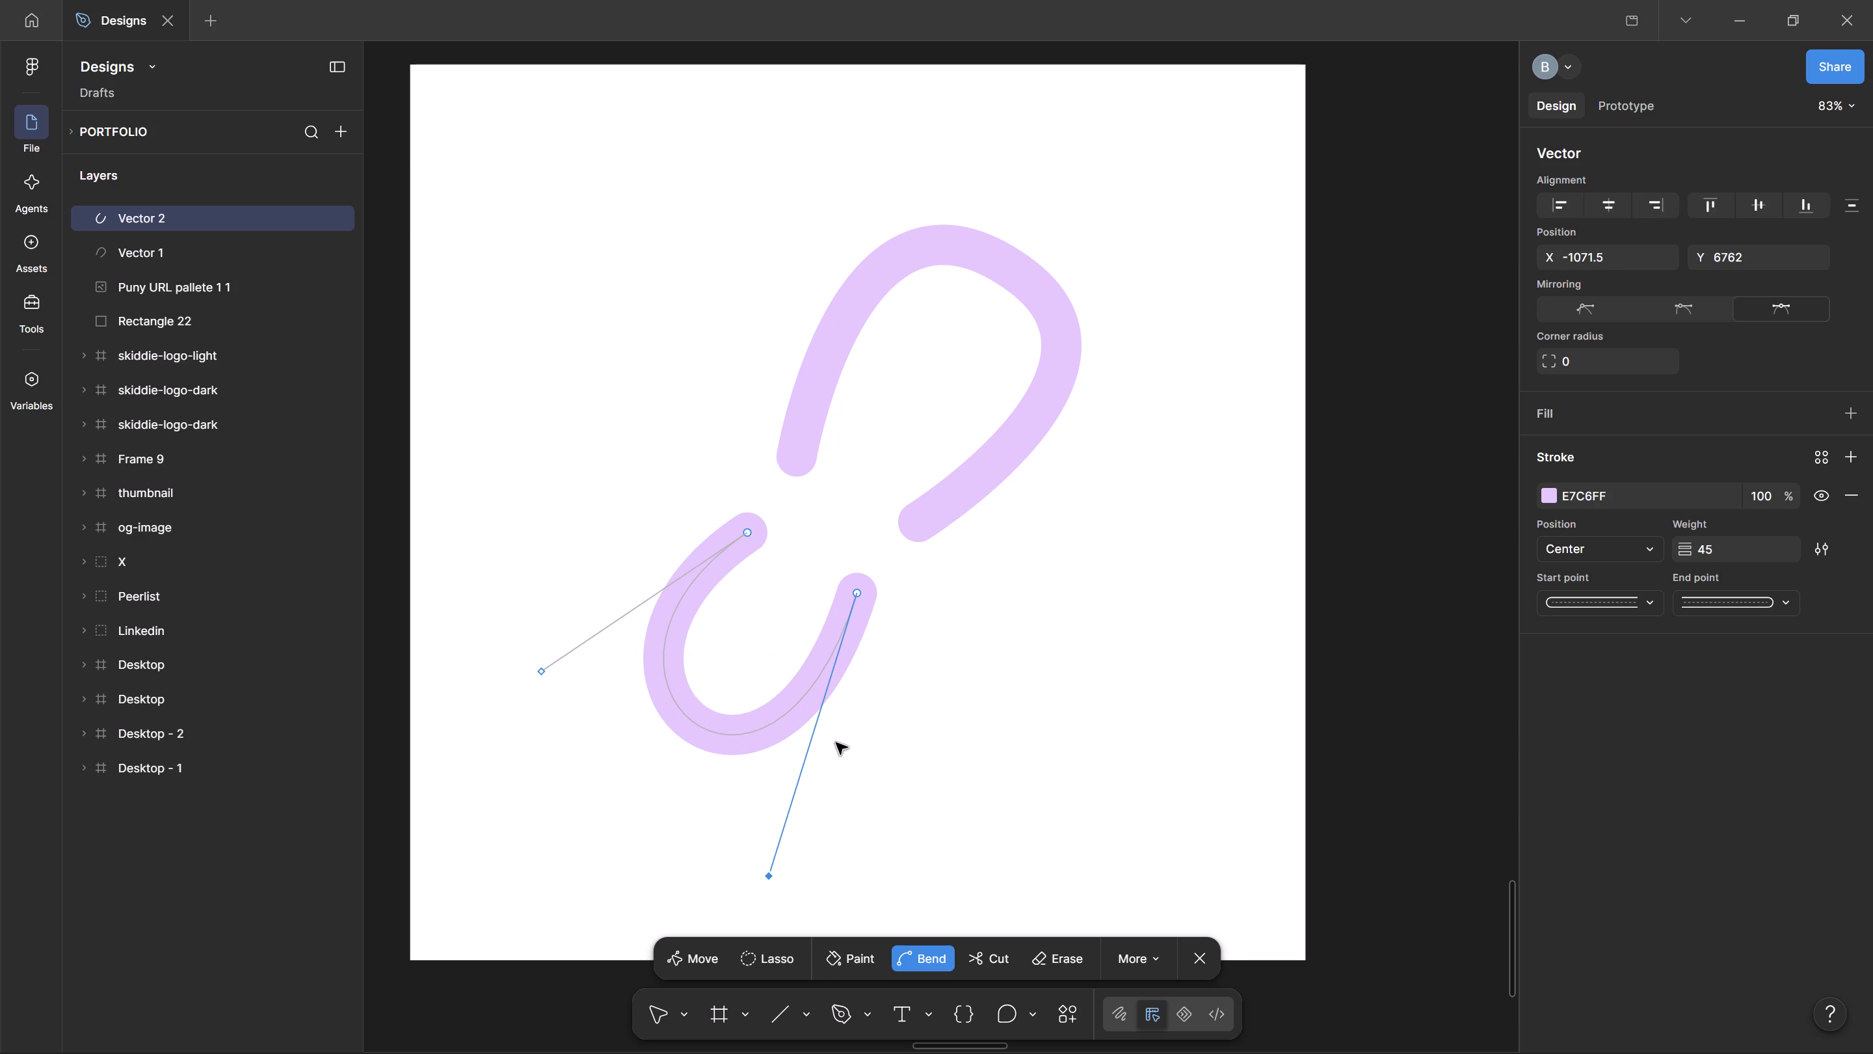
Sample the palette's FFD6FF swatch as the lower loop's stroke colour and leave vector editing.
{"action": "scroll", "coordinate": [729, 768], "scroll_direction": "up", "scroll_amount": 3, "text": "ctrl"}
{"action": "scroll", "coordinate": [741, 709], "scroll_direction": "down", "scroll_amount": 4, "text": "ctrl"}
{"action": "scroll", "coordinate": [773, 655], "scroll_direction": "down", "scroll_amount": 2, "text": "ctrl"}
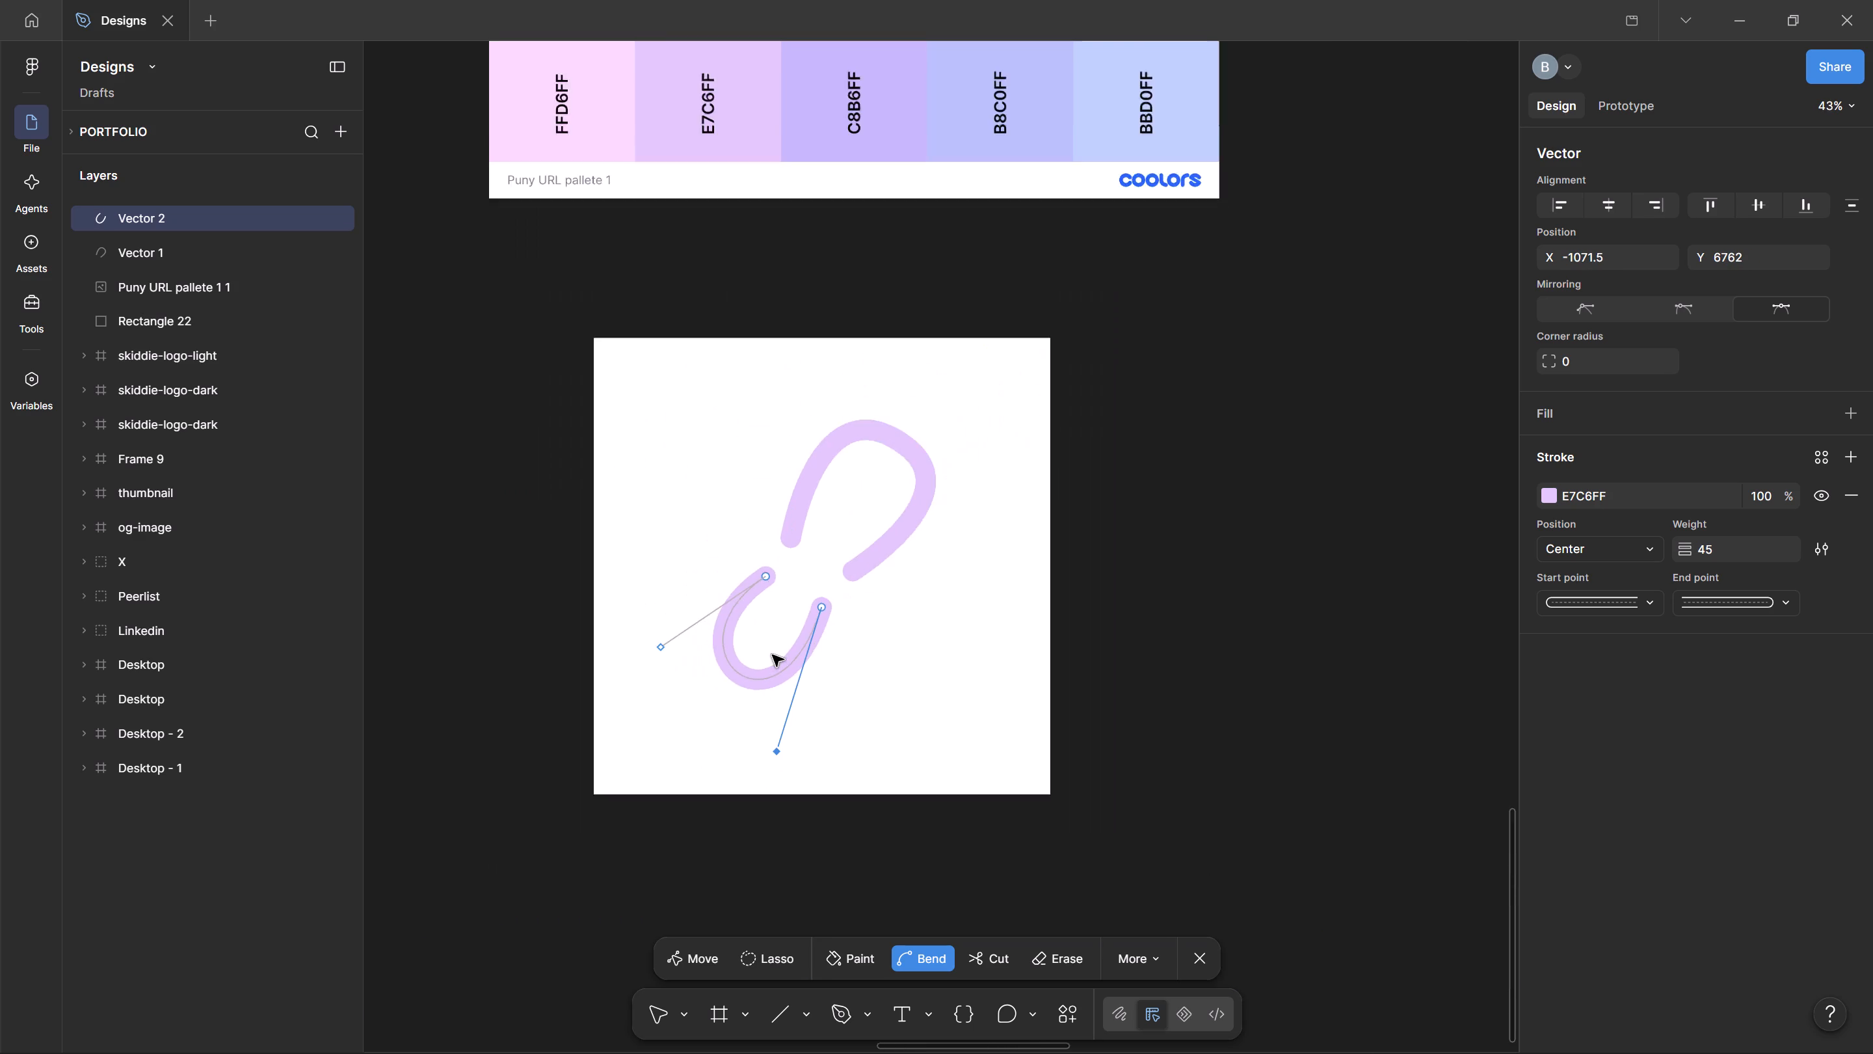
{"action": "scroll", "coordinate": [773, 655], "scroll_direction": "down", "scroll_amount": 2, "text": "ctrl"}
{"action": "left_click", "coordinate": [1591, 493]}
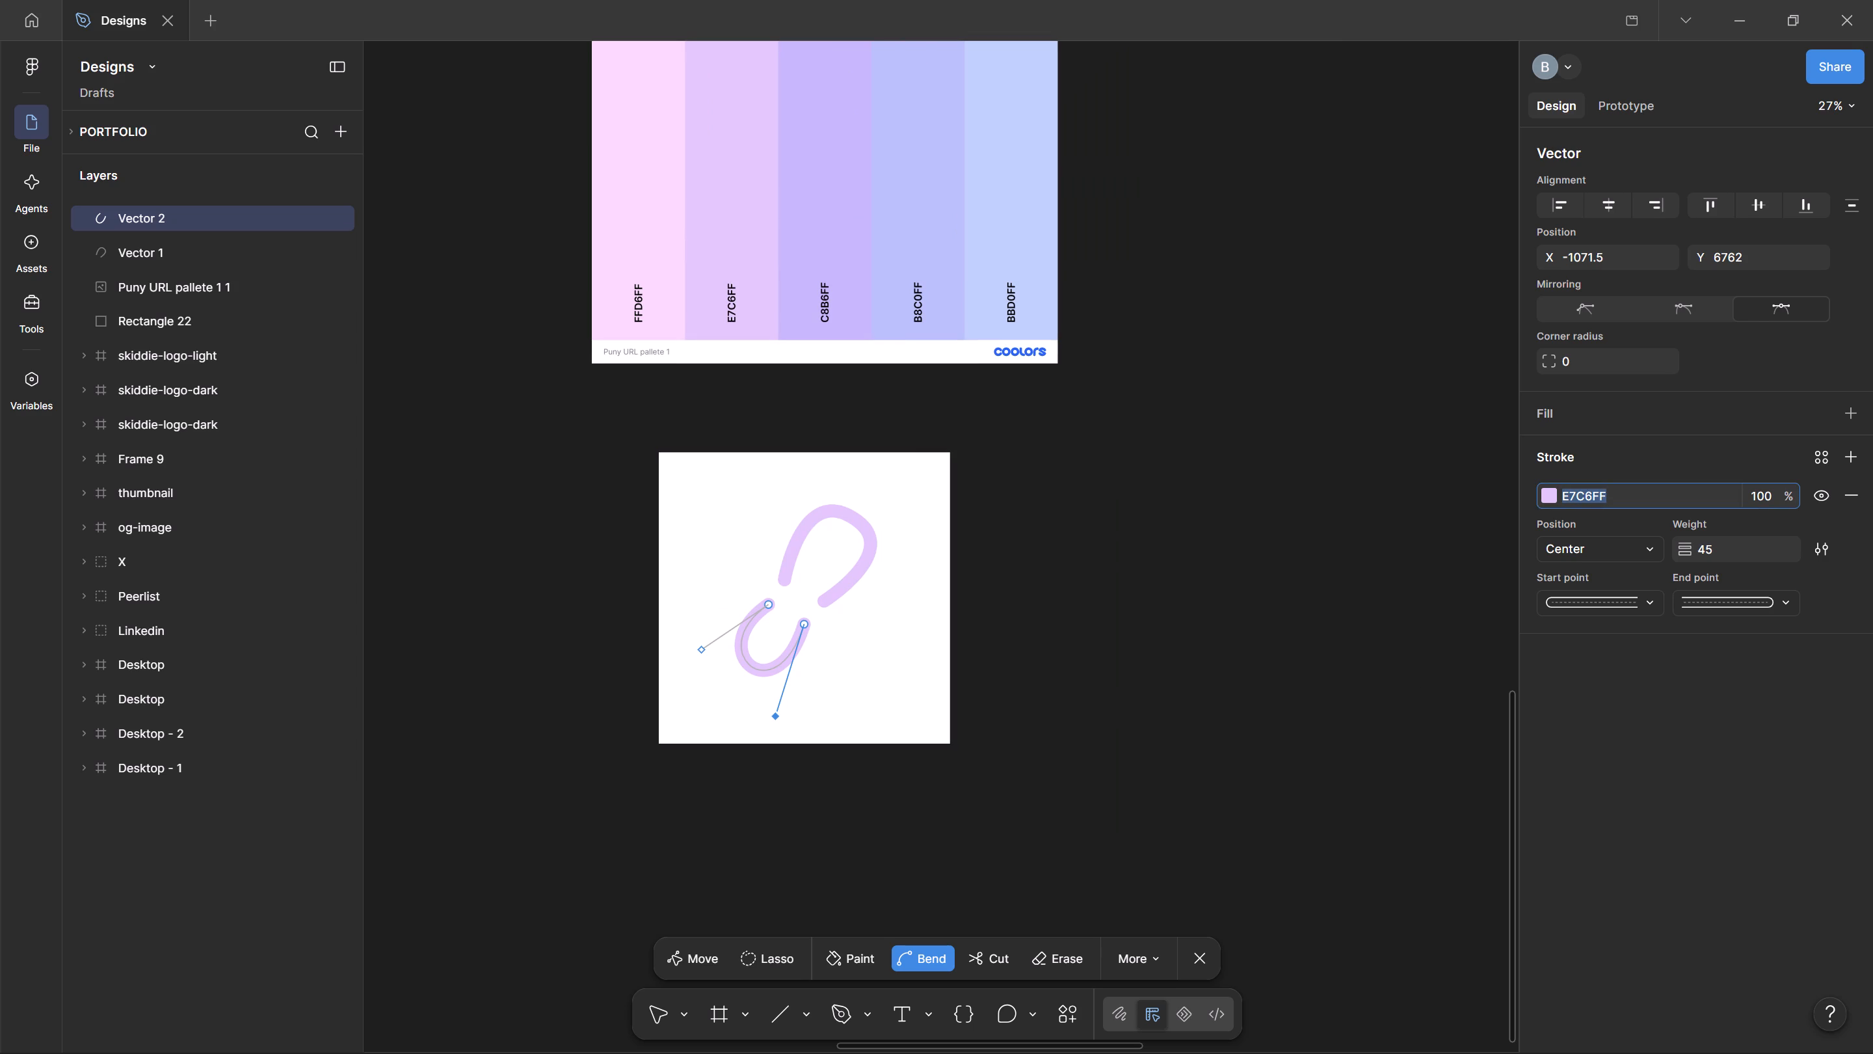
{"action": "double_click", "coordinate": [1553, 496]}
{"action": "left_click", "coordinate": [1545, 502]}
{"action": "scroll", "coordinate": [985, 421], "scroll_direction": "up", "scroll_amount": 2}
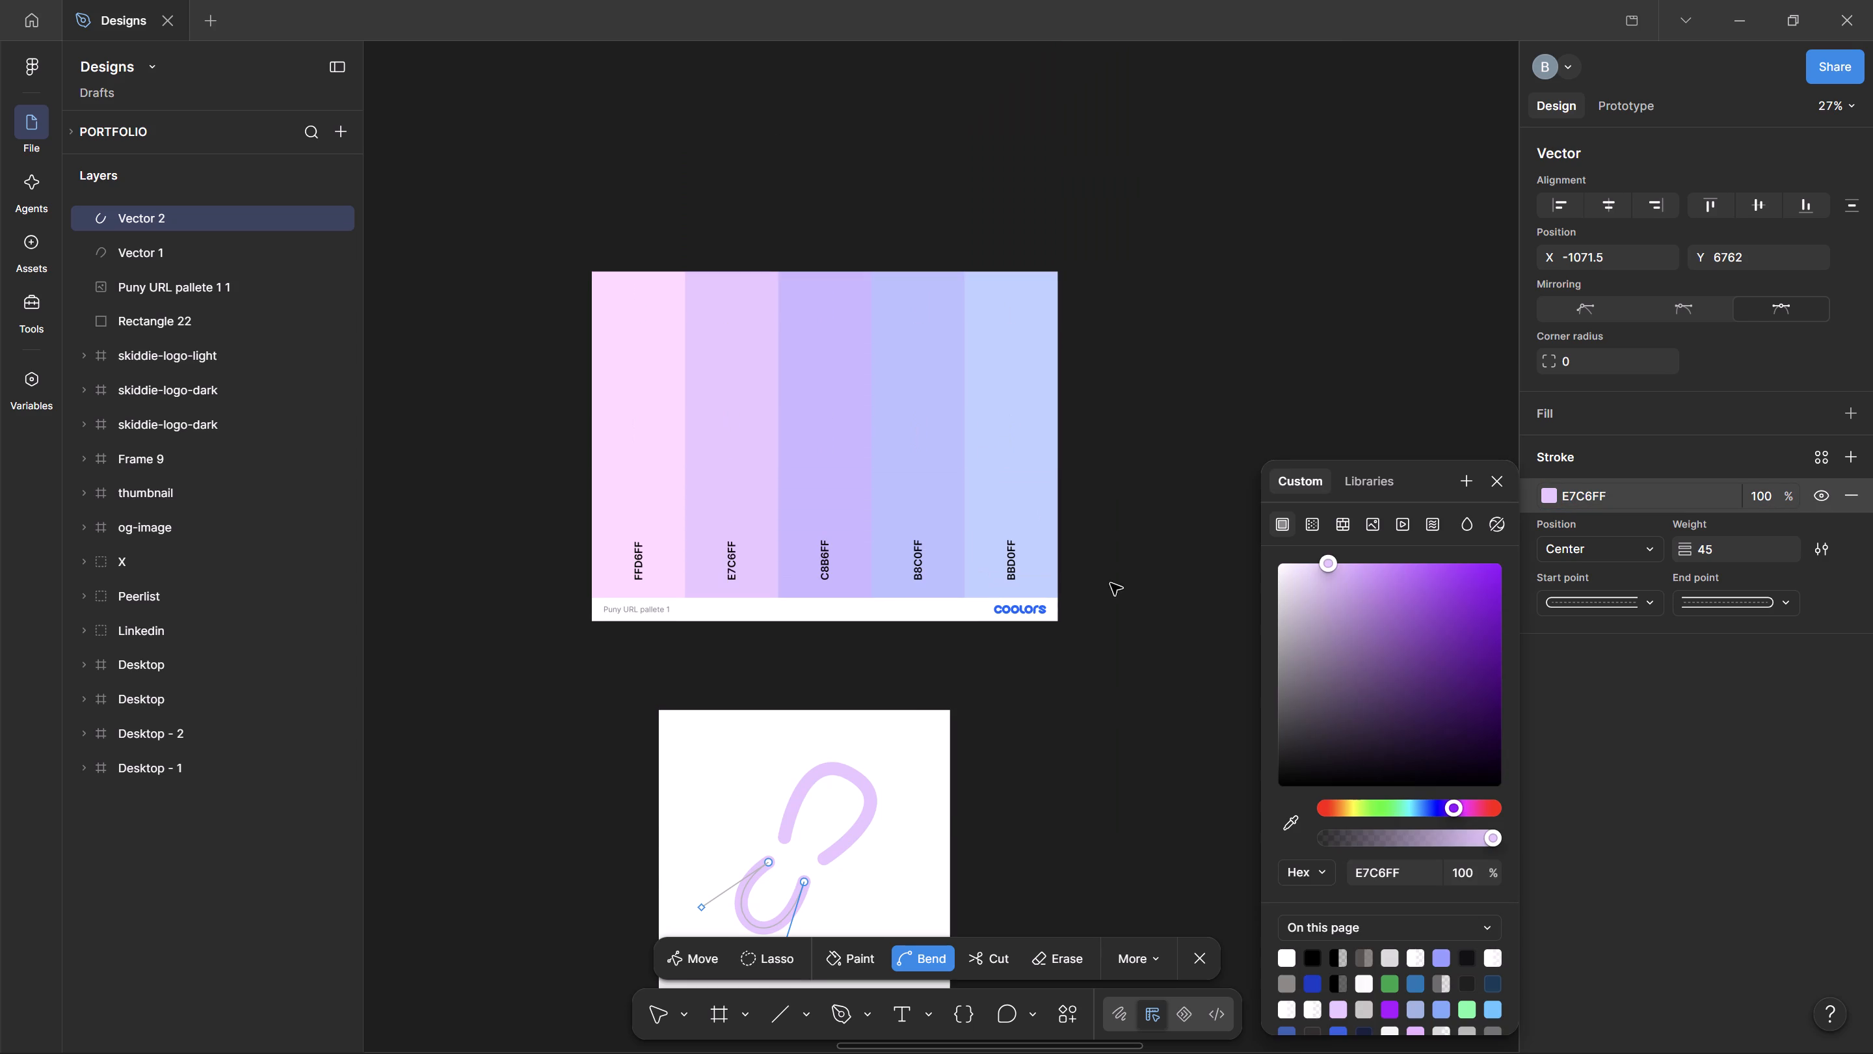
{"action": "left_click", "coordinate": [1288, 818]}
{"action": "left_click", "coordinate": [627, 421]}
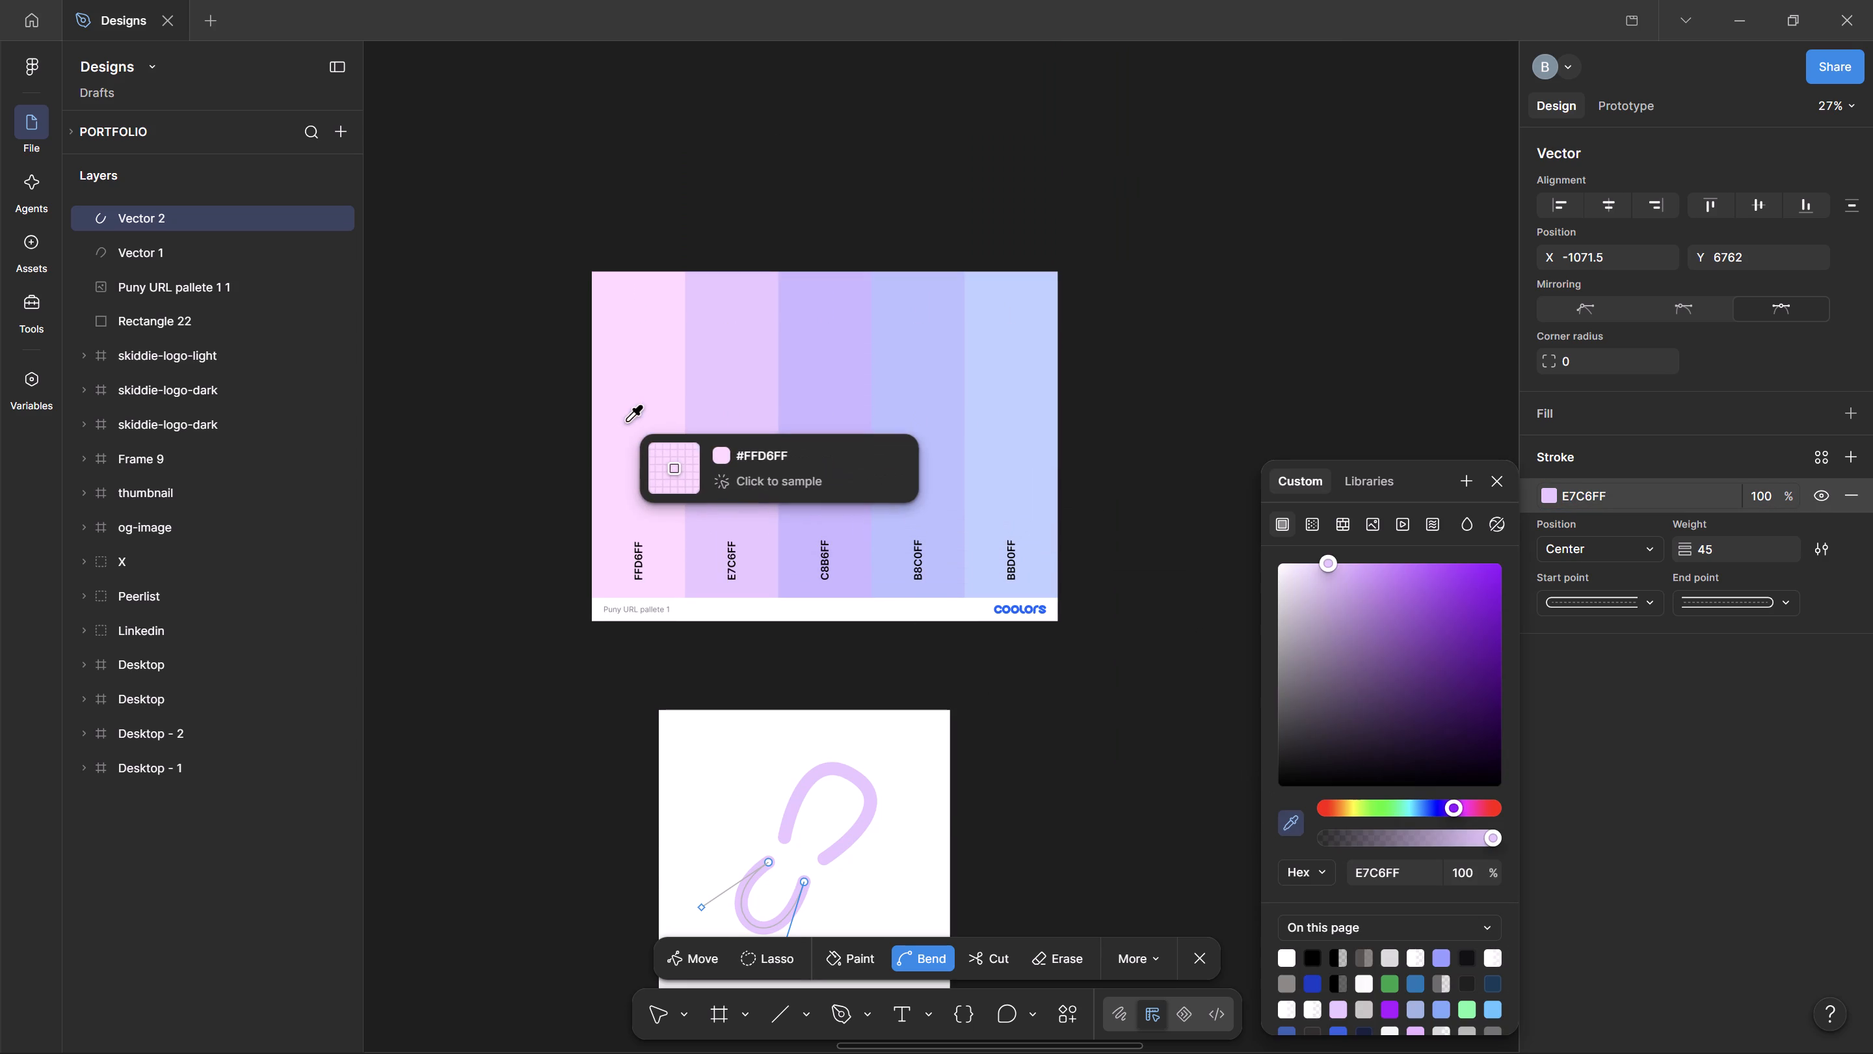
{"action": "scroll", "coordinate": [816, 638], "scroll_direction": "down", "scroll_amount": 2, "text": "ctrl"}
{"action": "scroll", "coordinate": [880, 811], "scroll_direction": "up", "scroll_amount": 3, "text": "ctrl"}
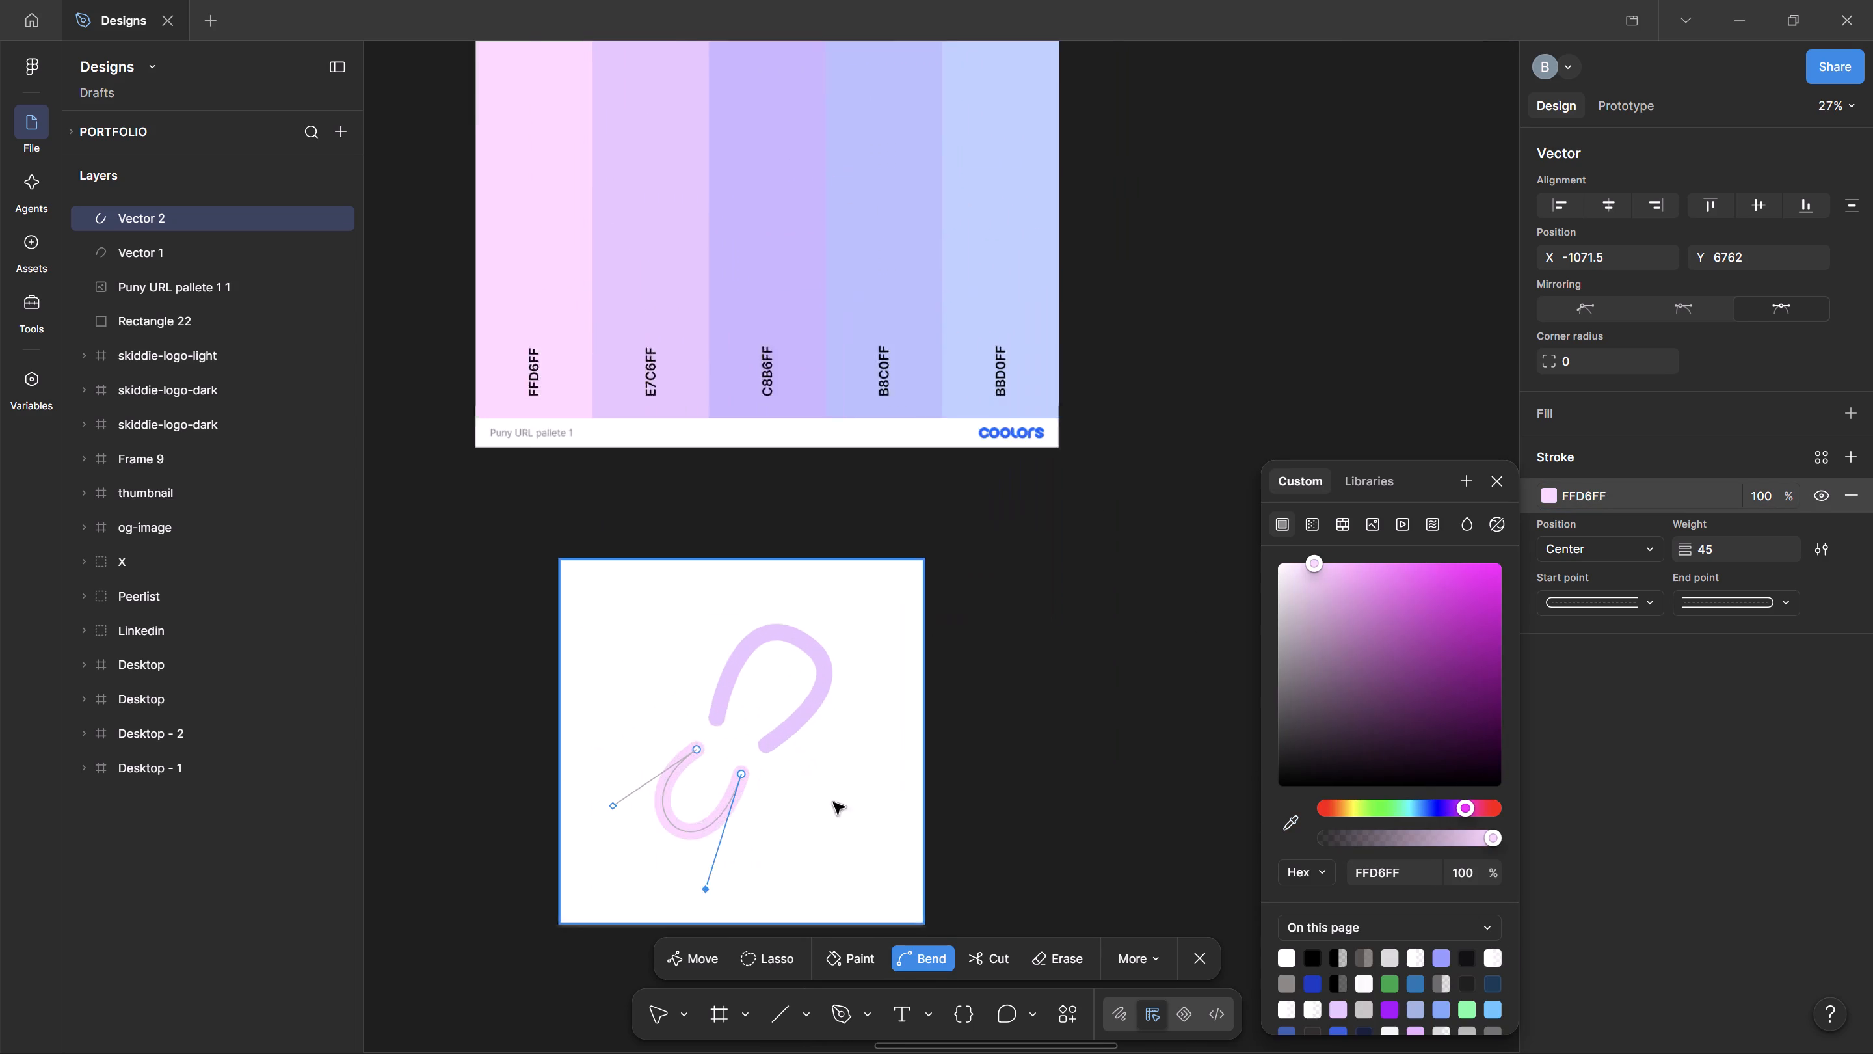
{"action": "scroll", "coordinate": [834, 803], "scroll_direction": "up", "scroll_amount": 1, "text": "ctrl"}
{"action": "key", "text": "Escape"}
{"action": "key", "text": "Escape"}
{"action": "key", "text": "Escape"}
{"action": "key", "text": "Escape"}
{"action": "scroll", "coordinate": [844, 714], "scroll_direction": "down", "scroll_amount": 2, "text": "ctrl"}
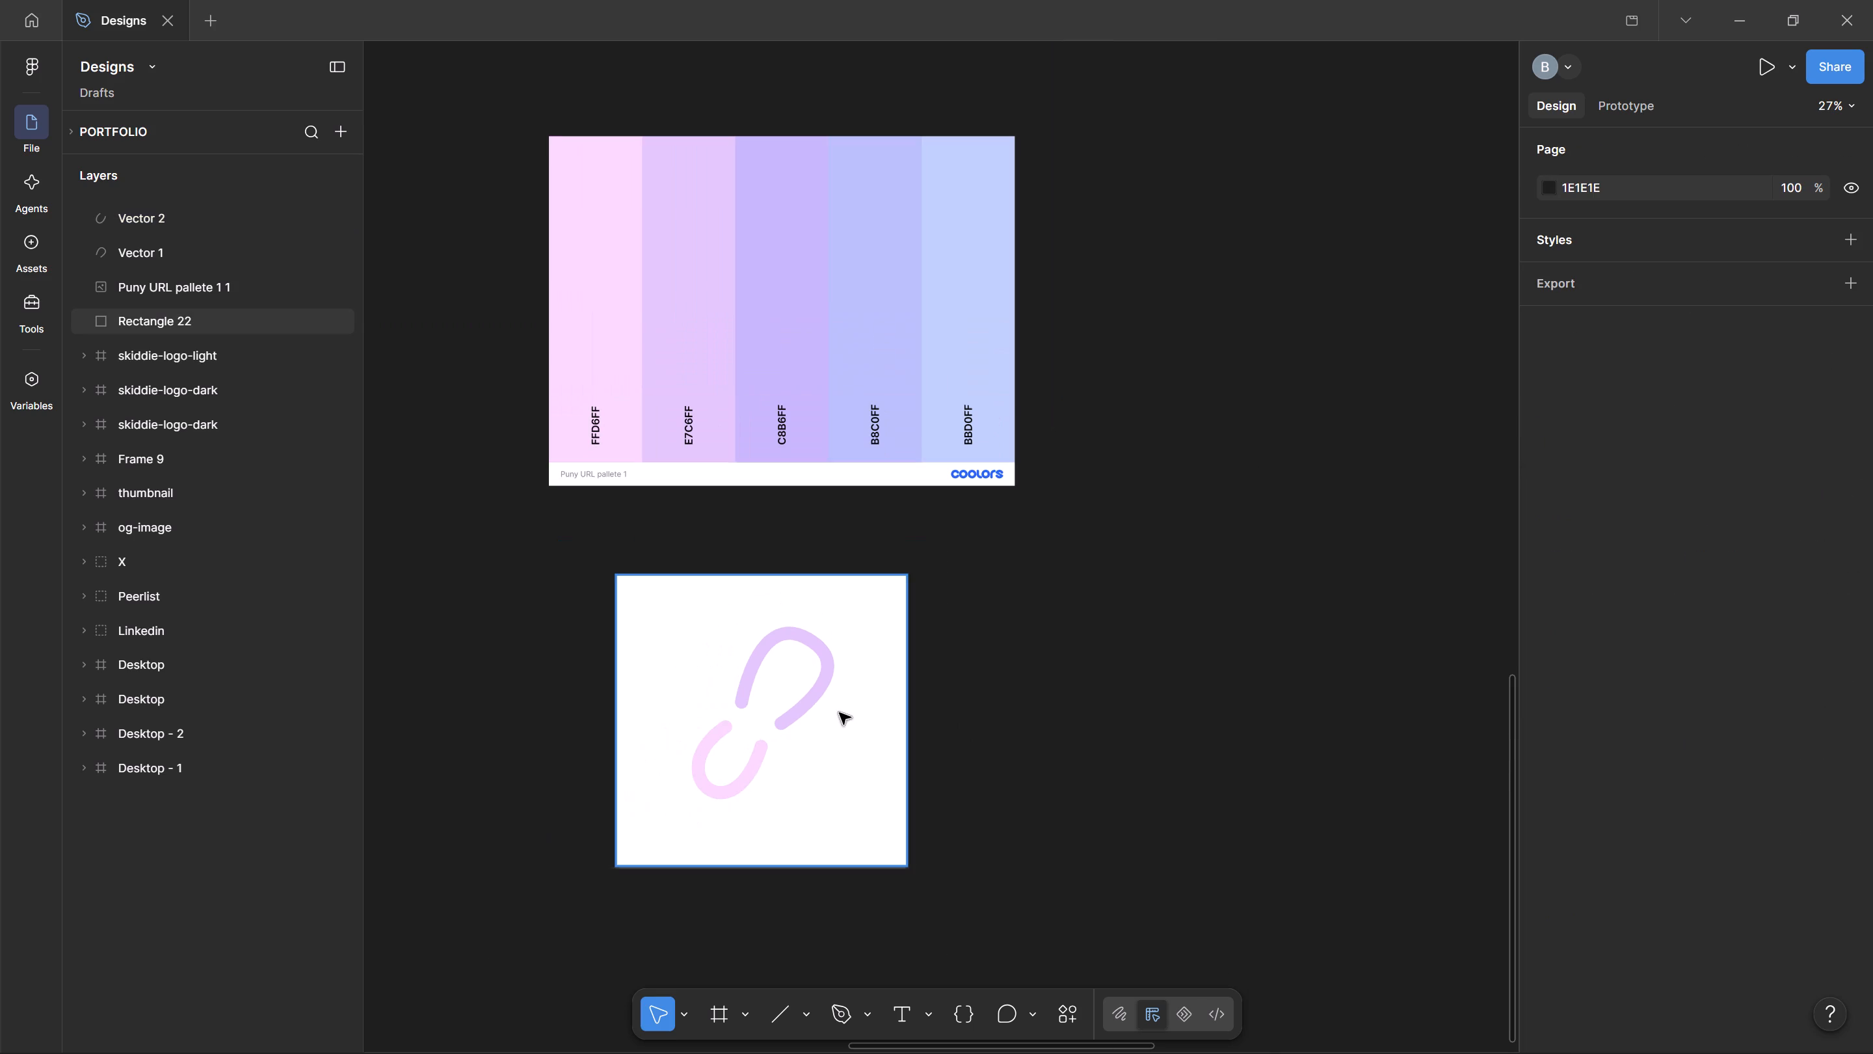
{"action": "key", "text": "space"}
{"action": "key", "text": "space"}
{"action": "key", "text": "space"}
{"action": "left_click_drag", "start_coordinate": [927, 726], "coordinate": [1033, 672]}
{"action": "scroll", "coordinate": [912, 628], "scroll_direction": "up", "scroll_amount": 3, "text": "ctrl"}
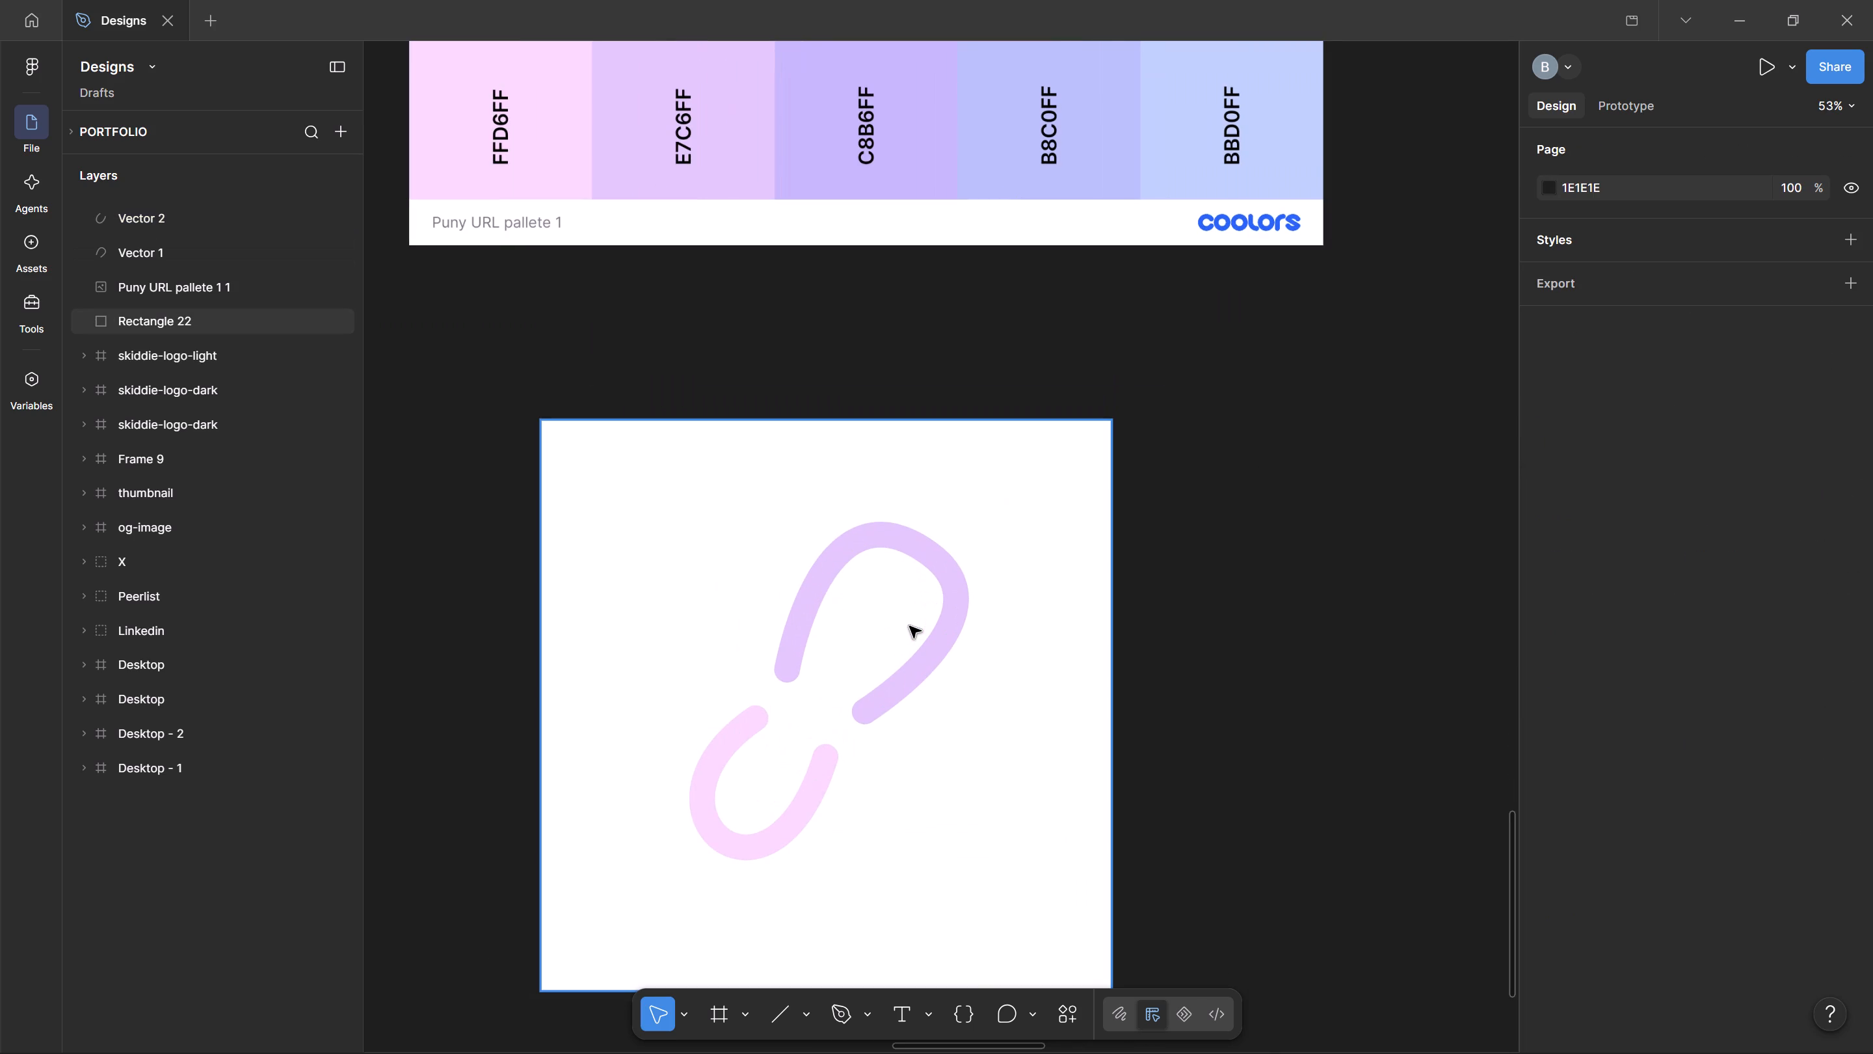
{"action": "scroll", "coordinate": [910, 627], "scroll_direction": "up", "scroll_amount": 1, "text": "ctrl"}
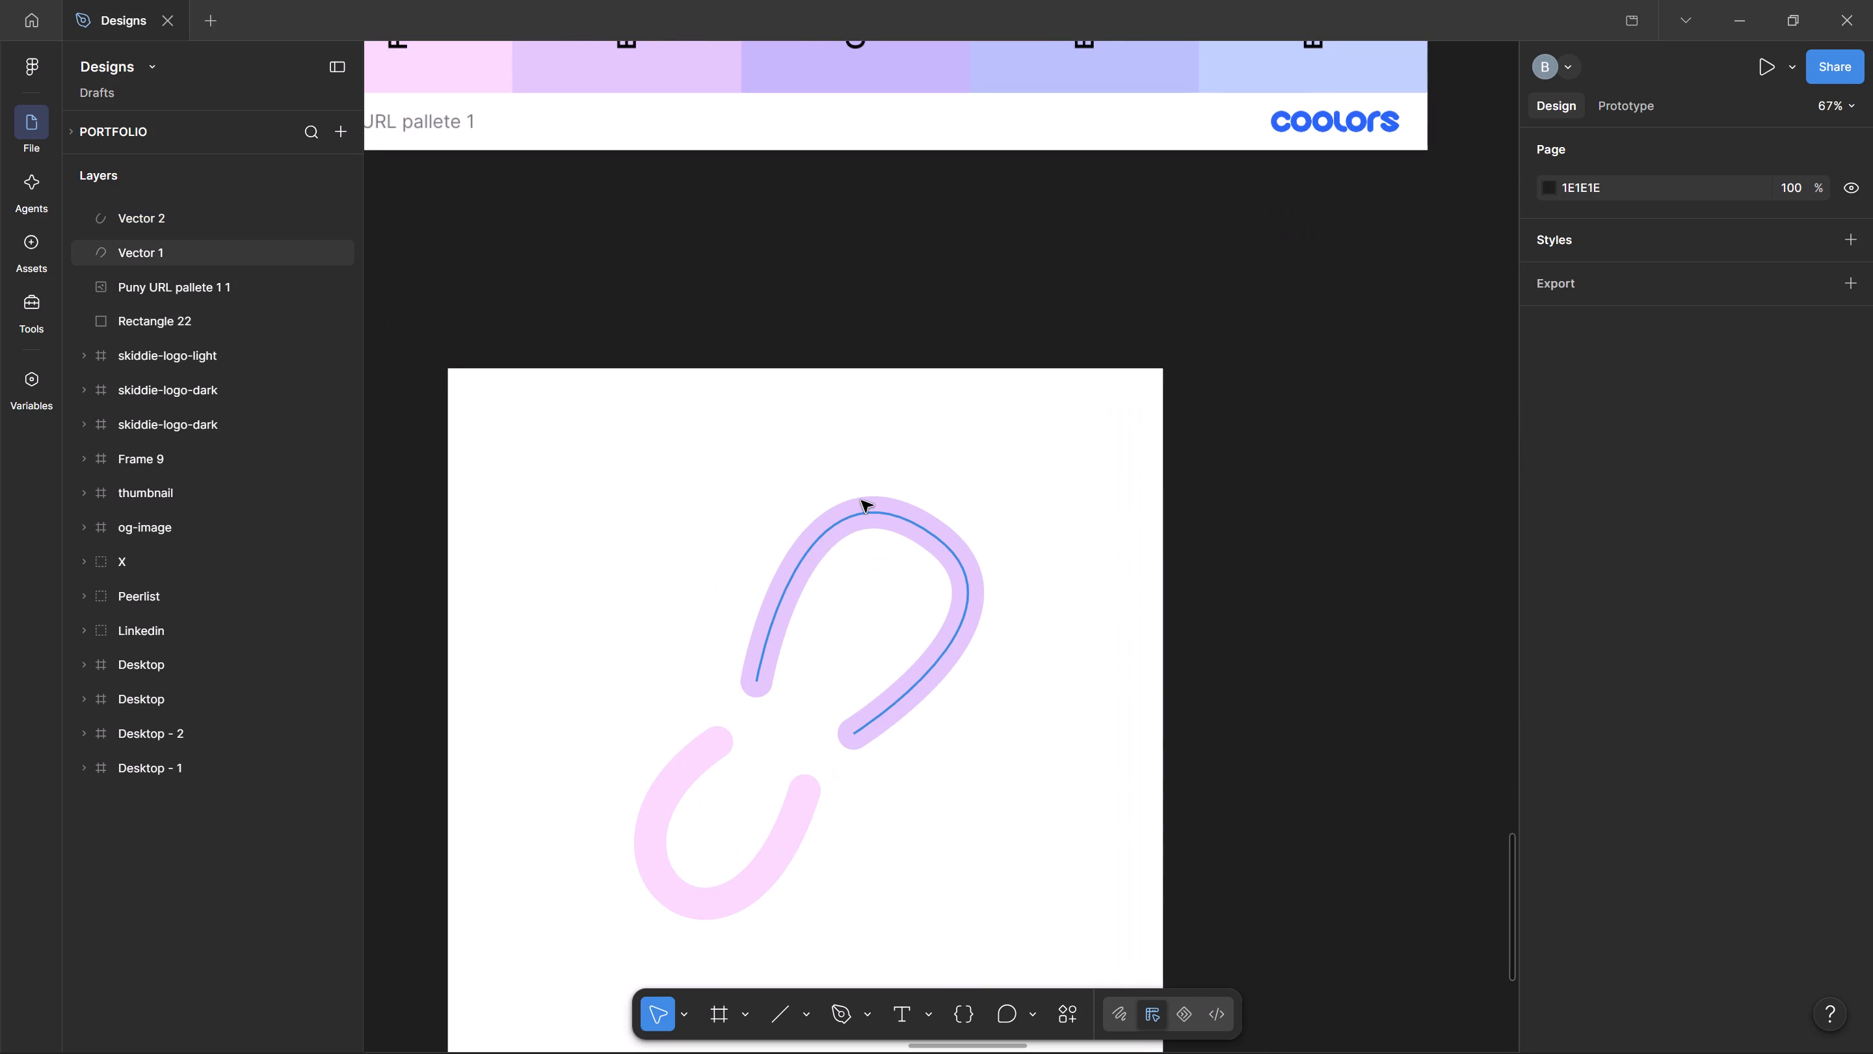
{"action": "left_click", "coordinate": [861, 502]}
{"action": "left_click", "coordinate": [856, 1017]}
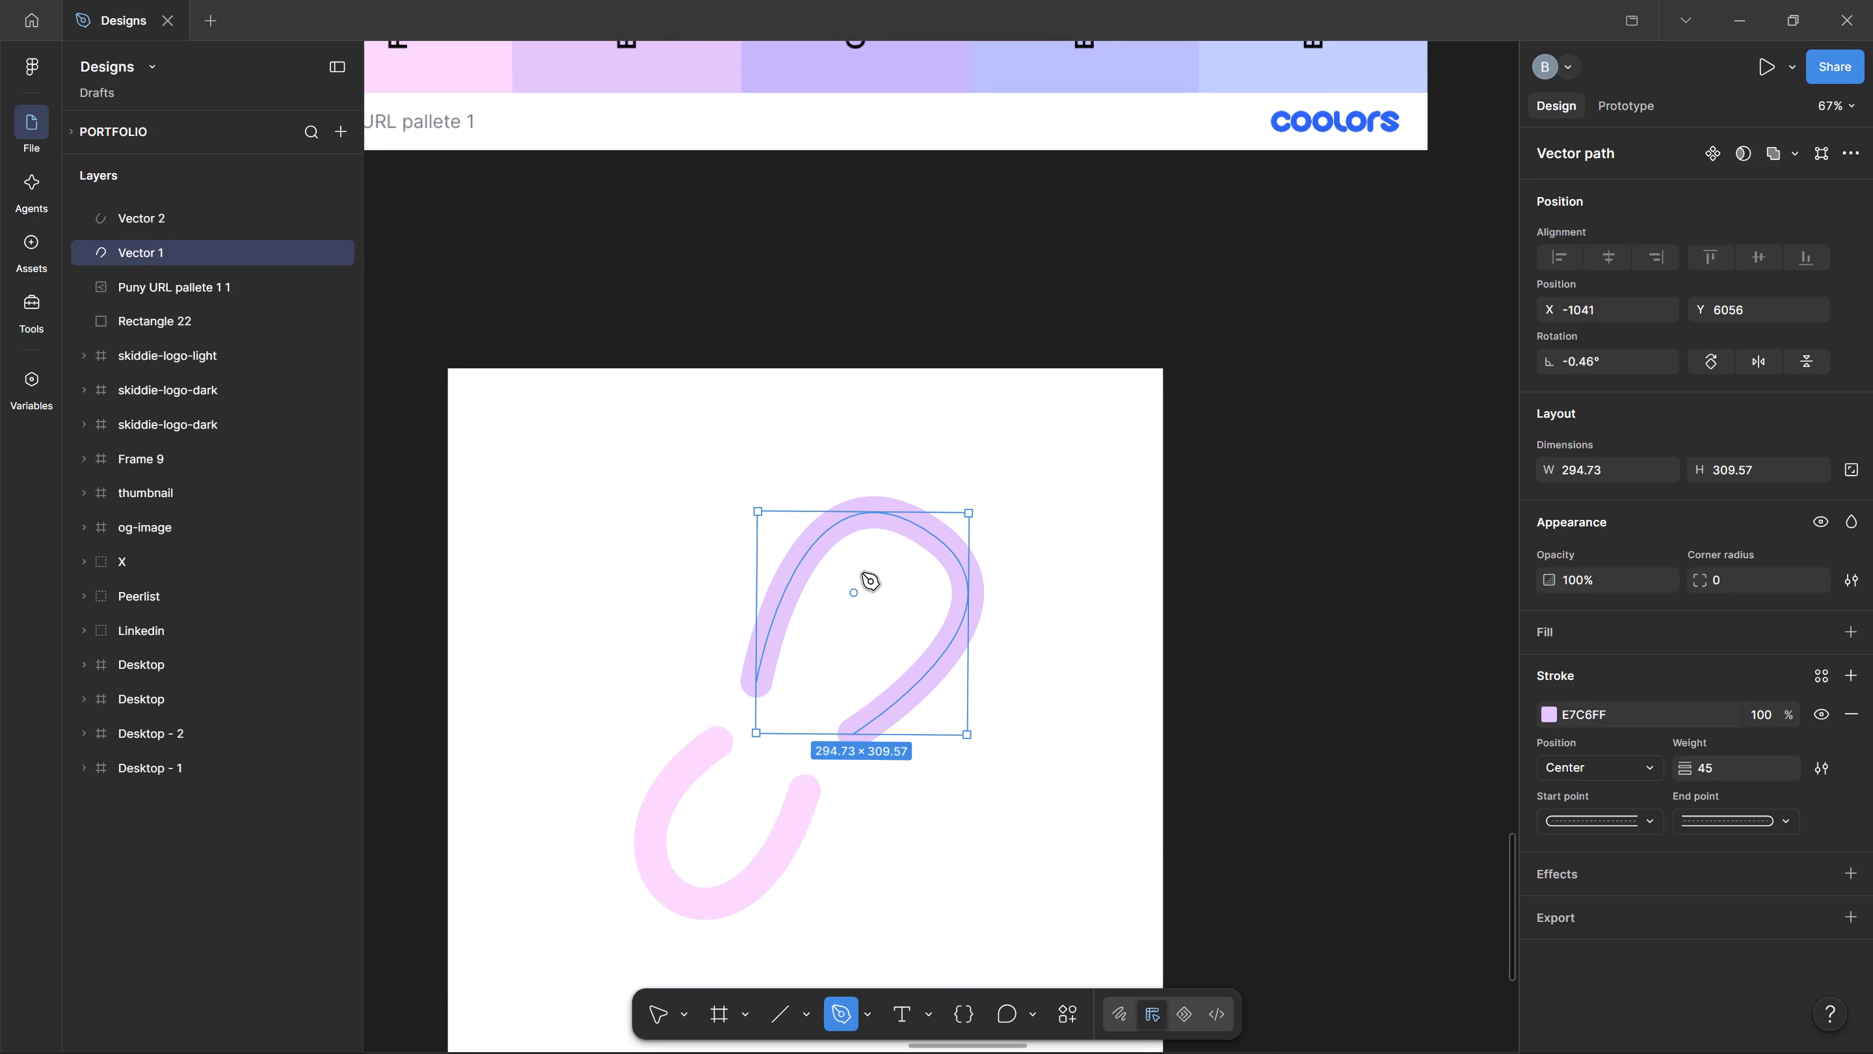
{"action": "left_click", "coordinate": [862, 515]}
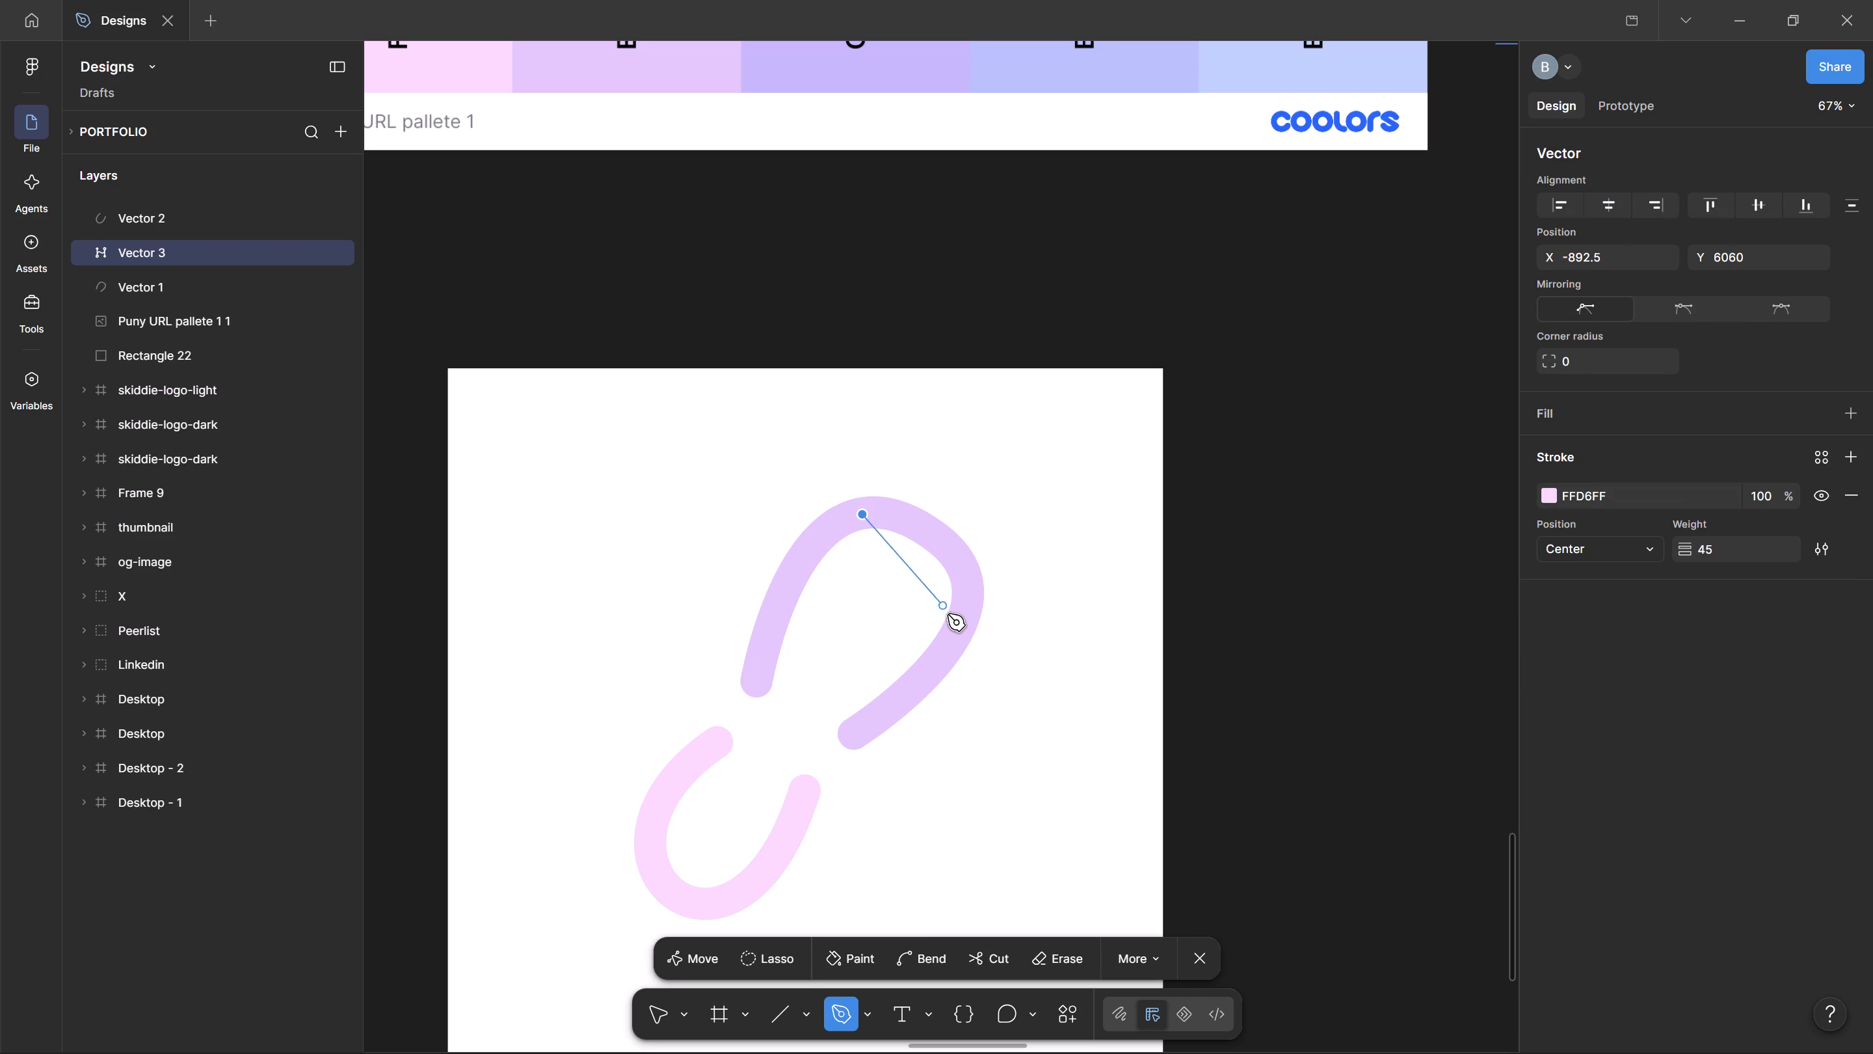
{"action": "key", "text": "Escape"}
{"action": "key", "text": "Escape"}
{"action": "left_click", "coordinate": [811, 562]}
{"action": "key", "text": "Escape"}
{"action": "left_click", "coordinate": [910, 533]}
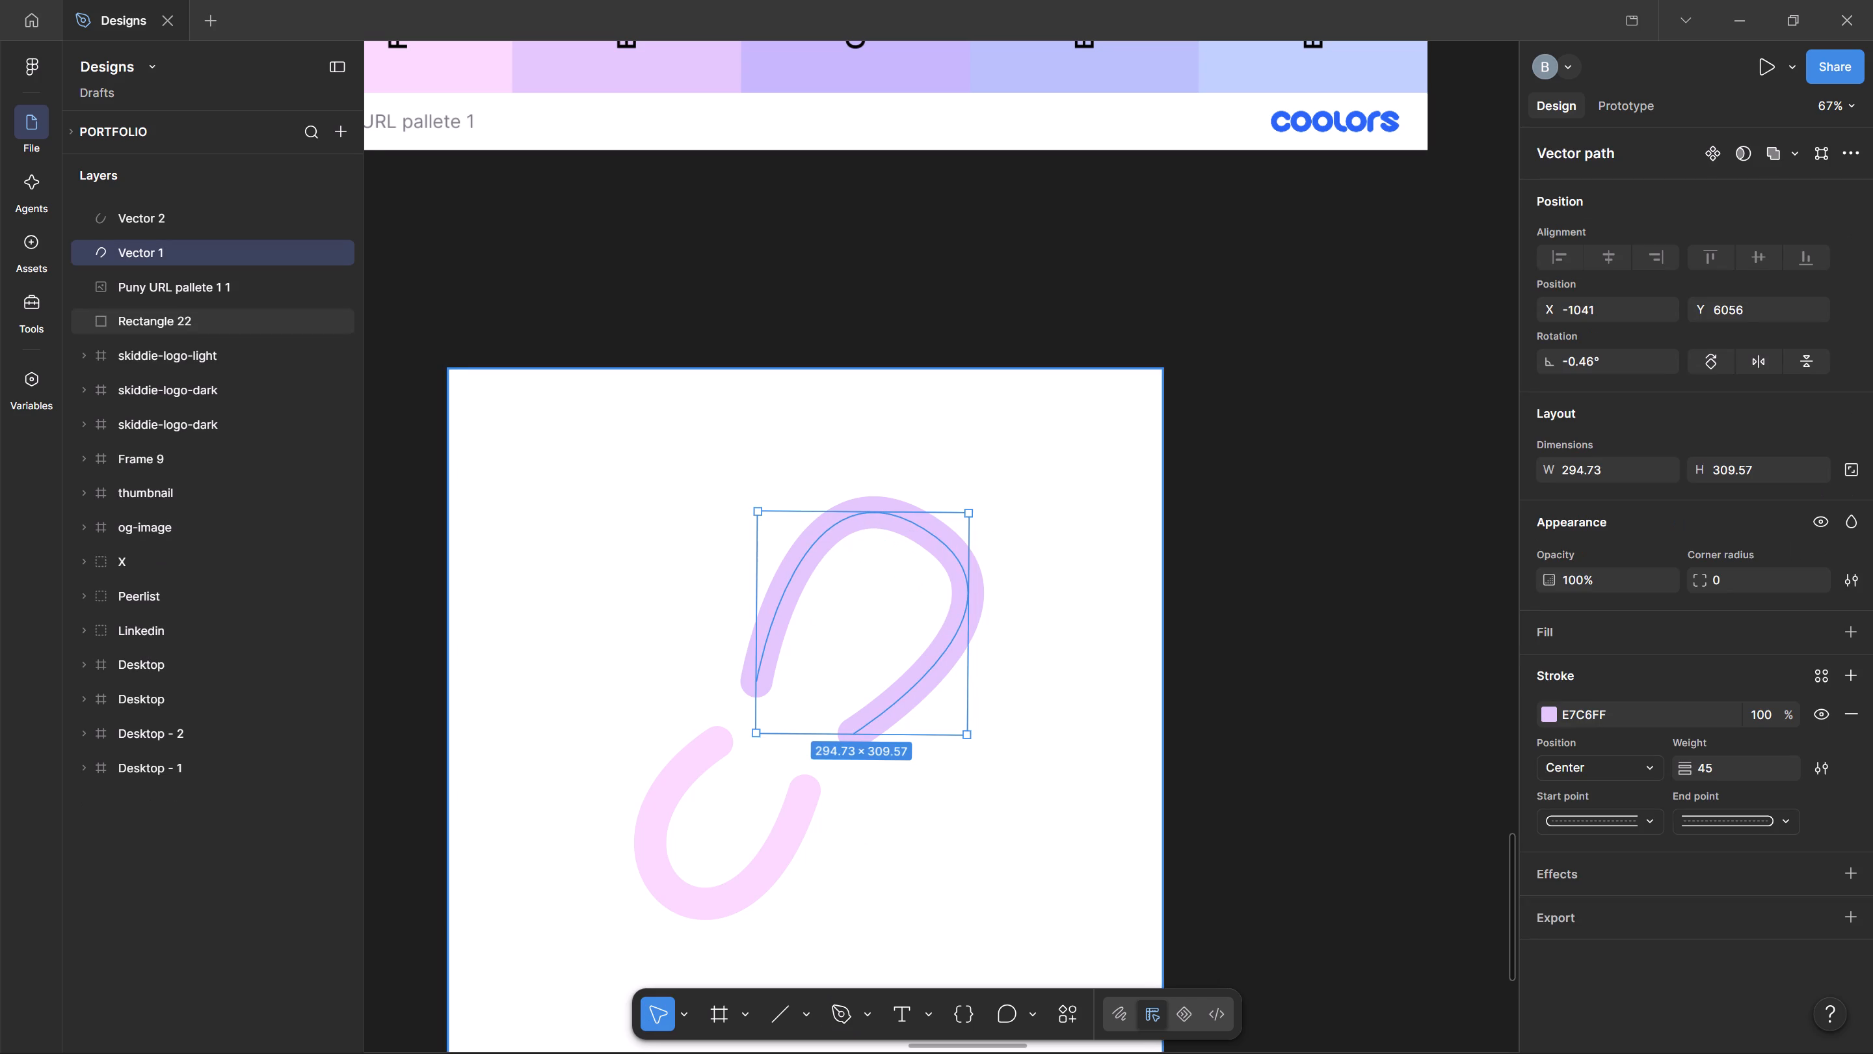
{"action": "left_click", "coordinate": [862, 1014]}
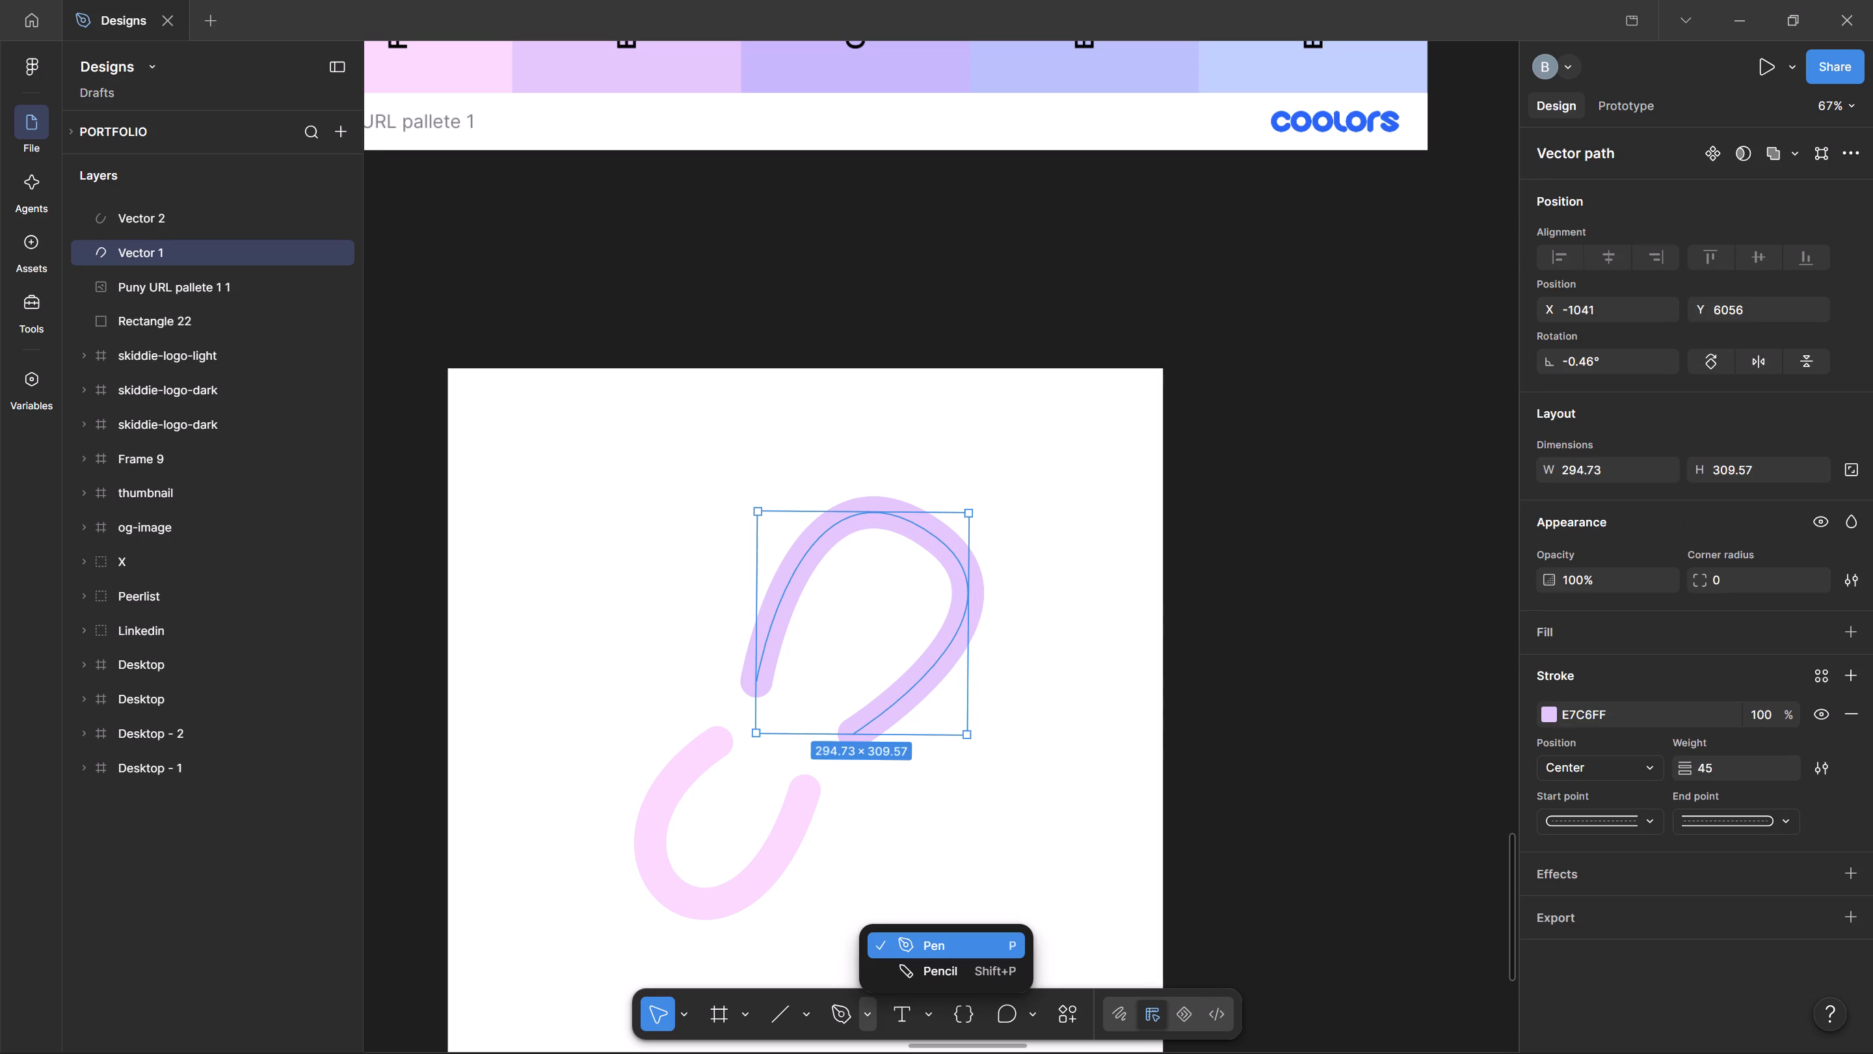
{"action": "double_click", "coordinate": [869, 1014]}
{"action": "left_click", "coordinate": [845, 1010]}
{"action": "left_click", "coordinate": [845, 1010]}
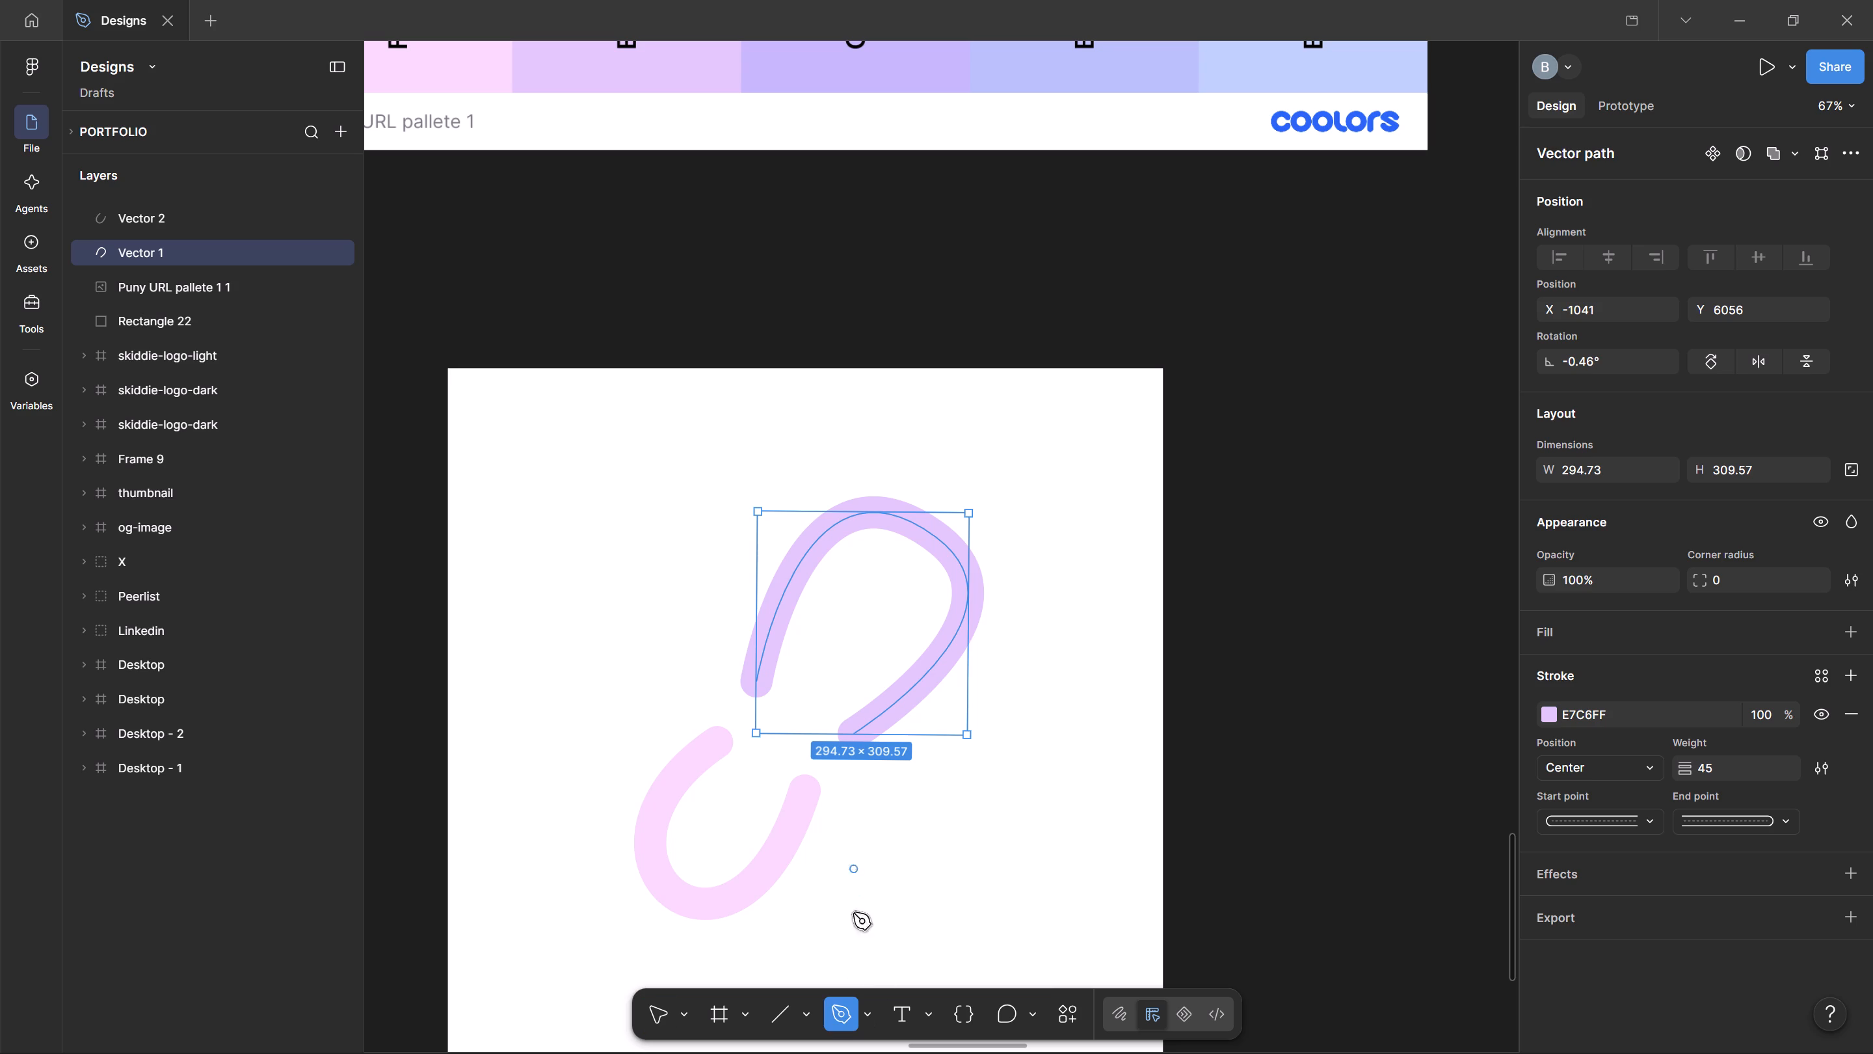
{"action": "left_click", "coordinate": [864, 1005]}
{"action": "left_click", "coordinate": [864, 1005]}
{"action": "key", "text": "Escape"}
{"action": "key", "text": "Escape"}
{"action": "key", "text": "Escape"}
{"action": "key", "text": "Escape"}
Bend the upper loop's two curves to flatten its top slightly, making it about 294 × 301, and leave vector editing.
{"action": "double_click", "coordinate": [969, 596]}
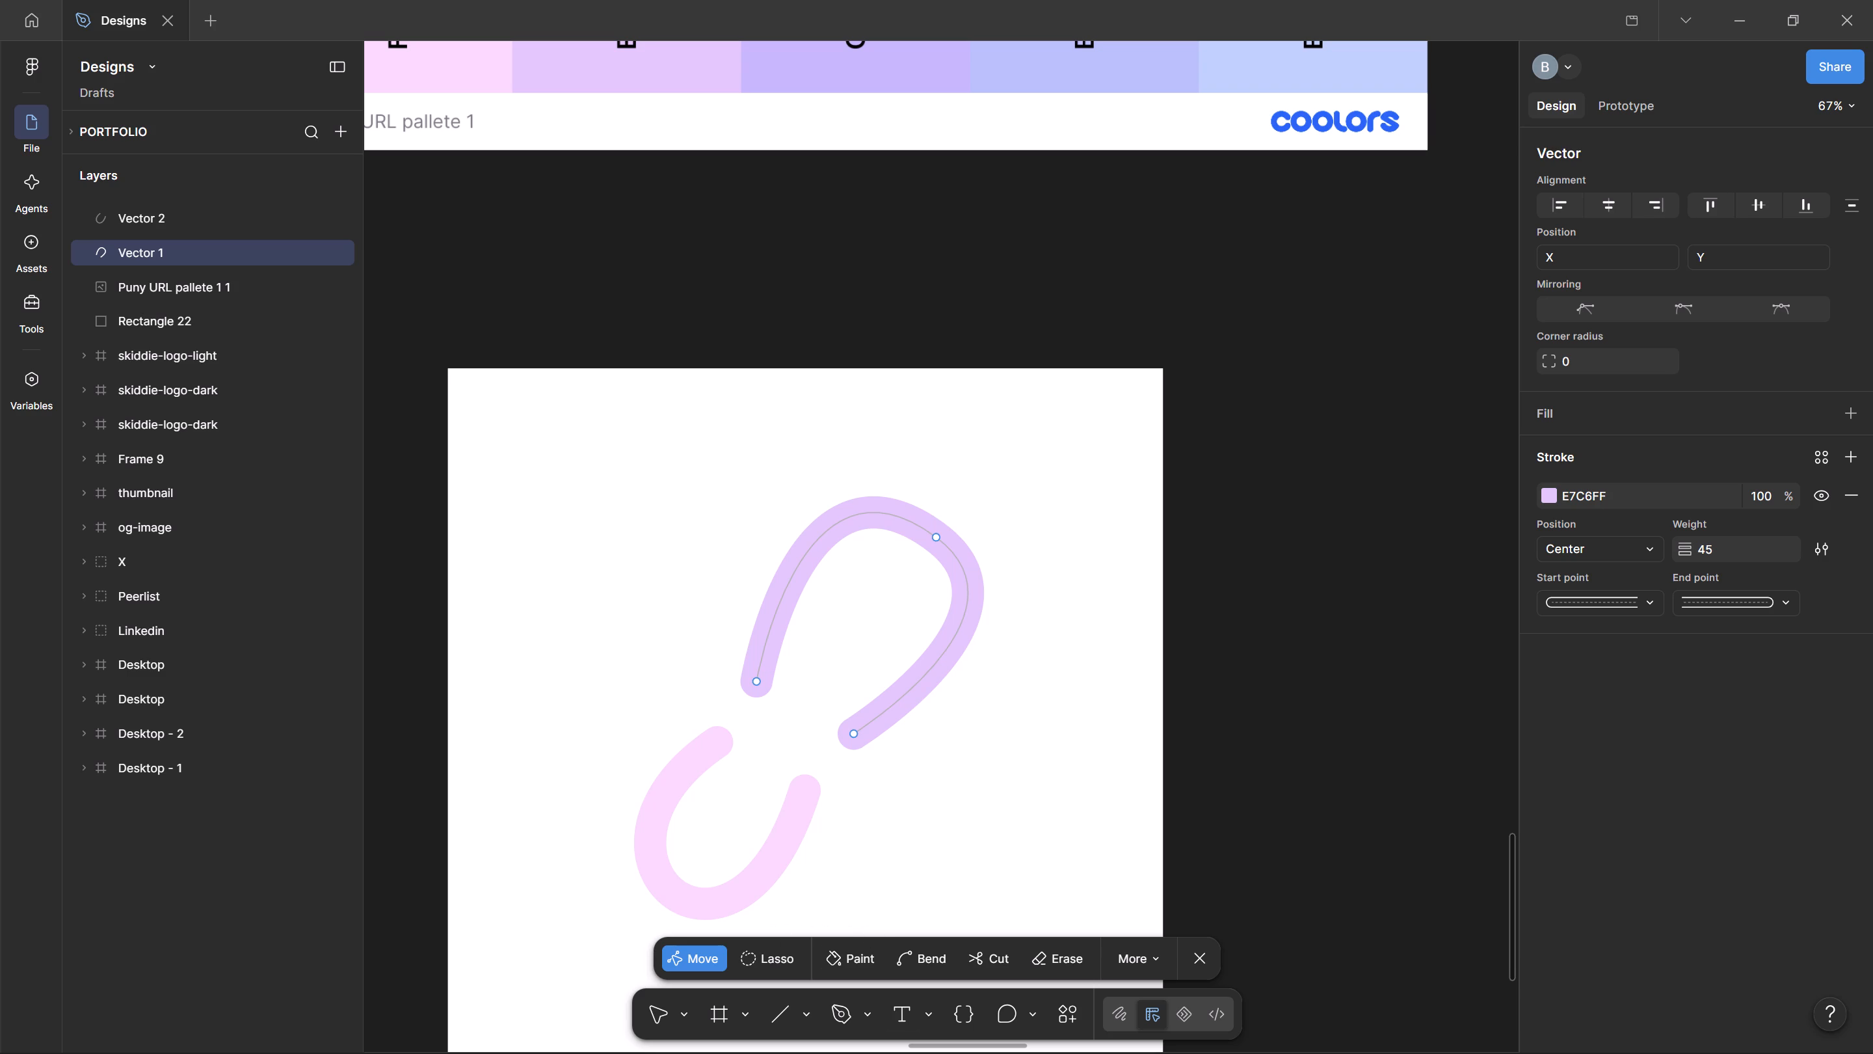
{"action": "double_click", "coordinate": [923, 956]}
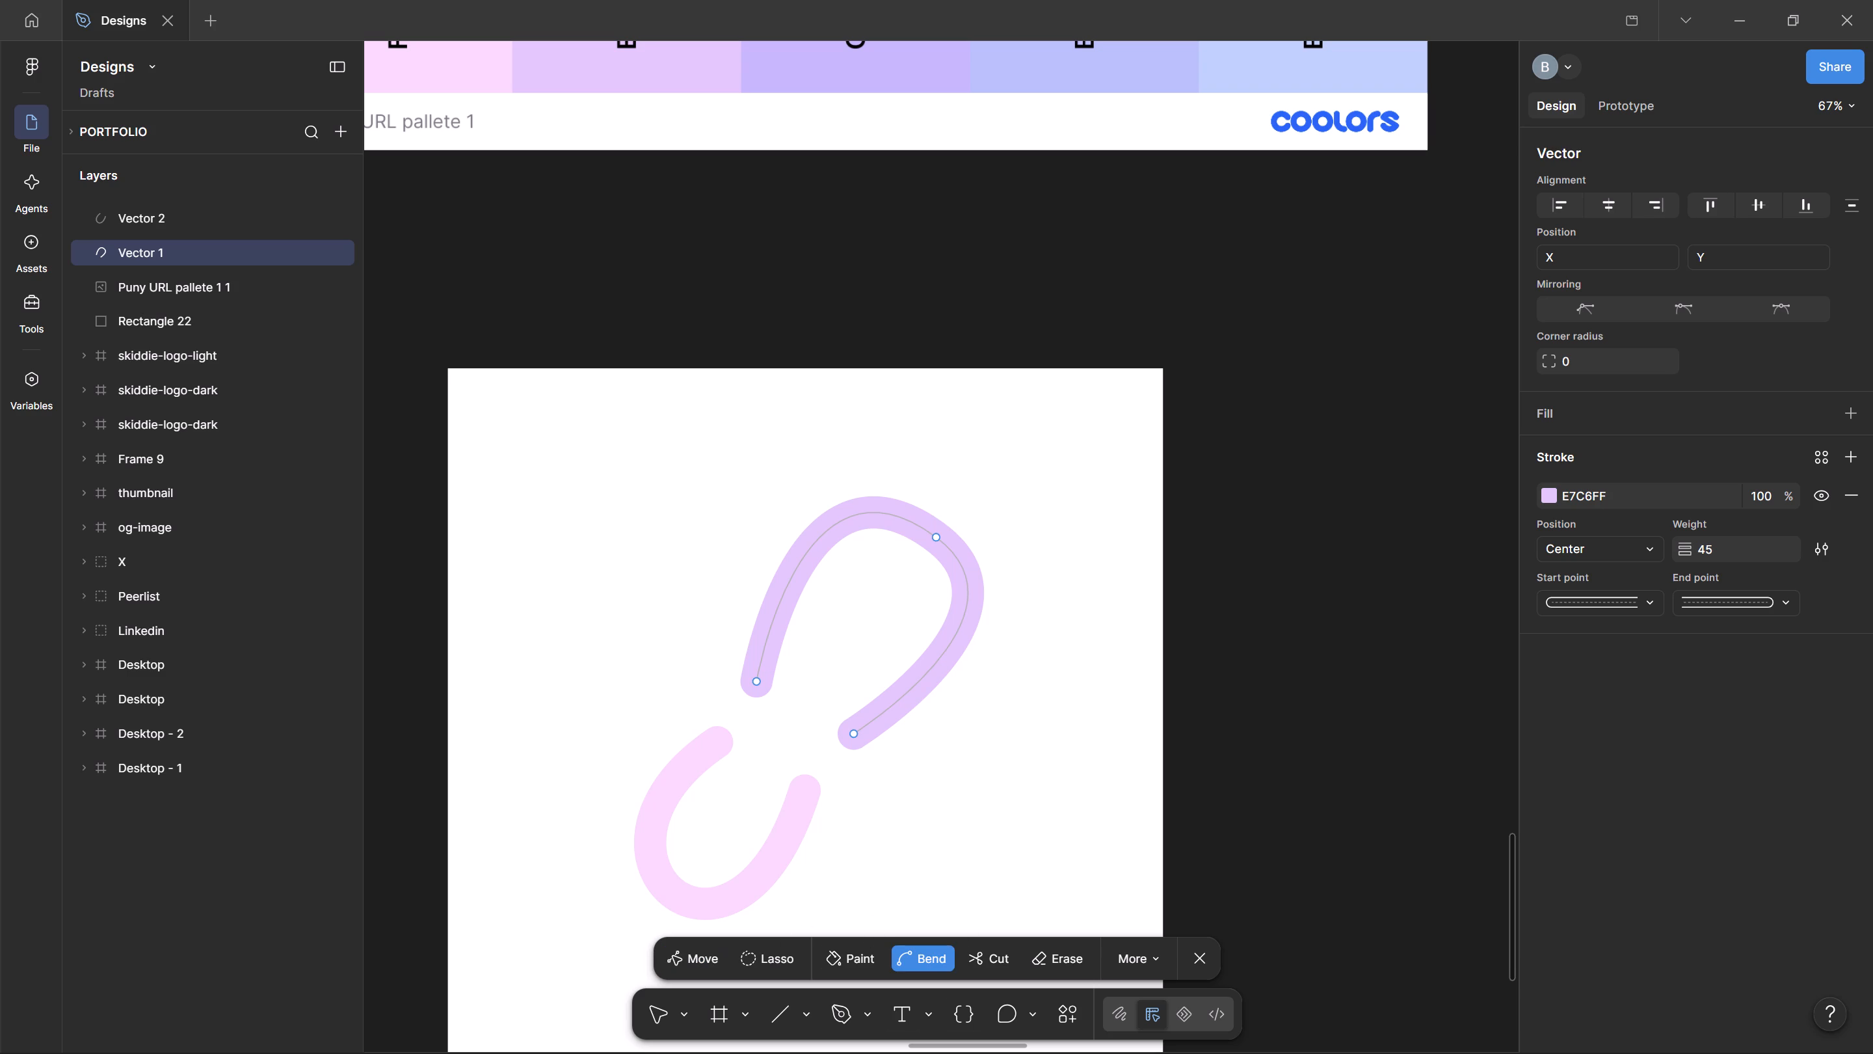
{"action": "left_click", "coordinate": [922, 953]}
{"action": "left_click_drag", "start_coordinate": [850, 518], "coordinate": [850, 526]}
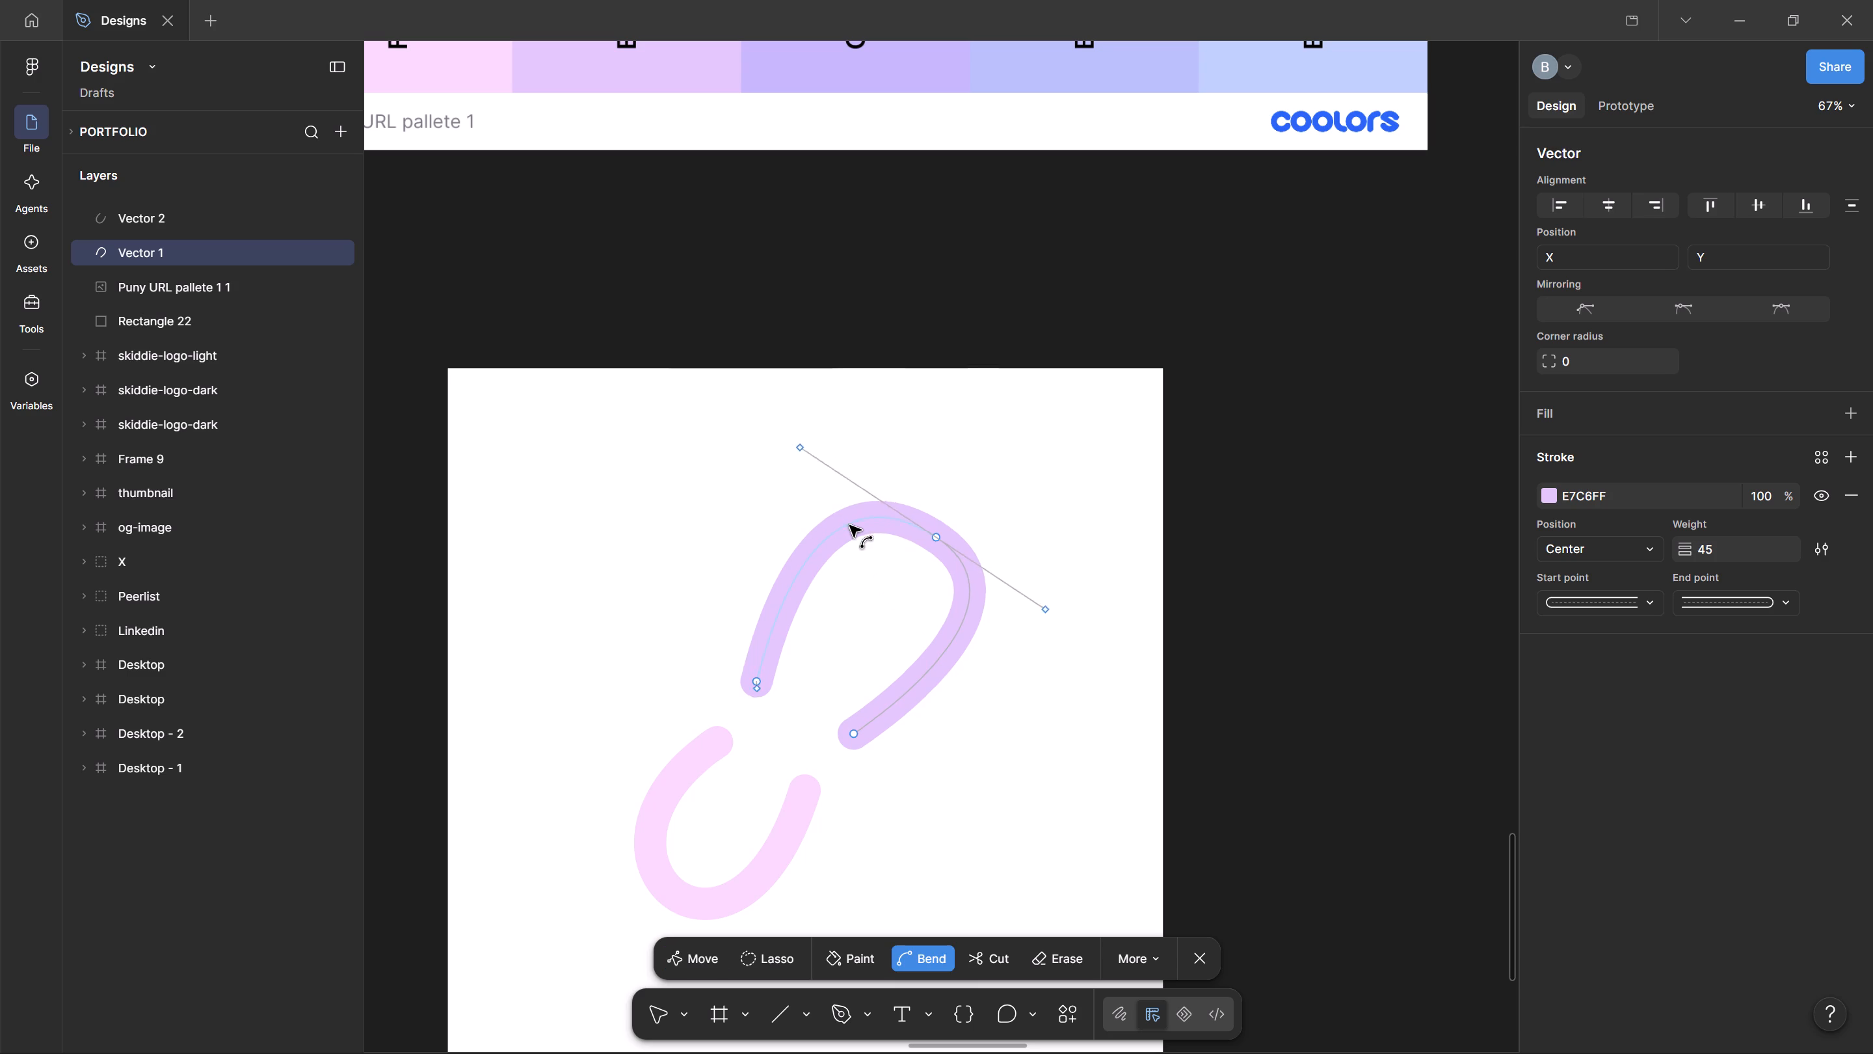
{"action": "left_click_drag", "start_coordinate": [850, 526], "coordinate": [845, 547]}
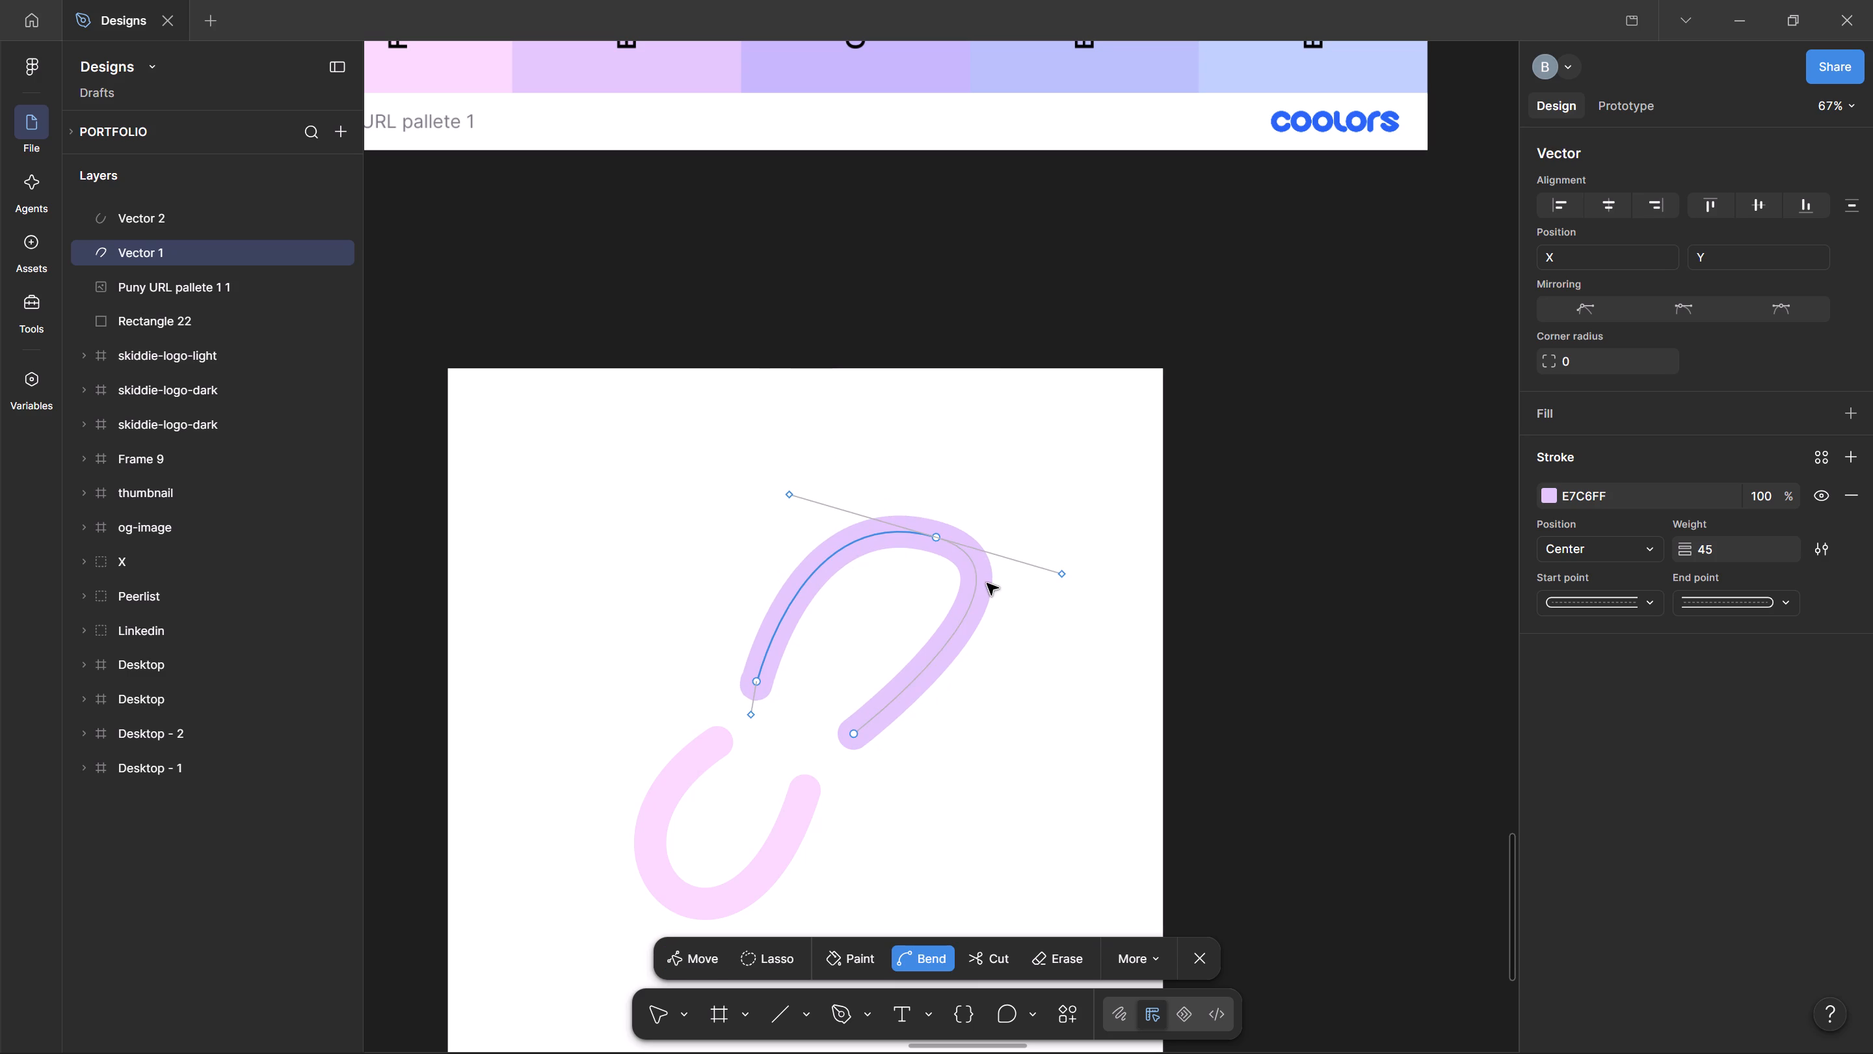
{"action": "left_click_drag", "start_coordinate": [981, 587], "coordinate": [964, 605]}
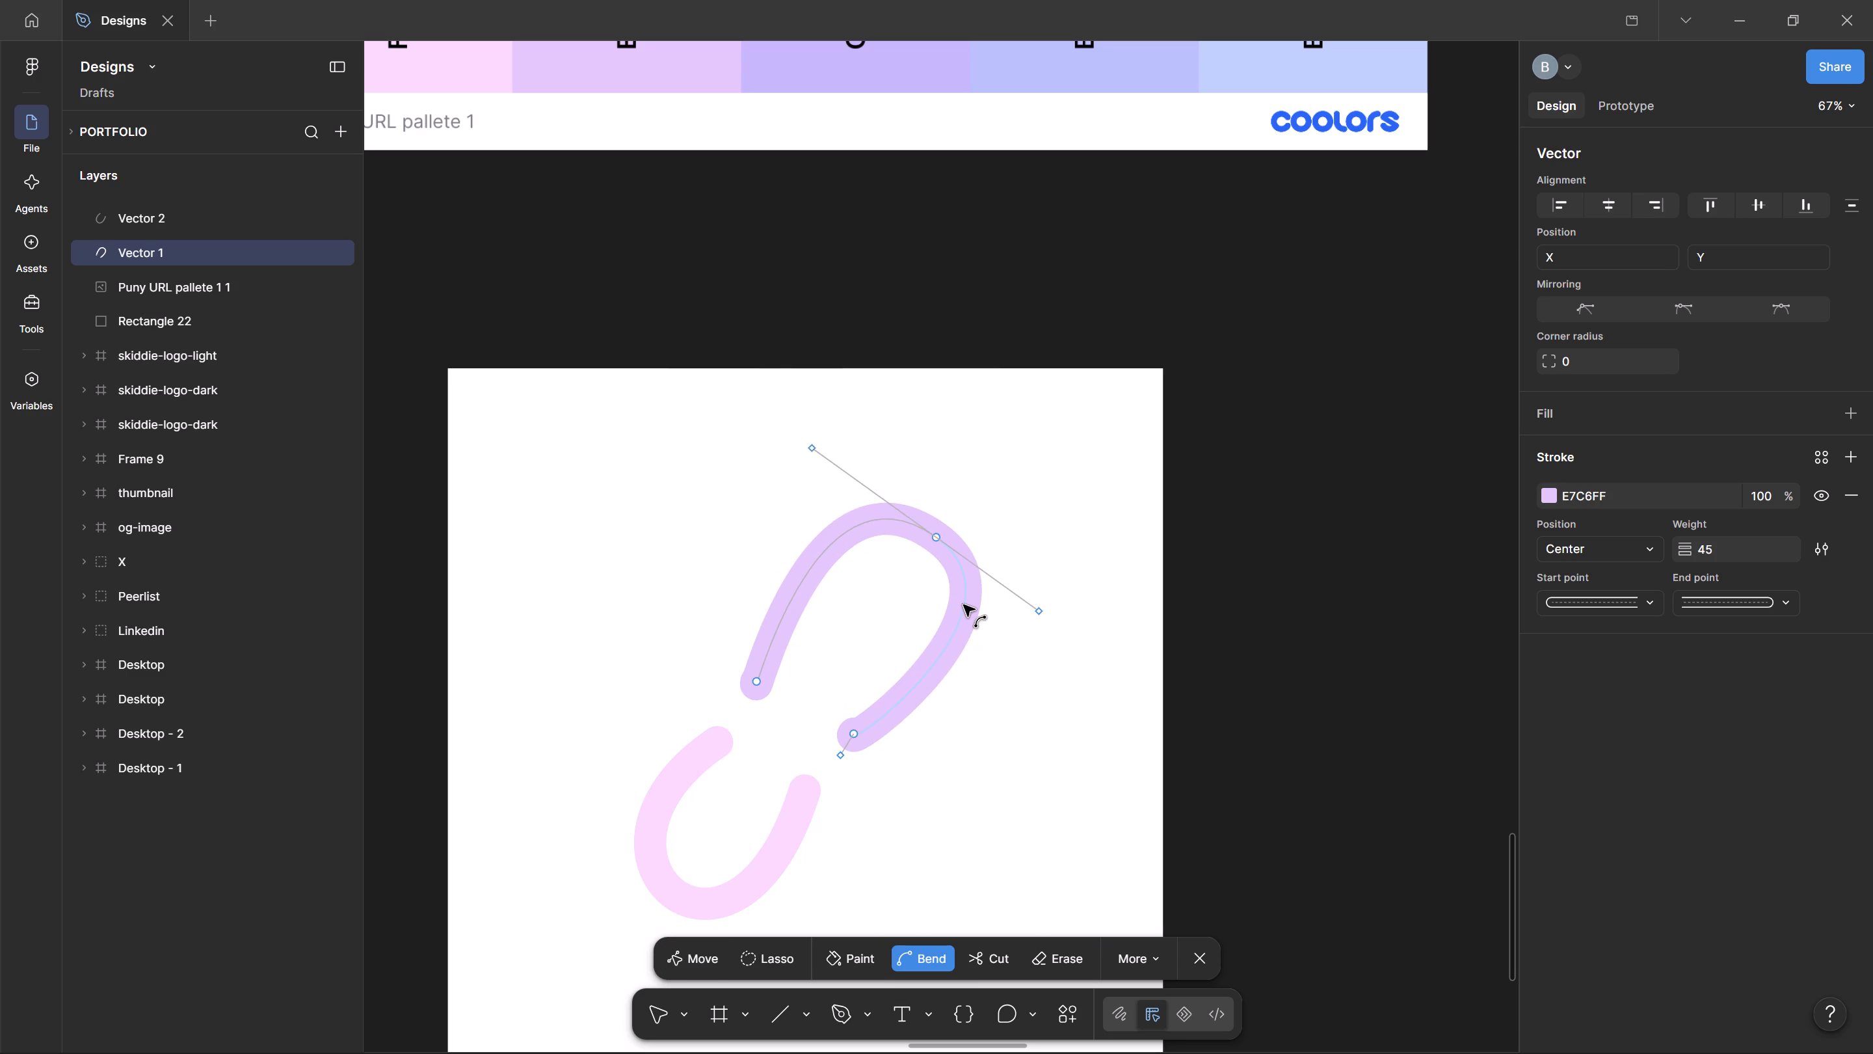
{"action": "left_click_drag", "start_coordinate": [842, 755], "coordinate": [844, 769]}
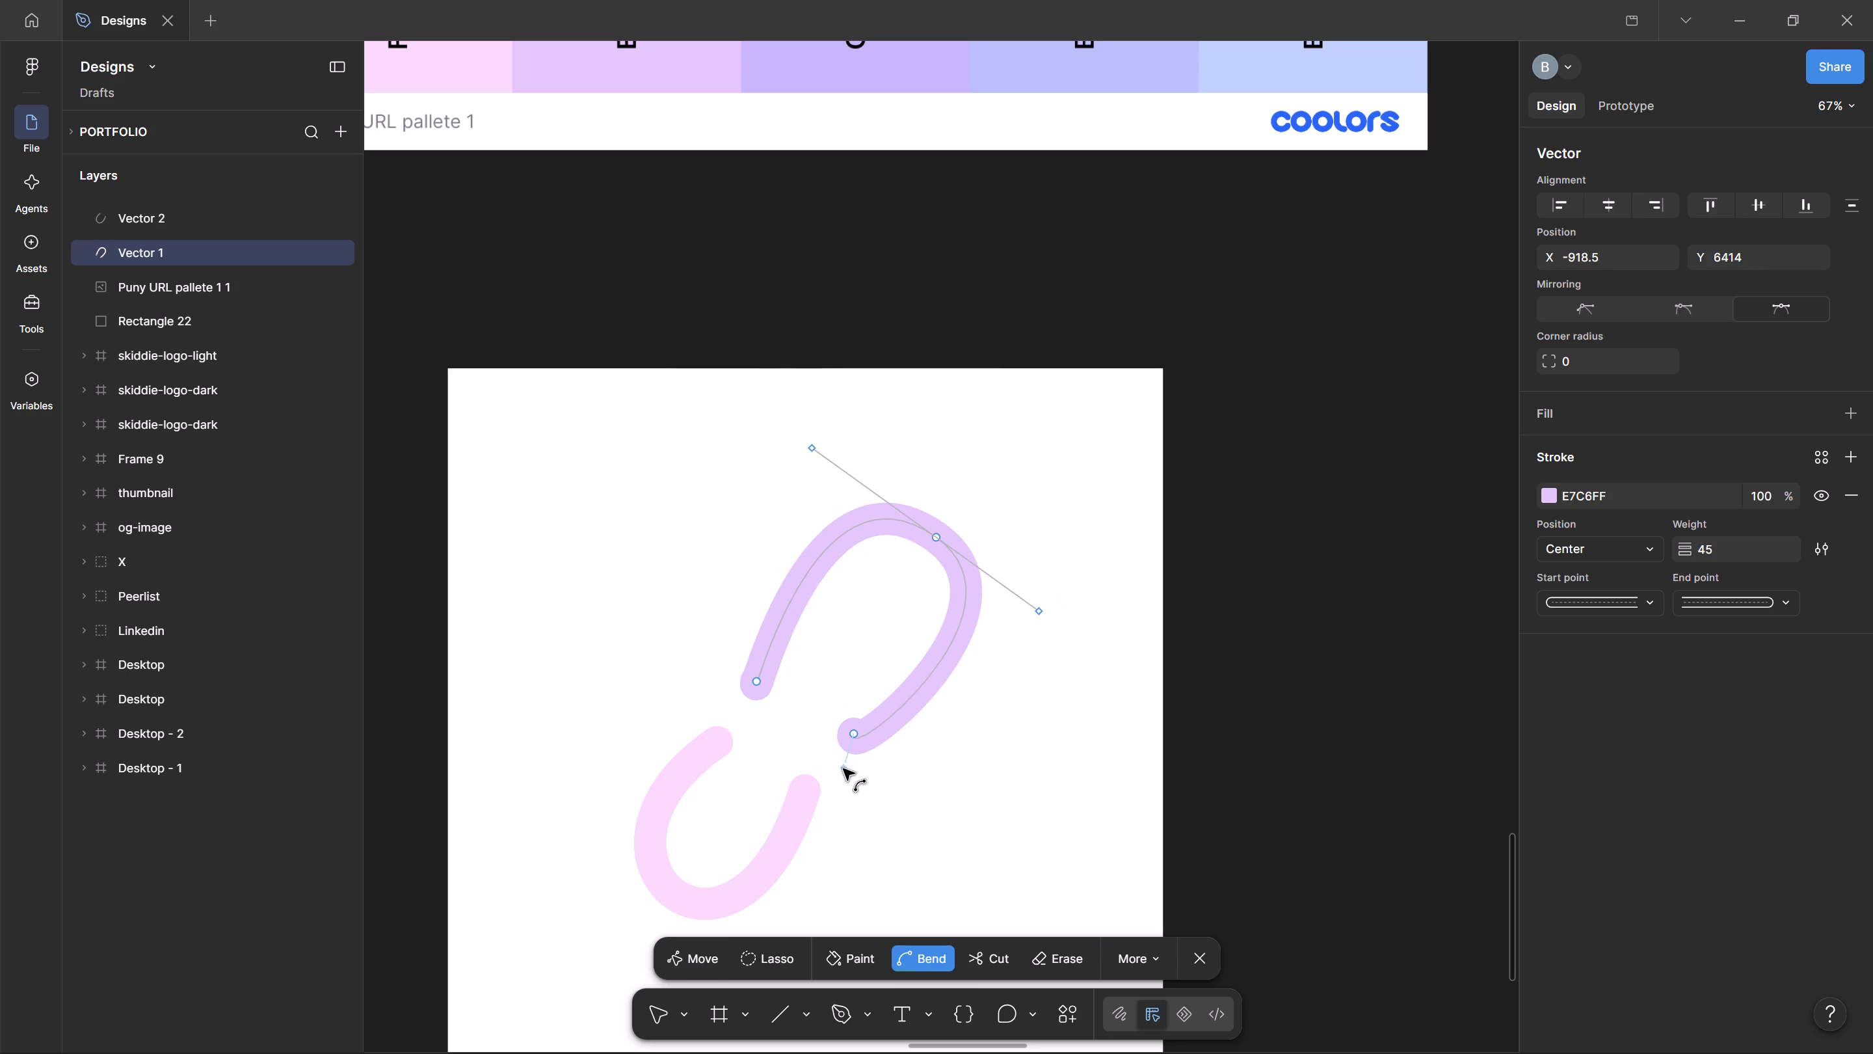
{"action": "left_click_drag", "start_coordinate": [844, 769], "coordinate": [933, 681]}
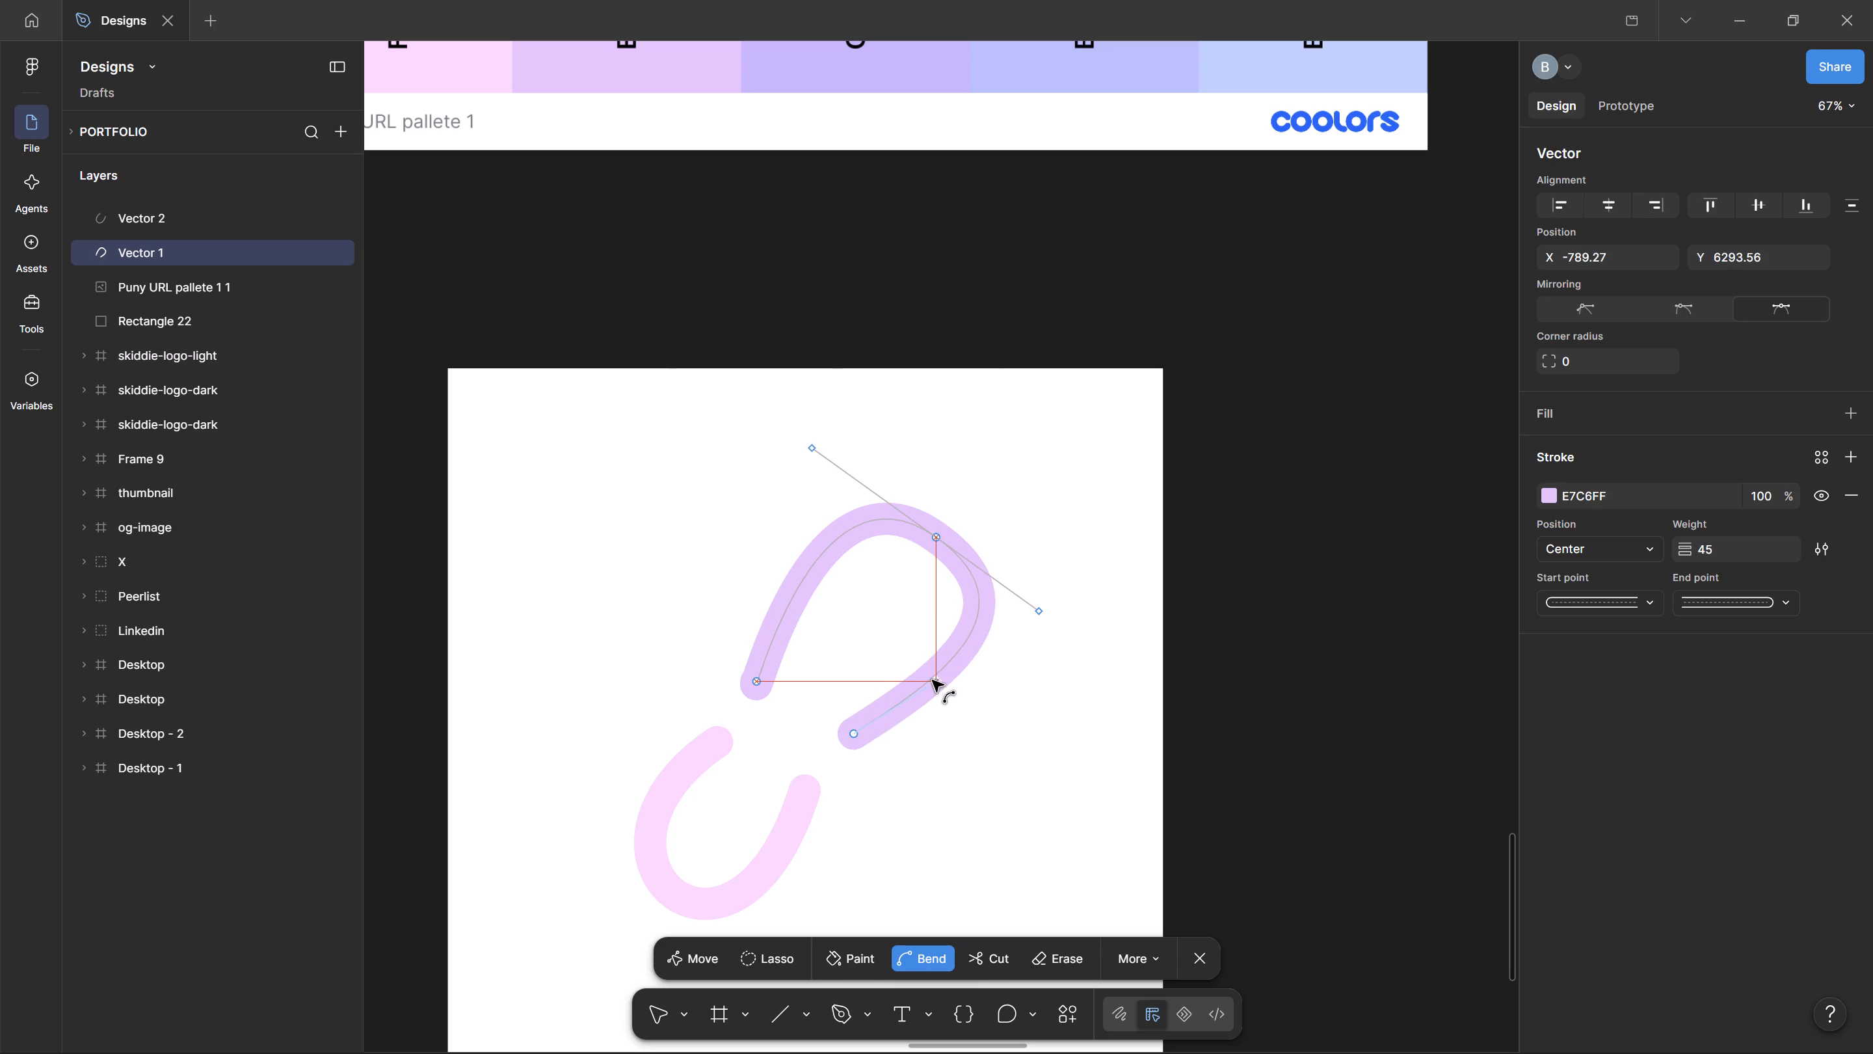
{"action": "left_click_drag", "start_coordinate": [933, 681], "coordinate": [832, 753]}
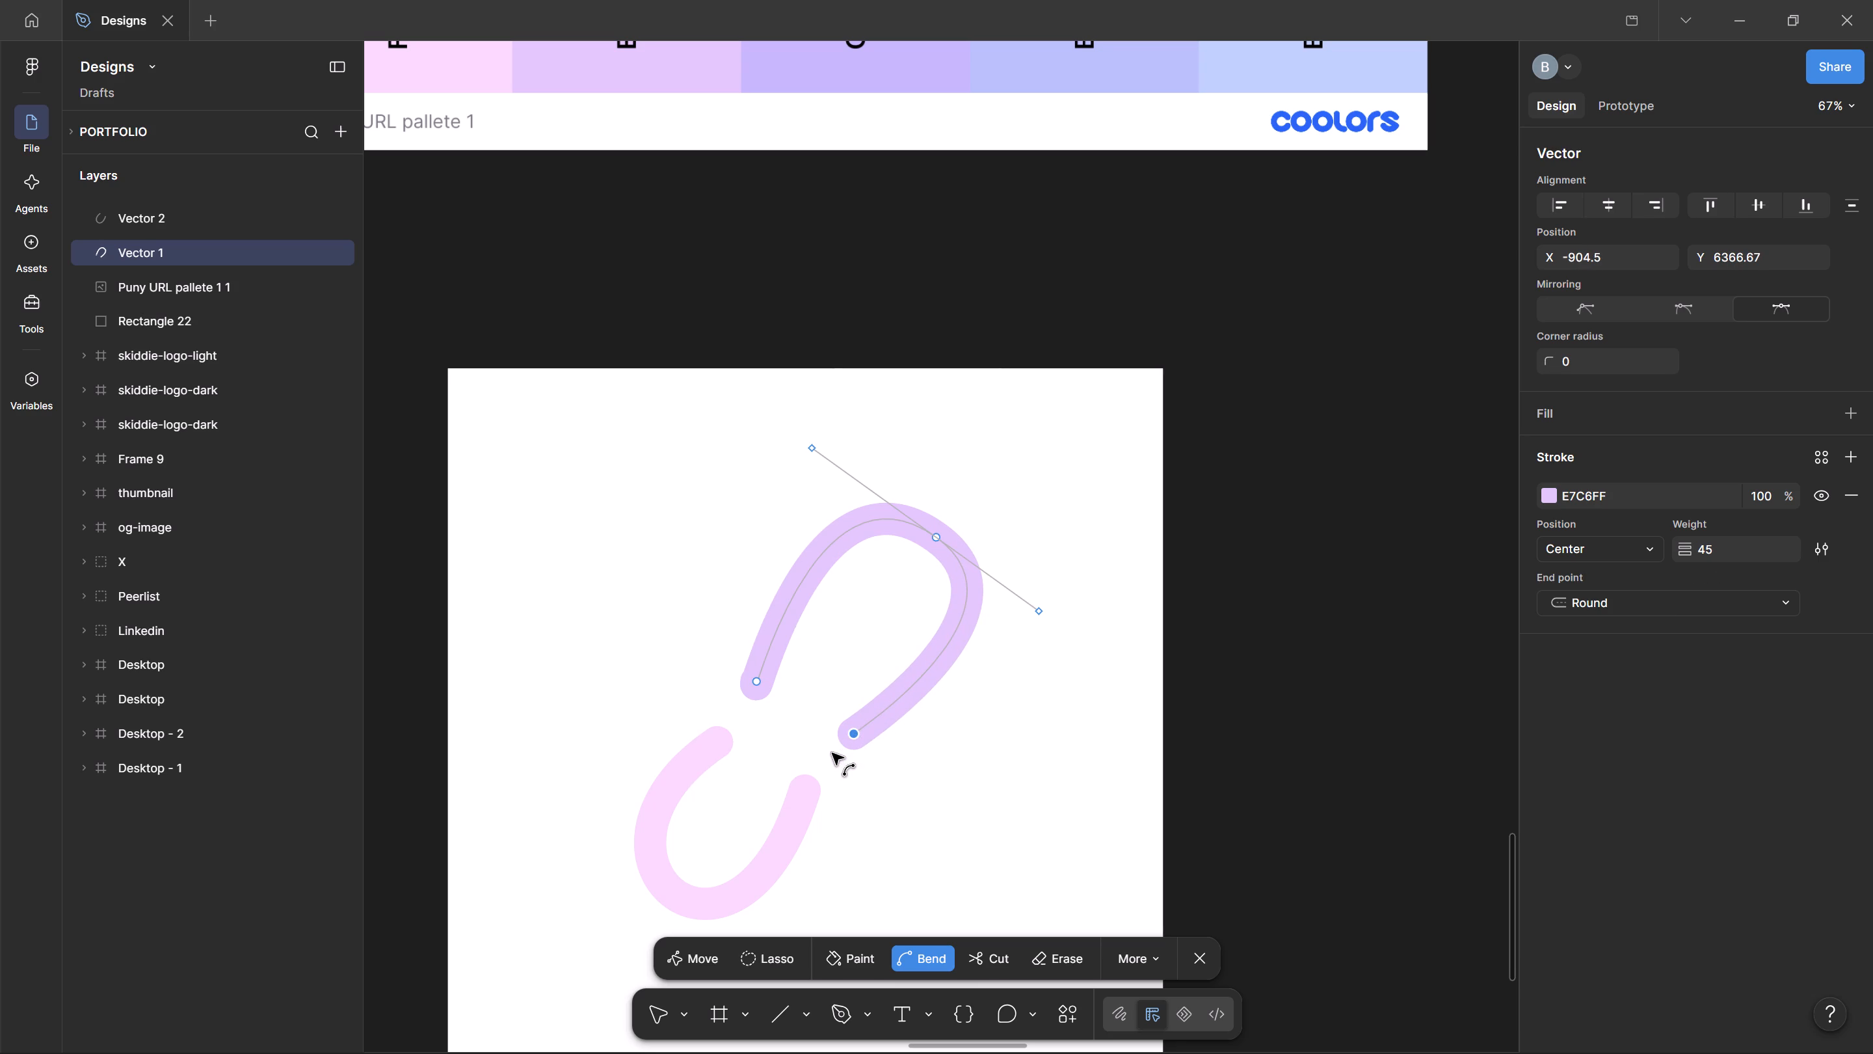
{"action": "left_click_drag", "start_coordinate": [832, 753], "coordinate": [832, 755]}
{"action": "key", "text": "Escape"}
{"action": "key", "text": "Escape"}
{"action": "key", "text": "Escape"}
{"action": "key", "text": "Escape"}
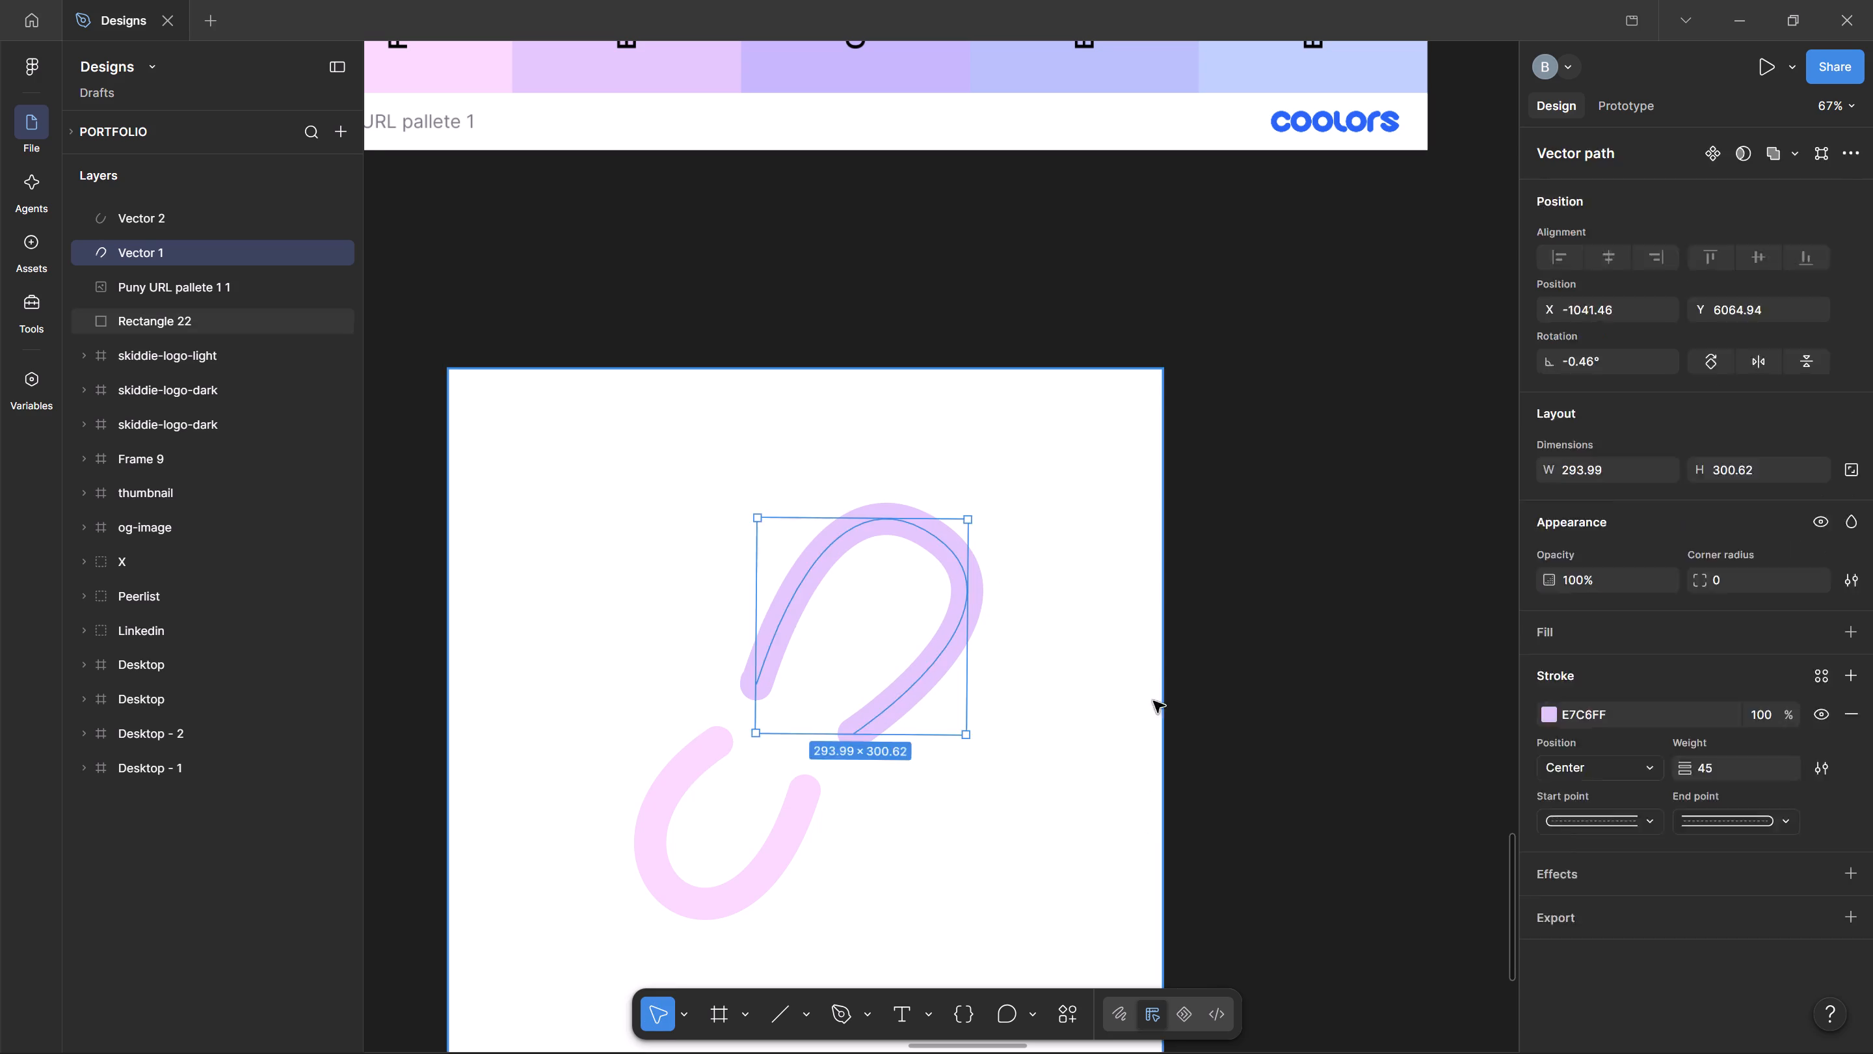
Draw a vertical Pen stroke 37.5 tall inside the upper loop at X -950, Y 6206.5, as the first eye.
{"action": "scroll", "coordinate": [823, 705], "scroll_direction": "up", "scroll_amount": 4, "text": "ctrl"}
{"action": "scroll", "coordinate": [822, 705], "scroll_direction": "down", "scroll_amount": 6, "text": "ctrl"}
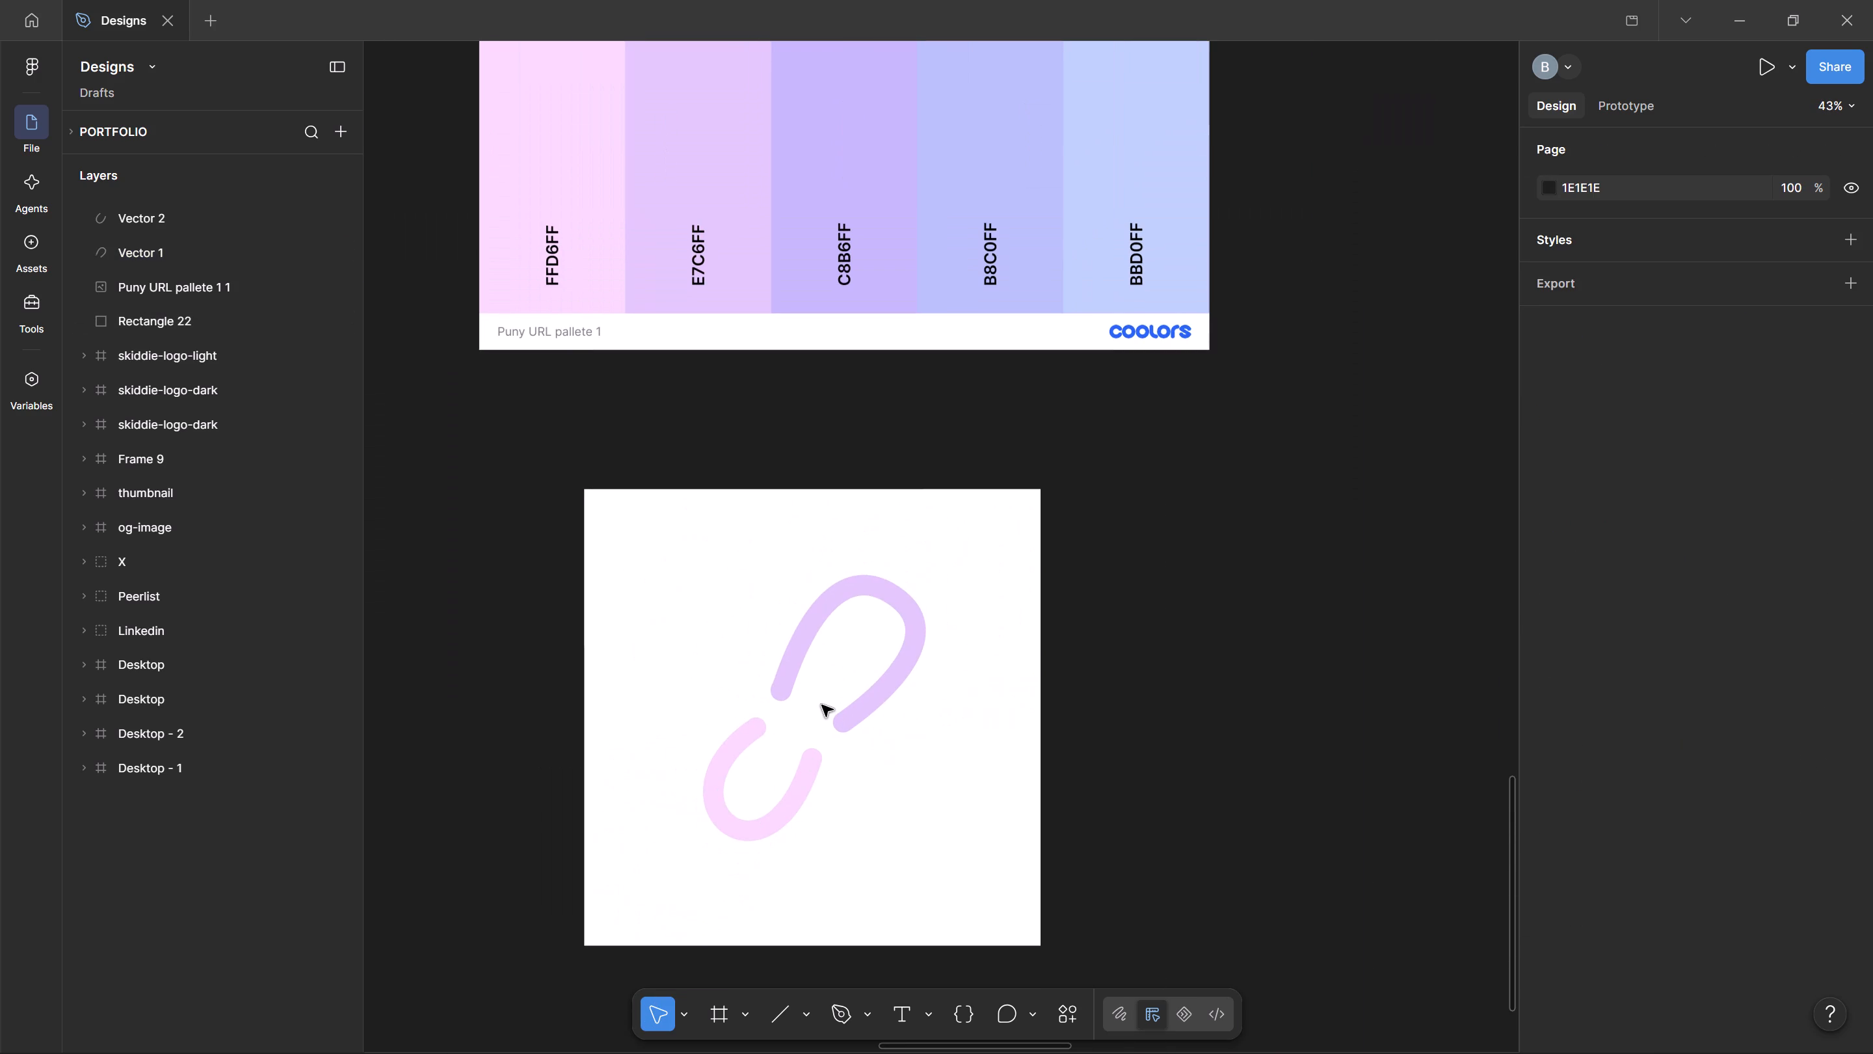
{"action": "scroll", "coordinate": [822, 705], "scroll_direction": "up", "scroll_amount": 6, "text": "ctrl"}
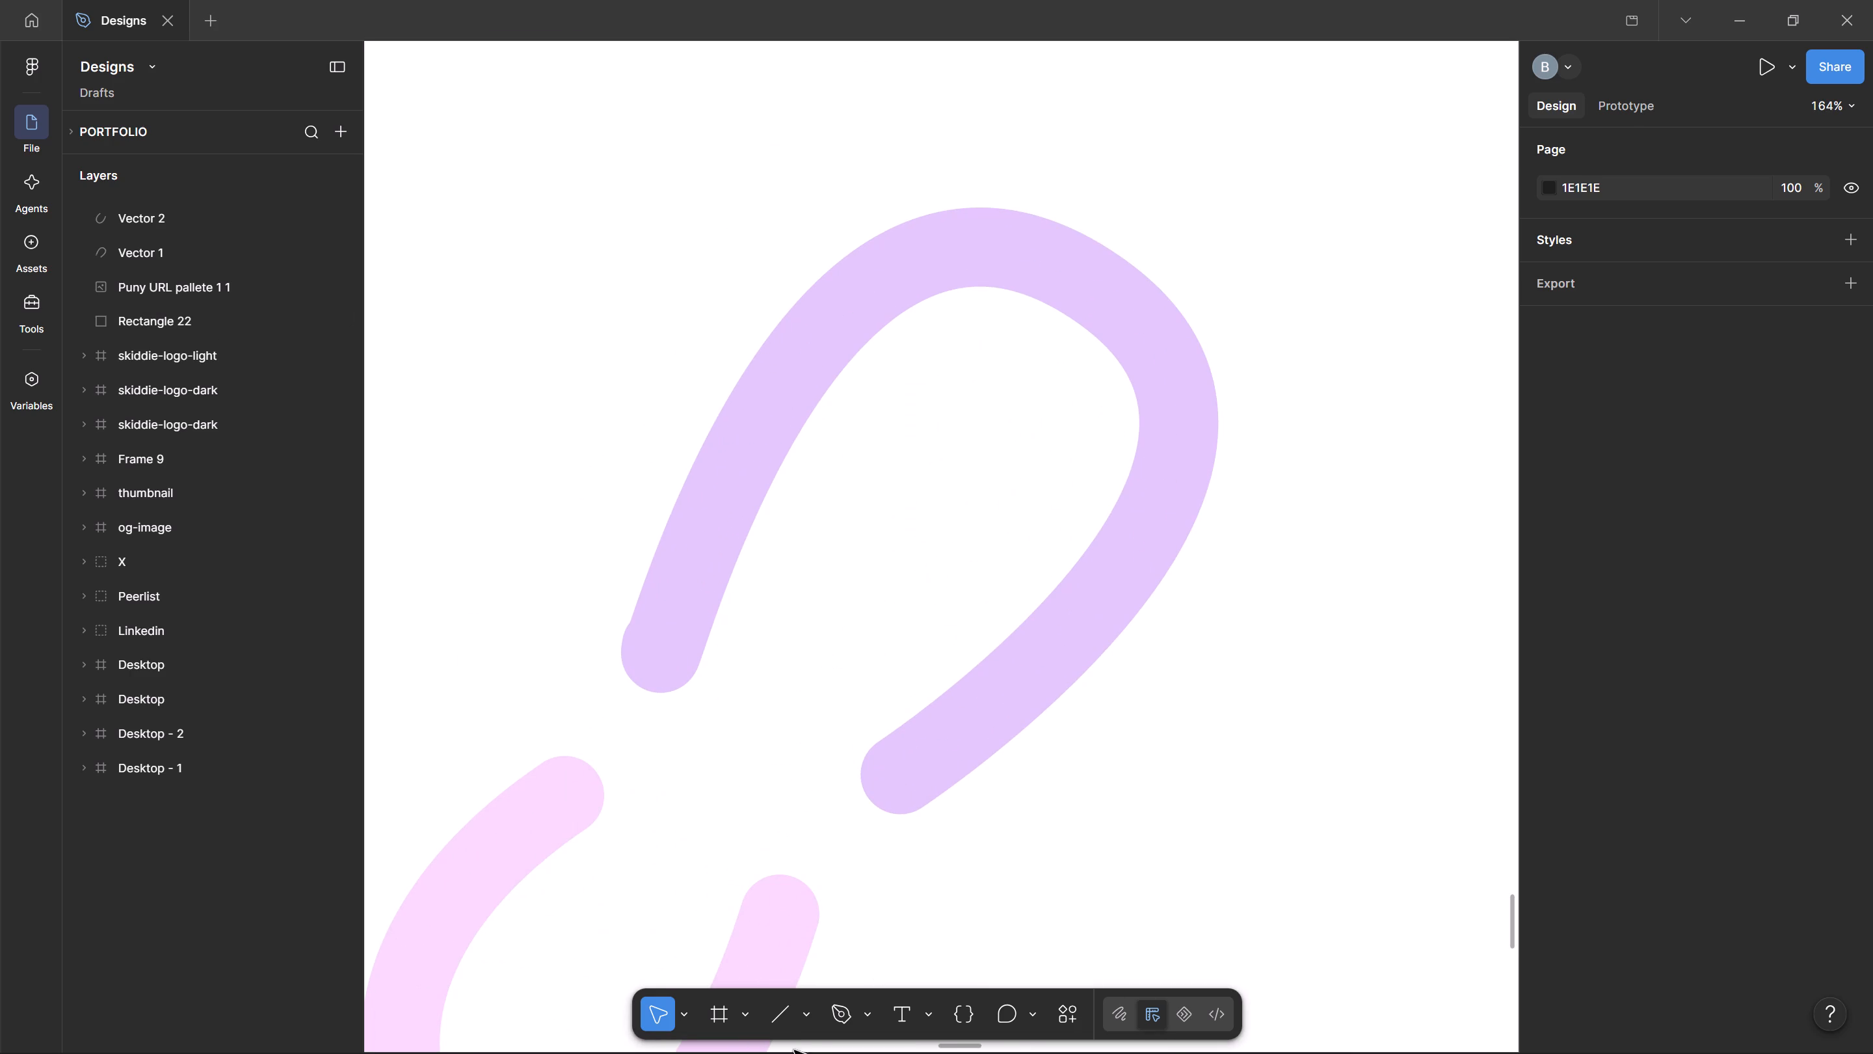
{"action": "left_click", "coordinate": [837, 1015]}
{"action": "left_click_drag", "start_coordinate": [820, 493], "coordinate": [819, 521]}
{"action": "double_click", "coordinate": [824, 559]}
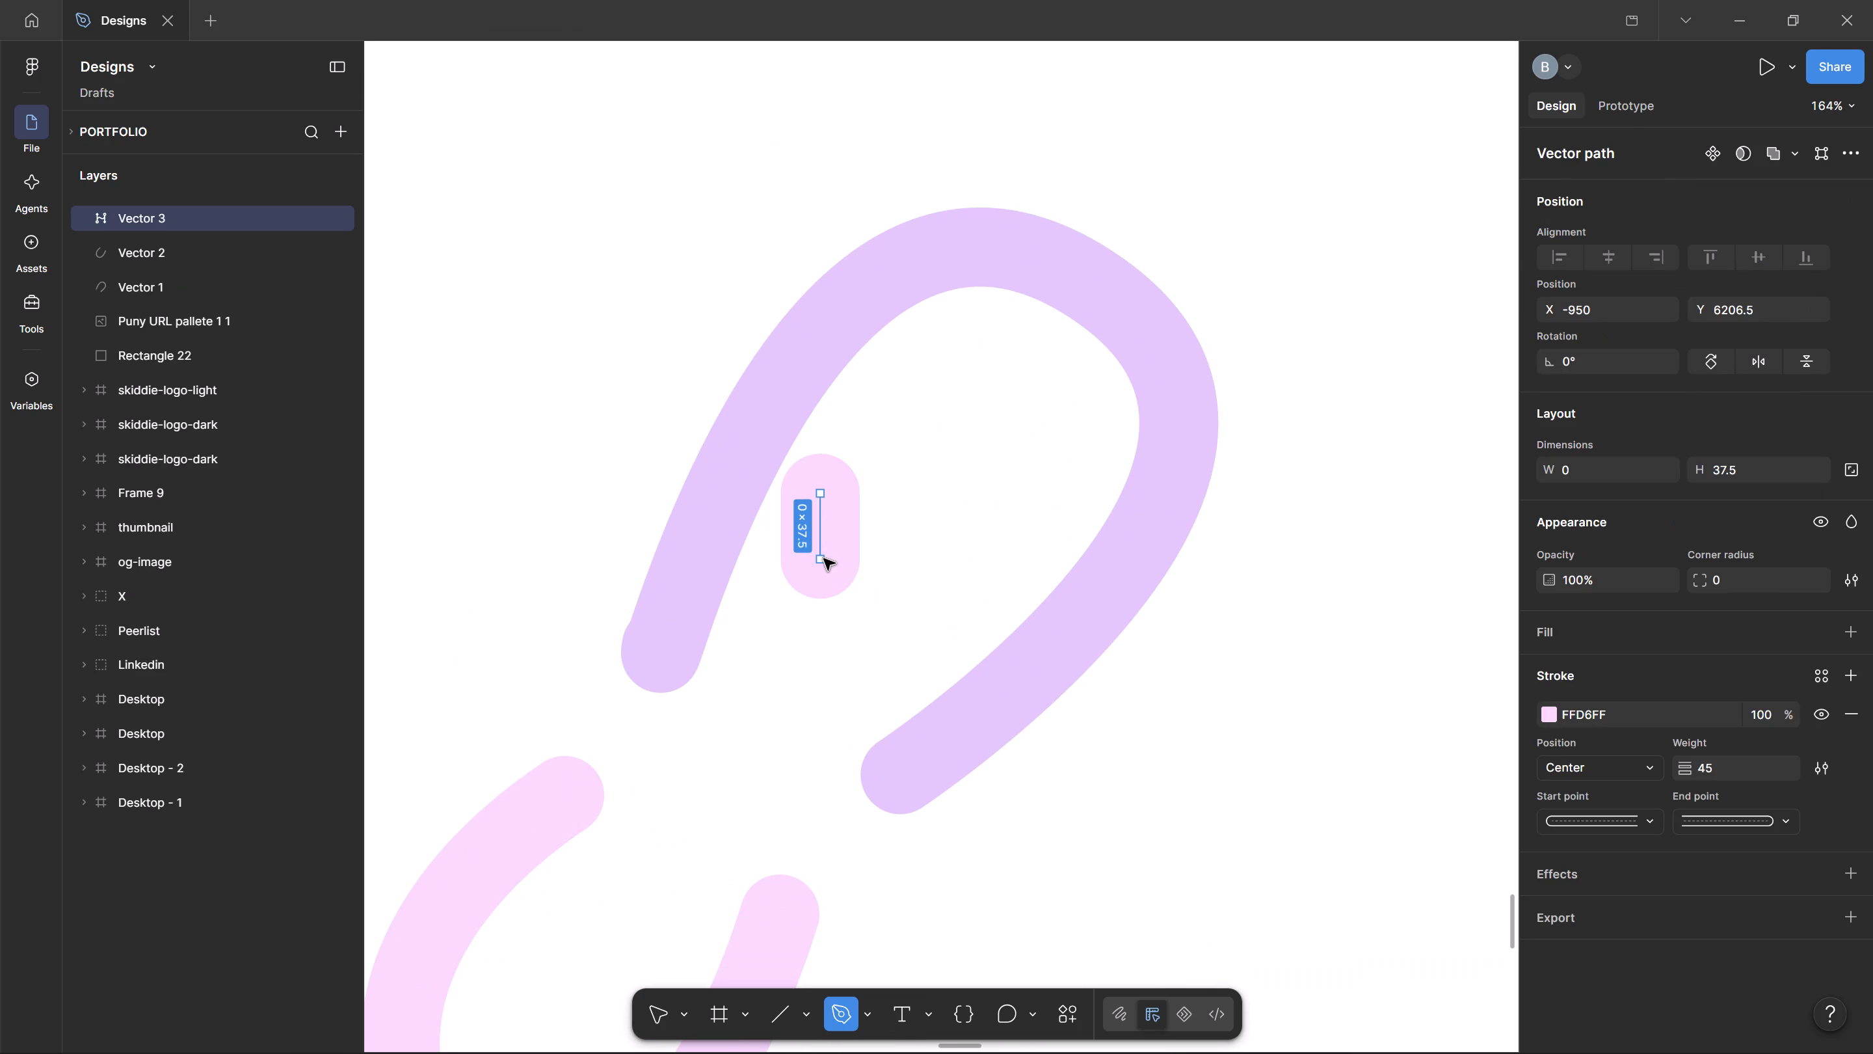
{"action": "key", "text": "Escape"}
{"action": "key", "text": "Escape"}
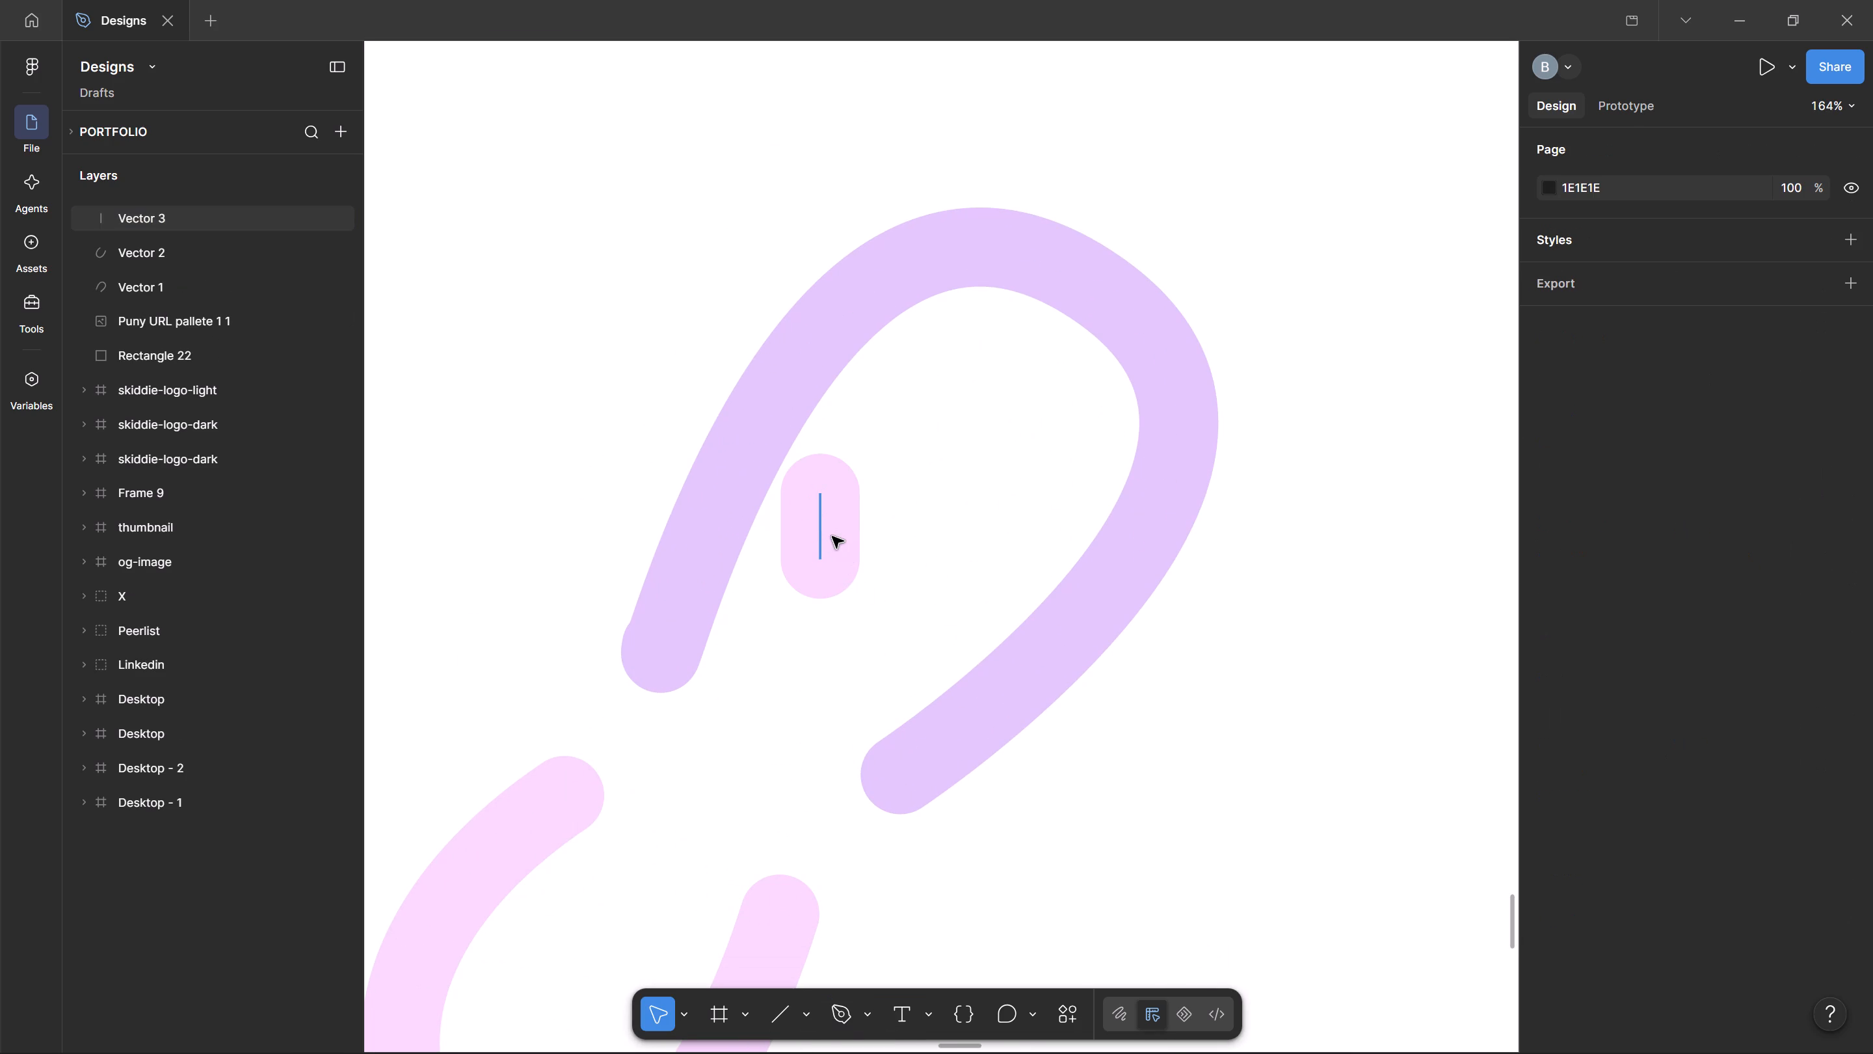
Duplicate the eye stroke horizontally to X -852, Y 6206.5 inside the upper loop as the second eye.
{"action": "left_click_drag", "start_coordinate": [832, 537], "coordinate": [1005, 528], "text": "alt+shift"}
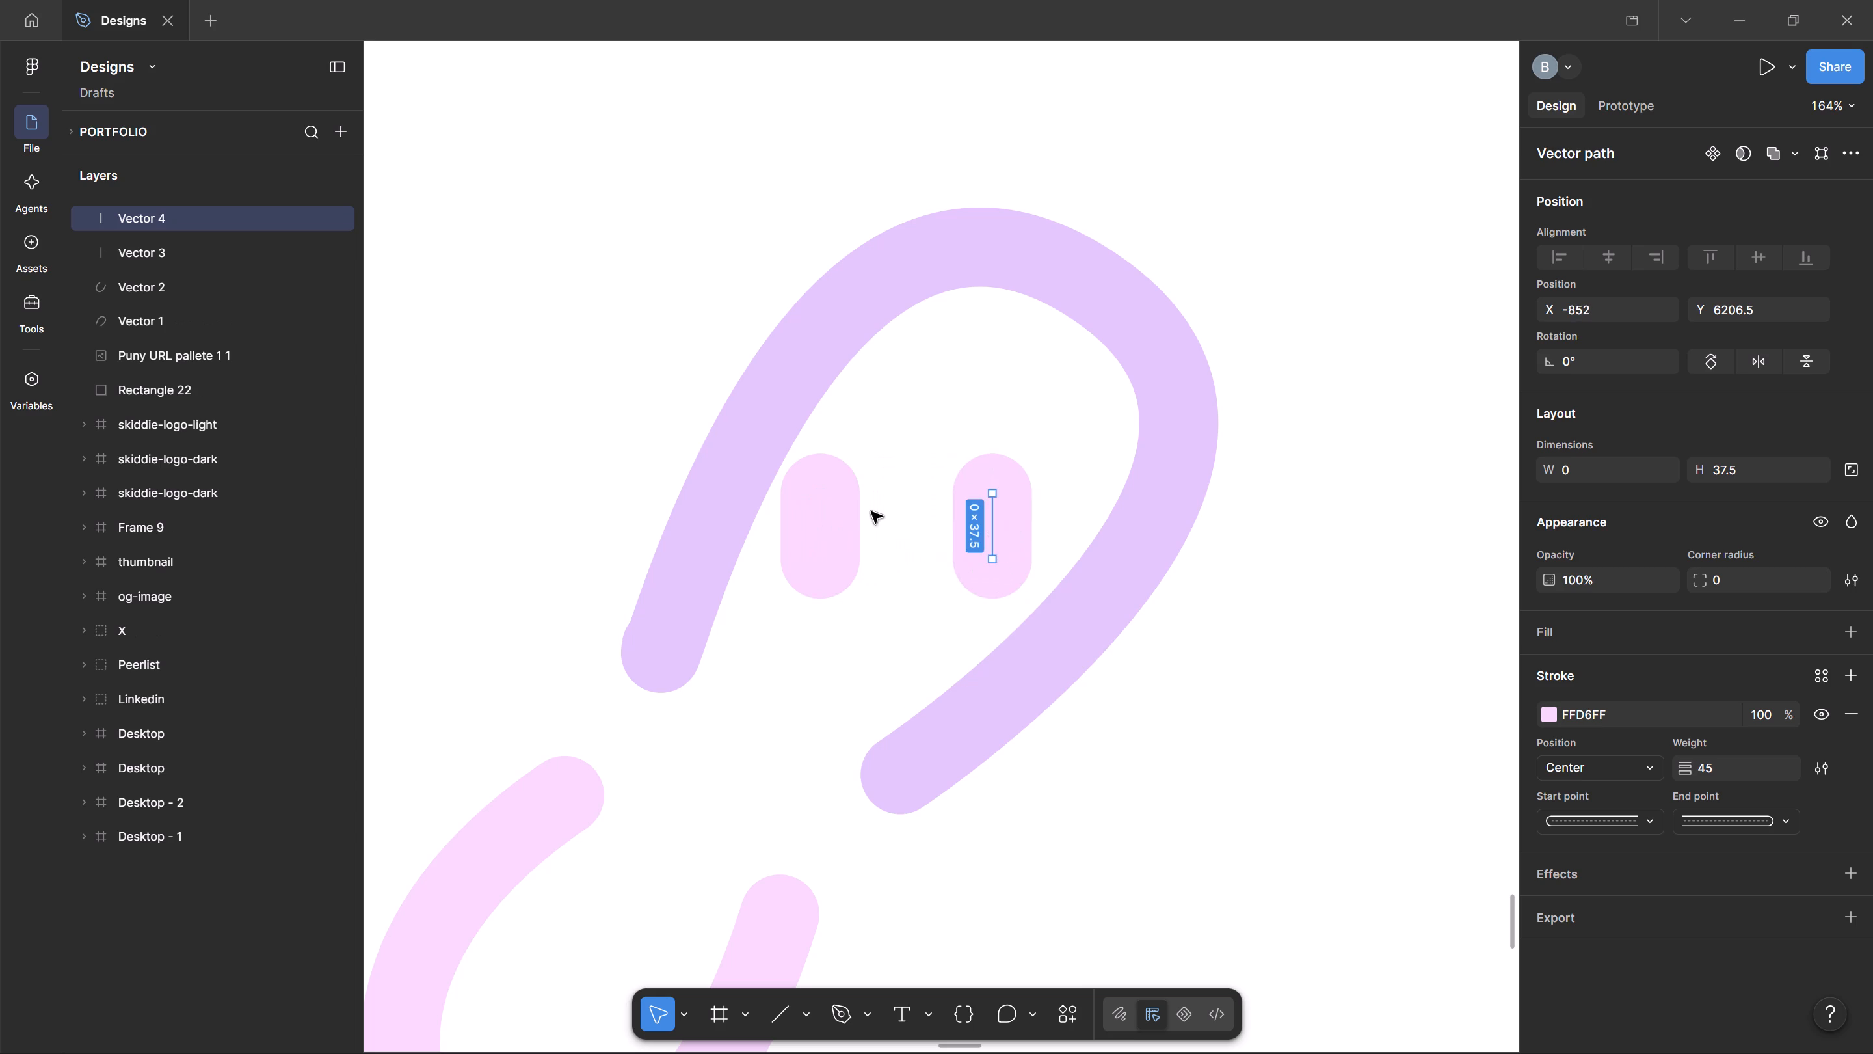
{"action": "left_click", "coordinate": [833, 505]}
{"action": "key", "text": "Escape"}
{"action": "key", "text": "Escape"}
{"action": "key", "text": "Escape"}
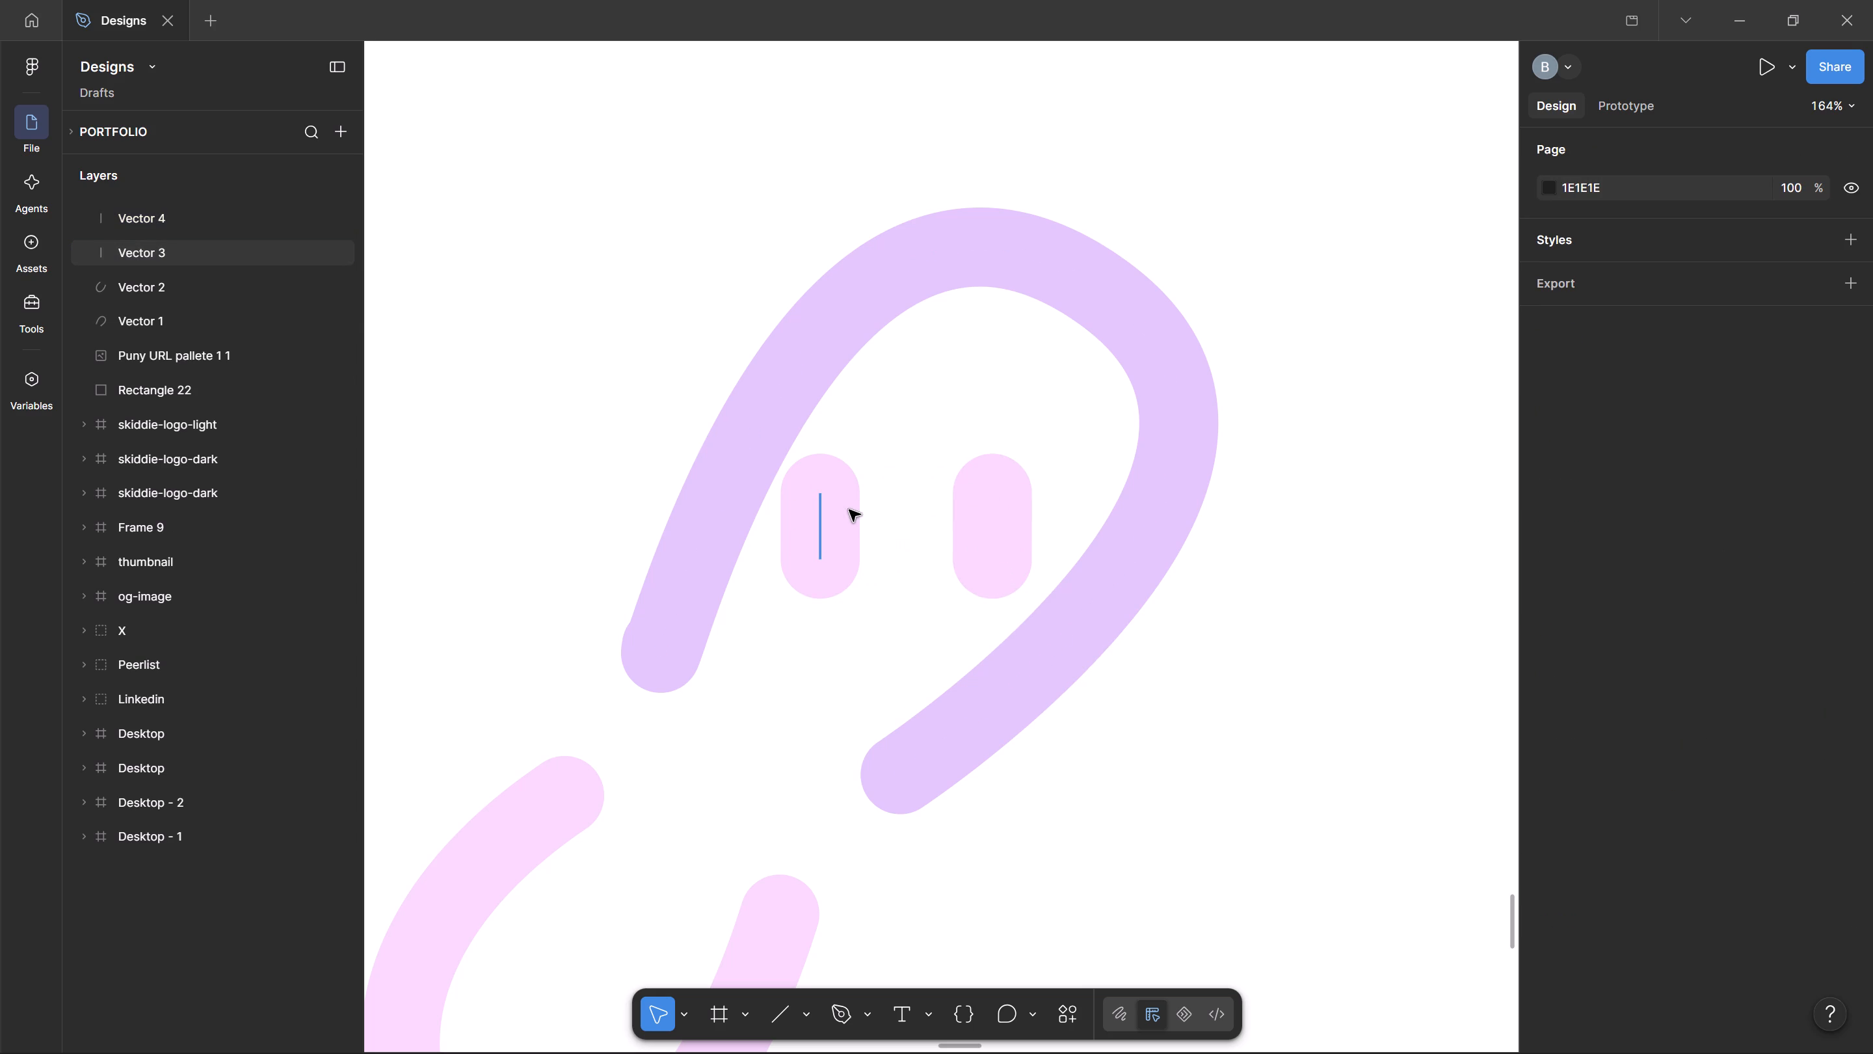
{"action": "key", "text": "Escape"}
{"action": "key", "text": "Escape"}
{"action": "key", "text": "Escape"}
Select both eye strokes along with the white square and set their stroke colour to dark purple 4A004A.
{"action": "left_click", "coordinate": [918, 410]}
{"action": "left_click", "coordinate": [838, 519], "text": "shift"}
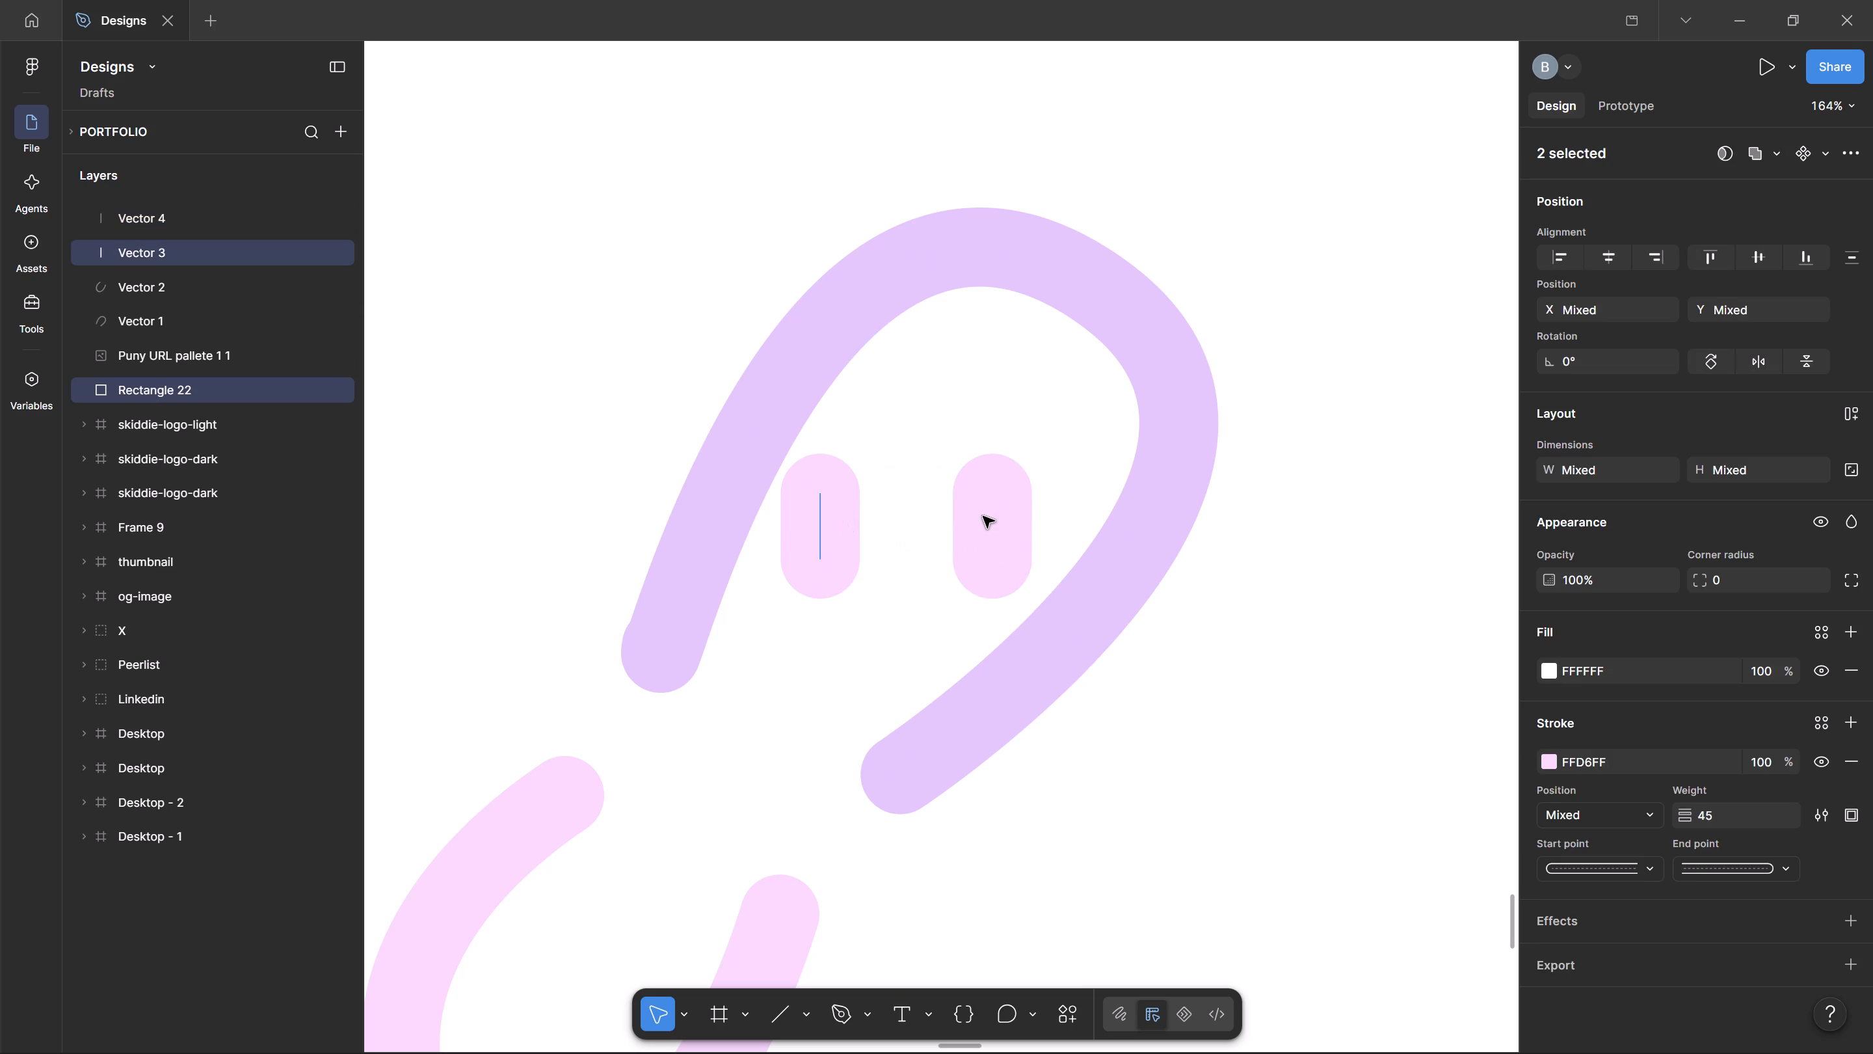
{"action": "left_click", "coordinate": [983, 517], "text": "shift"}
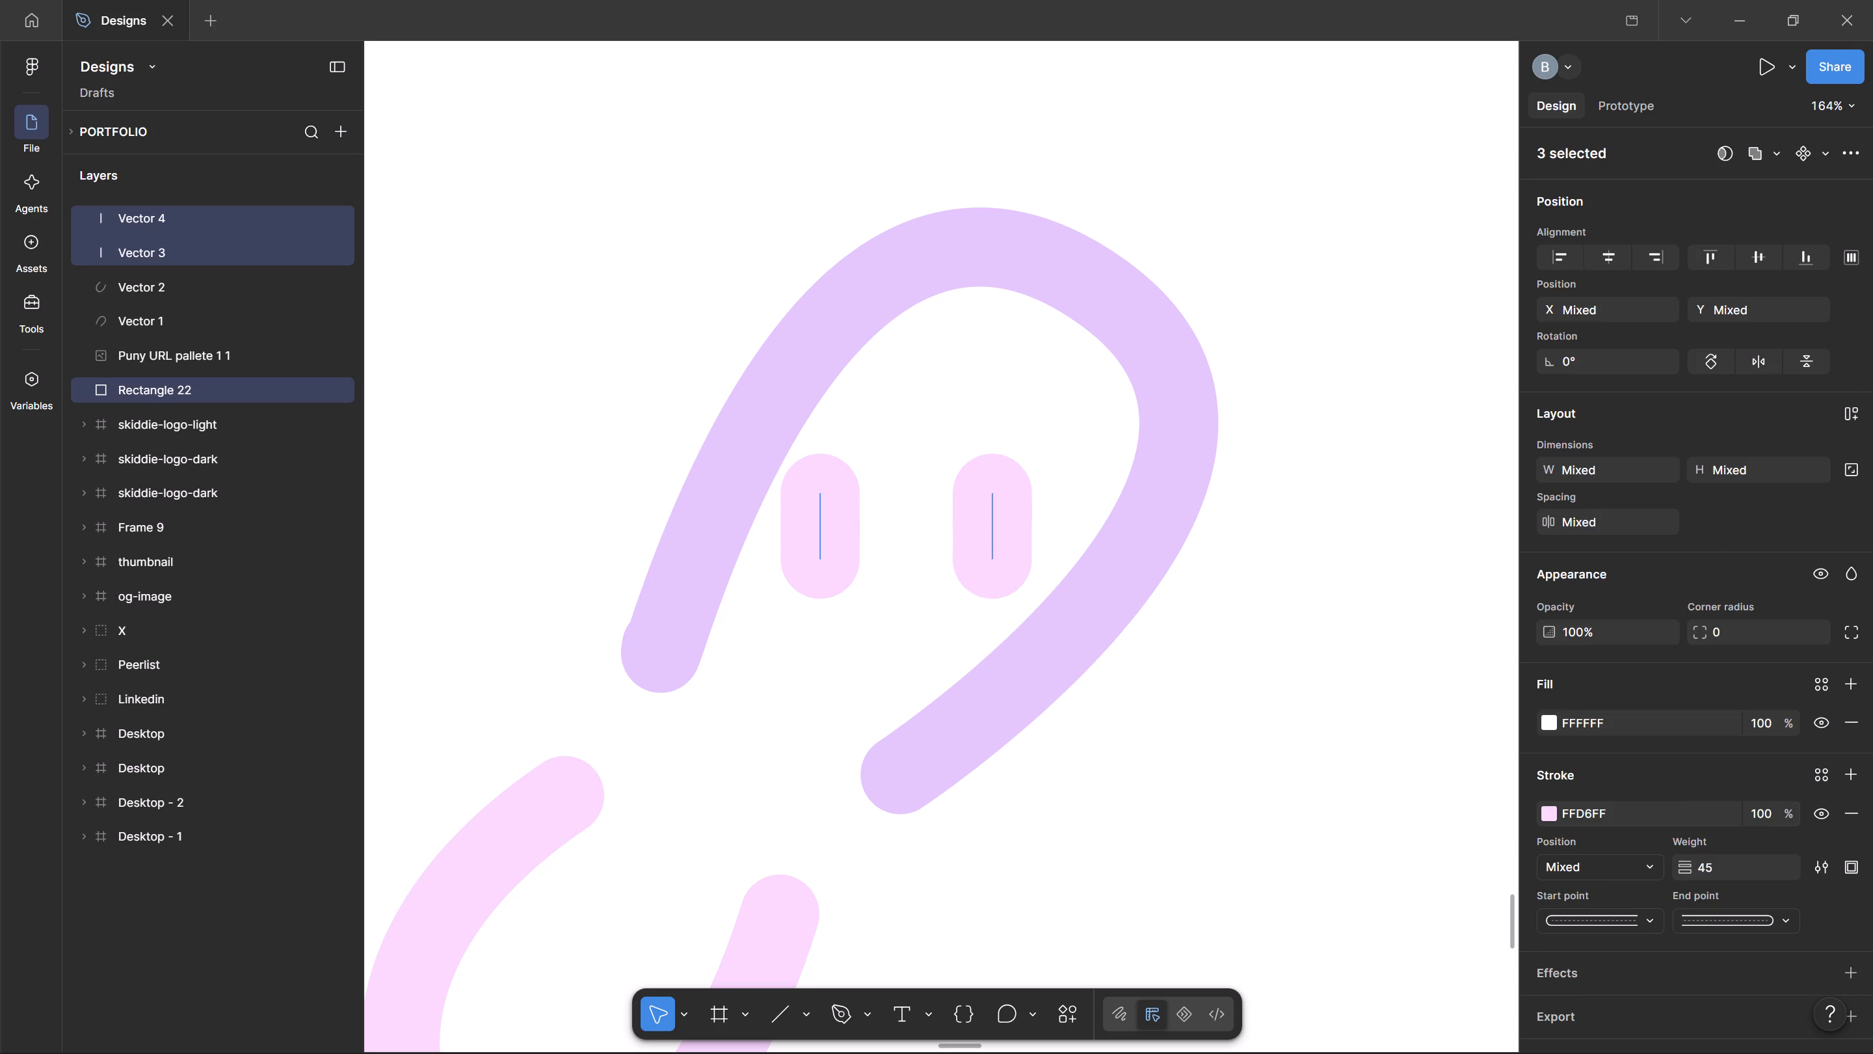
{"action": "left_click", "coordinate": [1551, 810]}
{"action": "left_click_drag", "start_coordinate": [1365, 698], "coordinate": [1284, 731]}
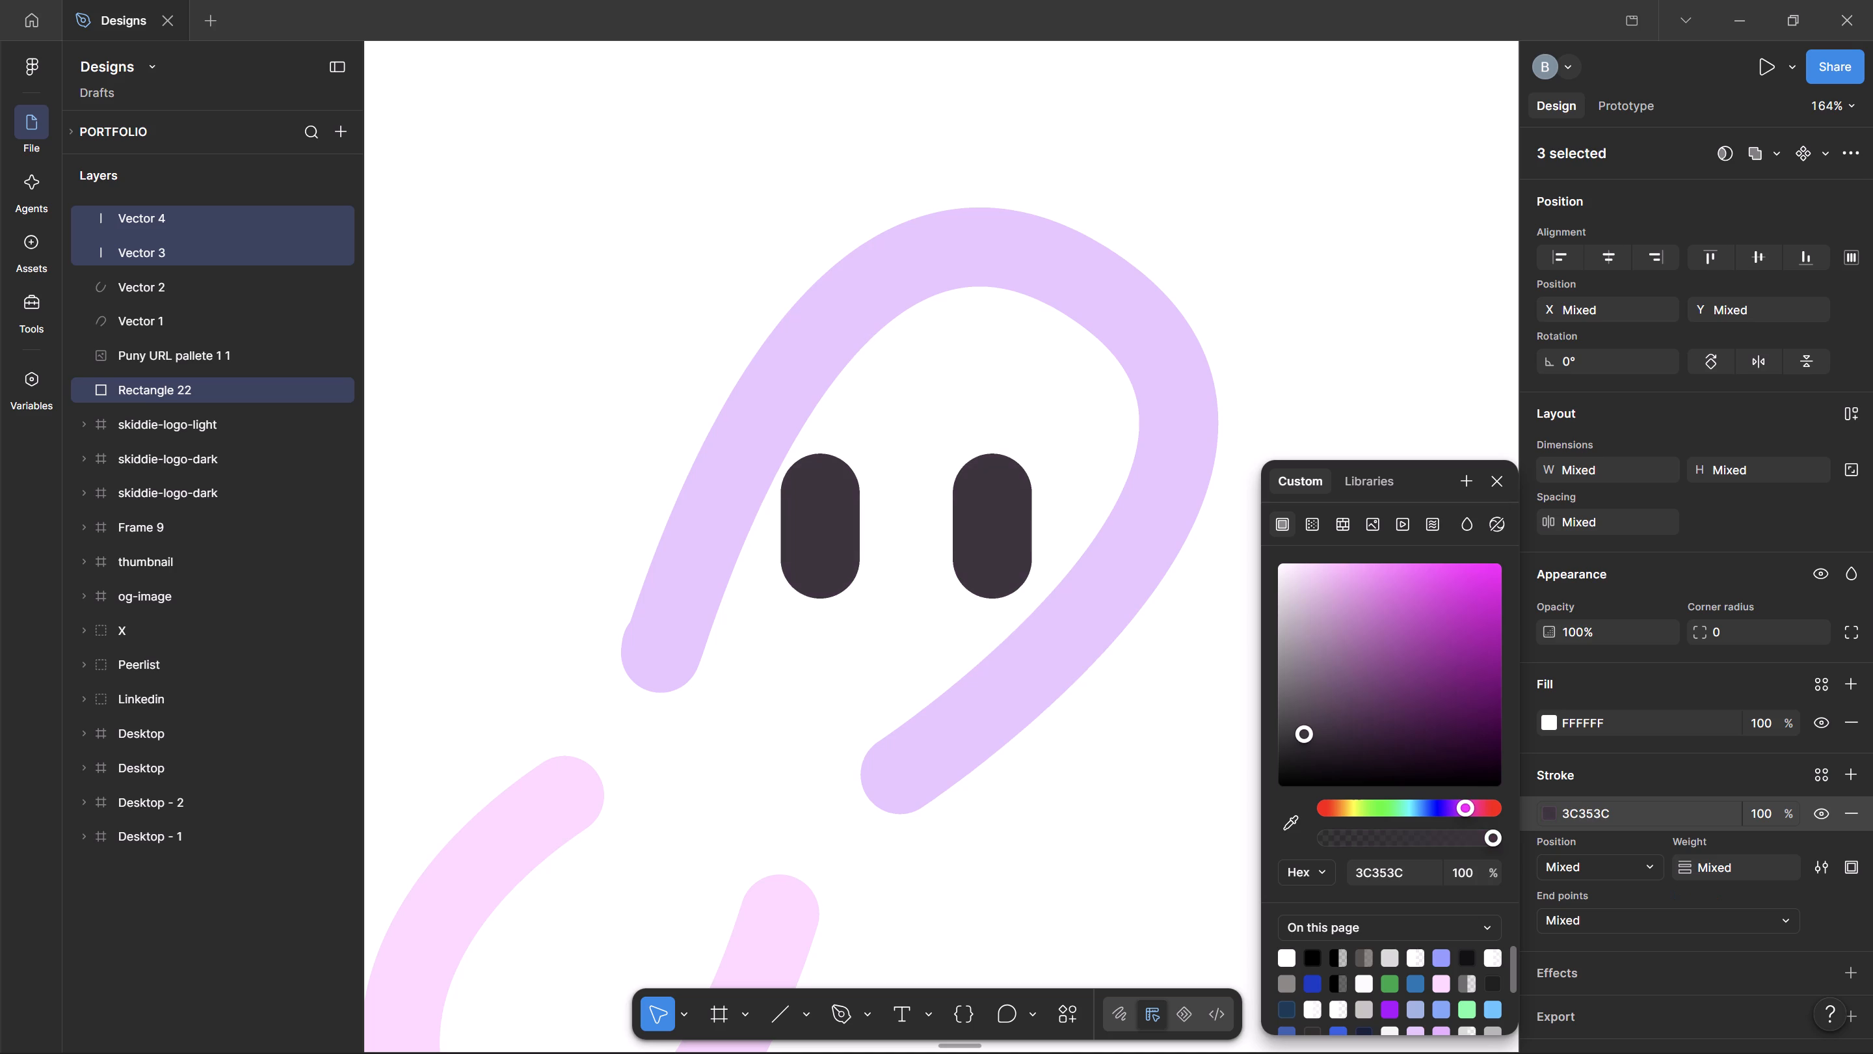
{"action": "left_click_drag", "start_coordinate": [1284, 731], "coordinate": [1584, 722]}
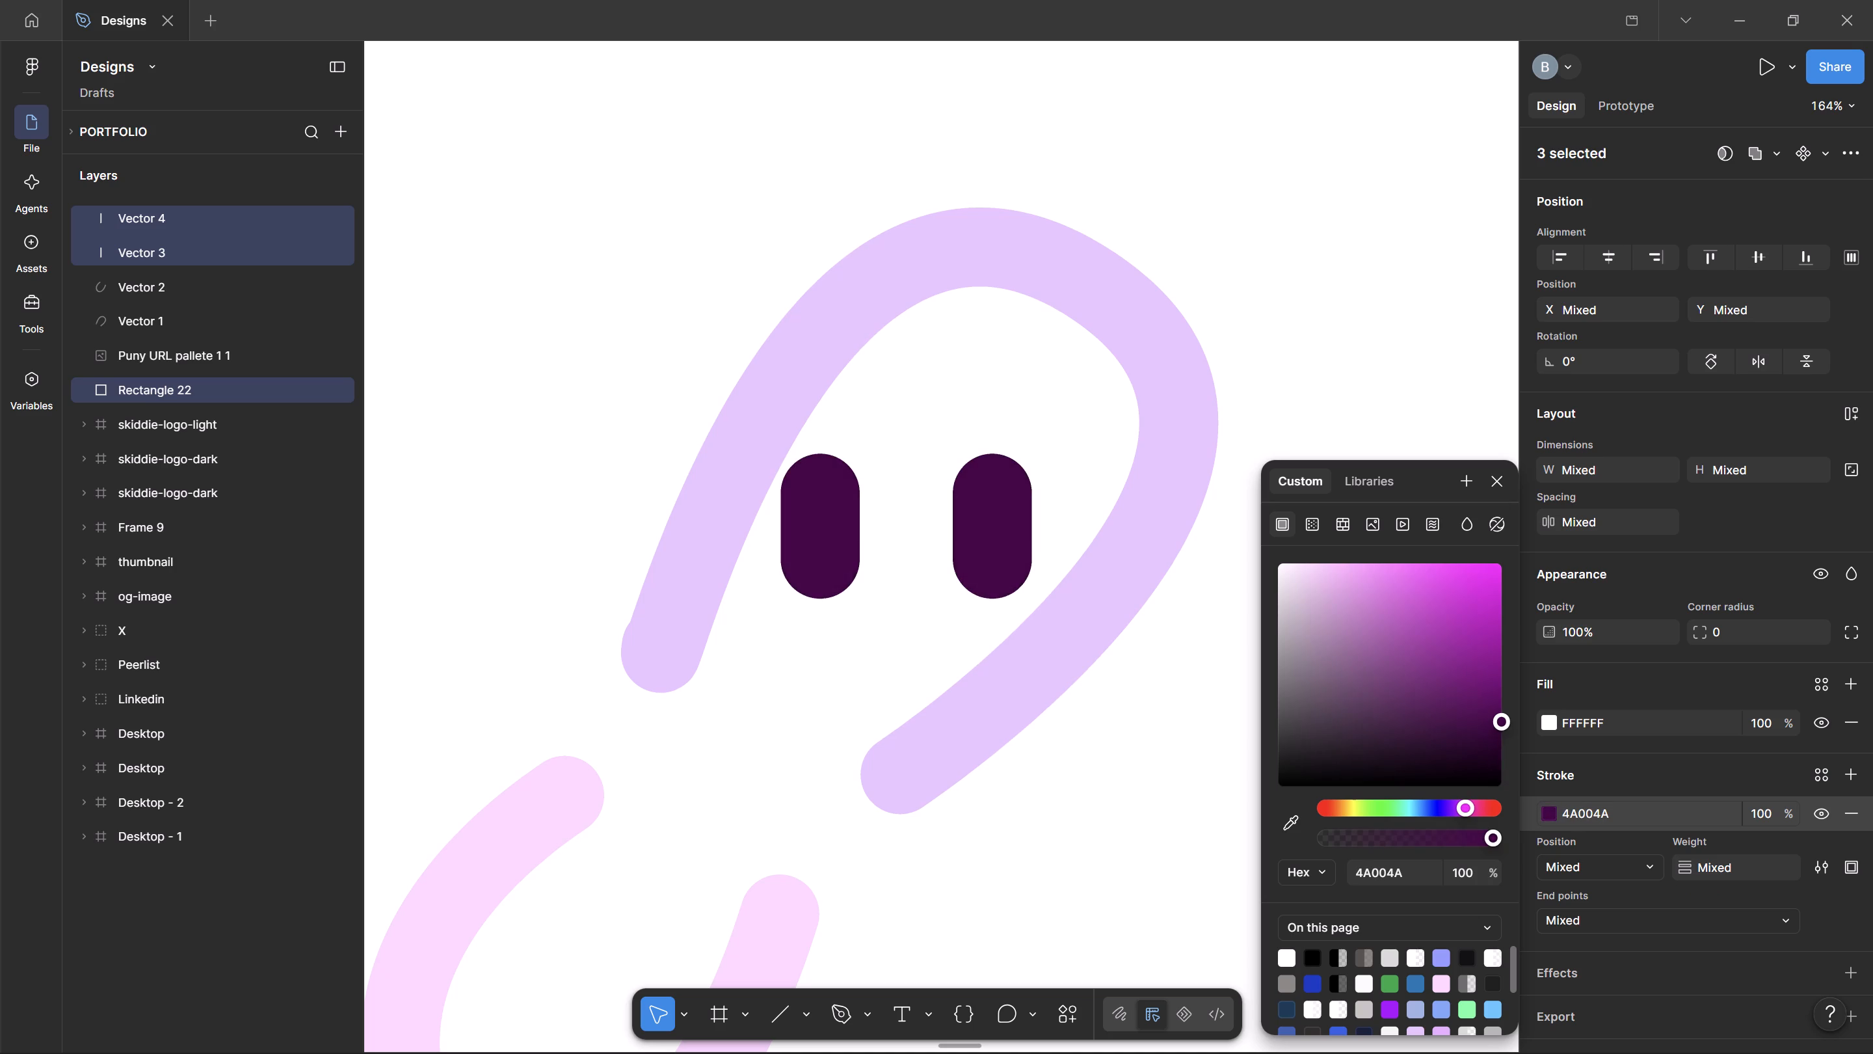
{"action": "left_click", "coordinate": [1476, 336]}
Shift the white square slightly to the right, to about X -1467.
{"action": "scroll", "coordinate": [1349, 365], "scroll_direction": "down", "scroll_amount": 7, "text": "ctrl"}
{"action": "scroll", "coordinate": [1286, 444], "scroll_direction": "up", "scroll_amount": 3, "text": "ctrl"}
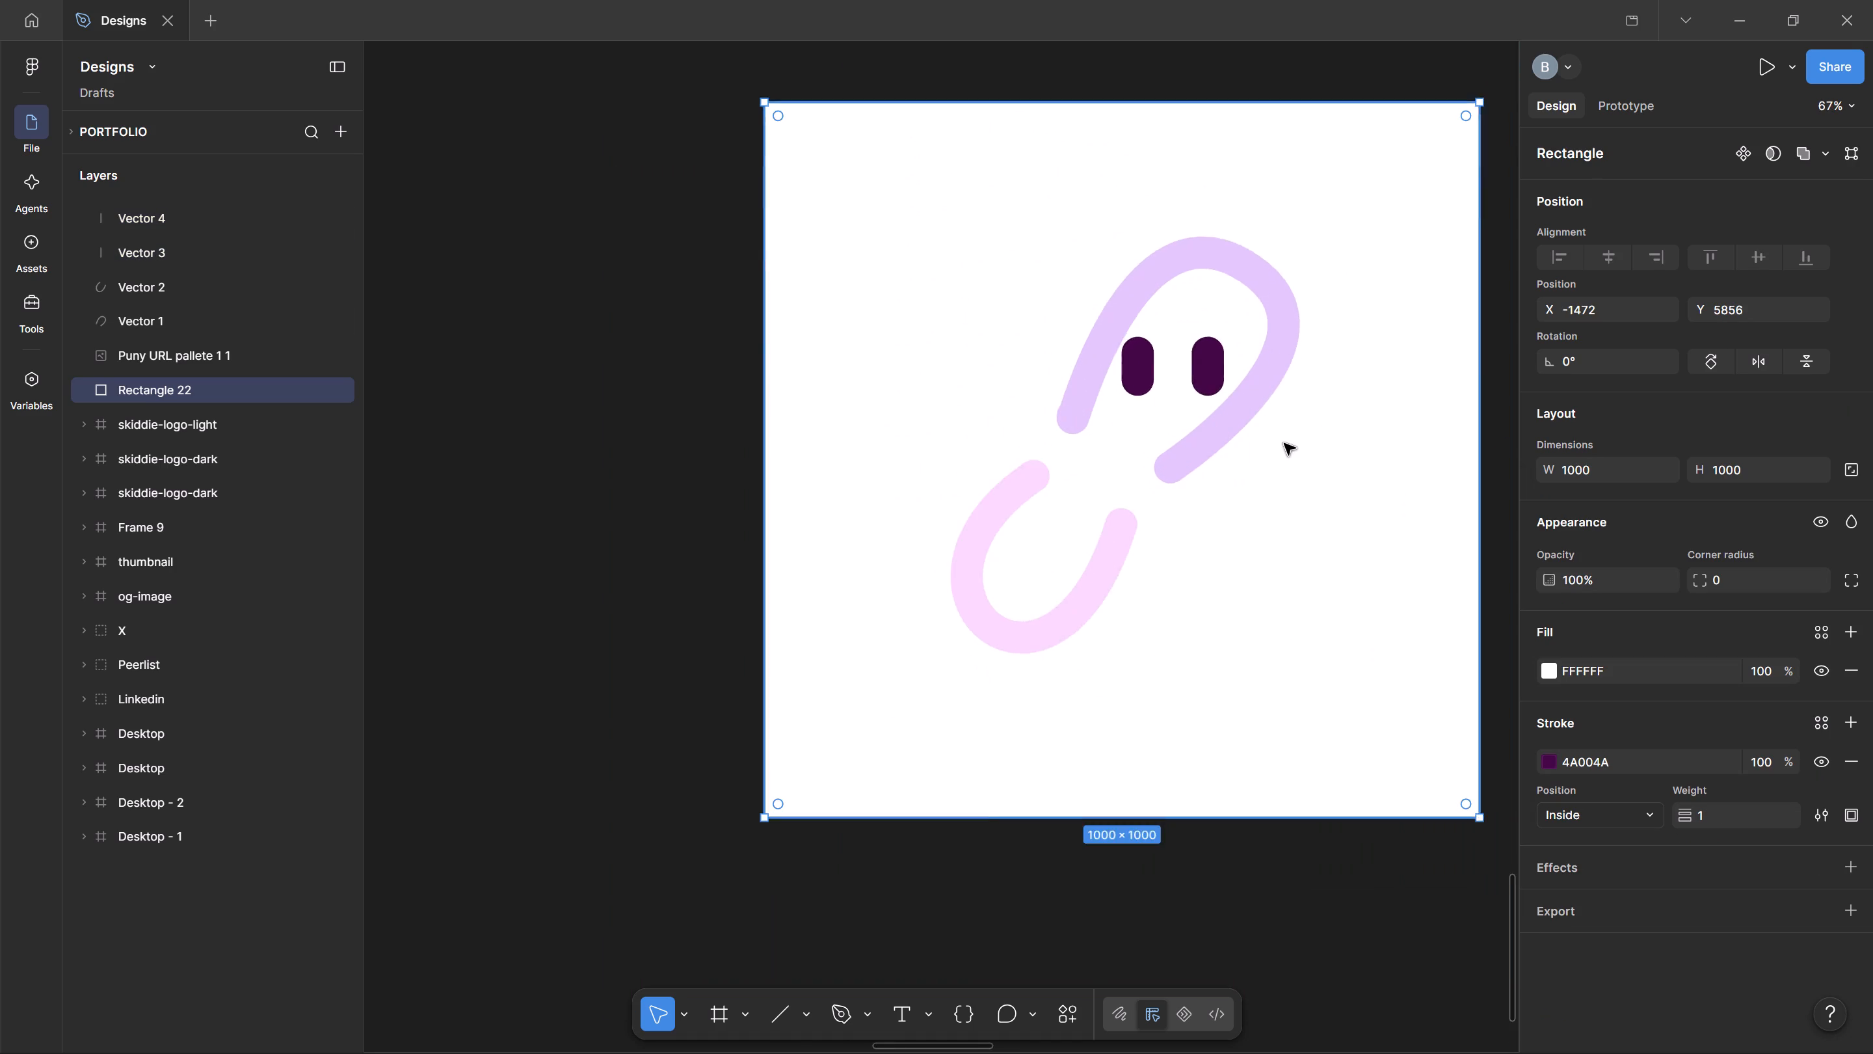
{"action": "scroll", "coordinate": [1284, 444], "scroll_direction": "down", "scroll_amount": 3, "text": "ctrl"}
{"action": "key", "text": "space"}
{"action": "key", "text": "space"}
{"action": "key", "text": "space"}
{"action": "left_click_drag", "start_coordinate": [1416, 450], "coordinate": [1242, 651]}
{"action": "scroll", "coordinate": [905, 537], "scroll_direction": "up", "scroll_amount": 4, "text": "ctrl"}
{"action": "left_click_drag", "start_coordinate": [1223, 594], "coordinate": [1219, 590]}
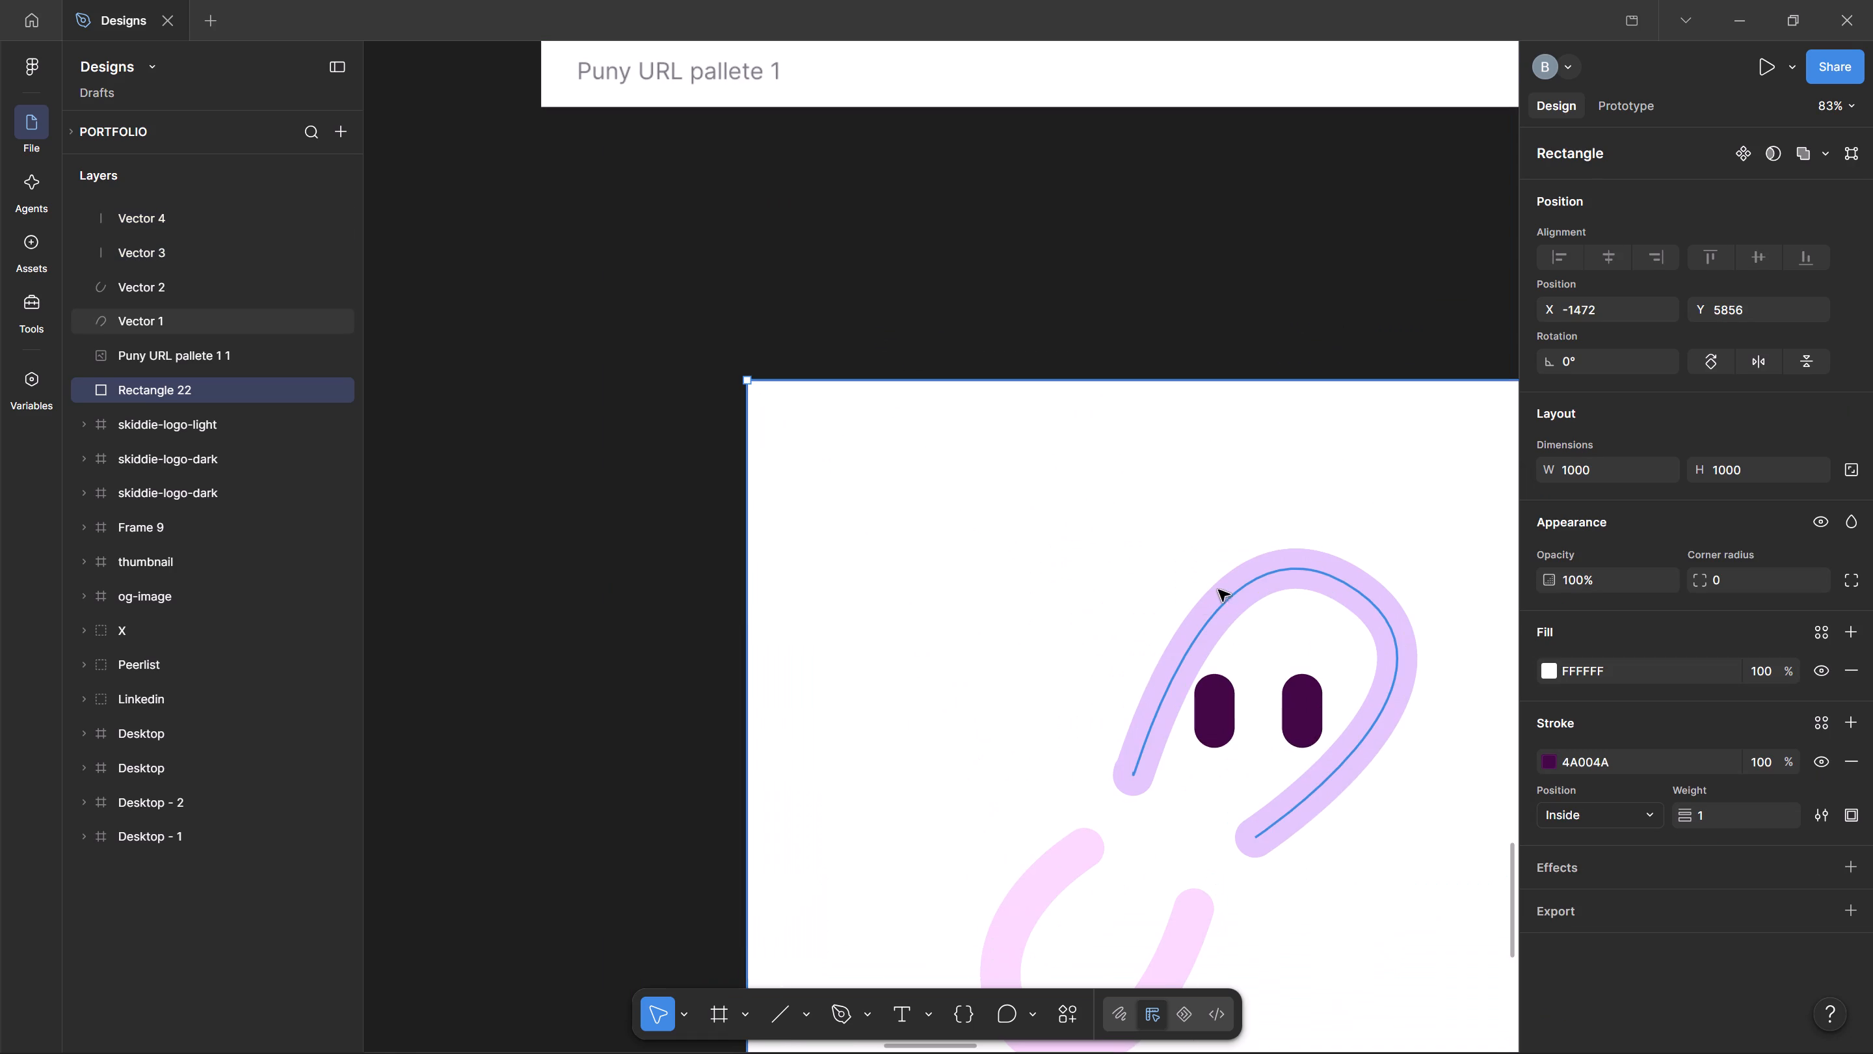
{"action": "left_click_drag", "start_coordinate": [1219, 590], "coordinate": [1215, 588]}
{"action": "left_click_drag", "start_coordinate": [1228, 602], "coordinate": [1239, 593]}
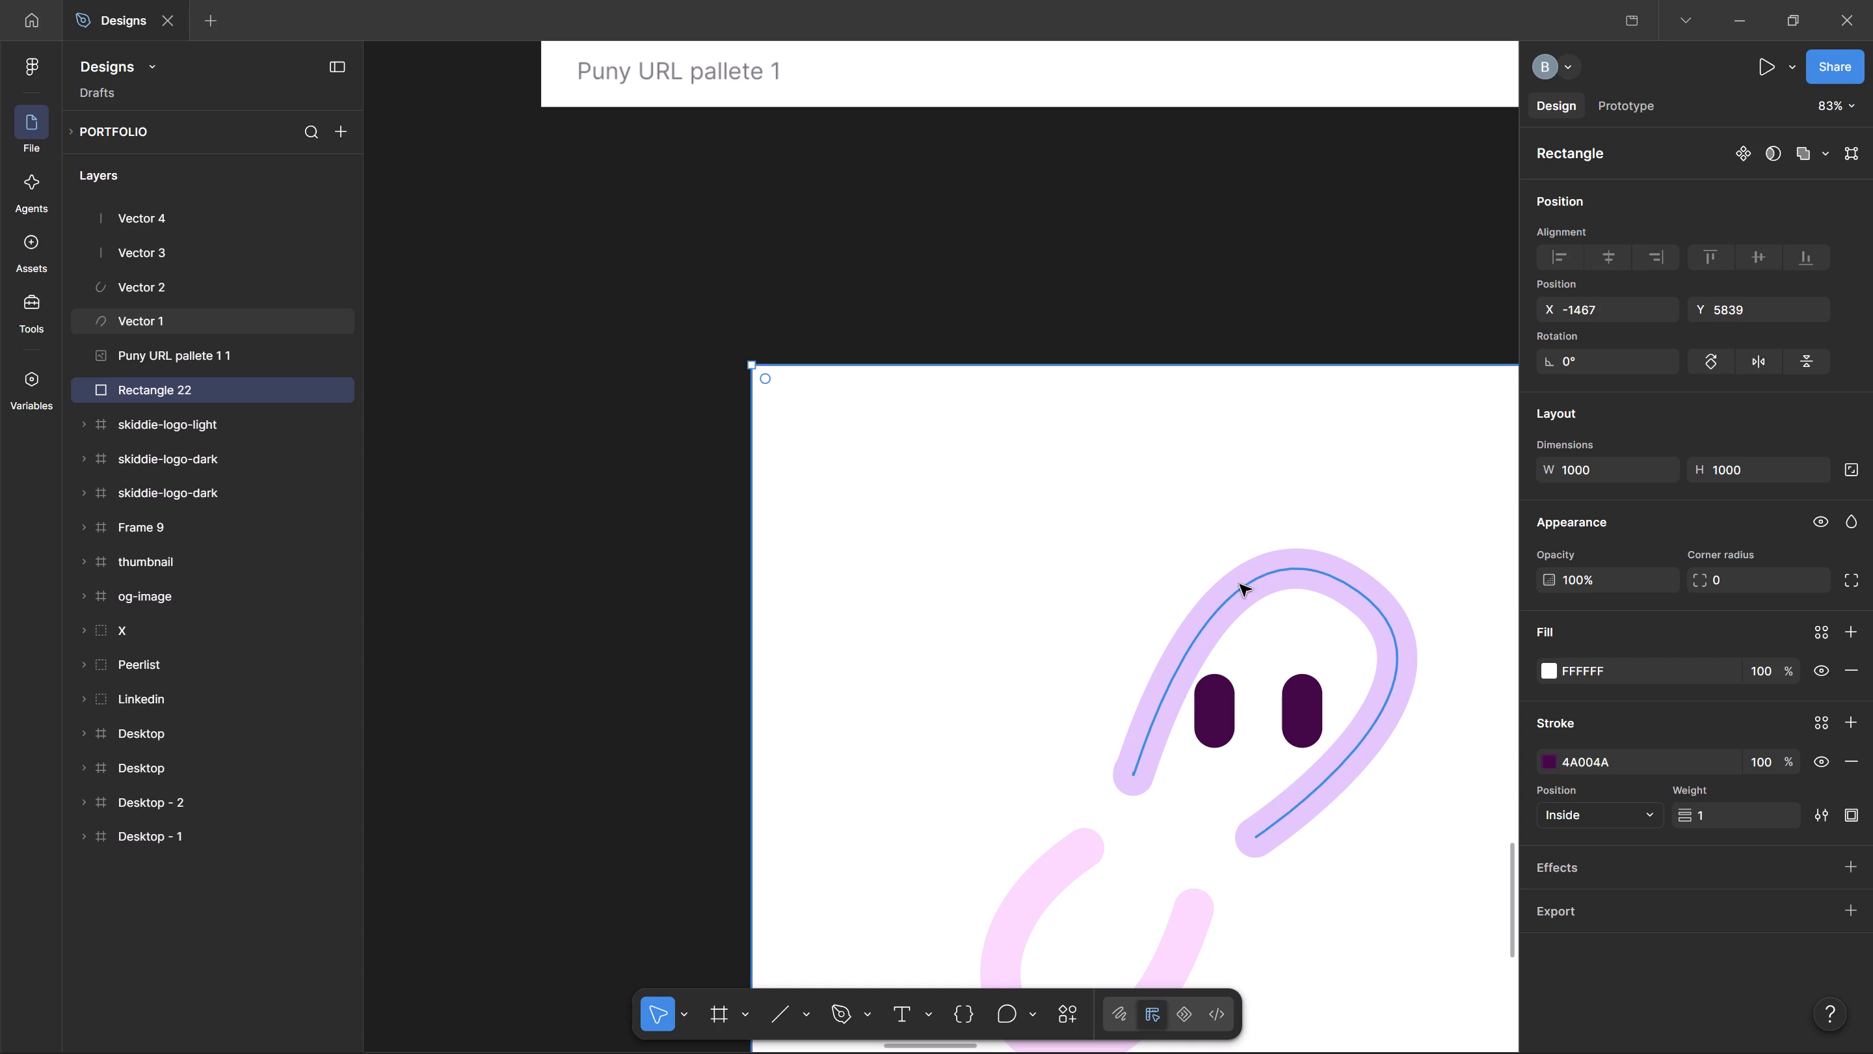
{"action": "left_click_drag", "start_coordinate": [1249, 532], "coordinate": [1249, 547]}
Move the upper loop slightly left and down, closer to the lower loop.
{"action": "left_click", "coordinate": [1242, 584]}
{"action": "left_click_drag", "start_coordinate": [1249, 589], "coordinate": [1237, 588]}
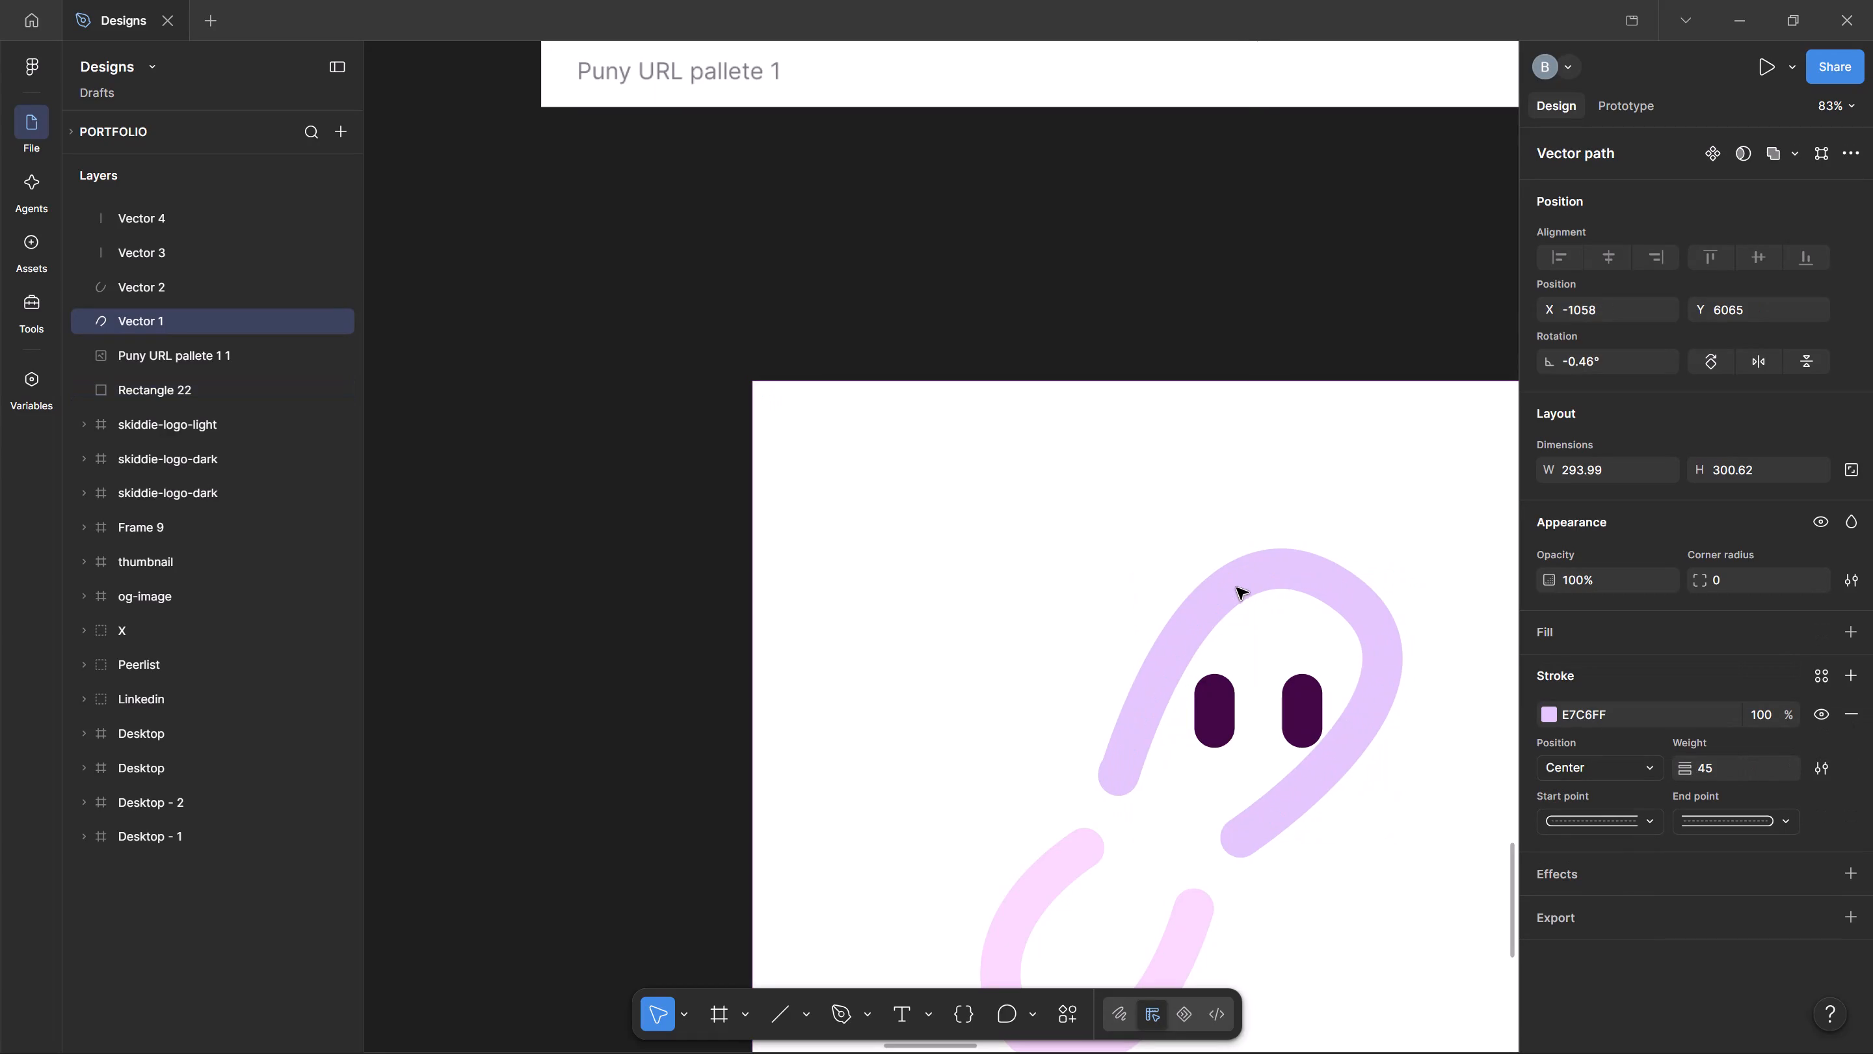
{"action": "left_click_drag", "start_coordinate": [1237, 588], "coordinate": [1232, 610]}
Shorten the left eye stroke by moving its top point down to Y 6217.
{"action": "scroll", "coordinate": [1288, 690], "scroll_direction": "up", "scroll_amount": 4, "text": "ctrl"}
{"action": "key", "text": "space"}
{"action": "key", "text": "space"}
{"action": "key", "text": "space"}
{"action": "key", "text": "space"}
{"action": "left_click_drag", "start_coordinate": [1141, 366], "coordinate": [819, 231]}
{"action": "left_click", "coordinate": [812, 601]}
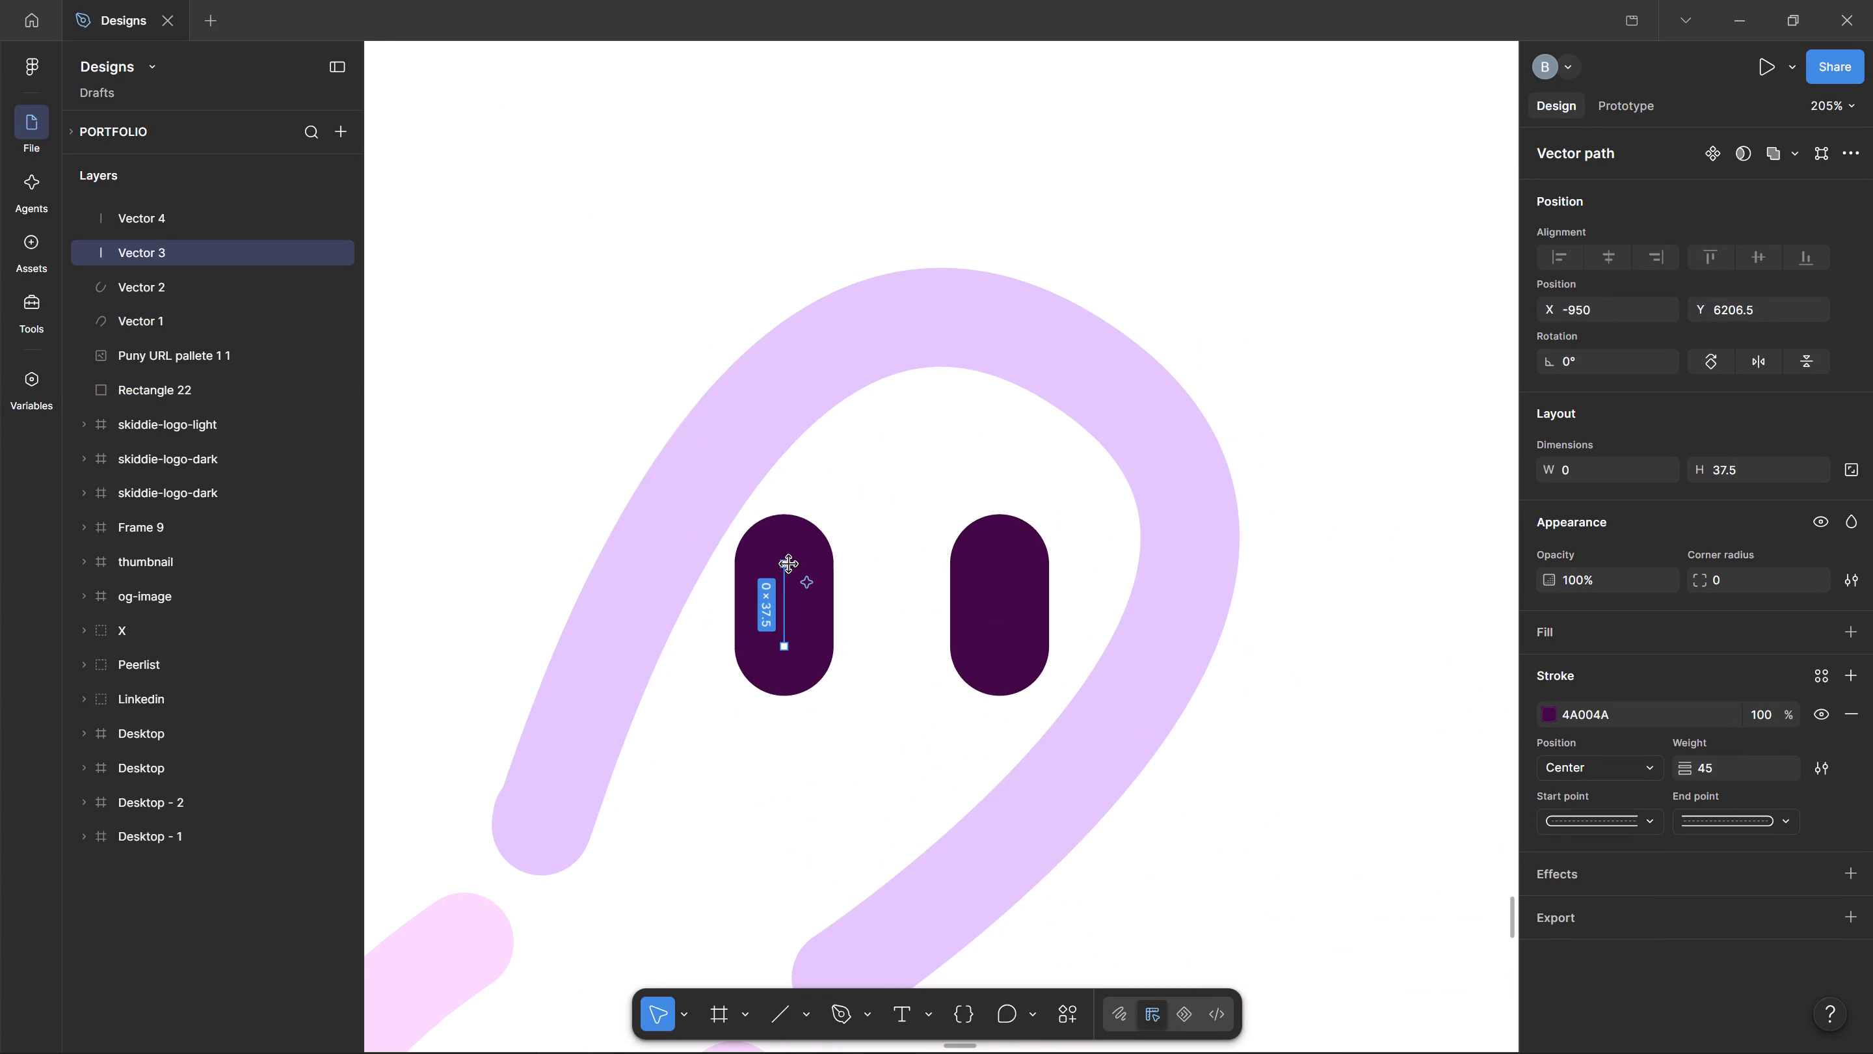
{"action": "left_click", "coordinate": [788, 563]}
{"action": "left_click_drag", "start_coordinate": [788, 563], "coordinate": [788, 574]}
{"action": "left_click_drag", "start_coordinate": [788, 564], "coordinate": [786, 590]}
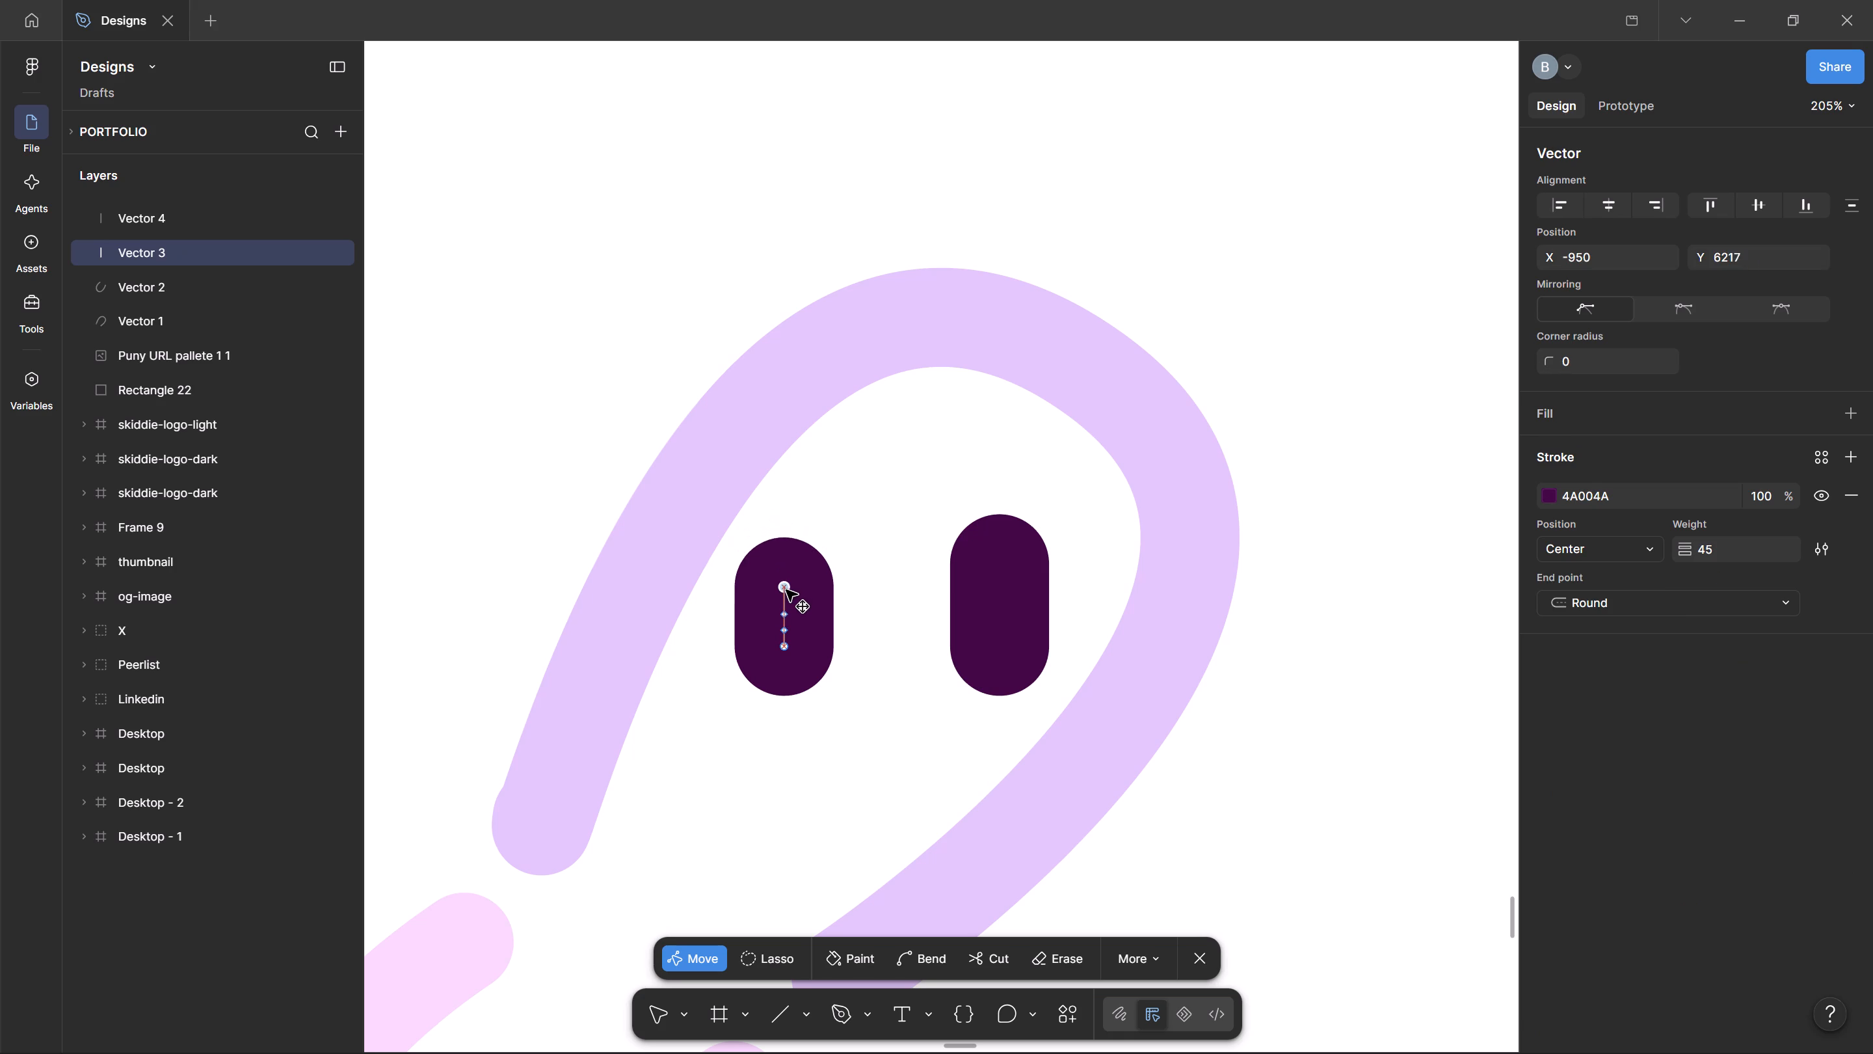
{"action": "left_click_drag", "start_coordinate": [786, 590], "coordinate": [786, 588]}
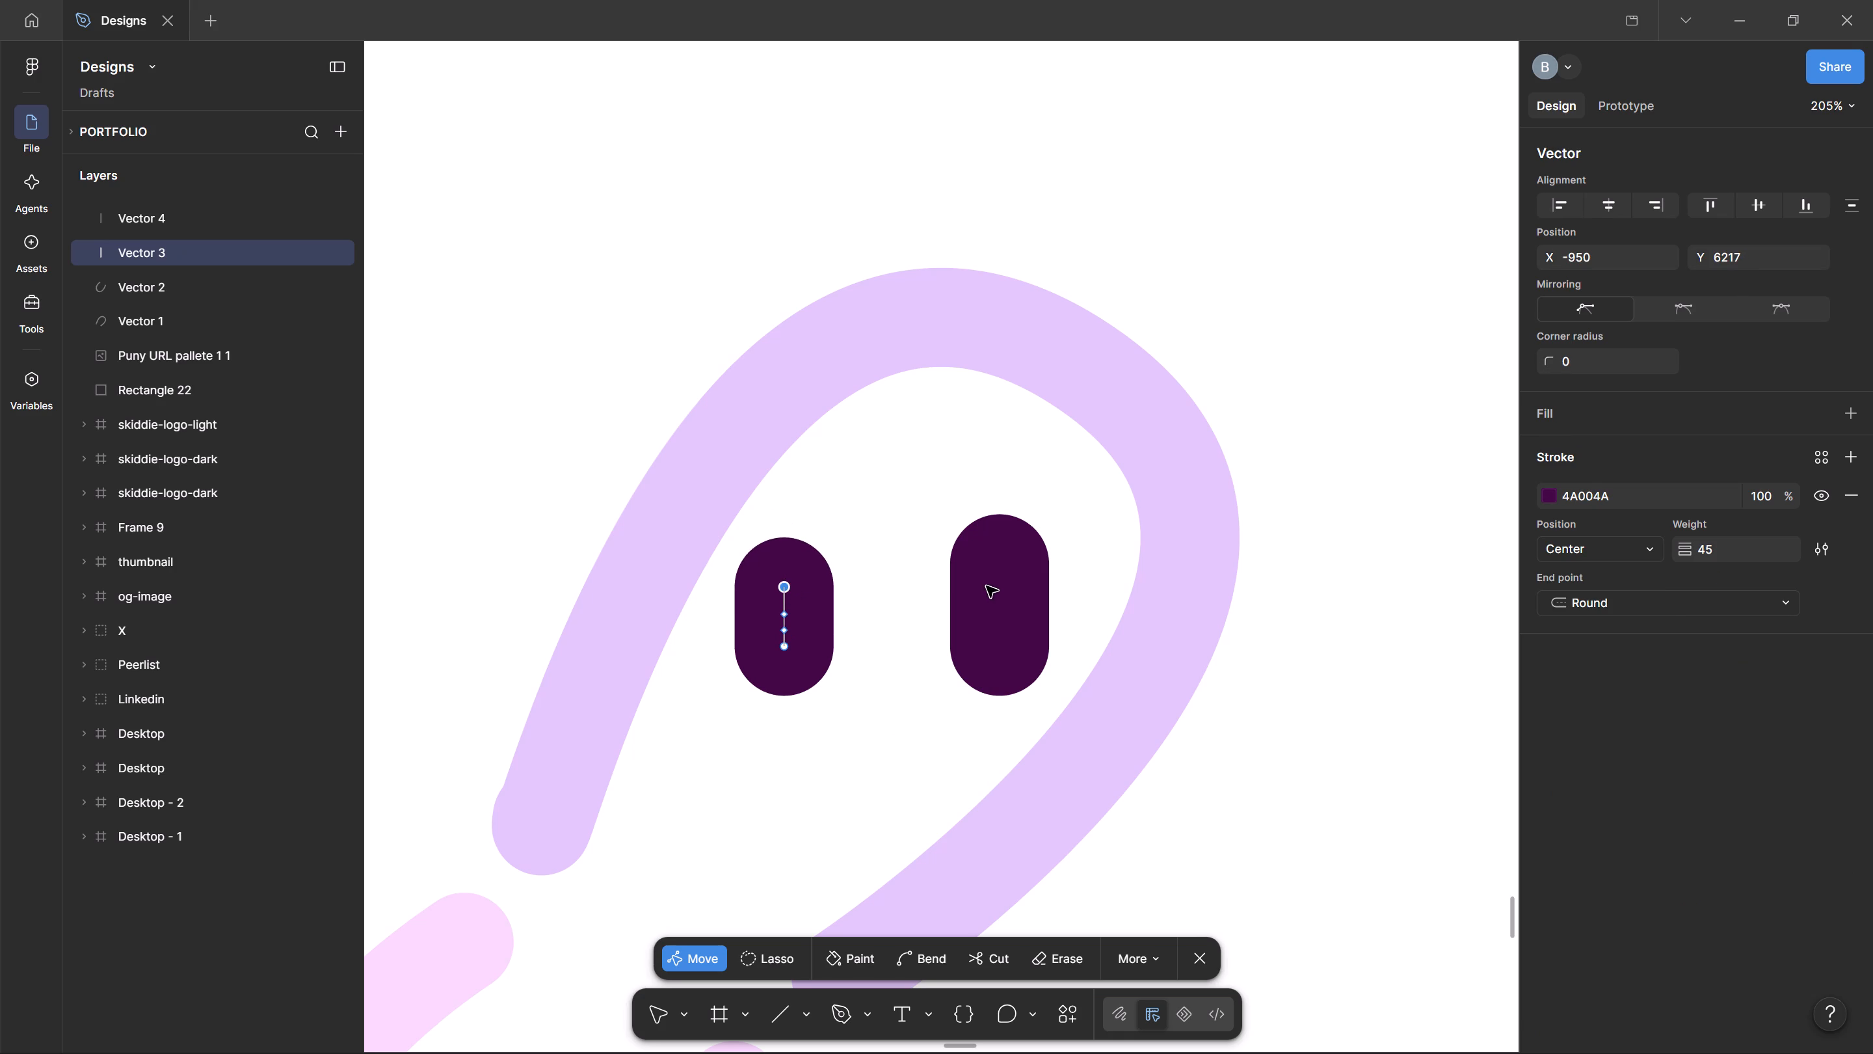
Replace the right eye stroke with a copy of the shortened left eye placed at X -862, Y 6217.
{"action": "left_click", "coordinate": [989, 584]}
{"action": "left_click", "coordinate": [1009, 611]}
{"action": "double_click", "coordinate": [1034, 610]}
{"action": "left_click", "coordinate": [1028, 608]}
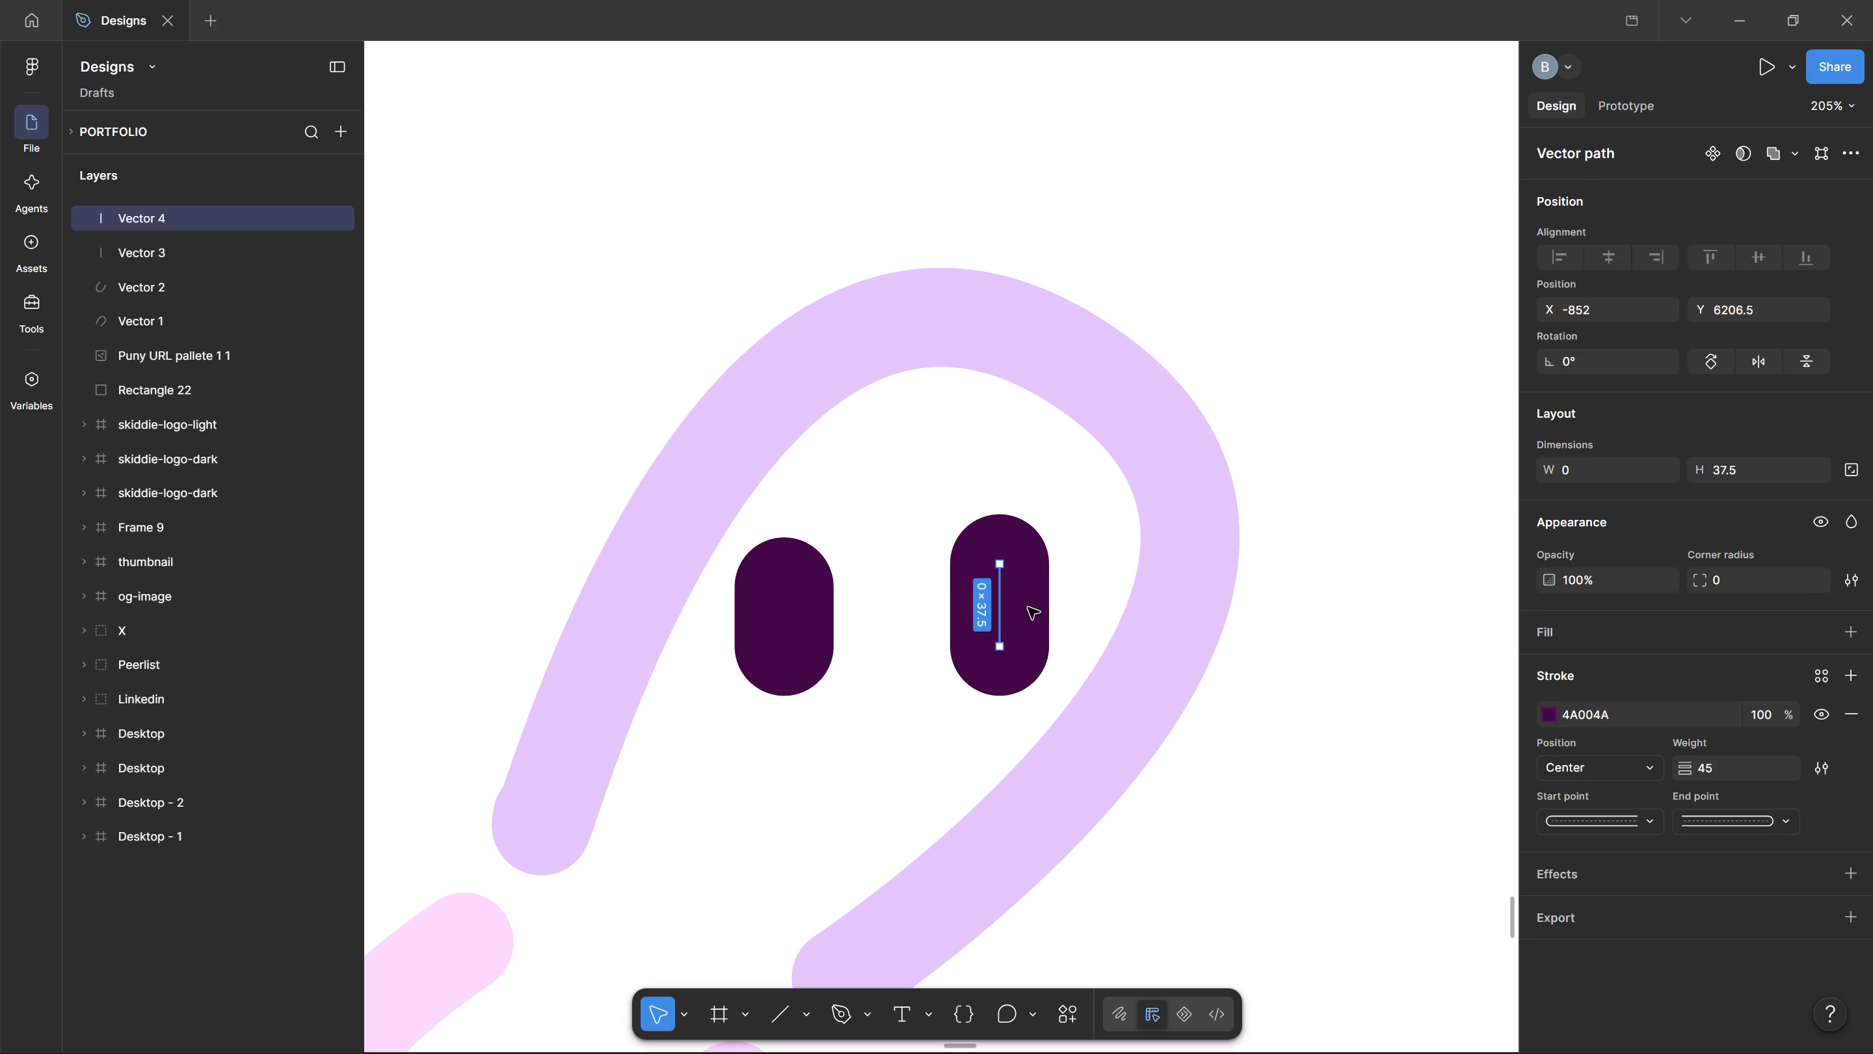
{"action": "key", "text": "Delete"}
{"action": "left_click_drag", "start_coordinate": [772, 627], "coordinate": [896, 647]}
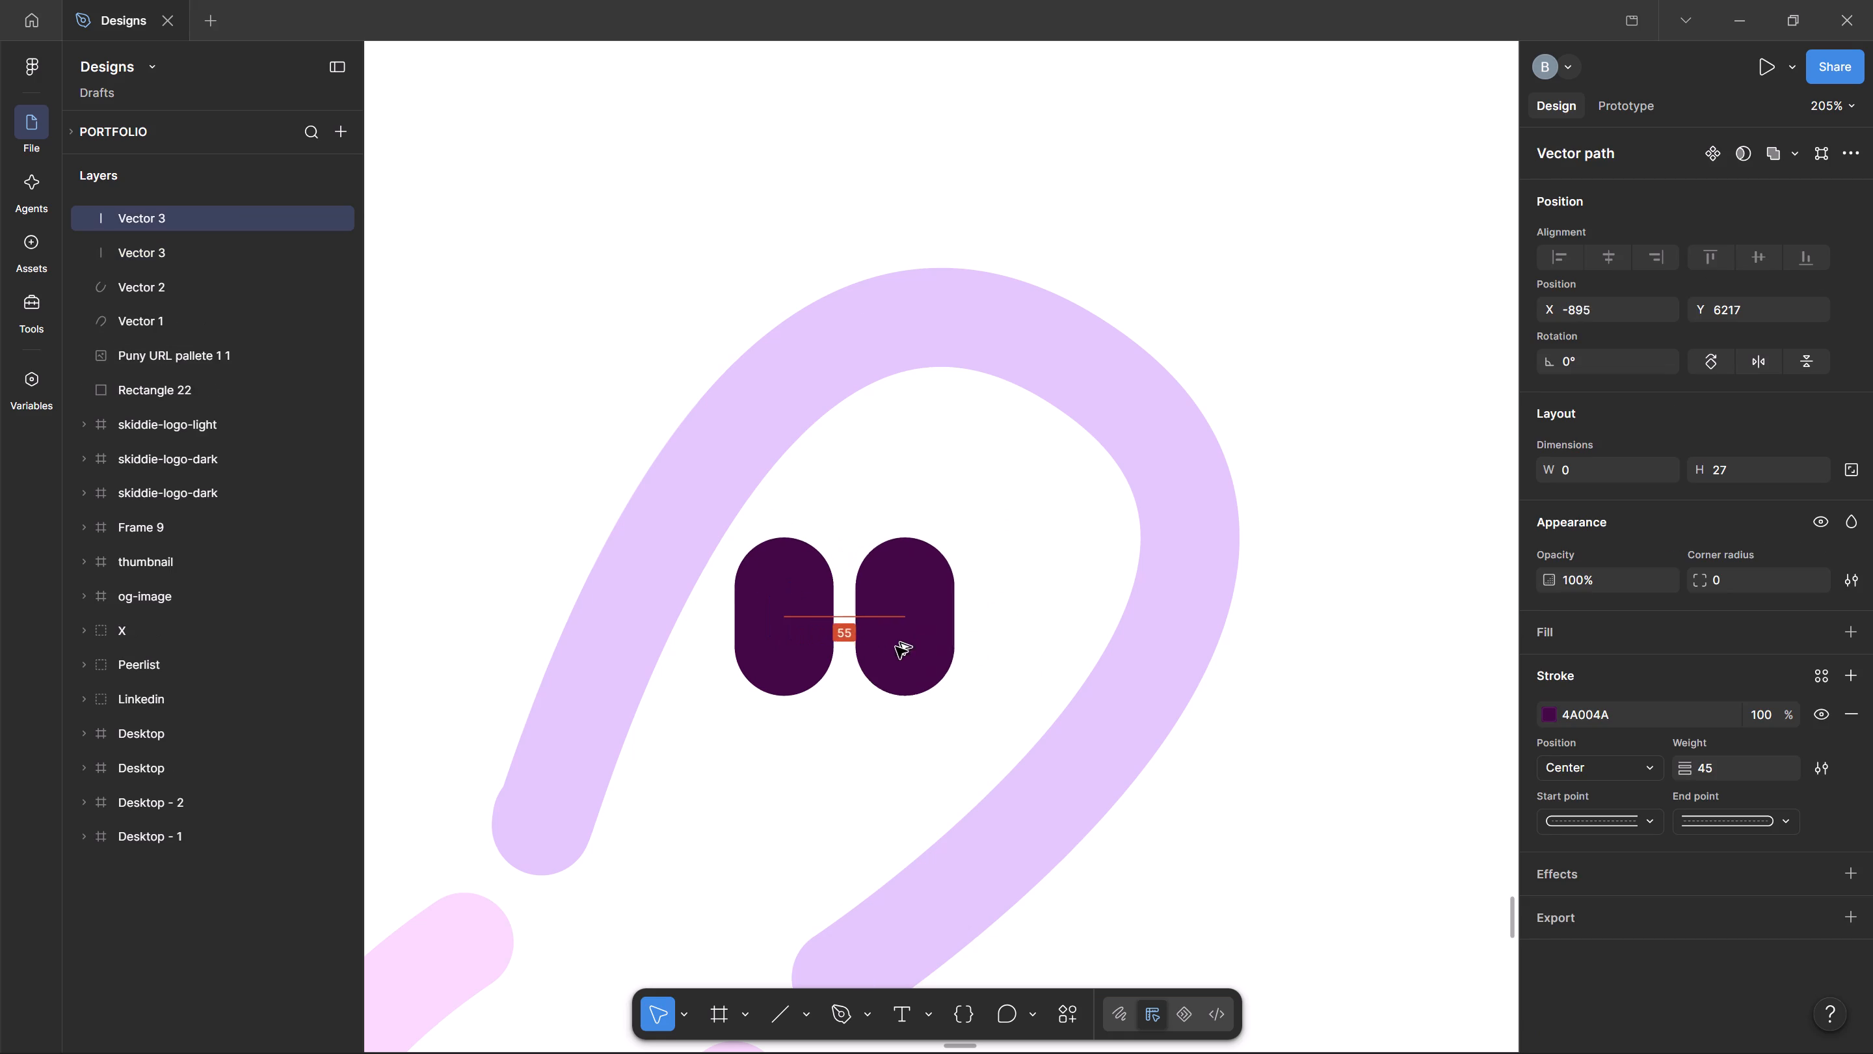
{"action": "left_click_drag", "start_coordinate": [896, 647], "coordinate": [966, 646]}
{"action": "key", "text": "Escape"}
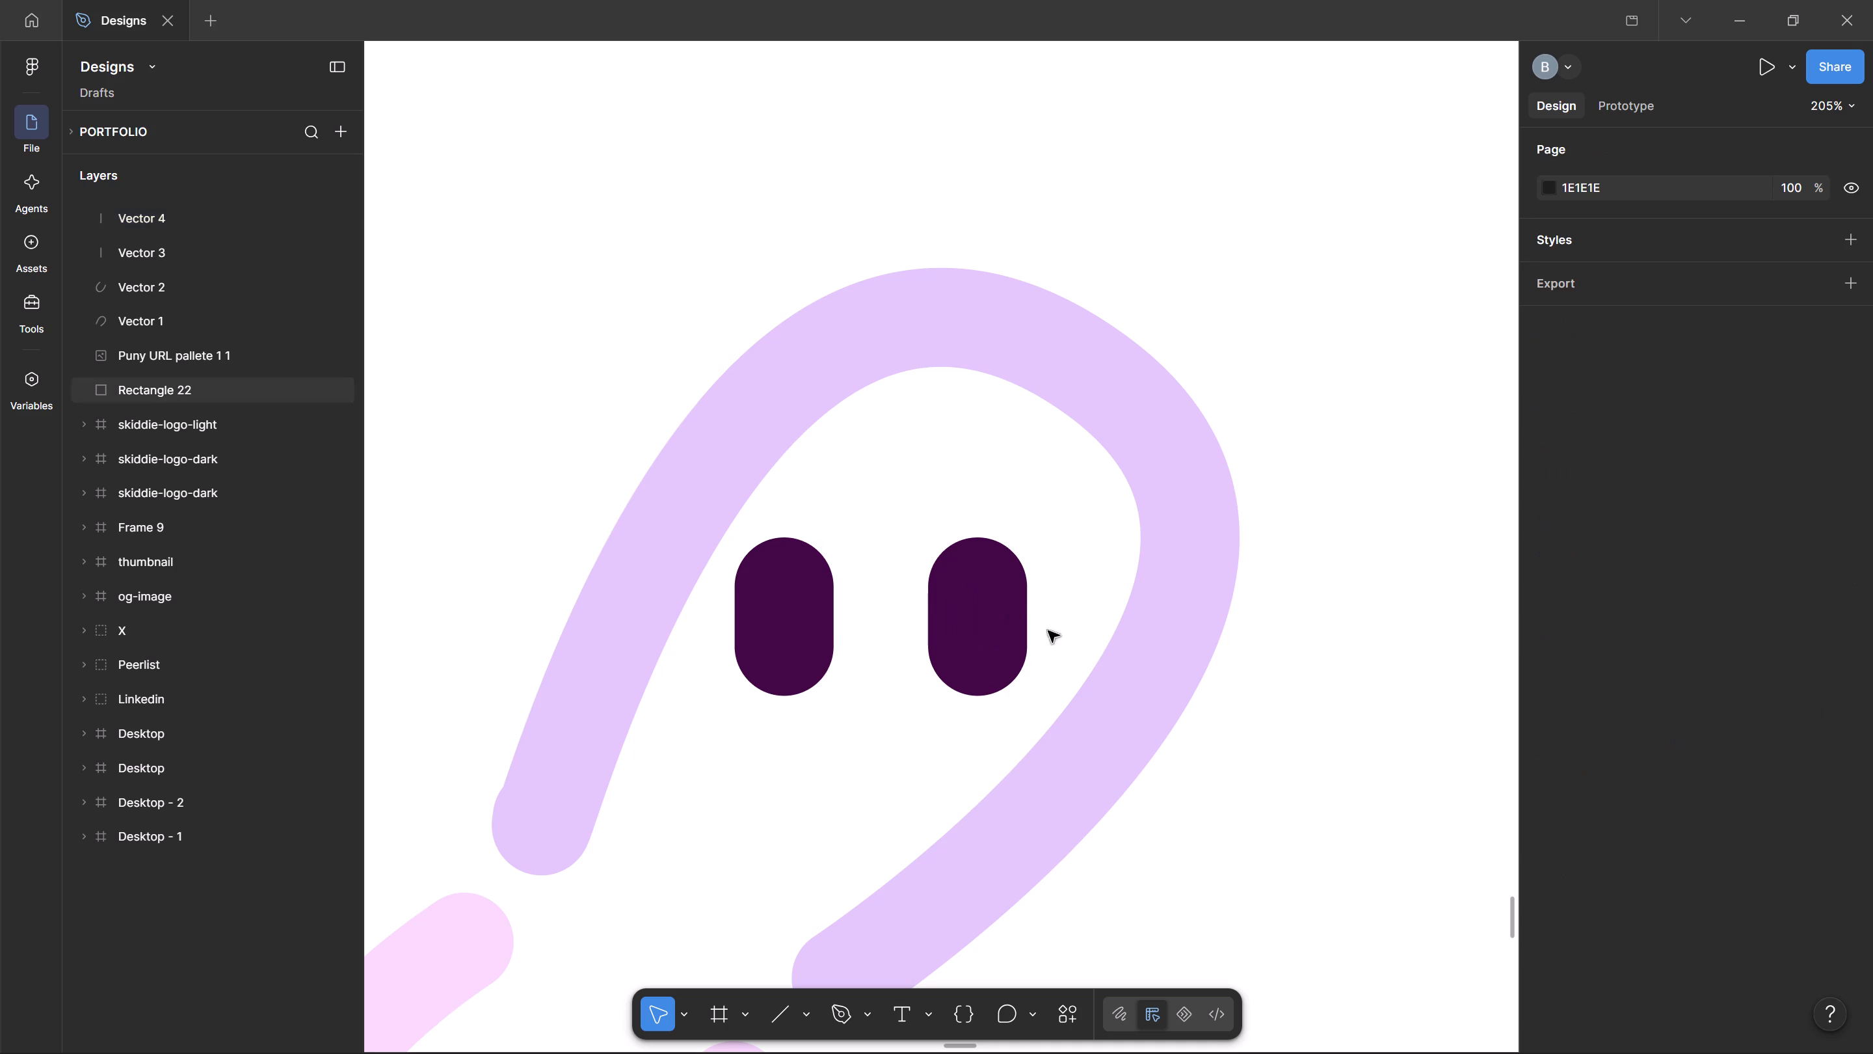
Set the stroke weight of both eyes to 31.
{"action": "left_click", "coordinate": [820, 627], "text": "shift"}
{"action": "left_click", "coordinate": [972, 594], "text": "shift"}
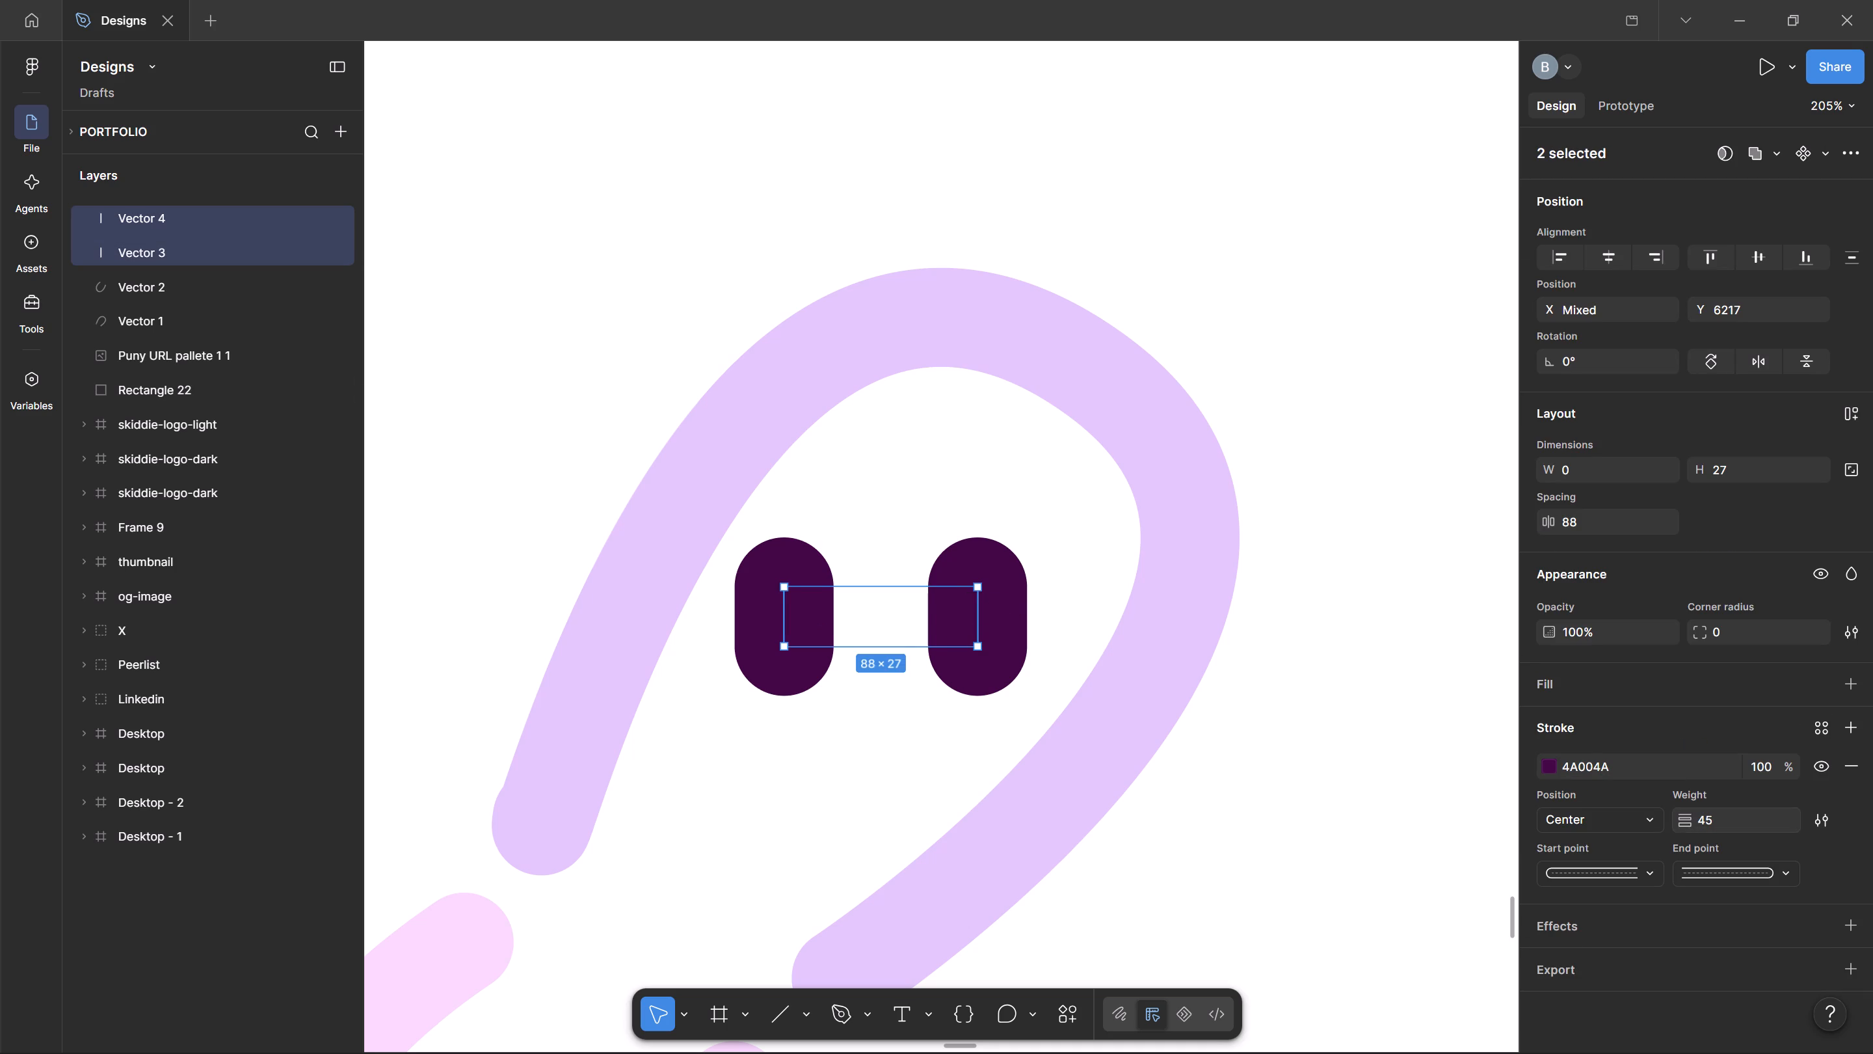
{"action": "left_click_drag", "start_coordinate": [1682, 822], "coordinate": [907, 543]}
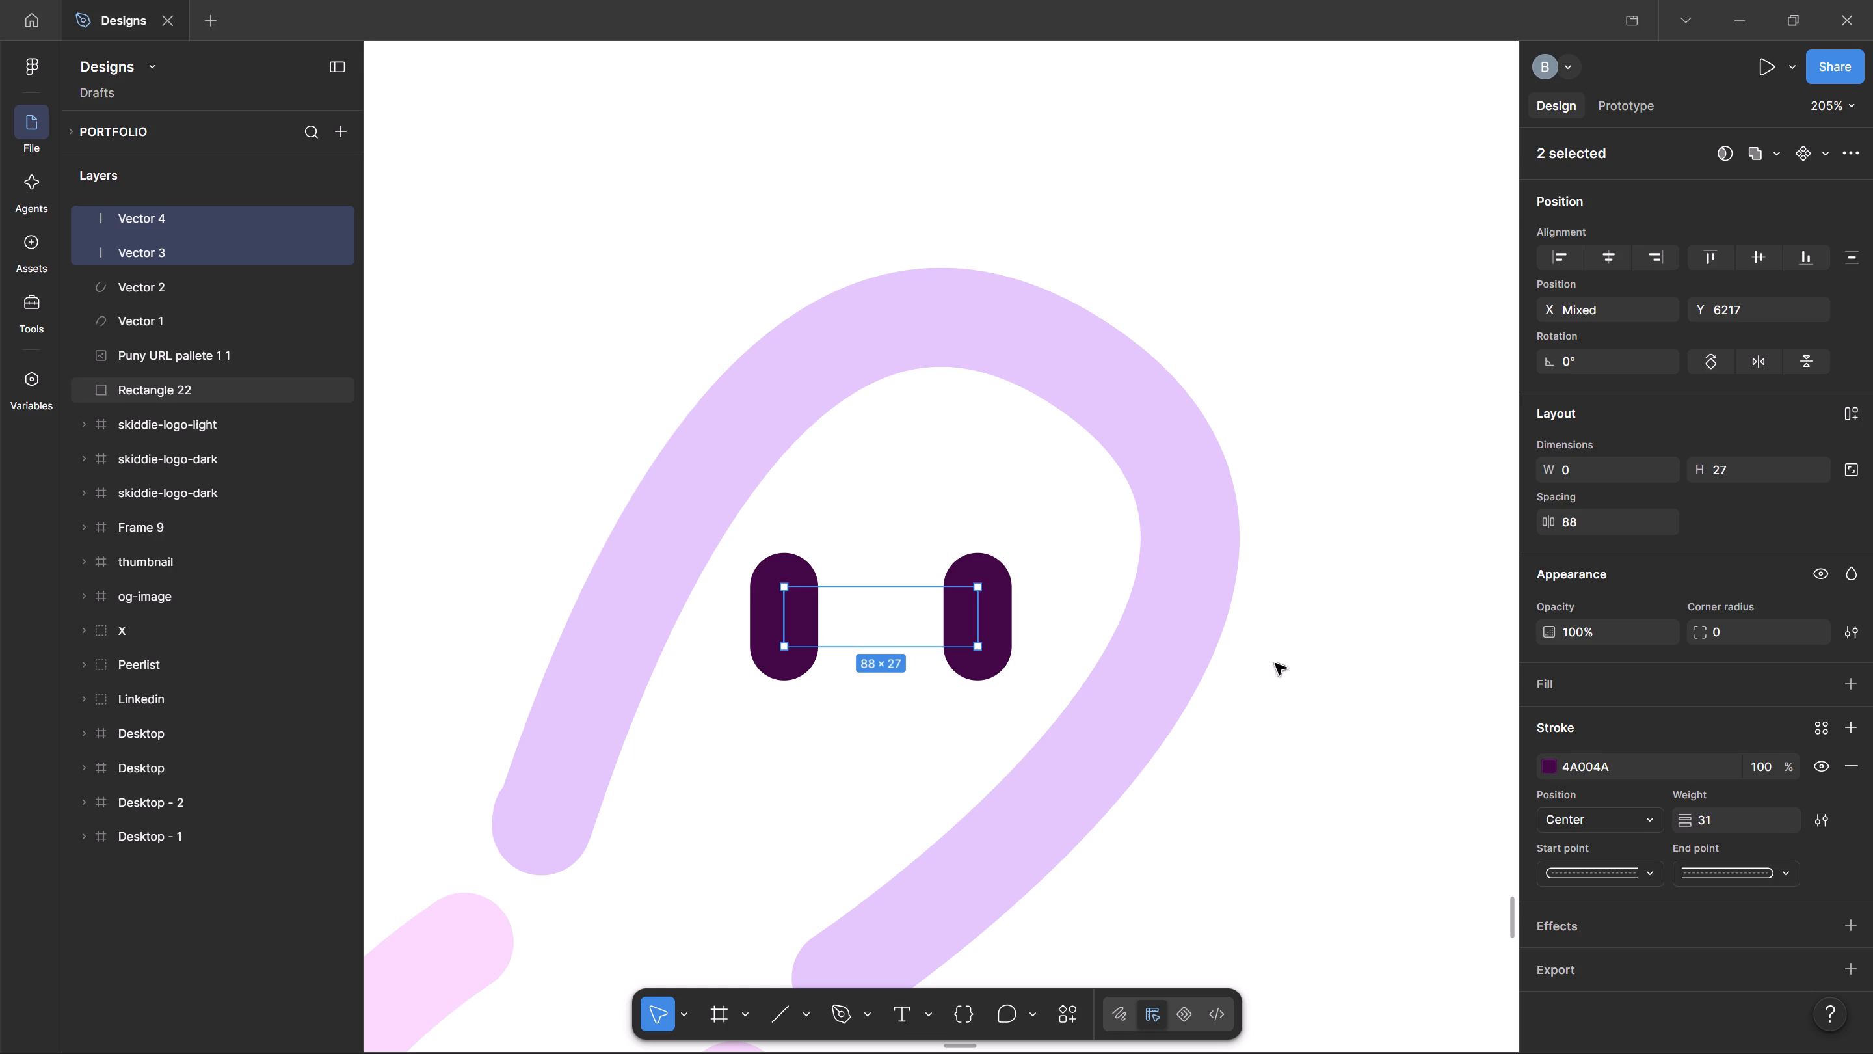
{"action": "key", "text": "Escape"}
Move both eyes together down to about Y 6241 and slightly left inside the upper loop, and deselect them.
{"action": "left_click", "coordinate": [1001, 617]}
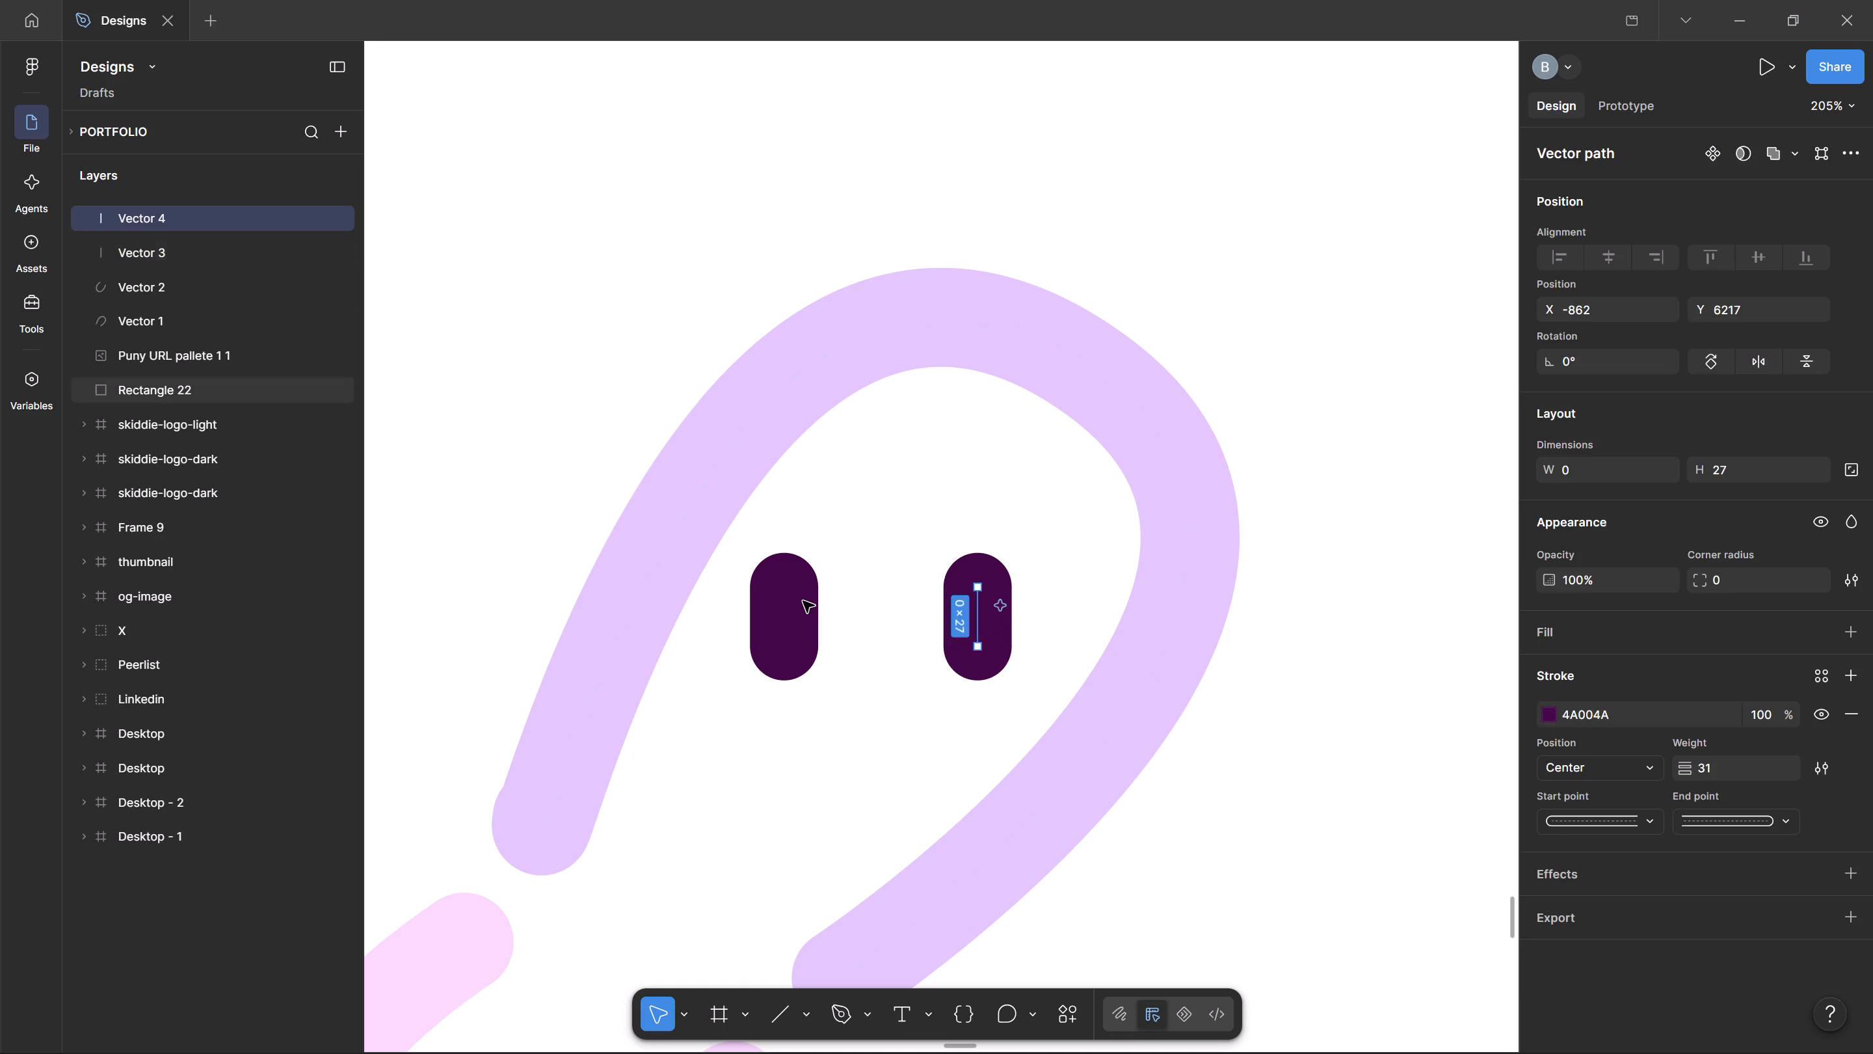
{"action": "left_click", "coordinate": [801, 601], "text": "shift"}
{"action": "left_click_drag", "start_coordinate": [793, 605], "coordinate": [778, 658]}
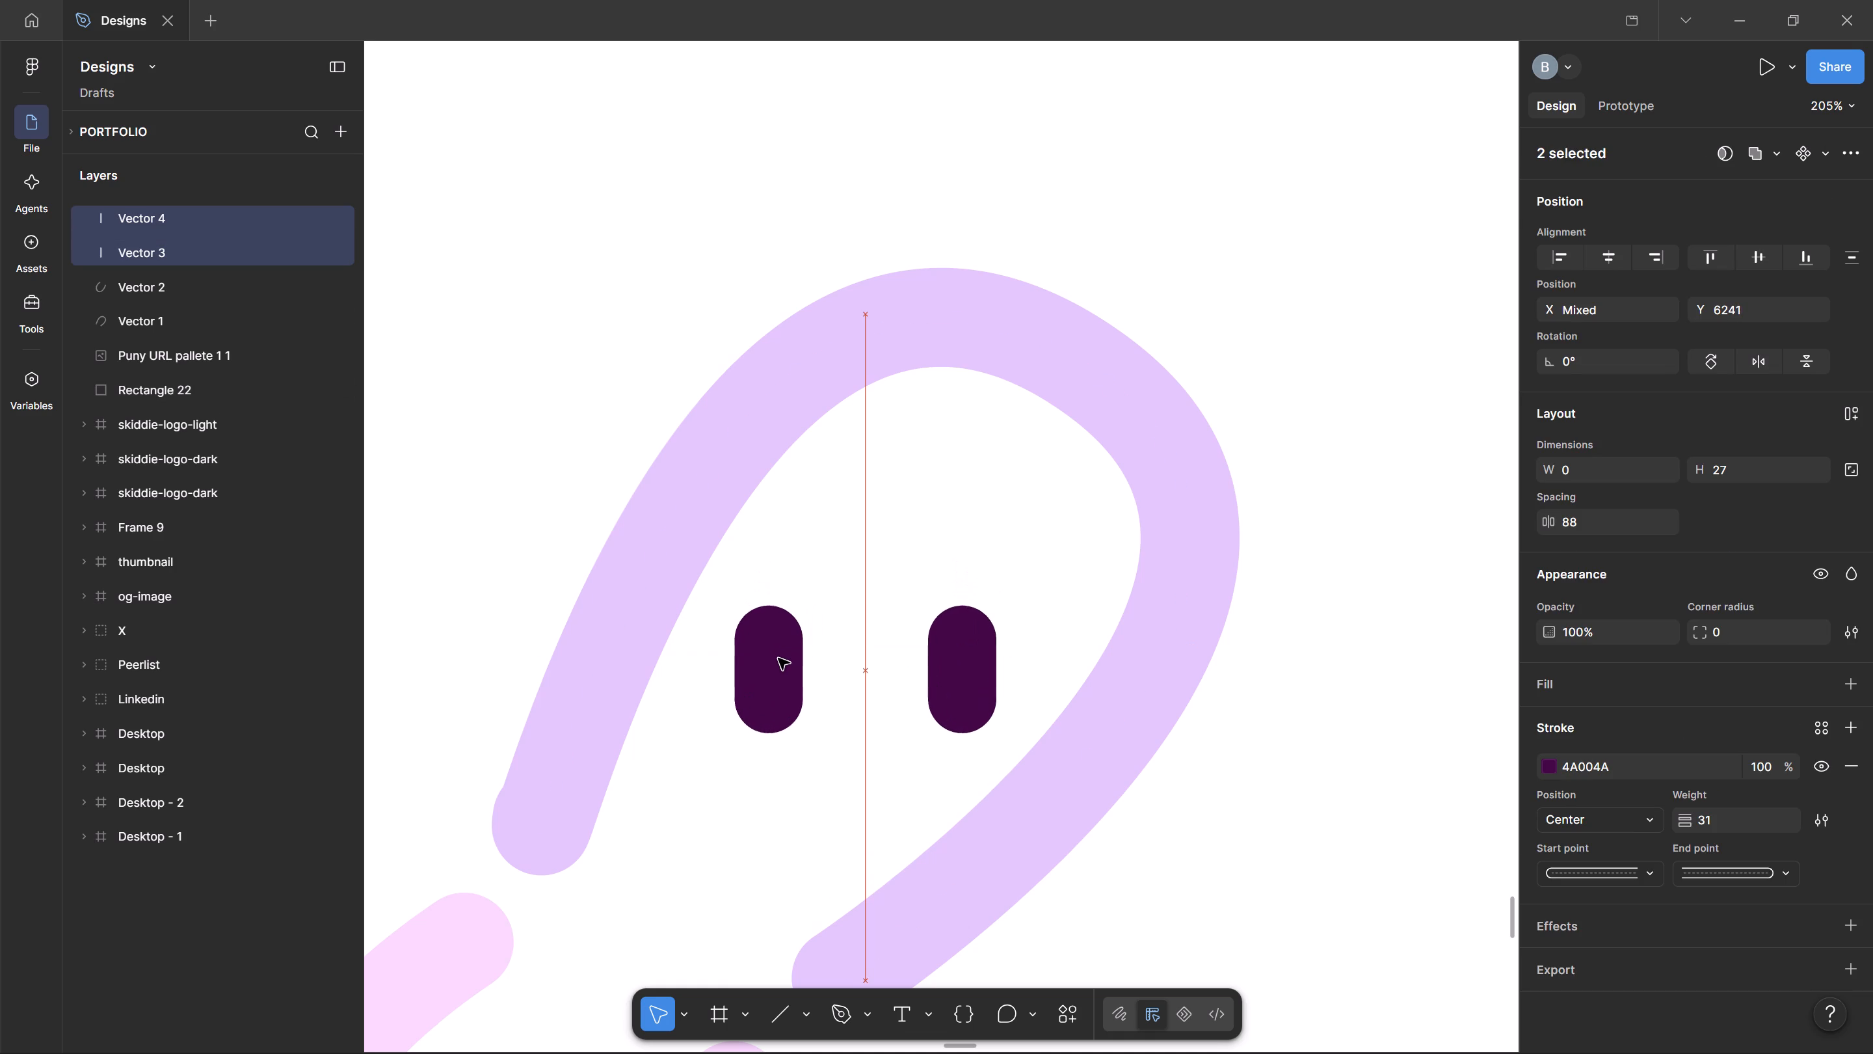
{"action": "left_click_drag", "start_coordinate": [778, 658], "coordinate": [778, 660]}
{"action": "scroll", "coordinate": [811, 593], "scroll_direction": "down", "scroll_amount": 6, "text": "ctrl"}
{"action": "left_click", "coordinate": [1118, 660]}
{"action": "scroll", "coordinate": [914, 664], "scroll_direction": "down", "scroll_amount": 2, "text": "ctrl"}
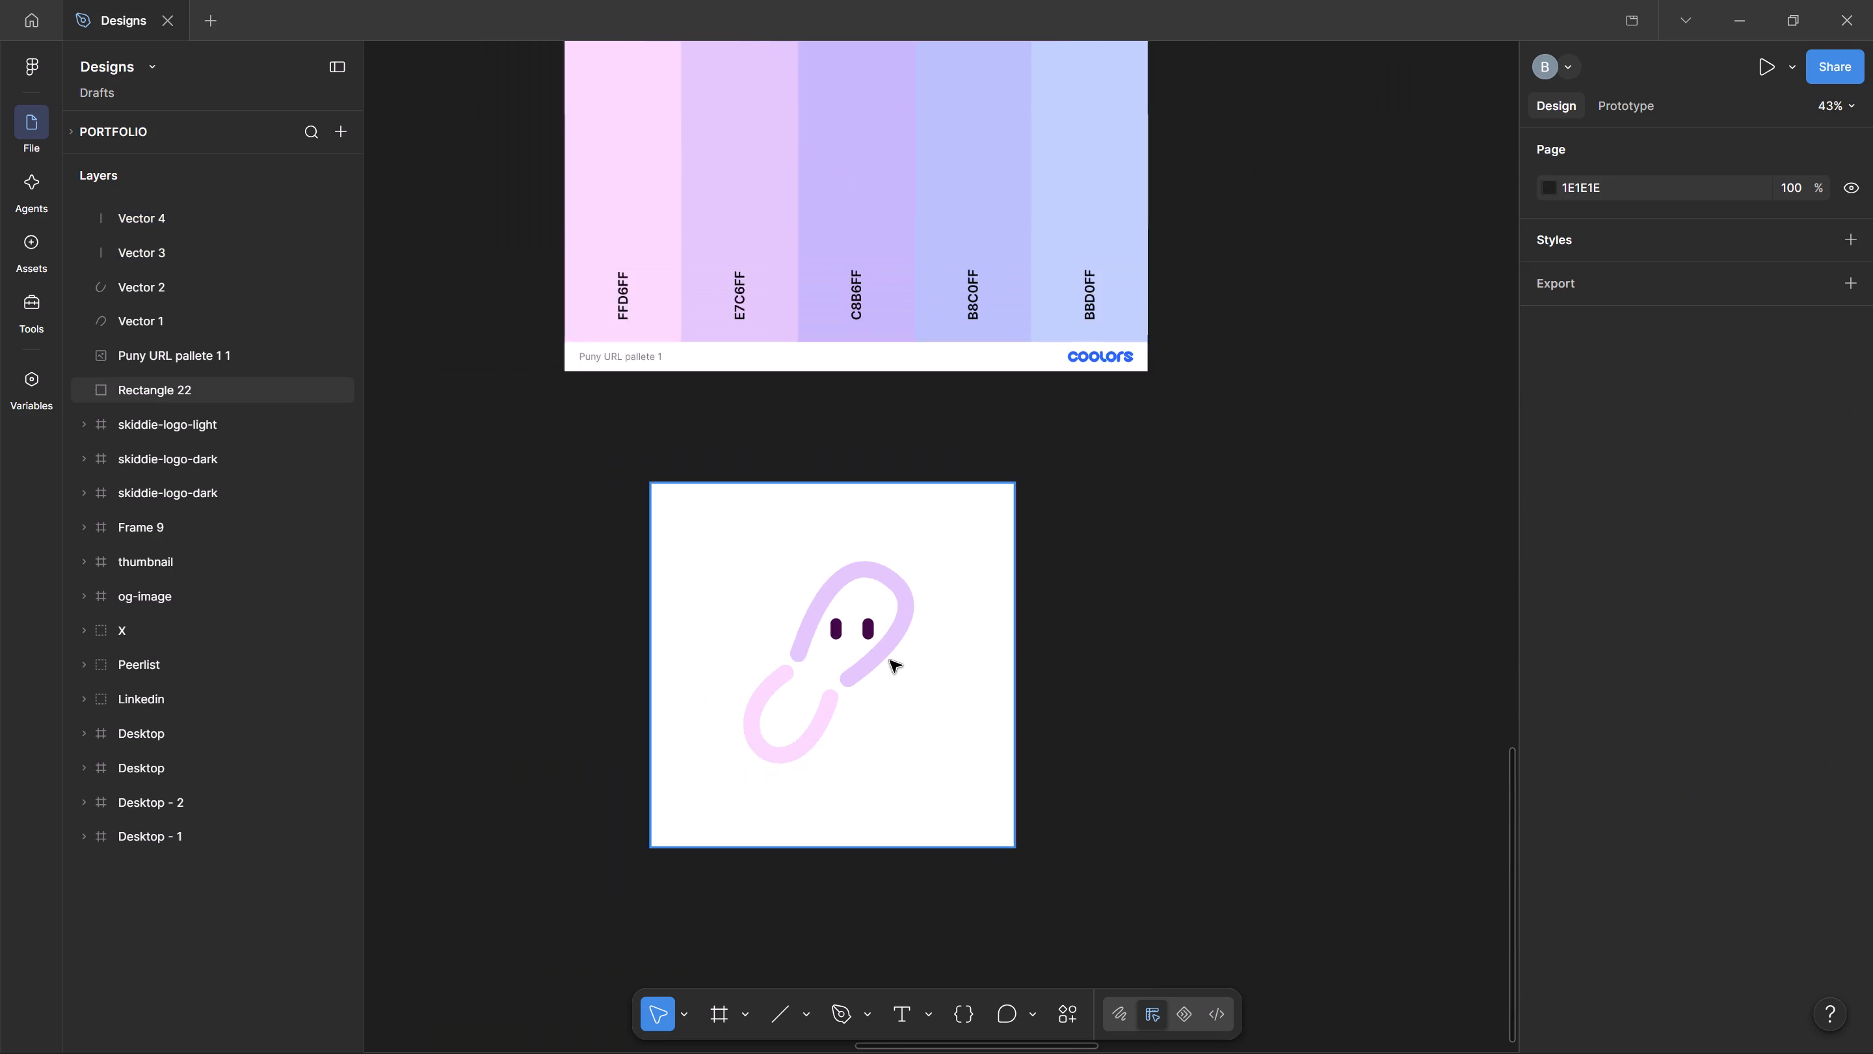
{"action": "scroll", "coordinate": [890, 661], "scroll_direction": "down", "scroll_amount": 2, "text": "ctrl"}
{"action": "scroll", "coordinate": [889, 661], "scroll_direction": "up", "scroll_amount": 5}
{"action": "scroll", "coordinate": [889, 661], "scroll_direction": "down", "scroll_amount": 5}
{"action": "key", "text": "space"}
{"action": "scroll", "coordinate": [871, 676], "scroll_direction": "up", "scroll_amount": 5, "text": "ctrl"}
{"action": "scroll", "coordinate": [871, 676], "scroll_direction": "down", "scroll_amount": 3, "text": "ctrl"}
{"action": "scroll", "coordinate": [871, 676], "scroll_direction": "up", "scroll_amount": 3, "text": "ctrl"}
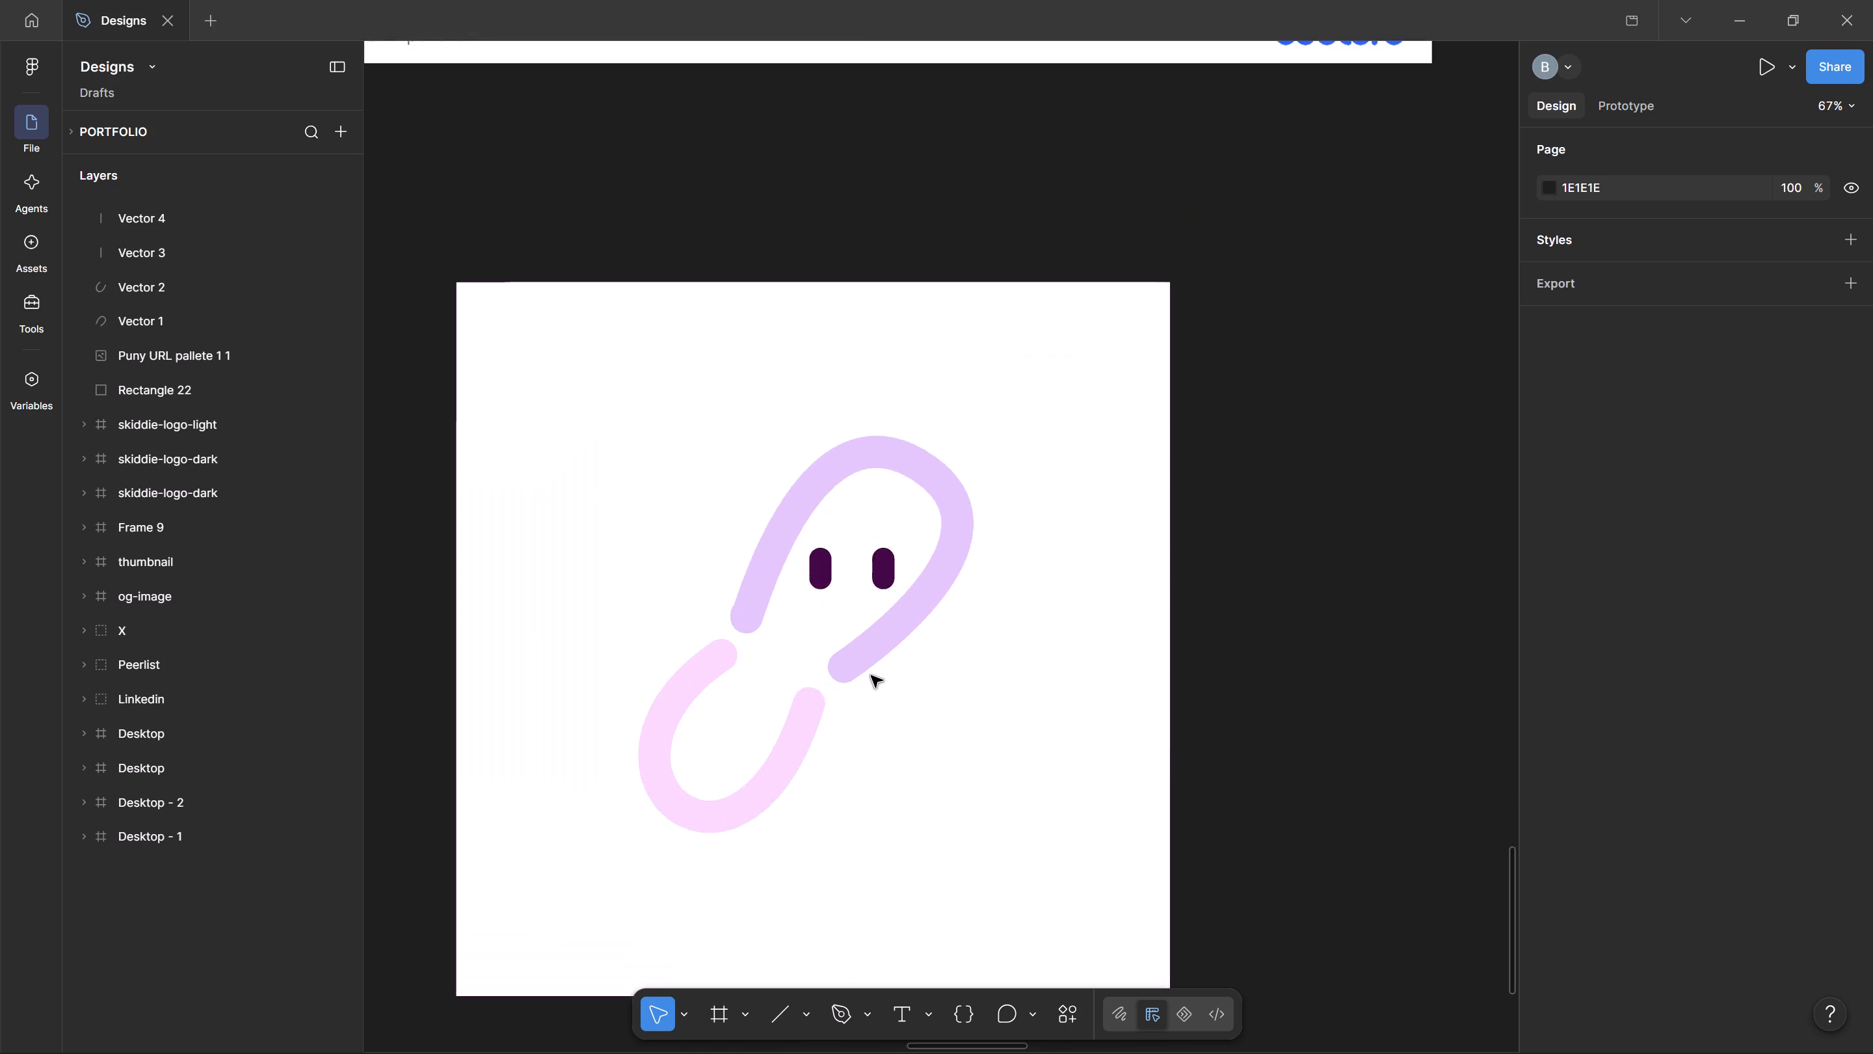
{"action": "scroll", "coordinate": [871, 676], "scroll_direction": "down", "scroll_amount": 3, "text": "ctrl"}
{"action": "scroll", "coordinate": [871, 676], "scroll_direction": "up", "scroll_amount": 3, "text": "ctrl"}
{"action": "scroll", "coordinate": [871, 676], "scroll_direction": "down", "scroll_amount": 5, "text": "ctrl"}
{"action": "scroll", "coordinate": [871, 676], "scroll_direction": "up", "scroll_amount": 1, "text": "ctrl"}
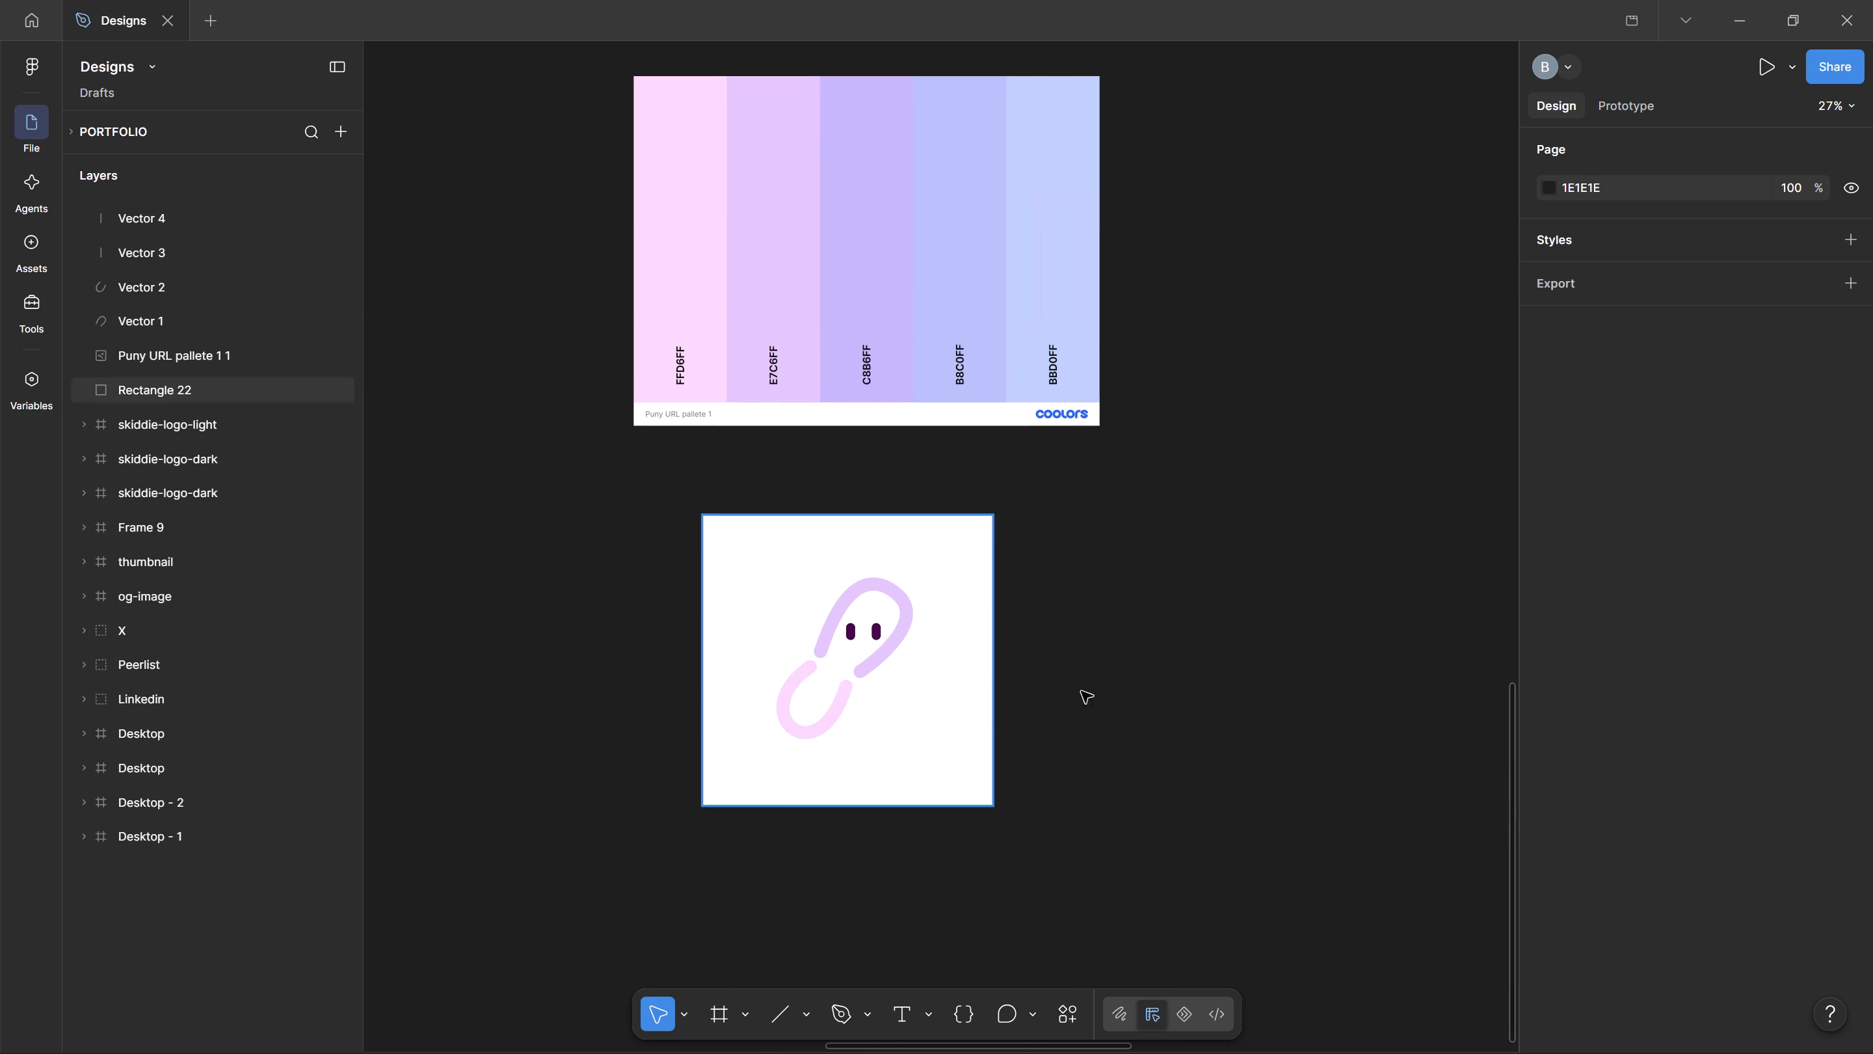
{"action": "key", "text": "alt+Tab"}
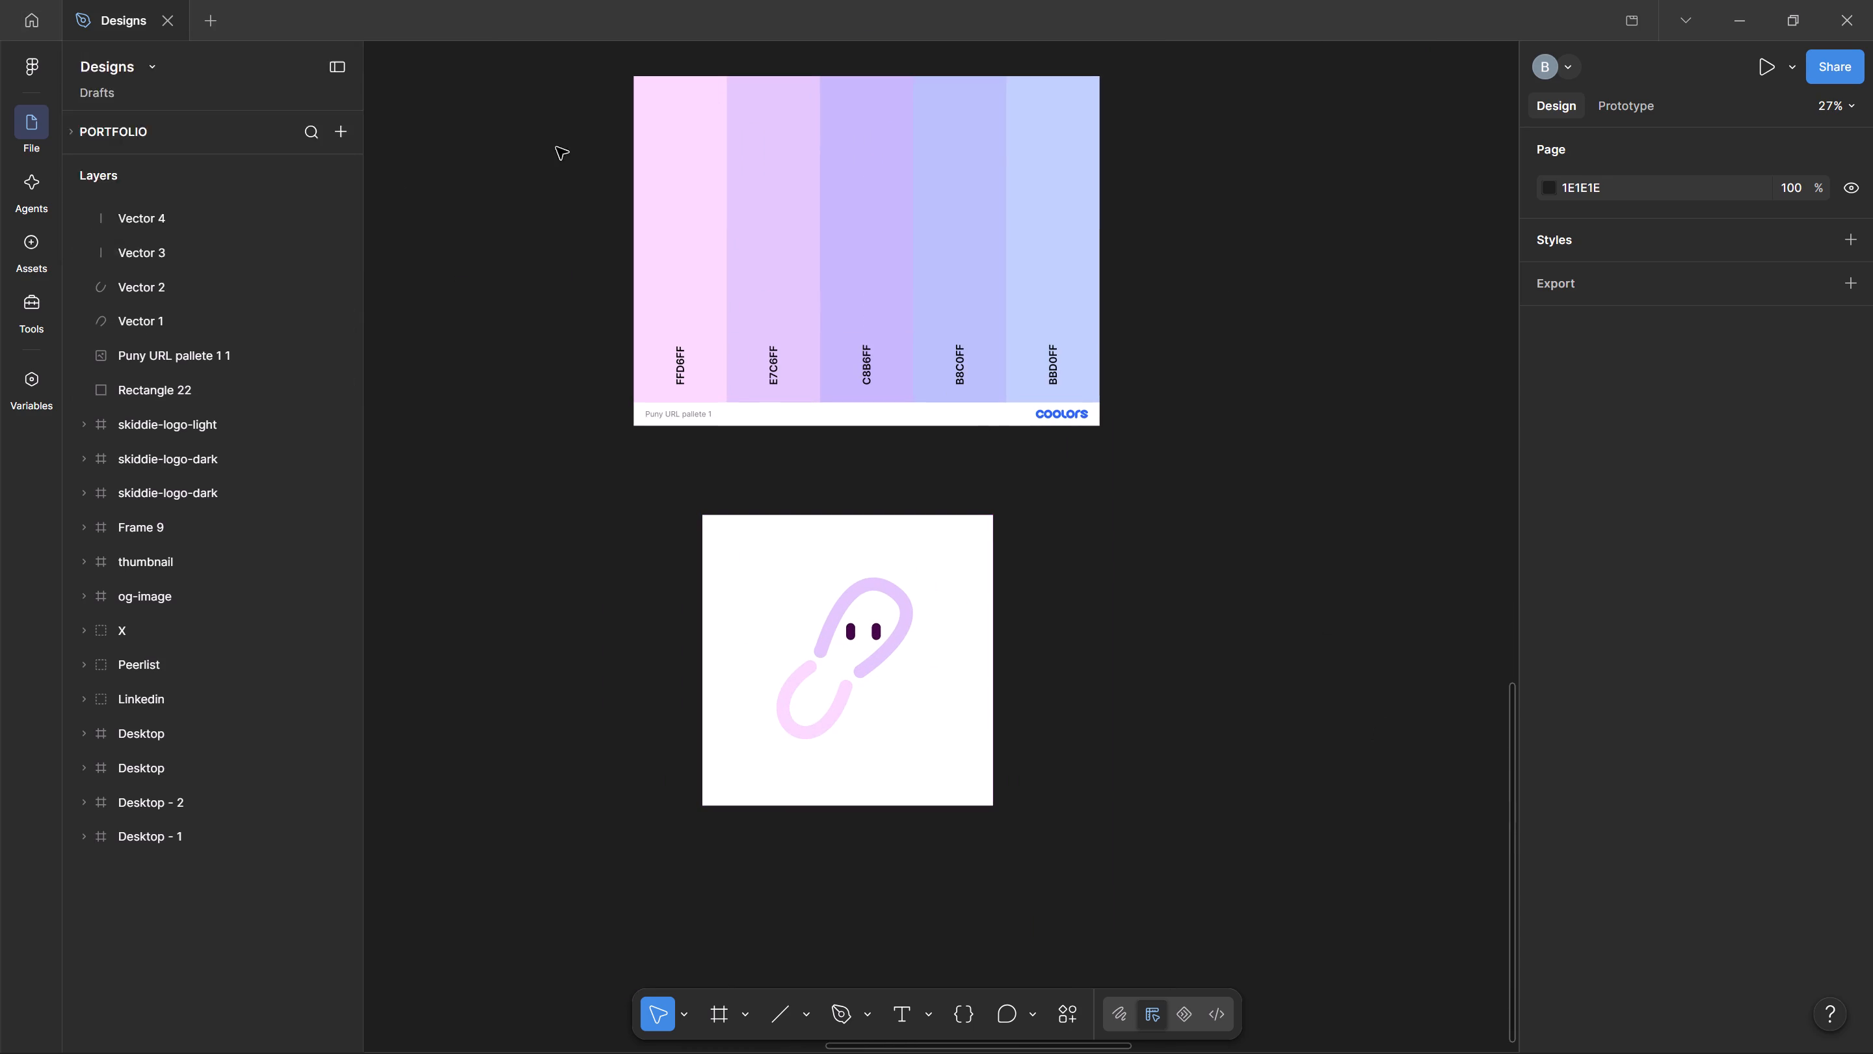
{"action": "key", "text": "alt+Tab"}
Nudge the pink lower loop to about X -1183, Y 6380 and shrink it from its lower-left corner to 166 × 164.
{"action": "scroll", "coordinate": [809, 666], "scroll_direction": "up", "scroll_amount": 6, "text": "ctrl"}
{"action": "left_click", "coordinate": [759, 690]}
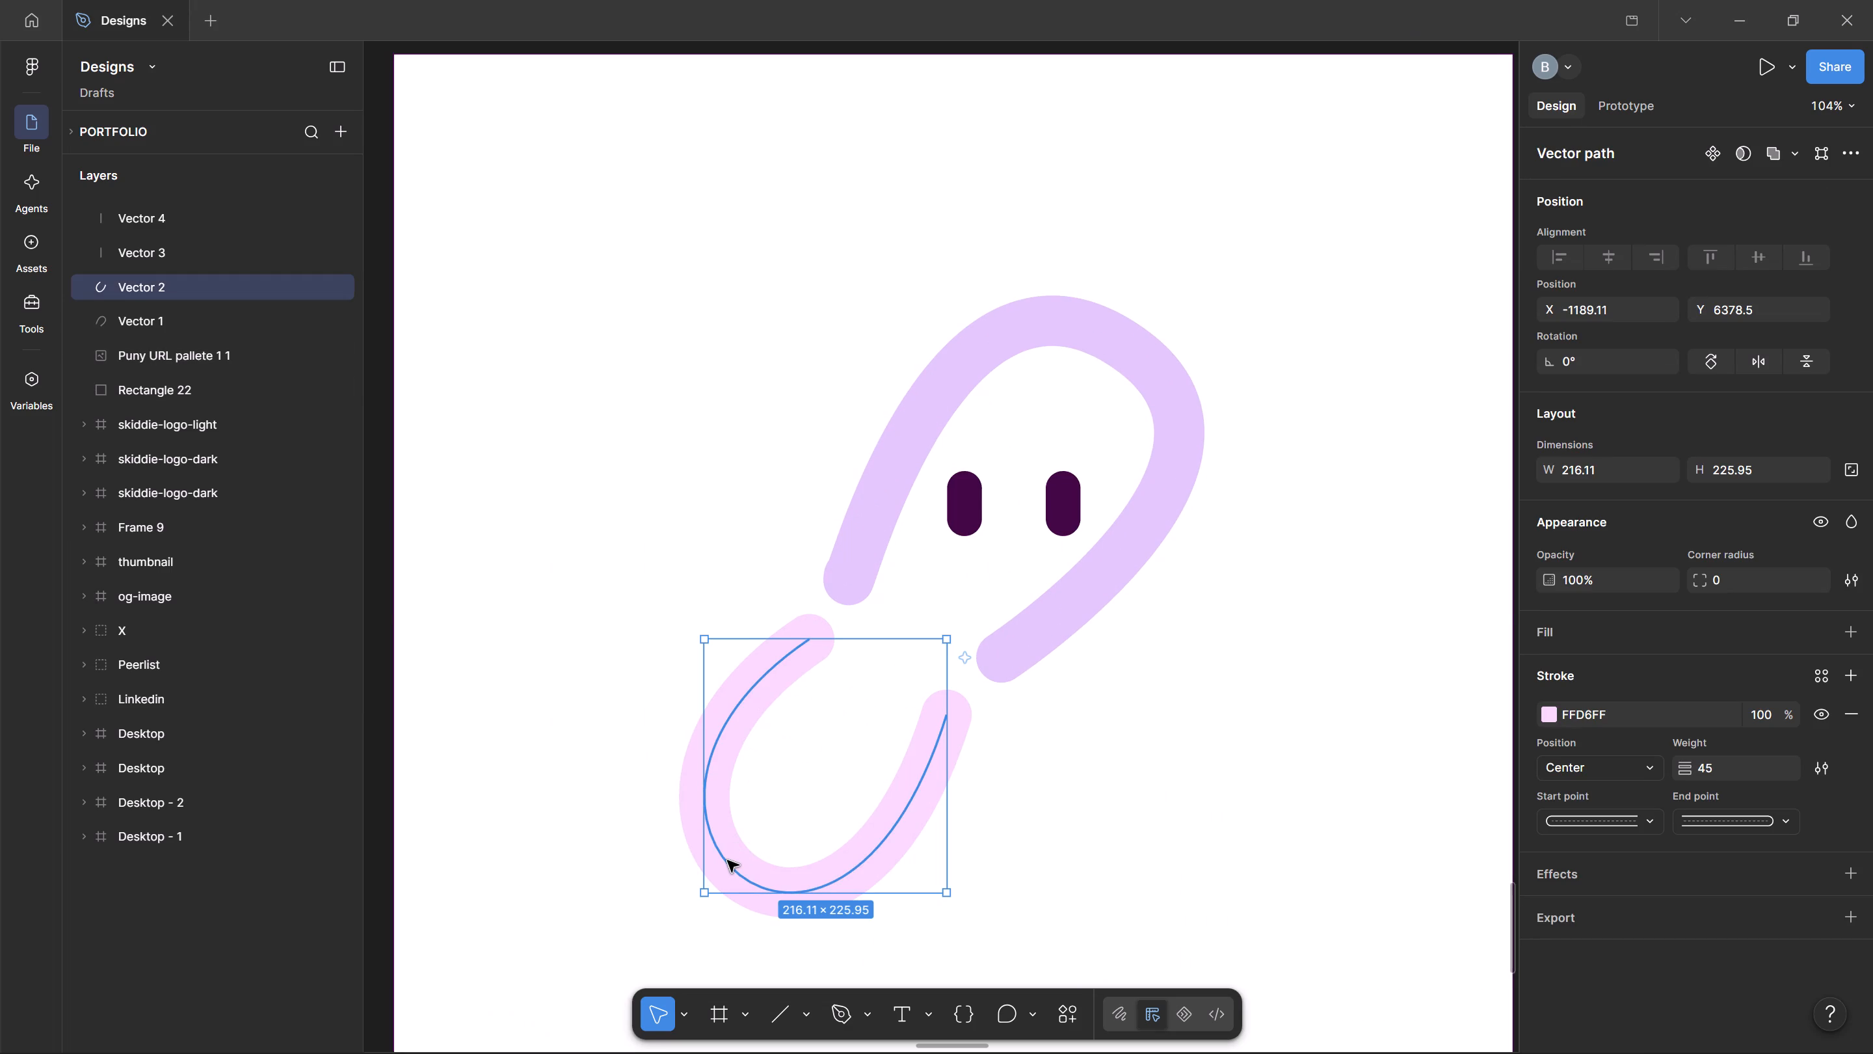
{"action": "left_click_drag", "start_coordinate": [728, 861], "coordinate": [737, 863]}
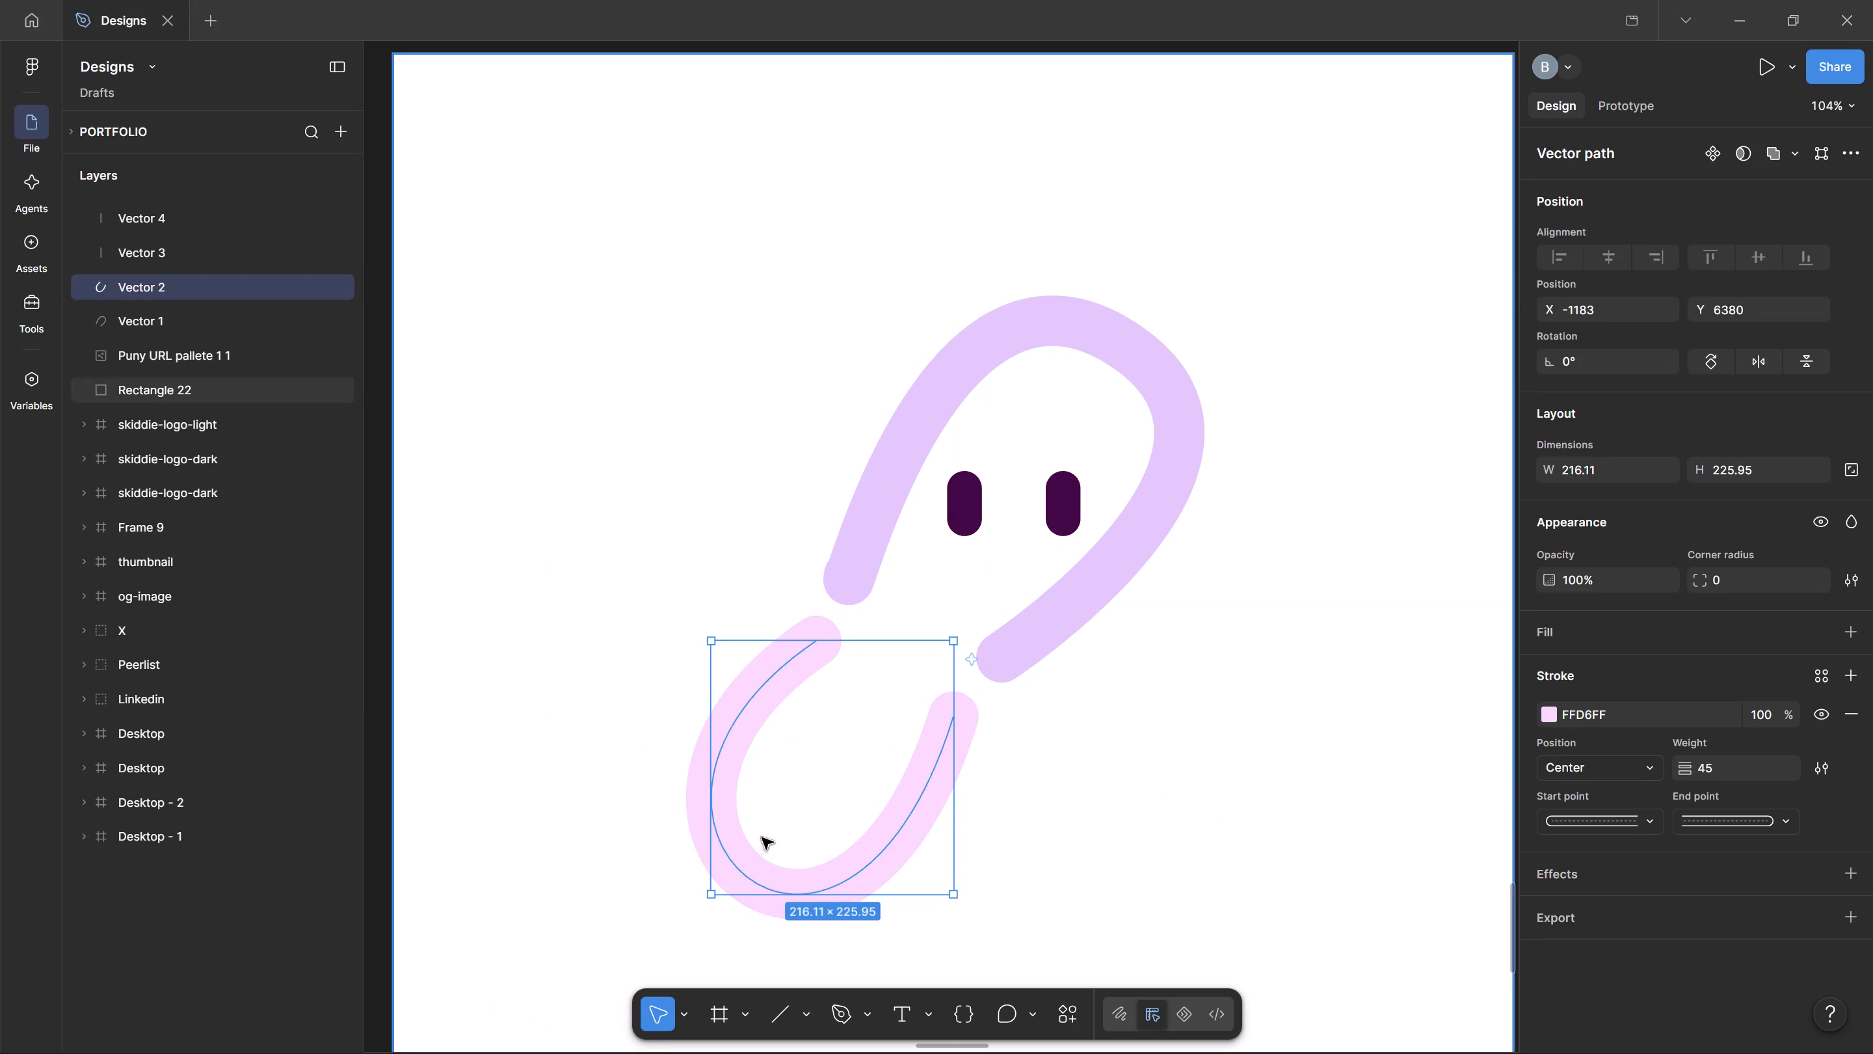
{"action": "left_click_drag", "start_coordinate": [712, 895], "coordinate": [767, 825]}
{"action": "left_click", "coordinate": [859, 686]}
{"action": "key", "text": "Escape"}
Adjust the pink loop's two end points, moving the upper one outward and the other to X -962, Y 6439.5, and finish path editing.
{"action": "left_click", "coordinate": [845, 653]}
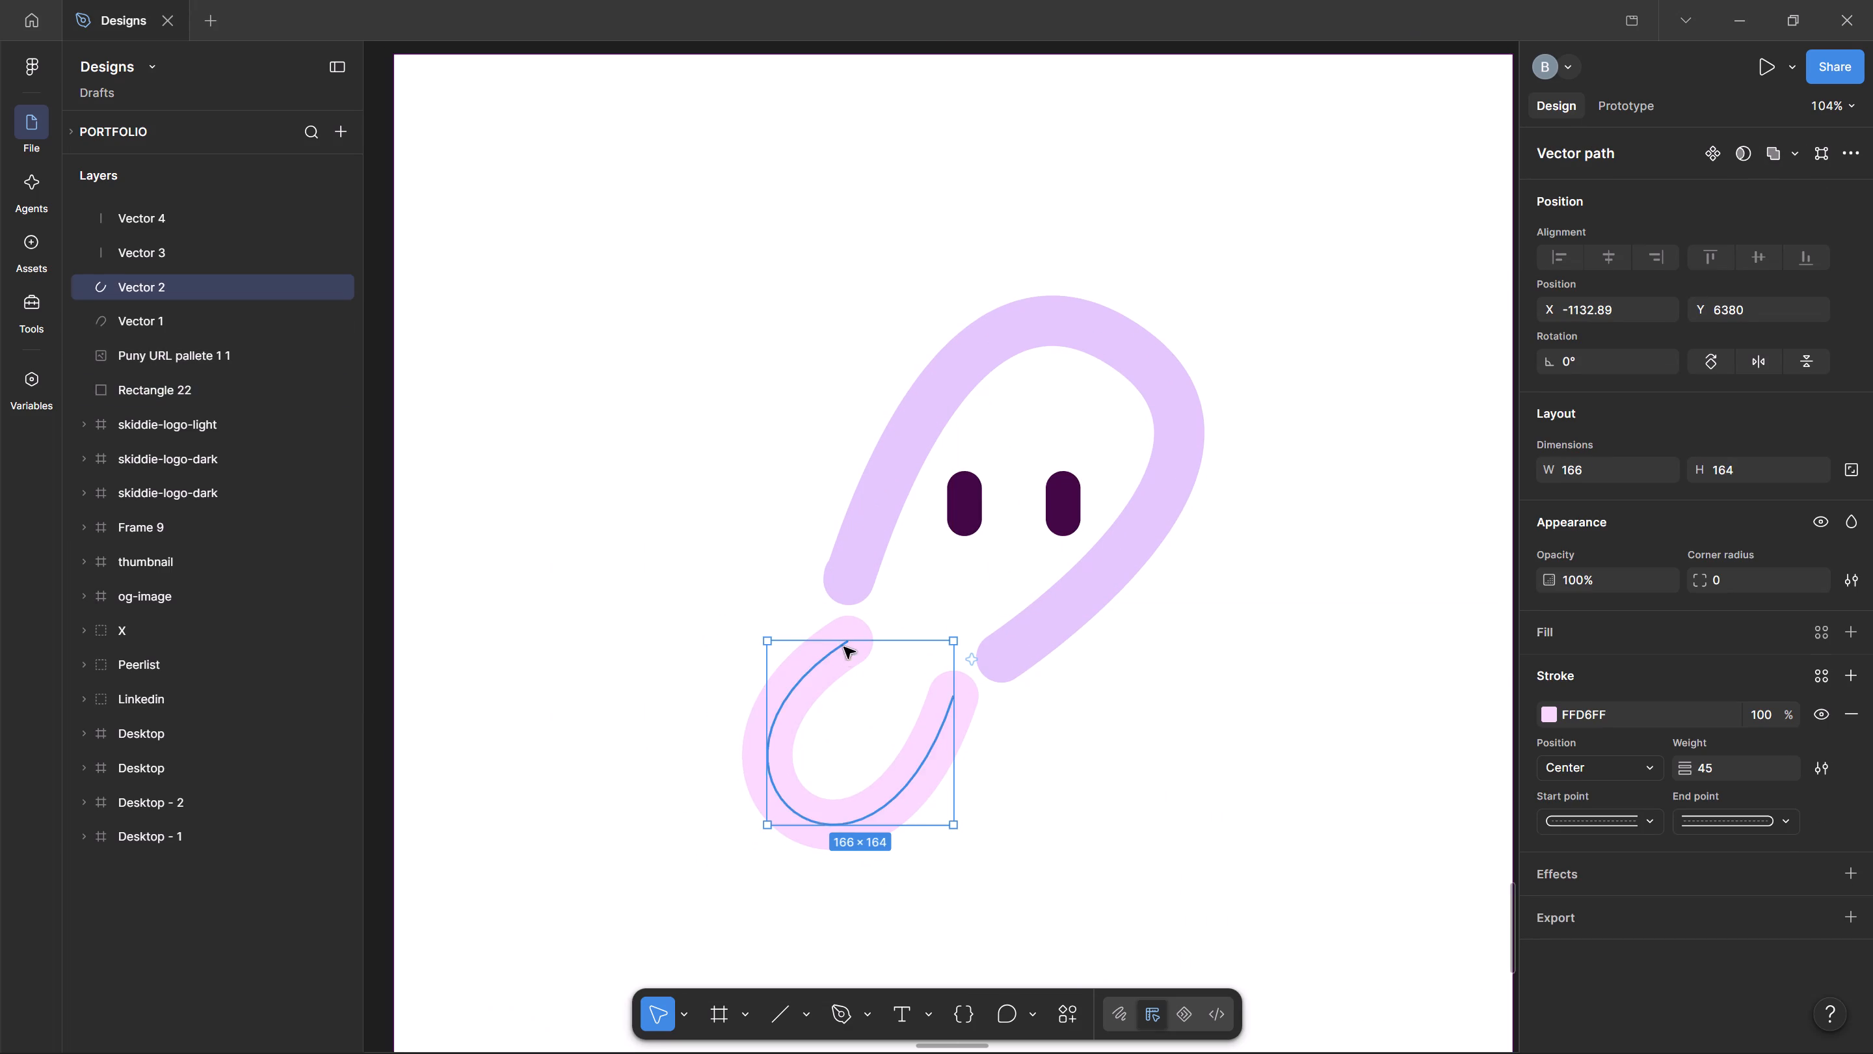
{"action": "double_click", "coordinate": [814, 668]}
{"action": "left_click_drag", "start_coordinate": [846, 642], "coordinate": [825, 628]}
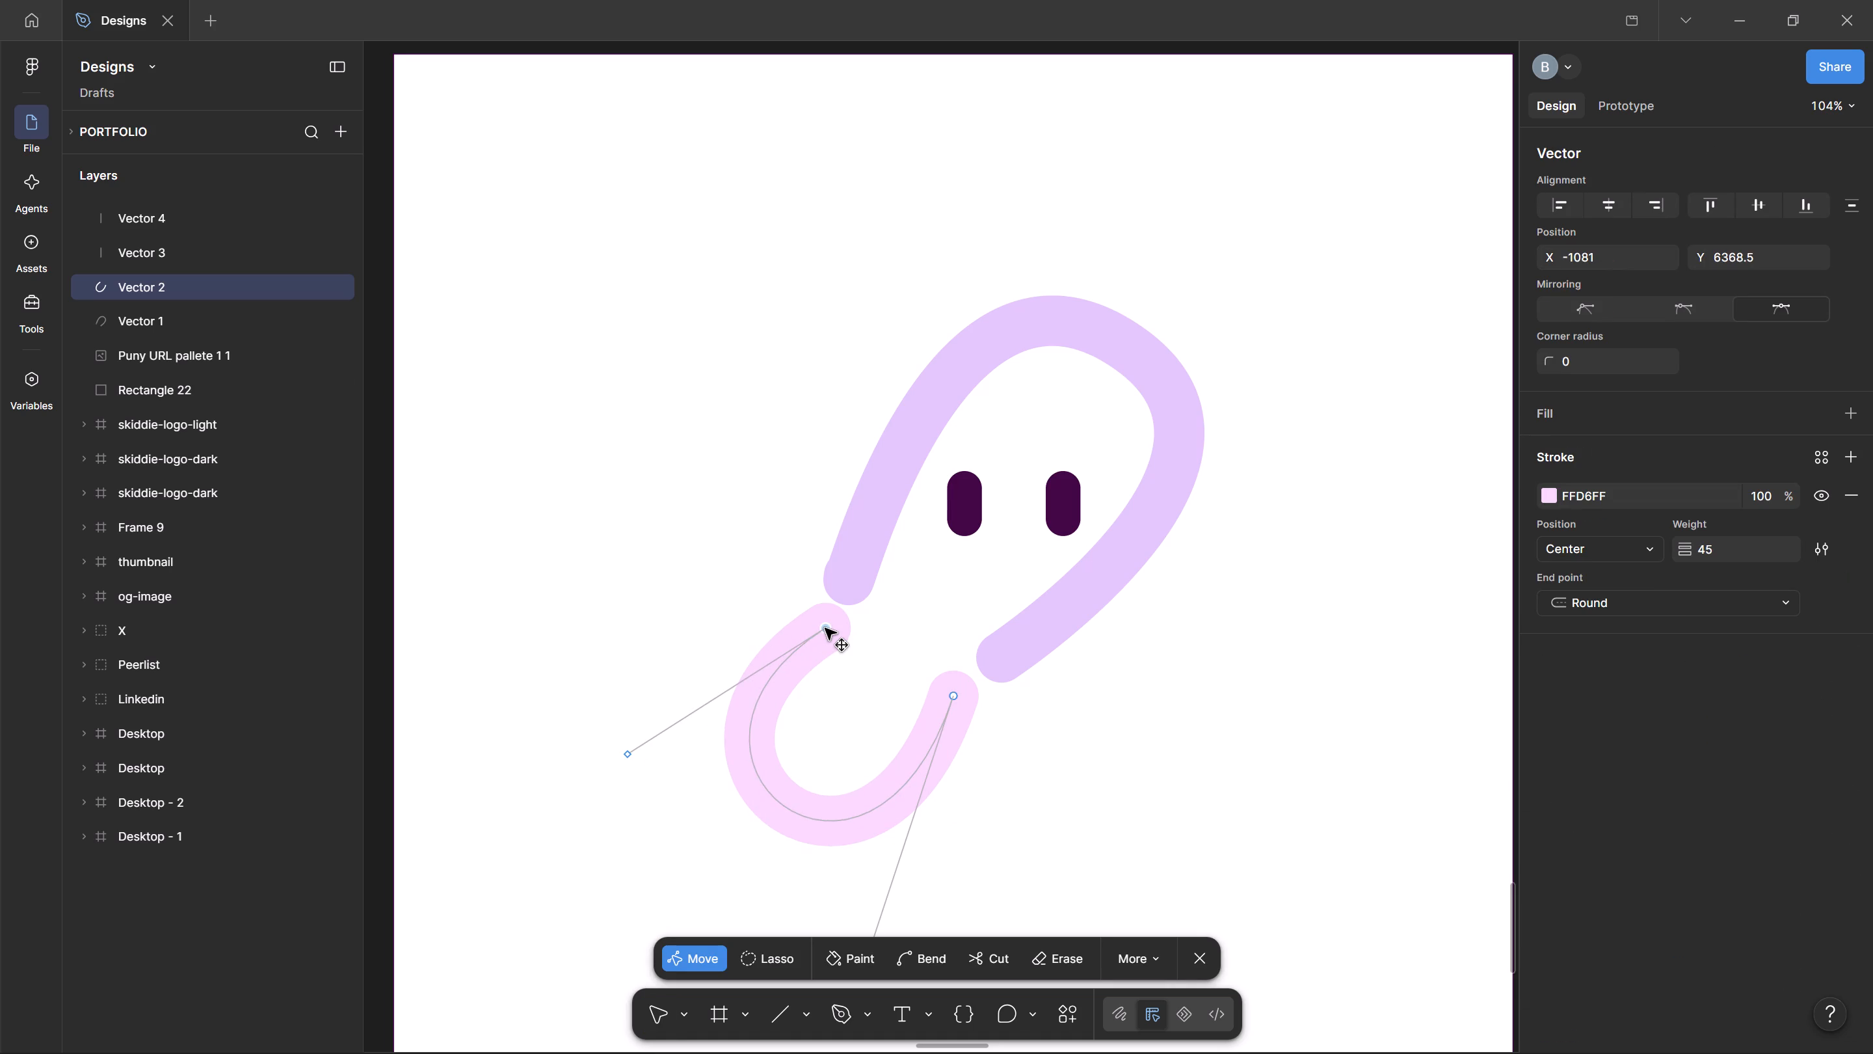
{"action": "left_click_drag", "start_coordinate": [825, 628], "coordinate": [824, 636]}
{"action": "left_click_drag", "start_coordinate": [957, 698], "coordinate": [968, 701]}
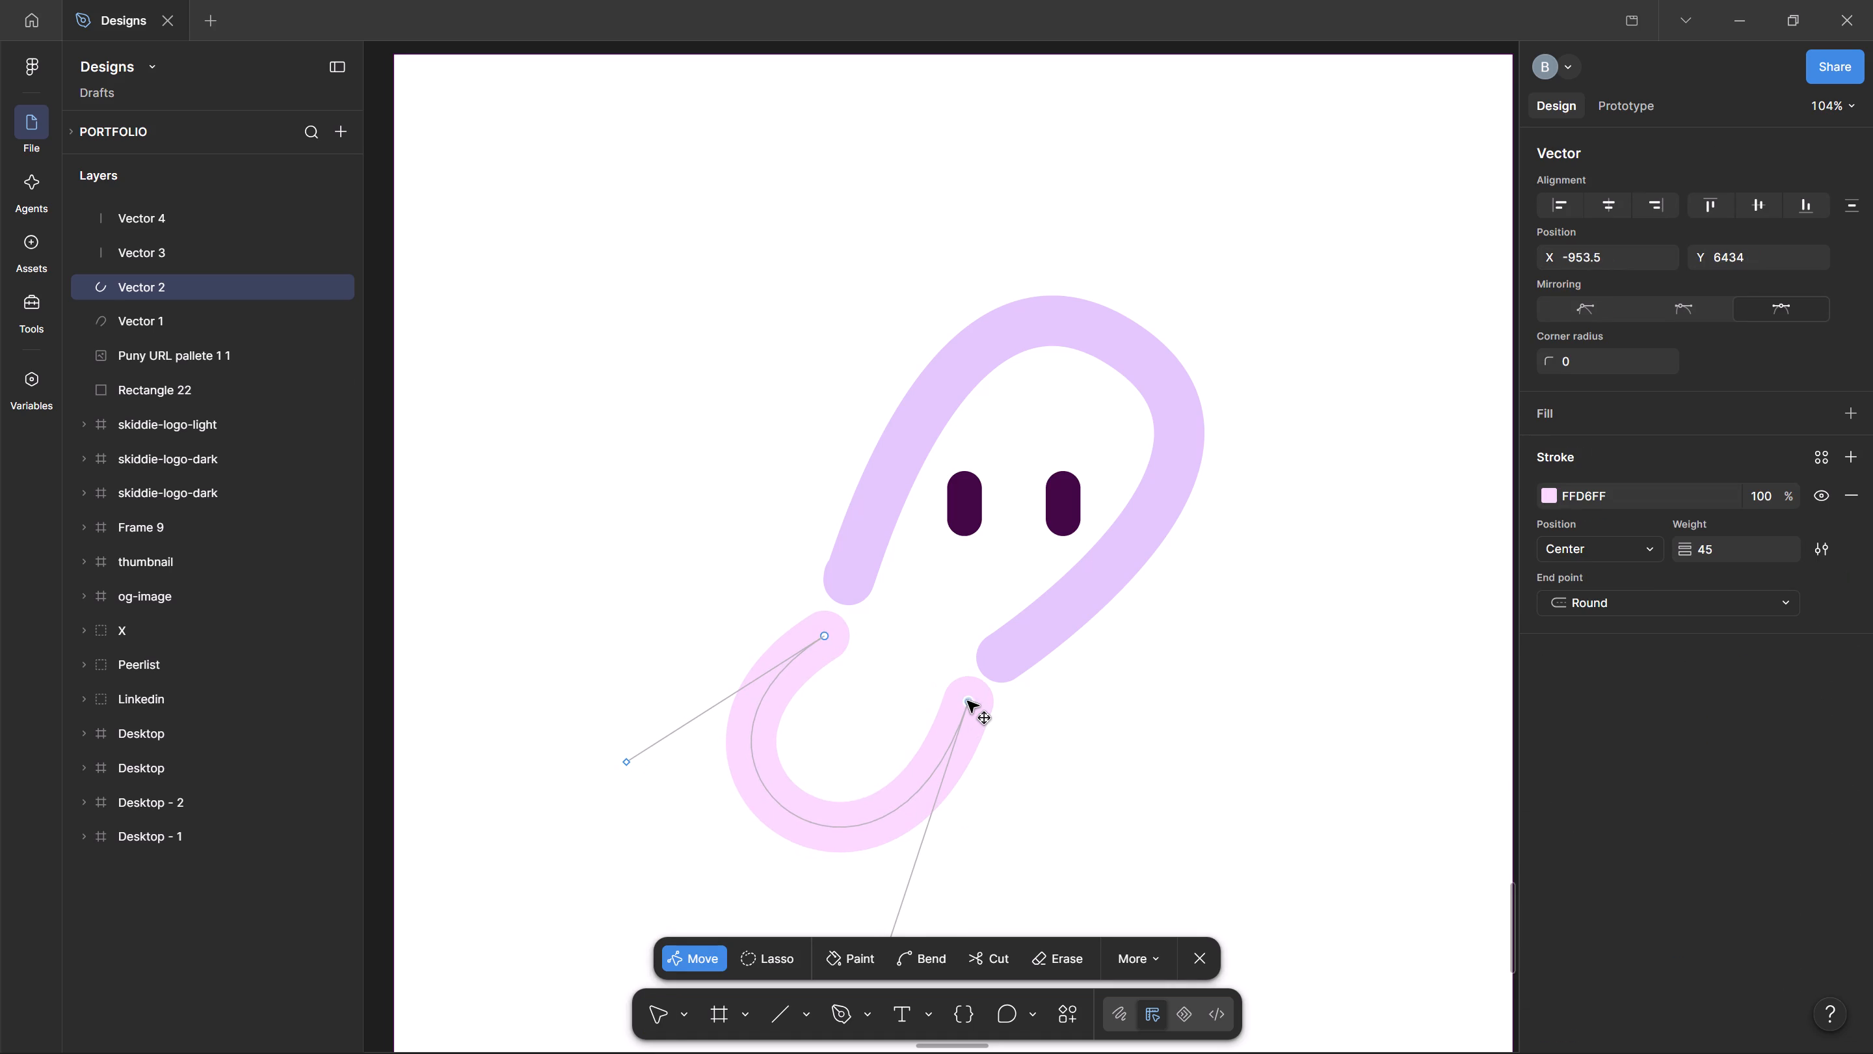
{"action": "left_click_drag", "start_coordinate": [968, 701], "coordinate": [958, 708]}
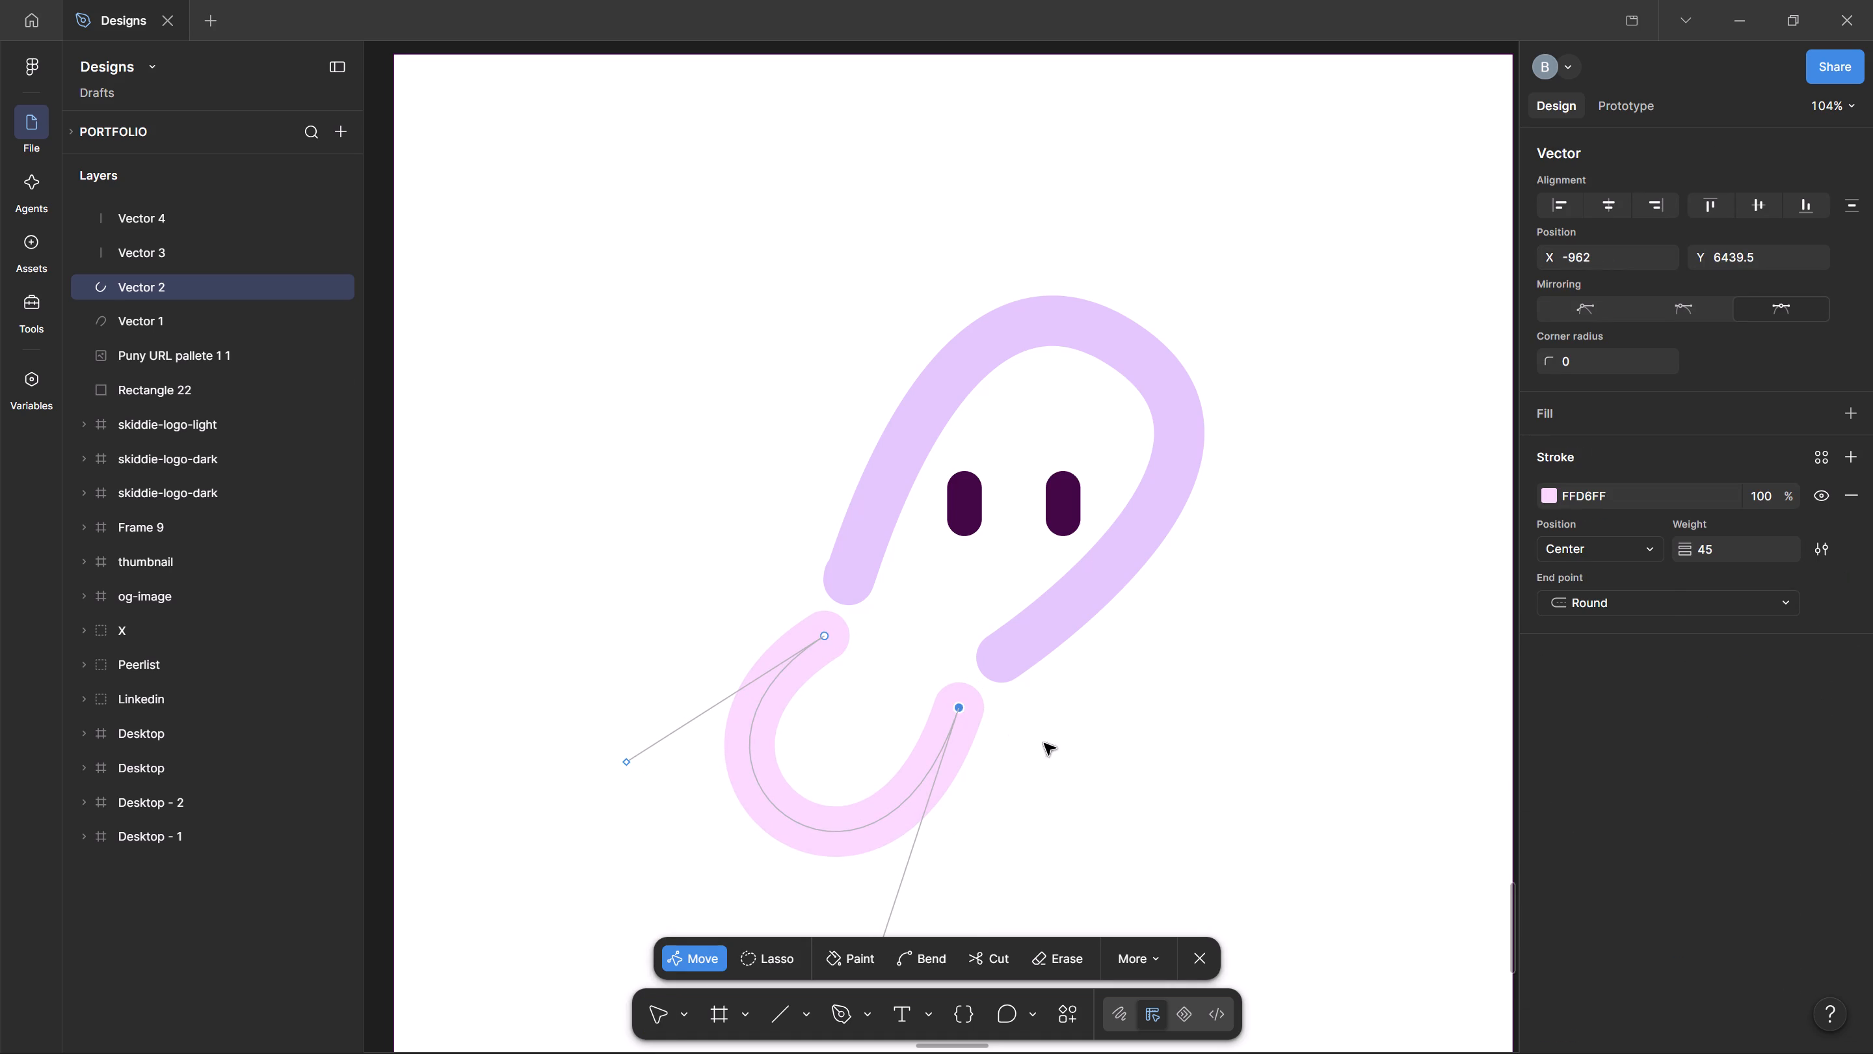
{"action": "left_click", "coordinate": [1044, 744]}
{"action": "scroll", "coordinate": [943, 619], "scroll_direction": "down", "scroll_amount": 4, "text": "ctrl"}
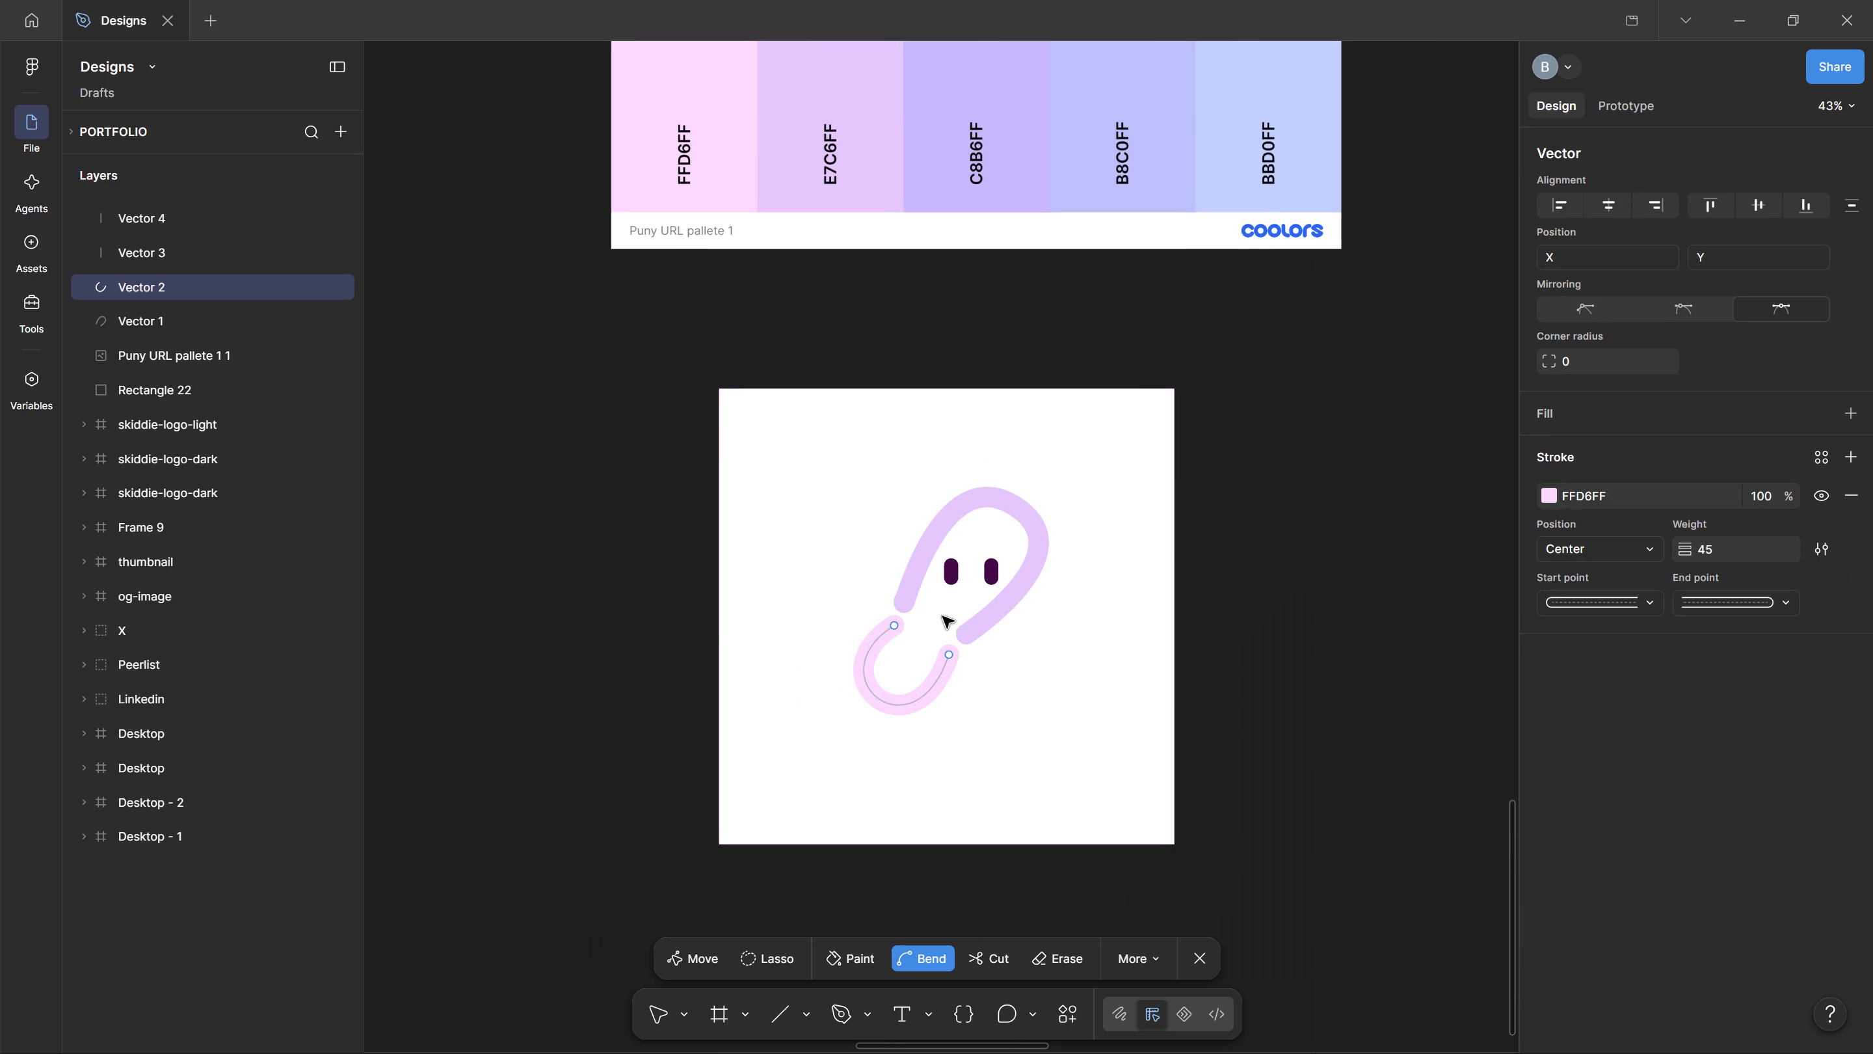
{"action": "left_click_drag", "start_coordinate": [813, 455], "coordinate": [1080, 774]}
{"action": "left_click", "coordinate": [876, 460]}
{"action": "left_click_drag", "start_coordinate": [749, 386], "coordinate": [850, 518]}
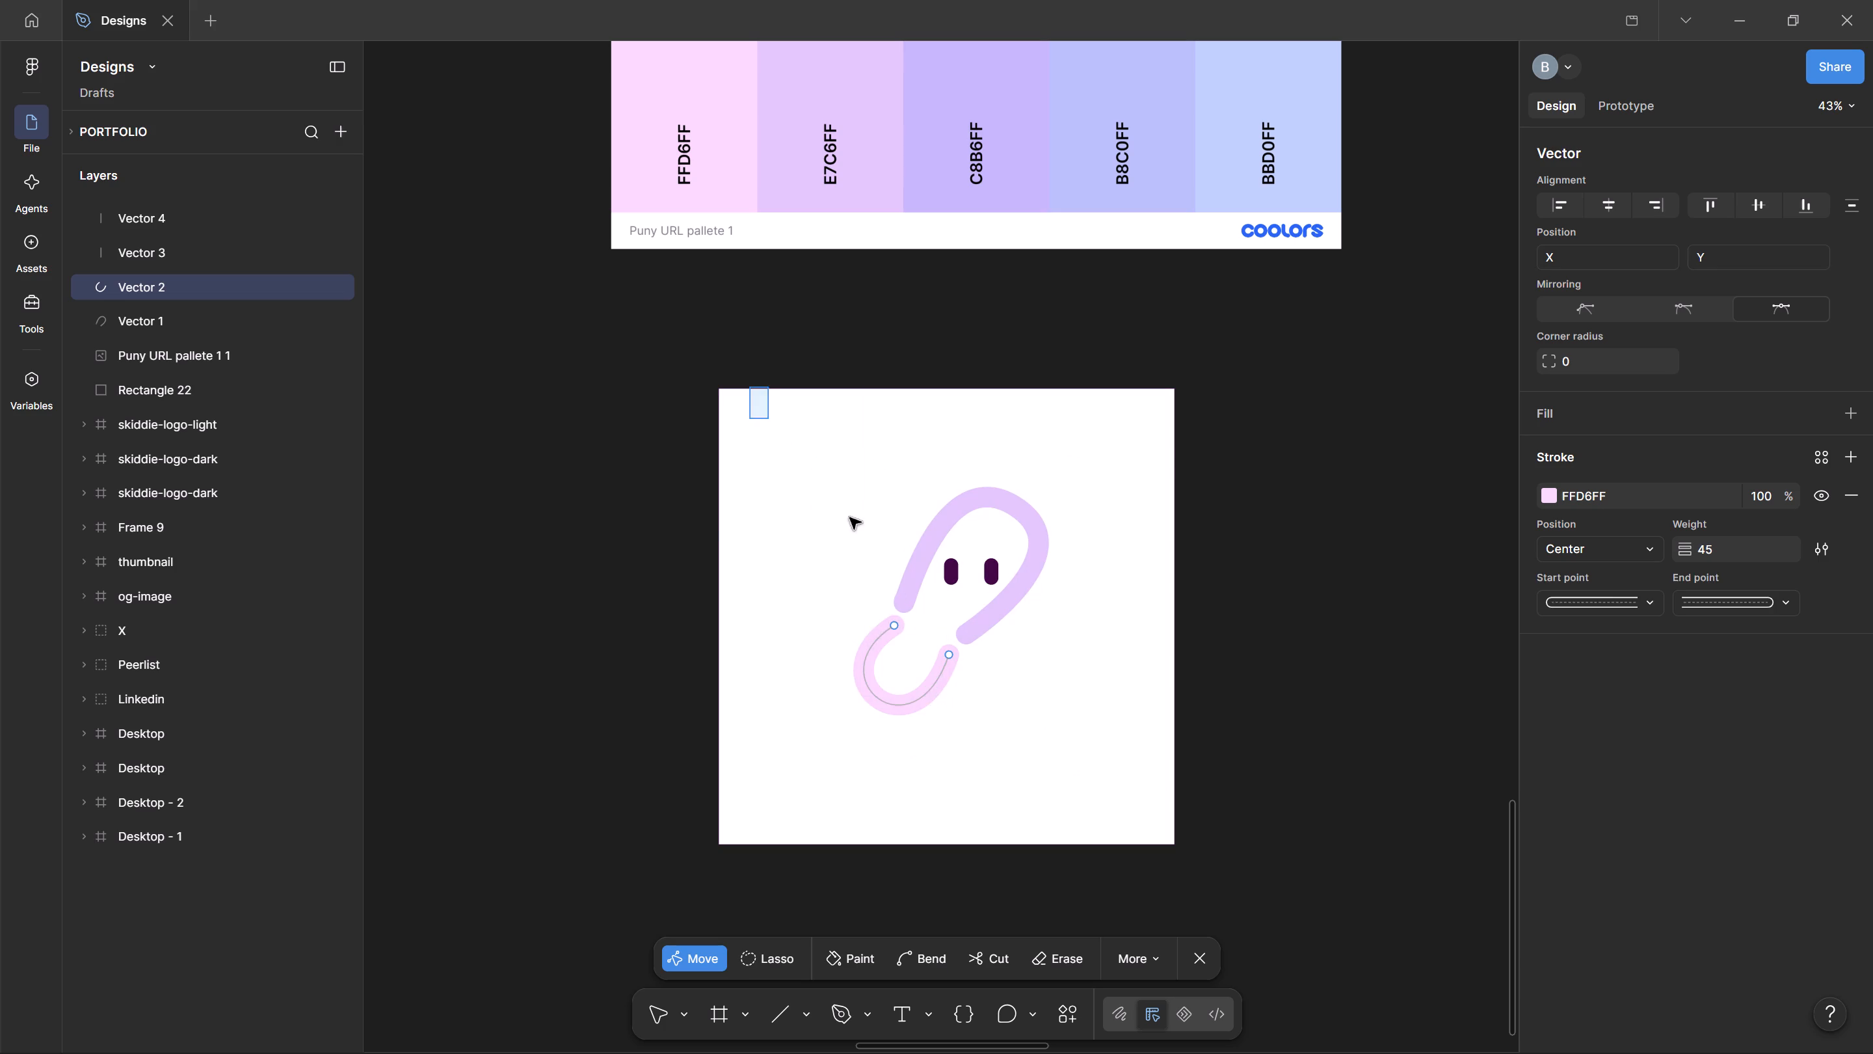
{"action": "left_click_drag", "start_coordinate": [850, 518], "coordinate": [1171, 868]}
{"action": "left_click", "coordinate": [1318, 764]}
{"action": "left_click", "coordinate": [1289, 740]}
{"action": "left_click_drag", "start_coordinate": [1288, 738], "coordinate": [1282, 734]}
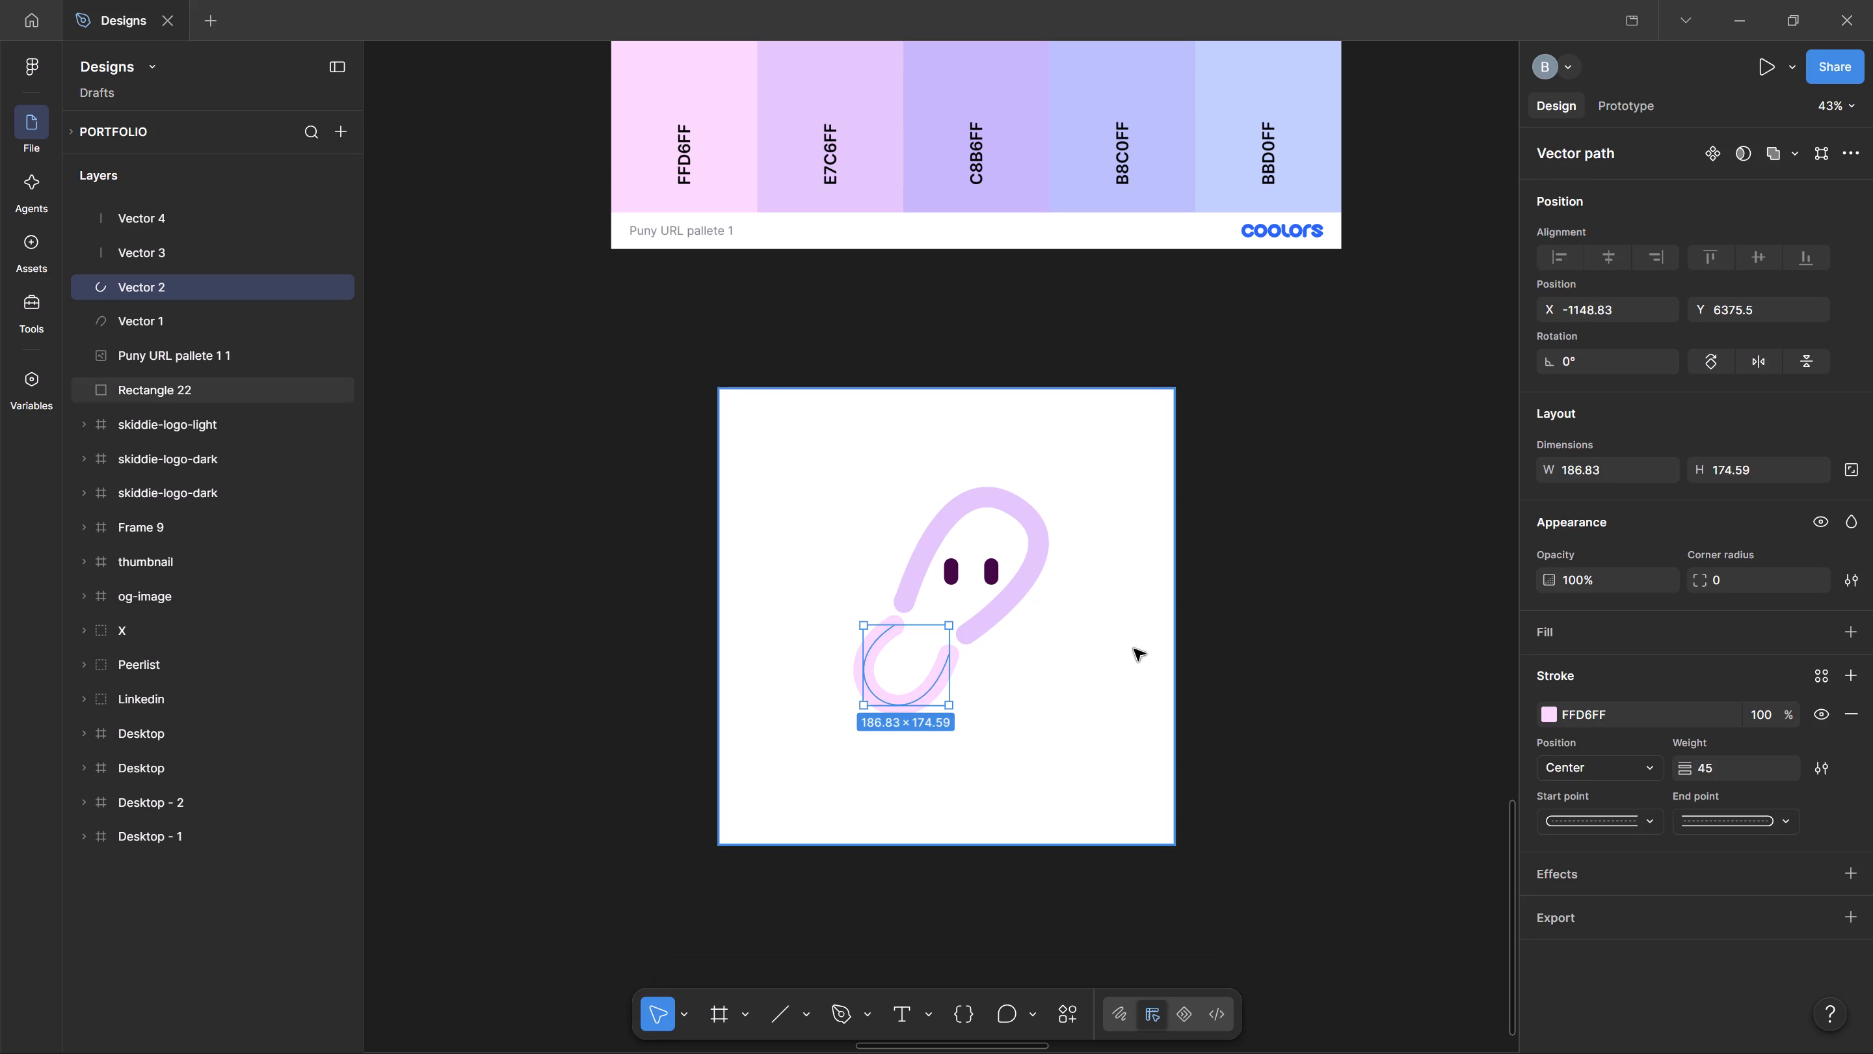
{"action": "left_click", "coordinate": [1027, 542]}
{"action": "left_click", "coordinate": [1198, 578]}
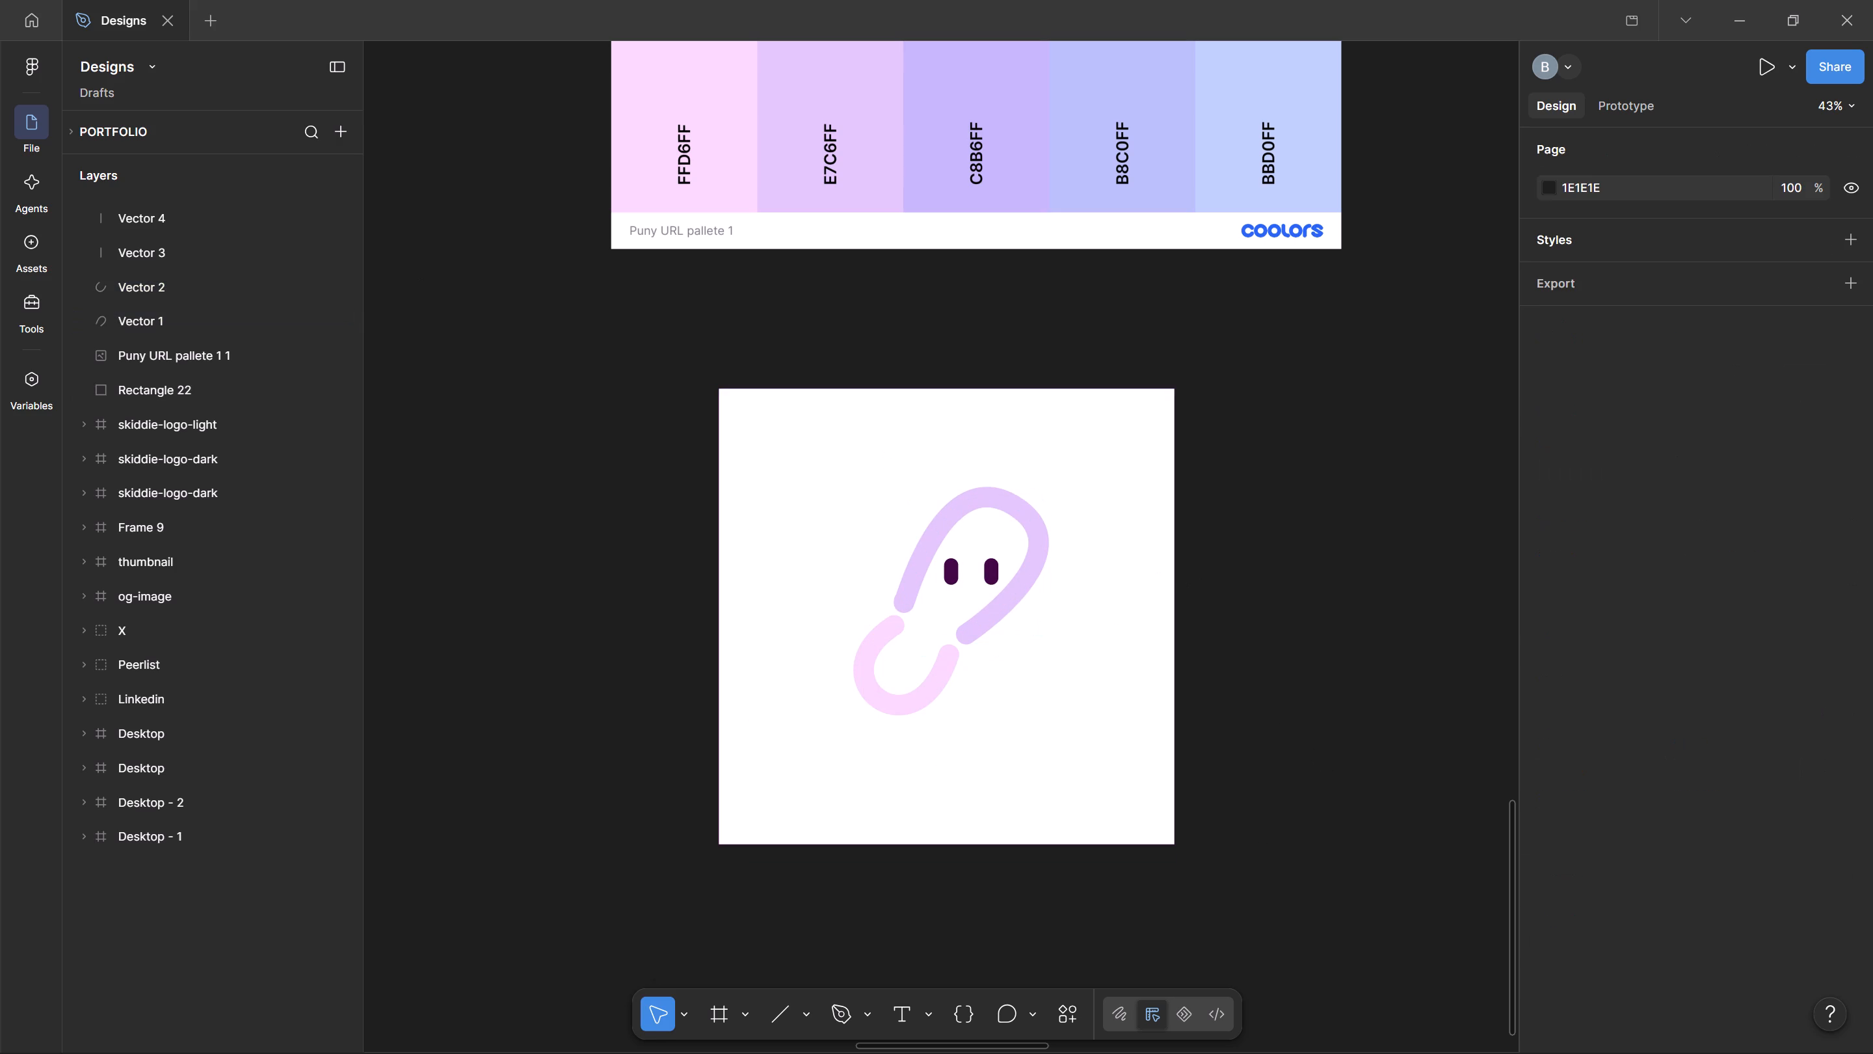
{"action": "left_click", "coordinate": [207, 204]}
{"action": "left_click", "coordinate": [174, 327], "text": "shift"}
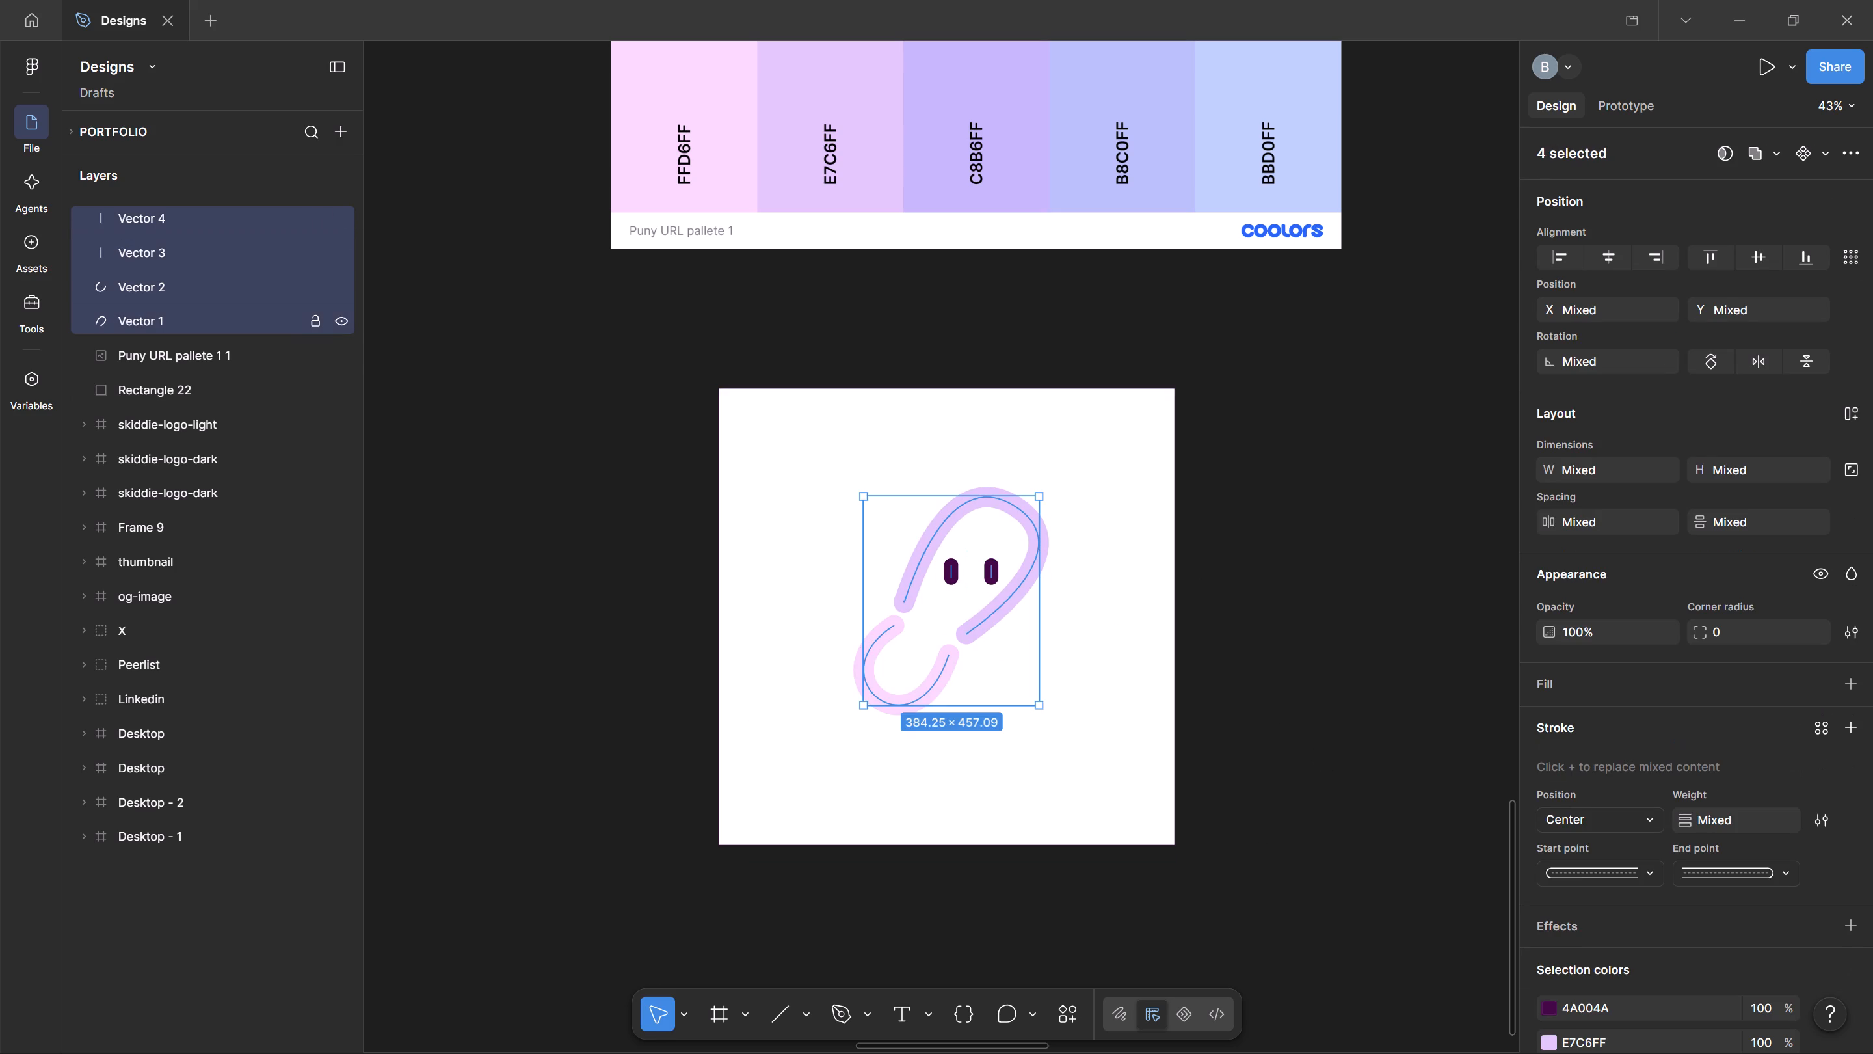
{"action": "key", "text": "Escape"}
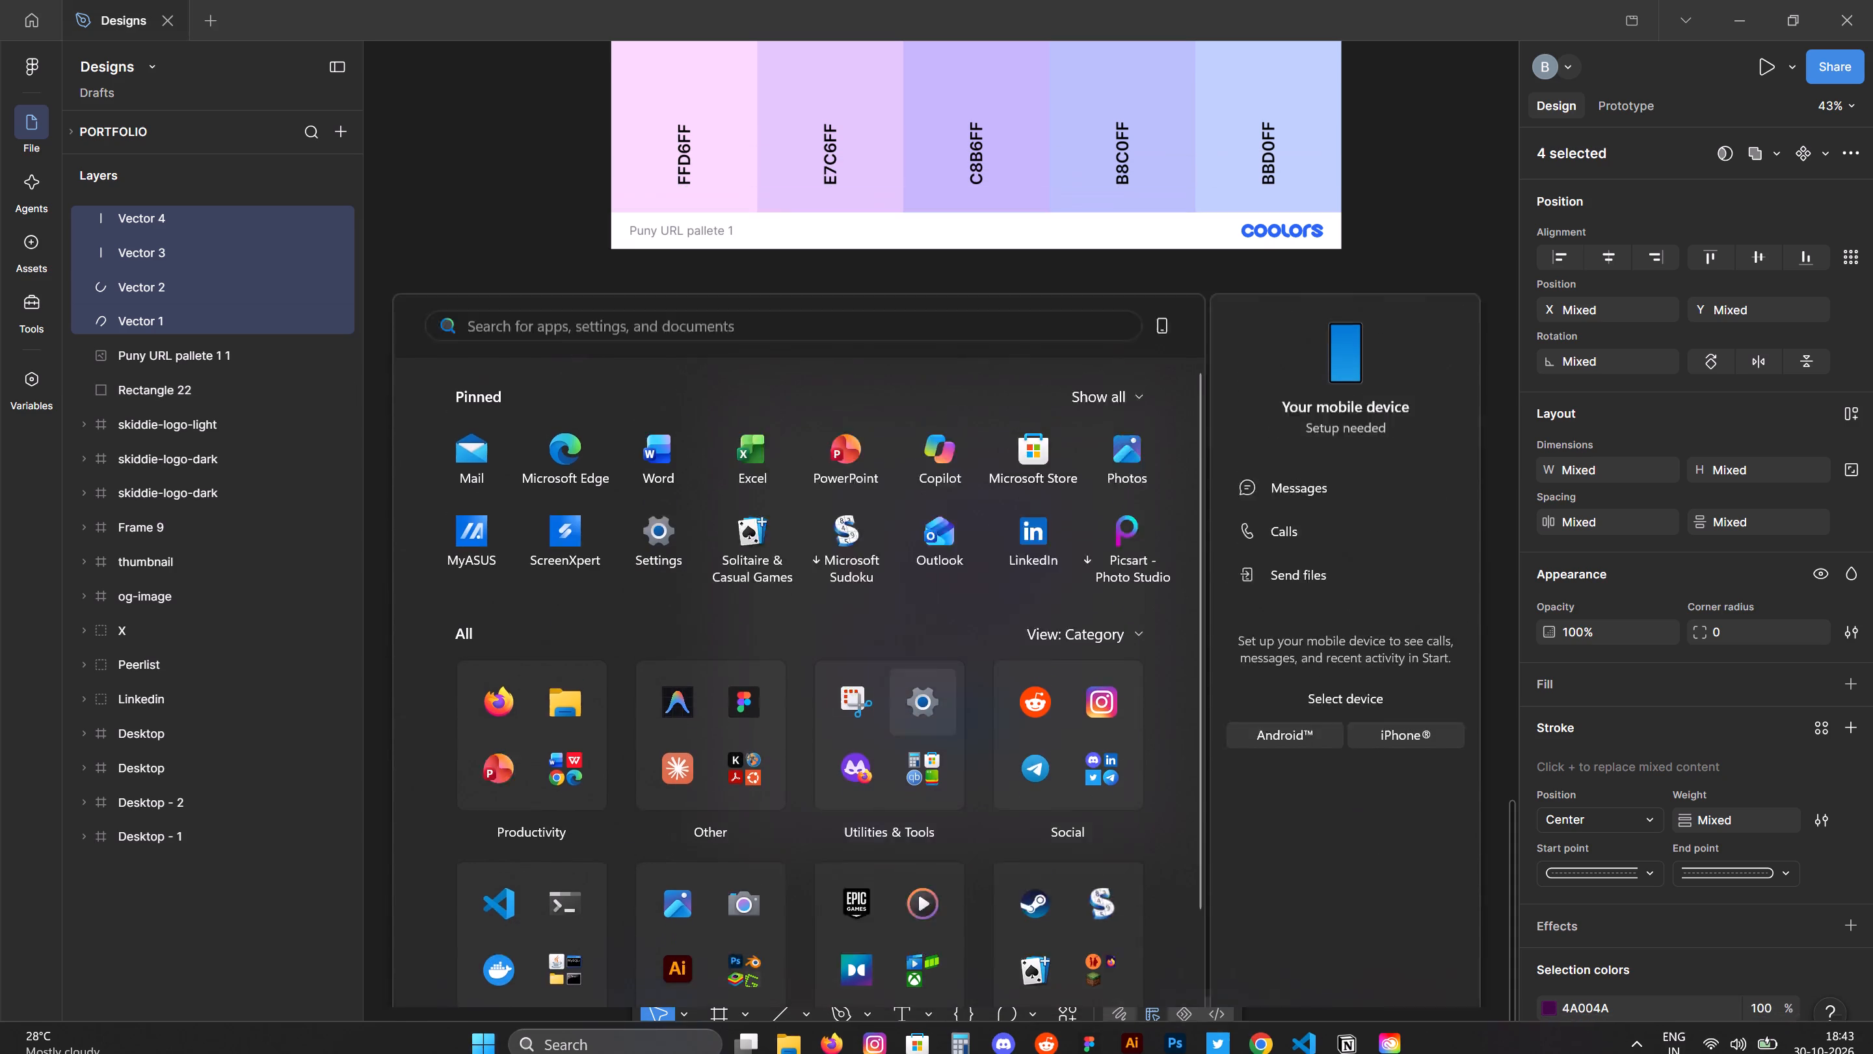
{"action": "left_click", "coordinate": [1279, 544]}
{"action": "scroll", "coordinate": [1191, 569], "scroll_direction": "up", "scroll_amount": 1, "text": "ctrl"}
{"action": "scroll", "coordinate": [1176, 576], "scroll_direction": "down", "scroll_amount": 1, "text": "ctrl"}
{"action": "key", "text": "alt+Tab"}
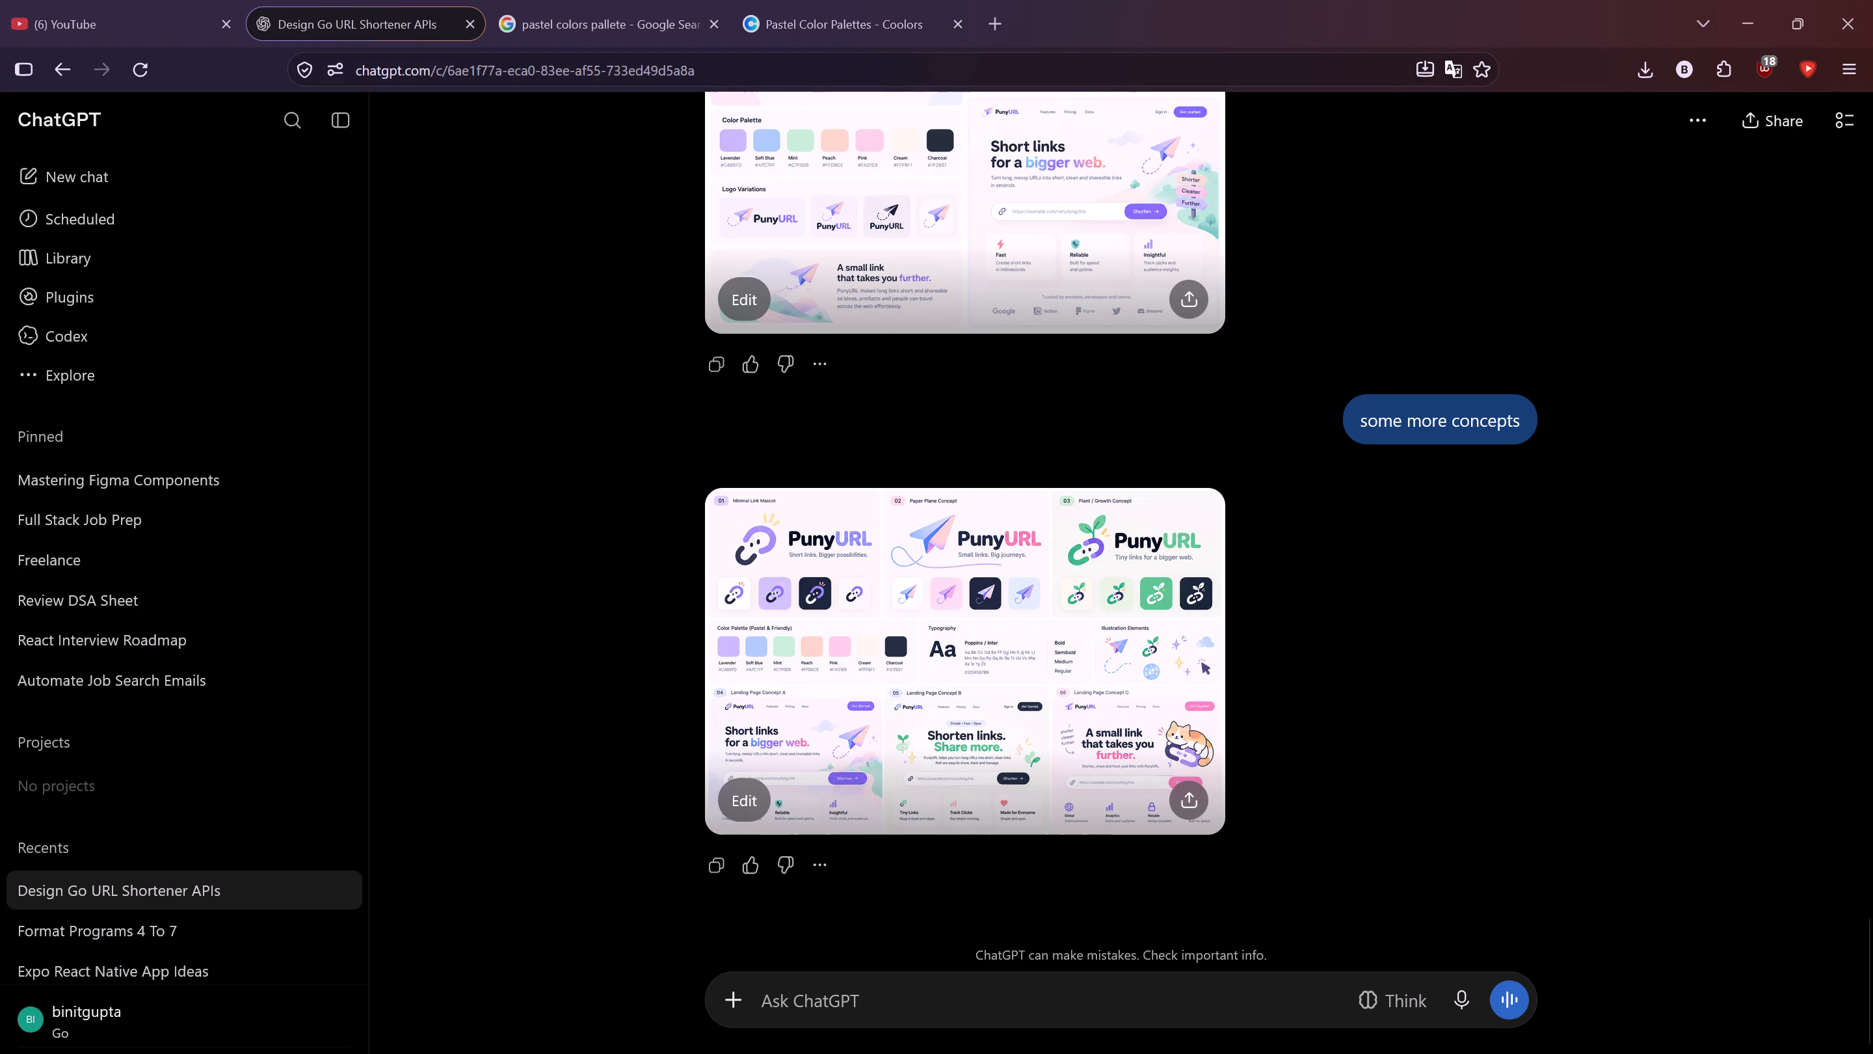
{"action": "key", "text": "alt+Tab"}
Rotate both eyes together to about 47° so they tilt along the upper loop.
{"action": "scroll", "coordinate": [1112, 574], "scroll_direction": "up", "scroll_amount": 4, "text": "ctrl"}
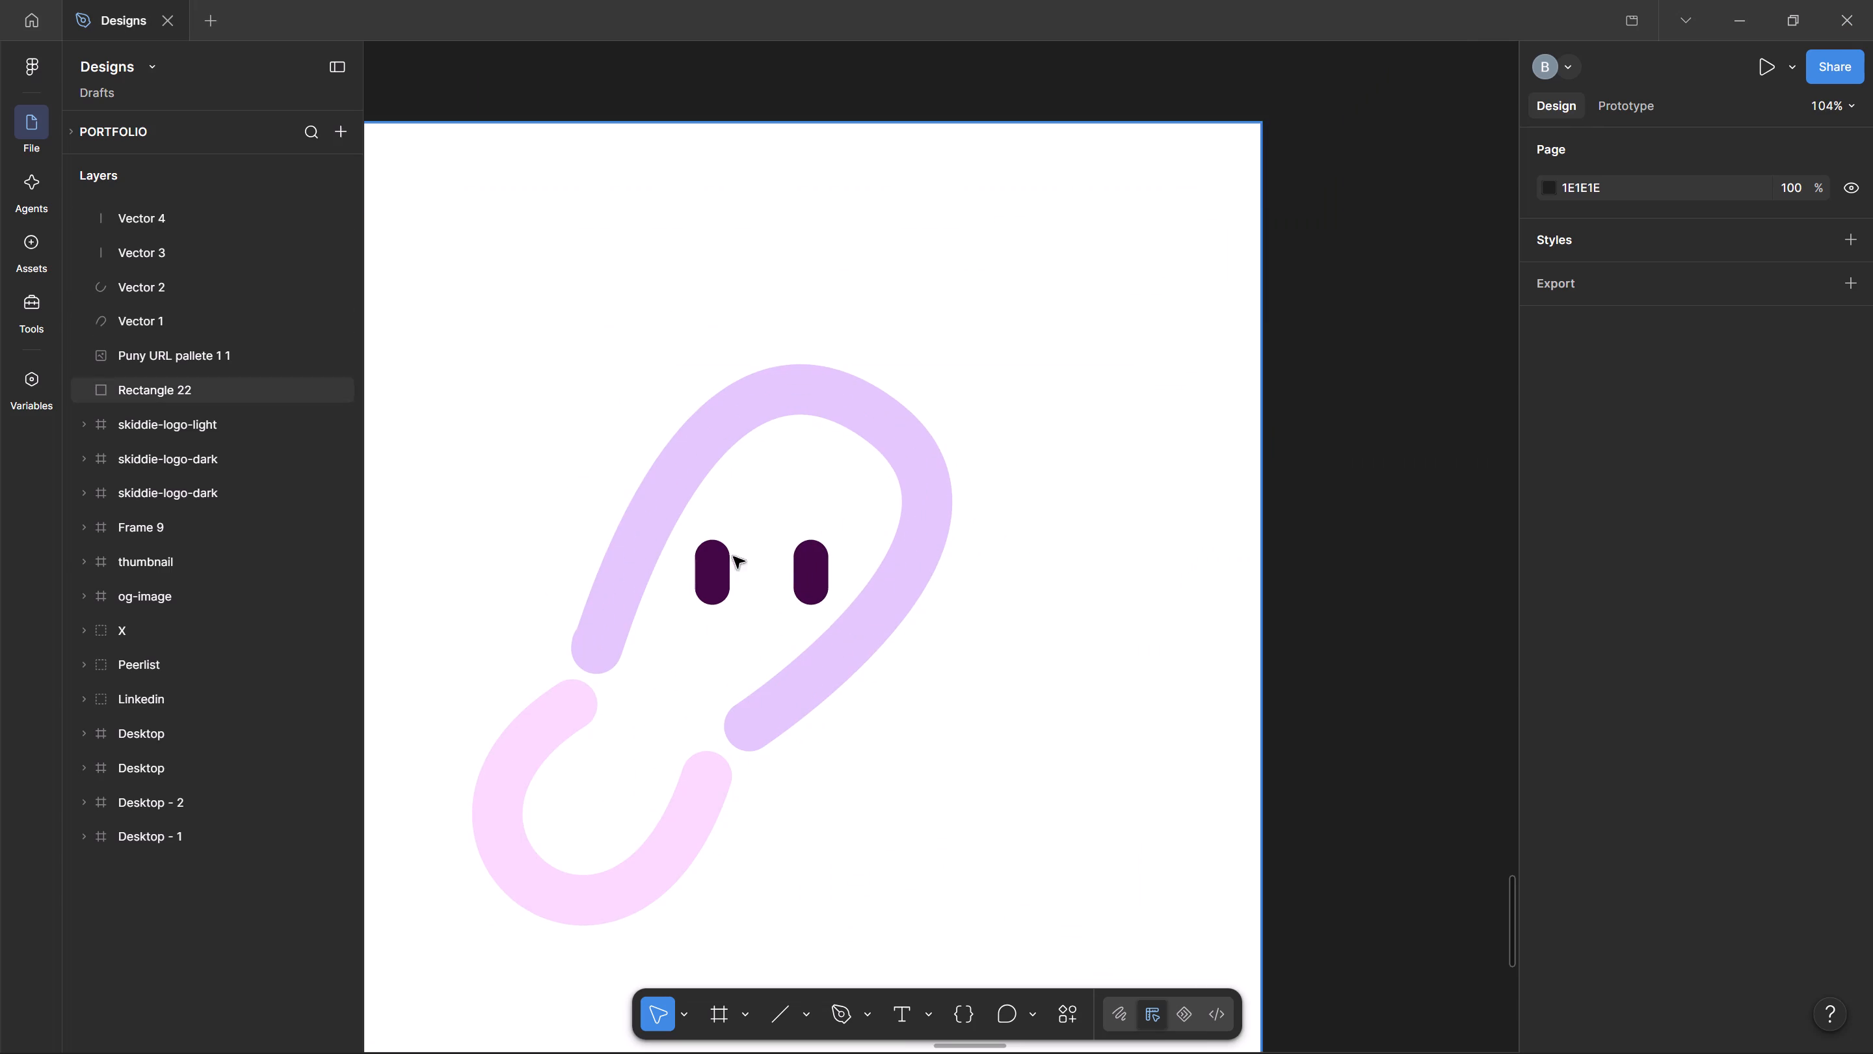
{"action": "left_click", "coordinate": [719, 562]}
{"action": "left_click", "coordinate": [806, 576], "text": "shift"}
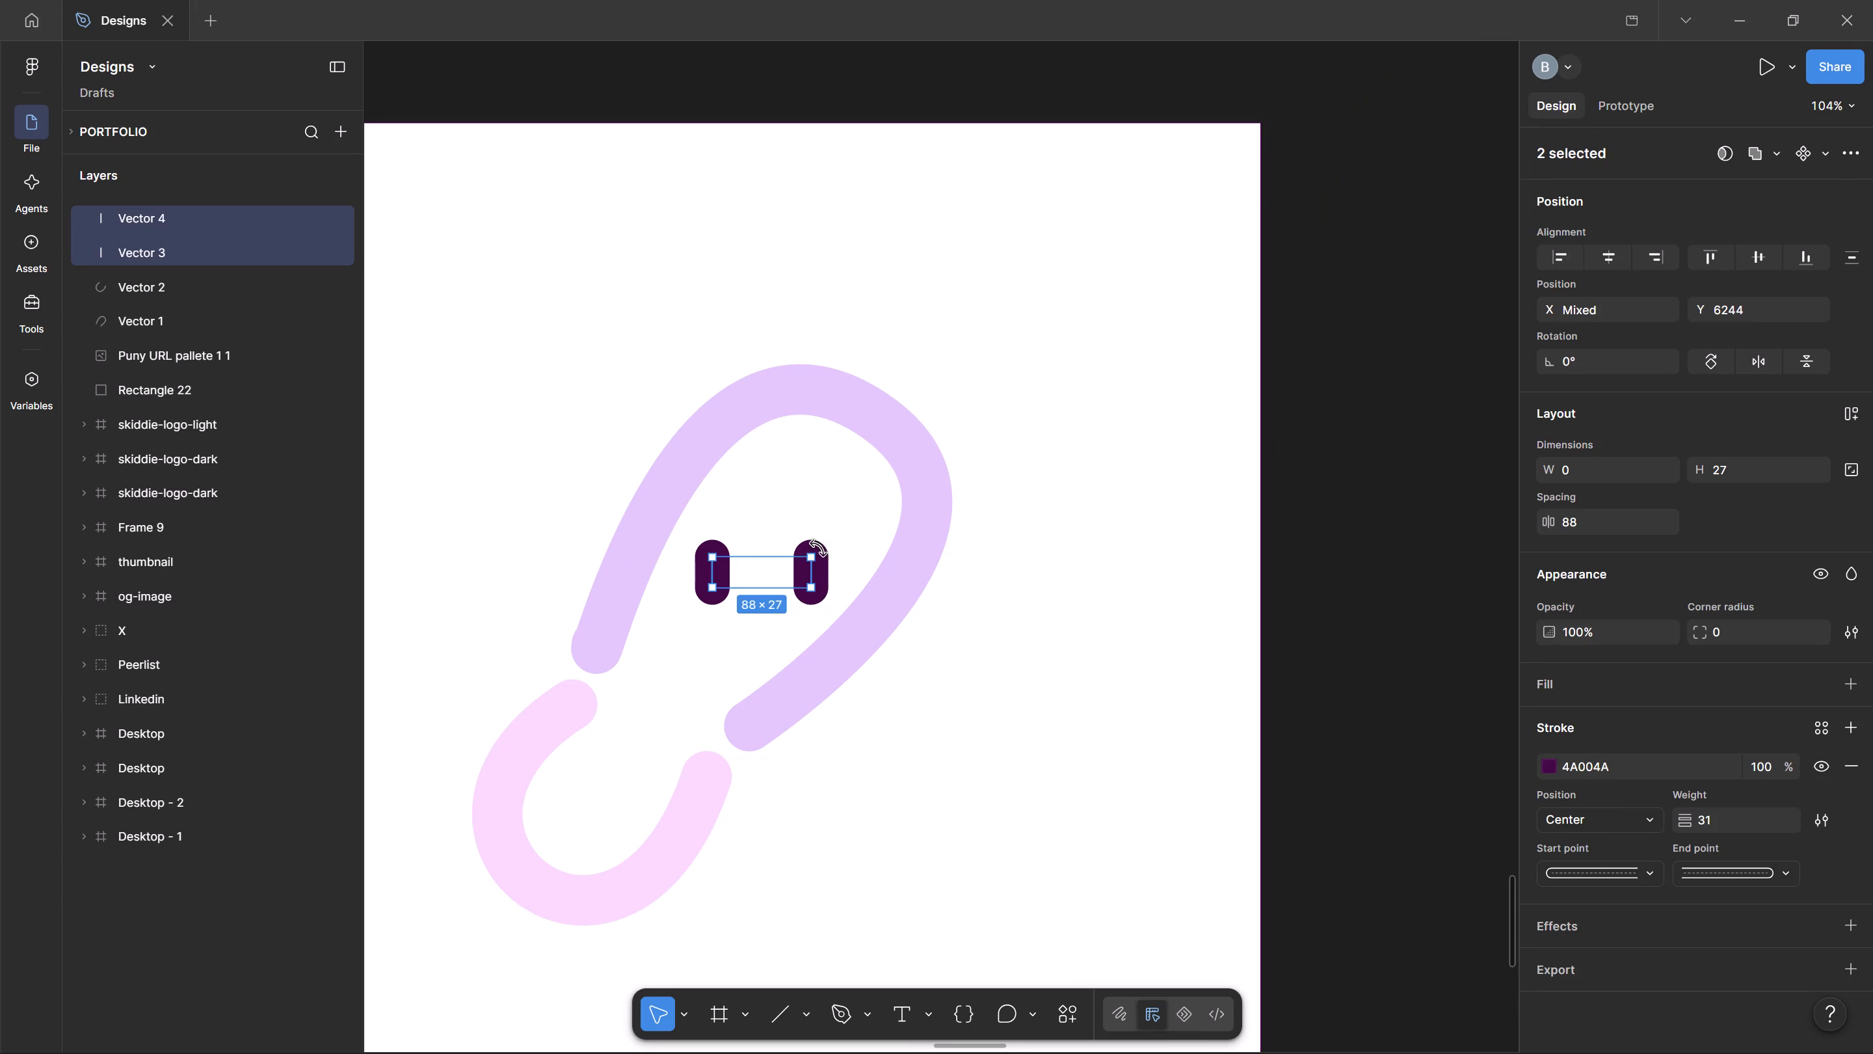
{"action": "left_click_drag", "start_coordinate": [823, 546], "coordinate": [800, 517]}
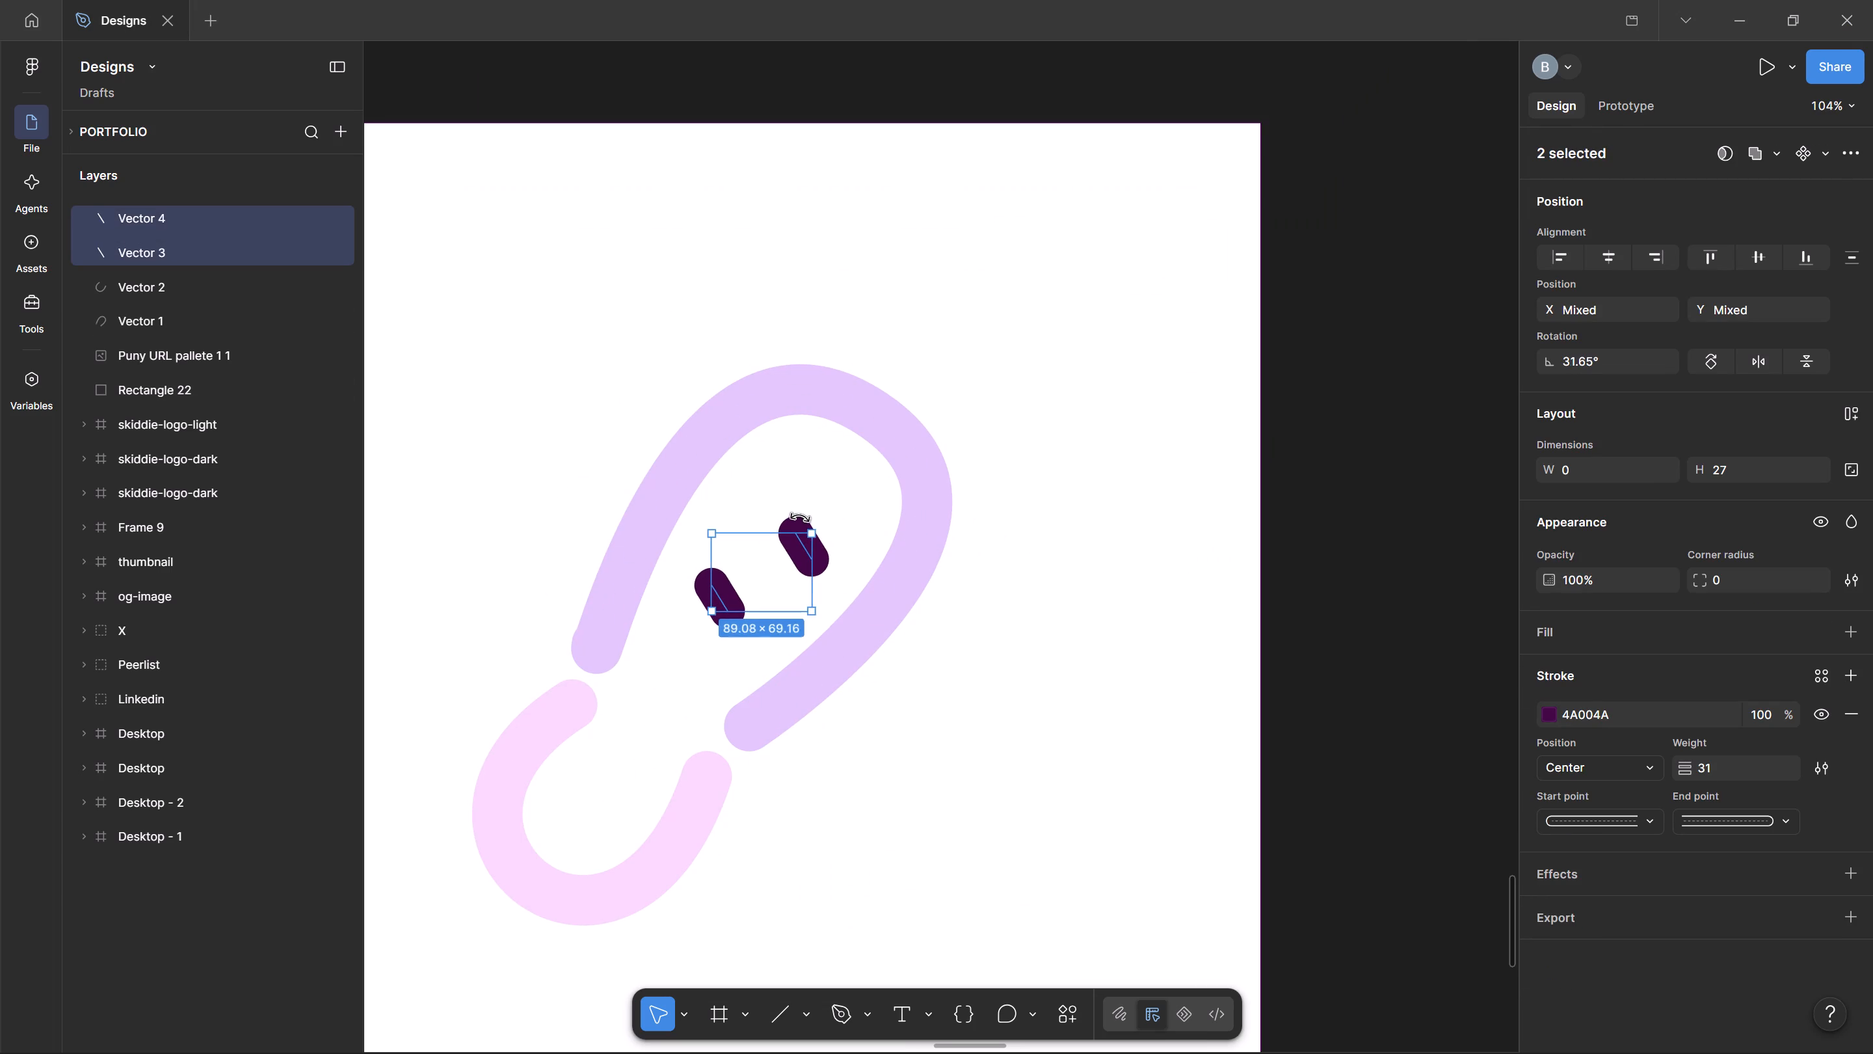
{"action": "left_click_drag", "start_coordinate": [800, 517], "coordinate": [786, 500]}
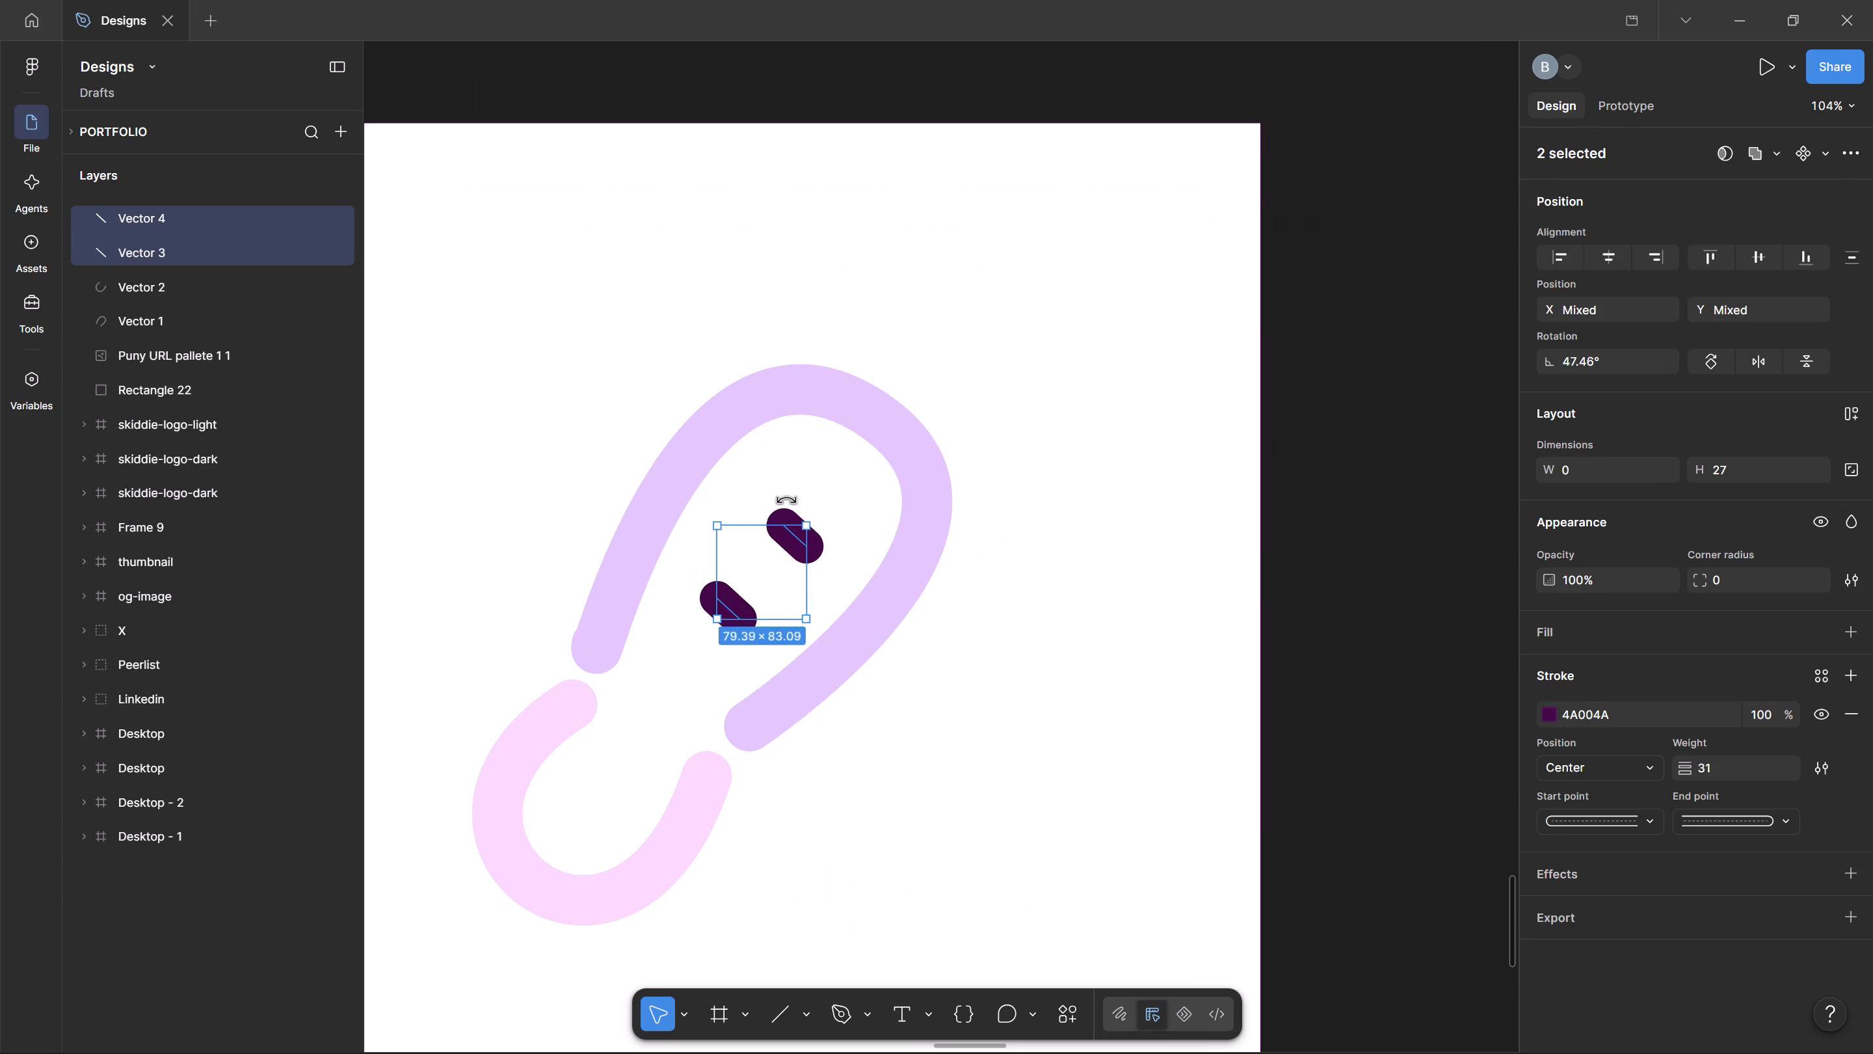
{"action": "left_click_drag", "start_coordinate": [786, 500], "coordinate": [786, 497]}
{"action": "left_click", "coordinate": [1046, 564]}
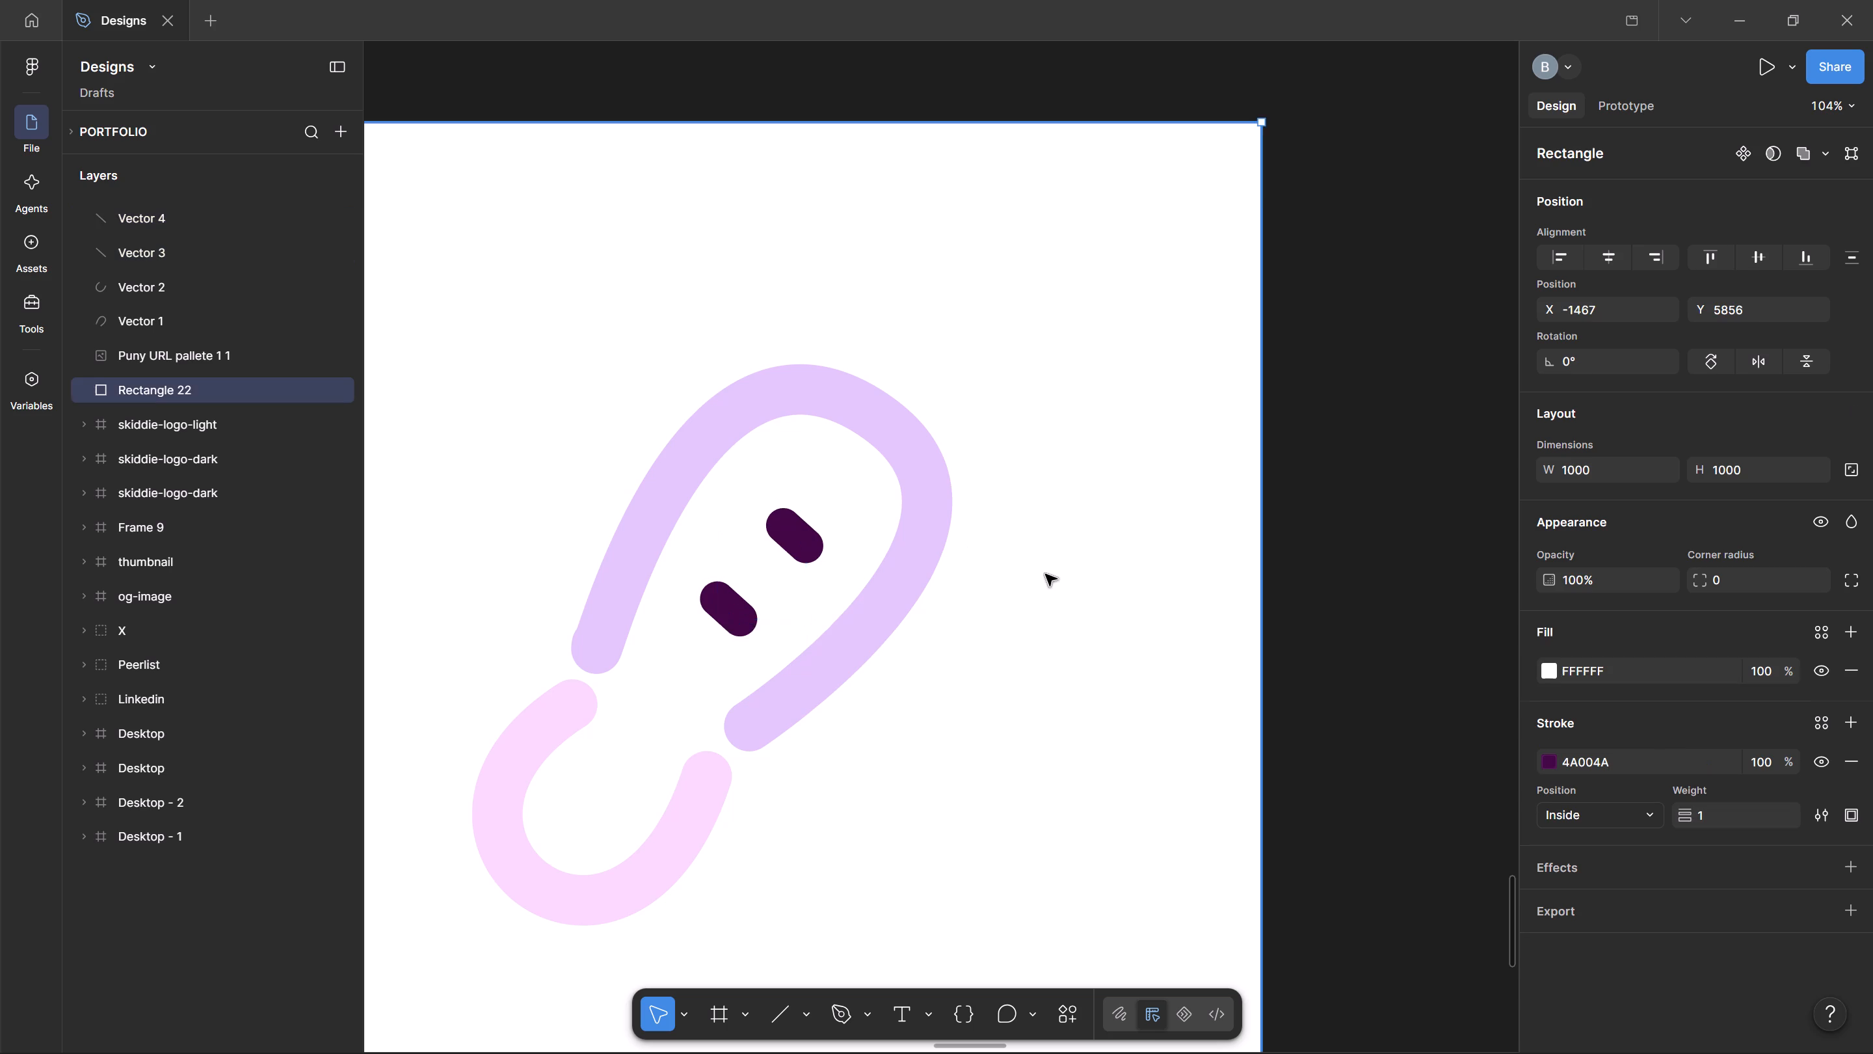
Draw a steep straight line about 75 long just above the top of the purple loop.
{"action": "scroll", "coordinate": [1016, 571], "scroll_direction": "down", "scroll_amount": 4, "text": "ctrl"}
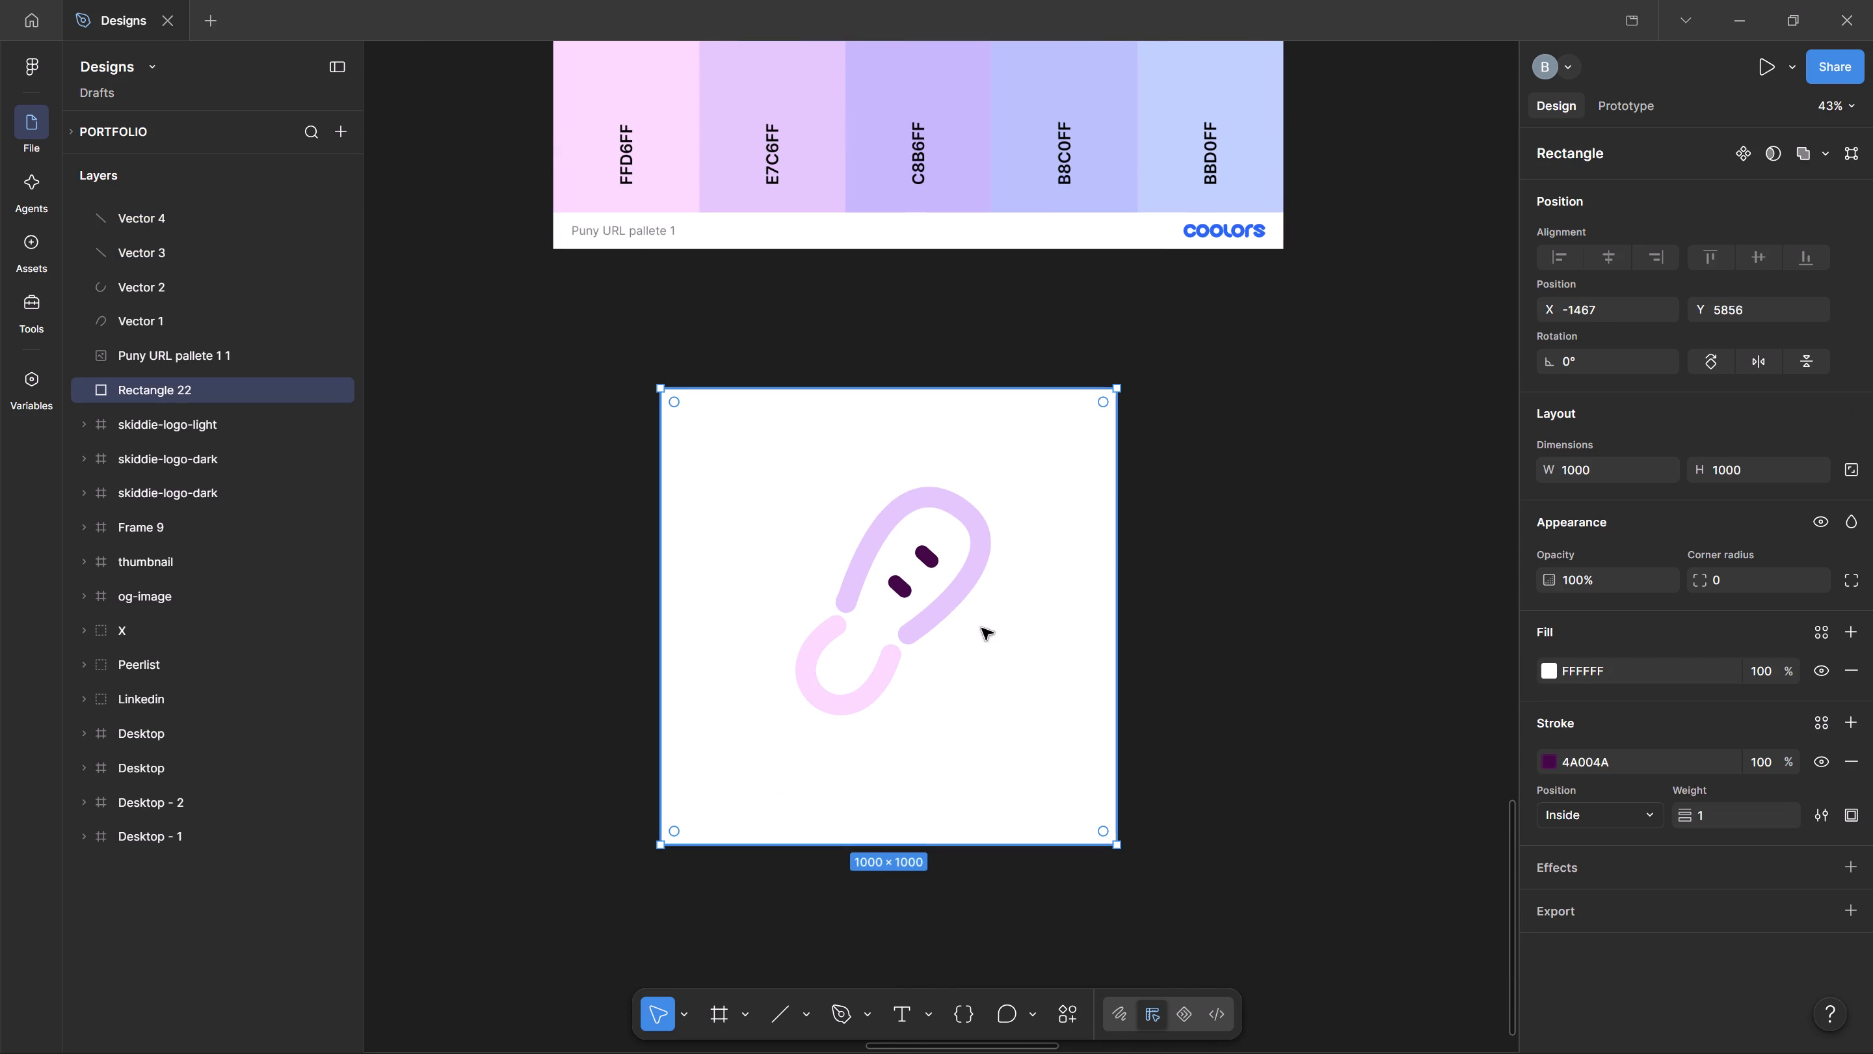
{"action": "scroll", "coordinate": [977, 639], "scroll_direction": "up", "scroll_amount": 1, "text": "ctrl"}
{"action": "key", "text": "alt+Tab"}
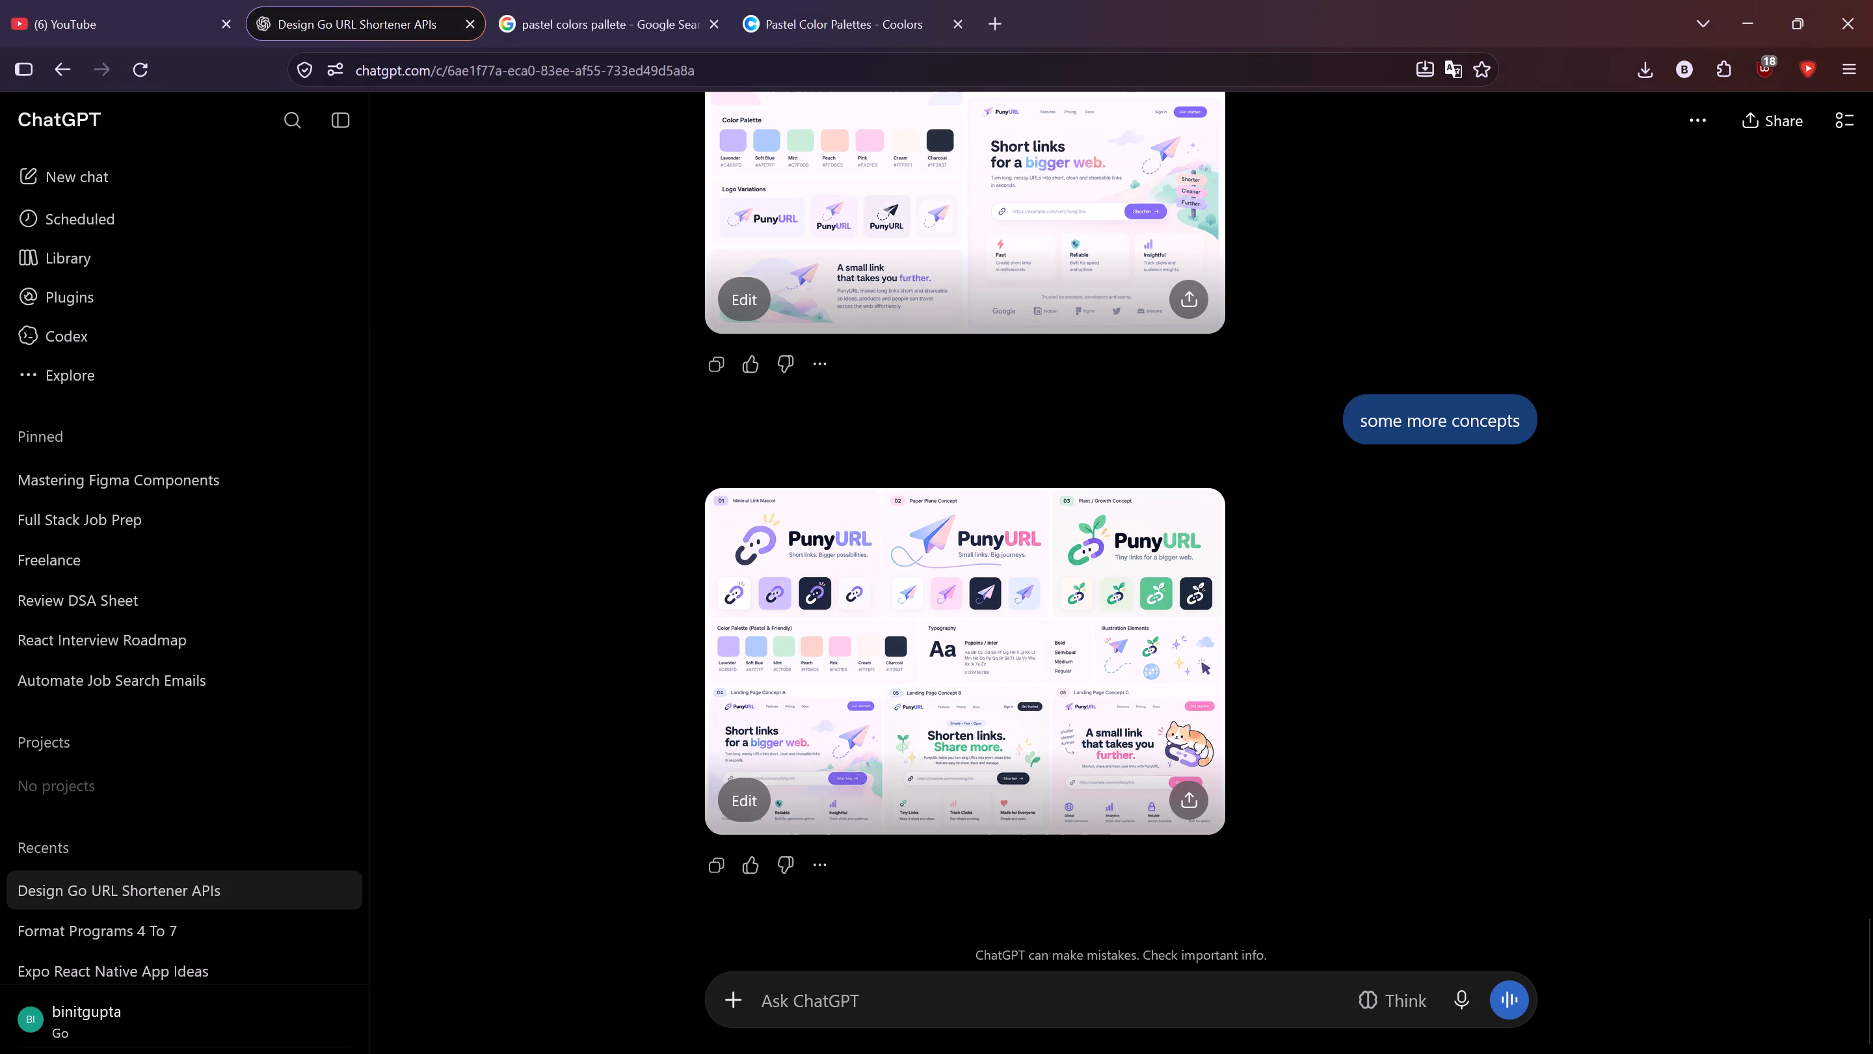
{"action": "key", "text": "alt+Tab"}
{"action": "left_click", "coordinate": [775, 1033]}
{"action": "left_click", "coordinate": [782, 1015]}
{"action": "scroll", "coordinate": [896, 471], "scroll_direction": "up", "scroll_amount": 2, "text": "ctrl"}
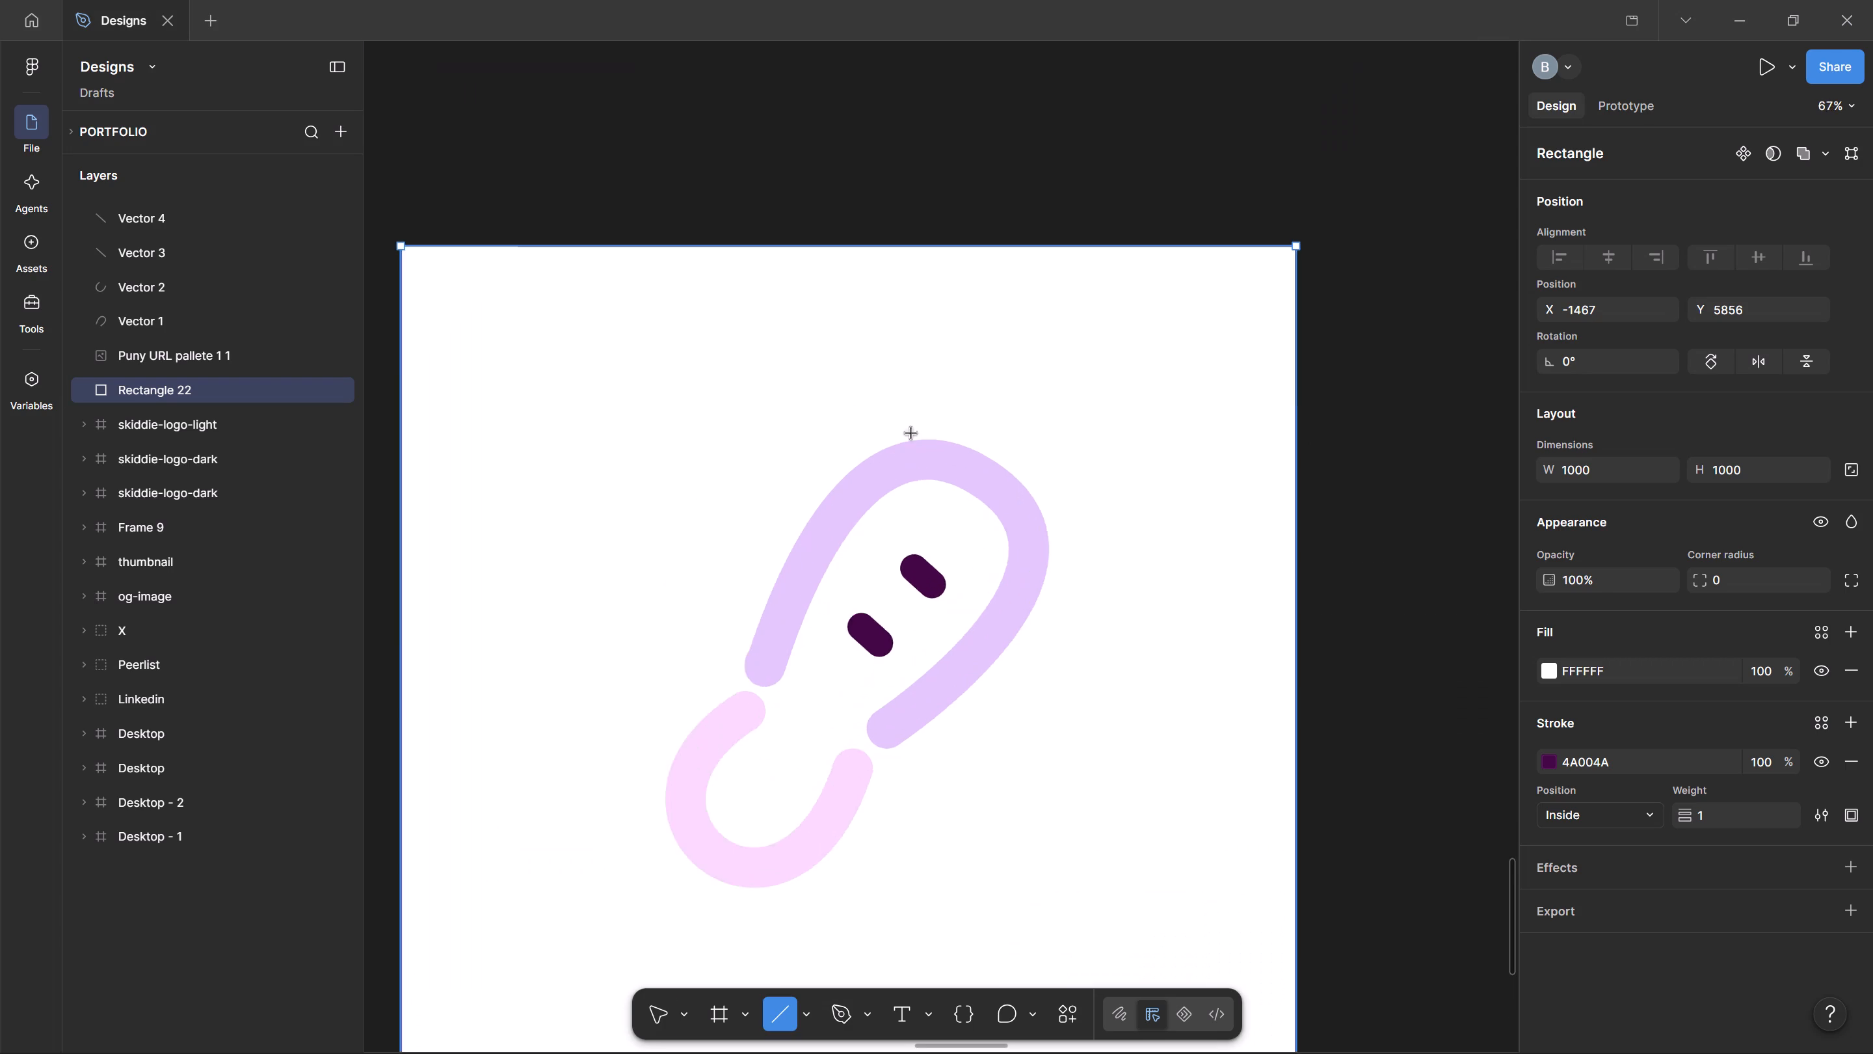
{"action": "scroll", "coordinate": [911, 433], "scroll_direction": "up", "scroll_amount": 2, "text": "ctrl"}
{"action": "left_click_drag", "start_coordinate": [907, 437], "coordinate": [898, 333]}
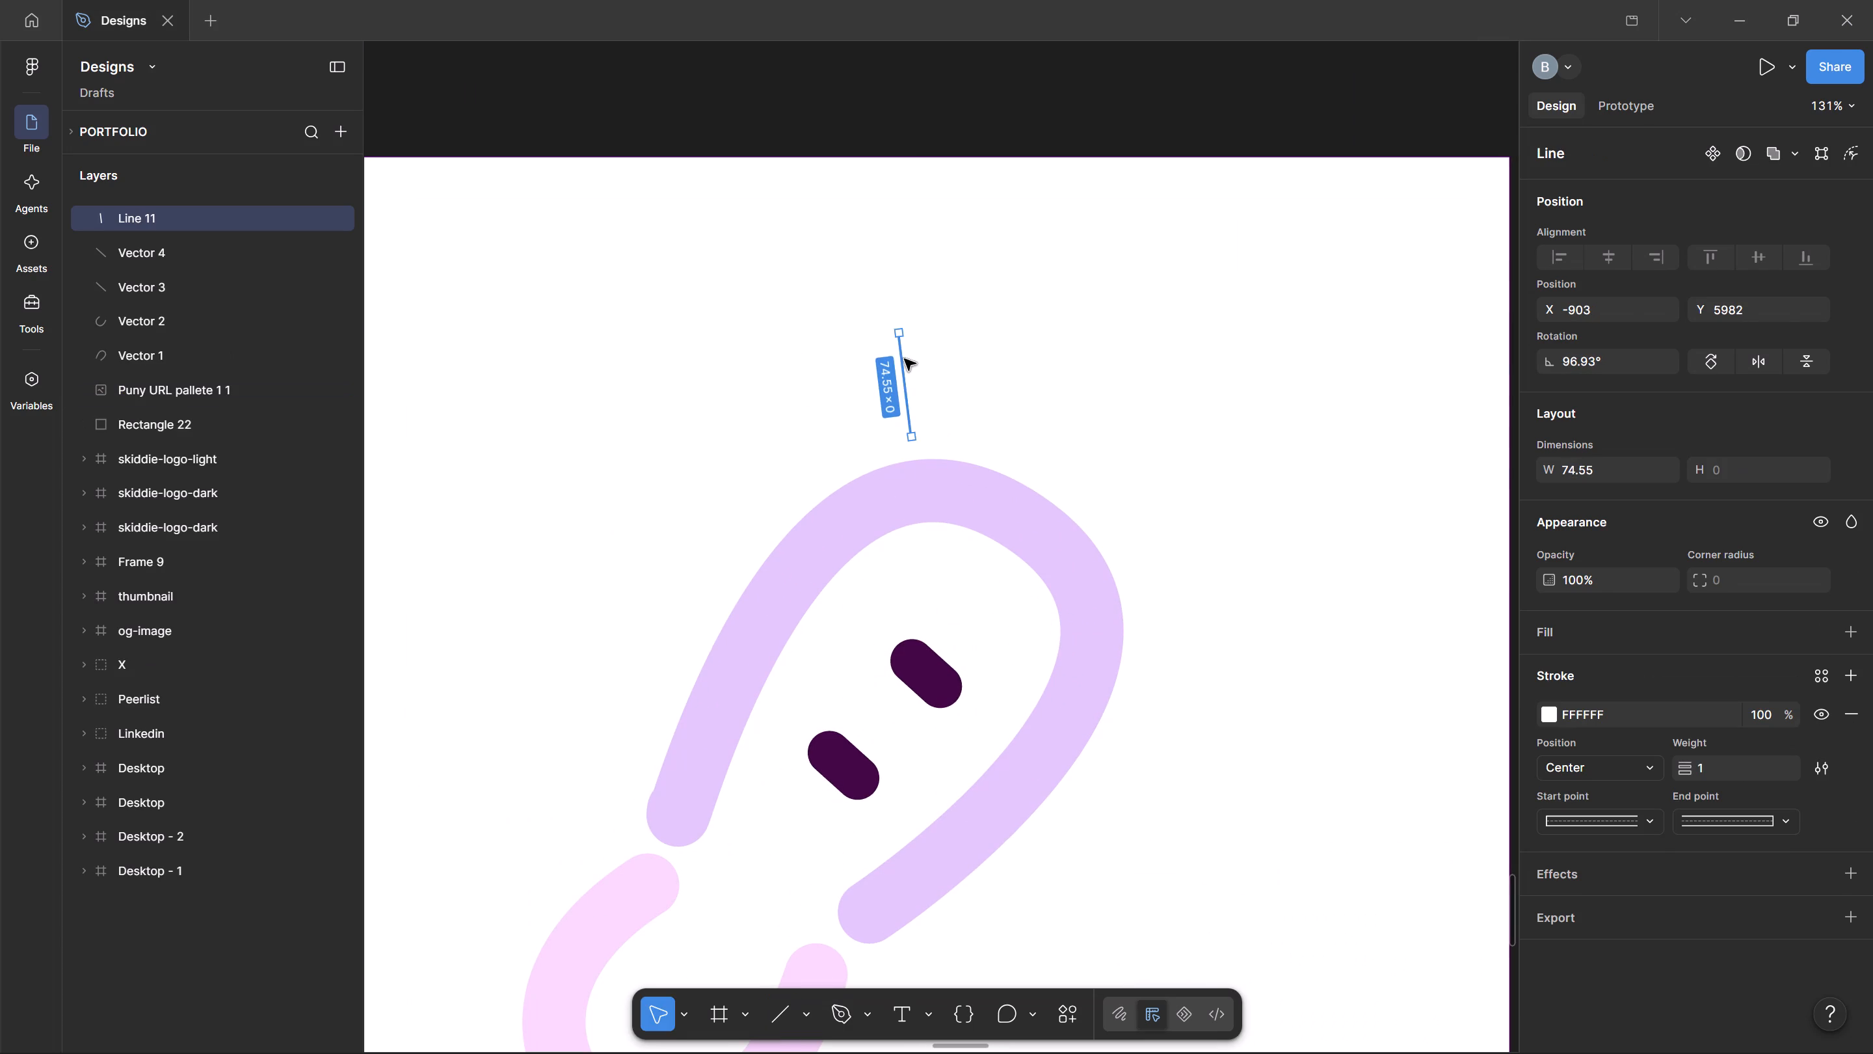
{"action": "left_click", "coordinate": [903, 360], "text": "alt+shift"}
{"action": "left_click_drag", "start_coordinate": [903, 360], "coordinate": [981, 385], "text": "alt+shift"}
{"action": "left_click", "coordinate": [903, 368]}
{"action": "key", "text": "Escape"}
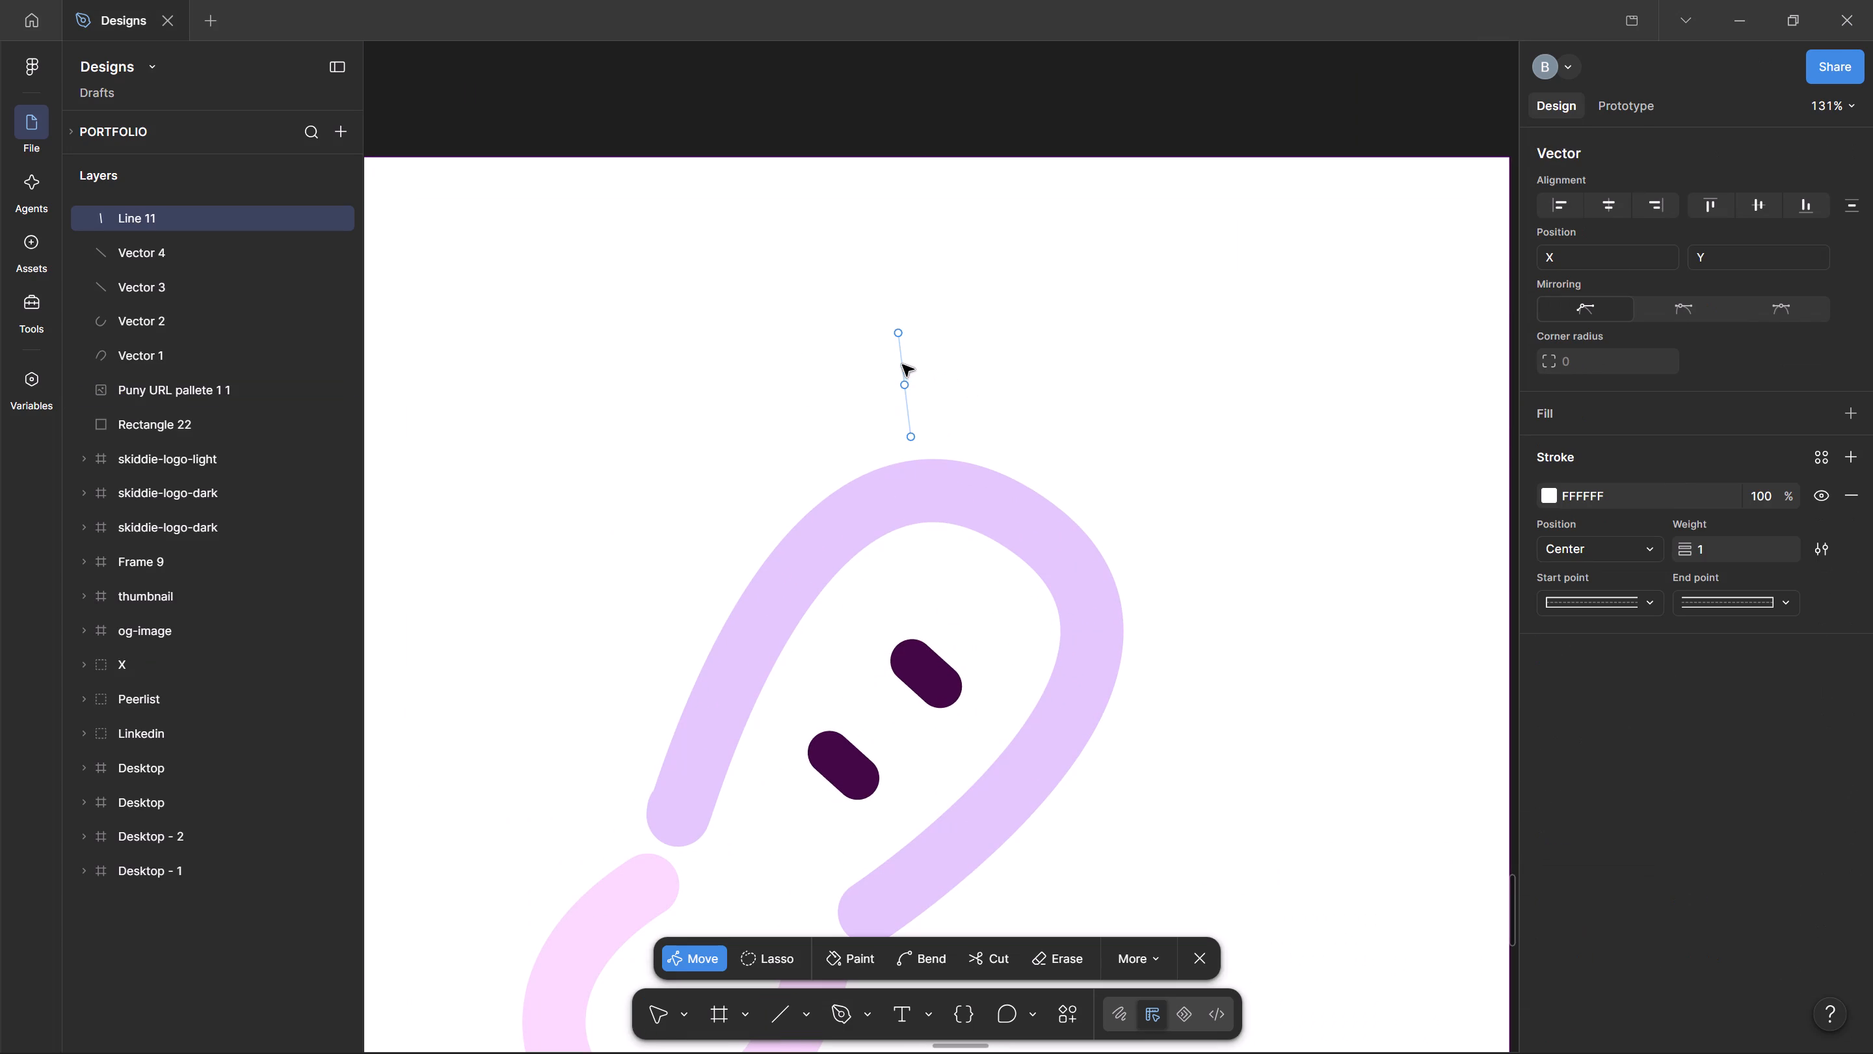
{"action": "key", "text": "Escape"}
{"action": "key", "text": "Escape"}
Draw a straight line about 86 long above the purple loop, rotated about -81° at X -913, Y 5971.
{"action": "left_click", "coordinate": [773, 1025]}
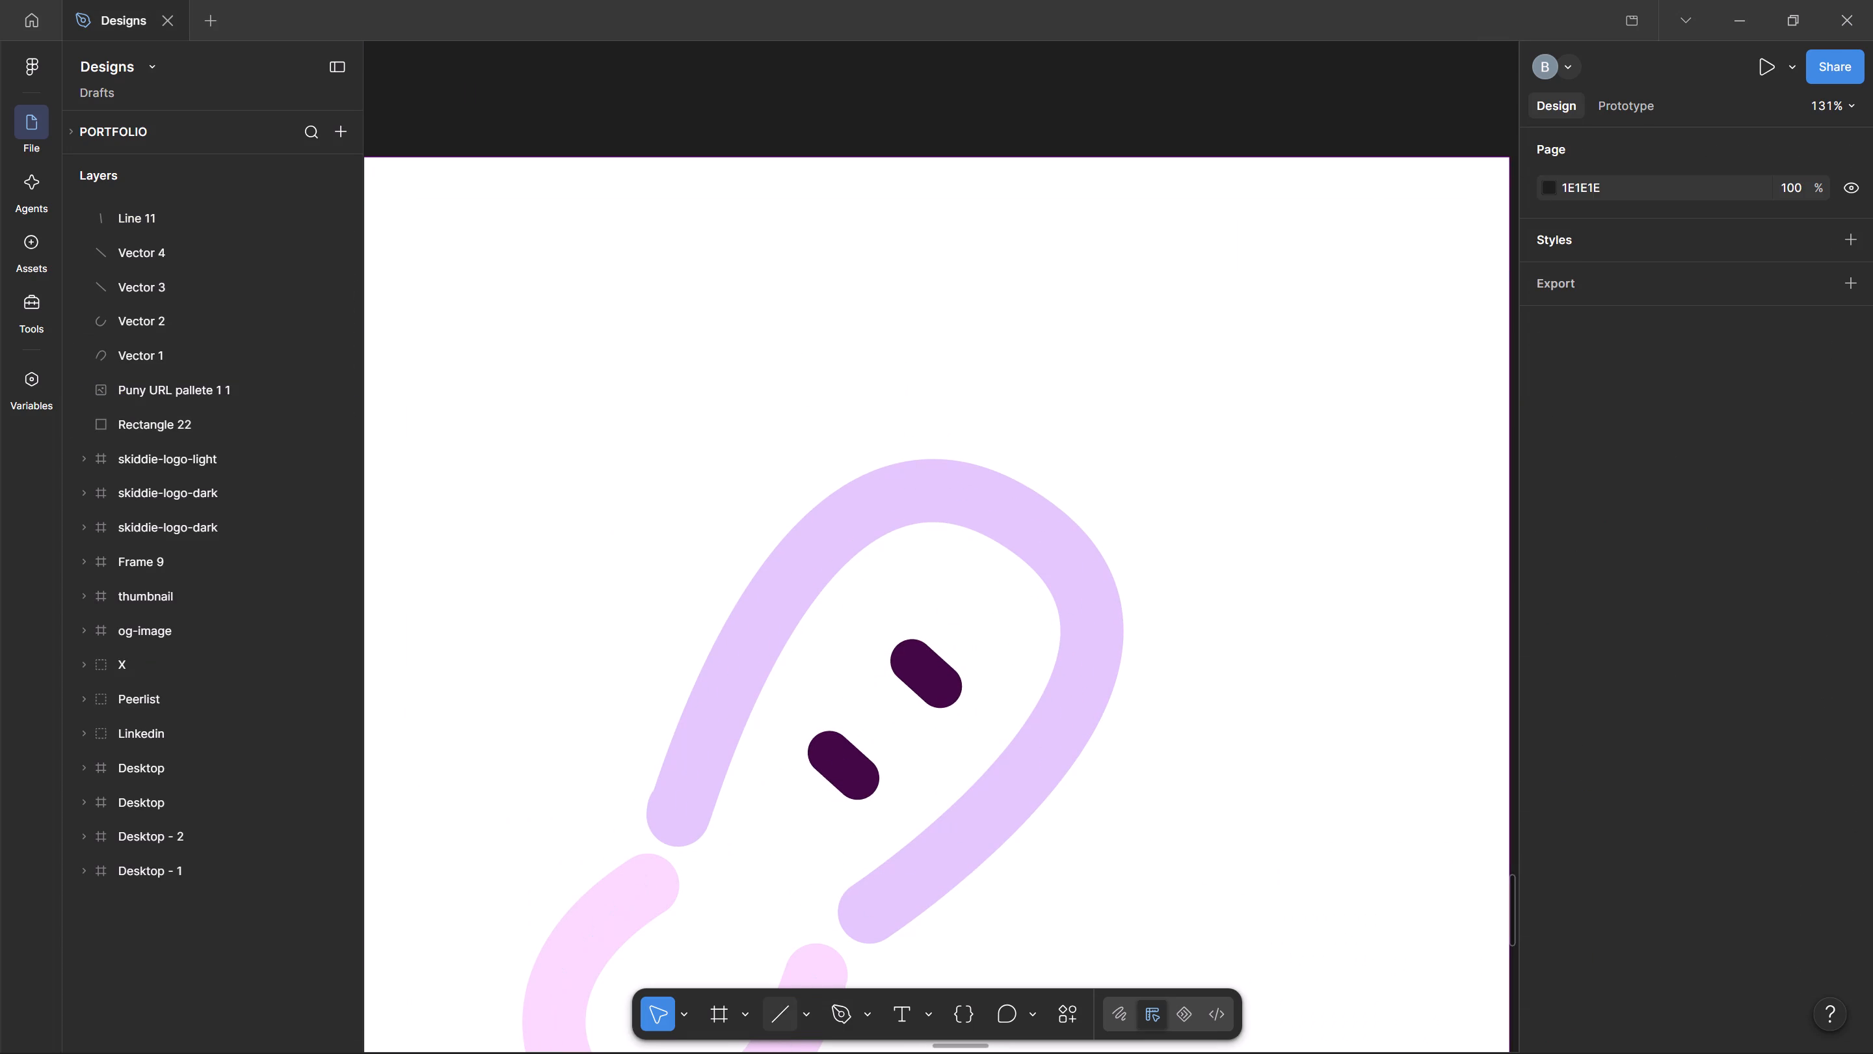
{"action": "left_click_drag", "start_coordinate": [881, 316], "coordinate": [882, 340]}
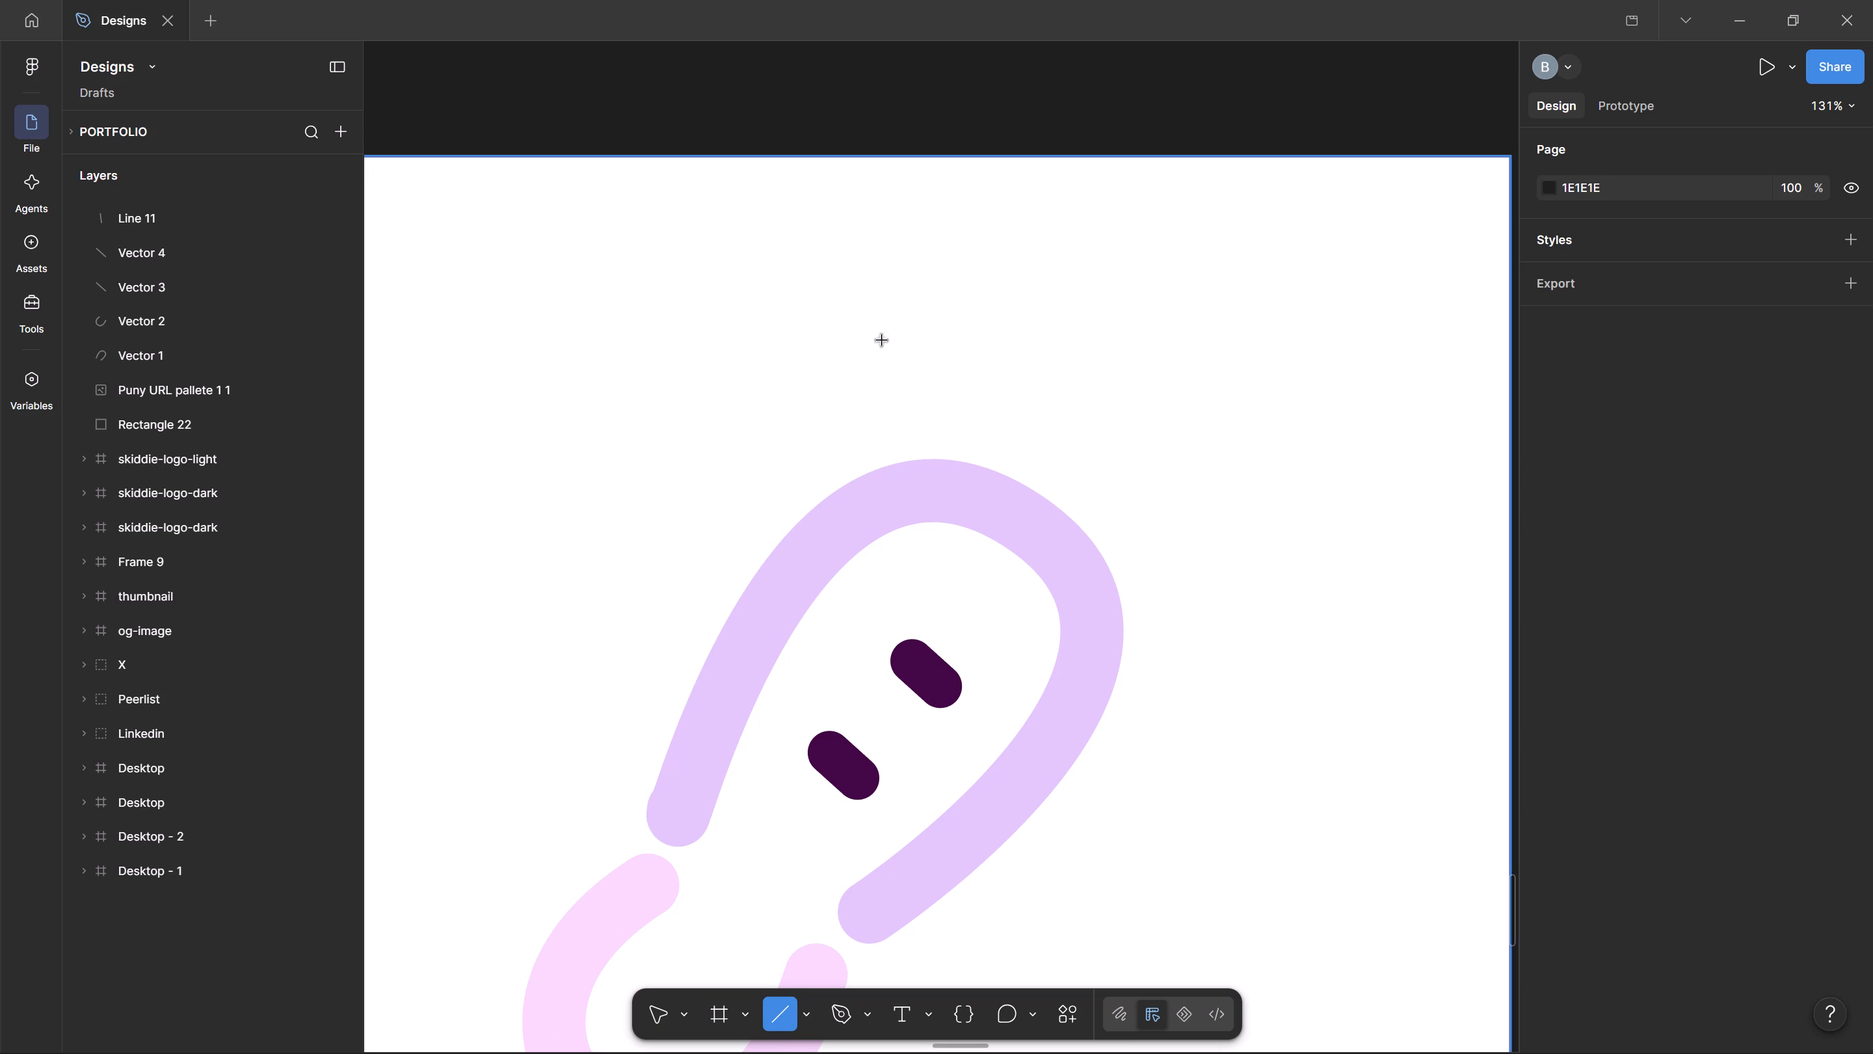
{"action": "left_click_drag", "start_coordinate": [882, 340], "coordinate": [905, 437]}
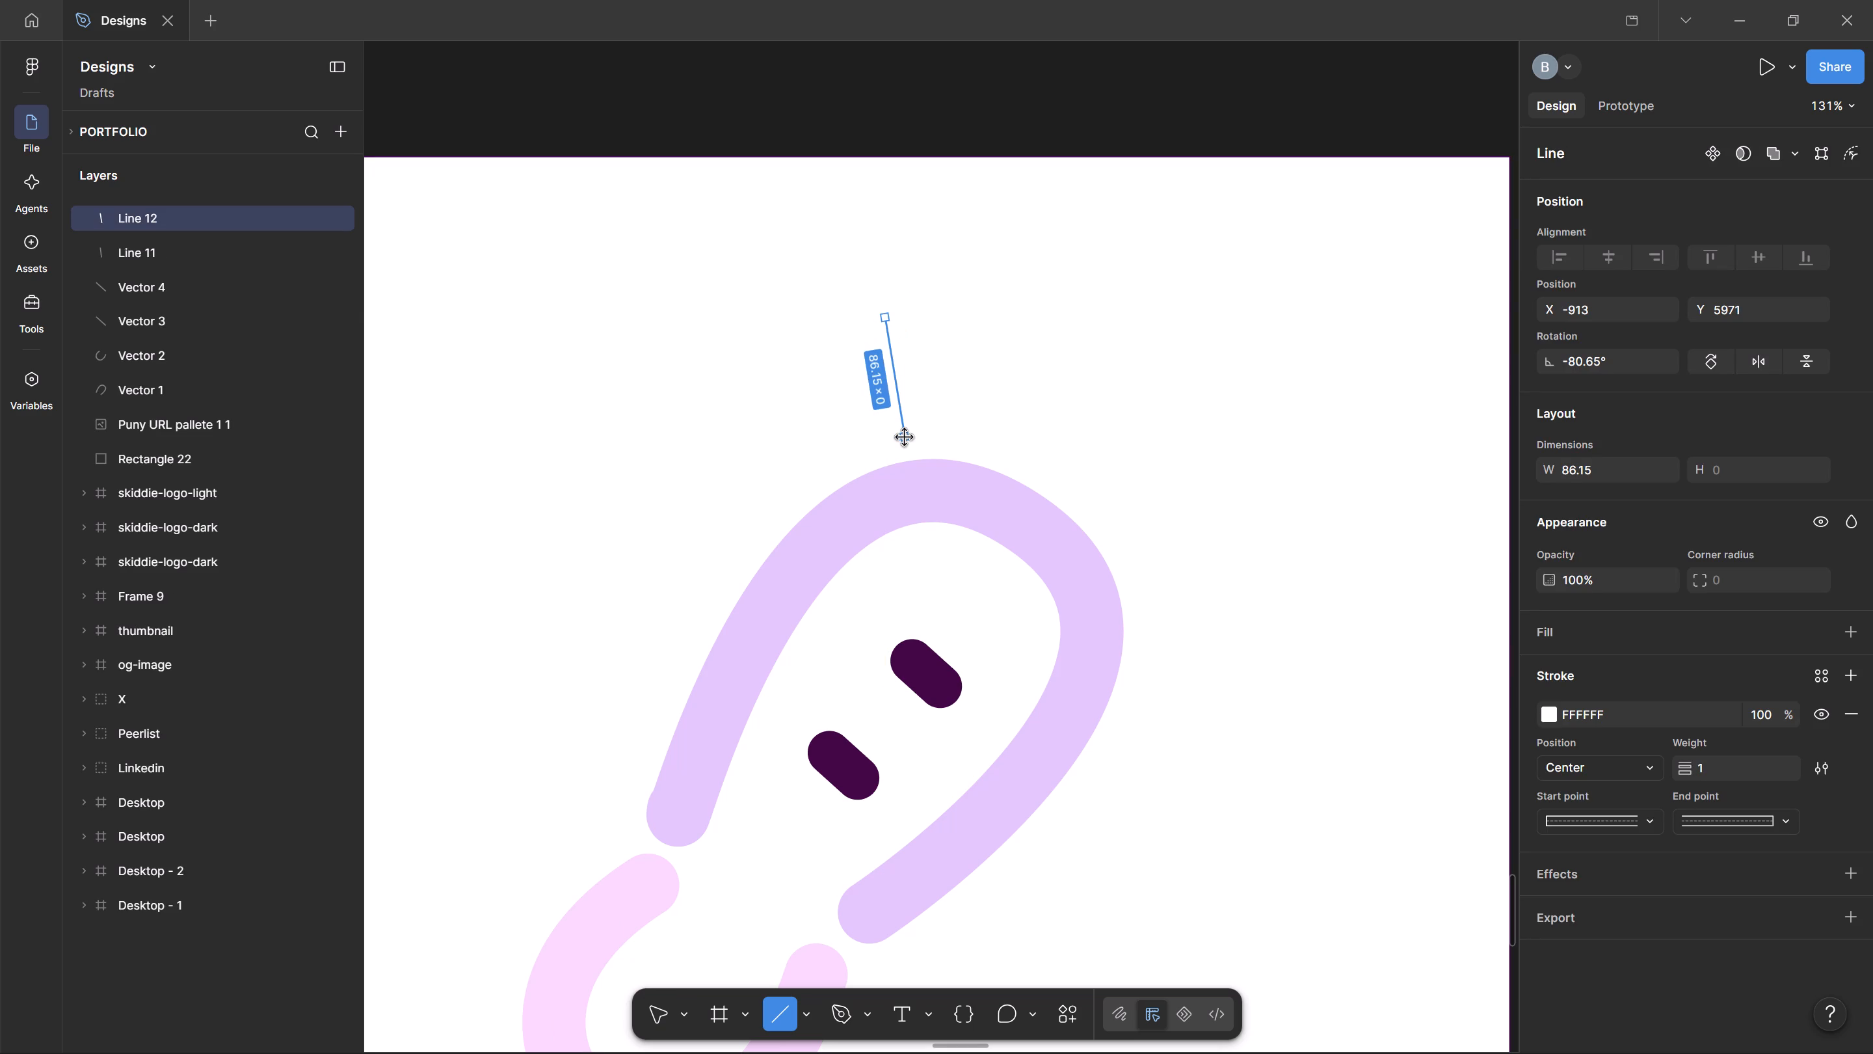
{"action": "key", "text": "Escape"}
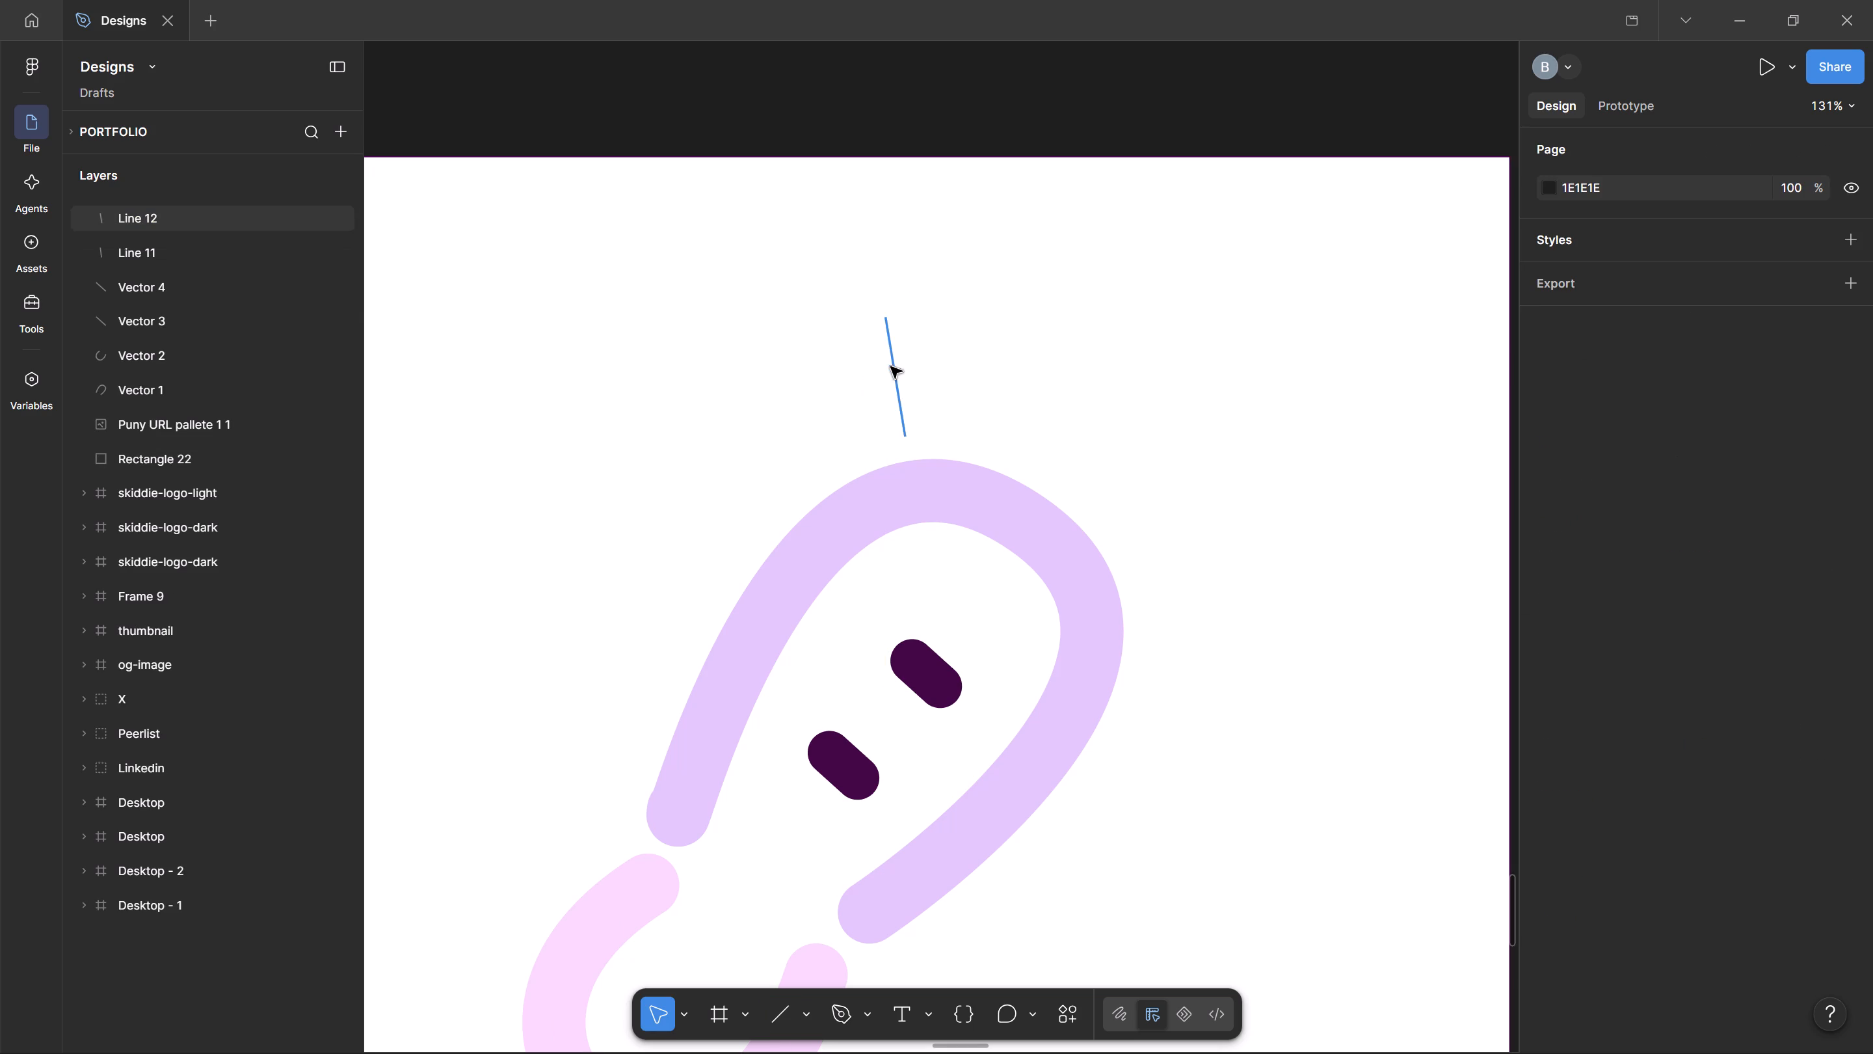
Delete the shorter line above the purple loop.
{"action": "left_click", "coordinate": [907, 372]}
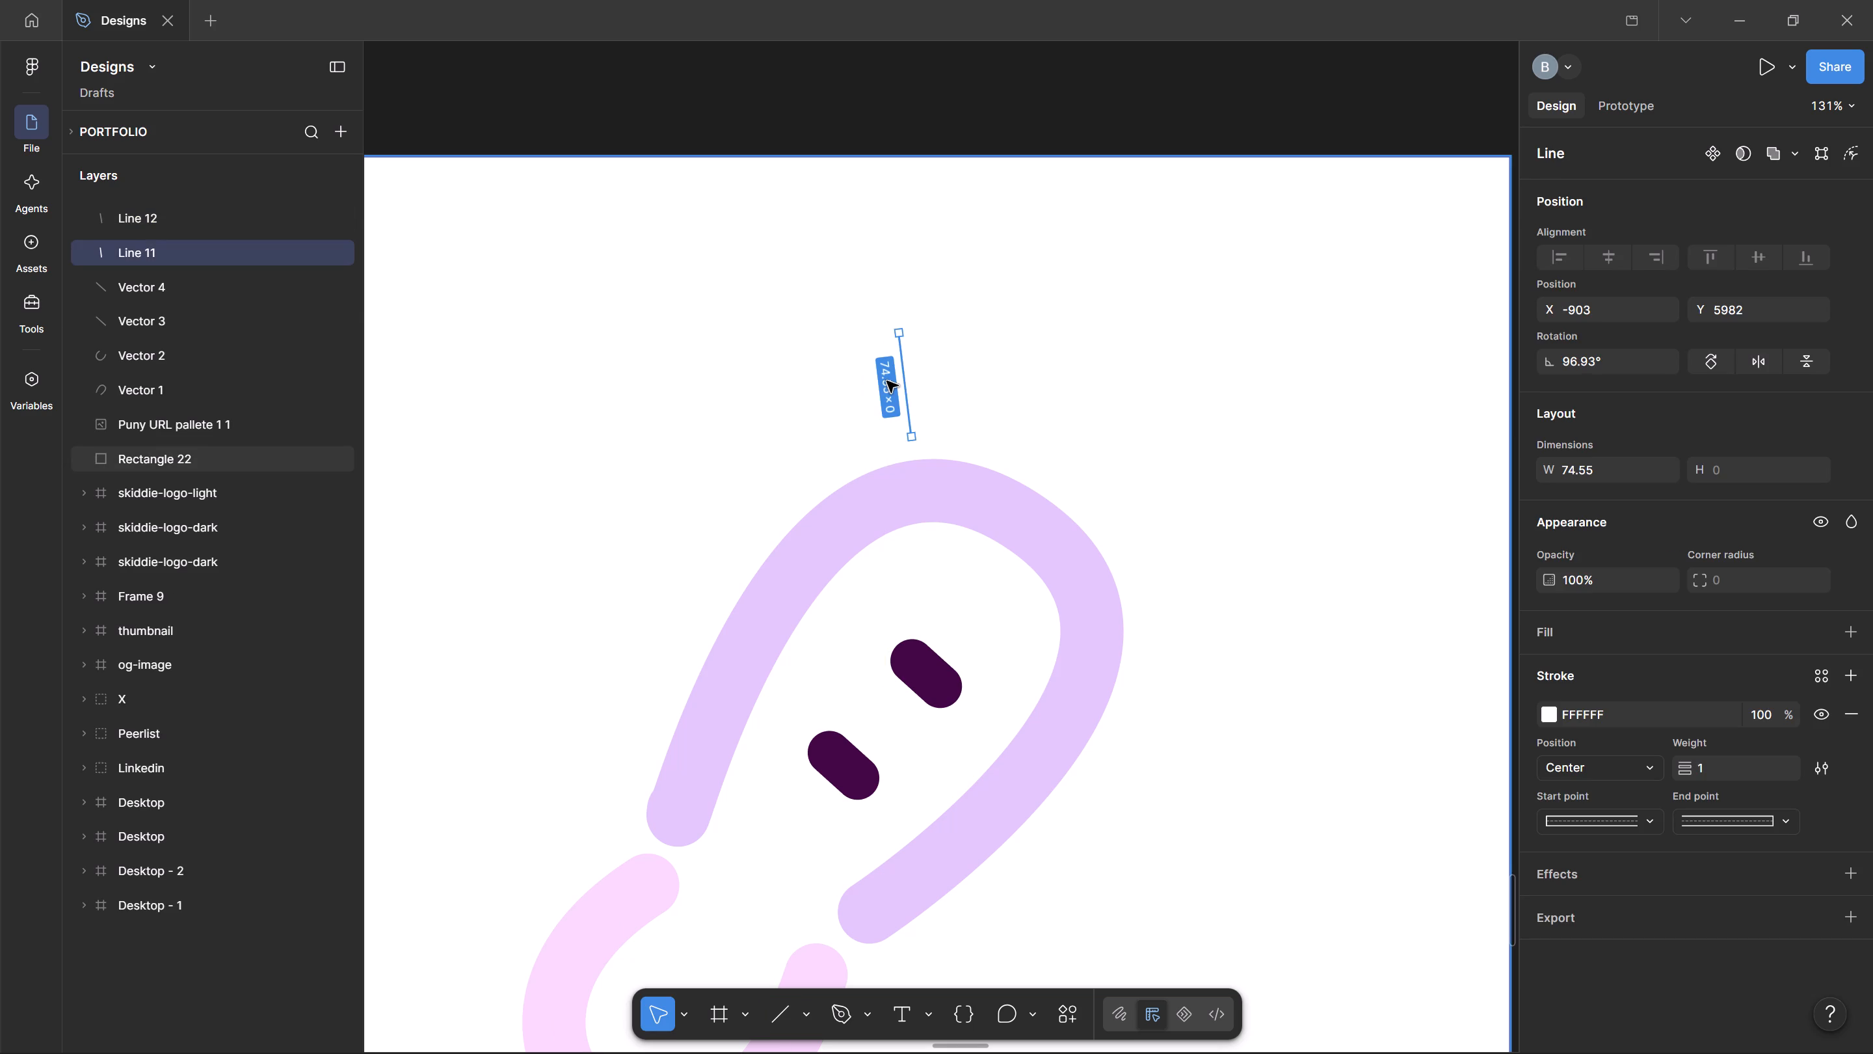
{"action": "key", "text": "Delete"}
Duplicate the remaining line above the purple loop and place the copy close beside it at X -908, Y 5971.
{"action": "left_click", "coordinate": [890, 368]}
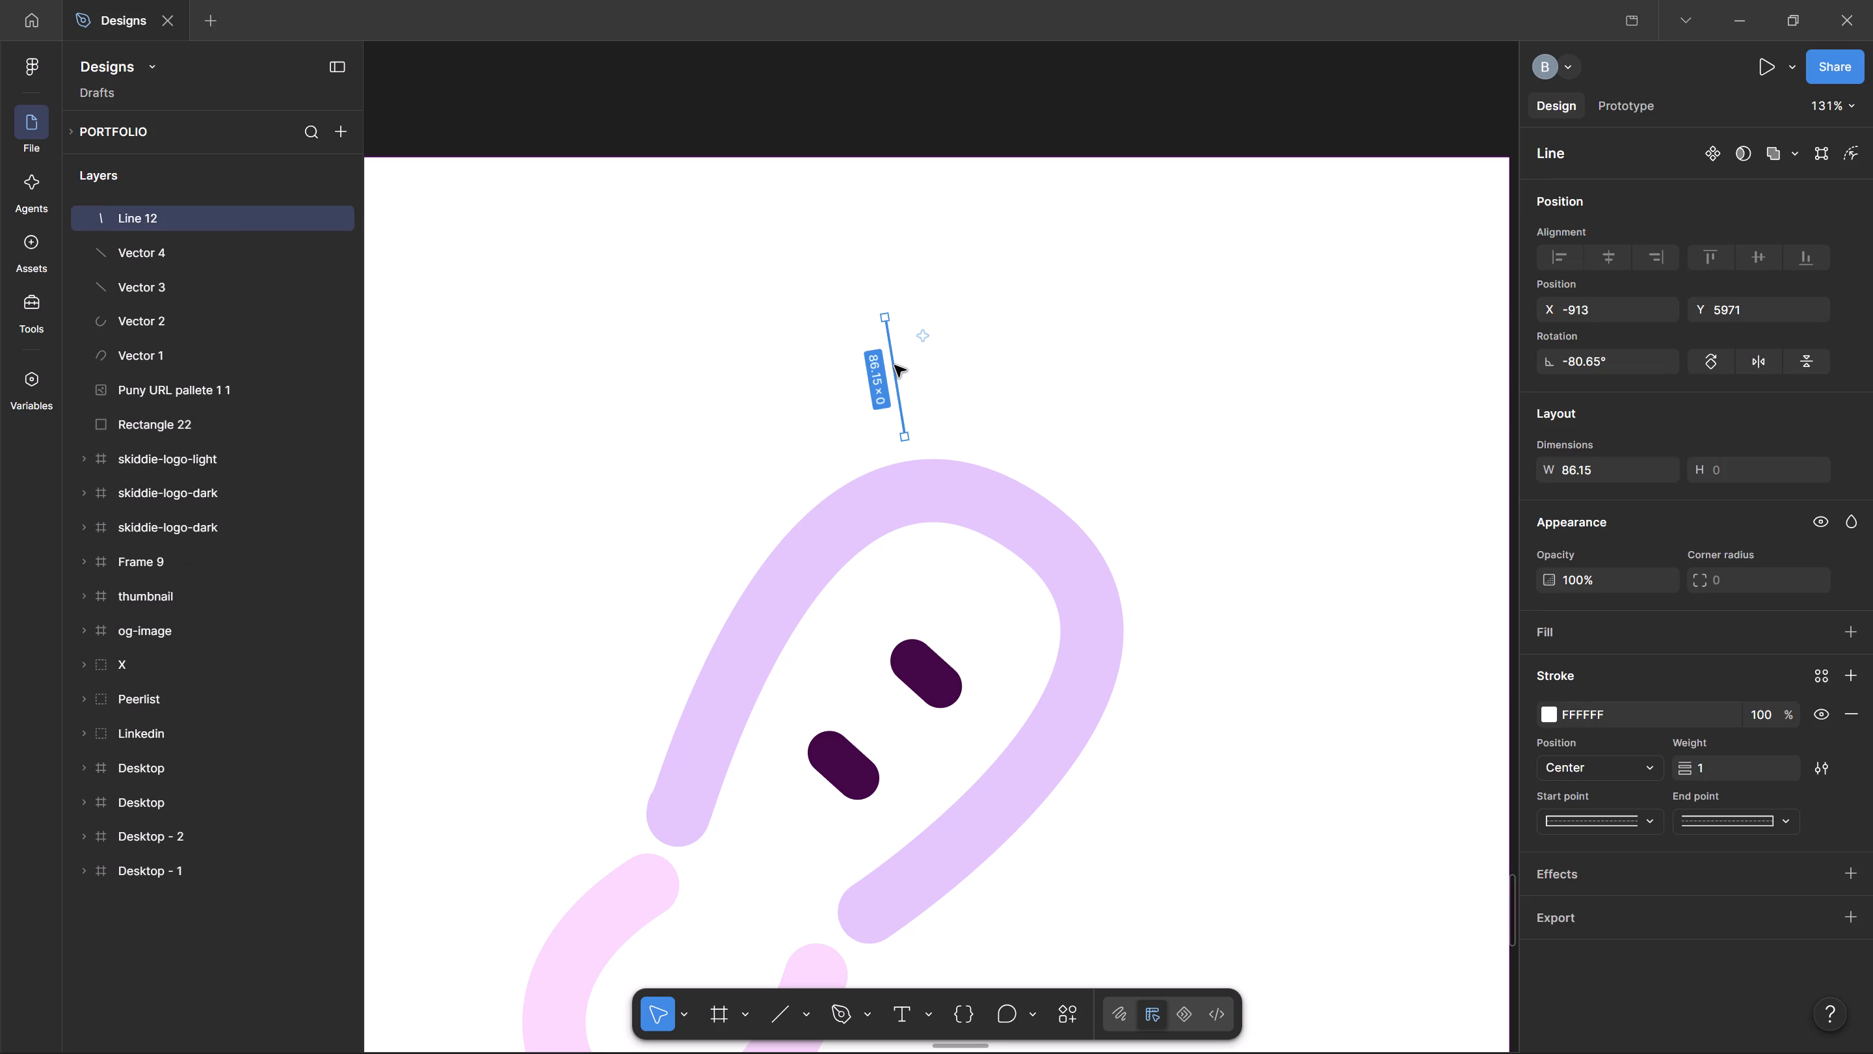
{"action": "left_click_drag", "start_coordinate": [895, 366], "coordinate": [996, 377], "text": "alt+shift"}
{"action": "left_click_drag", "start_coordinate": [998, 376], "coordinate": [977, 375]}
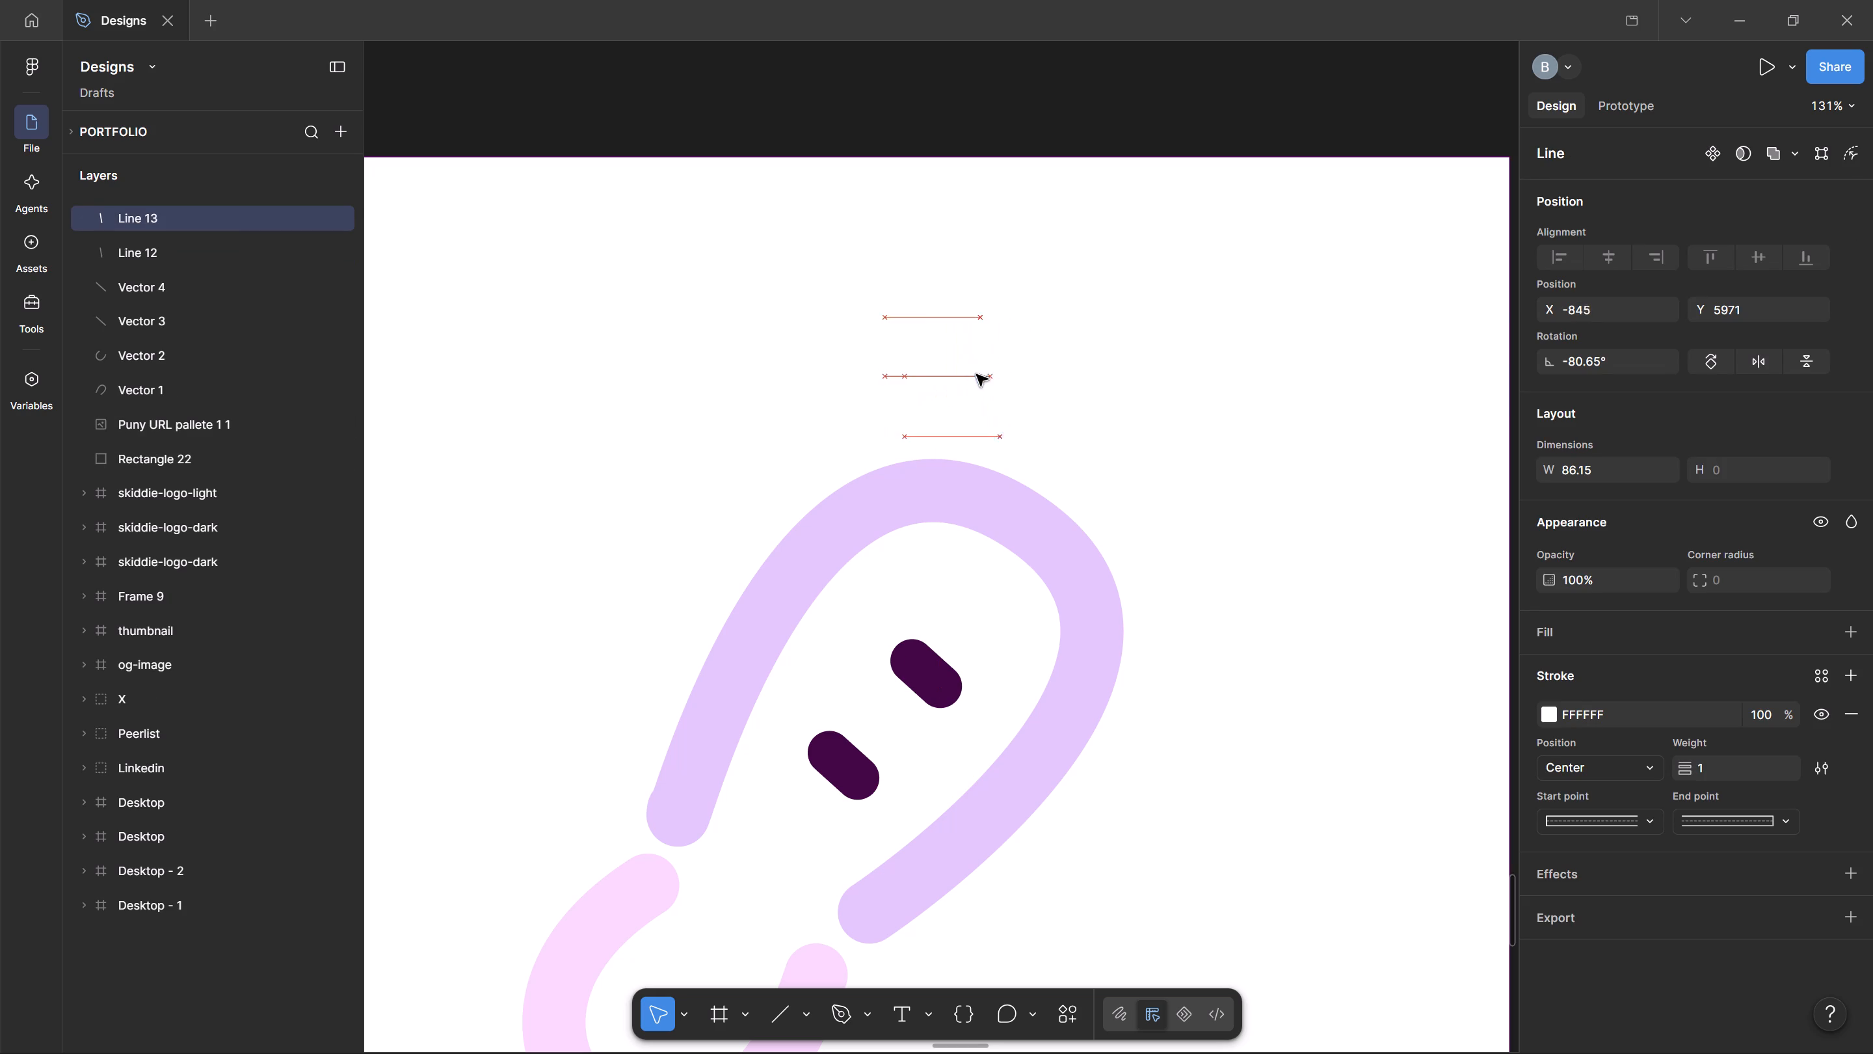
{"action": "left_click_drag", "start_coordinate": [977, 375], "coordinate": [901, 375]}
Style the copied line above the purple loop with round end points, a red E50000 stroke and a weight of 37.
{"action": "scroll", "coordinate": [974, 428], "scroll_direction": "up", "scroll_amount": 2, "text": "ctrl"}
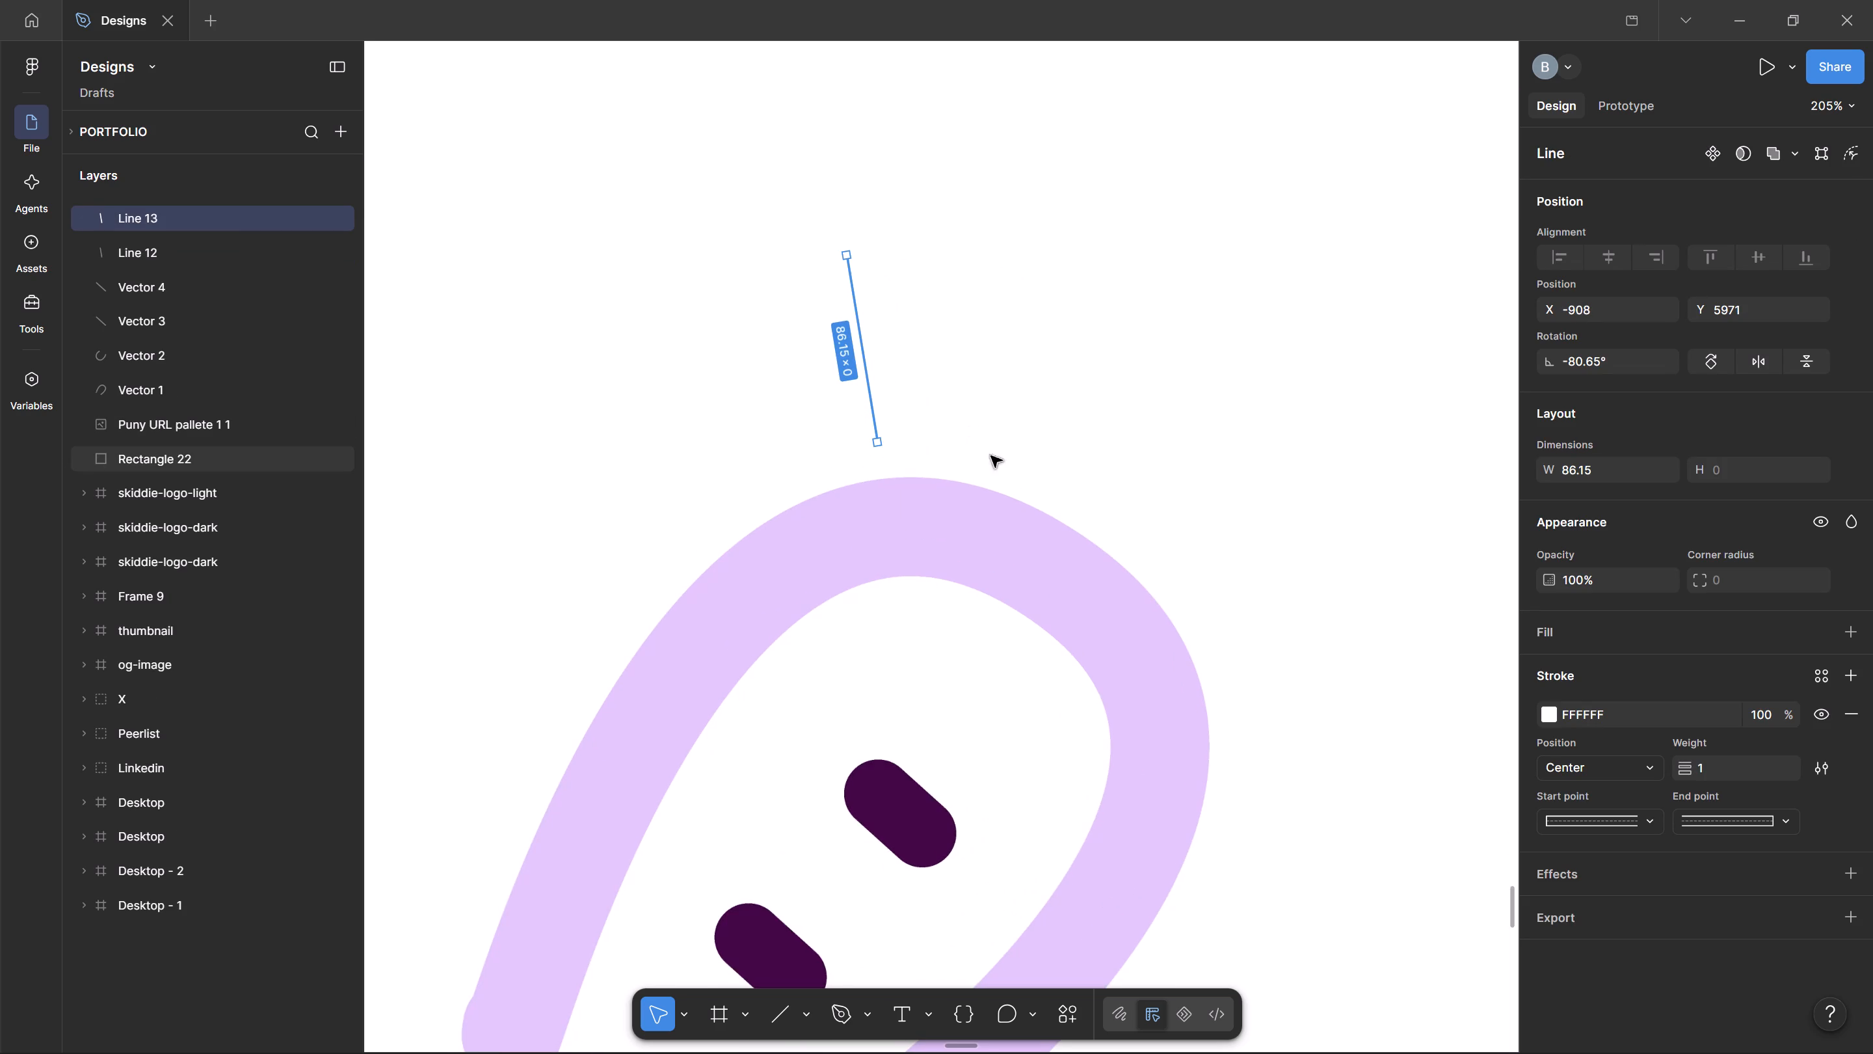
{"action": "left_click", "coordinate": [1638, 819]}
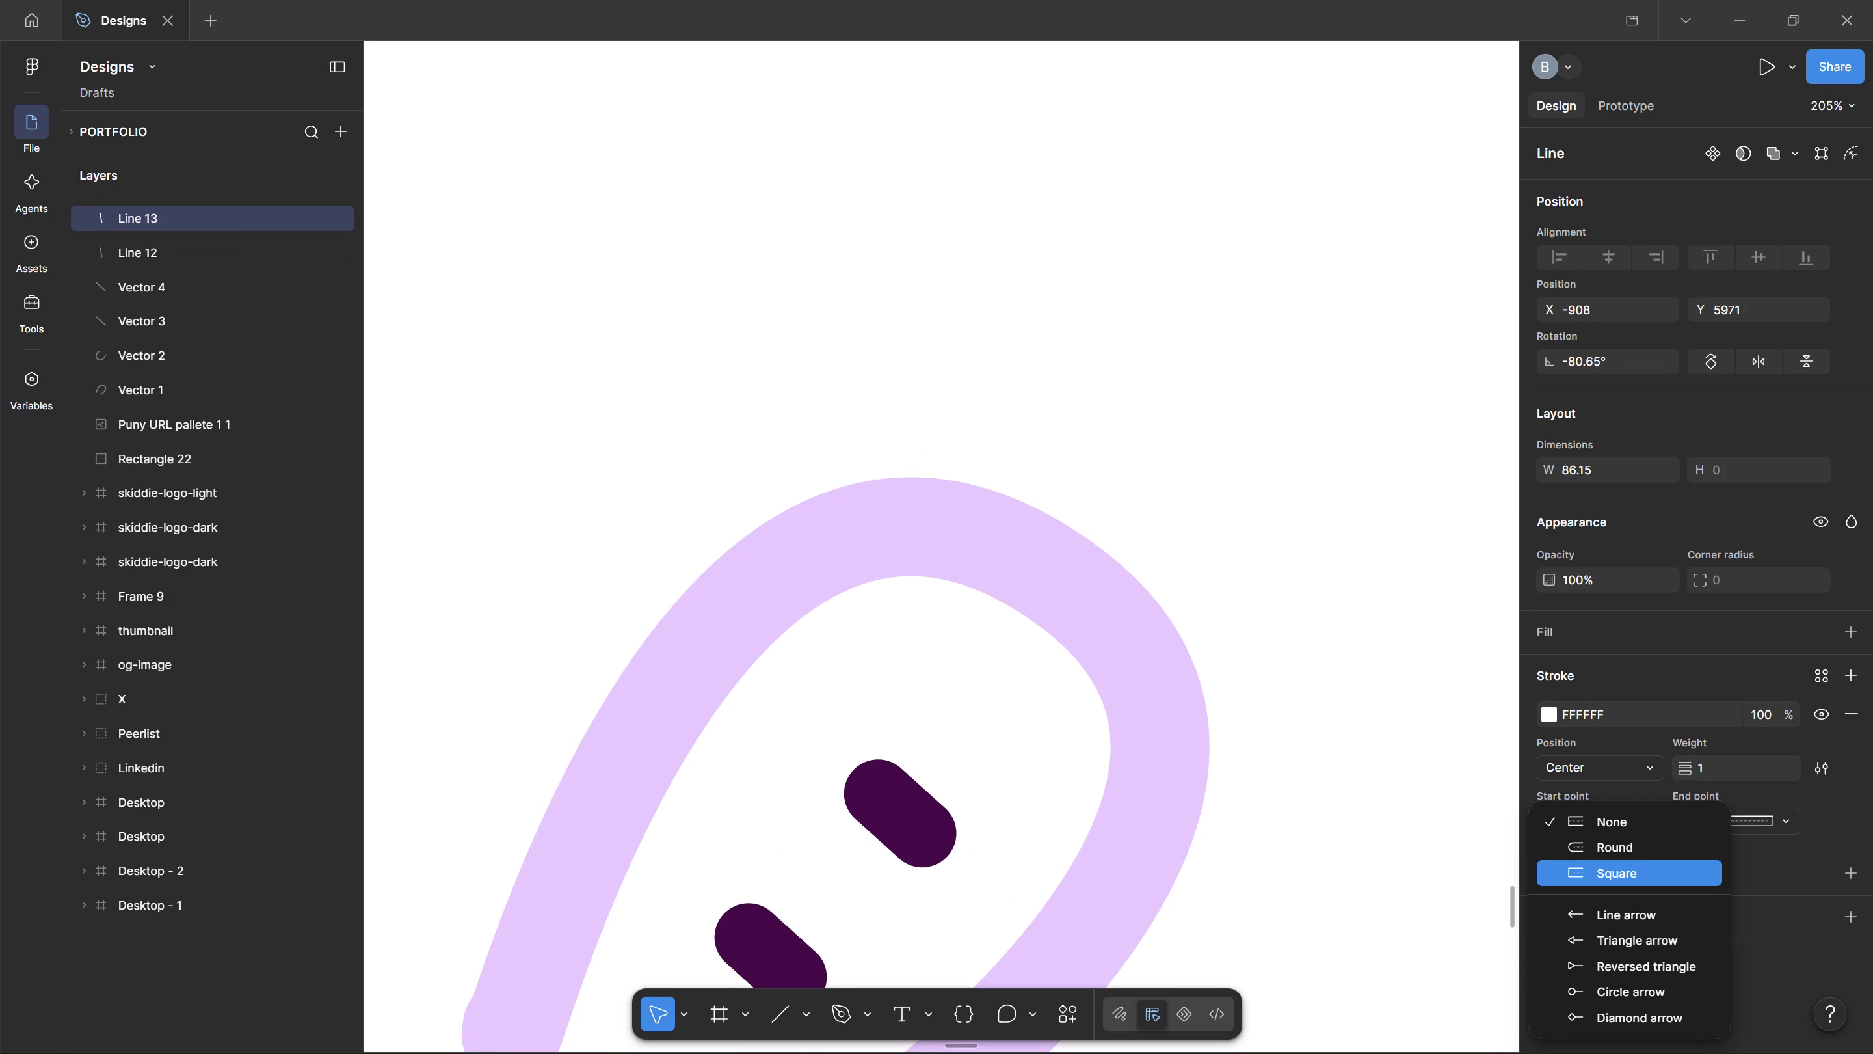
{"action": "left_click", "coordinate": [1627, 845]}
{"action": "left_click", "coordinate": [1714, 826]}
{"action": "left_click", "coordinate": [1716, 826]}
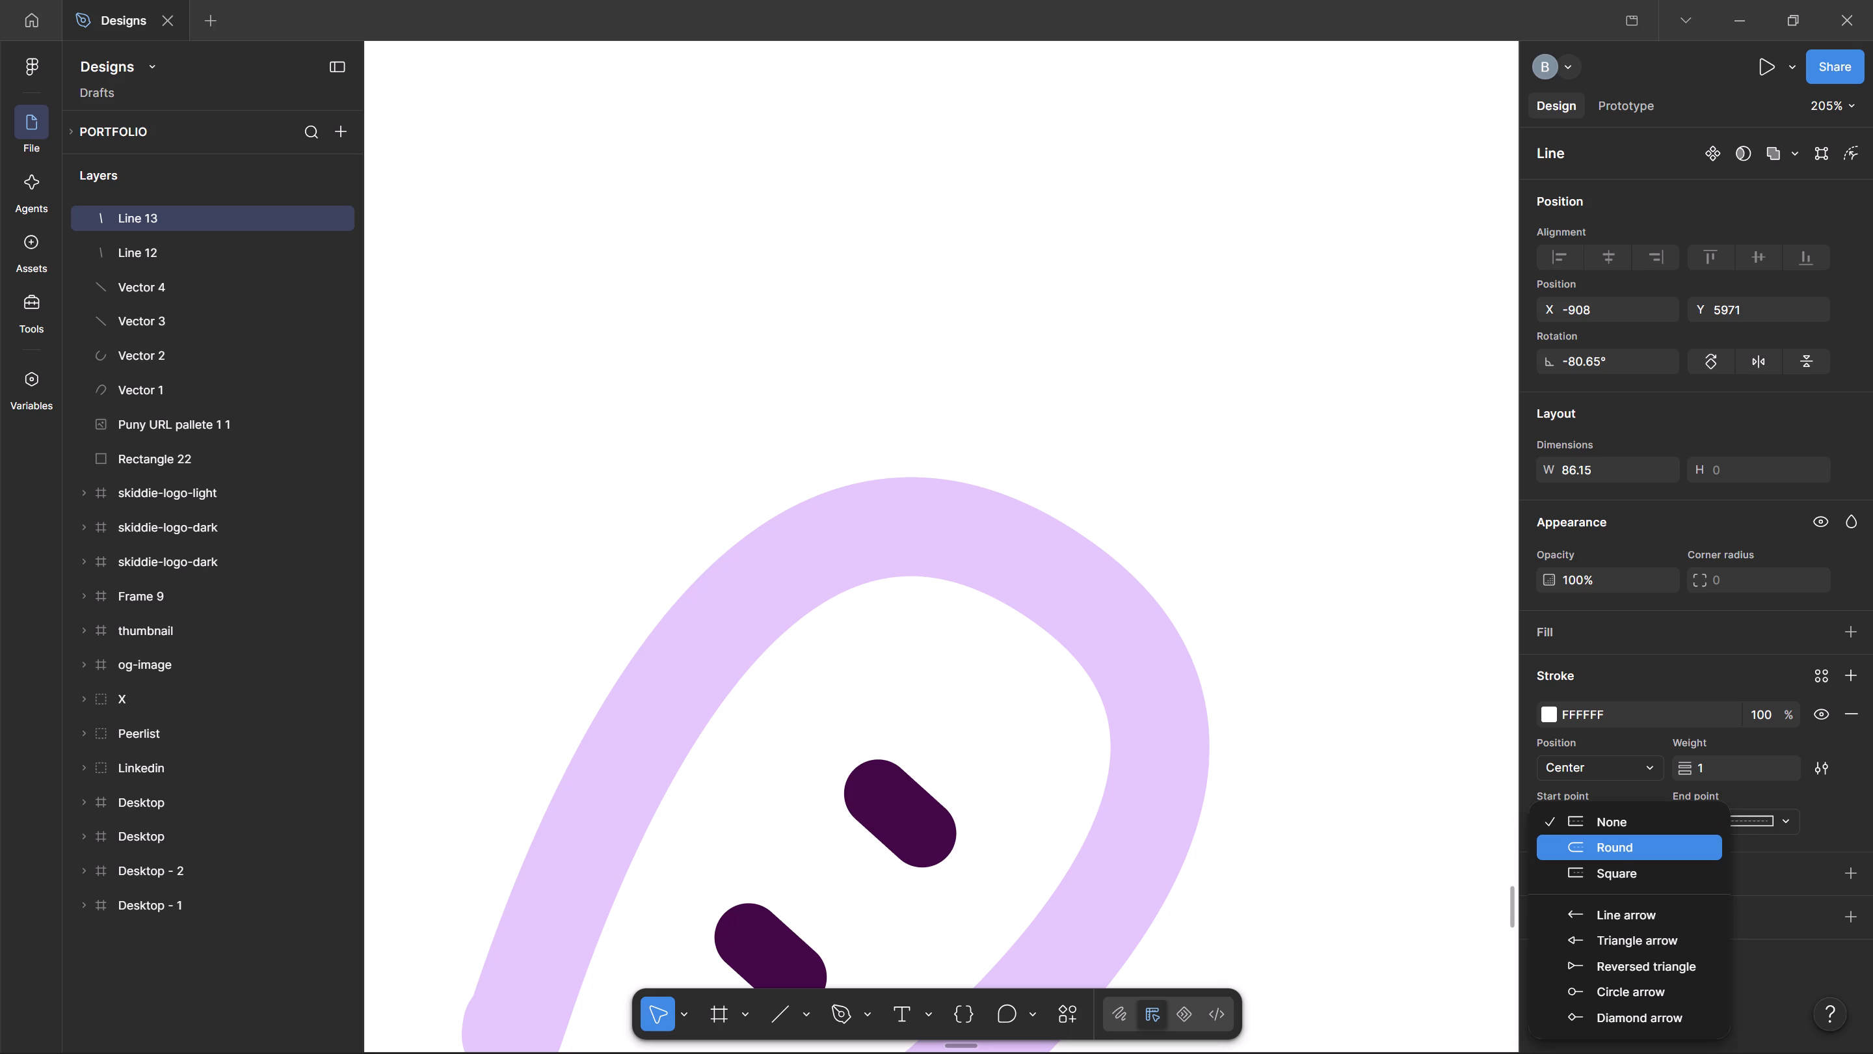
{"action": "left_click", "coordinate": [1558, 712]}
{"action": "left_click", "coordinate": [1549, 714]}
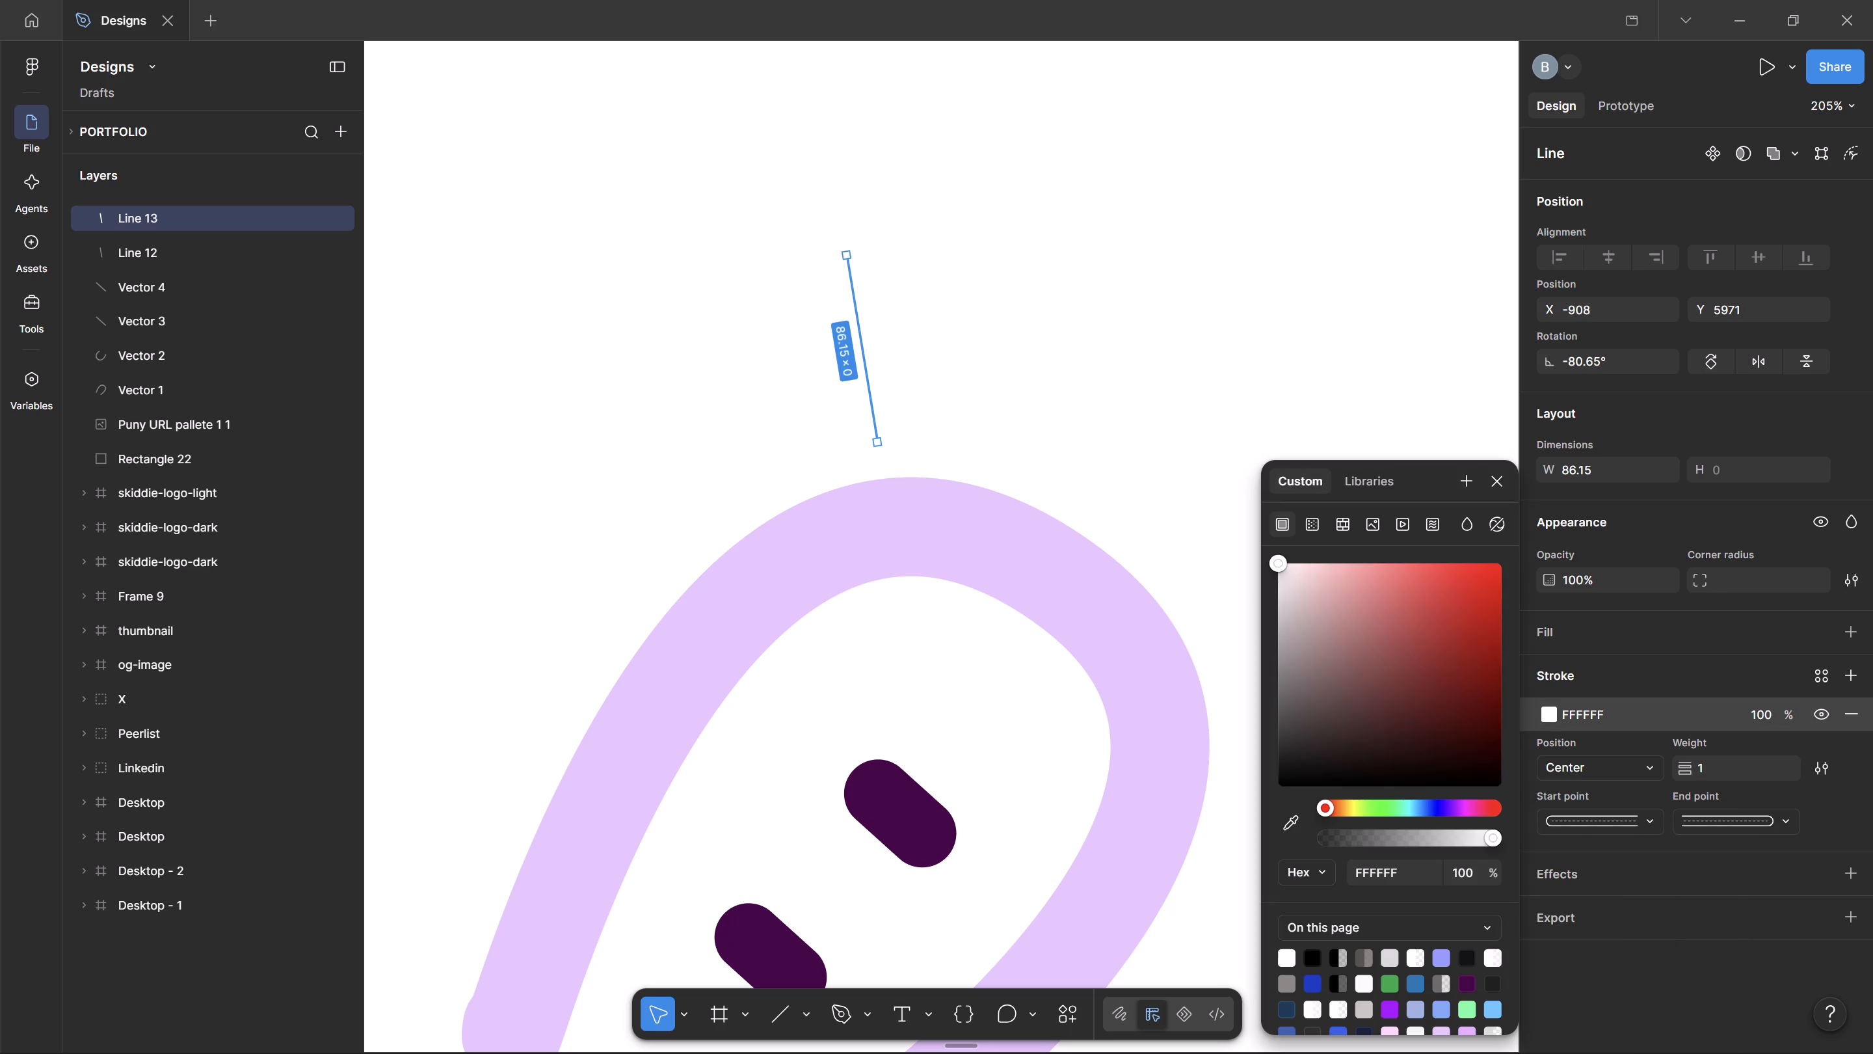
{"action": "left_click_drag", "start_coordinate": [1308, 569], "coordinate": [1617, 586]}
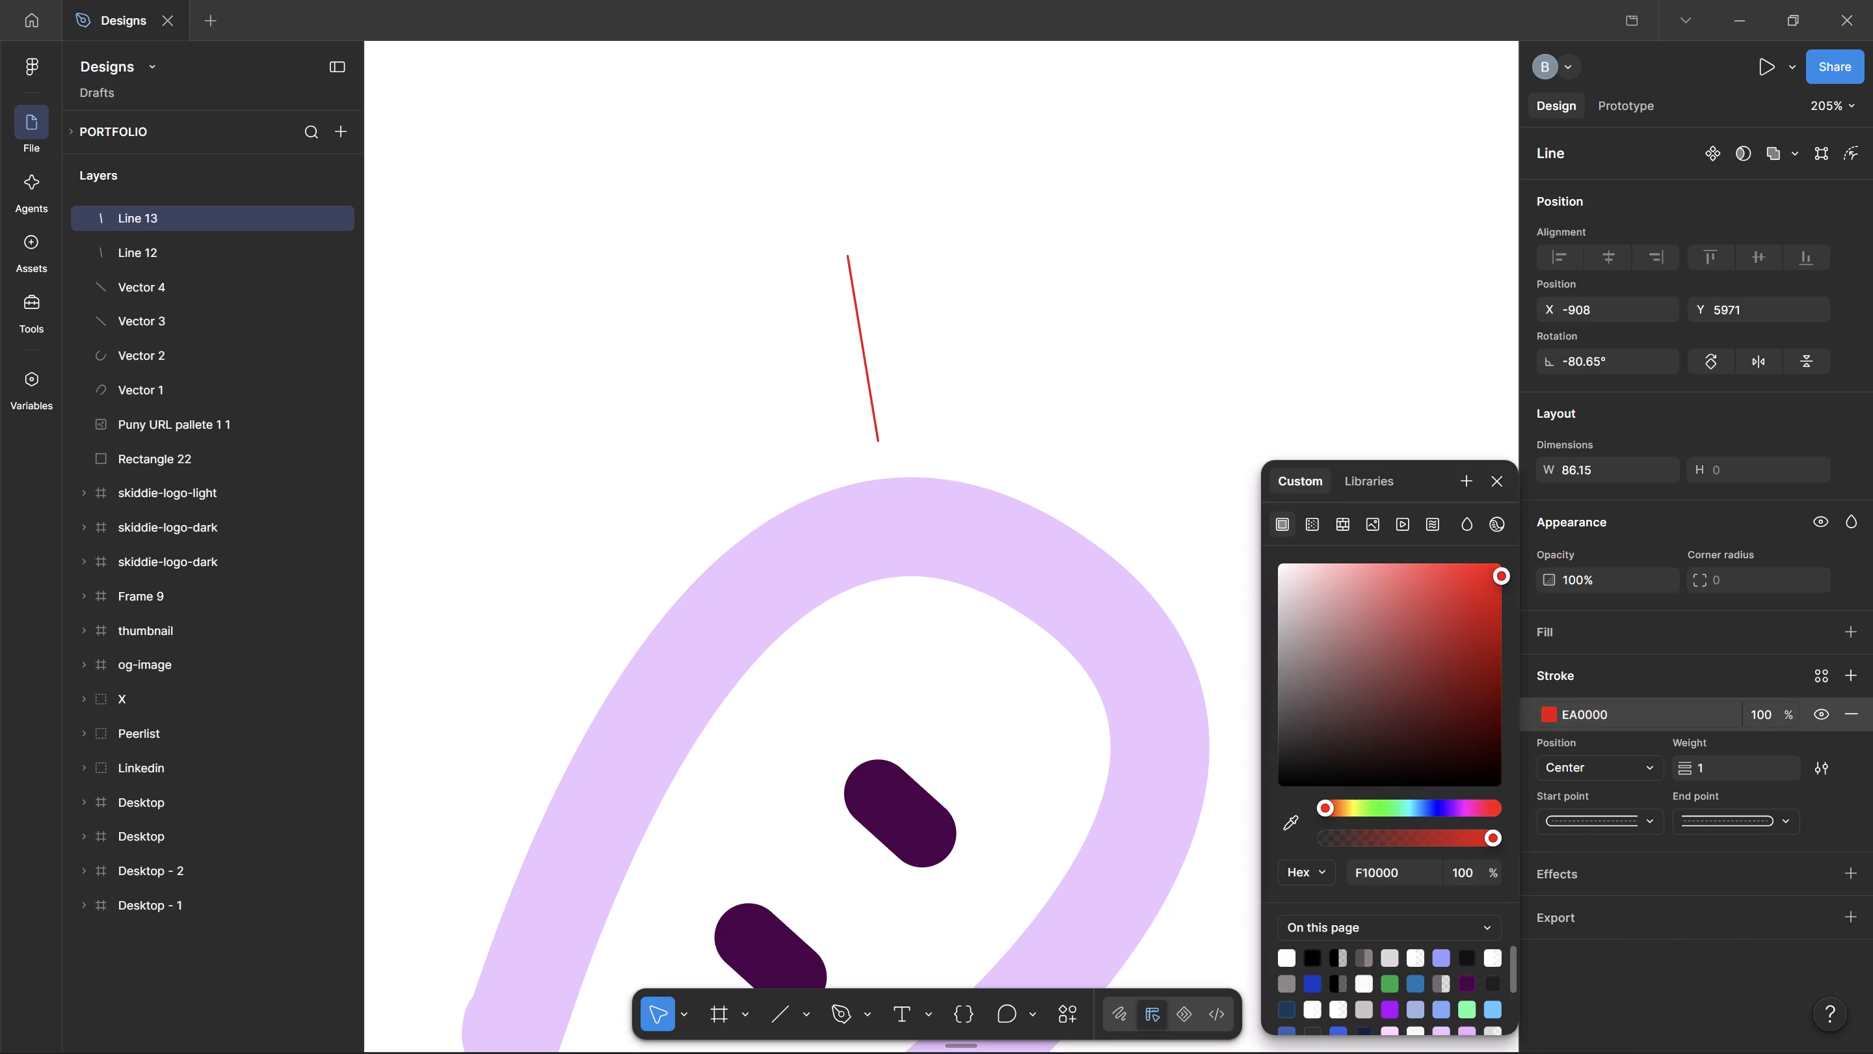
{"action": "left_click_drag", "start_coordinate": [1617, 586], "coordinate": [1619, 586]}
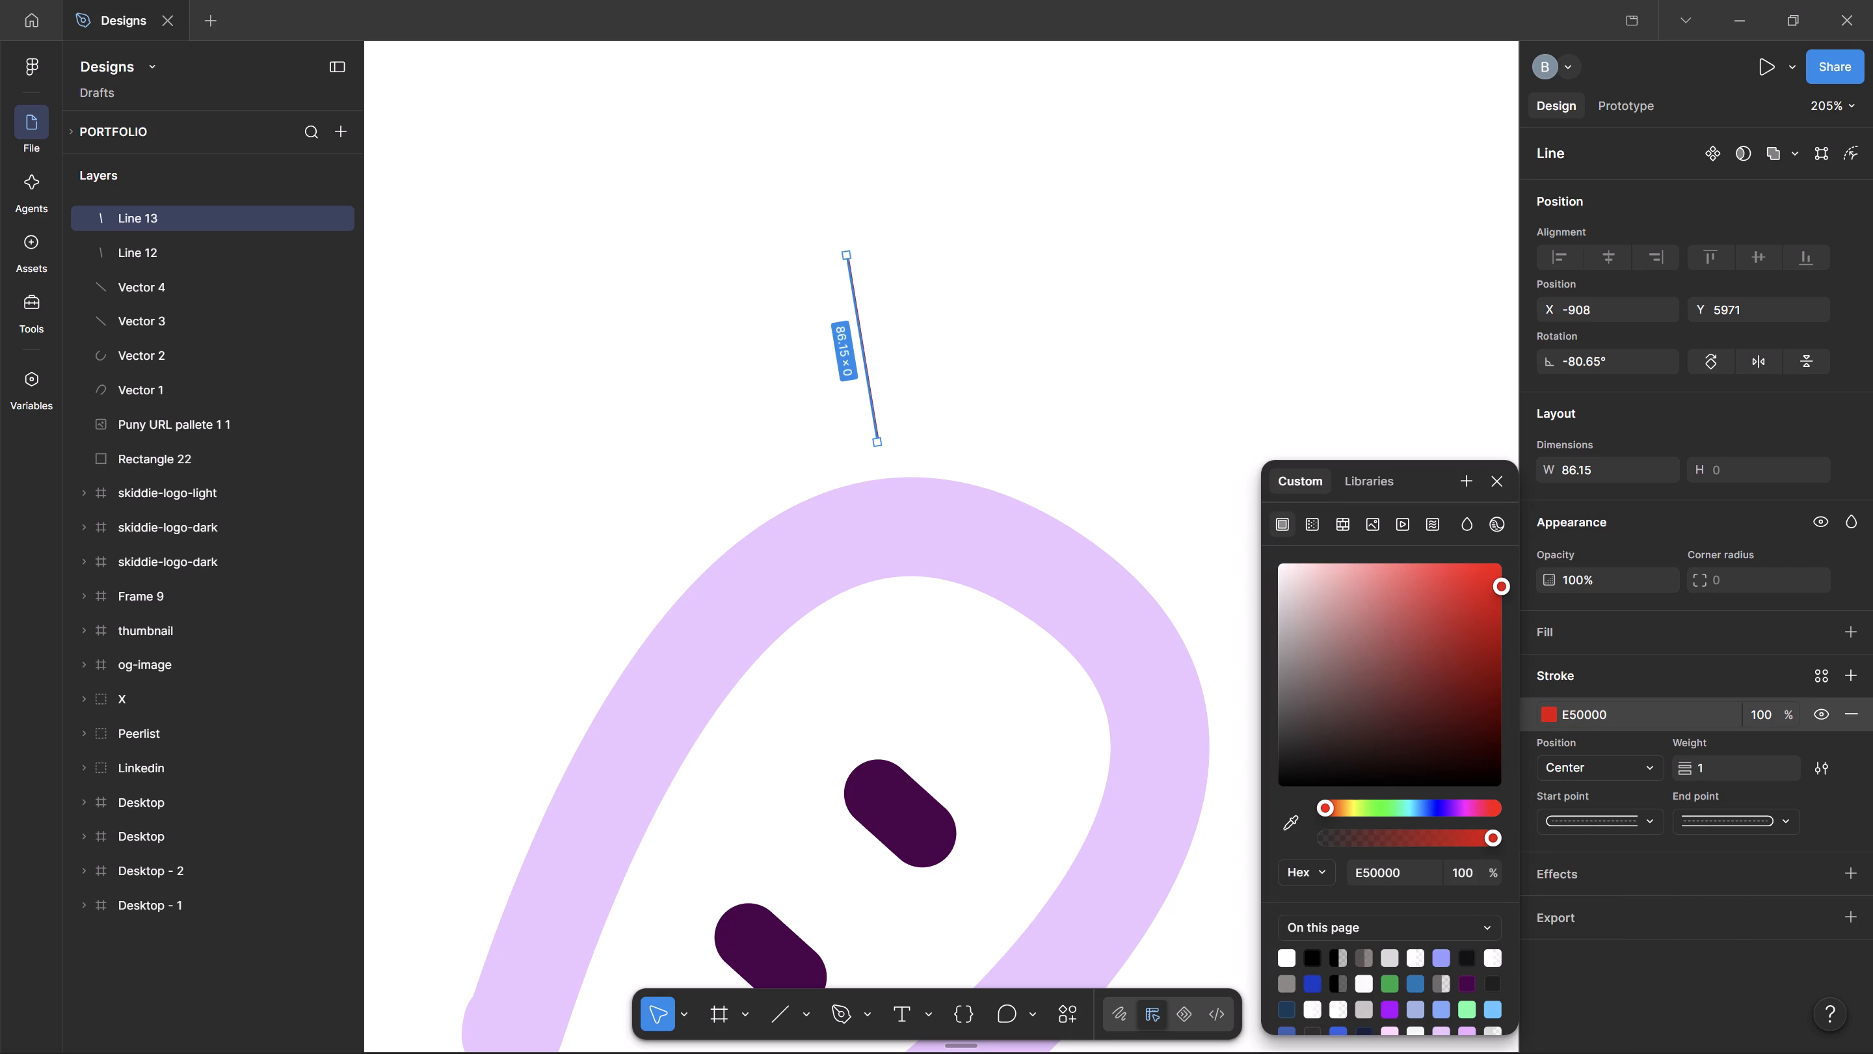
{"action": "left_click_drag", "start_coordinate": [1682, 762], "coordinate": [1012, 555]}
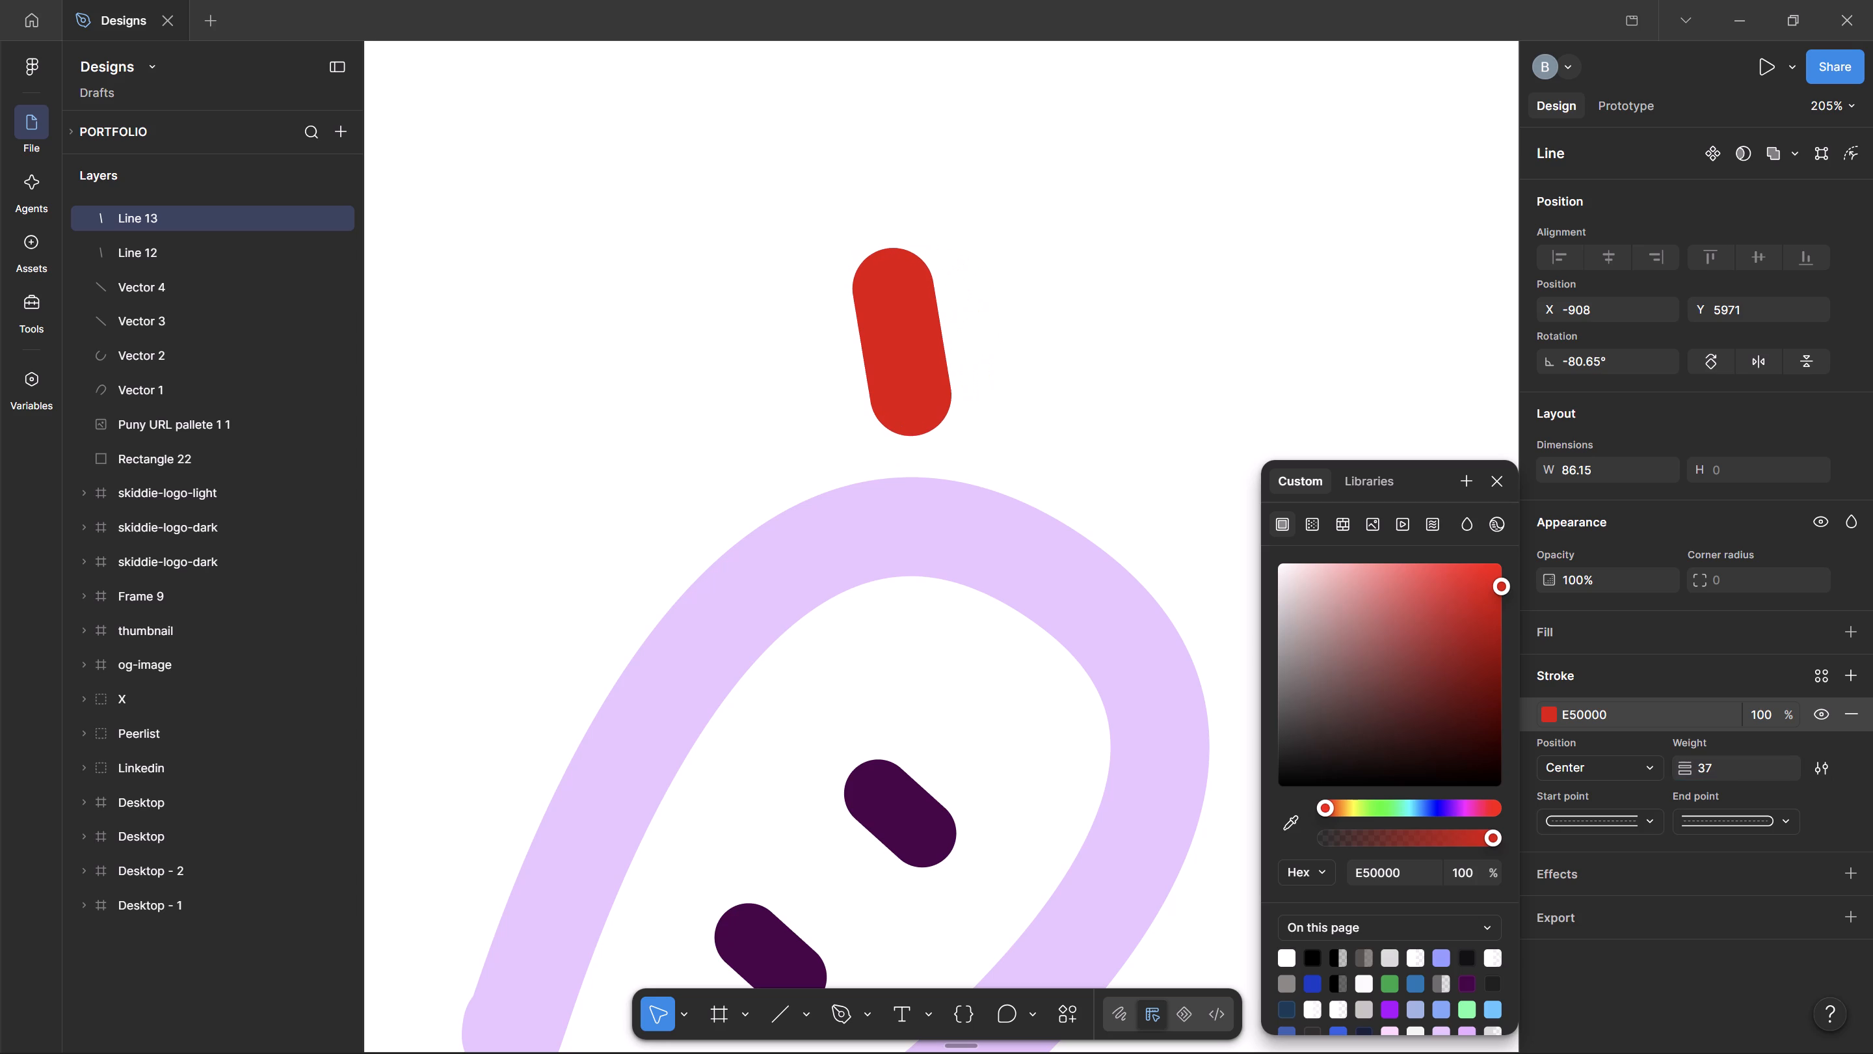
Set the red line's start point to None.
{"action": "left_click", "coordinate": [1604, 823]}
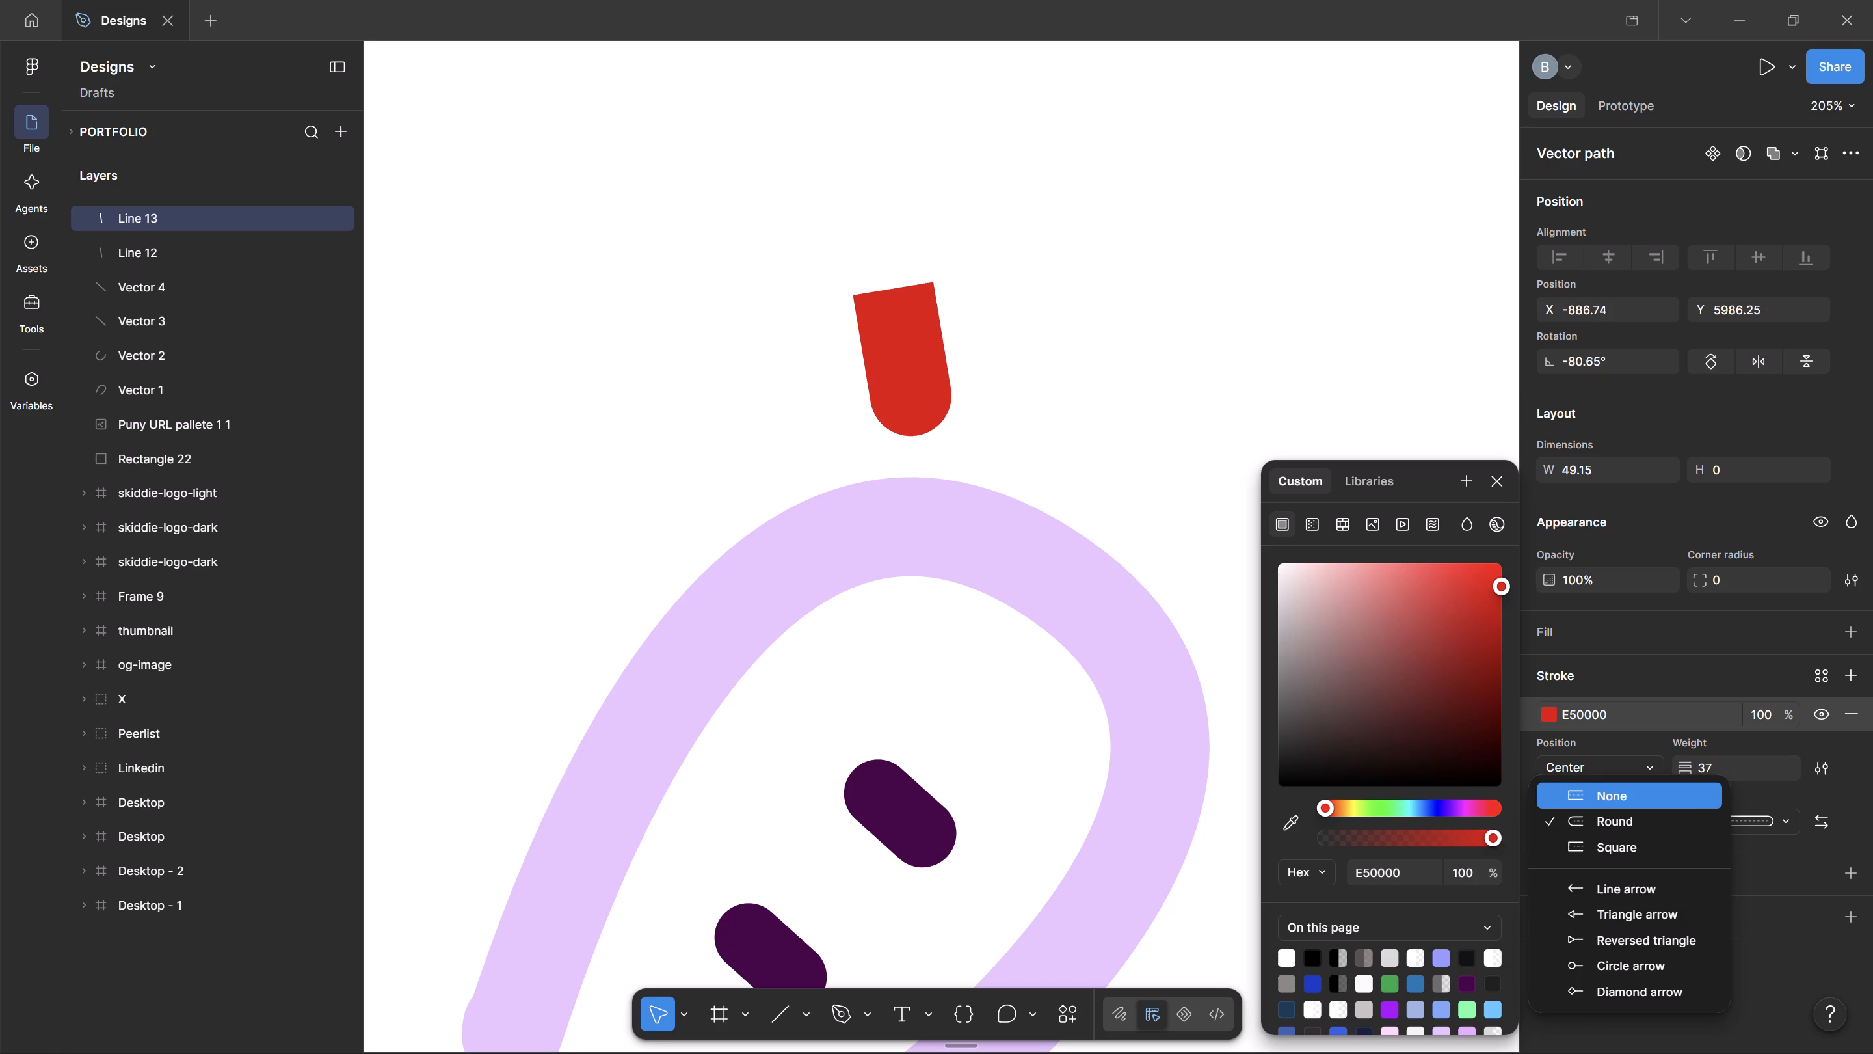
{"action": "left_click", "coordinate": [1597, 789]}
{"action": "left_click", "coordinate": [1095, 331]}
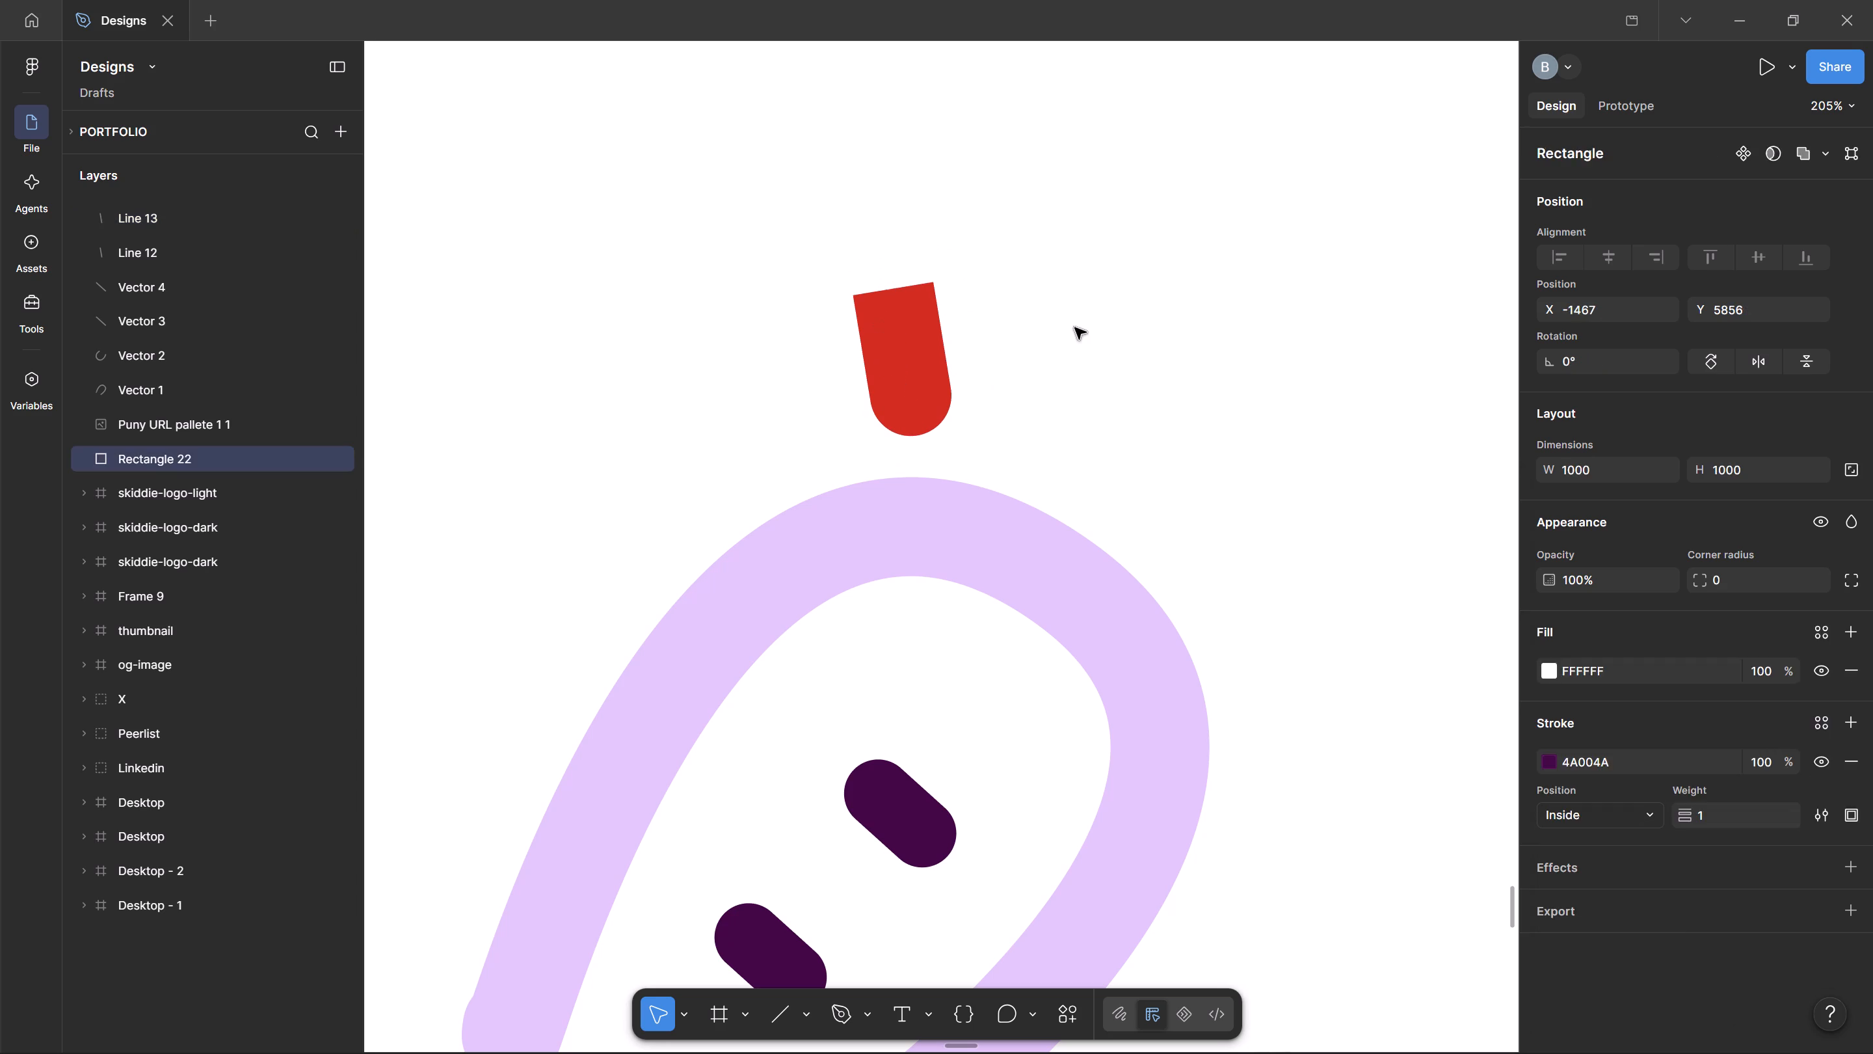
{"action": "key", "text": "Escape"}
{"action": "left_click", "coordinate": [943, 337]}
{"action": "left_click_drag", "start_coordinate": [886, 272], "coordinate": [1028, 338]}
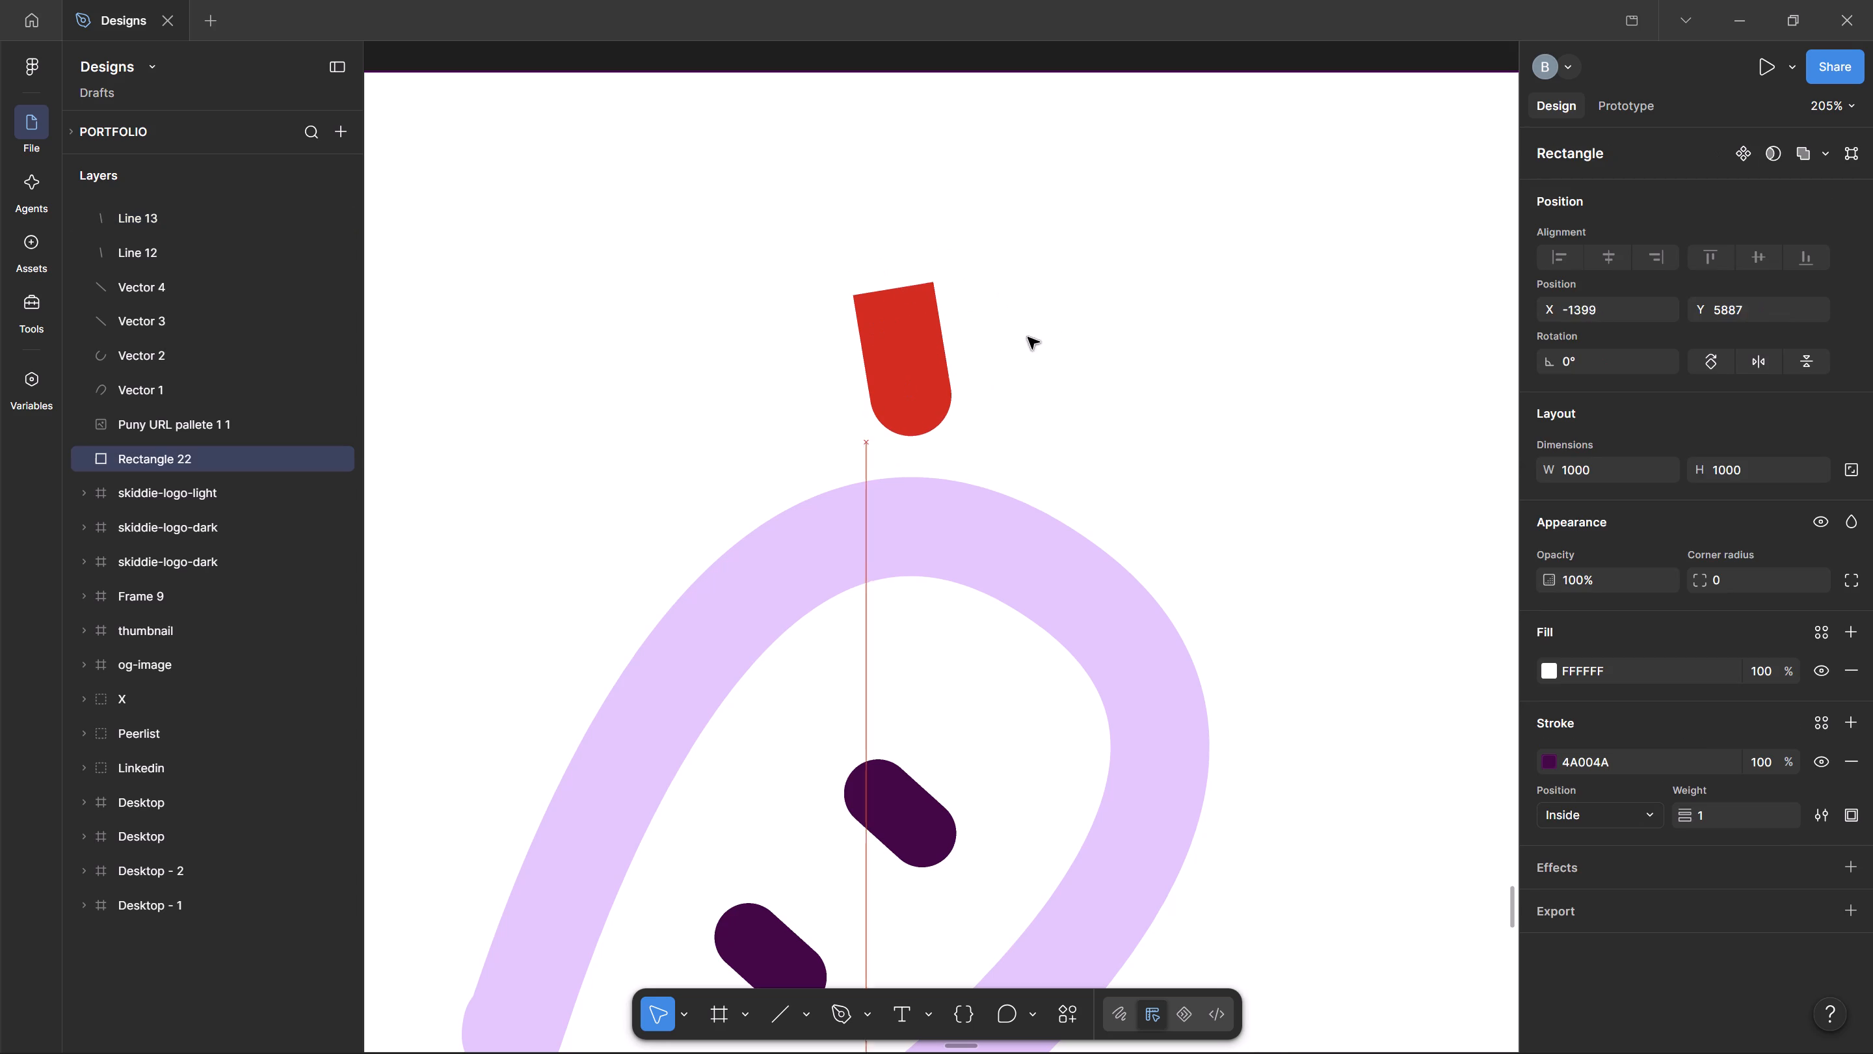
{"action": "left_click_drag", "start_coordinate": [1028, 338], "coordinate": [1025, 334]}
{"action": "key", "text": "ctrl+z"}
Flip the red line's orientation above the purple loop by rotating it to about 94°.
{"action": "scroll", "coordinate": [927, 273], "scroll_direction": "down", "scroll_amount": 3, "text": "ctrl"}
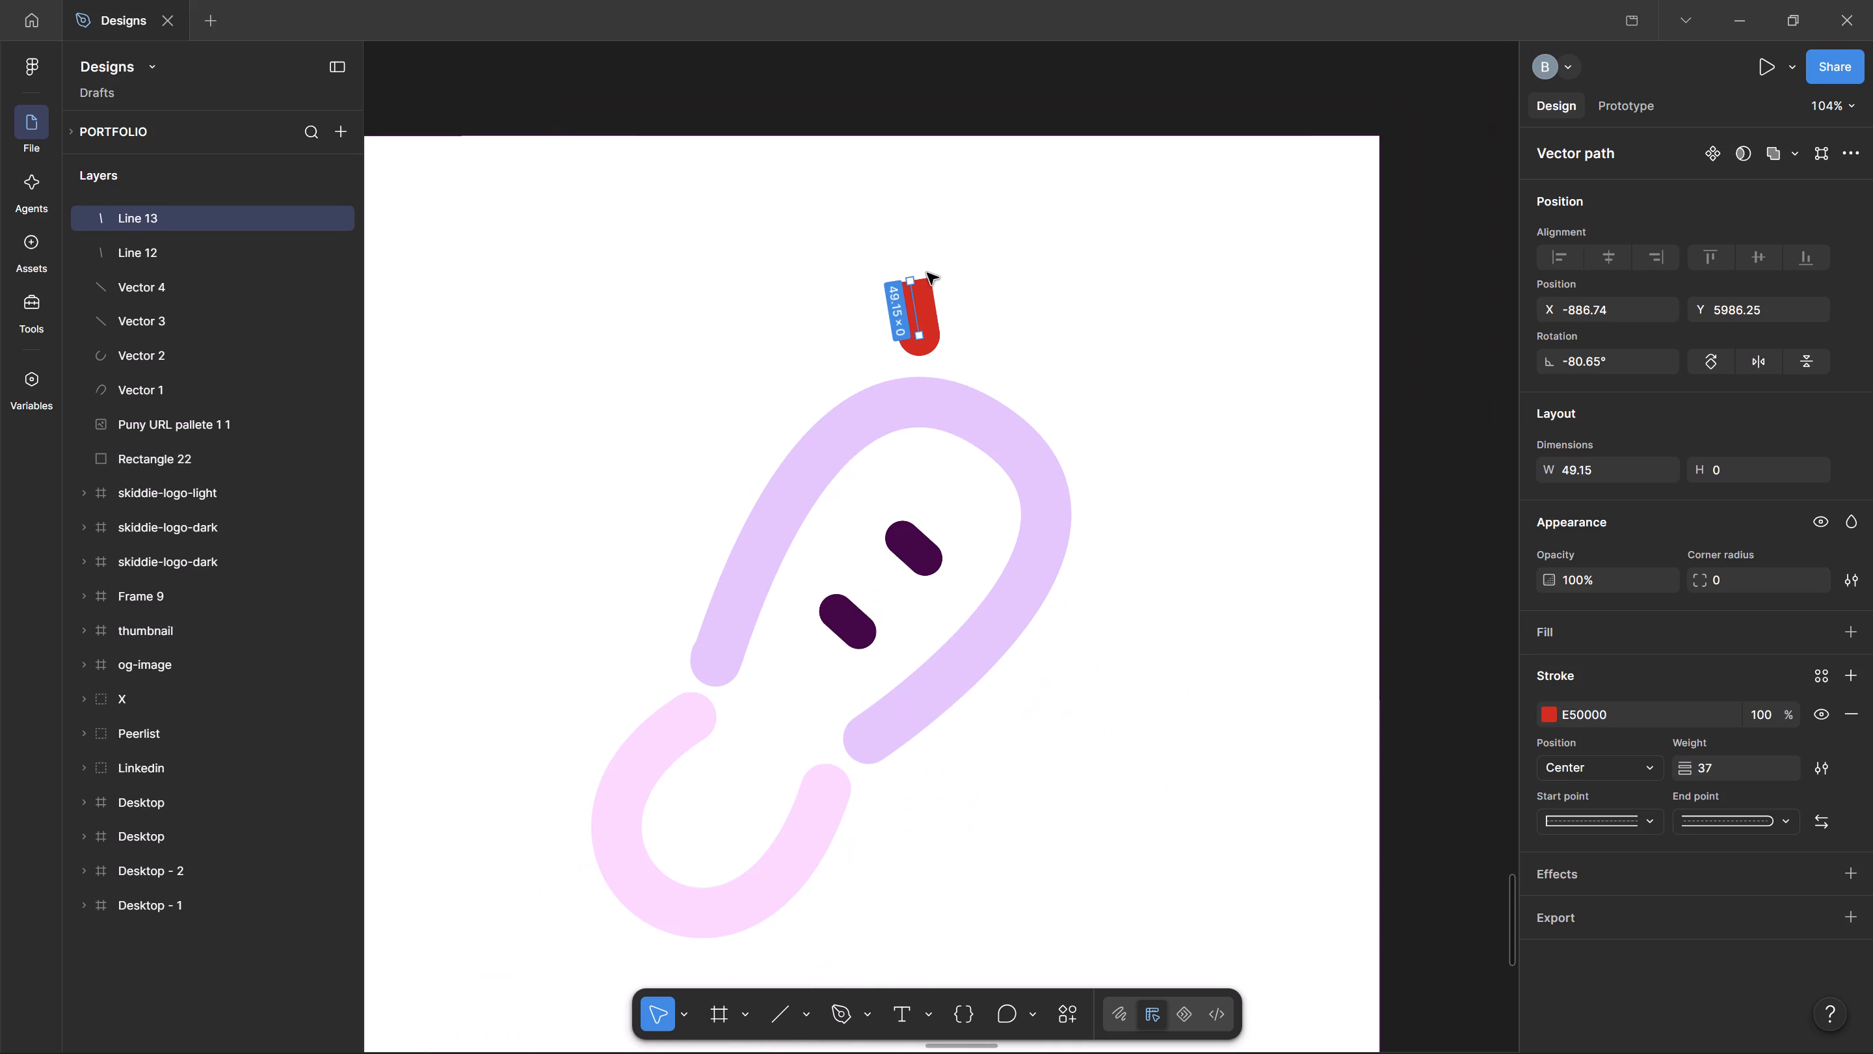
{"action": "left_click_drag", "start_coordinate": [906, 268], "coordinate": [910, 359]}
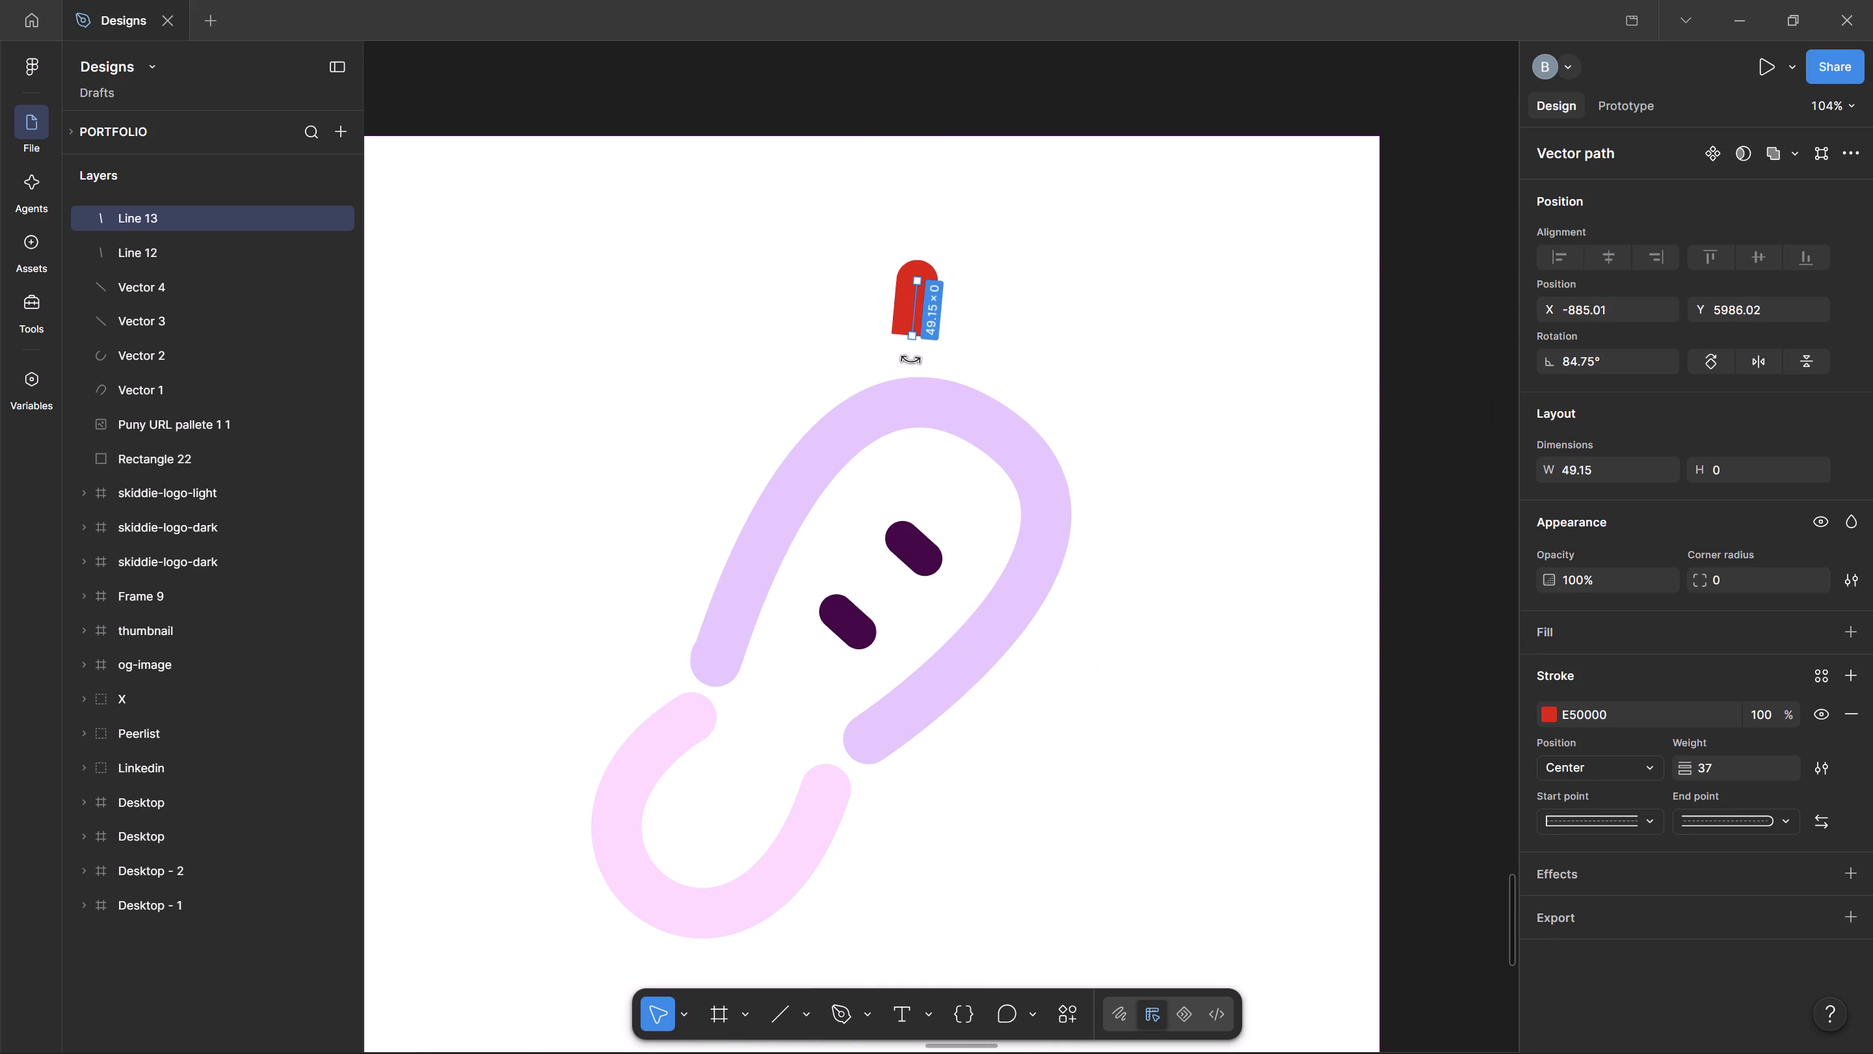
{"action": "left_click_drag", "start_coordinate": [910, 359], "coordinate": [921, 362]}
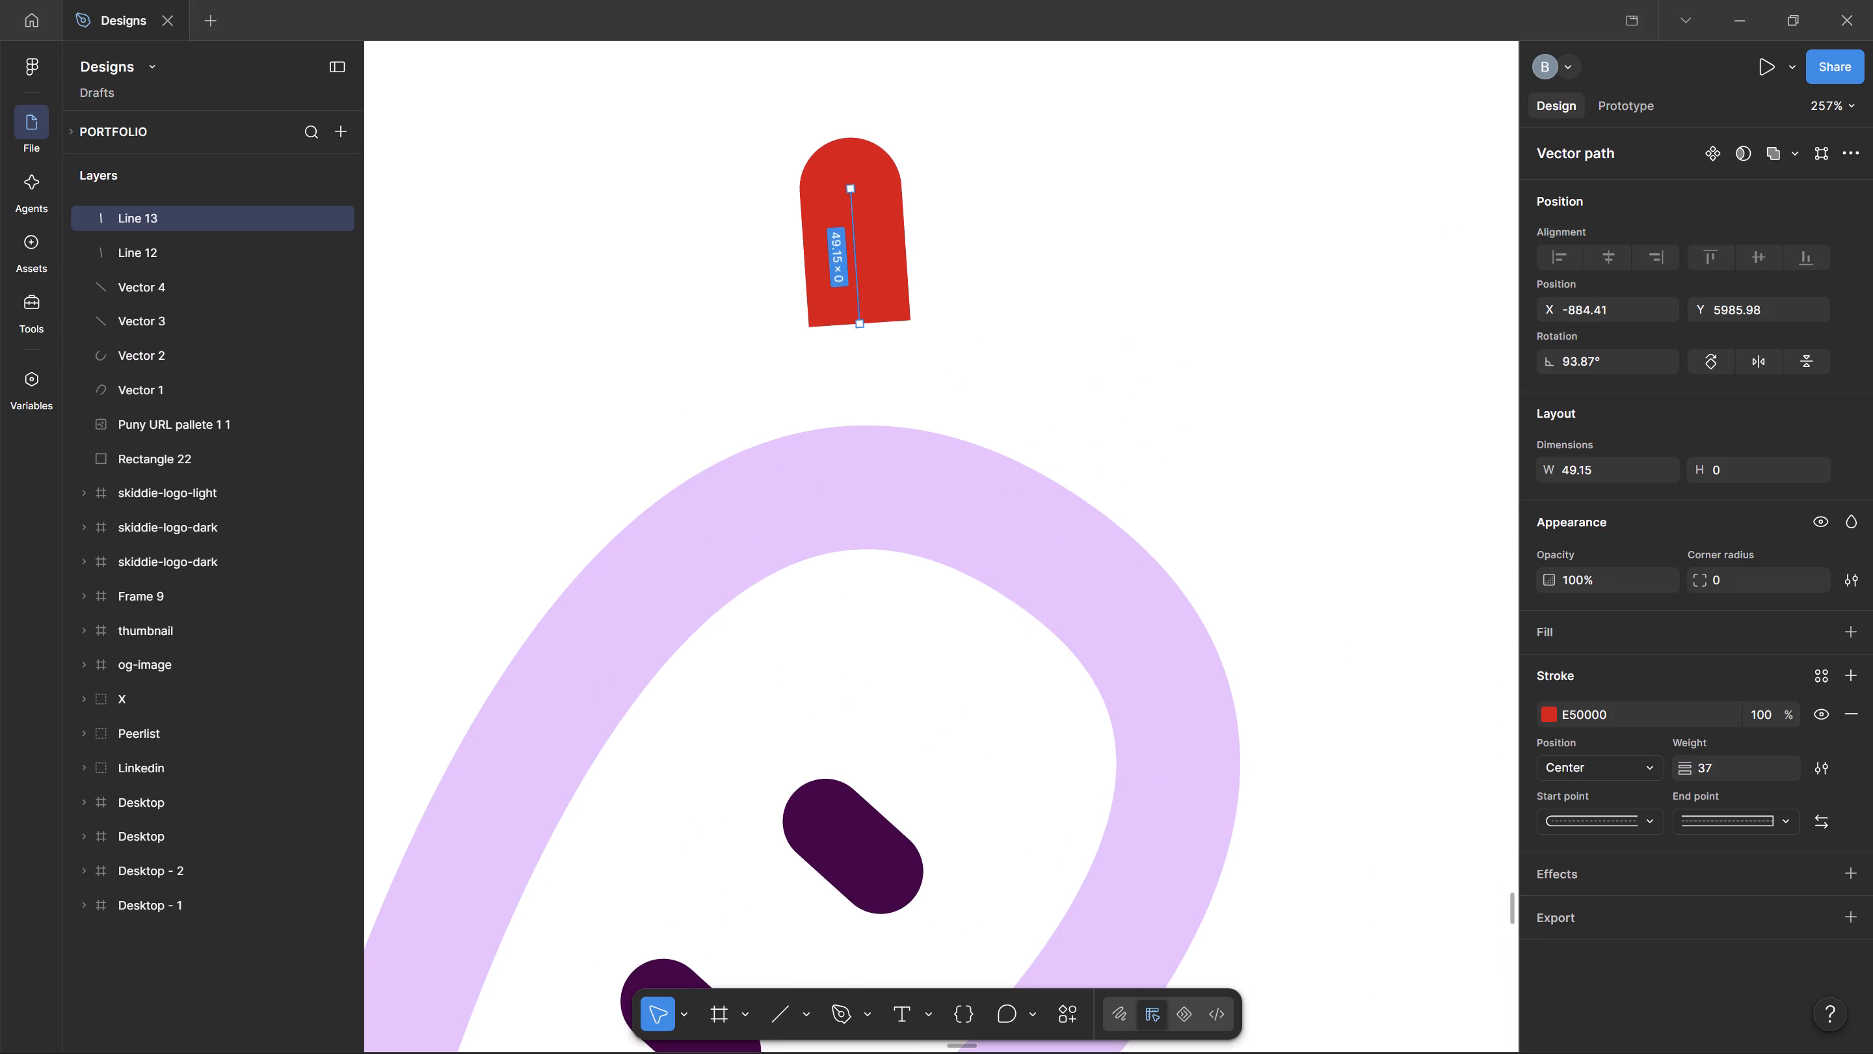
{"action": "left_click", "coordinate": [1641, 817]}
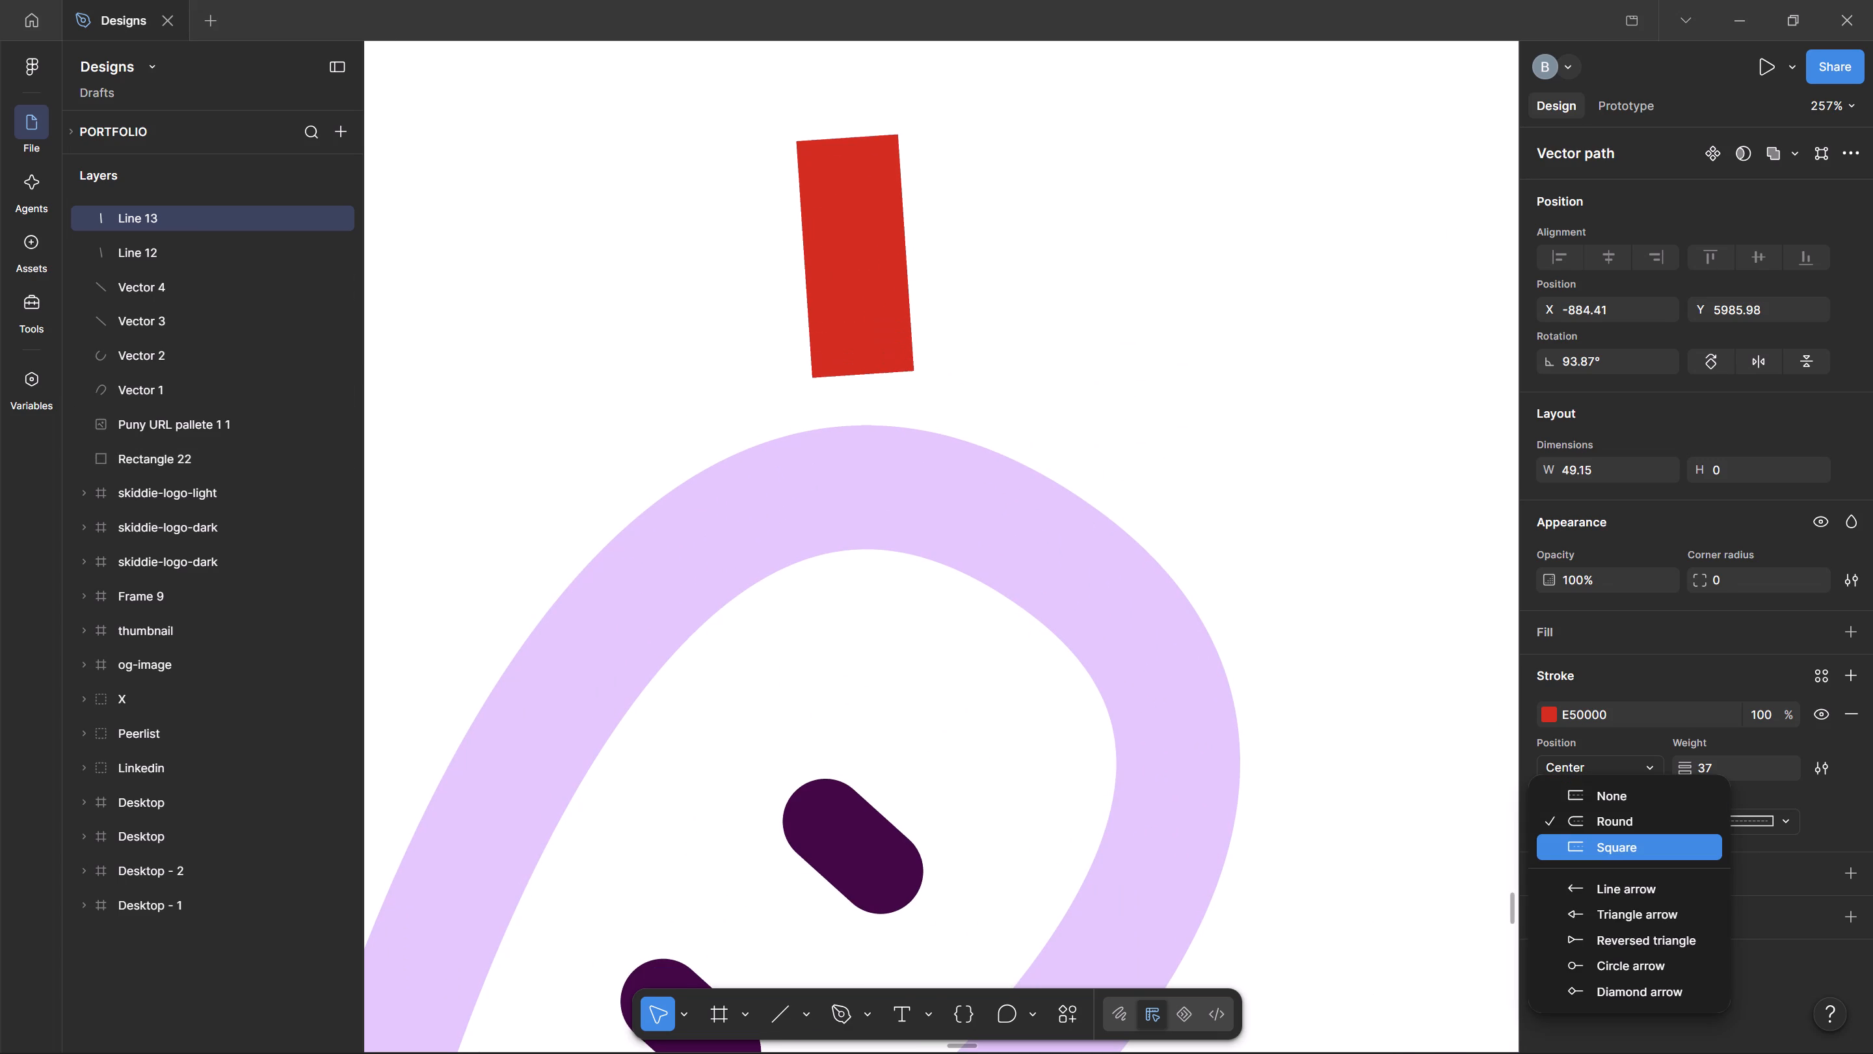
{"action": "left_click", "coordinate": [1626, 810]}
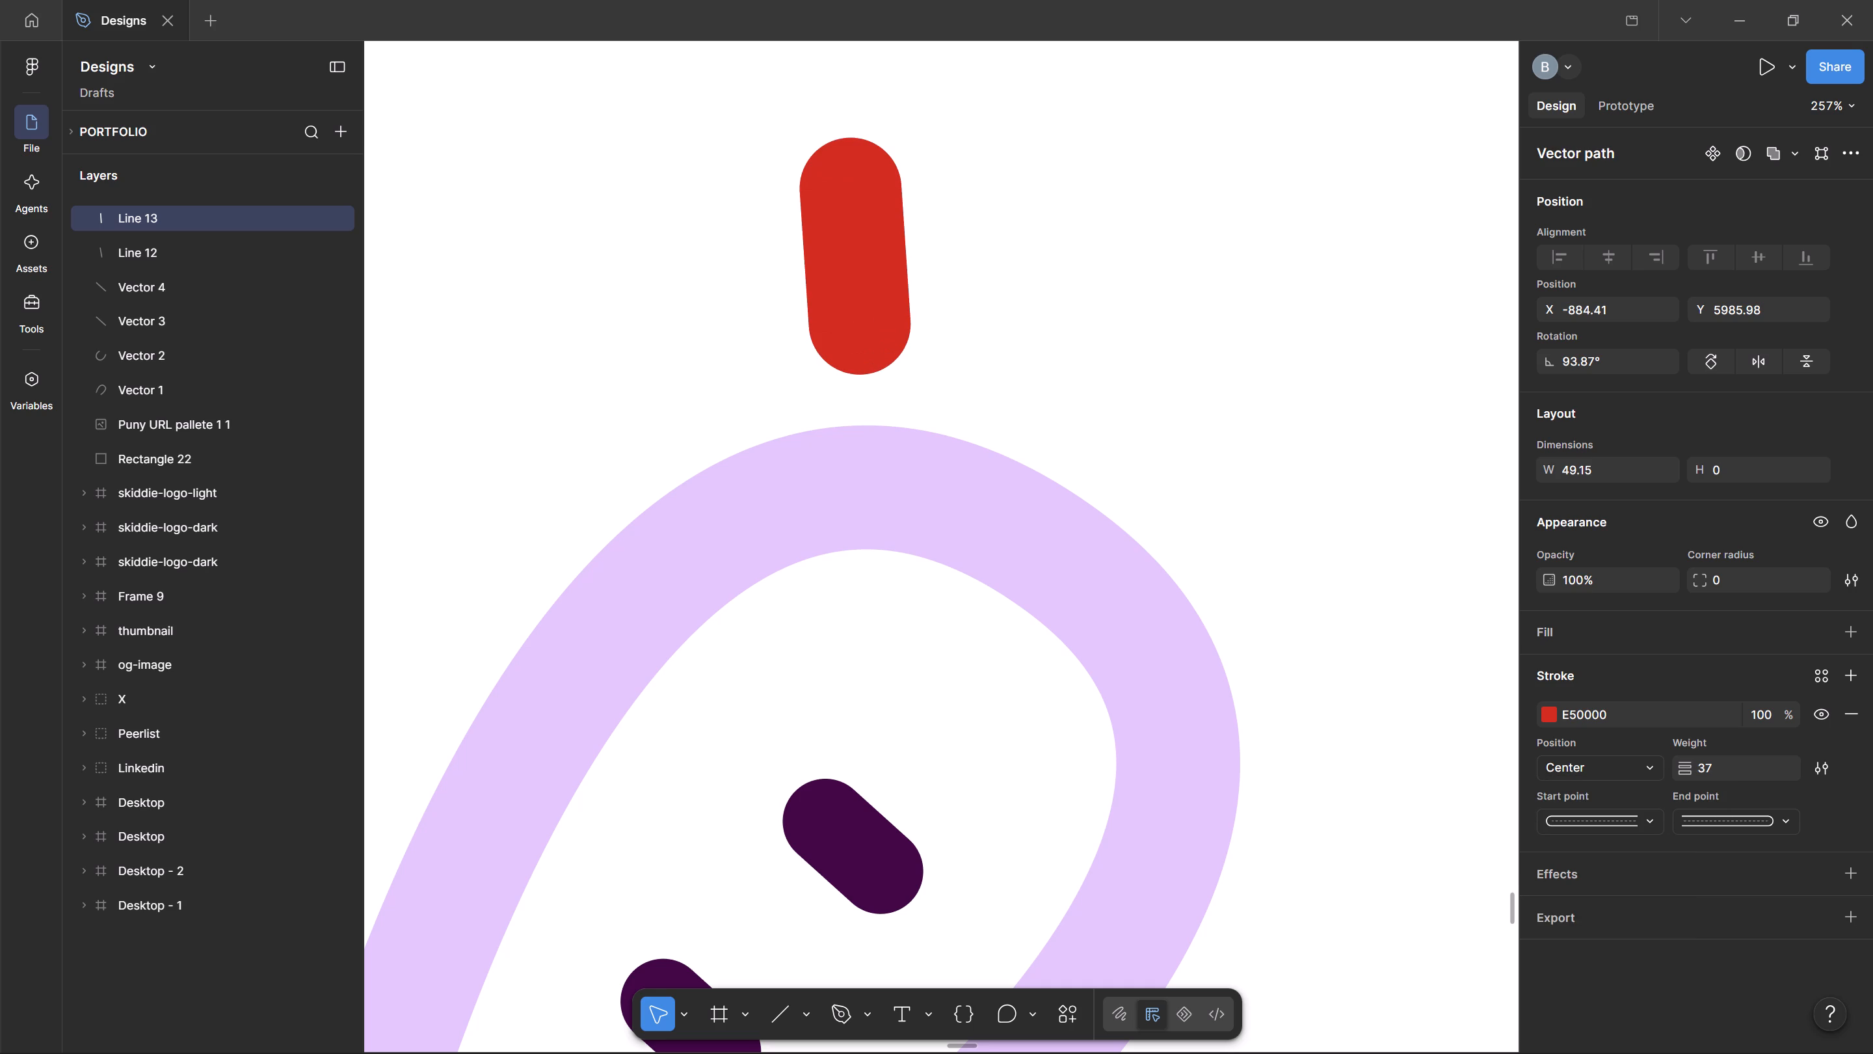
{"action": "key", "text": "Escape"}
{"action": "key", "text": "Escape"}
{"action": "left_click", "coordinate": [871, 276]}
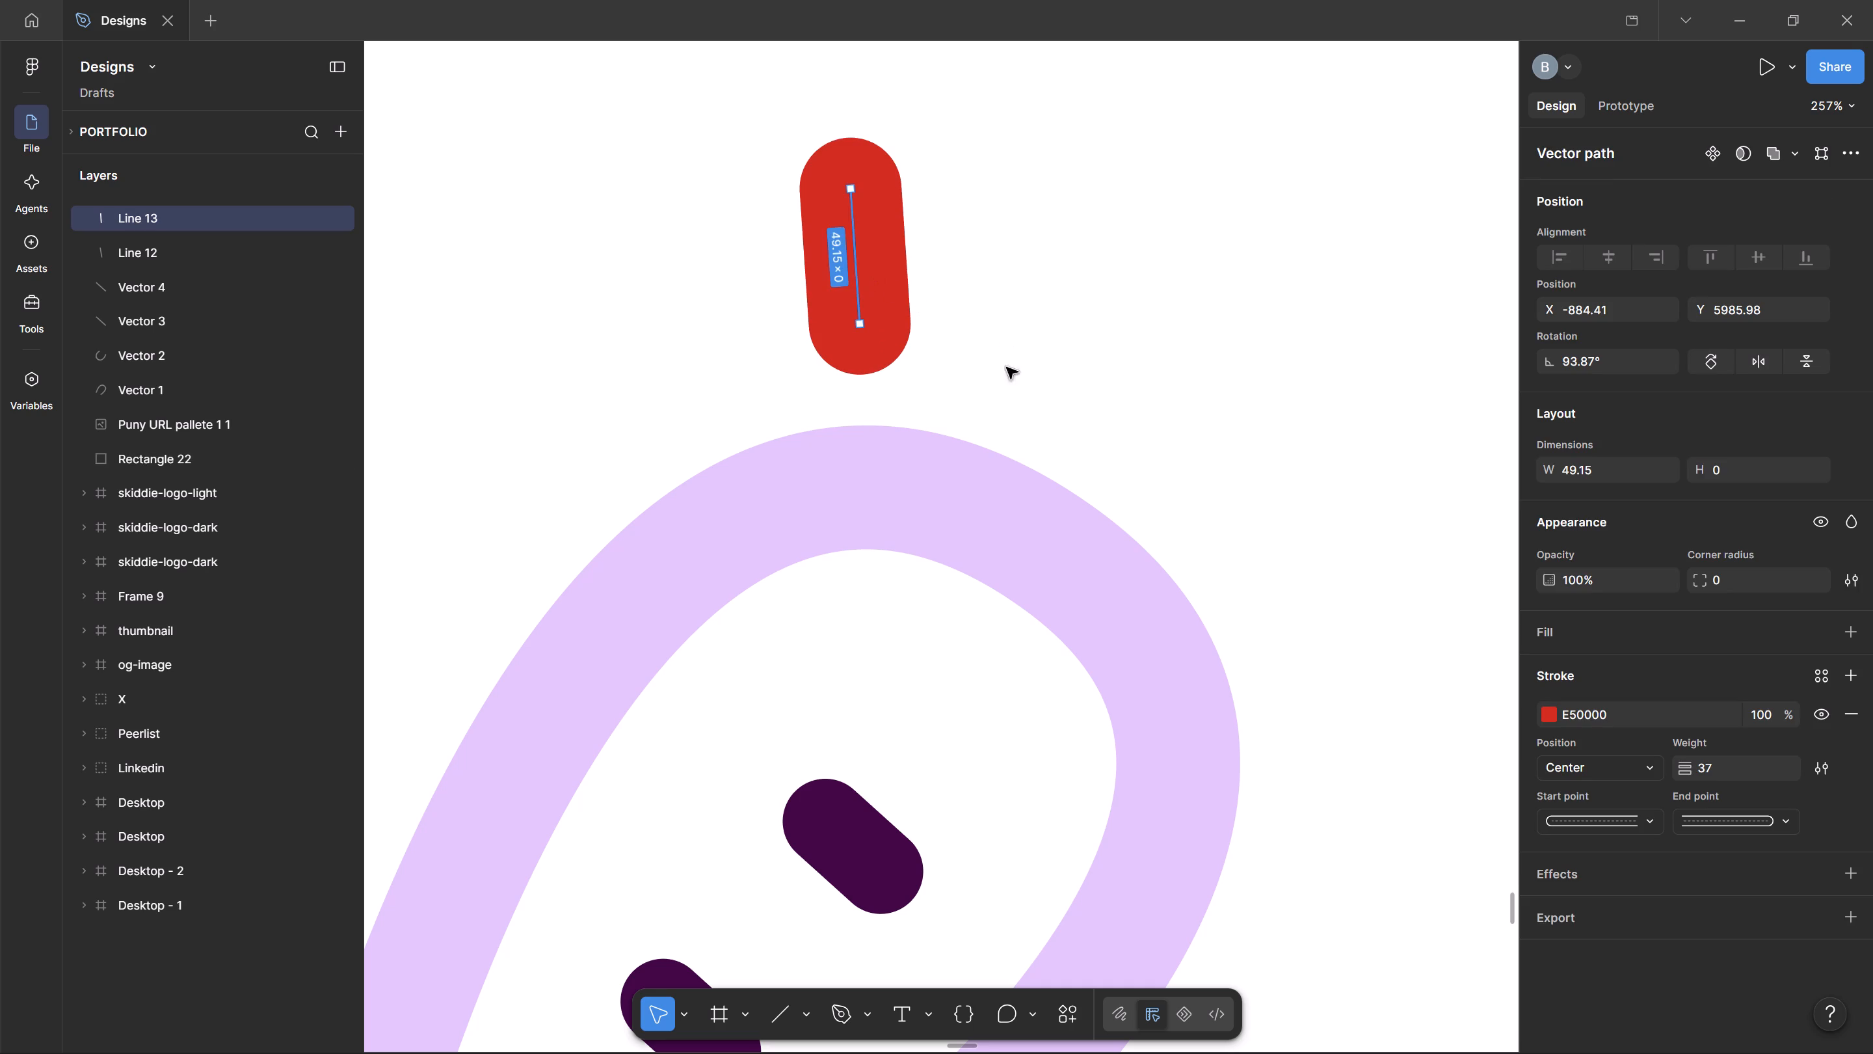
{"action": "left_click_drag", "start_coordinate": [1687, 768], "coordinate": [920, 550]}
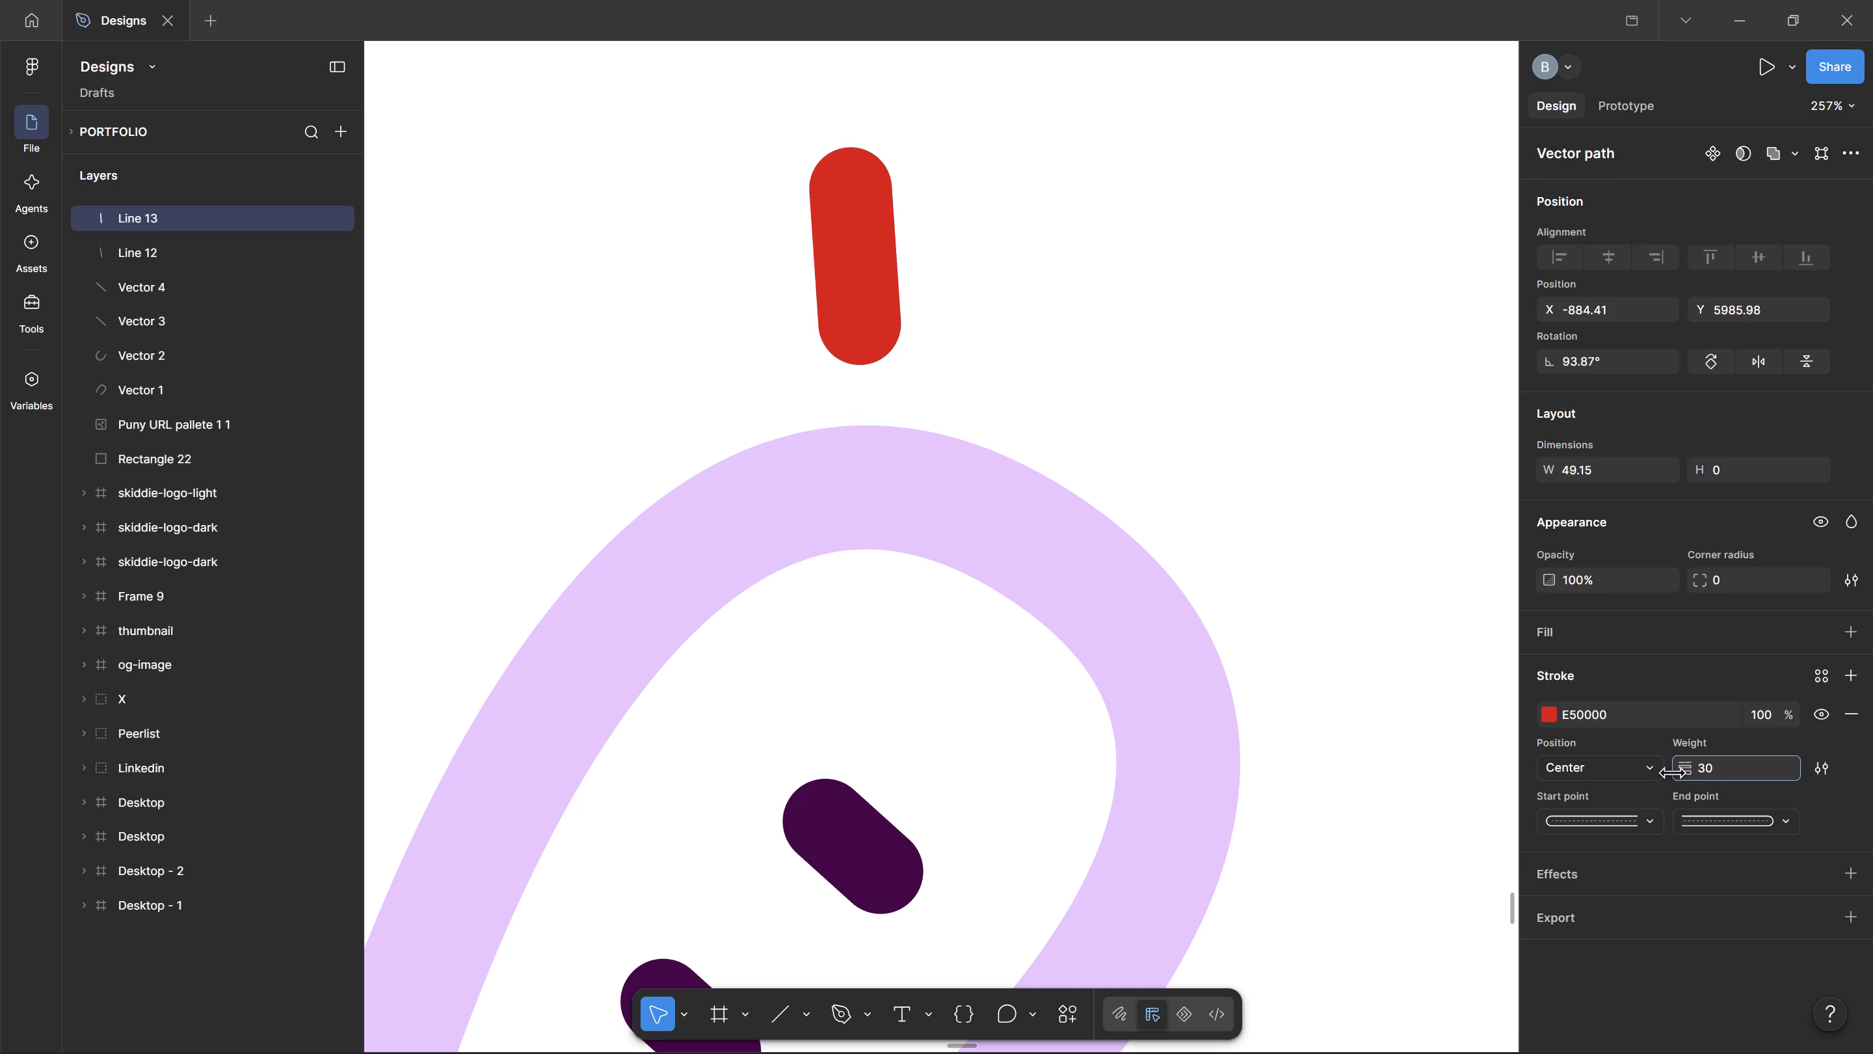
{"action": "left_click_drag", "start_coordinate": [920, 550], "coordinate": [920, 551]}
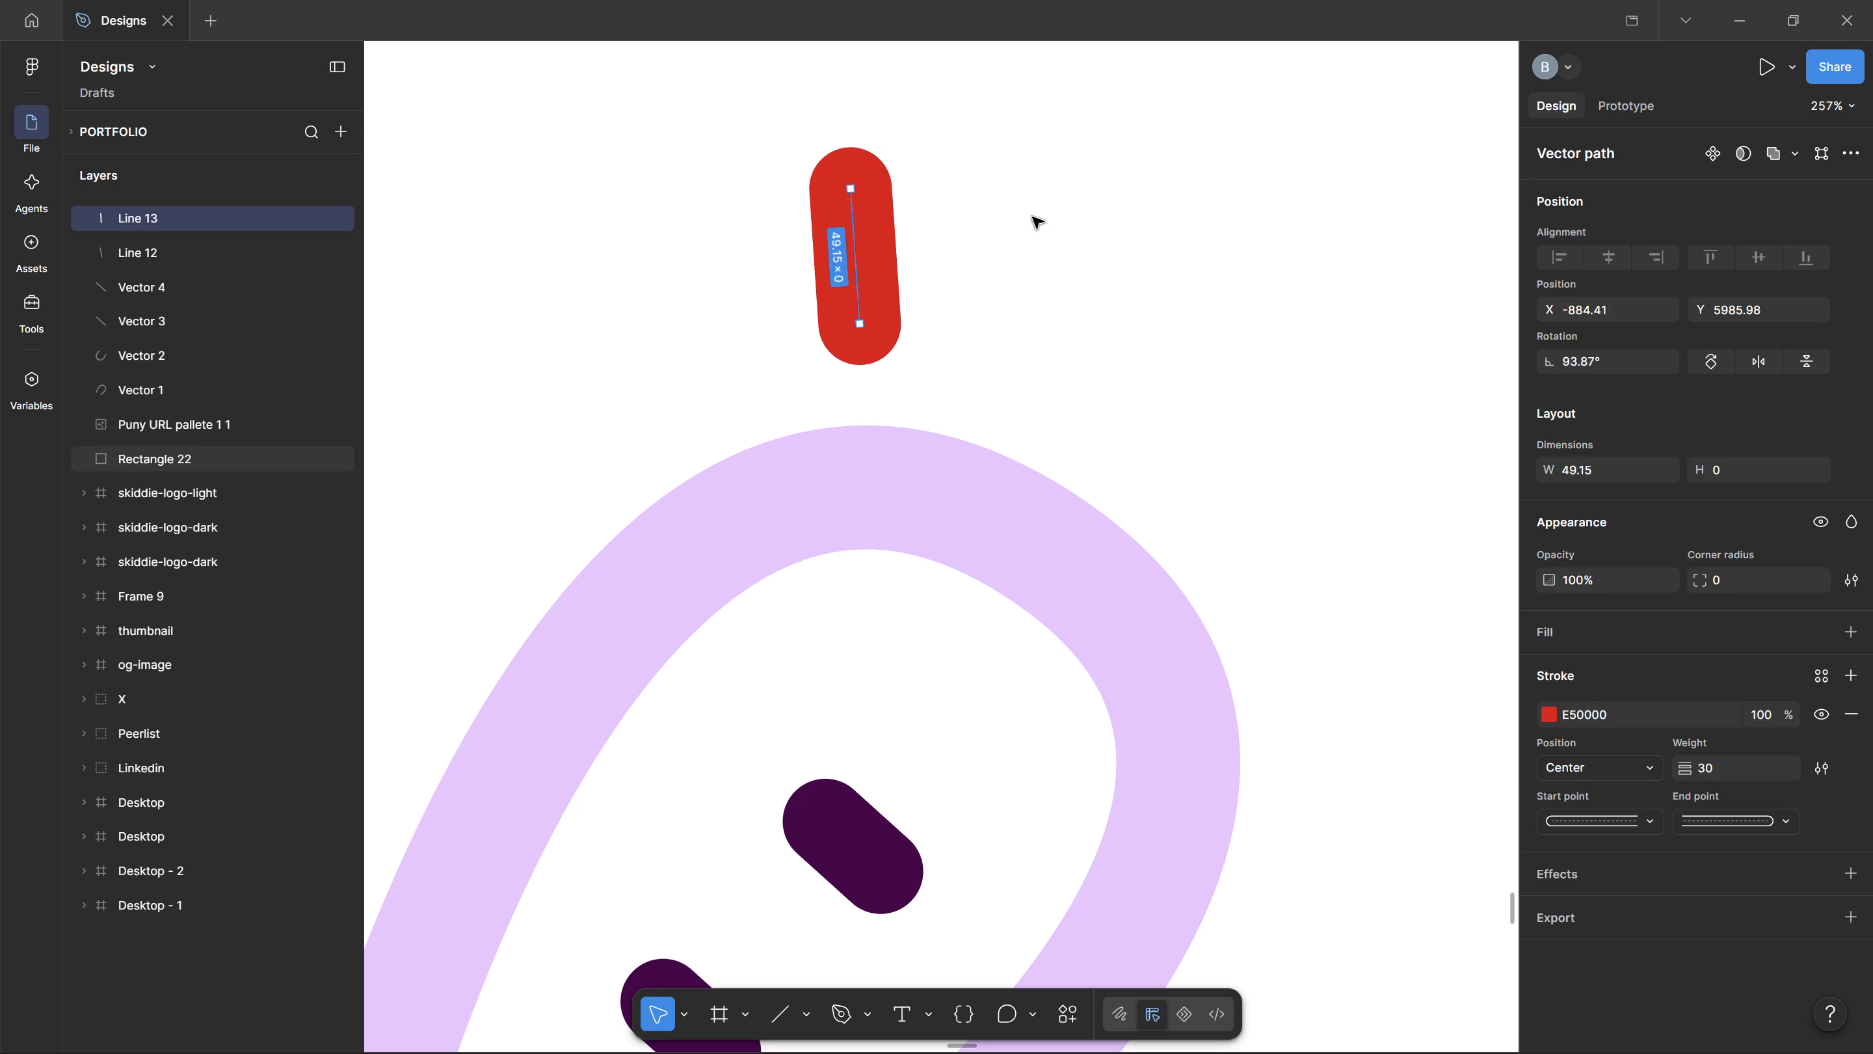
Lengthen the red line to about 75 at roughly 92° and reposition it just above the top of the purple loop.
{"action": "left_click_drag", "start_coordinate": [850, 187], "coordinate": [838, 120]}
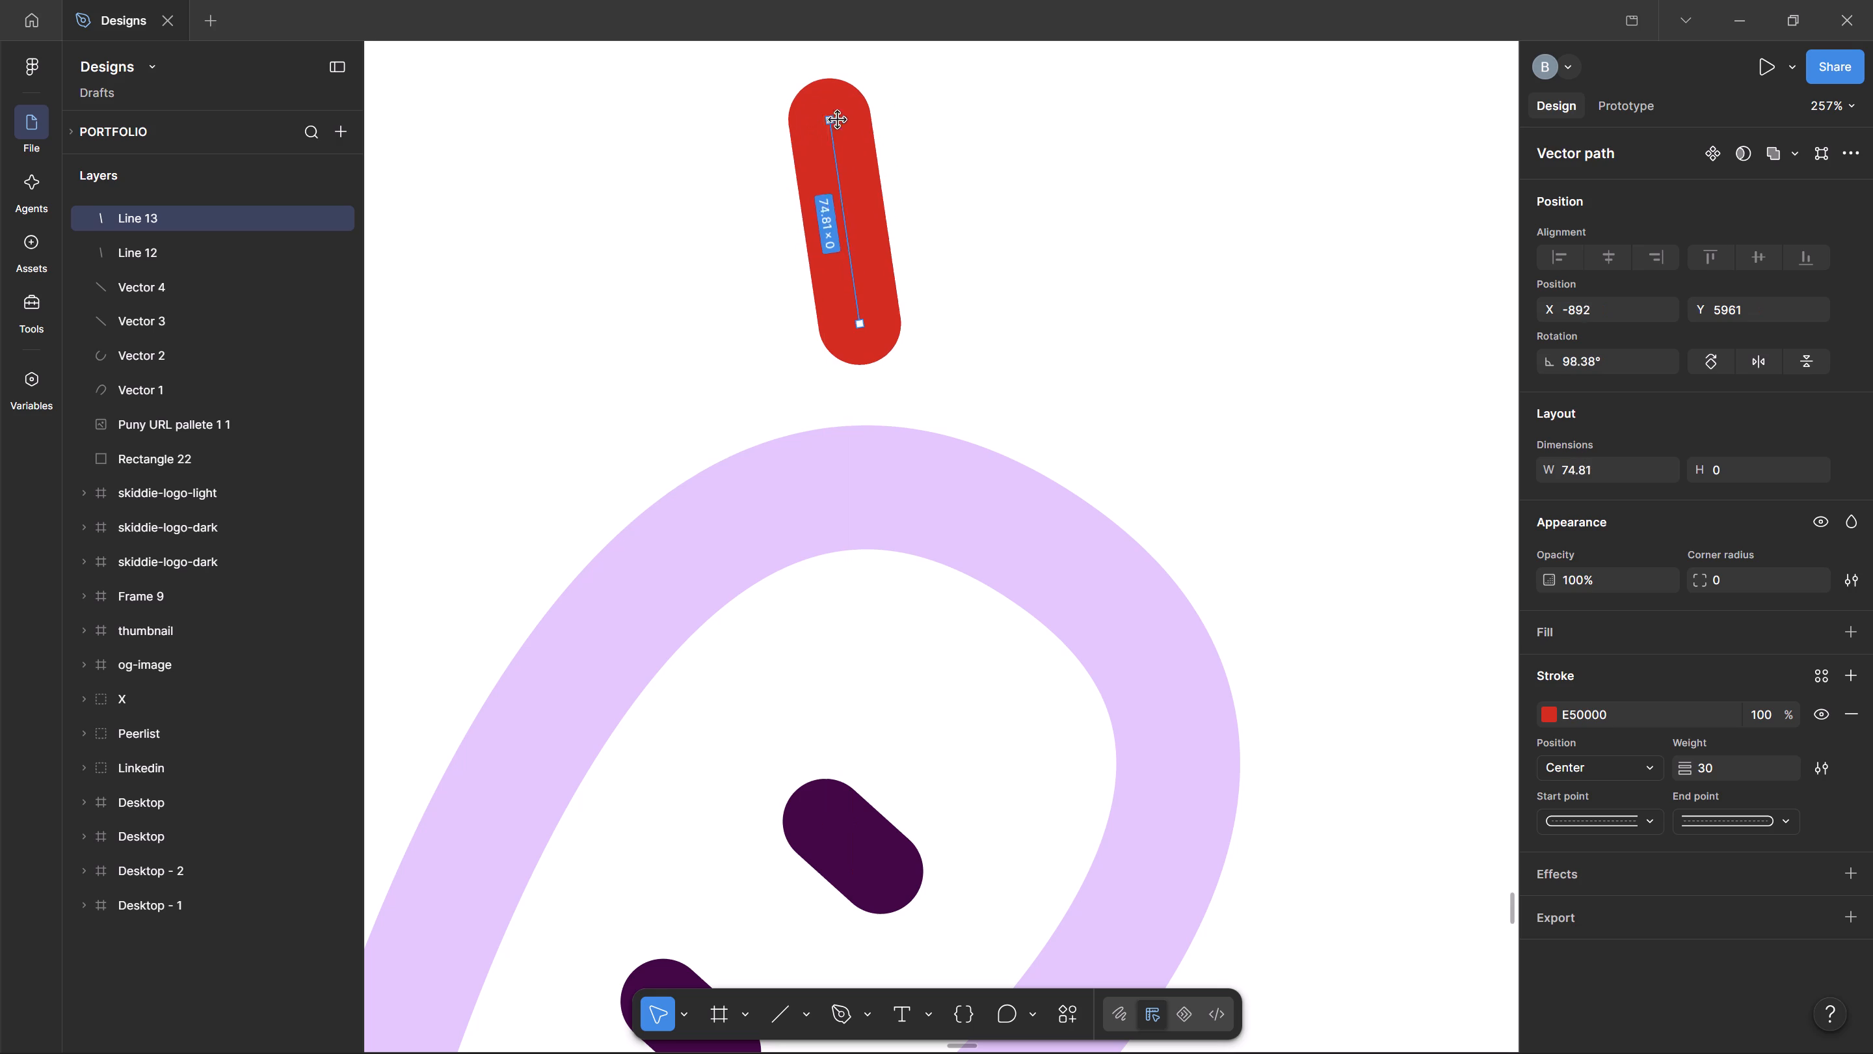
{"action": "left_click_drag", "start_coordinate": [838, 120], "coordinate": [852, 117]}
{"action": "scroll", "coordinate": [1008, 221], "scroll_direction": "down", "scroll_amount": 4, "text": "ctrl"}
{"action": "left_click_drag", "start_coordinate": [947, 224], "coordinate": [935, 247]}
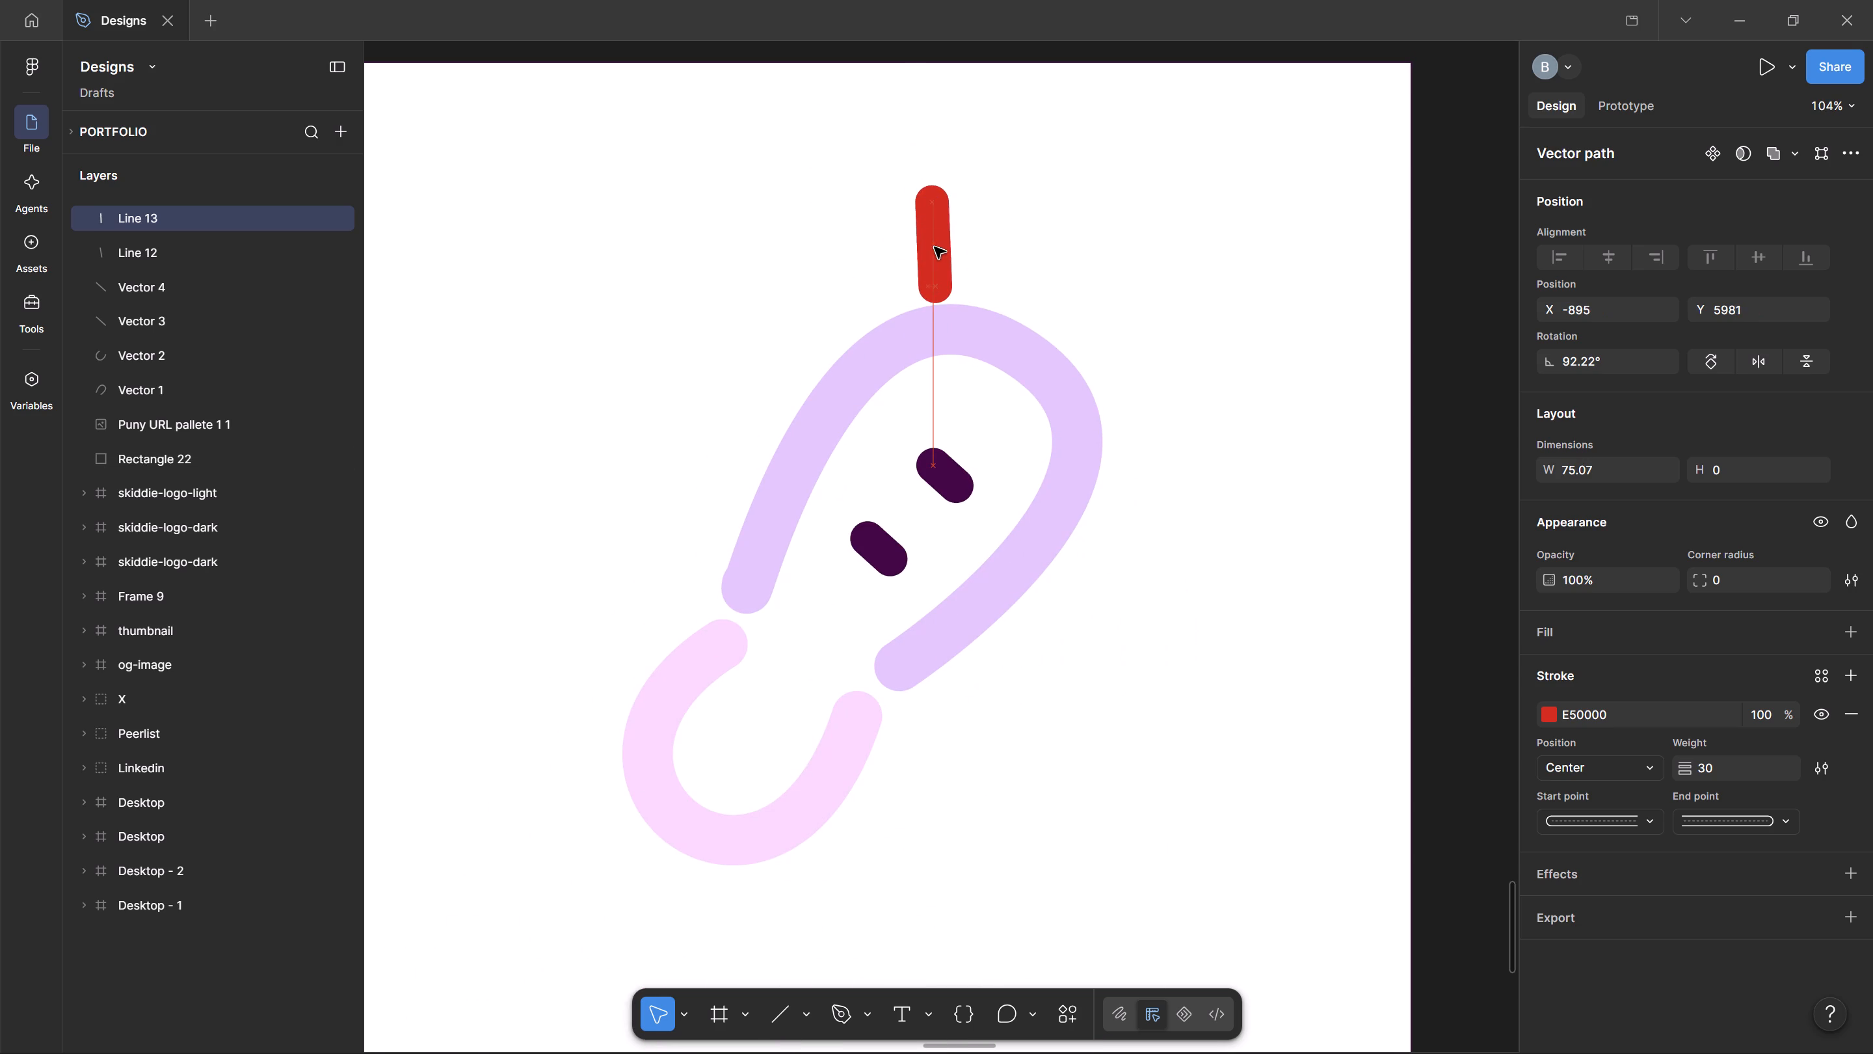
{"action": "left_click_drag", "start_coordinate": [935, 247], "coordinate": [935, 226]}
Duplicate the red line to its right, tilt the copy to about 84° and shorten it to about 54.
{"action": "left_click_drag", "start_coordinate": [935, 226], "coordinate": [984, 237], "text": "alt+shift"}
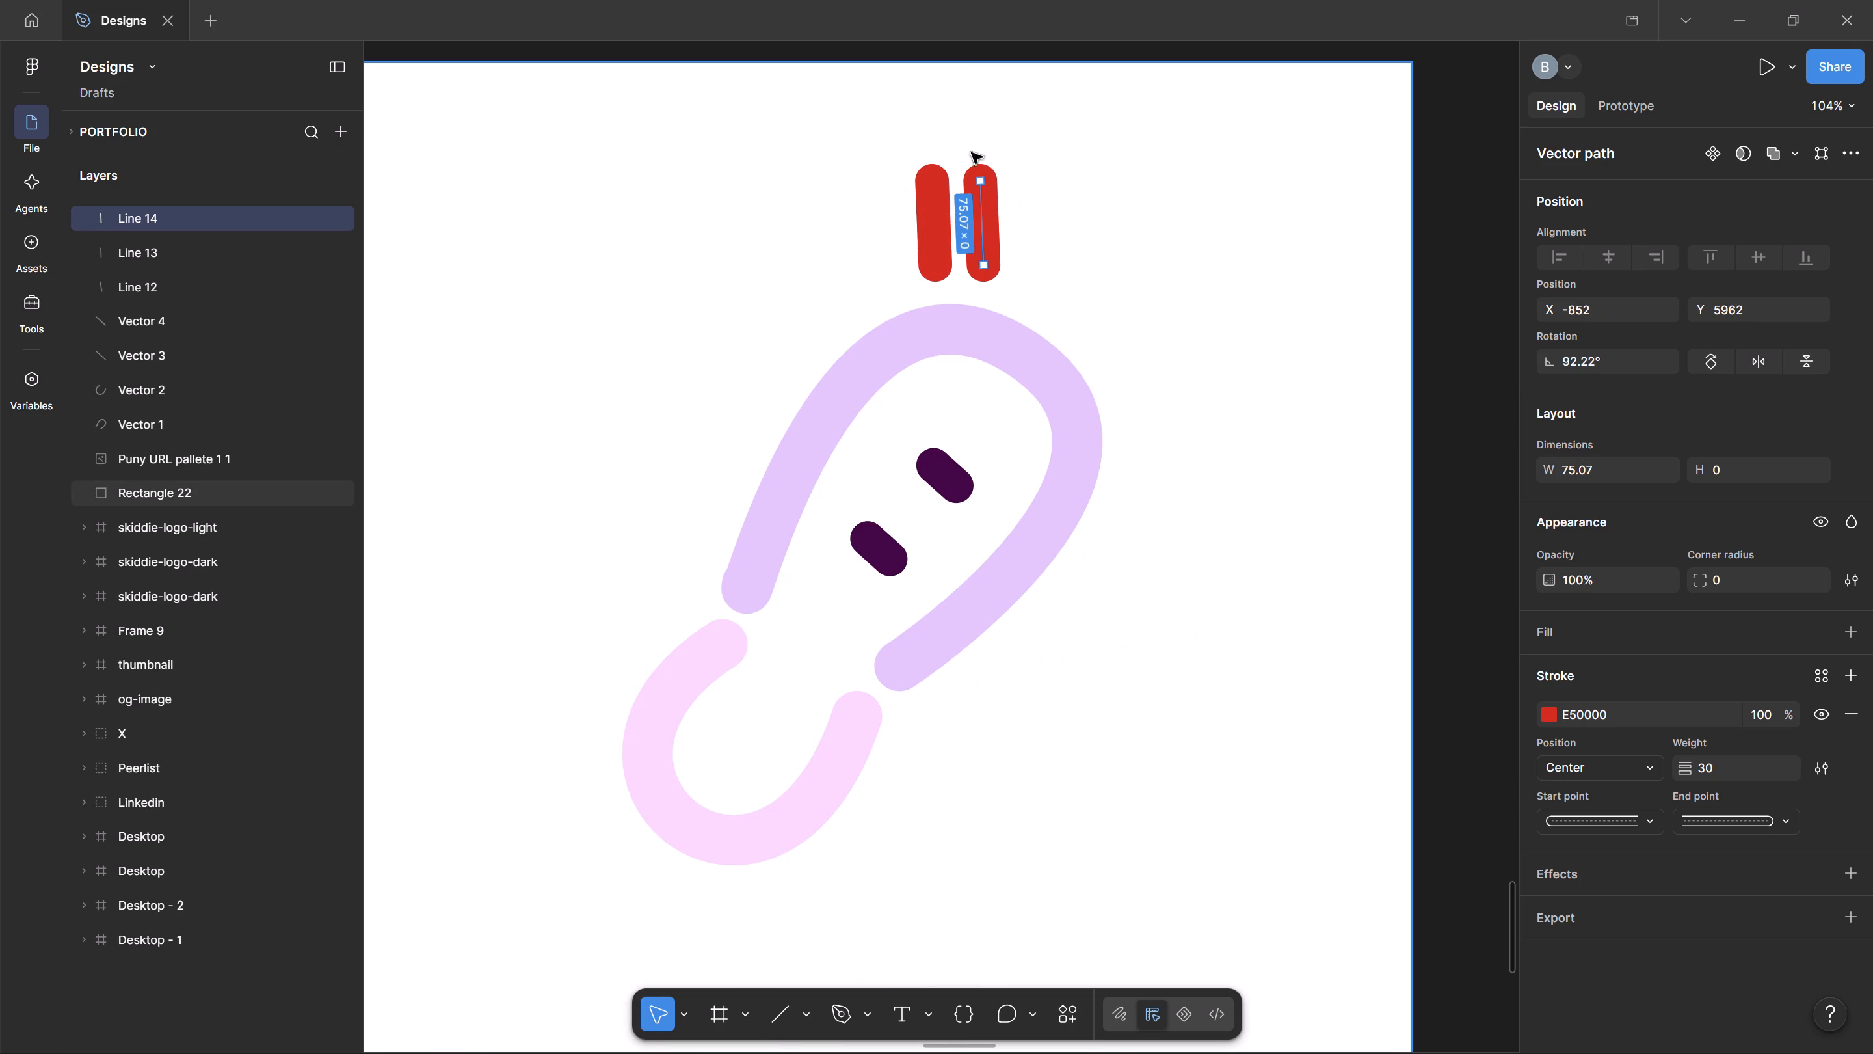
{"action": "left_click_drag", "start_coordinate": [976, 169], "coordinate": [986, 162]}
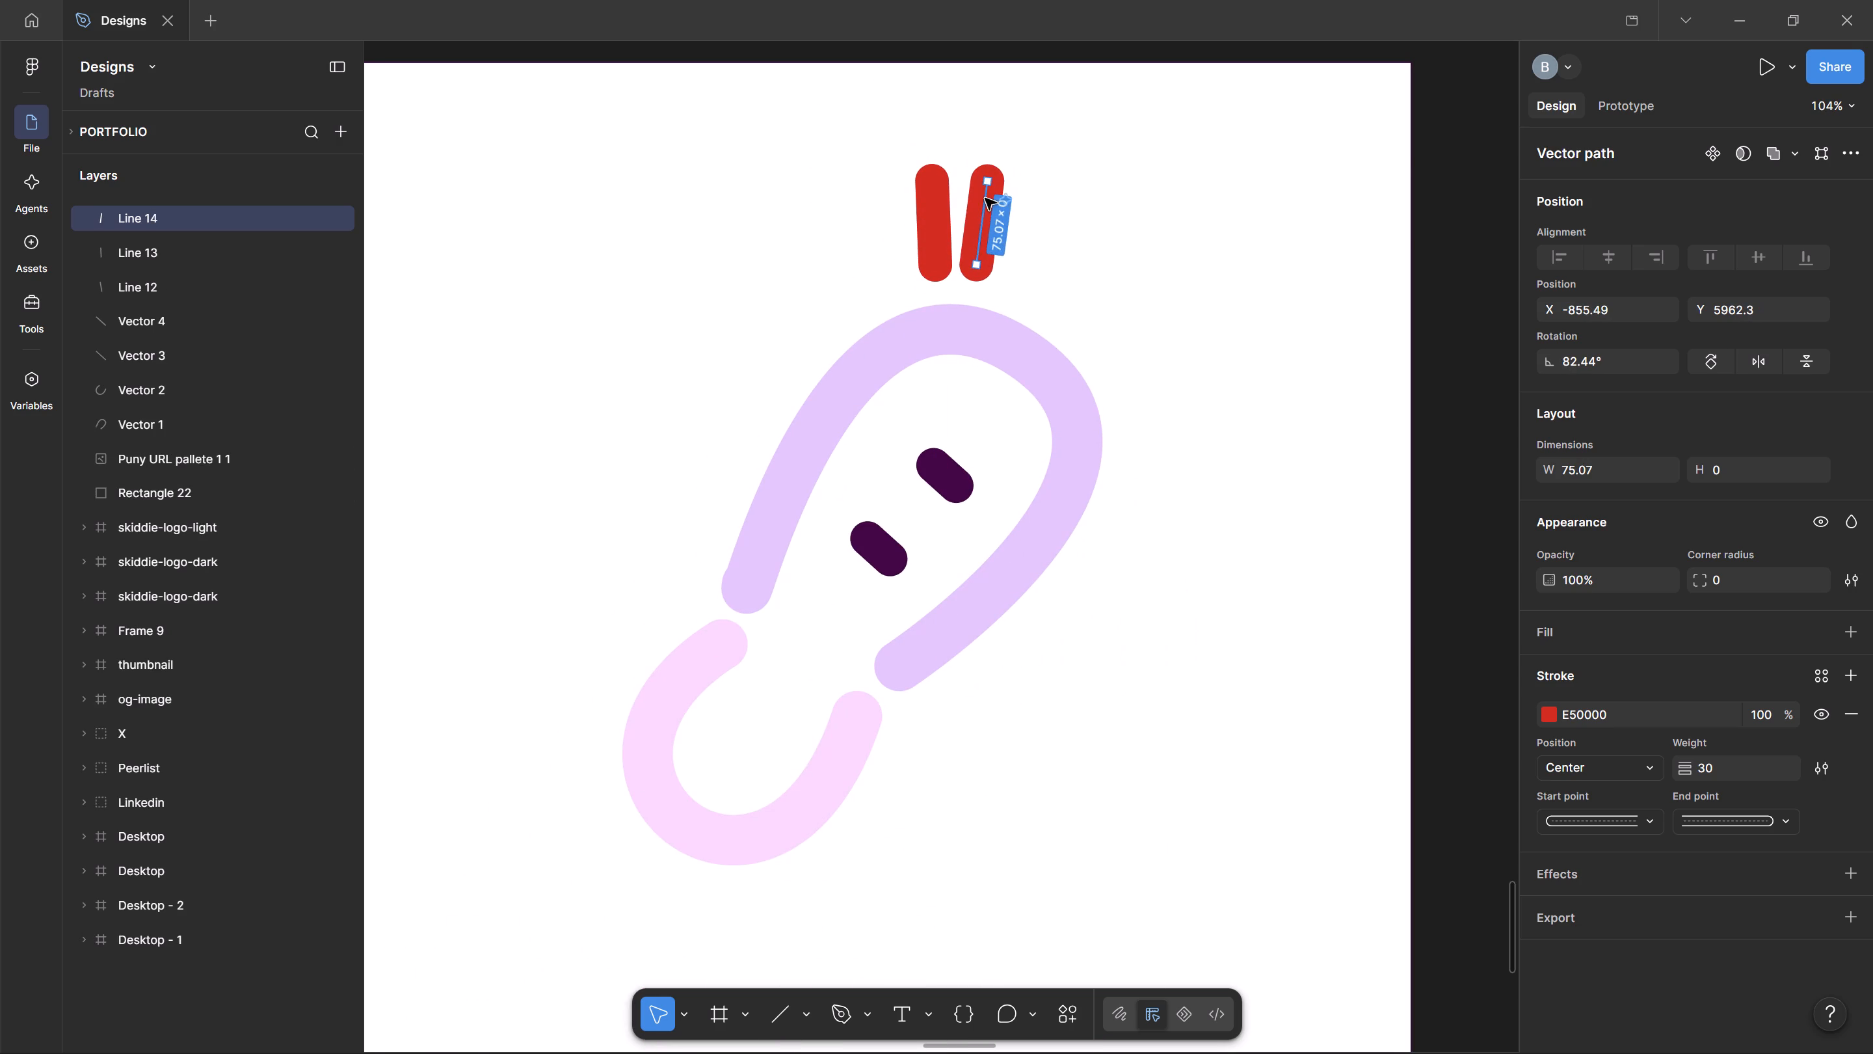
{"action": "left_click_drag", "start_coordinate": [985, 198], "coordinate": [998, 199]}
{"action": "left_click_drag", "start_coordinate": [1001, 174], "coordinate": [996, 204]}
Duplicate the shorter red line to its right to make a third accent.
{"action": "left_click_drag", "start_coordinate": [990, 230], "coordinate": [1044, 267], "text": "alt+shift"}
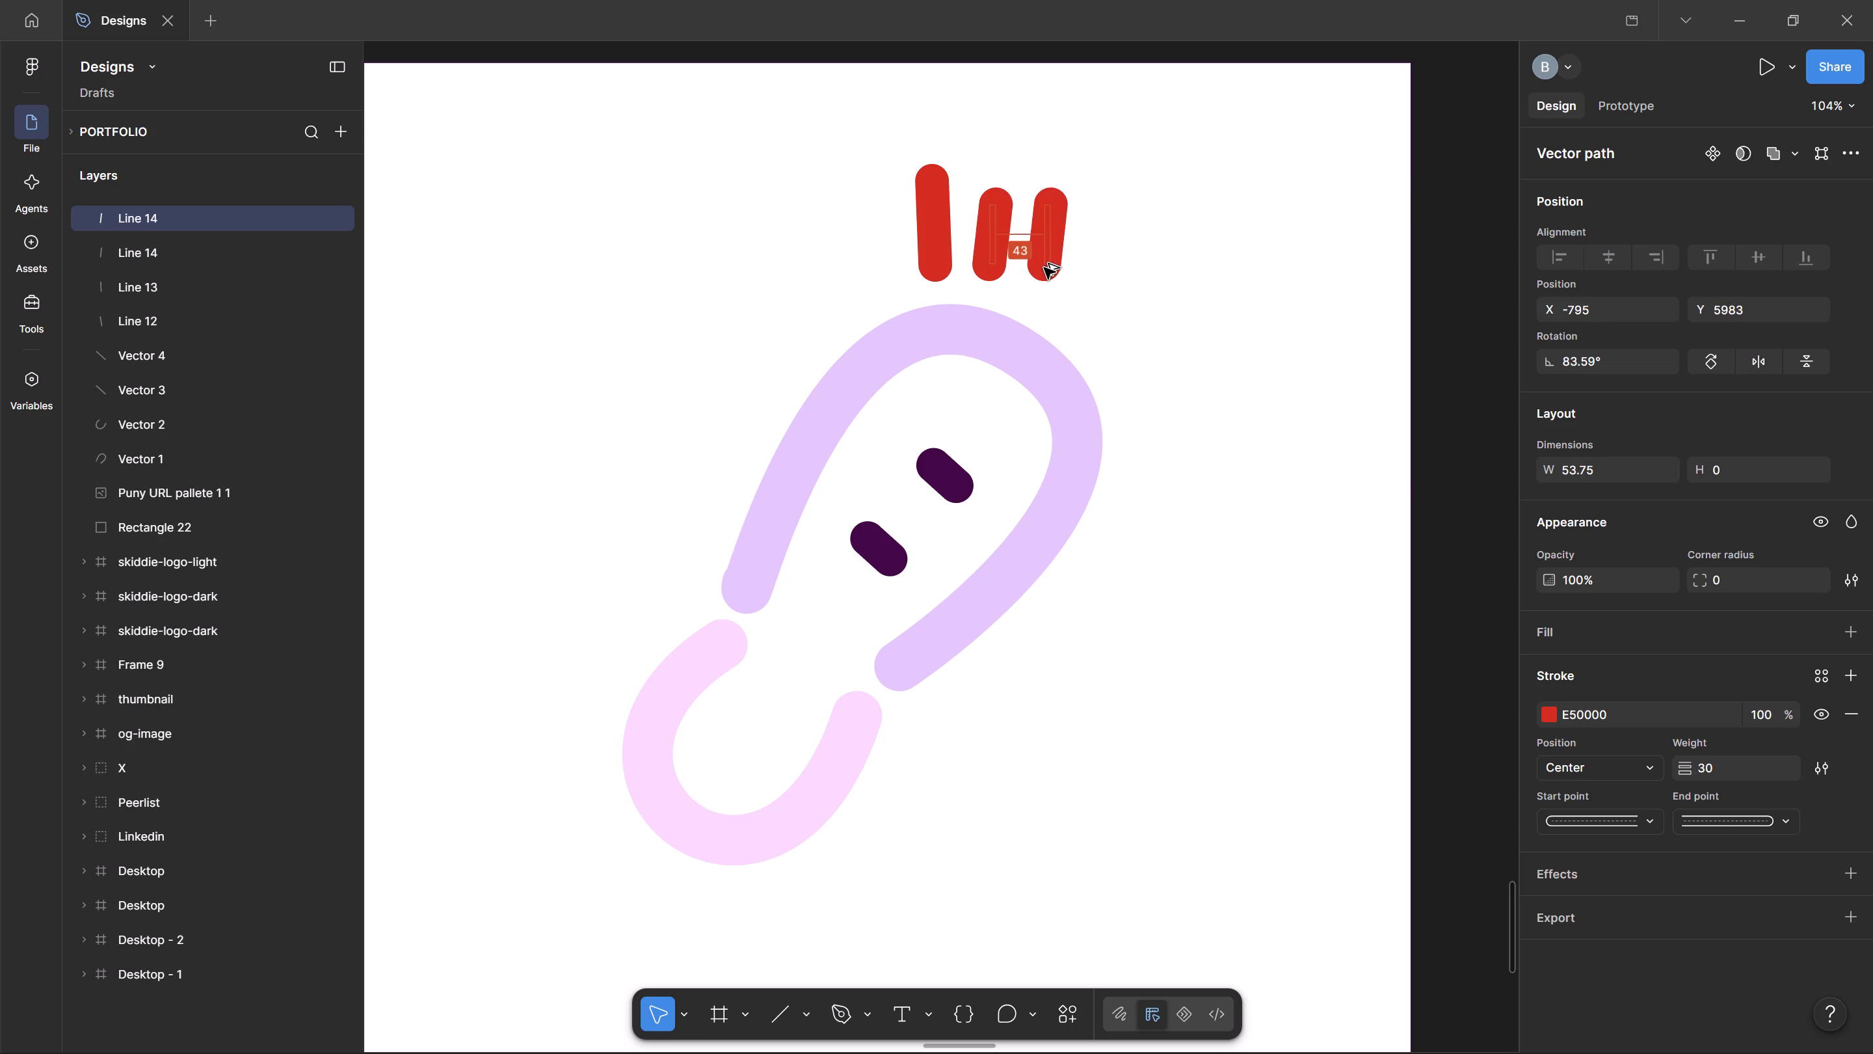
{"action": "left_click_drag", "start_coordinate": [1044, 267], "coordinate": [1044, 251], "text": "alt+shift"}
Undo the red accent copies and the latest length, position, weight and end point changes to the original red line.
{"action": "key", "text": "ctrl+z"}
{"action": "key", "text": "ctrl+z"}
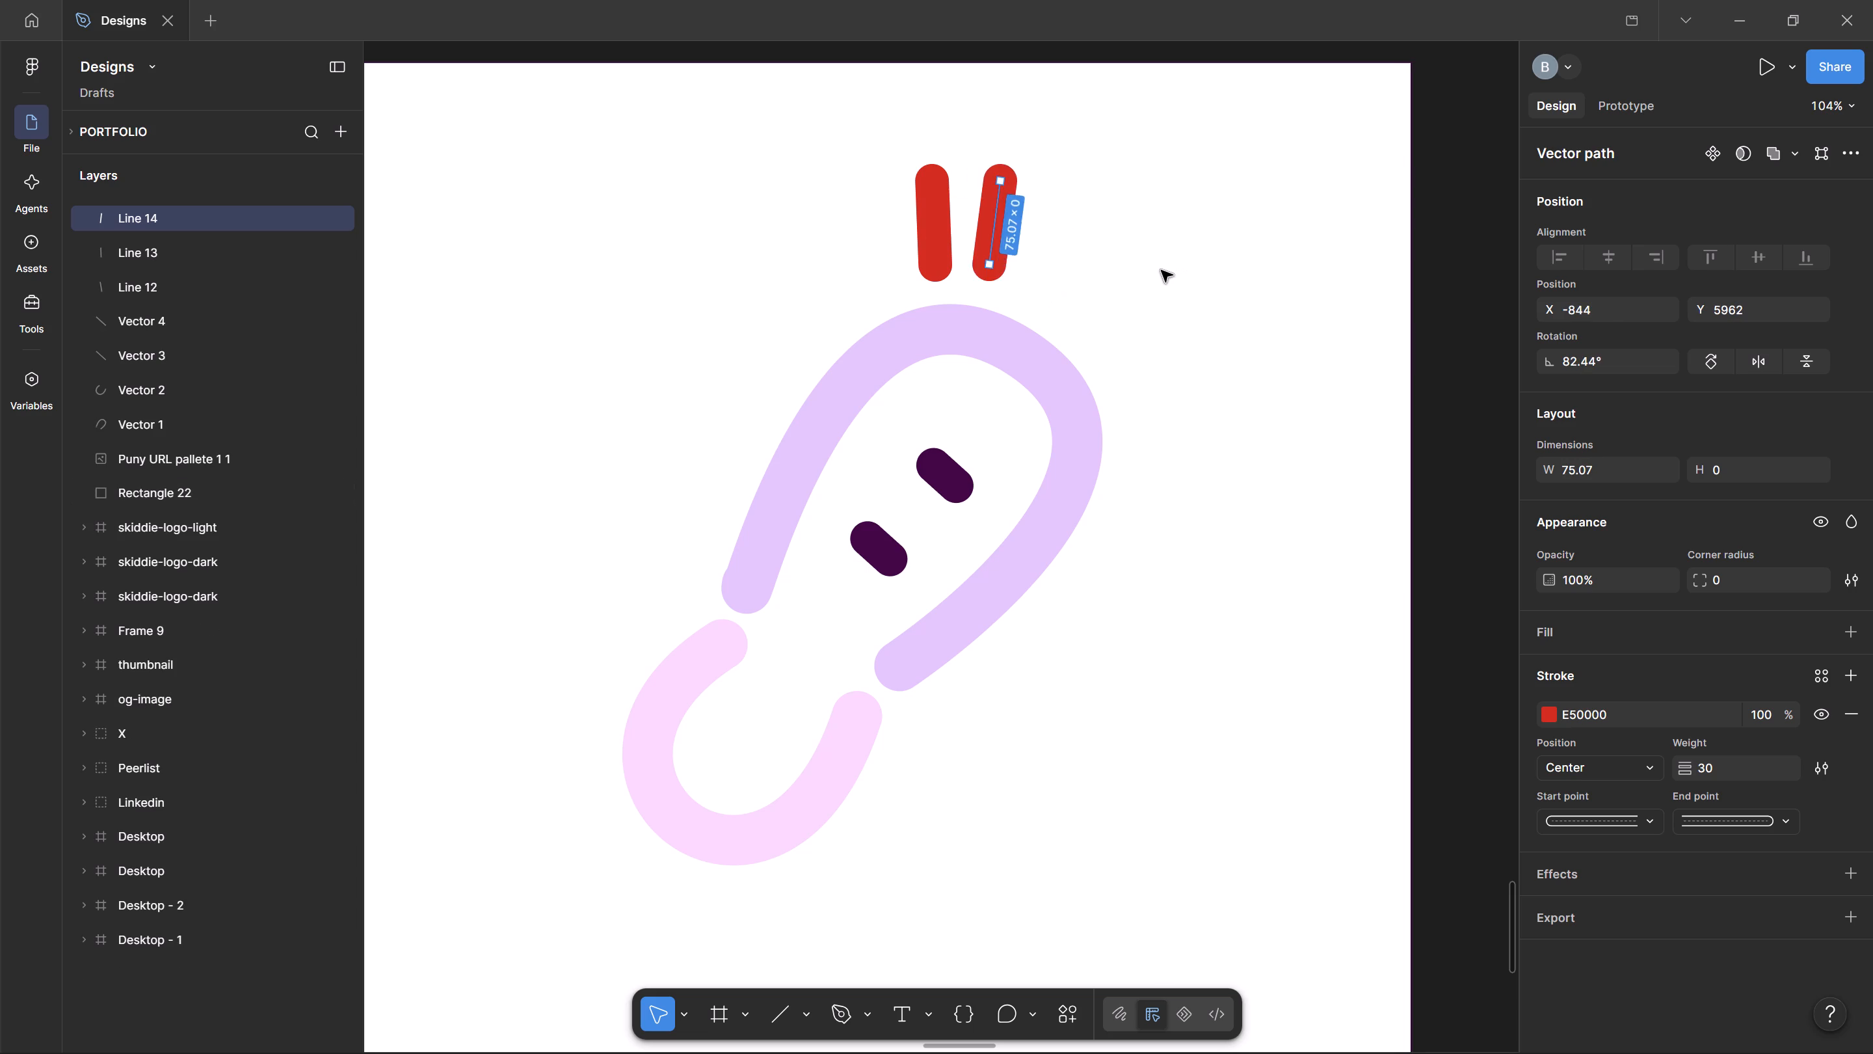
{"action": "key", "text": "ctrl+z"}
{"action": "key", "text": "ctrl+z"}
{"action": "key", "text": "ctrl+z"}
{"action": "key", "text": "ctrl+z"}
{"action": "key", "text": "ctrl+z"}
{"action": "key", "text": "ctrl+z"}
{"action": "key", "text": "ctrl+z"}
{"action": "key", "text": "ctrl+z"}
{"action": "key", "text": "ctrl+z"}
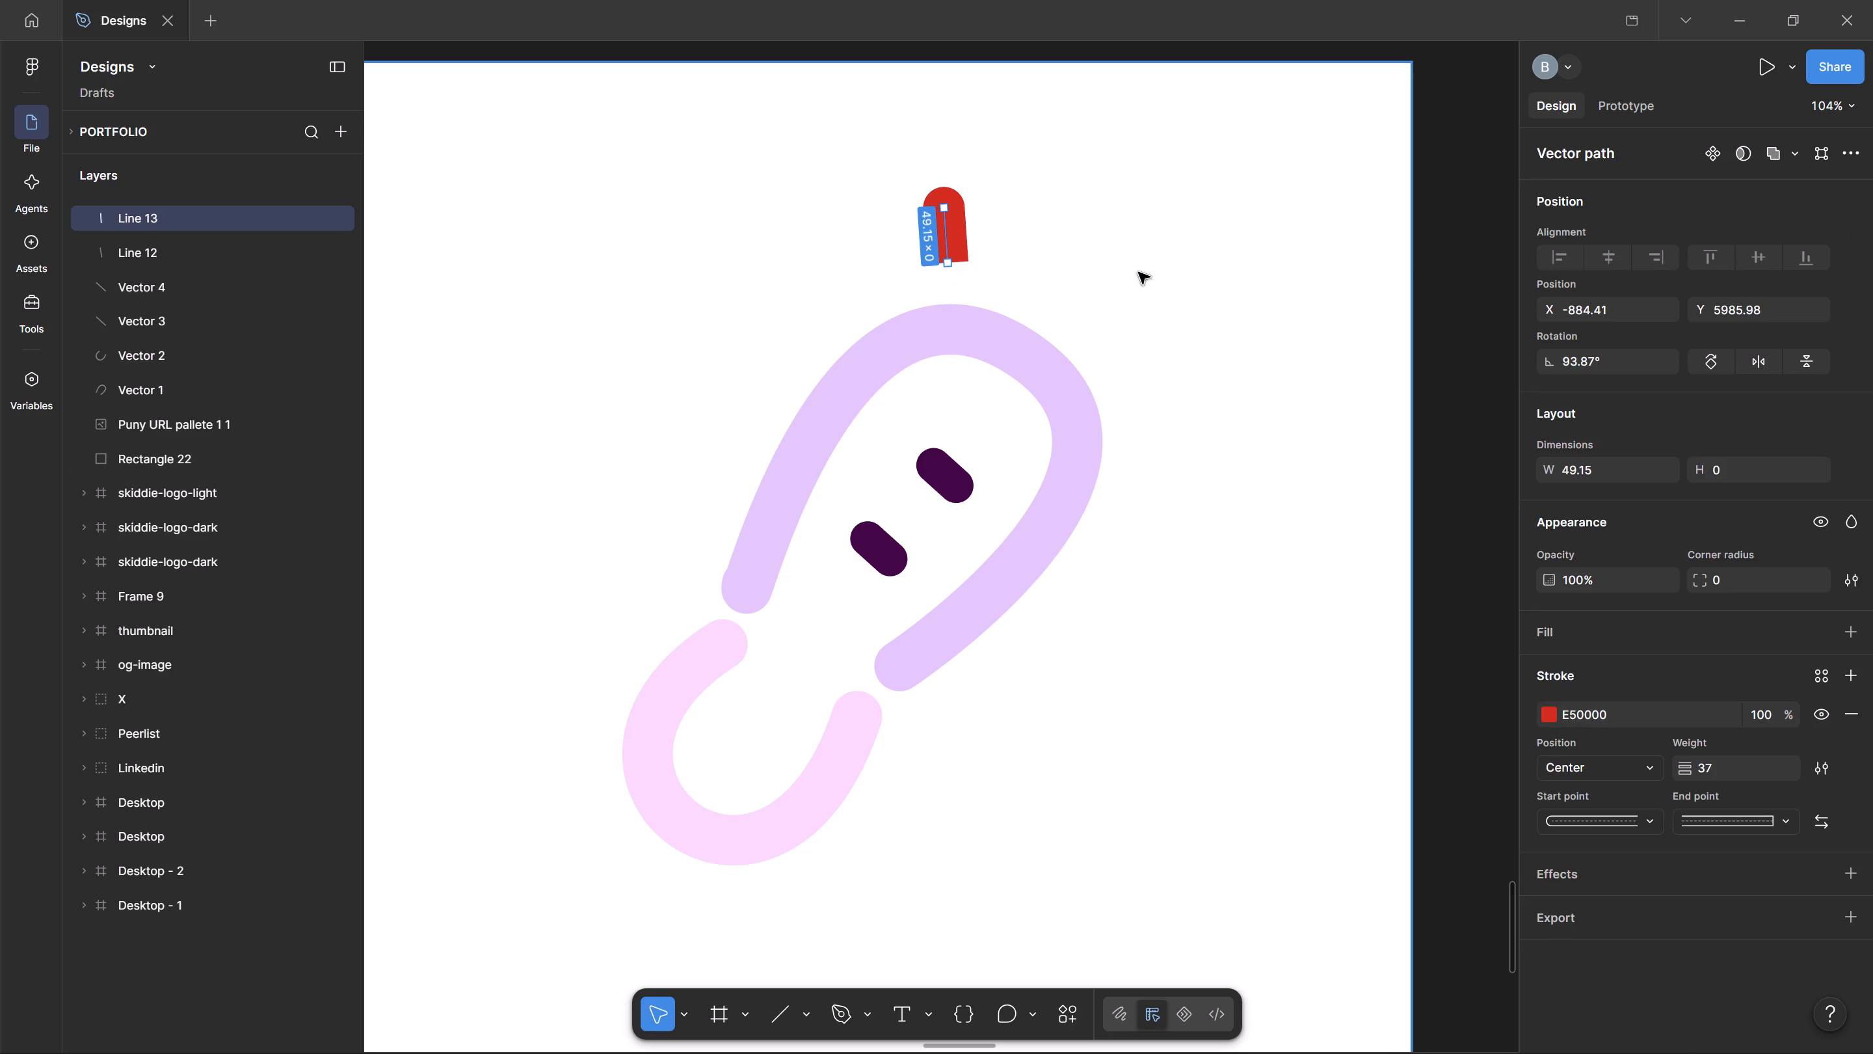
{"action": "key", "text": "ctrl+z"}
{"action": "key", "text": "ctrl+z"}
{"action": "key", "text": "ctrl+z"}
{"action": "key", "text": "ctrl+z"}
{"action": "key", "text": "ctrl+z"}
Delete the red line above the purple loop.
{"action": "left_click", "coordinate": [939, 221]}
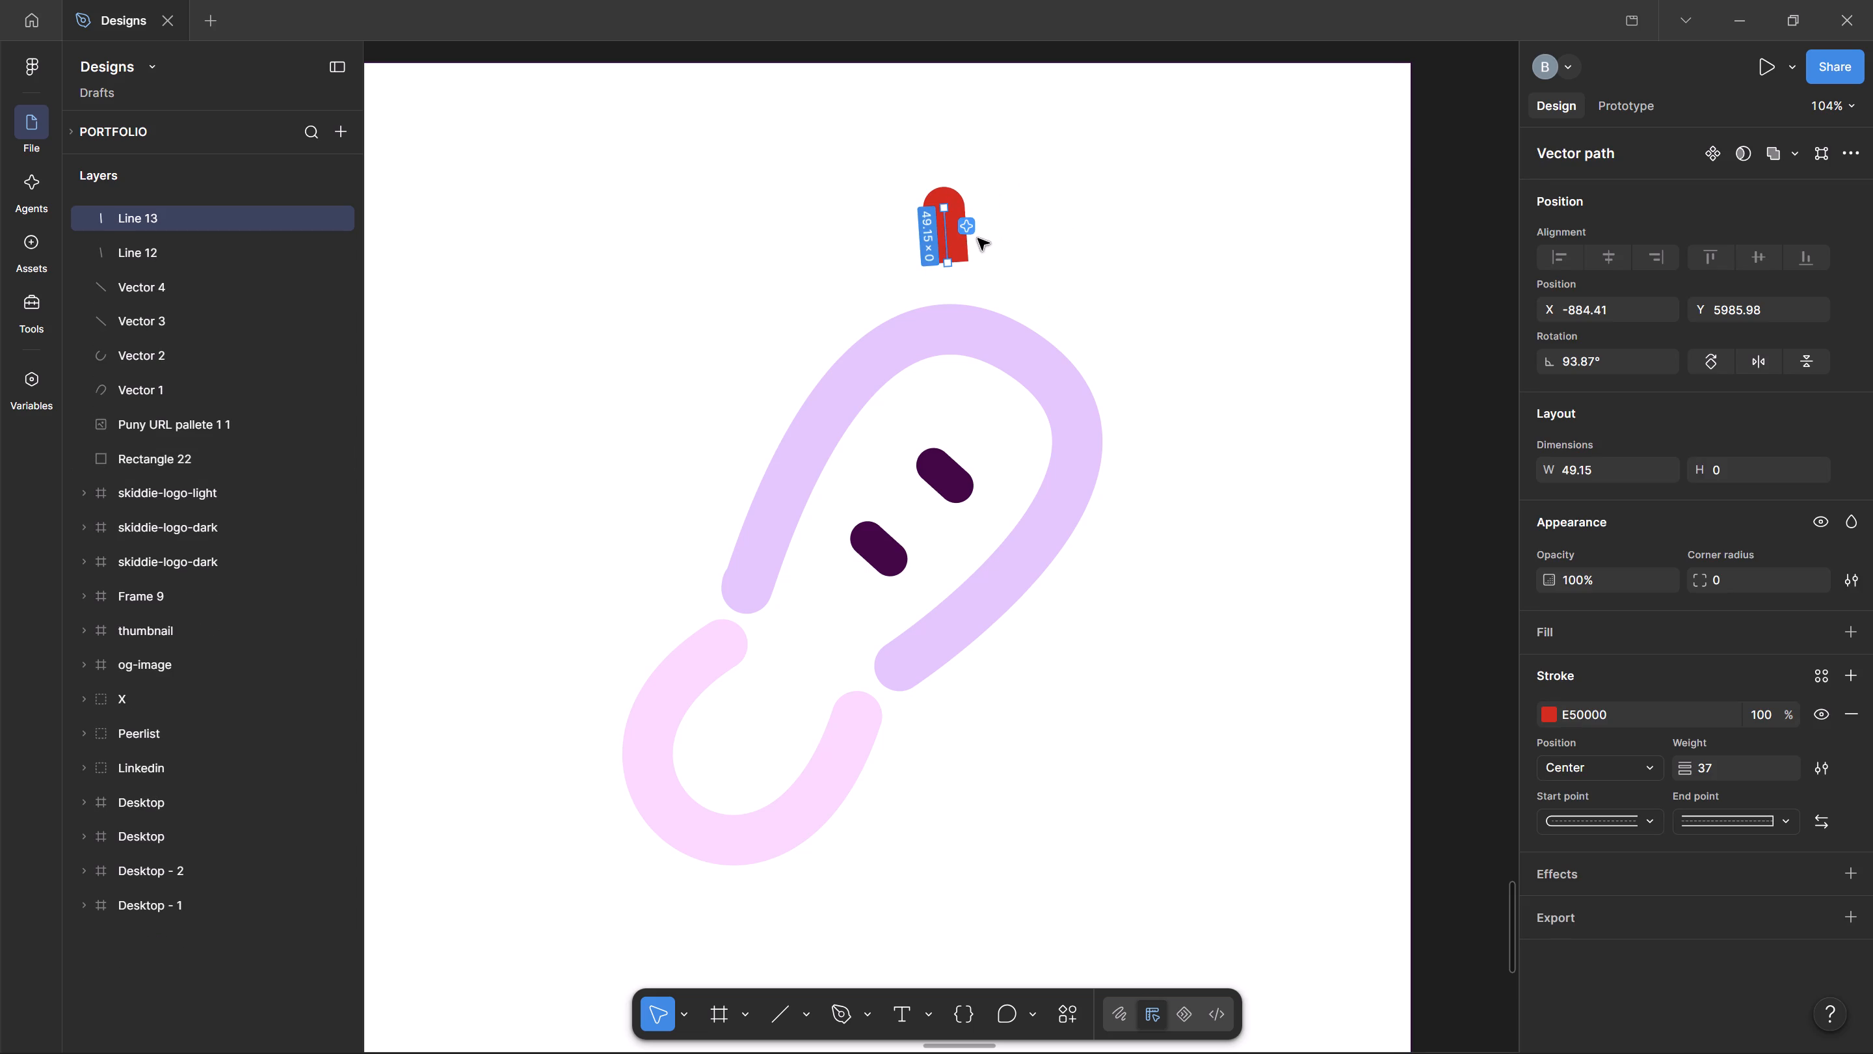
{"action": "key", "text": "Delete"}
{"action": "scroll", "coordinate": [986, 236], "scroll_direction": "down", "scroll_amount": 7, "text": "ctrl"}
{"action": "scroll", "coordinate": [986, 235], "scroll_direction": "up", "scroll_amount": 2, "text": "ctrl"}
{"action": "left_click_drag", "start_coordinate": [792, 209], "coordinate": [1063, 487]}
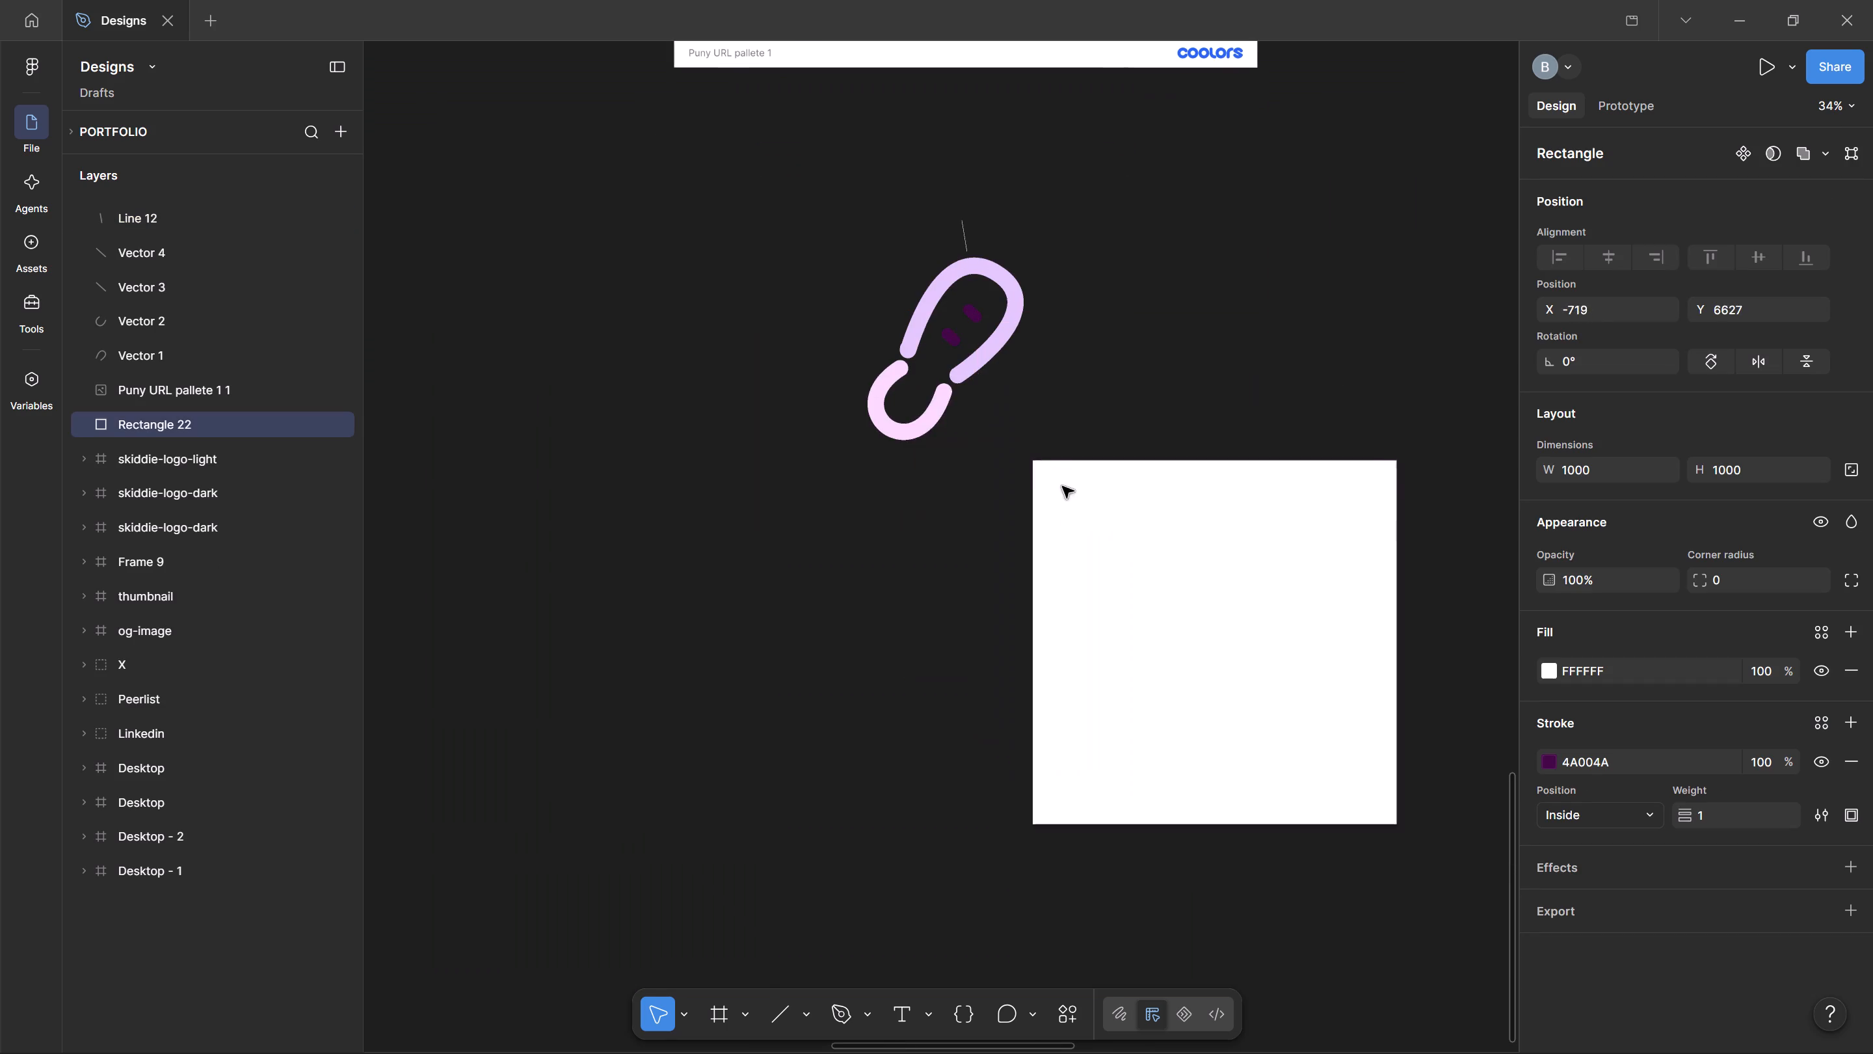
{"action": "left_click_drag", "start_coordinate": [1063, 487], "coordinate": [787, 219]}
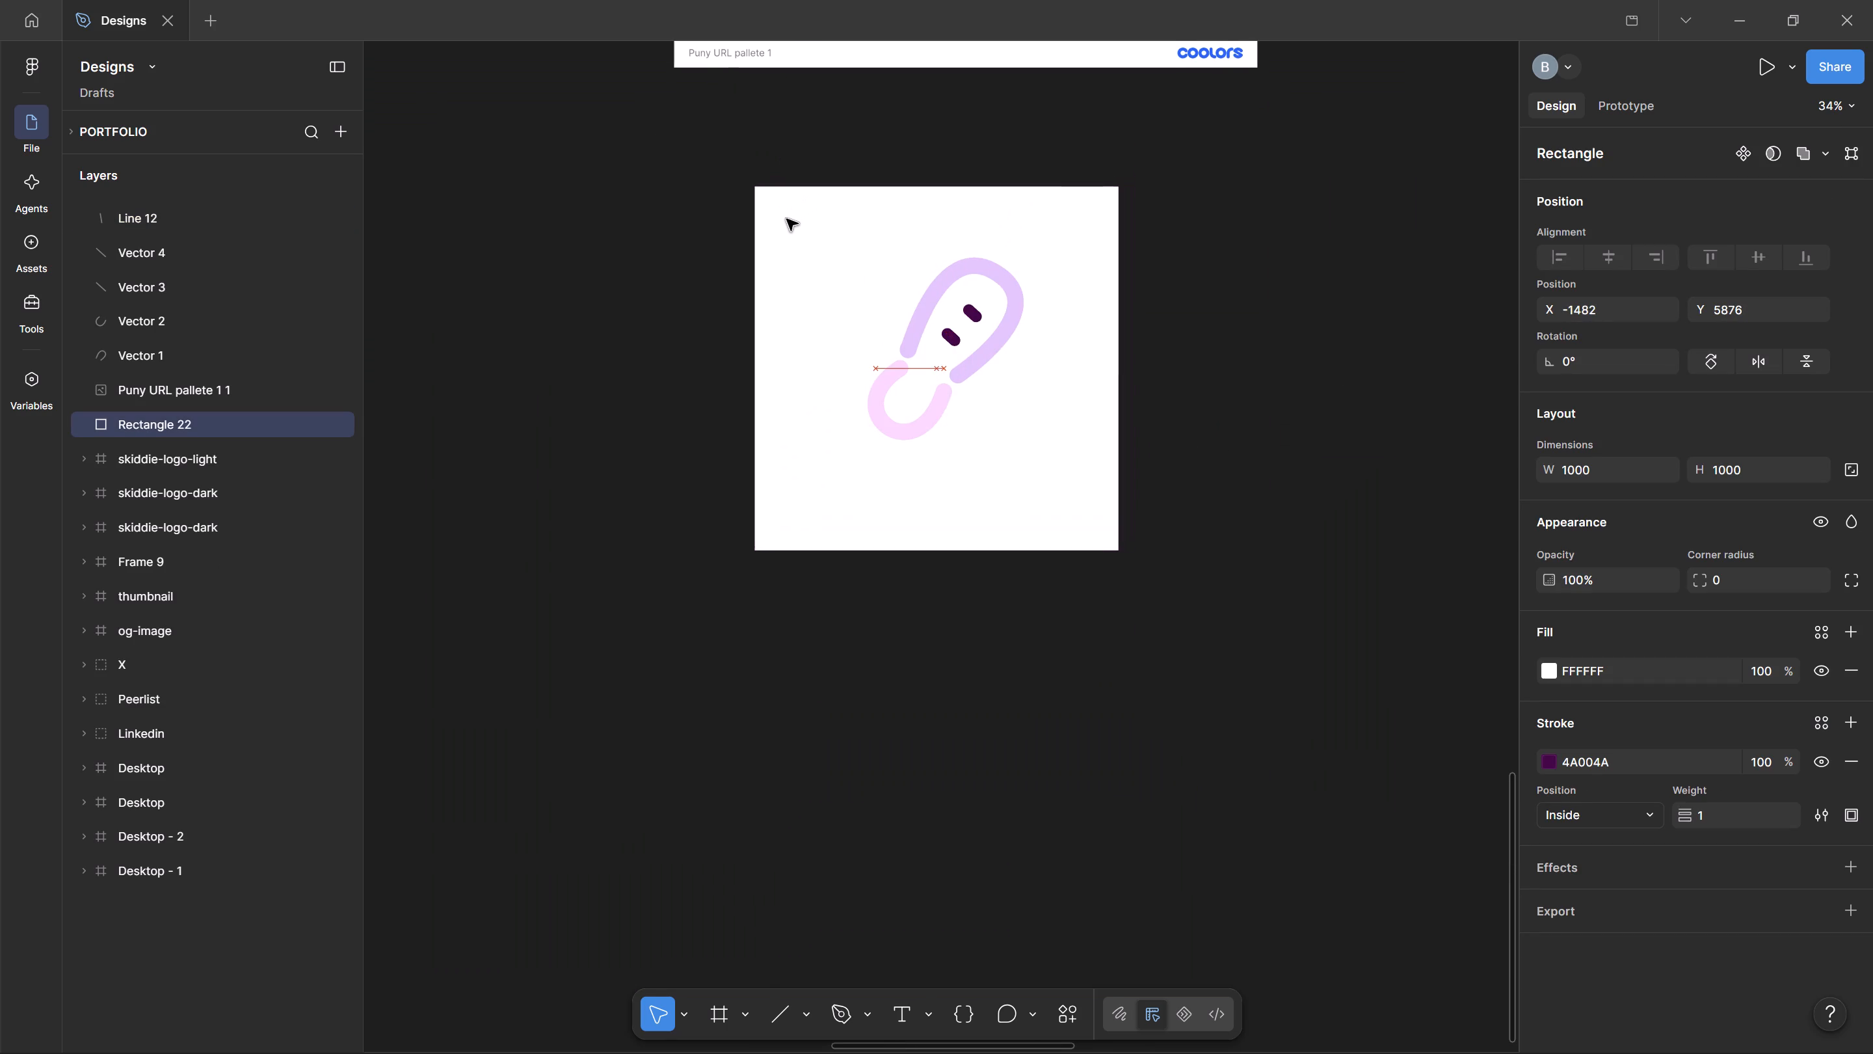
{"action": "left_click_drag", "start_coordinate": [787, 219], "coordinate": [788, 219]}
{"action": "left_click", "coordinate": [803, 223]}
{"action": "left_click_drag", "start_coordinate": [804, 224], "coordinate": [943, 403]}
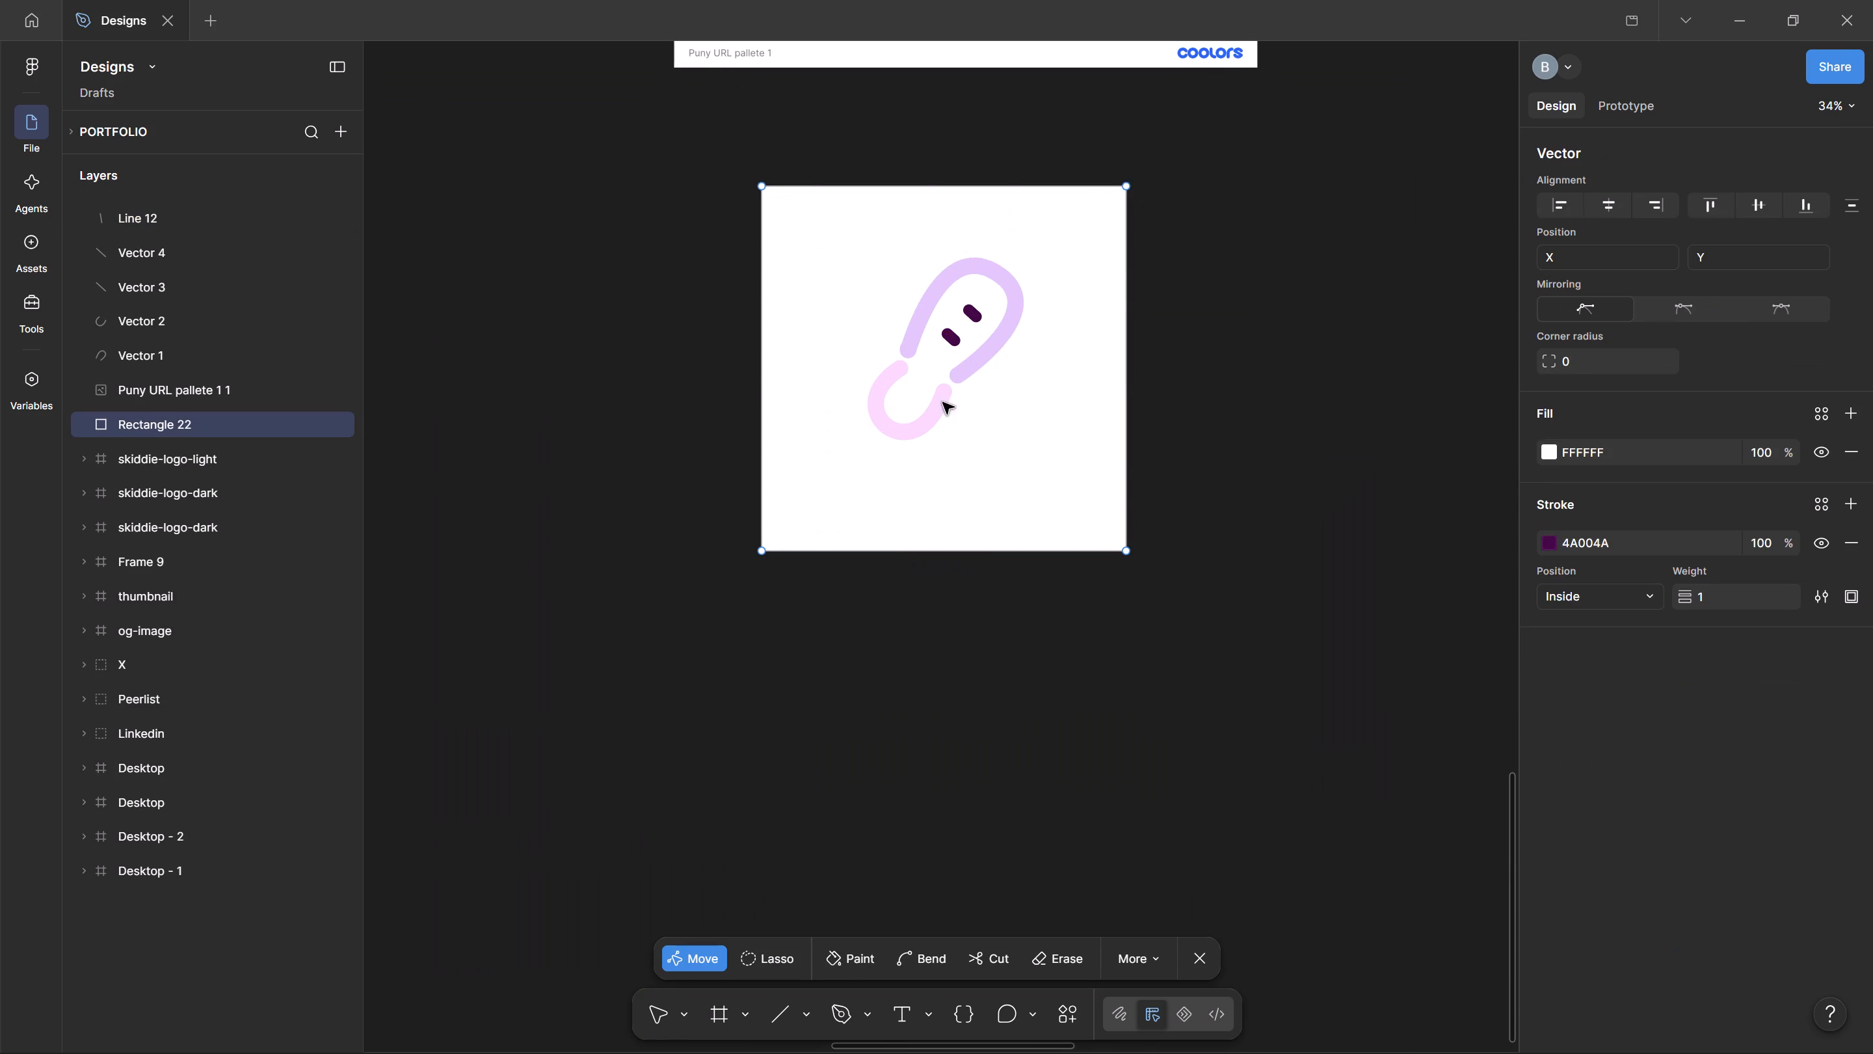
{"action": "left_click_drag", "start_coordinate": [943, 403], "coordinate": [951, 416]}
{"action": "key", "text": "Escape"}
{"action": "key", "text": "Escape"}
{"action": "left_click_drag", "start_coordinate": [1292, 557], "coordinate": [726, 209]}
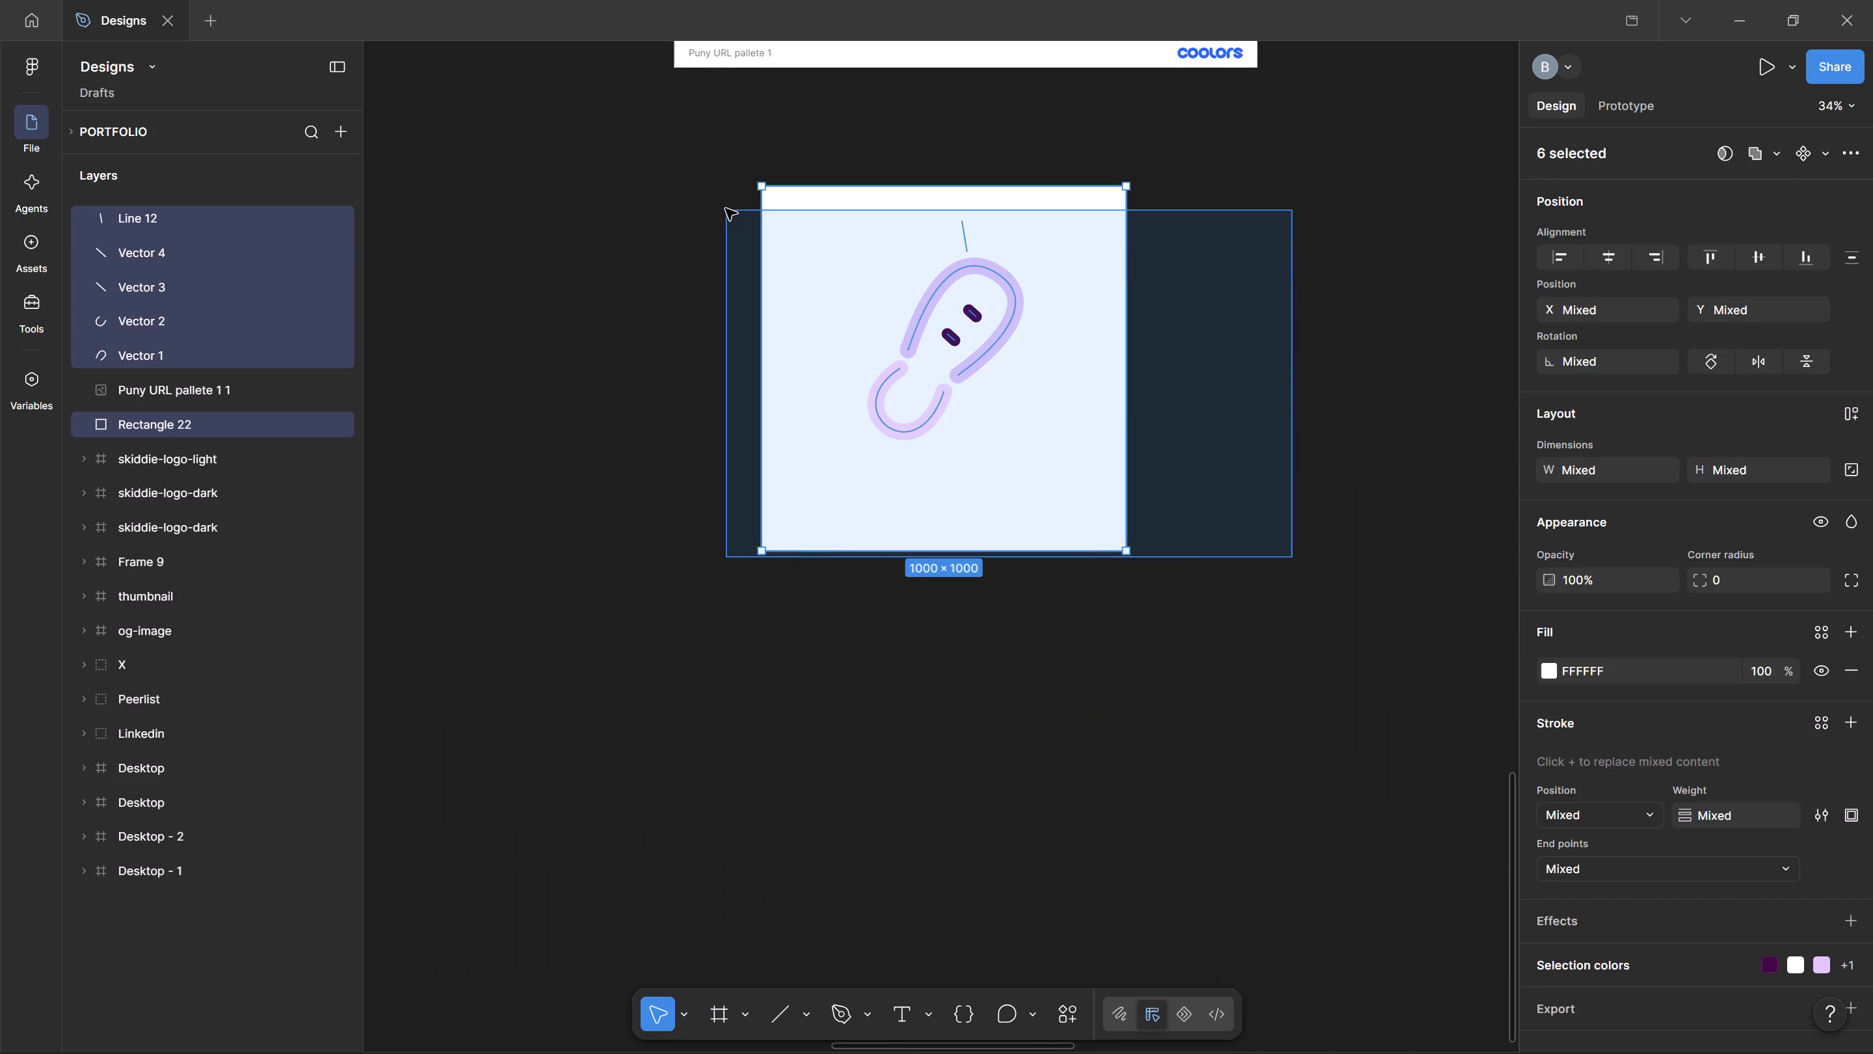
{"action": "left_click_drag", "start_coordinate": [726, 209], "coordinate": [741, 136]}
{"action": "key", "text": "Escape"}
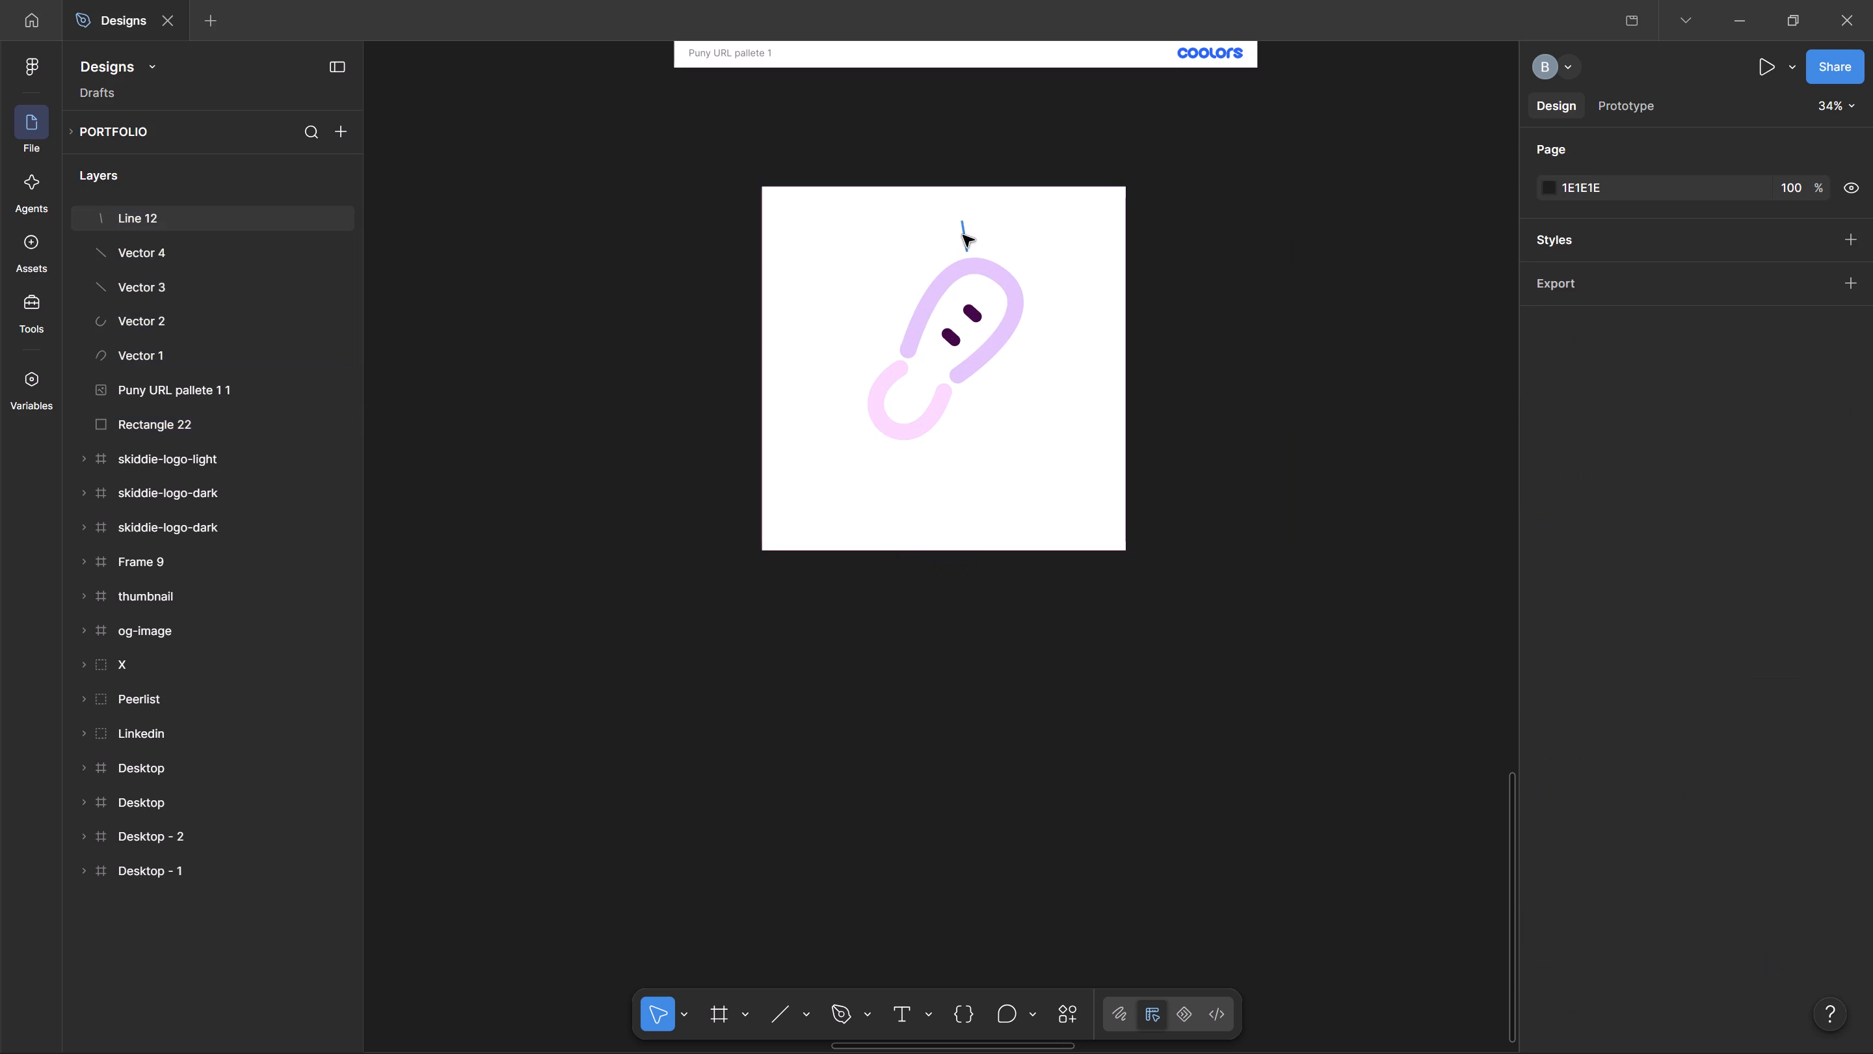
Delete the leftover thin white line above the purple loop.
{"action": "left_click", "coordinate": [963, 236]}
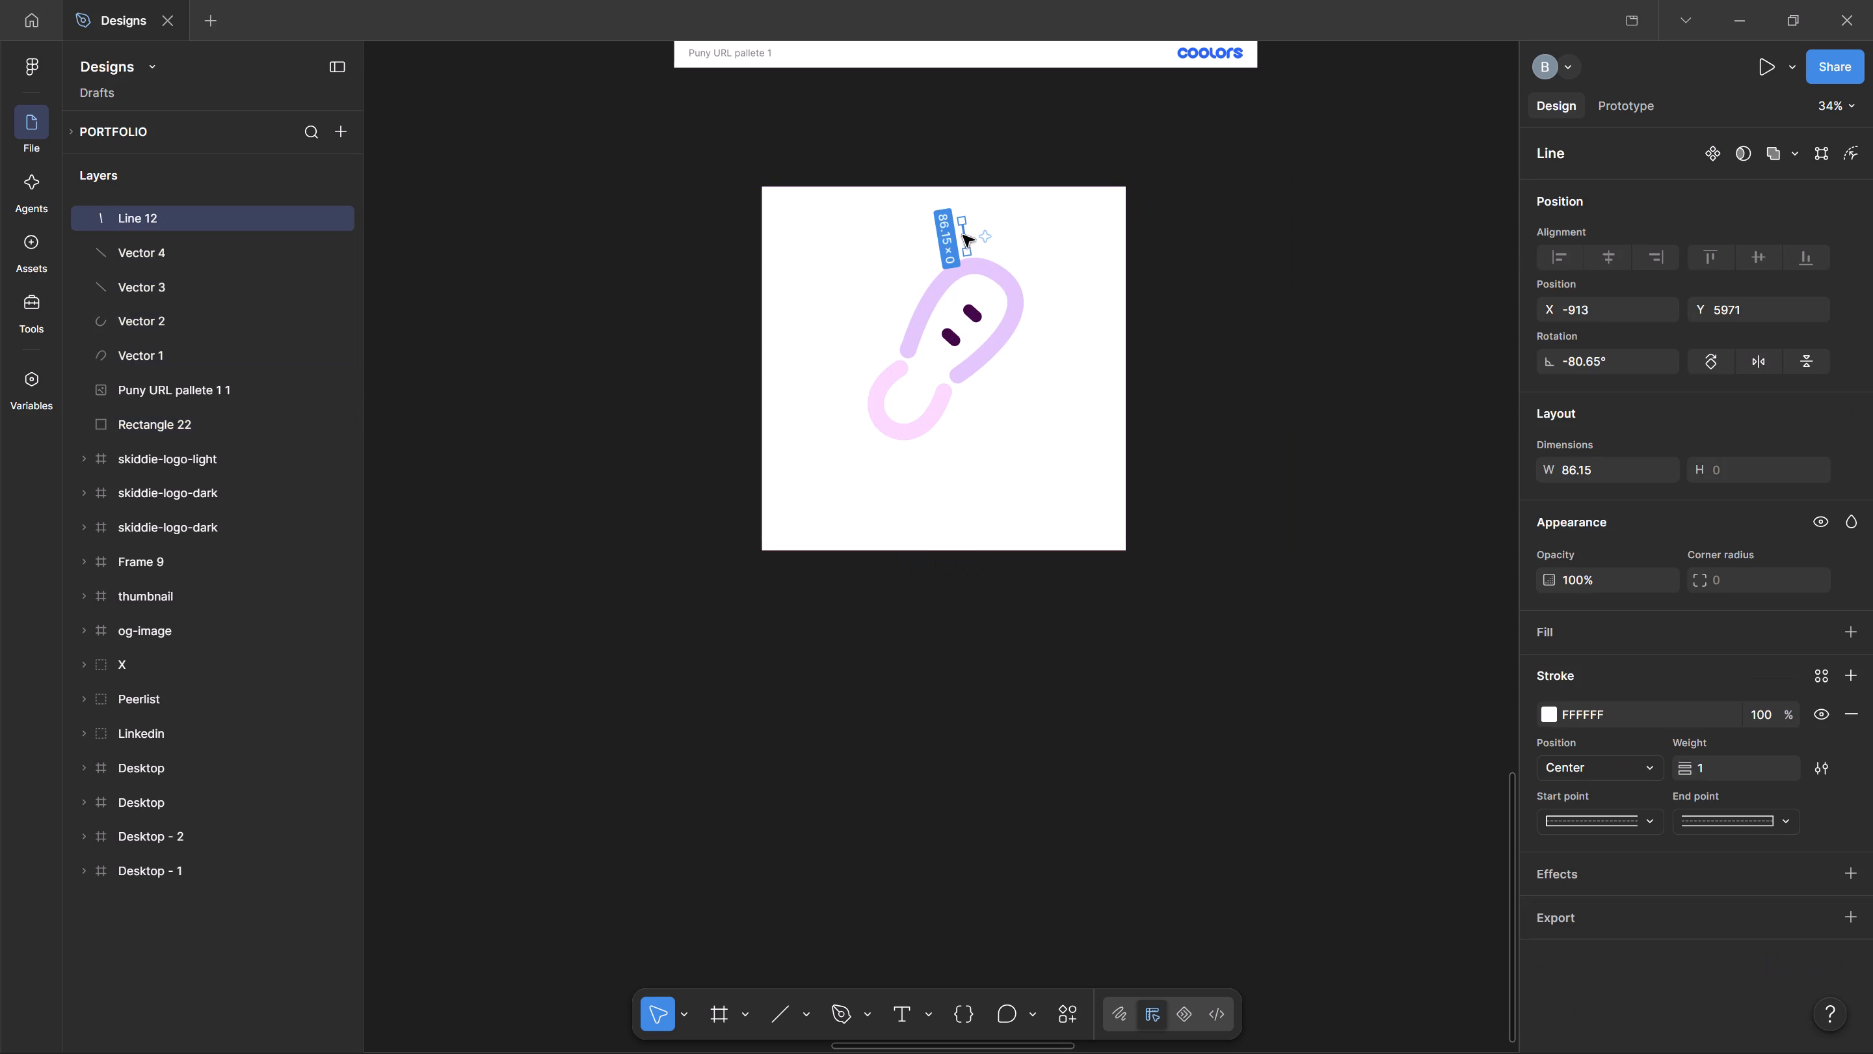
{"action": "key", "text": "Delete"}
Delete the white background rectangle behind the chain-link logo.
{"action": "left_click_drag", "start_coordinate": [1204, 517], "coordinate": [784, 207]}
{"action": "left_click", "coordinate": [225, 387], "text": "shift"}
{"action": "left_click", "coordinate": [514, 520]}
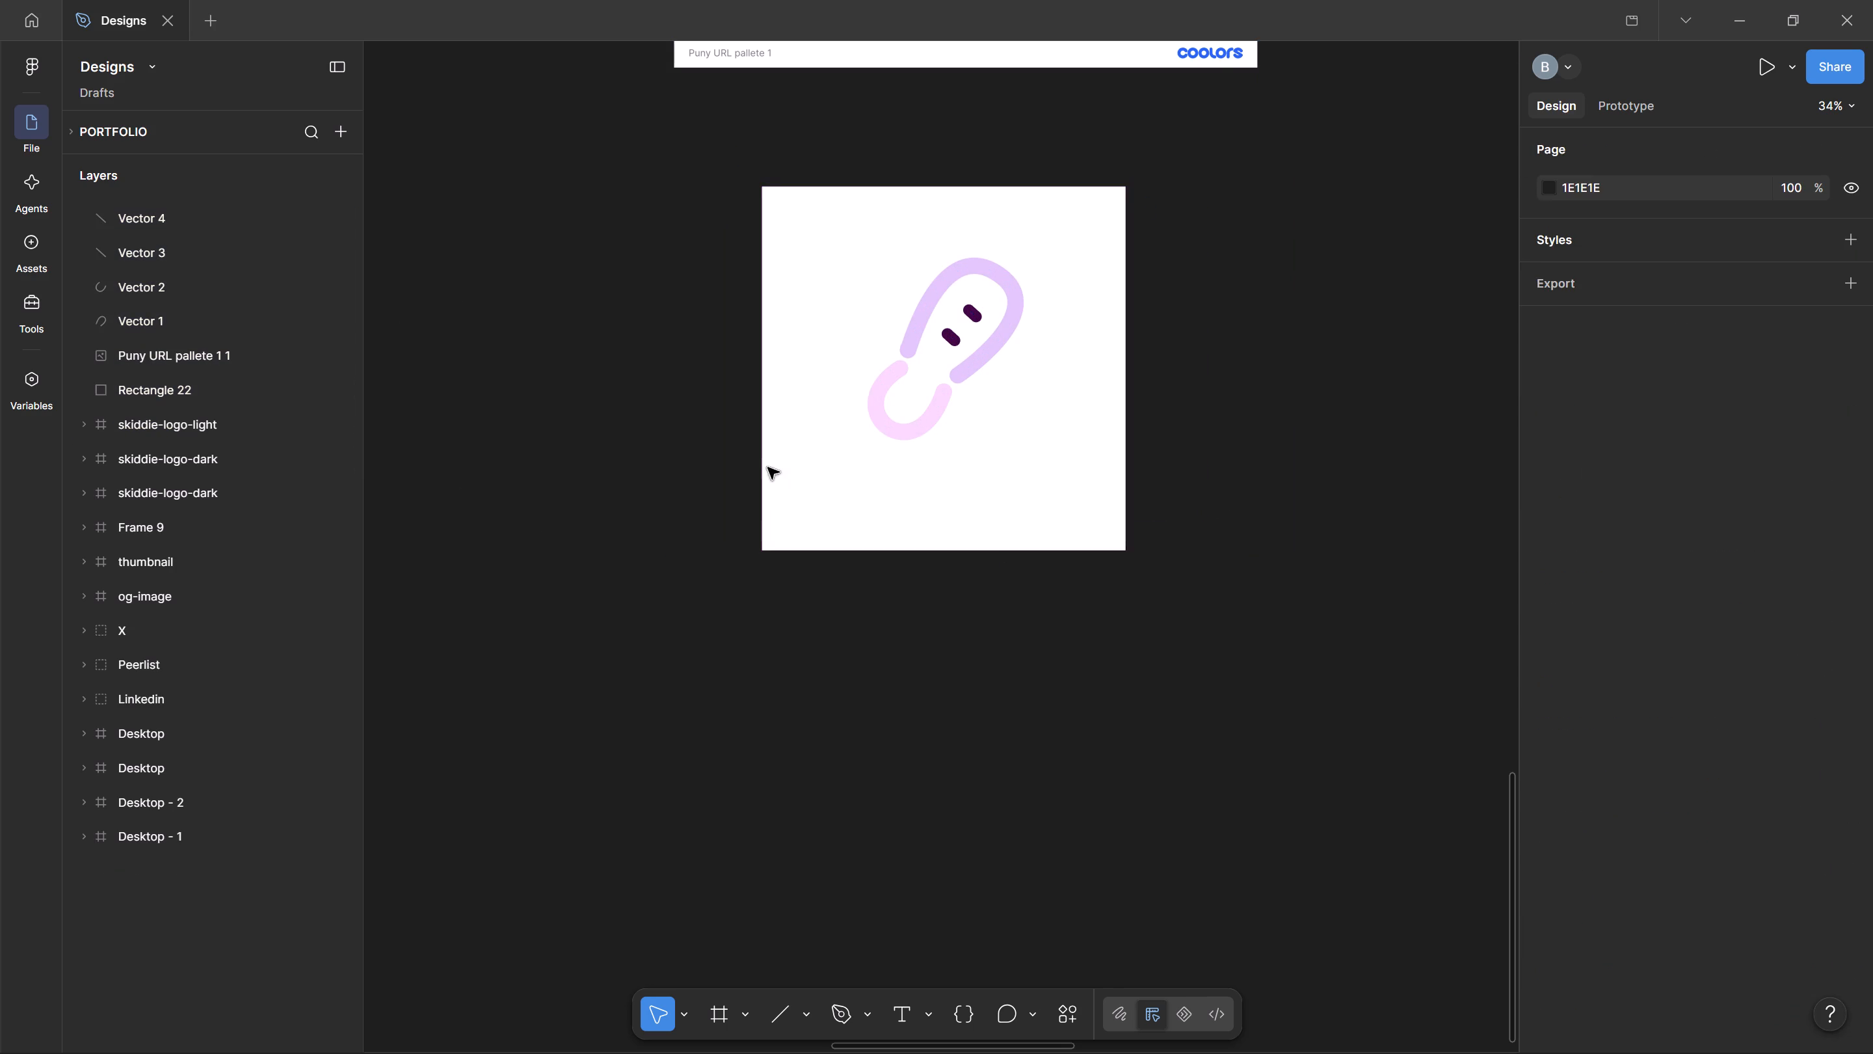
{"action": "left_click", "coordinate": [859, 515]}
{"action": "key", "text": "Delete"}
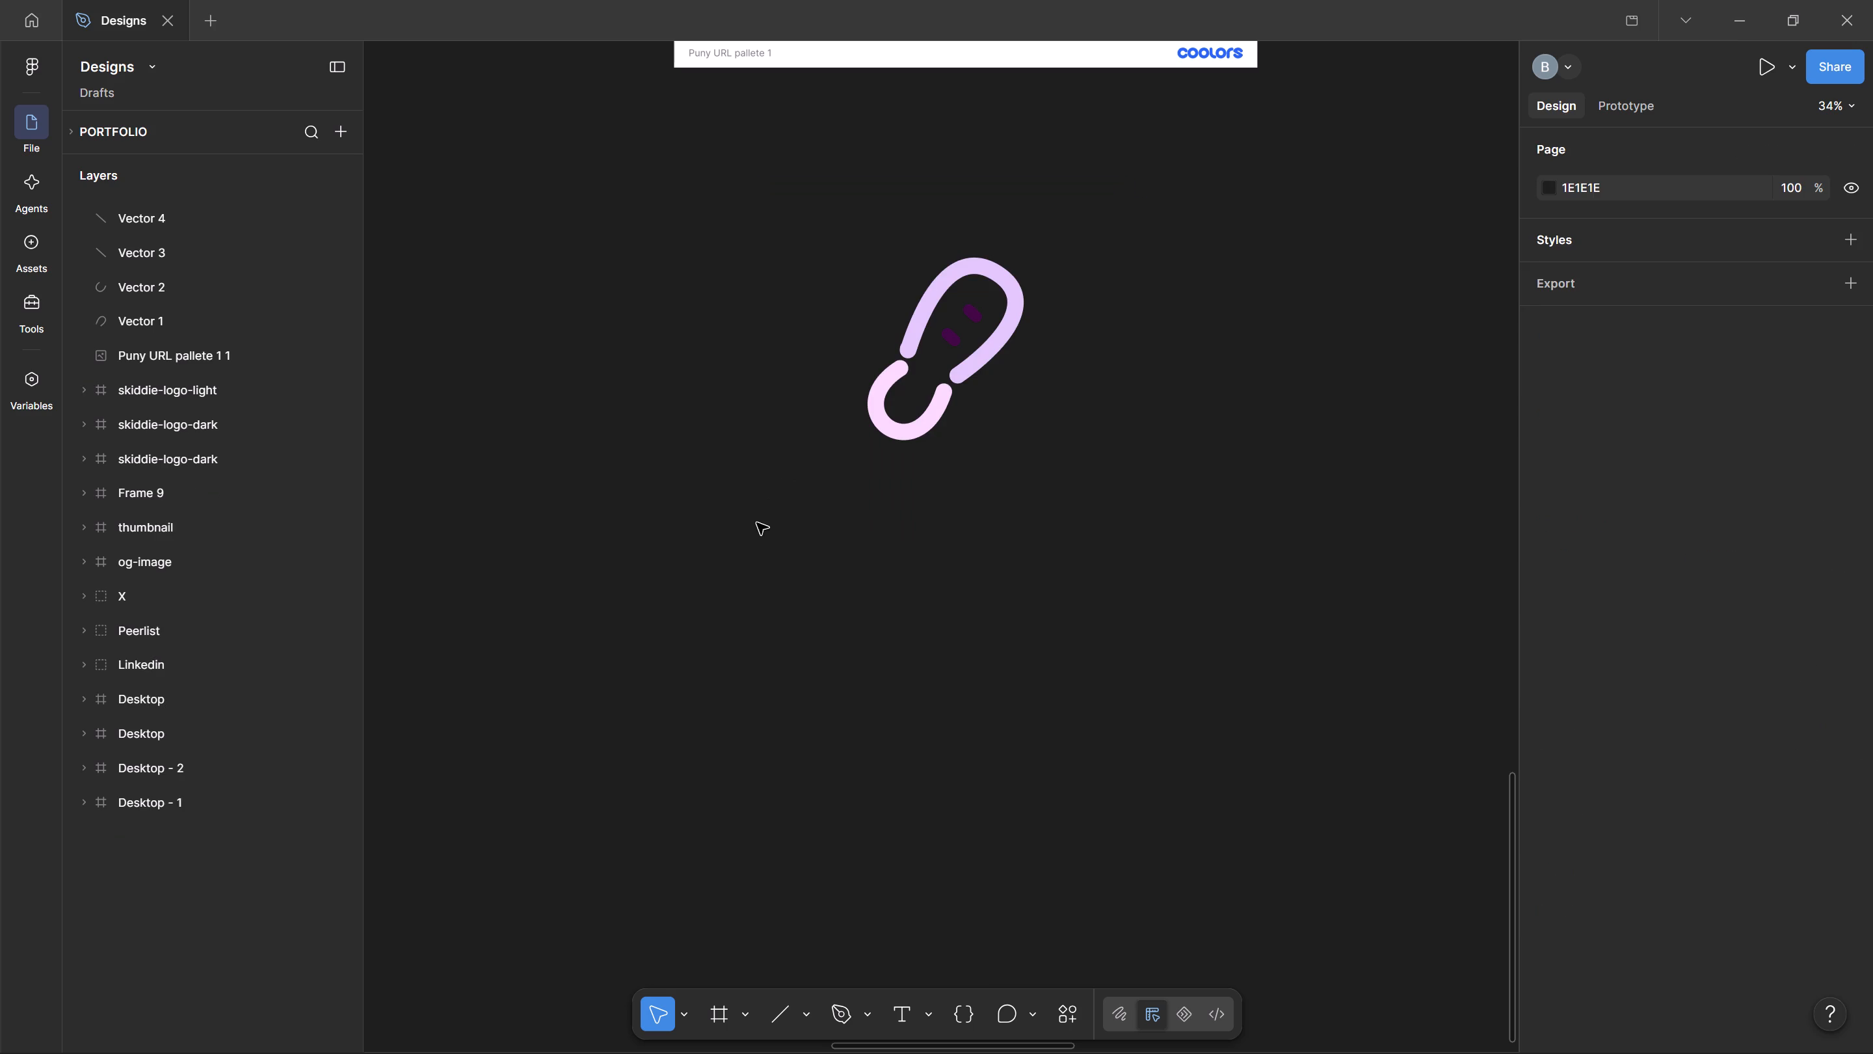
Draw a new frame of about 754 × 662 below the logo.
{"action": "key", "text": "f"}
{"action": "left_click_drag", "start_coordinate": [648, 556], "coordinate": [923, 798]}
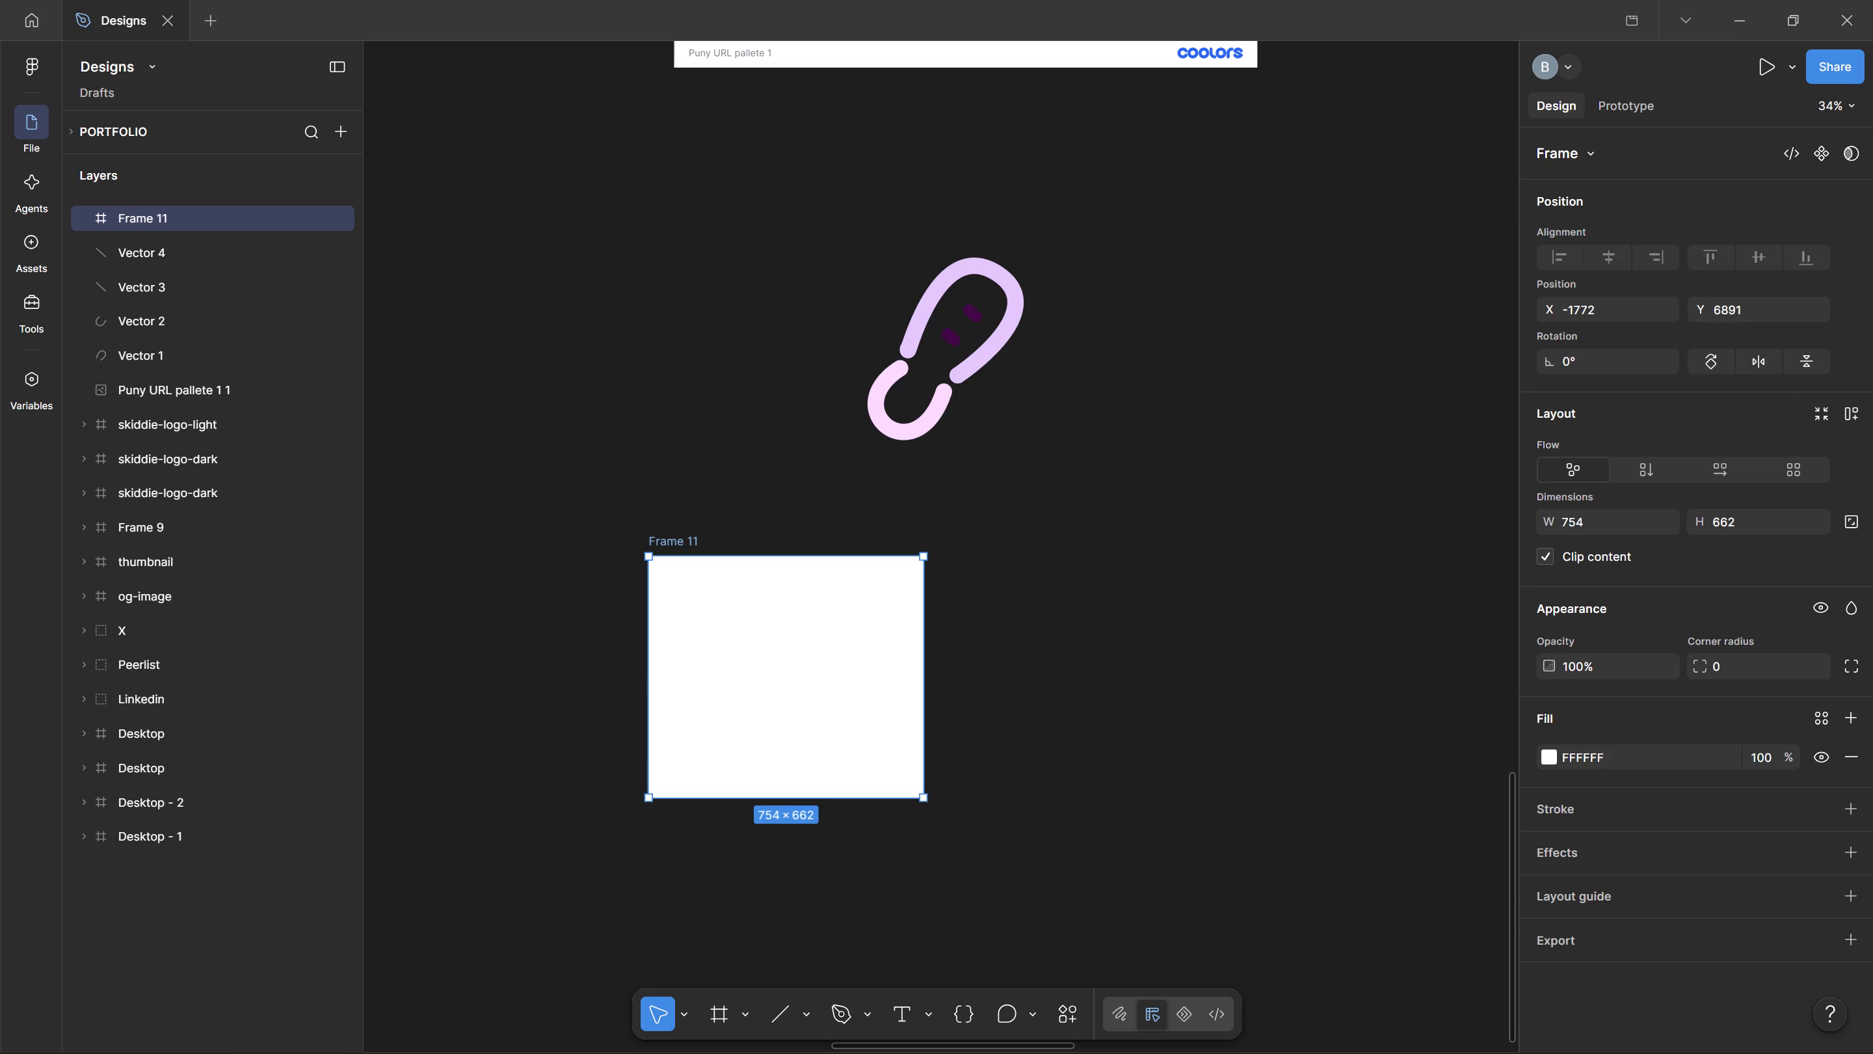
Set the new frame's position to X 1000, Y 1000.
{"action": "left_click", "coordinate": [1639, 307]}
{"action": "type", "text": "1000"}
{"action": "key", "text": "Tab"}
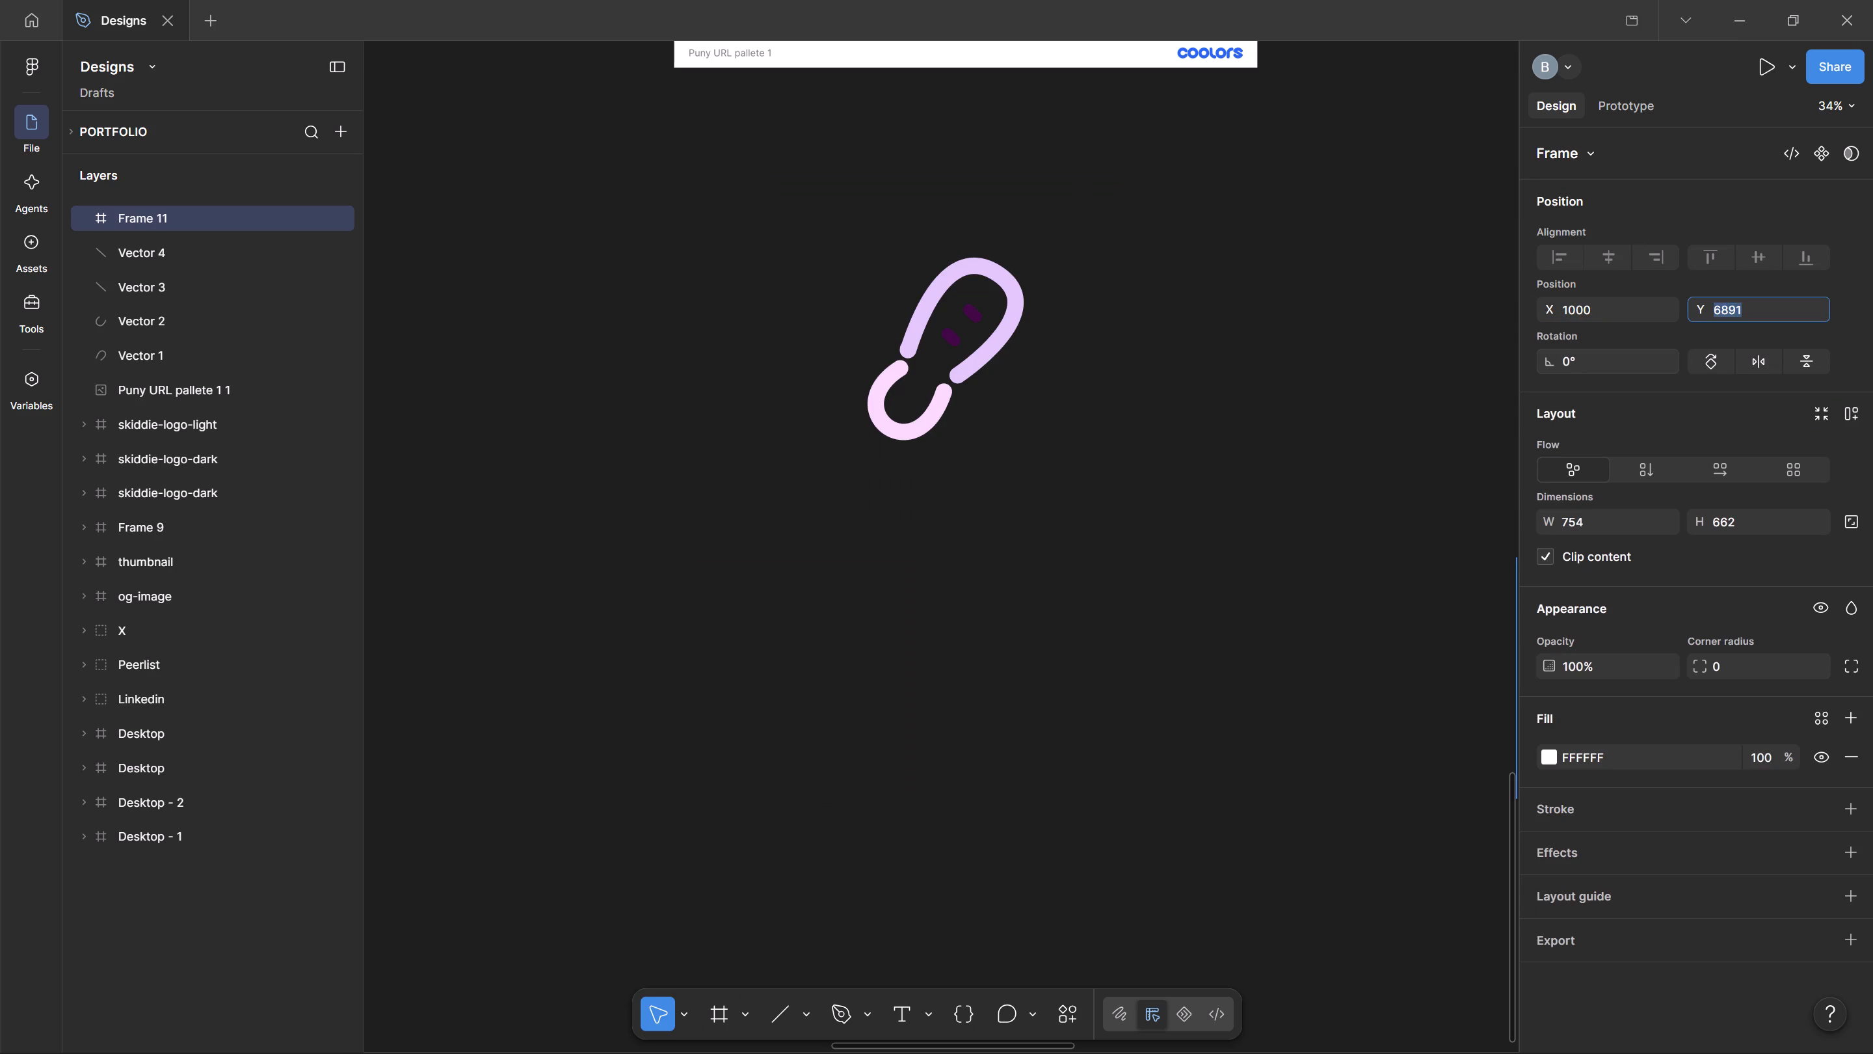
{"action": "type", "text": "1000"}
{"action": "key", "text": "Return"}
Find the moved frame and bring it back below the logo, at about X -1638, Y 7453.
{"action": "scroll", "coordinate": [863, 554], "scroll_direction": "down", "scroll_amount": 1}
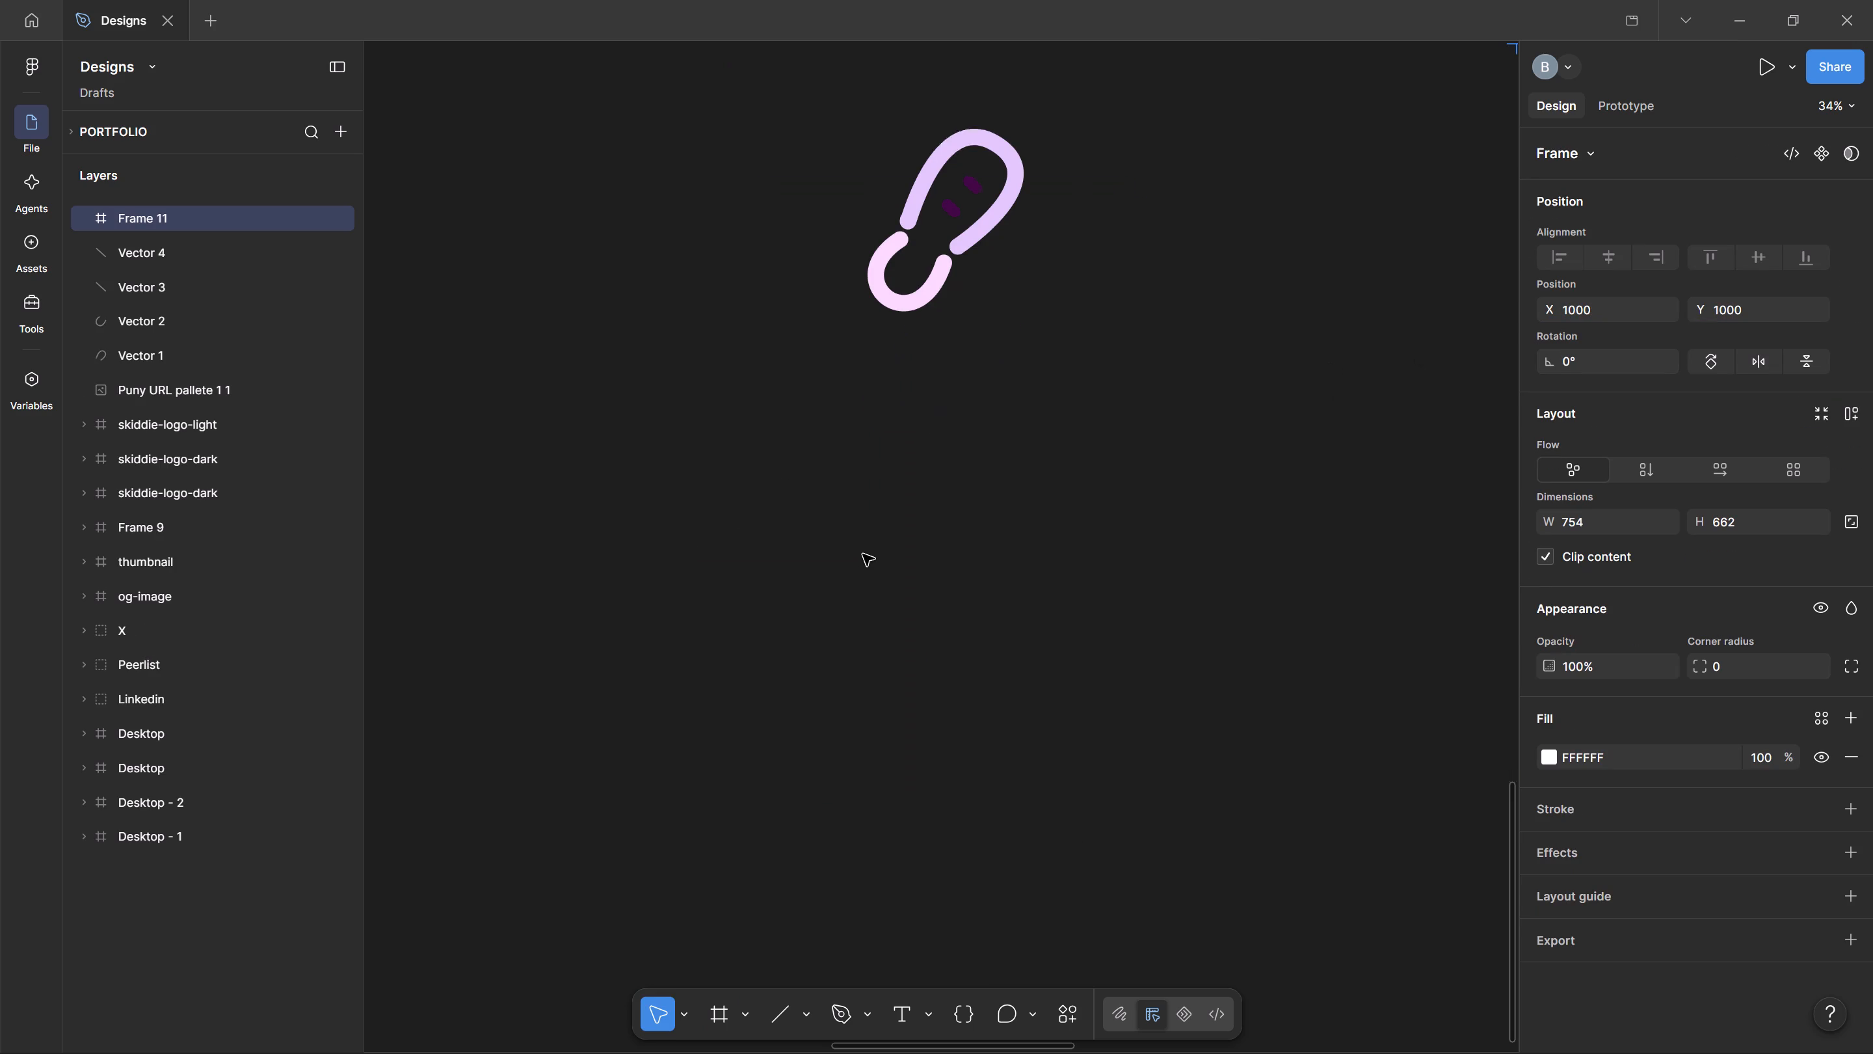
{"action": "scroll", "coordinate": [863, 554], "scroll_direction": "down", "scroll_amount": 2}
{"action": "scroll", "coordinate": [784, 593], "scroll_direction": "up", "scroll_amount": 3}
{"action": "scroll", "coordinate": [784, 592], "scroll_direction": "down", "scroll_amount": 9}
{"action": "scroll", "coordinate": [783, 586], "scroll_direction": "down", "scroll_amount": 3, "text": "ctrl"}
{"action": "scroll", "coordinate": [783, 586], "scroll_direction": "up", "scroll_amount": 4, "text": "ctrl"}
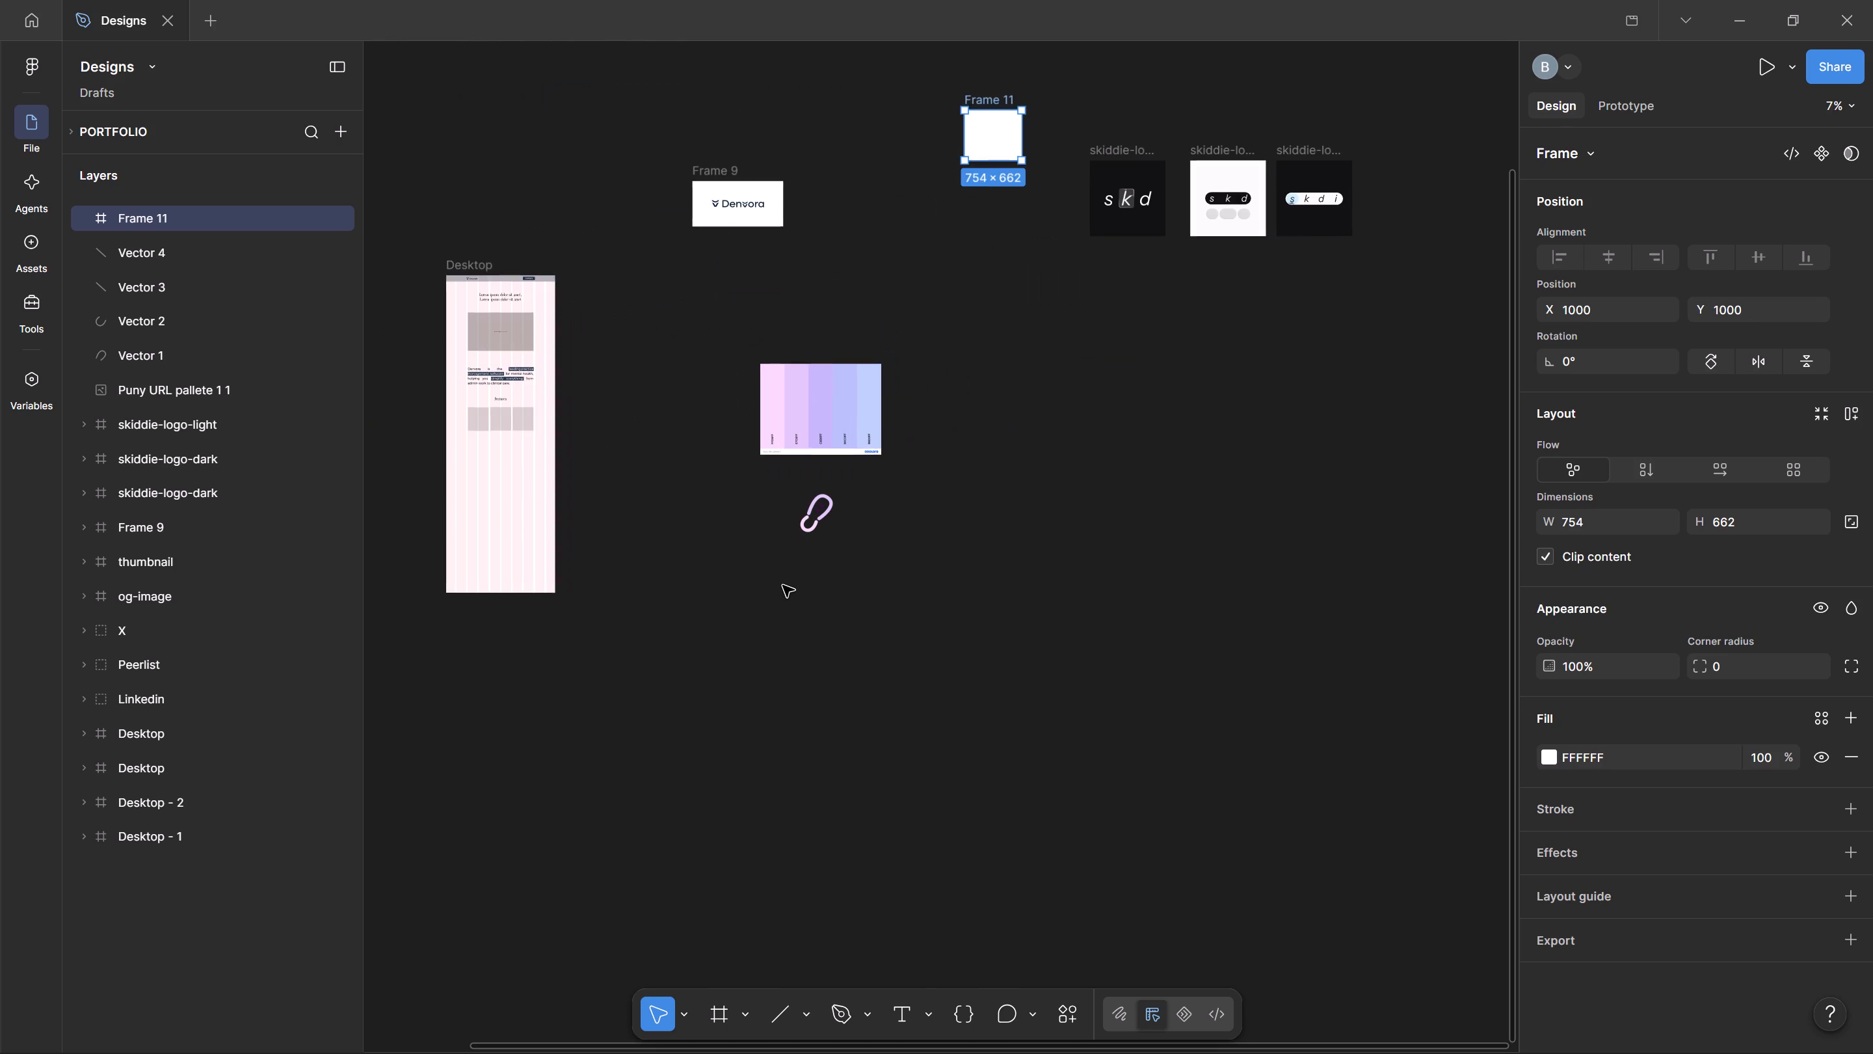
{"action": "left_click", "coordinate": [819, 687]}
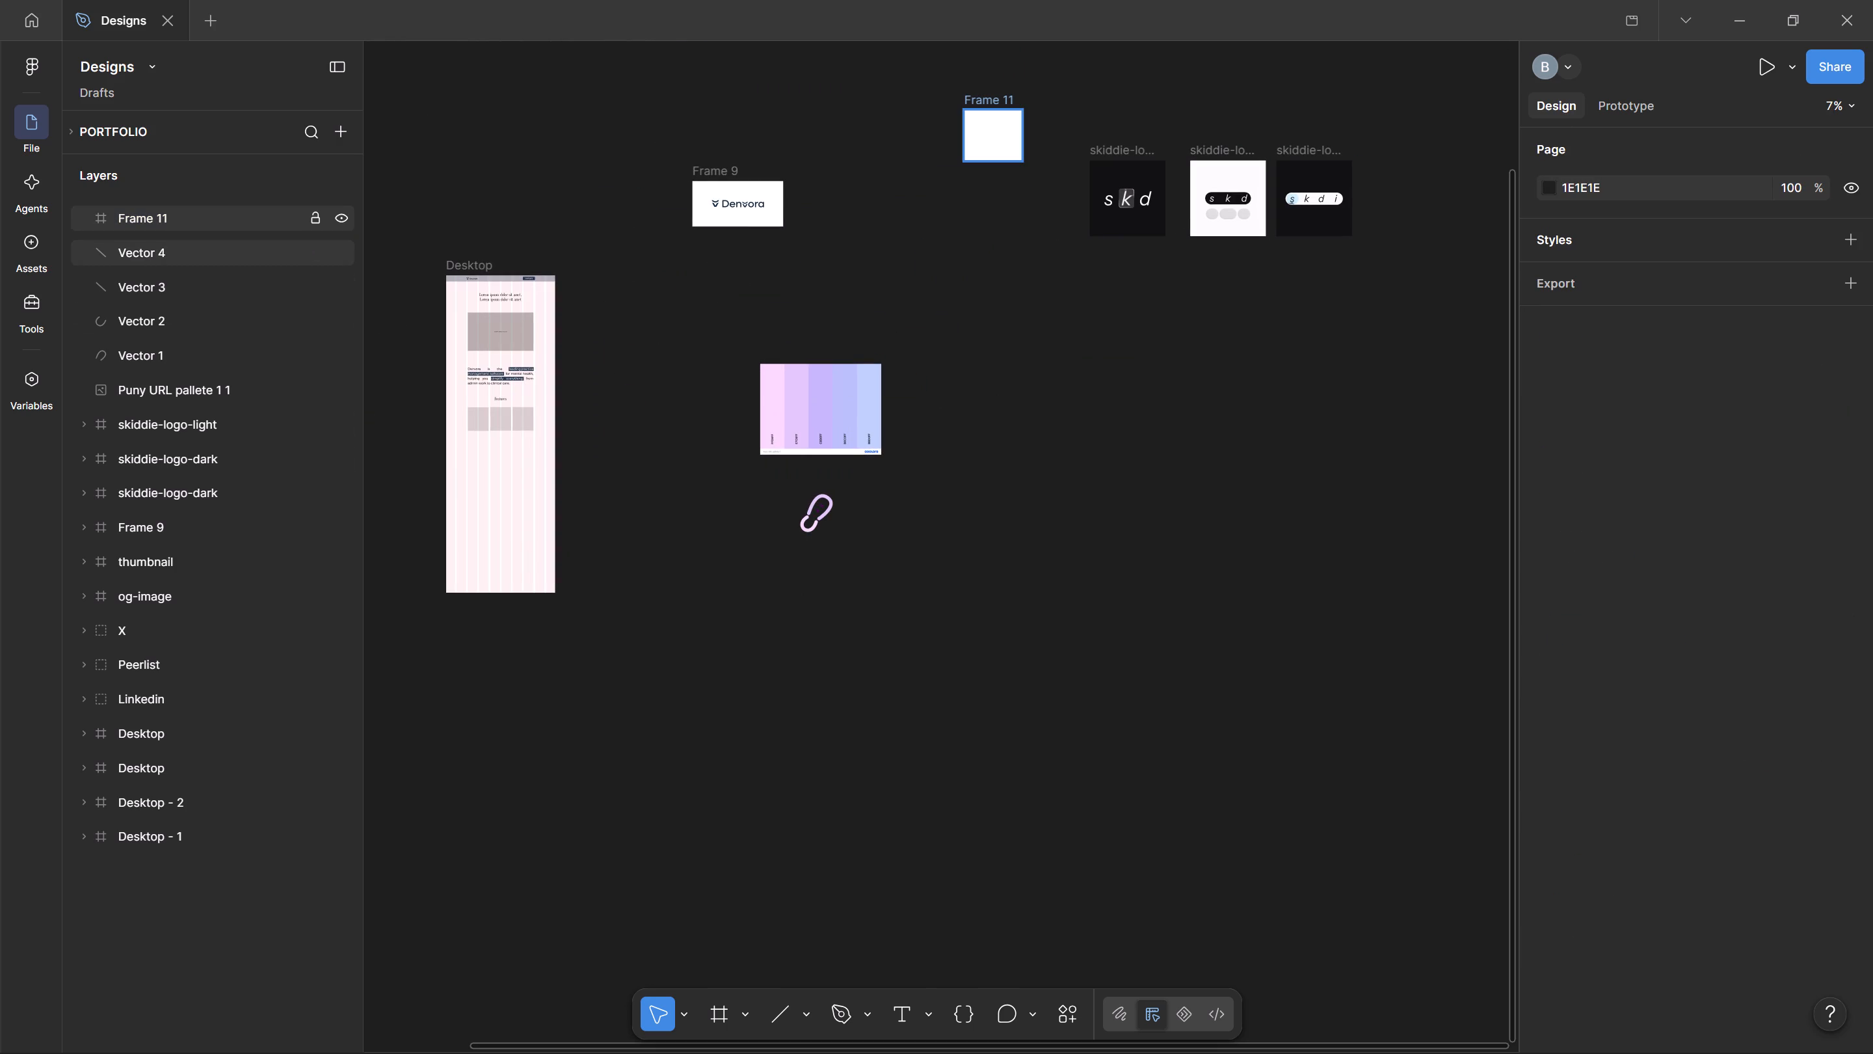
{"action": "double_click", "coordinate": [336, 220]}
{"action": "left_click_drag", "start_coordinate": [1000, 137], "coordinate": [801, 625]}
{"action": "left_click", "coordinate": [801, 625]}
{"action": "scroll", "coordinate": [800, 623], "scroll_direction": "up", "scroll_amount": 5, "text": "ctrl"}
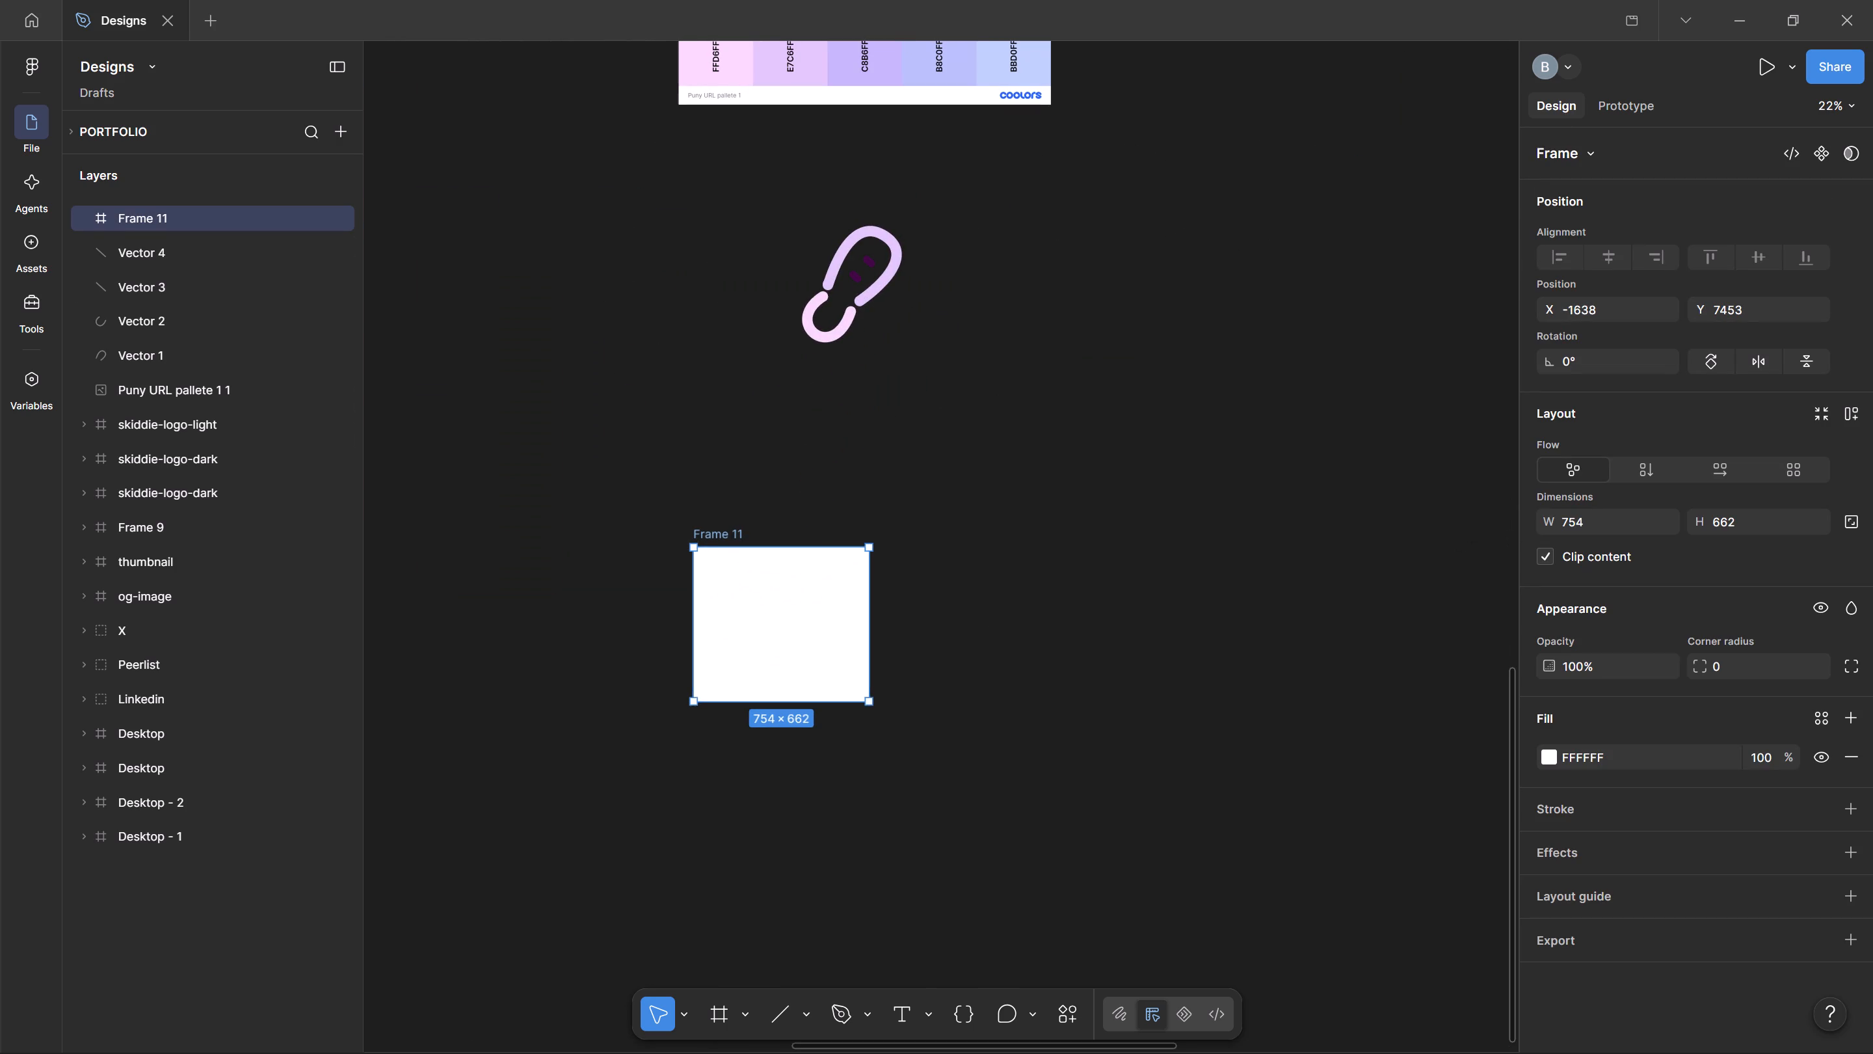
Set the frame's dimensions to 1000 wide by 1000 high.
{"action": "left_click", "coordinate": [1623, 519]}
{"action": "type", "text": "1000"}
{"action": "key", "text": "Tab"}
{"action": "type", "text": "1000"}
{"action": "key", "text": "Tab"}
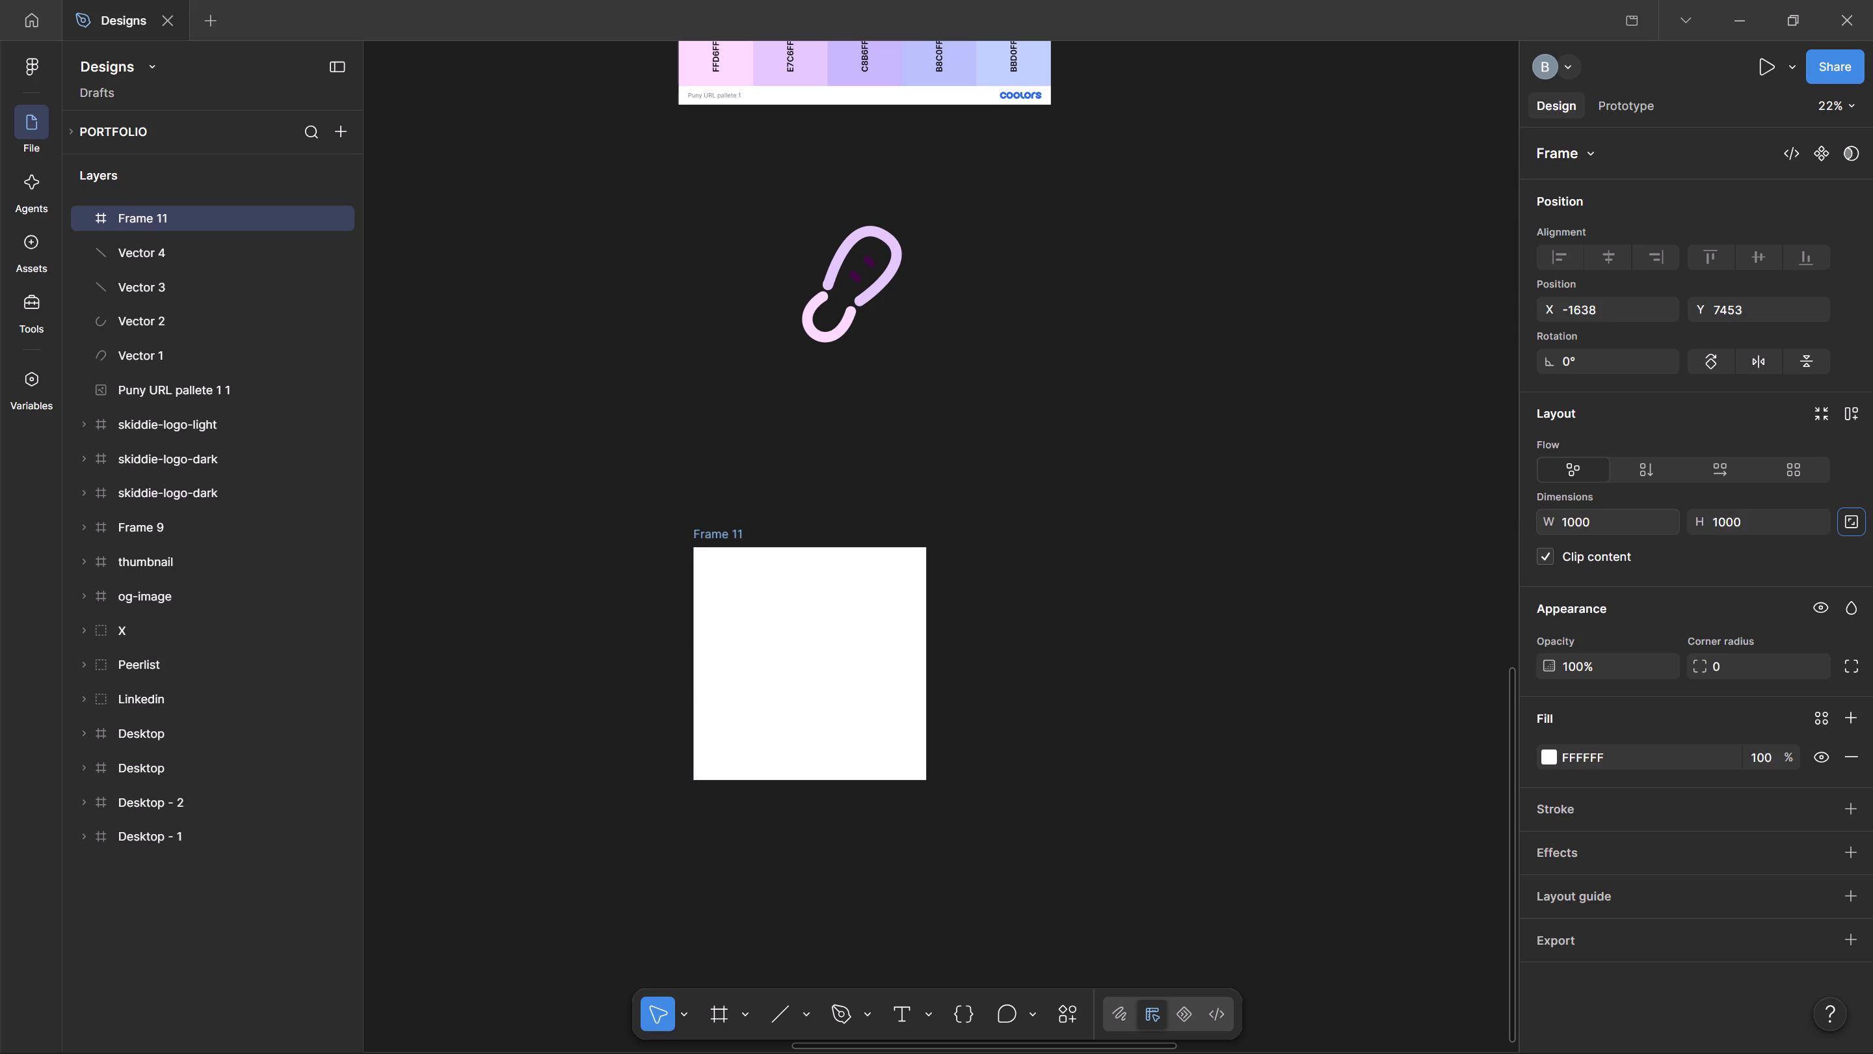
Rename the 1000 × 1000 frame as "puny-url logo".
{"action": "double_click", "coordinate": [724, 534]}
{"action": "type", "text": "puny-url"}
{"action": "key", "text": "space"}
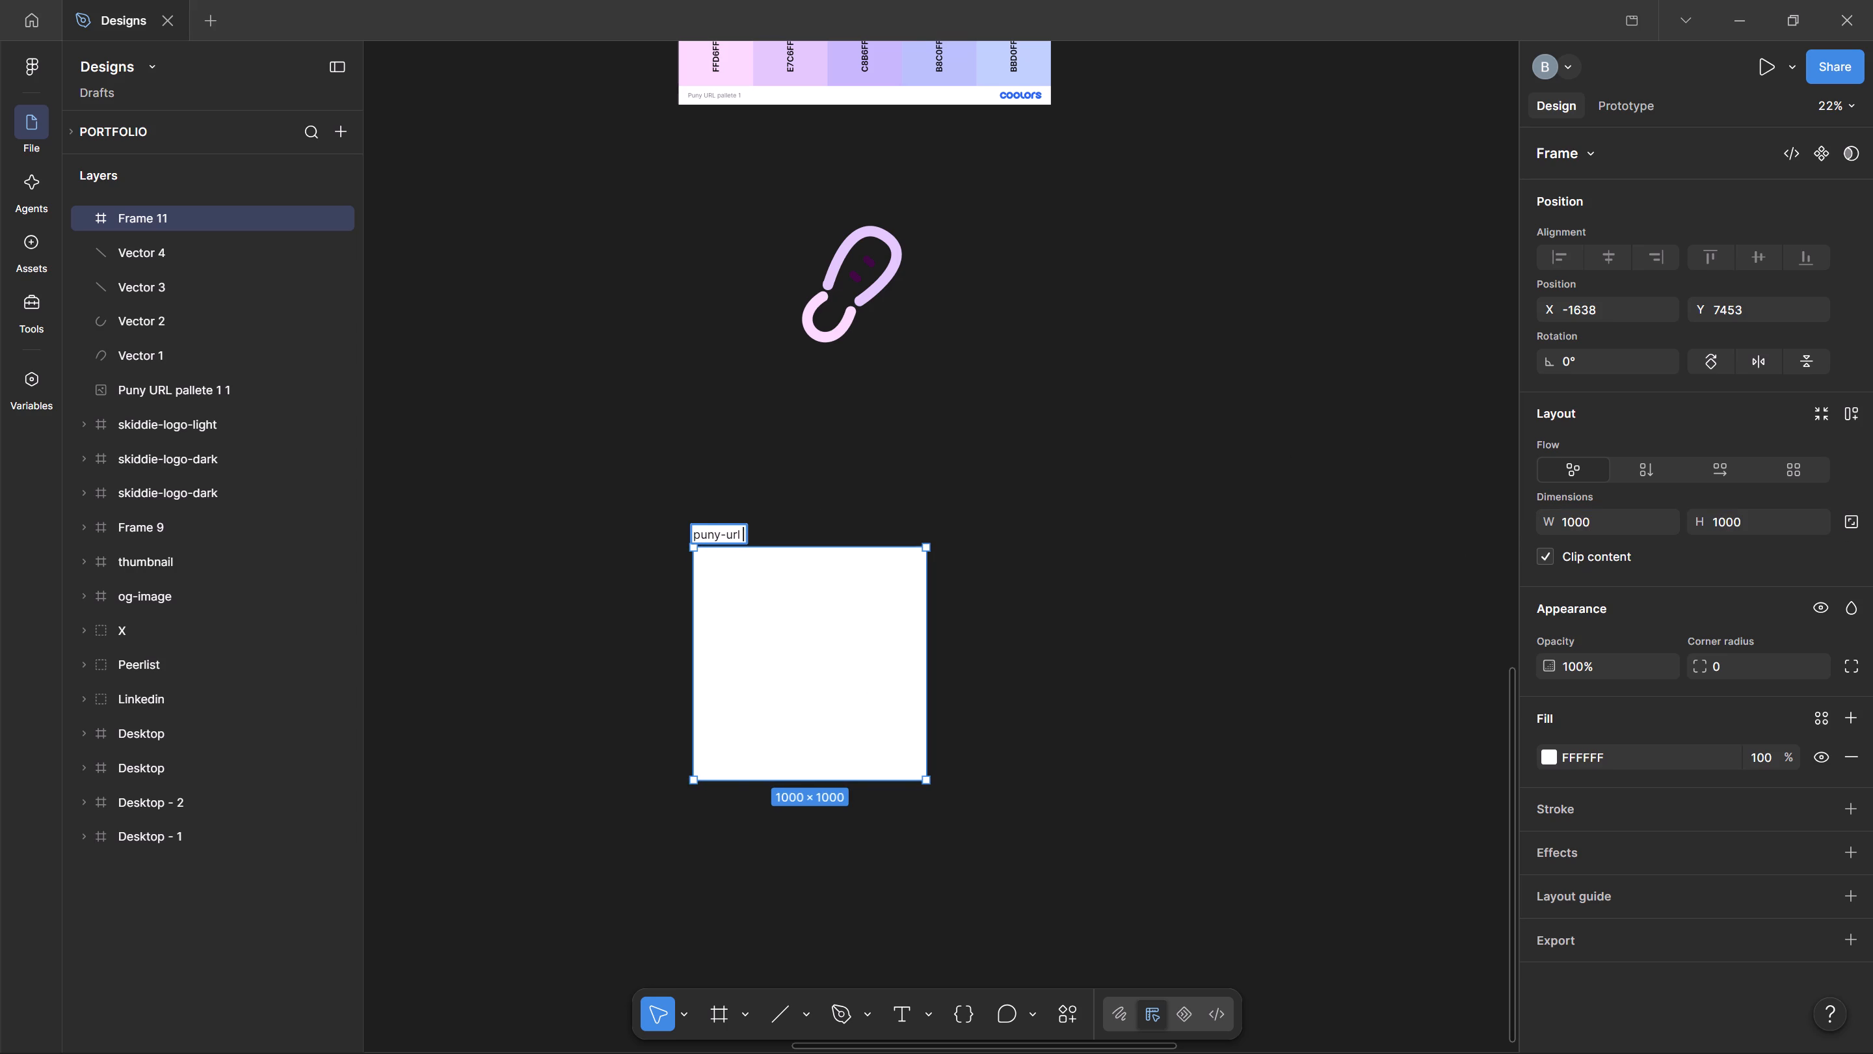
{"action": "key", "text": "BackSpace"}
{"action": "key", "text": "space"}
{"action": "type", "text": "logo"}
{"action": "key", "text": "Return"}
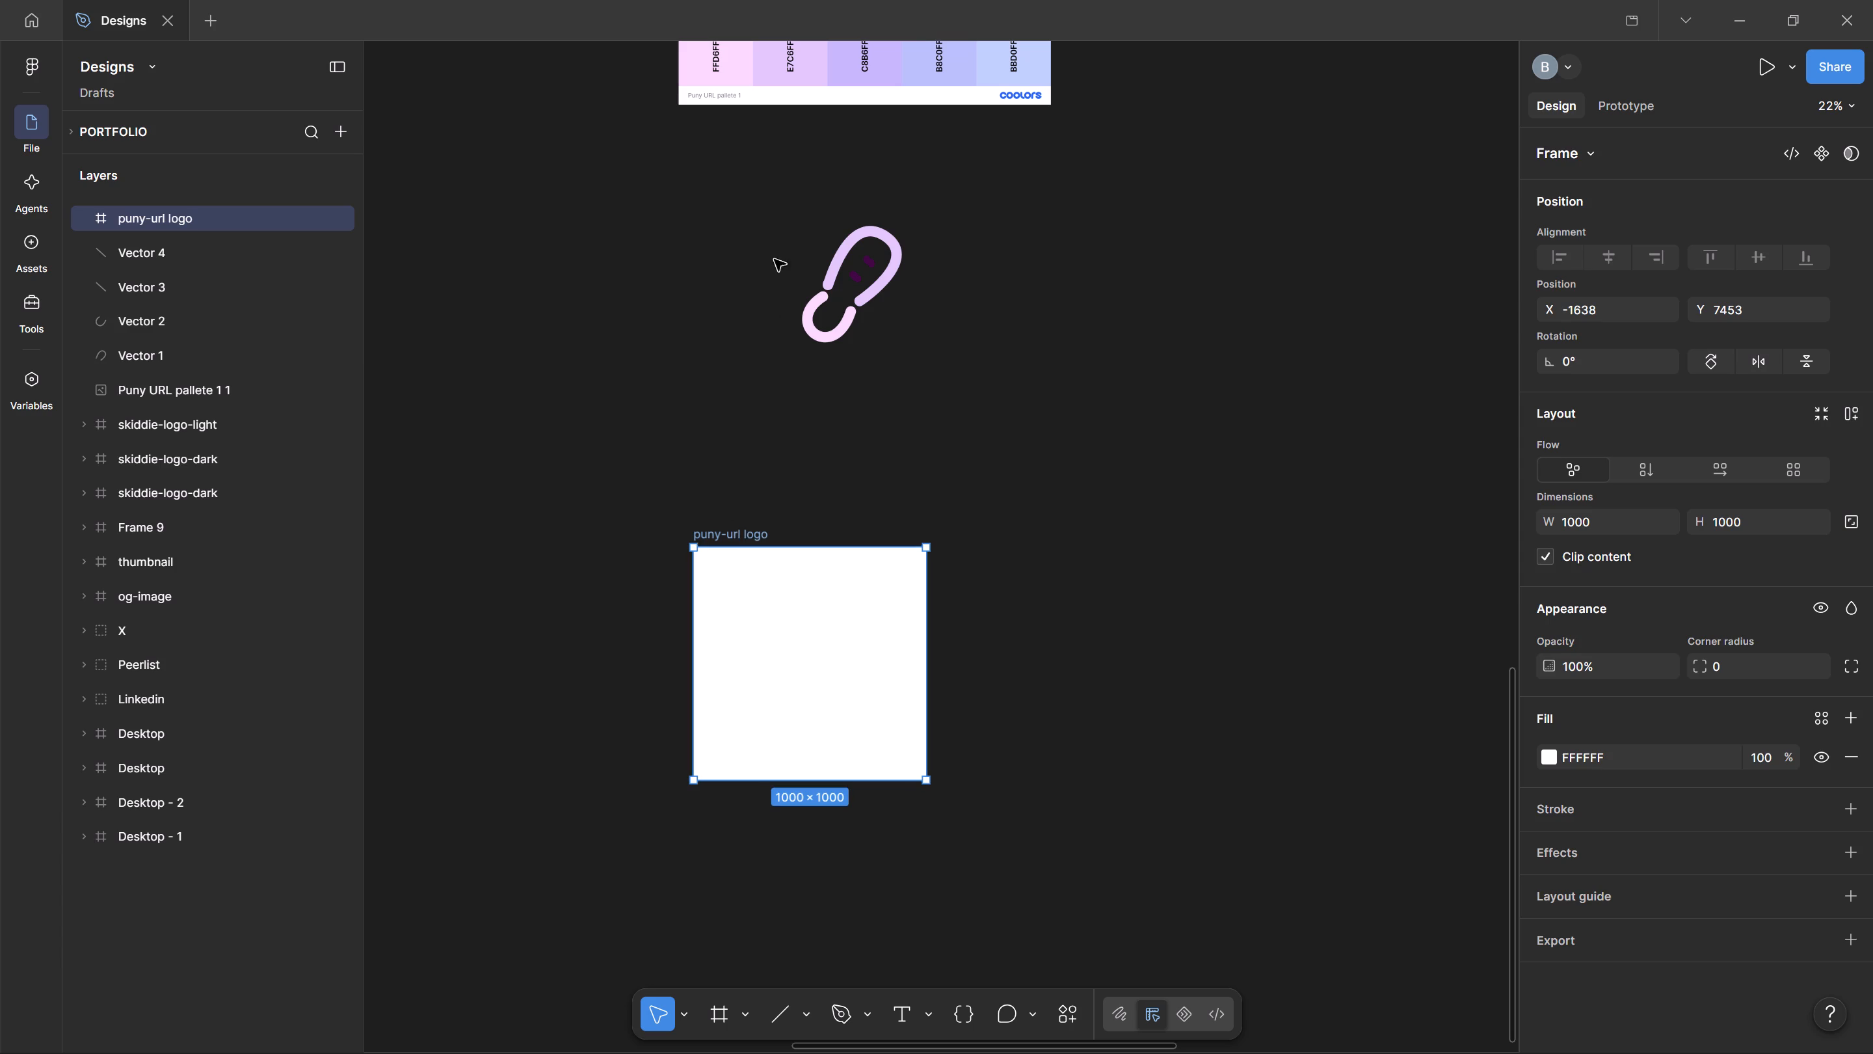
Group the four vectors of the chain-link logo and name the group "puny url logo mark".
{"action": "left_click_drag", "start_coordinate": [774, 234], "coordinate": [1024, 429]}
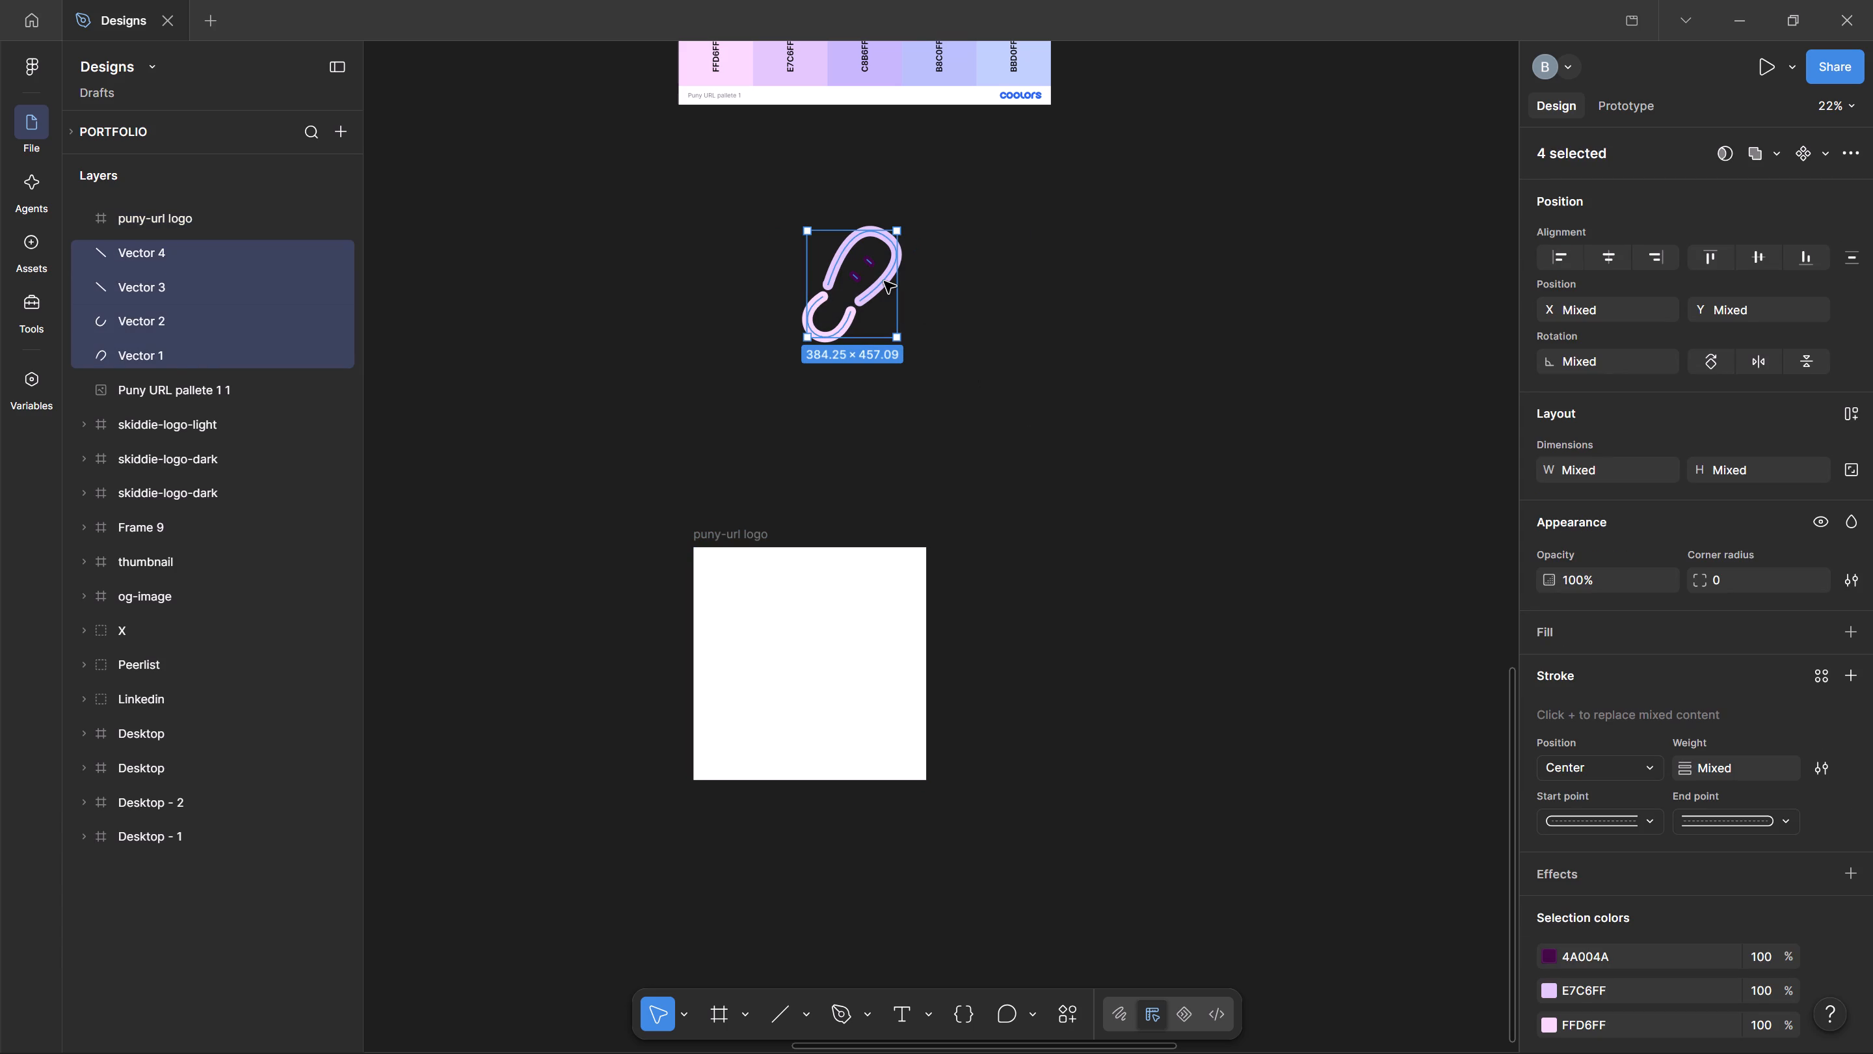
{"action": "key", "text": "ctrl+g"}
{"action": "right_click", "coordinate": [164, 251]}
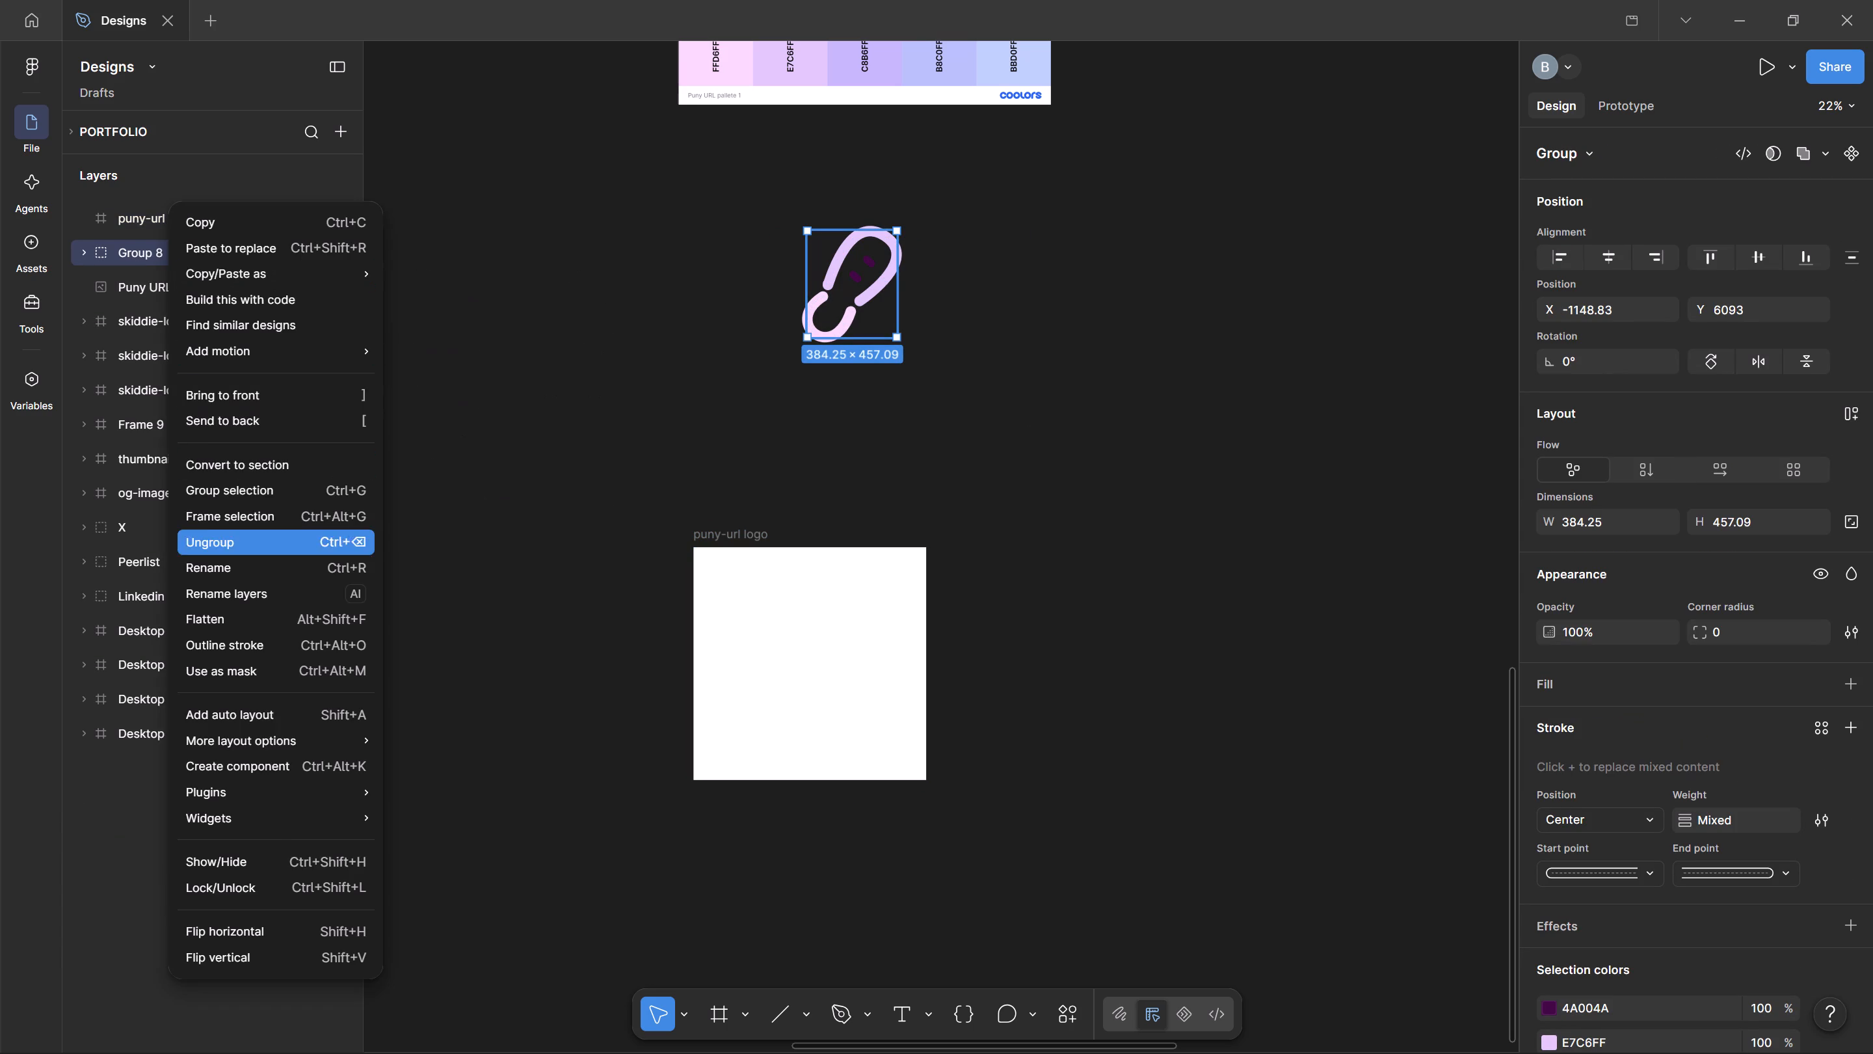
{"action": "double_click", "coordinate": [125, 249]}
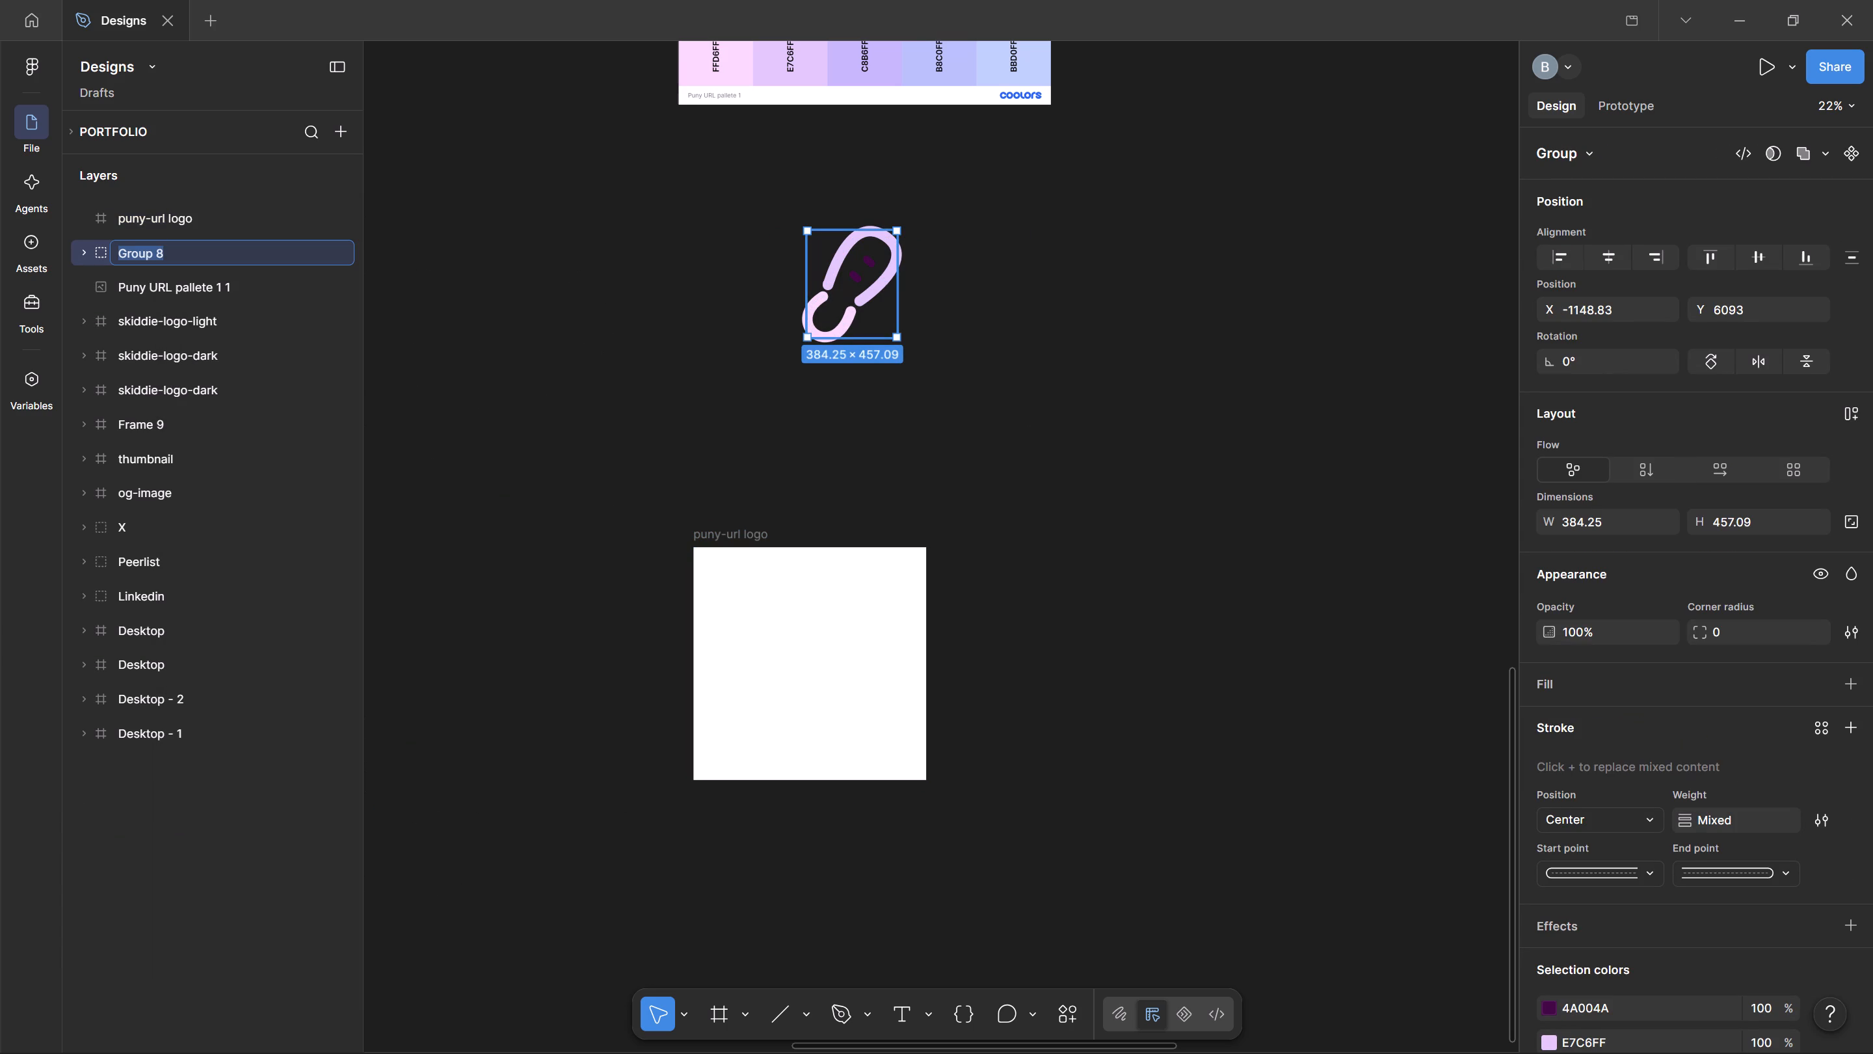
{"action": "type", "text": "puny url logo mark"}
{"action": "key", "text": "Return"}
{"action": "key", "text": "Return"}
{"action": "key", "text": "Escape"}
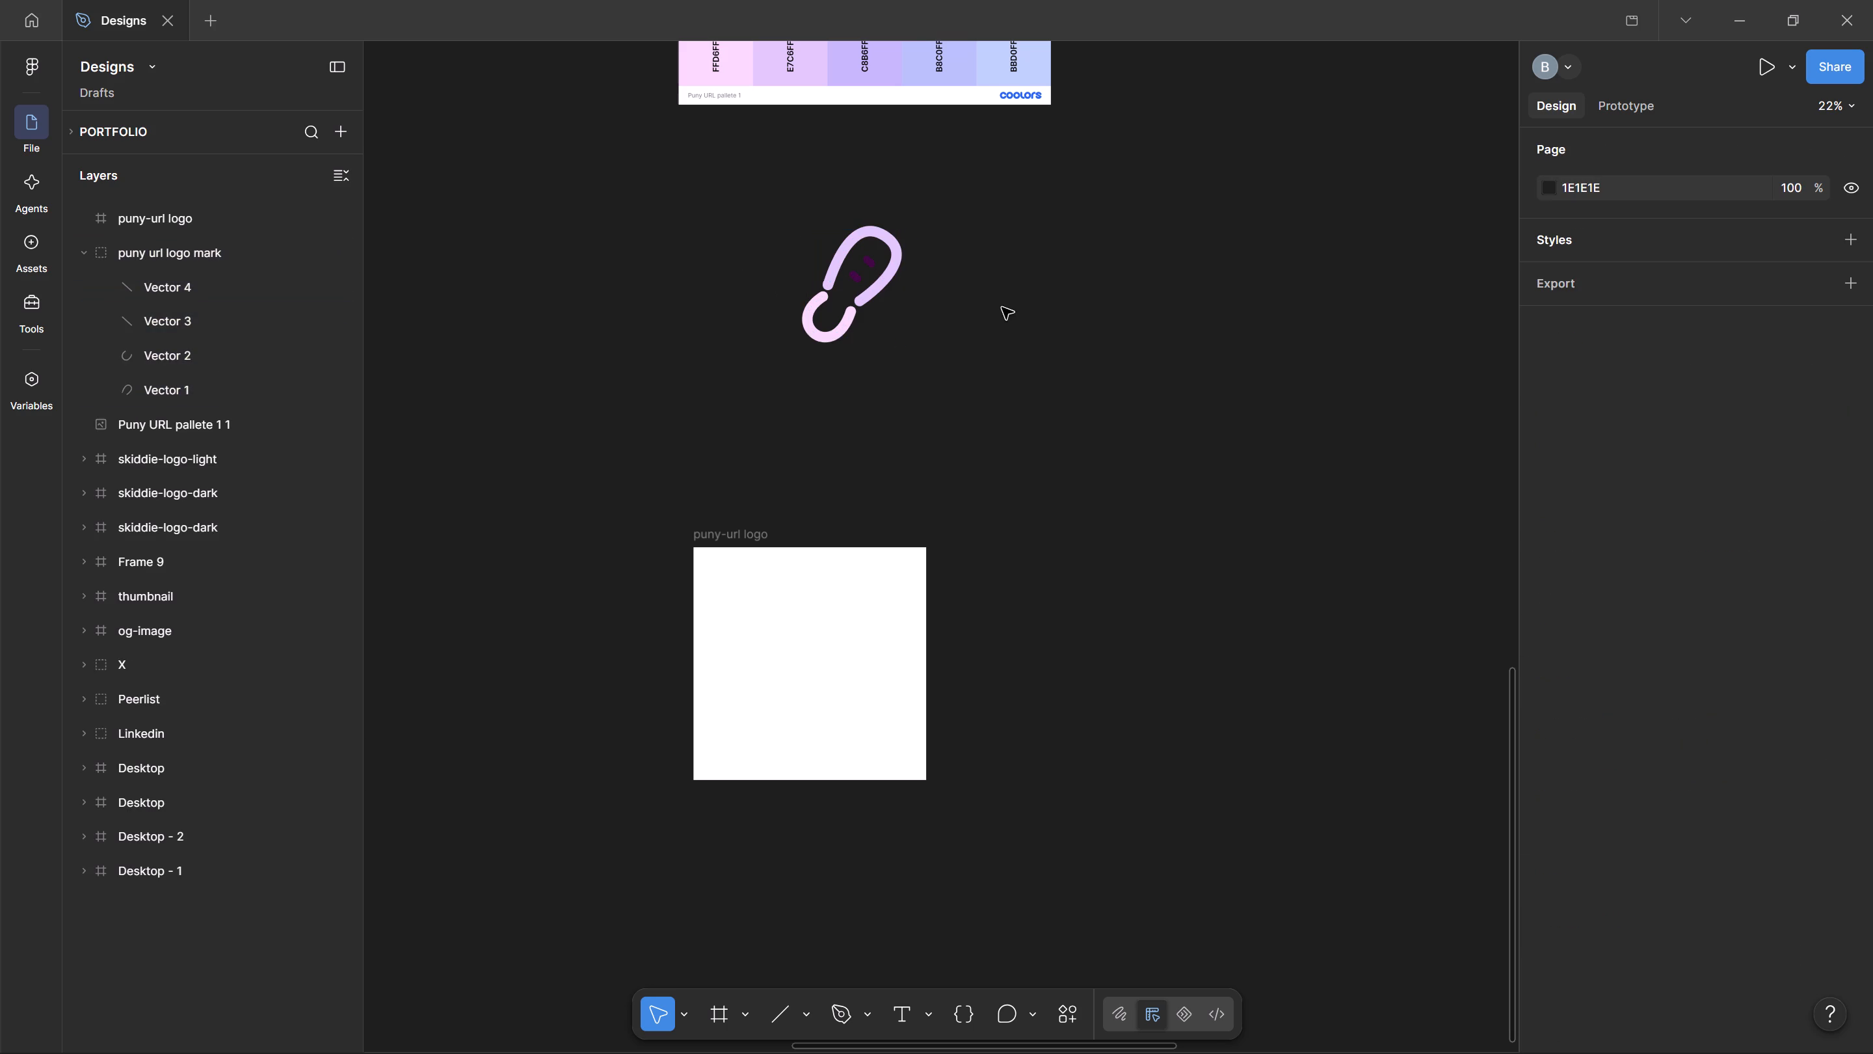
Move the logo mark group into the puny-url logo frame and centre it there.
{"action": "left_click_drag", "start_coordinate": [871, 295], "coordinate": [823, 671]}
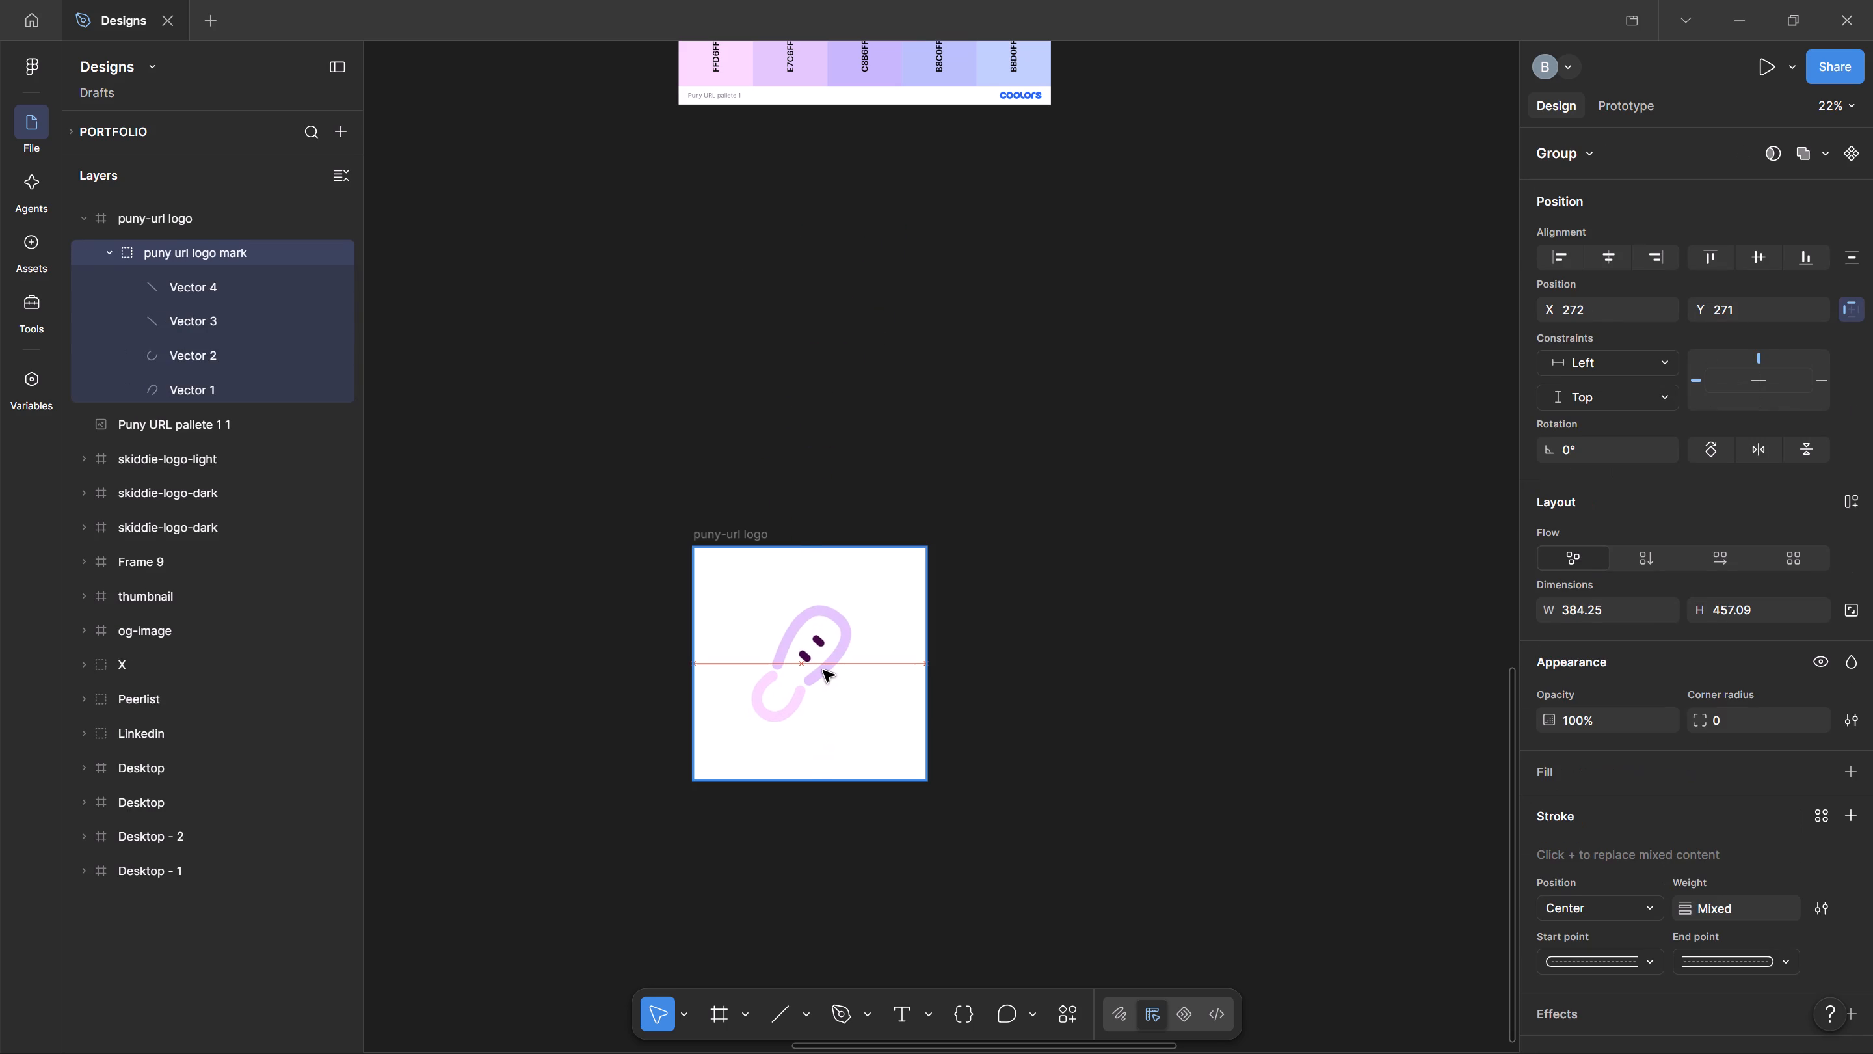
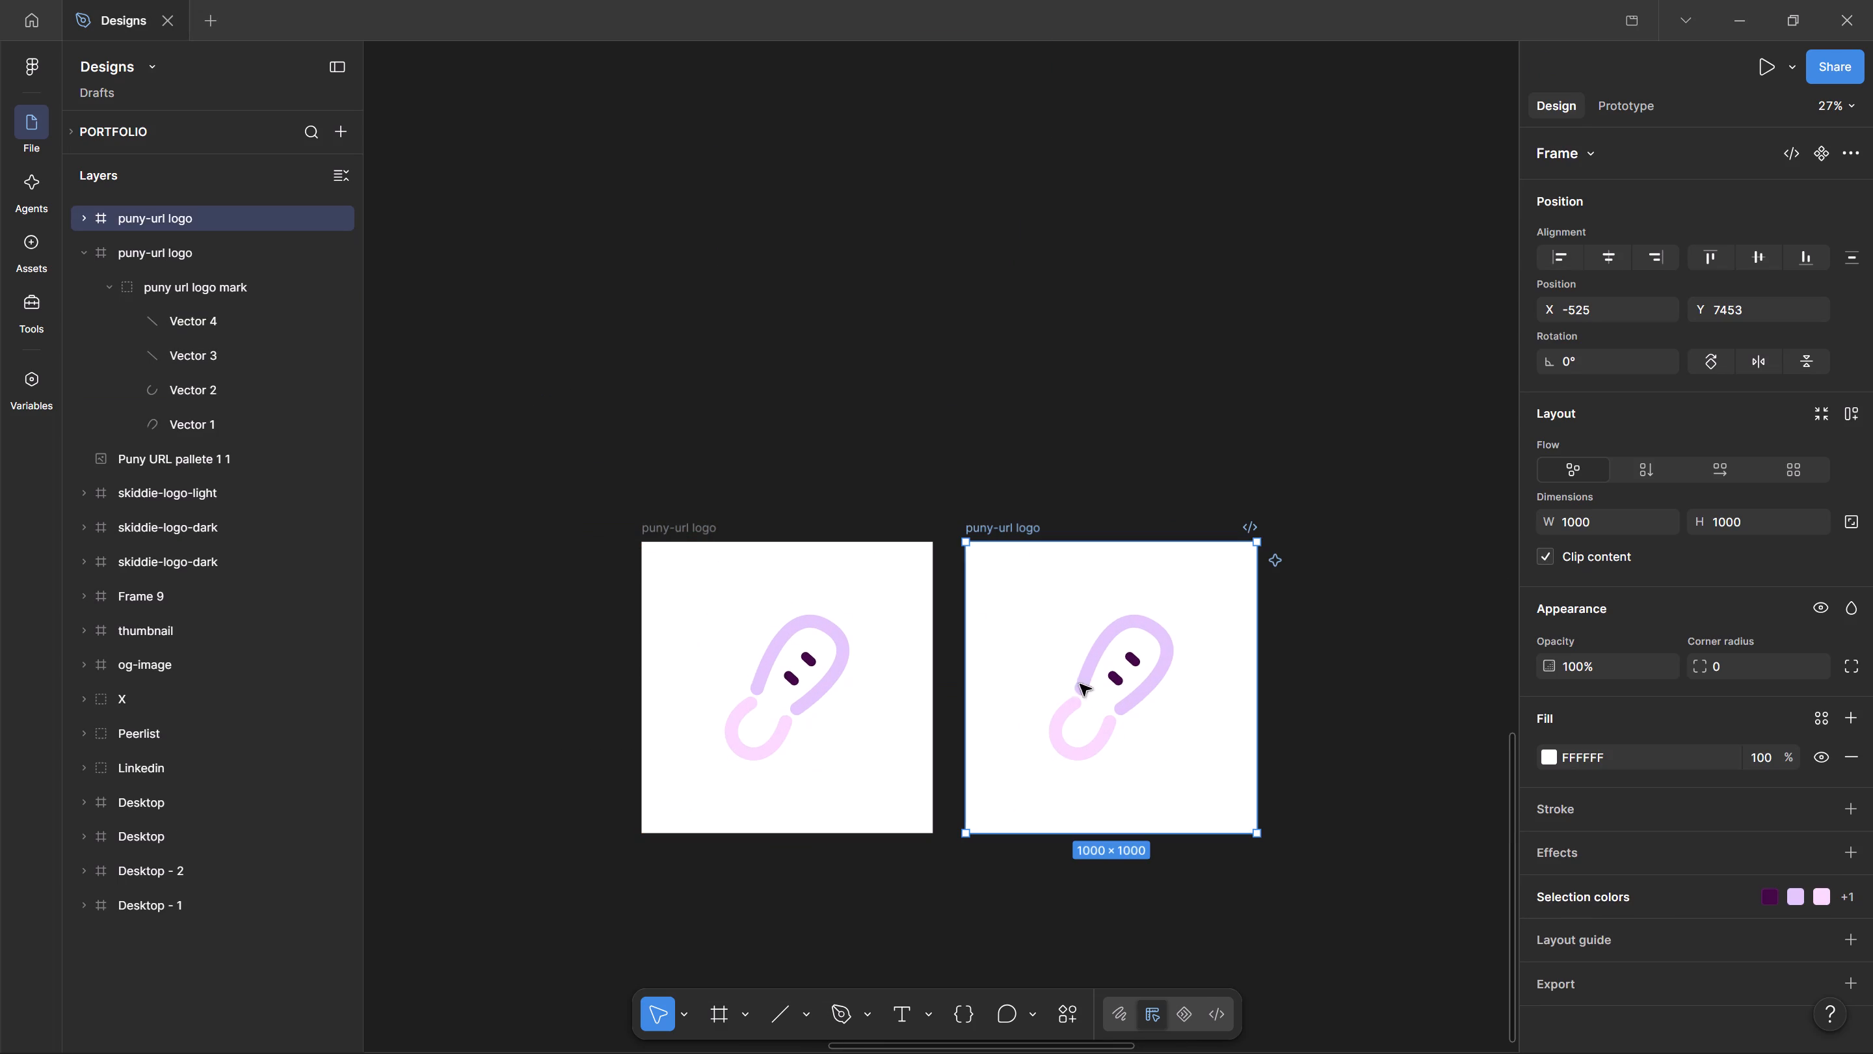
Rename the duplicated frame as "puny-url logo text".
{"action": "left_click", "coordinate": [1022, 532]}
{"action": "right_click", "coordinate": [1022, 532]}
{"action": "left_click", "coordinate": [987, 993]}
{"action": "left_click", "coordinate": [1013, 520]}
{"action": "triple_click", "coordinate": [1013, 526]}
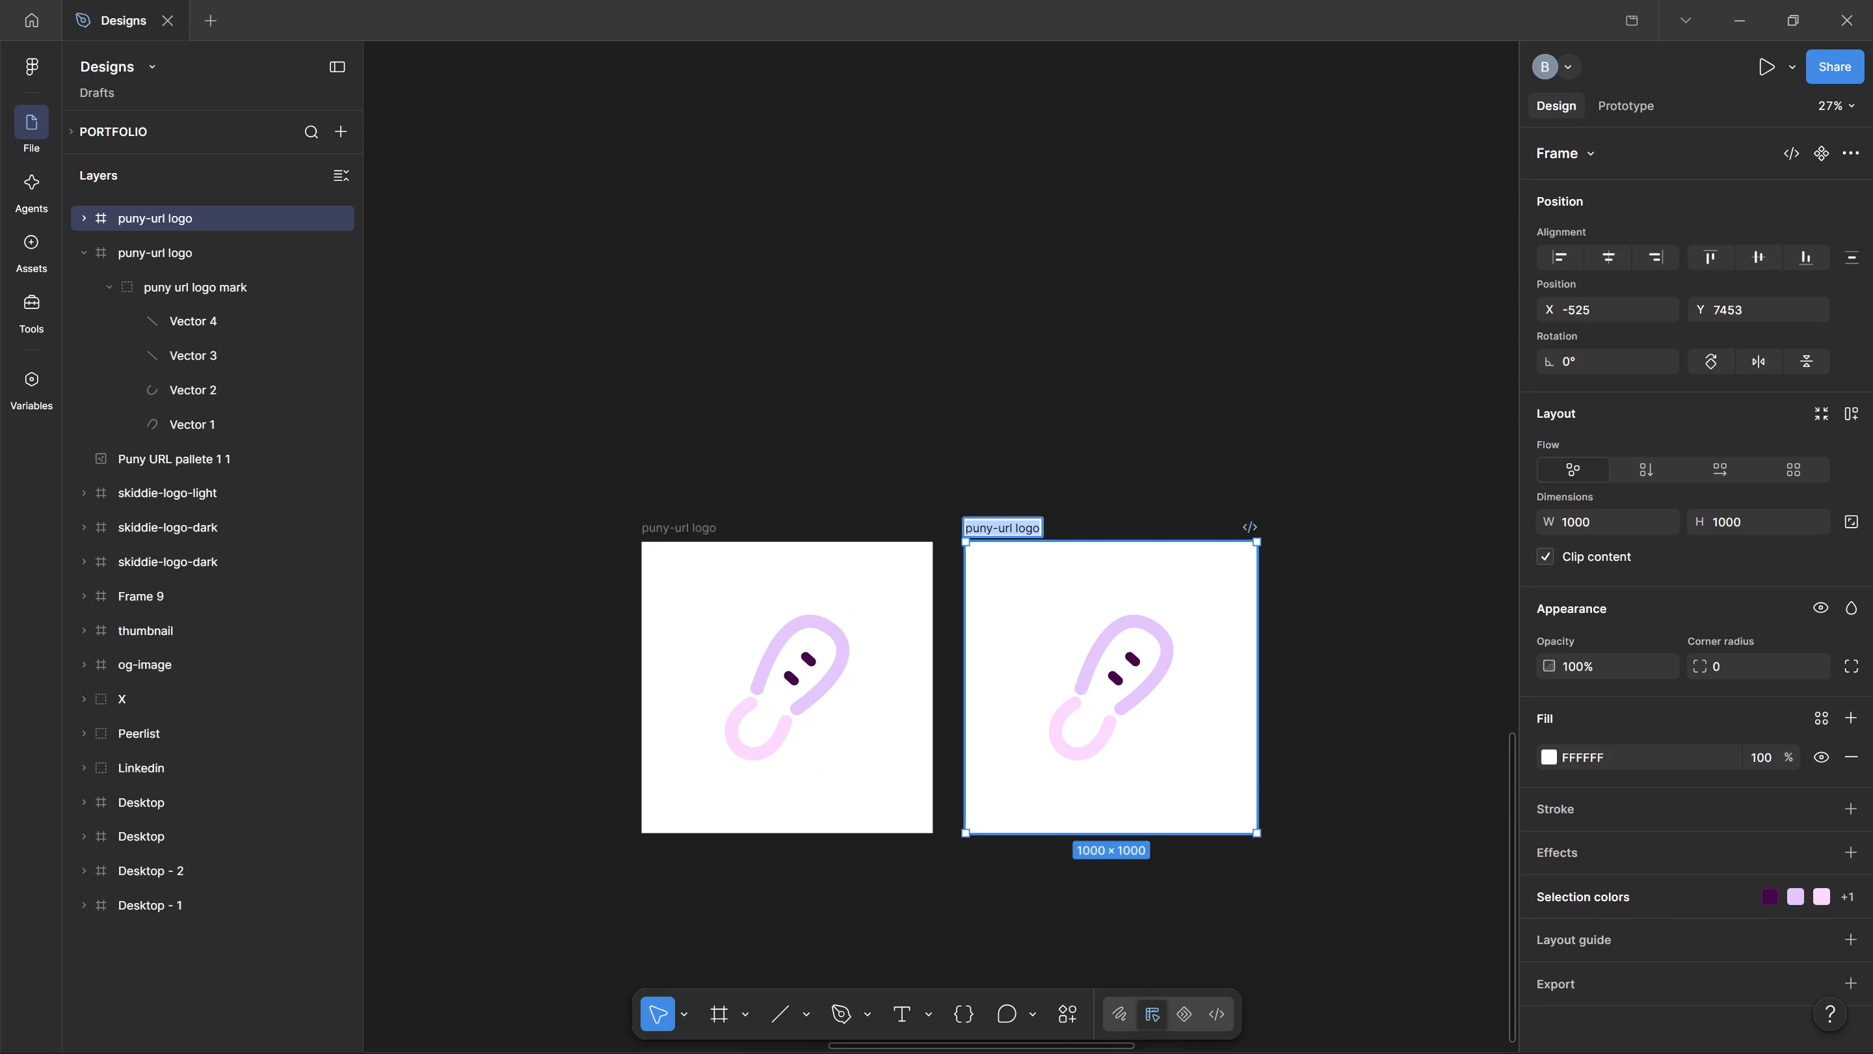
{"action": "left_click", "coordinate": [1036, 526]}
{"action": "key", "text": "space"}
{"action": "type", "text": "text"}
{"action": "key", "text": "Return"}
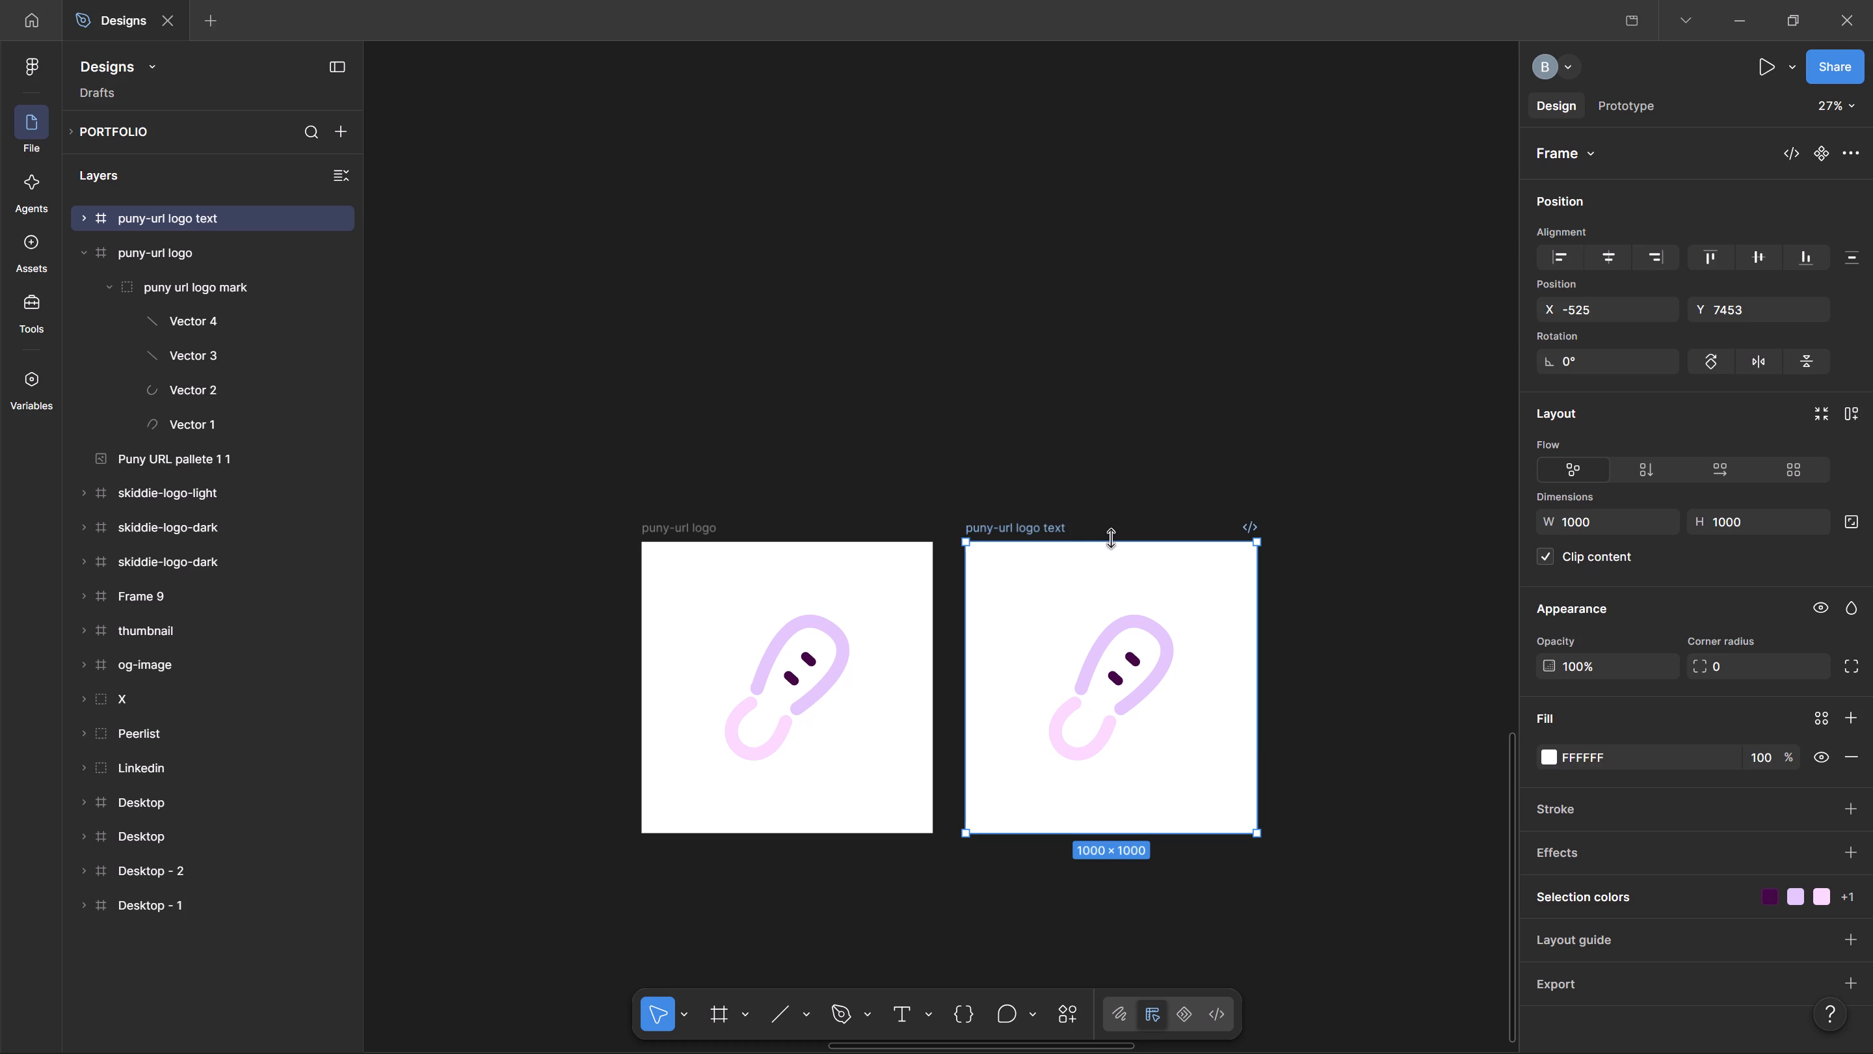
Reposition the puny-url logo text frame slightly farther from the original, keeping their top edges aligned.
{"action": "scroll", "coordinate": [1122, 807], "scroll_direction": "up", "scroll_amount": 5, "text": "ctrl"}
{"action": "scroll", "coordinate": [1160, 652], "scroll_direction": "down", "scroll_amount": 3, "text": "ctrl"}
{"action": "left_click_drag", "start_coordinate": [994, 381], "coordinate": [1049, 427]}
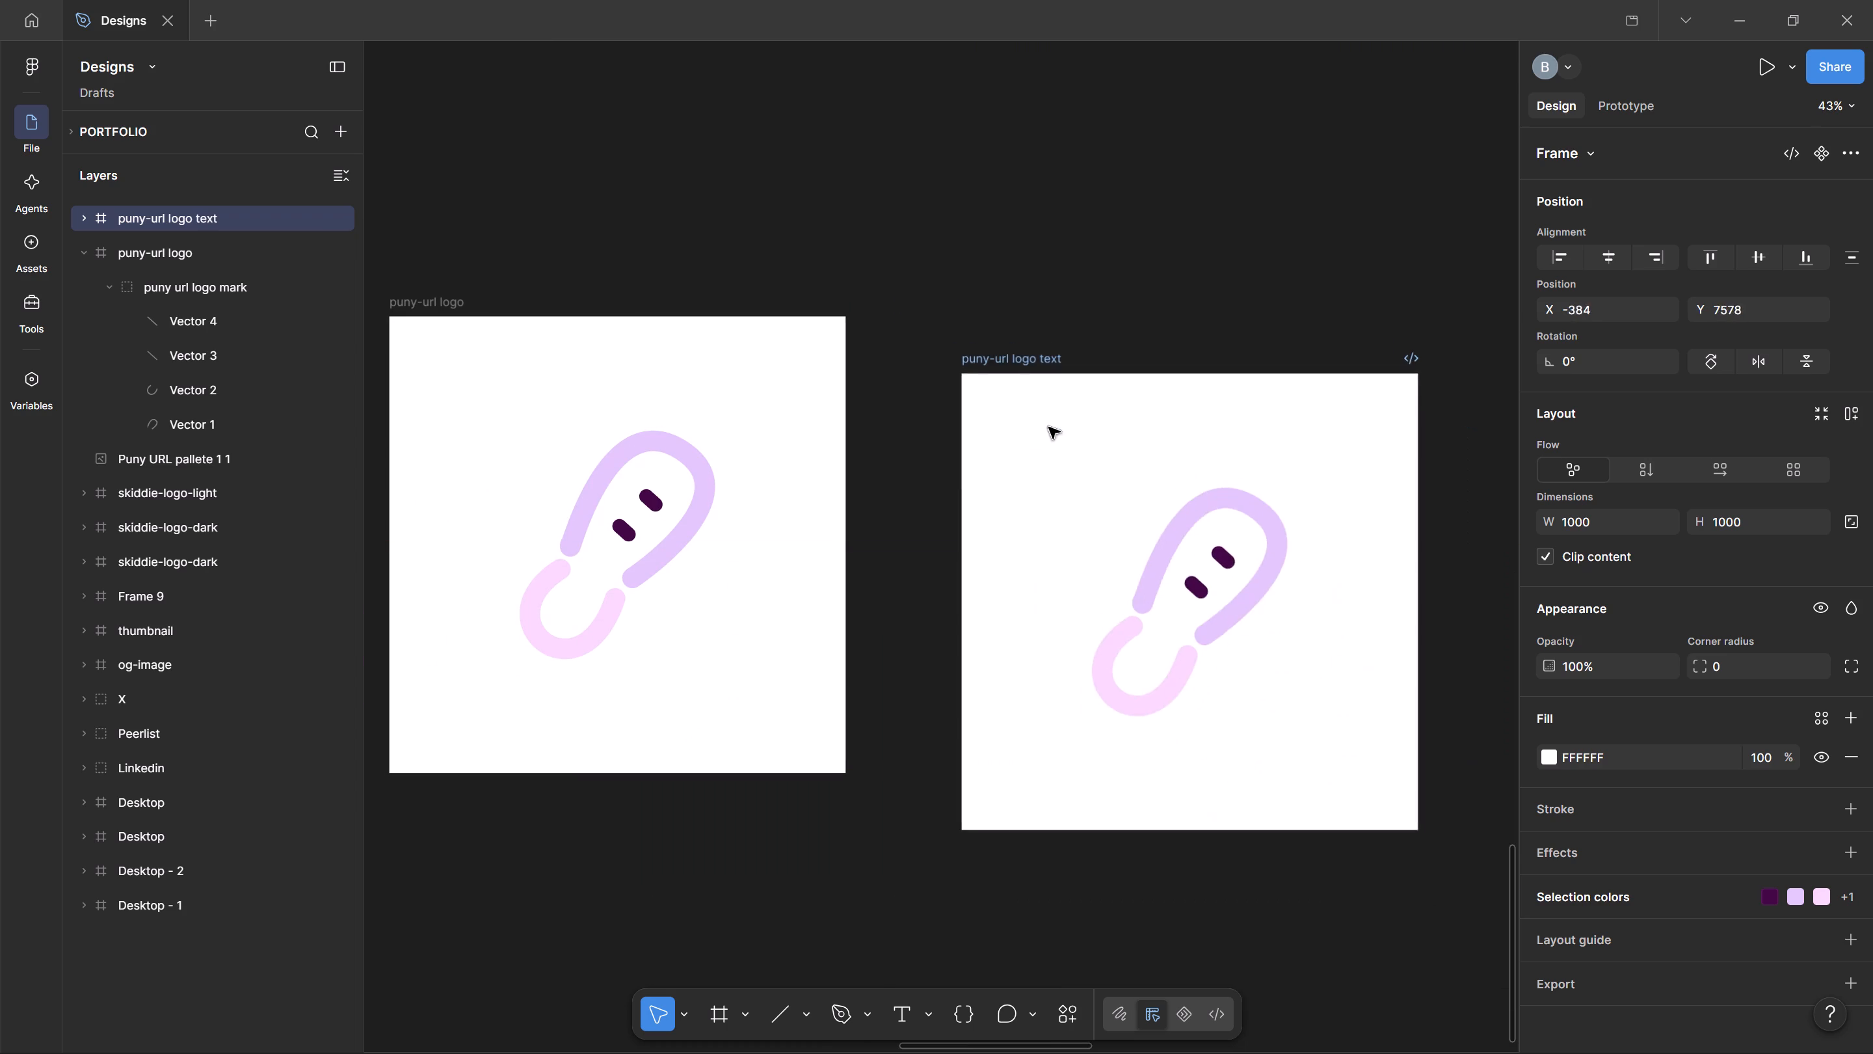
{"action": "left_click_drag", "start_coordinate": [1049, 427], "coordinate": [1005, 381]}
{"action": "left_click", "coordinate": [1106, 206]}
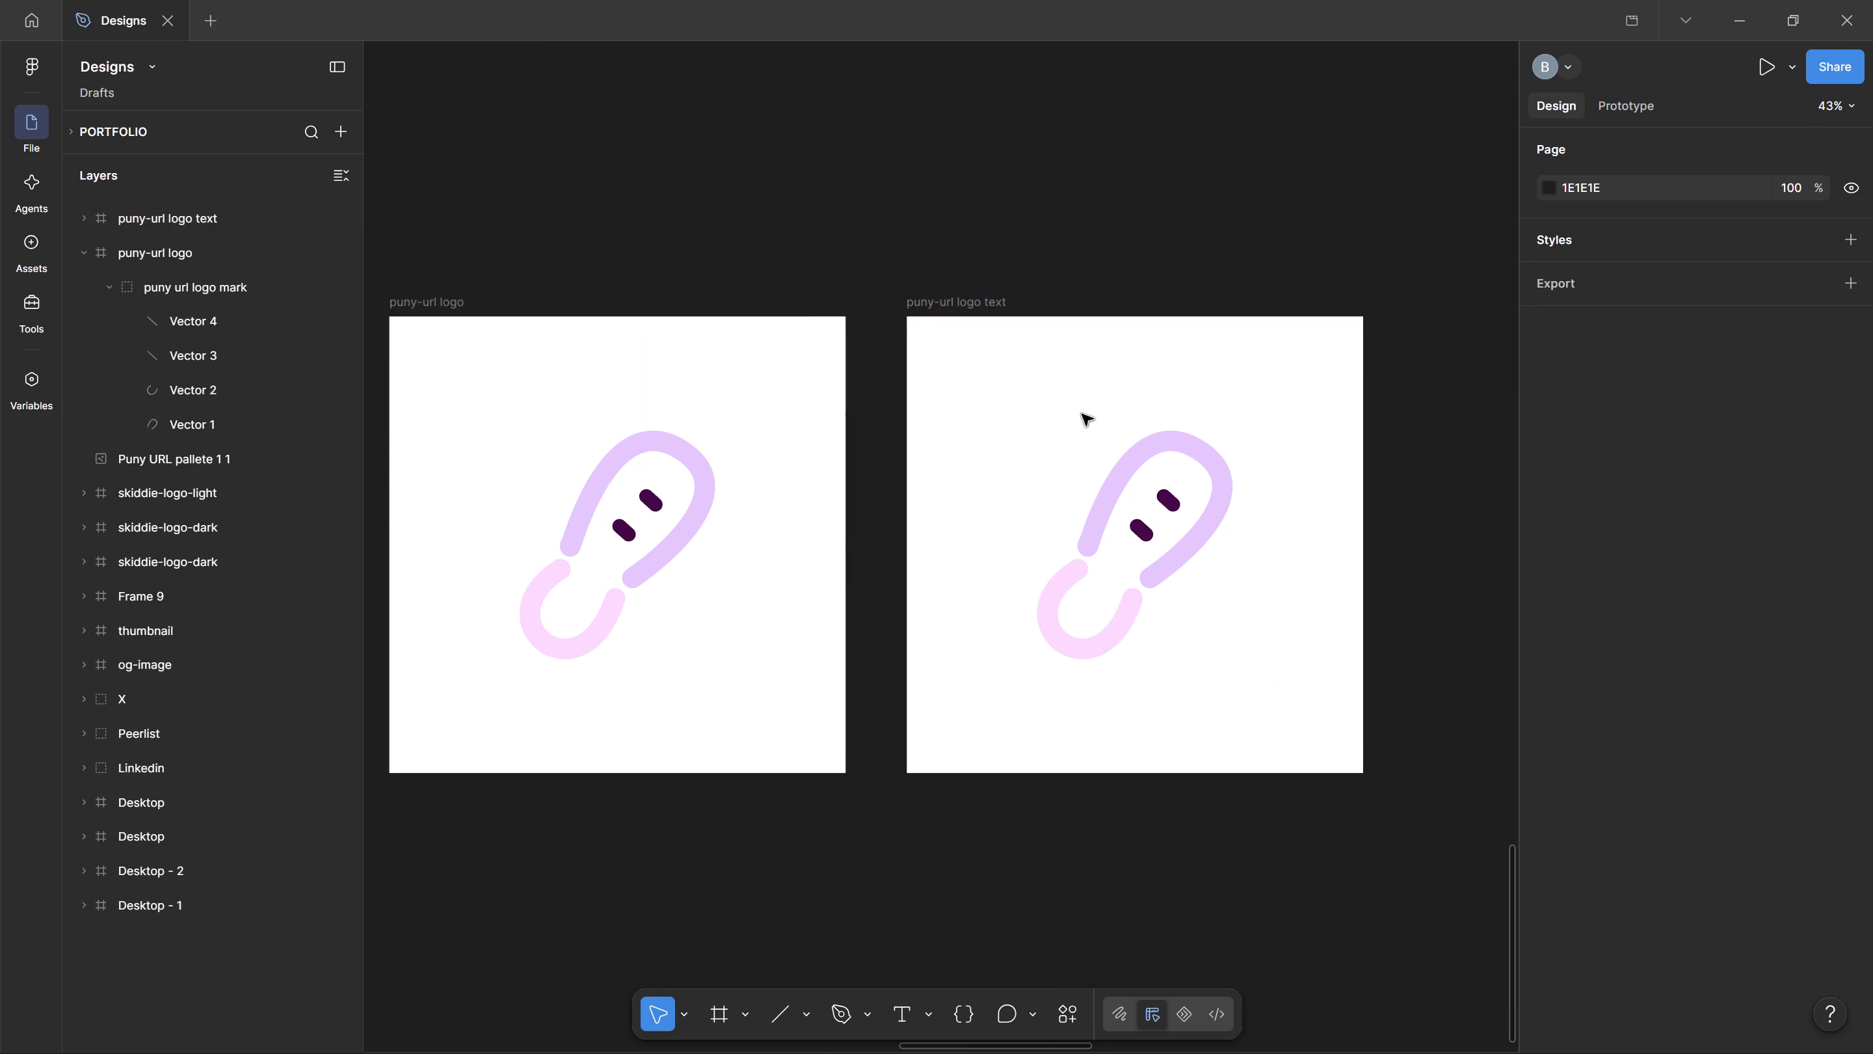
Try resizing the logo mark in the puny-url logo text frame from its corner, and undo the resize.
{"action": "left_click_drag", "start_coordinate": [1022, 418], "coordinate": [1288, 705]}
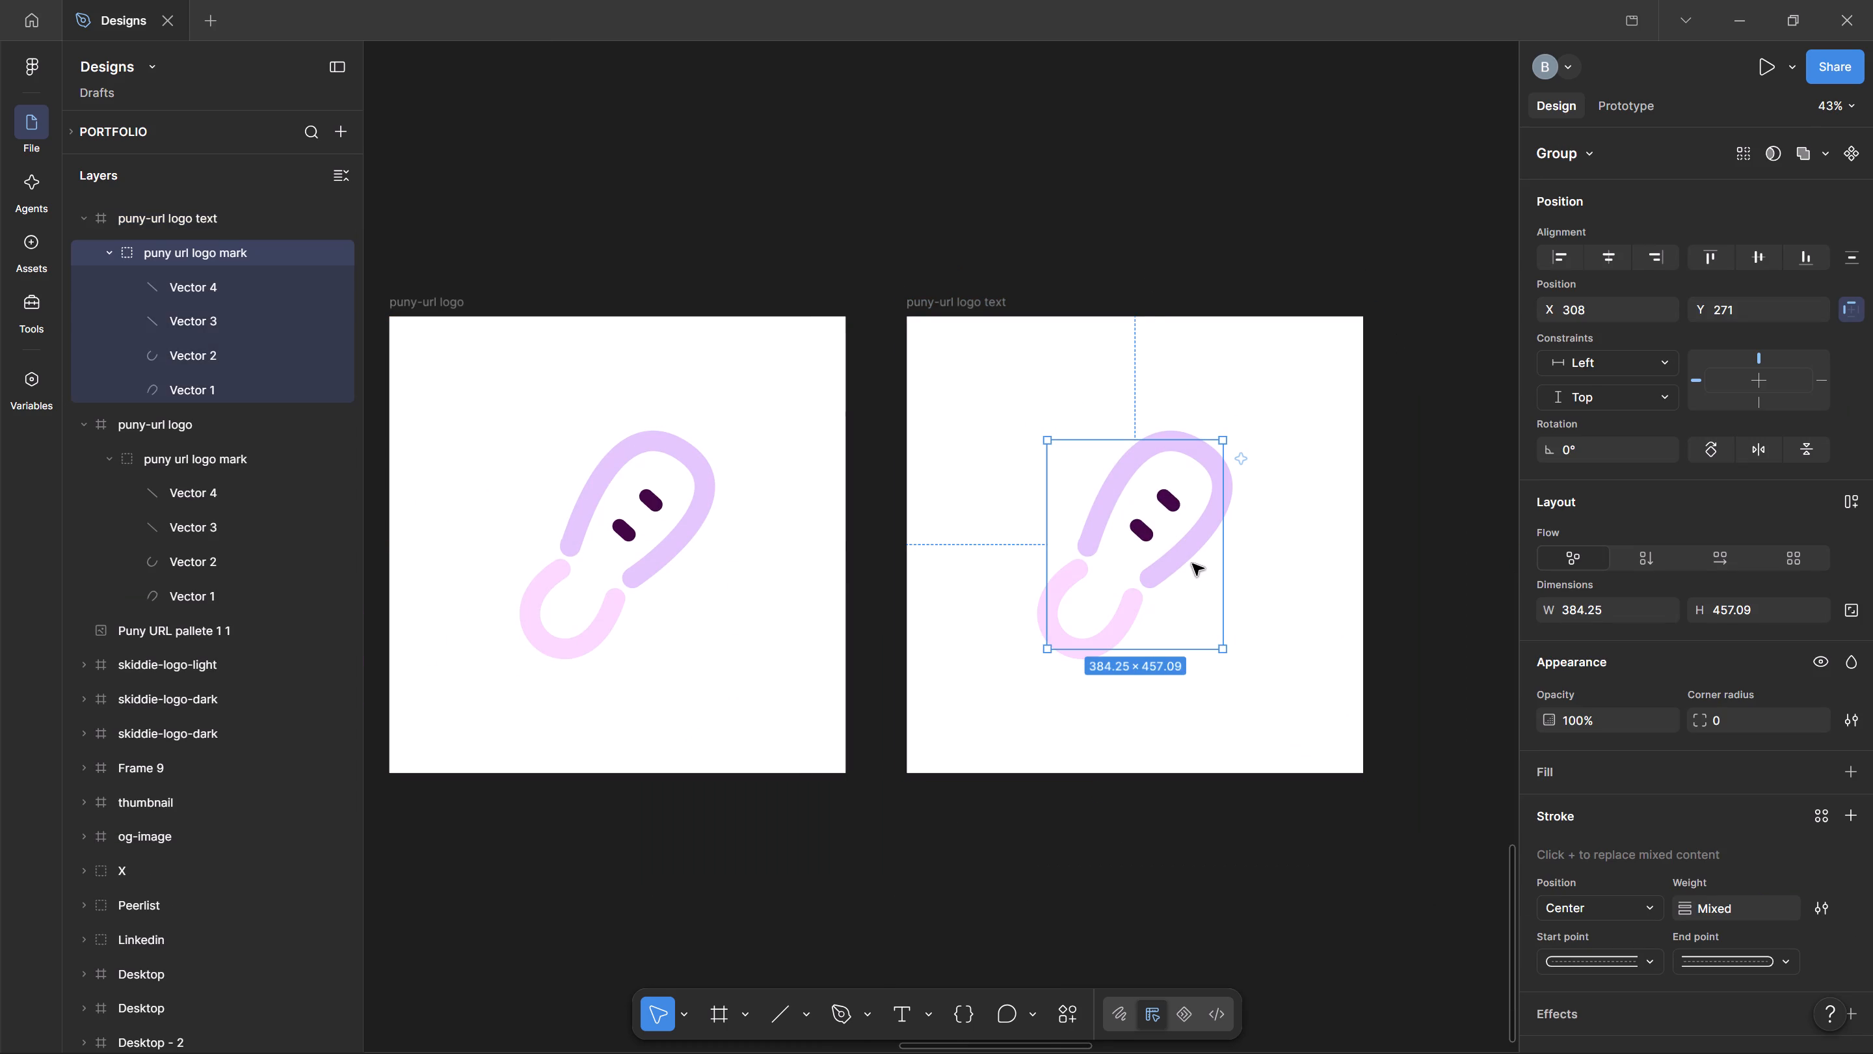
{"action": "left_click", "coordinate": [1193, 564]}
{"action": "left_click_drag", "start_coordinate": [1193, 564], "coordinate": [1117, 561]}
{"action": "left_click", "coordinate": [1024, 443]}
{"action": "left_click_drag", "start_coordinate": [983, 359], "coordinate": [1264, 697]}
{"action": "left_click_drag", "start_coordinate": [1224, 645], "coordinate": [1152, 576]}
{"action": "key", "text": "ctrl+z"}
Scale the logo mark group in the puny-url logo text frame by 0.25x with the Scale tool.
{"action": "key", "text": "ctrl+k"}
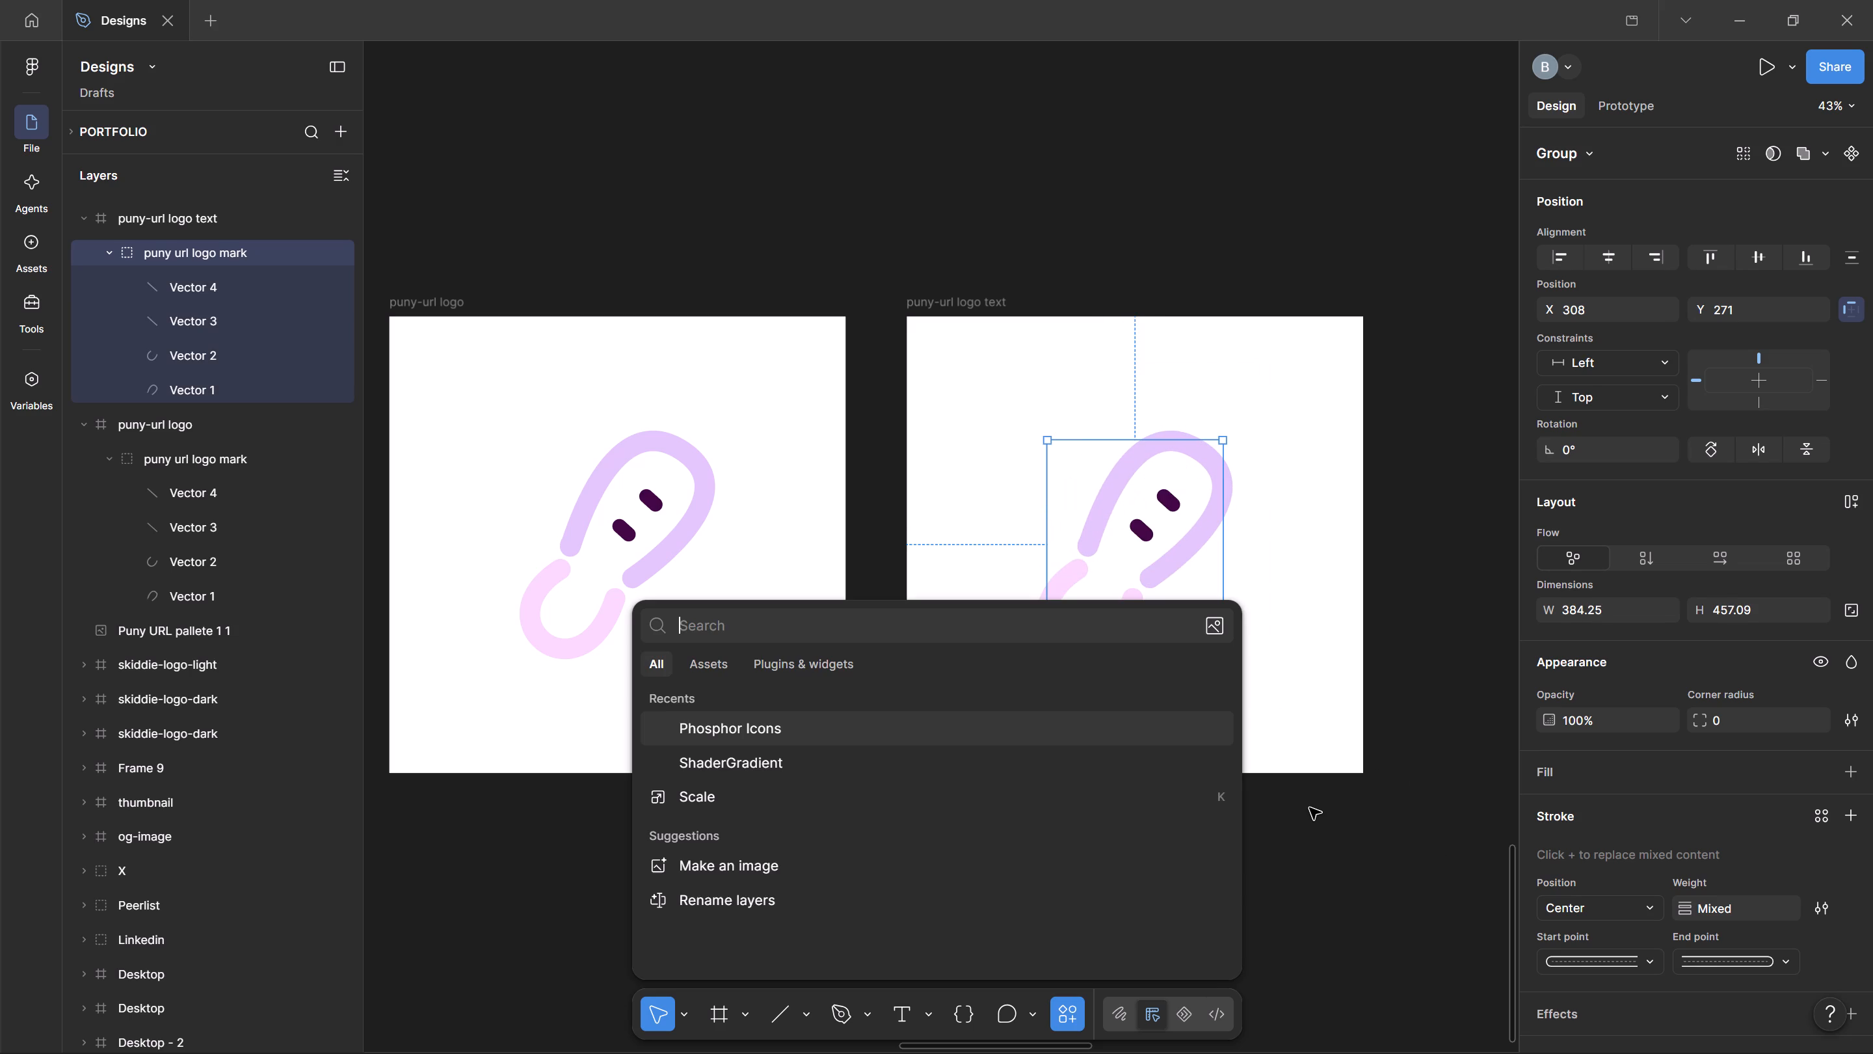
{"action": "key", "text": "Down"}
{"action": "key", "text": "Down"}
{"action": "key", "text": "Return"}
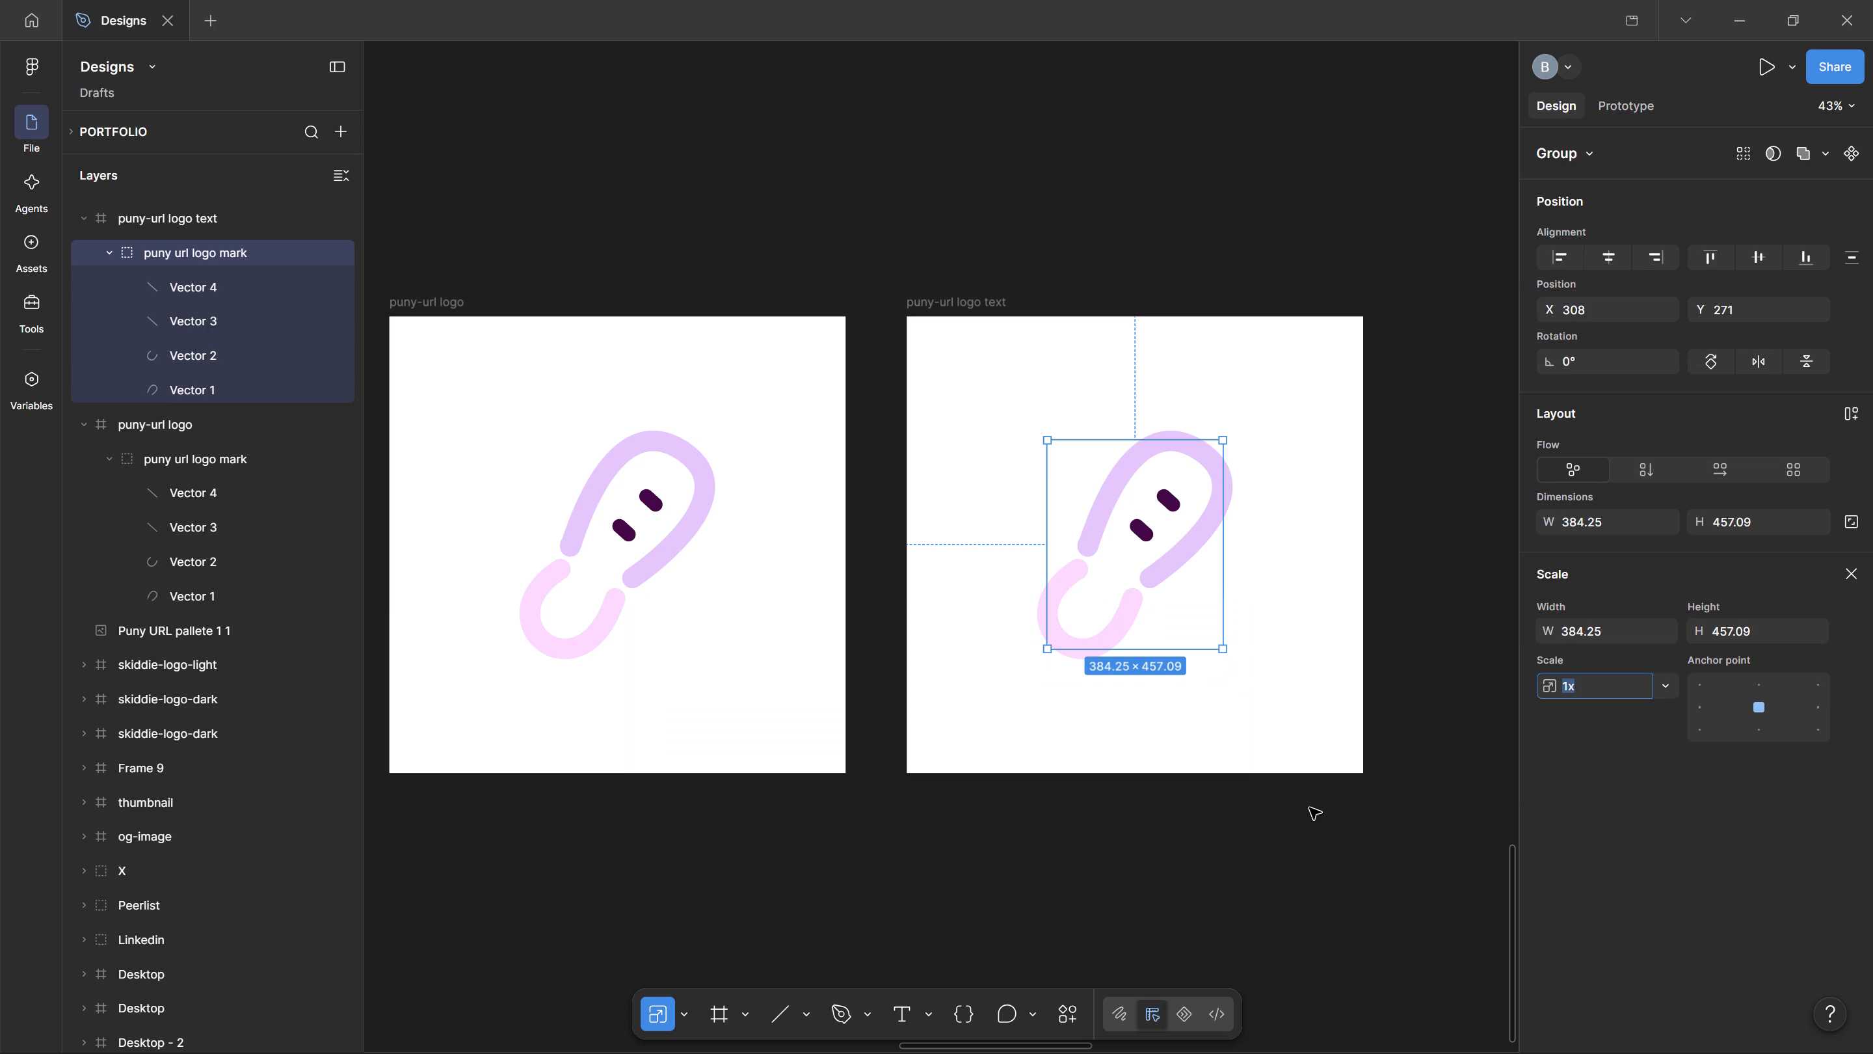
{"action": "type", "text": "0.25x"}
{"action": "key", "text": "Return"}
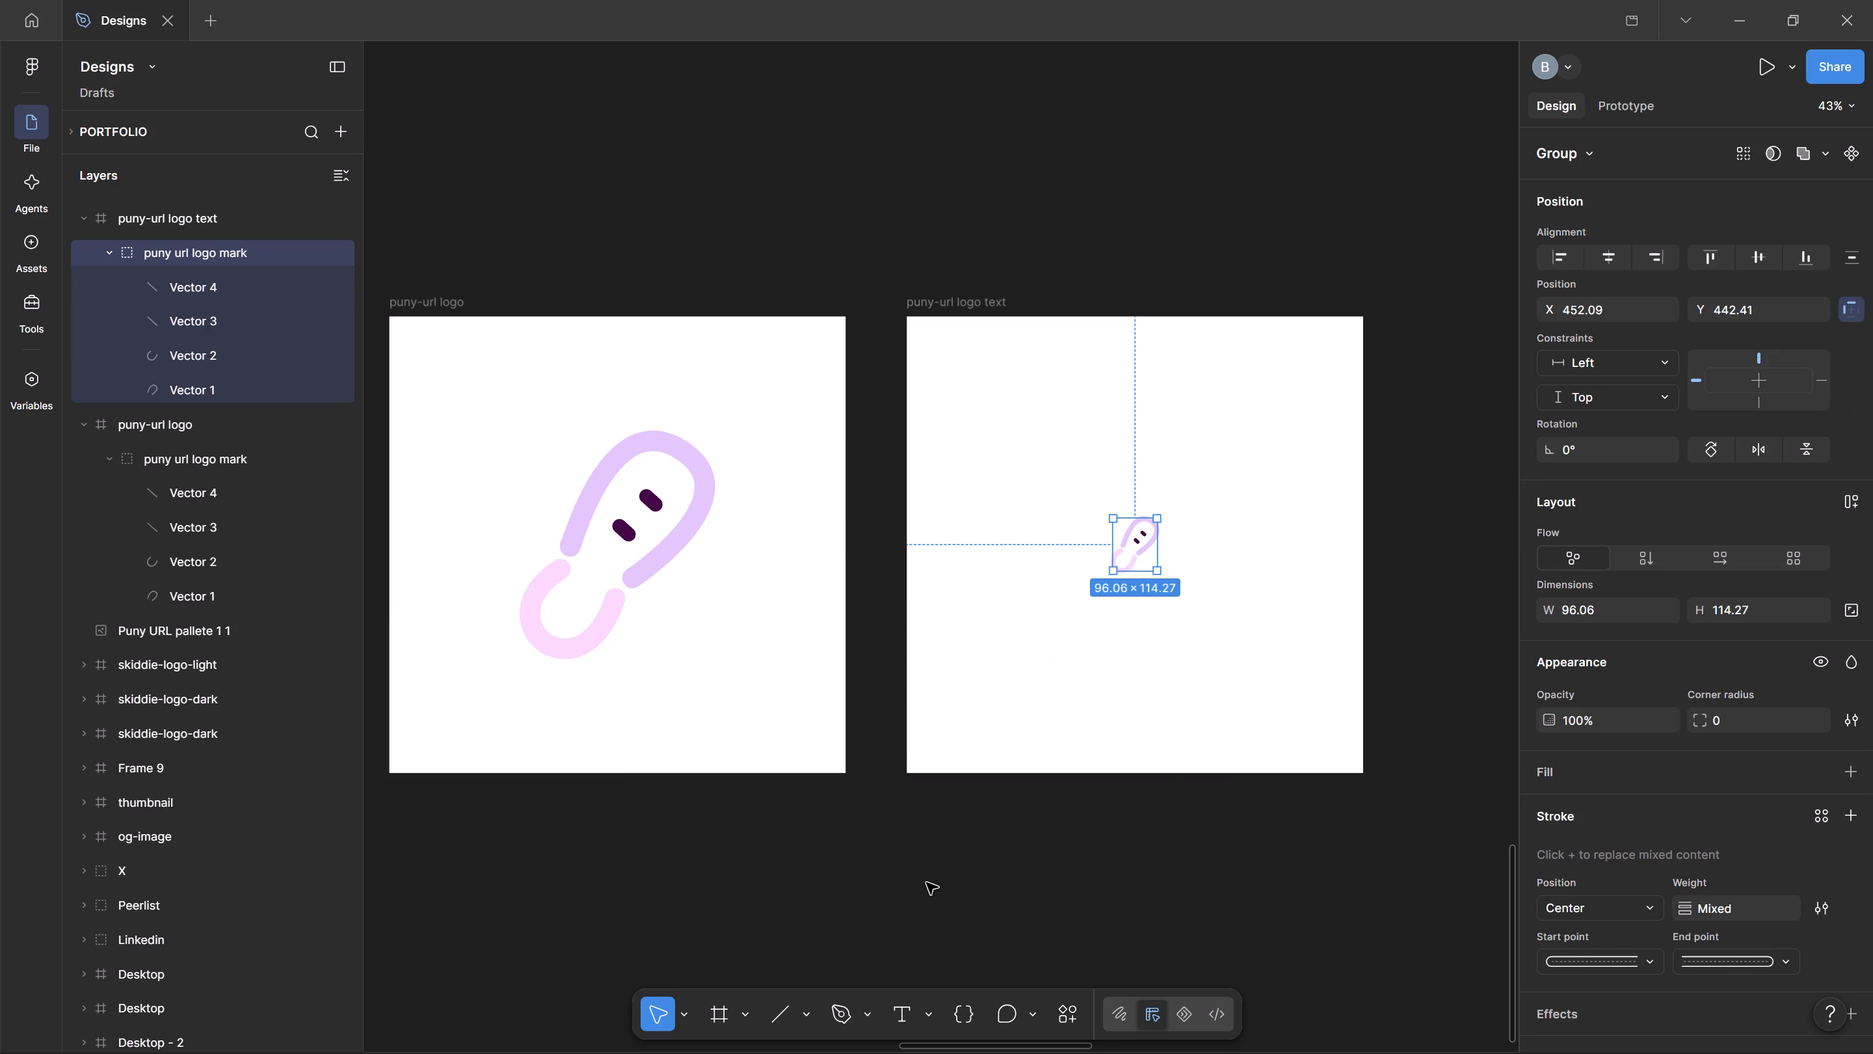
Scale the same logo mark group by 2x about its centre with the Scale tool.
{"action": "key", "text": "ctrl+k"}
{"action": "type", "text": "sca"}
{"action": "key", "text": "Return"}
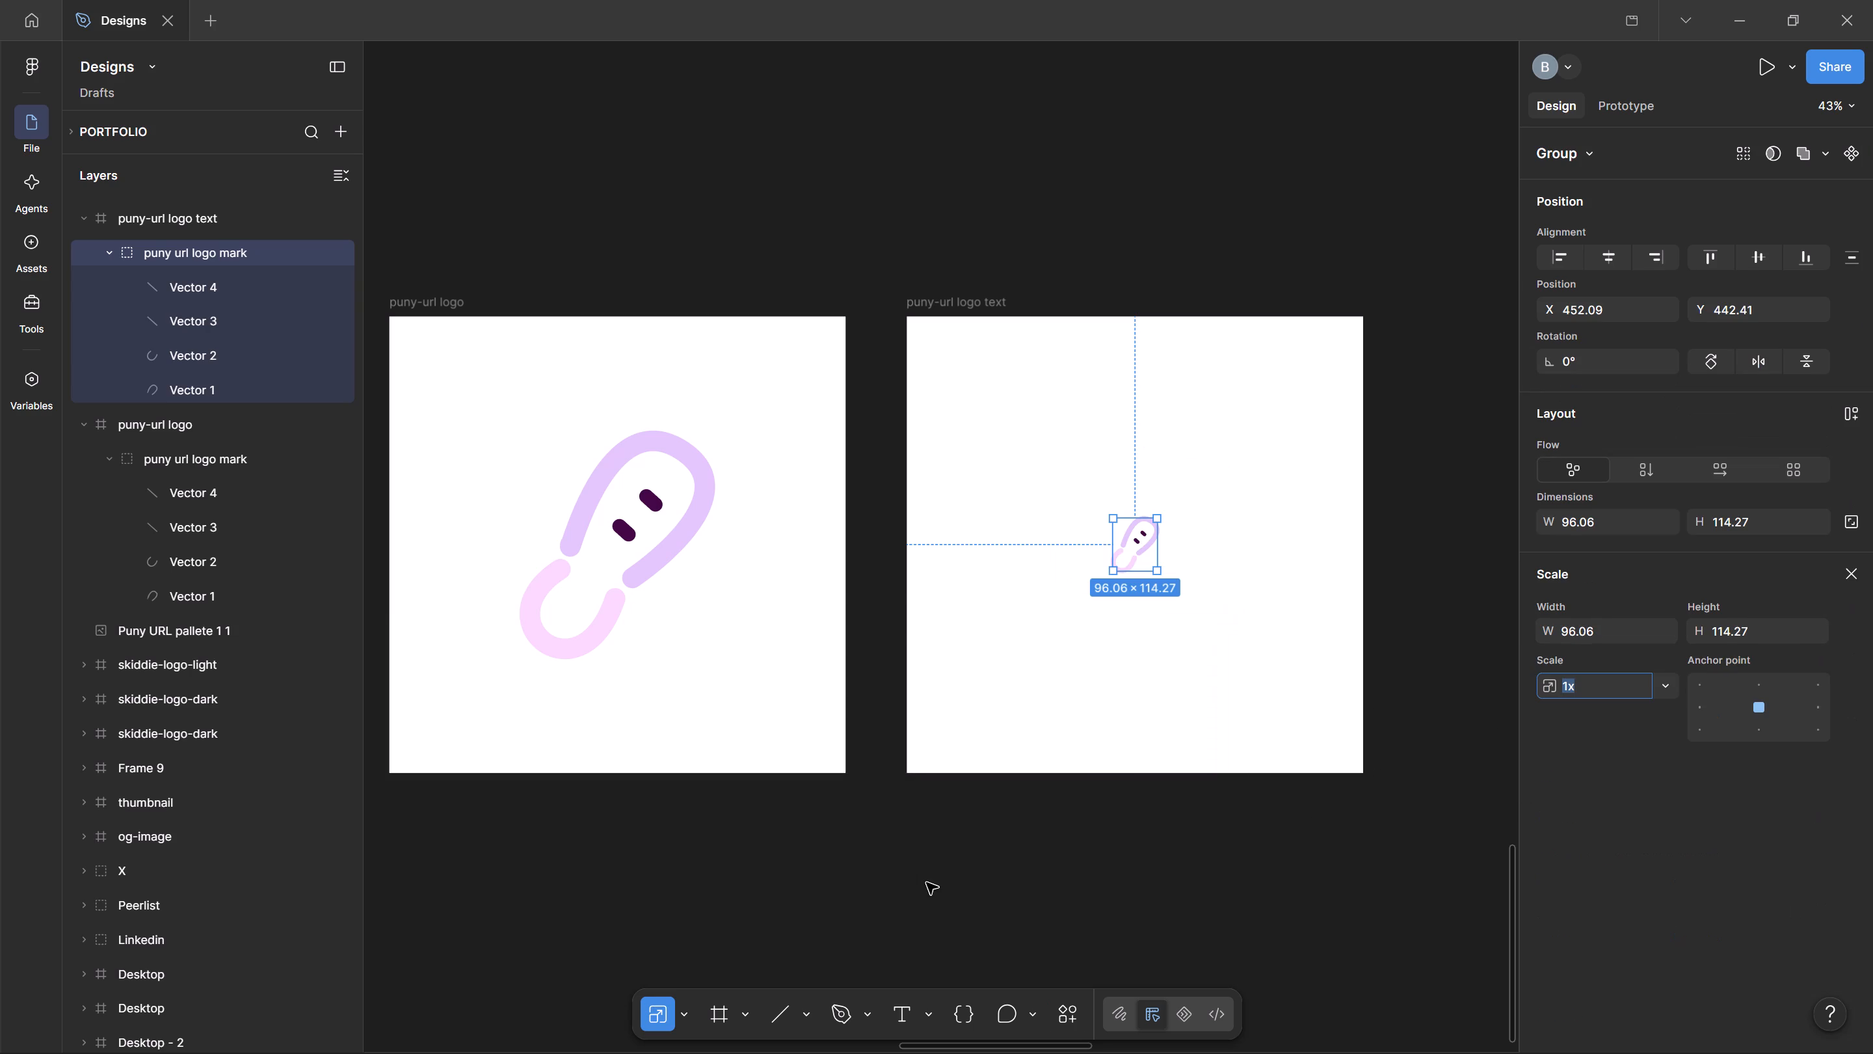
{"action": "type", "text": "2x"}
{"action": "key", "text": "Return"}
{"action": "left_click", "coordinate": [1376, 598]}
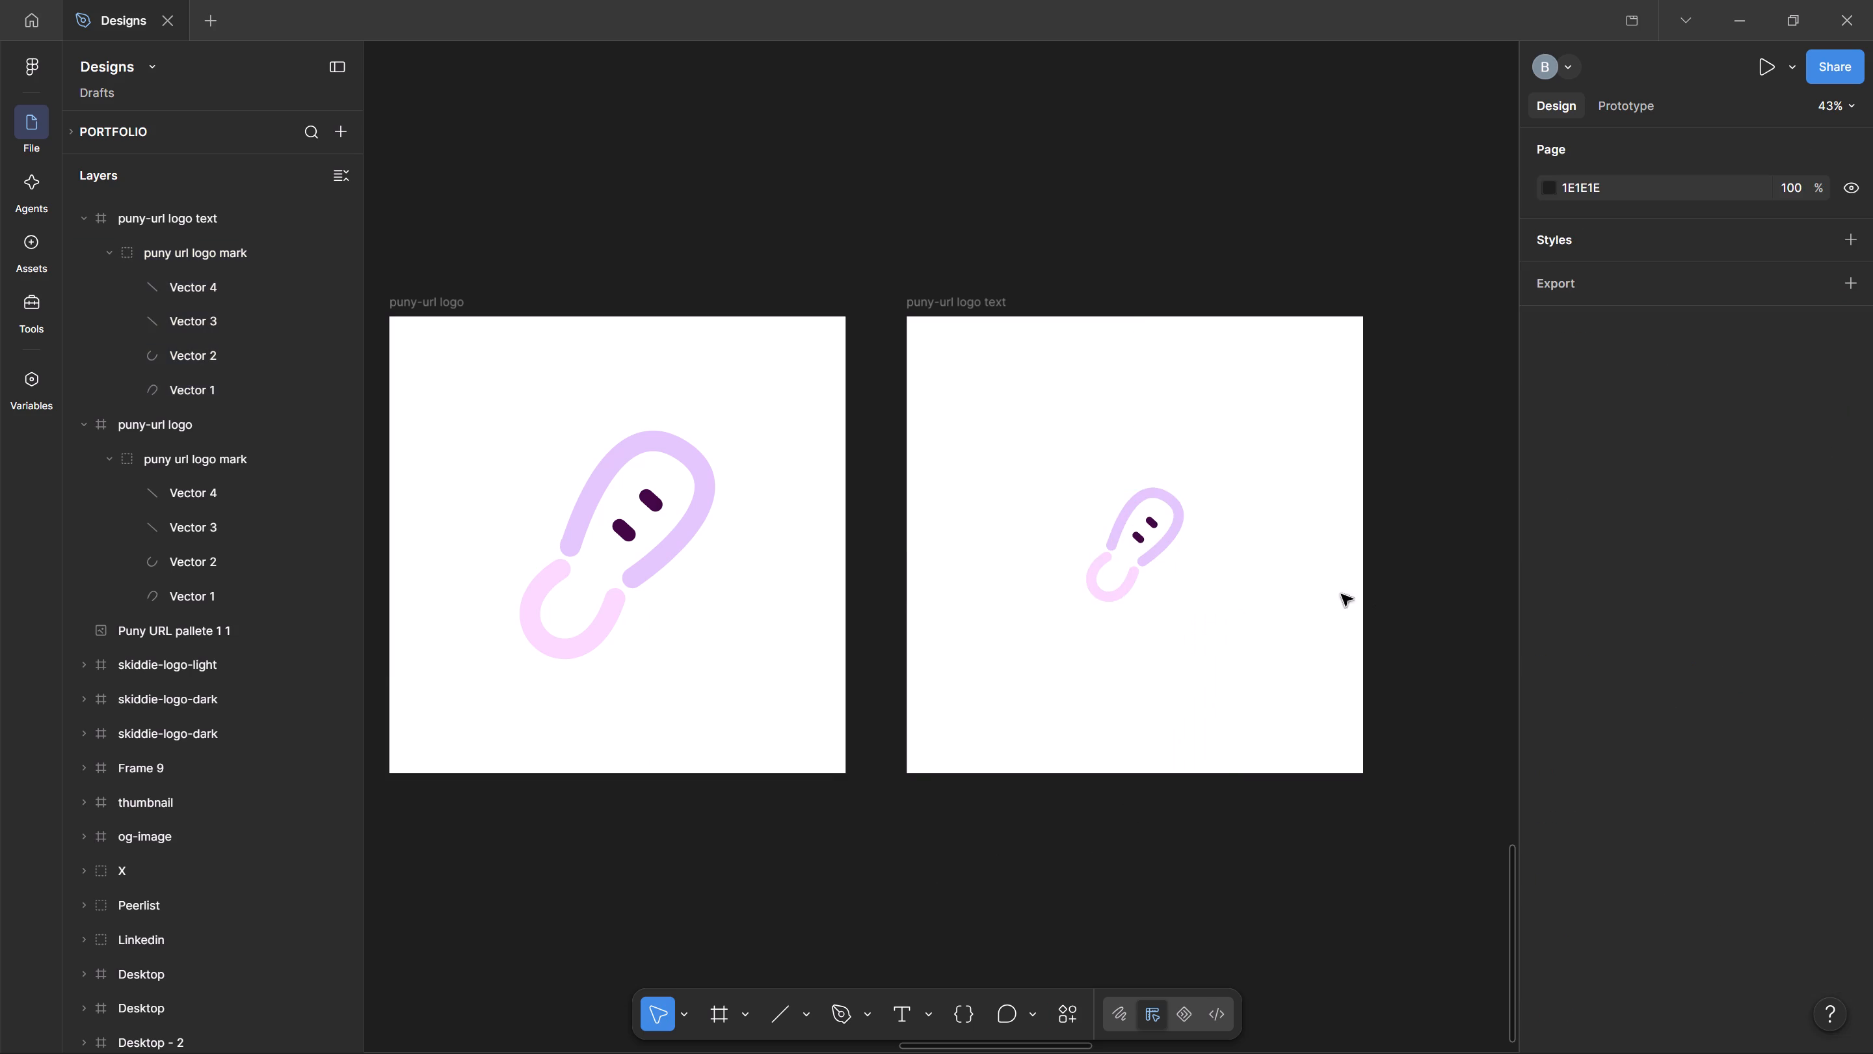
Move the logo mark into the left half of the puny-url logo text frame, vertically centred.
{"action": "left_click_drag", "start_coordinate": [1255, 649], "coordinate": [1015, 451]}
{"action": "left_click_drag", "start_coordinate": [1111, 534], "coordinate": [1089, 532]}
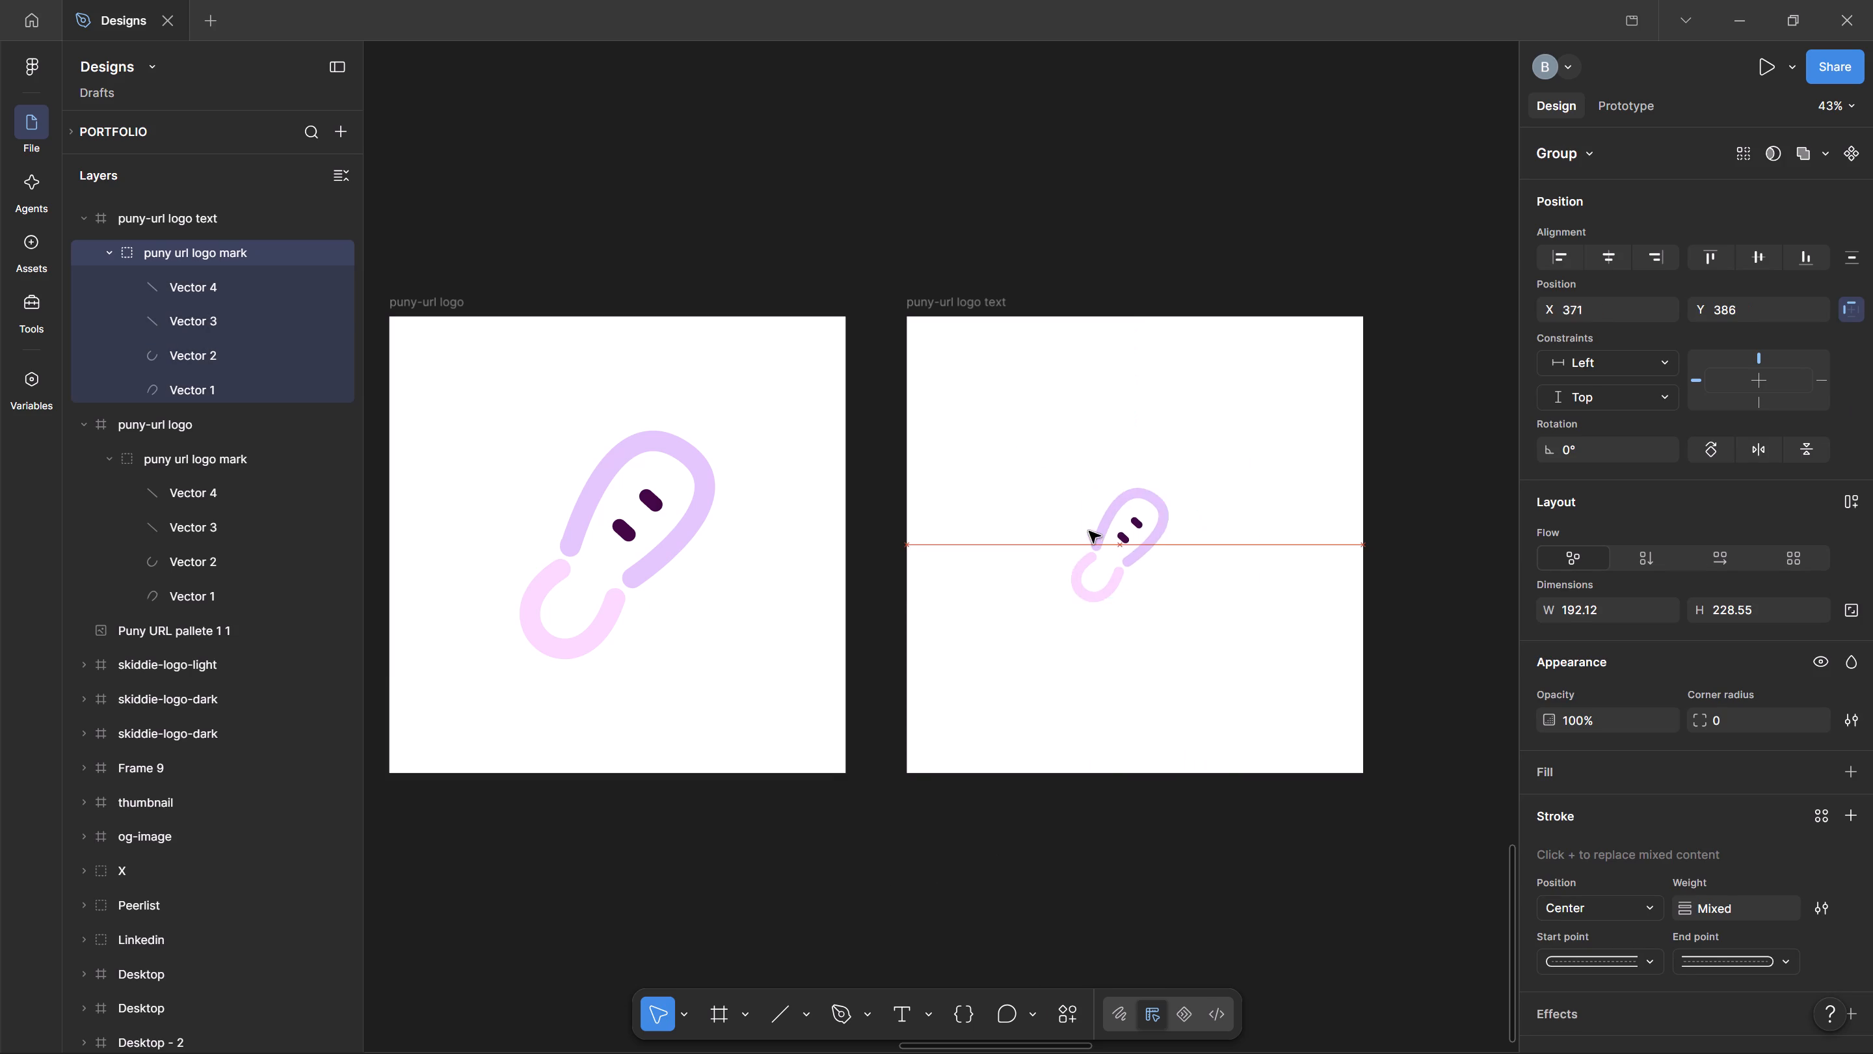
{"action": "left_click_drag", "start_coordinate": [1089, 532], "coordinate": [1008, 543]}
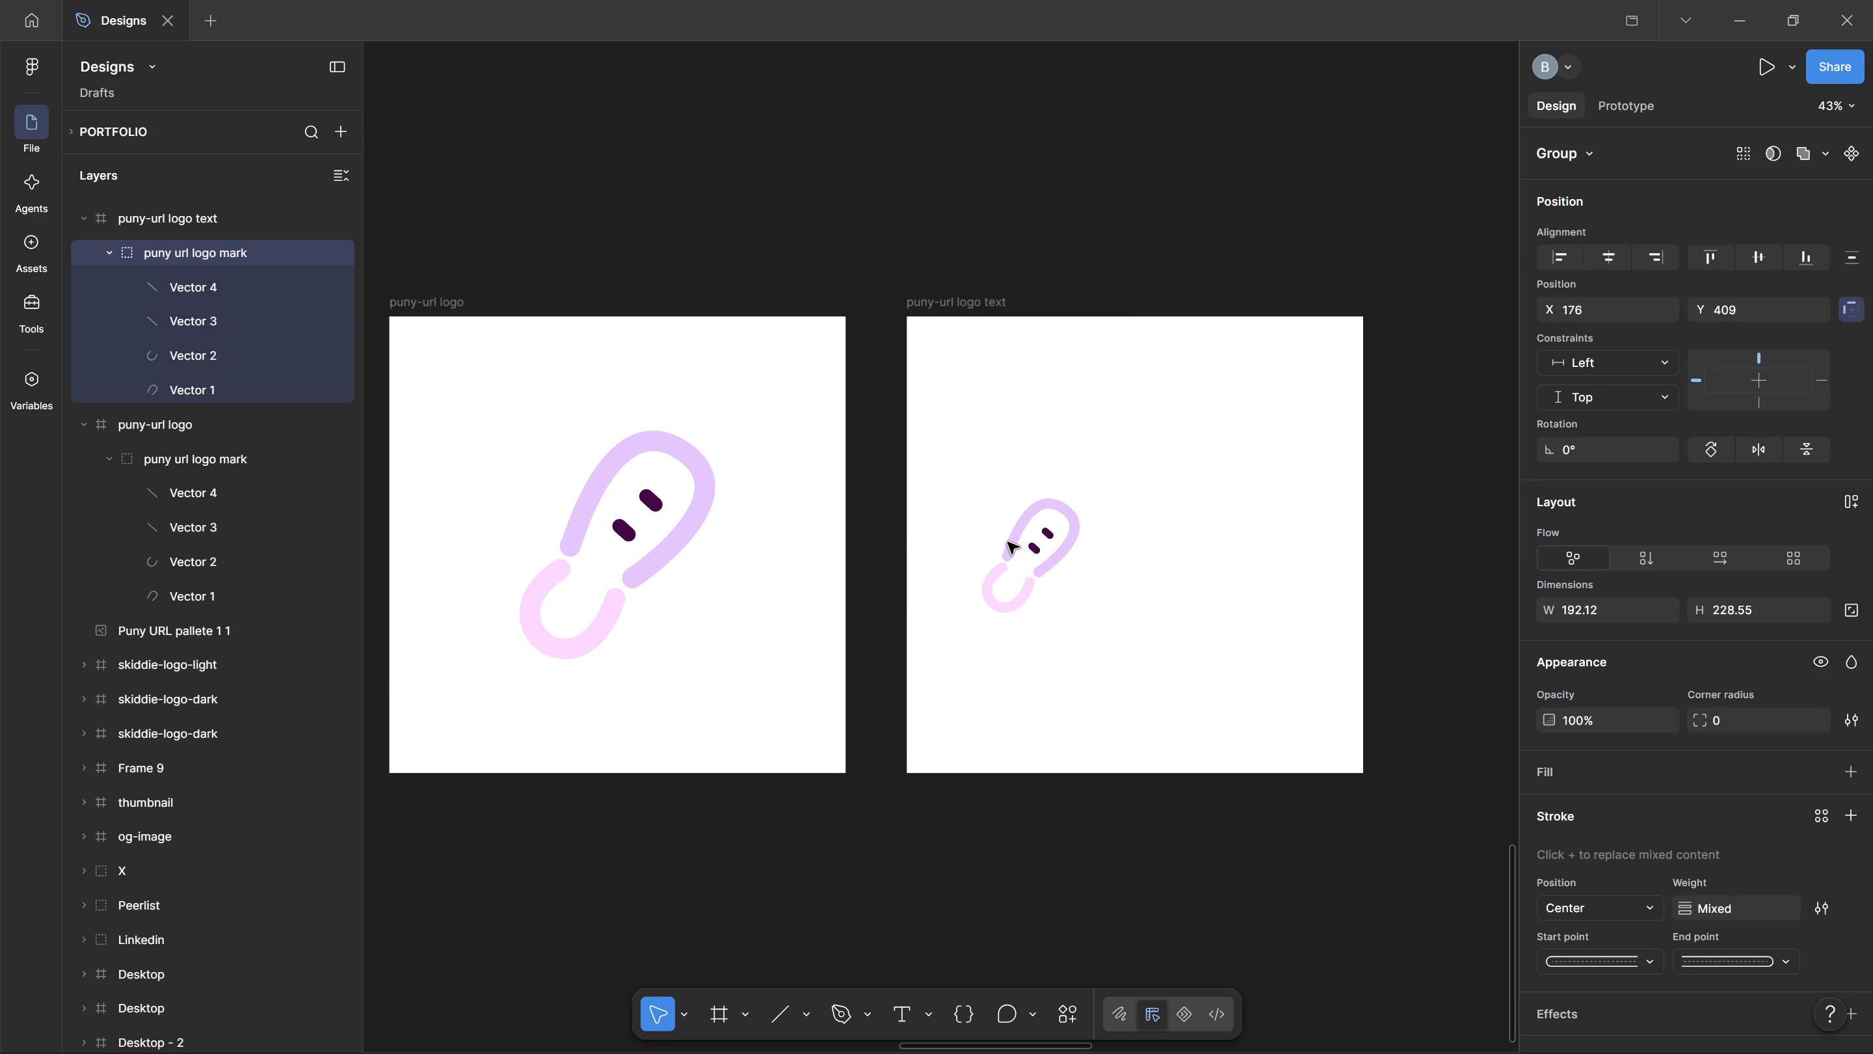
{"action": "left_click_drag", "start_coordinate": [1008, 543], "coordinate": [1016, 536]}
{"action": "double_click", "coordinate": [1165, 833]}
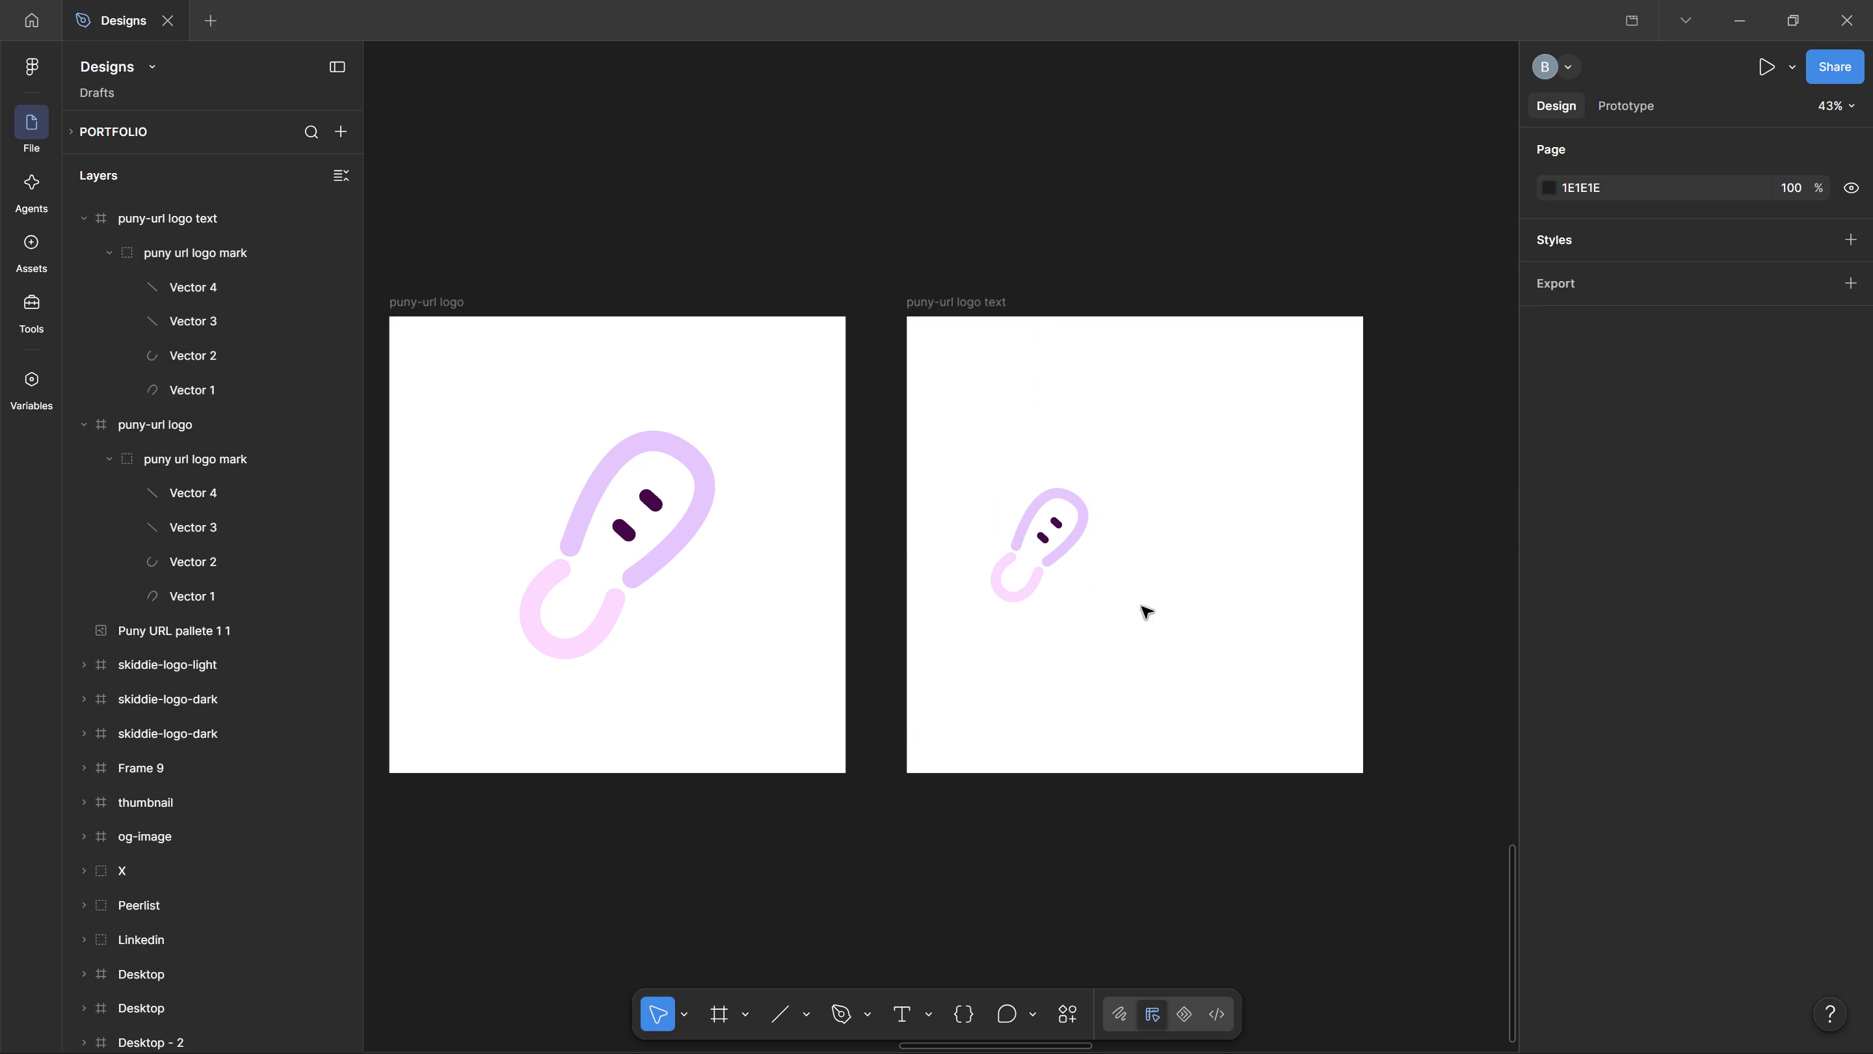
Draw a text box about 409 by 152 to the right of the logo mark in the puny-url logo text frame.
{"action": "left_click", "coordinate": [905, 1009]}
{"action": "left_click_drag", "start_coordinate": [1115, 508], "coordinate": [1144, 566]}
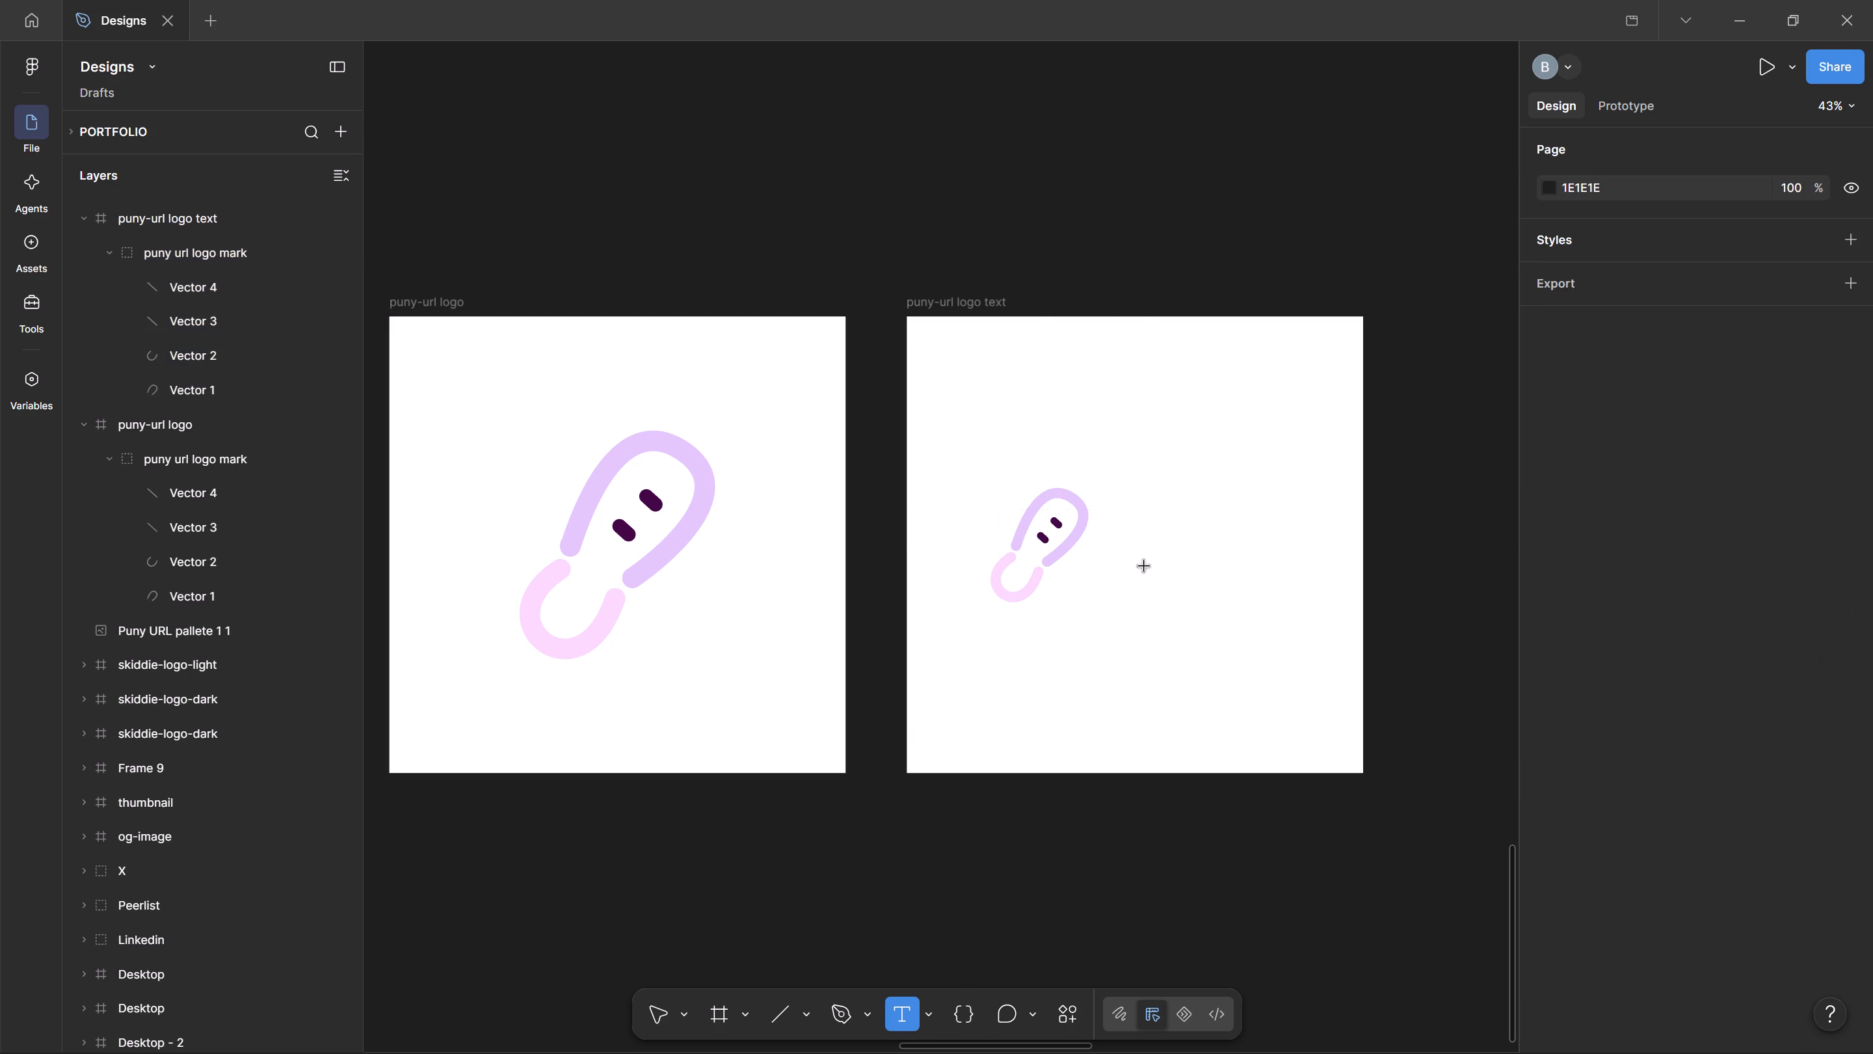
{"action": "left_click_drag", "start_coordinate": [1144, 566], "coordinate": [1301, 576]}
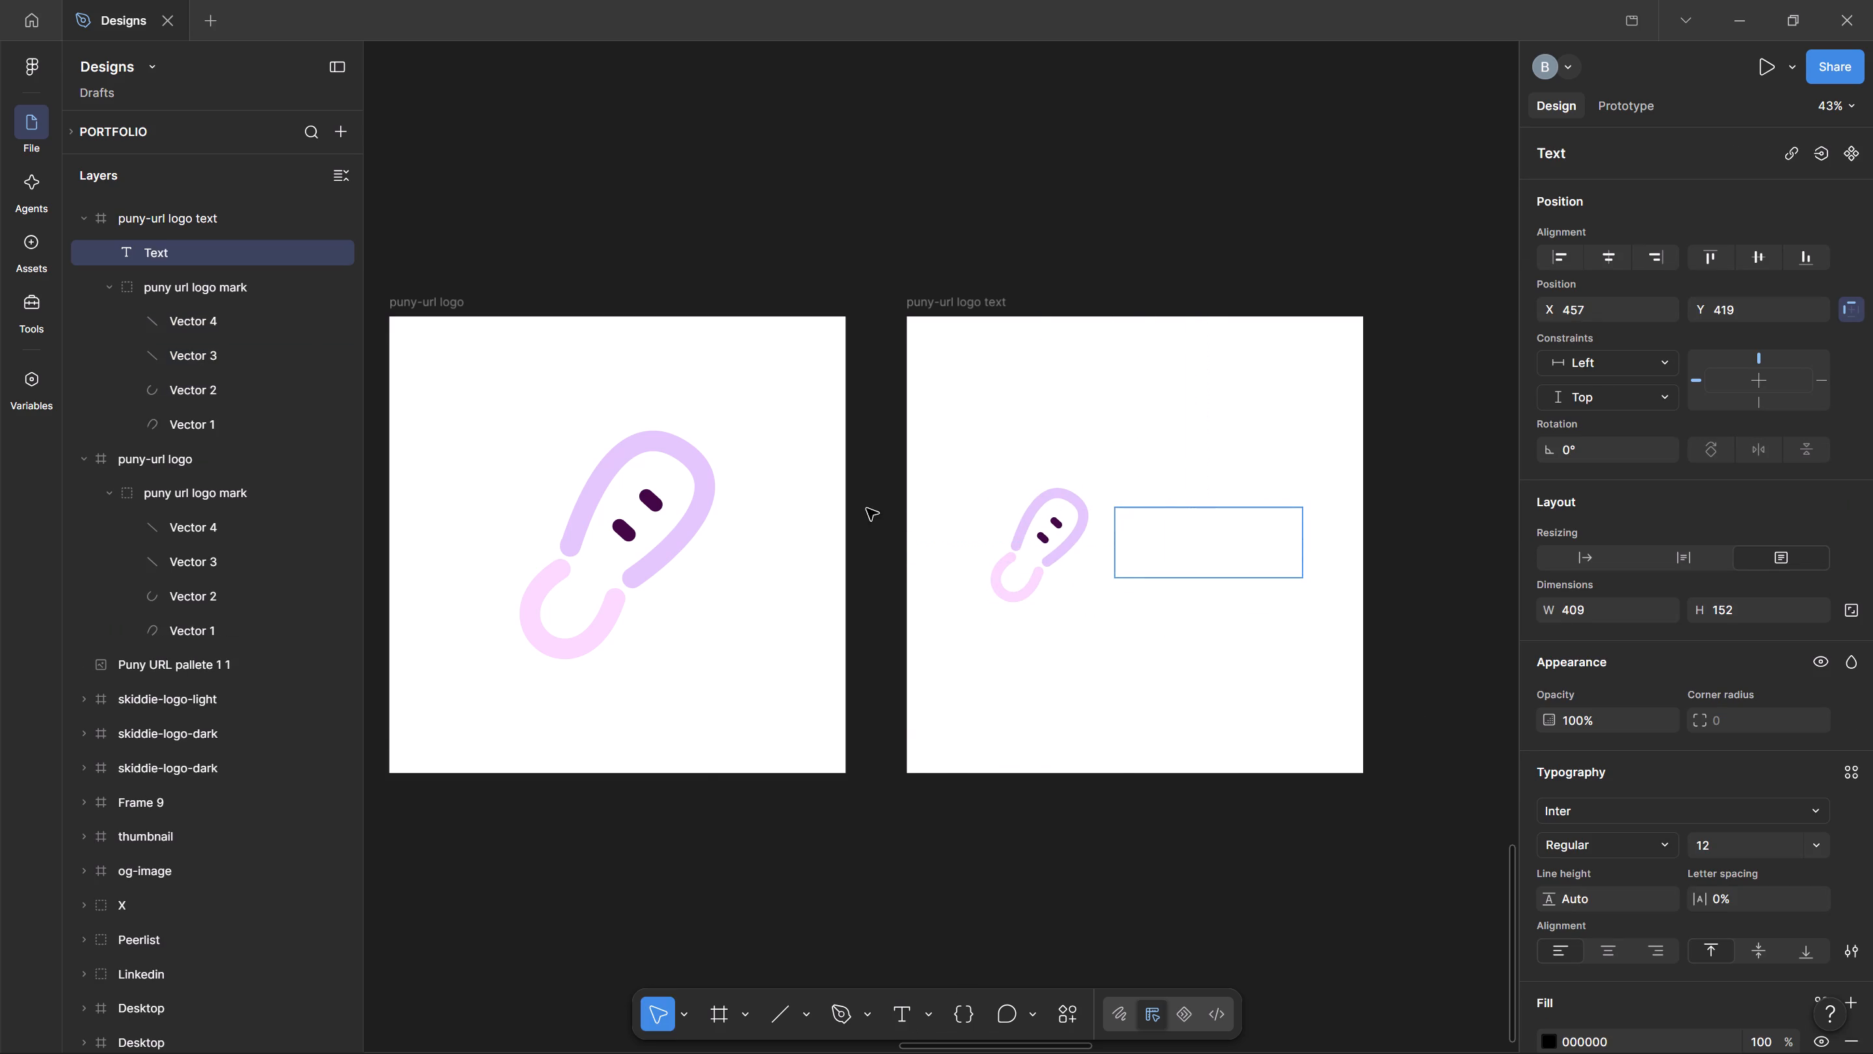
{"action": "key", "text": "alt+Tab"}
{"action": "key", "text": "alt+Tab"}
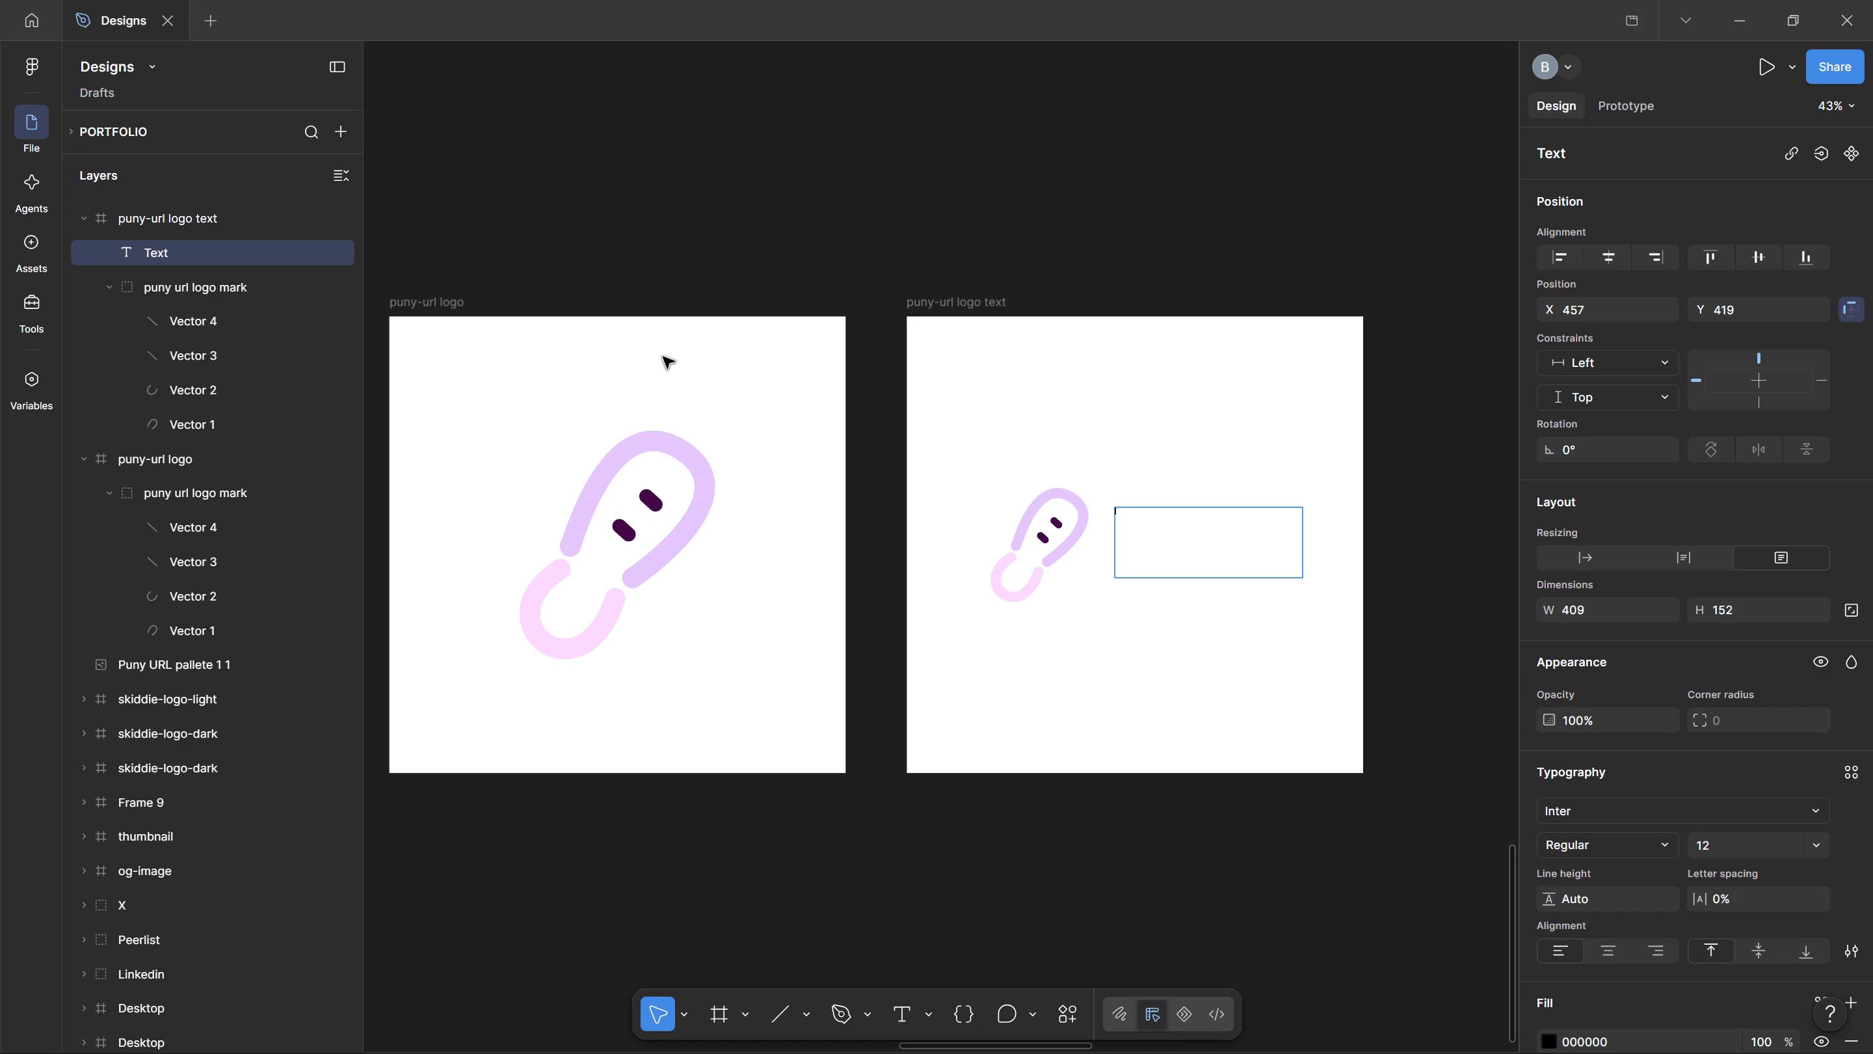
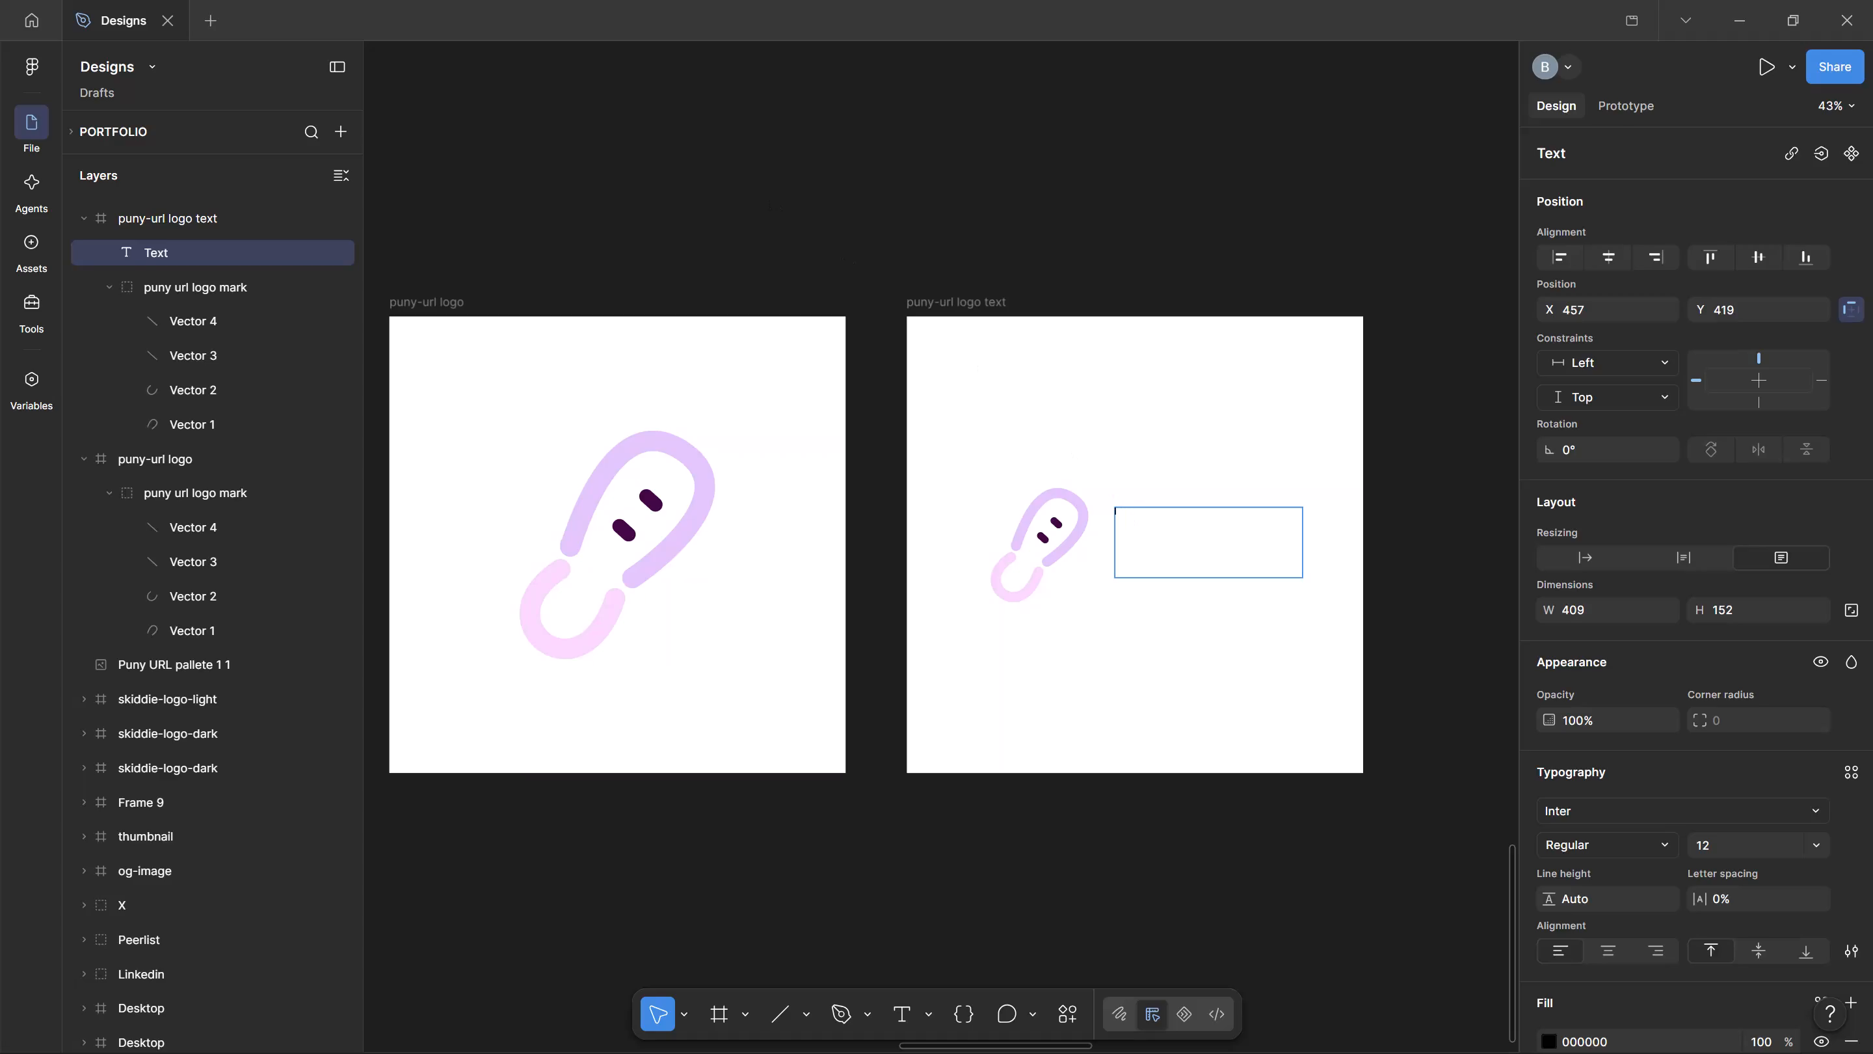
Enter PunyURL as the wordmark in the new text box and select all of its text.
{"action": "type", "text": "Puny"}
{"action": "key", "text": "space"}
{"action": "key", "text": "BackSpace"}
{"action": "type", "text": "URL"}
{"action": "key", "text": "ctrl+a"}
Switch to Firefox and search the web in a new tab for "puny url meaning".
{"action": "key", "text": "alt+Tab"}
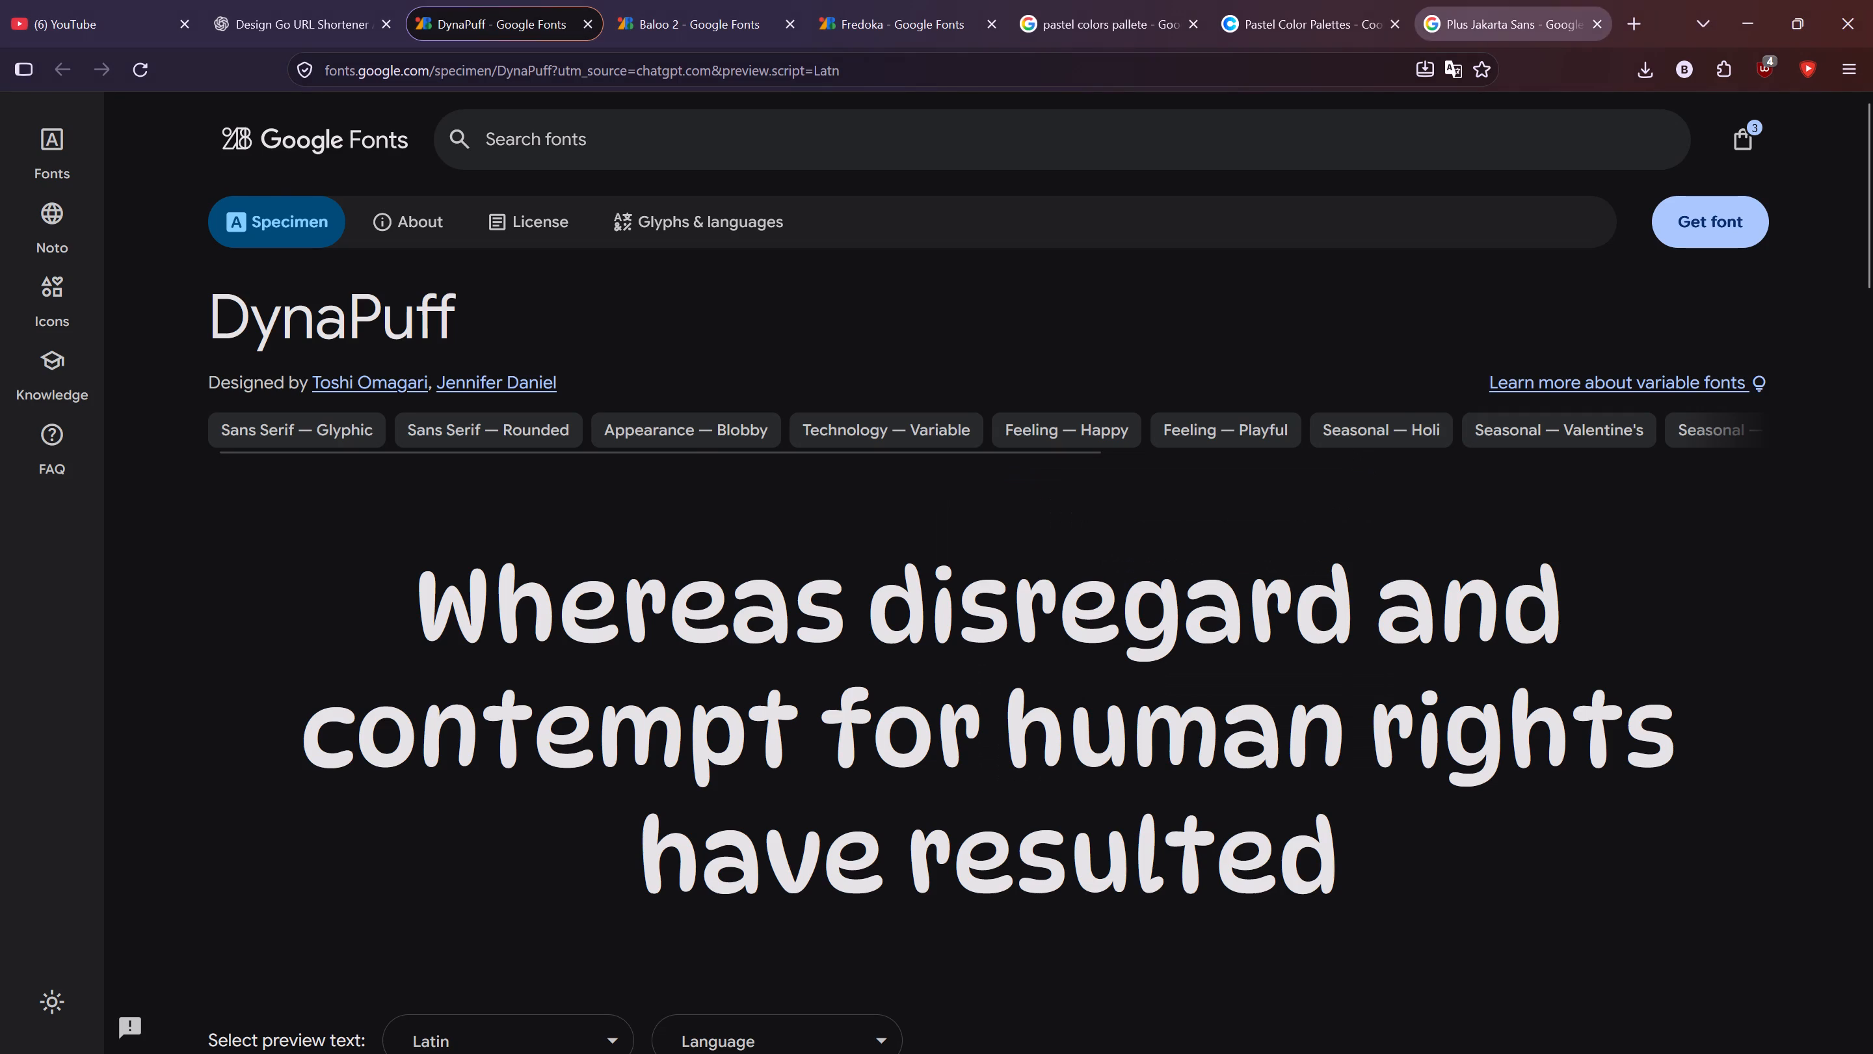
{"action": "left_click", "coordinate": [1555, 12]}
{"action": "left_click", "coordinate": [1601, 23]}
{"action": "left_click", "coordinate": [1638, 20]}
{"action": "type", "text": "puny url meaning"}
{"action": "key", "text": "Return"}
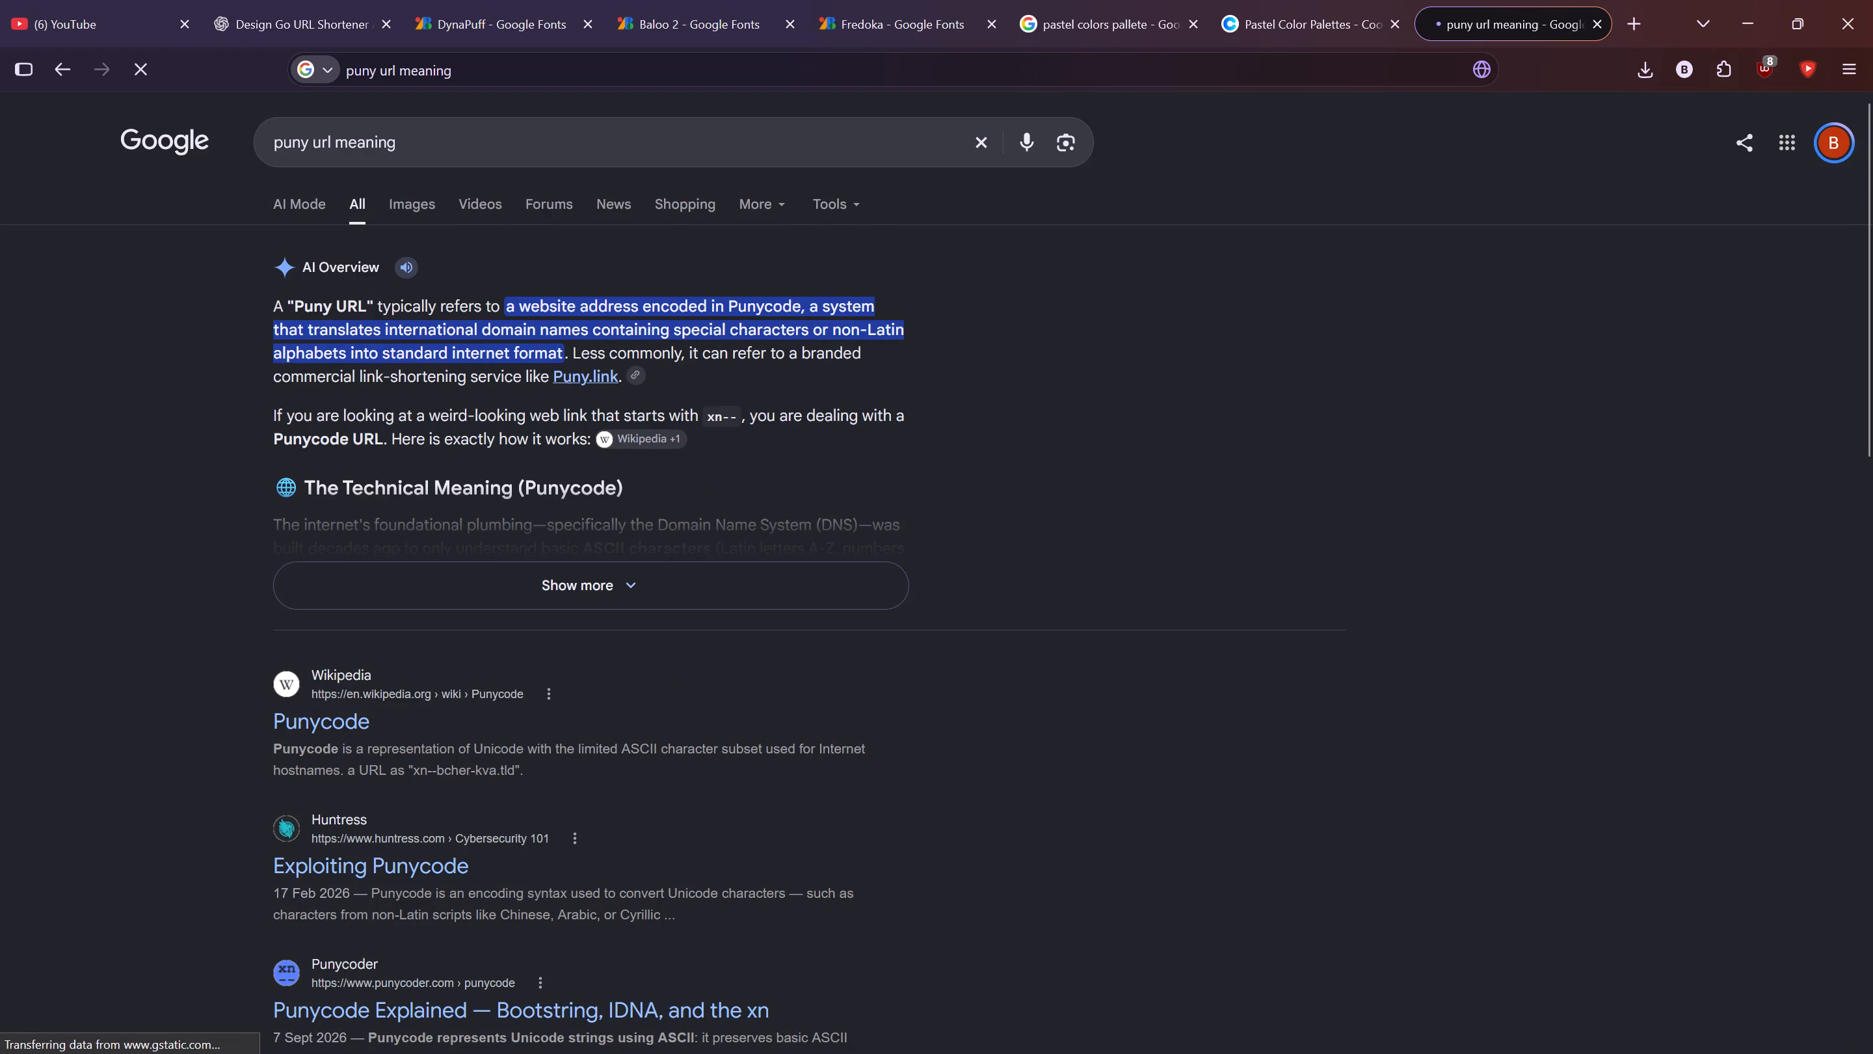
{"action": "left_click", "coordinate": [524, 596]}
Change the web search to "puny meaning", close that tab and switch back to Figma.
{"action": "left_click_drag", "start_coordinate": [333, 141], "coordinate": [319, 144]}
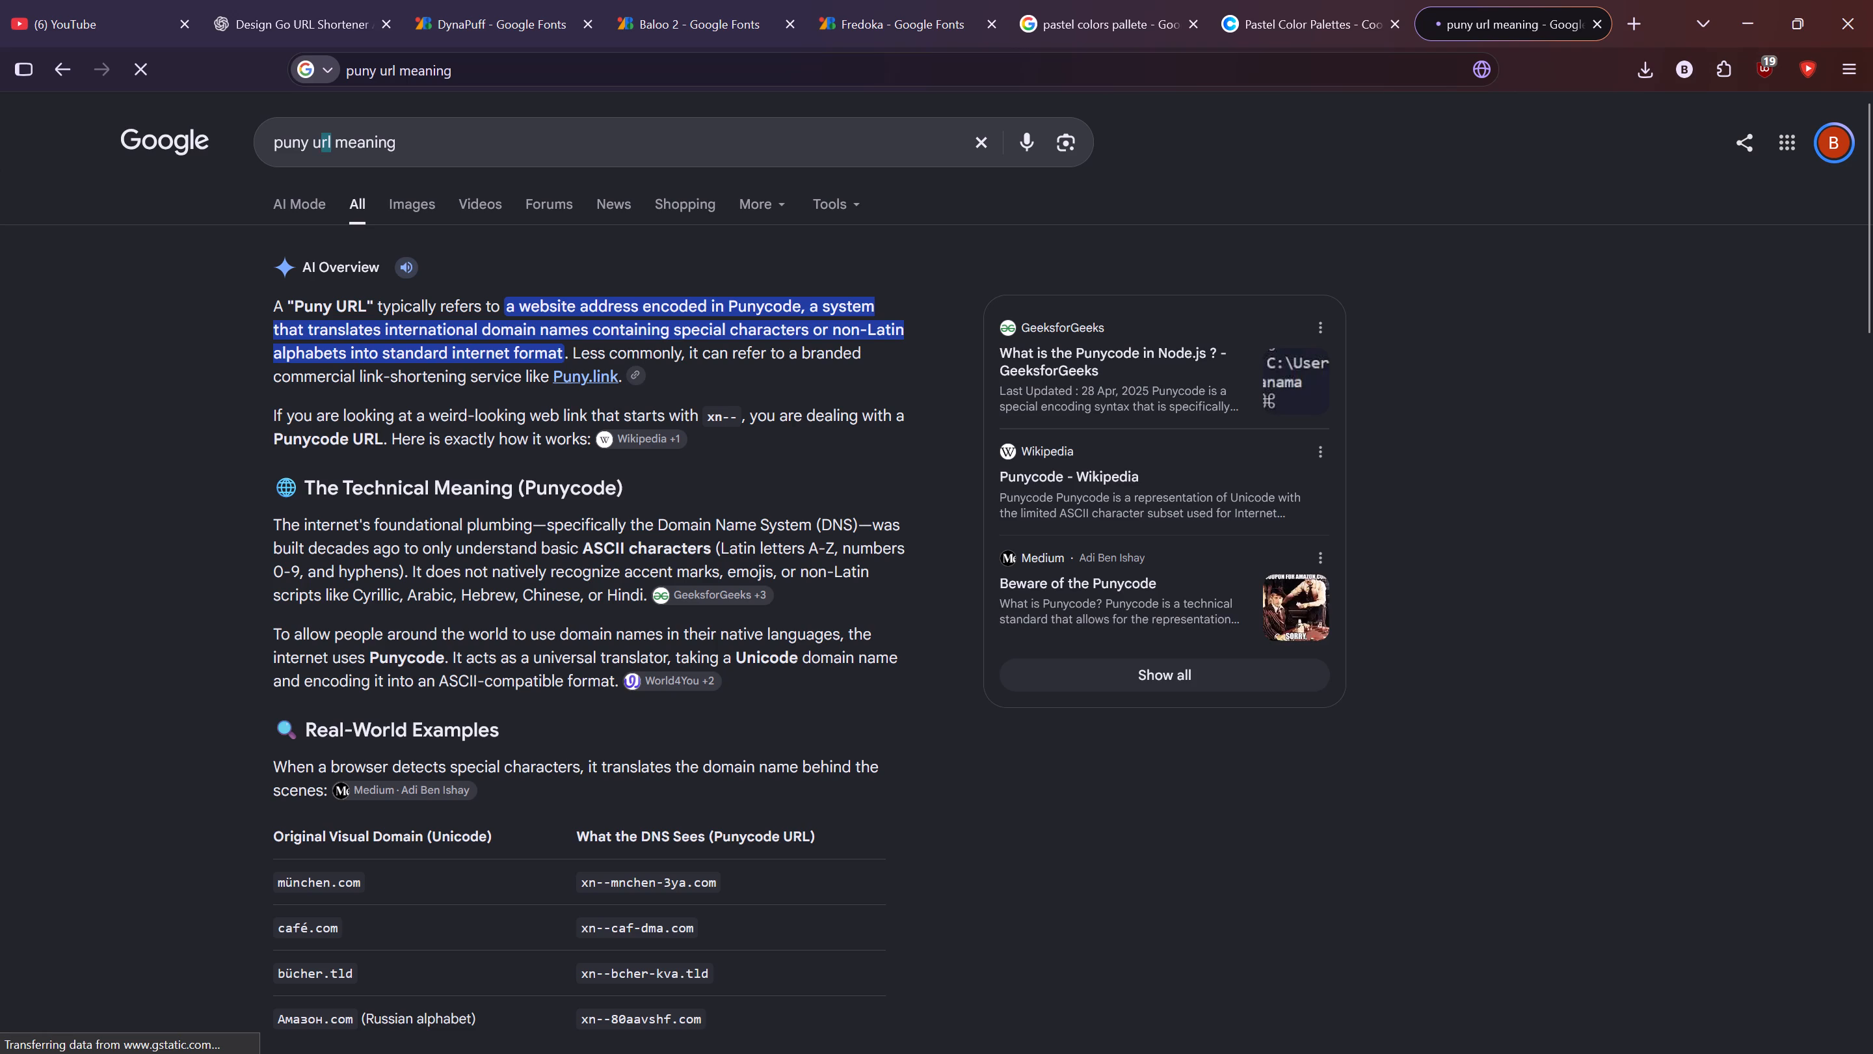
{"action": "left_click_drag", "start_coordinate": [319, 144], "coordinate": [309, 146]}
{"action": "key", "text": "BackSpace"}
{"action": "key", "text": "Return"}
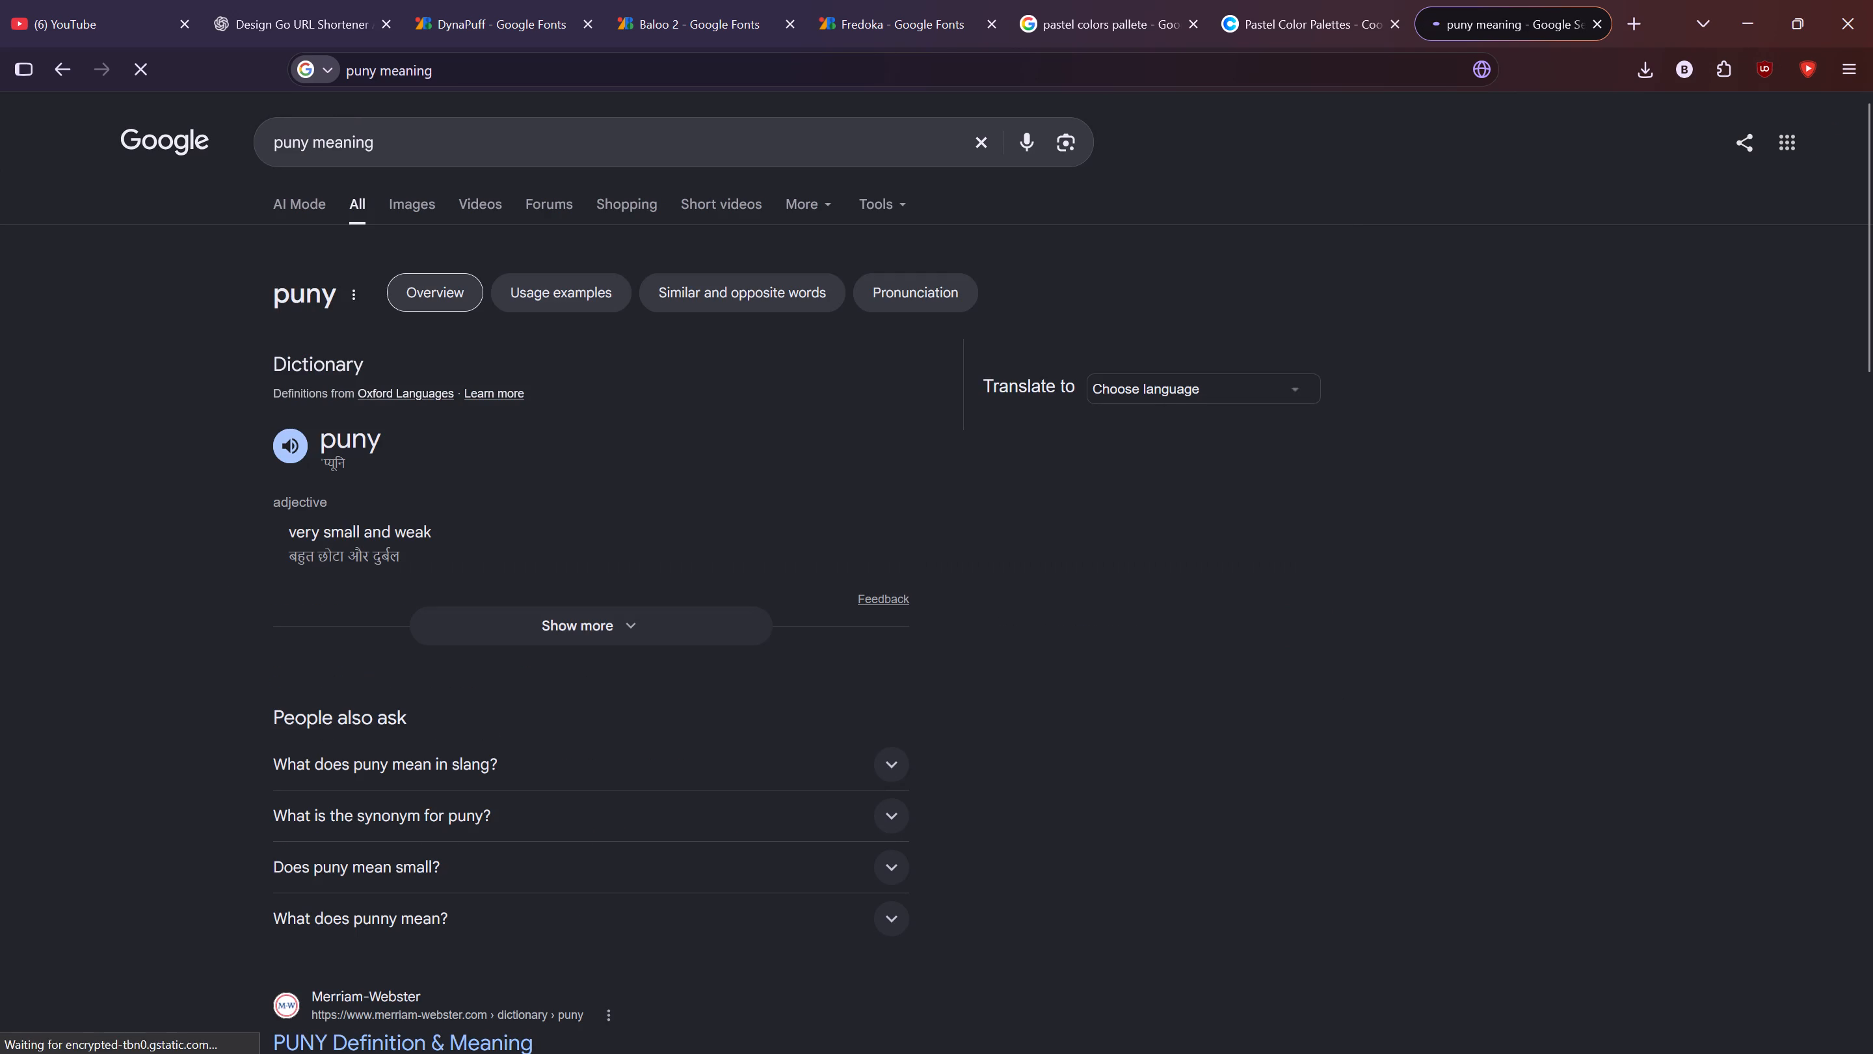
{"action": "left_click", "coordinate": [1593, 29]}
{"action": "key", "text": "alt+Tab"}
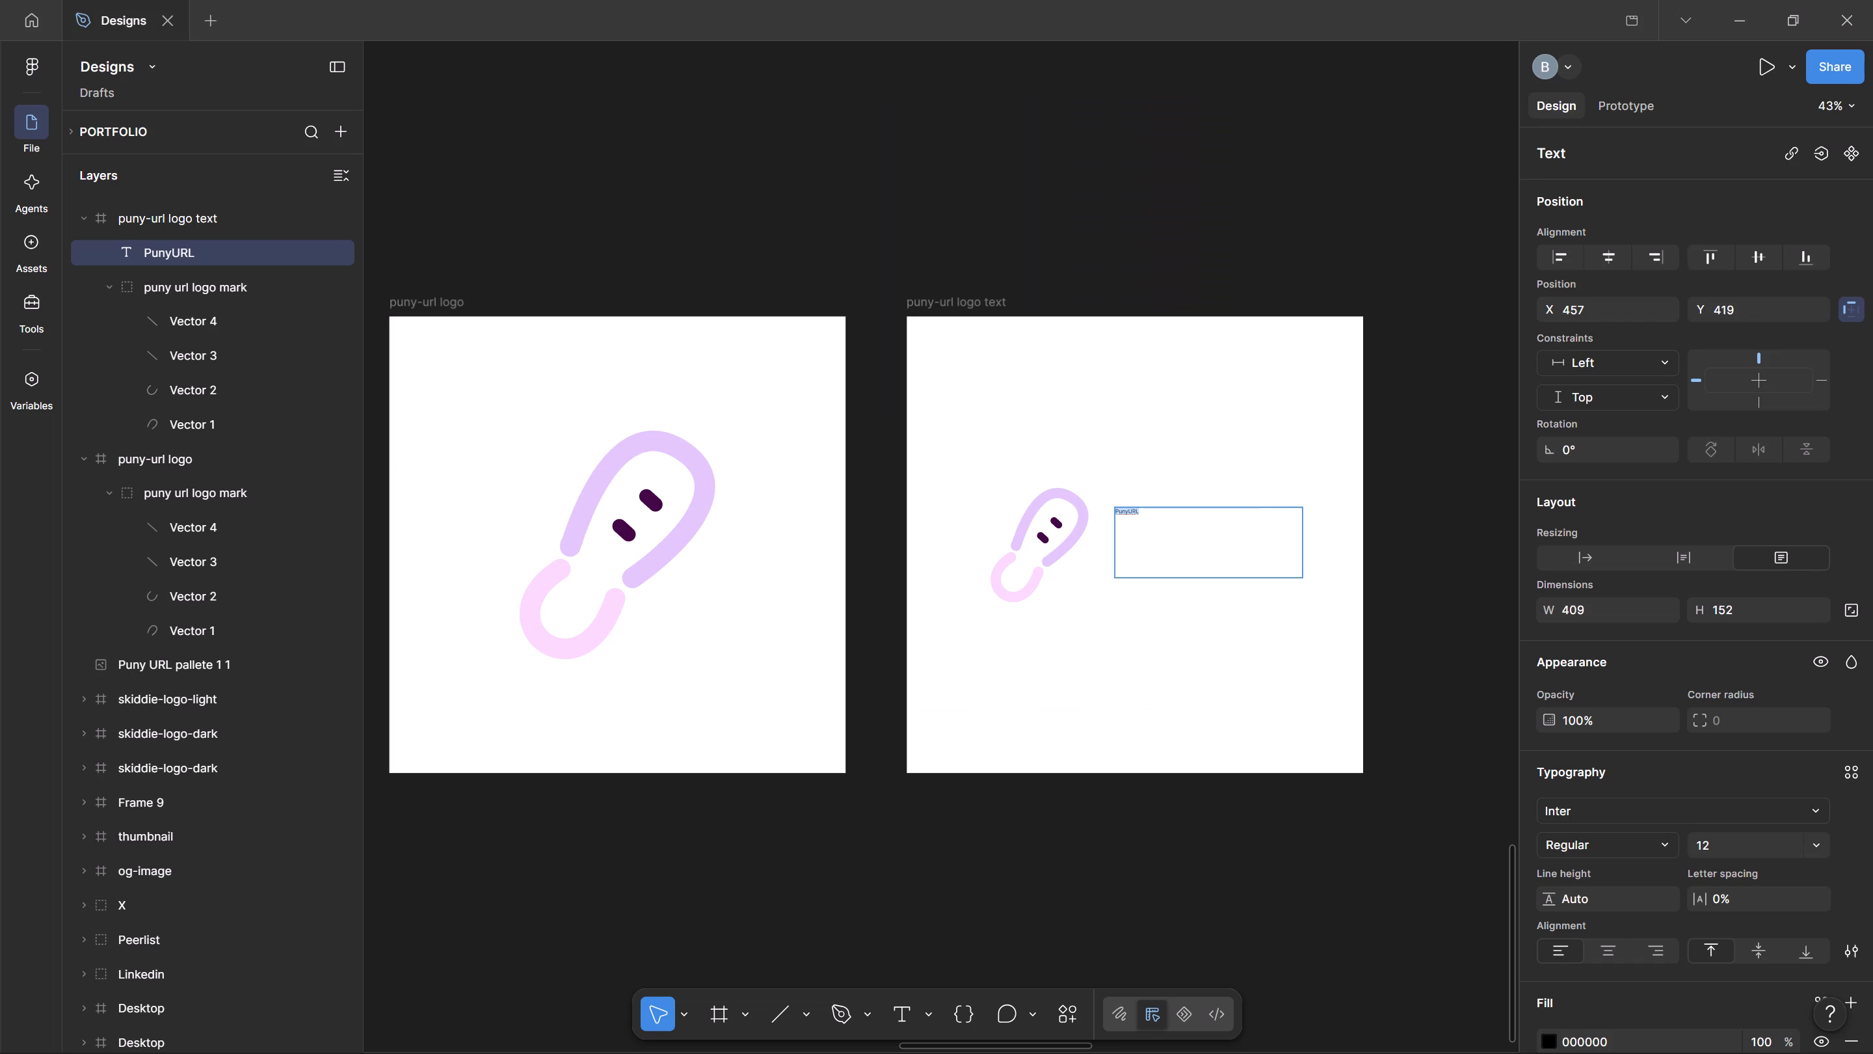
Shrink the PunyURL text box to about 54 by 15 so it fits closely around the word.
{"action": "left_click", "coordinate": [1423, 529]}
{"action": "left_click", "coordinate": [1308, 578]}
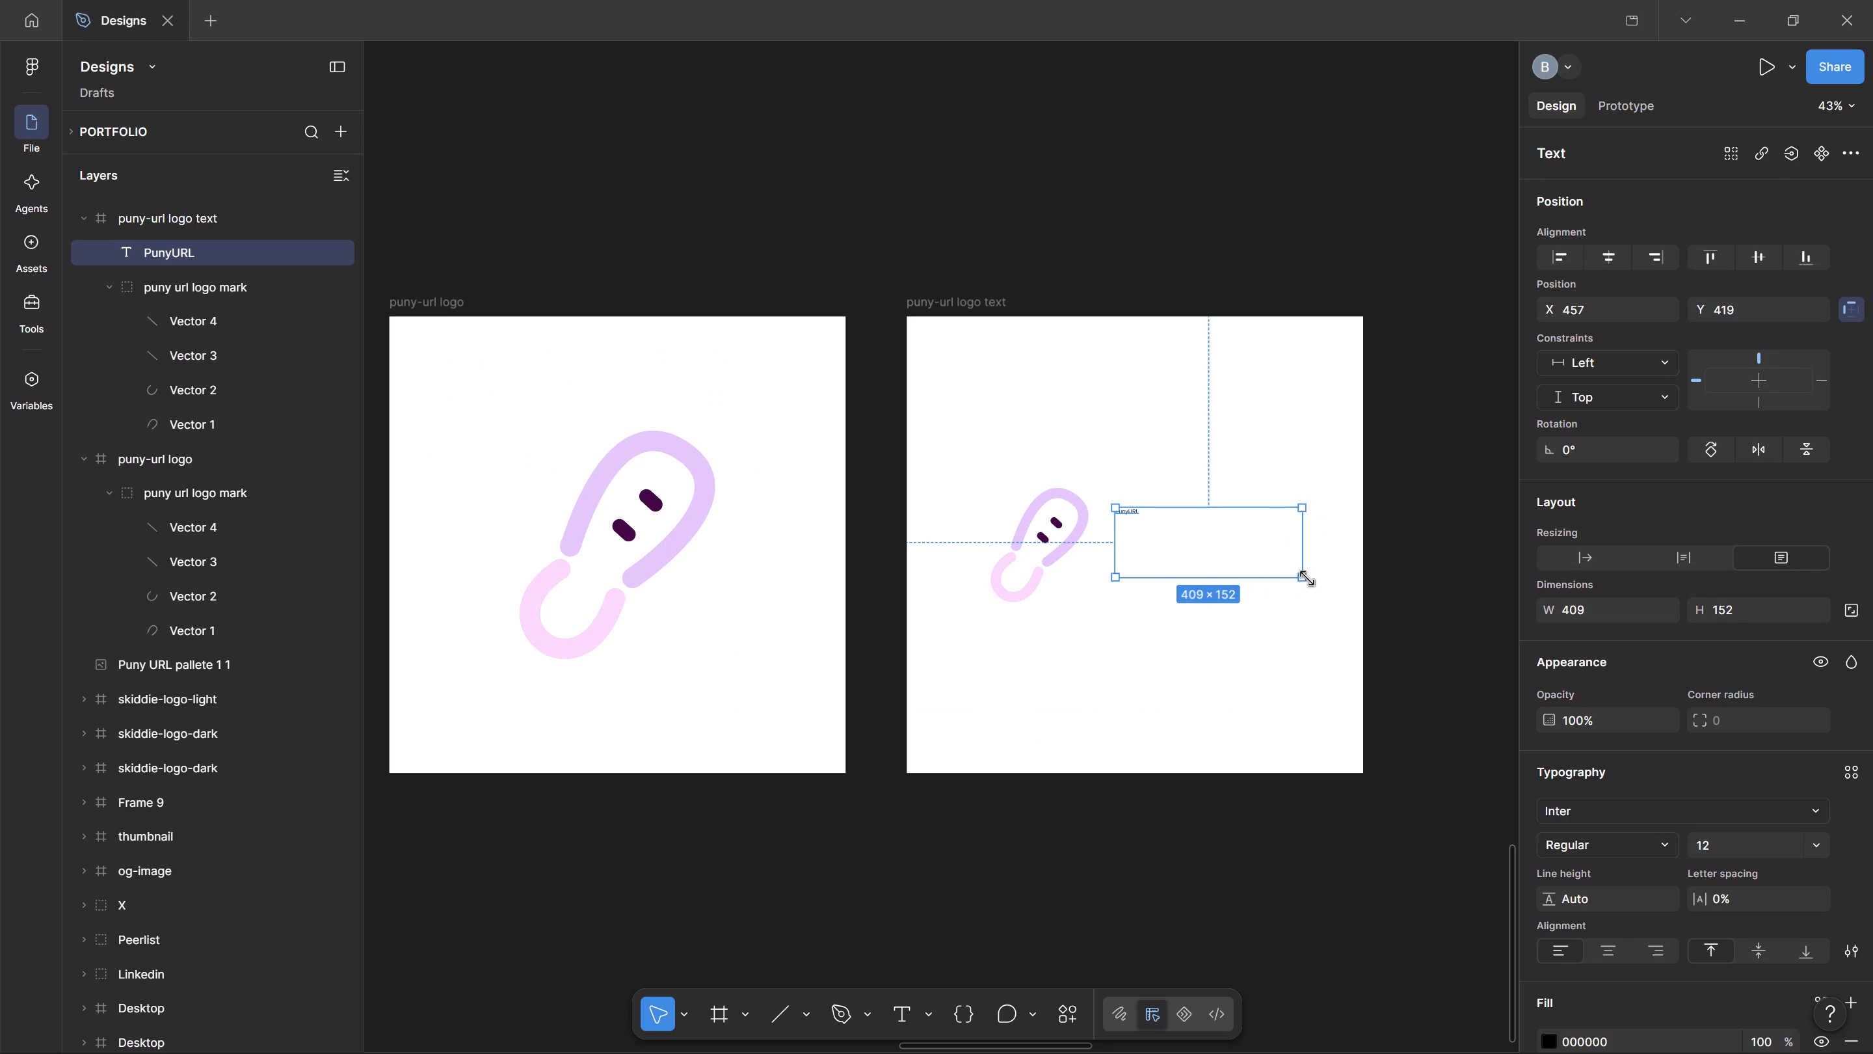
{"action": "left_click_drag", "start_coordinate": [1302, 578], "coordinate": [1143, 514]}
{"action": "scroll", "coordinate": [1117, 560], "scroll_direction": "up", "scroll_amount": 4, "text": "ctrl"}
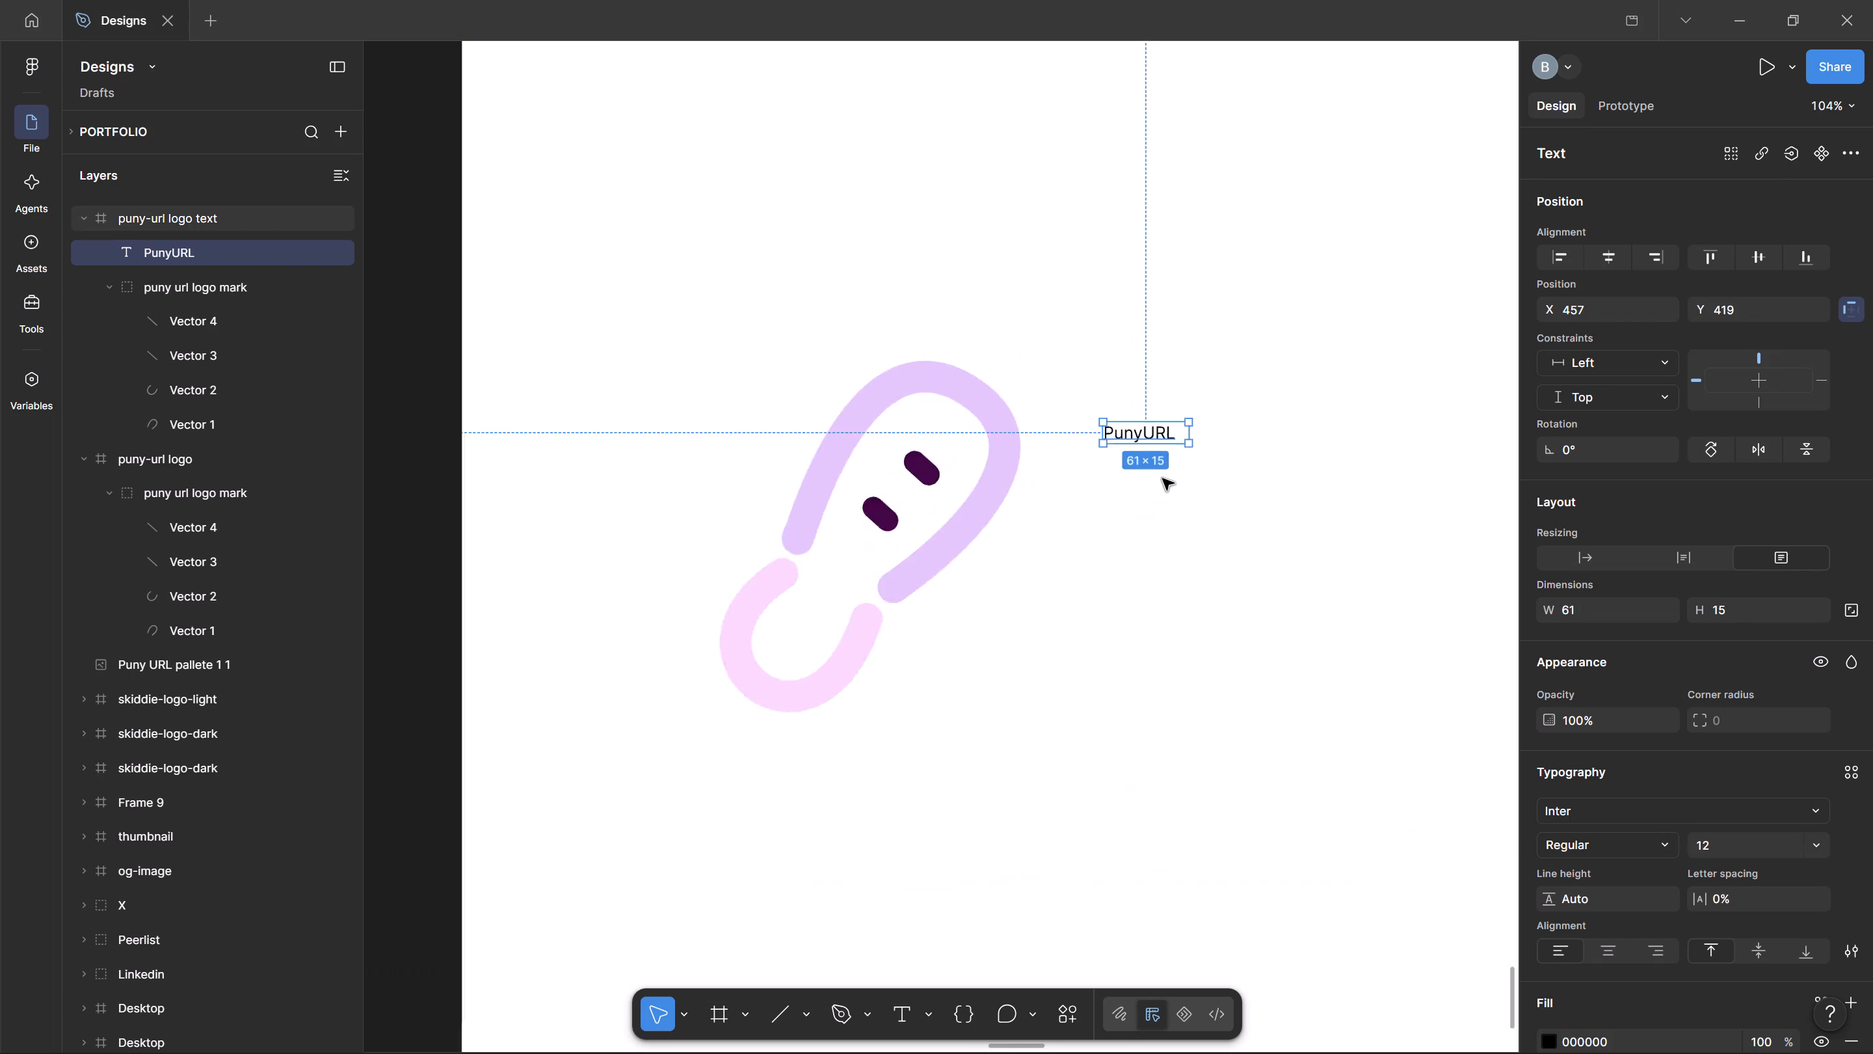
{"action": "scroll", "coordinate": [1163, 479], "scroll_direction": "up", "scroll_amount": 3, "text": "ctrl"}
{"action": "left_click_drag", "start_coordinate": [1206, 403], "coordinate": [1188, 407]}
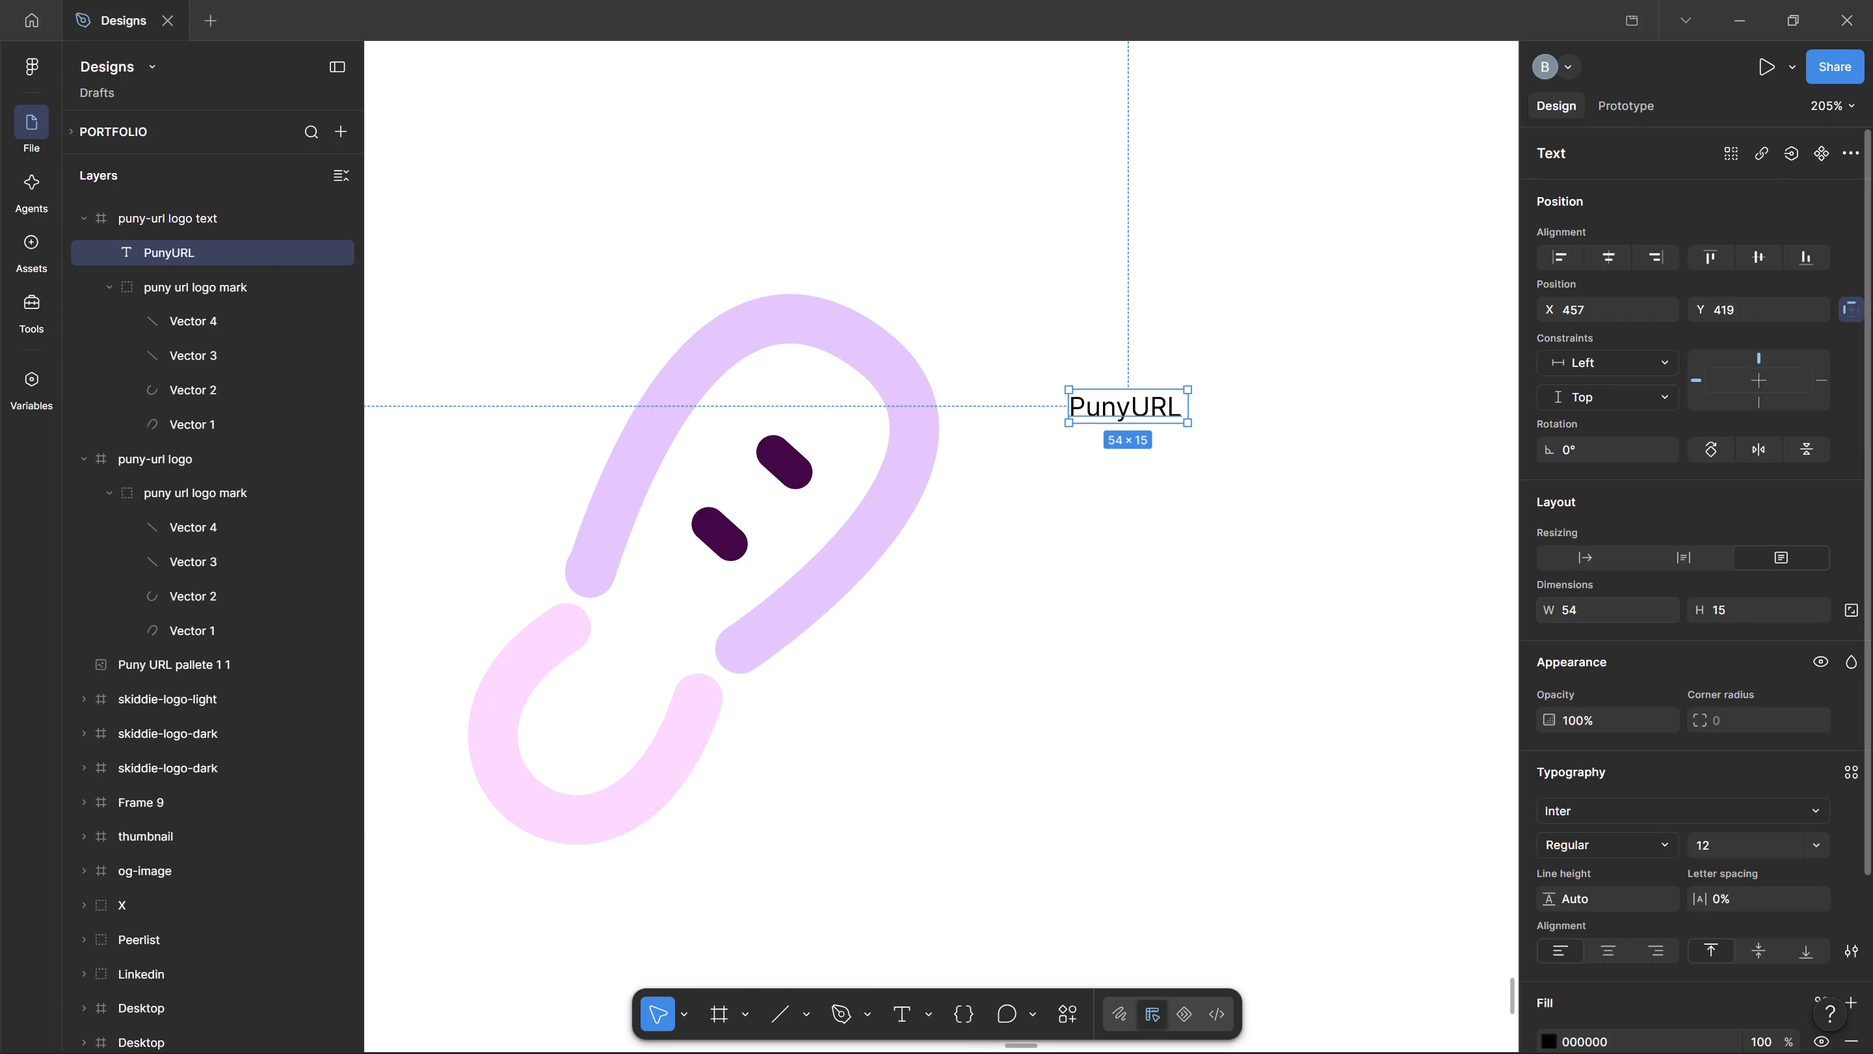
Set the PunyURL wordmark's font to DynaPuff.
{"action": "left_click", "coordinate": [1651, 817]}
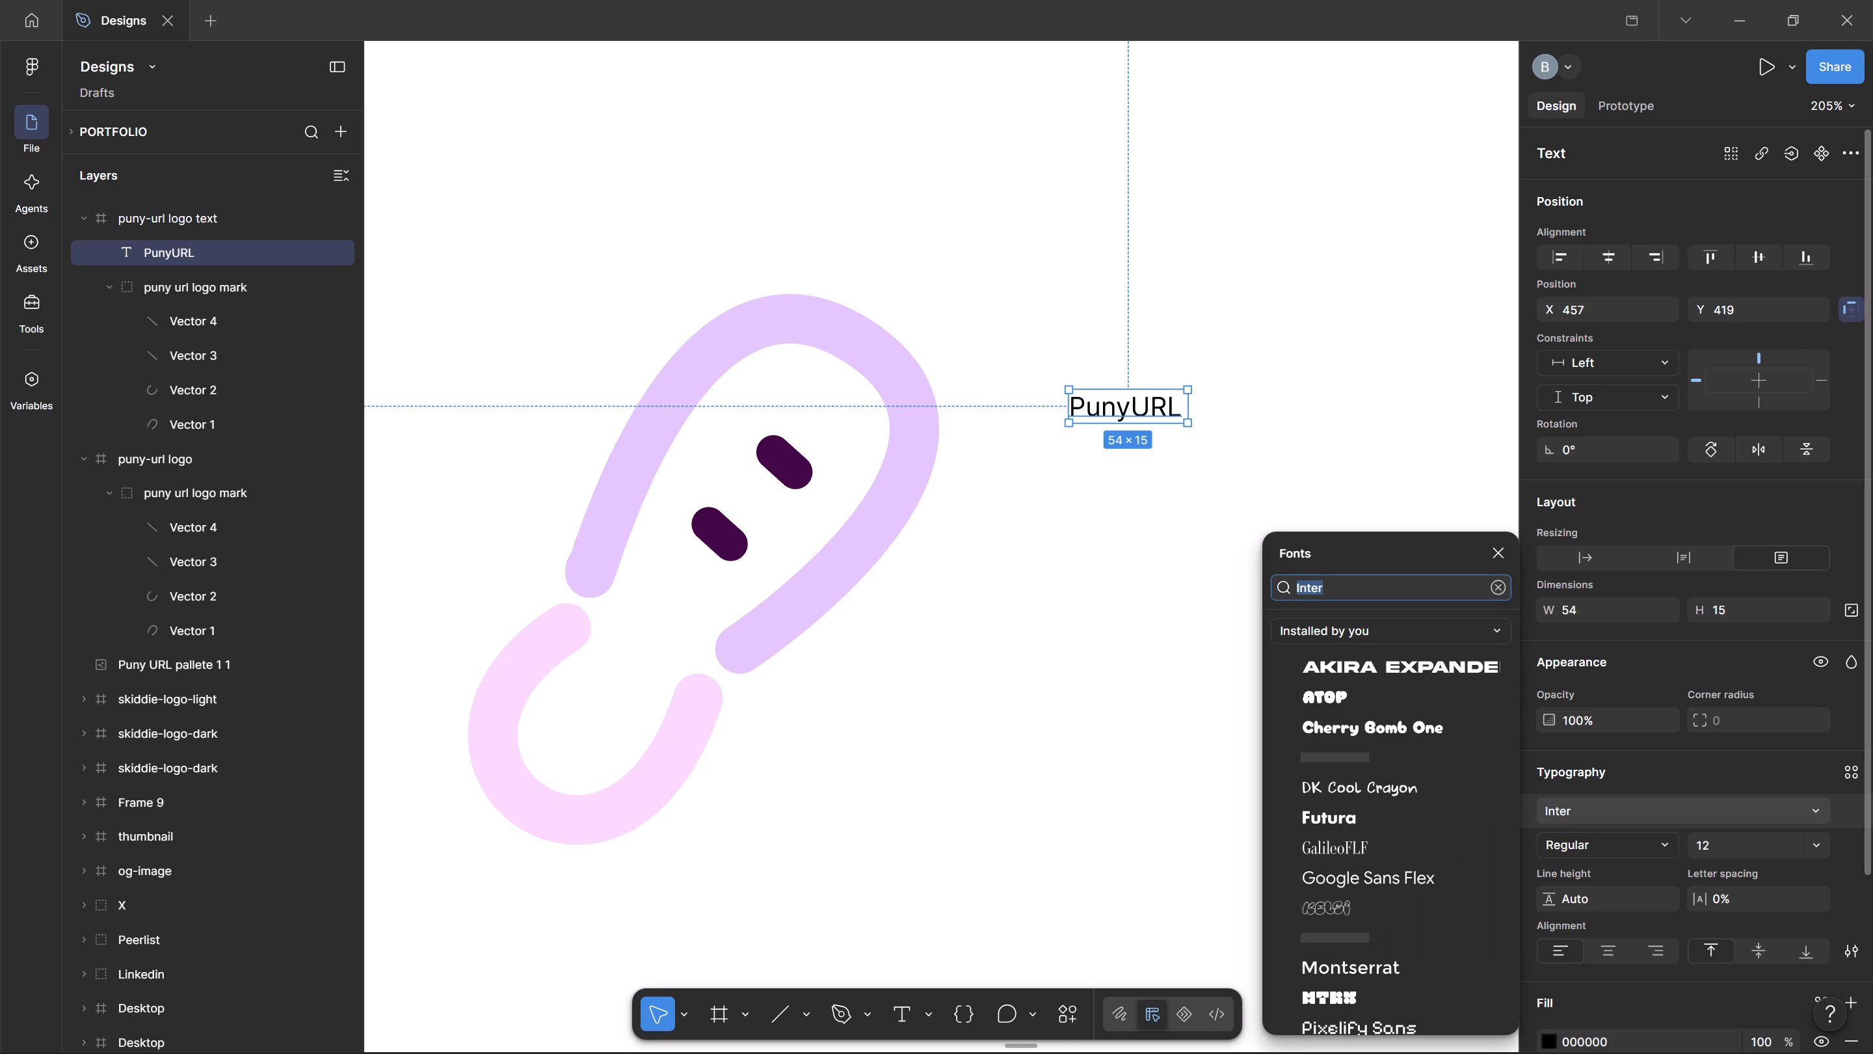
{"action": "type", "text": "Dyna"}
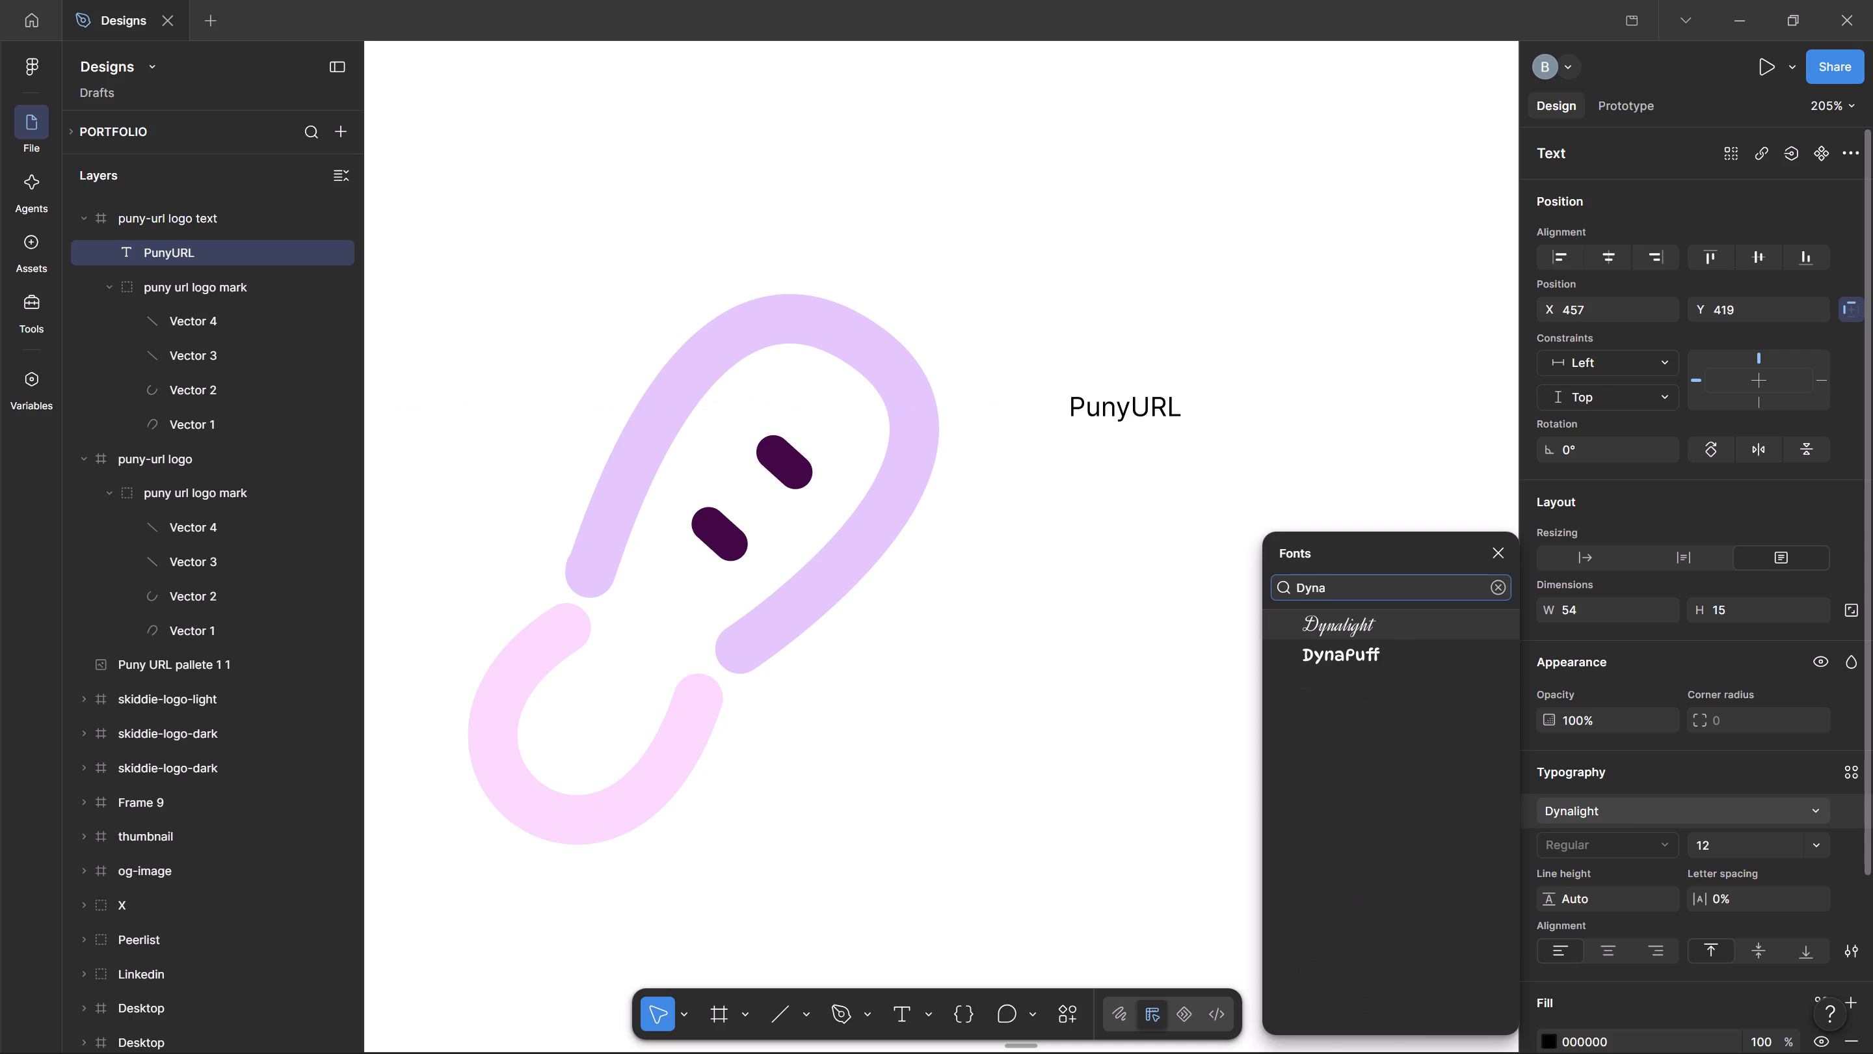
{"action": "key", "text": "Down"}
{"action": "key", "text": "Return"}
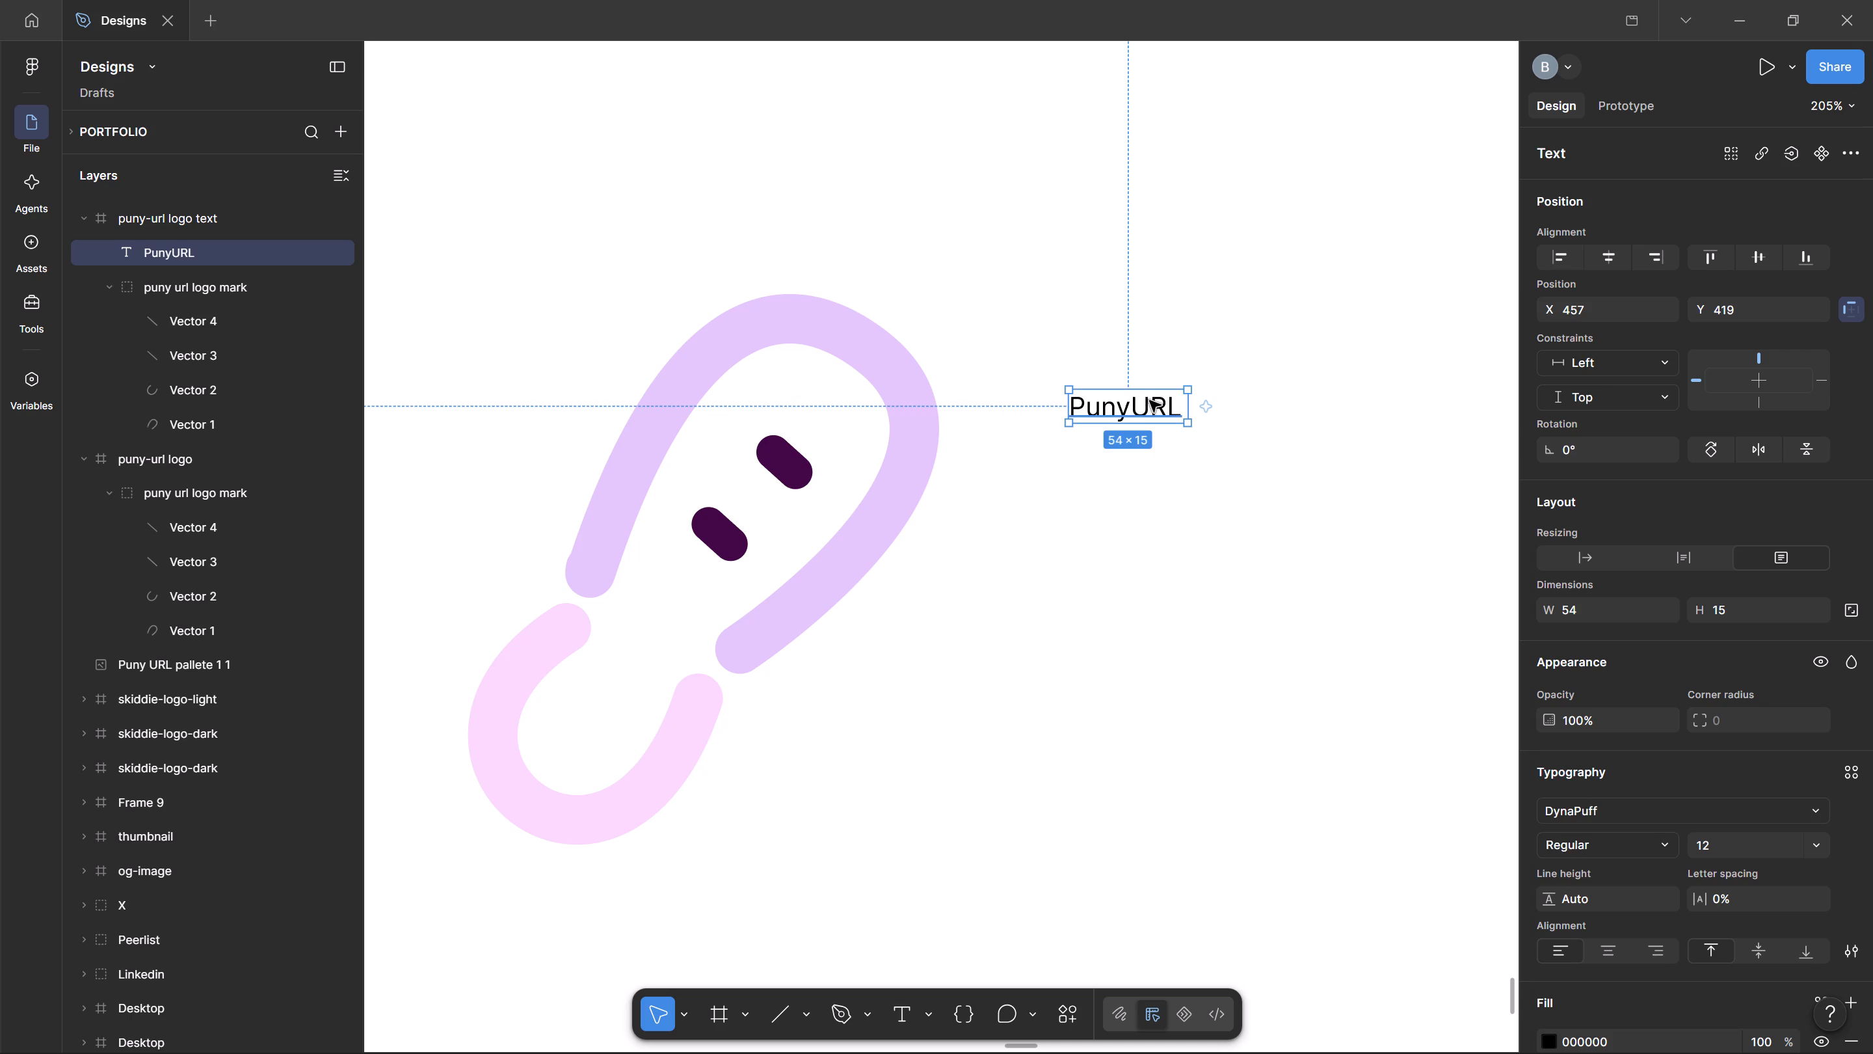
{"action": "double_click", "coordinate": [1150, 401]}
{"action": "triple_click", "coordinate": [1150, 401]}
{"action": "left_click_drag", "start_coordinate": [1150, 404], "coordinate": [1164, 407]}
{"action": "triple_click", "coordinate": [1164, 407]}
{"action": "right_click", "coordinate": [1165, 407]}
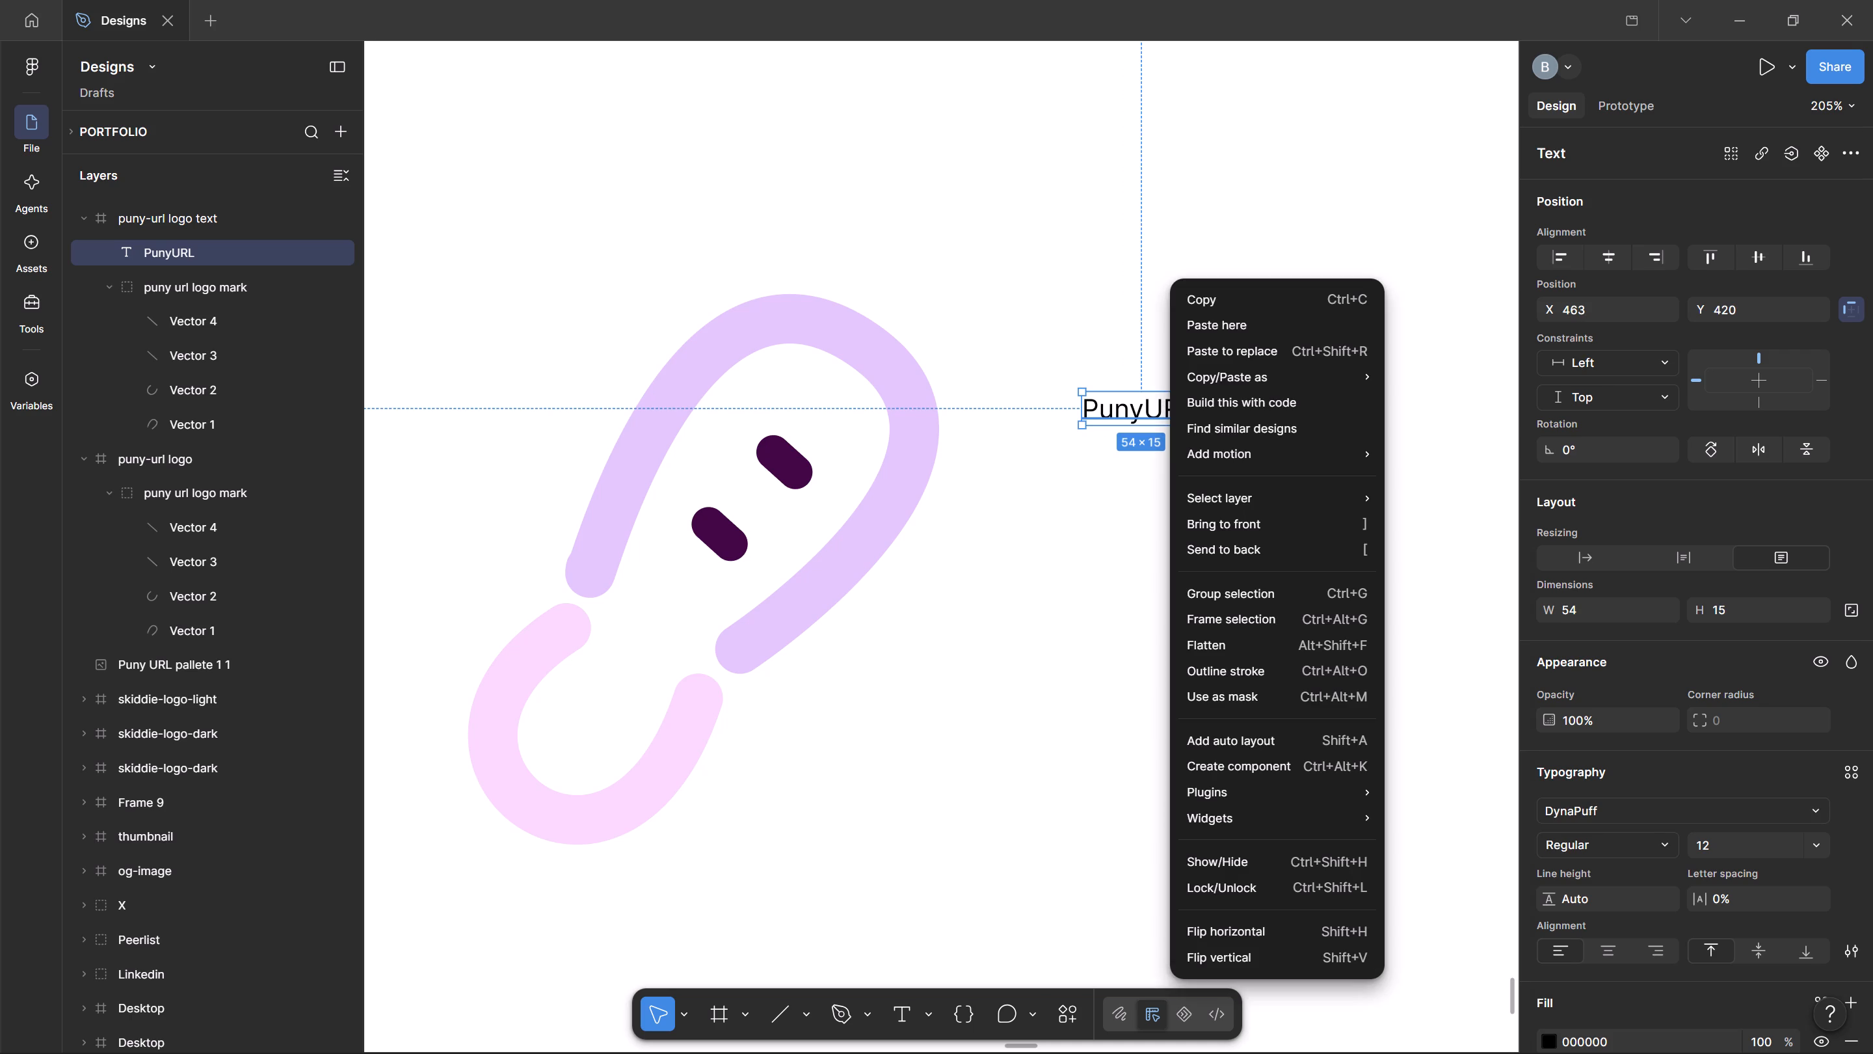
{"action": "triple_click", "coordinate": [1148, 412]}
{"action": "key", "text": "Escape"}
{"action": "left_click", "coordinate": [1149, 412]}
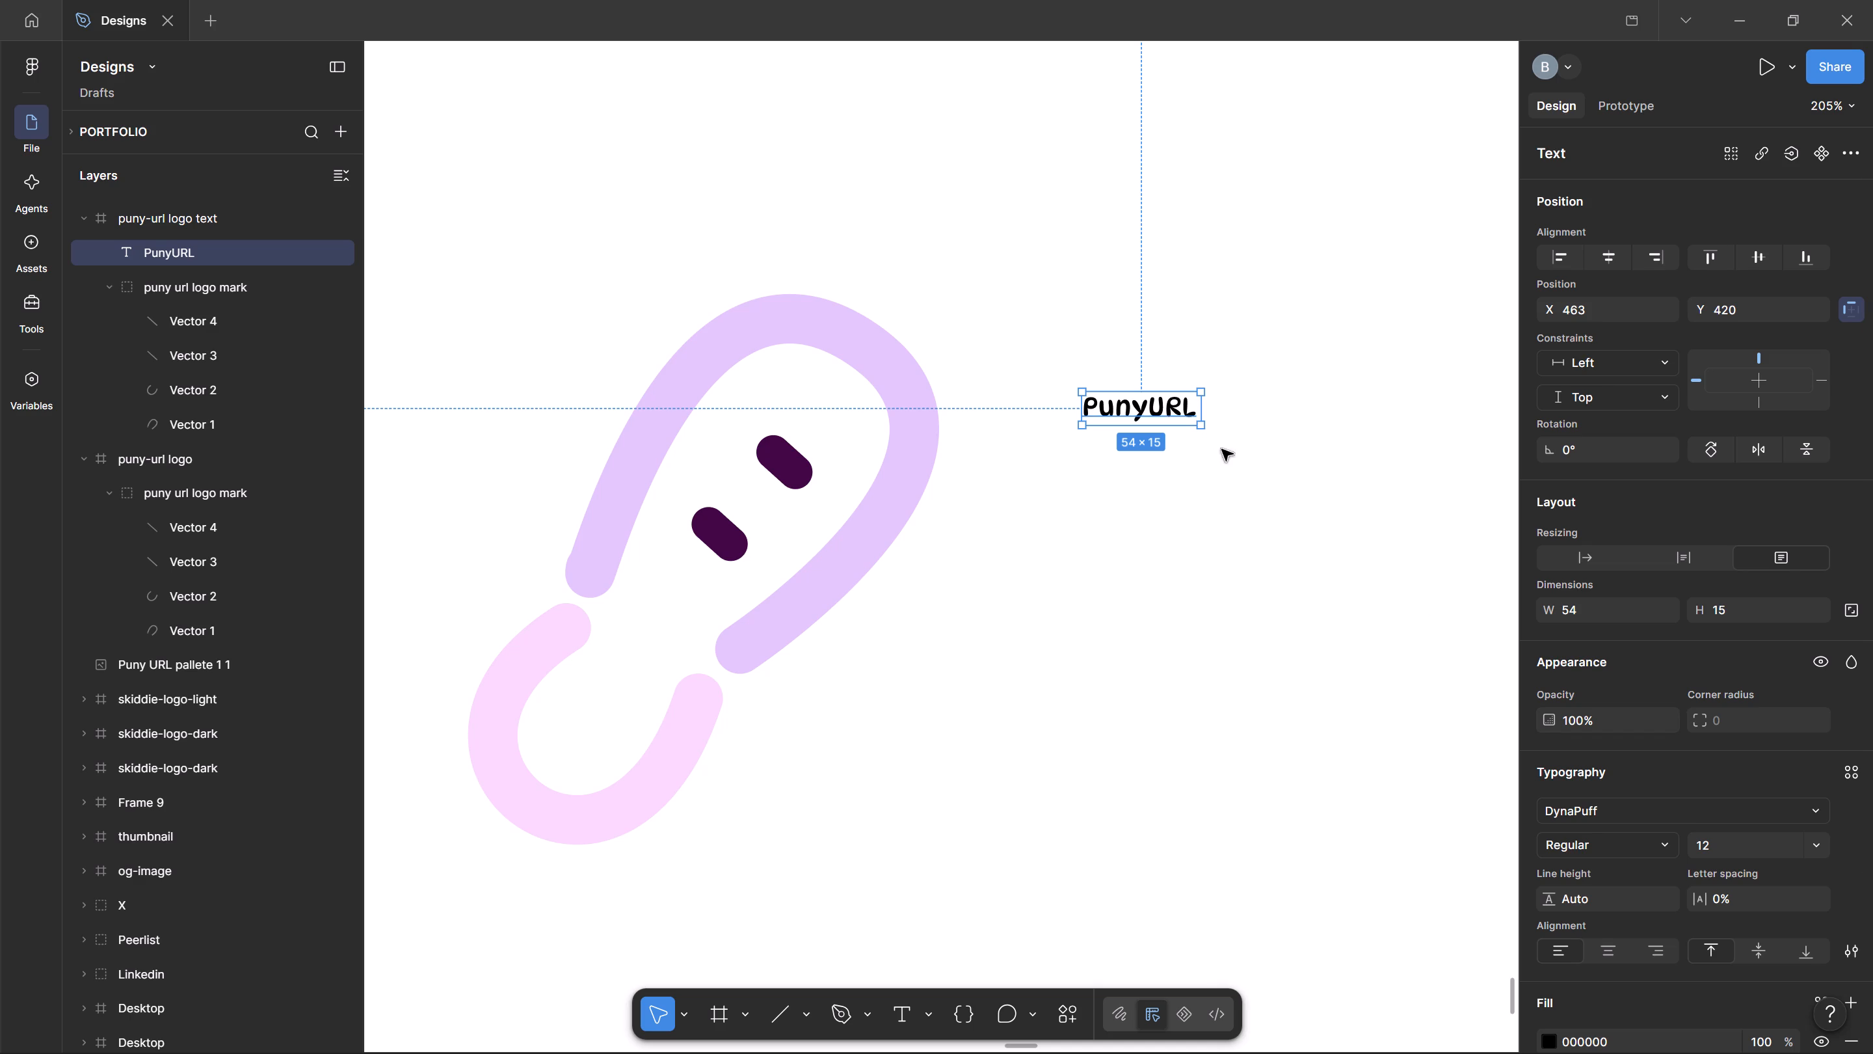
Align the PunyURL text to the horizontal centre and vertical middle of its text box.
{"action": "left_click", "coordinate": [1602, 939]}
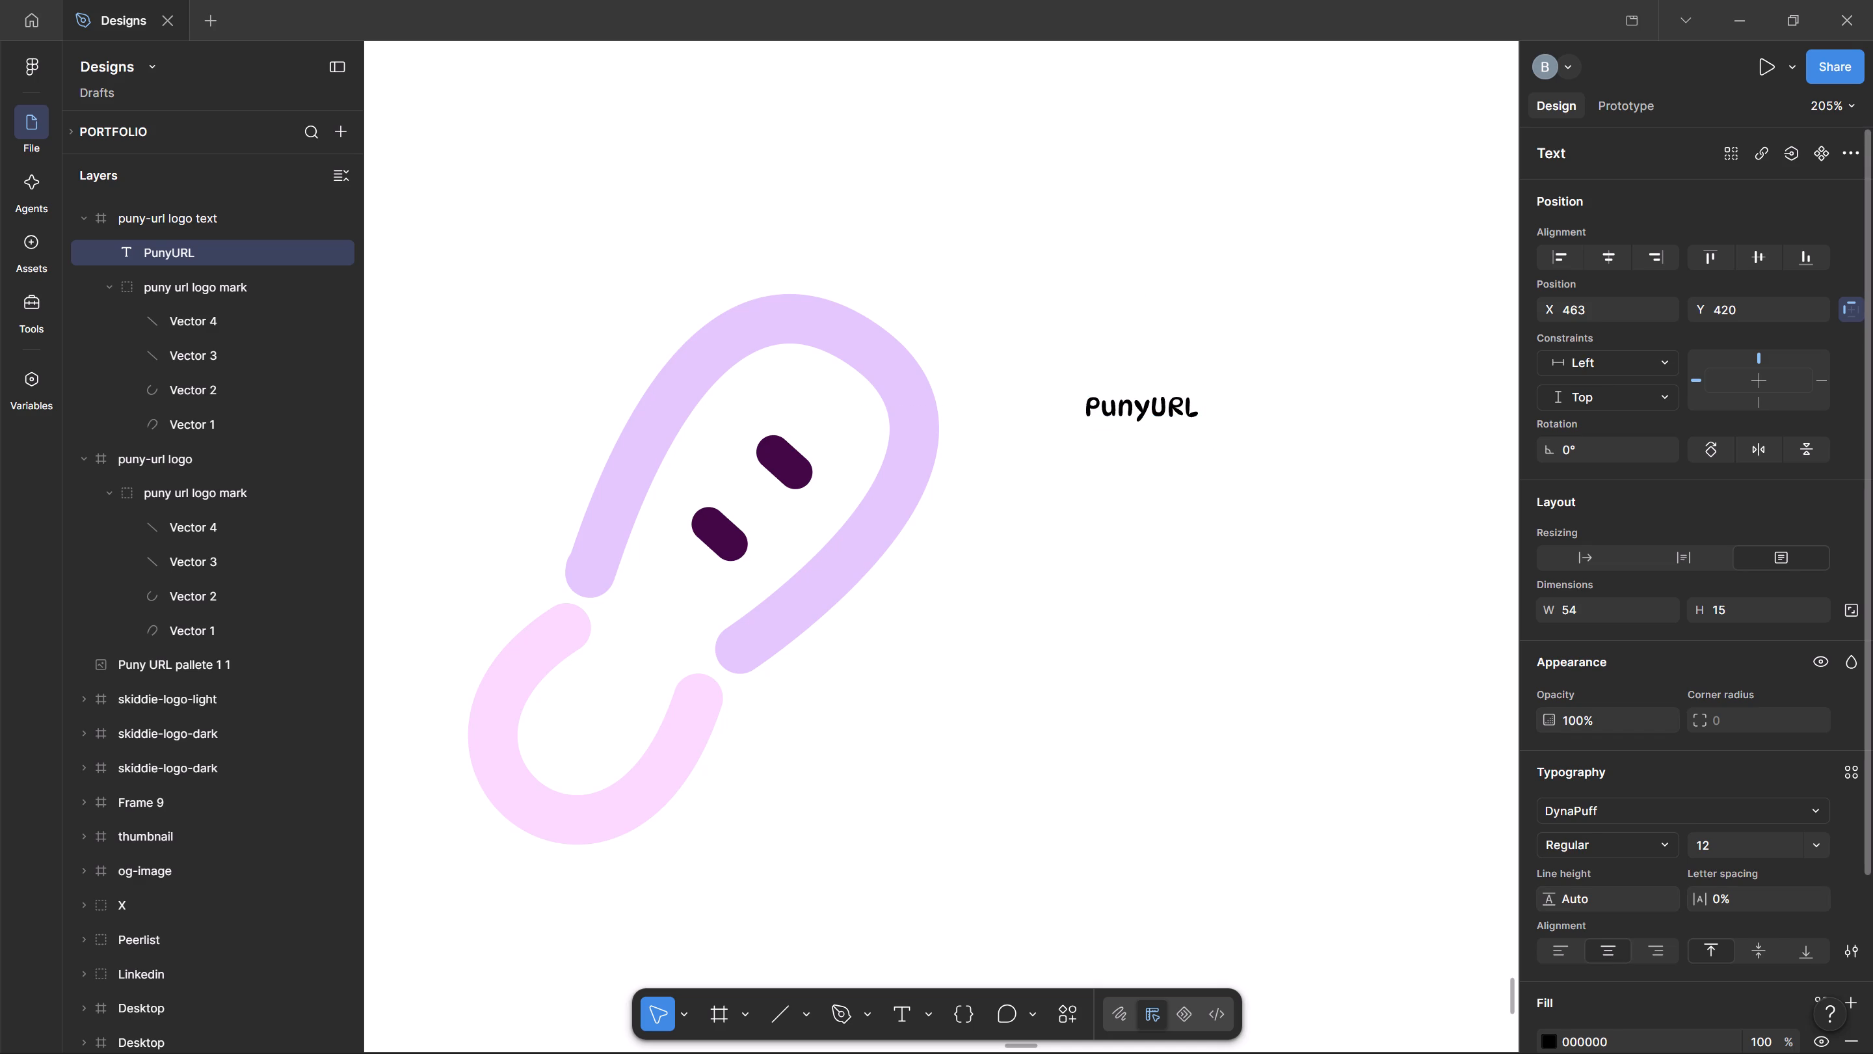
{"action": "left_click", "coordinate": [1775, 951]}
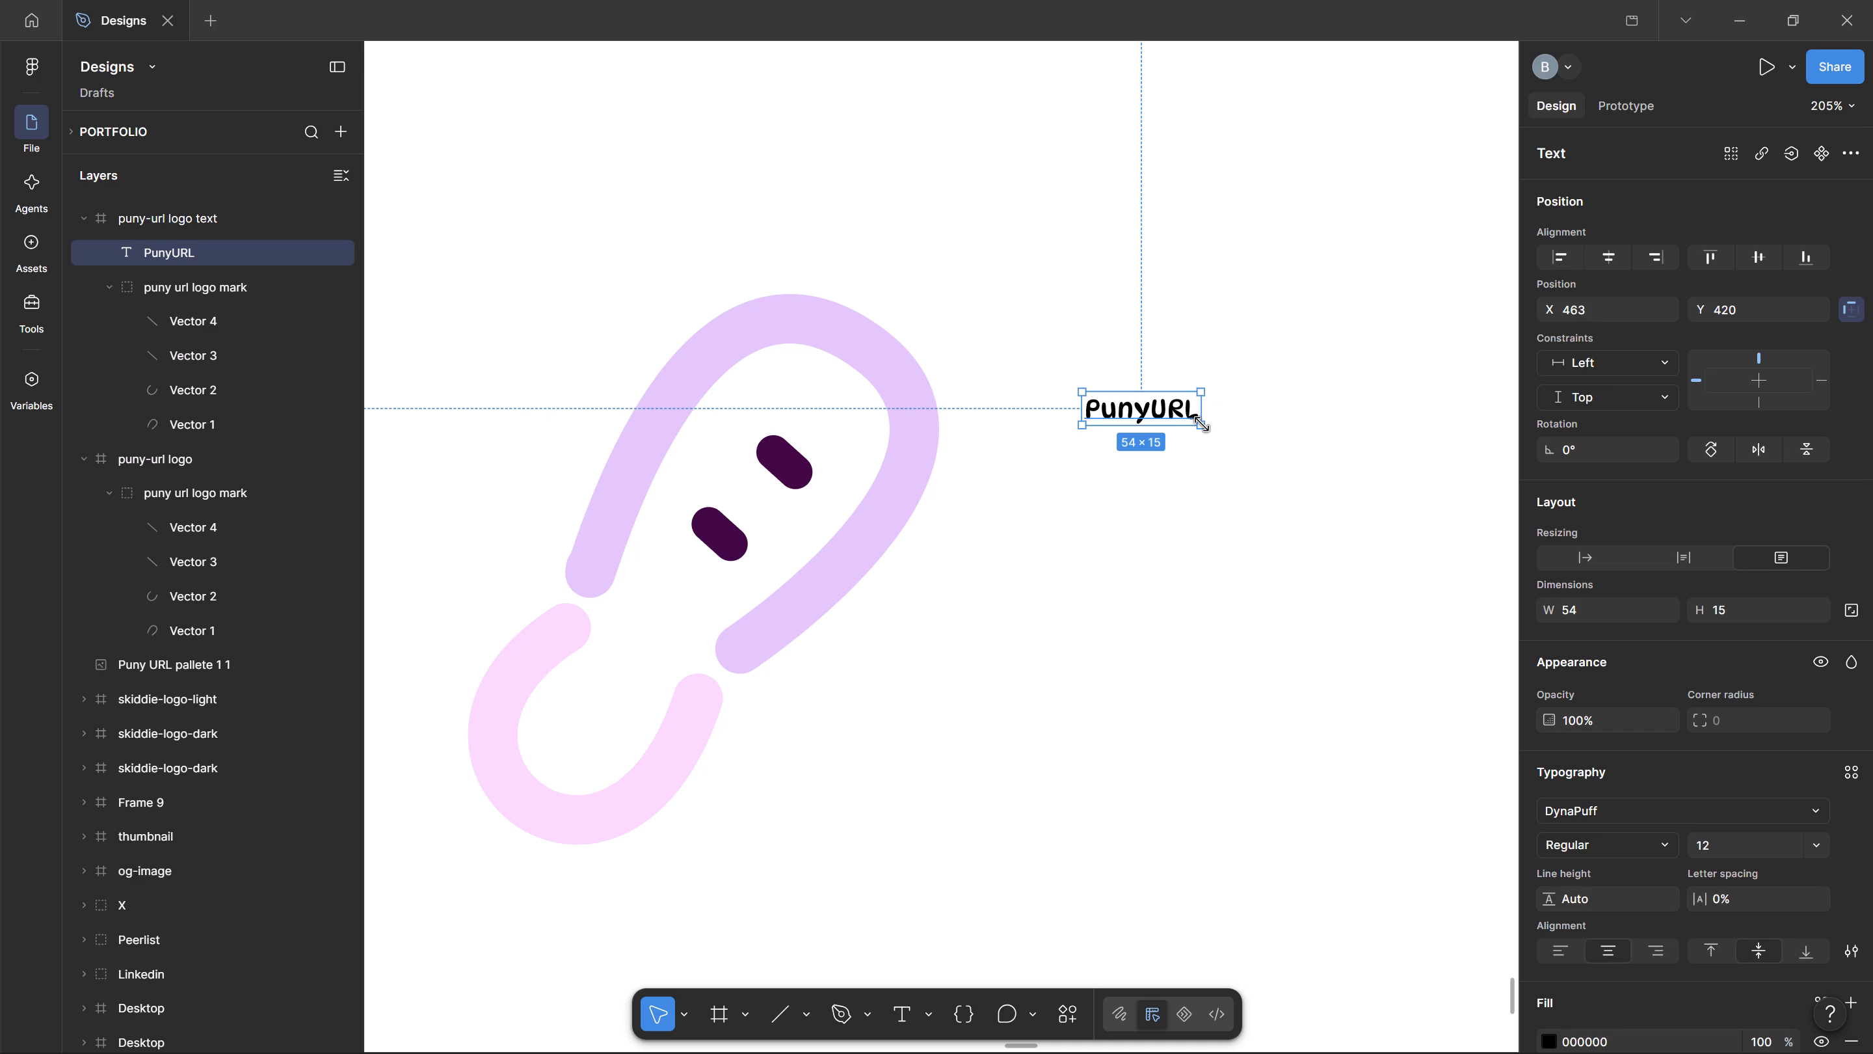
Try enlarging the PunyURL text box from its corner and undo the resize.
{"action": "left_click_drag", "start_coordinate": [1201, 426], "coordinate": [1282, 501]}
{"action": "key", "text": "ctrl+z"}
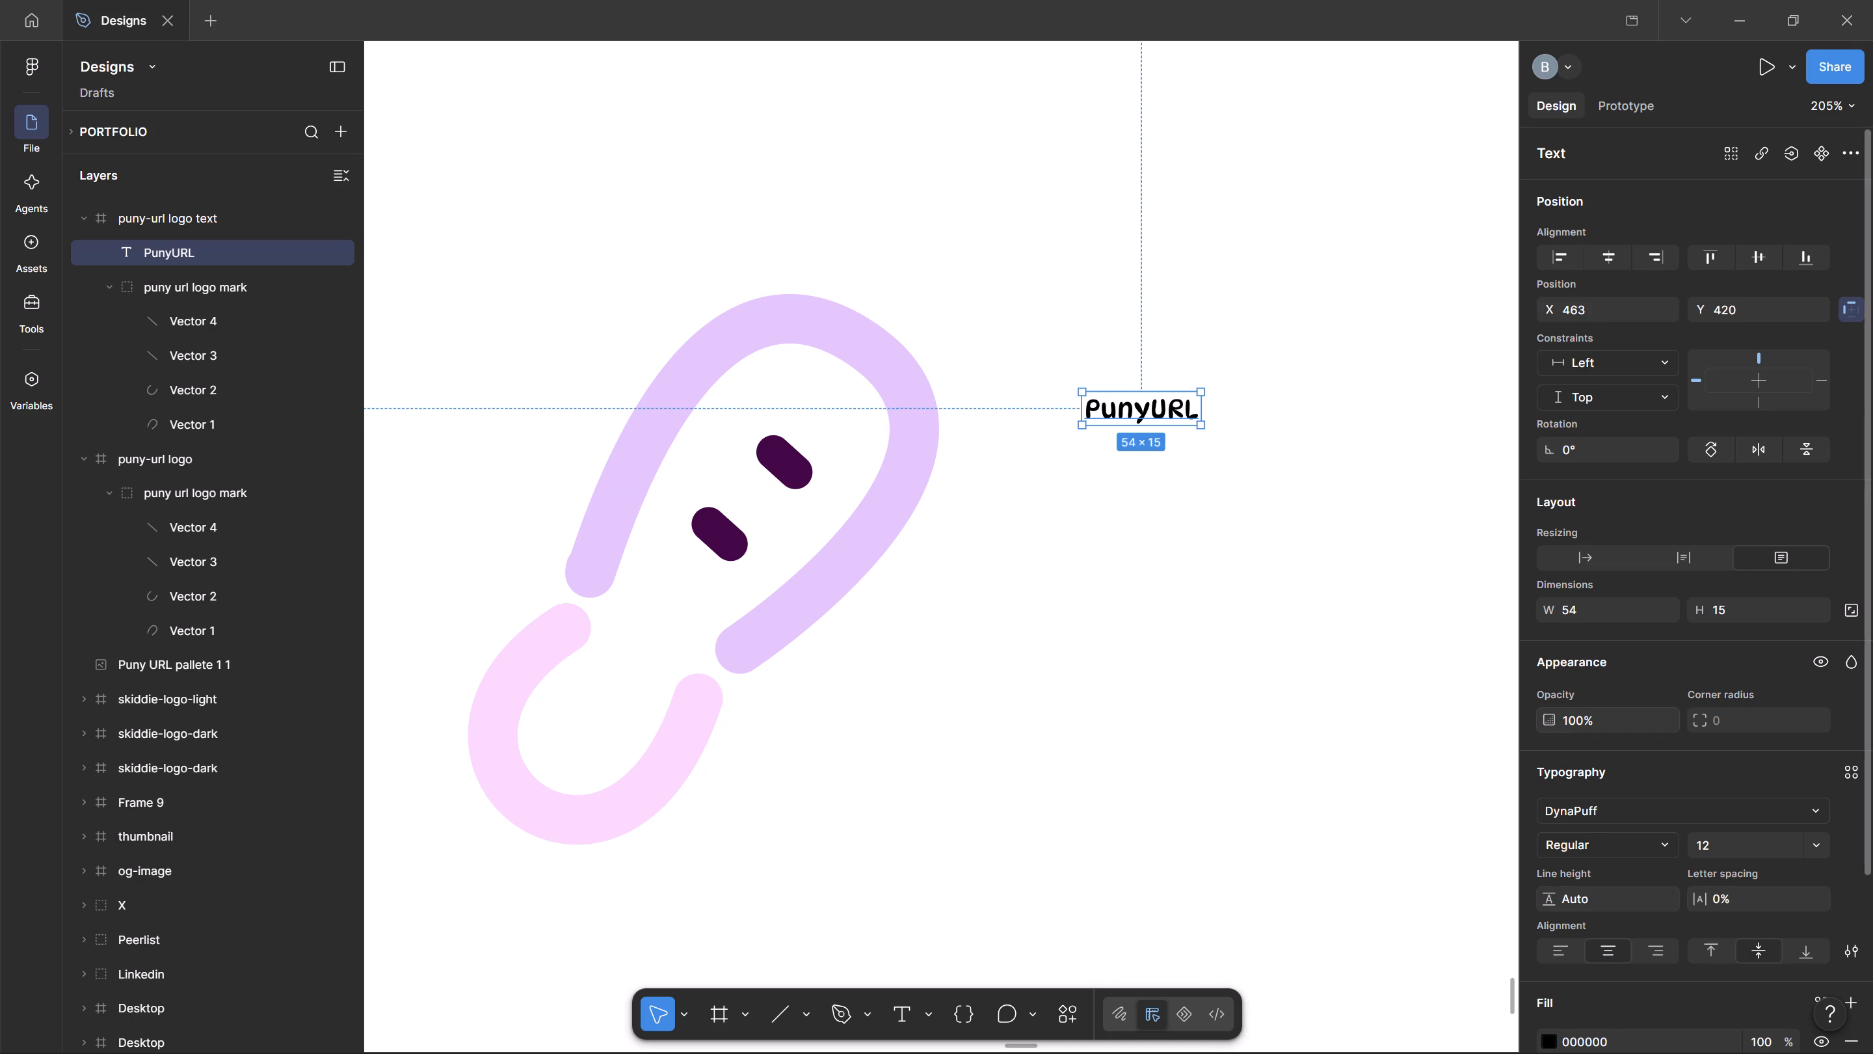
Set the PunyURL wordmark's font size to 32.
{"action": "left_click", "coordinate": [1811, 848]}
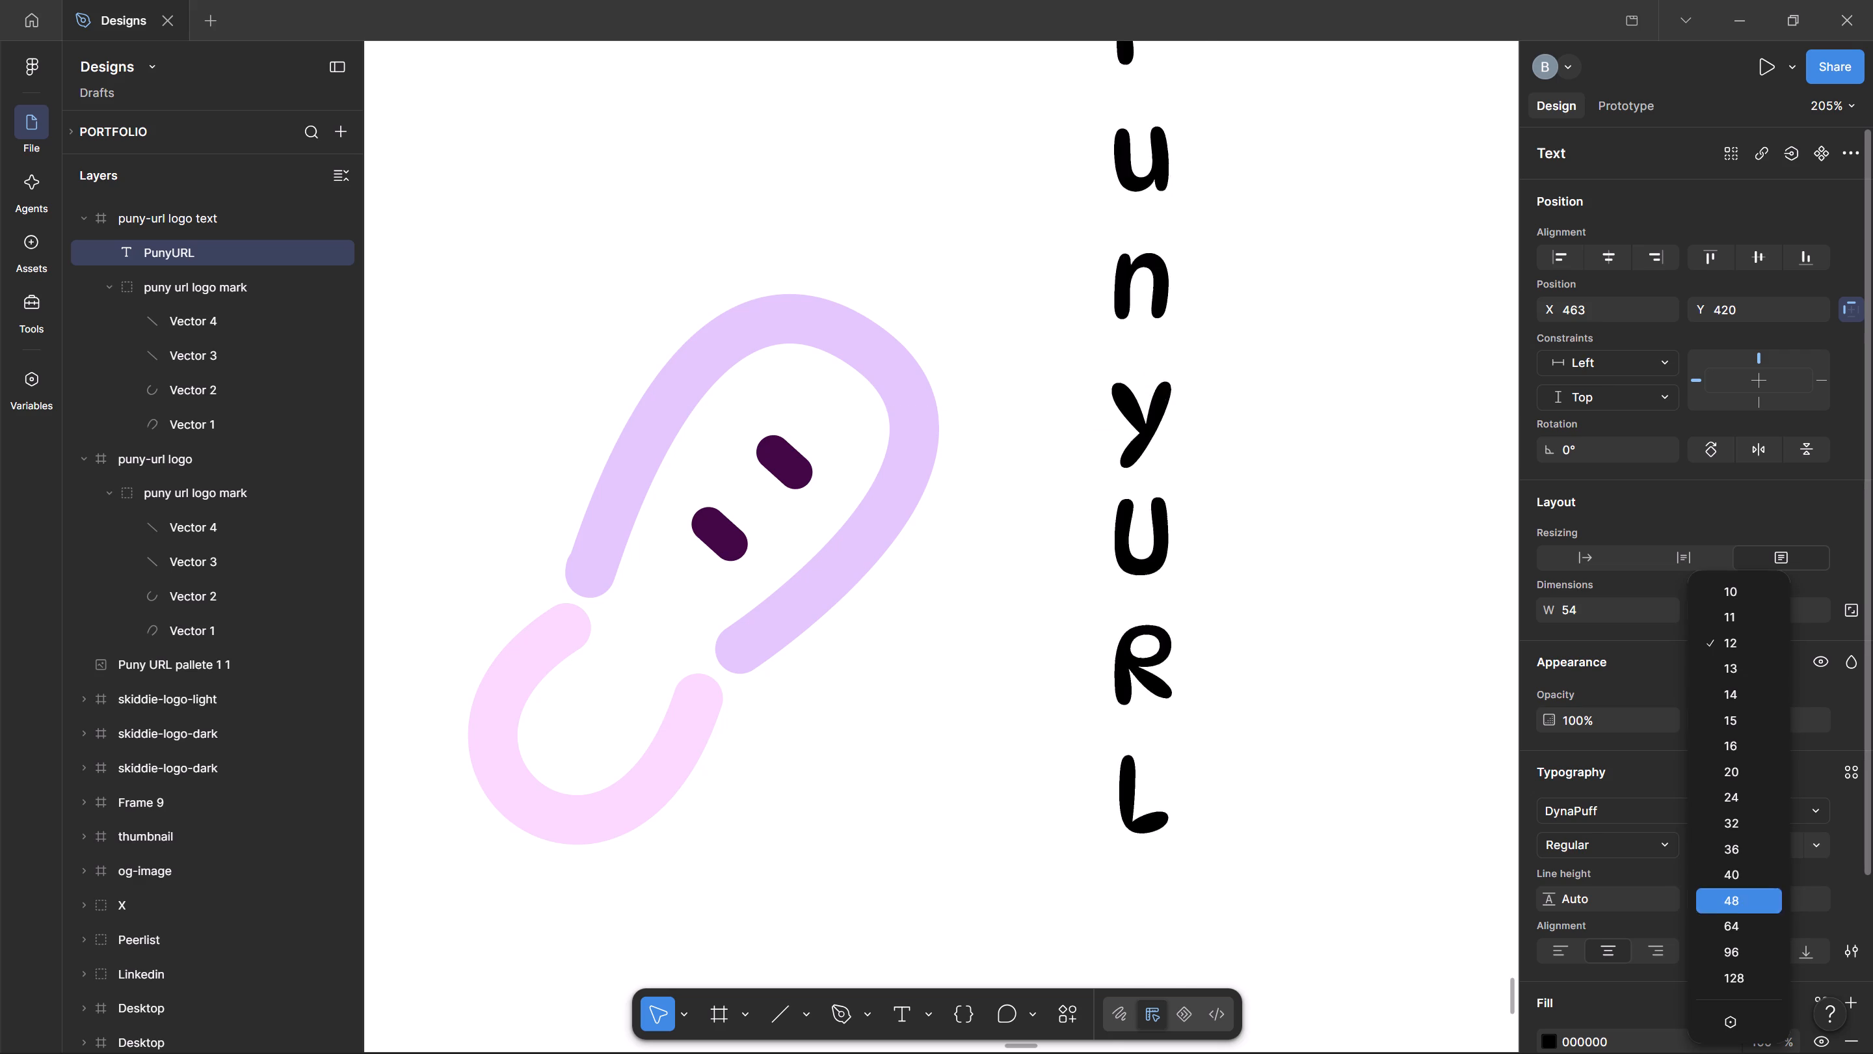
{"action": "double_click", "coordinate": [1734, 827]}
Enlarge the PunyURL text box to about 167 by 255 beside the logo mark.
{"action": "scroll", "coordinate": [1233, 573], "scroll_direction": "down", "scroll_amount": 4, "text": "ctrl"}
{"action": "left_click_drag", "start_coordinate": [1220, 502], "coordinate": [1377, 513]}
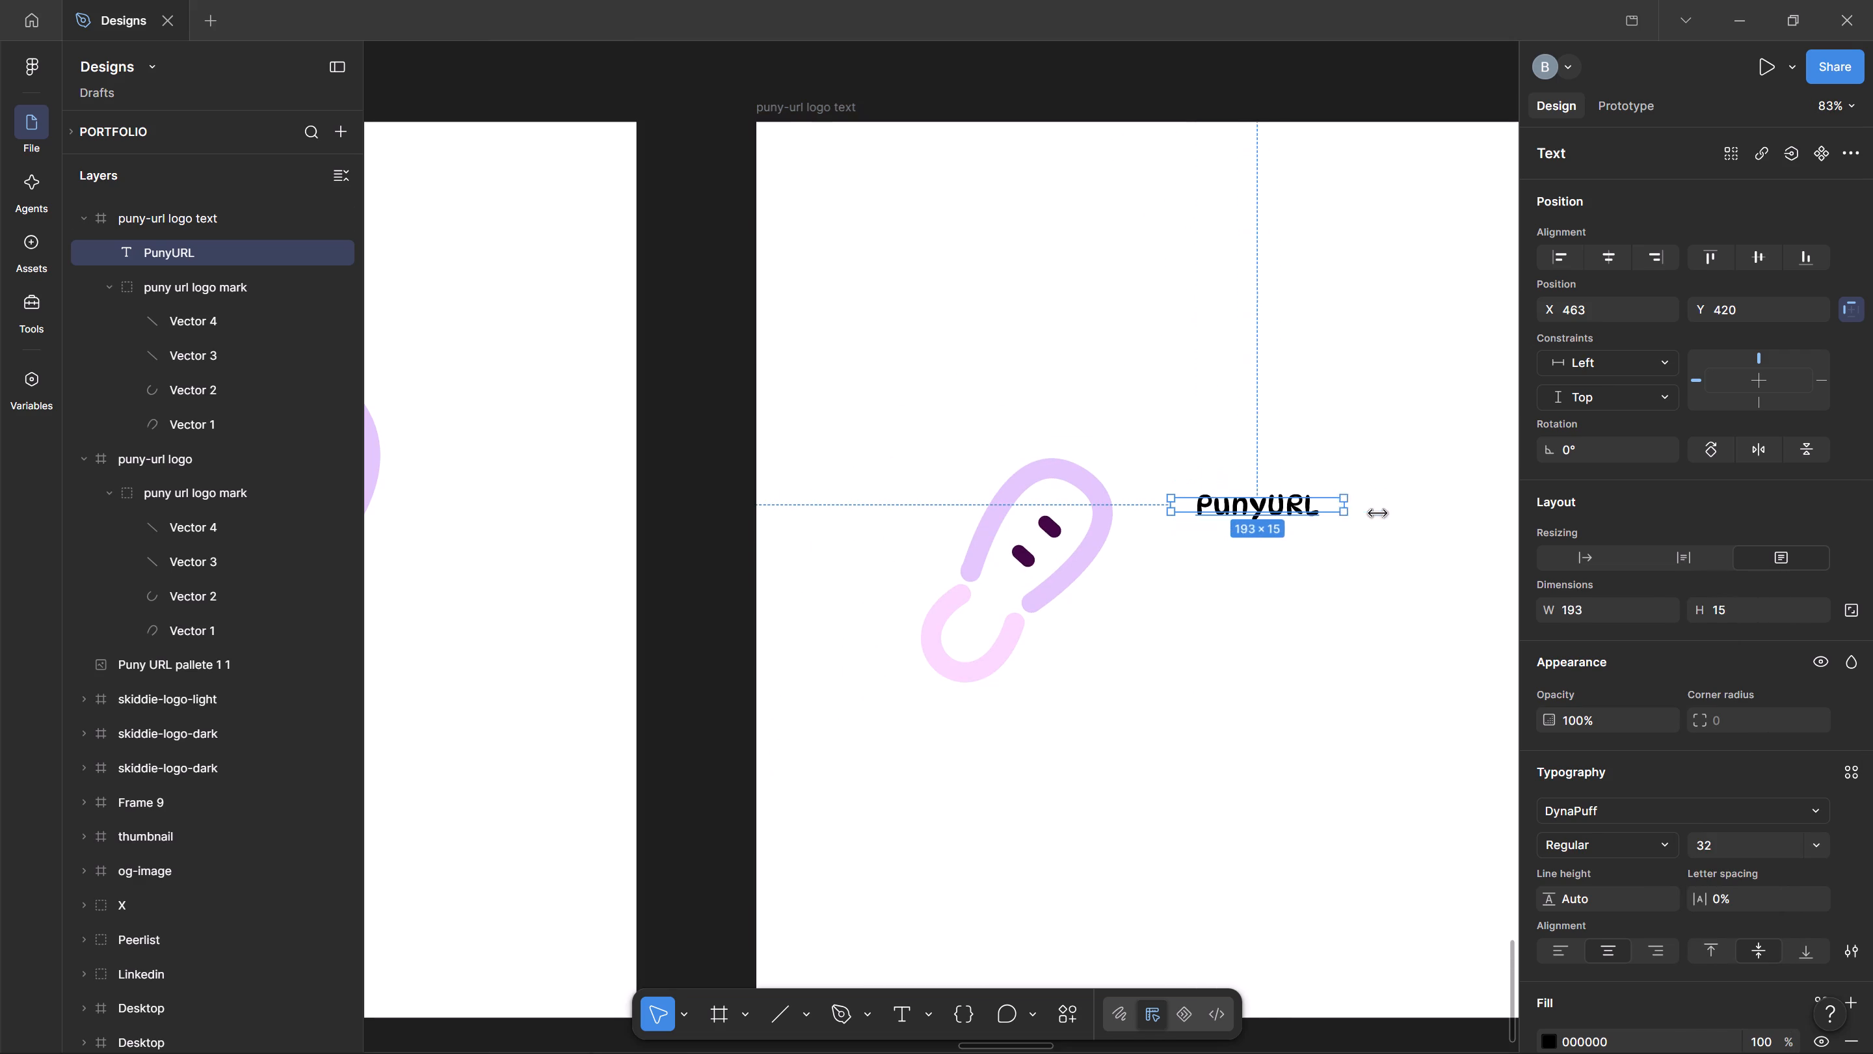
{"action": "left_click_drag", "start_coordinate": [1377, 513], "coordinate": [1320, 512]}
{"action": "left_click_drag", "start_coordinate": [1258, 508], "coordinate": [1235, 628]}
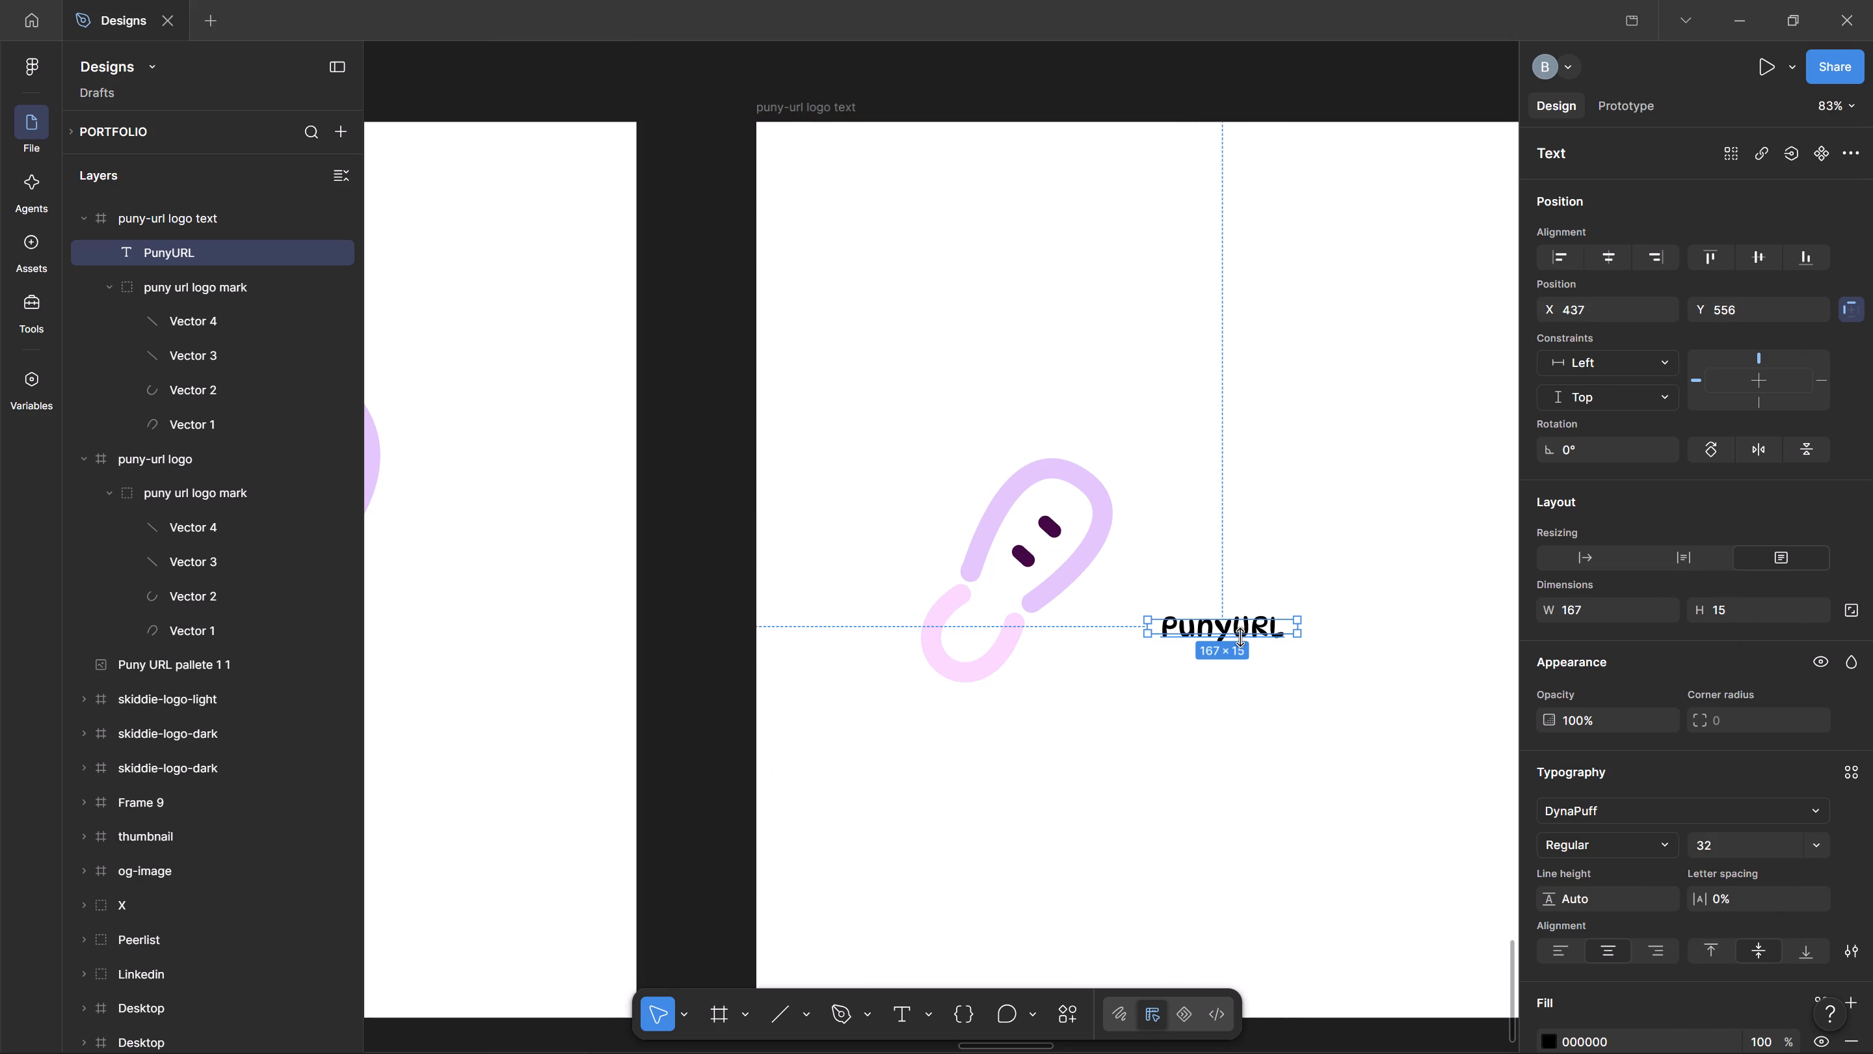
{"action": "left_click_drag", "start_coordinate": [1235, 636], "coordinate": [1240, 759]}
{"action": "left_click_drag", "start_coordinate": [1215, 618], "coordinate": [1215, 530]}
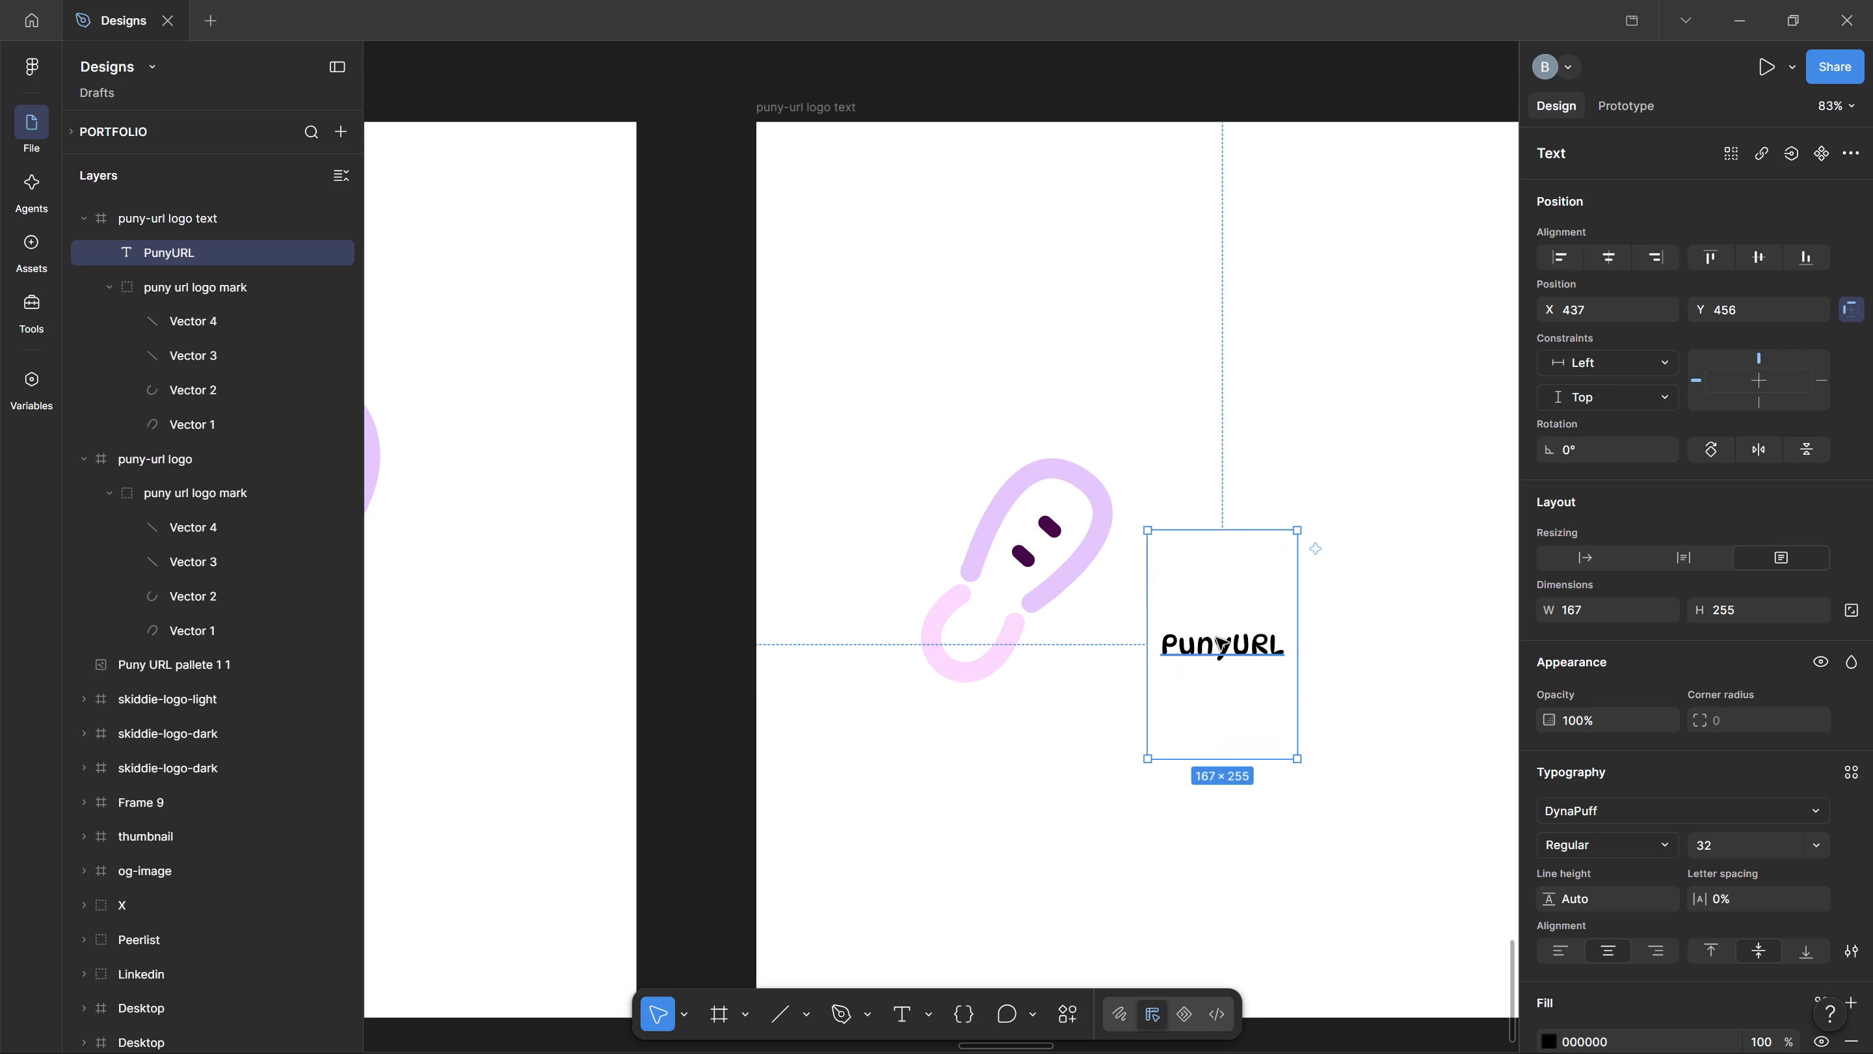
Move the PunyURL text box to about X 417, Y 386 next to the logo mark and widen it to about 351.
{"action": "left_click_drag", "start_coordinate": [1217, 641], "coordinate": [1199, 577]}
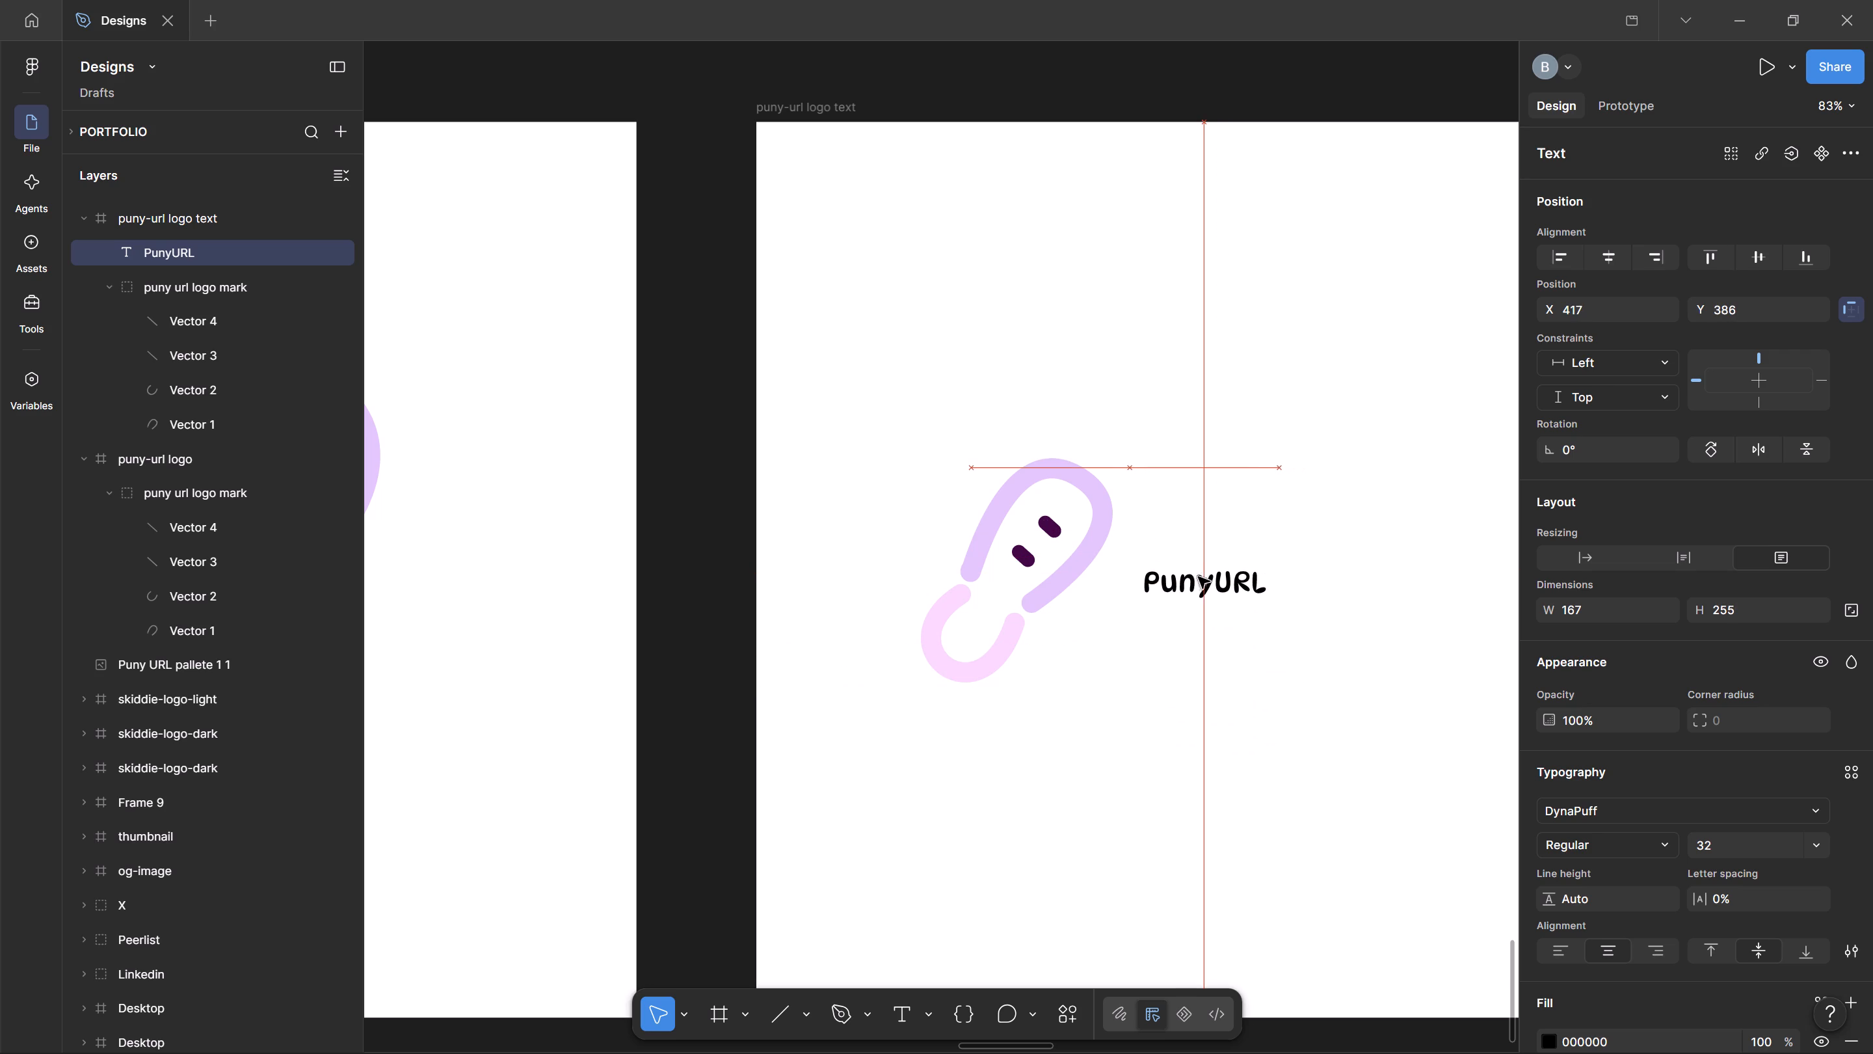
{"action": "left_click_drag", "start_coordinate": [1199, 577], "coordinate": [1195, 577]}
{"action": "left_click_drag", "start_coordinate": [1277, 599], "coordinate": [1441, 602]}
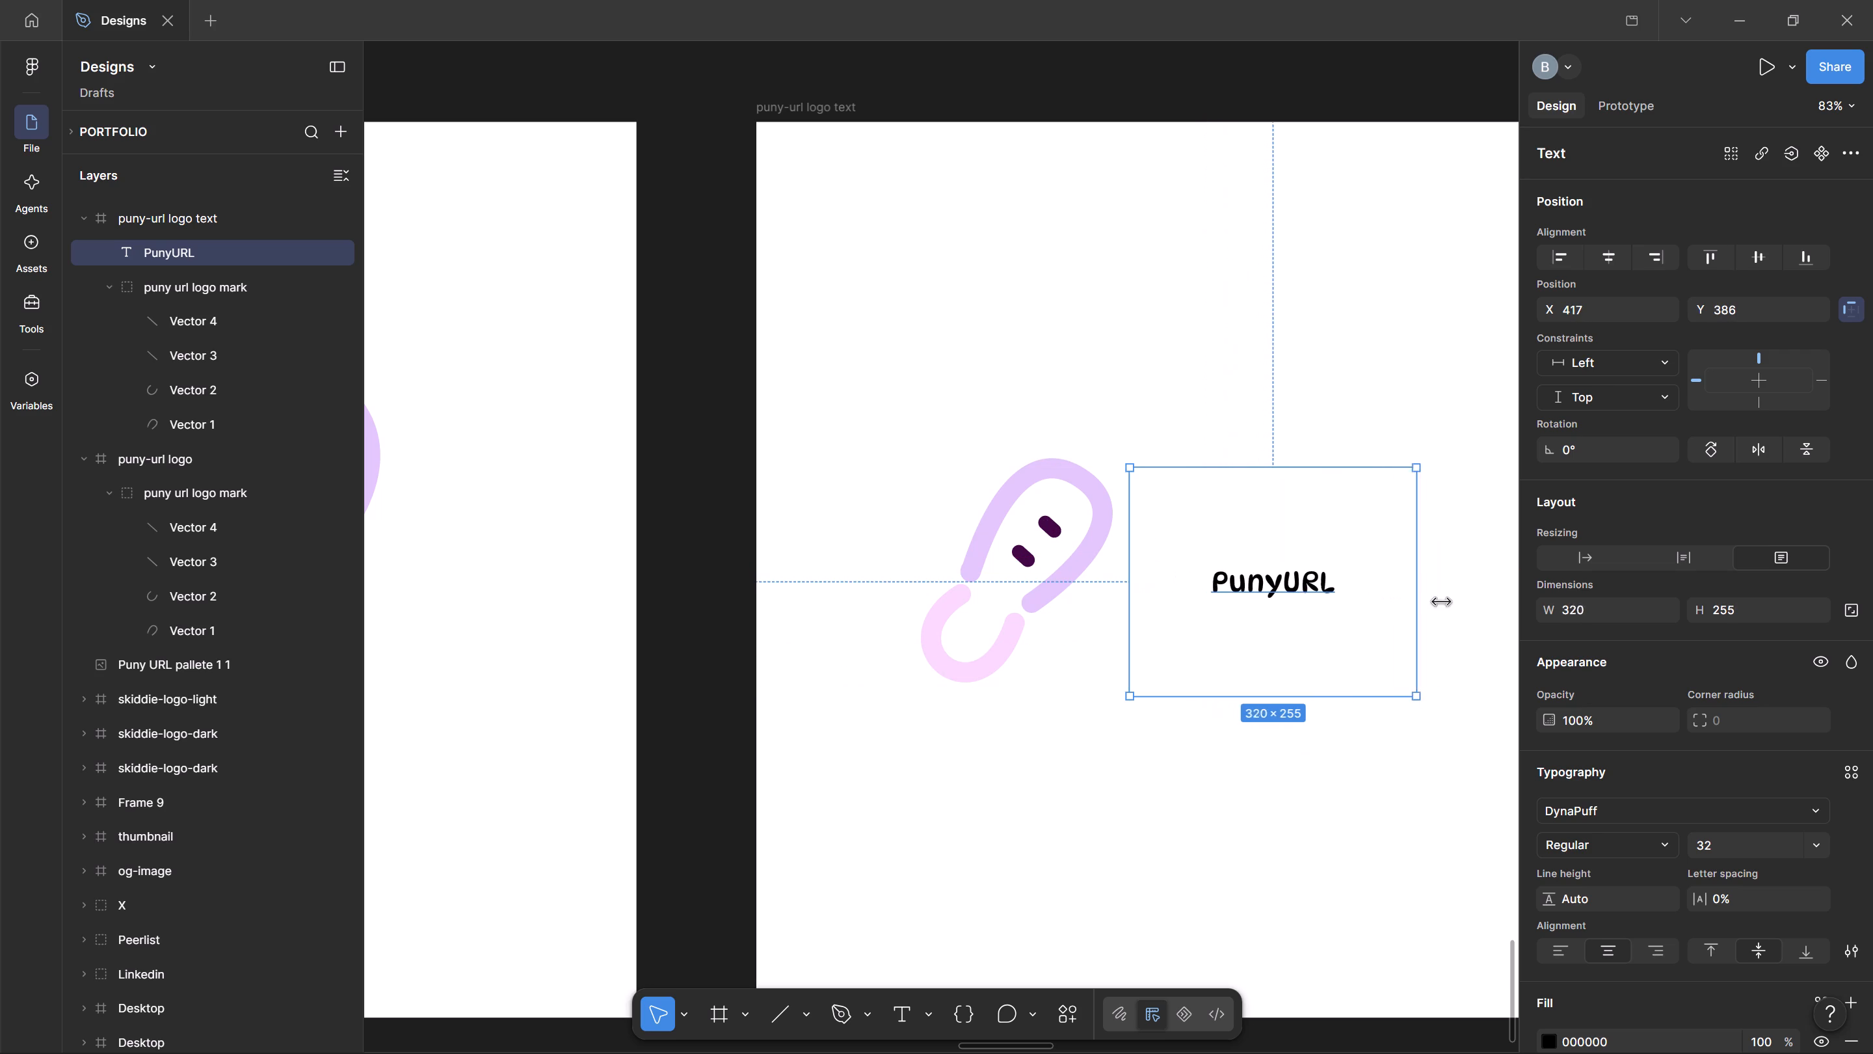
{"action": "left_click_drag", "start_coordinate": [1441, 602], "coordinate": [1443, 602]}
Open the font size choices for the PunyURL wordmark.
{"action": "left_click", "coordinate": [1820, 839]}
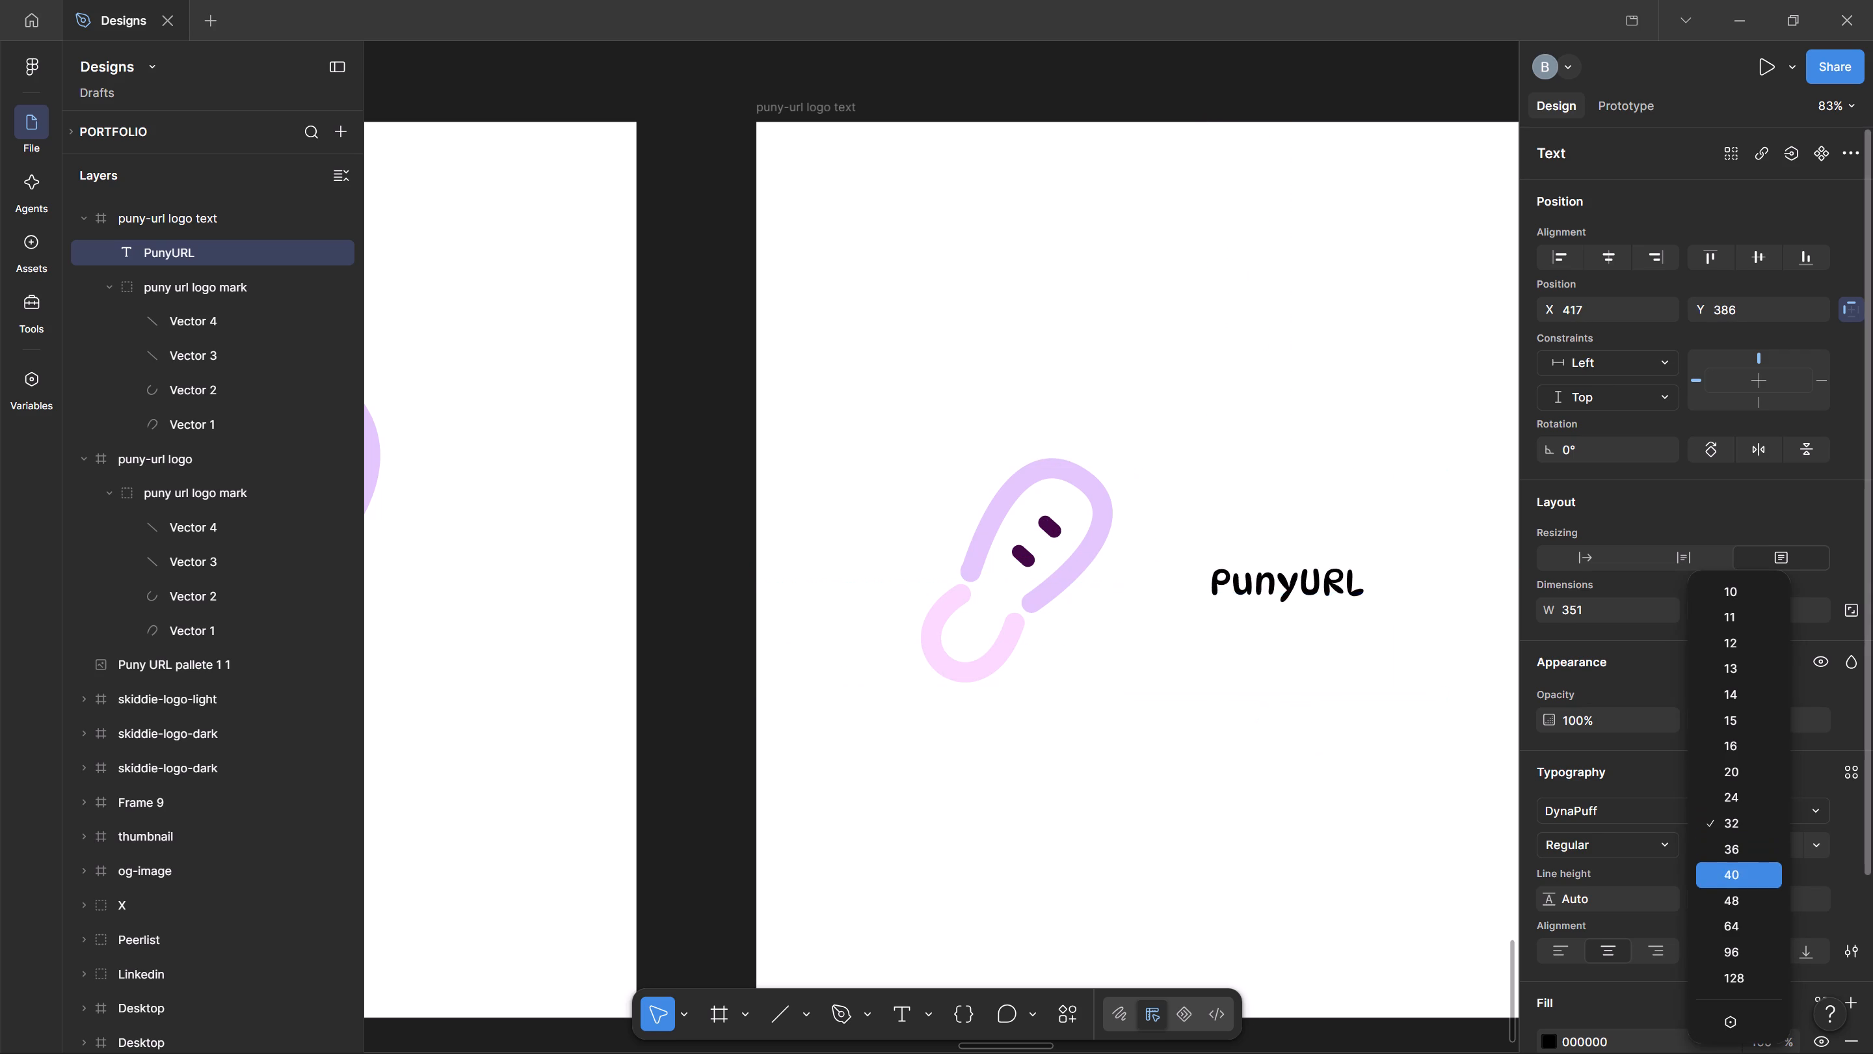
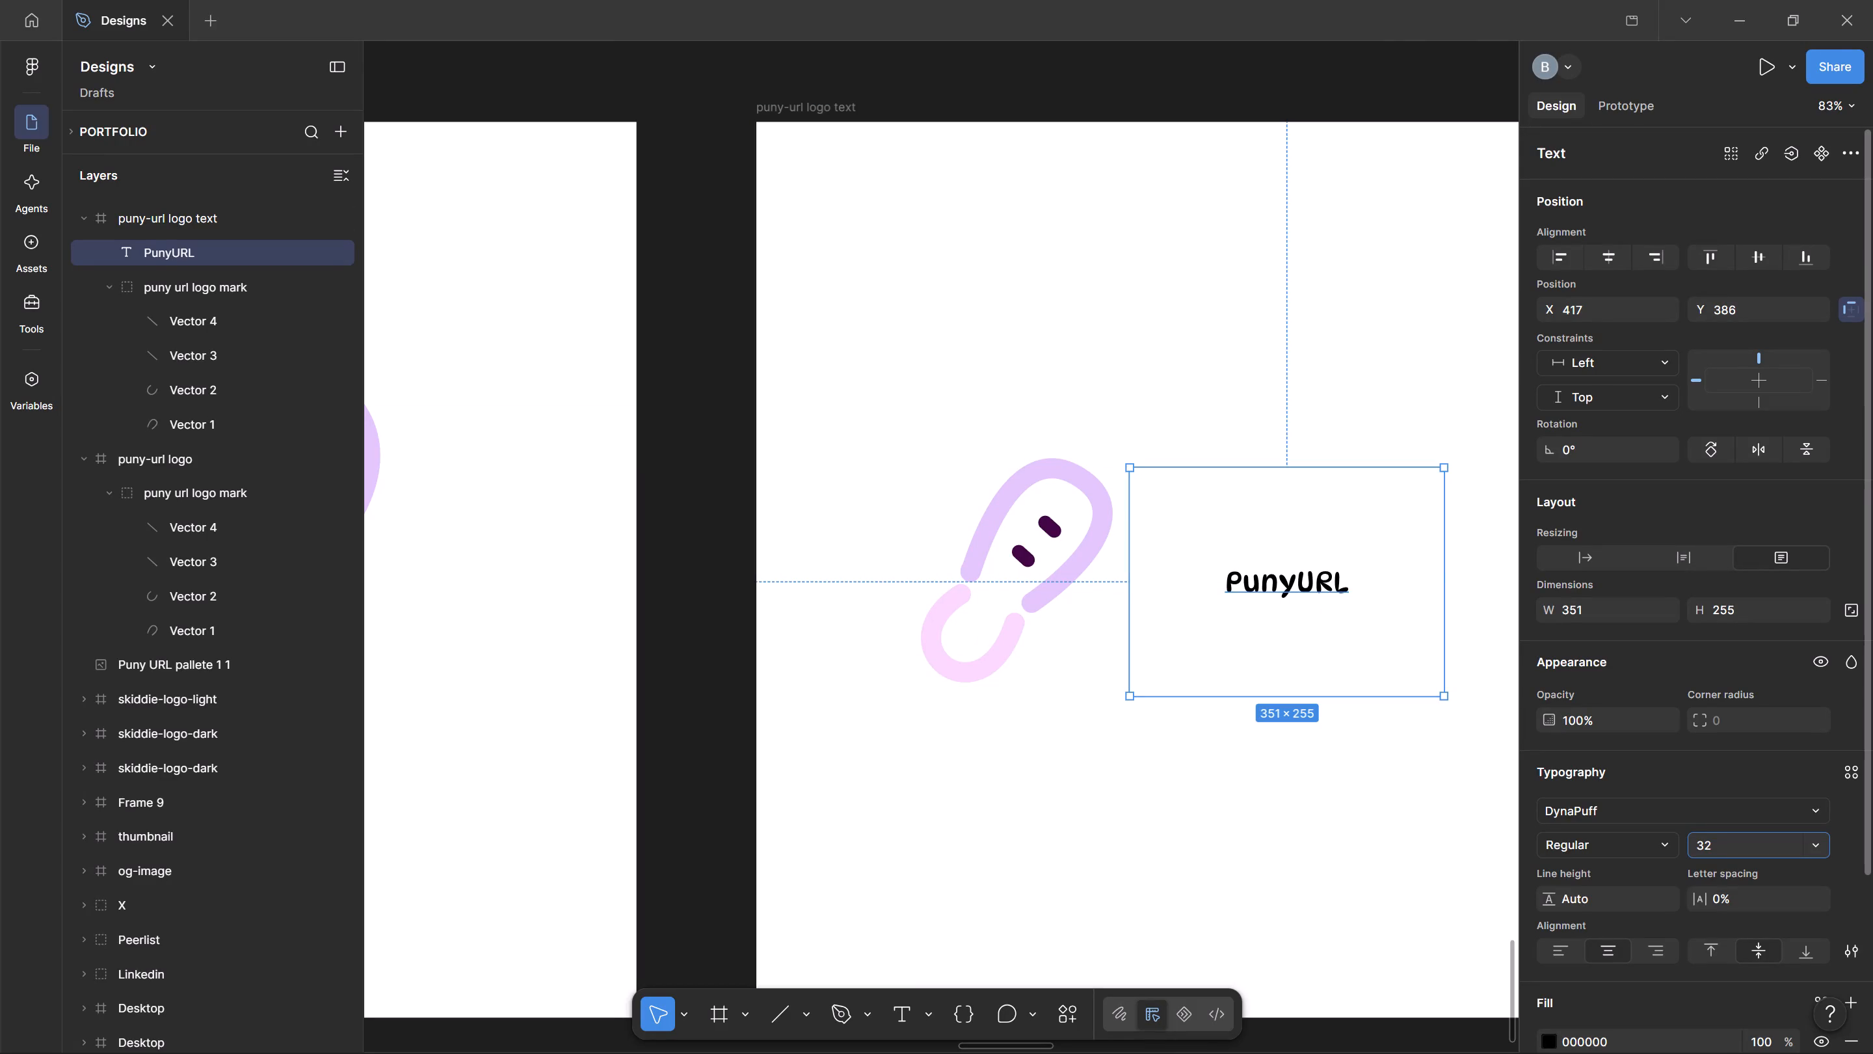
Set the PunyURL wordmark's font size to 96.
{"action": "key", "text": "ctrl+y"}
{"action": "key", "text": "ctrl+6"}
{"action": "left_click", "coordinate": [1818, 839]}
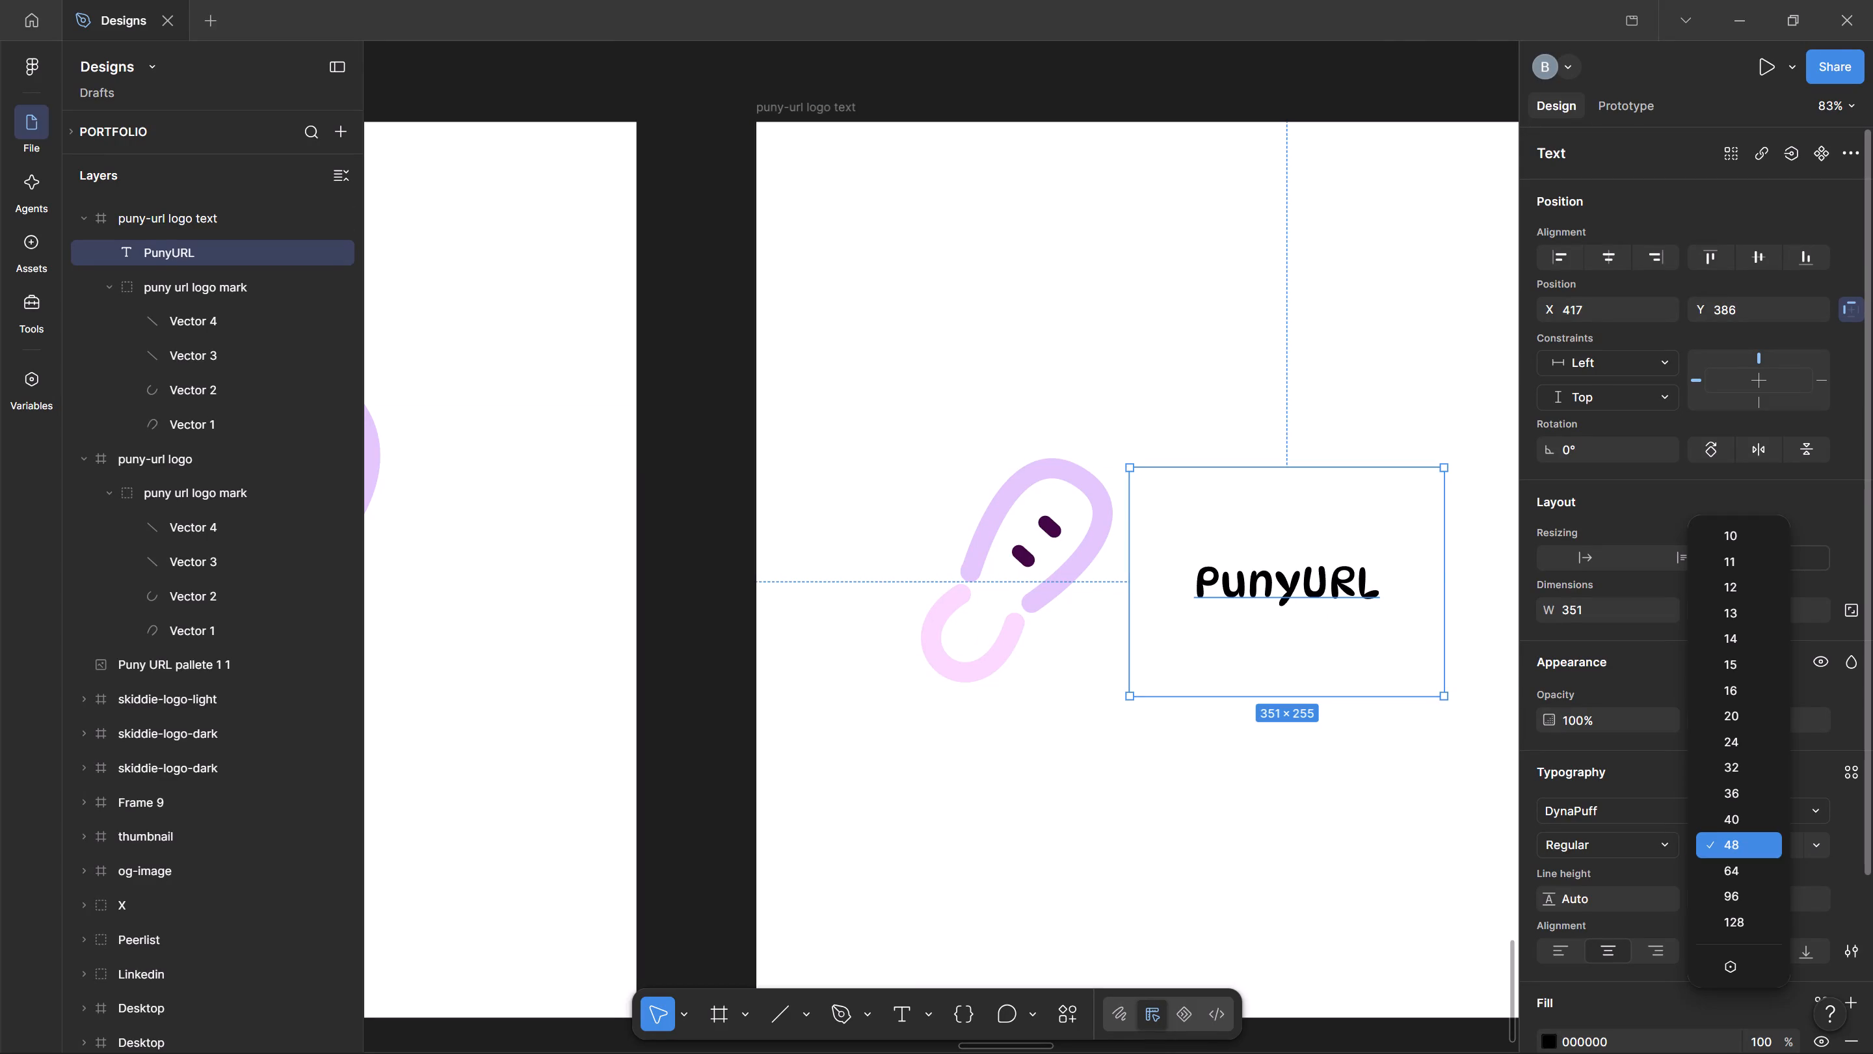
{"action": "left_click", "coordinate": [1756, 894]}
{"action": "scroll", "coordinate": [1280, 686], "scroll_direction": "down", "scroll_amount": 3, "text": "ctrl"}
{"action": "double_click", "coordinate": [1284, 309]}
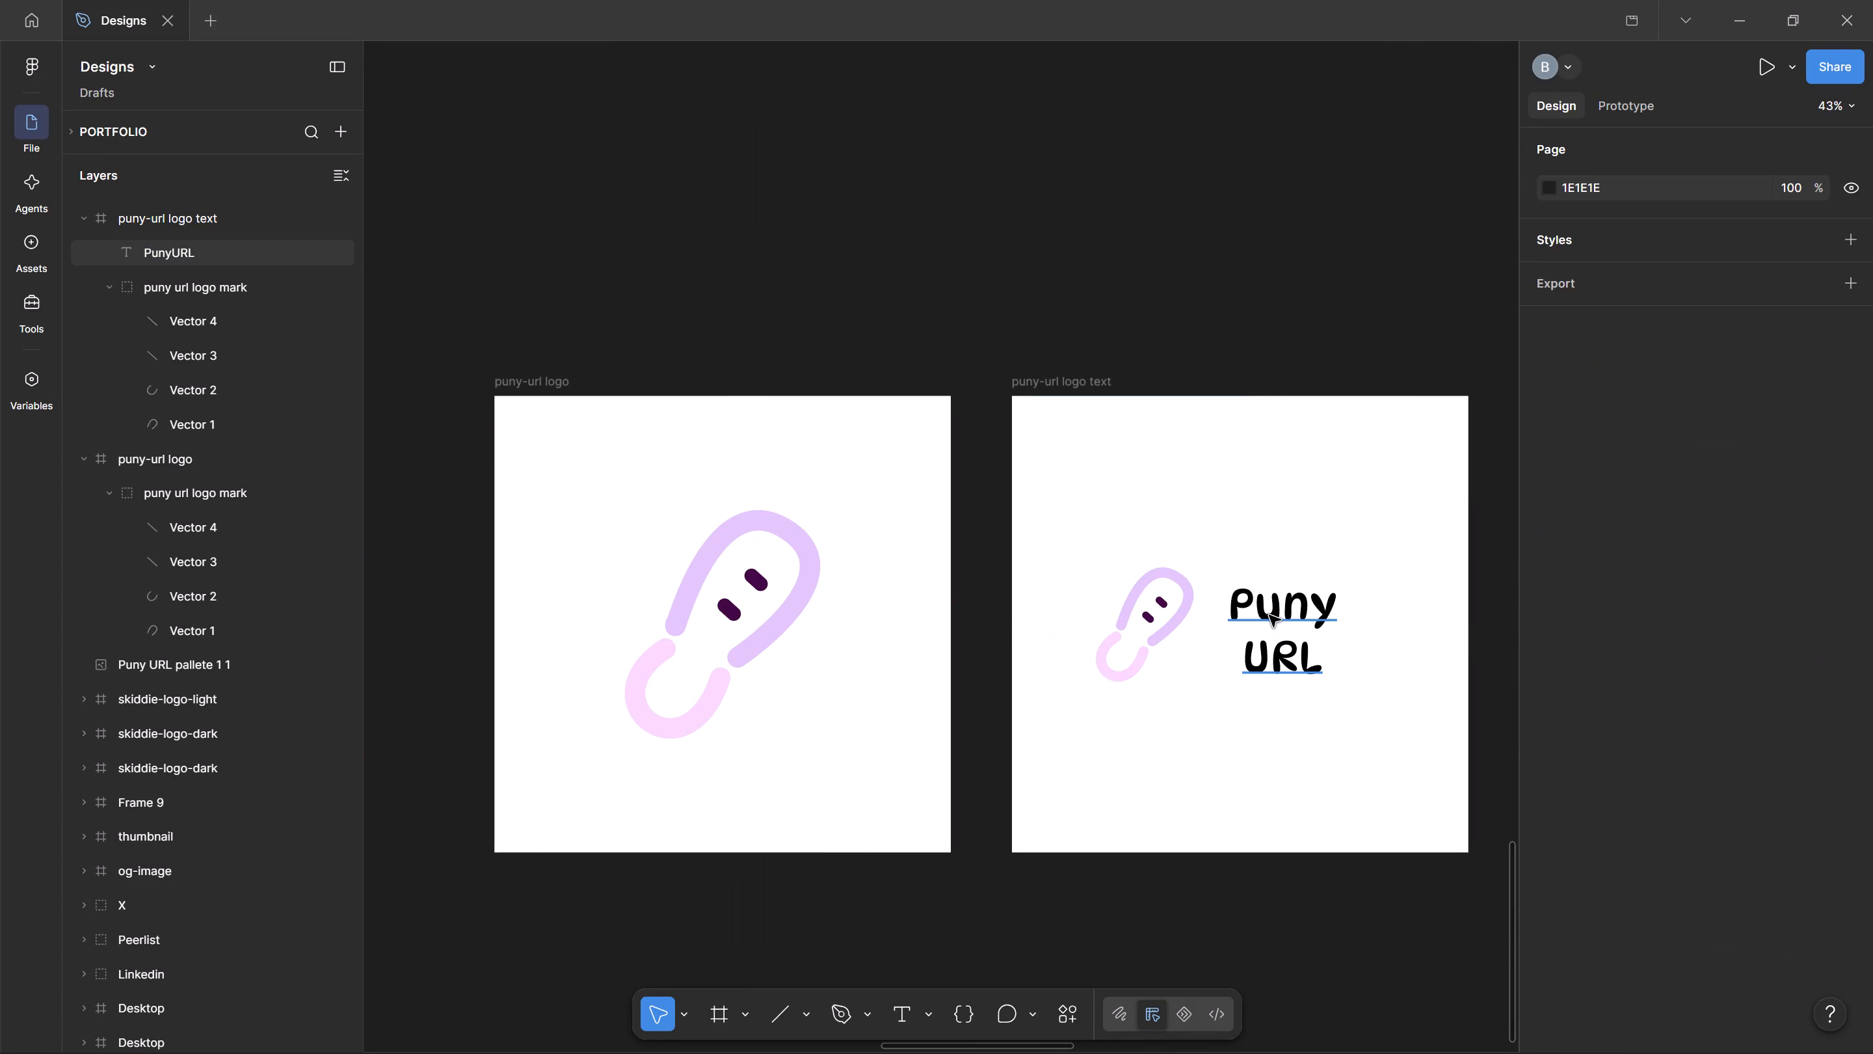
Move the PunyURL text box to about X 387, Y 372, flush against the logo mark.
{"action": "left_click_drag", "start_coordinate": [1269, 615], "coordinate": [1258, 608]}
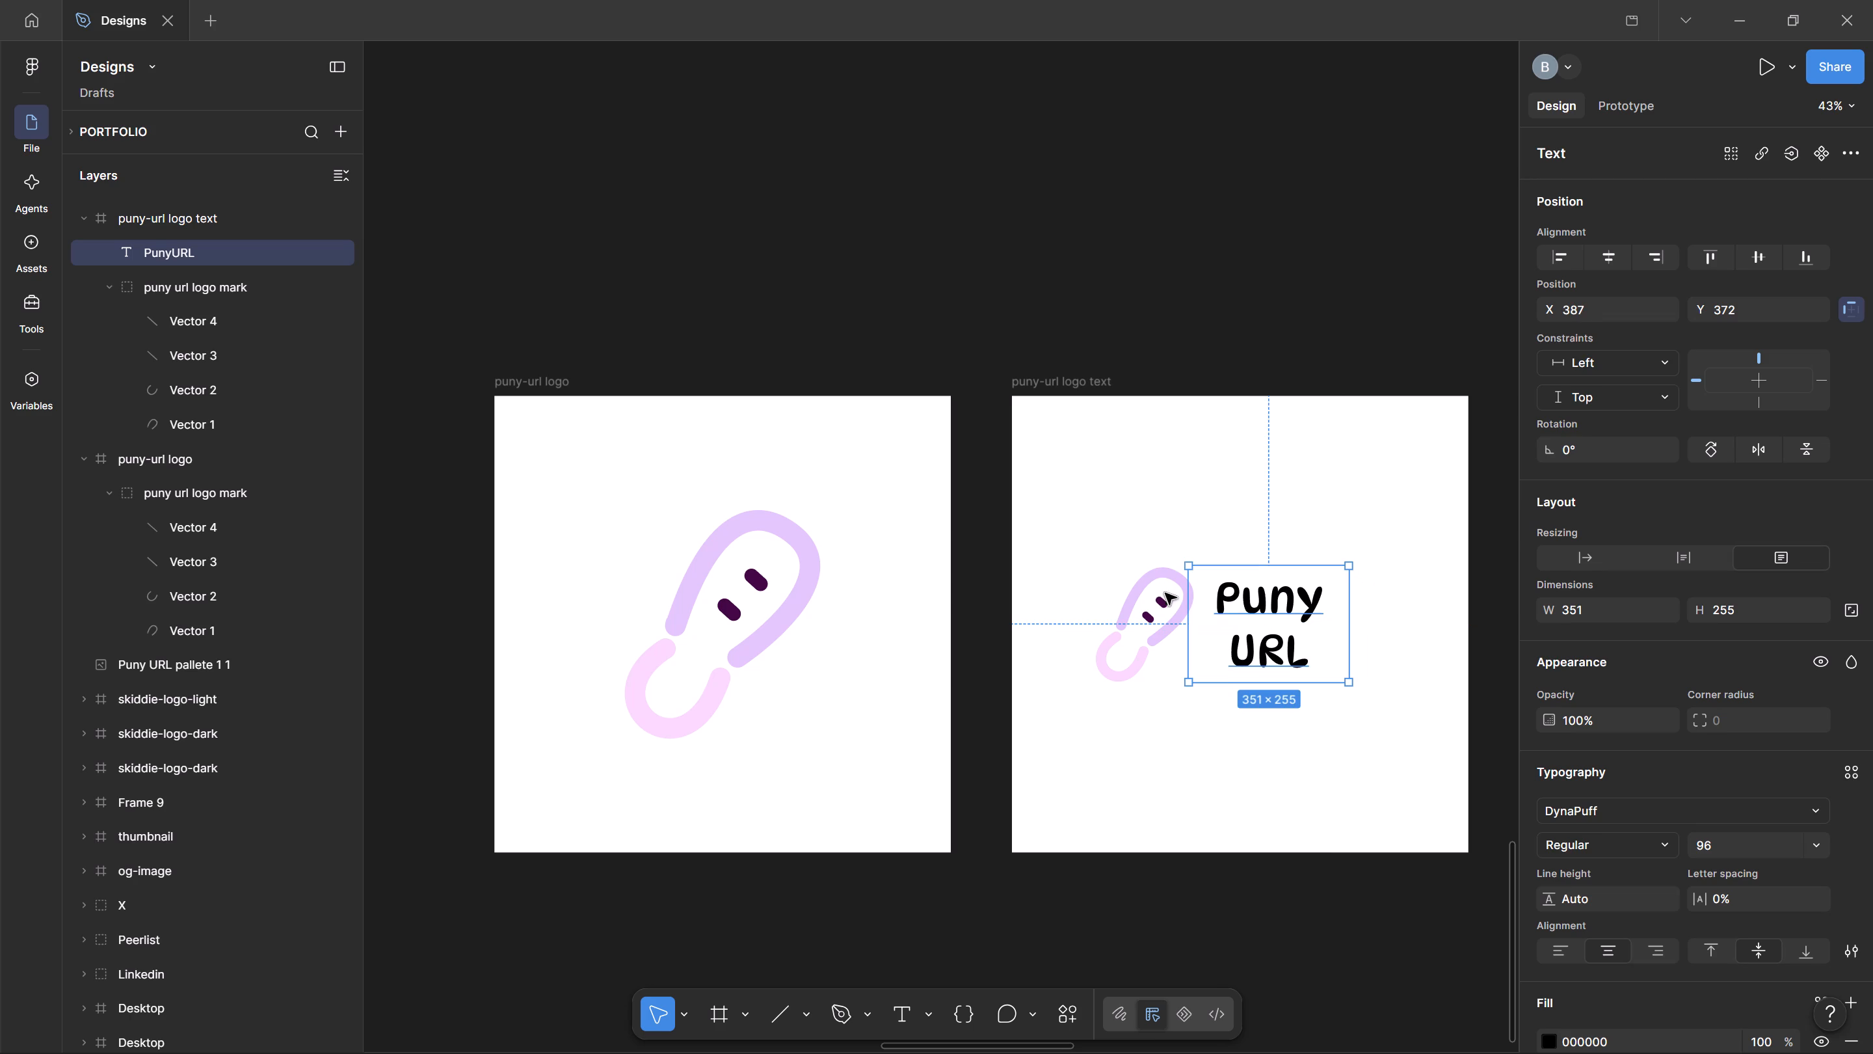
{"action": "left_click", "coordinate": [1170, 578]}
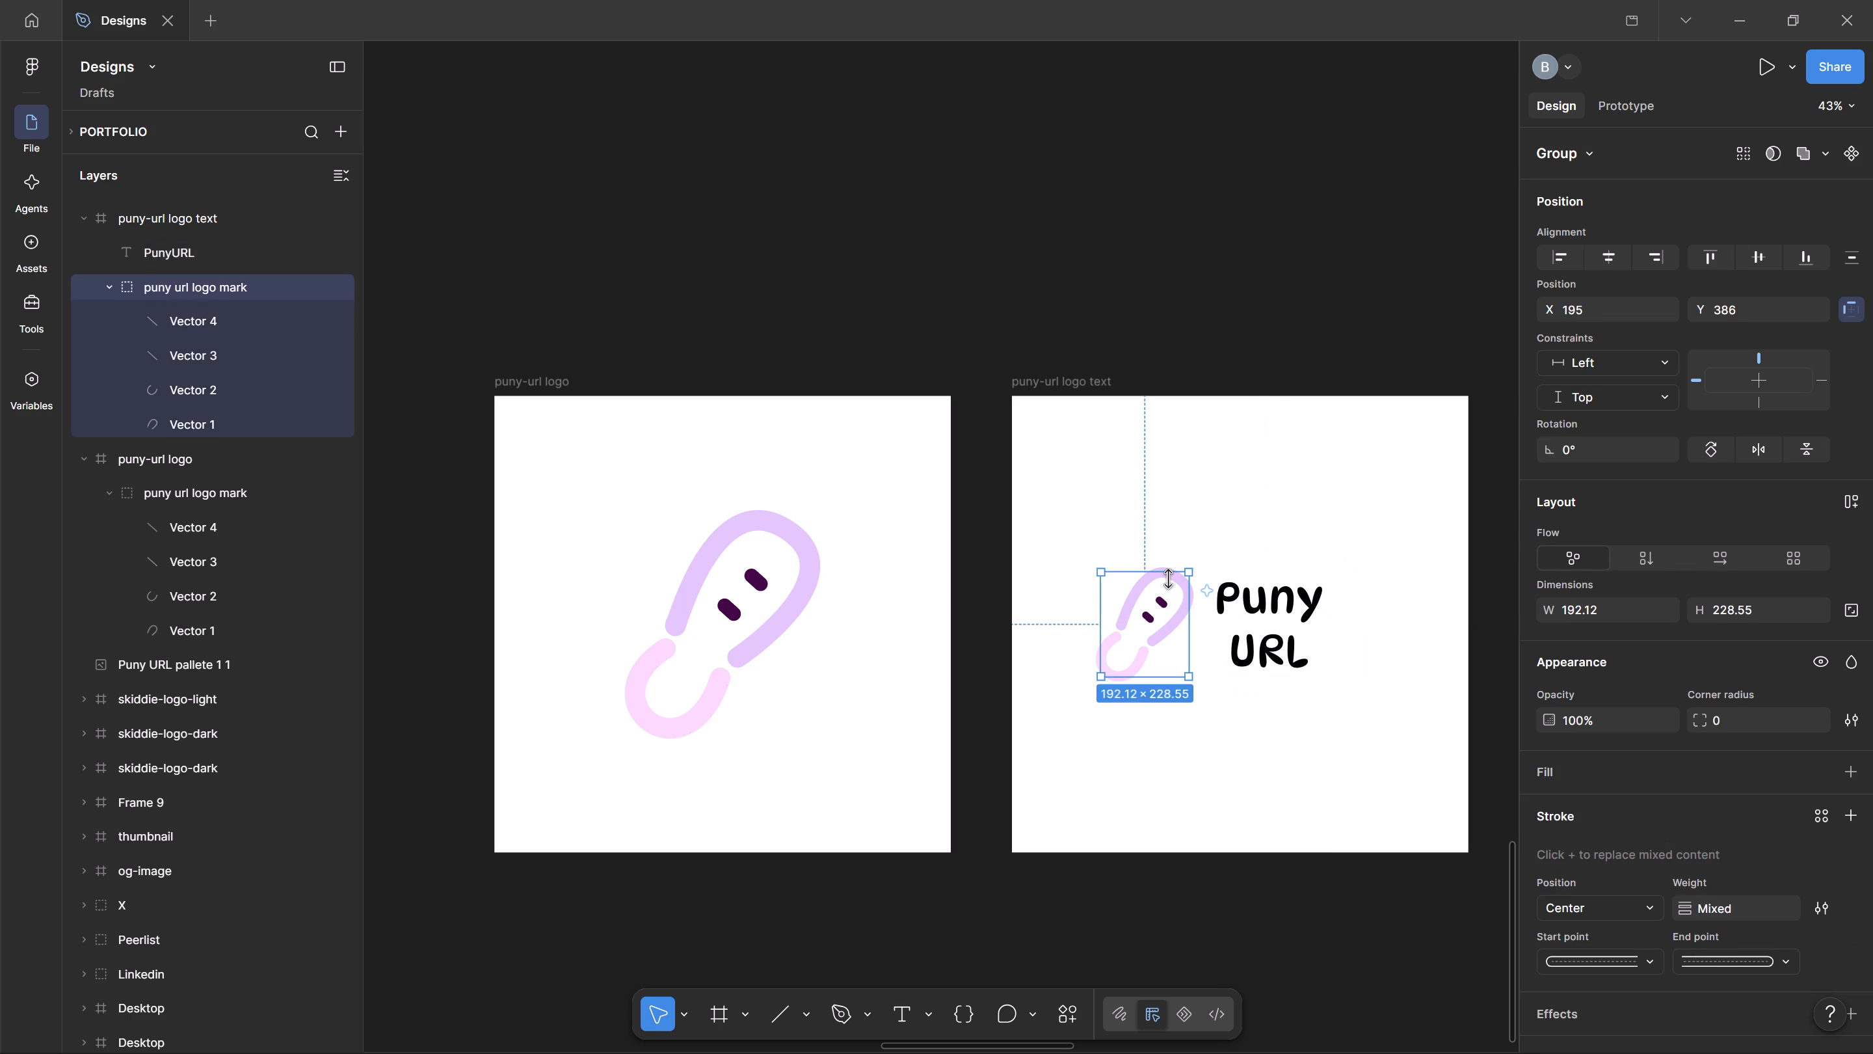
{"action": "left_click", "coordinate": [1145, 588]}
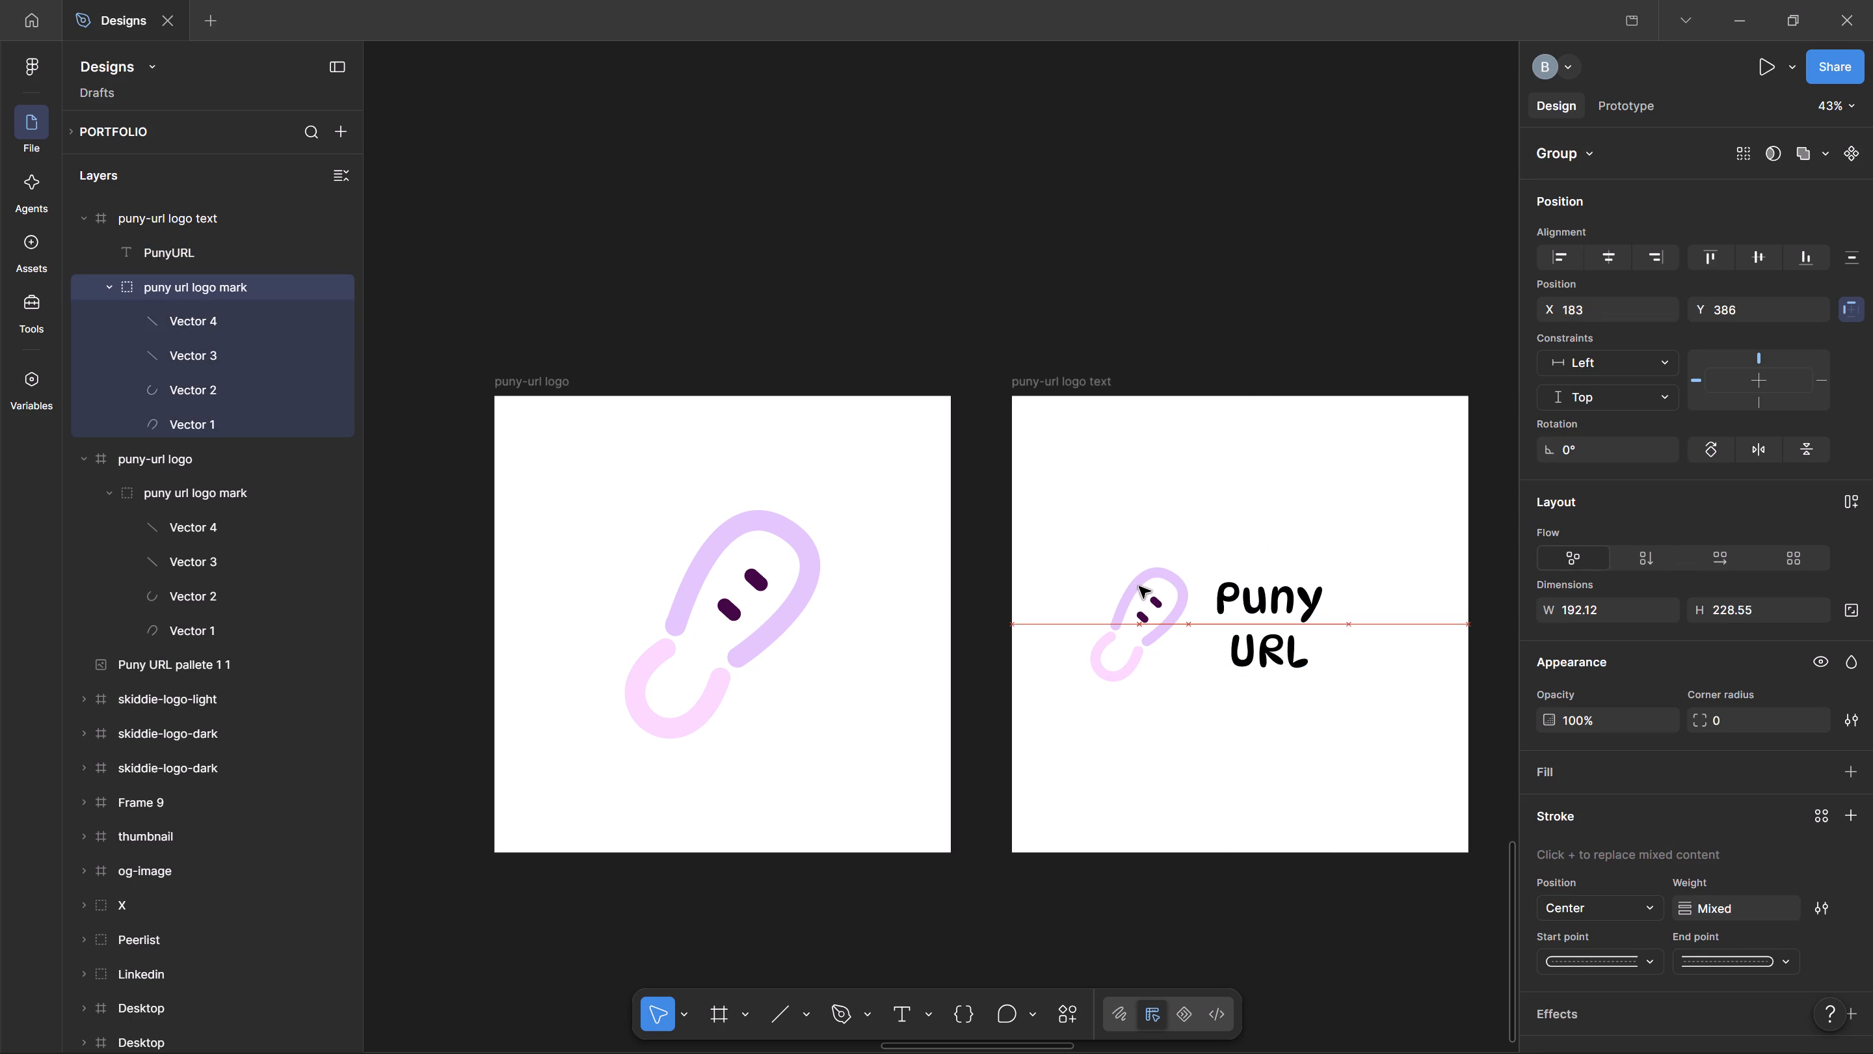
Move the logo mark and wordmark together to centre them horizontally in the puny-url logo text frame, with the text at about X 421.
{"action": "left_click_drag", "start_coordinate": [1071, 515], "coordinate": [1346, 742]}
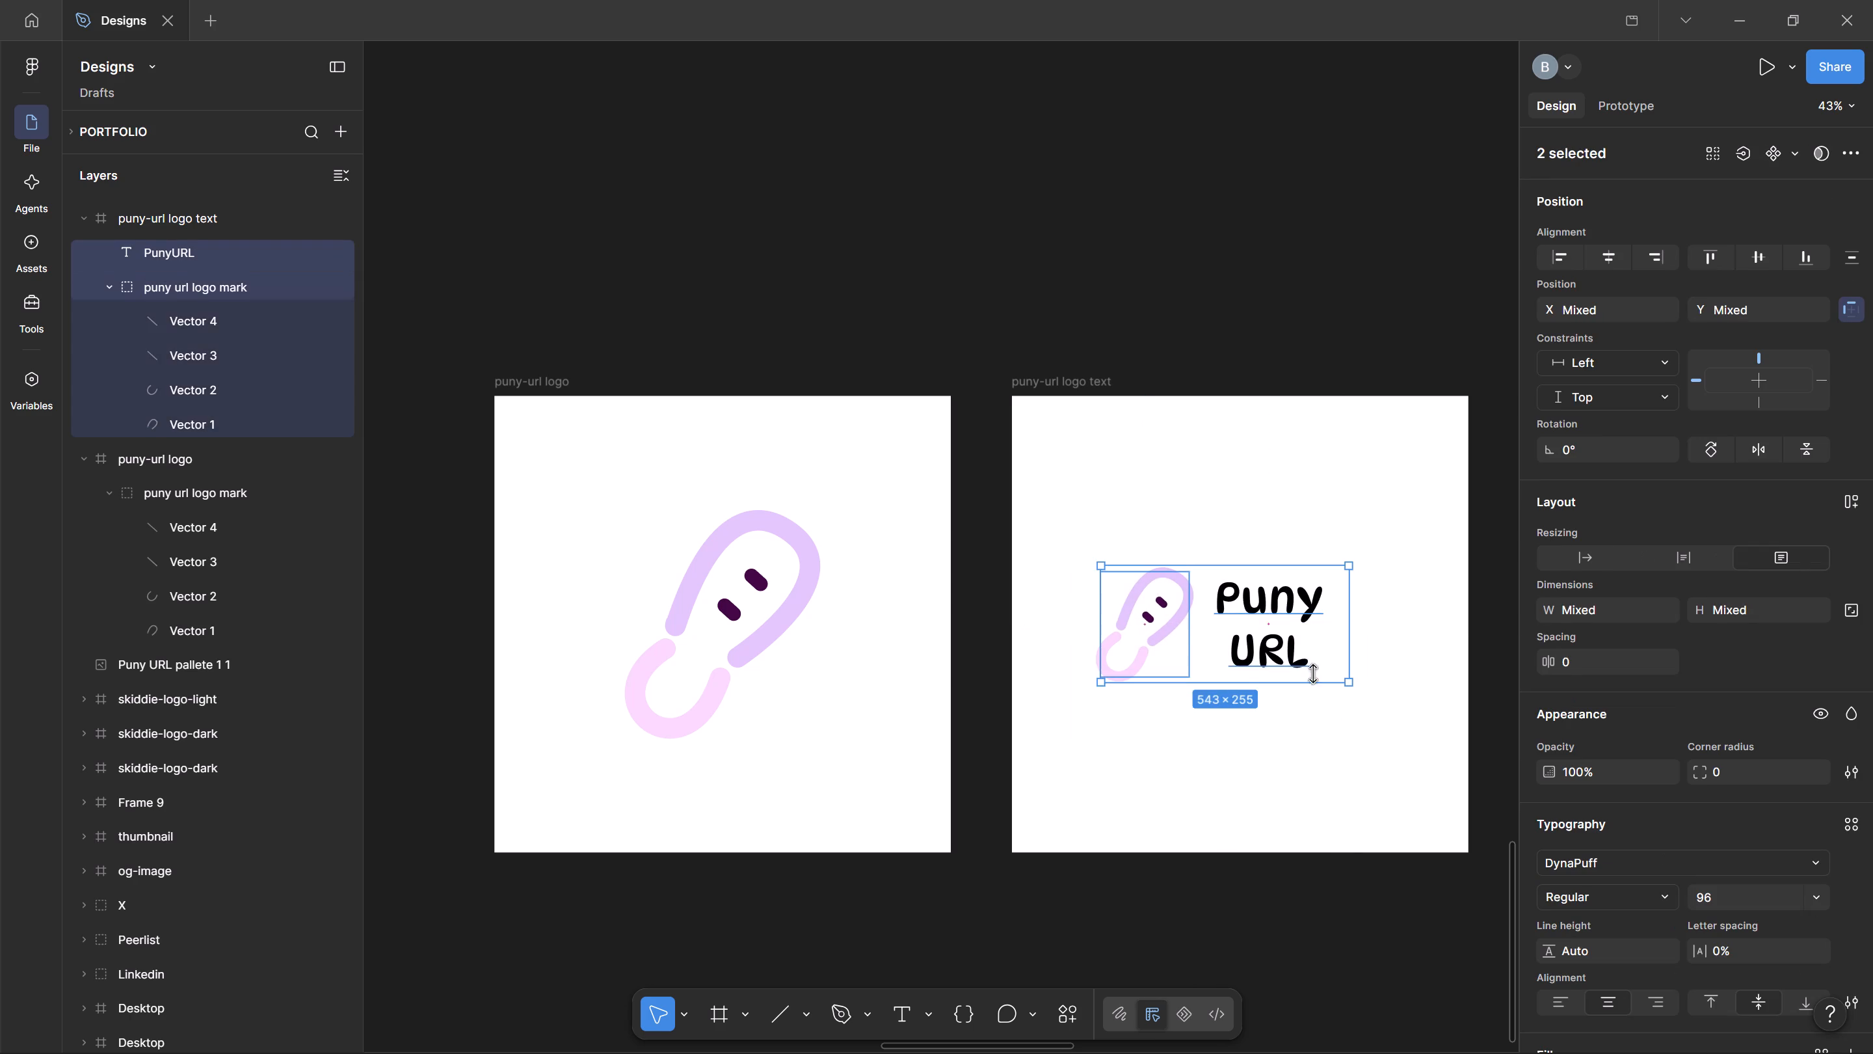
{"action": "left_click_drag", "start_coordinate": [1272, 606], "coordinate": [1287, 605]}
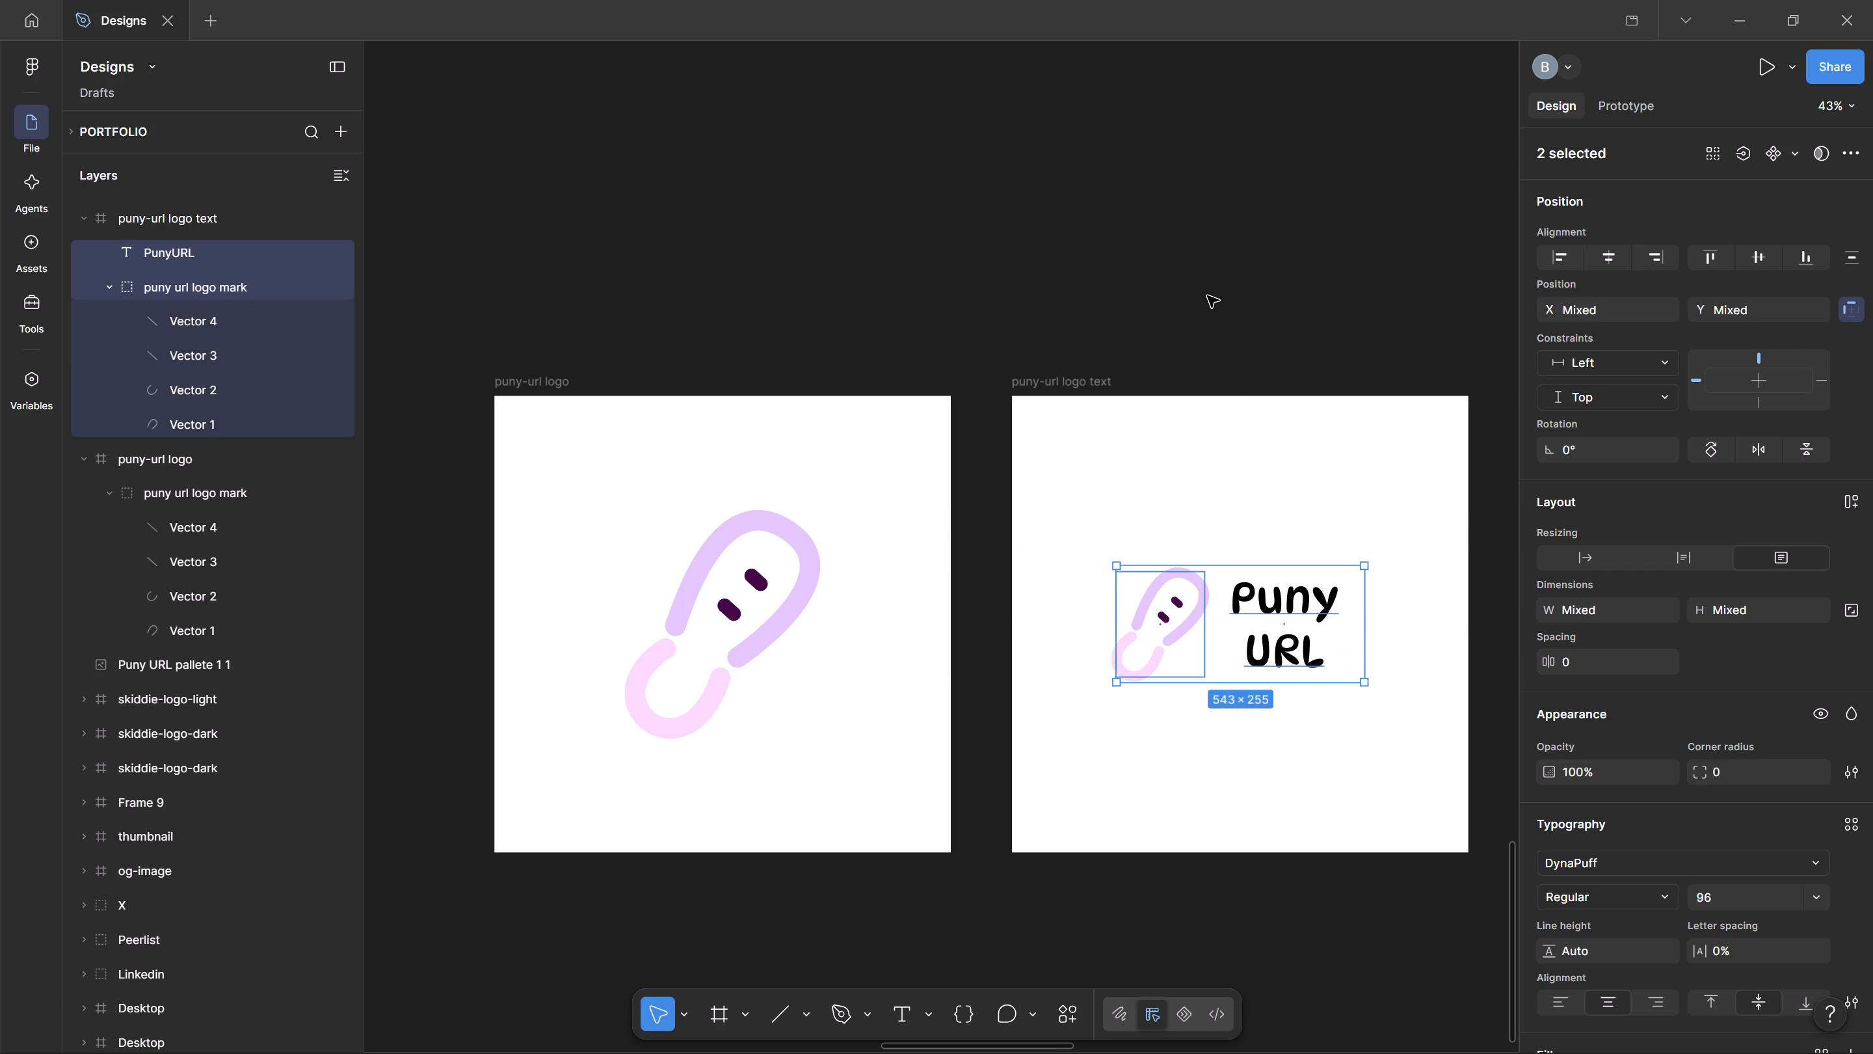
{"action": "double_click", "coordinate": [1208, 285]}
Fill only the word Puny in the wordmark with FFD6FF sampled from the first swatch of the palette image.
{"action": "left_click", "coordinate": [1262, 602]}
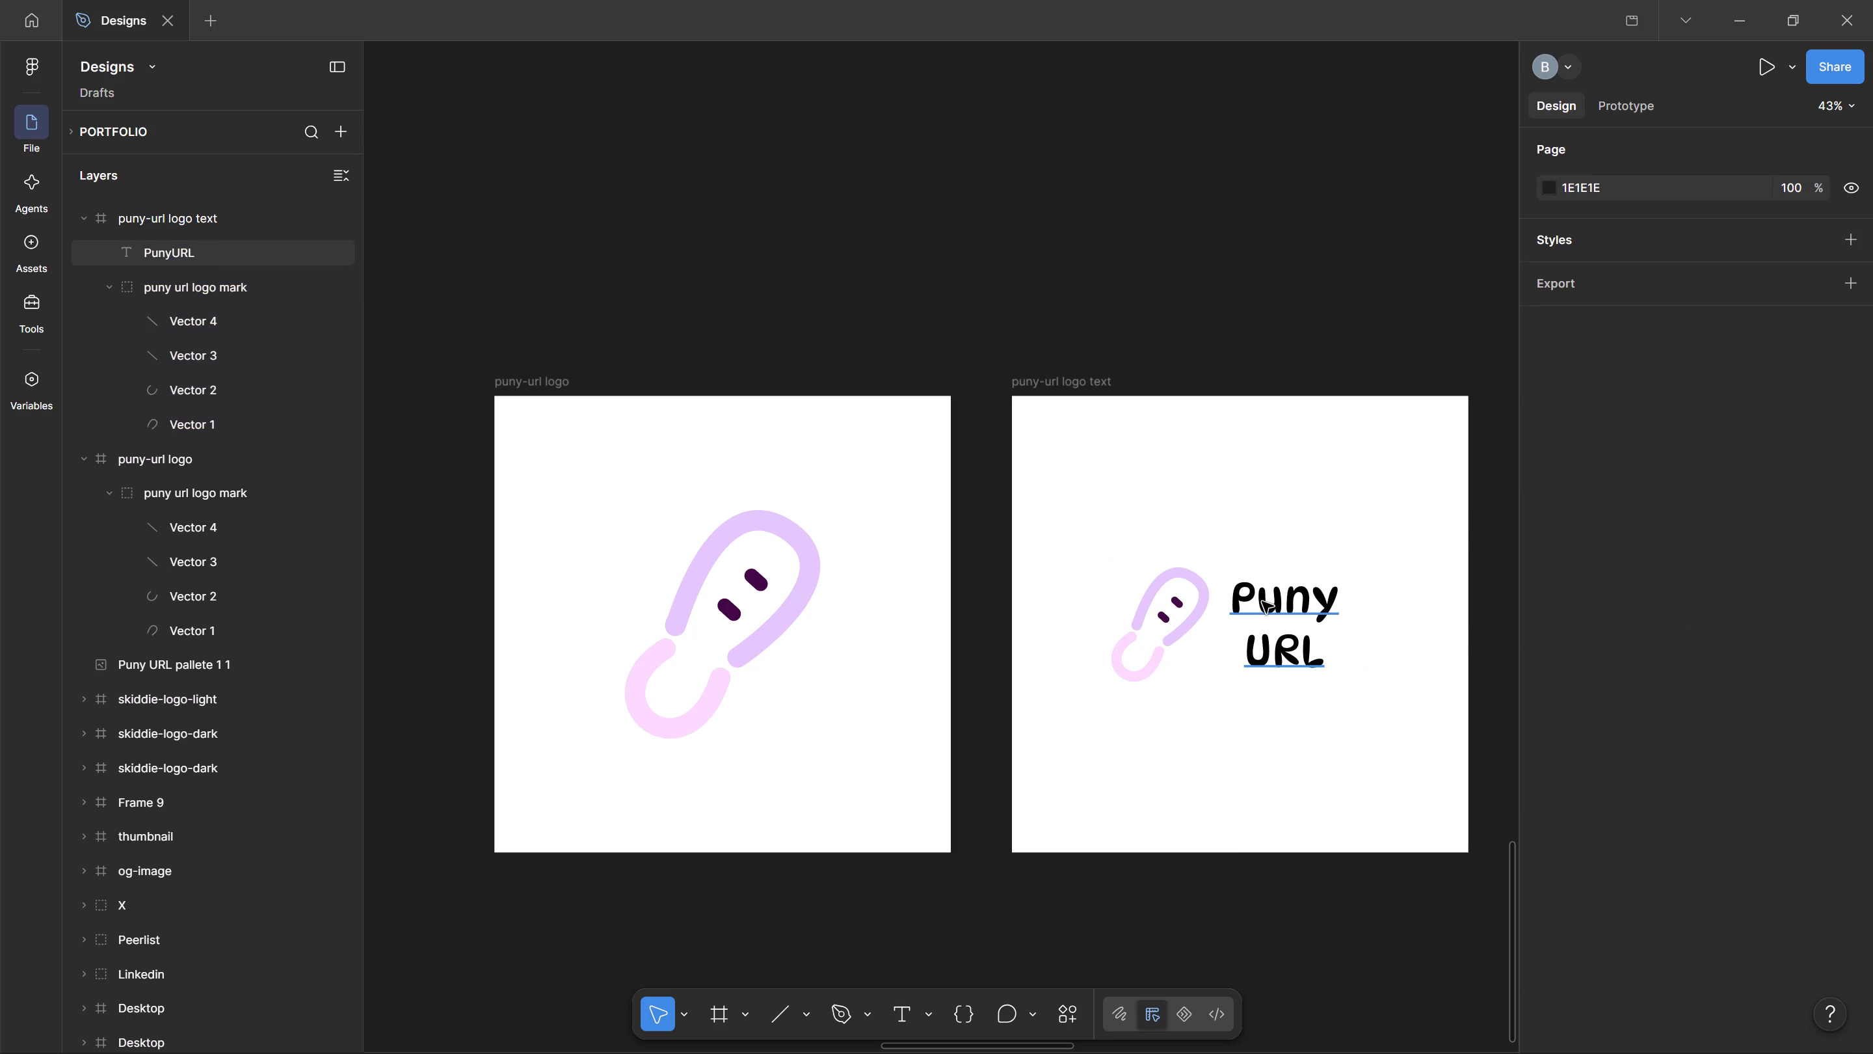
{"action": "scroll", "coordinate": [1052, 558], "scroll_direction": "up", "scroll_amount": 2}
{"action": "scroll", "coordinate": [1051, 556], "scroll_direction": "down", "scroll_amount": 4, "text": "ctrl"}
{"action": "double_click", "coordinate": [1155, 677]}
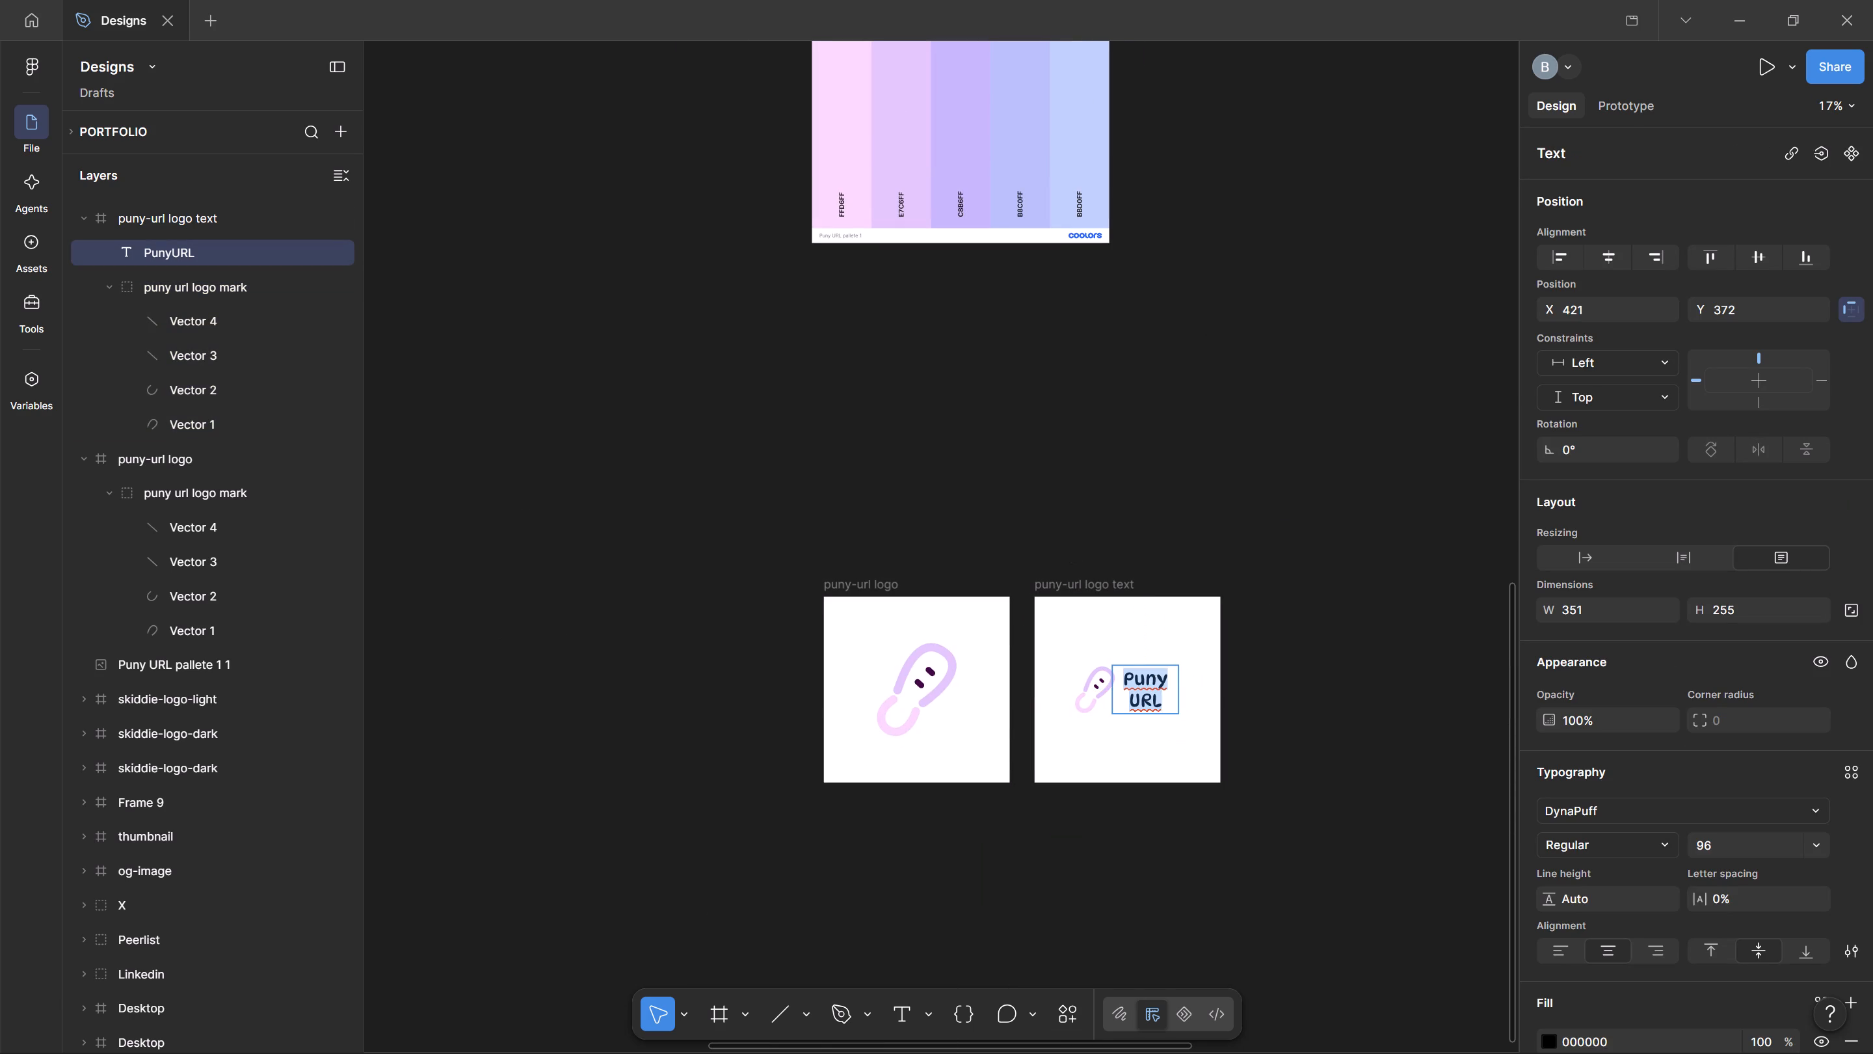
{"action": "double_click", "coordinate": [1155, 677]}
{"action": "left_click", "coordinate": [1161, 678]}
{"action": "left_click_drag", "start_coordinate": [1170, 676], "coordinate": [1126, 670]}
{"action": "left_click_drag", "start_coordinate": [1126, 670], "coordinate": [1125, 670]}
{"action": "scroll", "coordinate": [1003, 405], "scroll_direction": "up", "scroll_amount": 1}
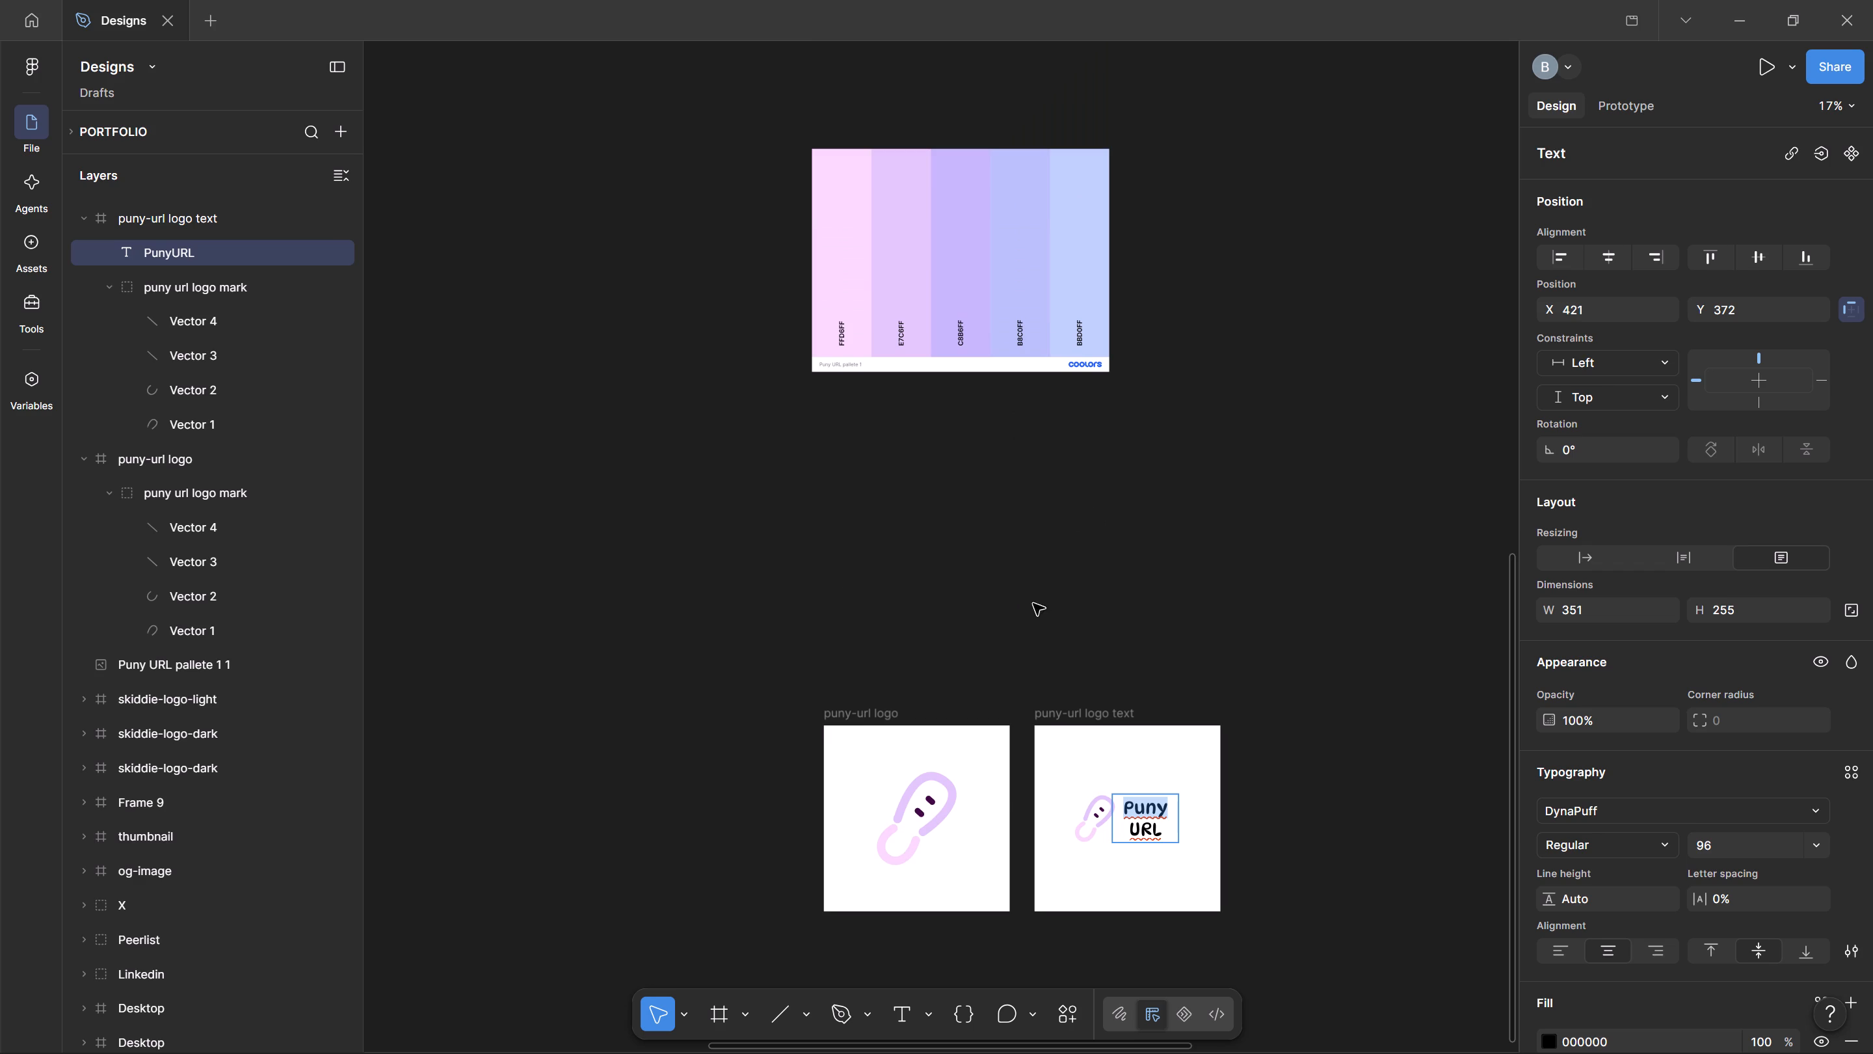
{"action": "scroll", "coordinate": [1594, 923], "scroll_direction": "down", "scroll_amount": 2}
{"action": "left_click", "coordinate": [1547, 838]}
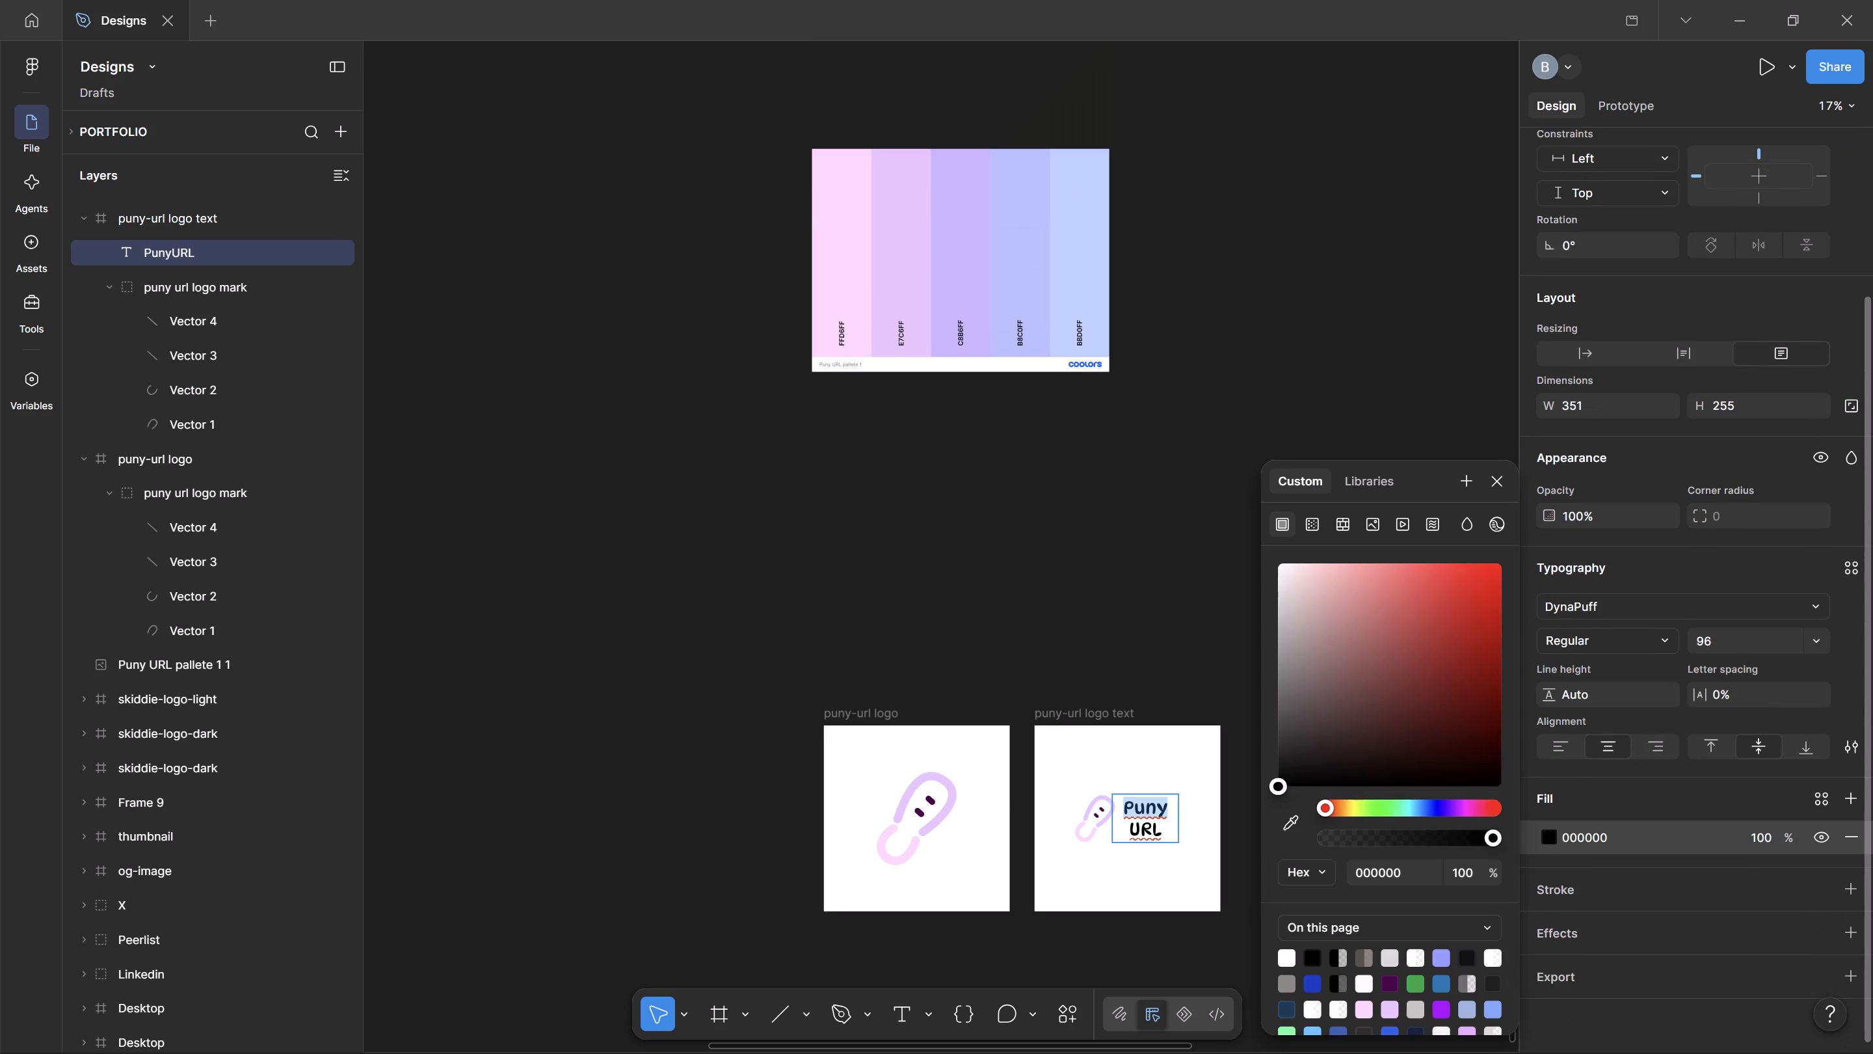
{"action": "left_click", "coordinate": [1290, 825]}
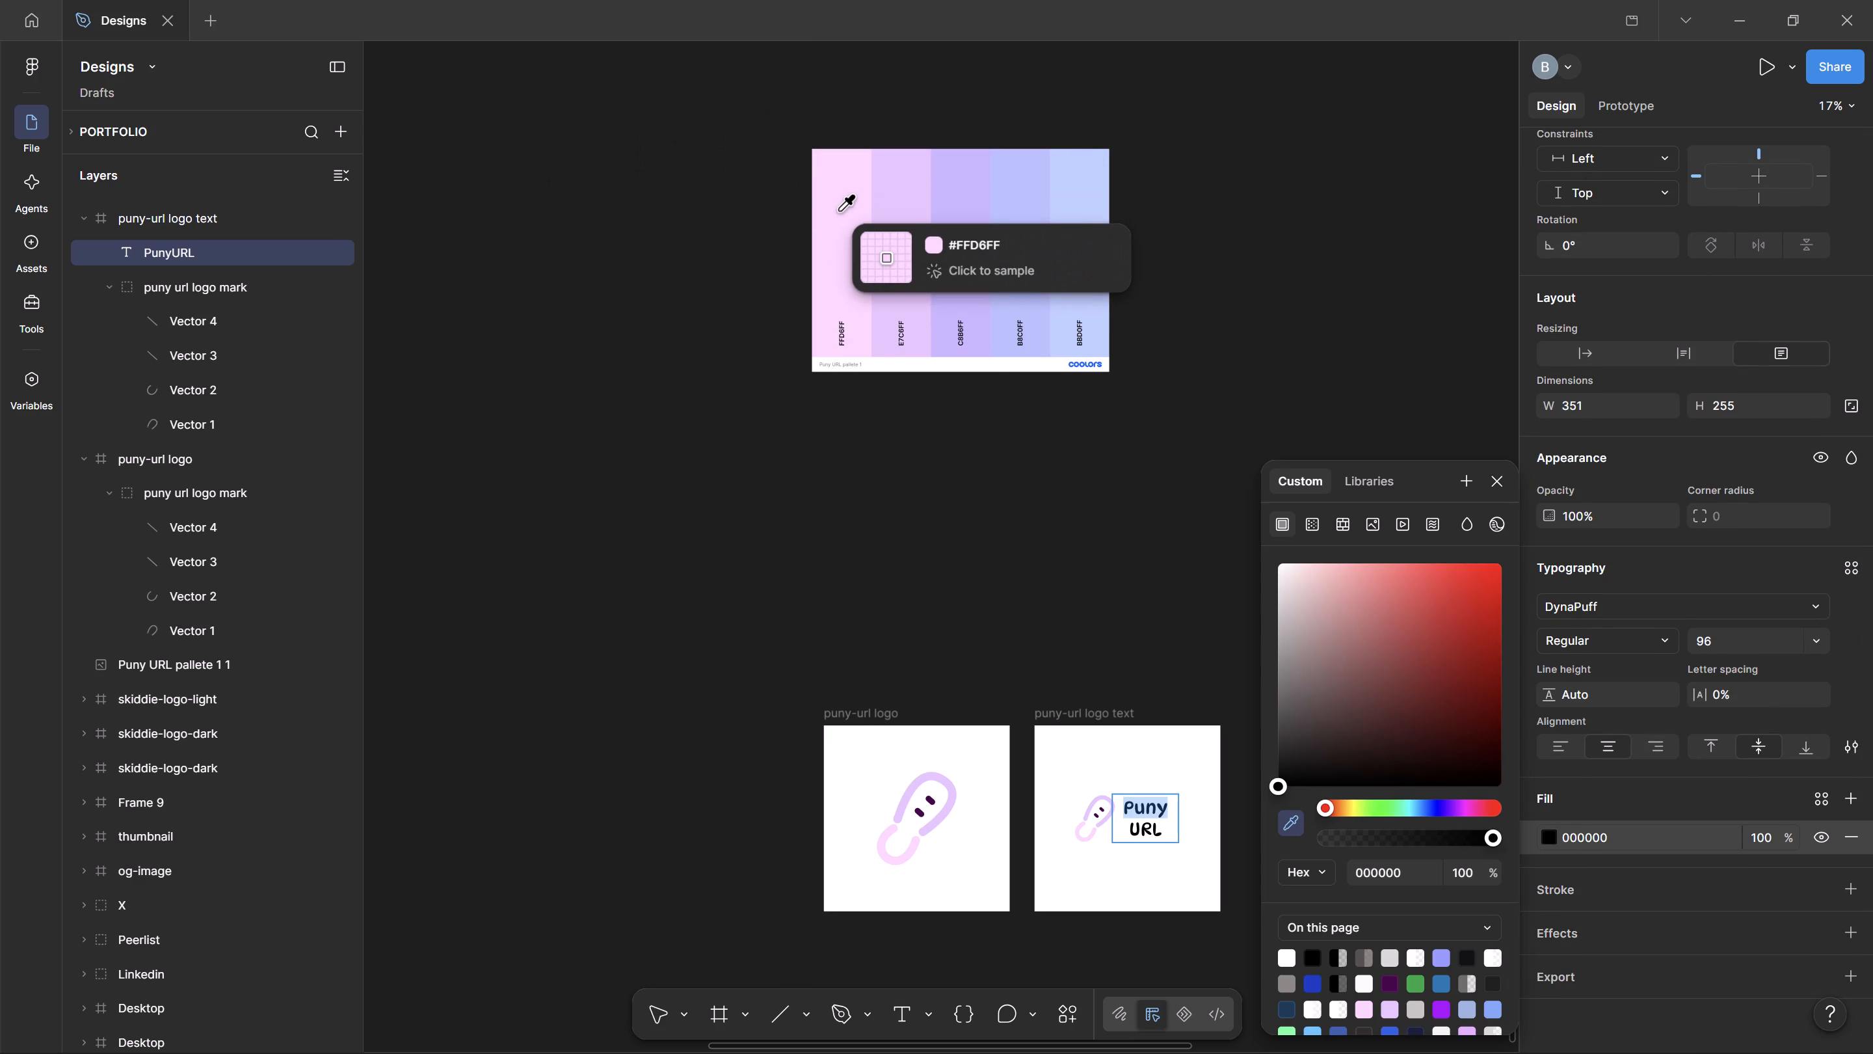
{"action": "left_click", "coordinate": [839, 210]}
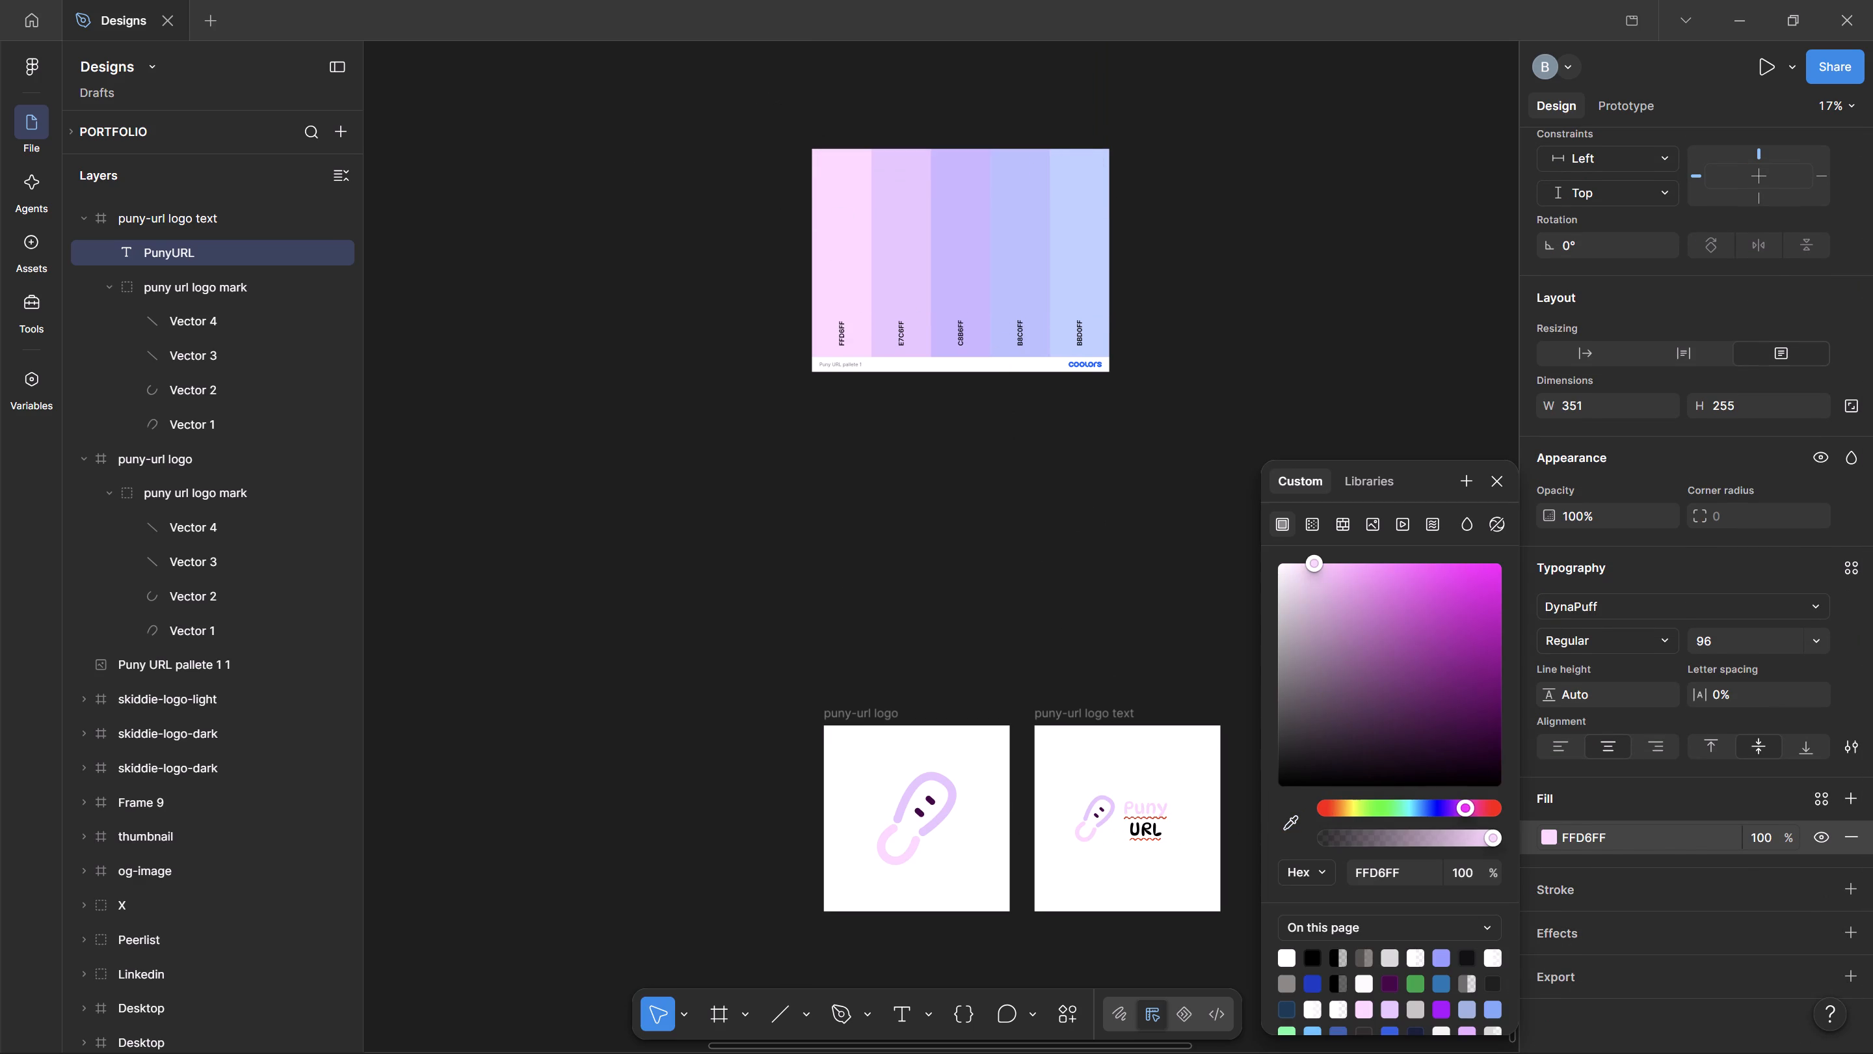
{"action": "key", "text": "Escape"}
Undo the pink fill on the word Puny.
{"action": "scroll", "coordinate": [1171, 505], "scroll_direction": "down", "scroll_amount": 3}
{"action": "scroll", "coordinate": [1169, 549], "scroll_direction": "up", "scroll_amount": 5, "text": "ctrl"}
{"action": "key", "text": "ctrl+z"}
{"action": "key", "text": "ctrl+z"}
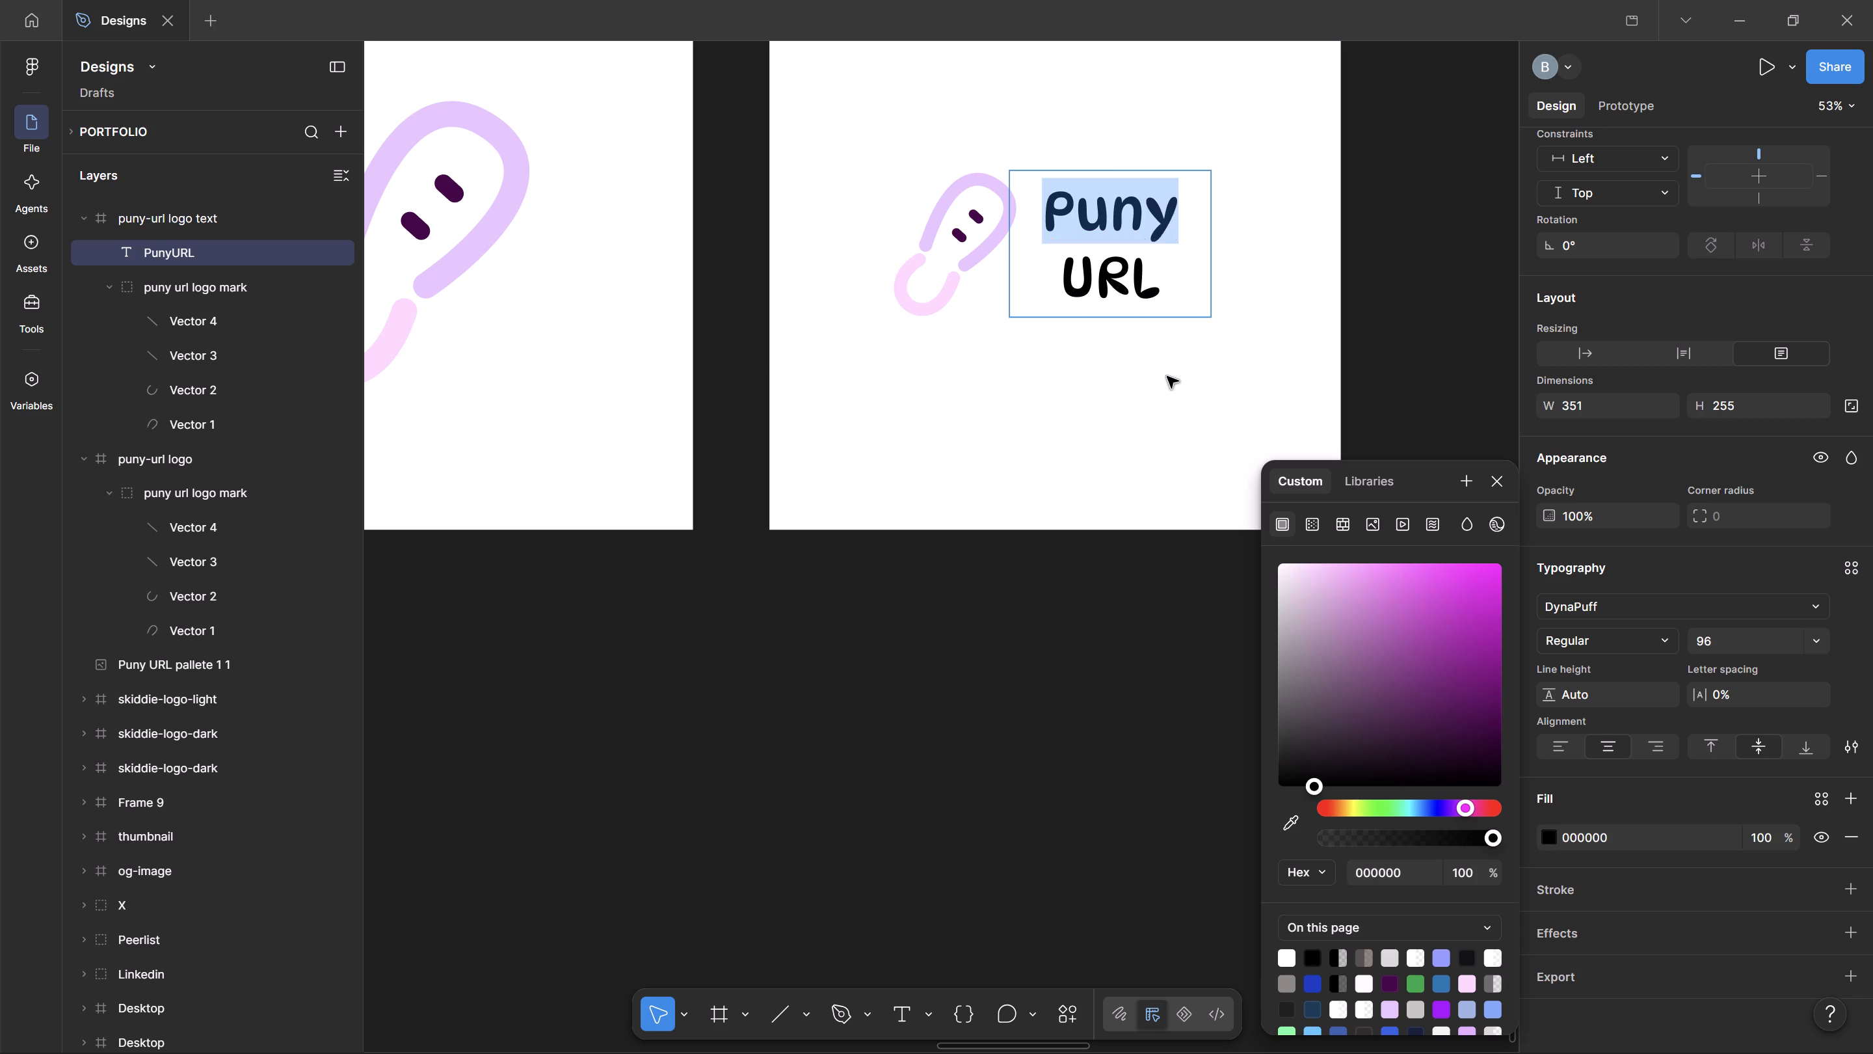
Fill the entire Puny URL wordmark with the dark purple 4A004A sampled from the logo mark's small dashes.
{"action": "left_click", "coordinate": [1112, 280]}
{"action": "left_click_drag", "start_coordinate": [1170, 286], "coordinate": [1048, 195]}
{"action": "left_click", "coordinate": [1296, 820]}
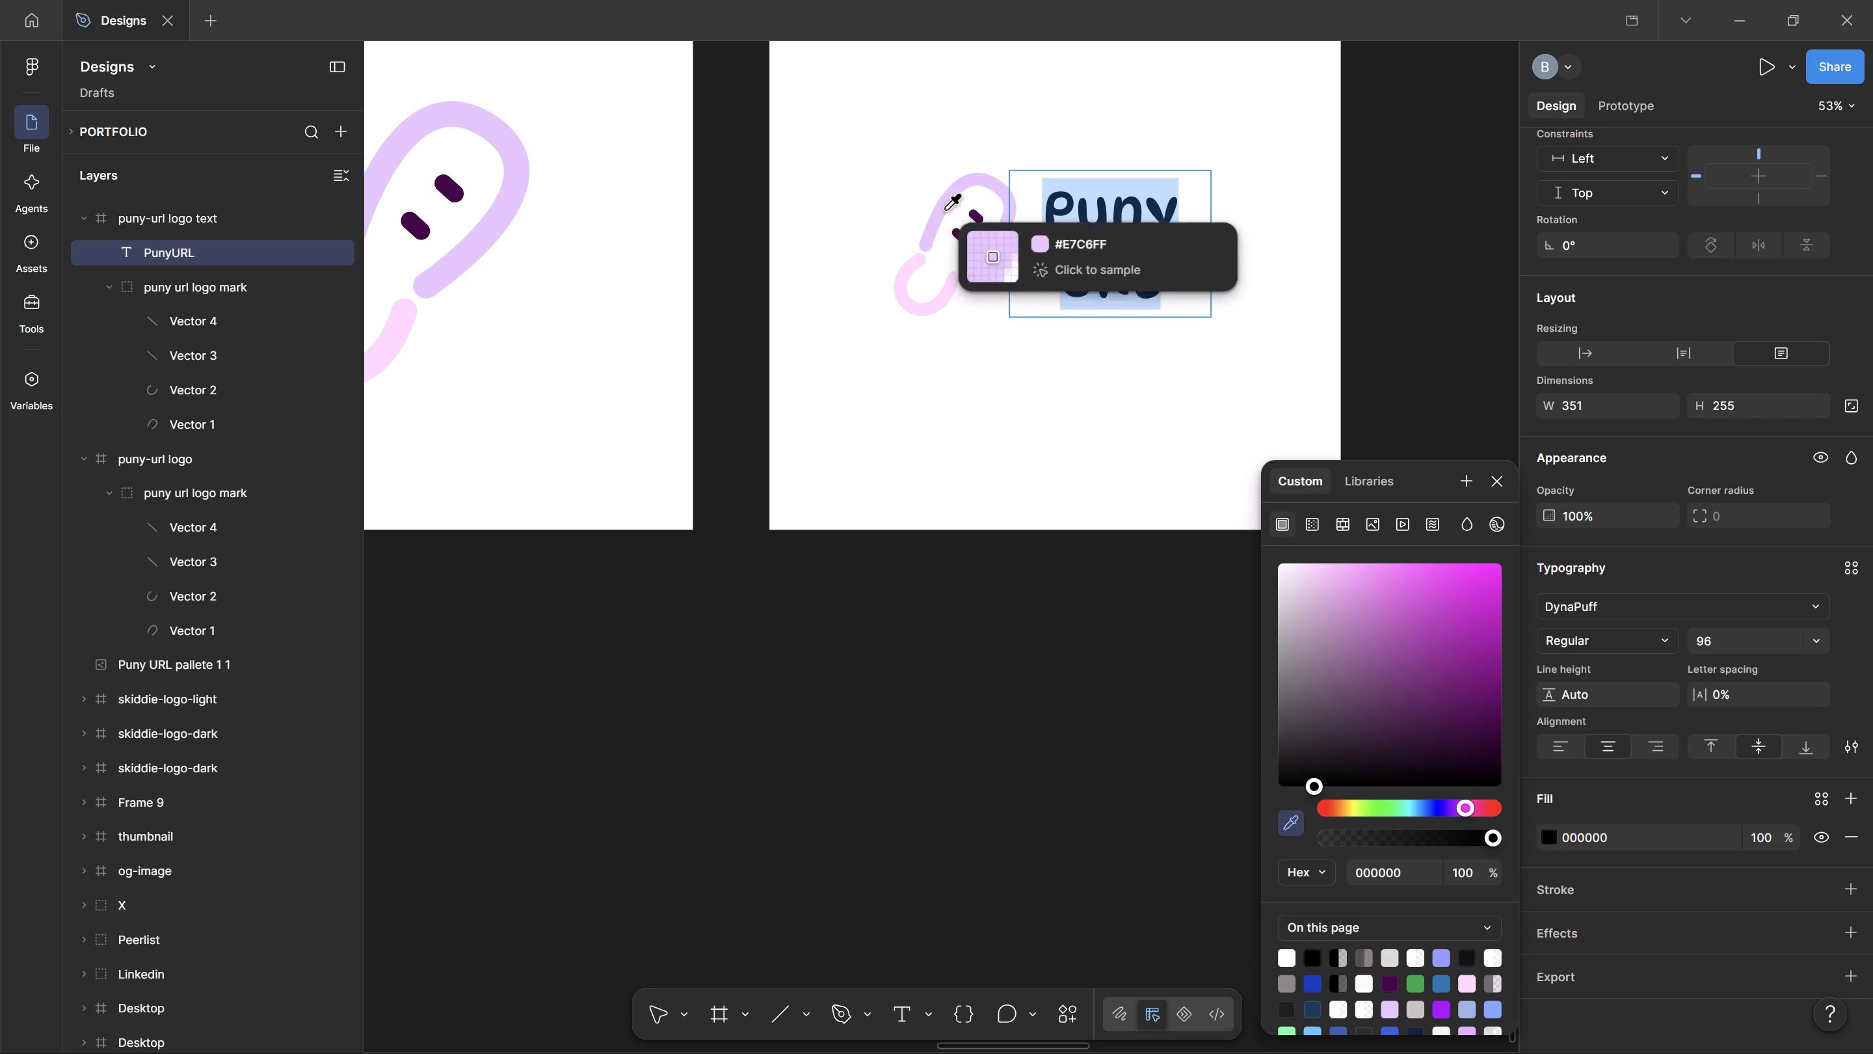
{"action": "left_click", "coordinate": [958, 233]}
{"action": "left_click", "coordinate": [1405, 202]}
{"action": "scroll", "coordinate": [1393, 206], "scroll_direction": "down", "scroll_amount": 2, "text": "ctrl"}
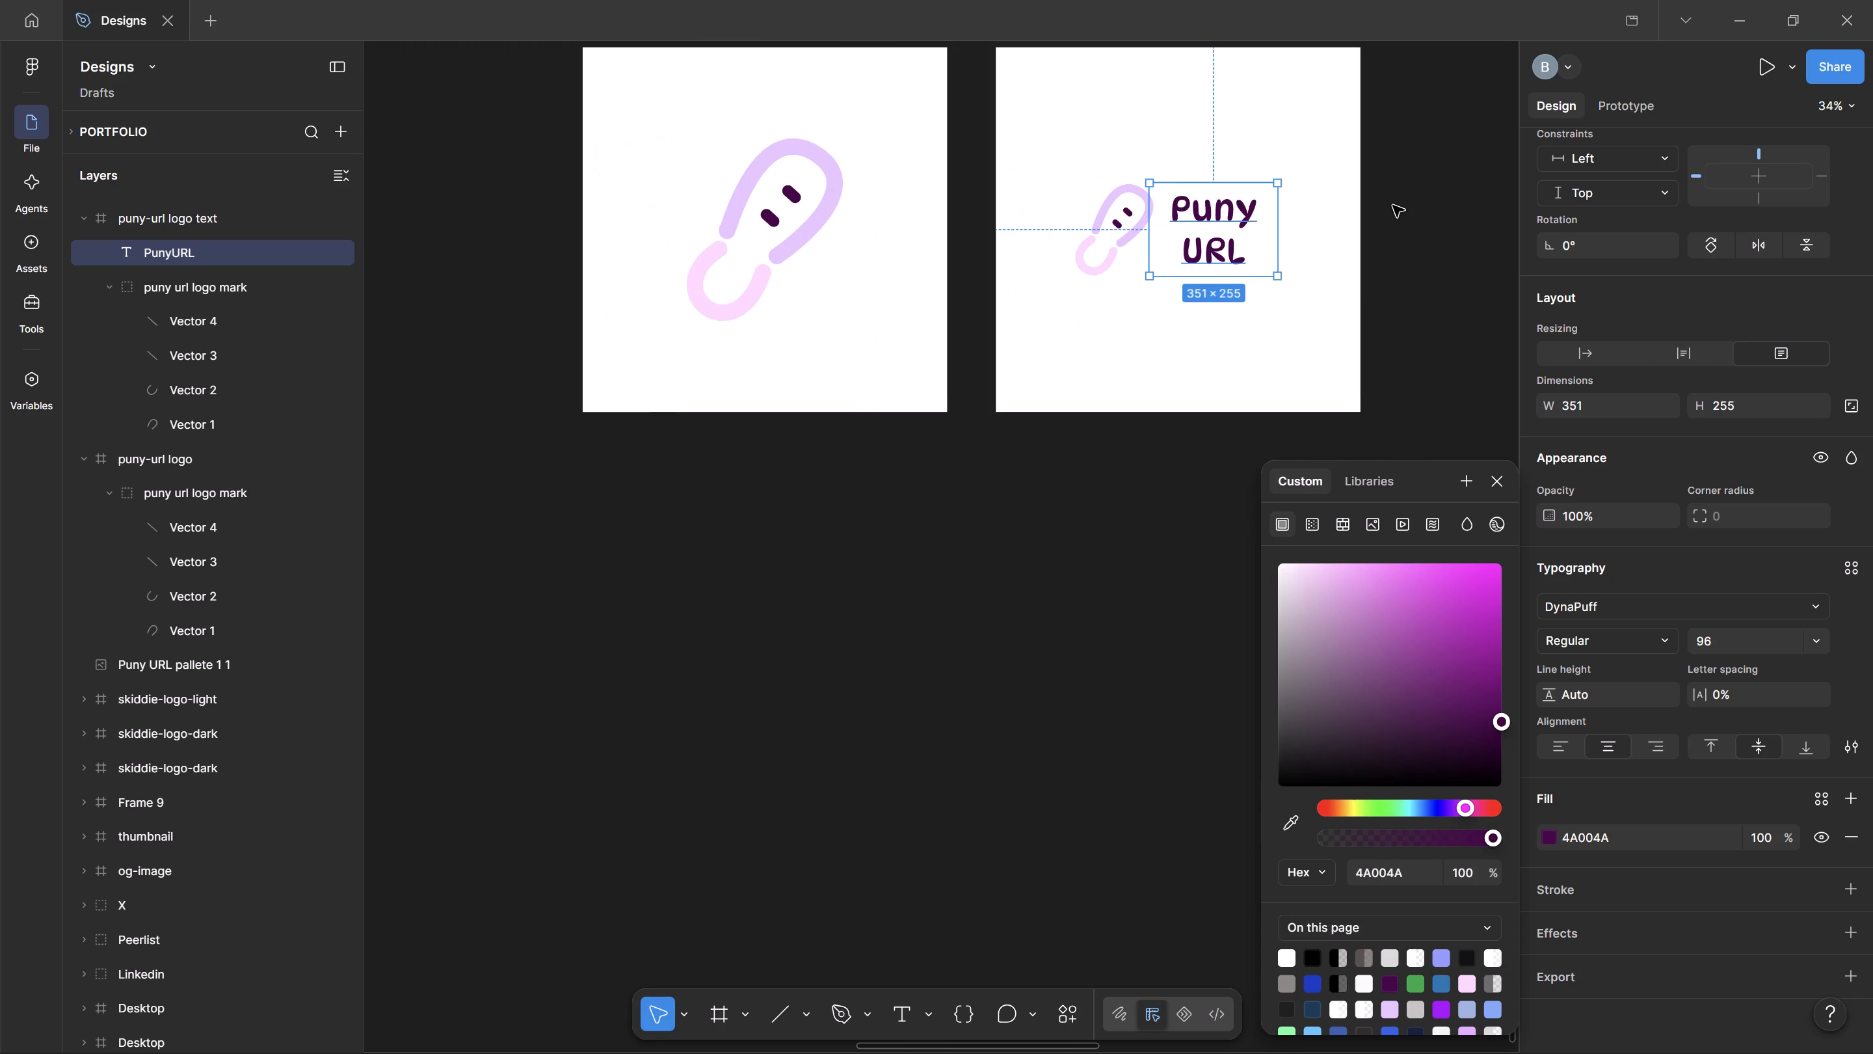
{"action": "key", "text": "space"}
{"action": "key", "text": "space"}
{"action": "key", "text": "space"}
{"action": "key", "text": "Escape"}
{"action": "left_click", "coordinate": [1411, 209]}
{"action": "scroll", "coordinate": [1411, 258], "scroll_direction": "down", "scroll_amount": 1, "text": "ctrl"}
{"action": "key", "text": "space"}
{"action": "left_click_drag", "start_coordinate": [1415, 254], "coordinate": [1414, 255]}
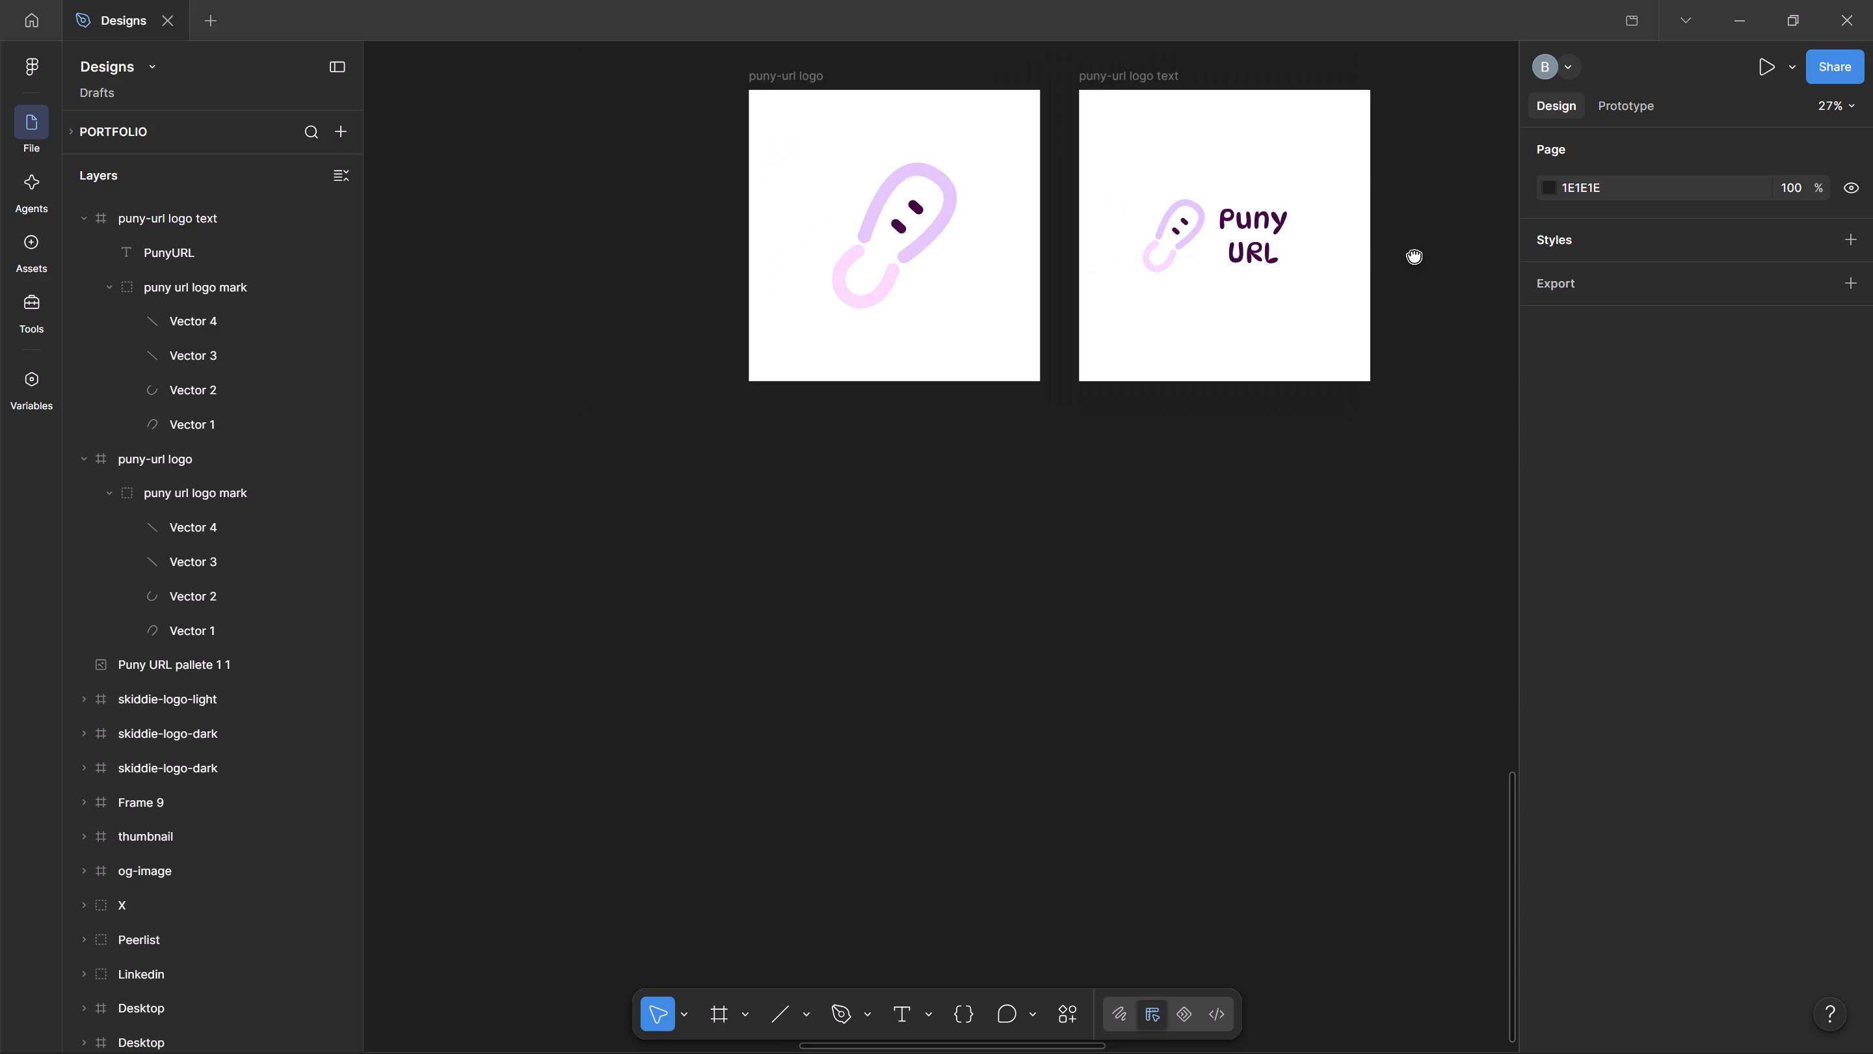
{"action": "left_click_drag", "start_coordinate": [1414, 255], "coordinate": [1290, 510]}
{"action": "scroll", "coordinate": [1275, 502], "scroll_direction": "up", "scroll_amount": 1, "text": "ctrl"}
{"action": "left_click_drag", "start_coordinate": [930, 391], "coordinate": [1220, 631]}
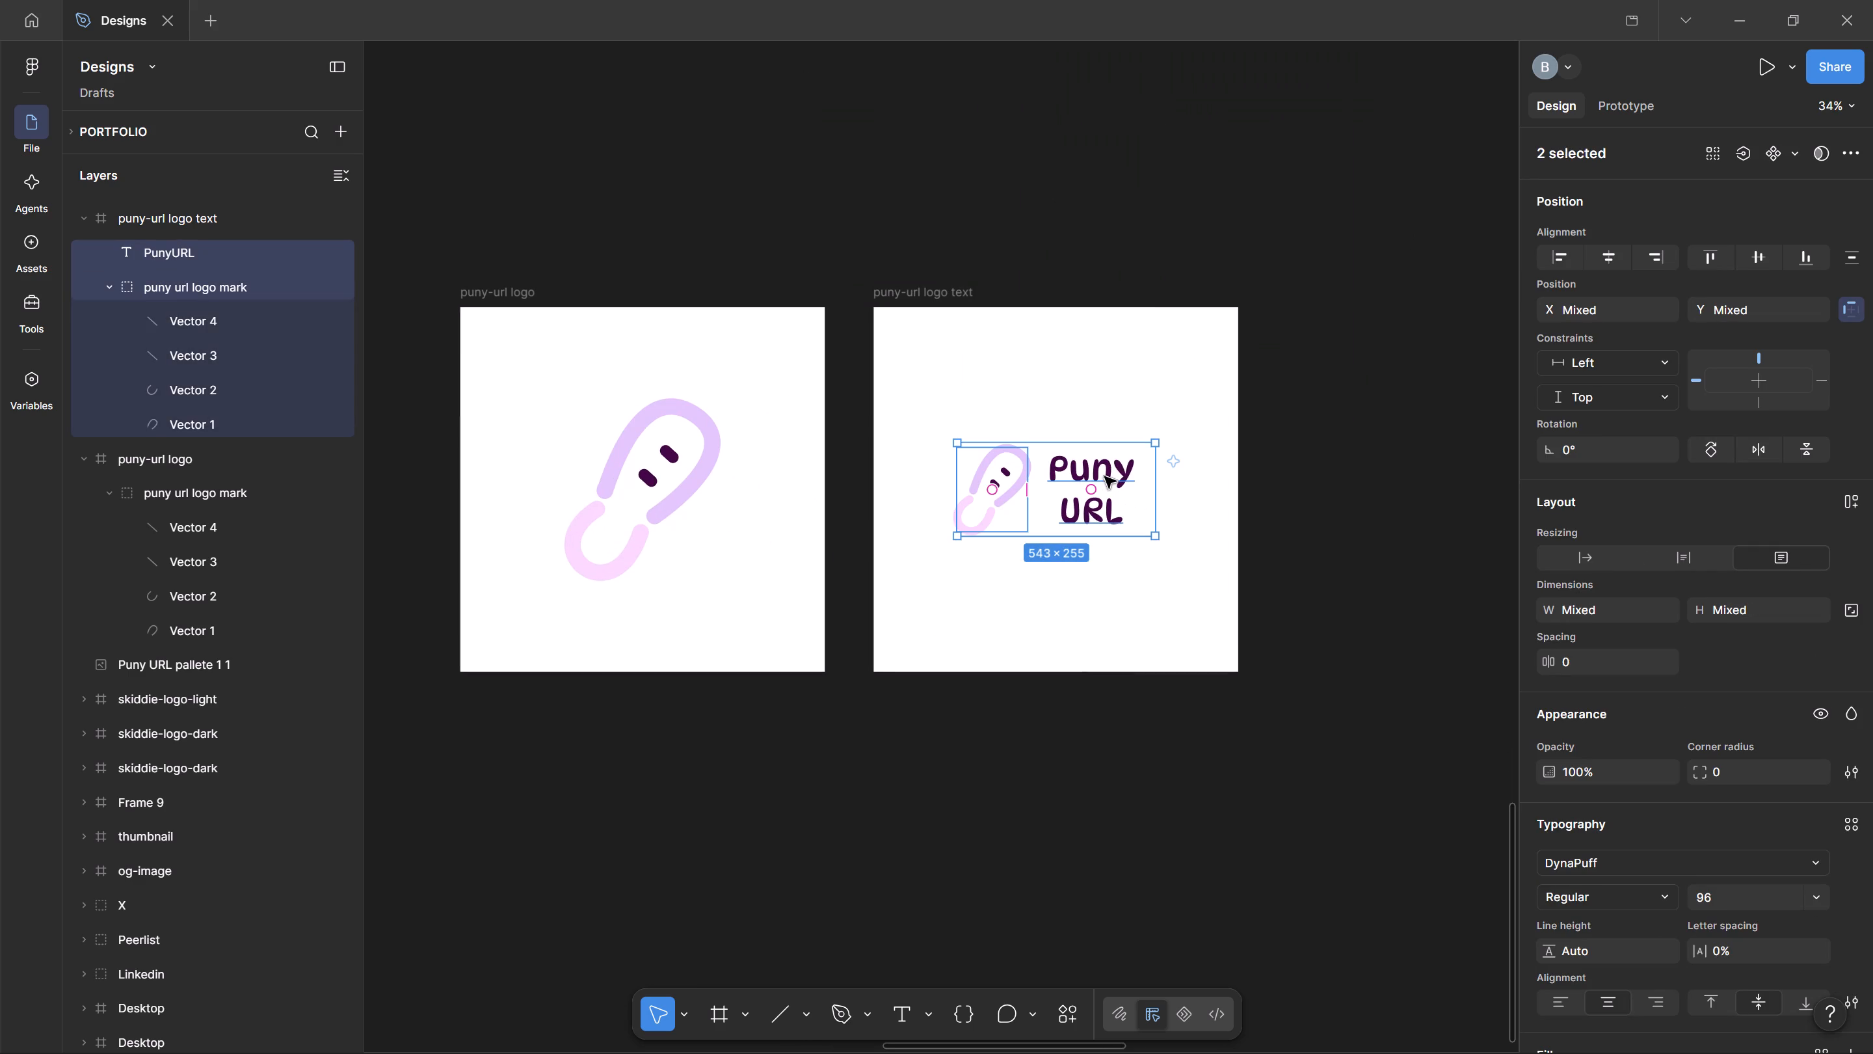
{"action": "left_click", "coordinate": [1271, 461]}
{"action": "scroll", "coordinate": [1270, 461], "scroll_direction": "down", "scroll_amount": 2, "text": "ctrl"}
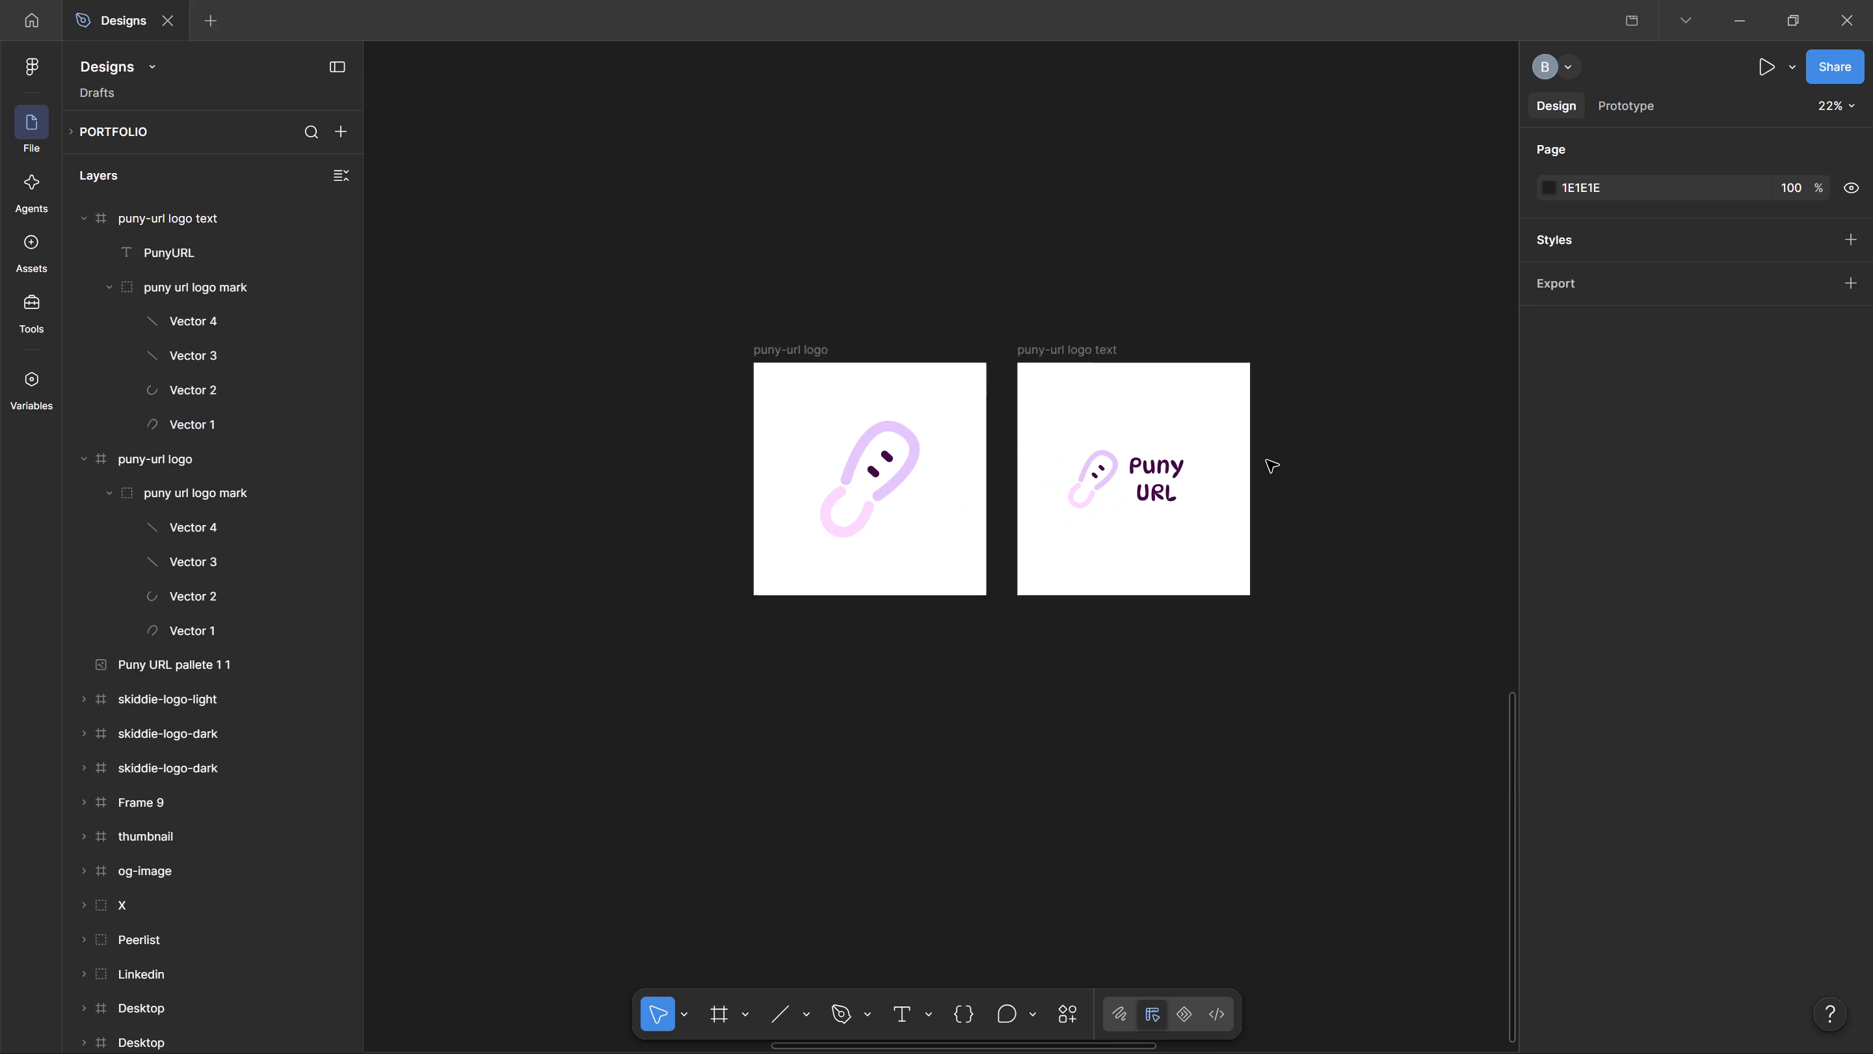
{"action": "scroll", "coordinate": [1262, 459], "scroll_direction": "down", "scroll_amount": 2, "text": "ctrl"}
Show the hidden icons in the Windows system tray.
{"action": "key", "text": "alt+Tab"}
{"action": "key", "text": "alt+Tab"}
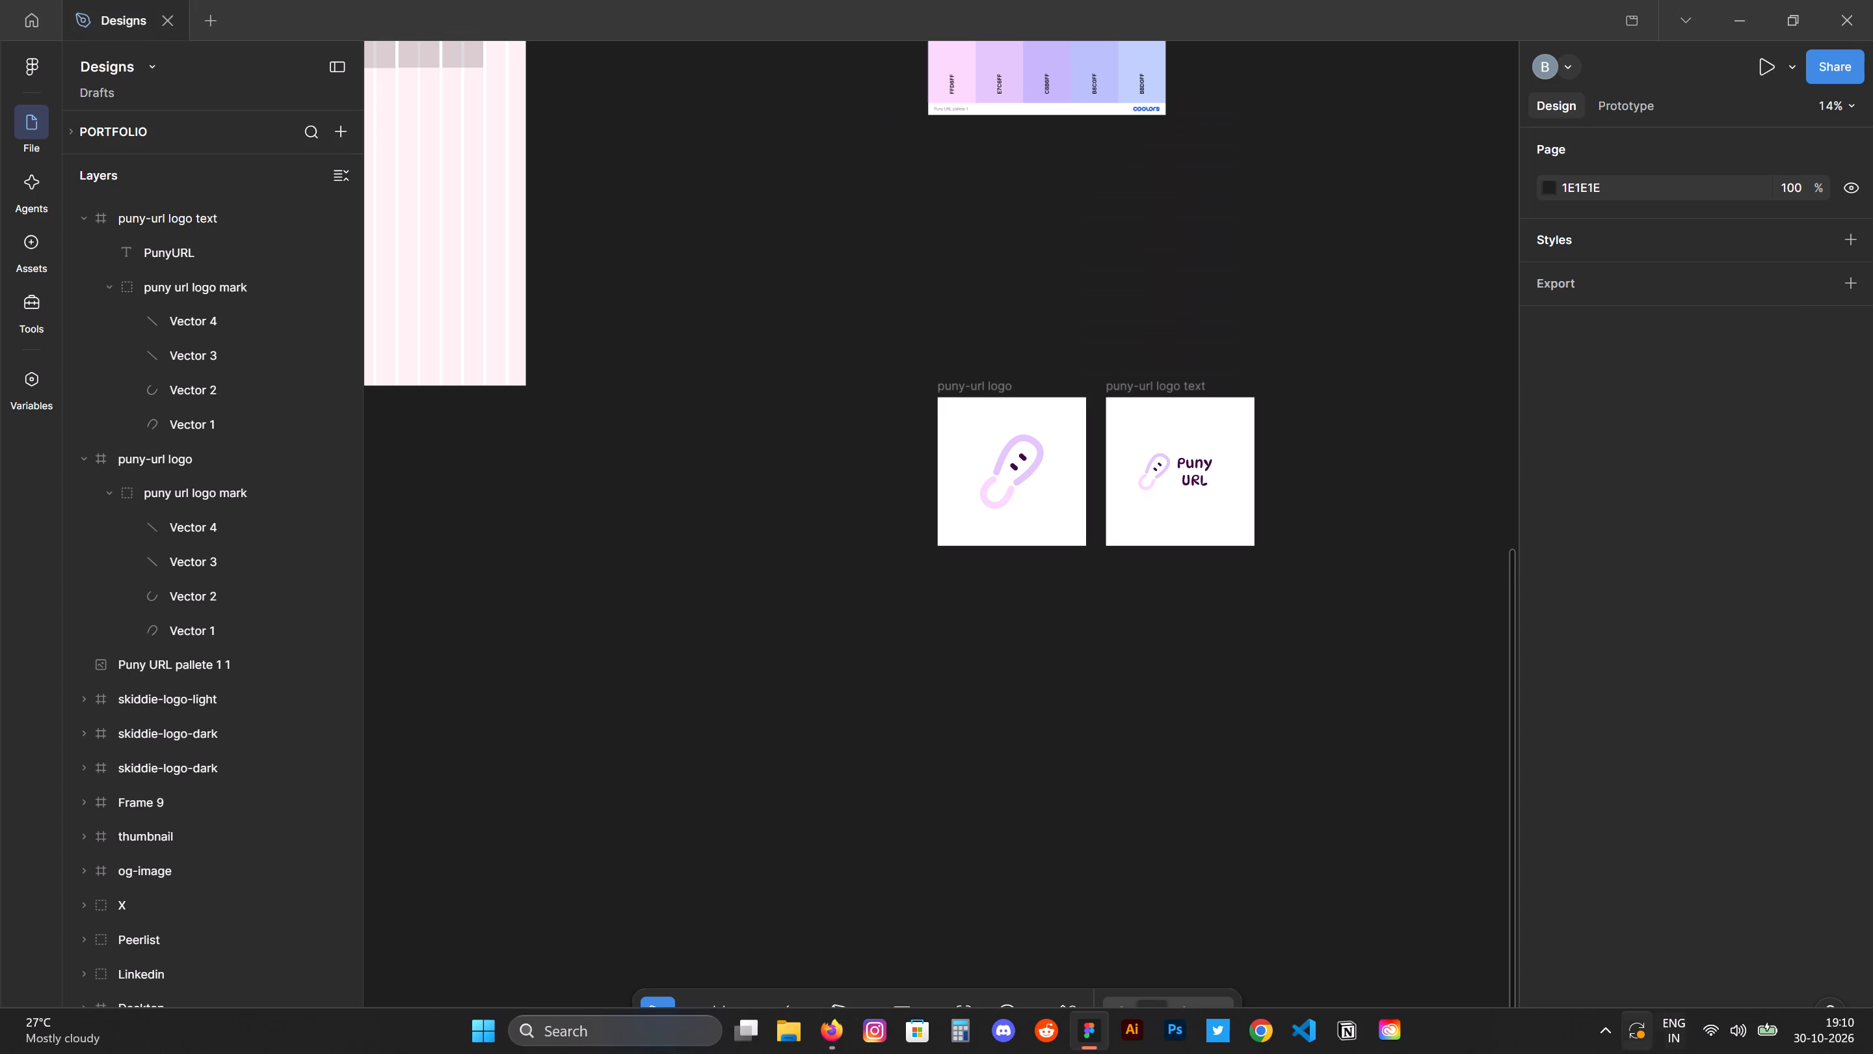
{"action": "left_click", "coordinate": [1591, 1023]}
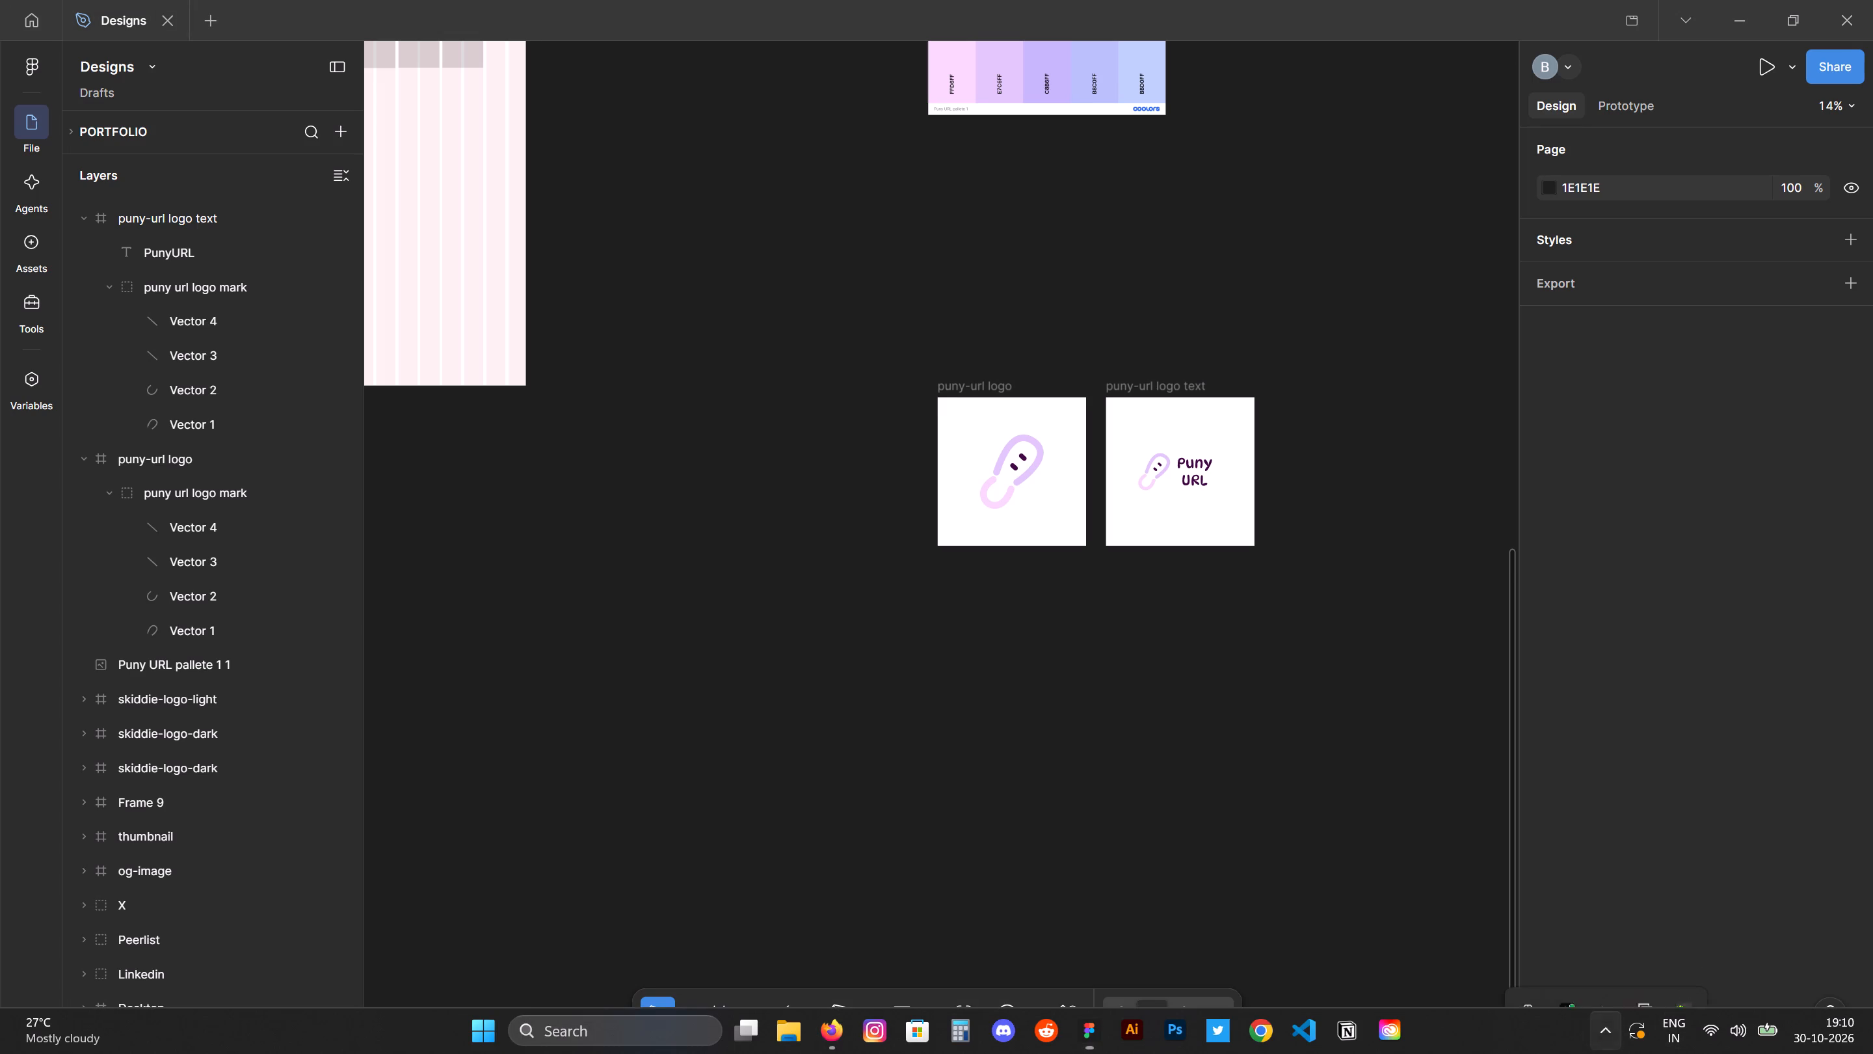
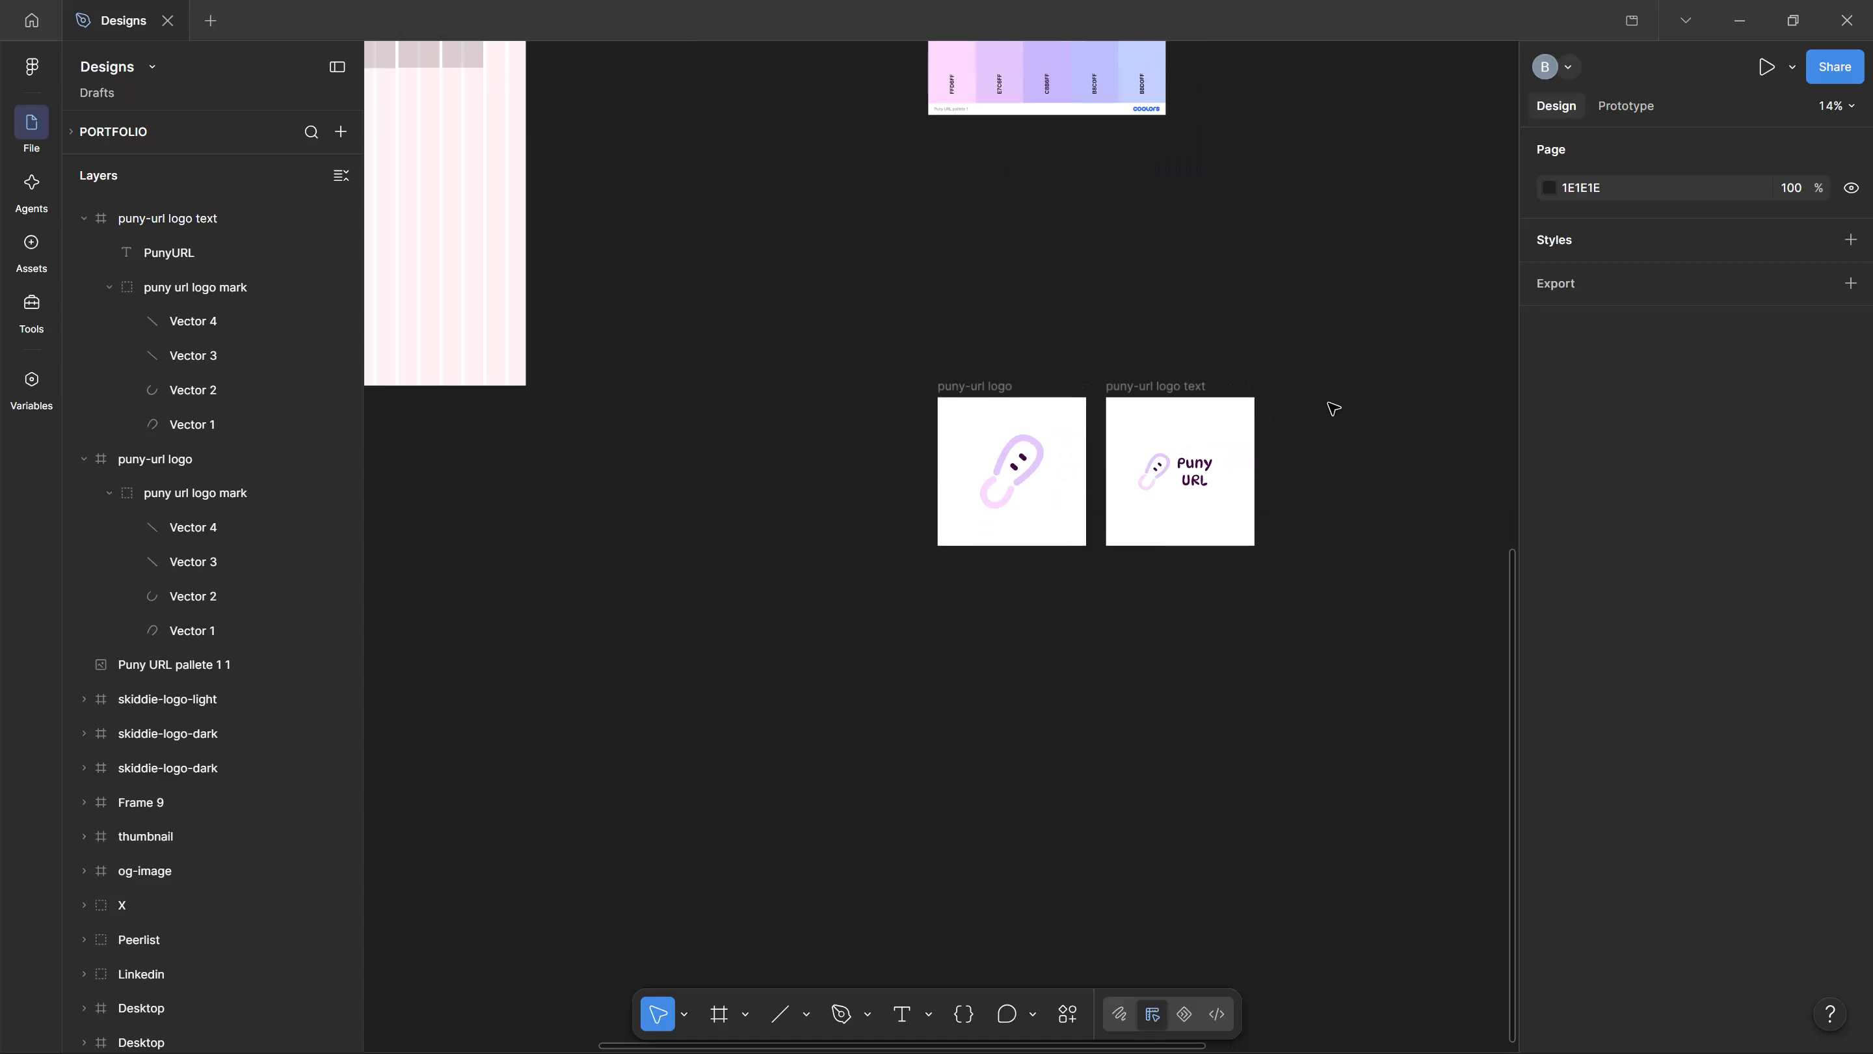
Draw a new frame about 5078 × 4581 in the empty canvas area below the existing designs.
{"action": "scroll", "coordinate": [1329, 403], "scroll_direction": "down", "scroll_amount": 1}
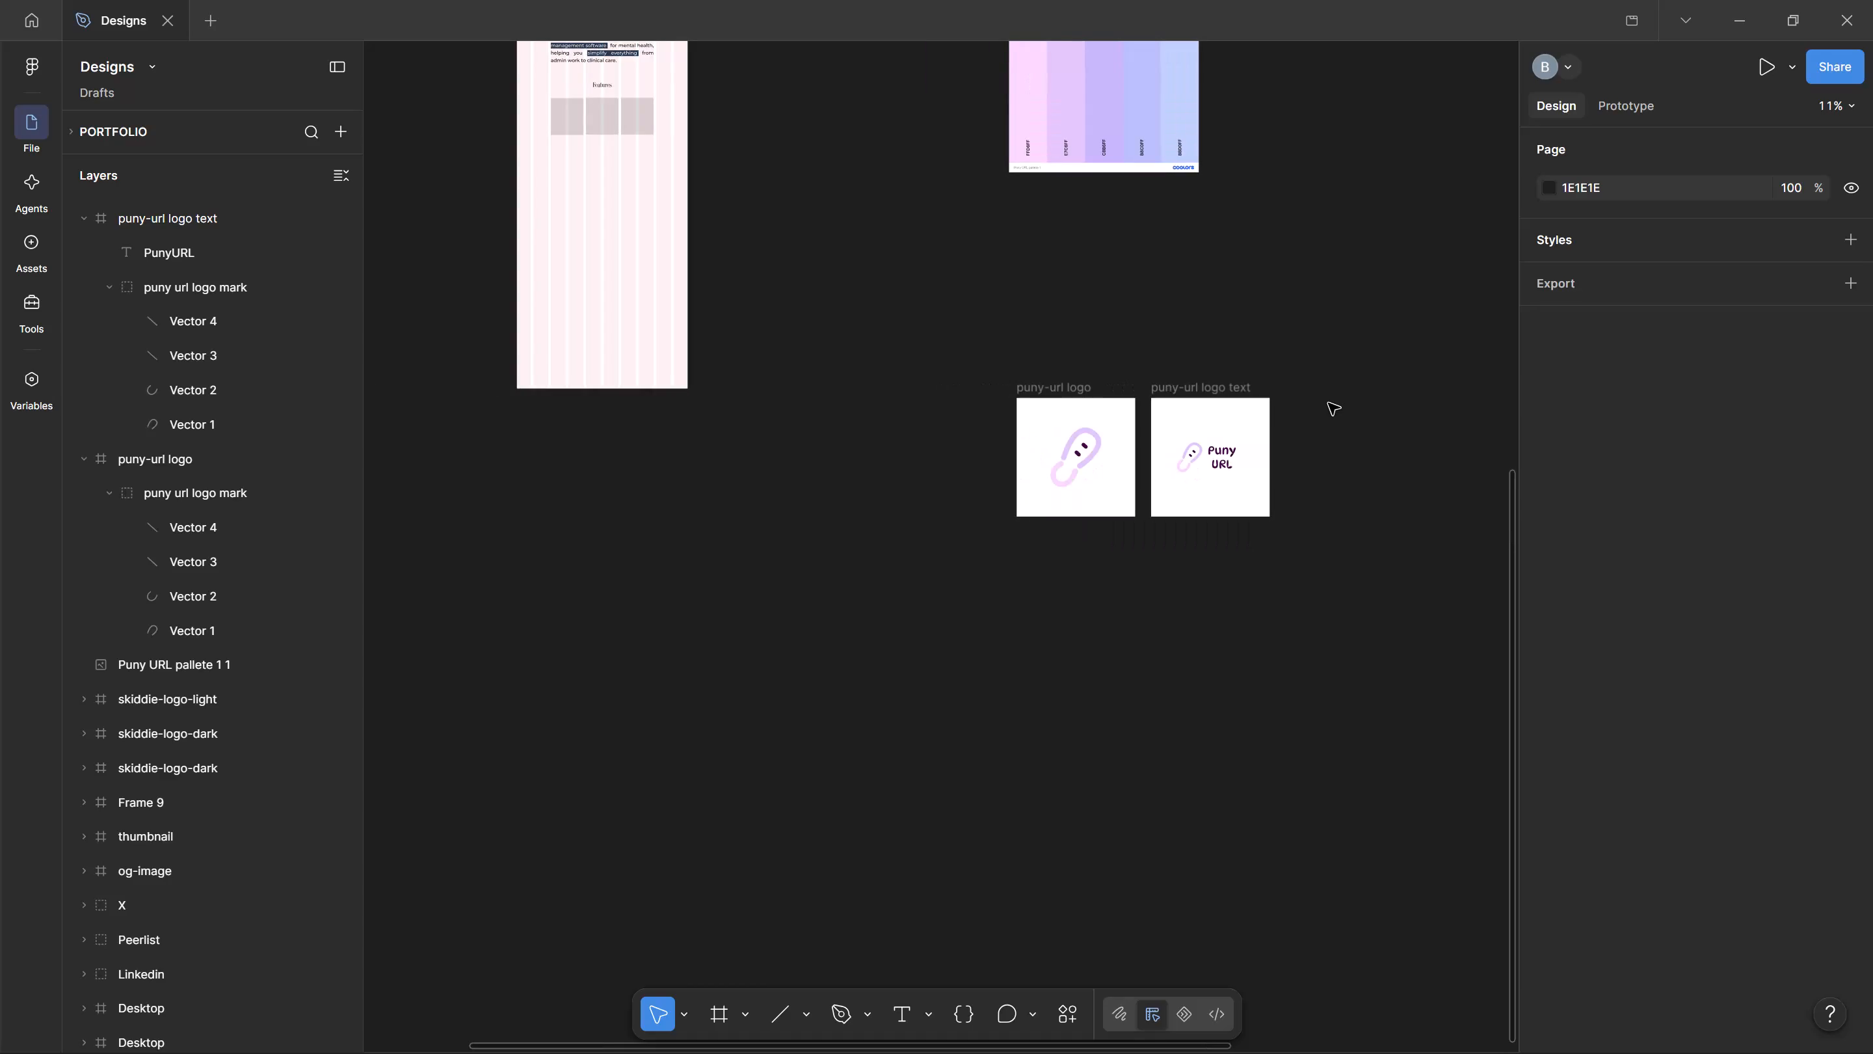
{"action": "scroll", "coordinate": [1329, 403], "scroll_direction": "down", "scroll_amount": 3, "text": "ctrl"}
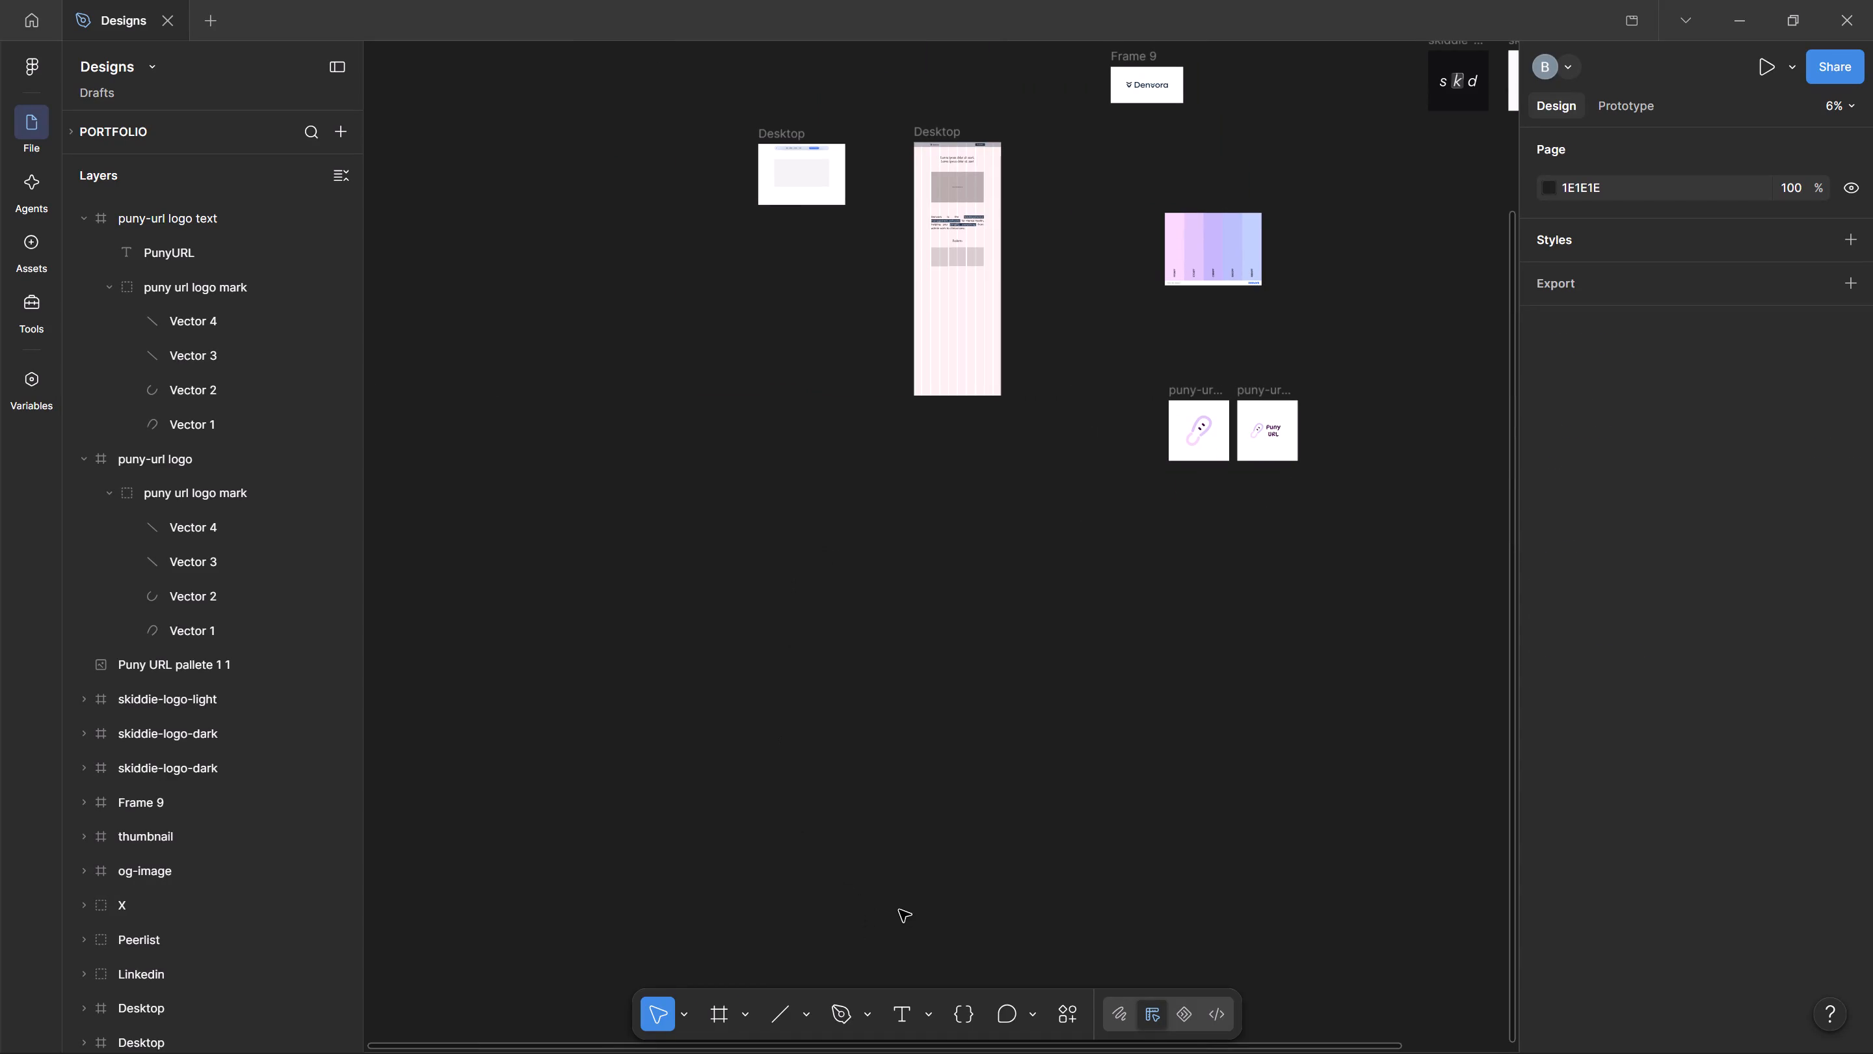
{"action": "key", "text": "f"}
{"action": "left_click_drag", "start_coordinate": [614, 570], "coordinate": [920, 847]}
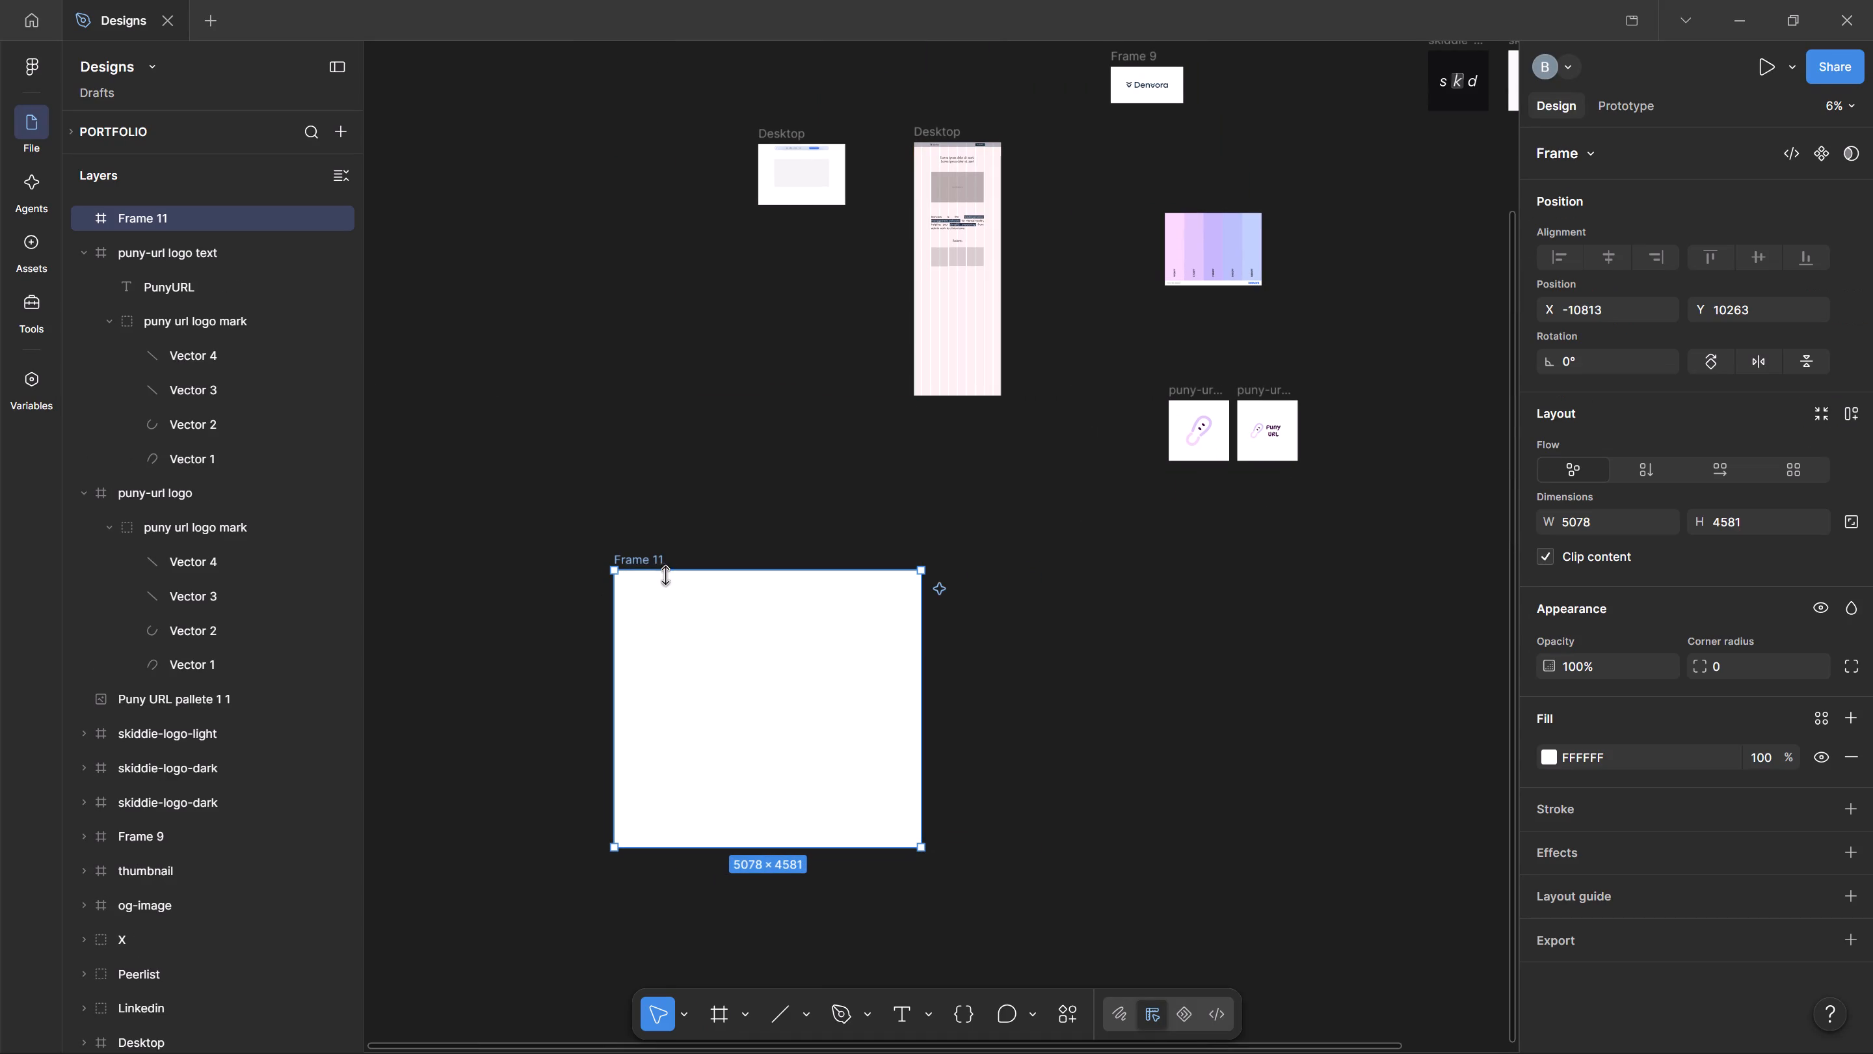
Rename the new frame as screen.
{"action": "left_click", "coordinate": [656, 562]}
{"action": "double_click", "coordinate": [648, 554]}
{"action": "type", "text": "screen"}
{"action": "key", "text": "Return"}
{"action": "left_click", "coordinate": [635, 490]}
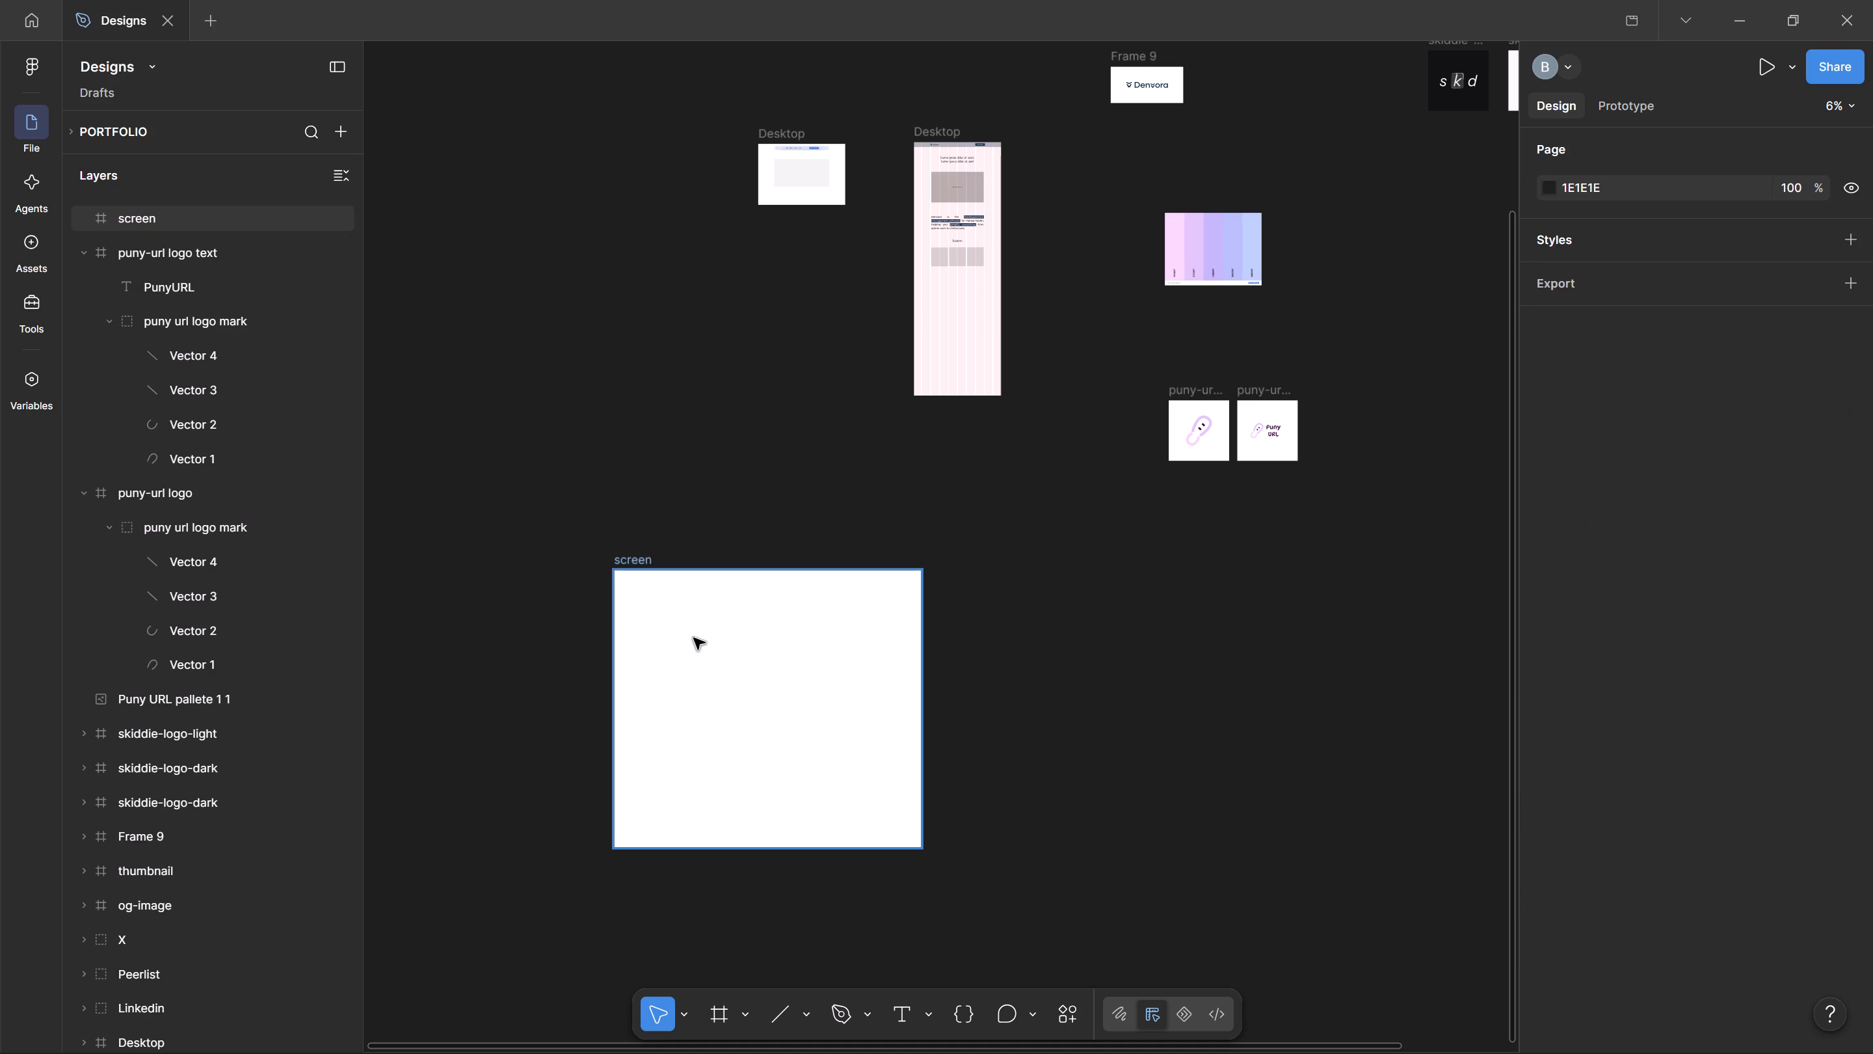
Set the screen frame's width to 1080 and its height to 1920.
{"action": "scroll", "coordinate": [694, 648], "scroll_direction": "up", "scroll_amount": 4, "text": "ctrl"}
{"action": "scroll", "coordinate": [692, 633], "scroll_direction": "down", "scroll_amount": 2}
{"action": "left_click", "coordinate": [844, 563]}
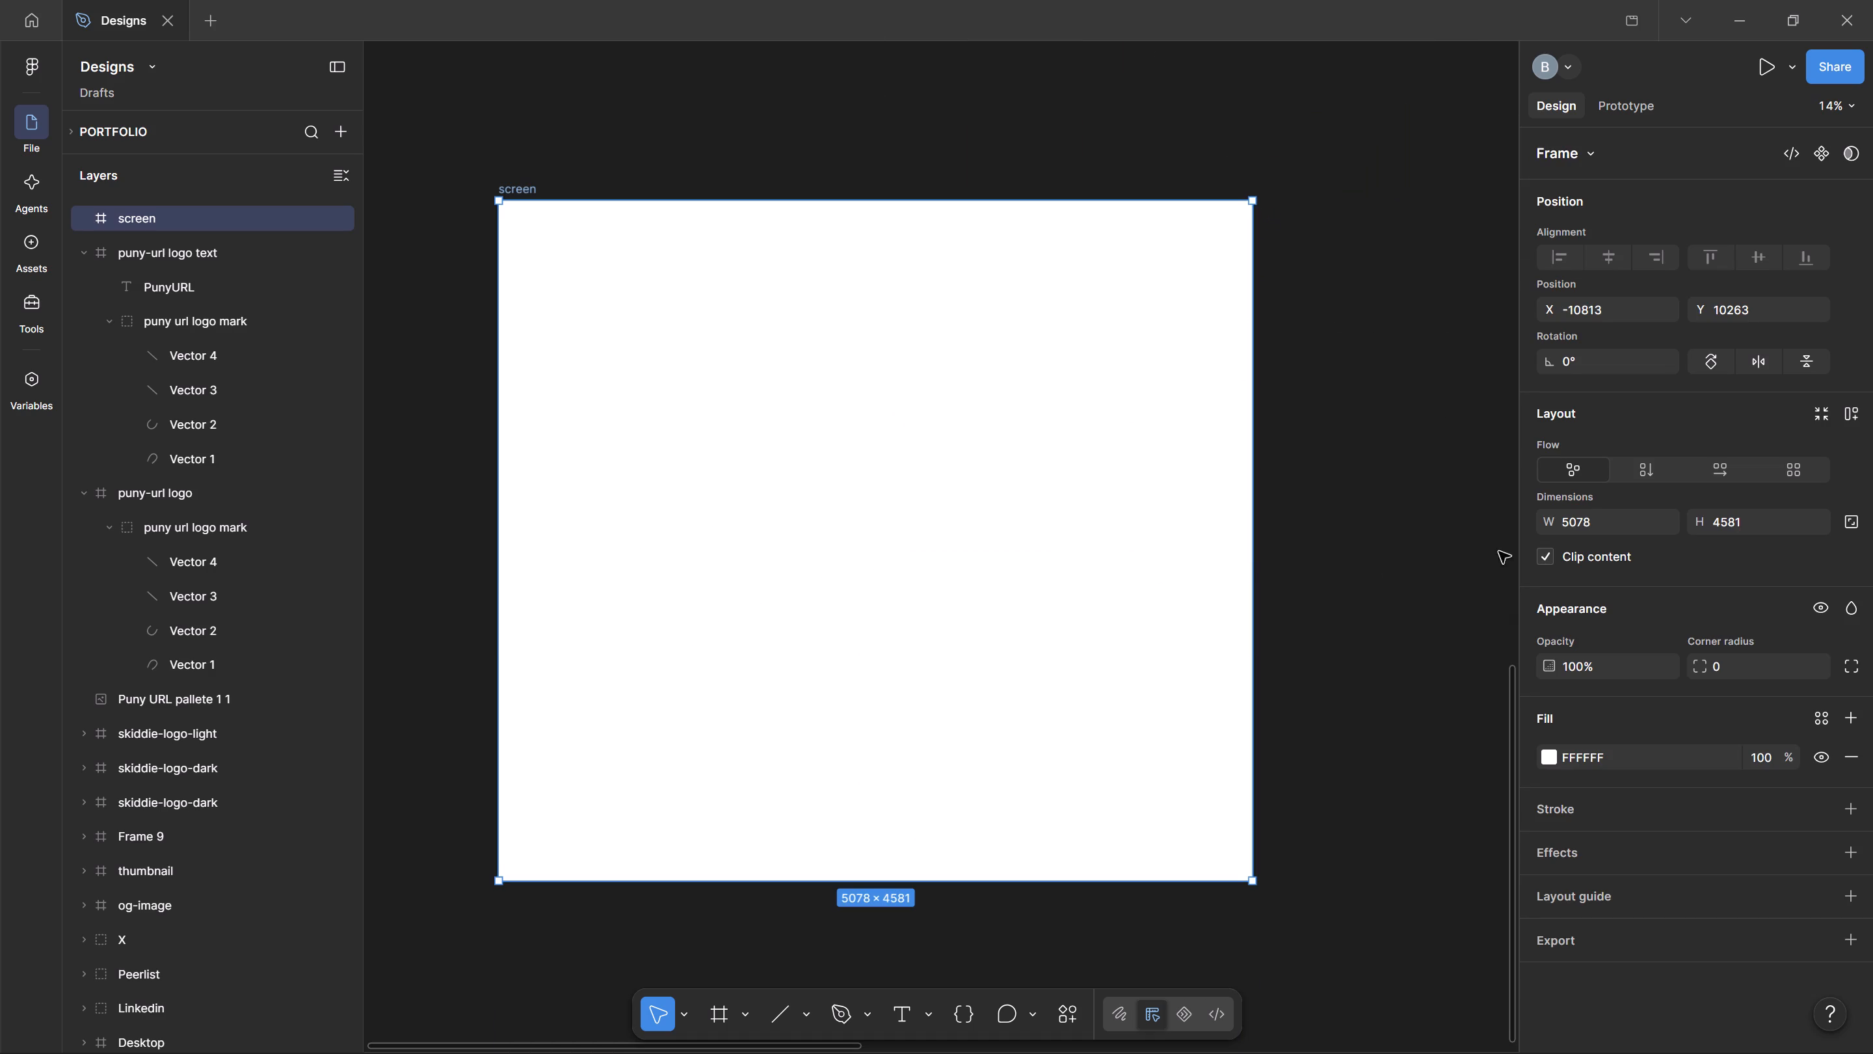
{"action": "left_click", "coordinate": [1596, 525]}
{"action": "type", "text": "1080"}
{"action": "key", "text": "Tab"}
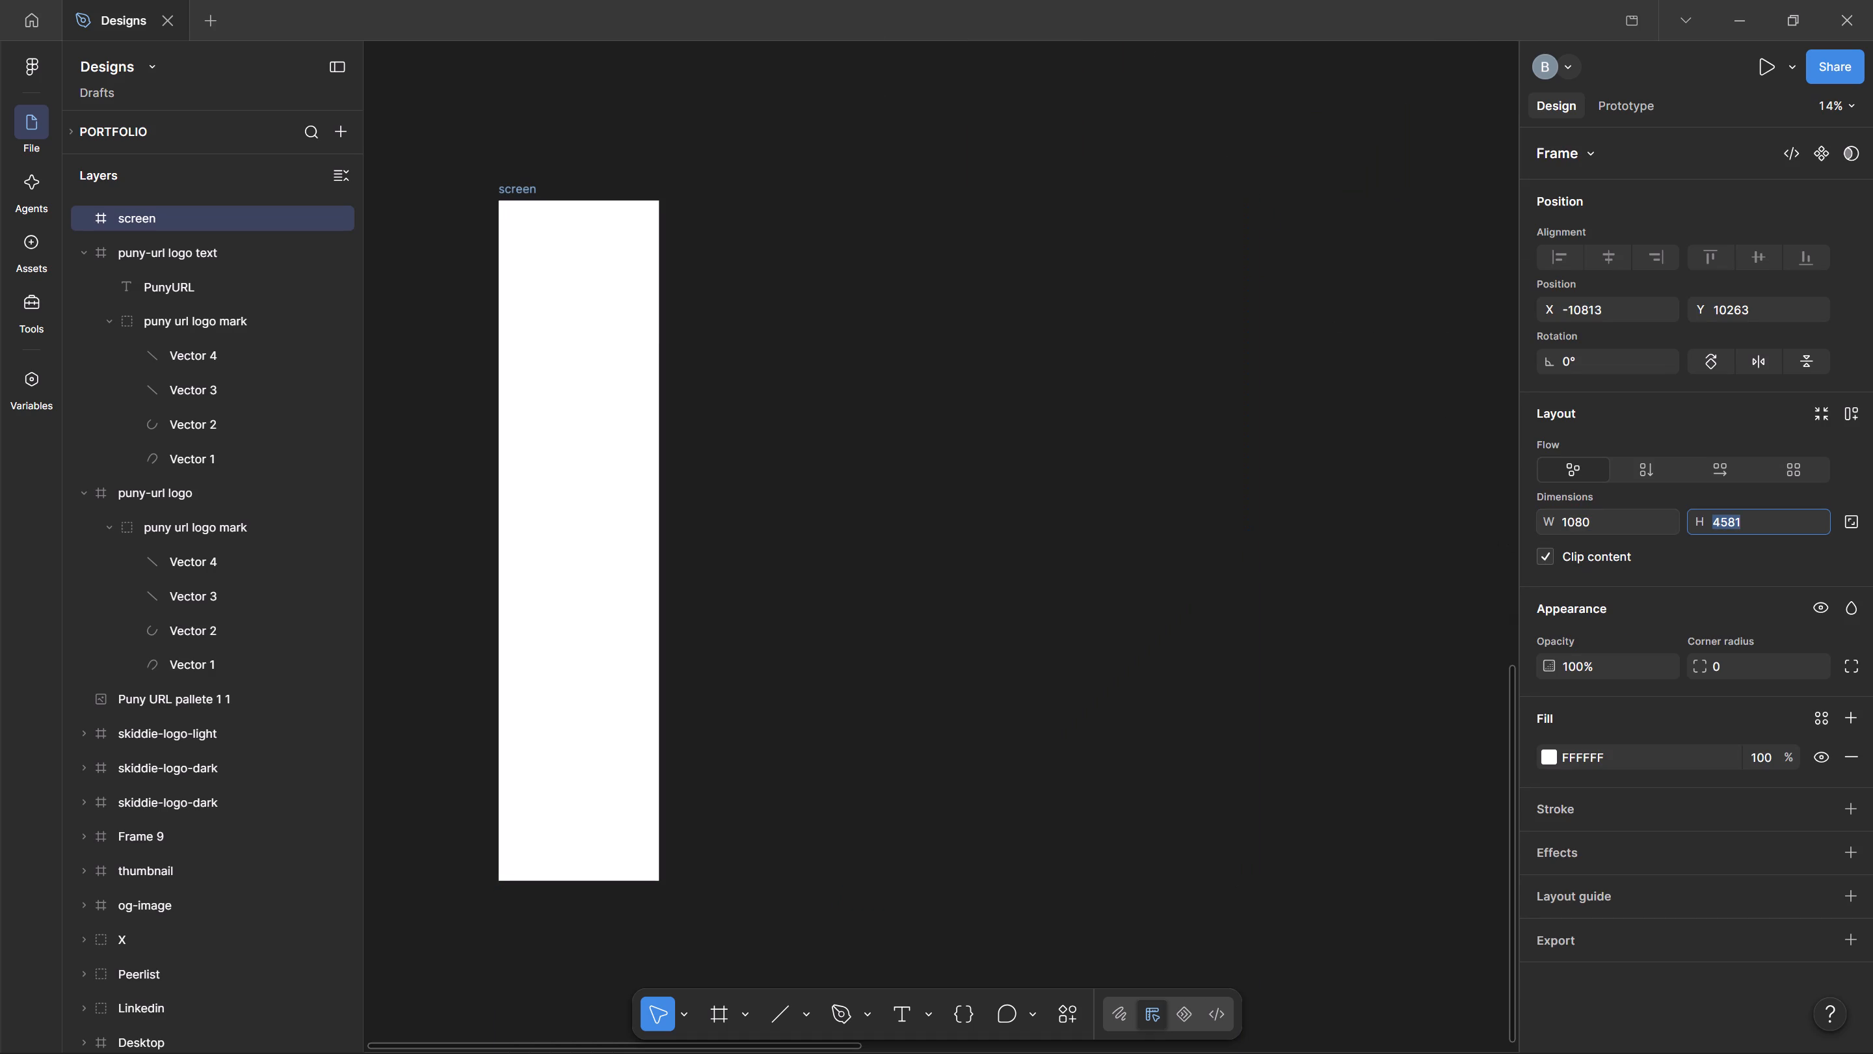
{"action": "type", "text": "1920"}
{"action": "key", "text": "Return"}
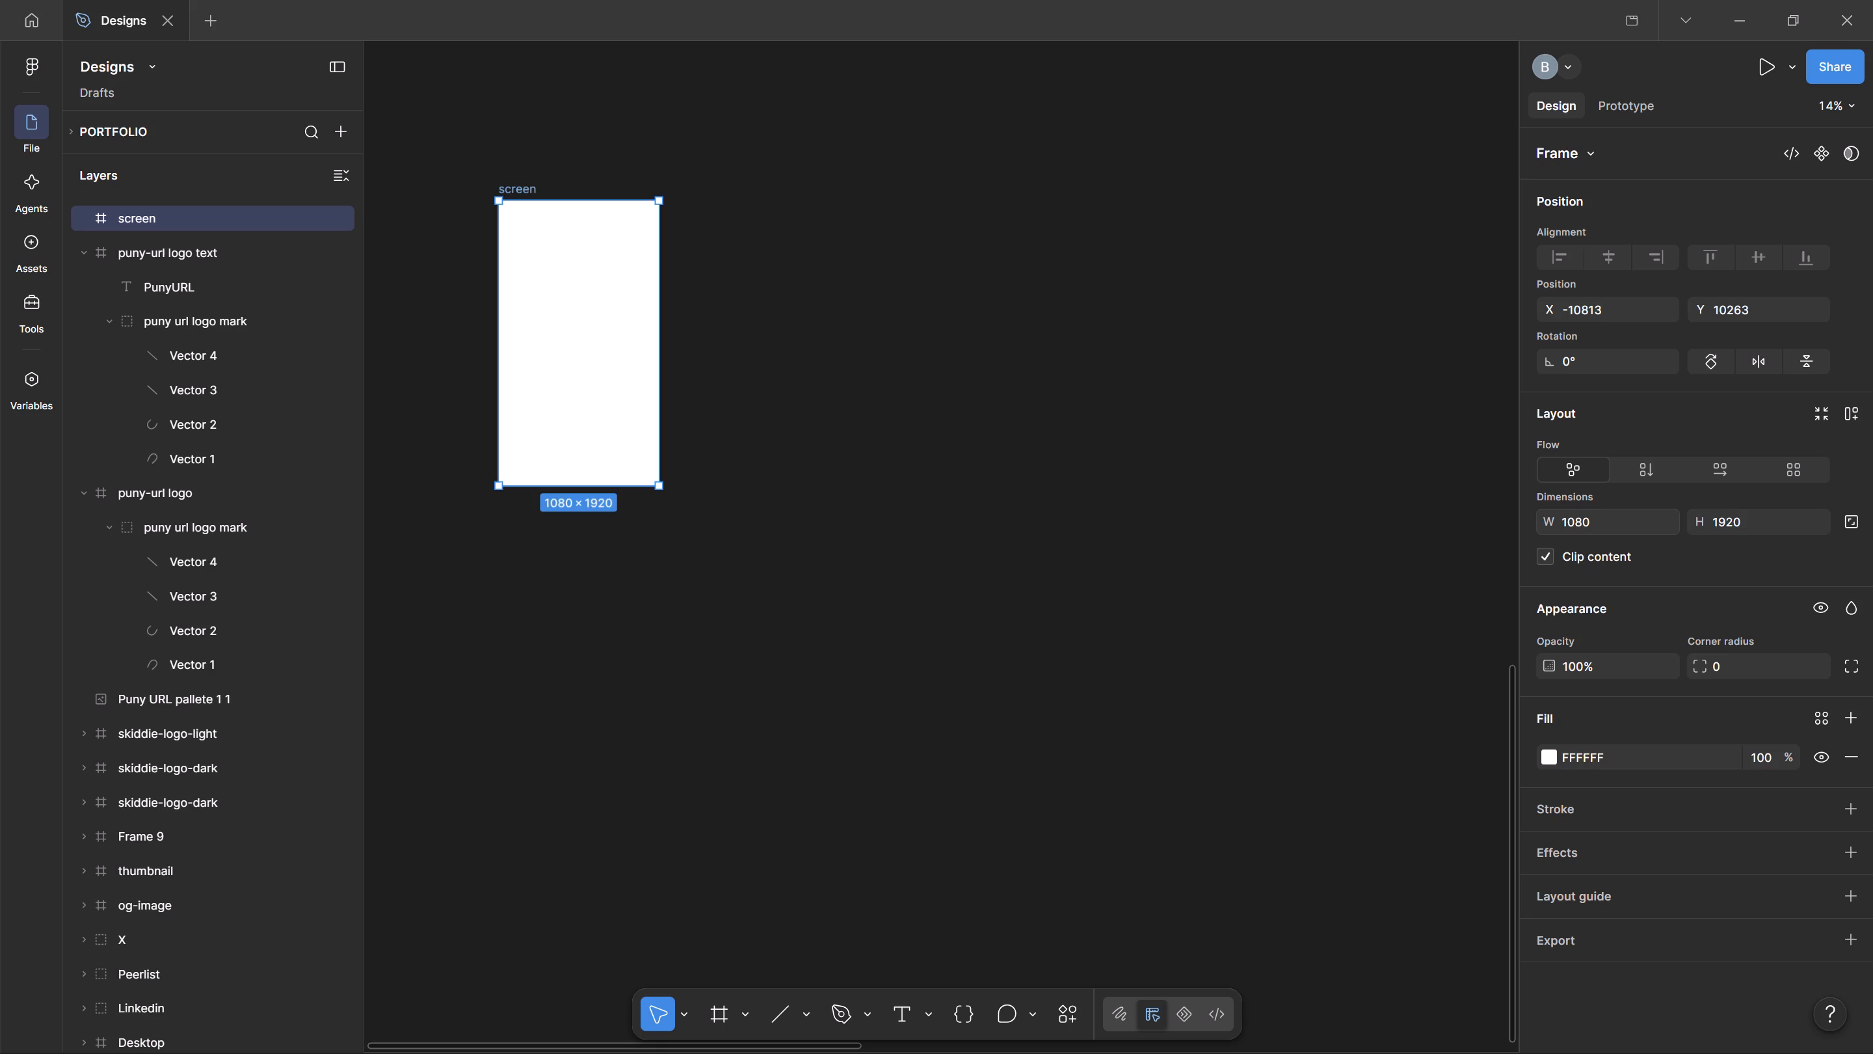
Resize the screen frame to a width of 1920 and a height of 1080.
{"action": "left_click_drag", "start_coordinate": [1746, 519], "coordinate": [1680, 522]}
{"action": "key", "text": "ctrl+x"}
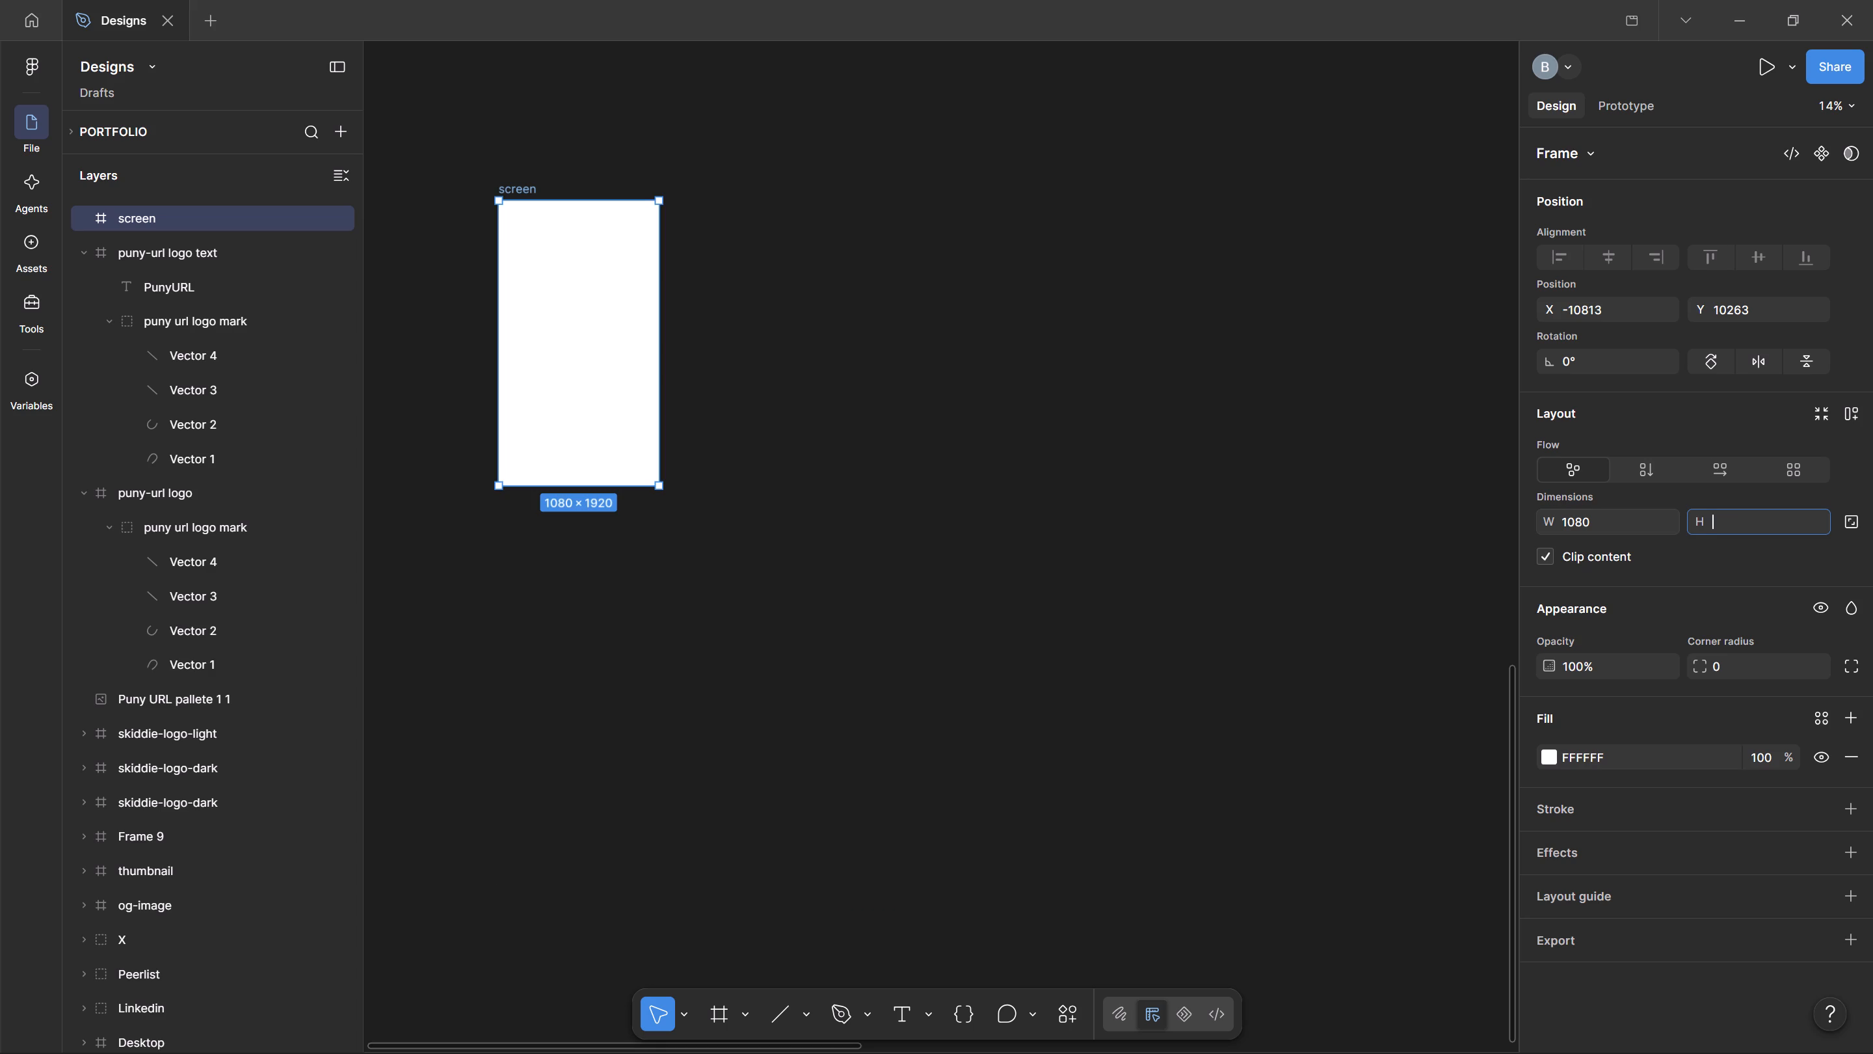
{"action": "left_click", "coordinate": [1597, 520]}
{"action": "key", "text": "ctrl+a"}
{"action": "key", "text": "ctrl+v"}
{"action": "left_click", "coordinate": [1781, 522]}
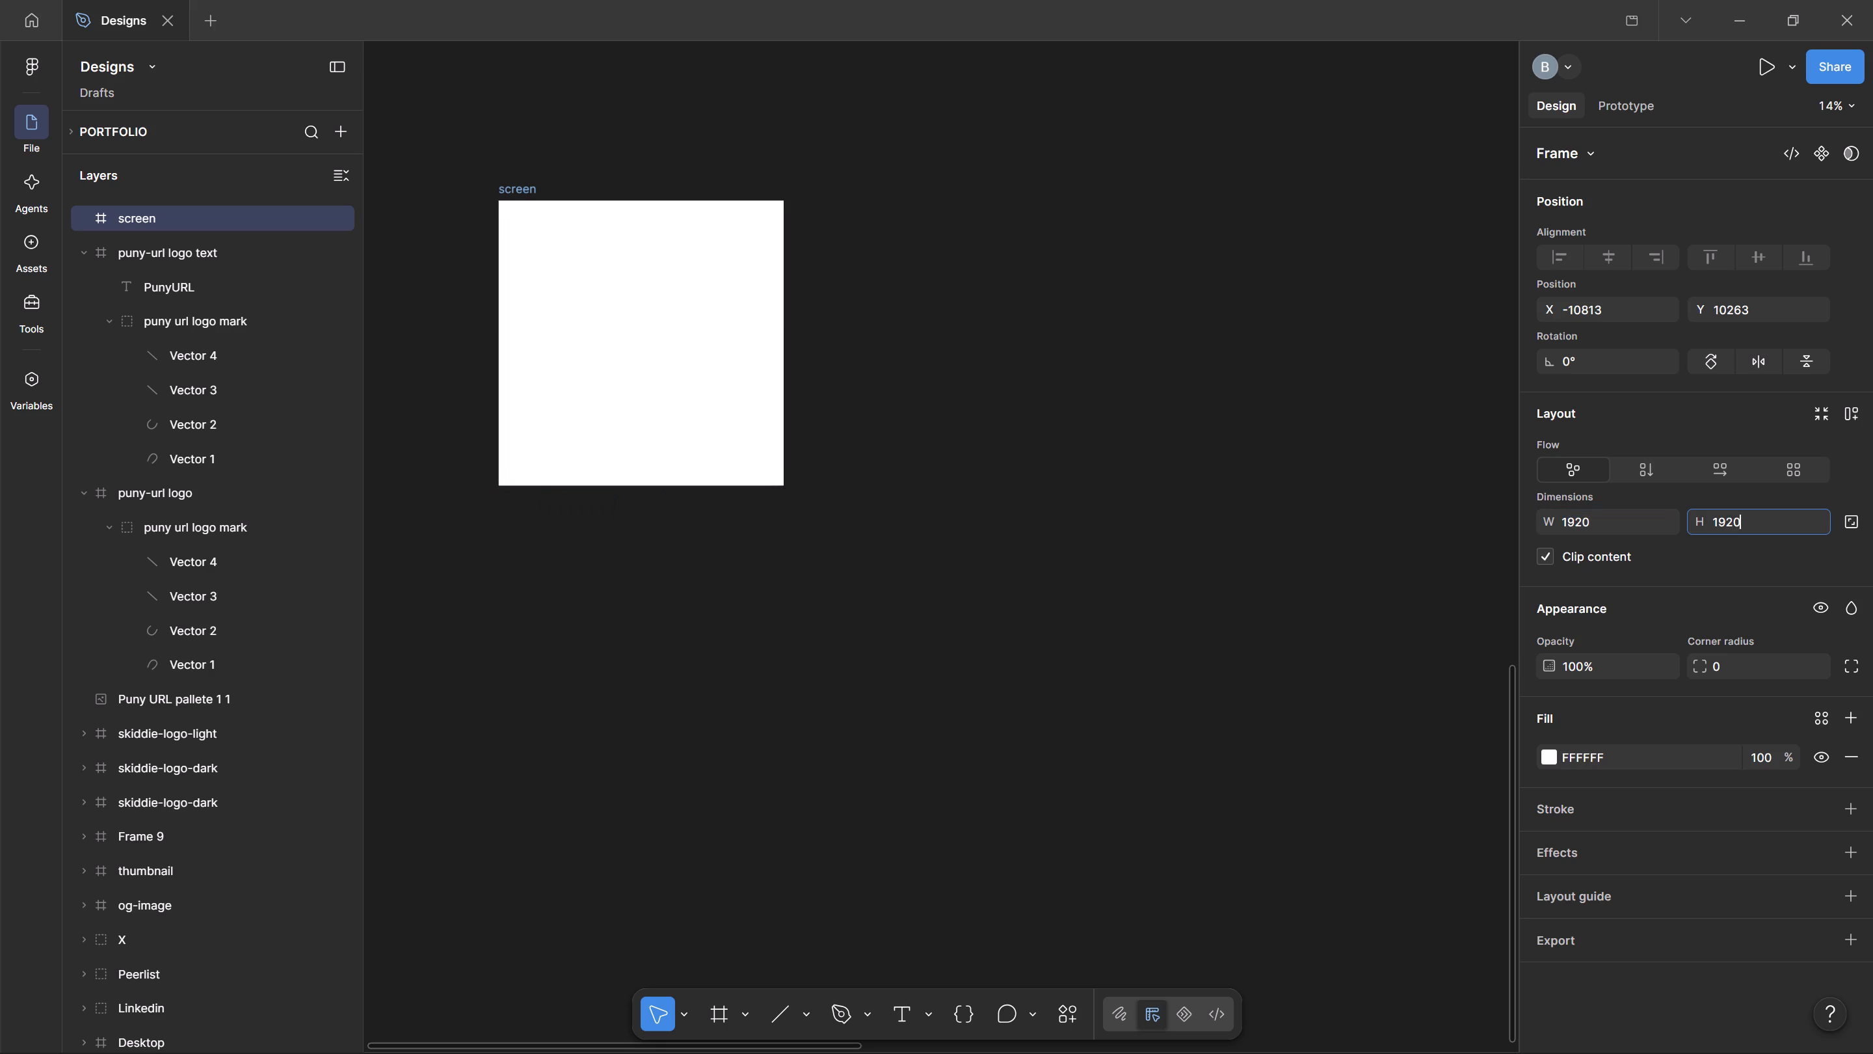
{"action": "type", "text": "1080"}
{"action": "key", "text": "Return"}
{"action": "left_click", "coordinate": [847, 312]}
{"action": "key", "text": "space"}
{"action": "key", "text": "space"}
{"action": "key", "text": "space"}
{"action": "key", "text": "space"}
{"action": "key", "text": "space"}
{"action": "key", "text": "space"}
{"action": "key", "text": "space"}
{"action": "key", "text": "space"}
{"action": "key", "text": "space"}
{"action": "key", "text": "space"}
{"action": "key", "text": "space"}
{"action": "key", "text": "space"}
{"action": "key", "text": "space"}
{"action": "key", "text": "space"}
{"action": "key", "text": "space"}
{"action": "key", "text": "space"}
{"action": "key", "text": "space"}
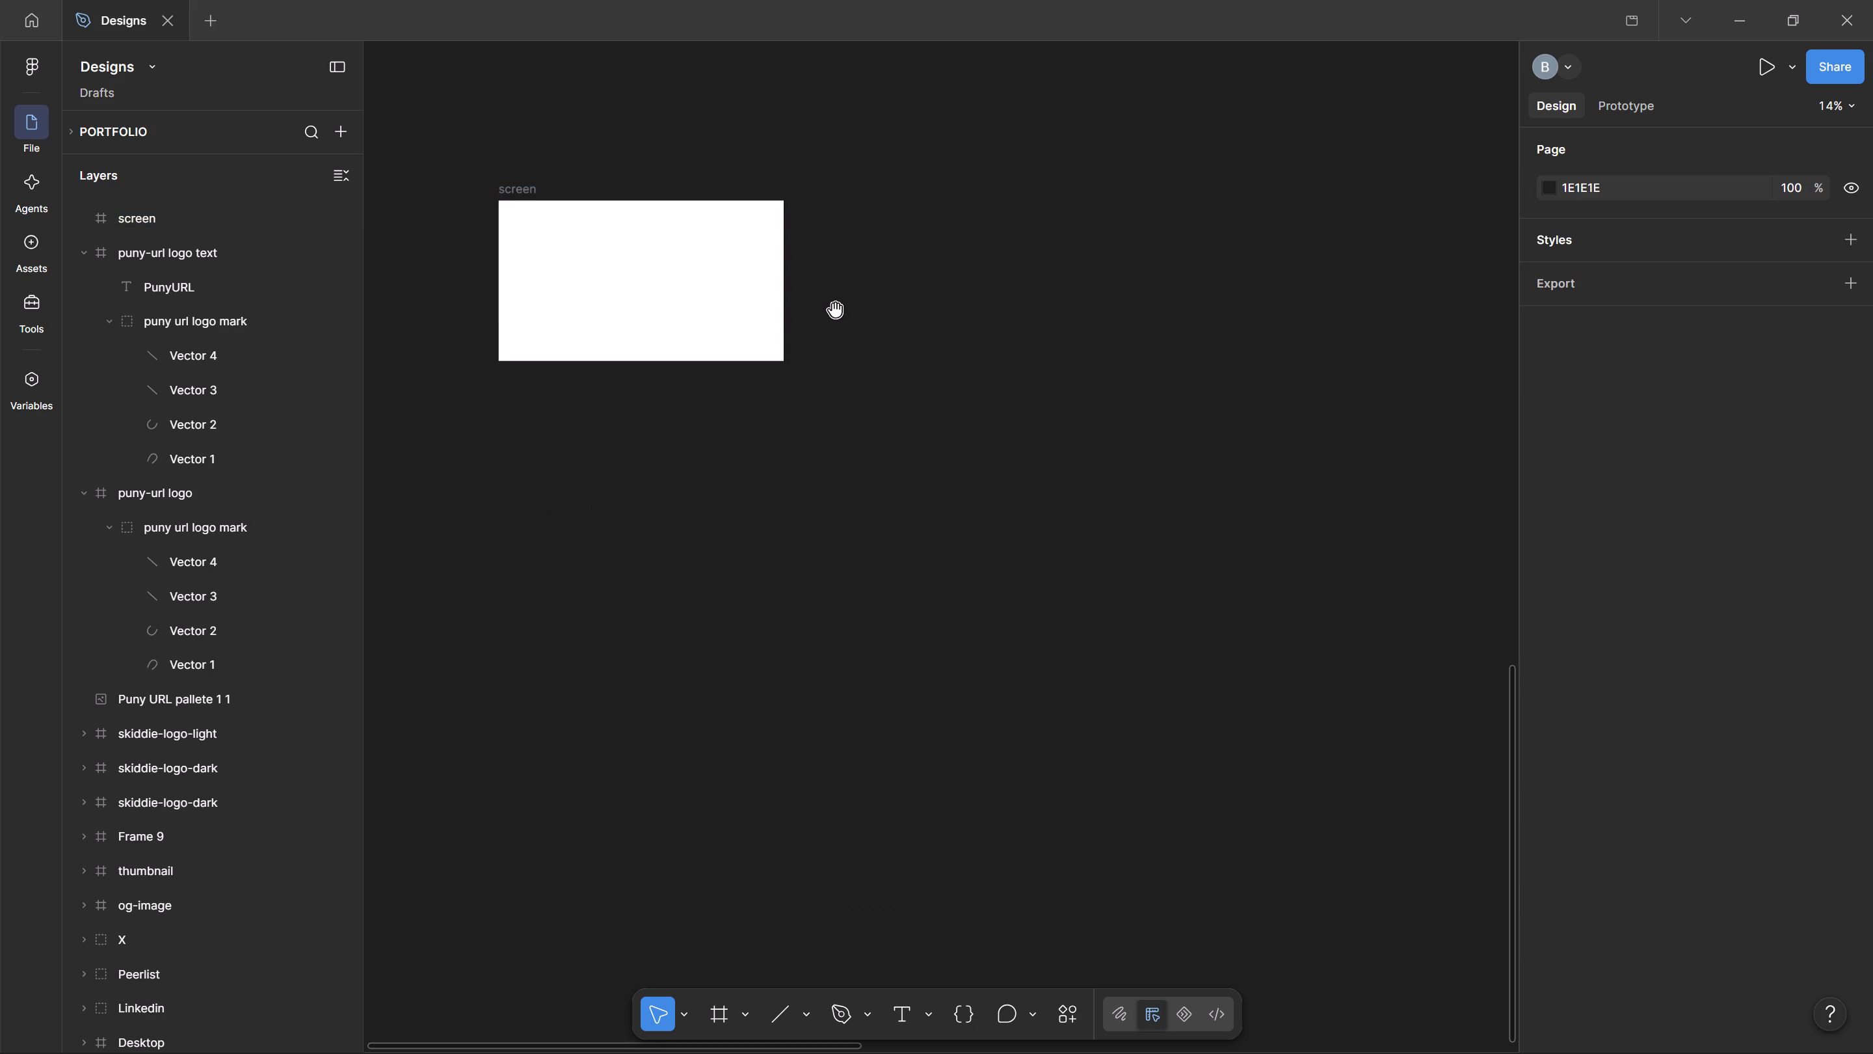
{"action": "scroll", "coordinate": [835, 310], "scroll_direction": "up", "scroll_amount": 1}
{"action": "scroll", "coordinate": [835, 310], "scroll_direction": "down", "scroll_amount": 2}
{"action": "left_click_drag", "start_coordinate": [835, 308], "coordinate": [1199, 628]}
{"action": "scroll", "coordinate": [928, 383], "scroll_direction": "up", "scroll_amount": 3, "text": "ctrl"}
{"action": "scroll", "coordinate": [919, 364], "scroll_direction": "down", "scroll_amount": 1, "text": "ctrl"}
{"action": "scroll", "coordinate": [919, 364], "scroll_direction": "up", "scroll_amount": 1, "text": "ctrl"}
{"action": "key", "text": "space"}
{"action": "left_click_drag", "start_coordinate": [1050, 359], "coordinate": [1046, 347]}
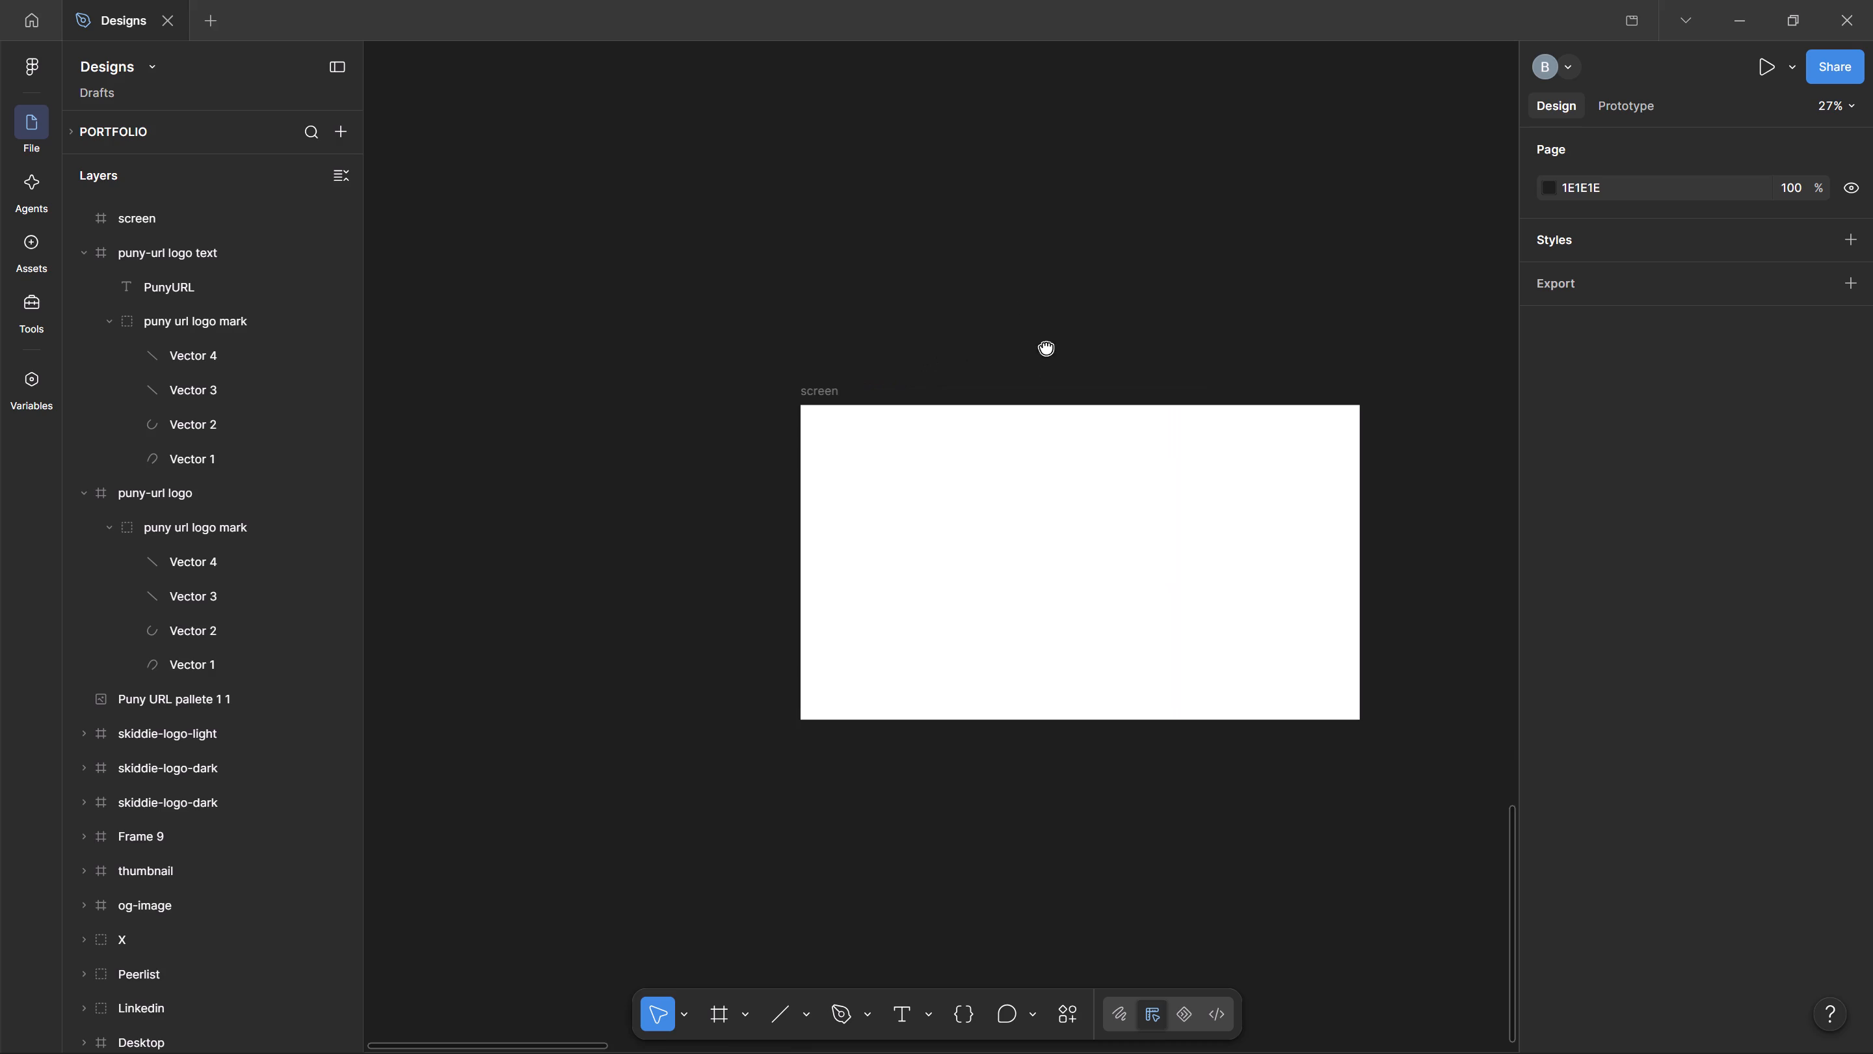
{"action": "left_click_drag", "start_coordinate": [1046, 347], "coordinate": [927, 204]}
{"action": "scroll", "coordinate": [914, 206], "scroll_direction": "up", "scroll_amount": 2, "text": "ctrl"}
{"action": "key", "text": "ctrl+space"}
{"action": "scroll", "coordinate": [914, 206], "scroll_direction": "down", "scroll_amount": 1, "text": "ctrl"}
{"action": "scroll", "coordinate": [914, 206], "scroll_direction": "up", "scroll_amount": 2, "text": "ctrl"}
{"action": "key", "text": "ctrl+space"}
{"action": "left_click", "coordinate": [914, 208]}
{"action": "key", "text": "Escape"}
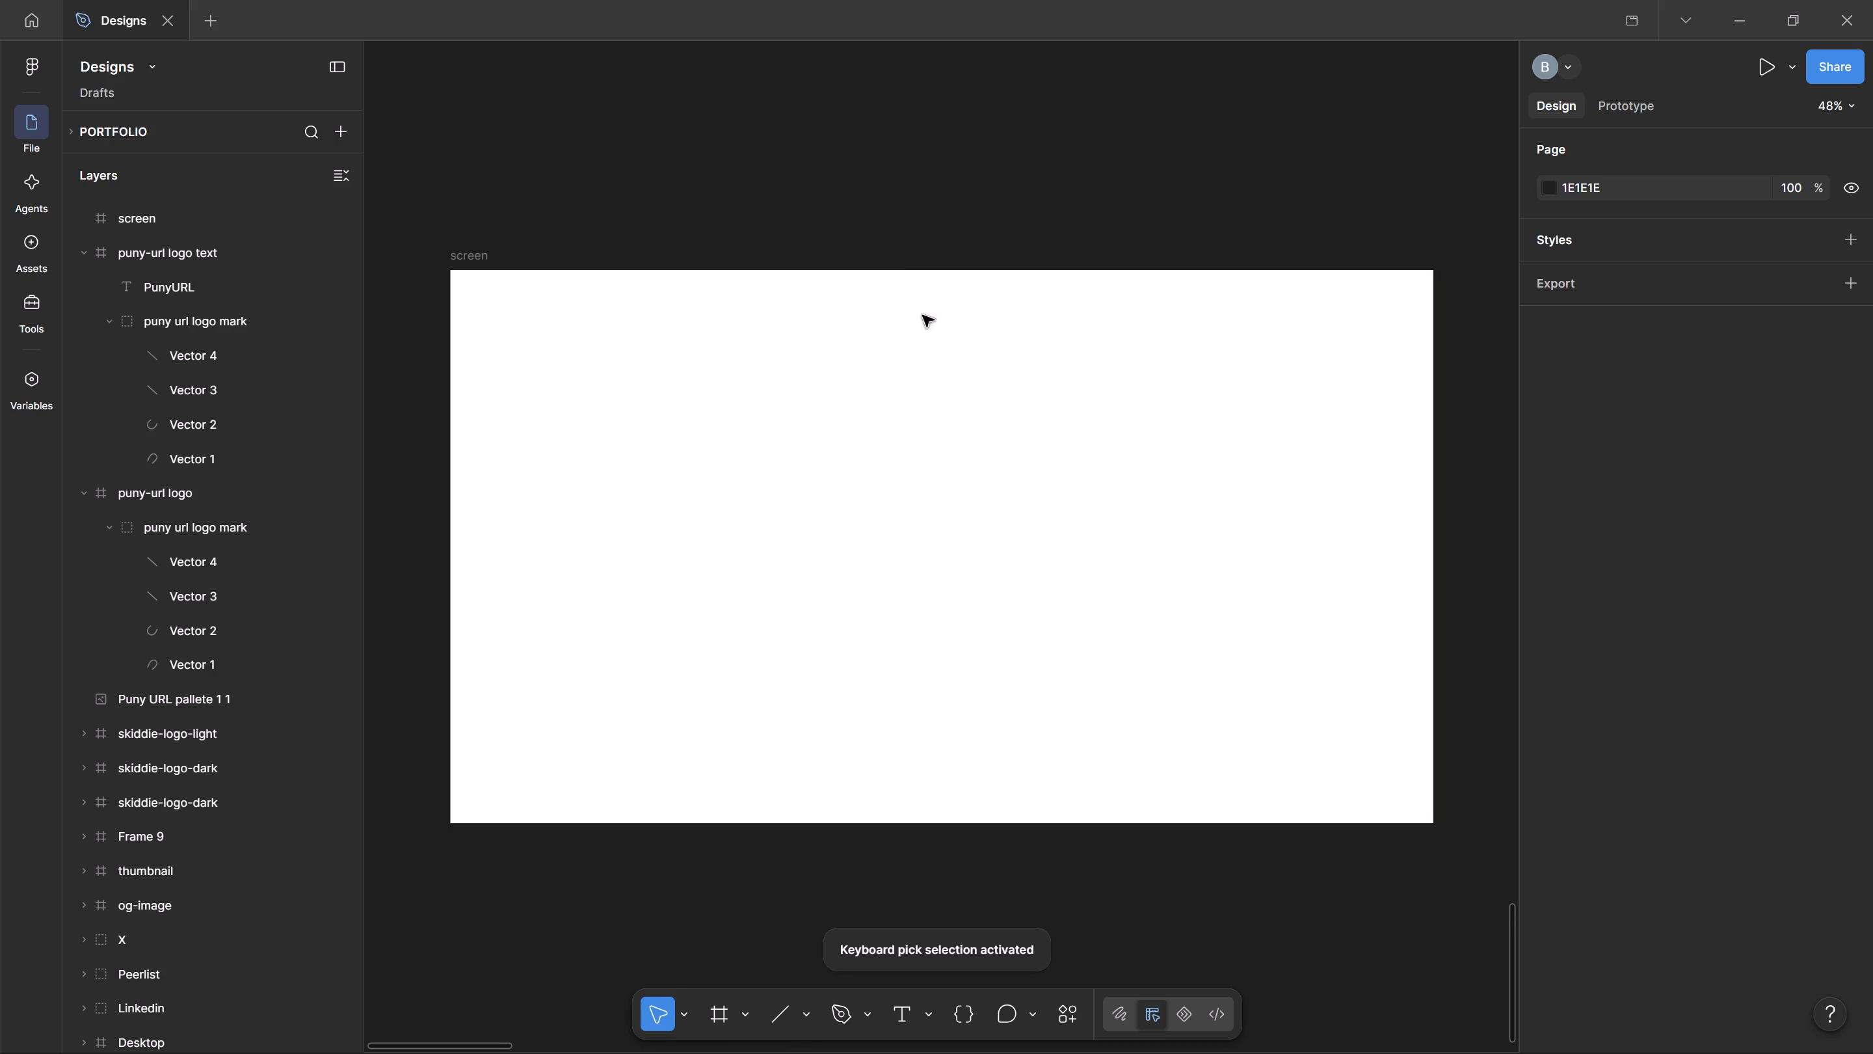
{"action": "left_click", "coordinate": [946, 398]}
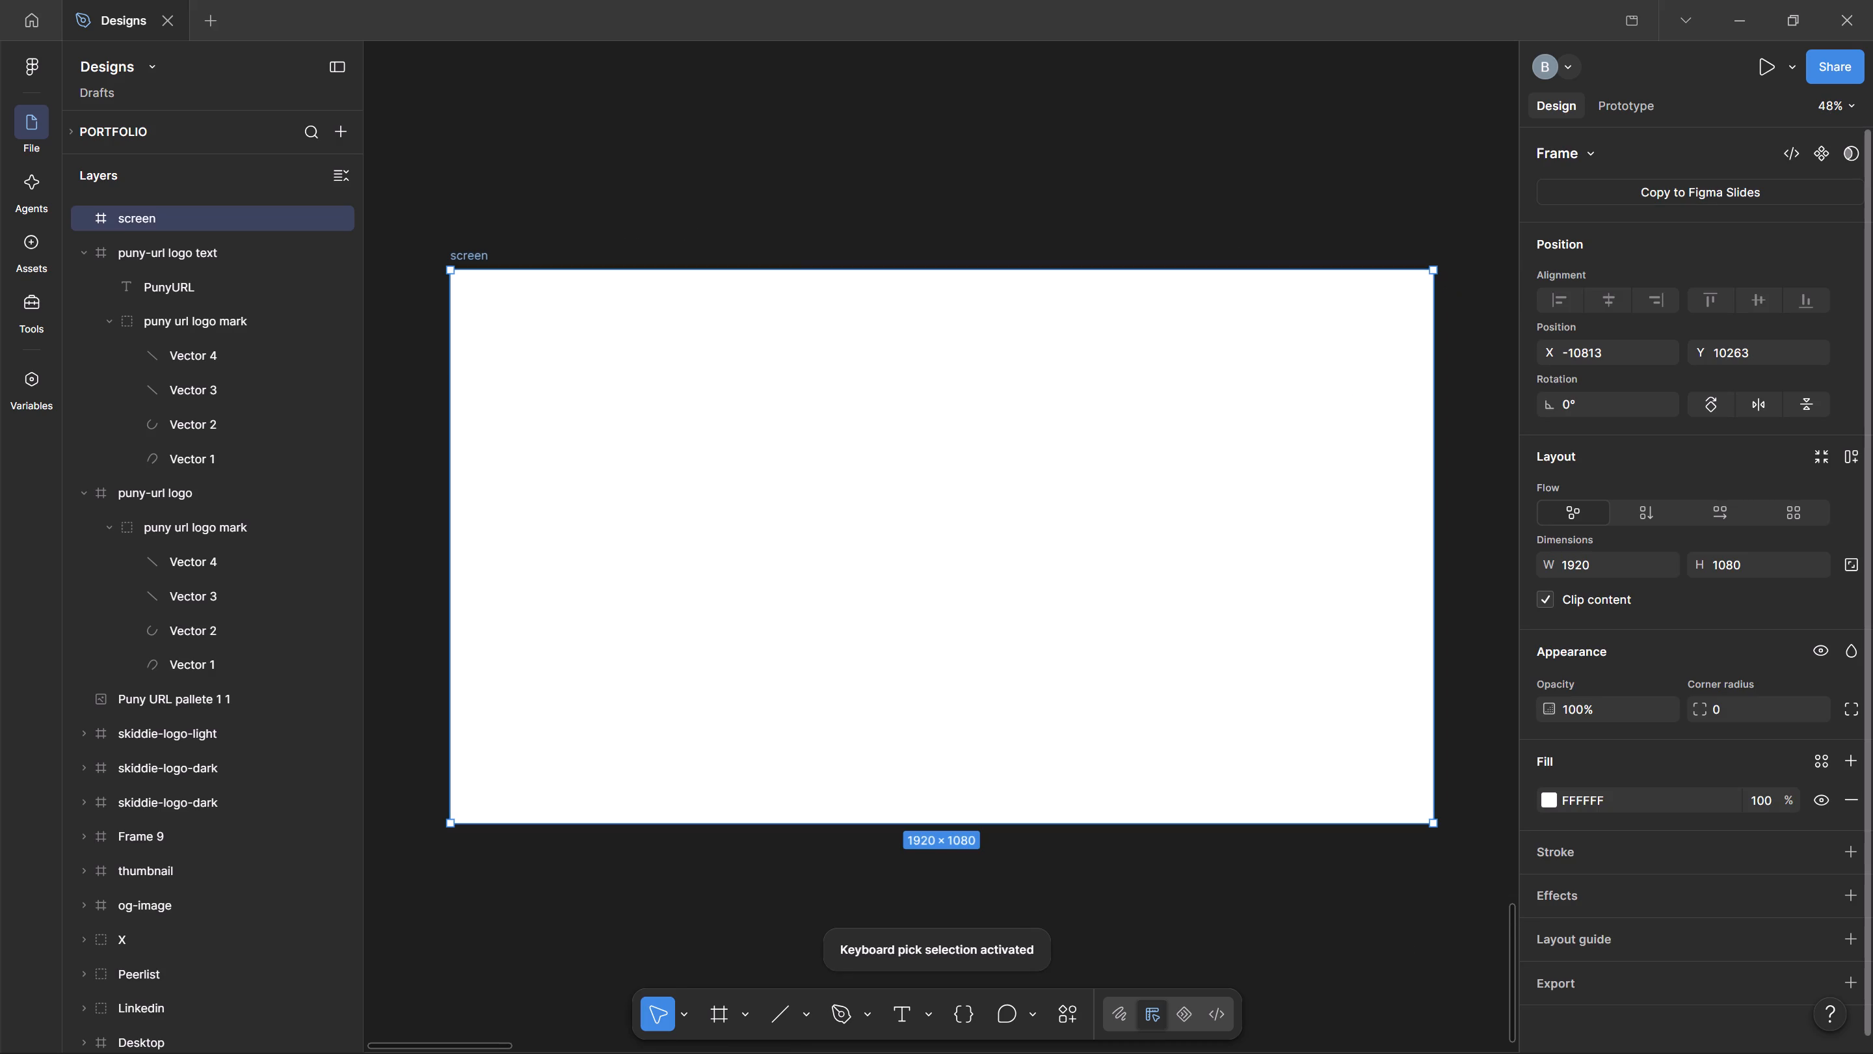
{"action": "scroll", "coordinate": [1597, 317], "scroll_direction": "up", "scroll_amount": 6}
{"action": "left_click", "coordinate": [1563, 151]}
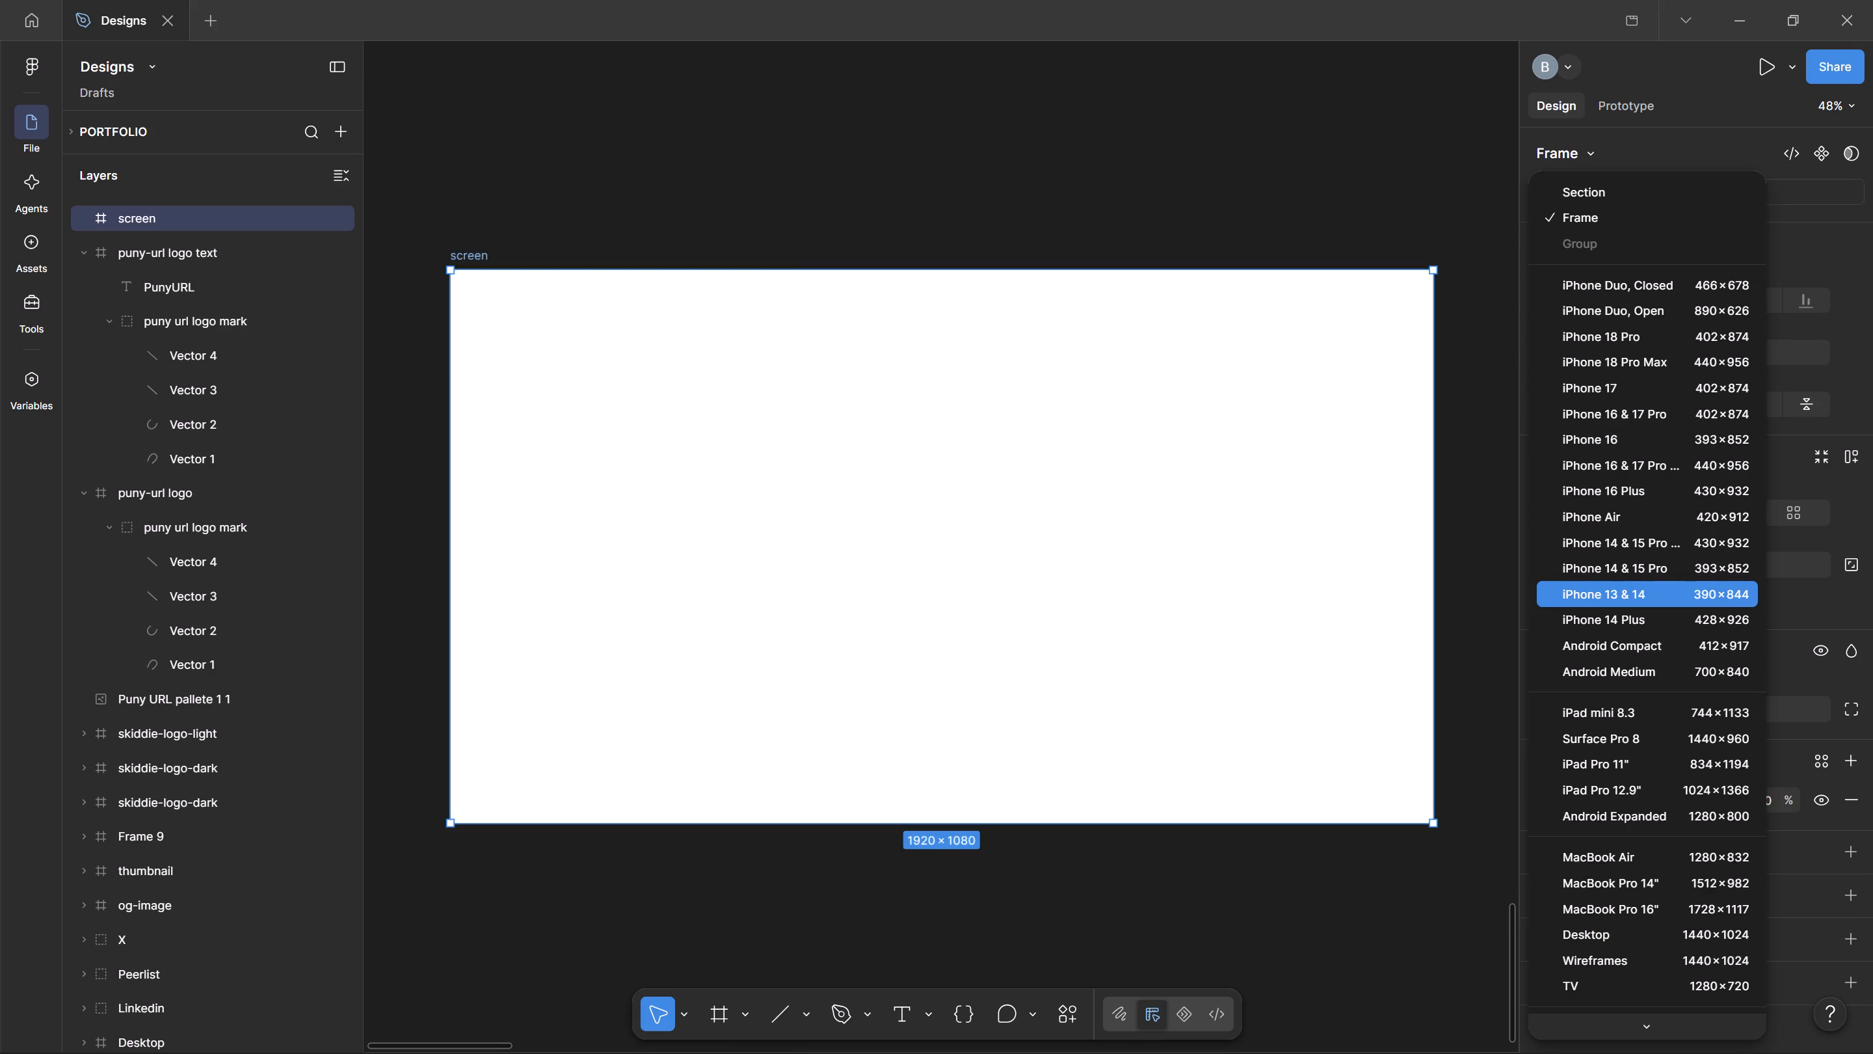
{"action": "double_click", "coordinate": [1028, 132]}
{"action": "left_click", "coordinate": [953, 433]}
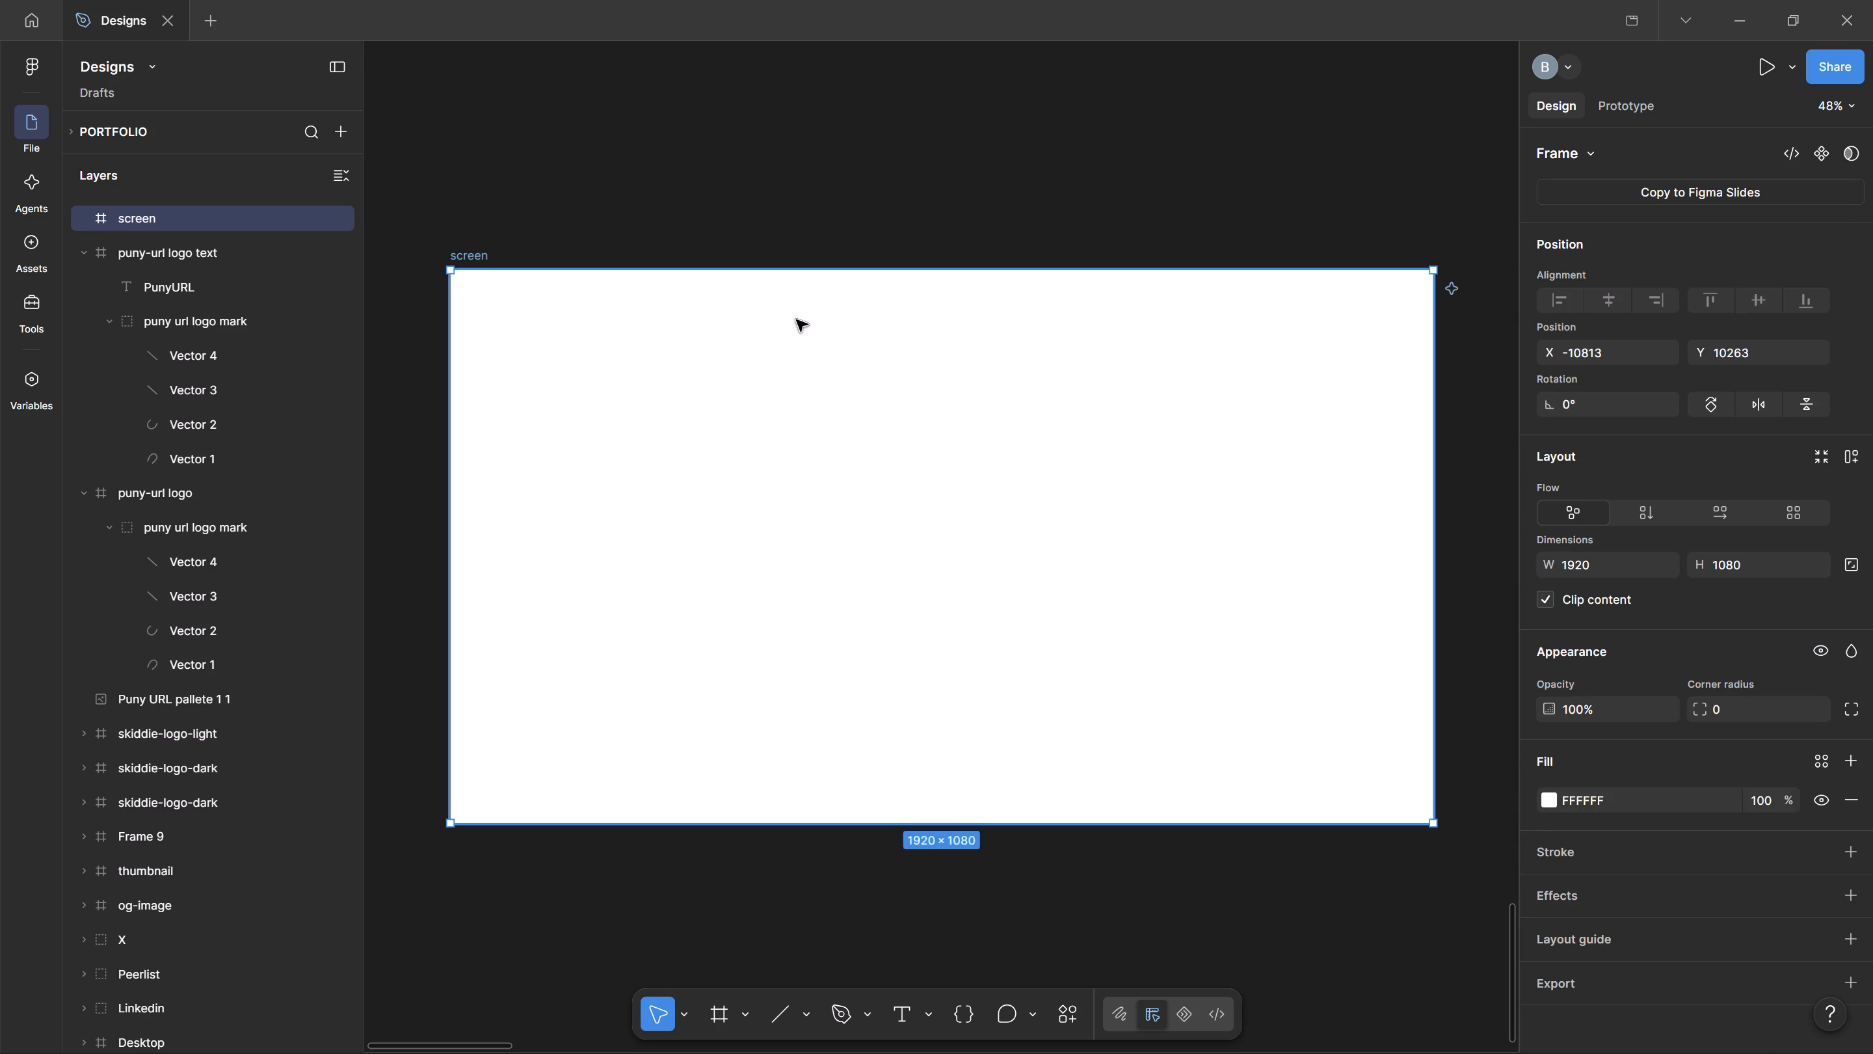
Copy the logo mark and Puny URL wordmark from the puny-url logo text frame and paste them into the screen frame.
{"action": "left_click", "coordinate": [1056, 910]}
{"action": "scroll", "coordinate": [1040, 852], "scroll_direction": "down", "scroll_amount": 8, "text": "ctrl"}
{"action": "key", "text": "ctrl+space"}
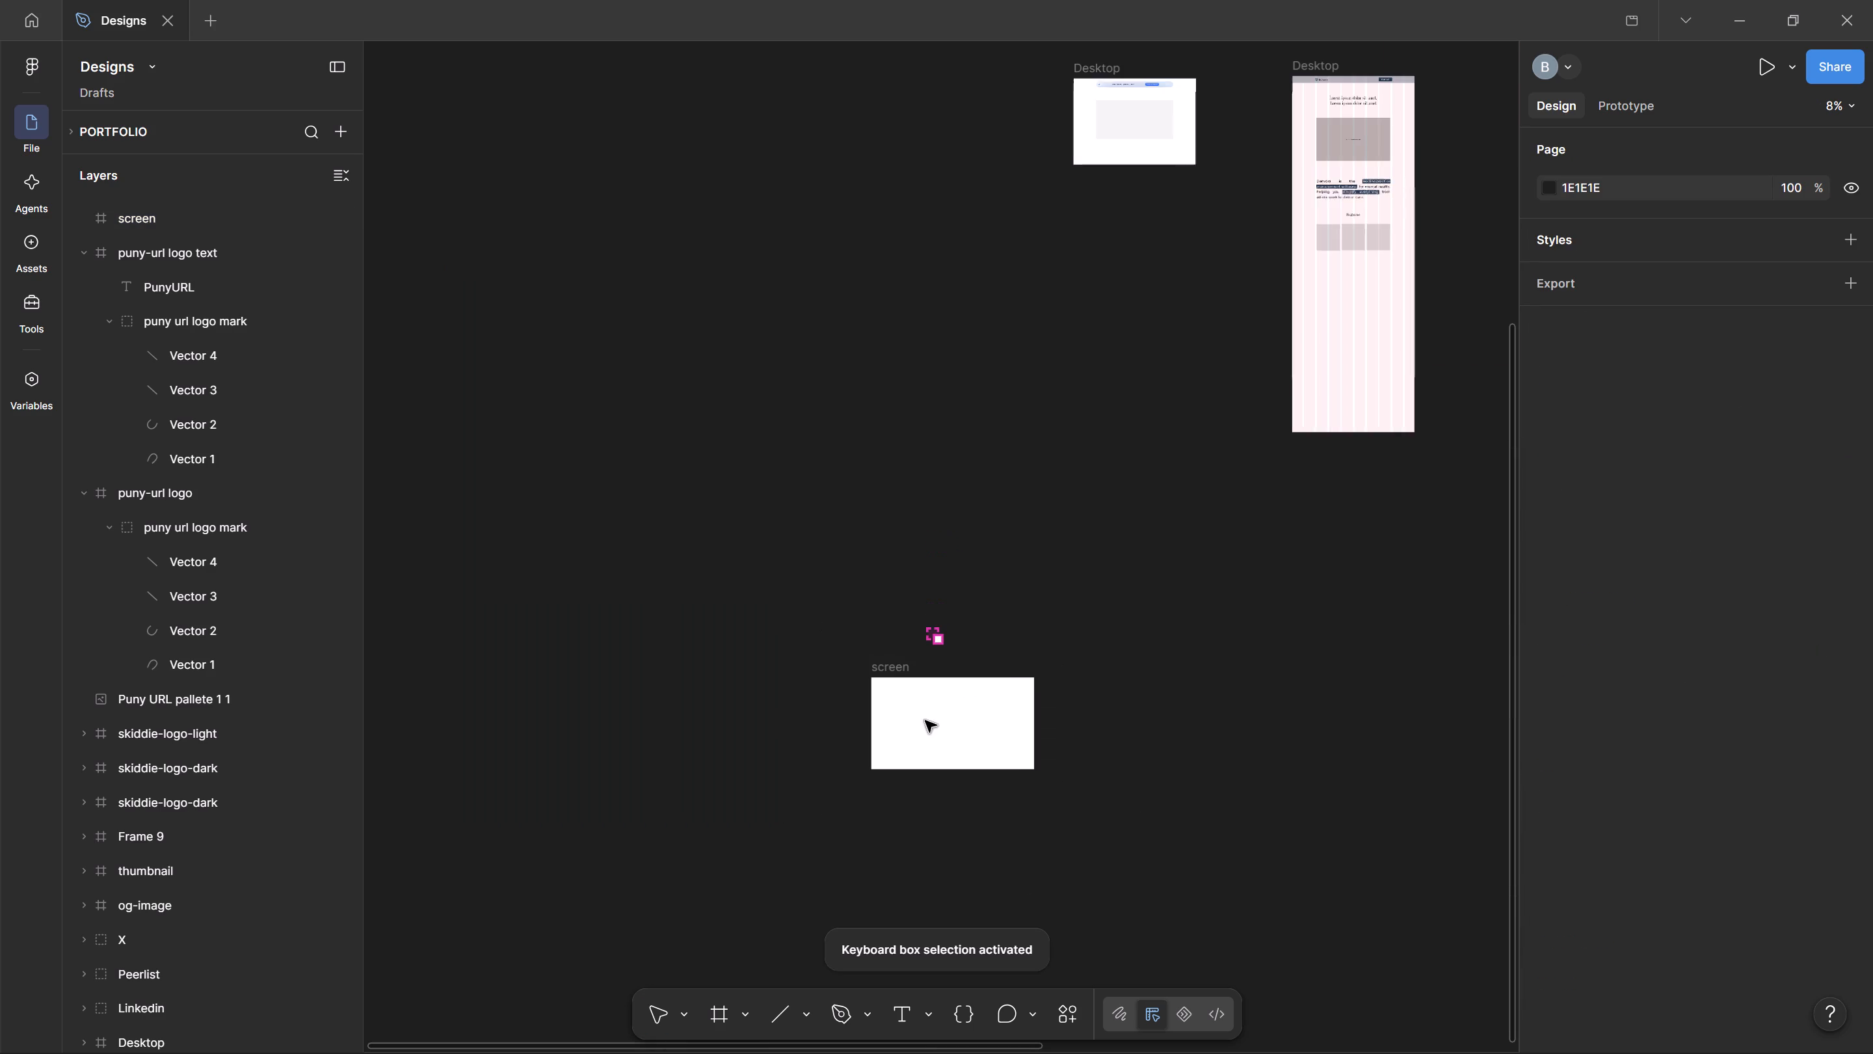
{"action": "left_click_drag", "start_coordinate": [858, 561], "coordinate": [857, 555]}
{"action": "key", "text": "space"}
{"action": "left_click_drag", "start_coordinate": [1346, 556], "coordinate": [738, 523]}
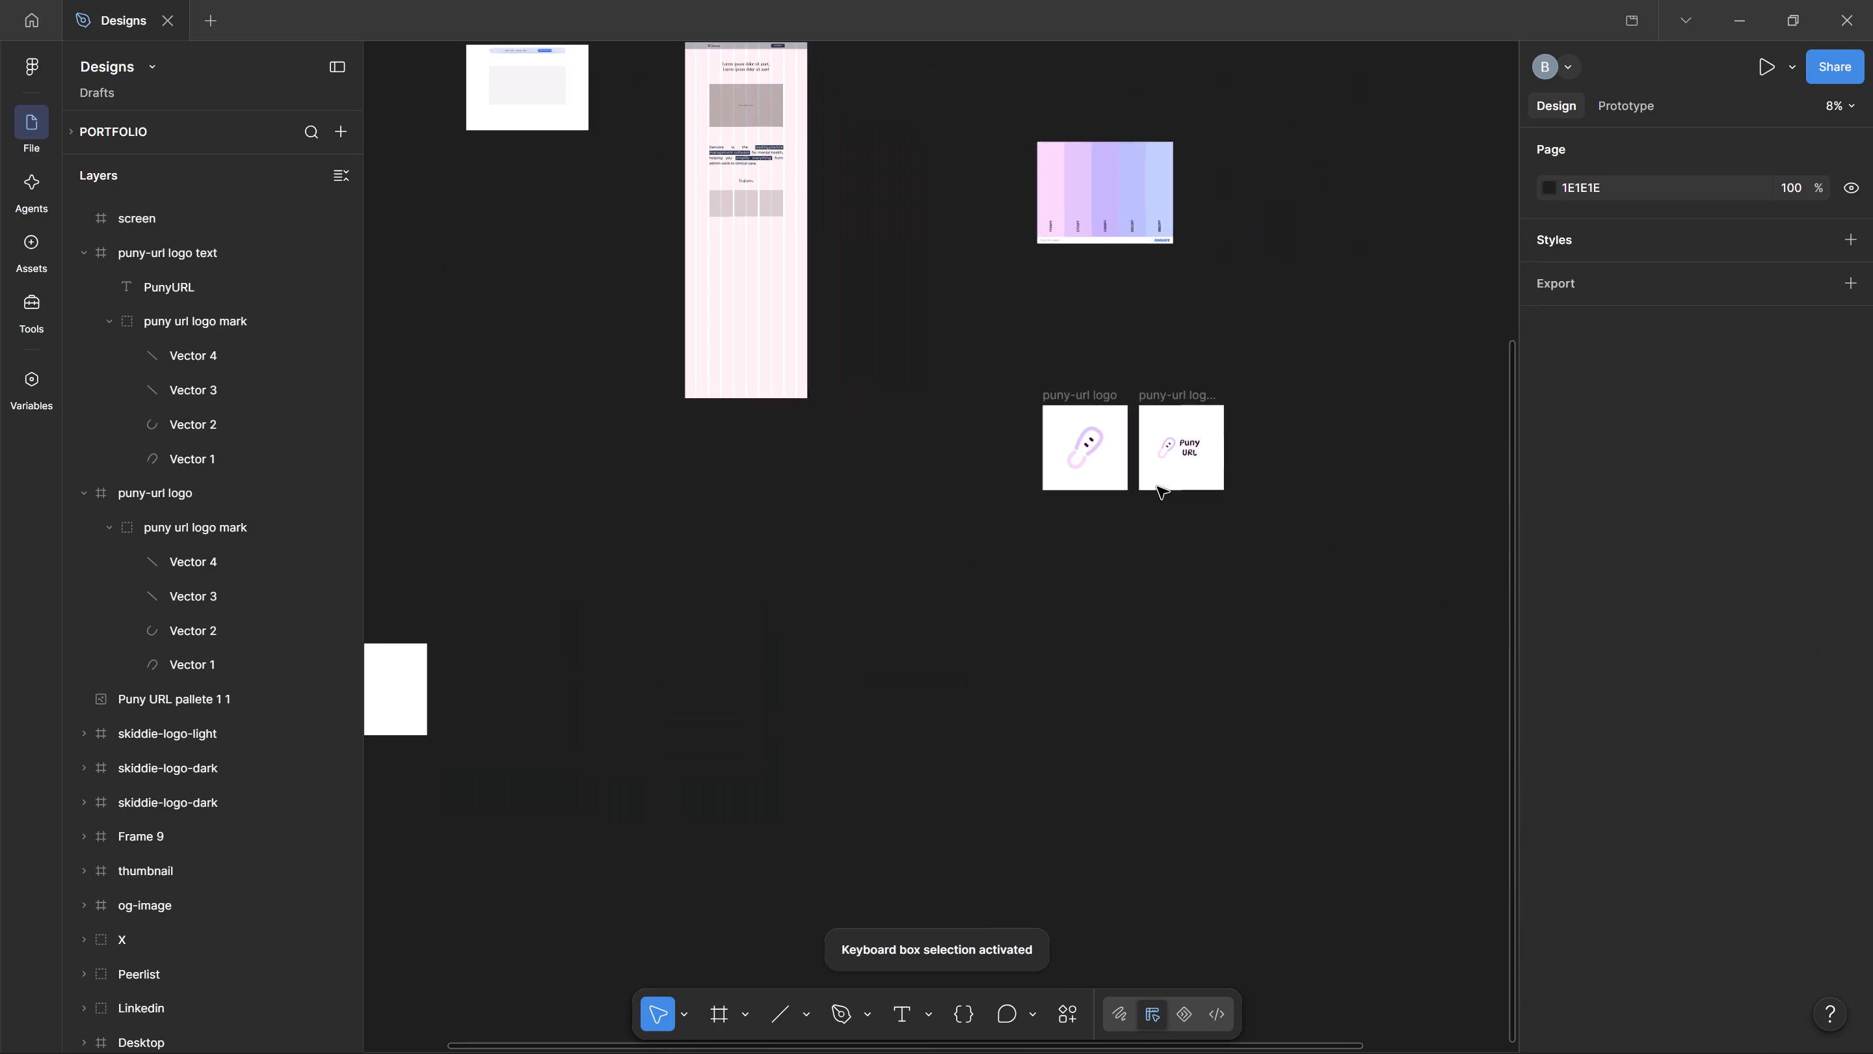
{"action": "scroll", "coordinate": [1229, 463], "scroll_direction": "up", "scroll_amount": 4, "text": "ctrl"}
{"action": "scroll", "coordinate": [1117, 381], "scroll_direction": "up", "scroll_amount": 2, "text": "ctrl"}
{"action": "scroll", "coordinate": [1080, 527], "scroll_direction": "up", "scroll_amount": 3, "text": "ctrl"}
{"action": "left_click_drag", "start_coordinate": [961, 461], "coordinate": [1381, 805]}
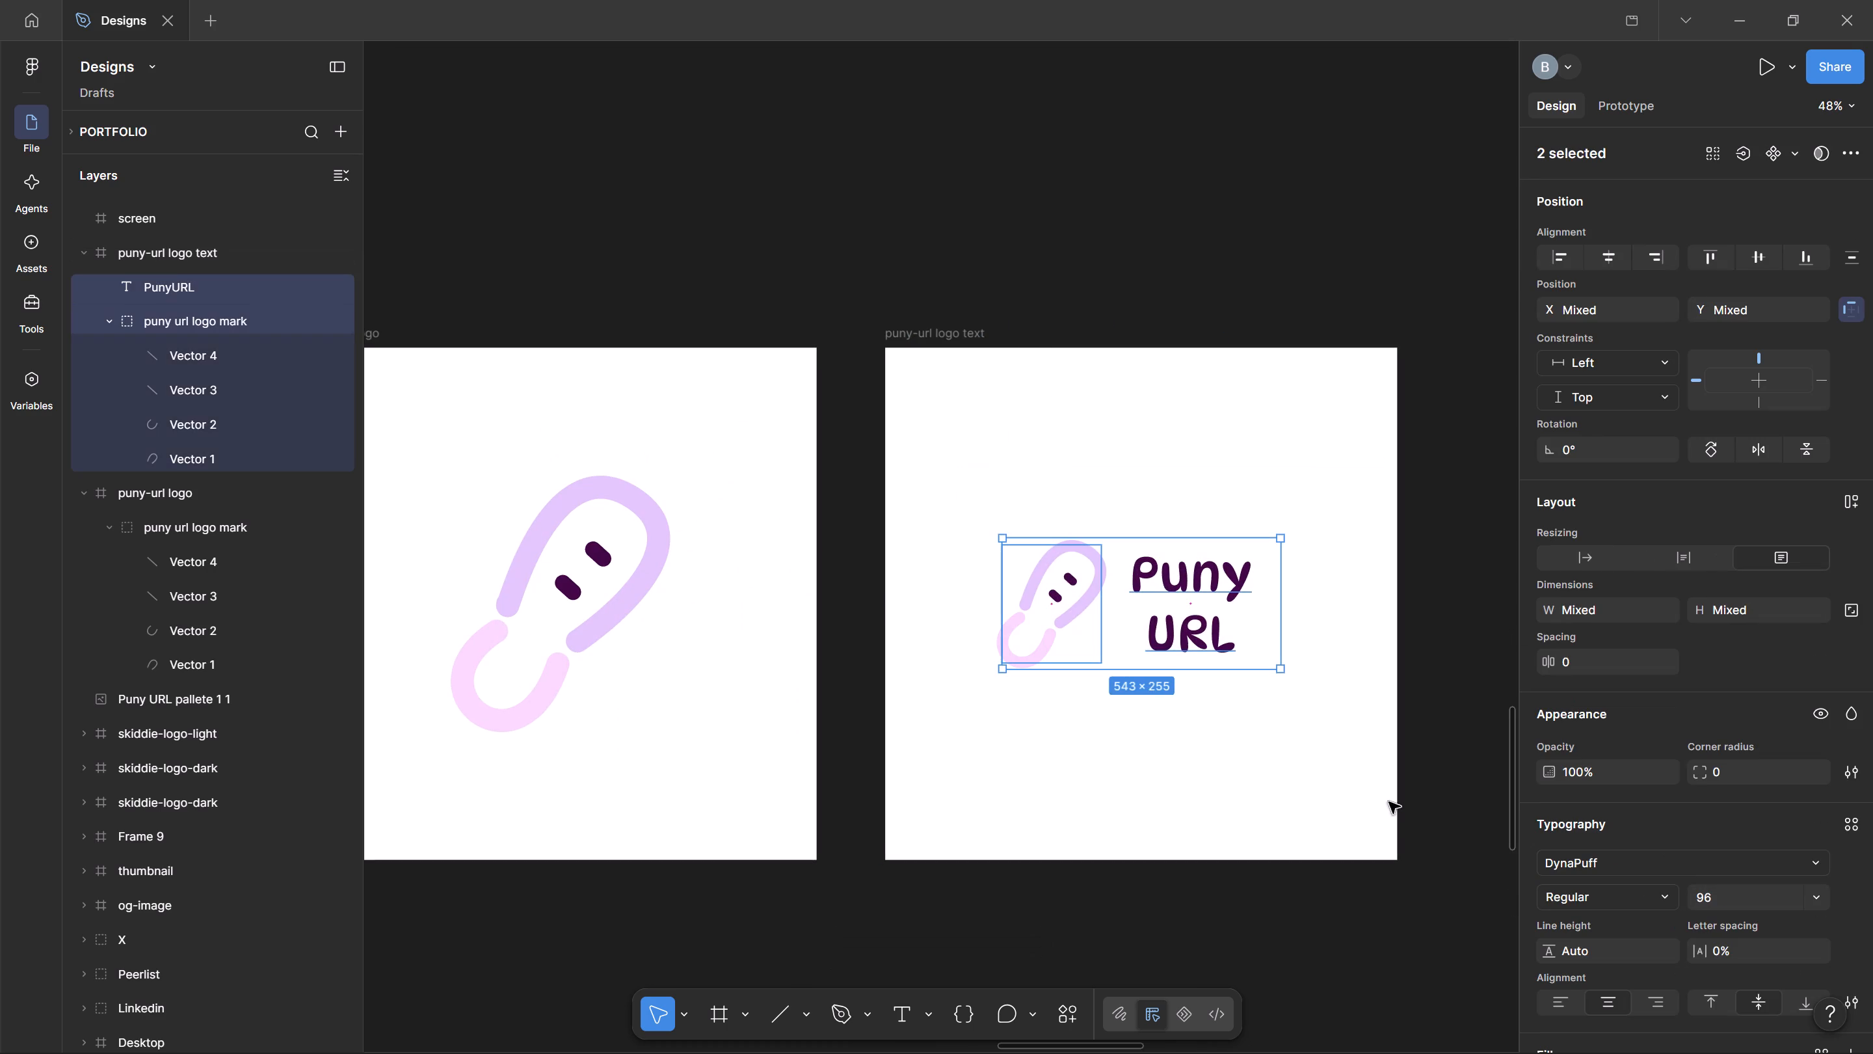
{"action": "key", "text": "ctrl+c"}
{"action": "scroll", "coordinate": [762, 448], "scroll_direction": "down", "scroll_amount": 4}
{"action": "scroll", "coordinate": [791, 539], "scroll_direction": "down", "scroll_amount": 5, "text": "ctrl"}
{"action": "key", "text": "ctrl+space"}
{"action": "left_click_drag", "start_coordinate": [746, 587], "coordinate": [842, 582]}
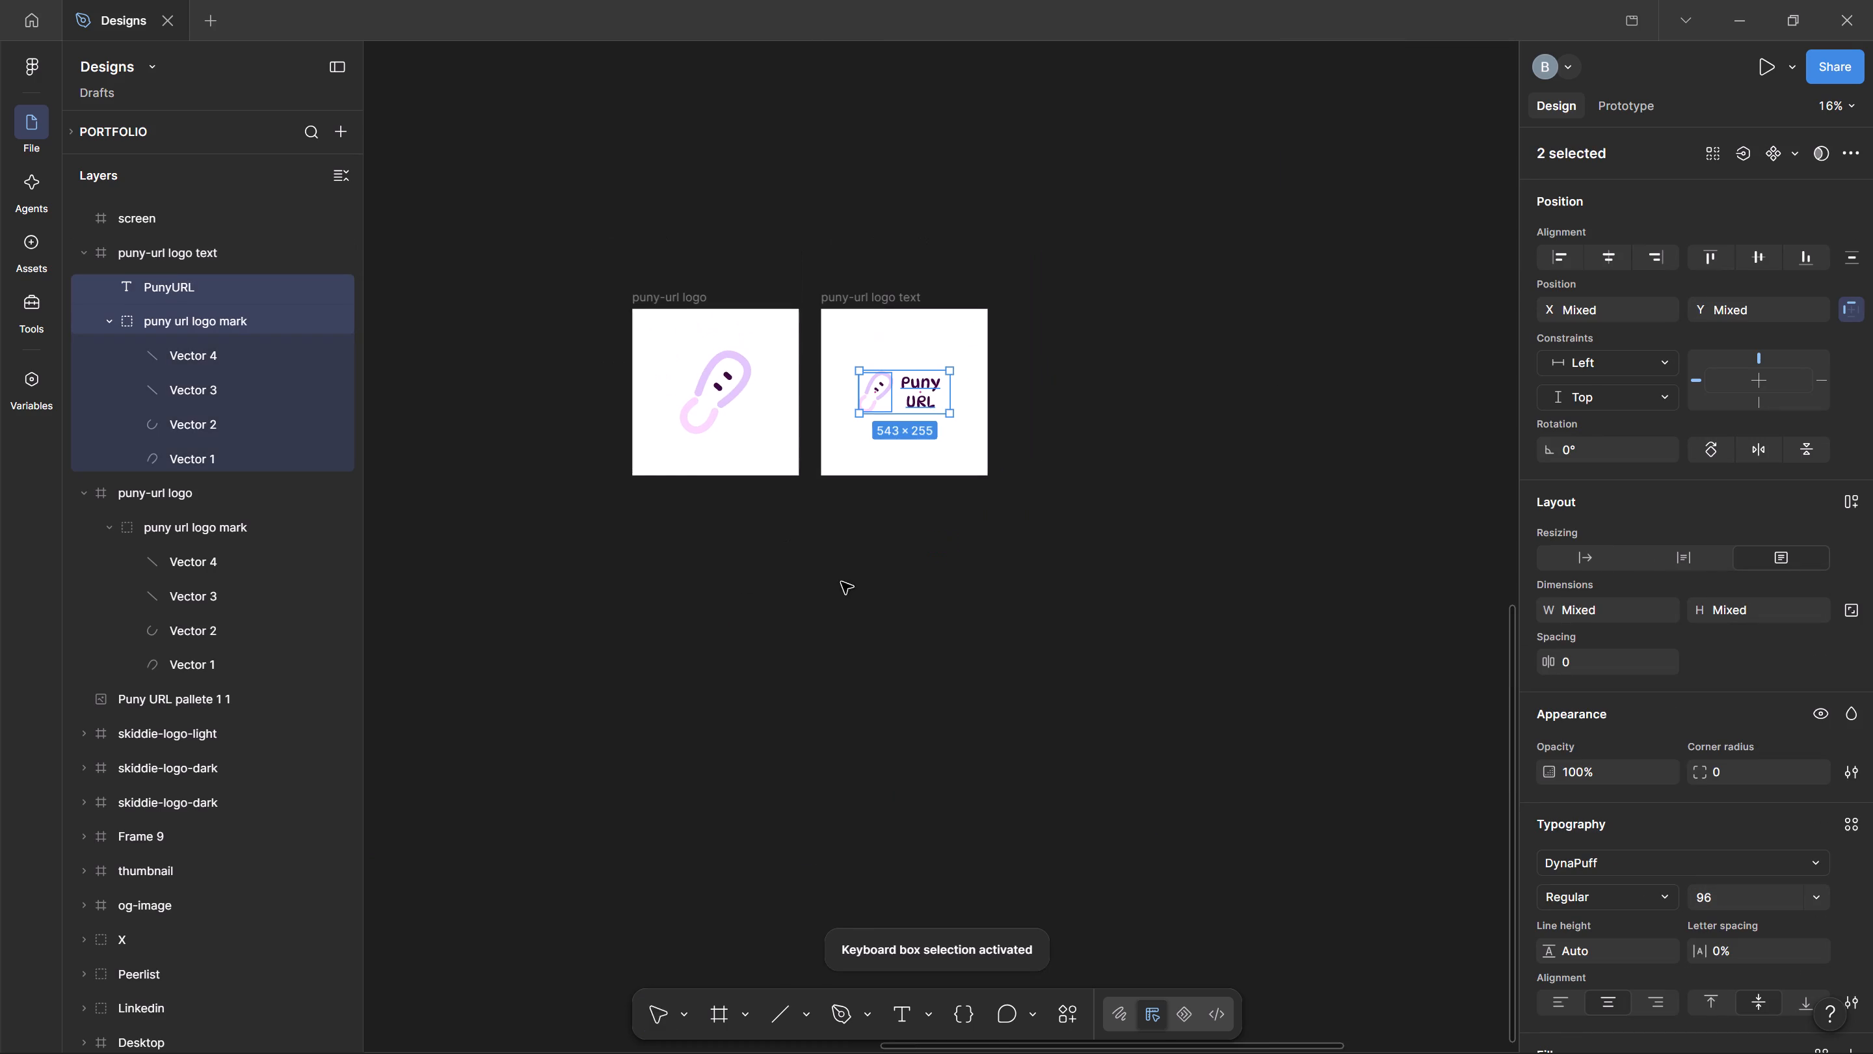
{"action": "left_click_drag", "start_coordinate": [842, 582], "coordinate": [1509, 544]}
{"action": "key", "text": "space"}
{"action": "left_click_drag", "start_coordinate": [706, 588], "coordinate": [1373, 502]}
{"action": "left_click_drag", "start_coordinate": [423, 566], "coordinate": [1039, 446]}
{"action": "key", "text": "space"}
{"action": "key", "text": "space"}
{"action": "left_click_drag", "start_coordinate": [700, 540], "coordinate": [1297, 511]}
{"action": "key", "text": "space"}
{"action": "left_click_drag", "start_coordinate": [630, 536], "coordinate": [682, 521]}
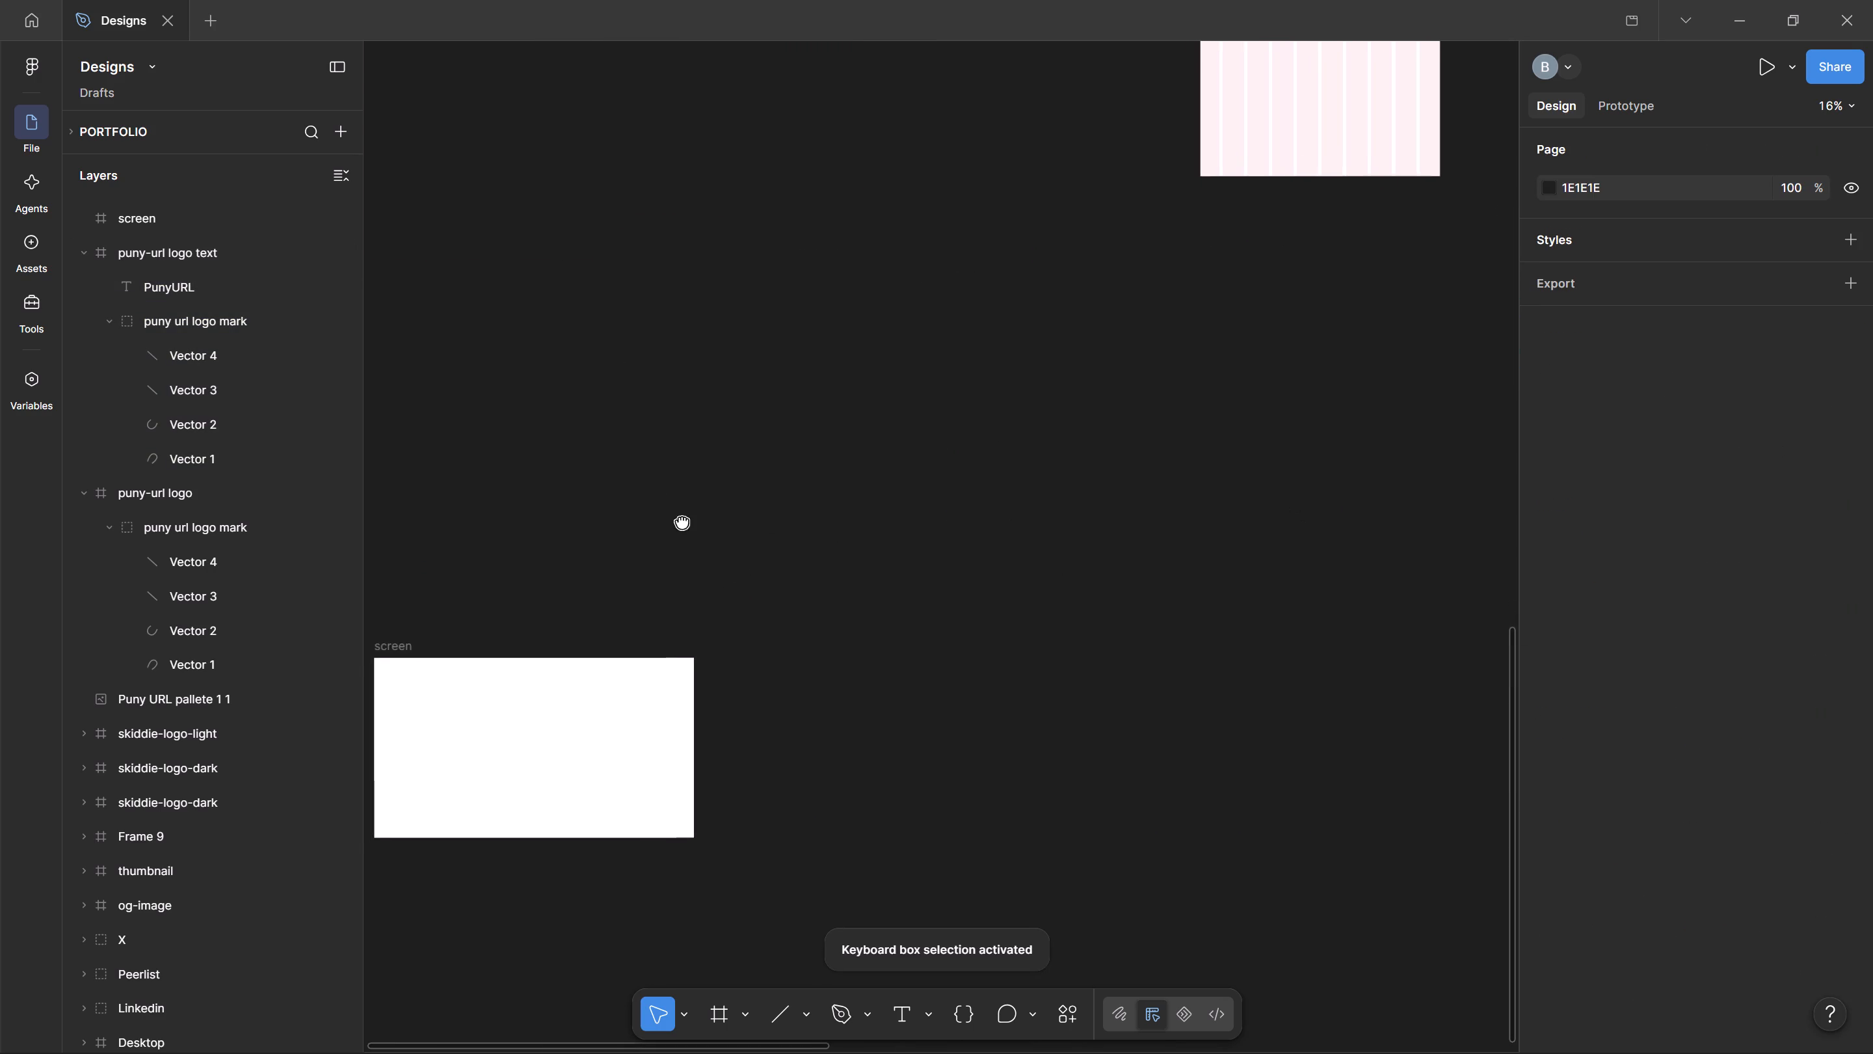
{"action": "left_click_drag", "start_coordinate": [682, 521], "coordinate": [992, 468]}
{"action": "scroll", "coordinate": [955, 565], "scroll_direction": "up", "scroll_amount": 4, "text": "ctrl"}
{"action": "key", "text": "space"}
{"action": "left_click_drag", "start_coordinate": [793, 446], "coordinate": [817, 135]}
{"action": "key", "text": "space"}
{"action": "left_click", "coordinate": [736, 452]}
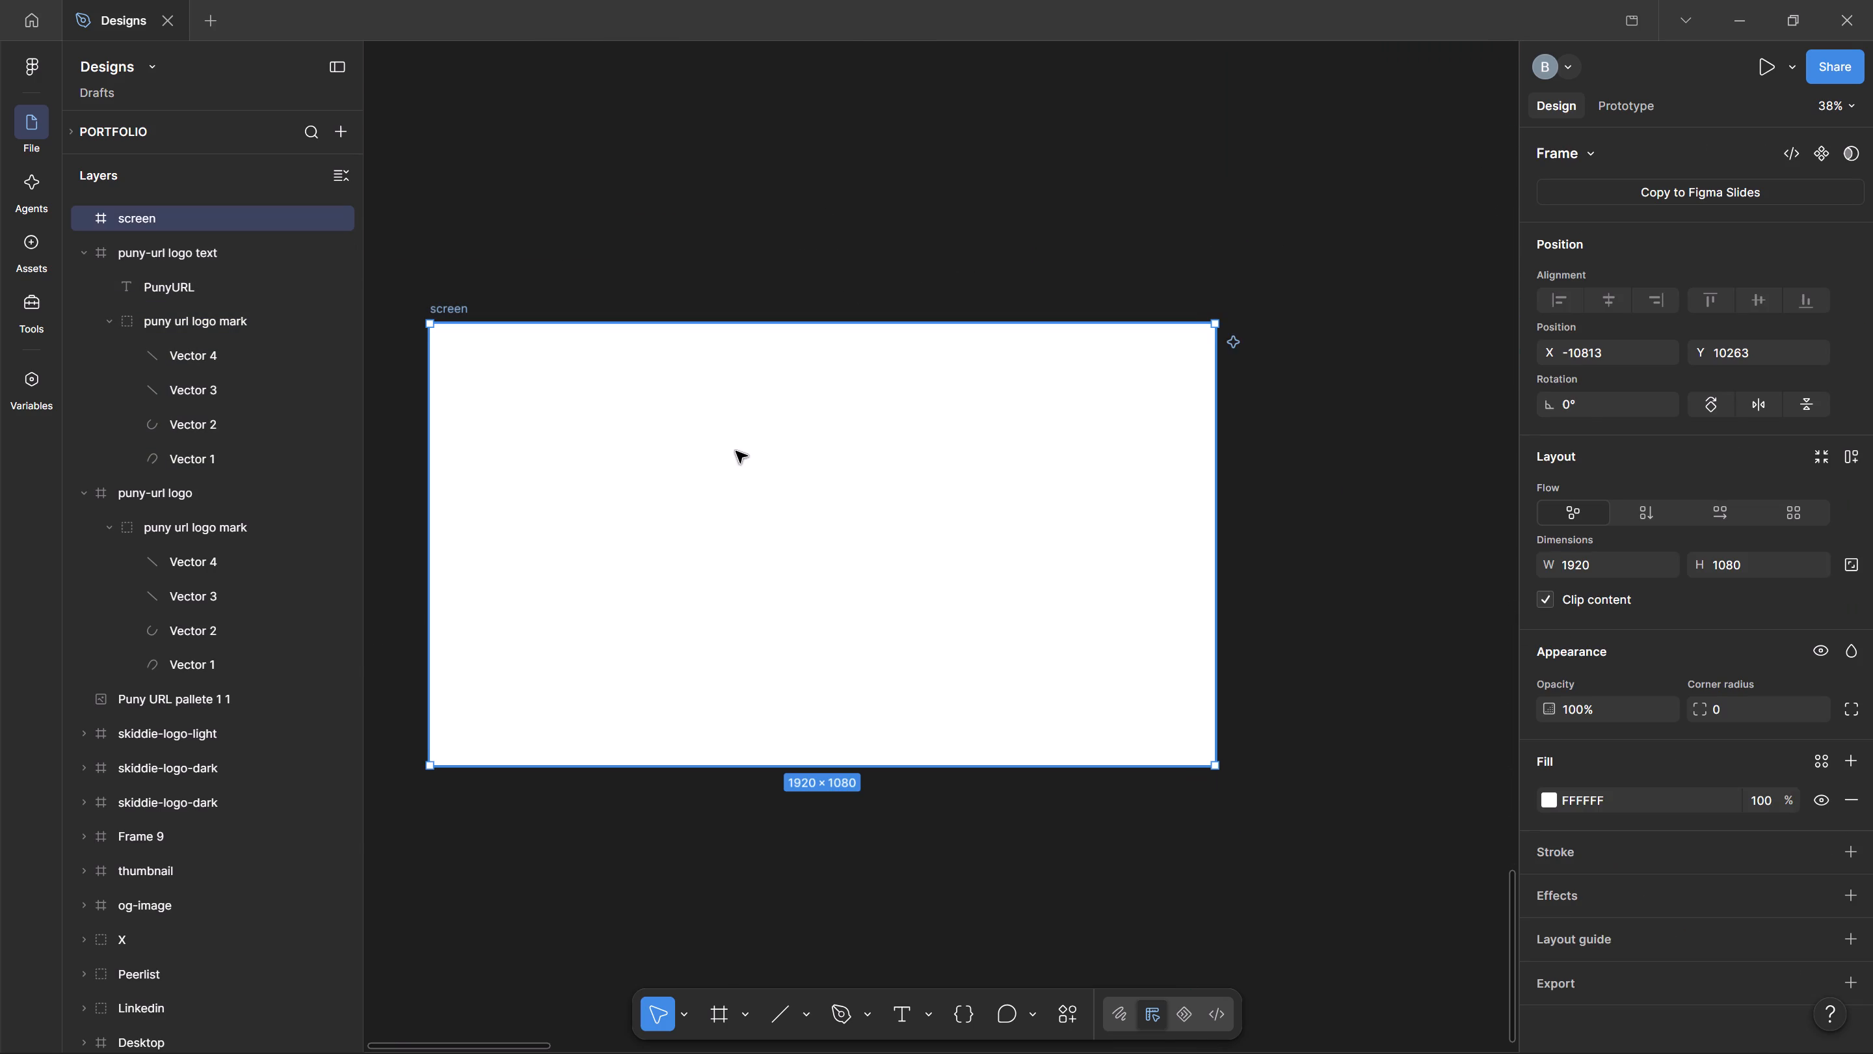
{"action": "key", "text": "ctrl+v"}
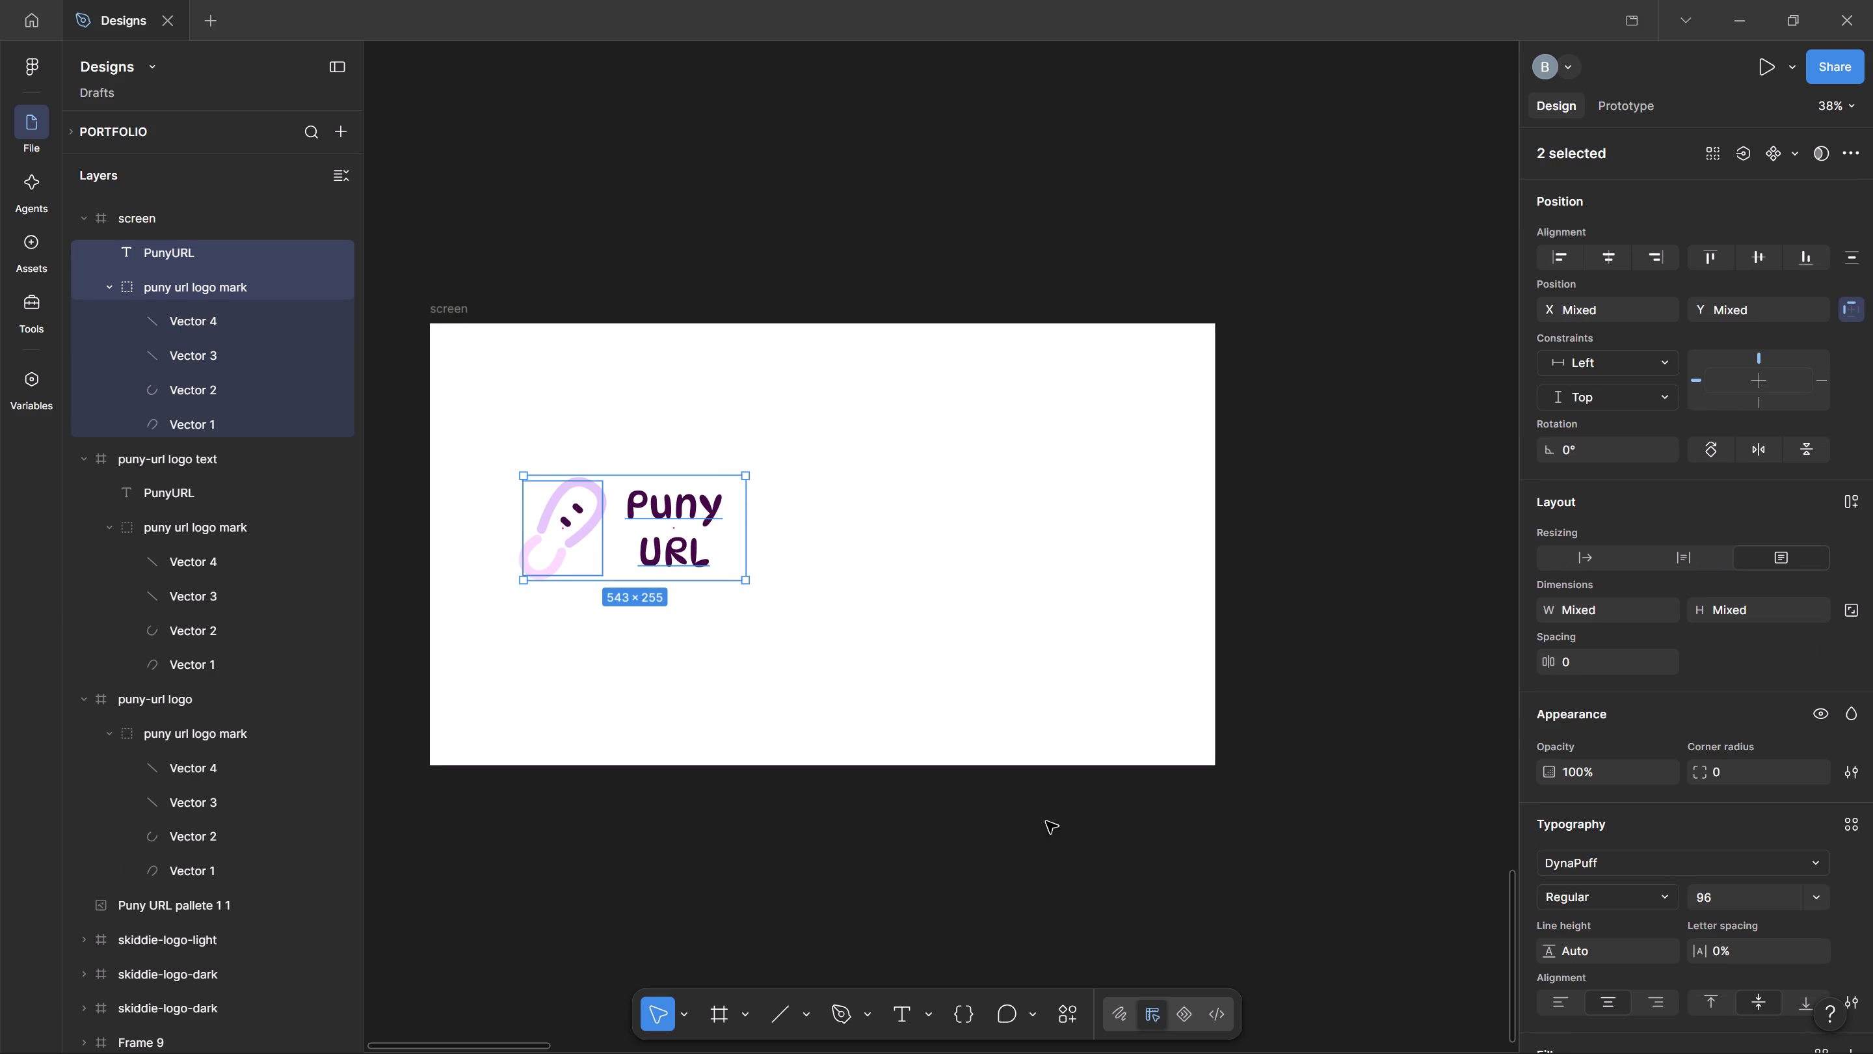
Scale the pasted logo mark and wordmark by a factor of 0.25.
{"action": "key", "text": "ctrl+k"}
{"action": "type", "text": "scale"}
{"action": "key", "text": "Return"}
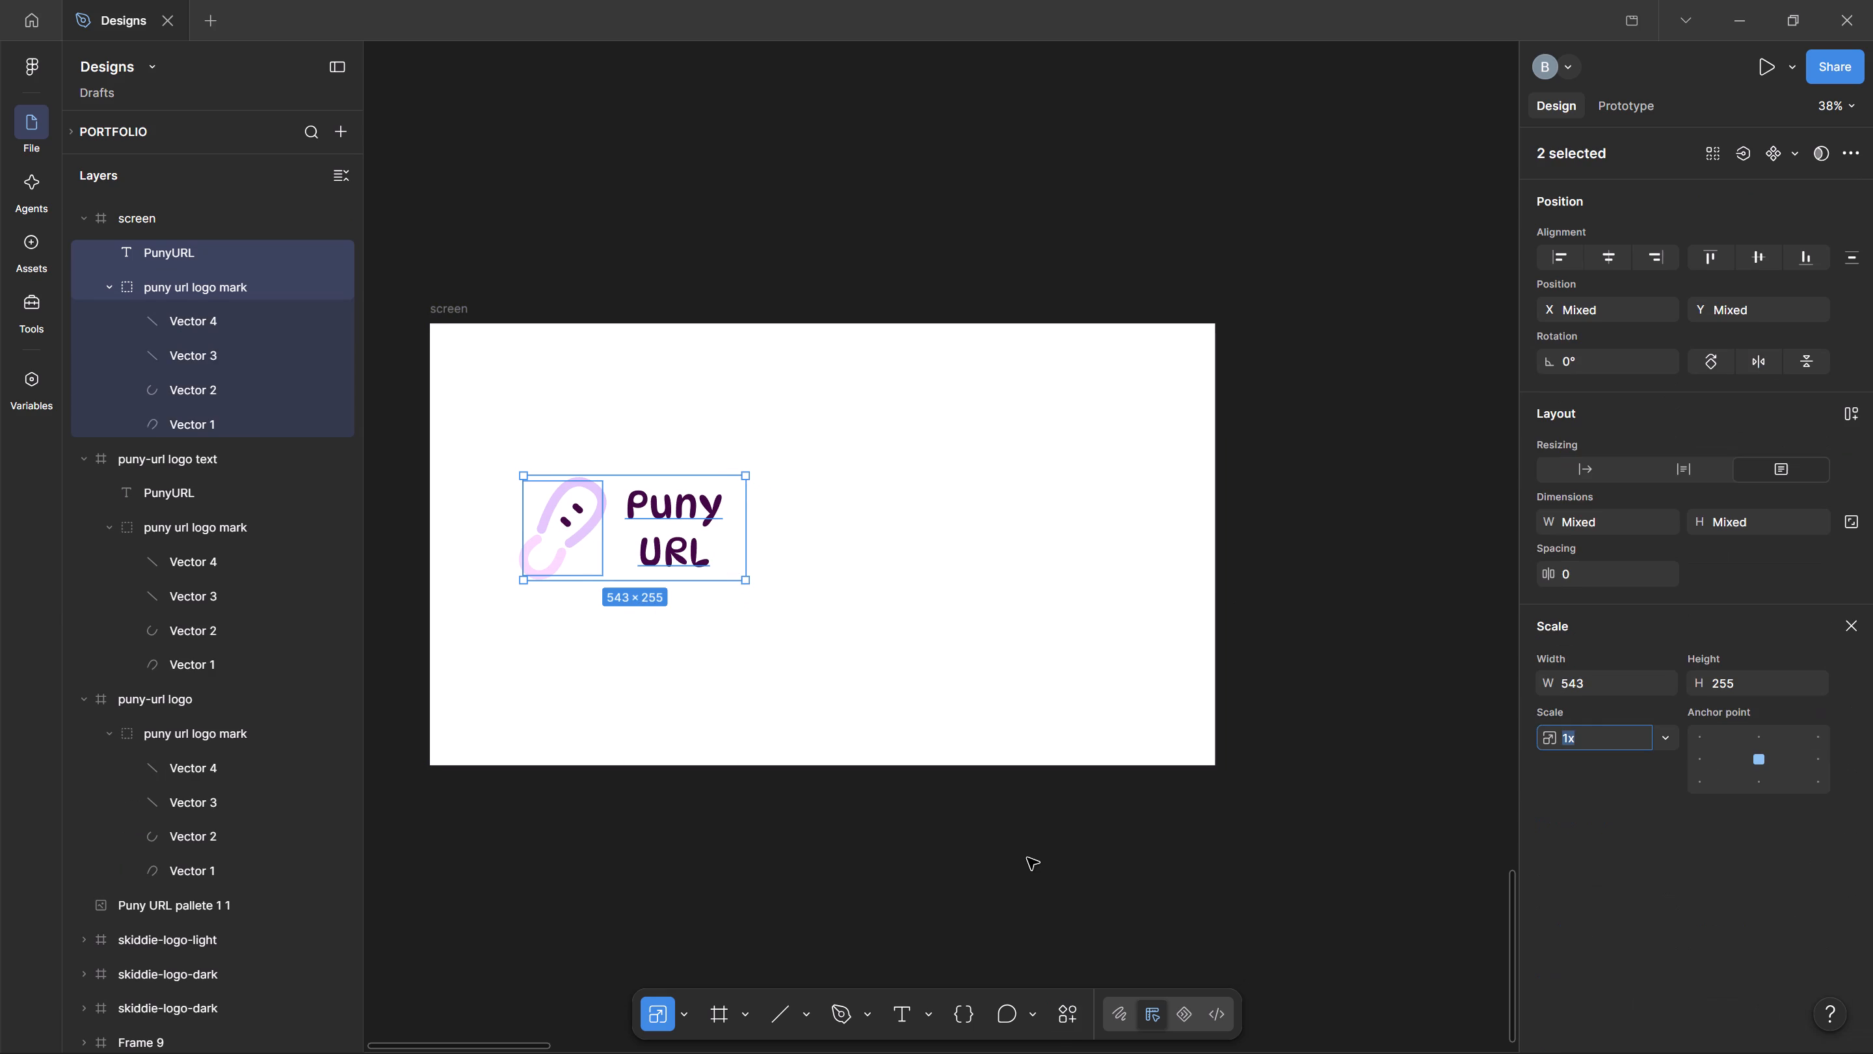
{"action": "type", "text": "0.25"}
{"action": "key", "text": "Return"}
Move the scaled logo up close to the screen frame's top edge, left of its centre.
{"action": "scroll", "coordinate": [710, 569], "scroll_direction": "up", "scroll_amount": 1, "text": "ctrl"}
{"action": "left_click_drag", "start_coordinate": [607, 512], "coordinate": [618, 310]}
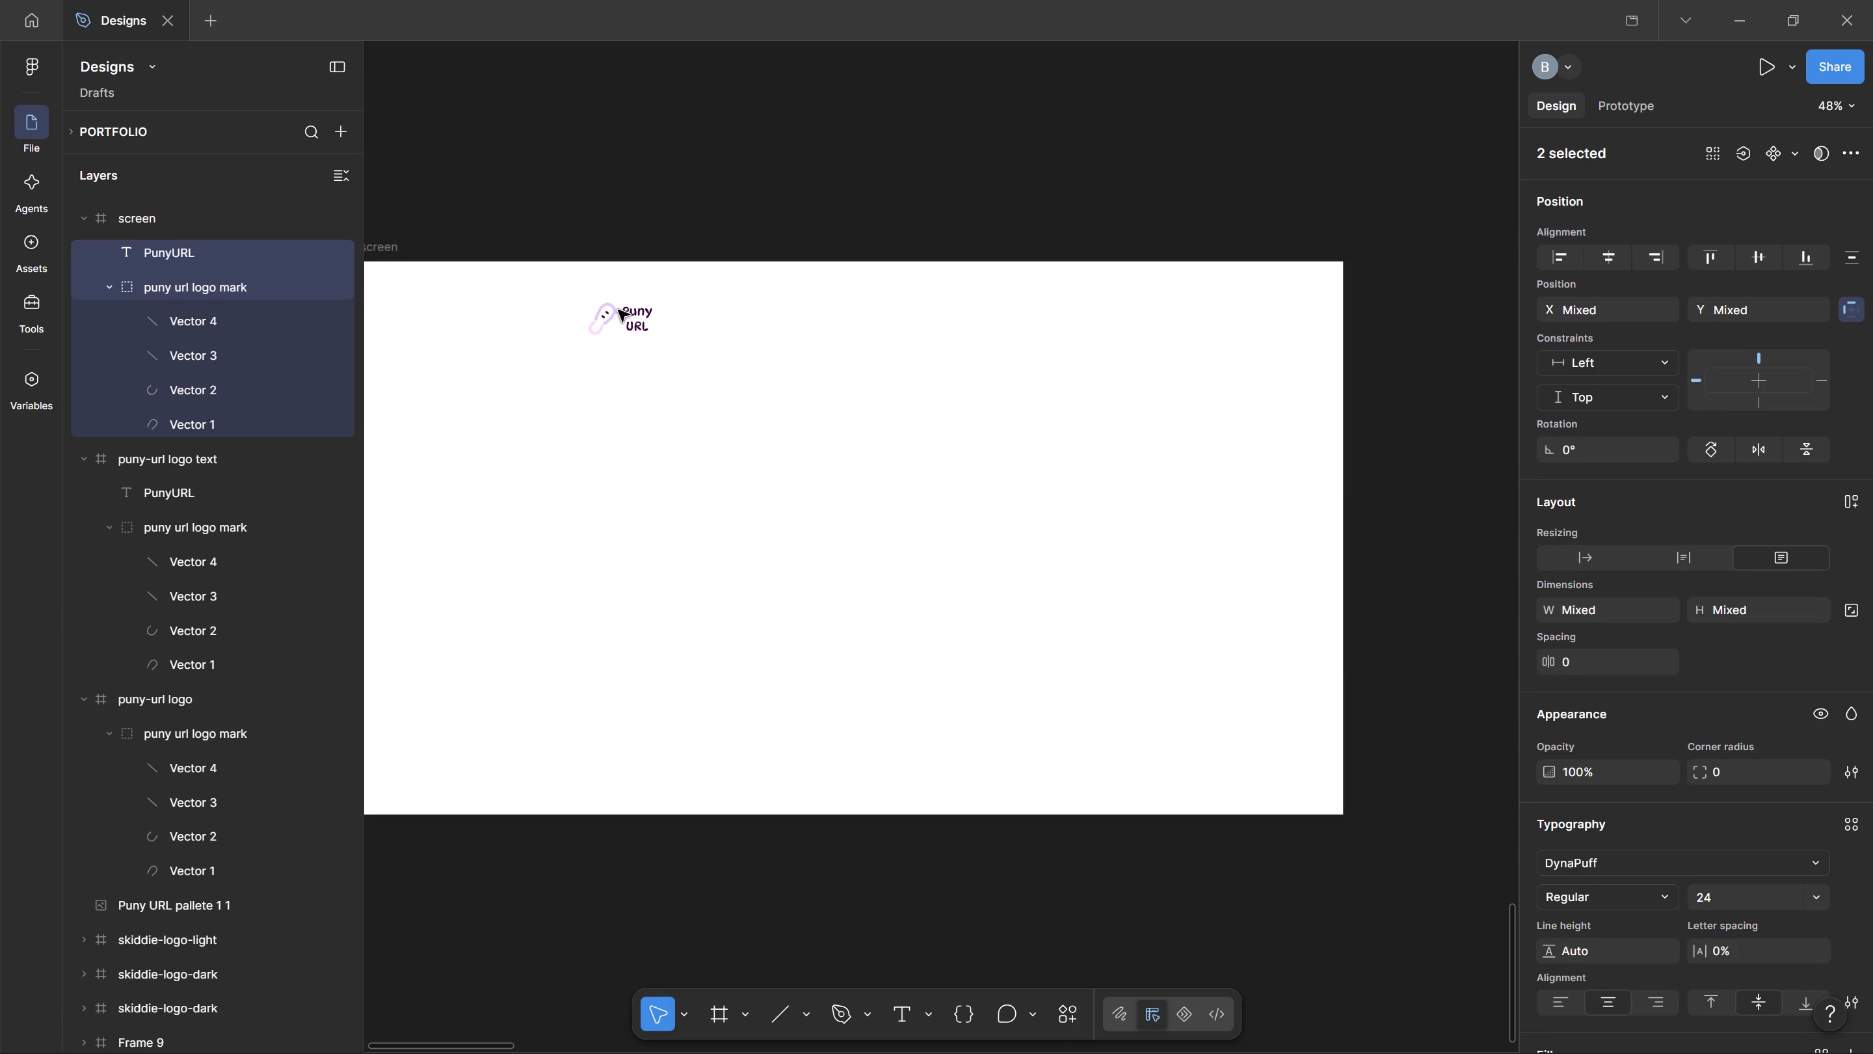
{"action": "left_click_drag", "start_coordinate": [618, 310], "coordinate": [650, 291]}
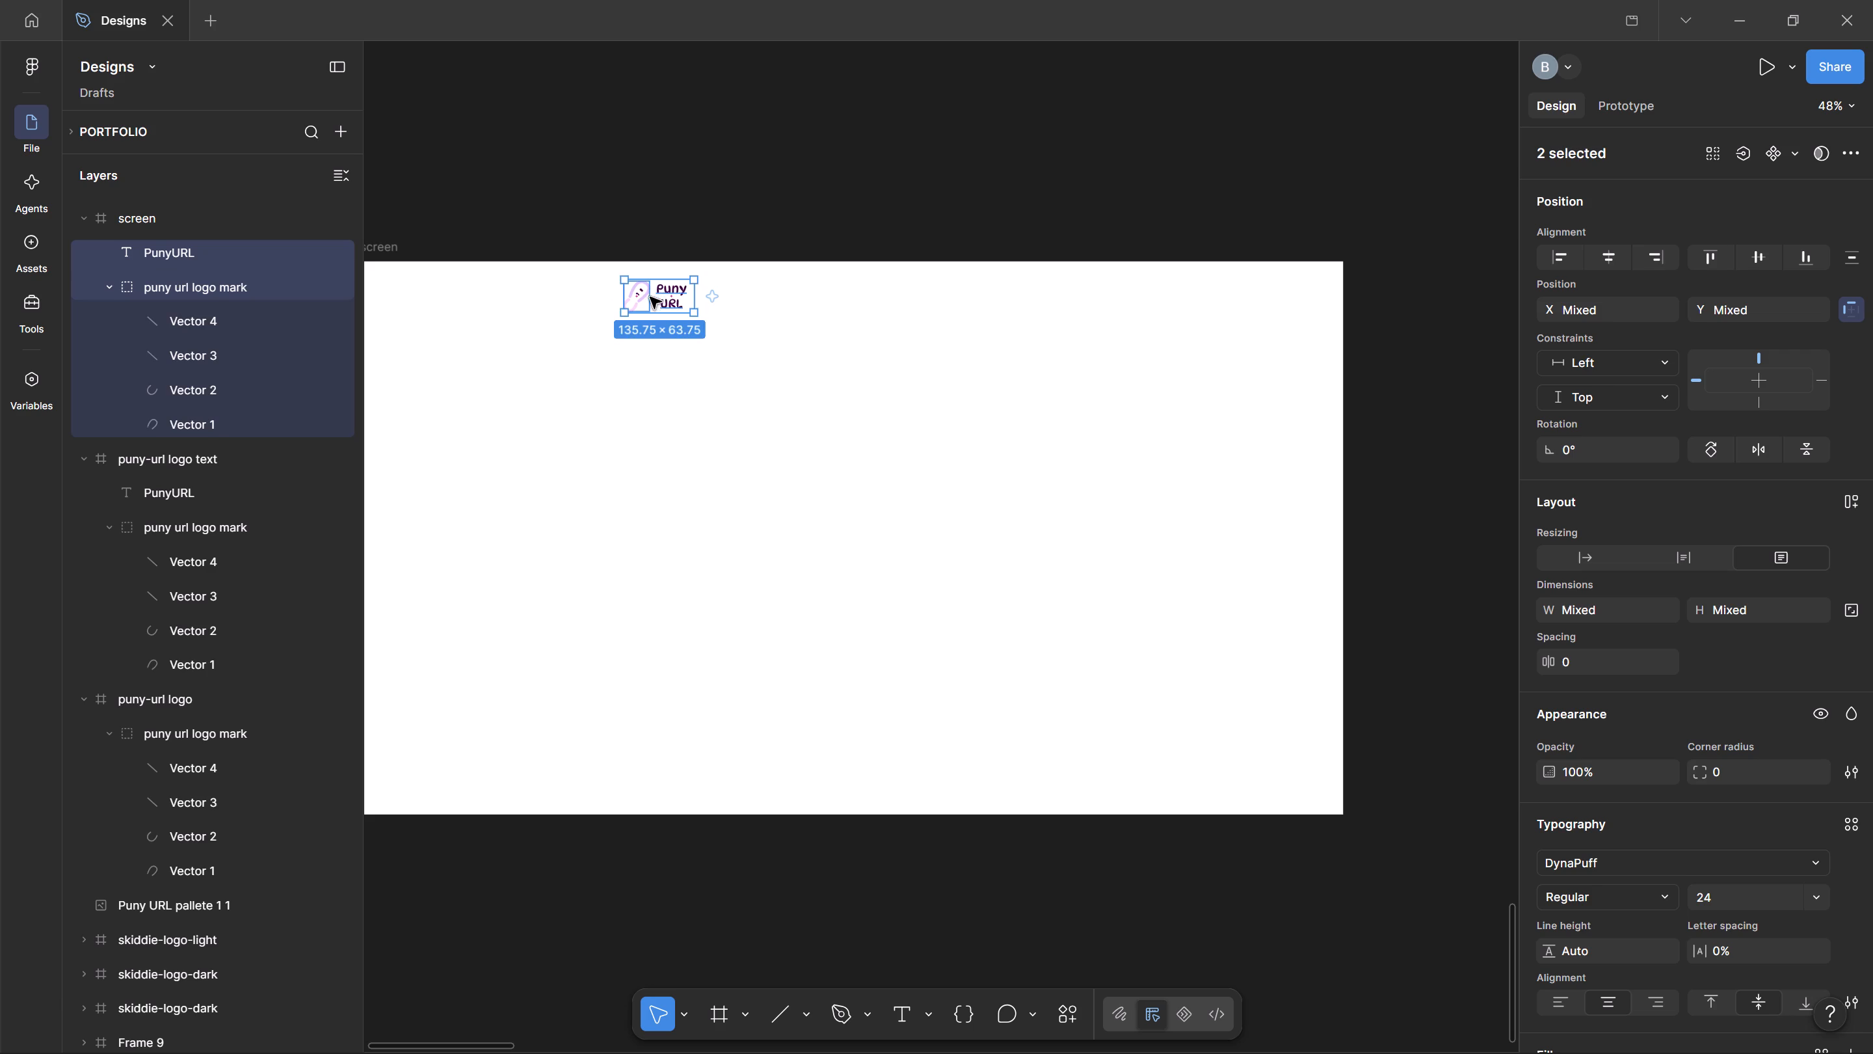
{"action": "left_click", "coordinate": [866, 295]}
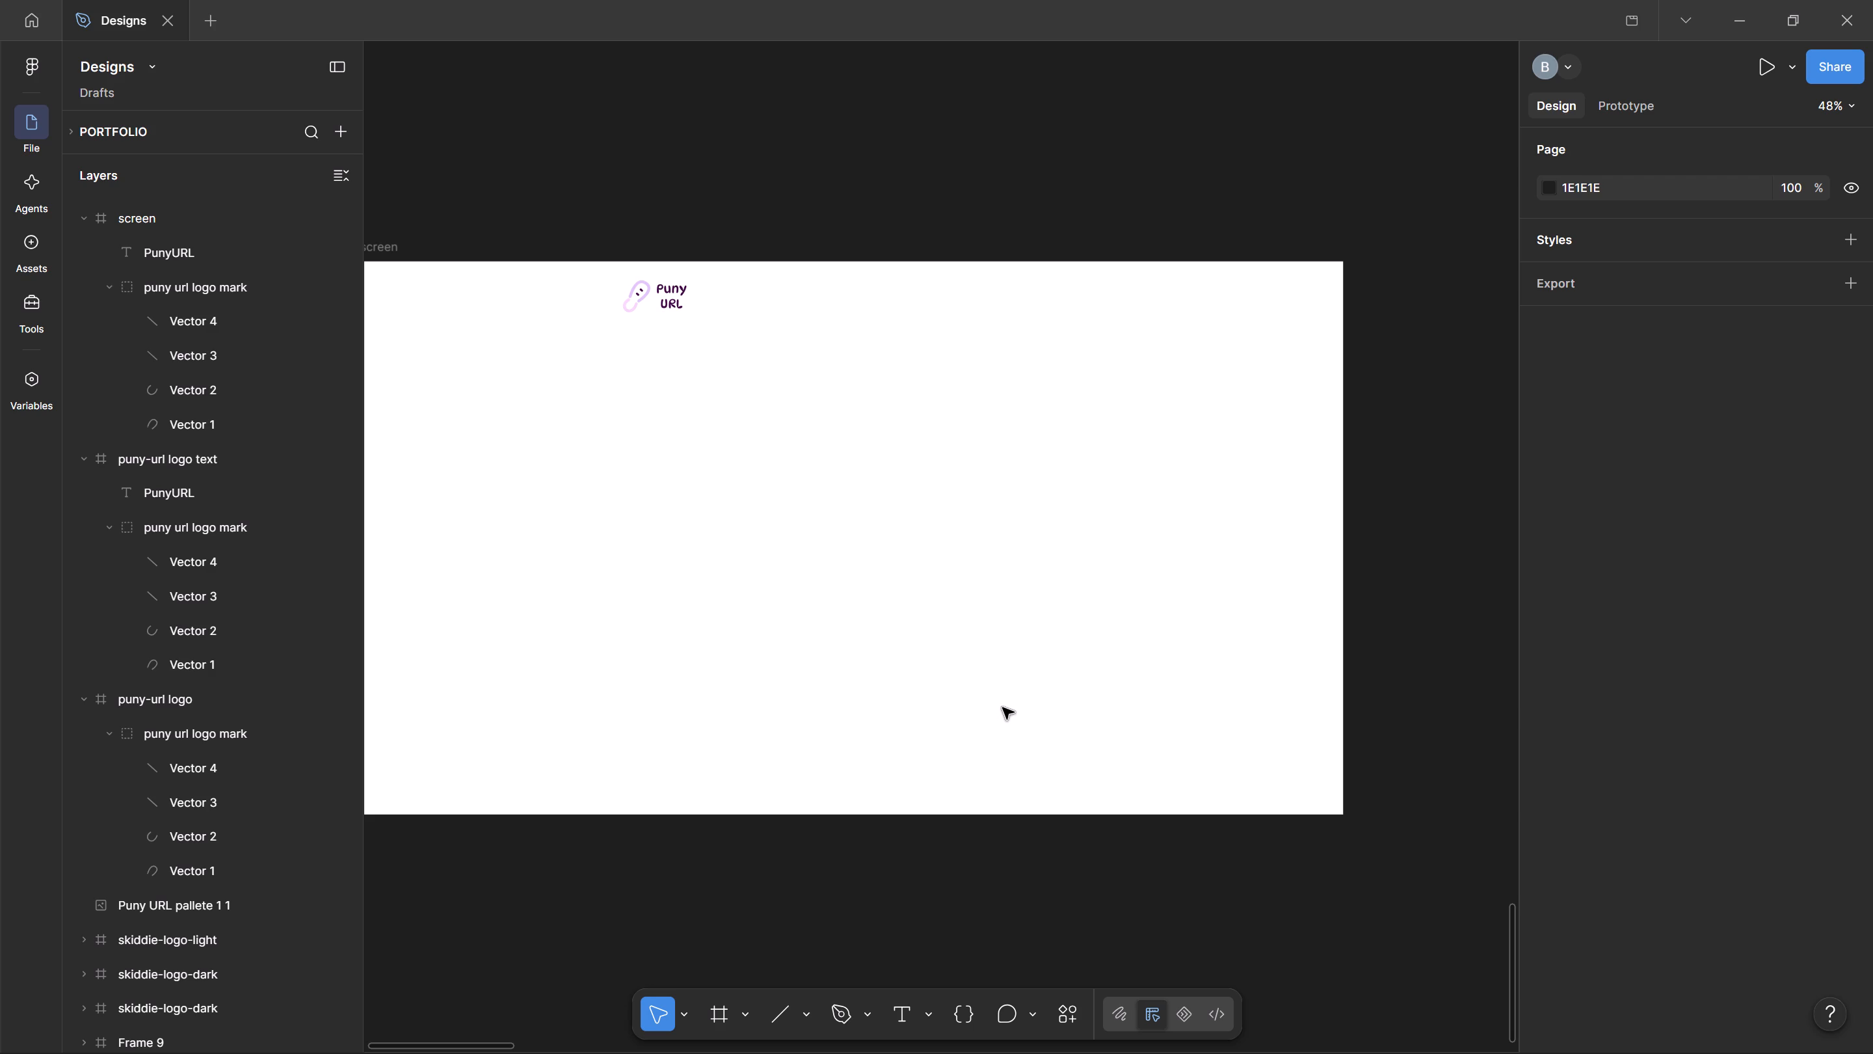
Run the Phosphor Icons plugin, search for git, and insert the GitHub logo icon.
{"action": "key", "text": "ctrl+k"}
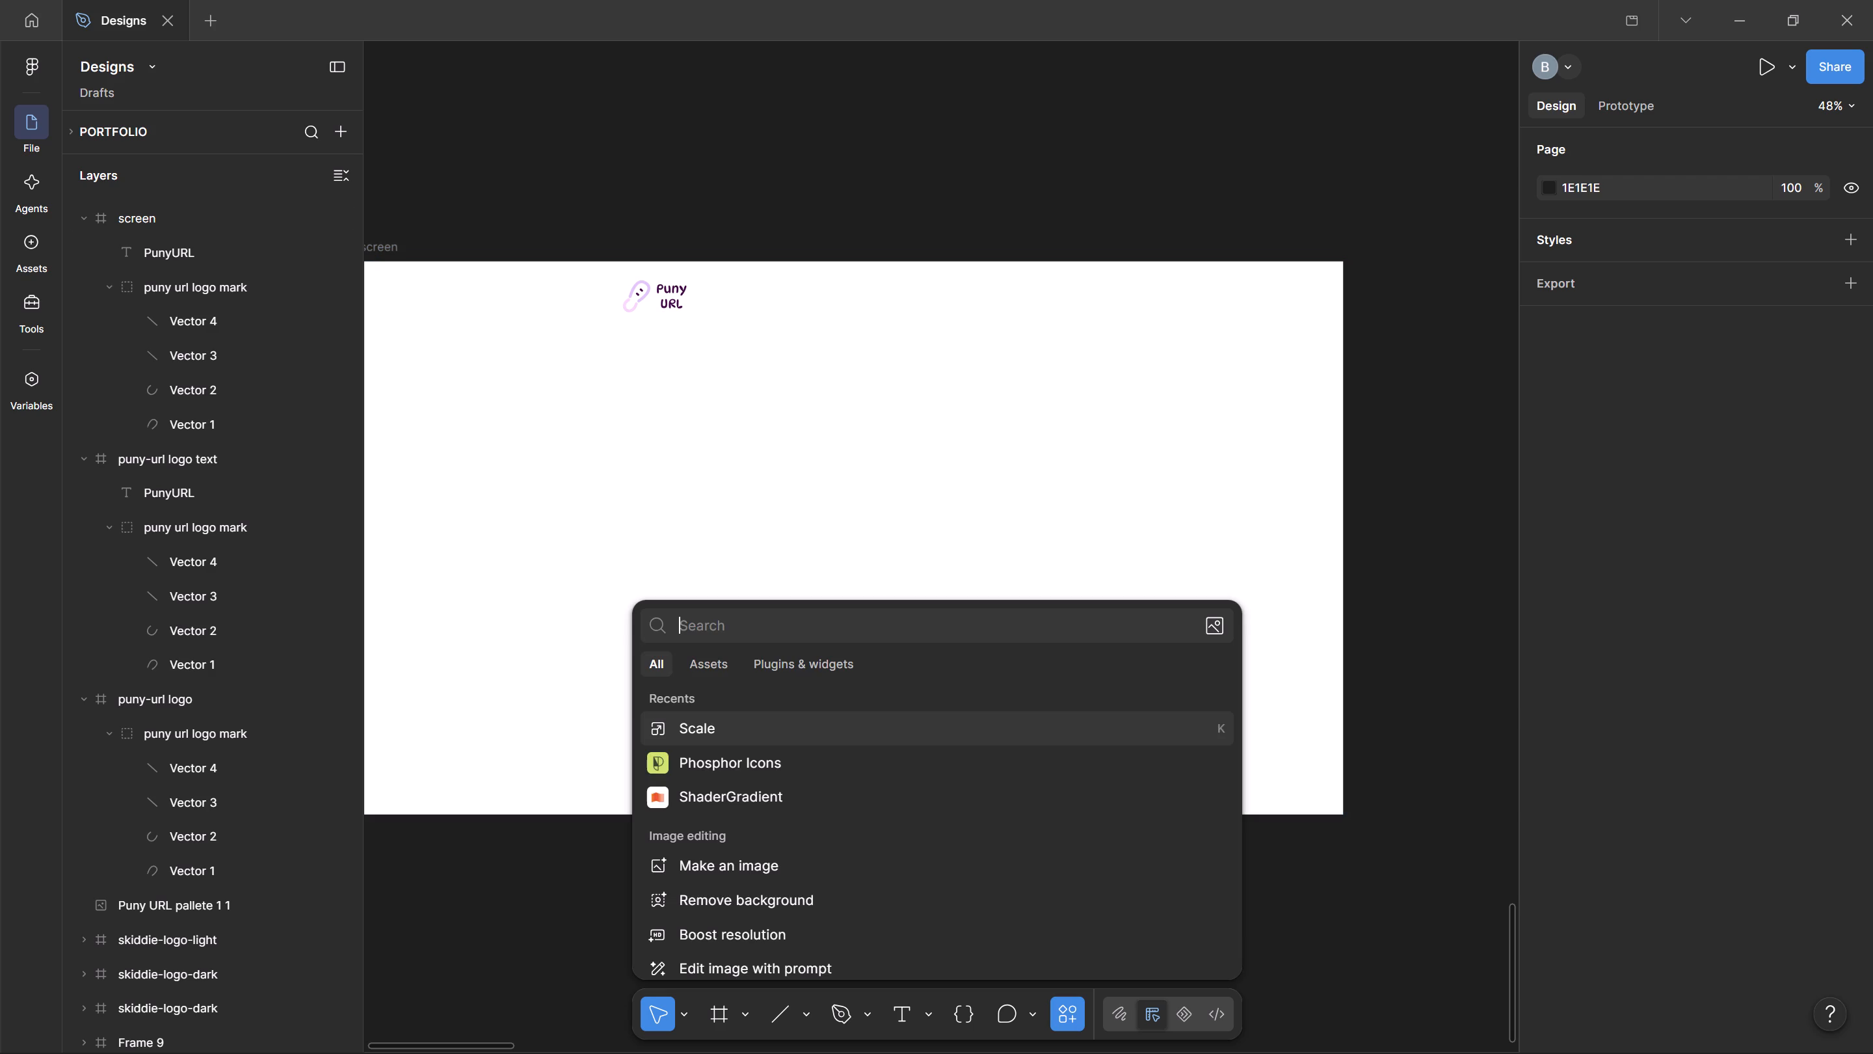
{"action": "key", "text": "Down"}
{"action": "key", "text": "Return"}
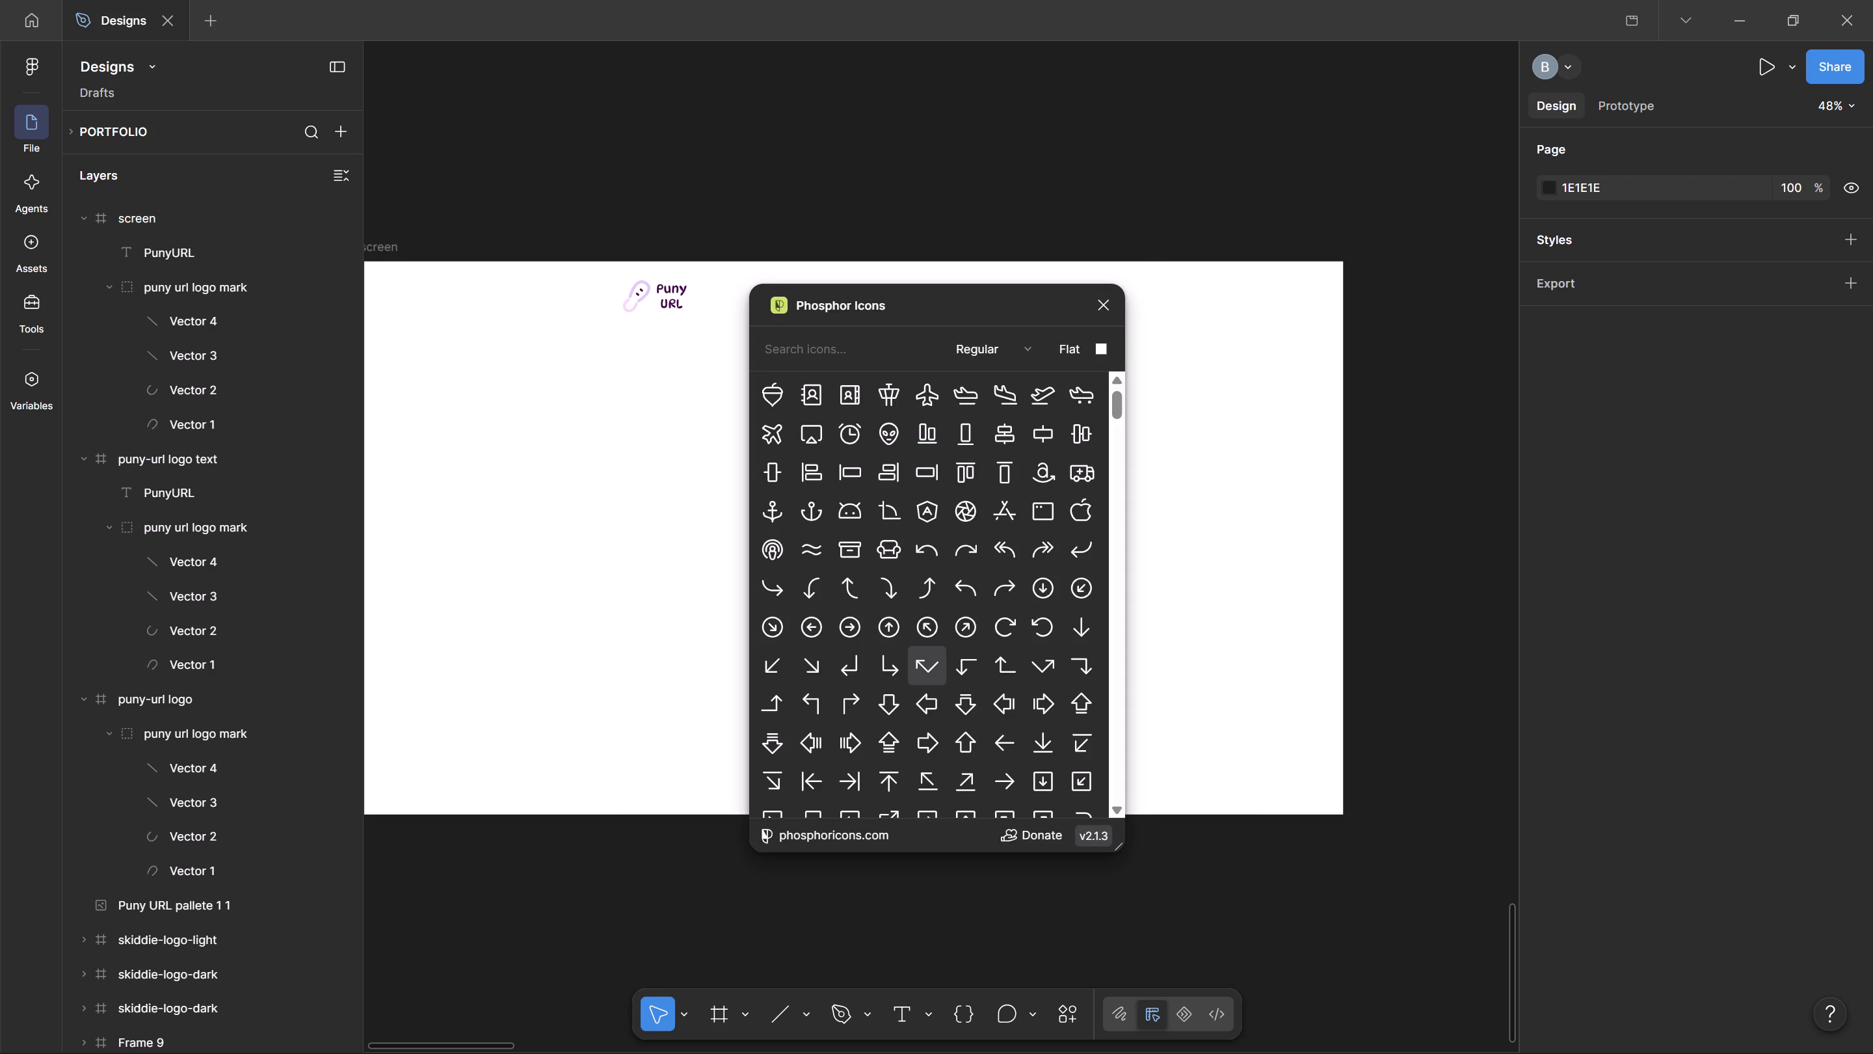
{"action": "type", "text": "gothi"}
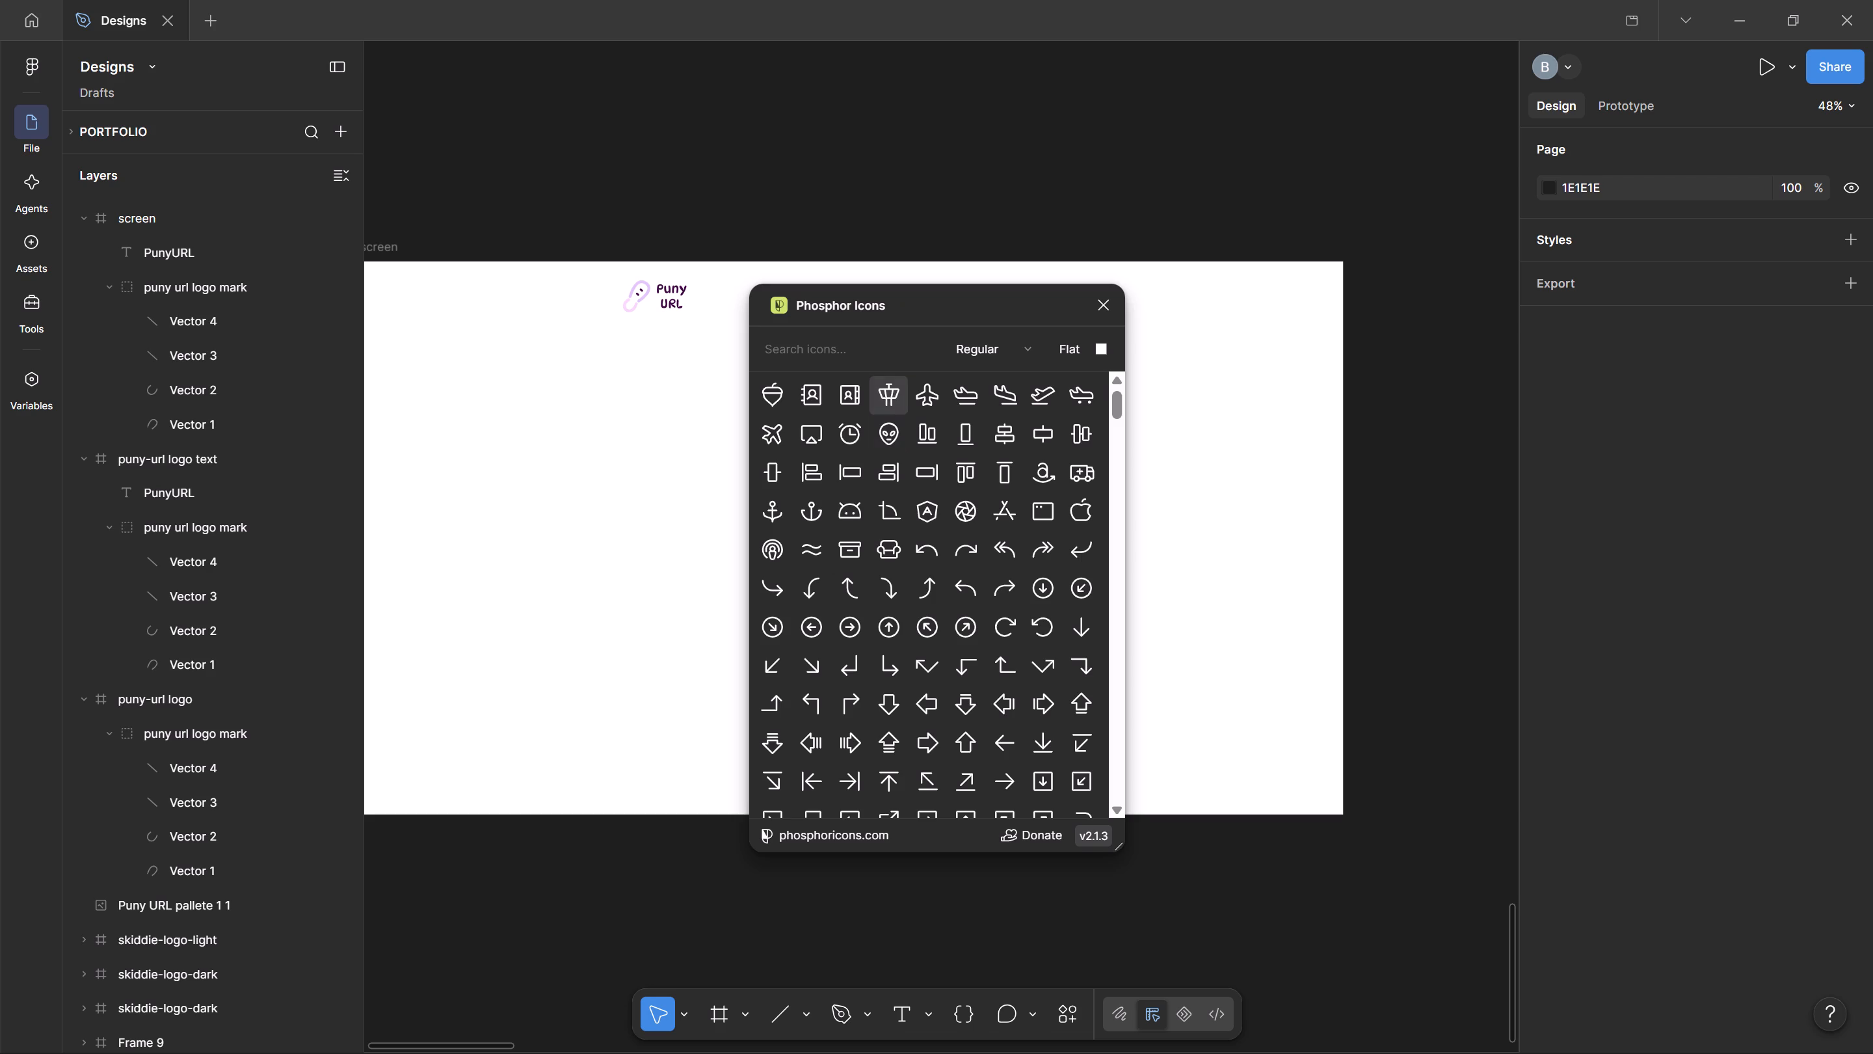
{"action": "left_click", "coordinate": [873, 351]}
{"action": "type", "text": "giot"}
{"action": "key", "text": "BackSpace"}
{"action": "key", "text": "BackSpace"}
{"action": "key", "text": "t"}
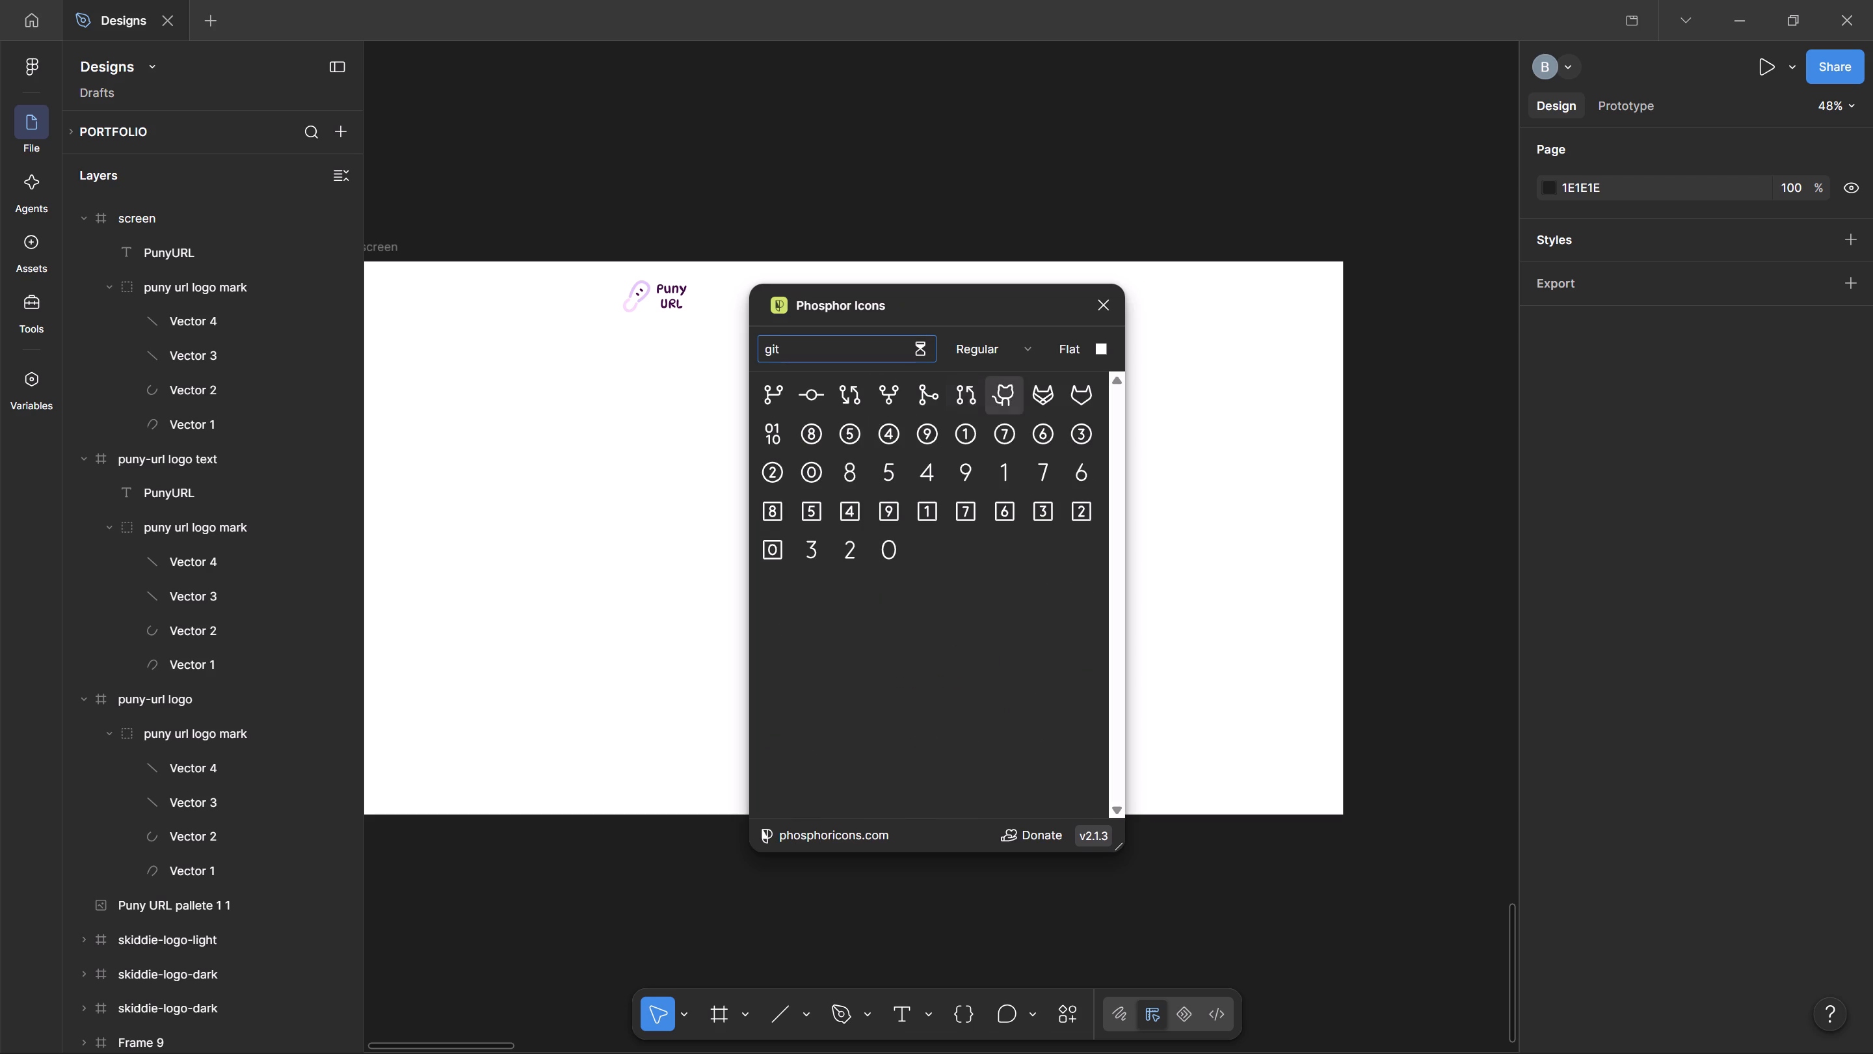
{"action": "left_click", "coordinate": [1001, 406]}
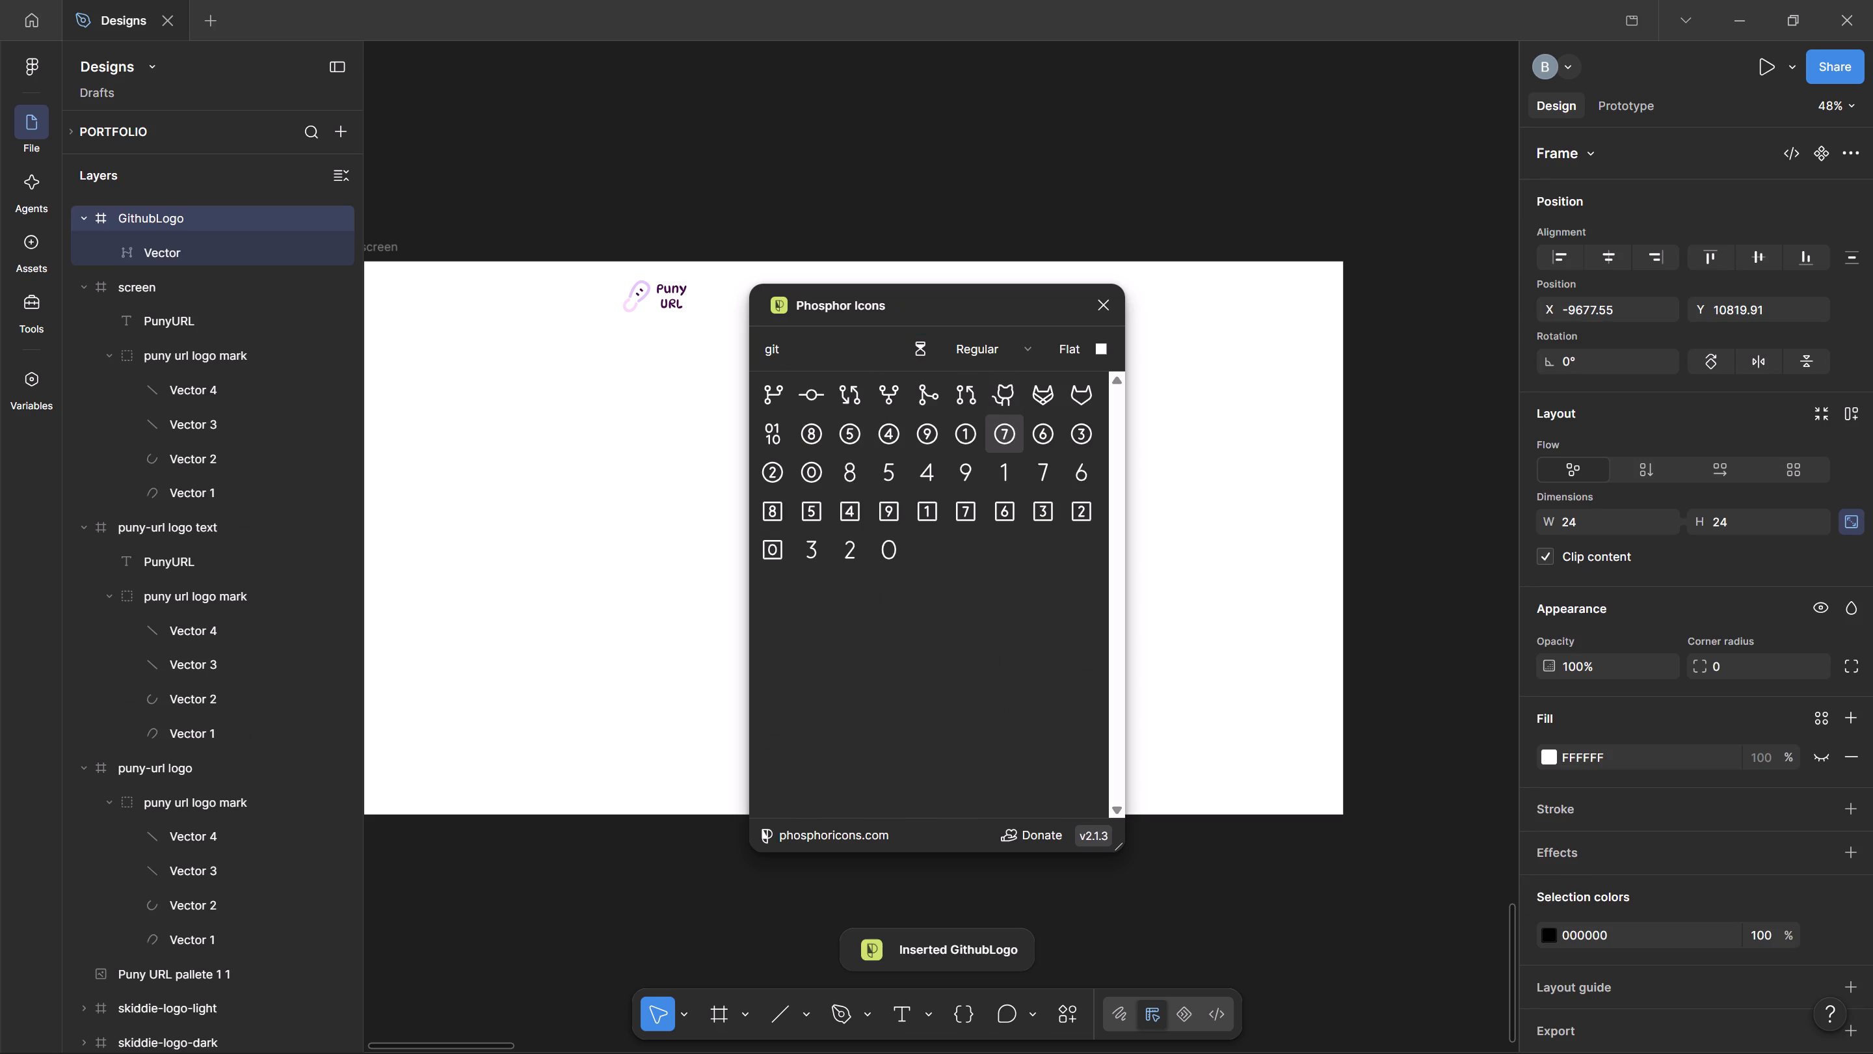
Place a second GitHub logo icon from Phosphor Icons on the screen frame, below and left of the Puny URL logo.
{"action": "key", "text": "Escape"}
{"action": "left_click_drag", "start_coordinate": [1005, 407], "coordinate": [613, 414]}
{"action": "left_click", "coordinate": [620, 411]}
{"action": "key", "text": "Escape"}
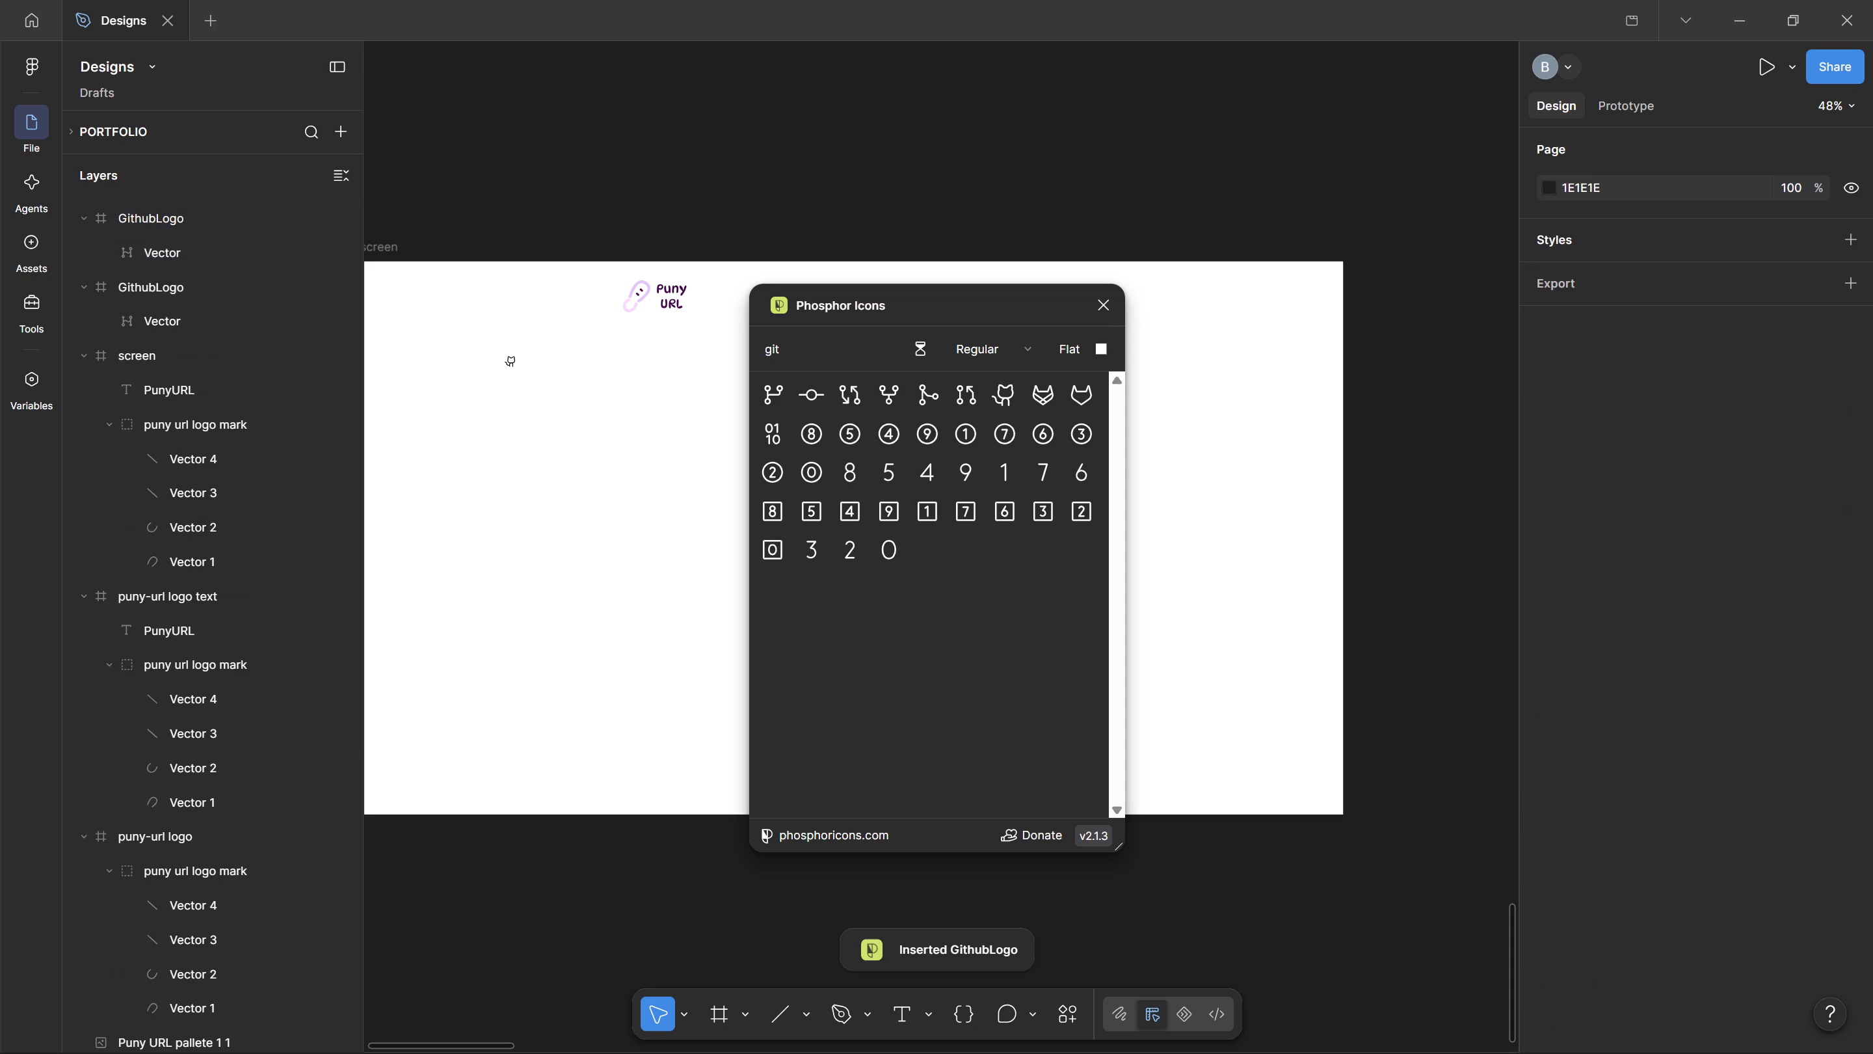
Delete the surplus GithubLogo icon, the lower of the two in the layer list, and close the Phosphor Icons plugin.
{"action": "double_click", "coordinate": [272, 297]}
{"action": "key", "text": "Escape"}
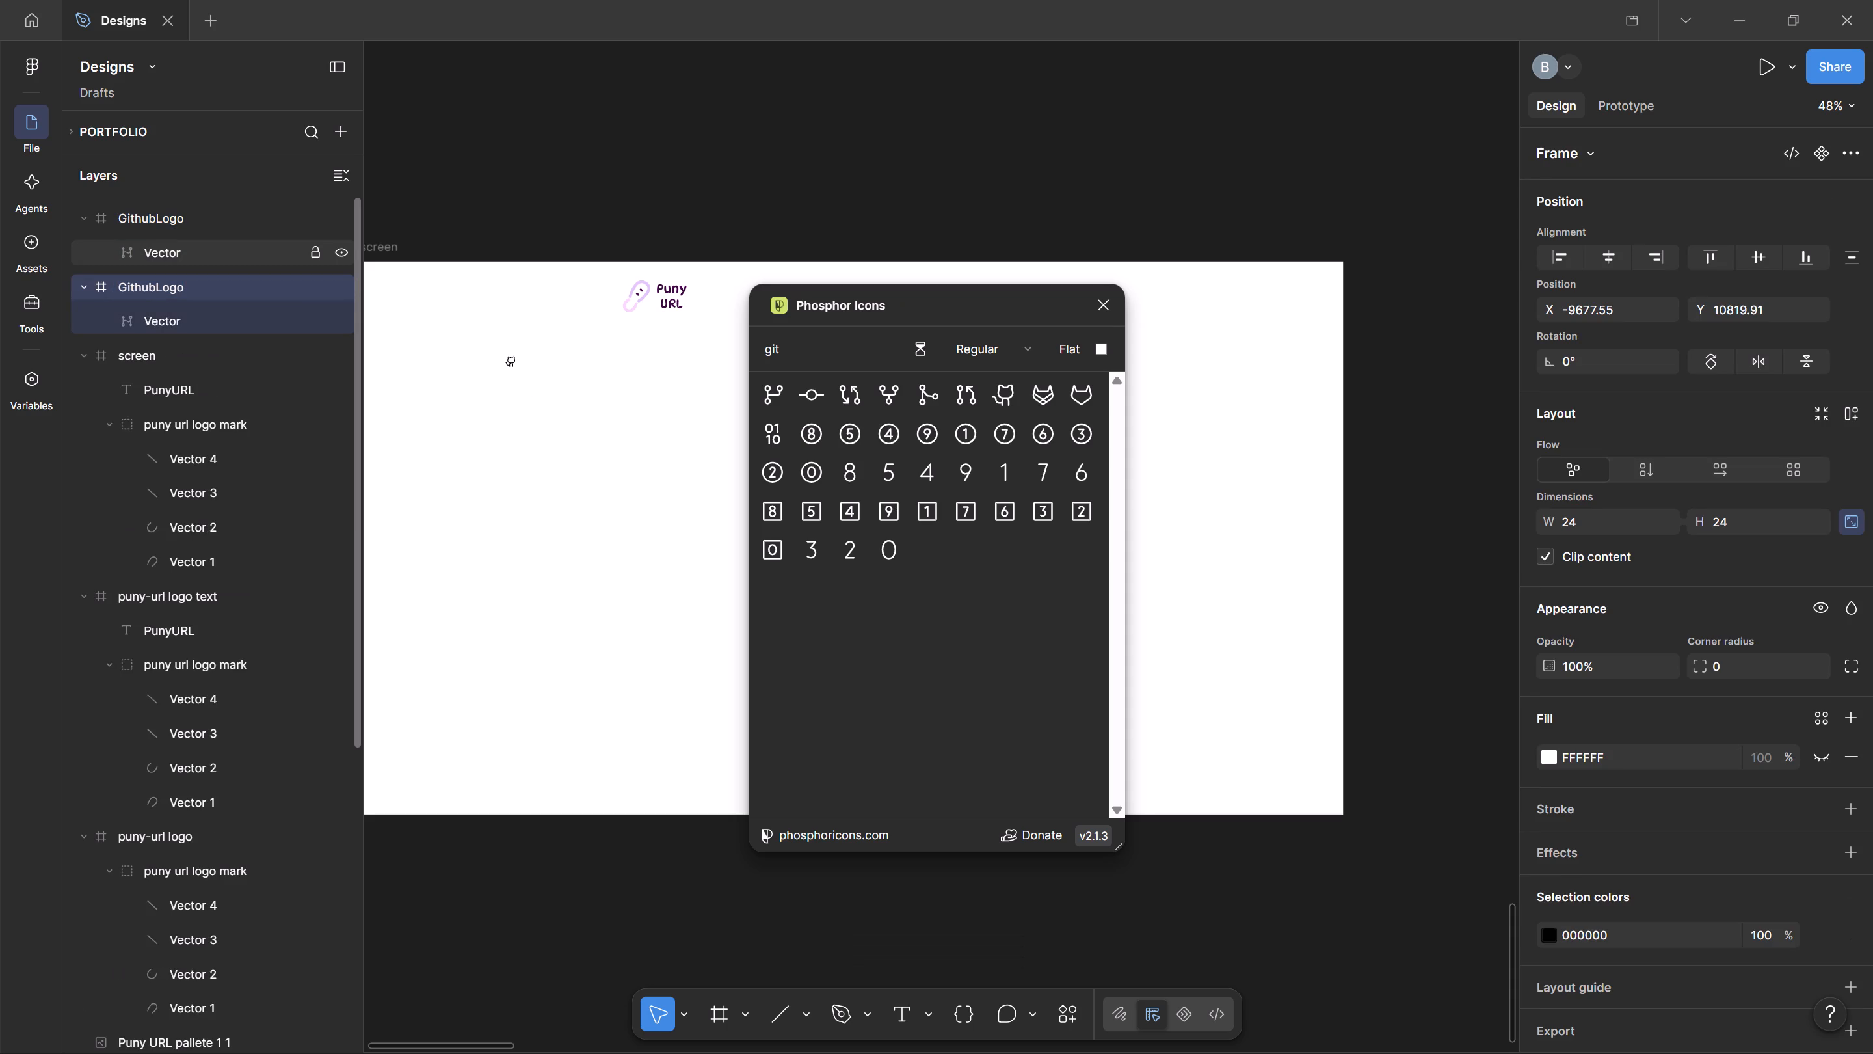
{"action": "key", "text": "Delete"}
{"action": "double_click", "coordinate": [816, 127]}
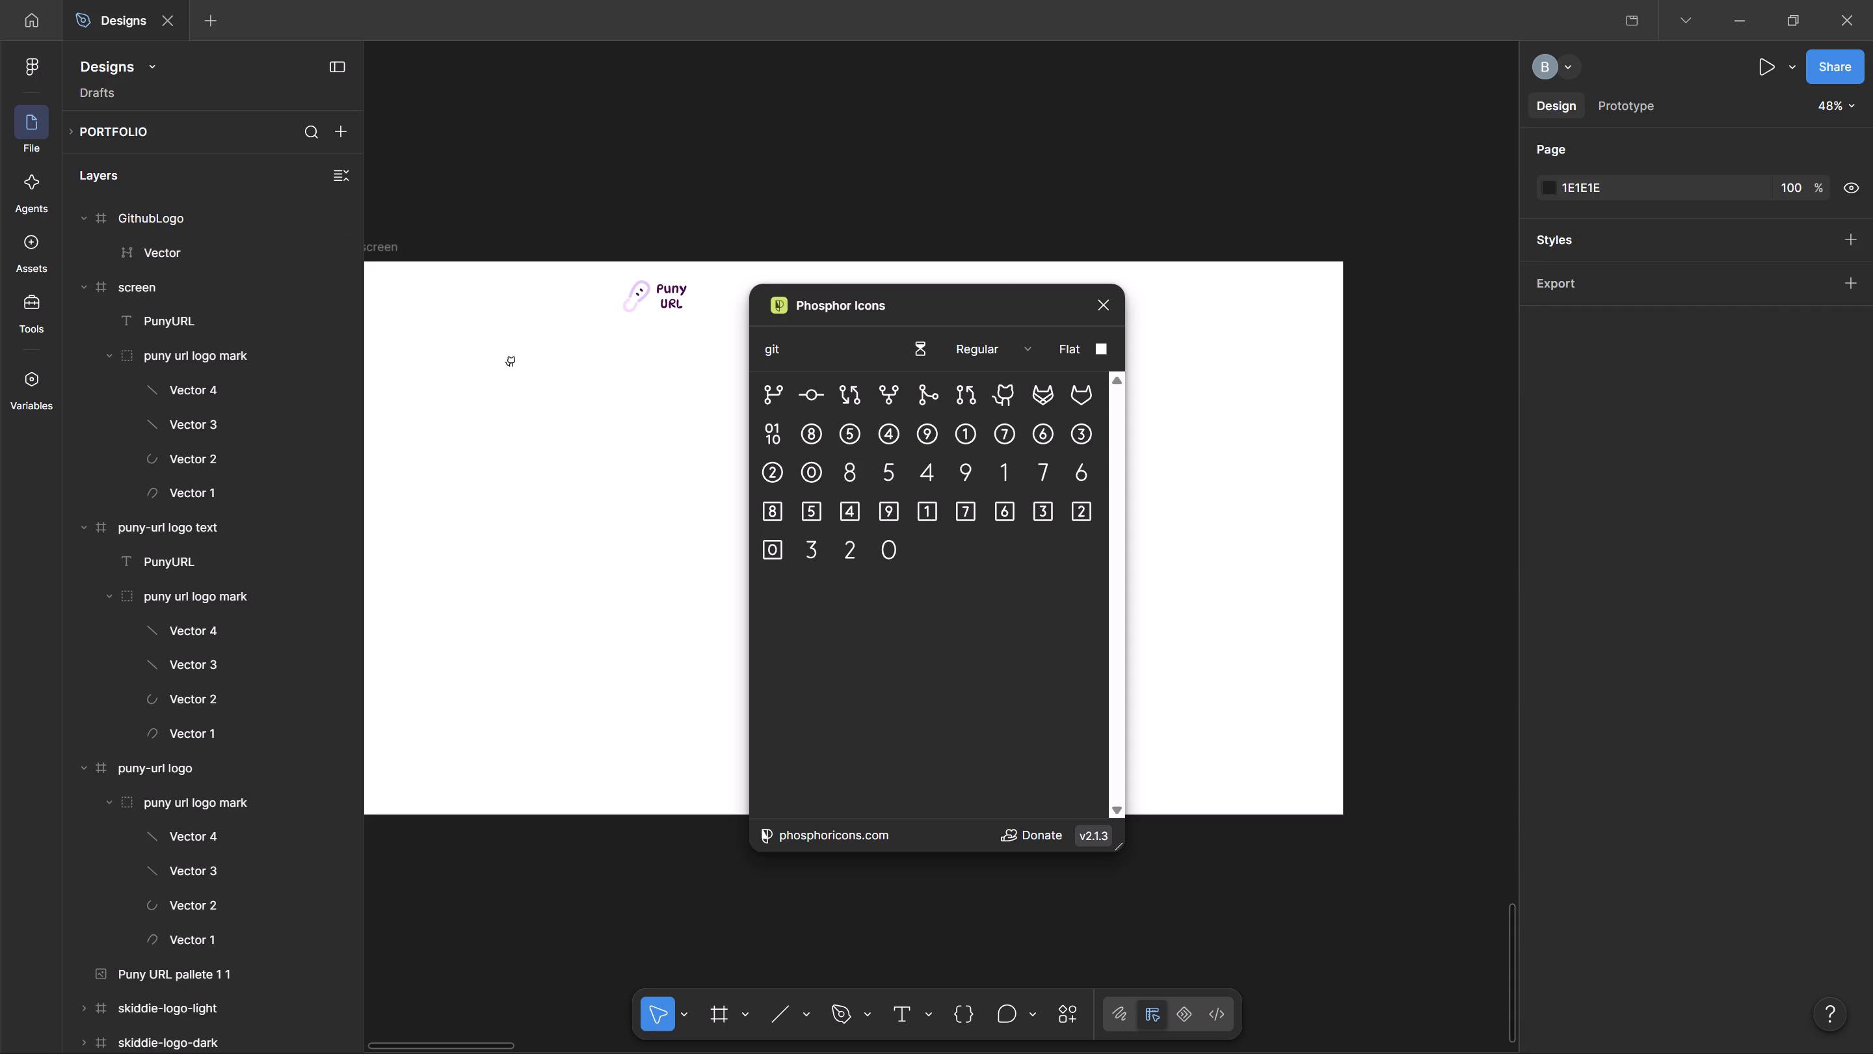
{"action": "left_click", "coordinate": [1104, 297]}
Move the remaining GitHub icon into the screen's header, well right of the Puny URL logo, at about X -9595, Y 10310.
{"action": "scroll", "coordinate": [521, 362], "scroll_direction": "up", "scroll_amount": 3, "text": "ctrl"}
{"action": "left_click_drag", "start_coordinate": [461, 323], "coordinate": [548, 414]}
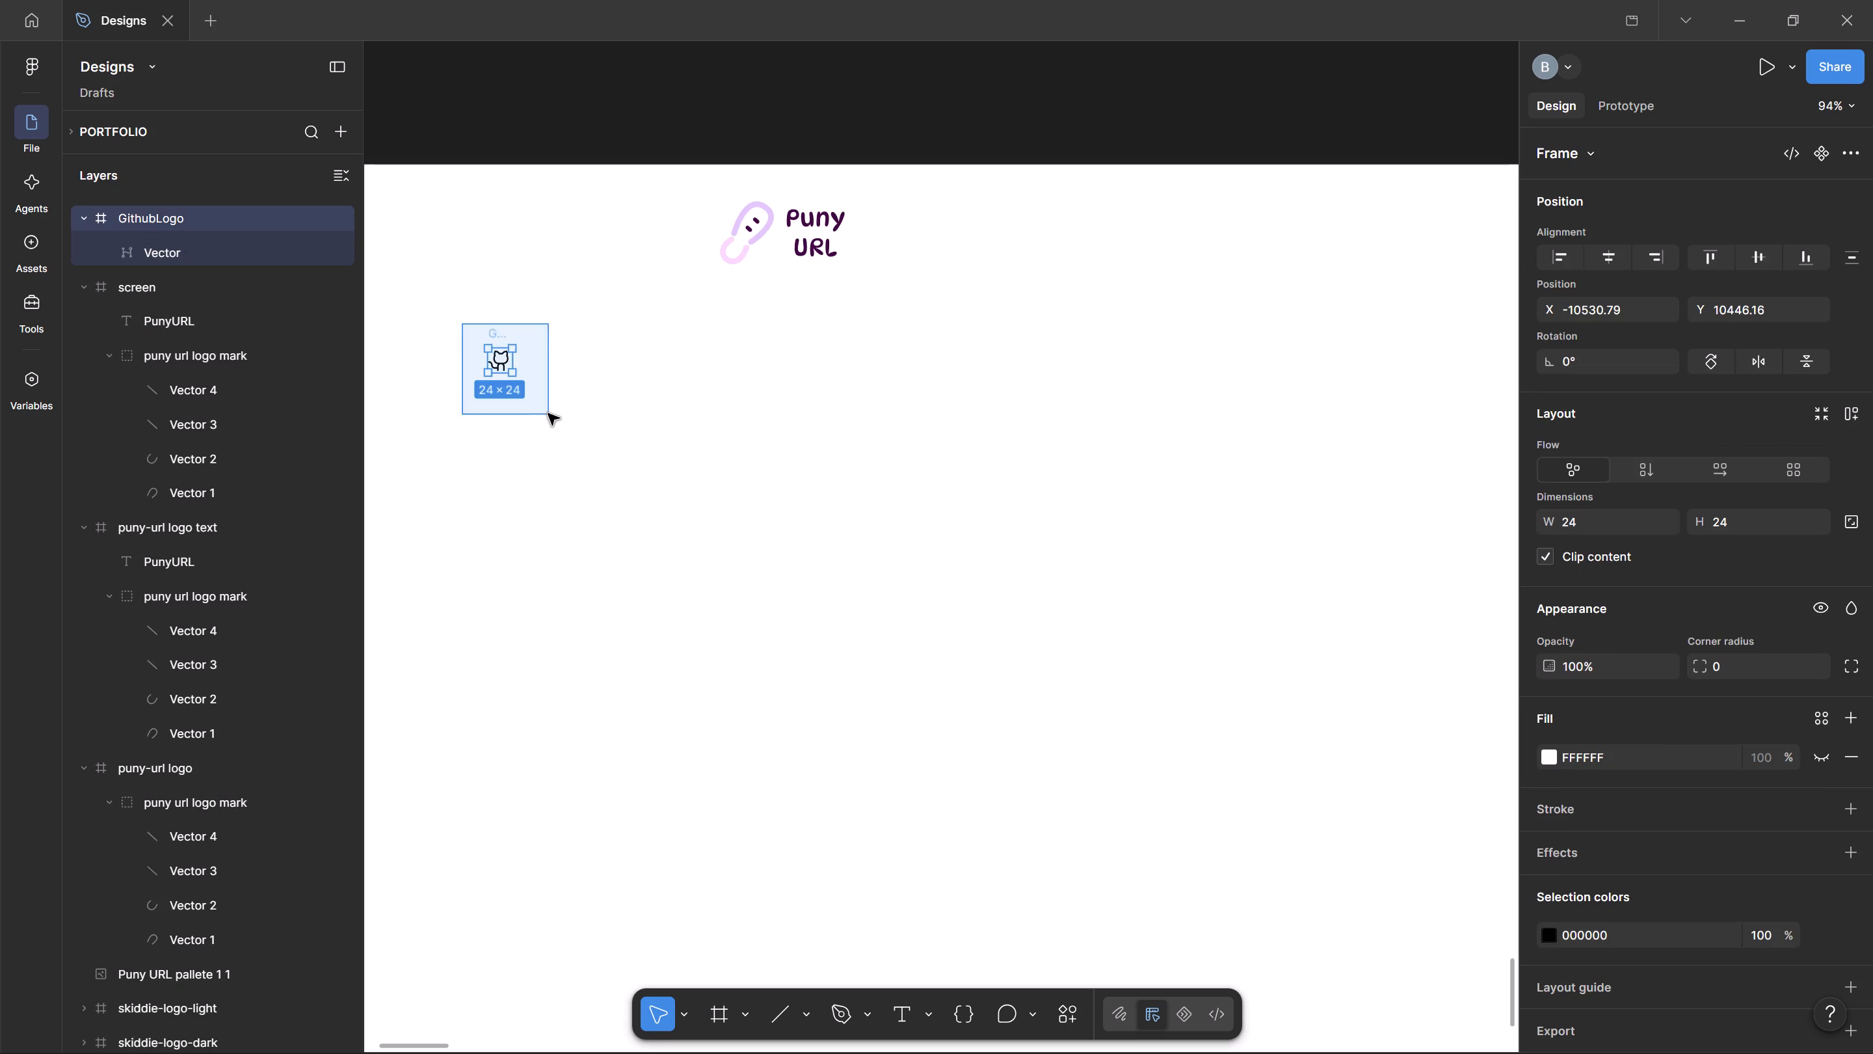
{"action": "left_click_drag", "start_coordinate": [548, 414], "coordinate": [548, 414]}
{"action": "left_click_drag", "start_coordinate": [499, 357], "coordinate": [1439, 239]}
{"action": "scroll", "coordinate": [1429, 263], "scroll_direction": "down", "scroll_amount": 3, "text": "ctrl"}
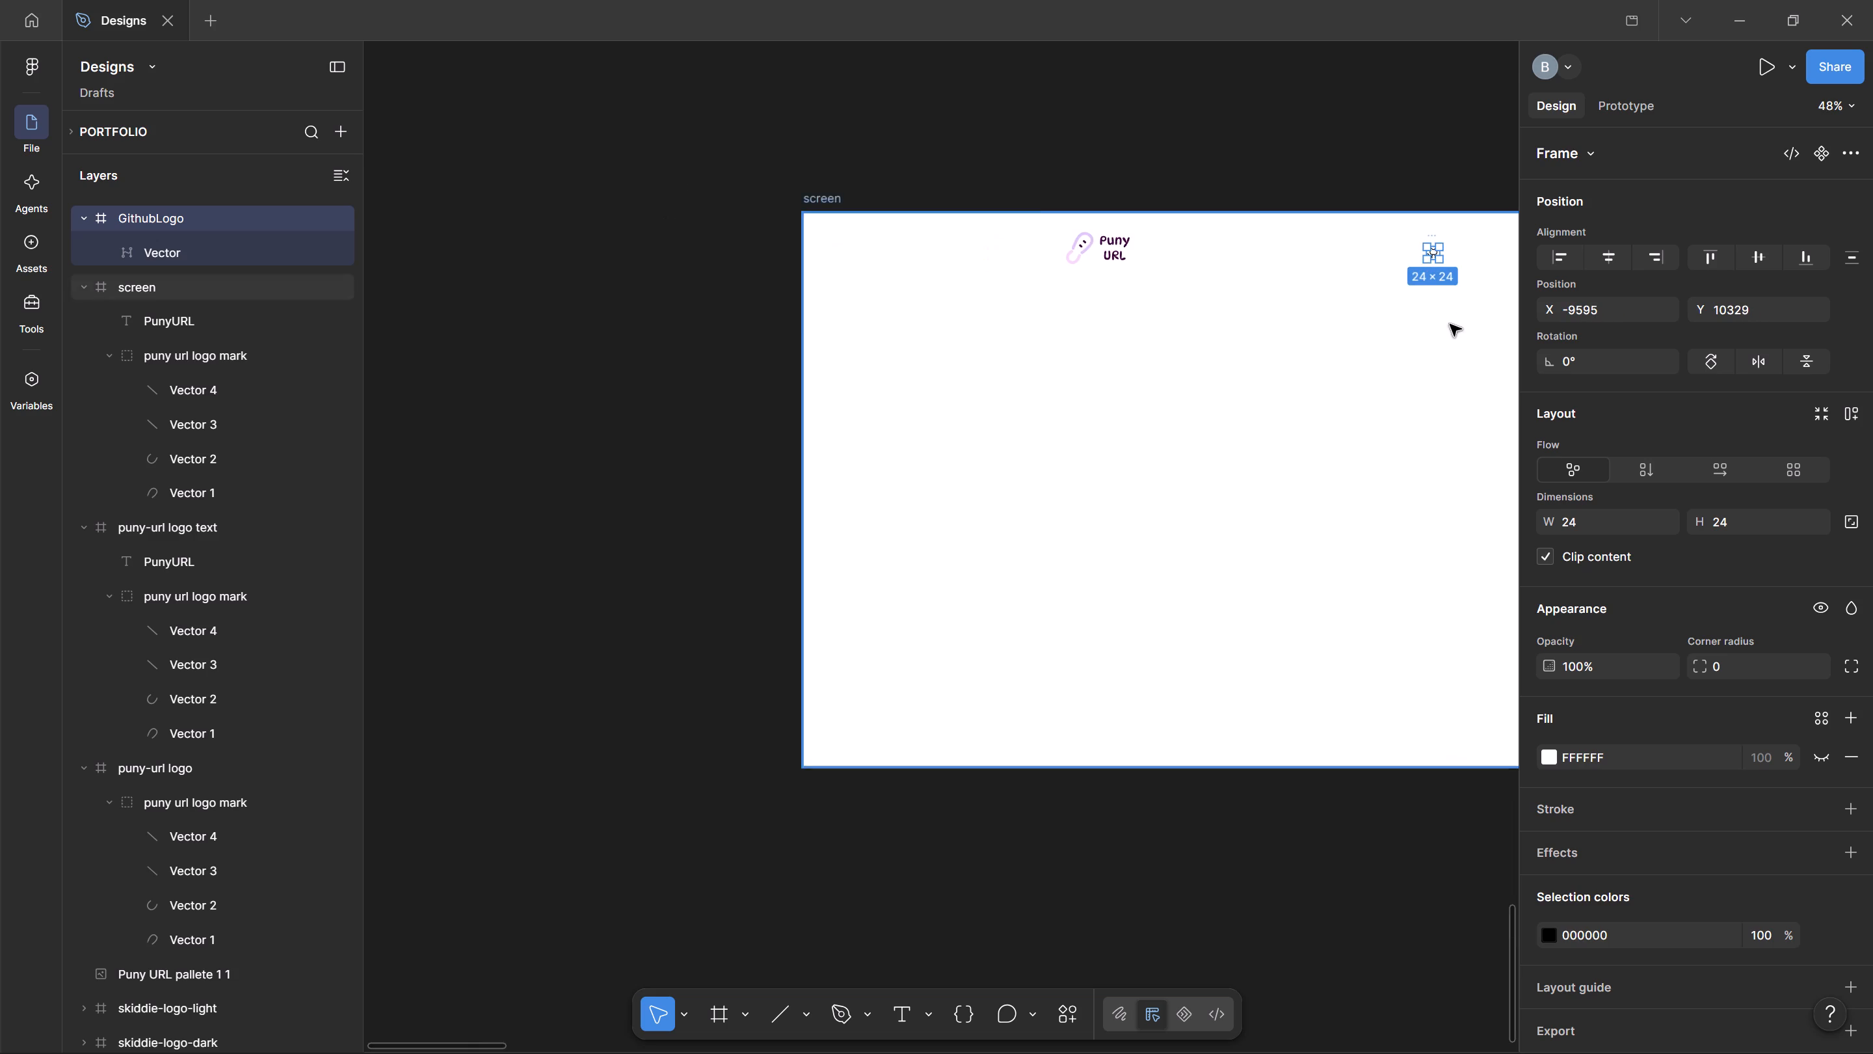
{"action": "scroll", "coordinate": [1444, 323], "scroll_direction": "up", "scroll_amount": 1, "text": "ctrl"}
{"action": "key", "text": "space"}
{"action": "left_click_drag", "start_coordinate": [1443, 322], "coordinate": [844, 489]}
{"action": "scroll", "coordinate": [843, 421], "scroll_direction": "up", "scroll_amount": 1, "text": "ctrl"}
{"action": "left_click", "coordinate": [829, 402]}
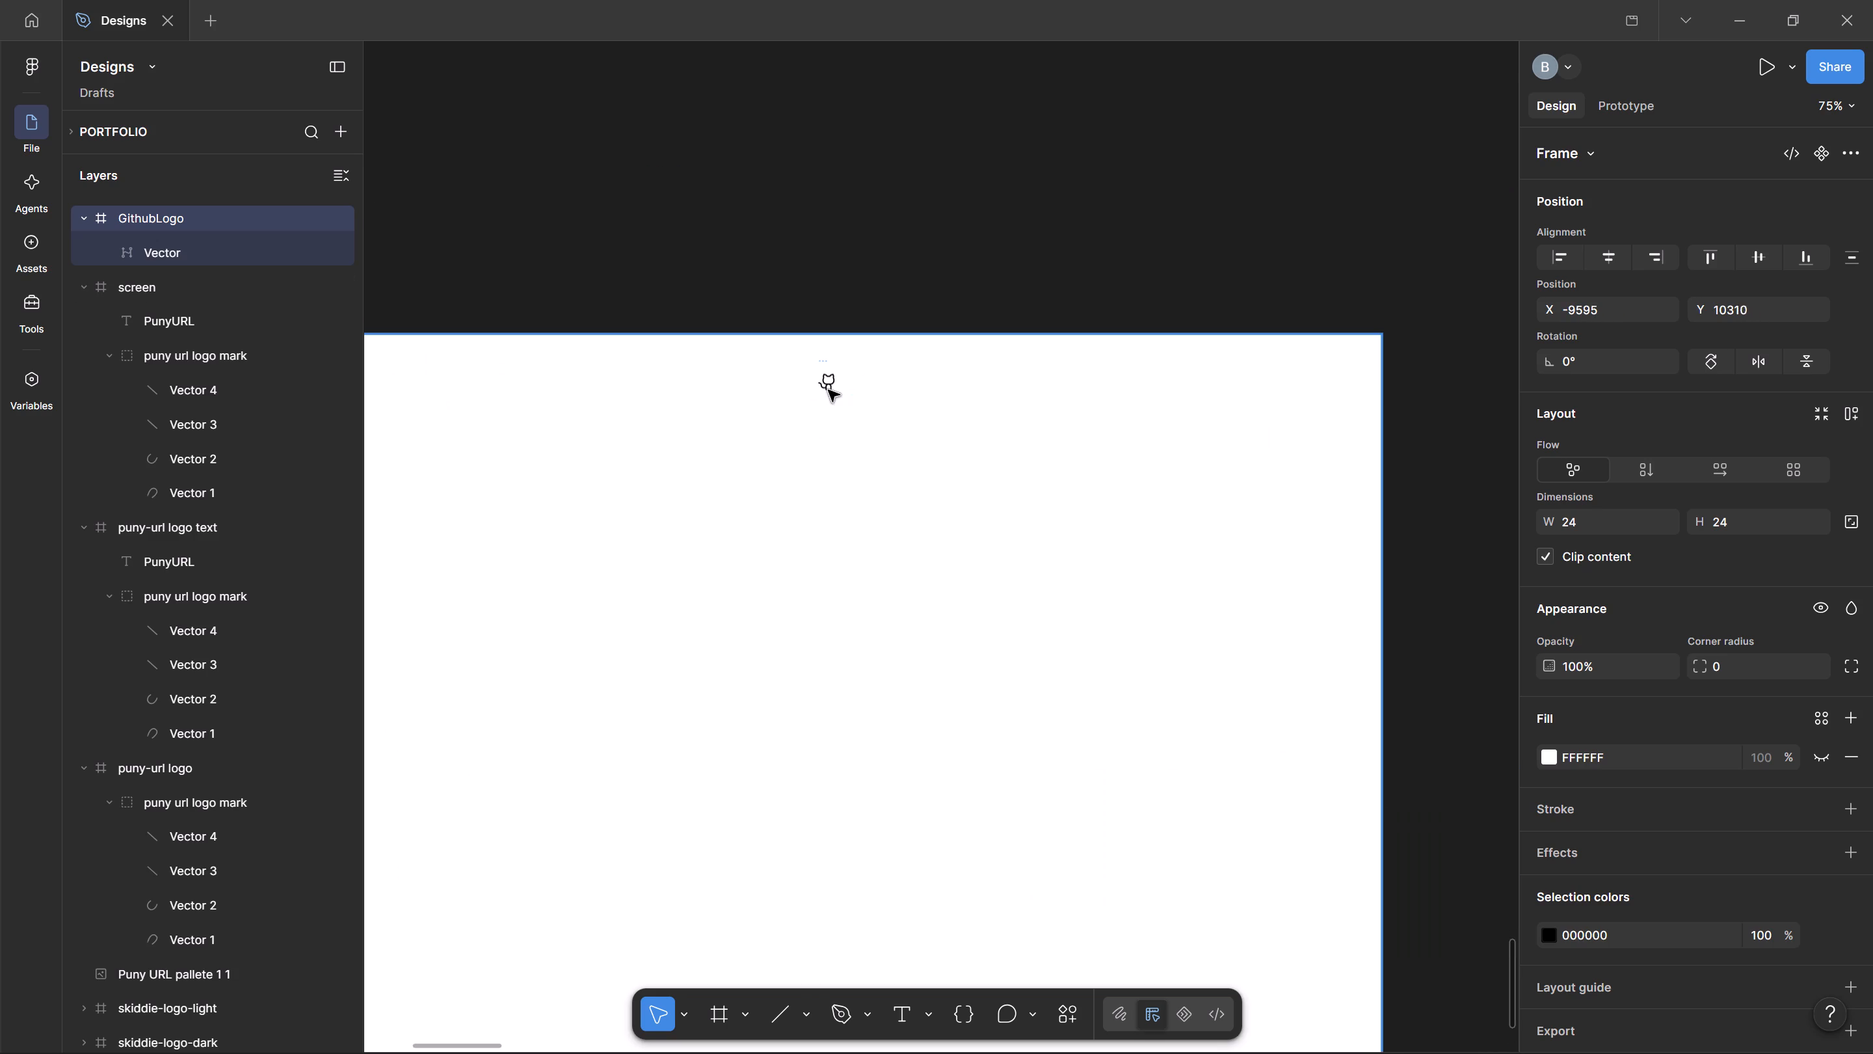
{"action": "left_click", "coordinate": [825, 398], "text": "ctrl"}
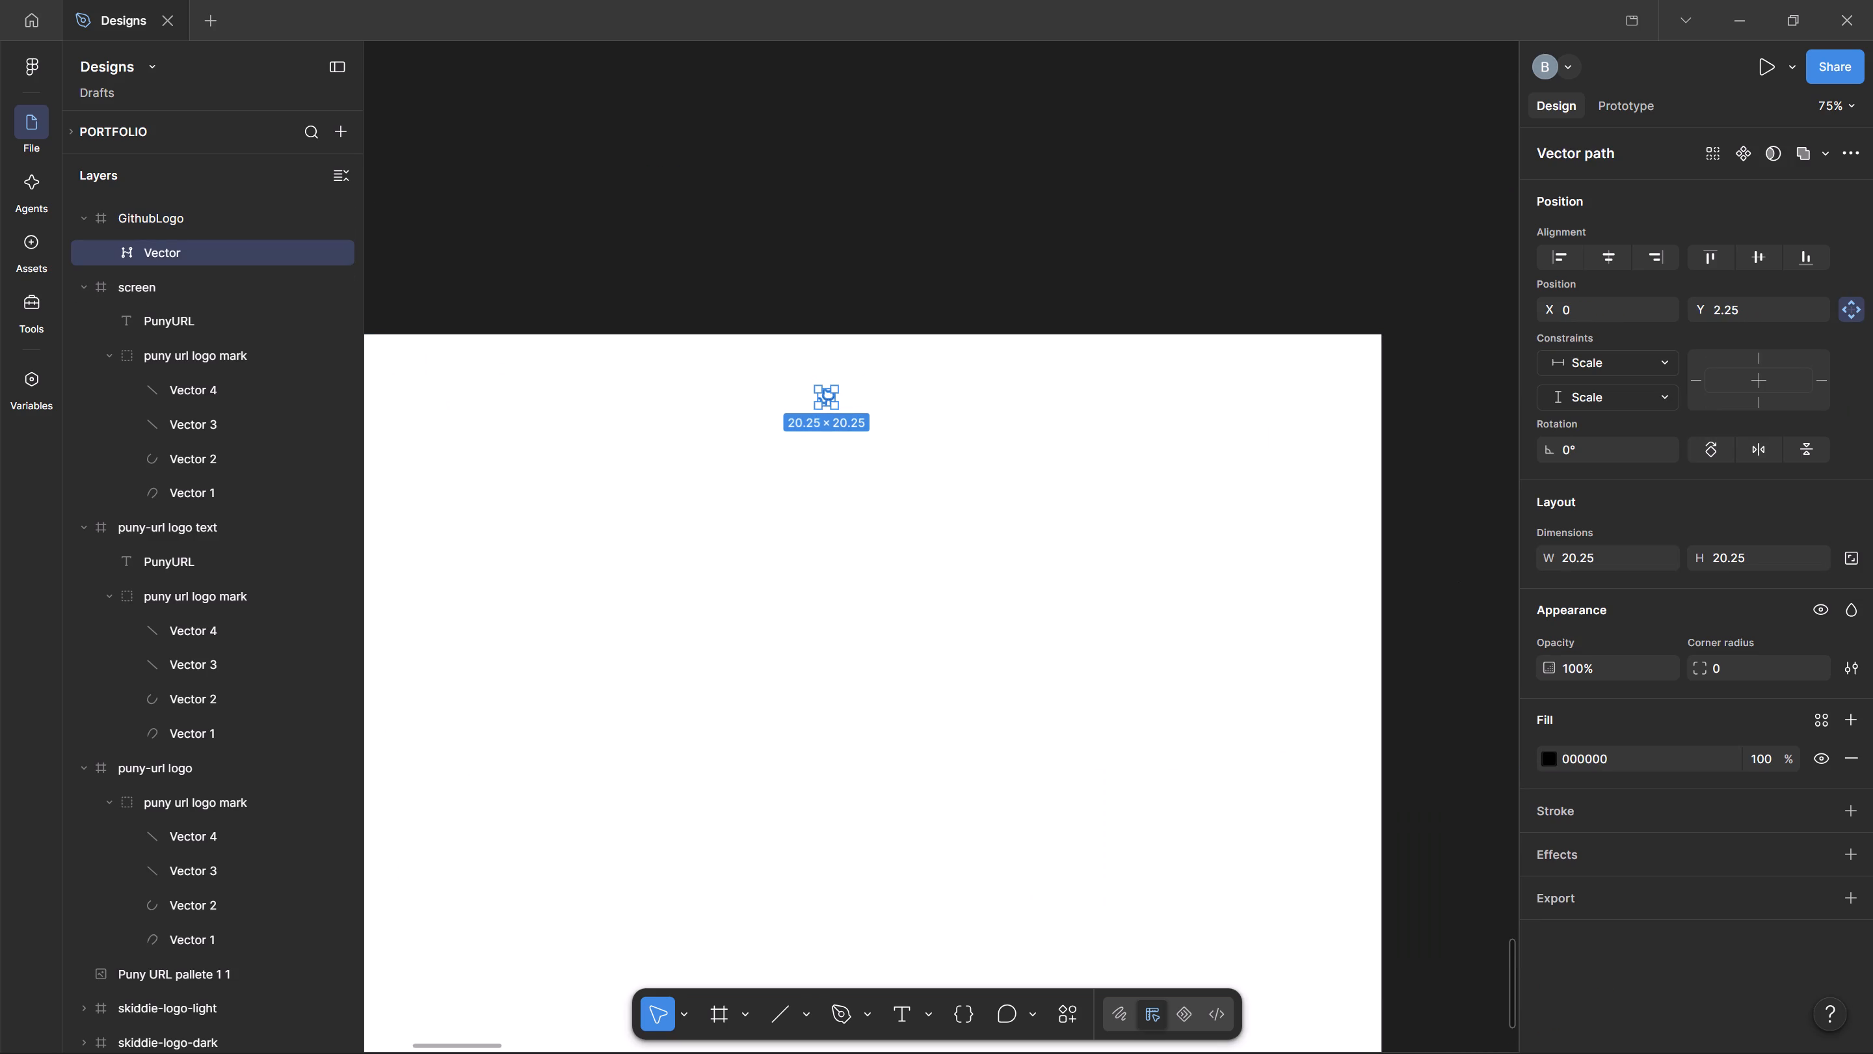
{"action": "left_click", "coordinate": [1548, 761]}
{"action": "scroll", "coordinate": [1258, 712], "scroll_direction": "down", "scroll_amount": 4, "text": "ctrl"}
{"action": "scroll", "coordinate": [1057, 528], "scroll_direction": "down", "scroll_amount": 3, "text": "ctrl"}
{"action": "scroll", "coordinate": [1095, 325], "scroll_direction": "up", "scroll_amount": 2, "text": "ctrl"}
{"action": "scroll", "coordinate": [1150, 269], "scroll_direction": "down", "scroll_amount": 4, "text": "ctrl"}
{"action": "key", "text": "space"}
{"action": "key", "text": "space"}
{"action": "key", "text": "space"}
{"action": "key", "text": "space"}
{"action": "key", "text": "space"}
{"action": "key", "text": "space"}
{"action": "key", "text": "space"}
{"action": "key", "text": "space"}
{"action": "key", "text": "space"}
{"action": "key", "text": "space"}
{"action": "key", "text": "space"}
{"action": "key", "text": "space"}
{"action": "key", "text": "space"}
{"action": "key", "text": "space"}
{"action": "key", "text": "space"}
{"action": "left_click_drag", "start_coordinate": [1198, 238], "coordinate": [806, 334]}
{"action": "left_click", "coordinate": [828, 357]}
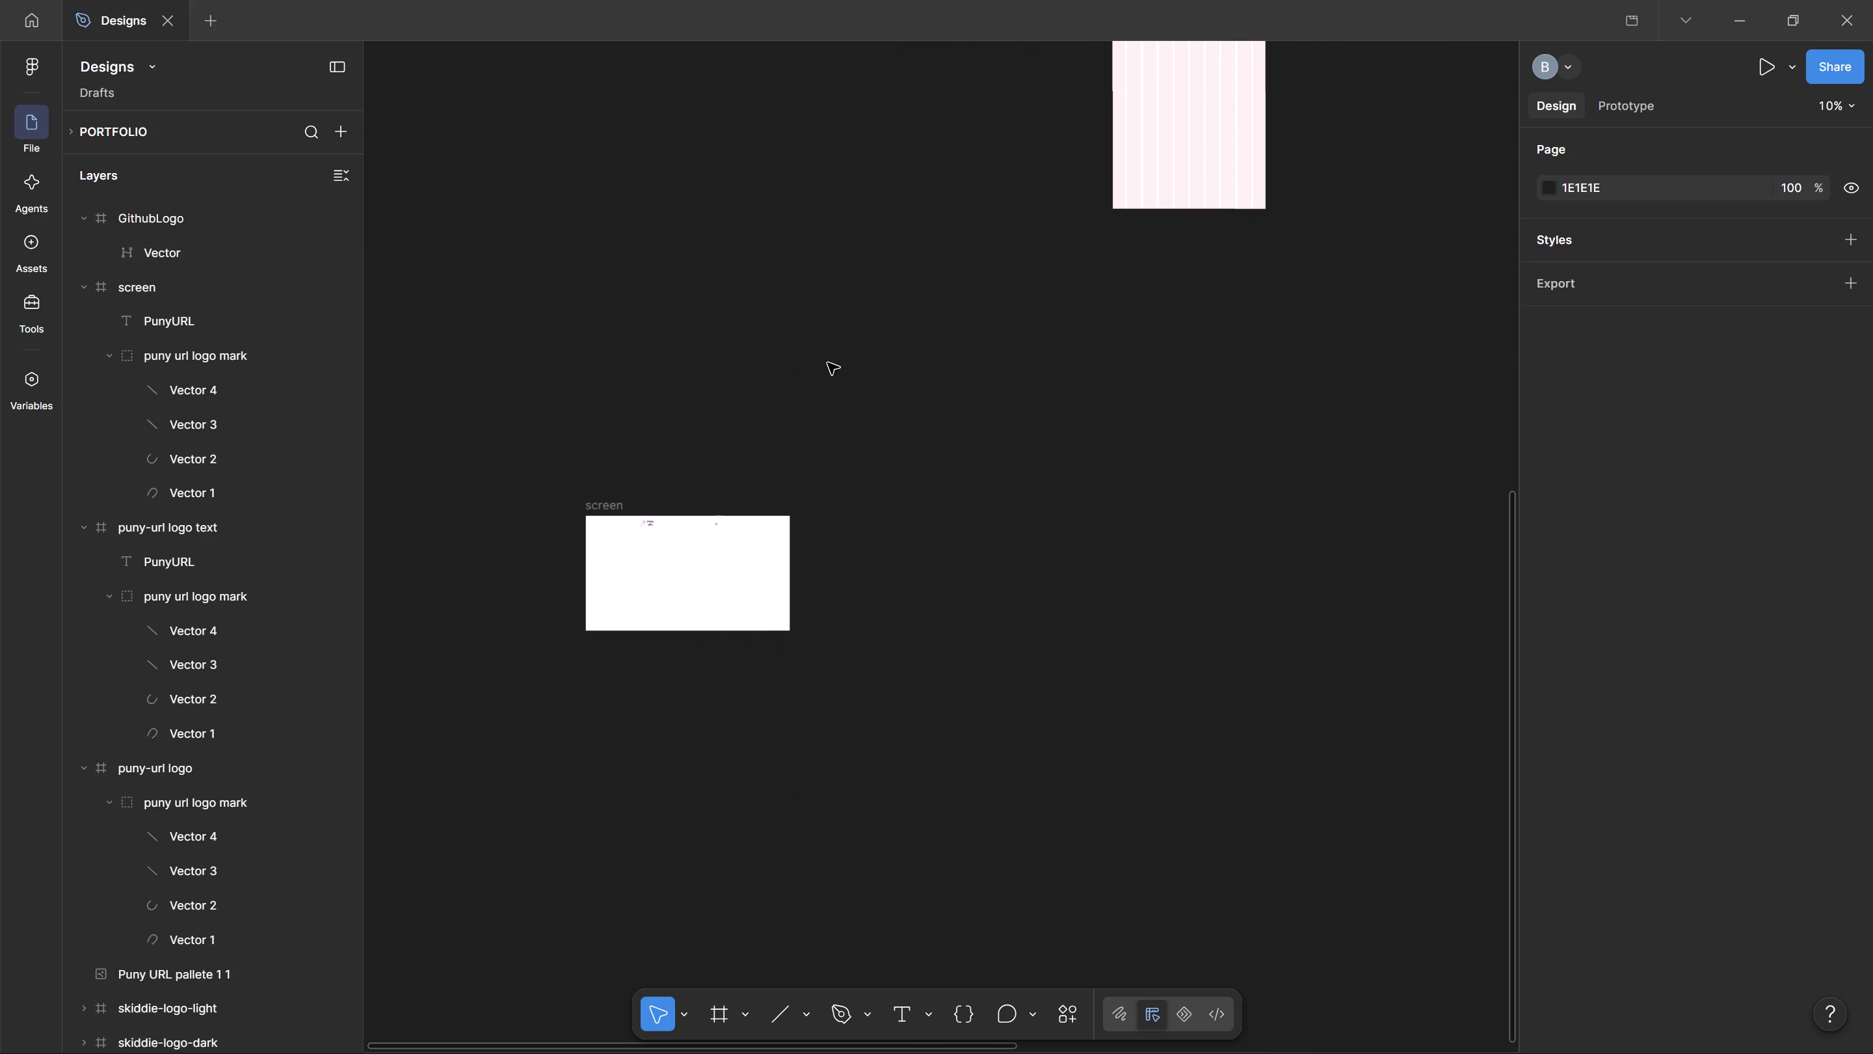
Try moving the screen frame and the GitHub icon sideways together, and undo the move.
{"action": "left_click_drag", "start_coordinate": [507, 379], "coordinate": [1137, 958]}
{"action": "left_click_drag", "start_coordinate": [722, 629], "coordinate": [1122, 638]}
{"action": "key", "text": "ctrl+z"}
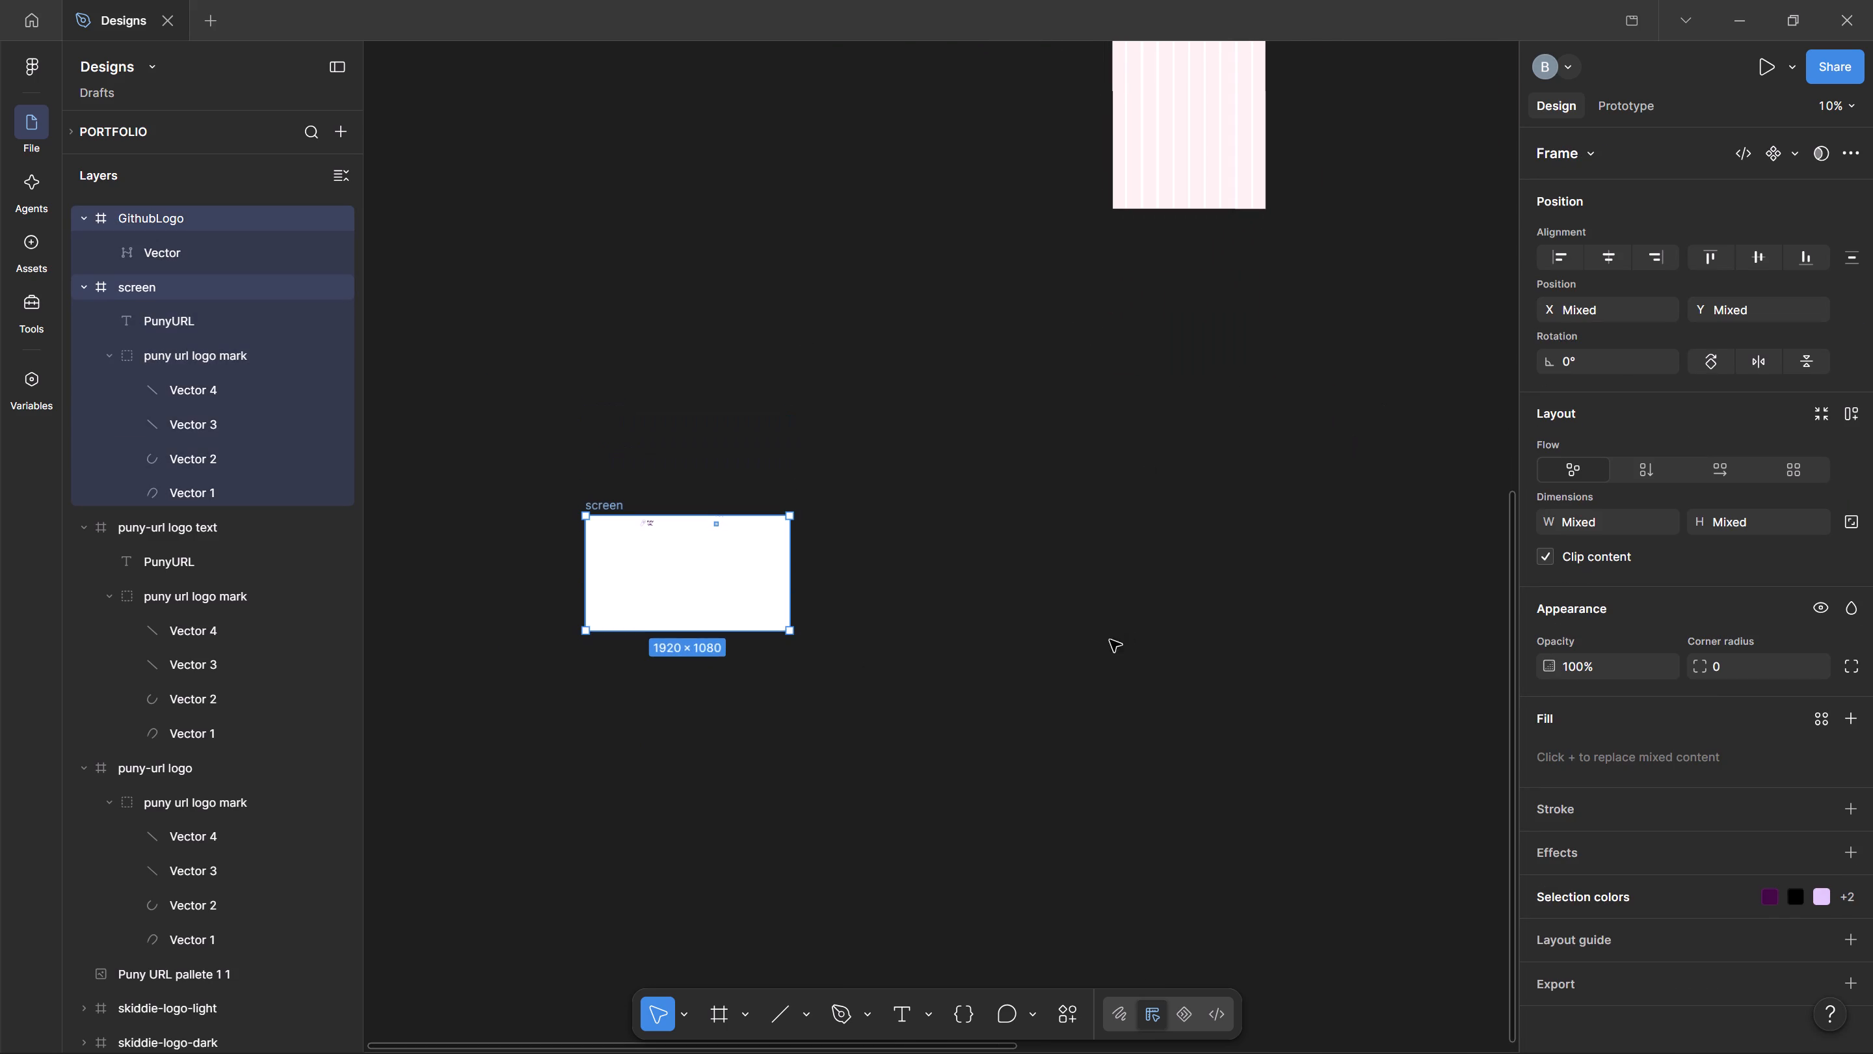
Move the screen frame together with the GitHub icon into the gap between the Puny URL palette image and the puny-url logo frames.
{"action": "left_click_drag", "start_coordinate": [563, 316], "coordinate": [1010, 793]}
{"action": "left_click_drag", "start_coordinate": [718, 591], "coordinate": [1441, 350]}
{"action": "scroll", "coordinate": [1461, 351], "scroll_direction": "up", "scroll_amount": 1}
{"action": "key", "text": "space"}
{"action": "key", "text": "space"}
{"action": "key", "text": "space"}
{"action": "key", "text": "space"}
{"action": "key", "text": "space"}
{"action": "key", "text": "space"}
{"action": "key", "text": "space"}
{"action": "key", "text": "space"}
{"action": "key", "text": "space"}
{"action": "key", "text": "space"}
{"action": "key", "text": "space"}
{"action": "key", "text": "space"}
{"action": "key", "text": "space"}
{"action": "key", "text": "space"}
{"action": "key", "text": "space"}
{"action": "key", "text": "space"}
{"action": "key", "text": "space"}
{"action": "key", "text": "space"}
{"action": "key", "text": "space"}
{"action": "key", "text": "space"}
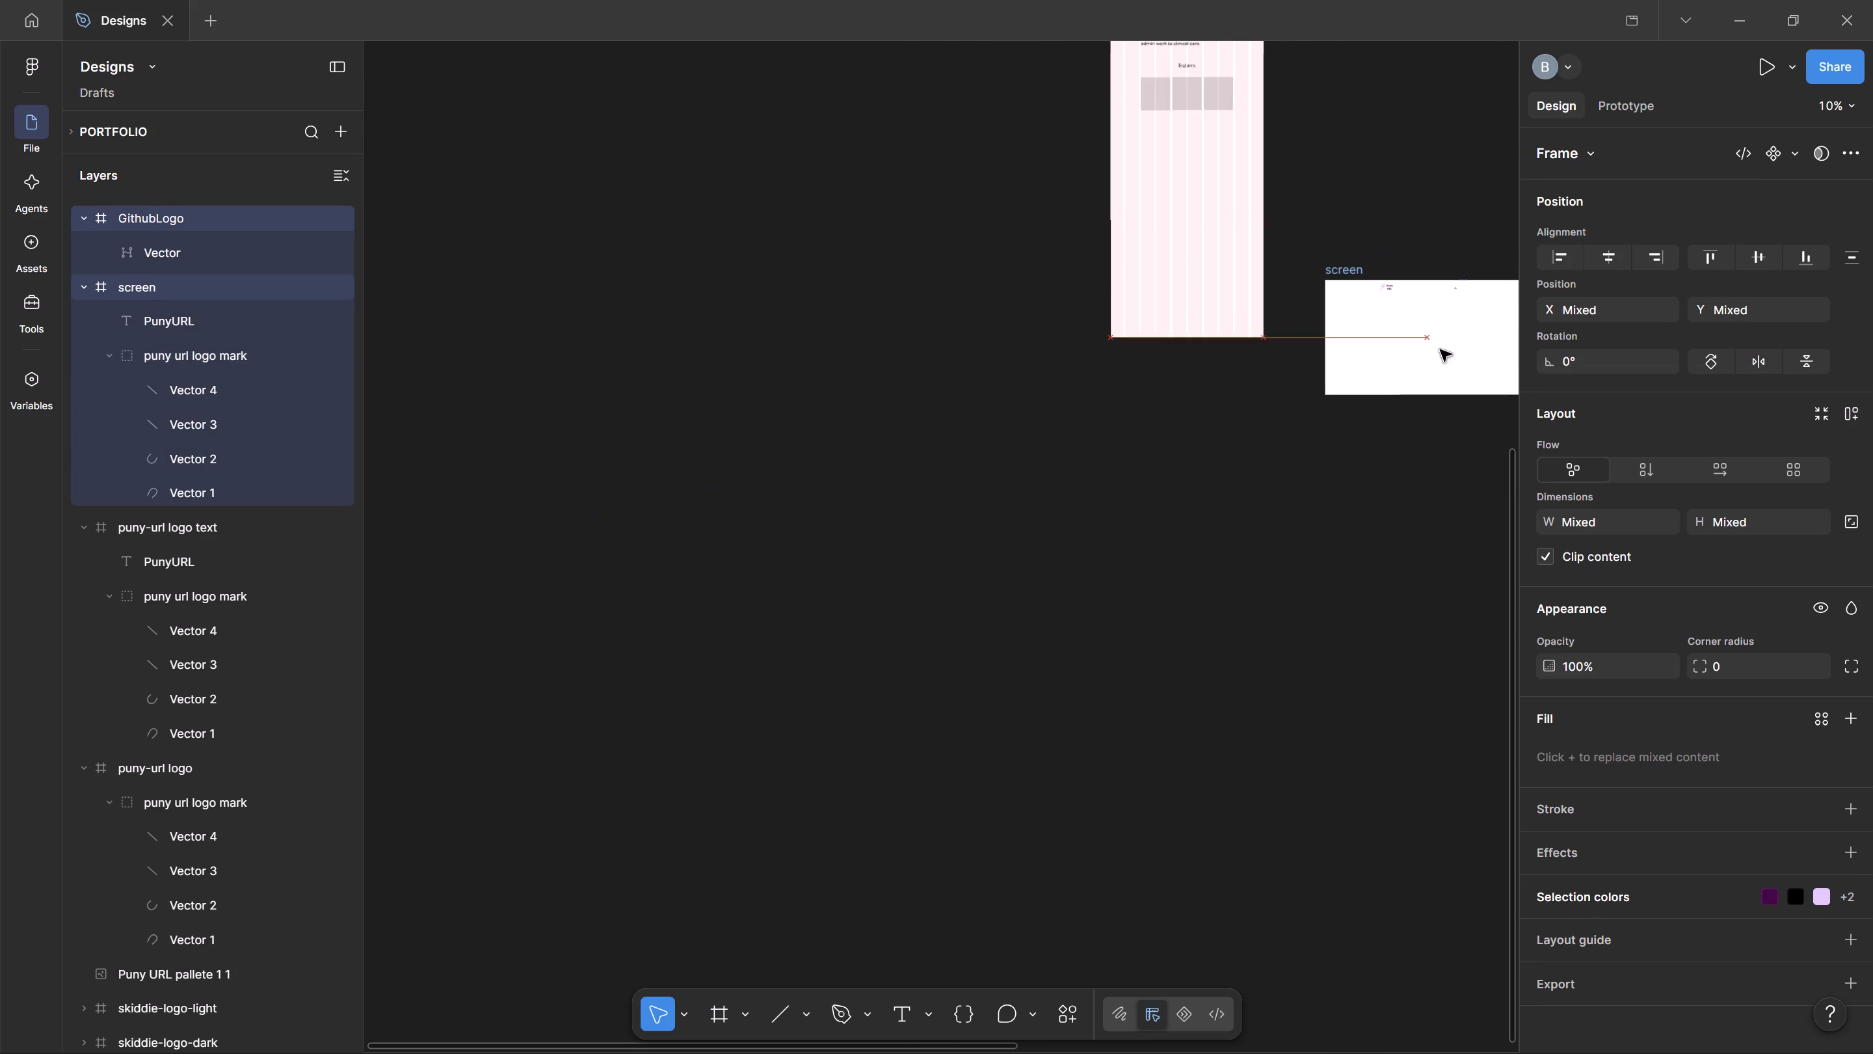
{"action": "left_click_drag", "start_coordinate": [1441, 350], "coordinate": [1397, 280]}
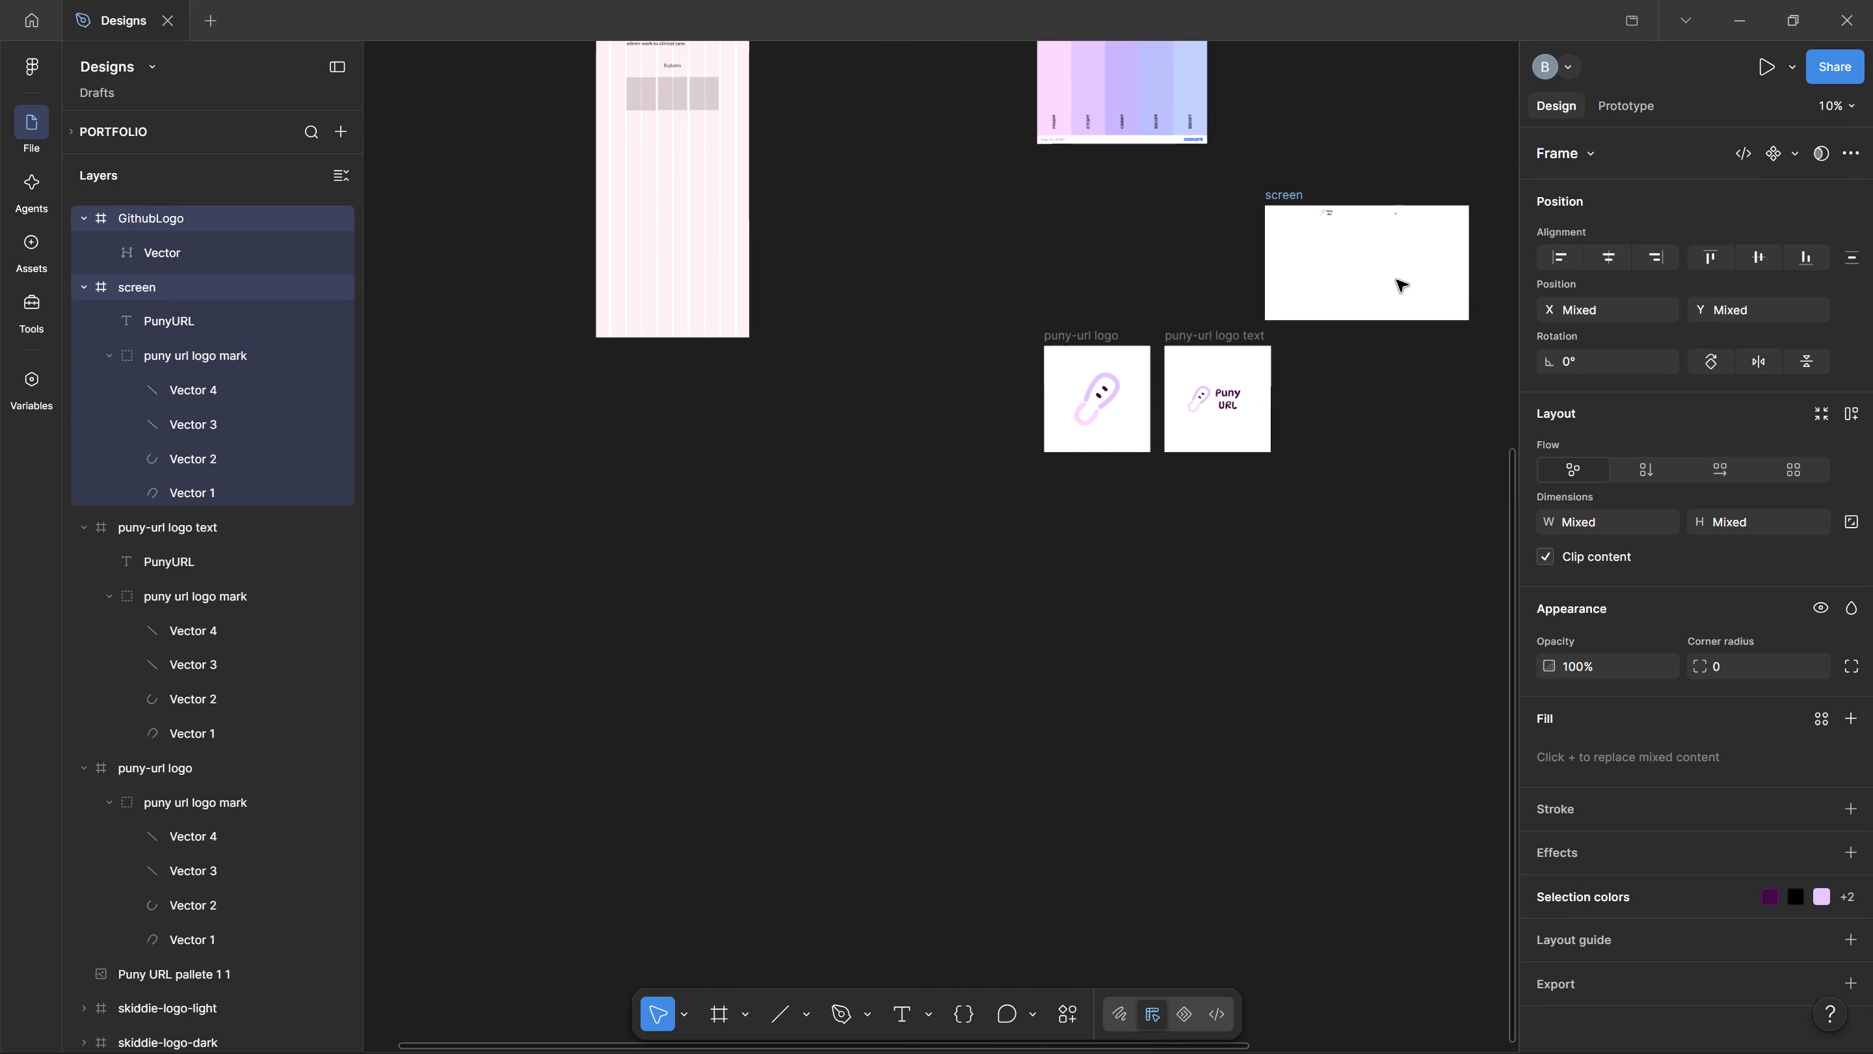
{"action": "left_click_drag", "start_coordinate": [1397, 280], "coordinate": [1171, 254]}
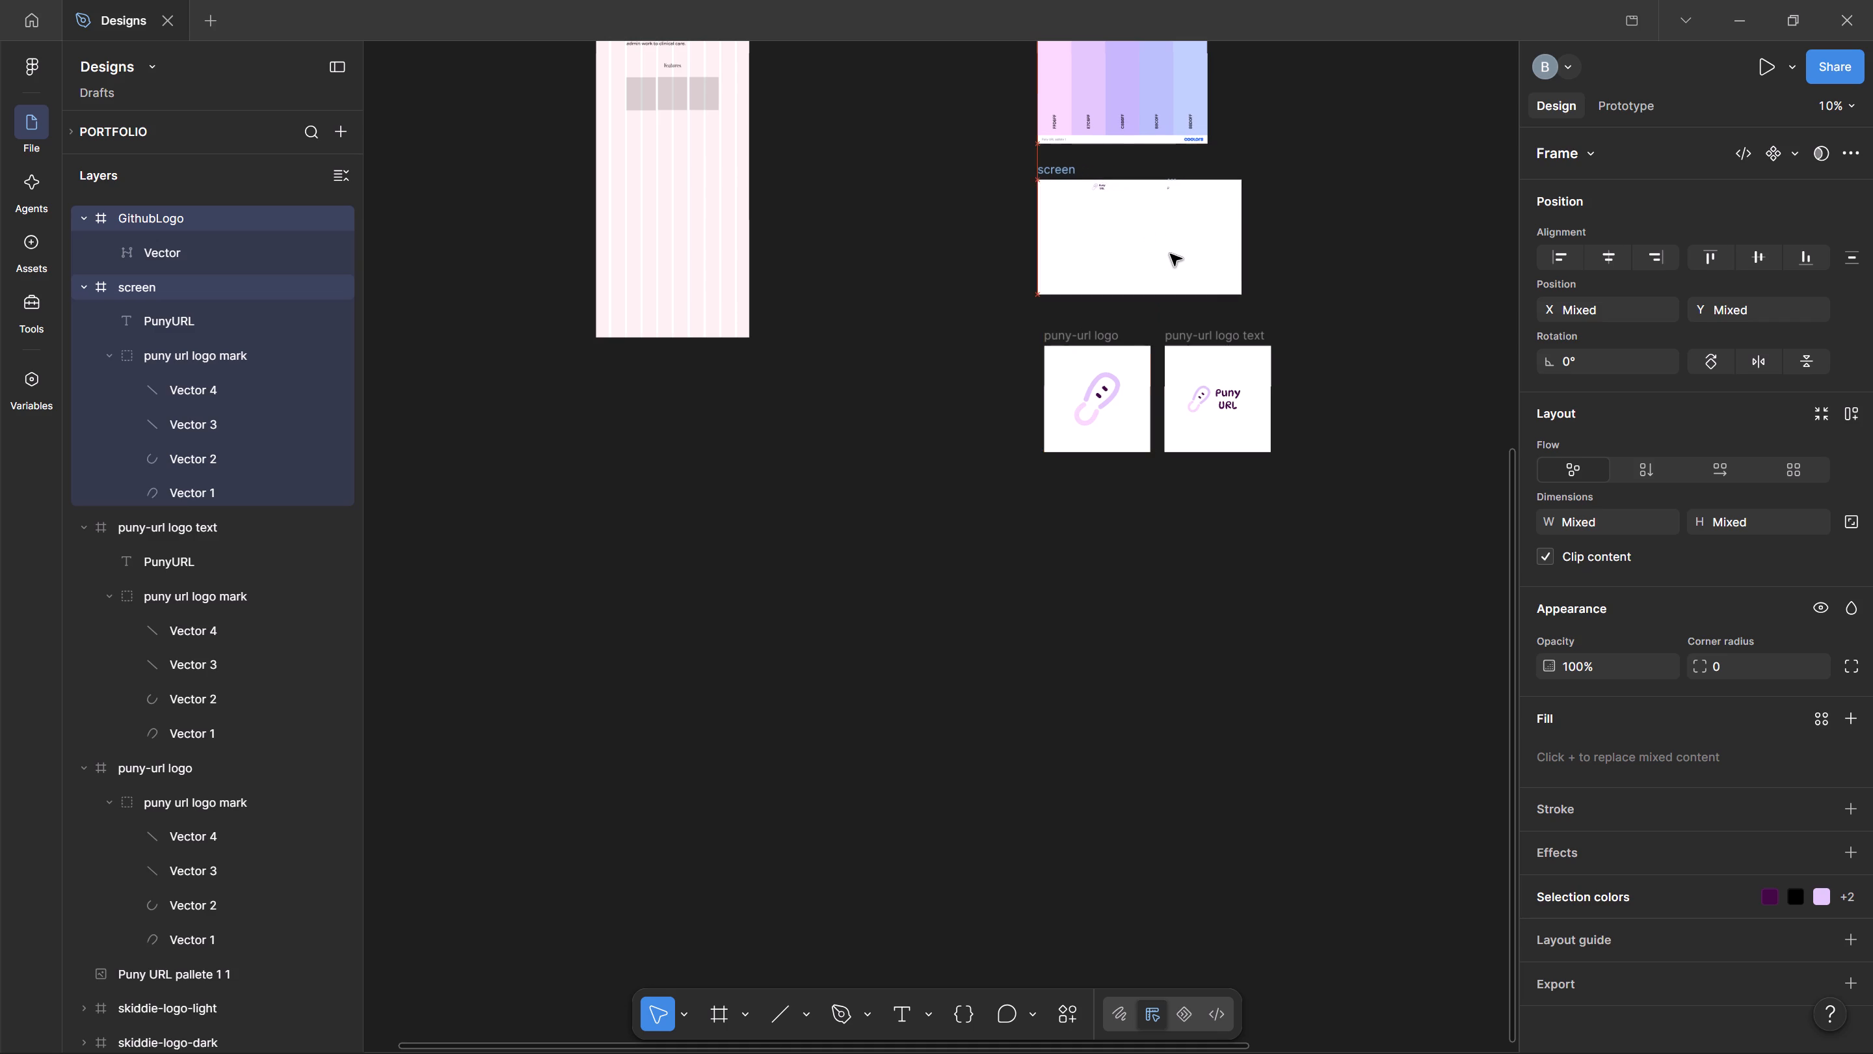
{"action": "left_click_drag", "start_coordinate": [1171, 254], "coordinate": [1180, 256]}
{"action": "left_click", "coordinate": [1282, 229]}
Recolour the GitHub icon's vector fill by sampling #BBD0FF from the palette image.
{"action": "scroll", "coordinate": [1320, 269], "scroll_direction": "up", "scroll_amount": 3, "text": "ctrl"}
{"action": "key", "text": "space"}
{"action": "left_click_drag", "start_coordinate": [1279, 226], "coordinate": [1194, 640]}
{"action": "scroll", "coordinate": [903, 530], "scroll_direction": "up", "scroll_amount": 1}
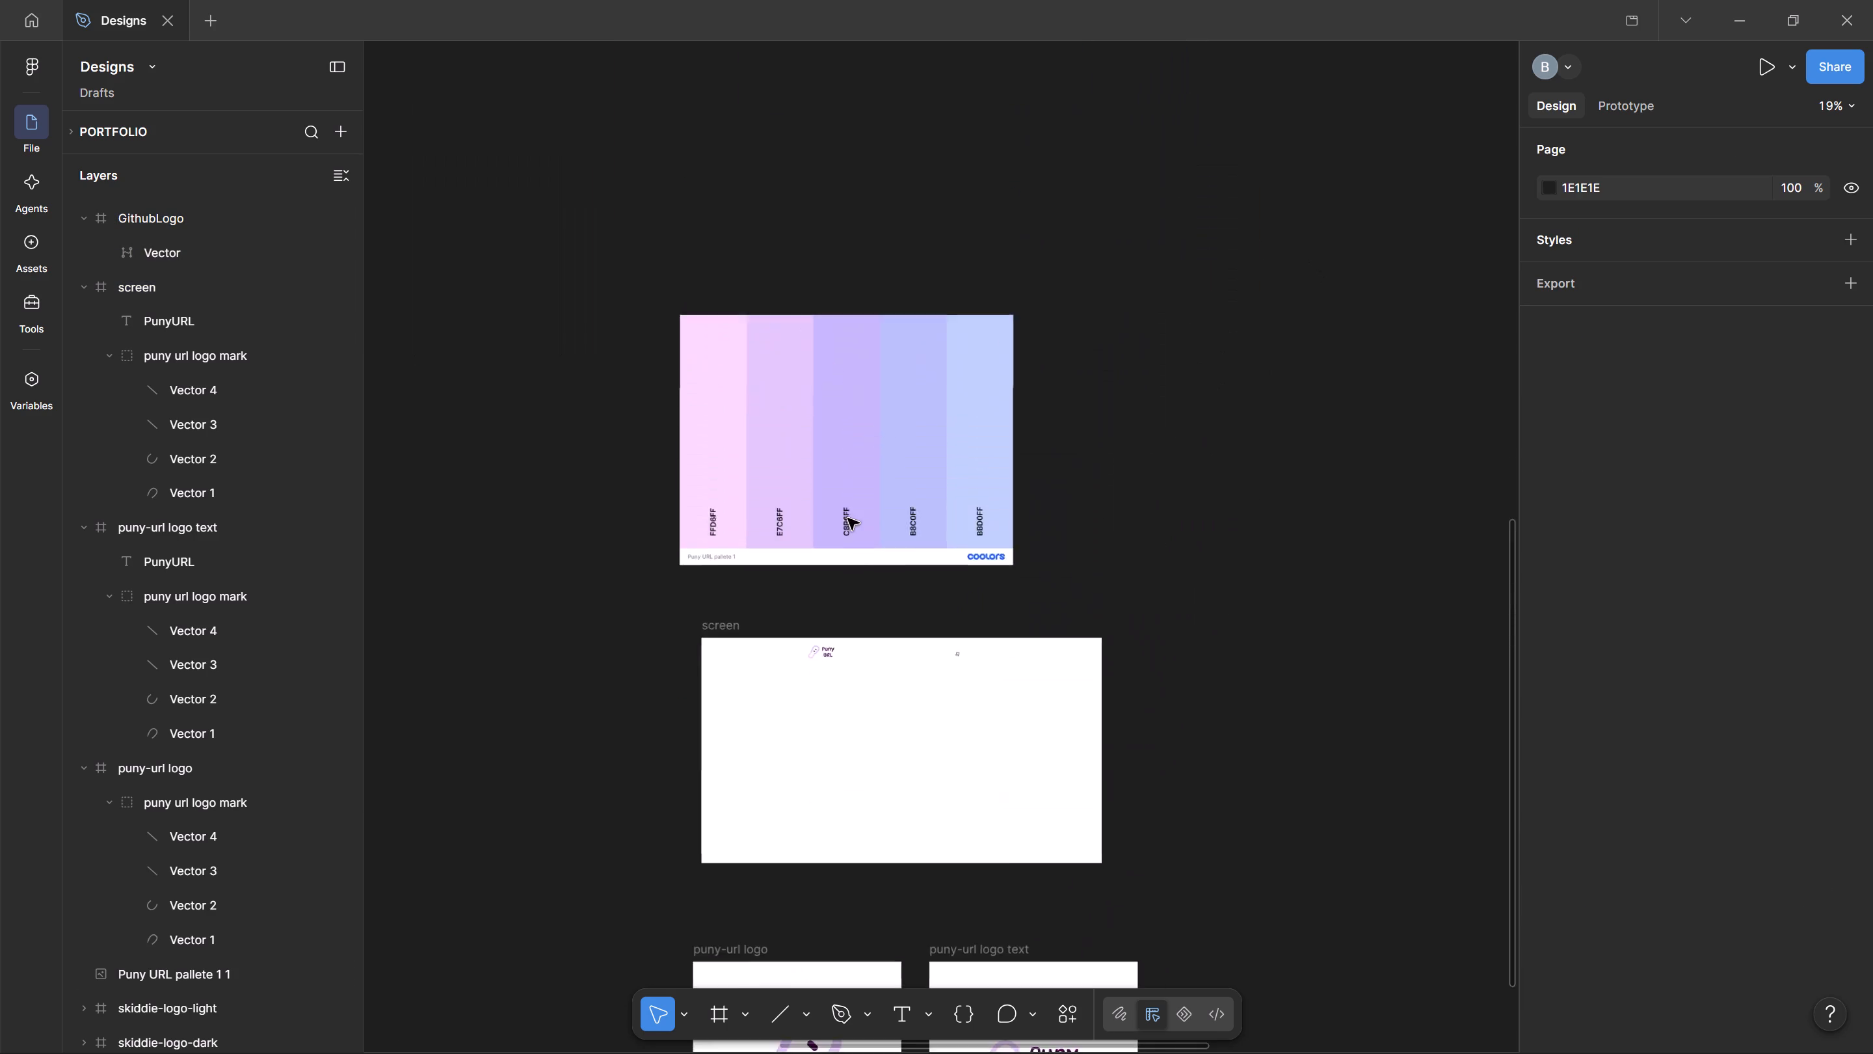
{"action": "scroll", "coordinate": [848, 519], "scroll_direction": "up", "scroll_amount": 2}
{"action": "scroll", "coordinate": [853, 519], "scroll_direction": "down", "scroll_amount": 3}
{"action": "scroll", "coordinate": [952, 519], "scroll_direction": "up", "scroll_amount": 5, "text": "ctrl"}
{"action": "left_click", "coordinate": [969, 541]}
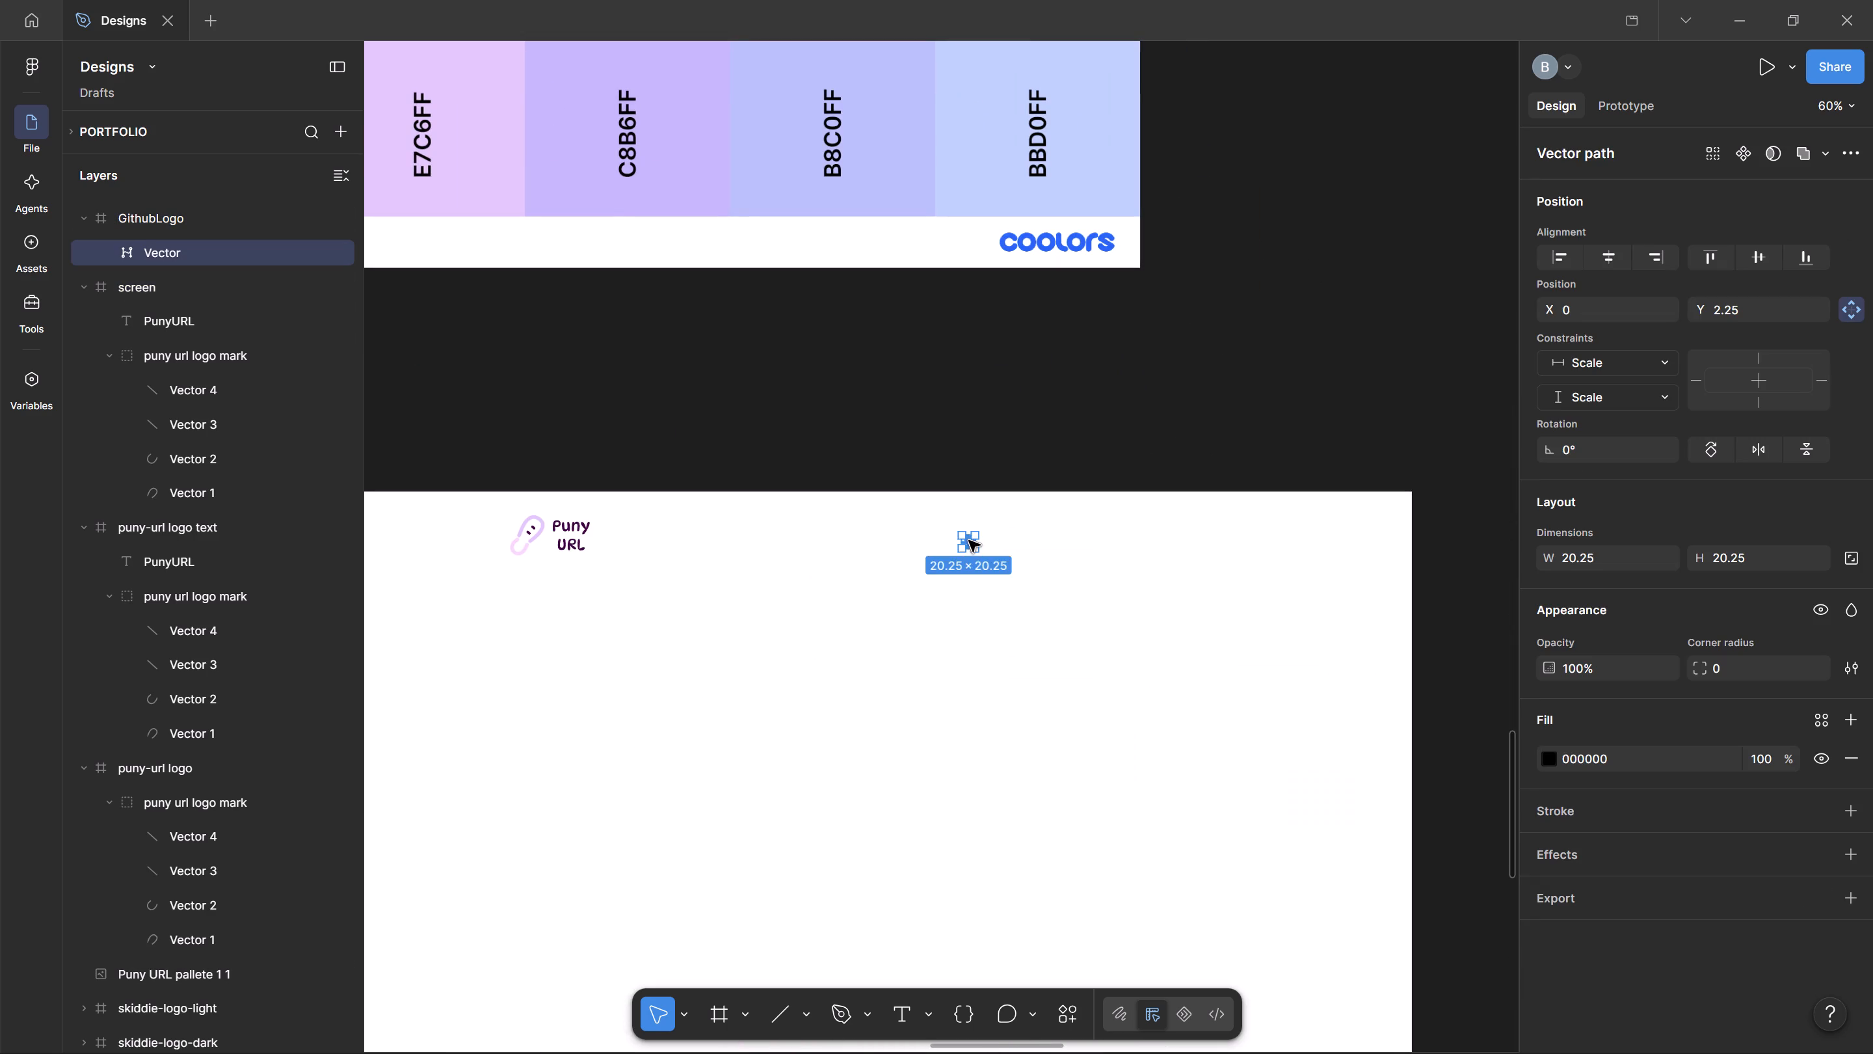
{"action": "scroll", "coordinate": [971, 545], "scroll_direction": "down", "scroll_amount": 5, "text": "ctrl"}
{"action": "left_click", "coordinate": [1555, 764]}
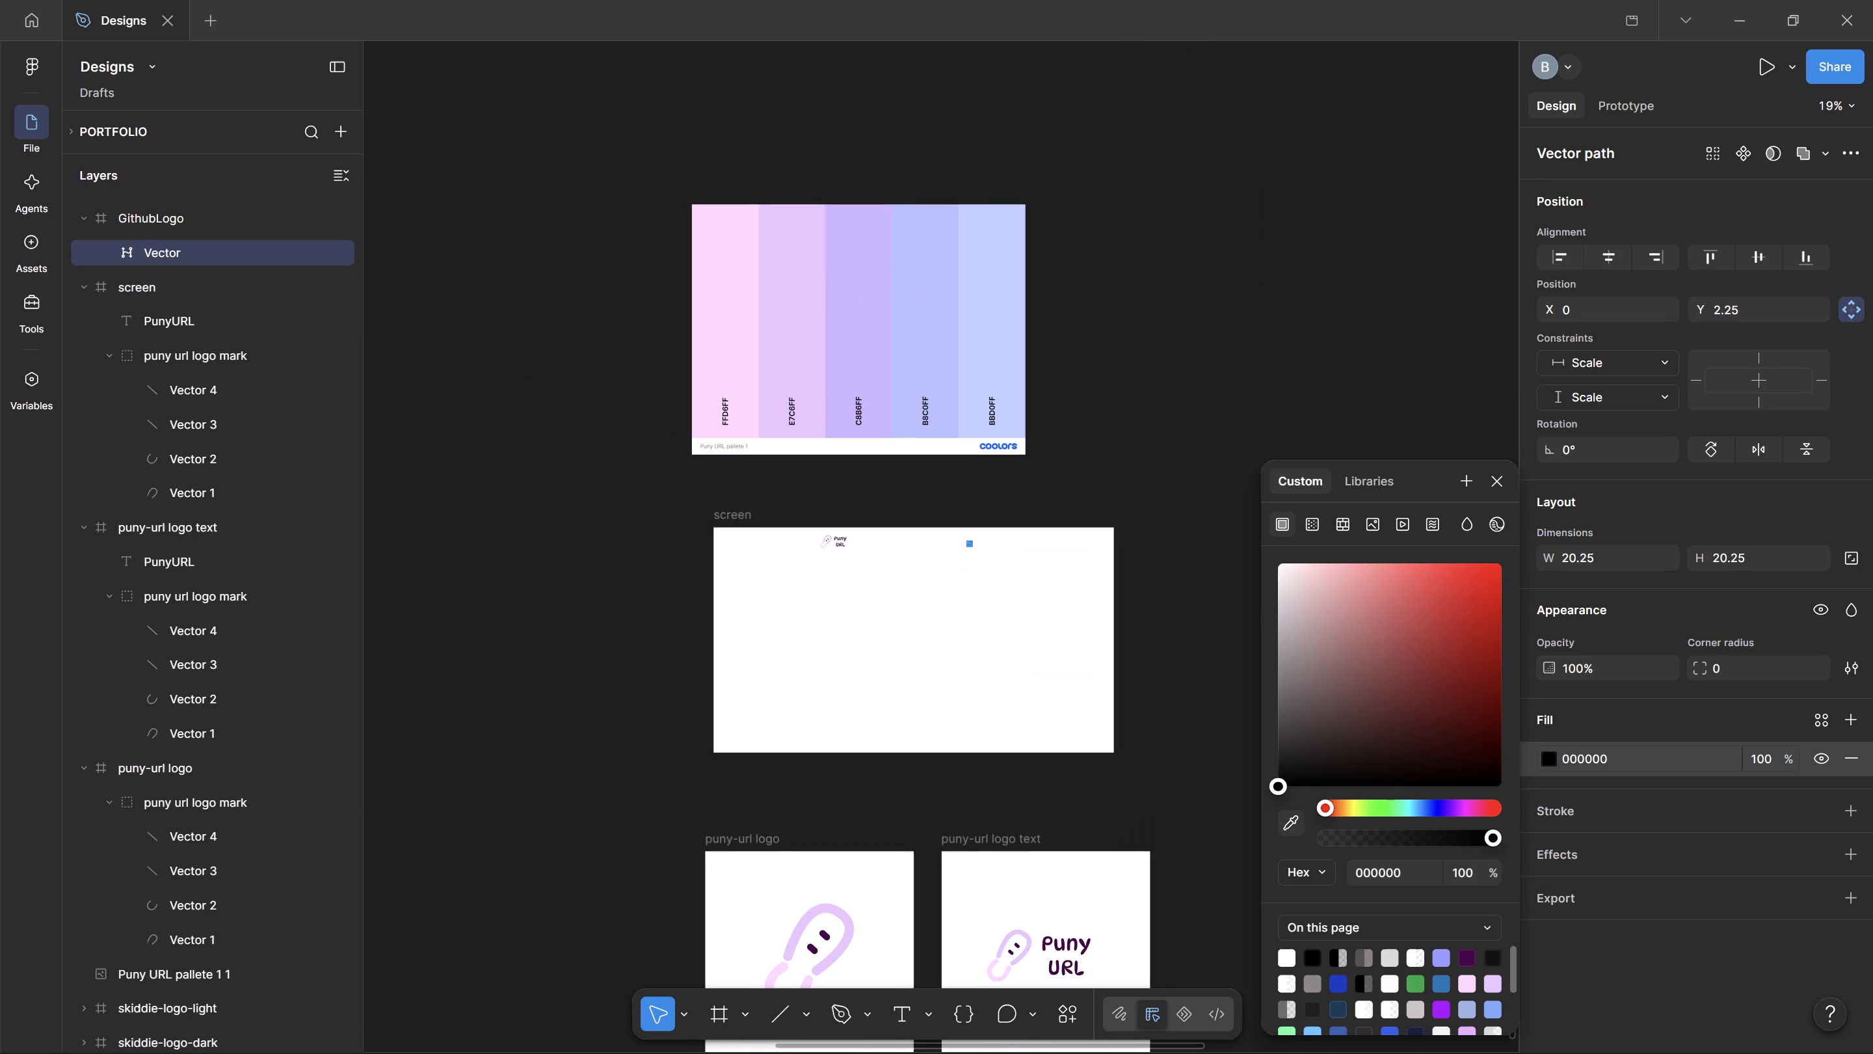
{"action": "left_click", "coordinate": [1296, 816]}
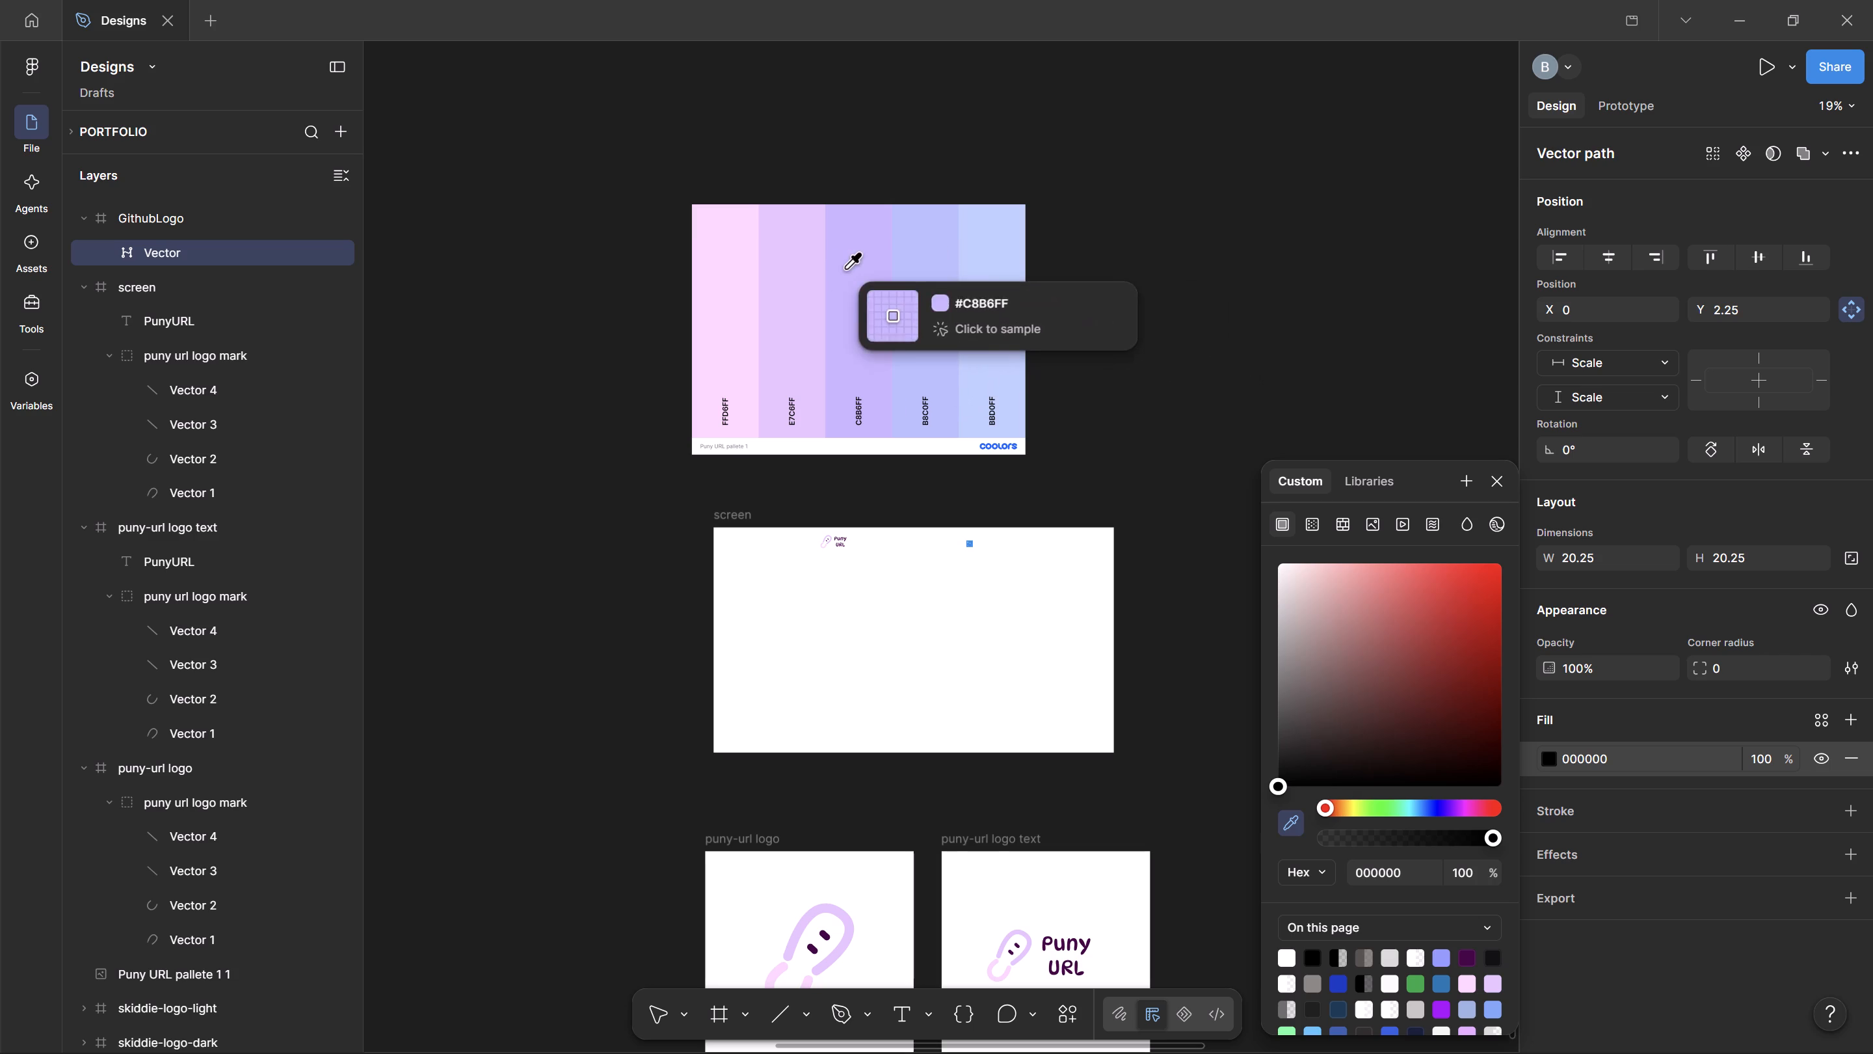
{"action": "left_click", "coordinate": [980, 286]}
{"action": "left_click", "coordinate": [1180, 377]}
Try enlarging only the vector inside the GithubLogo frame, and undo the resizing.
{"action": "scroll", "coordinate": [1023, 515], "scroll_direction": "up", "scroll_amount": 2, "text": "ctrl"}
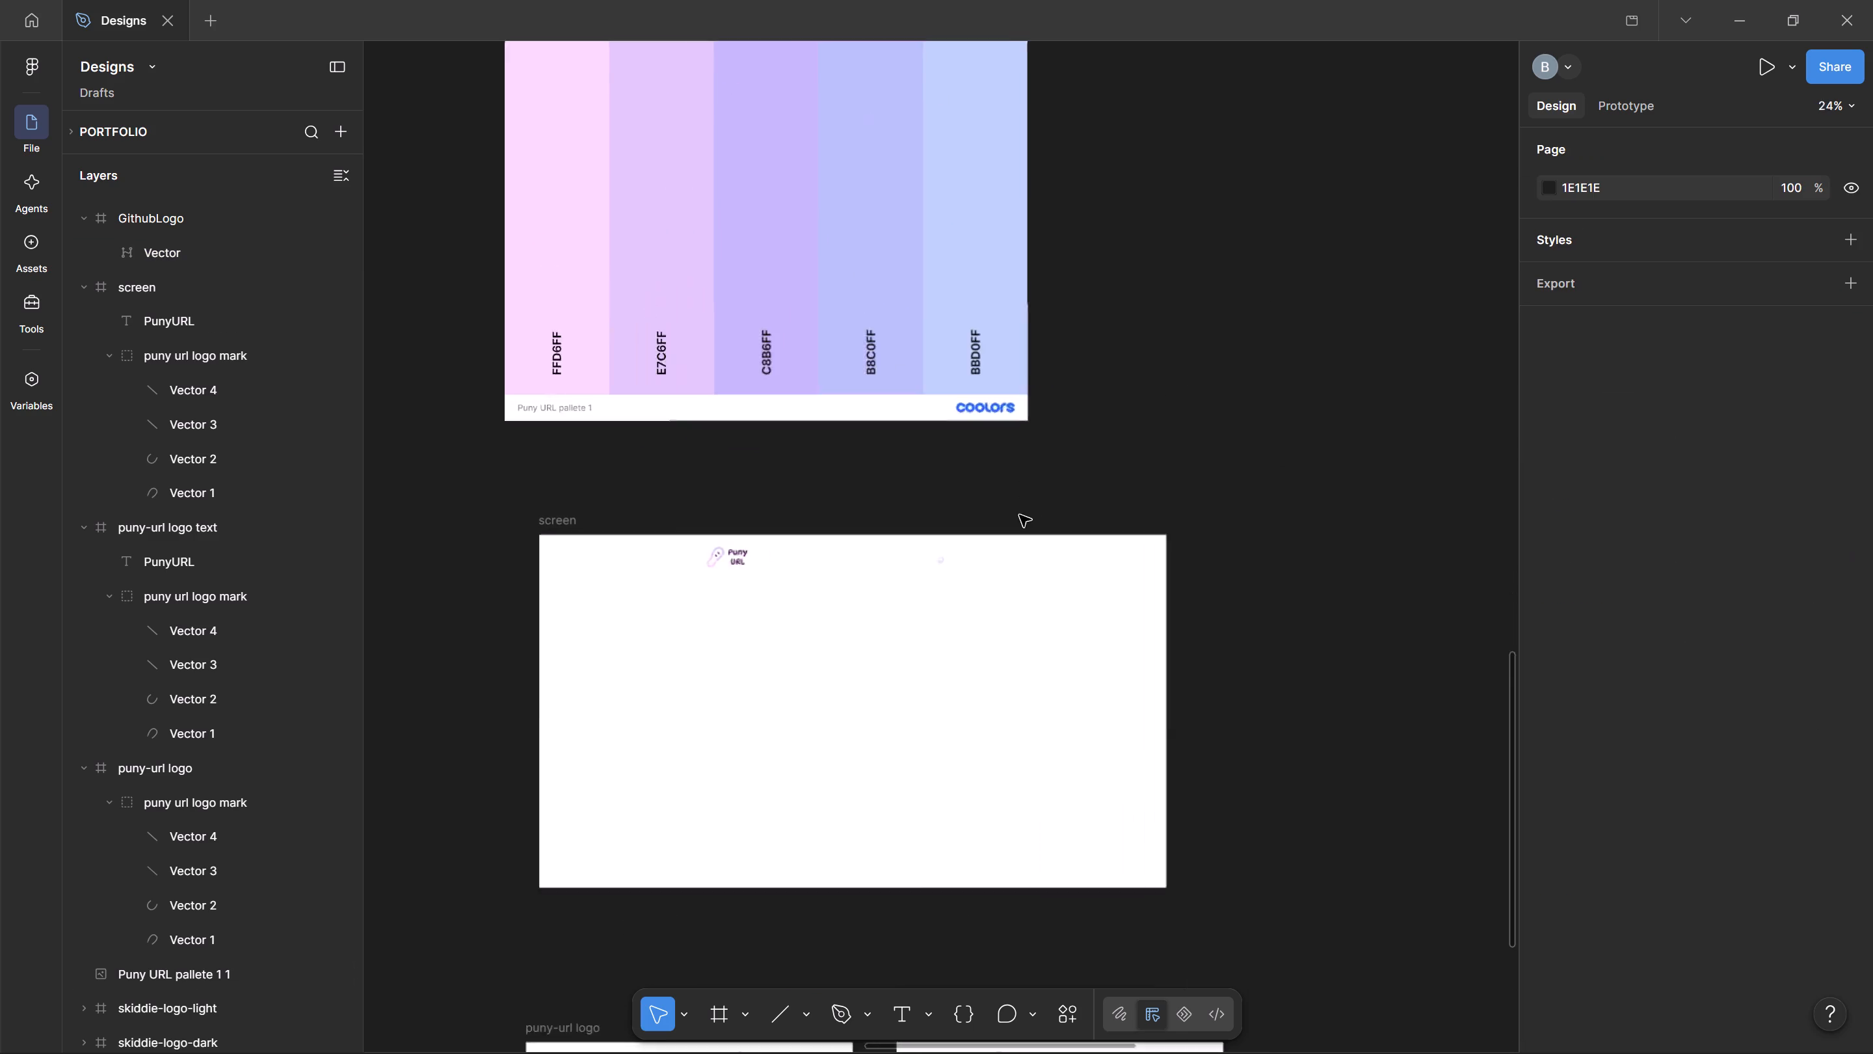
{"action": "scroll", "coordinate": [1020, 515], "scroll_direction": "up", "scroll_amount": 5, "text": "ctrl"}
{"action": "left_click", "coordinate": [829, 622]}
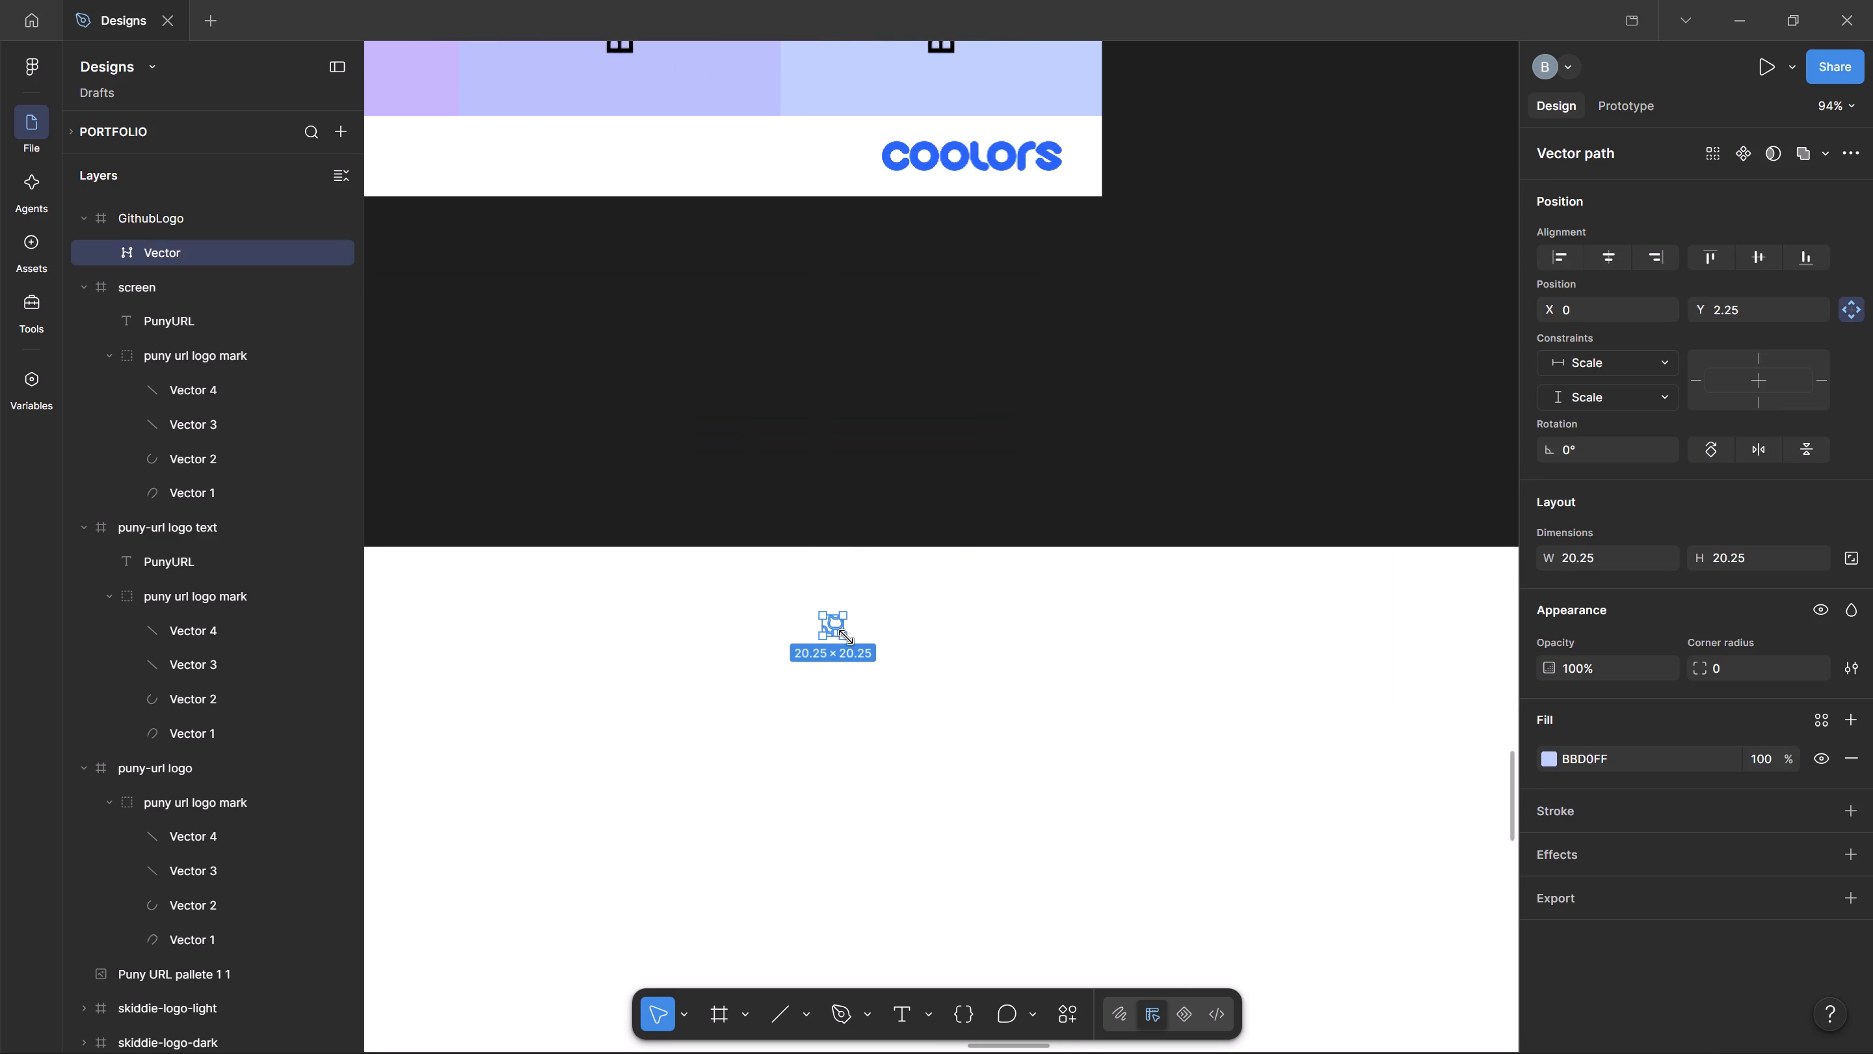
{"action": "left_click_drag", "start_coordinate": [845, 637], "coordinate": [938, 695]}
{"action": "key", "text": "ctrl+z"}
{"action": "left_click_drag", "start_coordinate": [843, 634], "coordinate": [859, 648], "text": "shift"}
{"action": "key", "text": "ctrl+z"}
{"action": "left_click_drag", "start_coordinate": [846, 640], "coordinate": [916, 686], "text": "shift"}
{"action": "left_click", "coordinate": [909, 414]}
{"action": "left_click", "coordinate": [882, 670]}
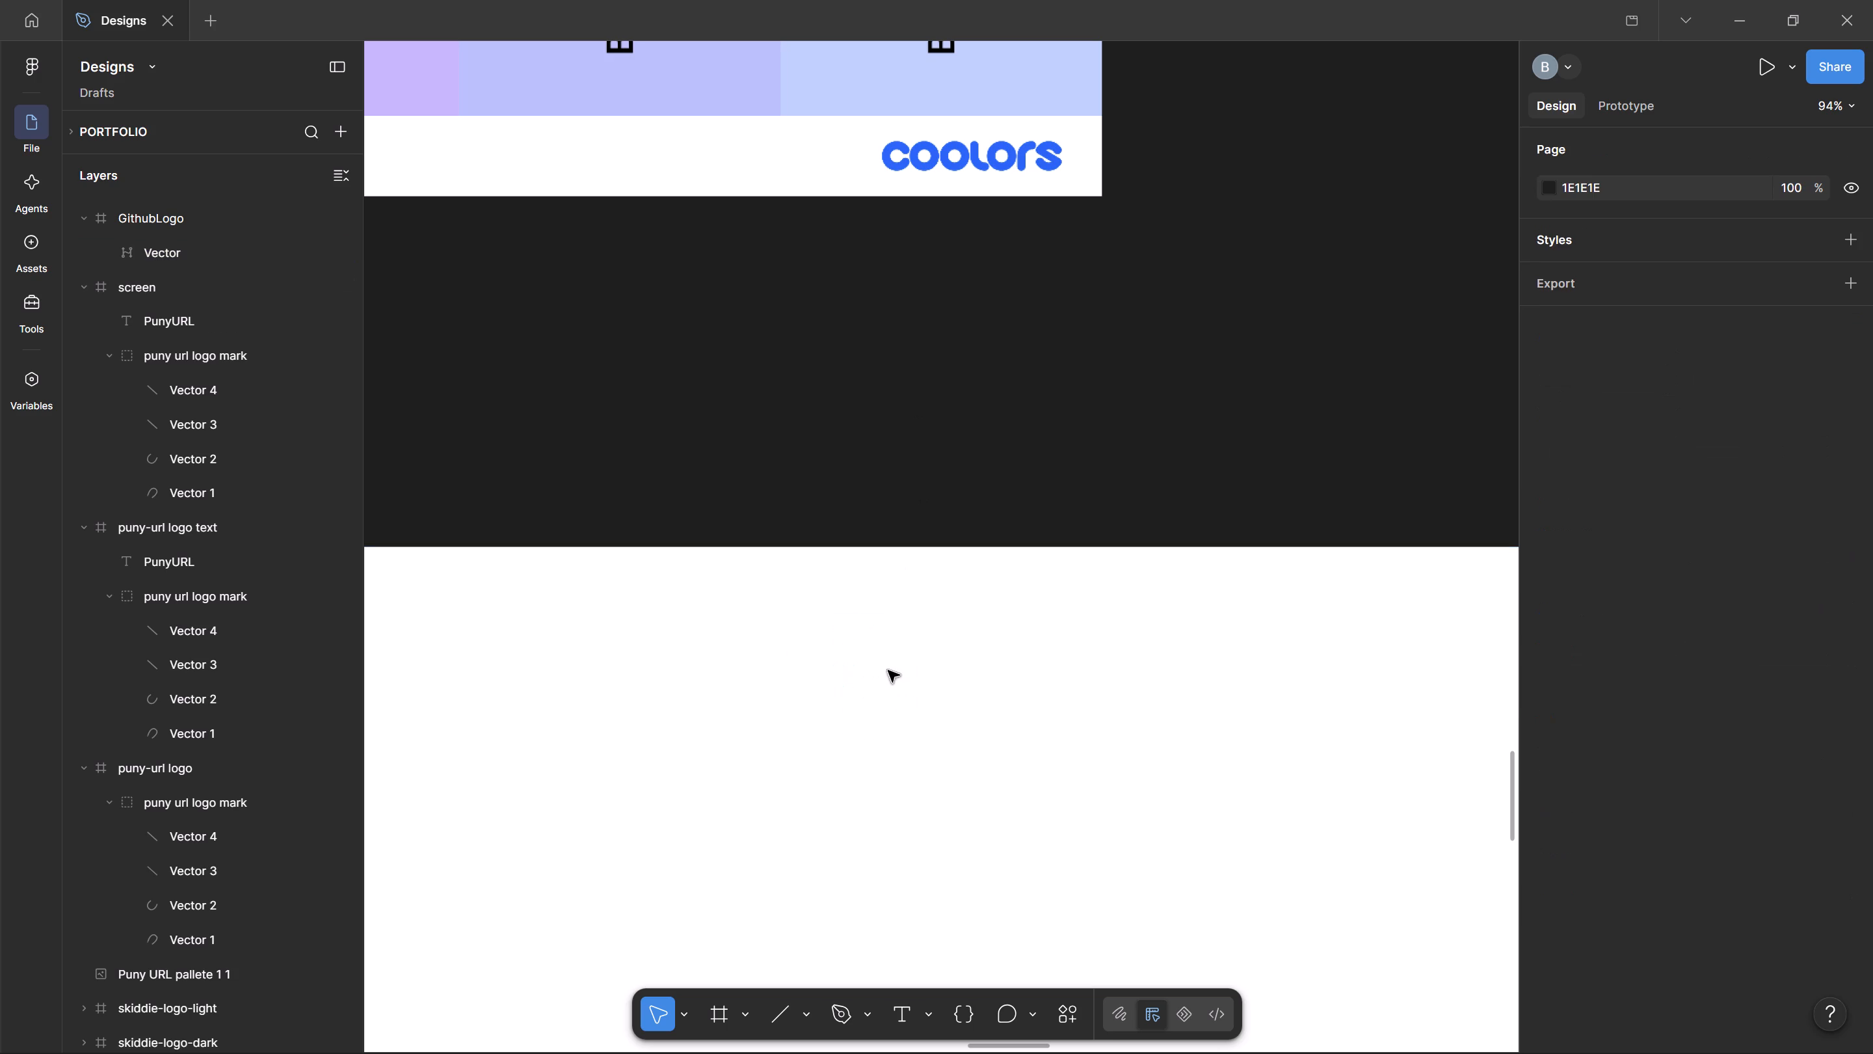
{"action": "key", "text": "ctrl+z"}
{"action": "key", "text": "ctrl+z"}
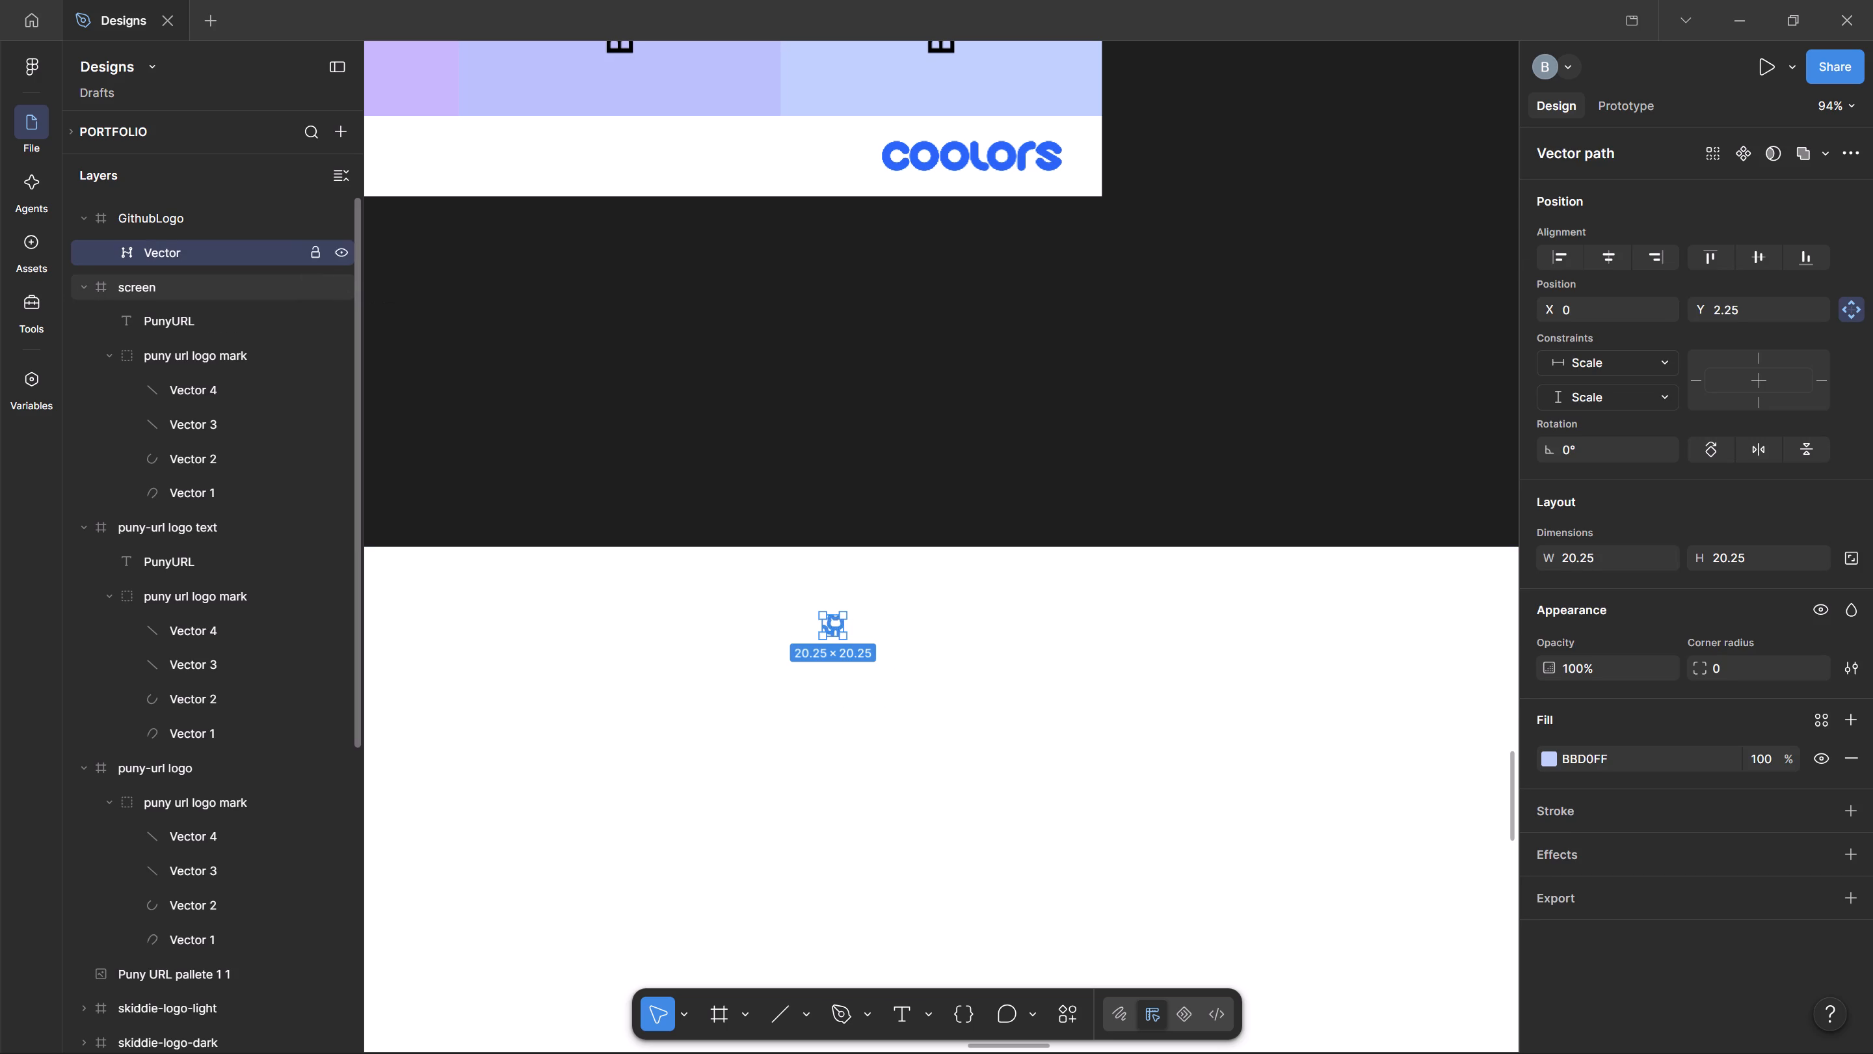
Enlarge the whole GithubLogo frame proportionally to about 131 × 131.
{"action": "left_click", "coordinate": [222, 226]}
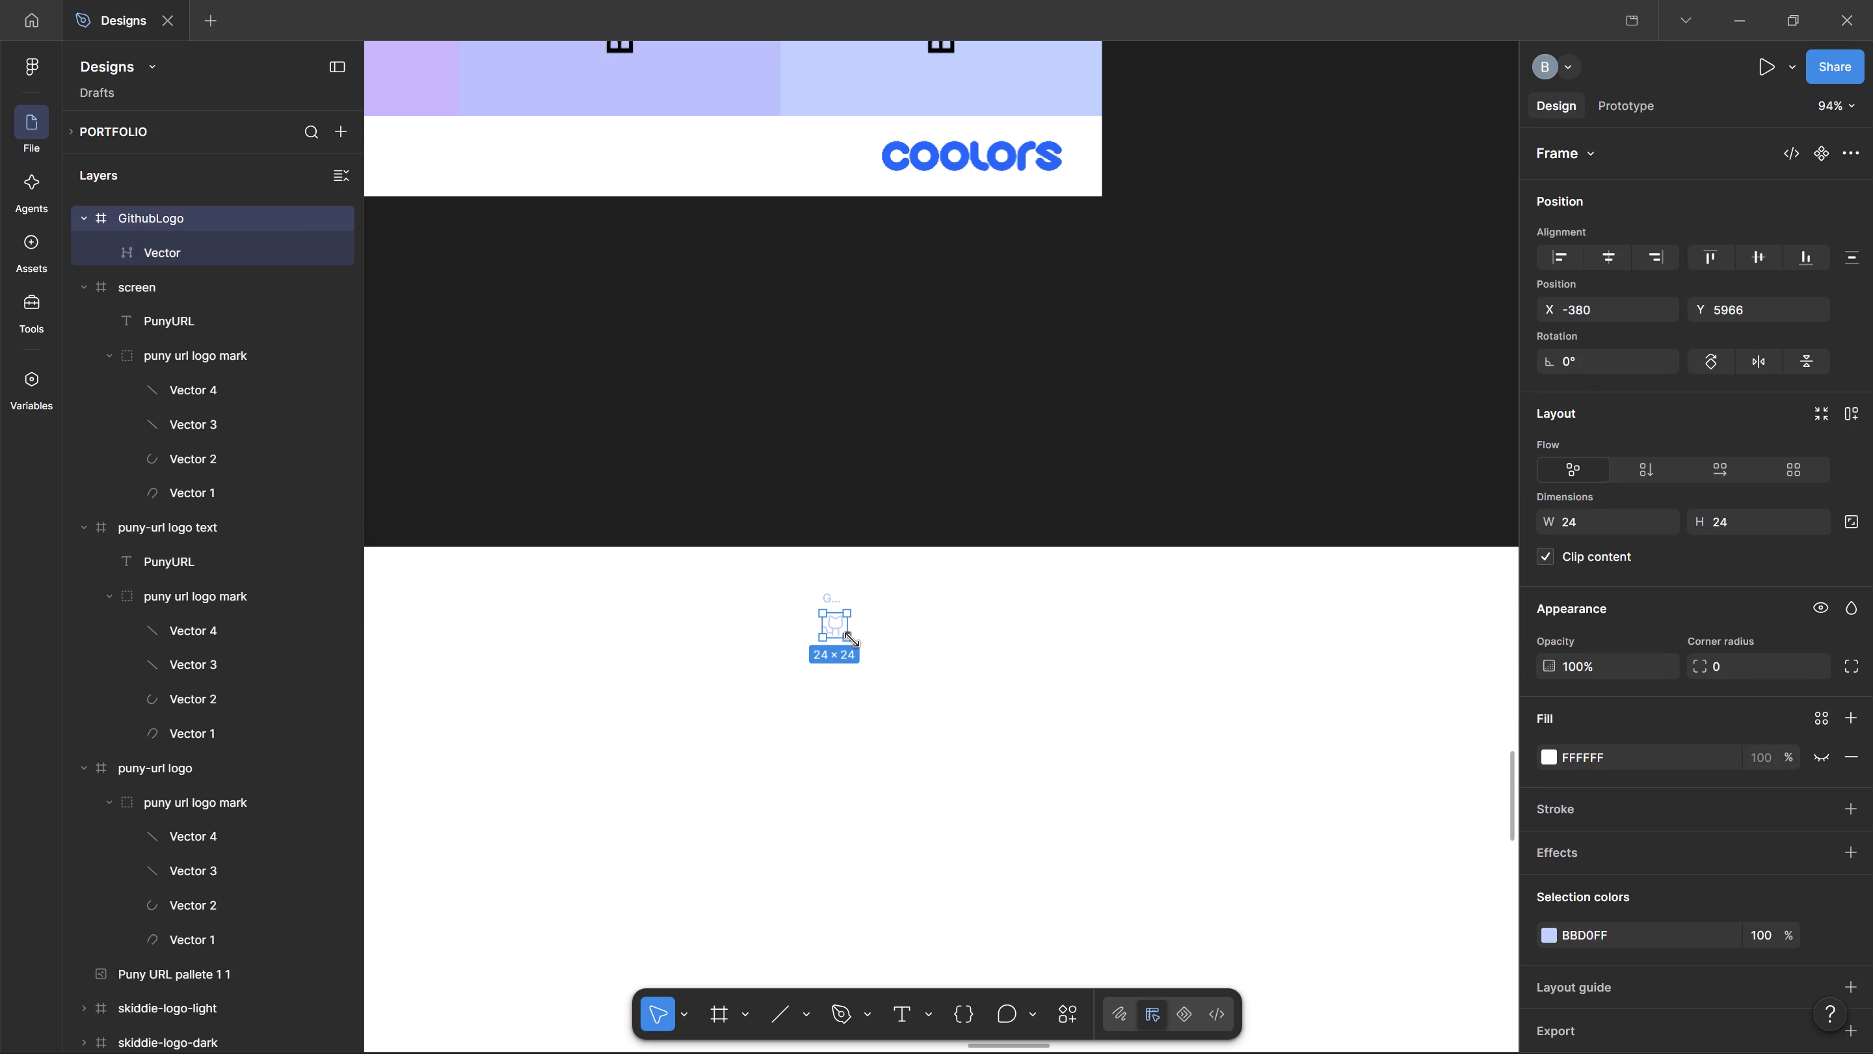
{"action": "left_click_drag", "start_coordinate": [851, 640], "coordinate": [1019, 756], "text": "shift"}
{"action": "scroll", "coordinate": [827, 589], "scroll_direction": "down", "scroll_amount": 4, "text": "ctrl"}
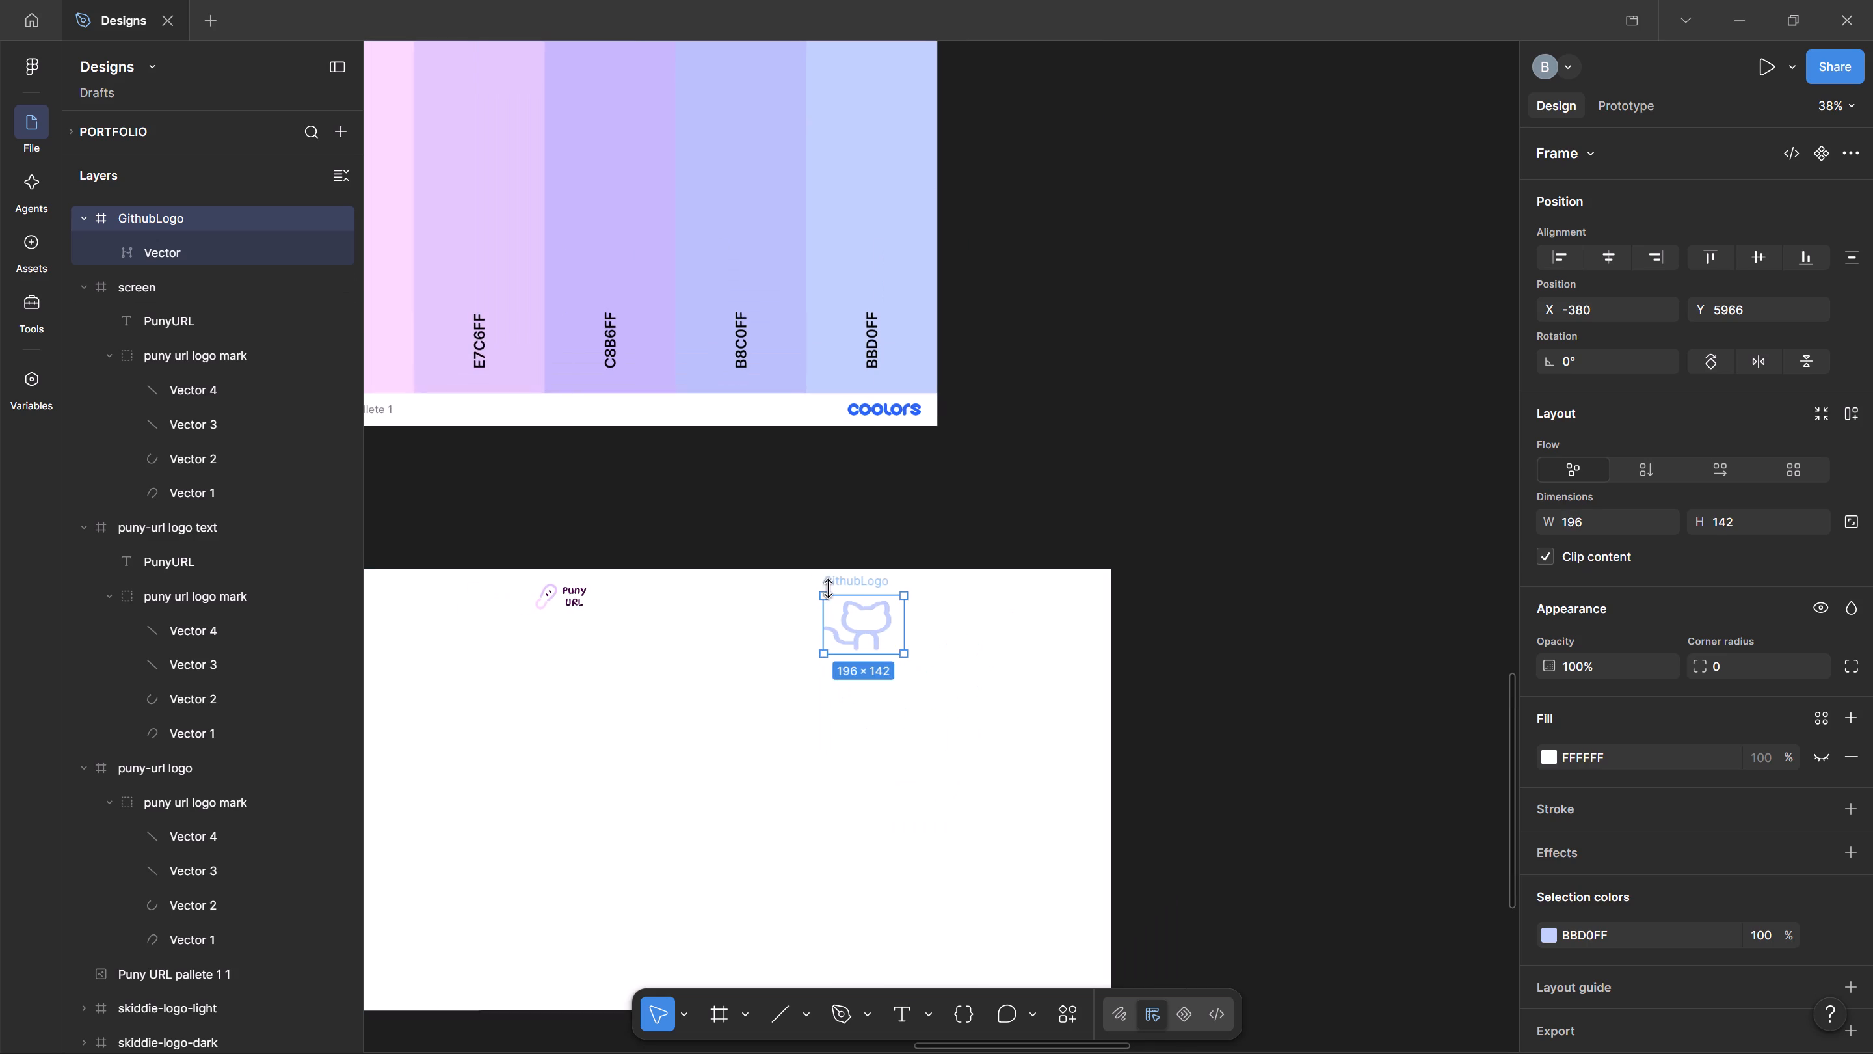
{"action": "key", "text": "ctrl+z"}
{"action": "scroll", "coordinate": [830, 606], "scroll_direction": "up", "scroll_amount": 5, "text": "ctrl"}
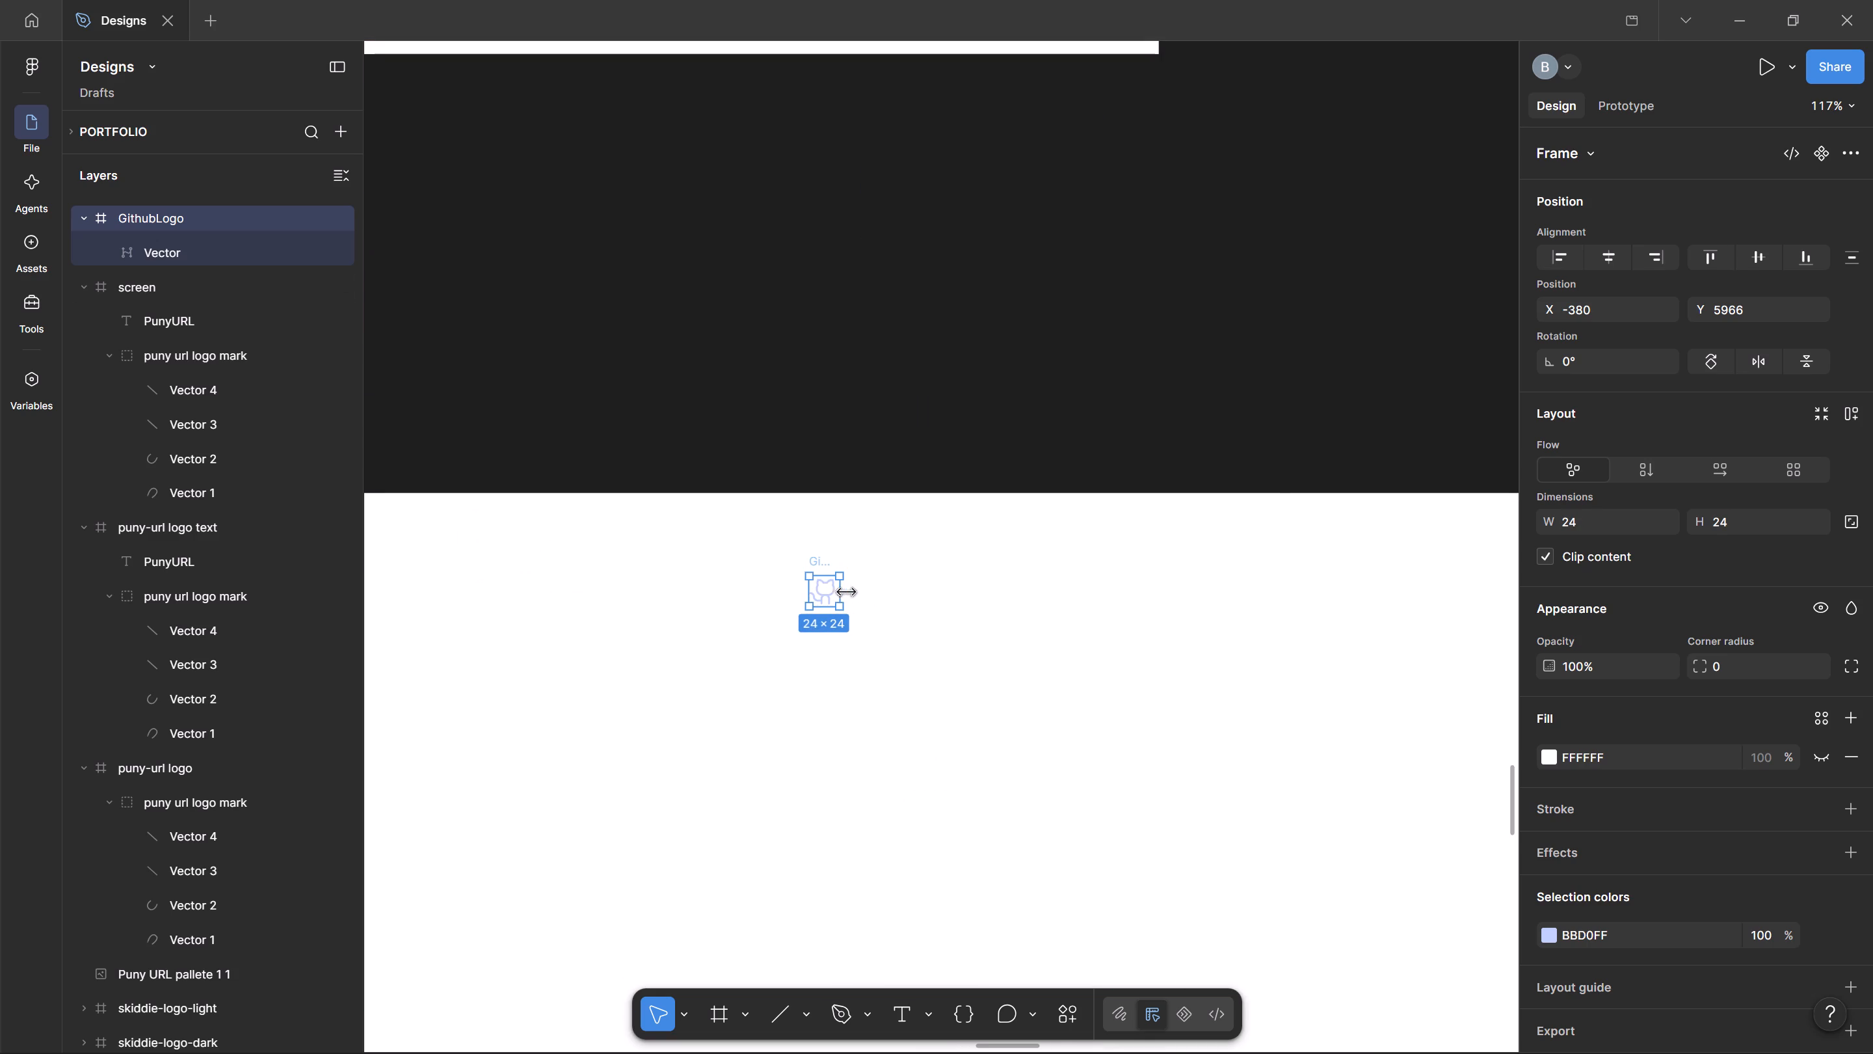
{"action": "left_click_drag", "start_coordinate": [840, 604], "coordinate": [973, 694], "text": "shift"}
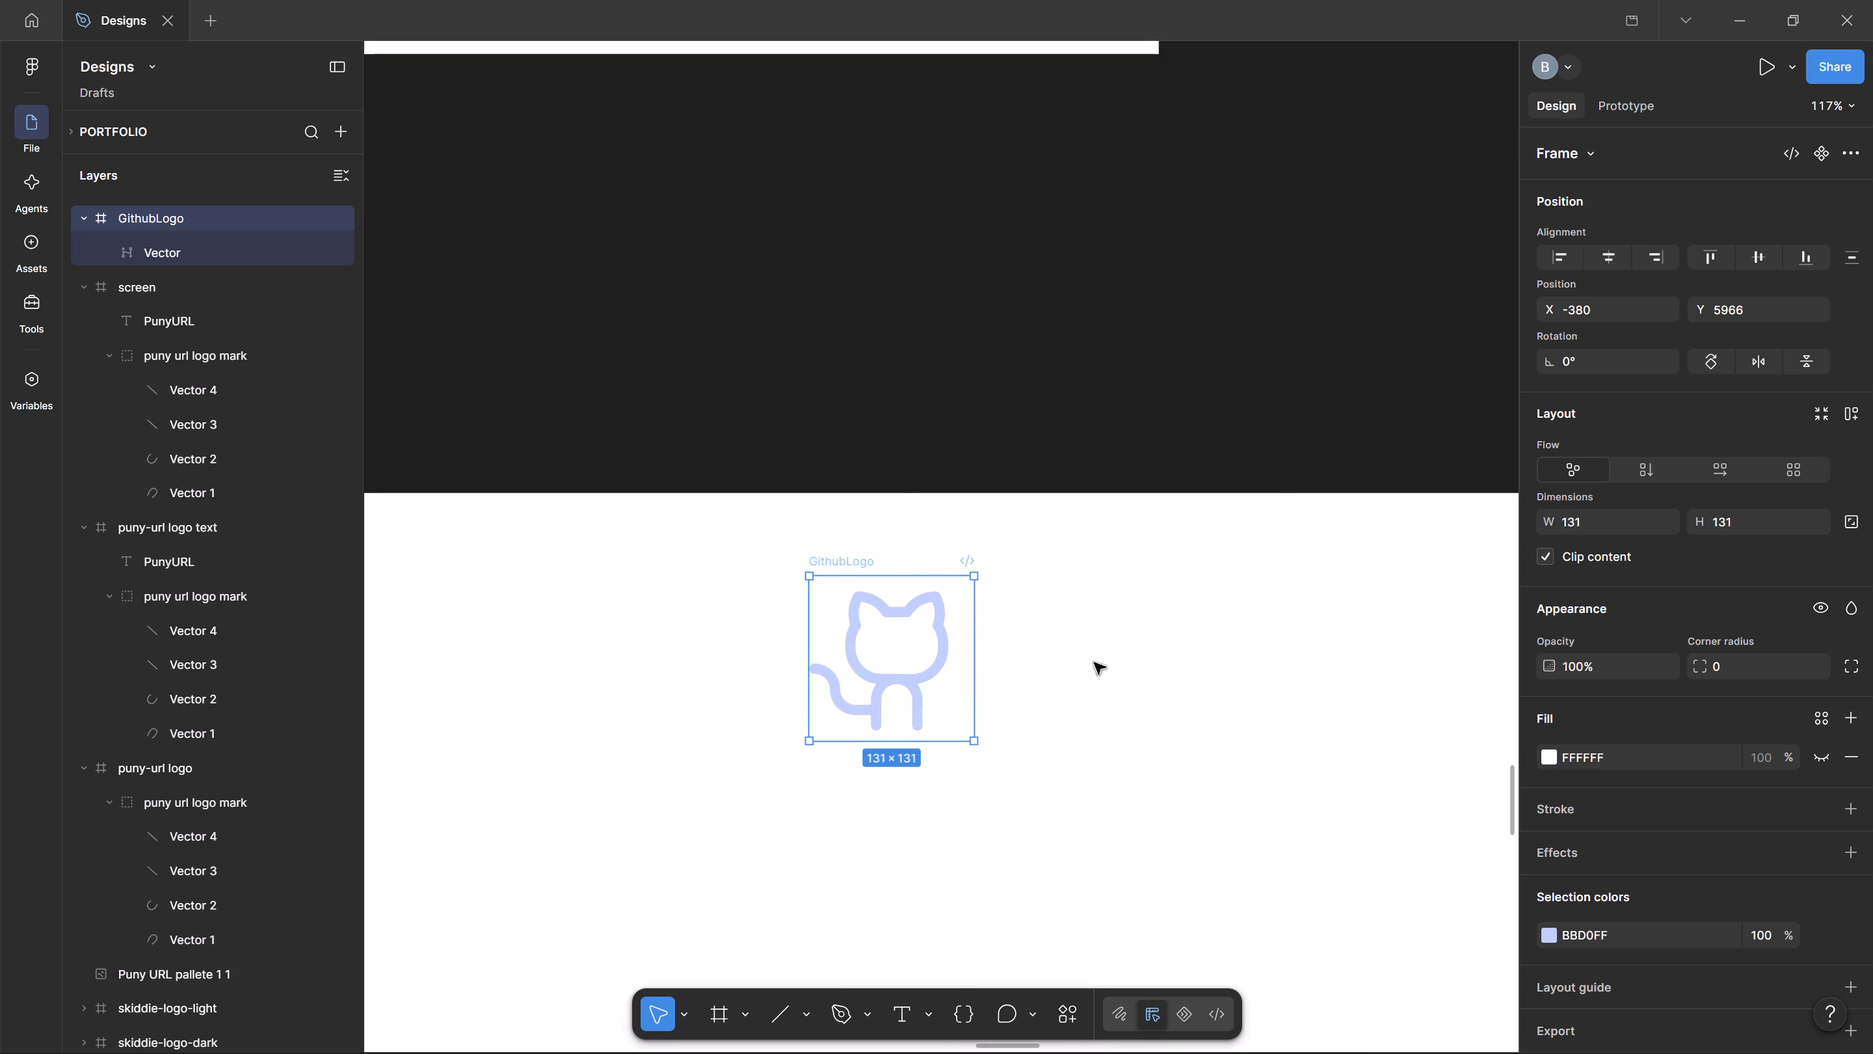
{"action": "scroll", "coordinate": [913, 456], "scroll_direction": "down", "scroll_amount": 2}
{"action": "scroll", "coordinate": [873, 439], "scroll_direction": "down", "scroll_amount": 5, "text": "ctrl"}
{"action": "left_click", "coordinate": [671, 290], "text": "ctrl"}
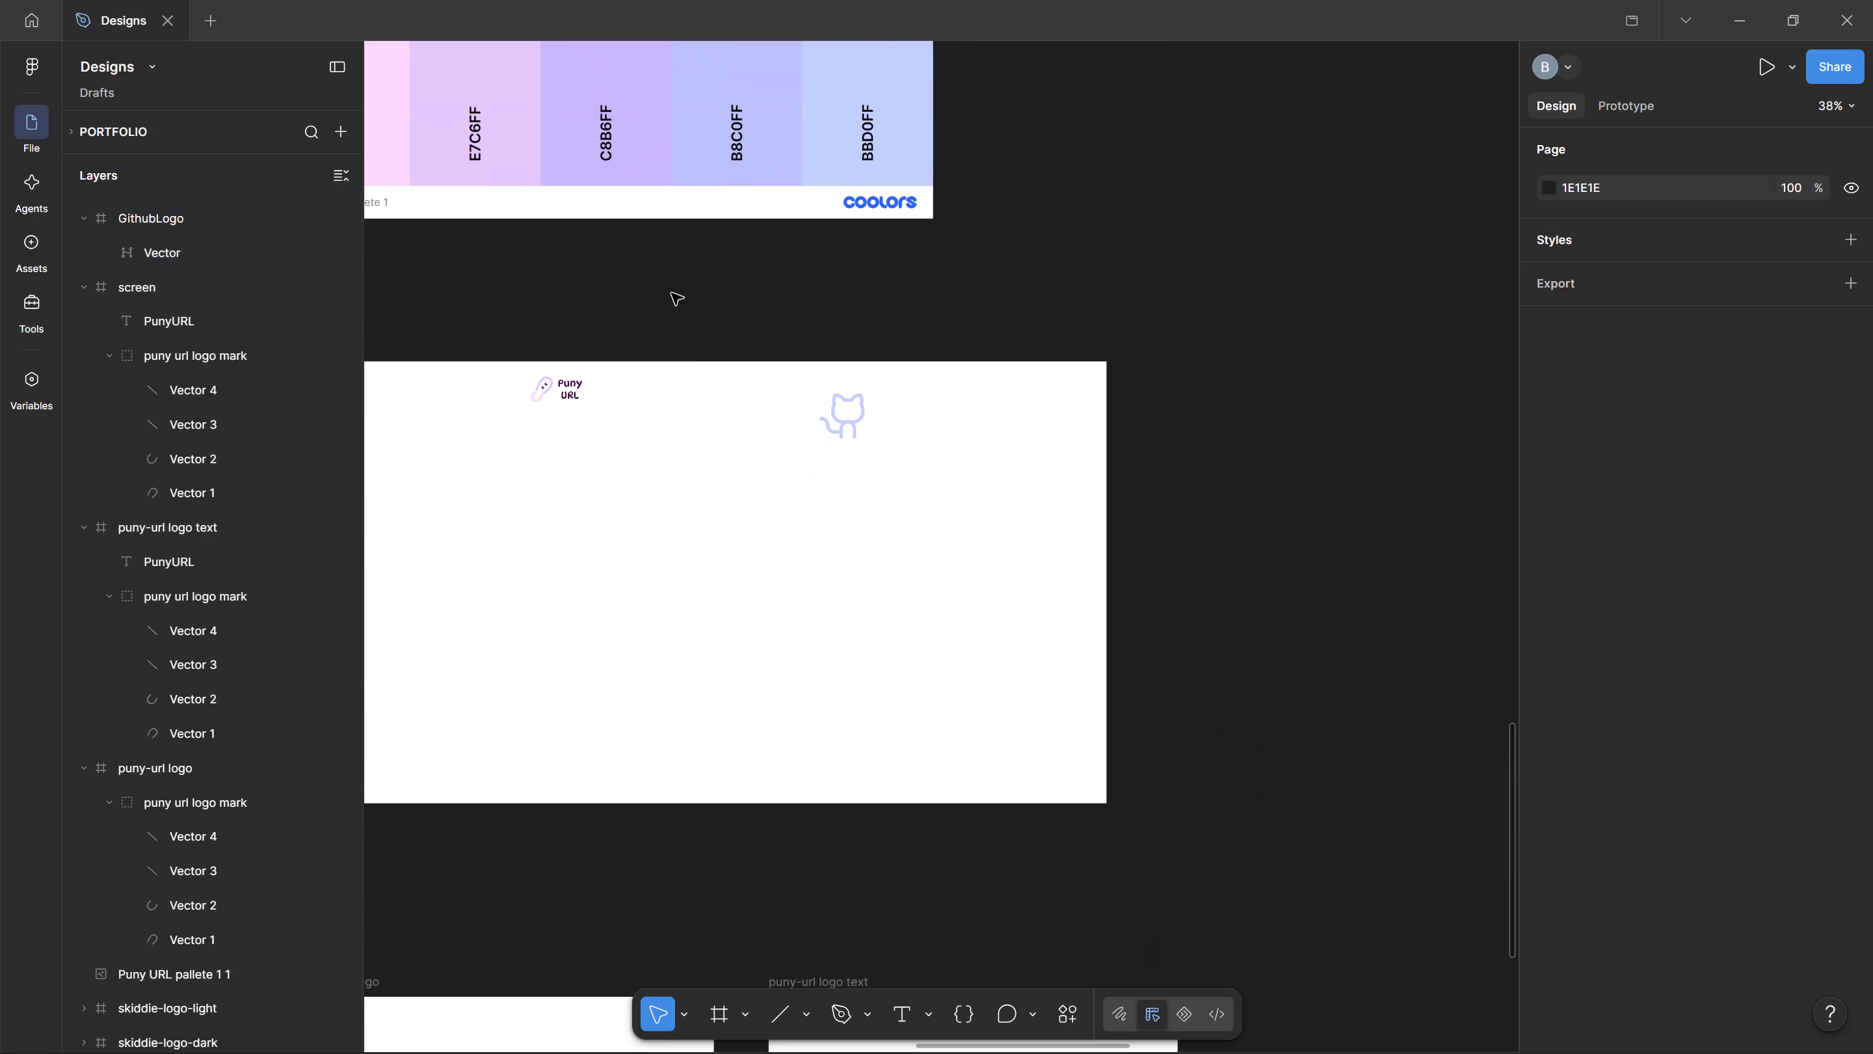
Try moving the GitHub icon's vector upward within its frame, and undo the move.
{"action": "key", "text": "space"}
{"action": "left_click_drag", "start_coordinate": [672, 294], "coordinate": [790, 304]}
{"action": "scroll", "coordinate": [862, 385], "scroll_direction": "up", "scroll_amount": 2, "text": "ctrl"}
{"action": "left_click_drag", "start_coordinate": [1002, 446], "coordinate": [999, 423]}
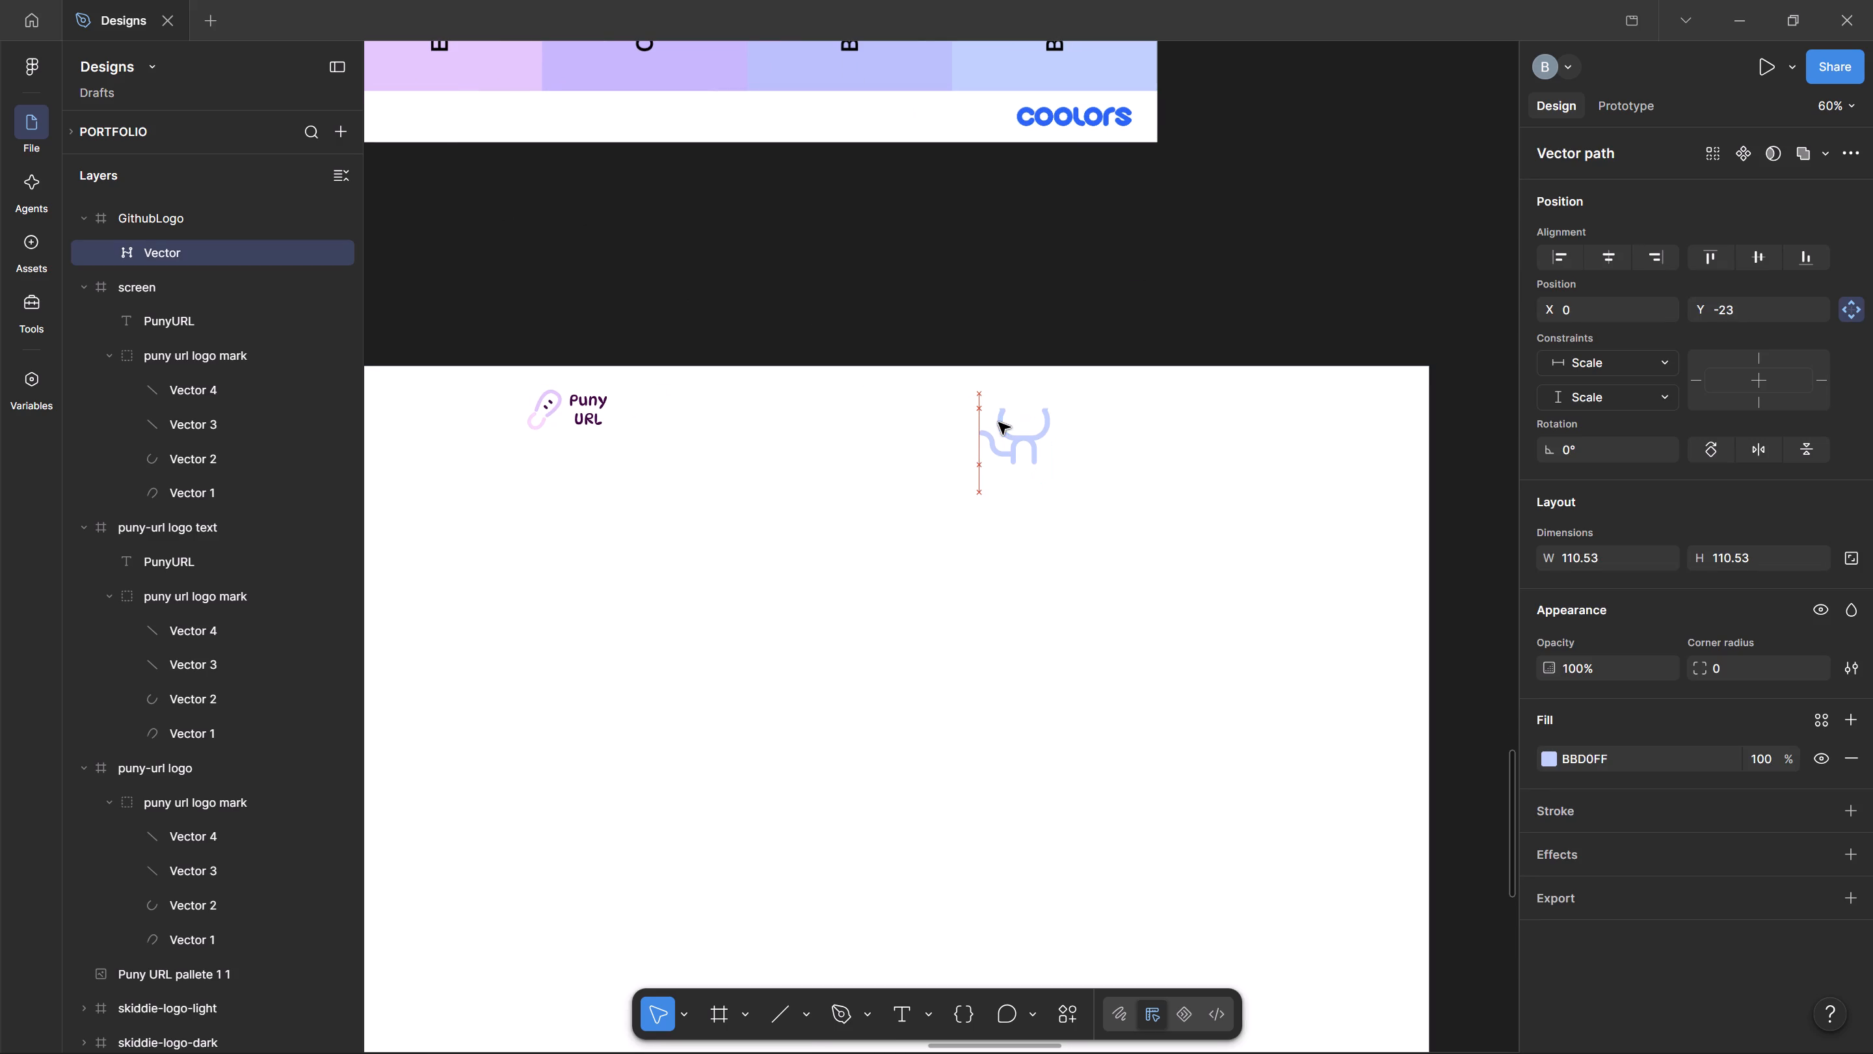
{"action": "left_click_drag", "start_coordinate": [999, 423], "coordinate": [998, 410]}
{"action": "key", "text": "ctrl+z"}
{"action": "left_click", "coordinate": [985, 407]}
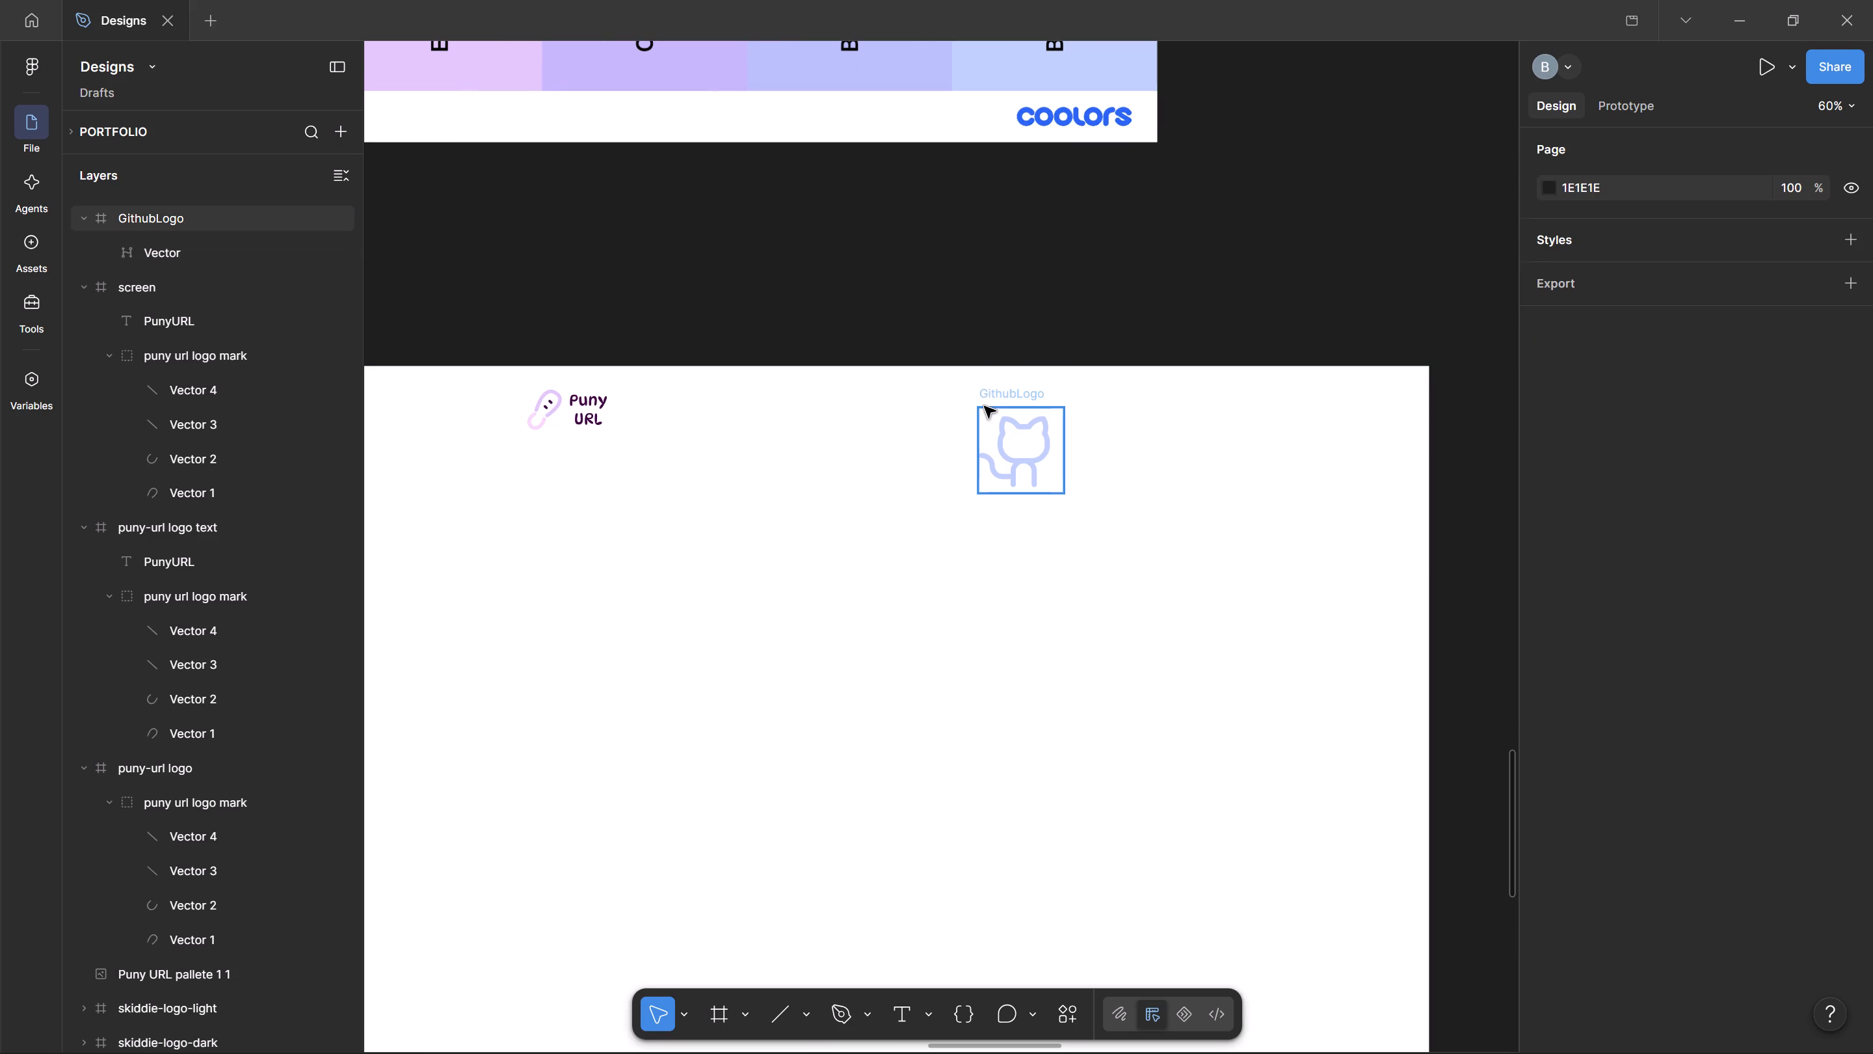
Reduce the GithubLogo frame to 68 × 68 and place it level with the Puny URL logo, at about X -353, Y 5928.
{"action": "left_click_drag", "start_coordinate": [1011, 399], "coordinate": [1009, 364]}
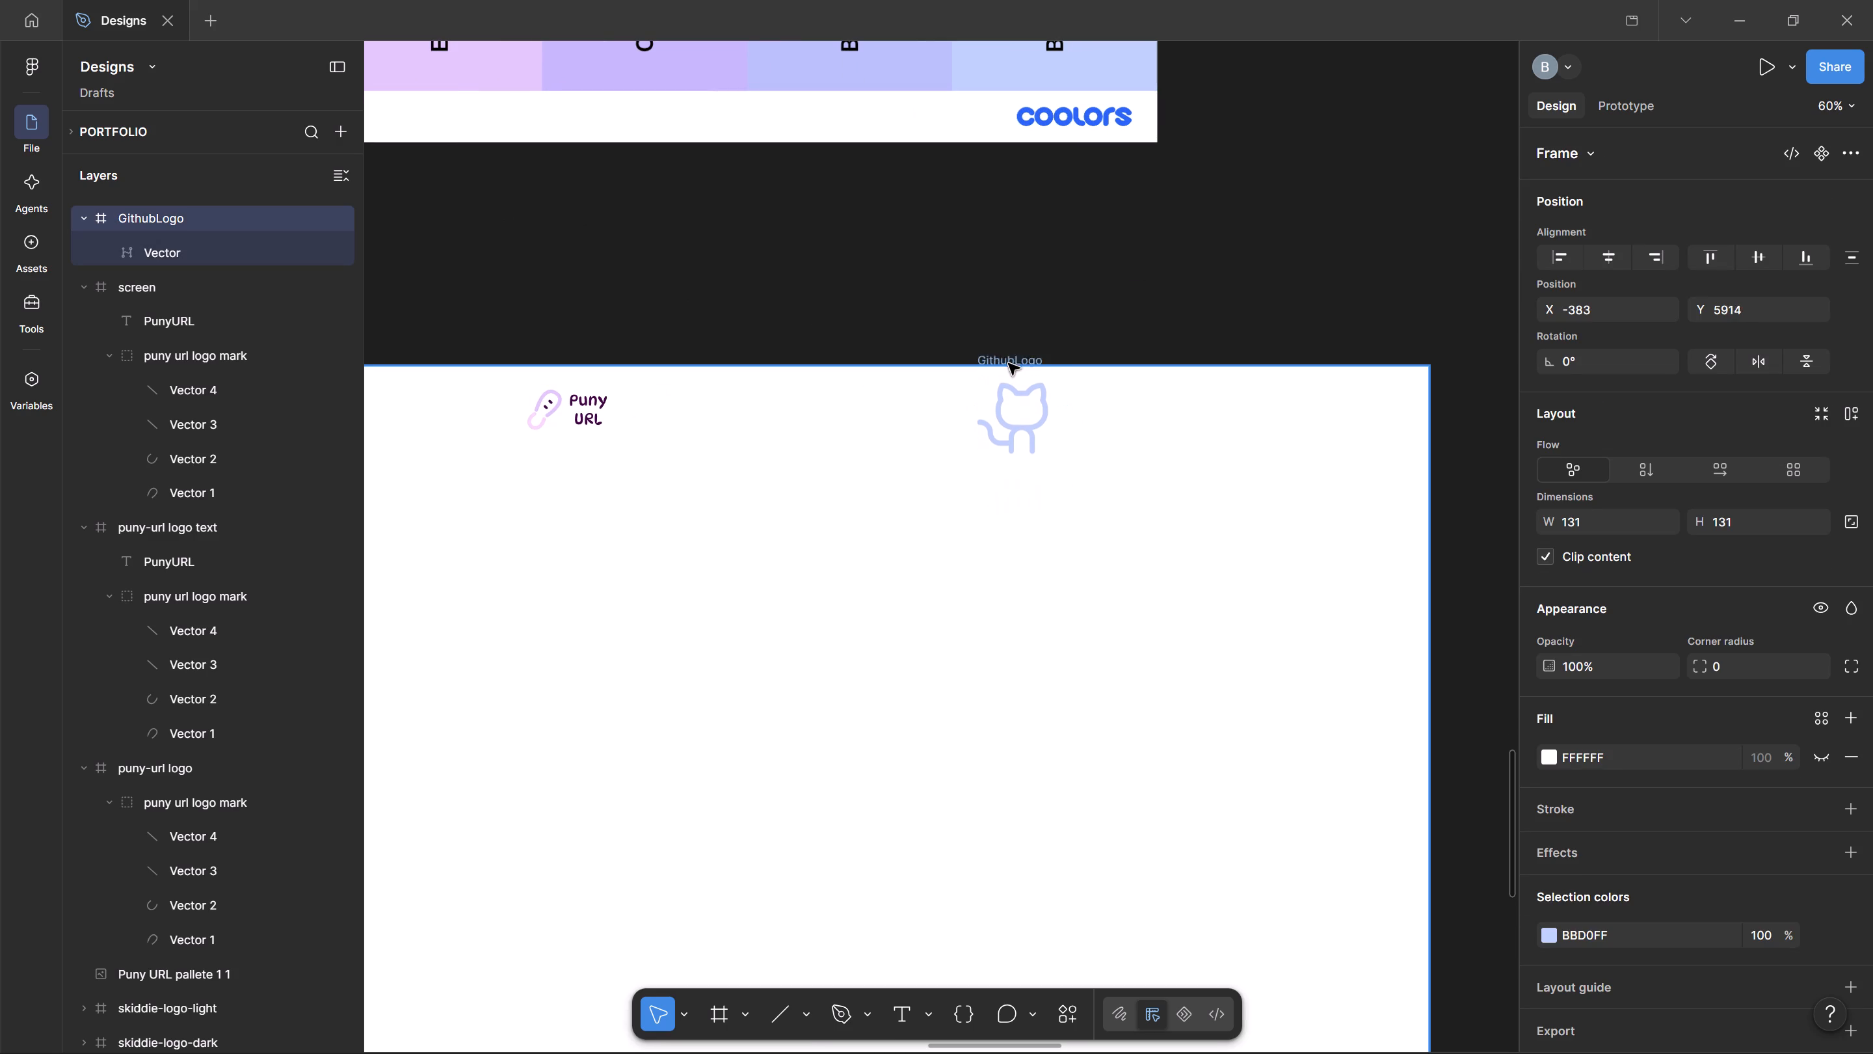
{"action": "left_click_drag", "start_coordinate": [1009, 364], "coordinate": [1009, 360]}
{"action": "left_click_drag", "start_coordinate": [1059, 451], "coordinate": [1032, 426]}
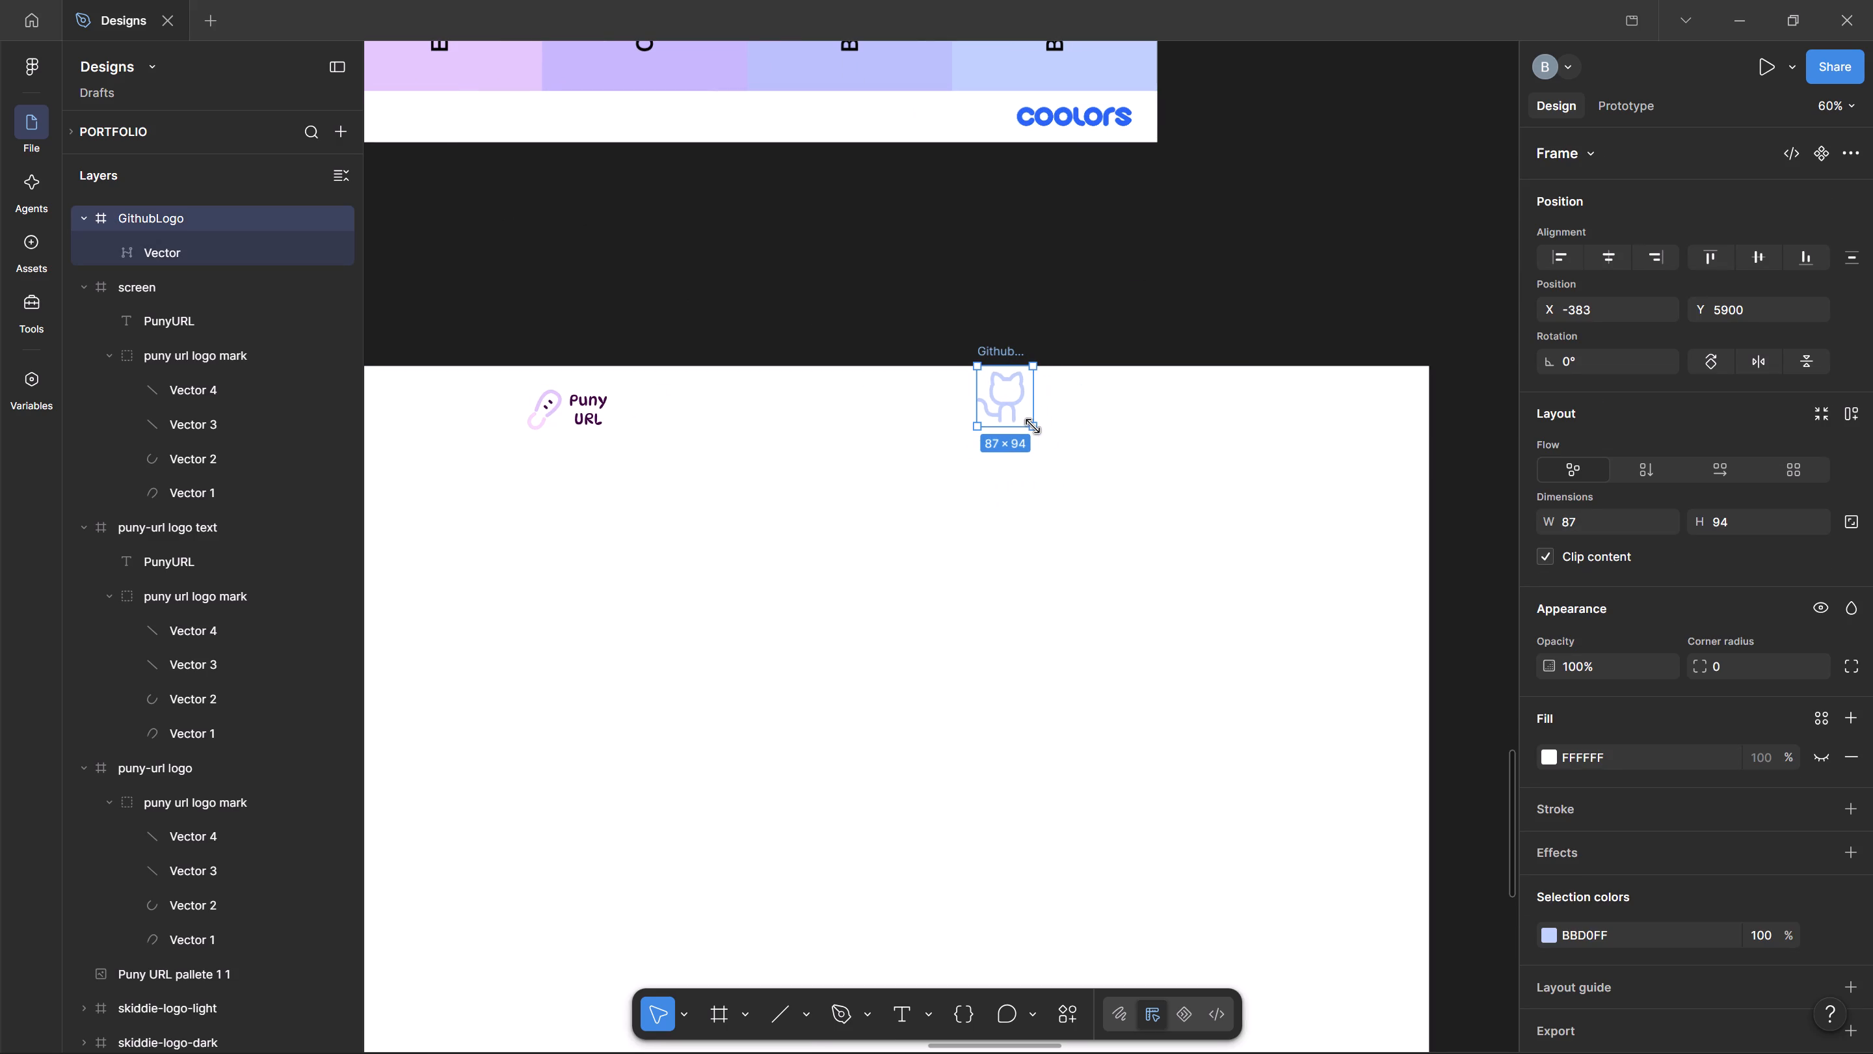
{"action": "left_click_drag", "start_coordinate": [1032, 426], "coordinate": [1014, 405]}
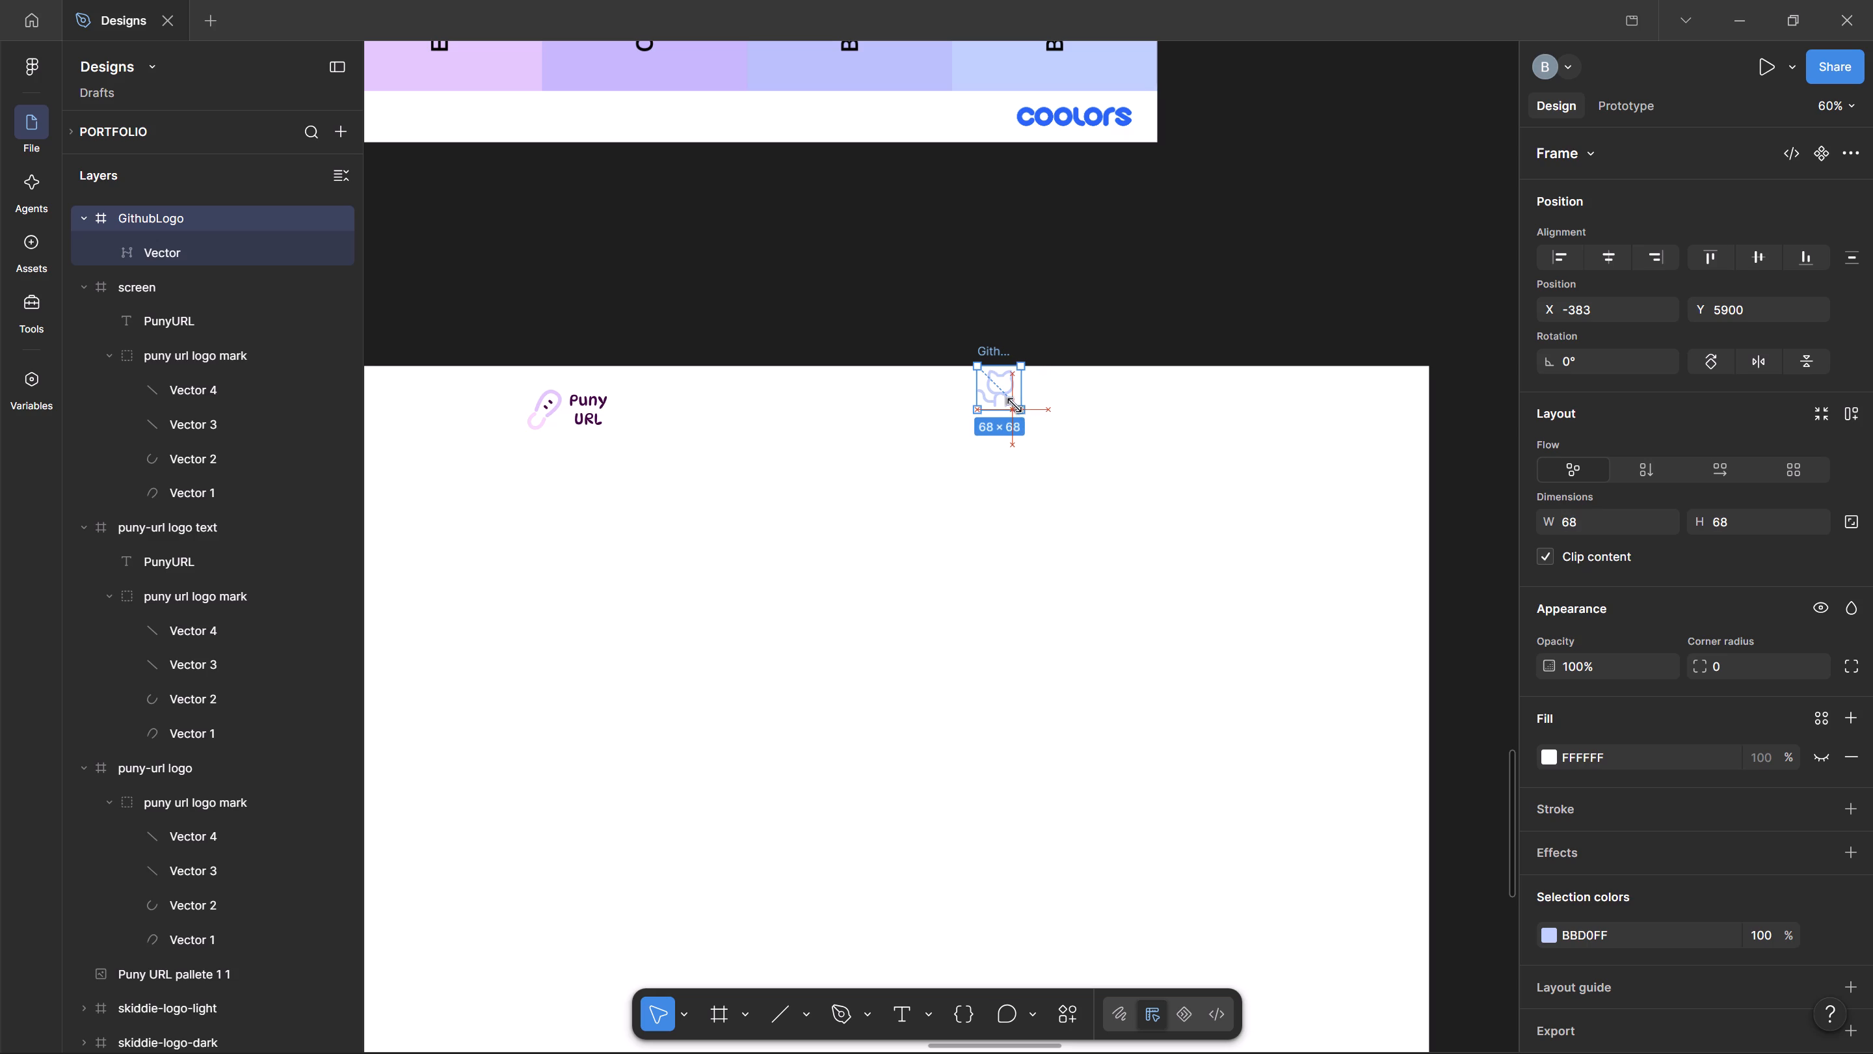
{"action": "left_click_drag", "start_coordinate": [1014, 405], "coordinate": [1018, 409]}
{"action": "left_click_drag", "start_coordinate": [1007, 395], "coordinate": [1034, 415]}
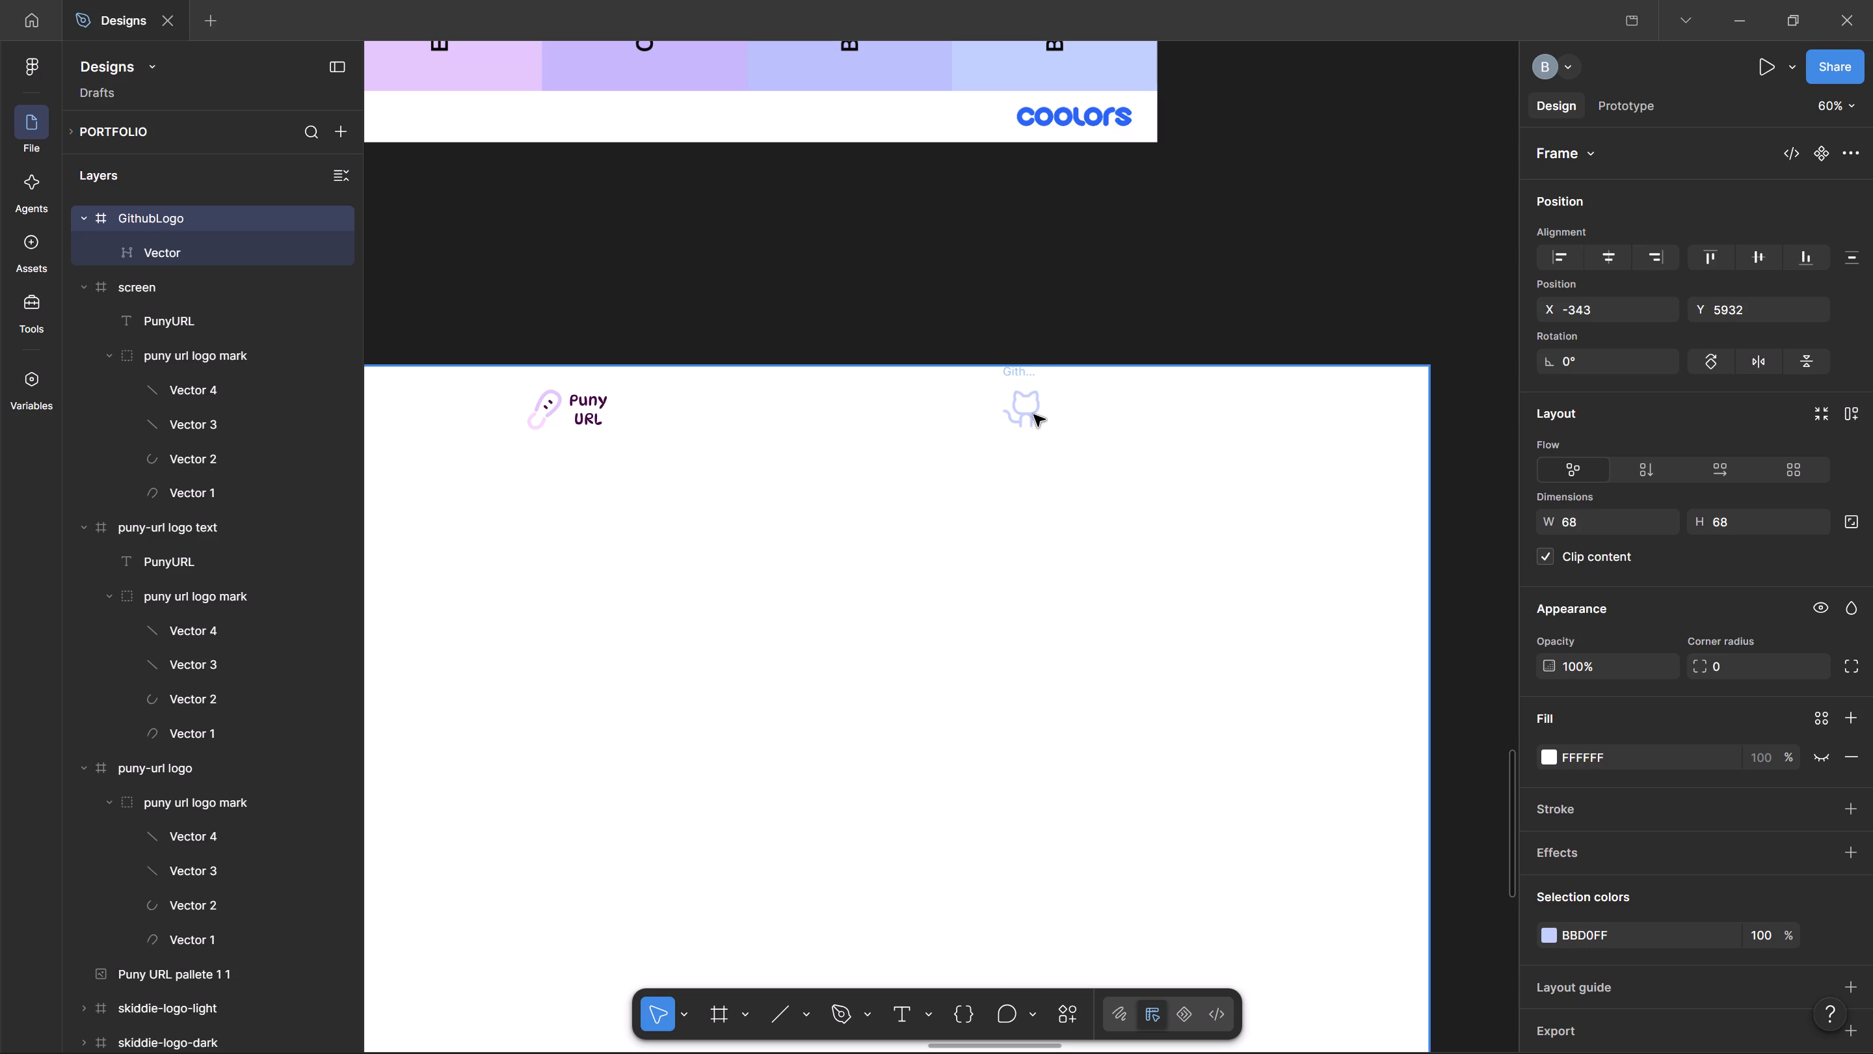
{"action": "left_click_drag", "start_coordinate": [1034, 415], "coordinate": [1026, 414]}
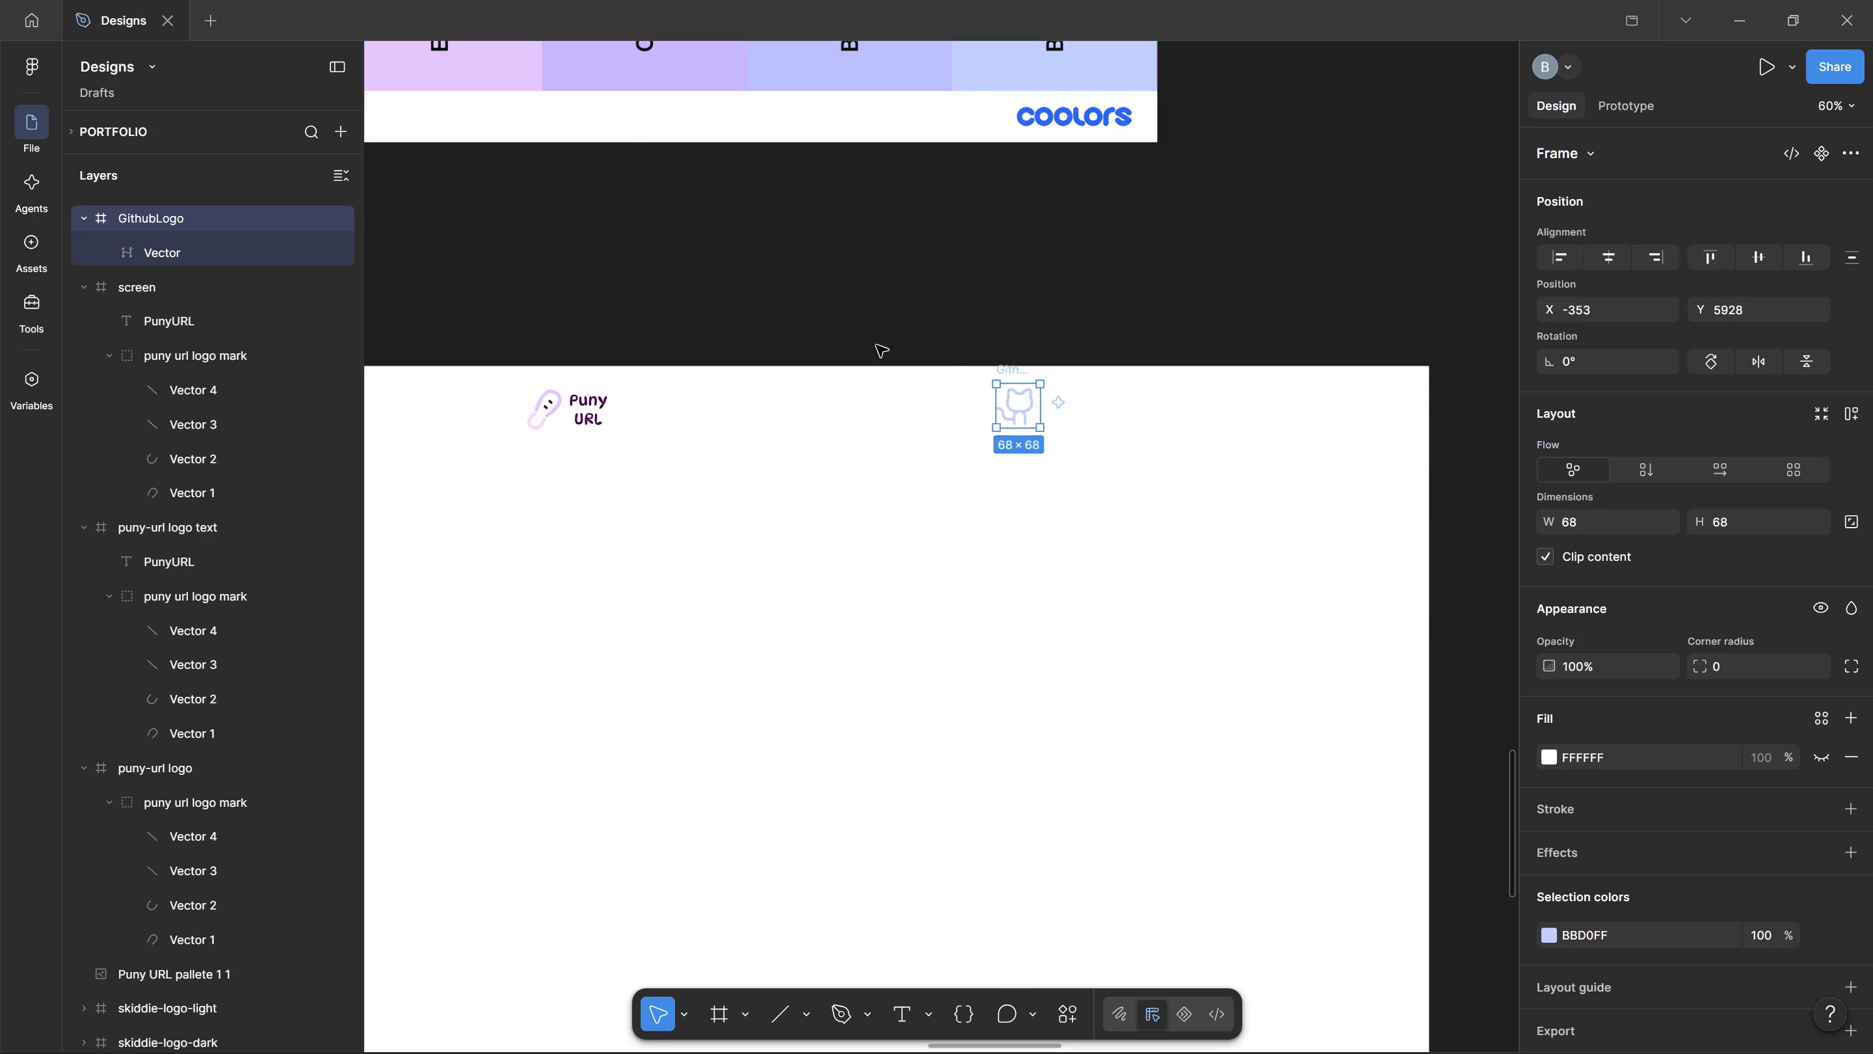
Change the GitHub icon's colour by sampling #E7C6FF from the palette image.
{"action": "scroll", "coordinate": [758, 293], "scroll_direction": "up", "scroll_amount": 2}
{"action": "scroll", "coordinate": [762, 291], "scroll_direction": "down", "scroll_amount": 3}
{"action": "scroll", "coordinate": [1478, 752], "scroll_direction": "down", "scroll_amount": 2, "text": "ctrl"}
{"action": "left_click", "coordinate": [1550, 939]}
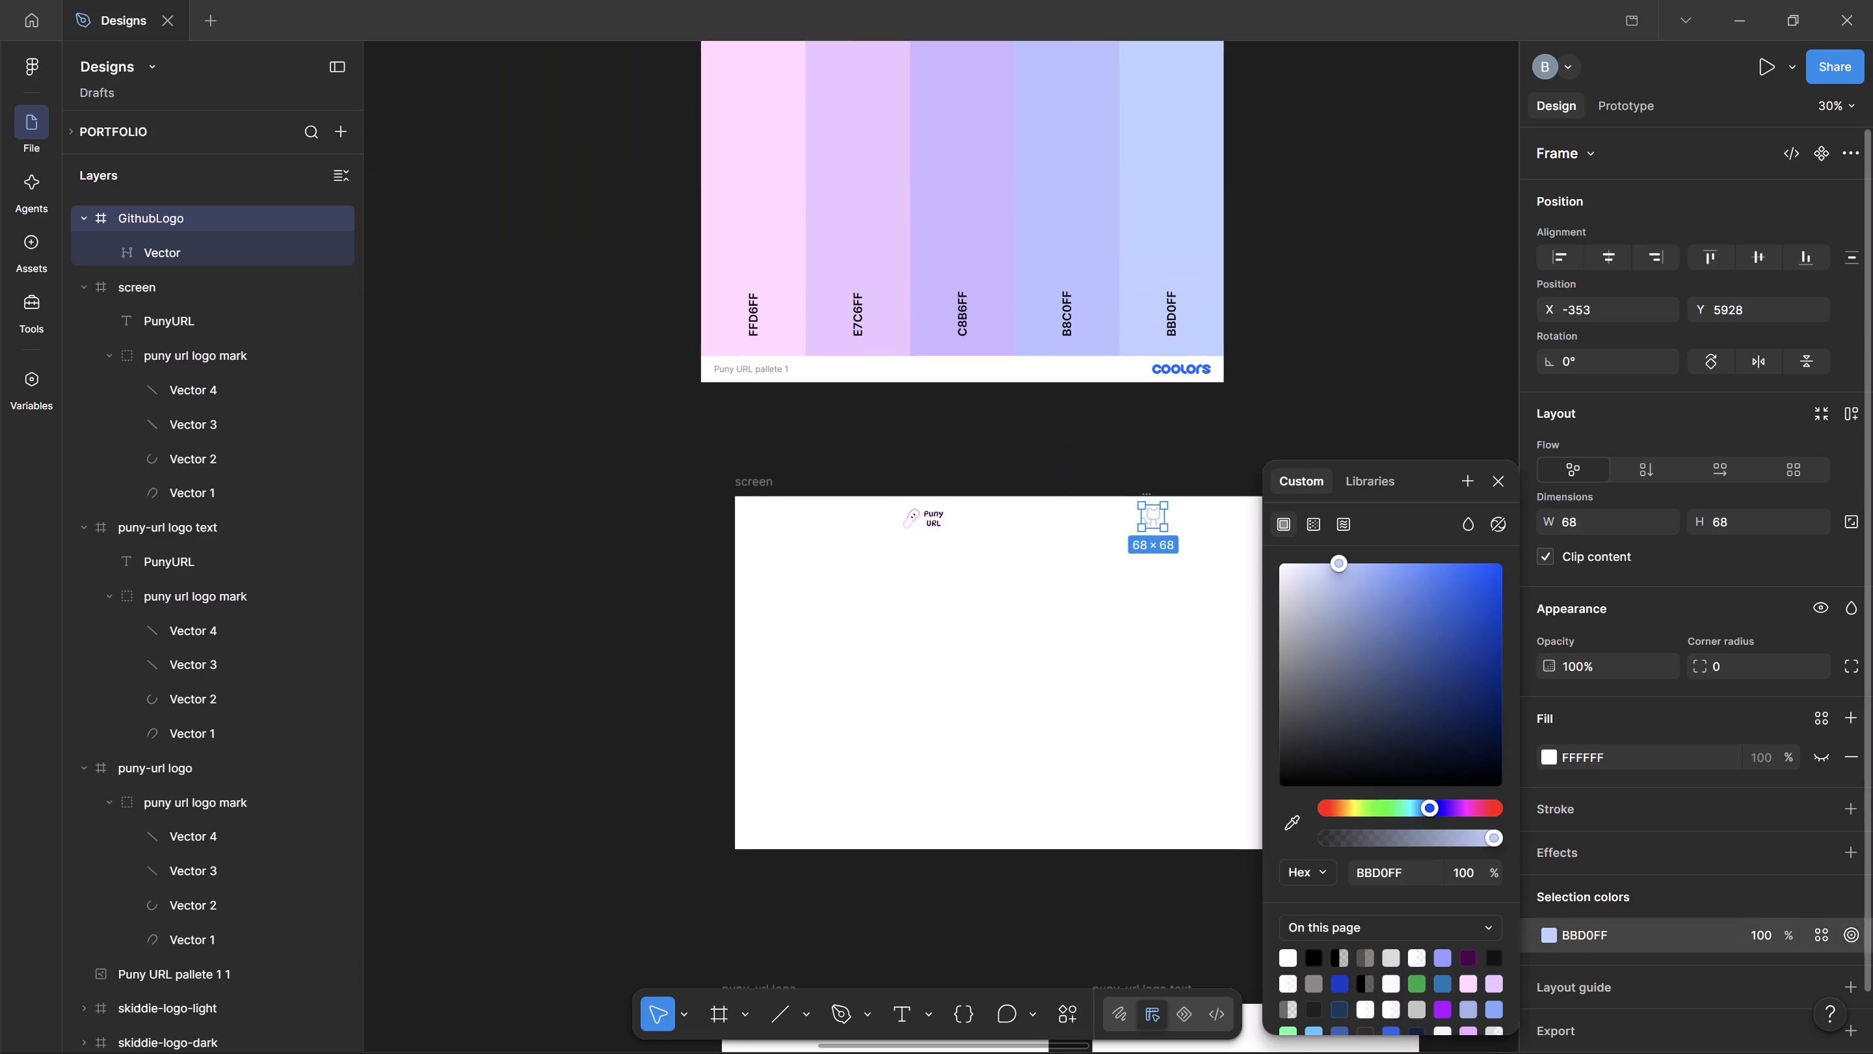
{"action": "left_click", "coordinate": [1288, 810]}
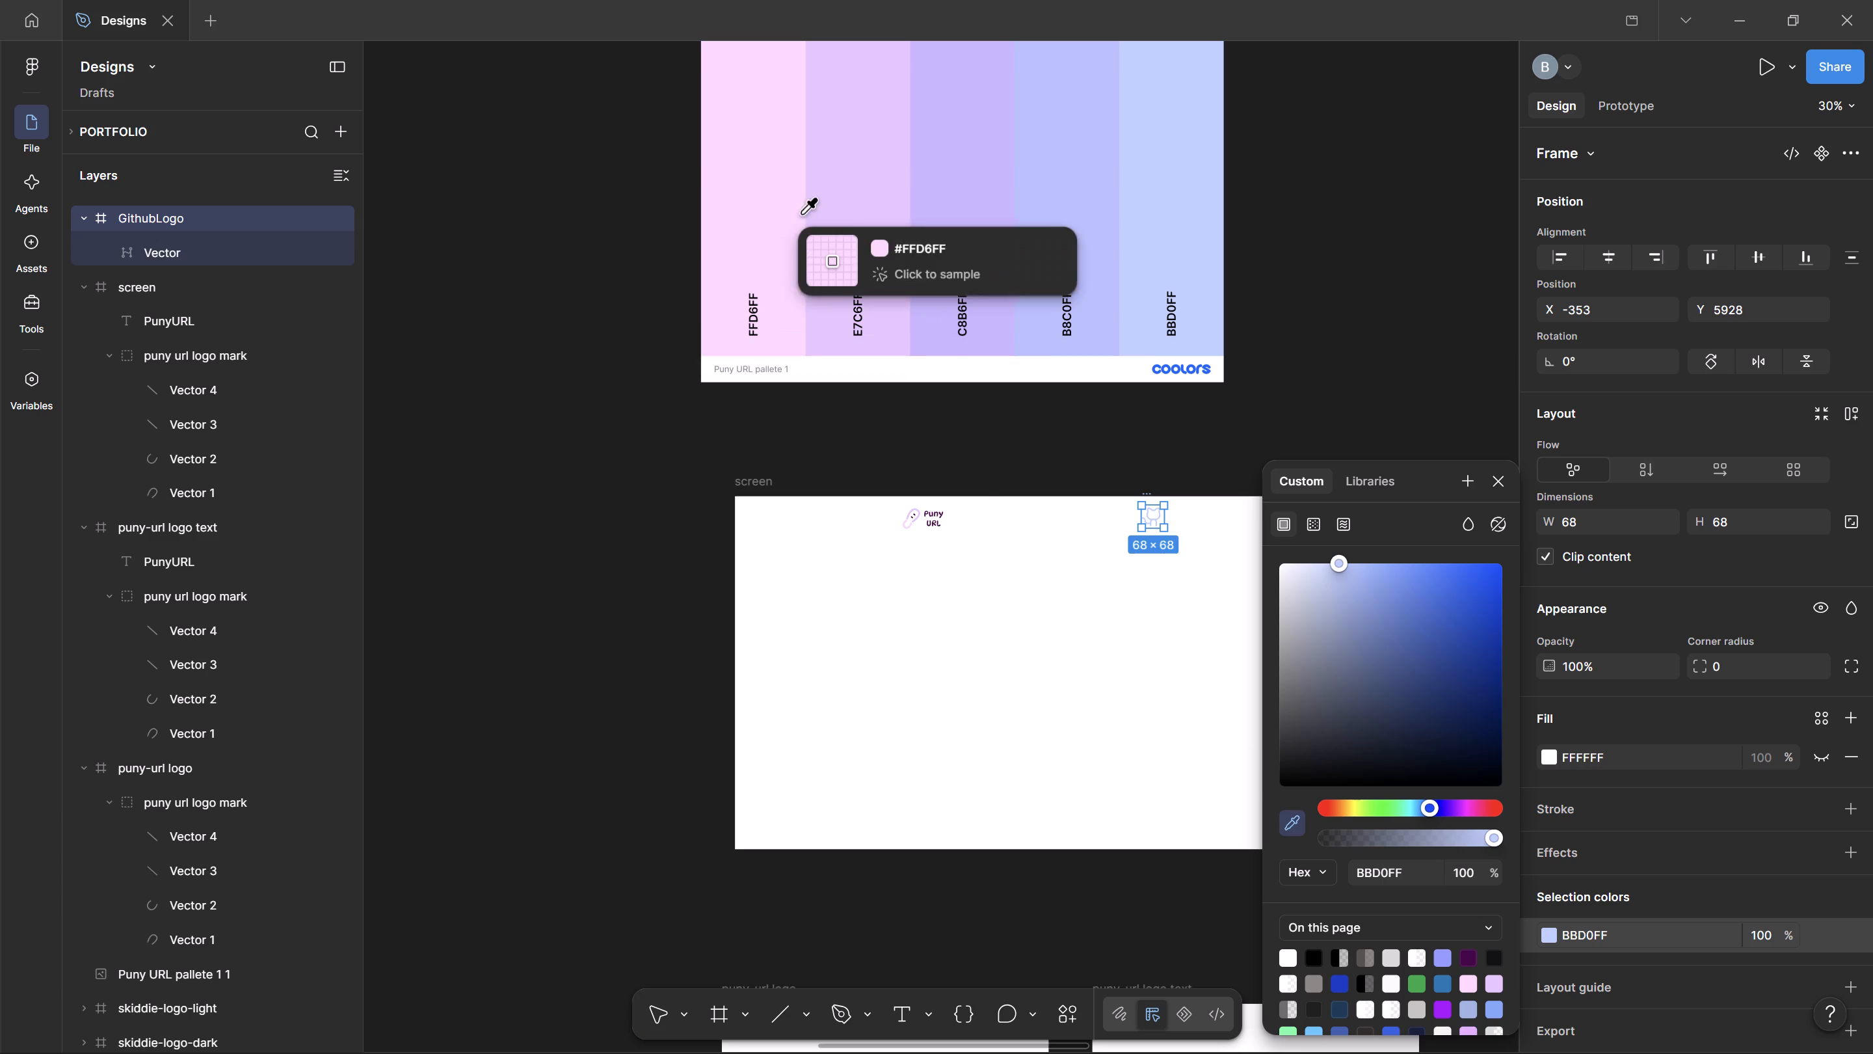
{"action": "left_click", "coordinate": [864, 154]}
{"action": "left_click", "coordinate": [1336, 291]}
{"action": "scroll", "coordinate": [1277, 442], "scroll_direction": "up", "scroll_amount": 2, "text": "ctrl"}
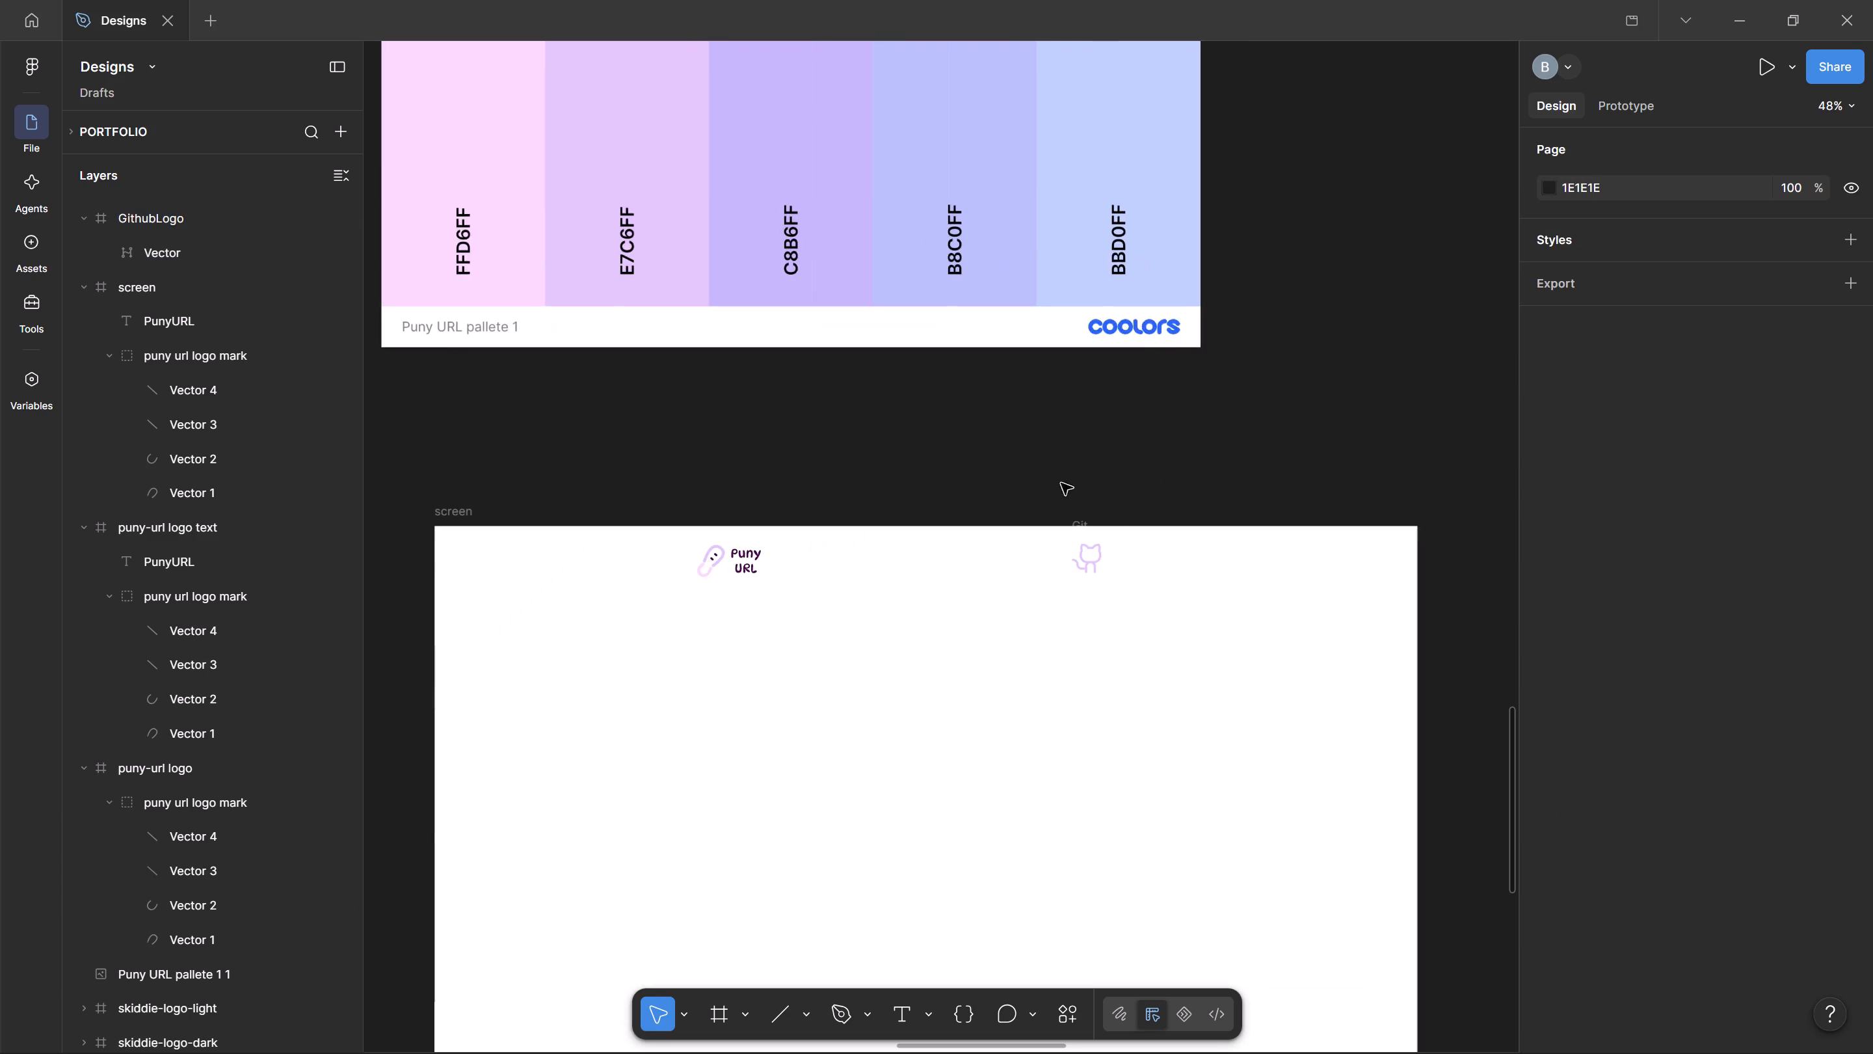
Draw a horizontal line about 687 wide in the screen frame, at about X 527, Y 600.
{"action": "scroll", "coordinate": [835, 463], "scroll_direction": "down", "scroll_amount": 1, "text": "ctrl"}
{"action": "scroll", "coordinate": [802, 457], "scroll_direction": "up", "scroll_amount": 2, "text": "ctrl"}
{"action": "scroll", "coordinate": [802, 456], "scroll_direction": "down", "scroll_amount": 1, "text": "ctrl"}
{"action": "key", "text": "space"}
{"action": "left_click_drag", "start_coordinate": [879, 462], "coordinate": [812, 121]}
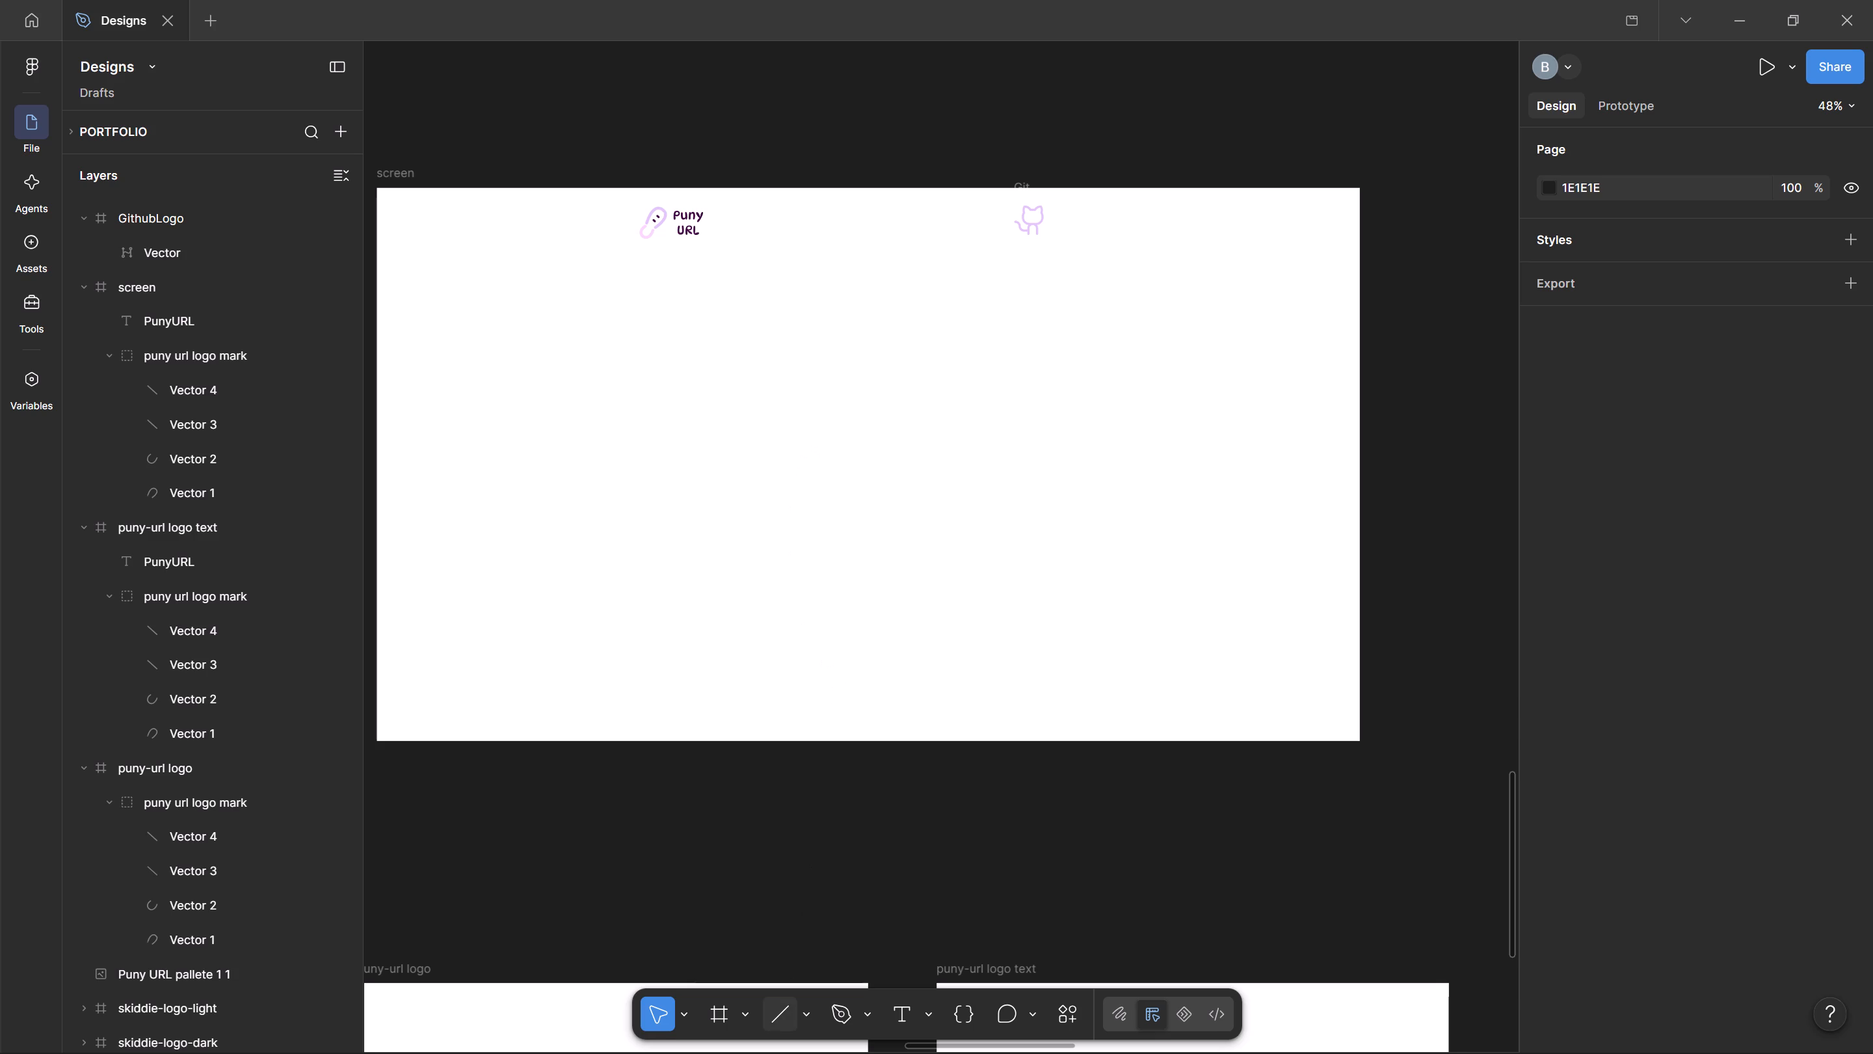
{"action": "left_click", "coordinate": [786, 1021]}
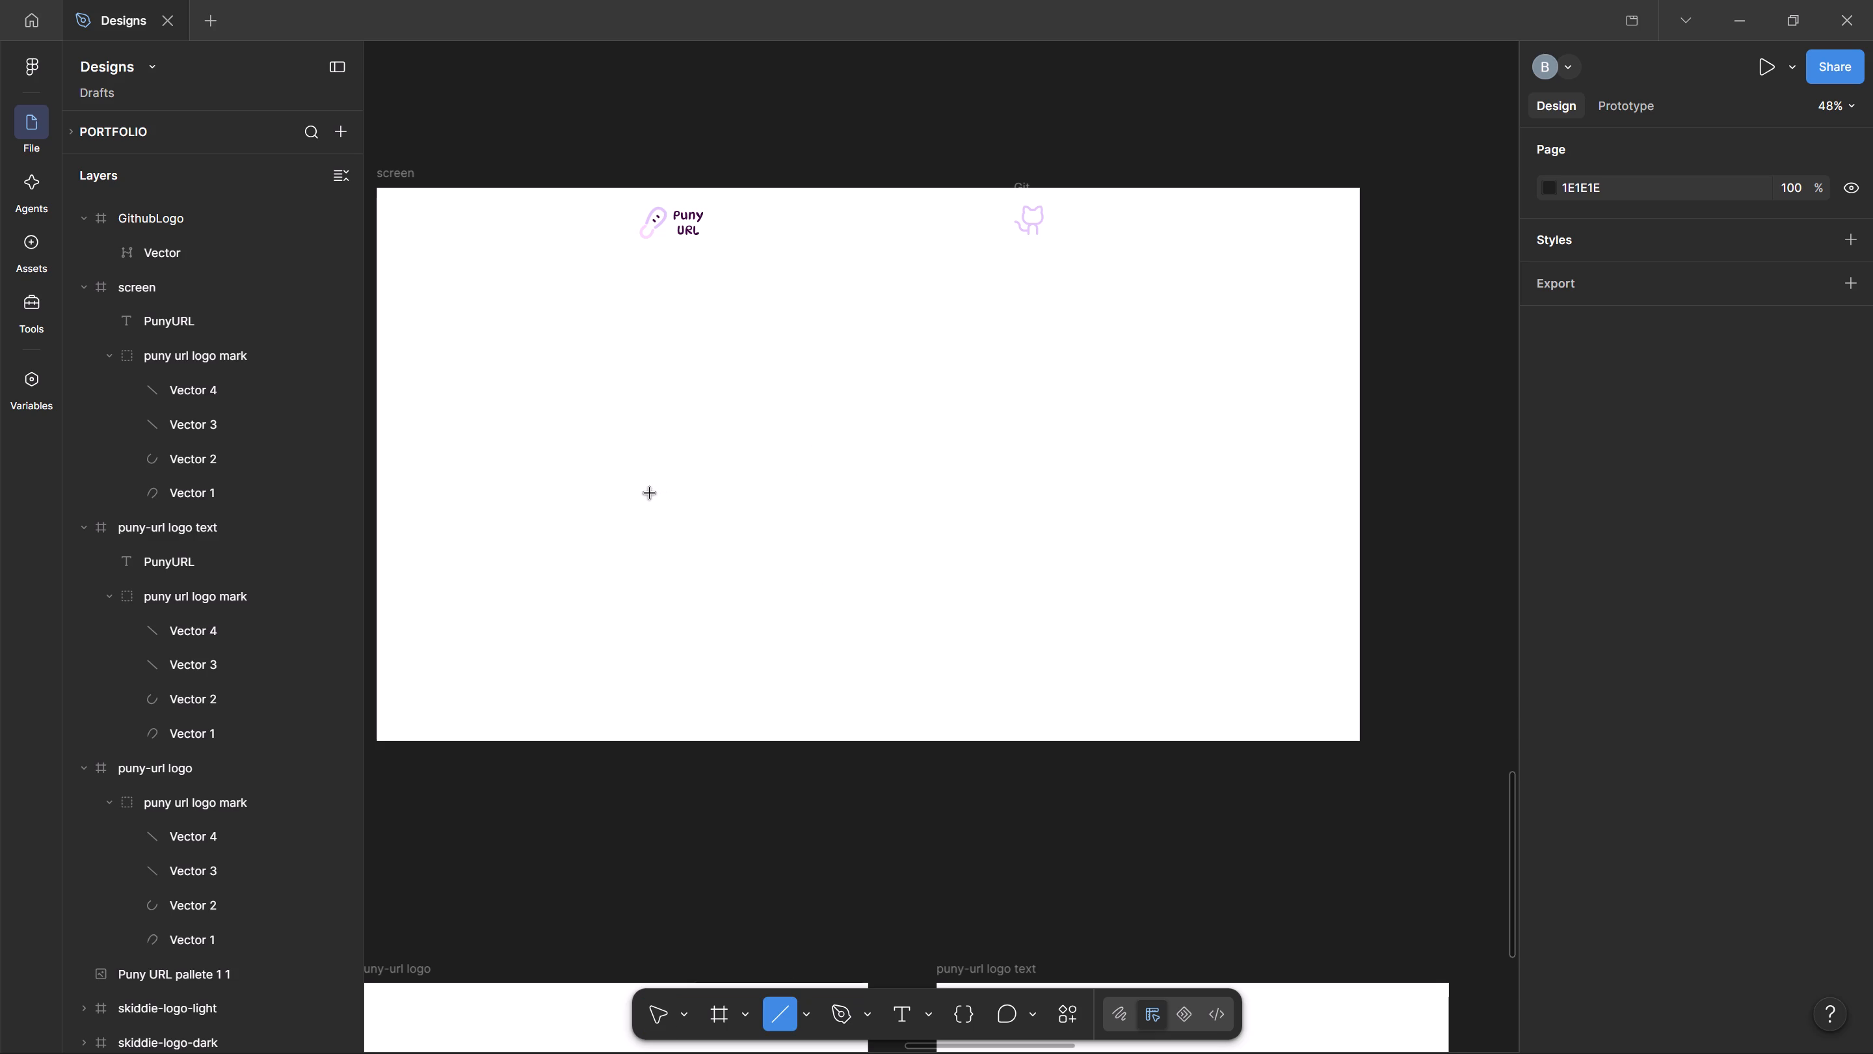
{"action": "left_click_drag", "start_coordinate": [646, 494], "coordinate": [998, 487]}
{"action": "scroll", "coordinate": [1043, 492], "scroll_direction": "up", "scroll_amount": 3, "text": "ctrl"}
{"action": "scroll", "coordinate": [1043, 492], "scroll_direction": "down", "scroll_amount": 5, "text": "ctrl"}
{"action": "key", "text": "space"}
{"action": "left_click", "coordinate": [1305, 459]}
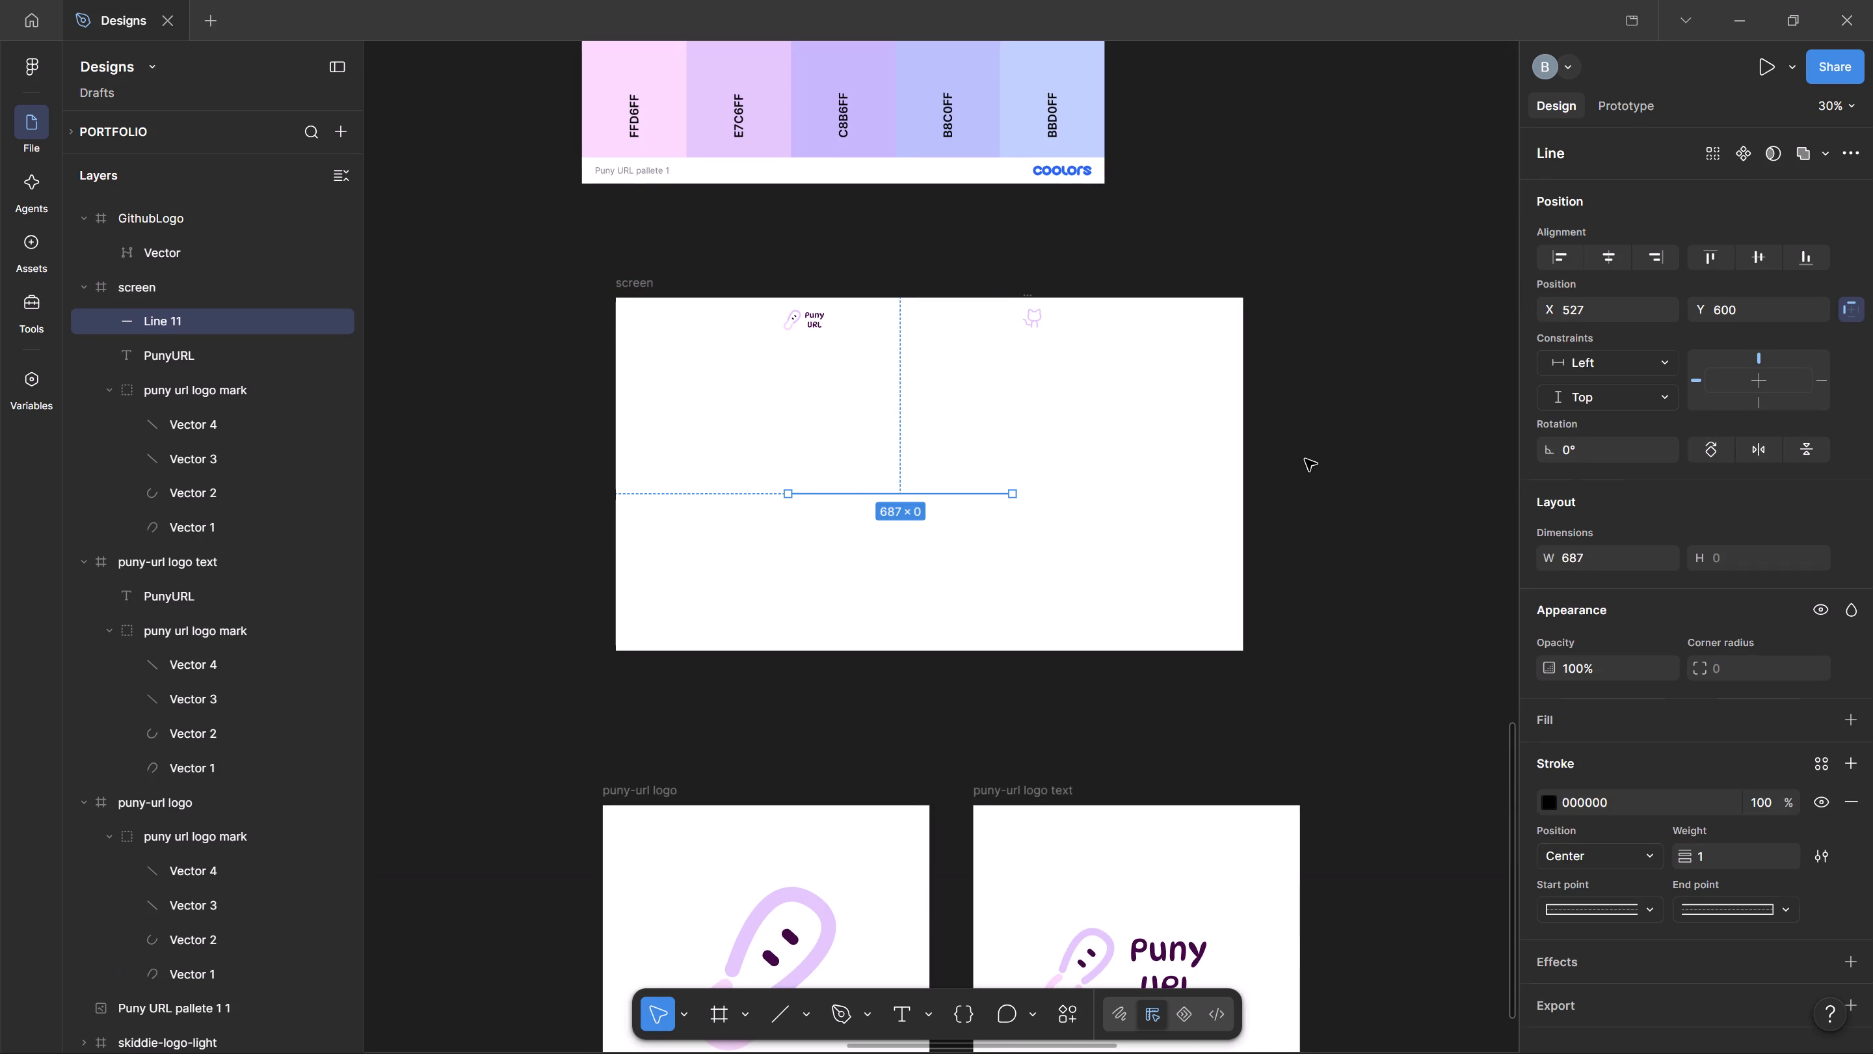
Add a text box about 406 × 37 just above the starting end of the horizontal line.
{"action": "scroll", "coordinate": [952, 526], "scroll_direction": "up", "scroll_amount": 2, "text": "ctrl"}
{"action": "scroll", "coordinate": [946, 524], "scroll_direction": "down", "scroll_amount": 2, "text": "ctrl"}
{"action": "scroll", "coordinate": [708, 466], "scroll_direction": "up", "scroll_amount": 2, "text": "ctrl"}
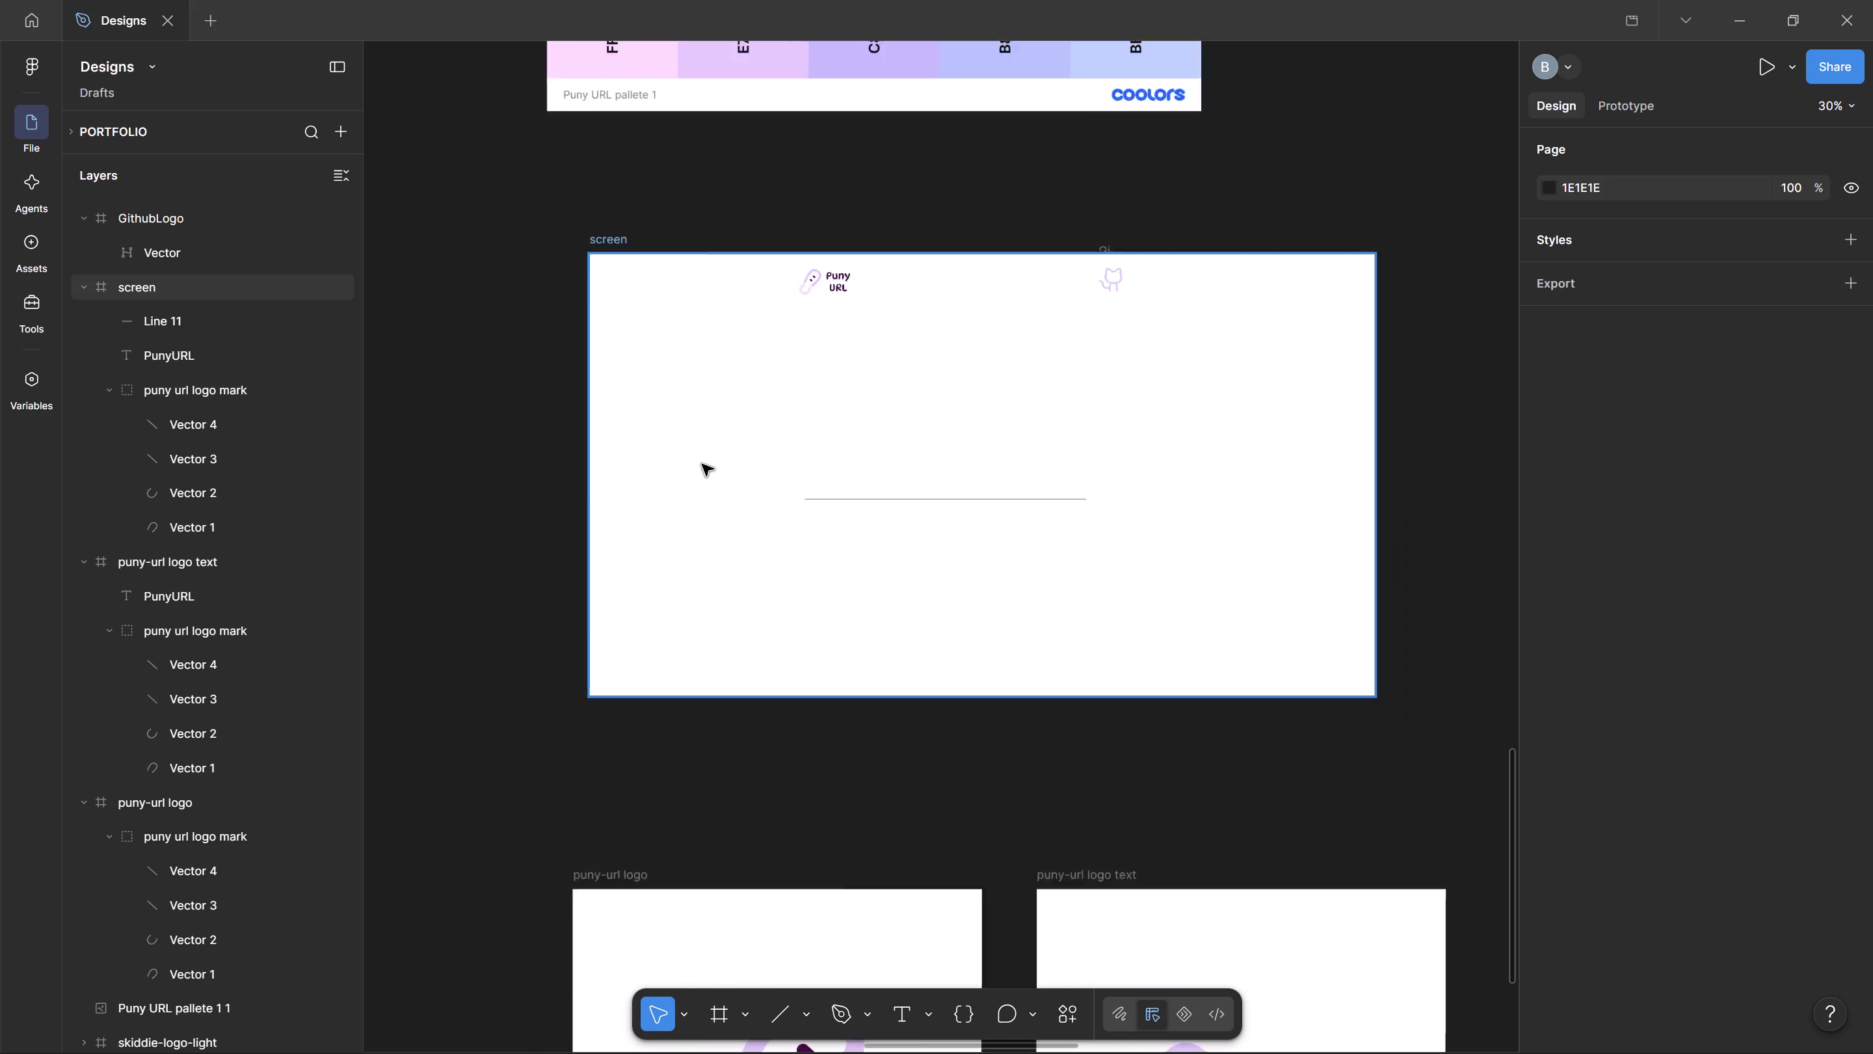
{"action": "scroll", "coordinate": [702, 465], "scroll_direction": "up", "scroll_amount": 3, "text": "ctrl"}
{"action": "left_click", "coordinate": [889, 1001]}
{"action": "left_click_drag", "start_coordinate": [949, 505], "coordinate": [963, 528]}
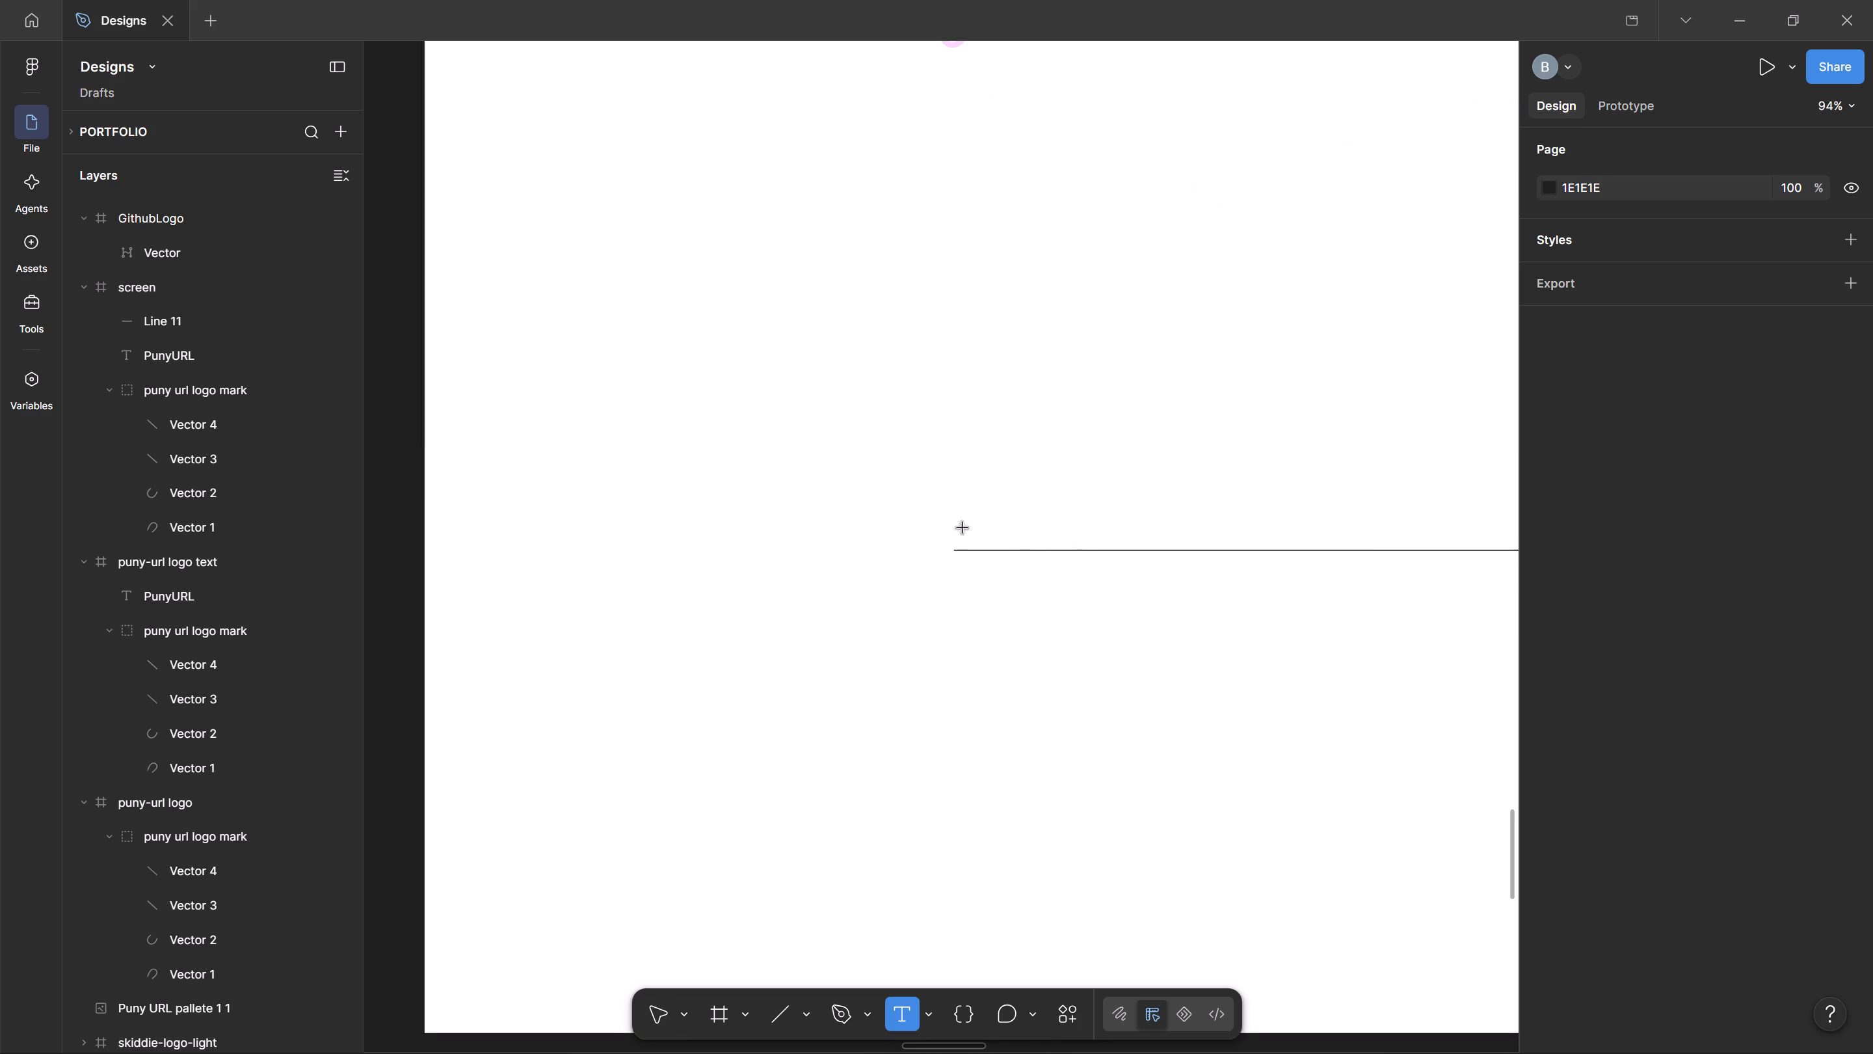
{"action": "left_click_drag", "start_coordinate": [963, 528], "coordinate": [1355, 541]}
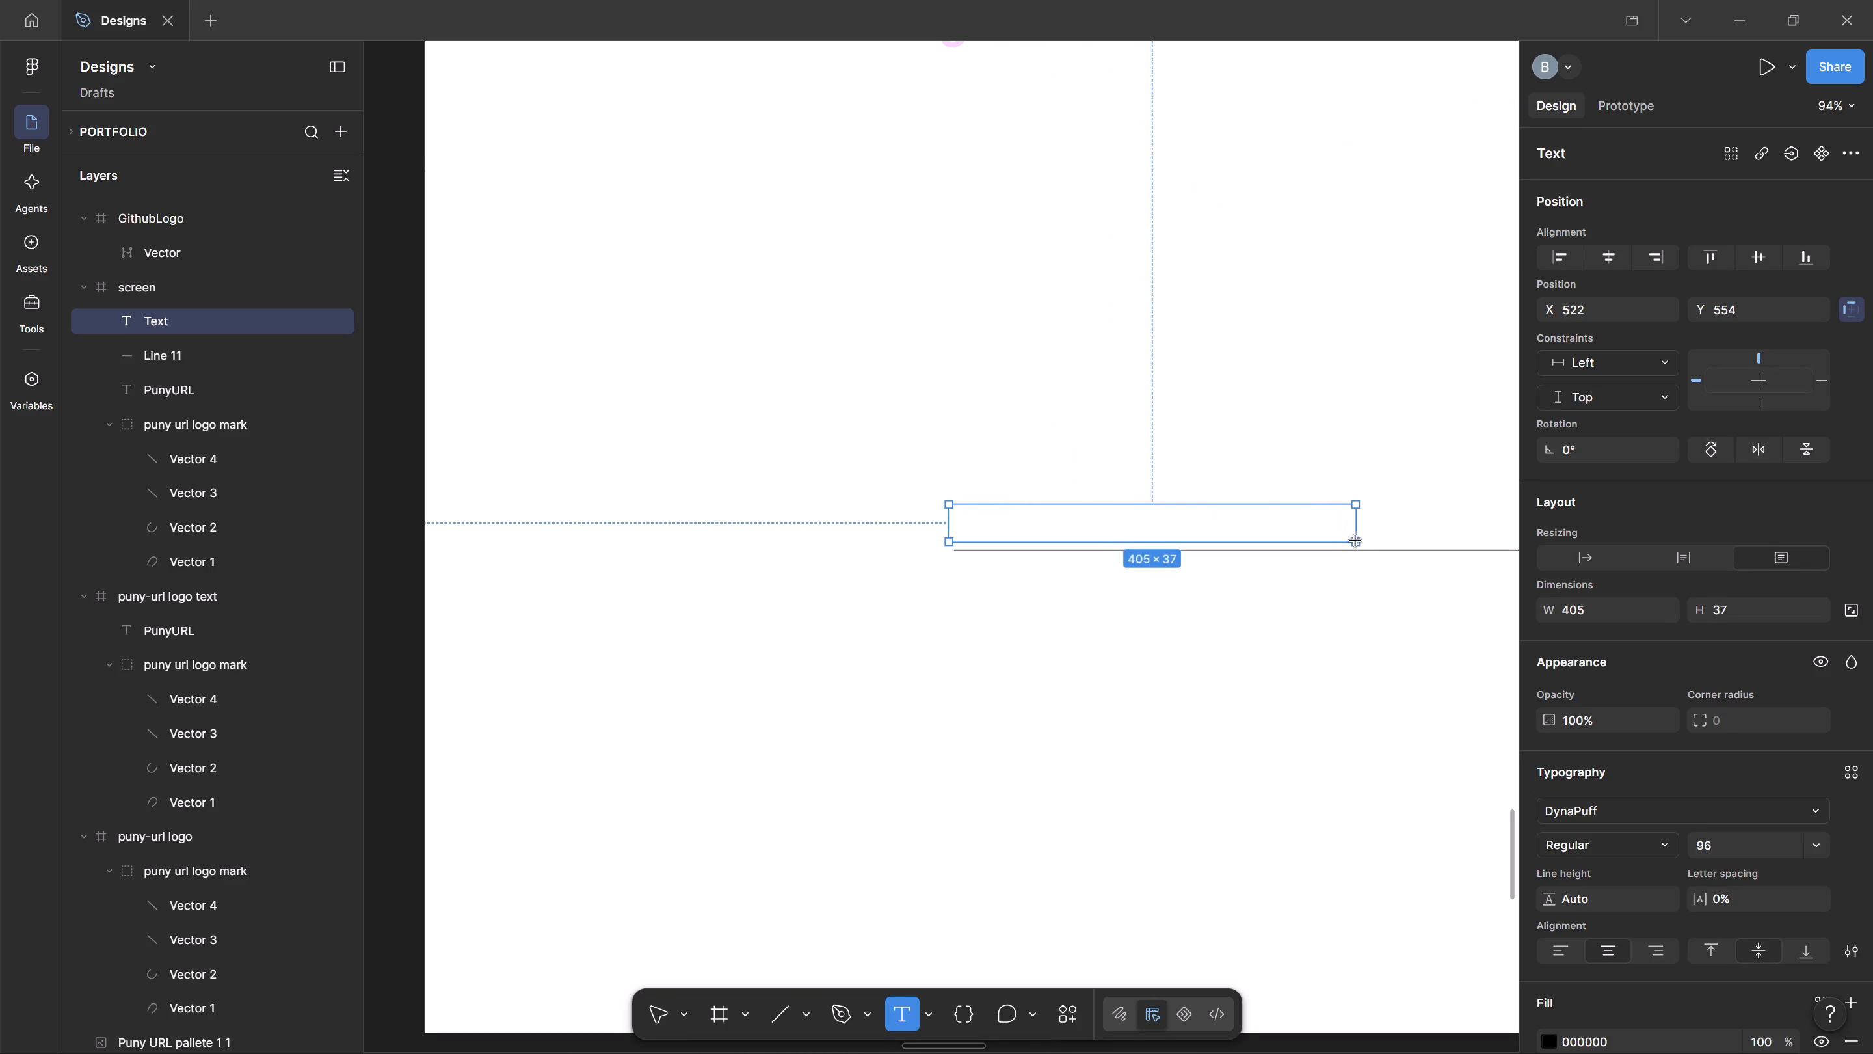
{"action": "left_click_drag", "start_coordinate": [1355, 541], "coordinate": [1357, 541]}
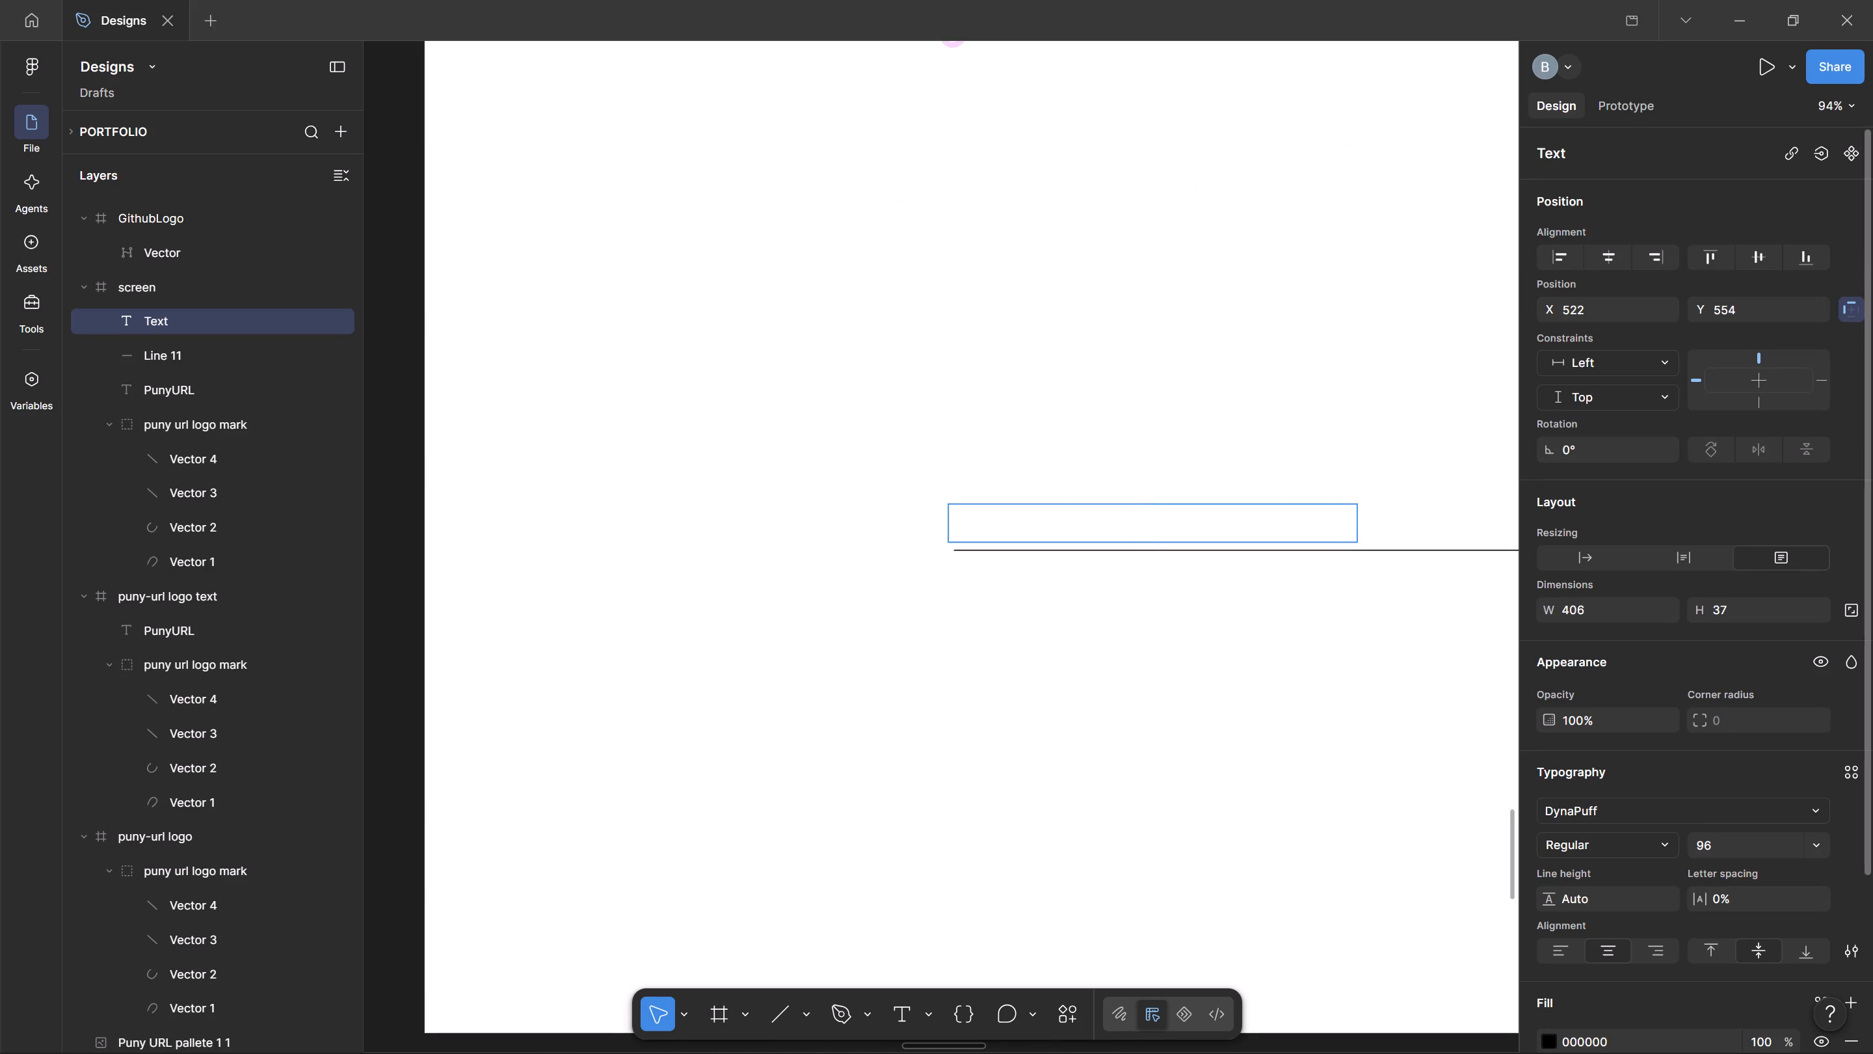
Format the empty text box as Fira Sans Condensed, size 24, left-aligned.
{"action": "left_click", "coordinate": [1702, 843]}
{"action": "type", "text": "24"}
{"action": "key", "text": "Return"}
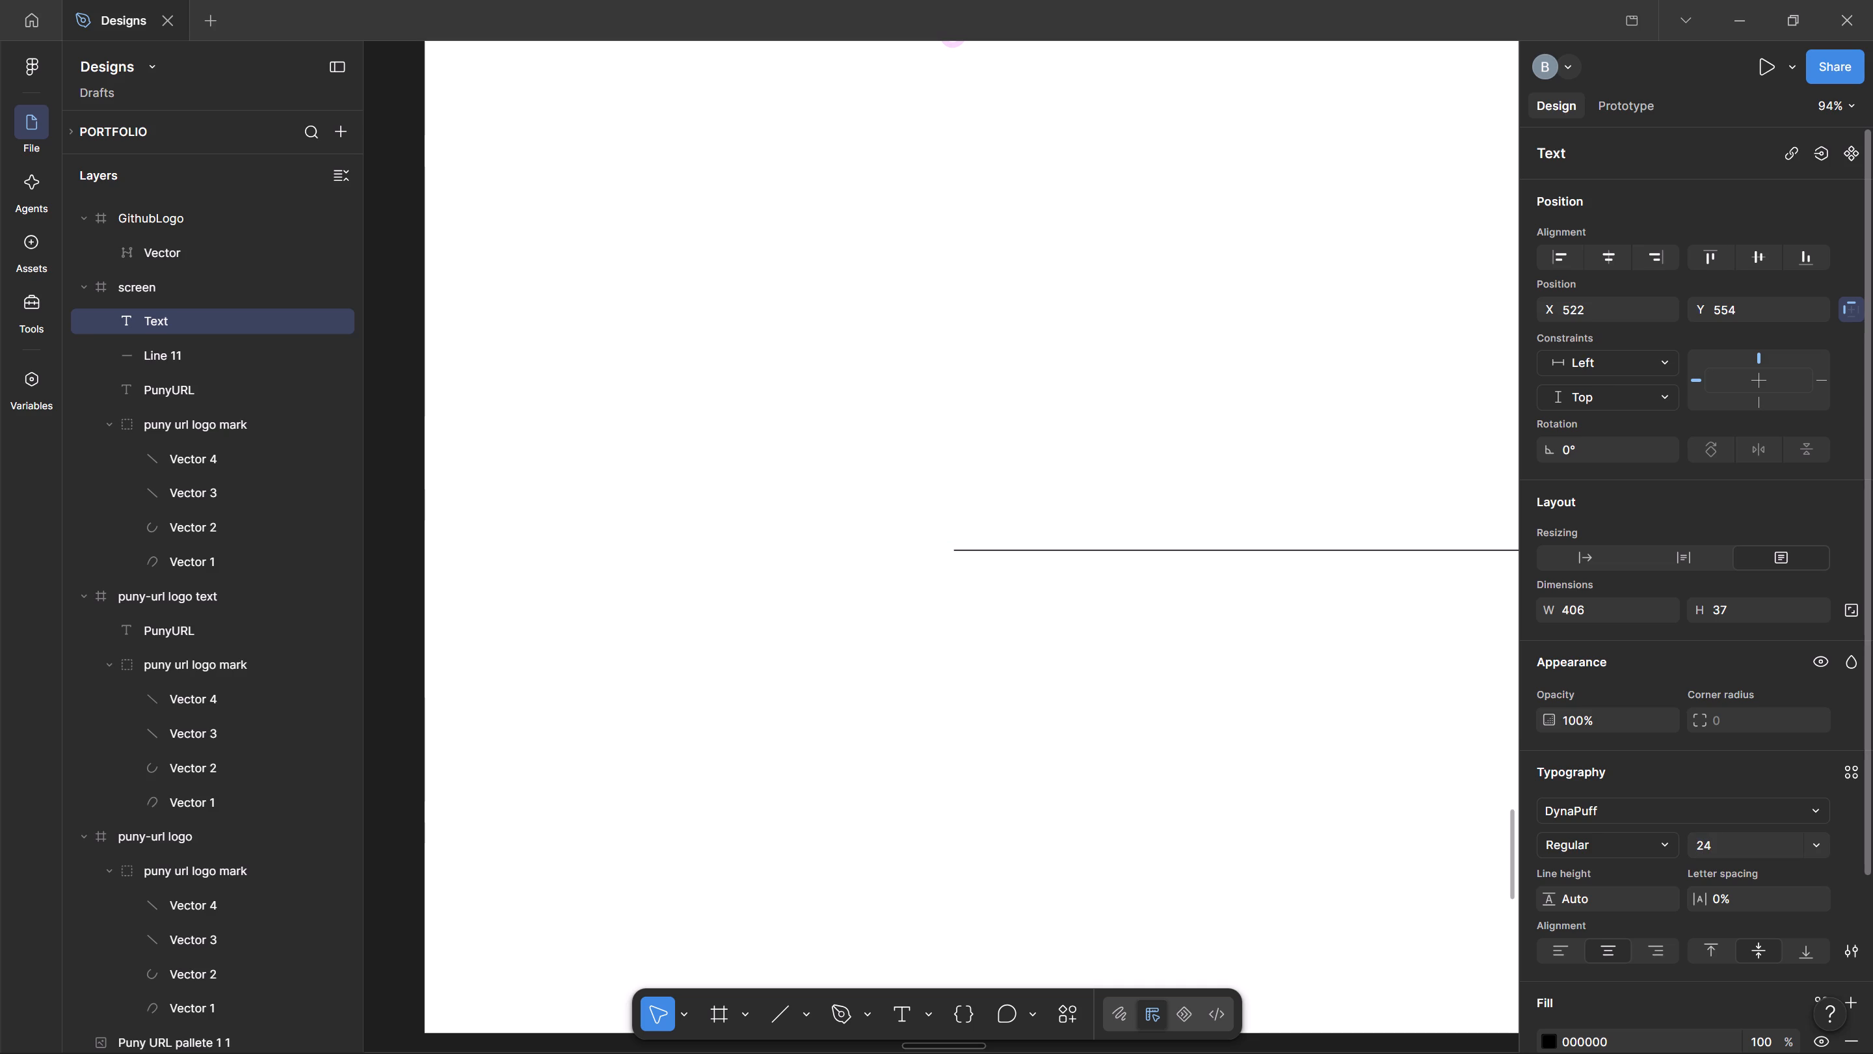
{"action": "left_click", "coordinate": [1058, 526]}
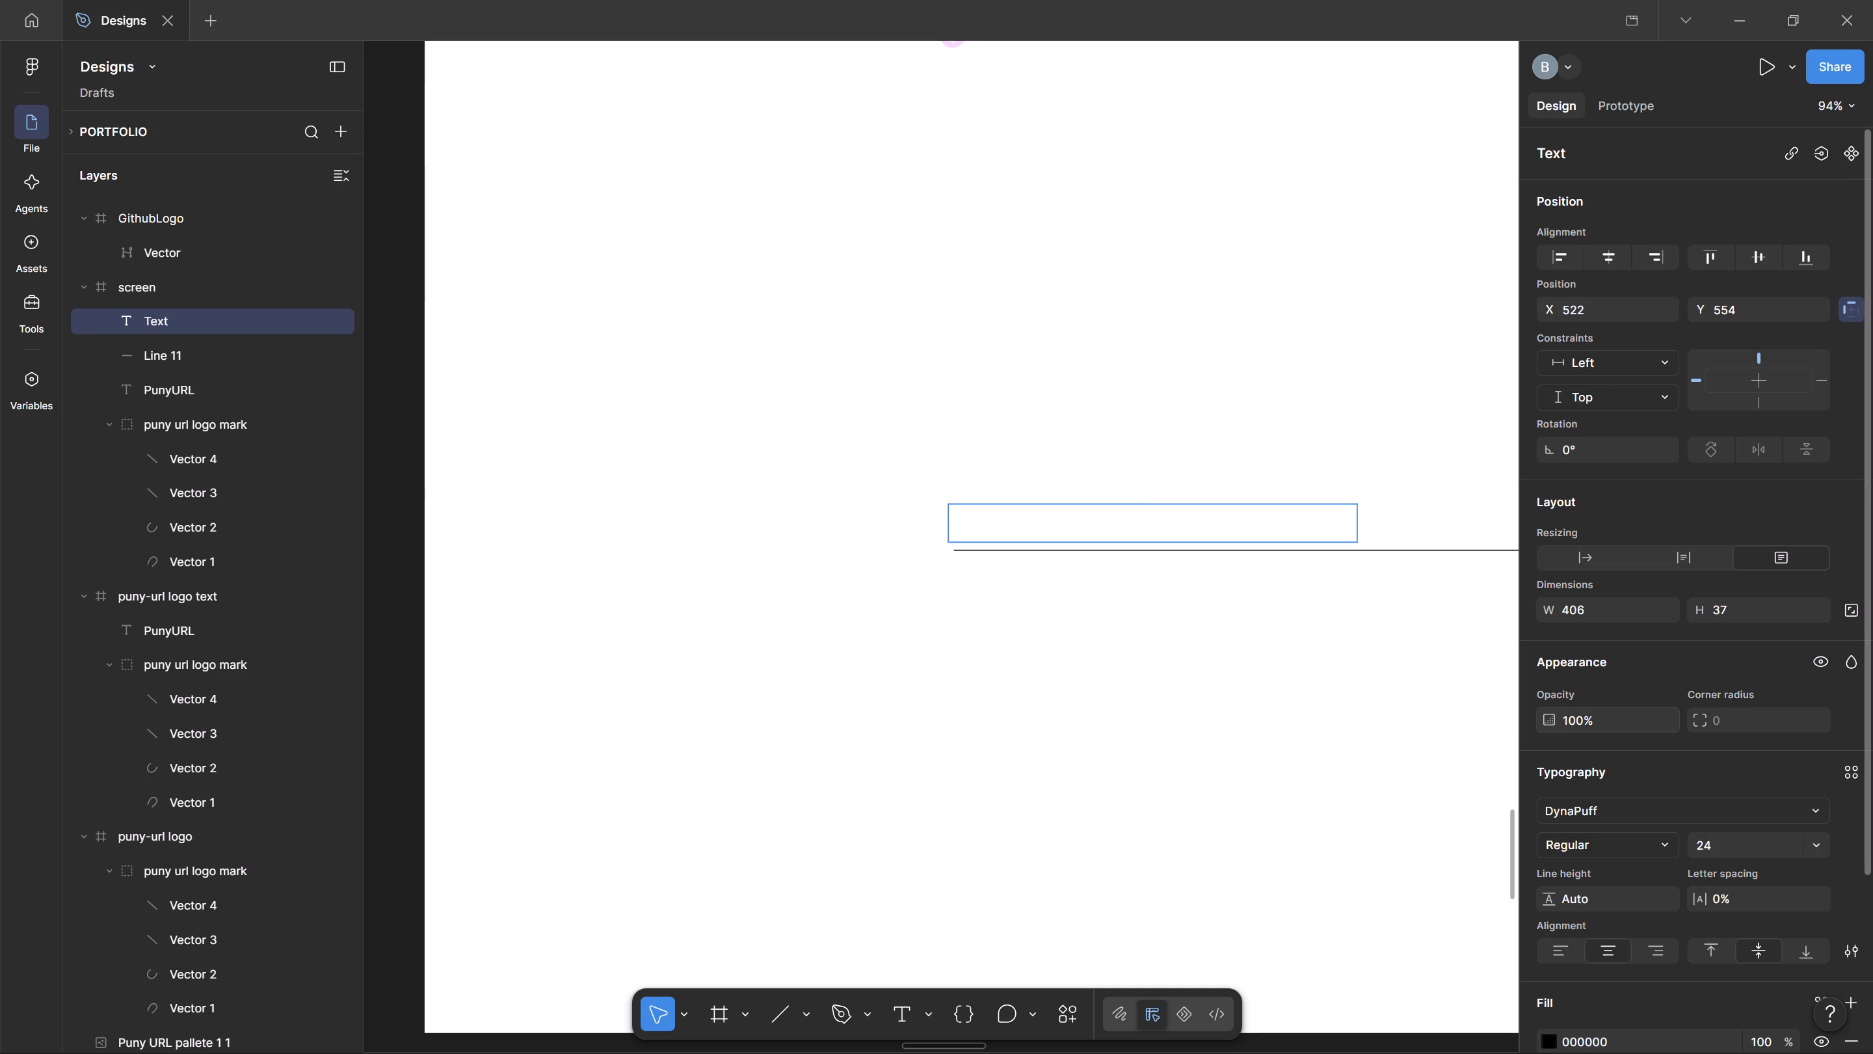
{"action": "left_click", "coordinate": [1641, 800]}
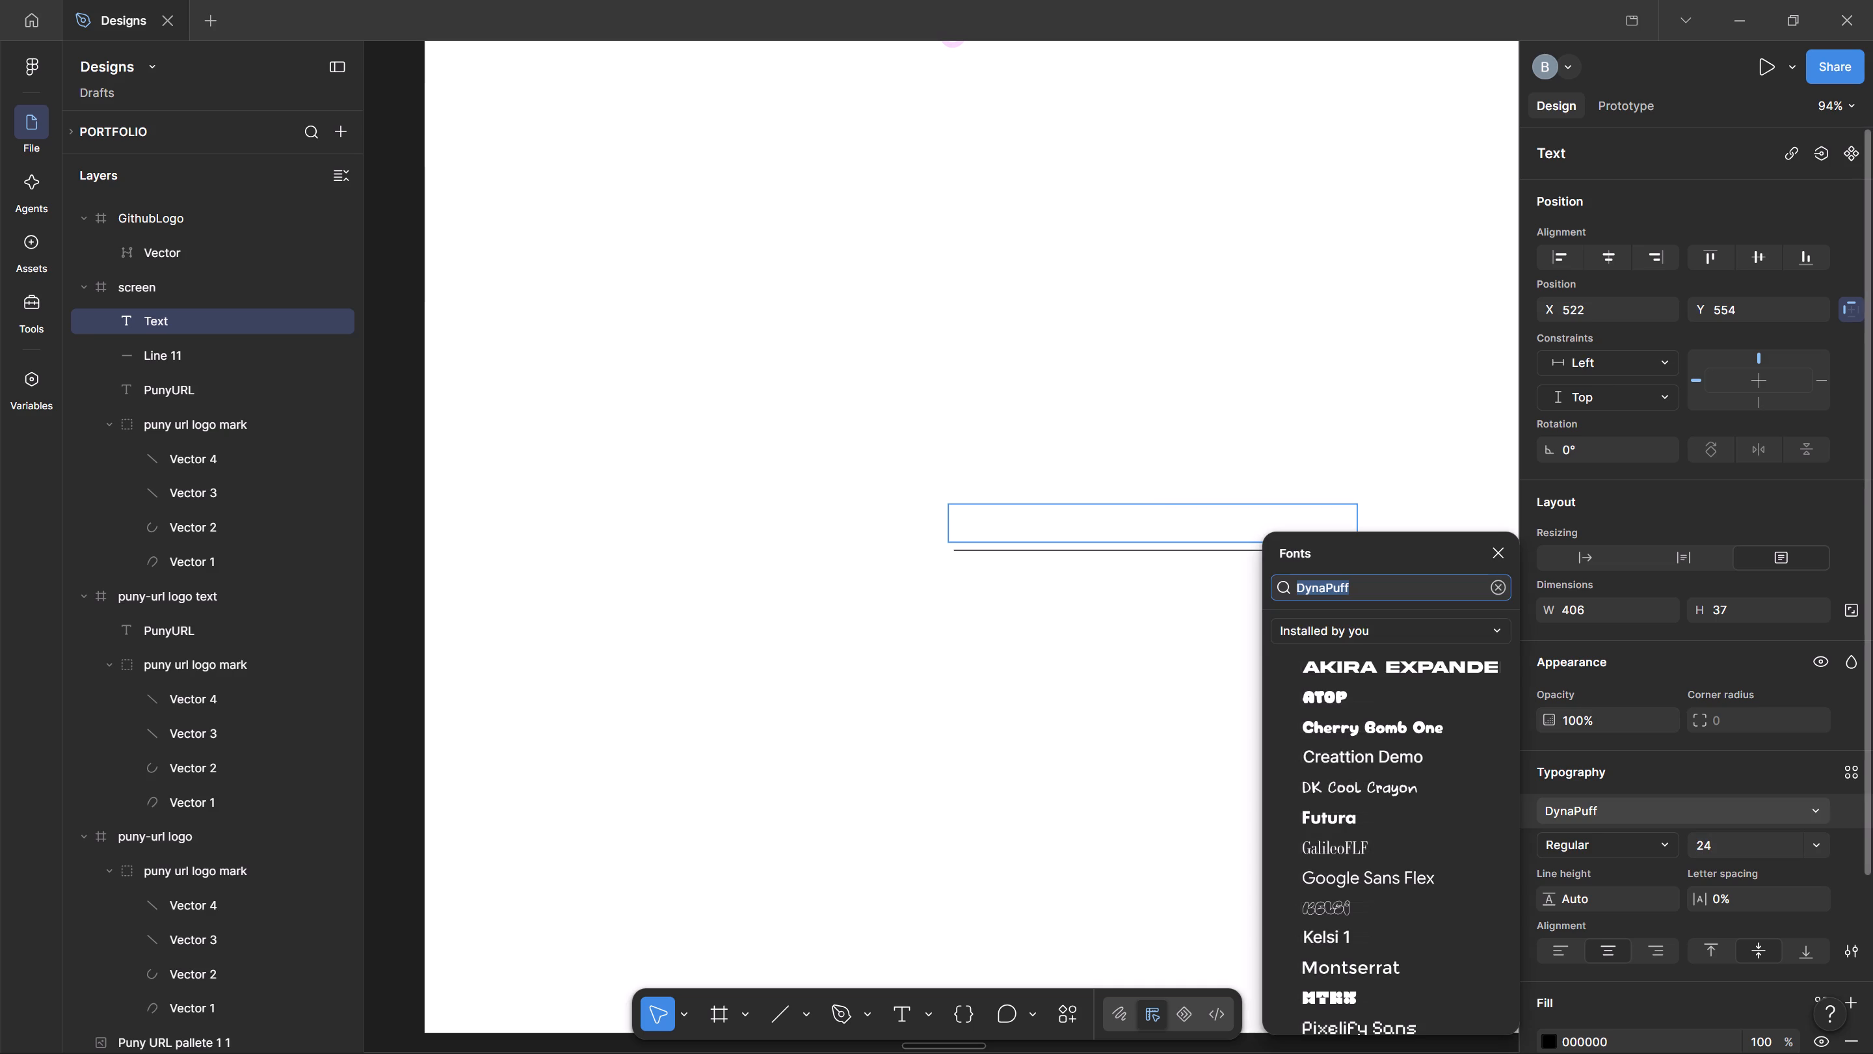
{"action": "type", "text": "fira"}
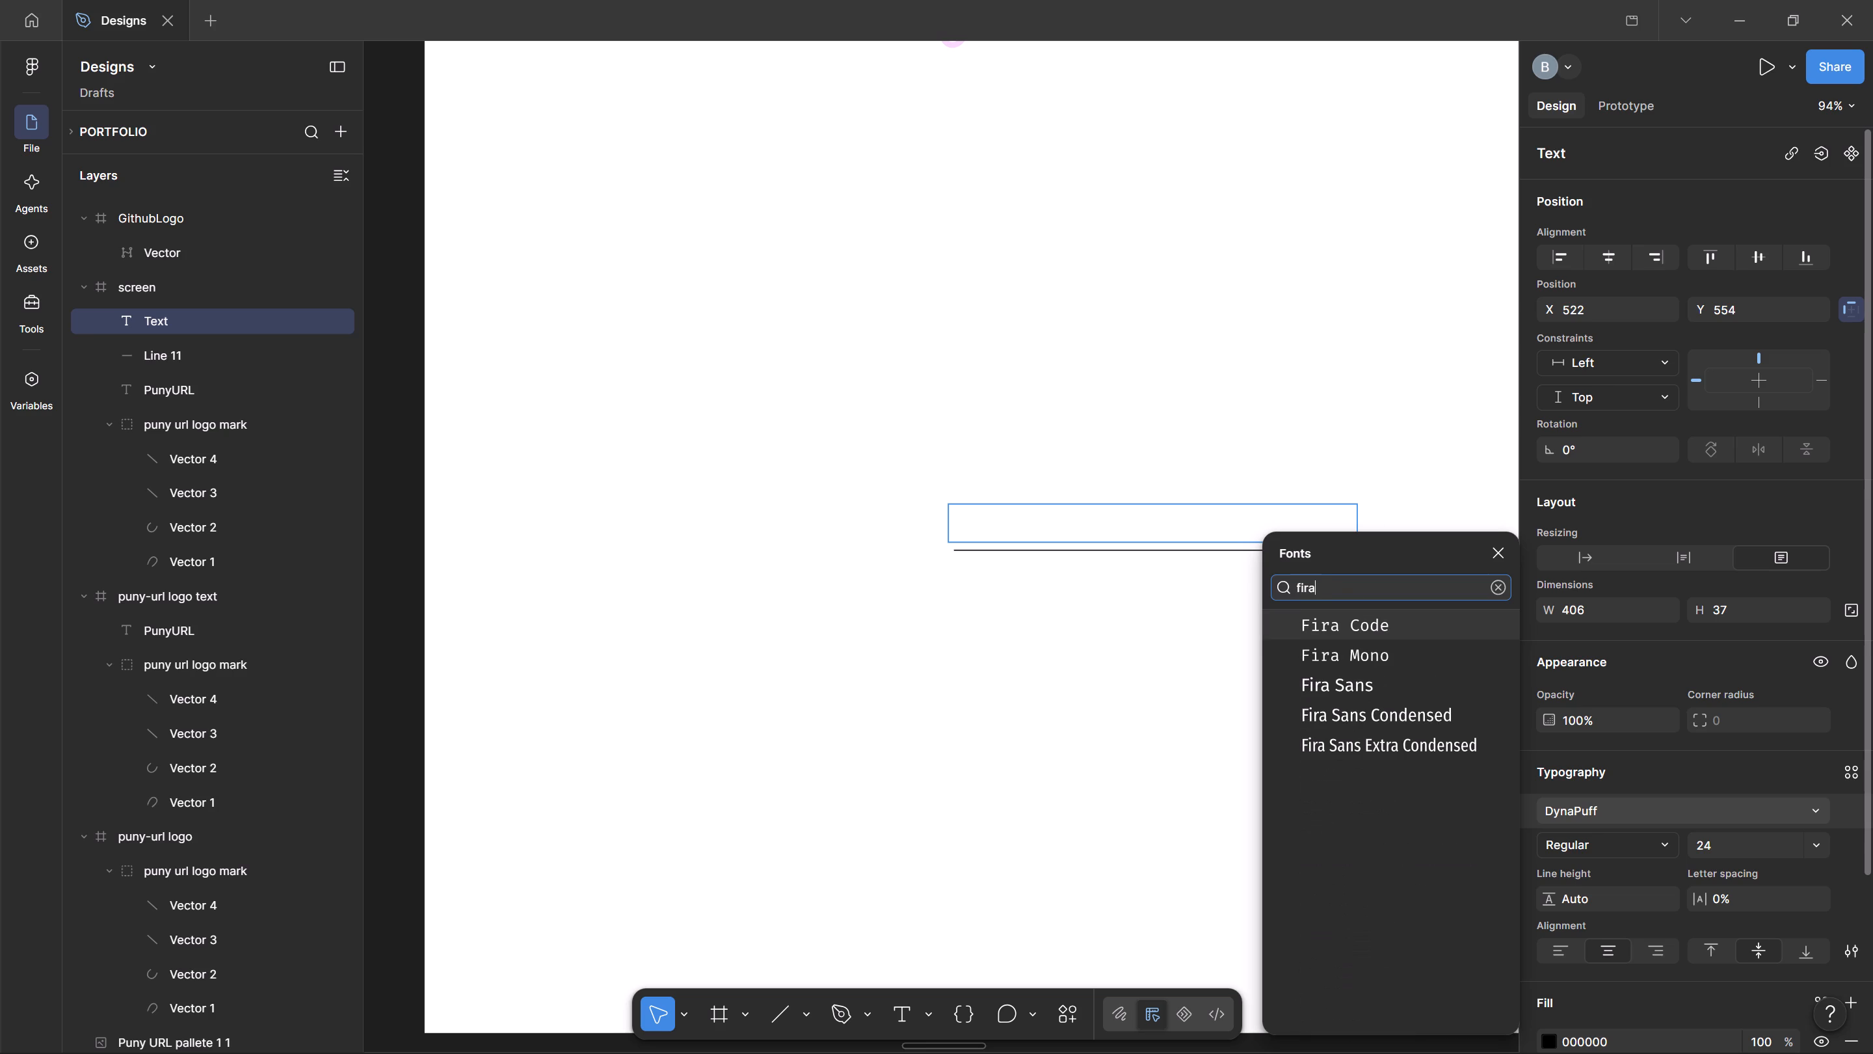
{"action": "key", "text": "Down"}
{"action": "key", "text": "Down"}
{"action": "key", "text": "Down"}
{"action": "key", "text": "Return"}
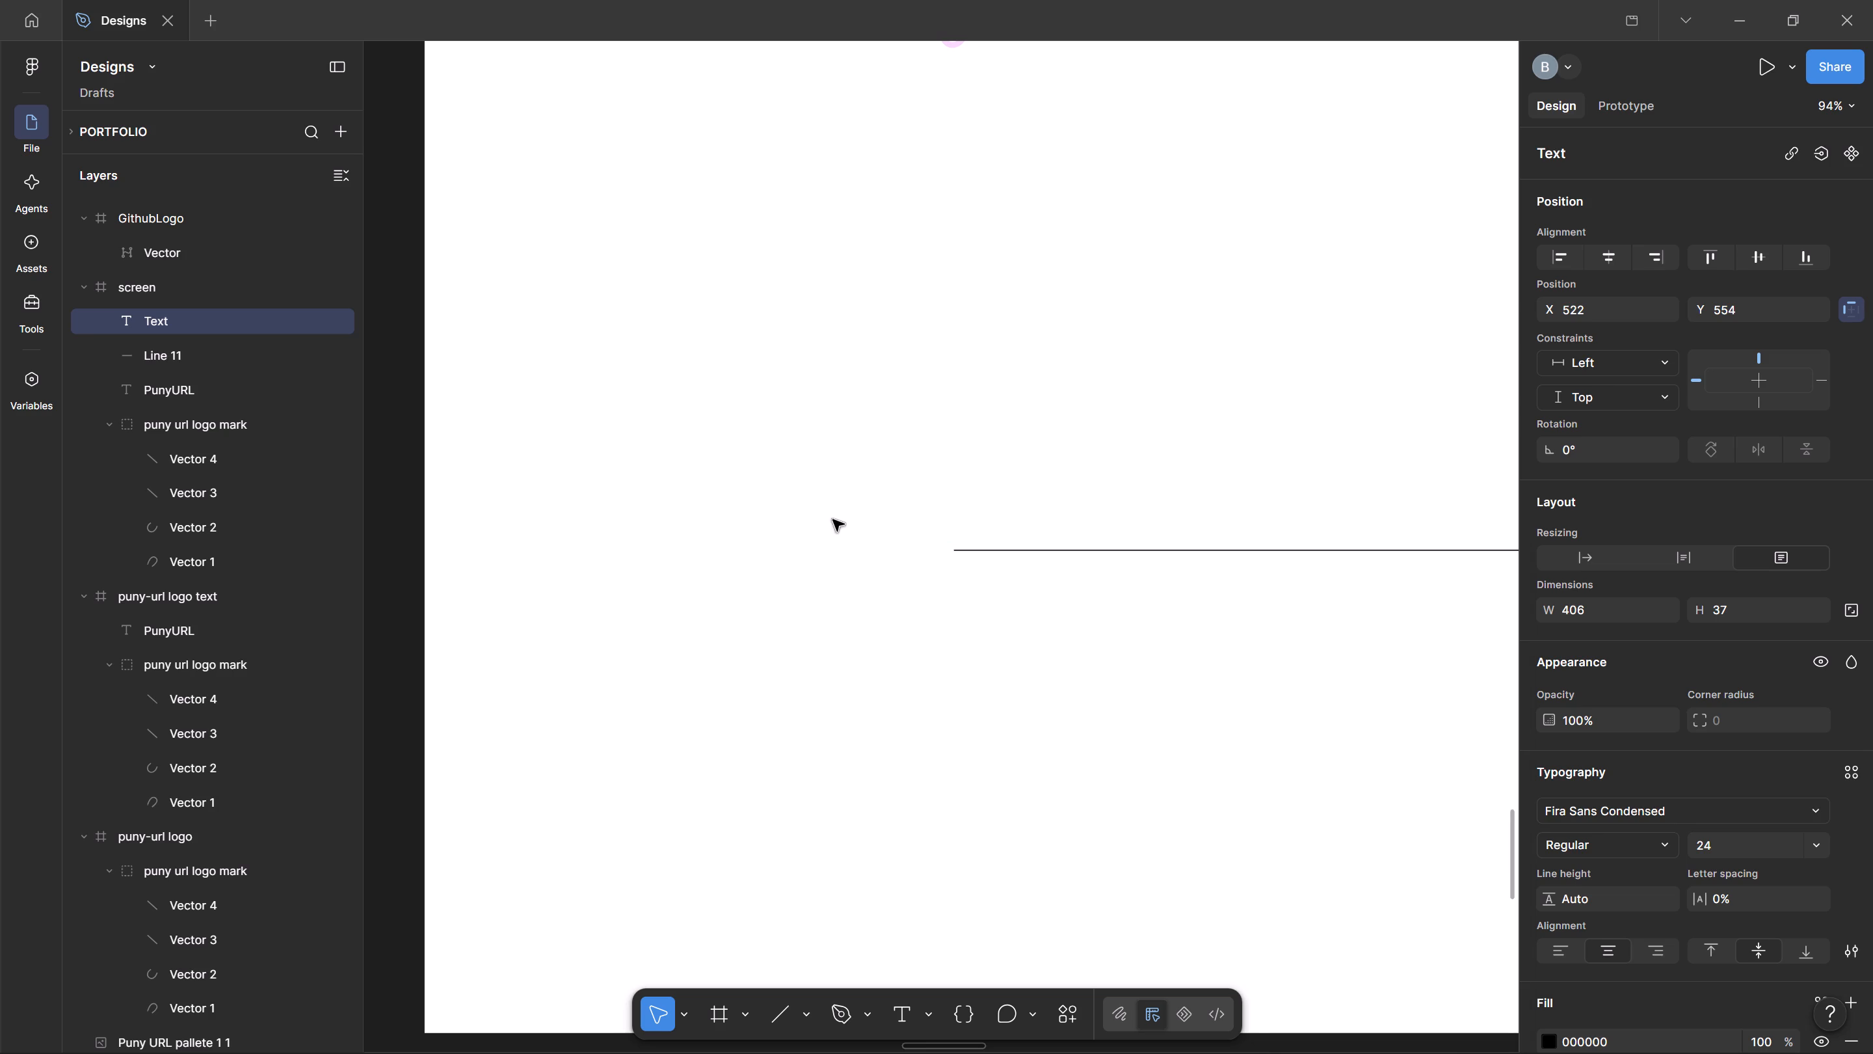
{"action": "left_click", "coordinate": [1003, 532]}
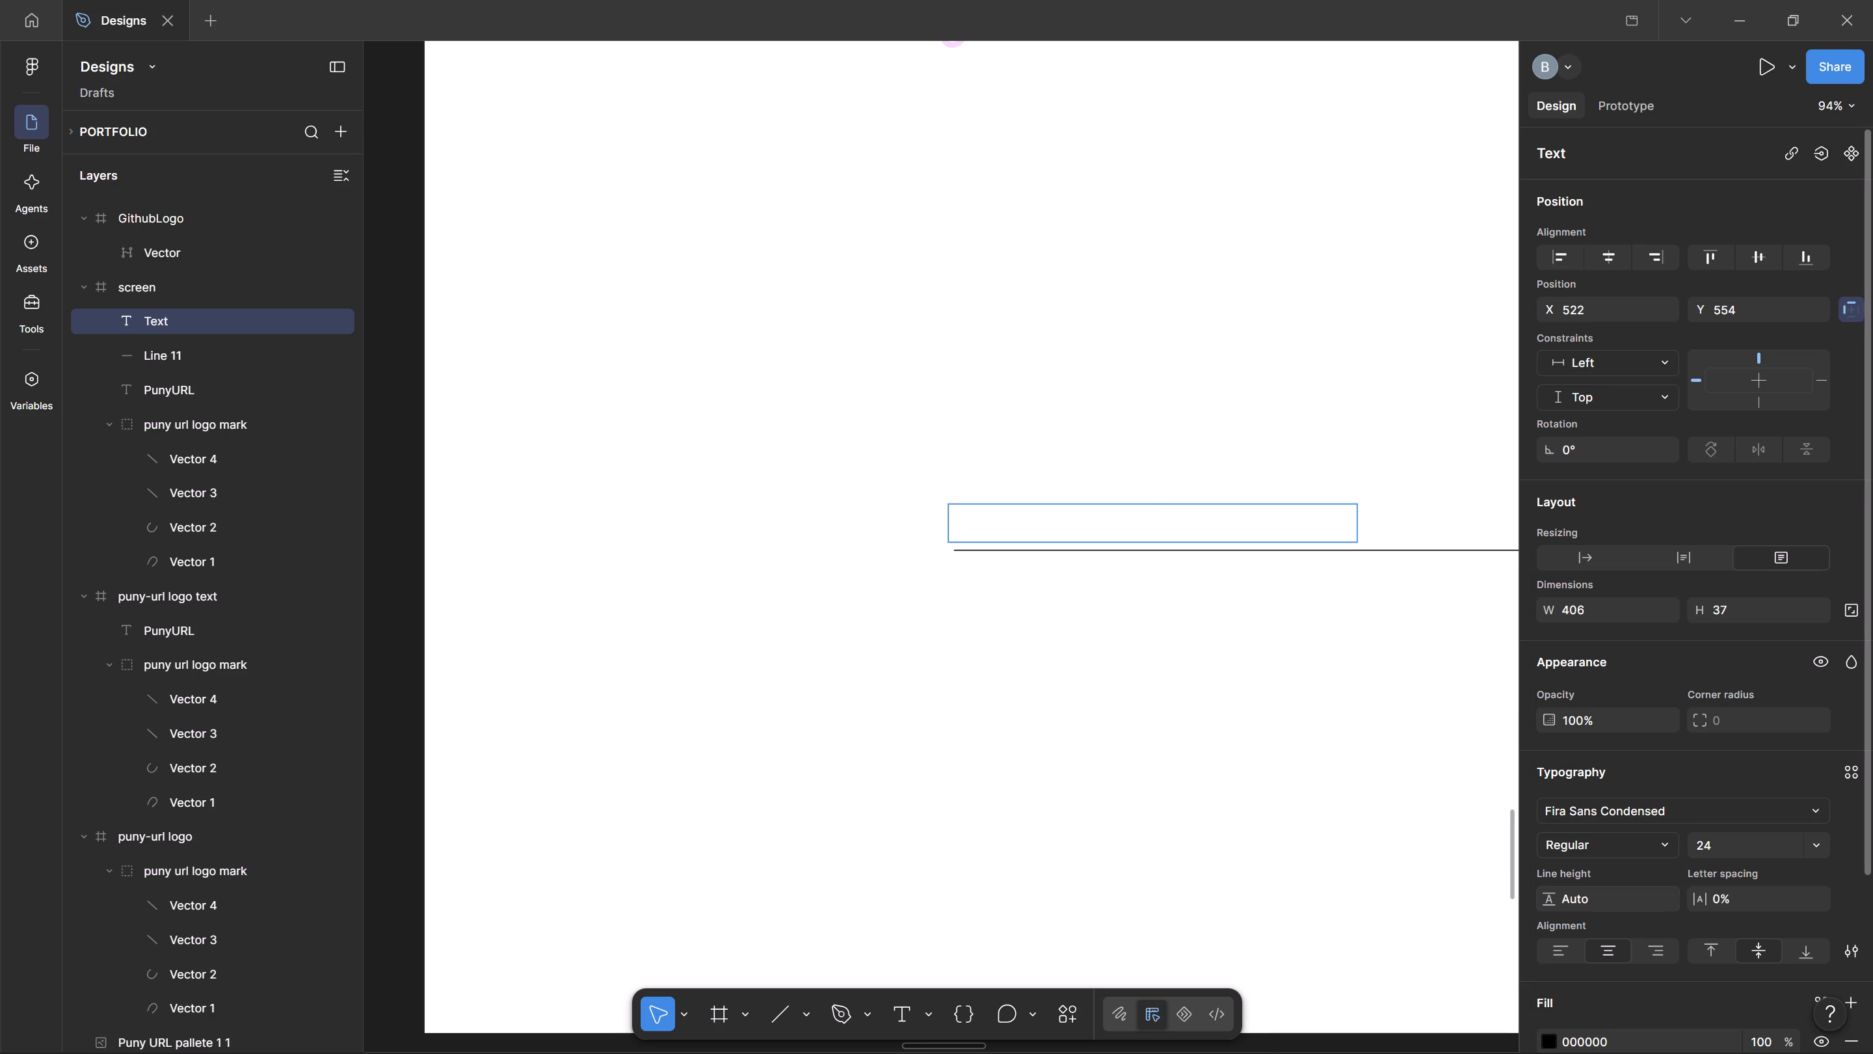
{"action": "left_click", "coordinate": [1569, 943]}
{"action": "left_click", "coordinate": [1106, 532]}
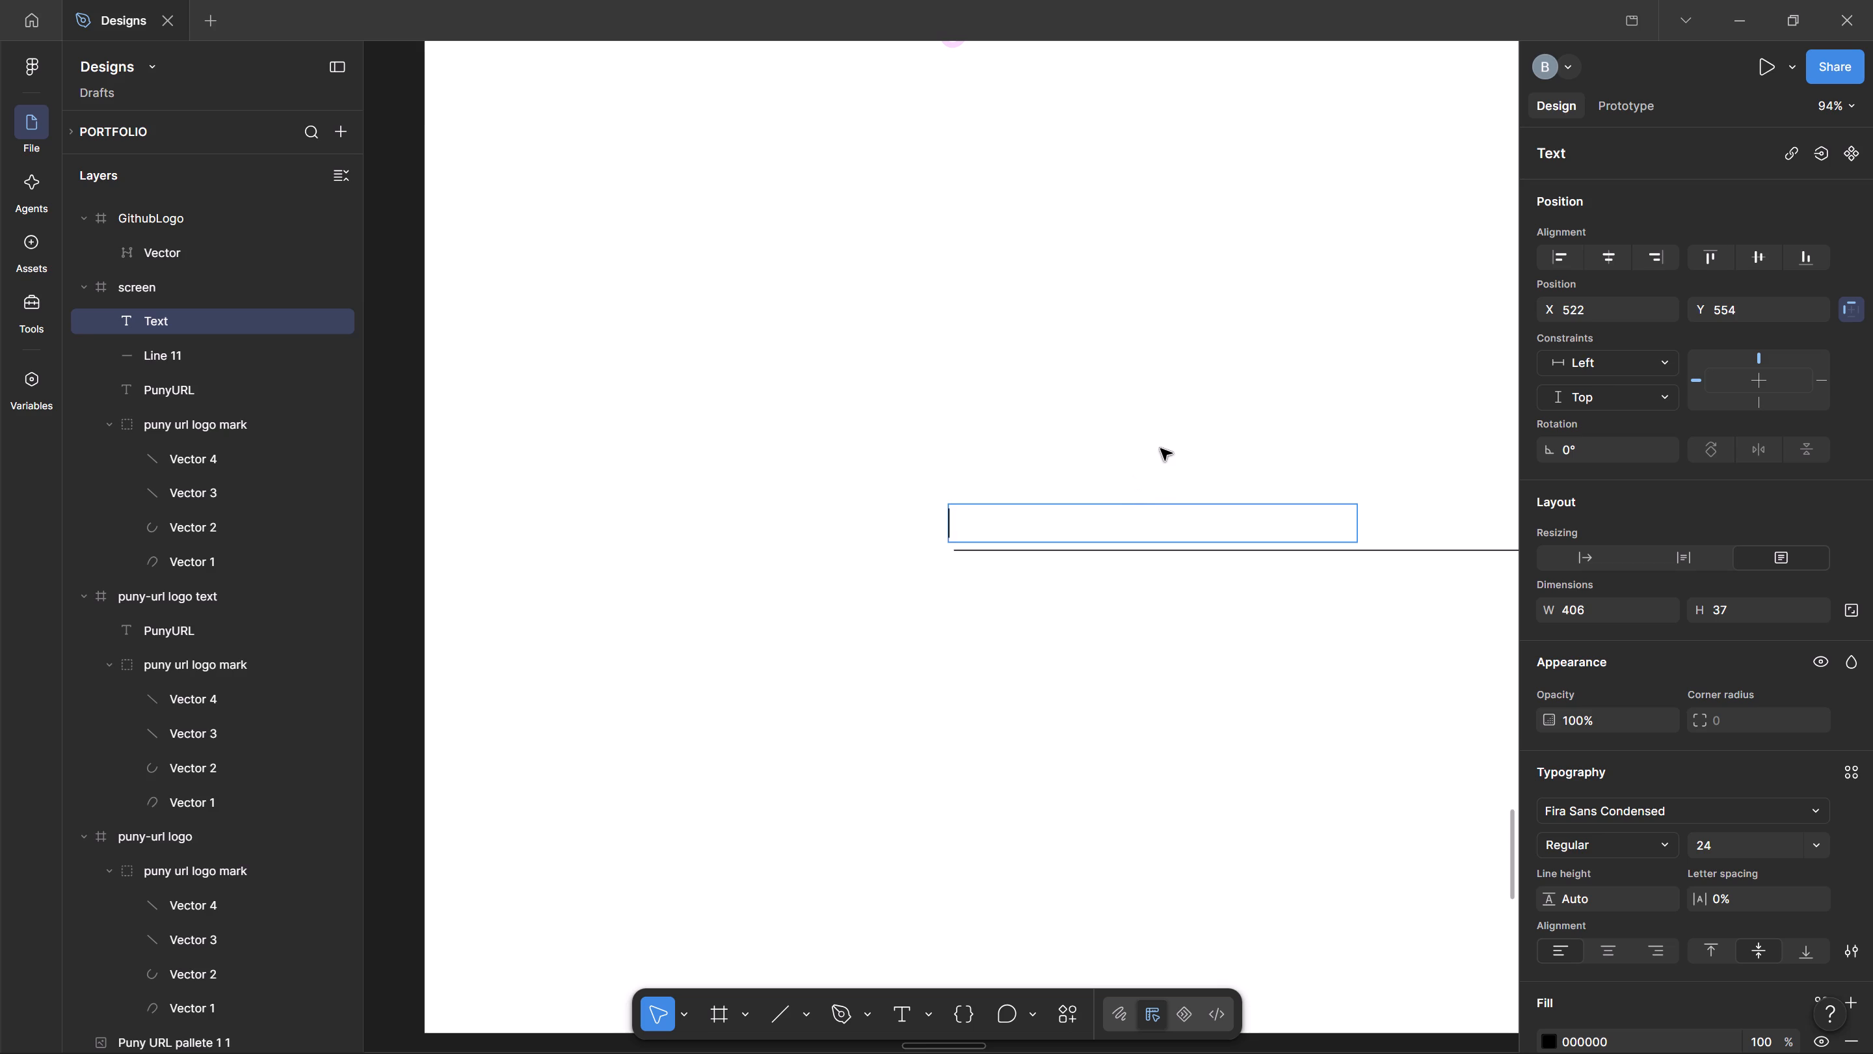
{"action": "type", "text": "https"}
{"action": "type", "text": "://"}
{"action": "type", "text": "puny"}
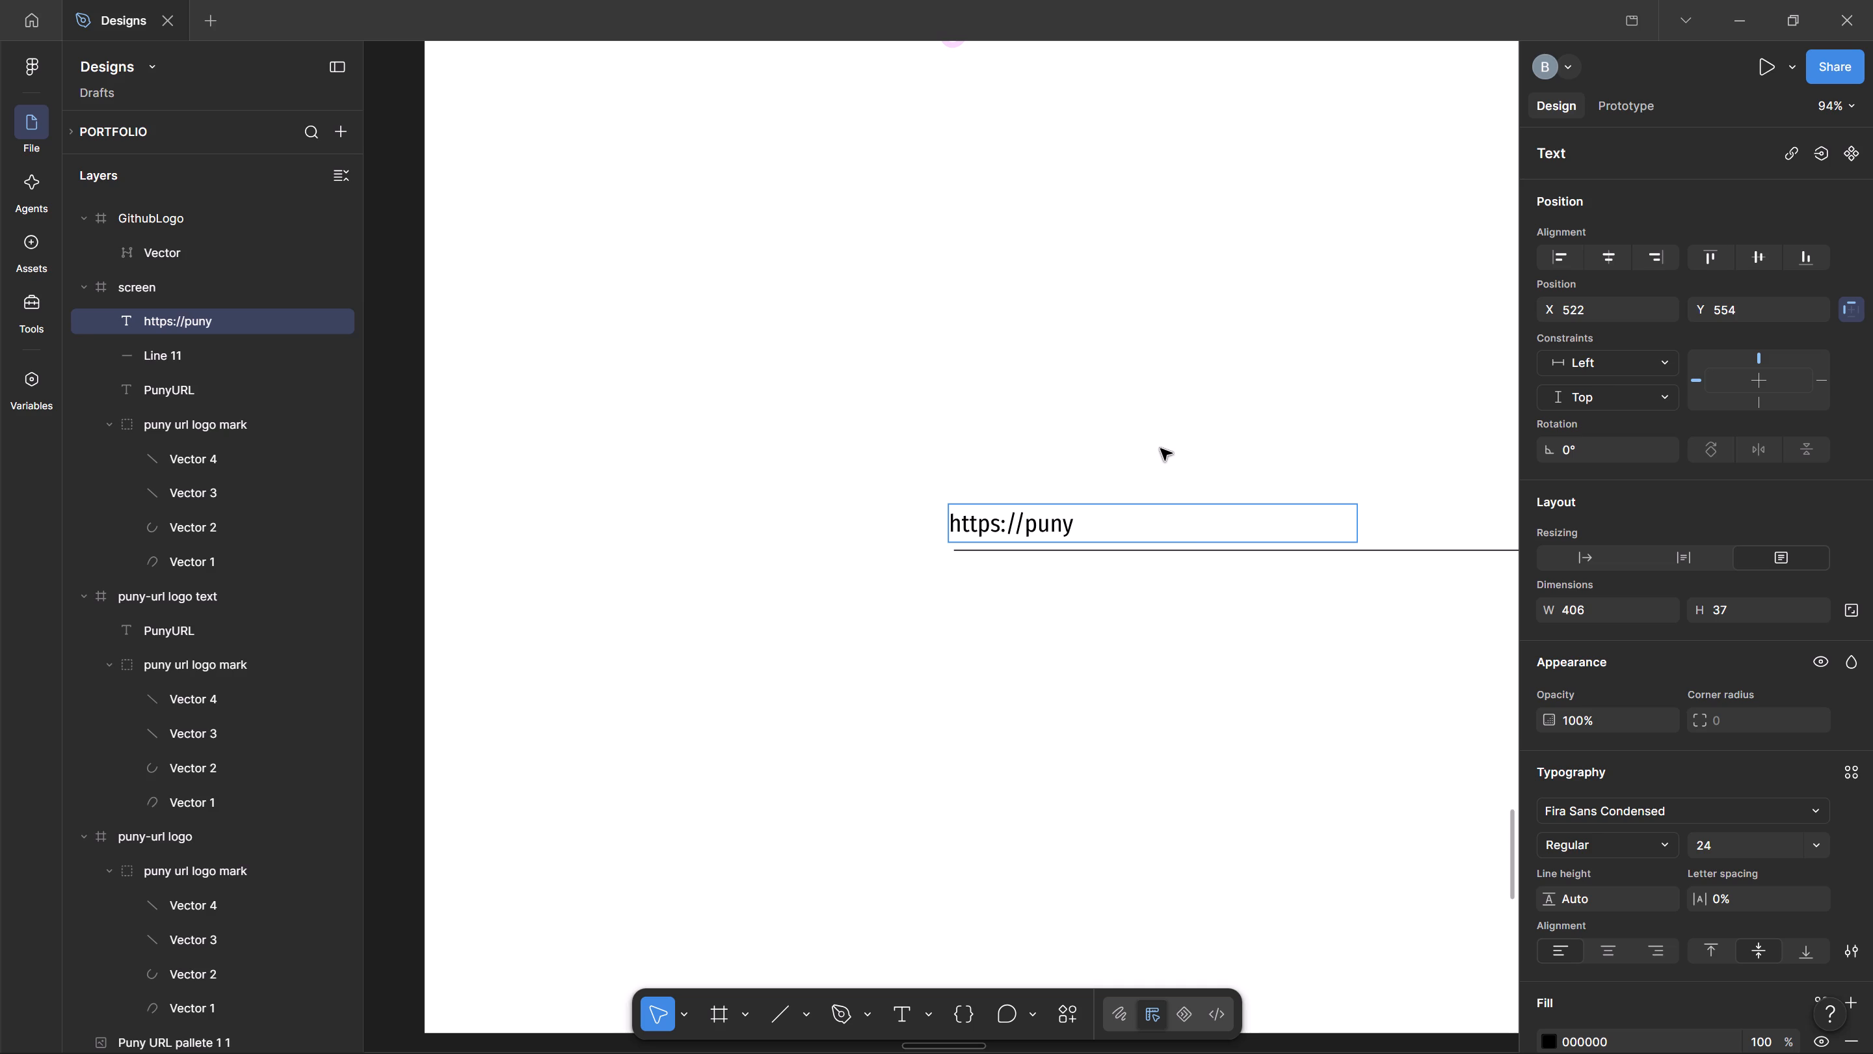
{"action": "type", "text": ".url"}
{"action": "key", "text": "slash"}
{"action": "type", "text": "at"}
{"action": "key", "text": "x"}
{"action": "type", "text": "3ba"}
{"action": "left_click", "coordinate": [1207, 400]}
{"action": "left_click", "coordinate": [1137, 402]}
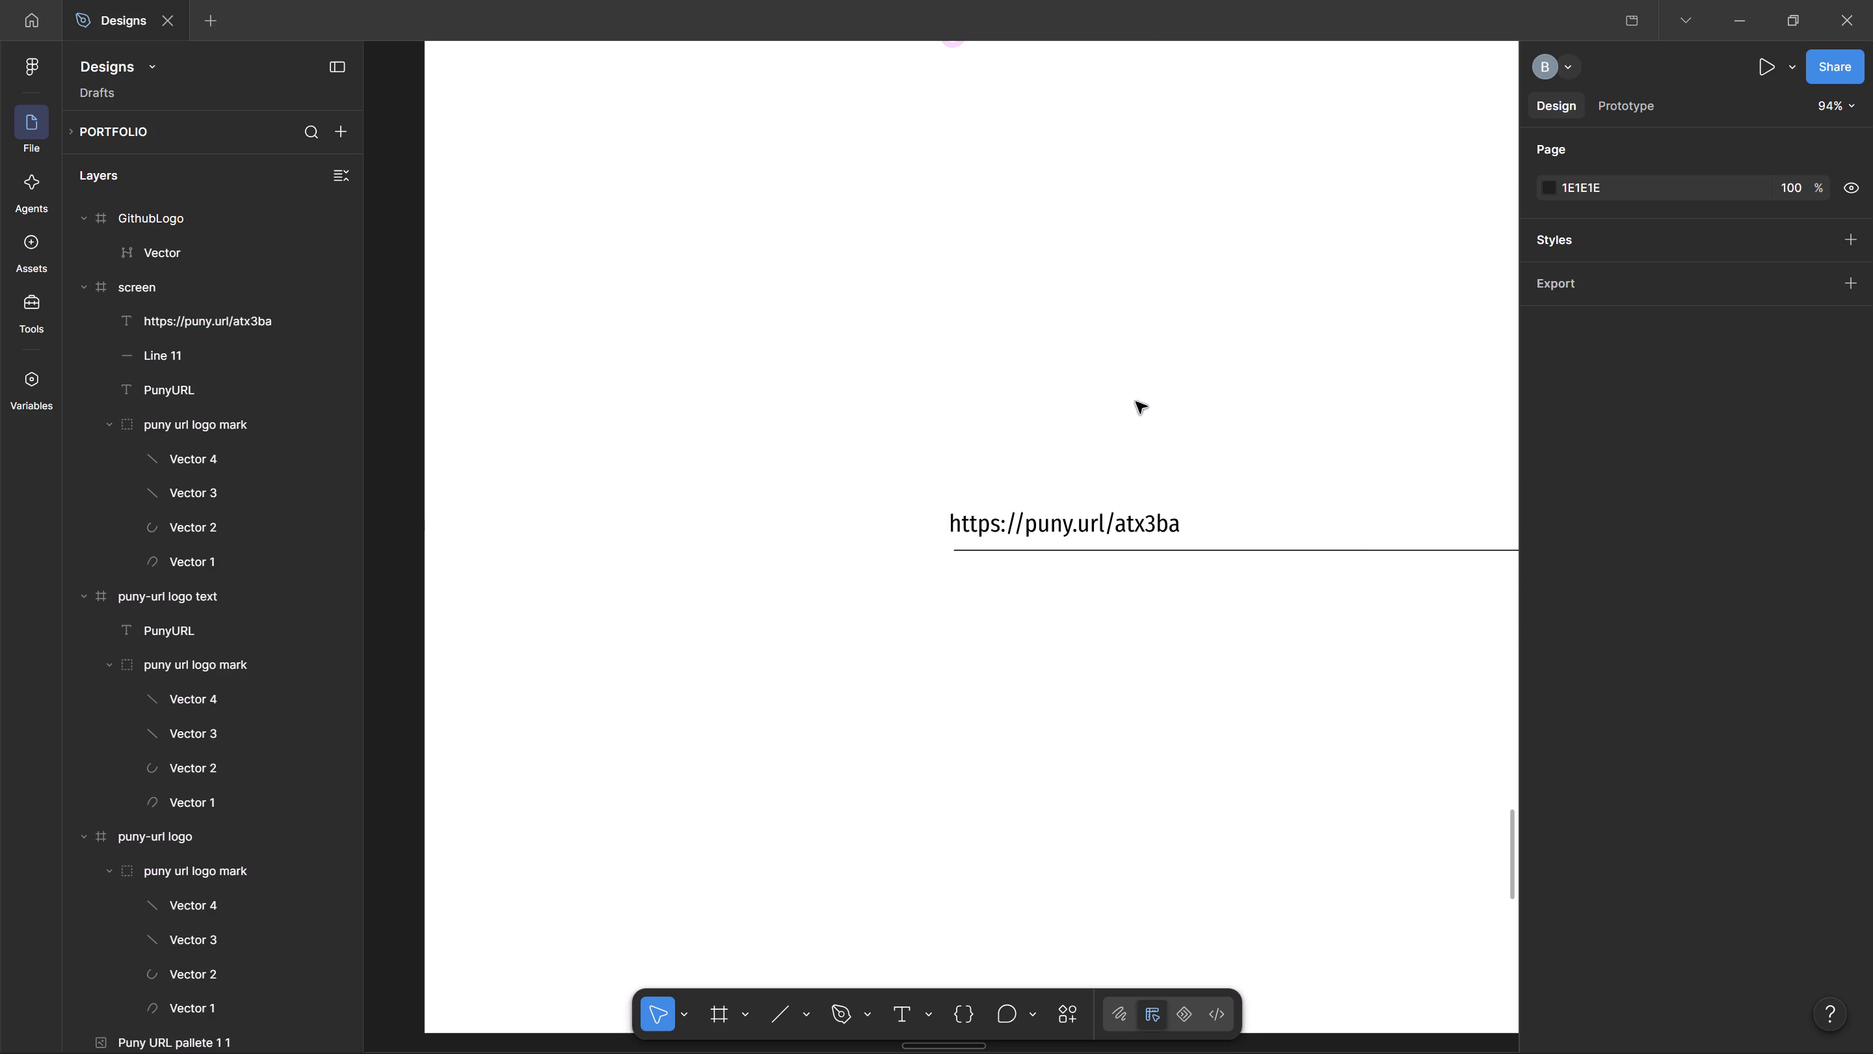
Move the URL text to X 527, Y 563 so it lines up with the line's start and sits on it.
{"action": "scroll", "coordinate": [1056, 442], "scroll_direction": "down", "scroll_amount": 3, "text": "ctrl"}
{"action": "left_click", "coordinate": [1060, 485]}
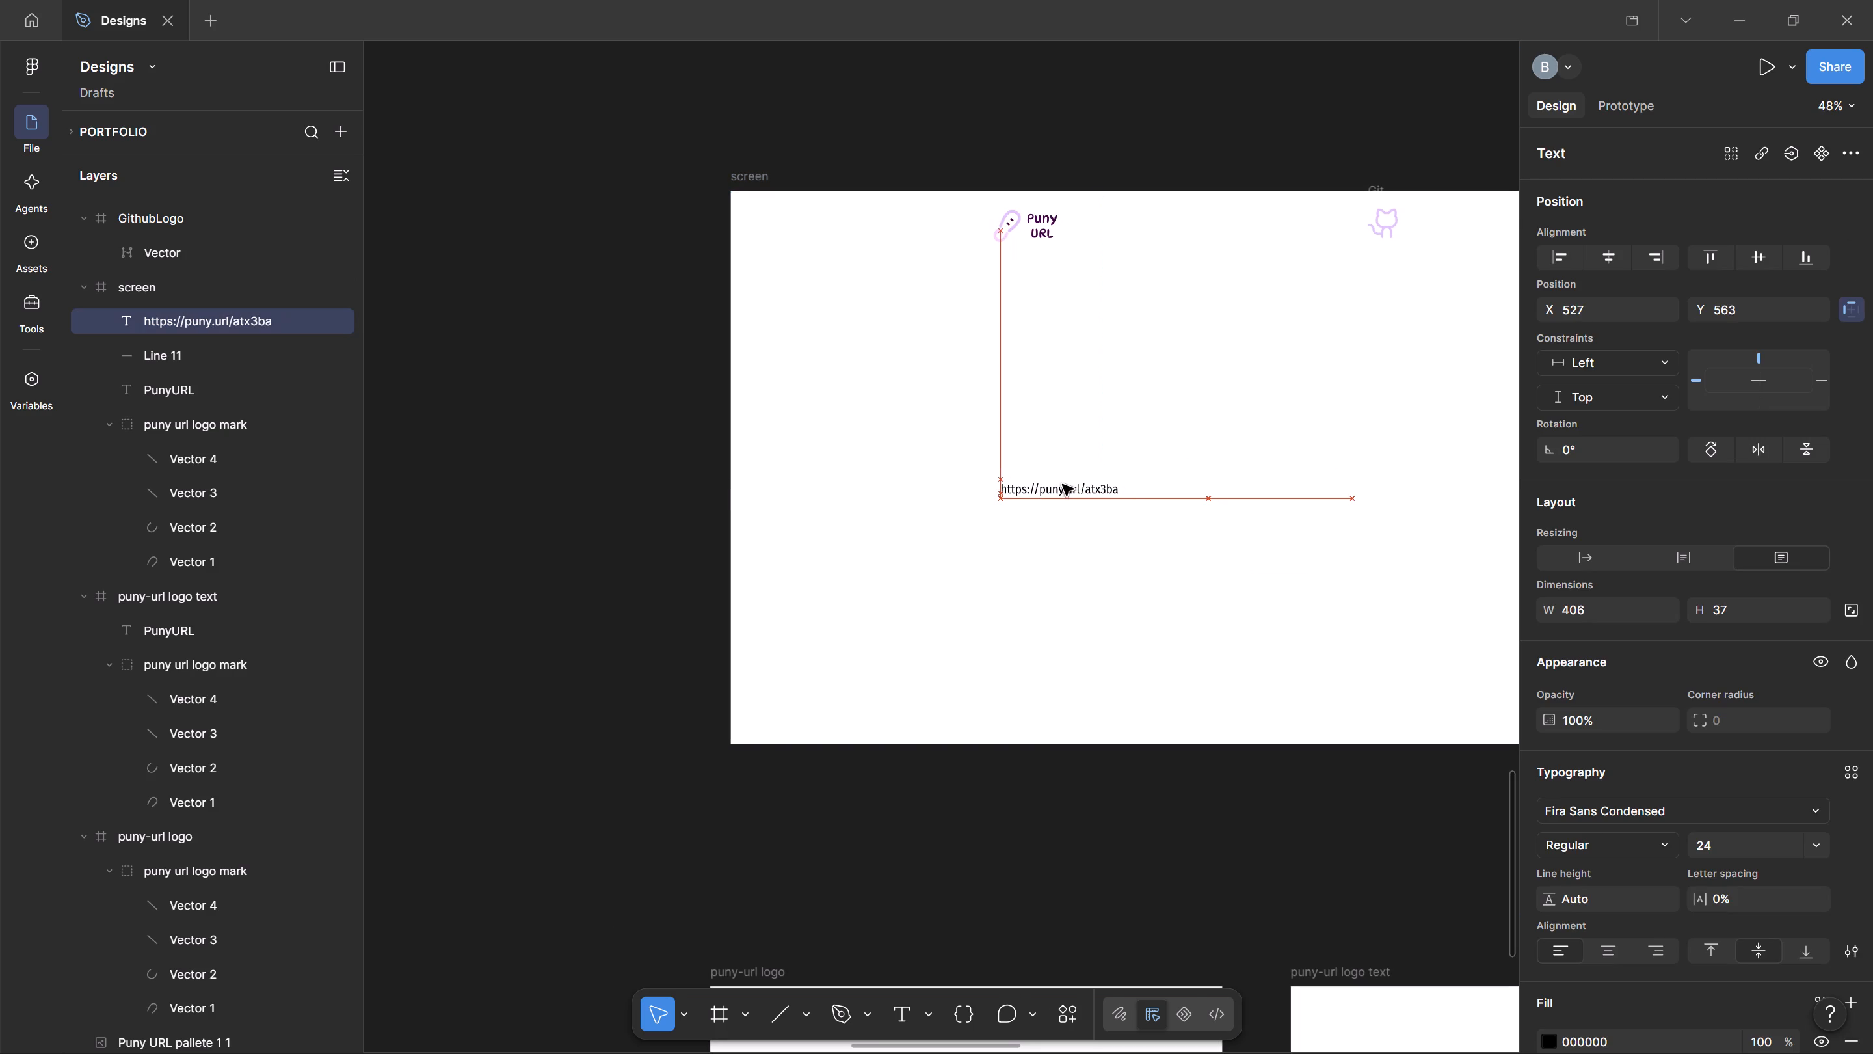
{"action": "left_click", "coordinate": [1211, 440]}
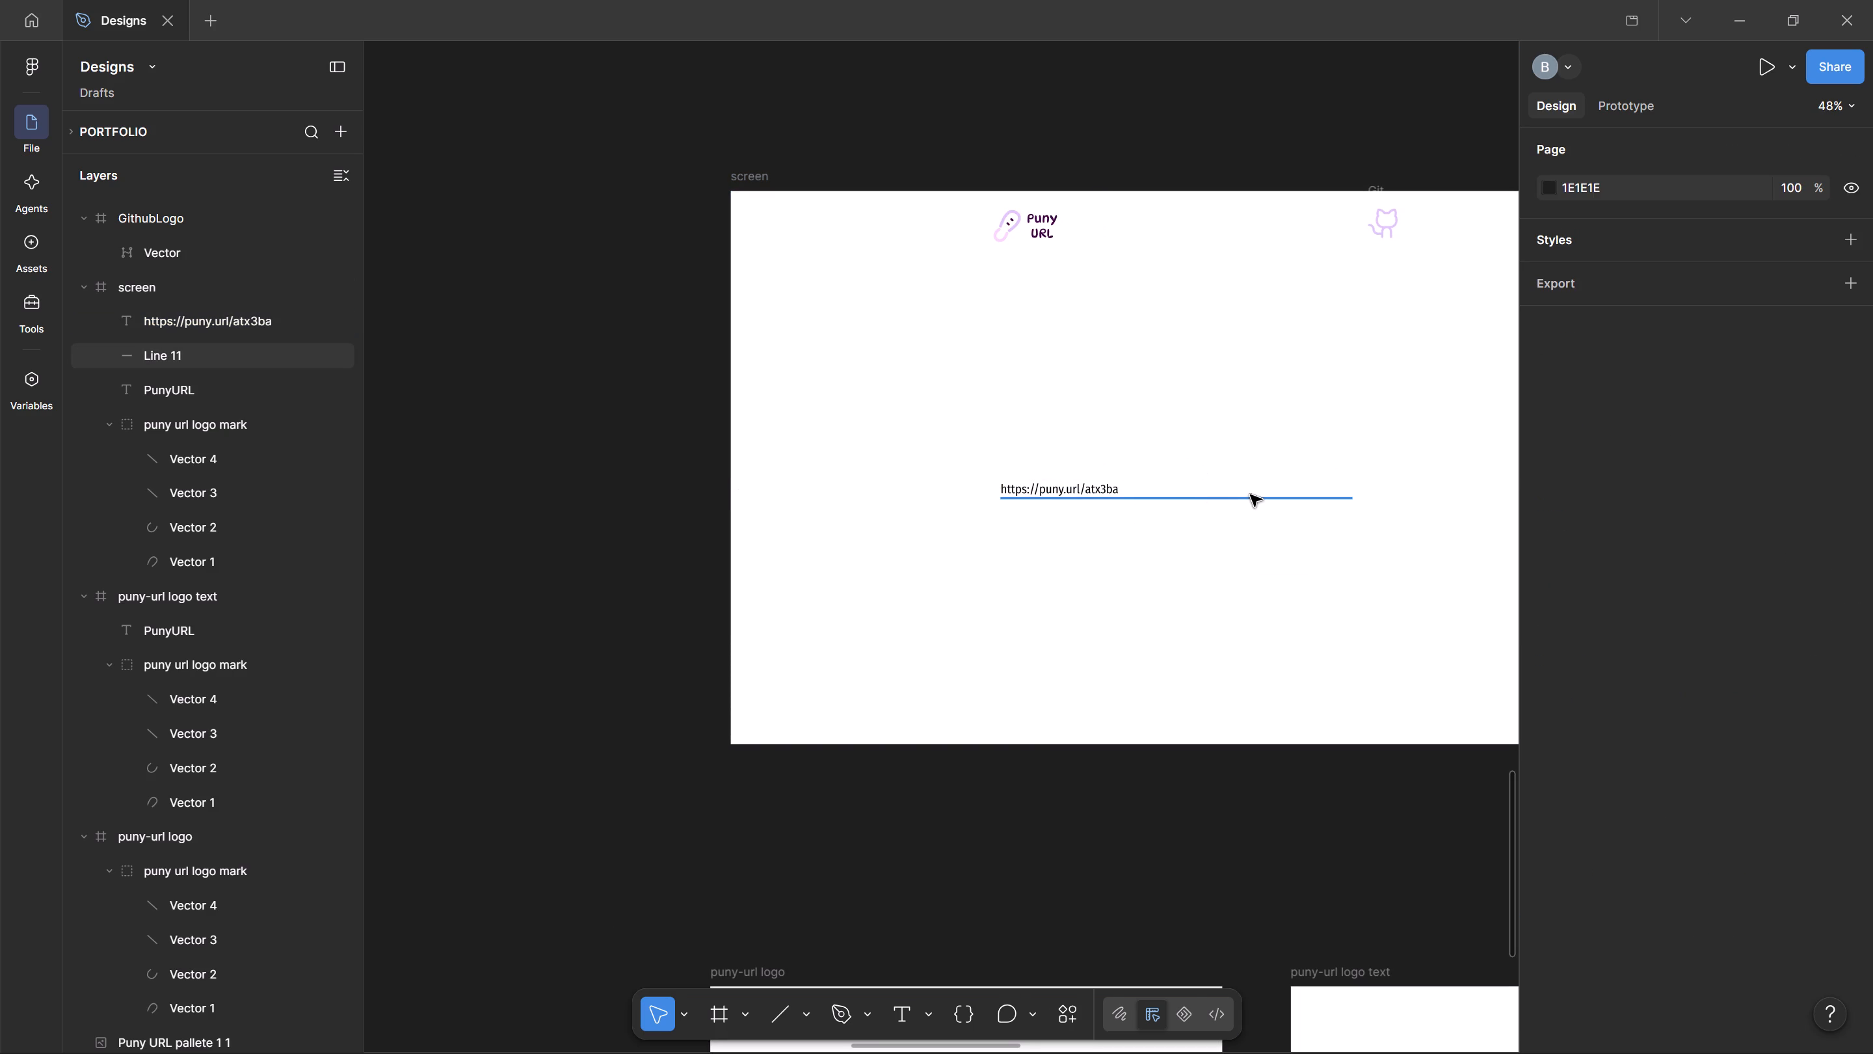
Draw a new frame about 330 × 242 on the empty canvas beside the screen frame.
{"action": "key", "text": "space"}
{"action": "key", "text": "space"}
{"action": "key", "text": "space"}
{"action": "left_click_drag", "start_coordinate": [1351, 481], "coordinate": [1138, 485]}
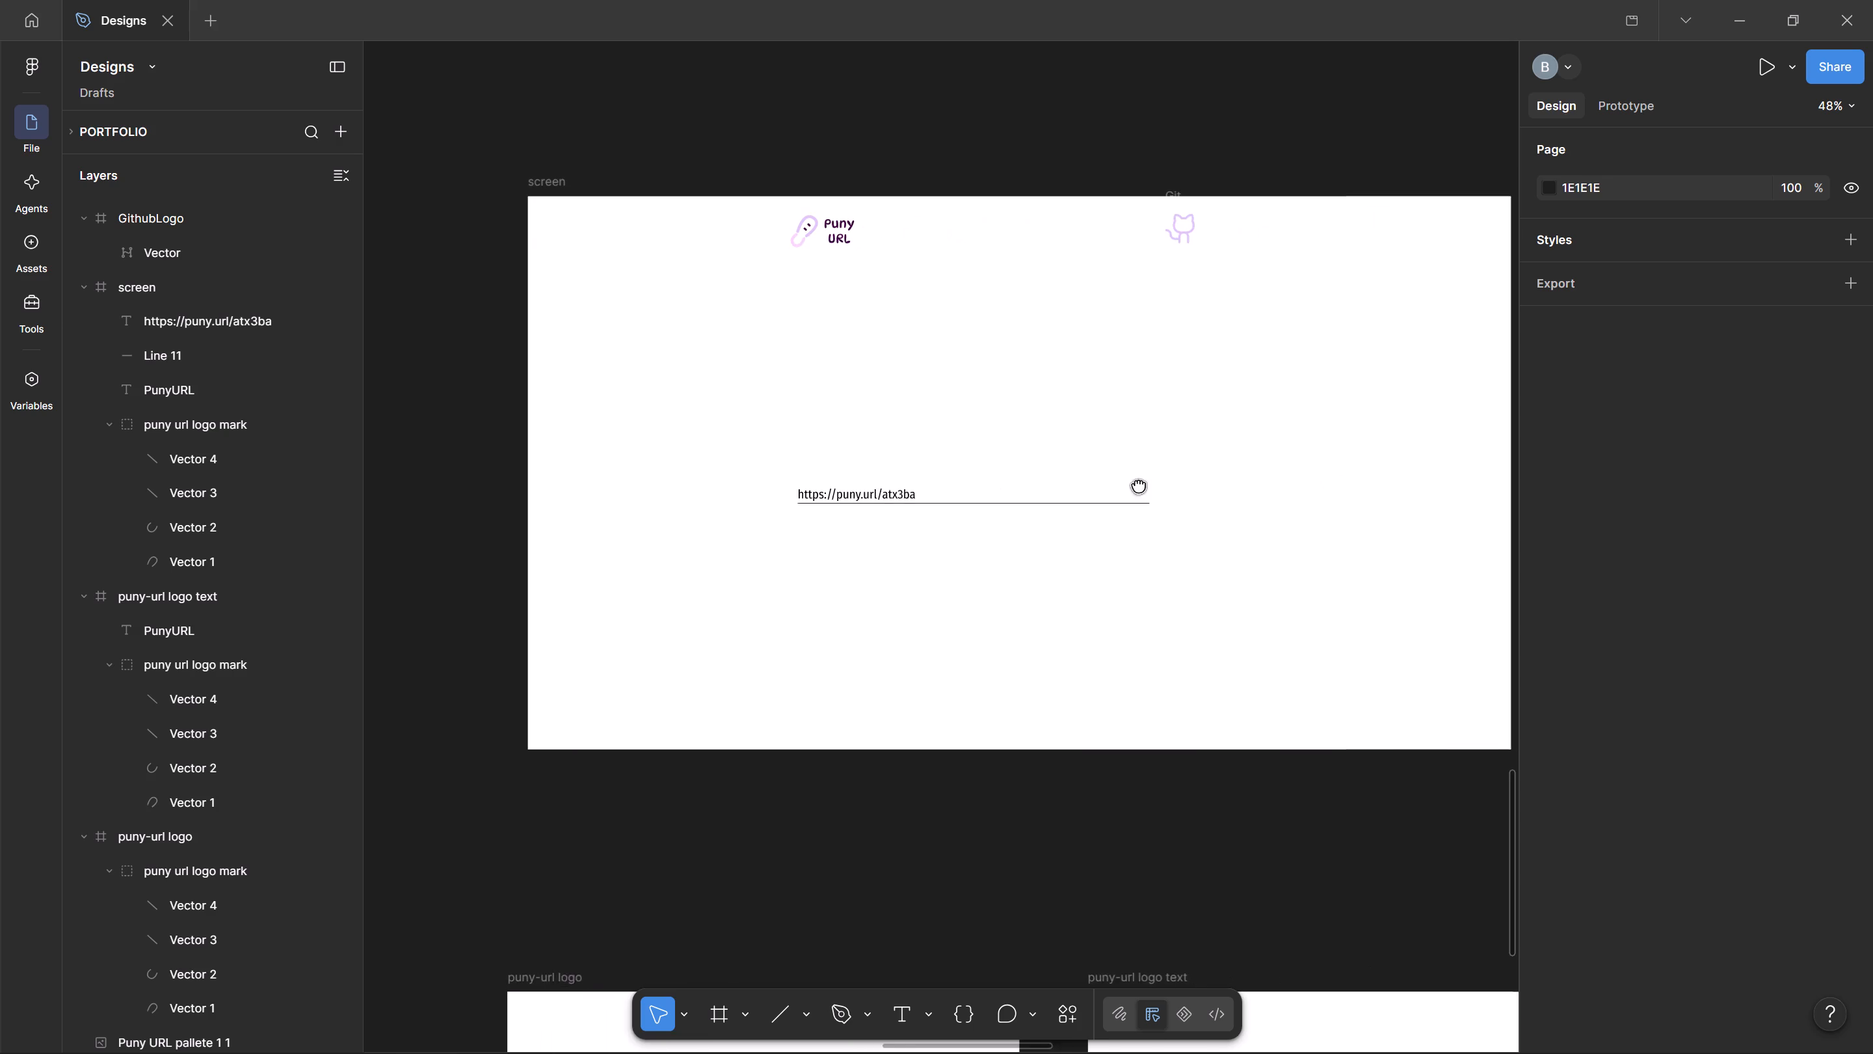
{"action": "left_click_drag", "start_coordinate": [1138, 485], "coordinate": [1104, 485]}
{"action": "scroll", "coordinate": [1096, 487], "scroll_direction": "down", "scroll_amount": 3, "text": "ctrl"}
{"action": "scroll", "coordinate": [1275, 474], "scroll_direction": "down", "scroll_amount": 3, "text": "ctrl"}
{"action": "key", "text": "space"}
{"action": "left_click_drag", "start_coordinate": [1388, 462], "coordinate": [992, 457]}
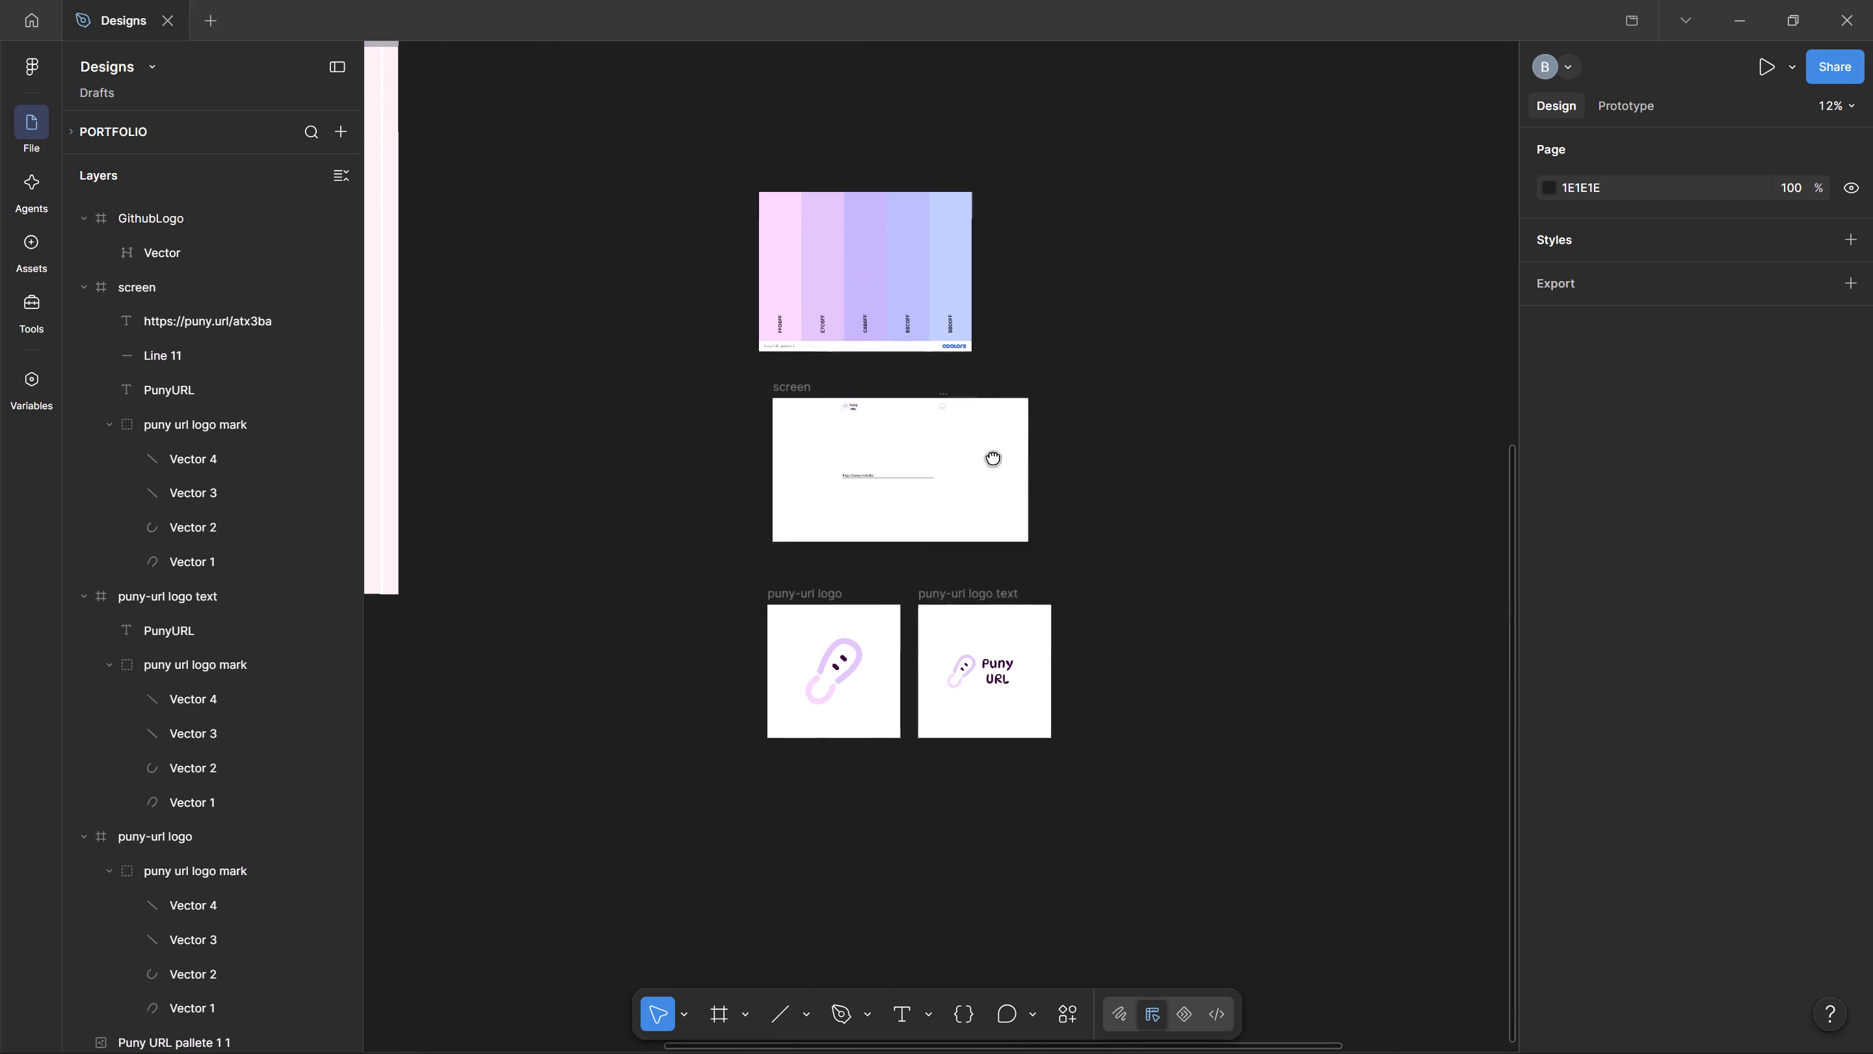
{"action": "left_click_drag", "start_coordinate": [992, 457], "coordinate": [923, 468]}
{"action": "key", "text": "f"}
{"action": "left_click_drag", "start_coordinate": [942, 442], "coordinate": [986, 474]}
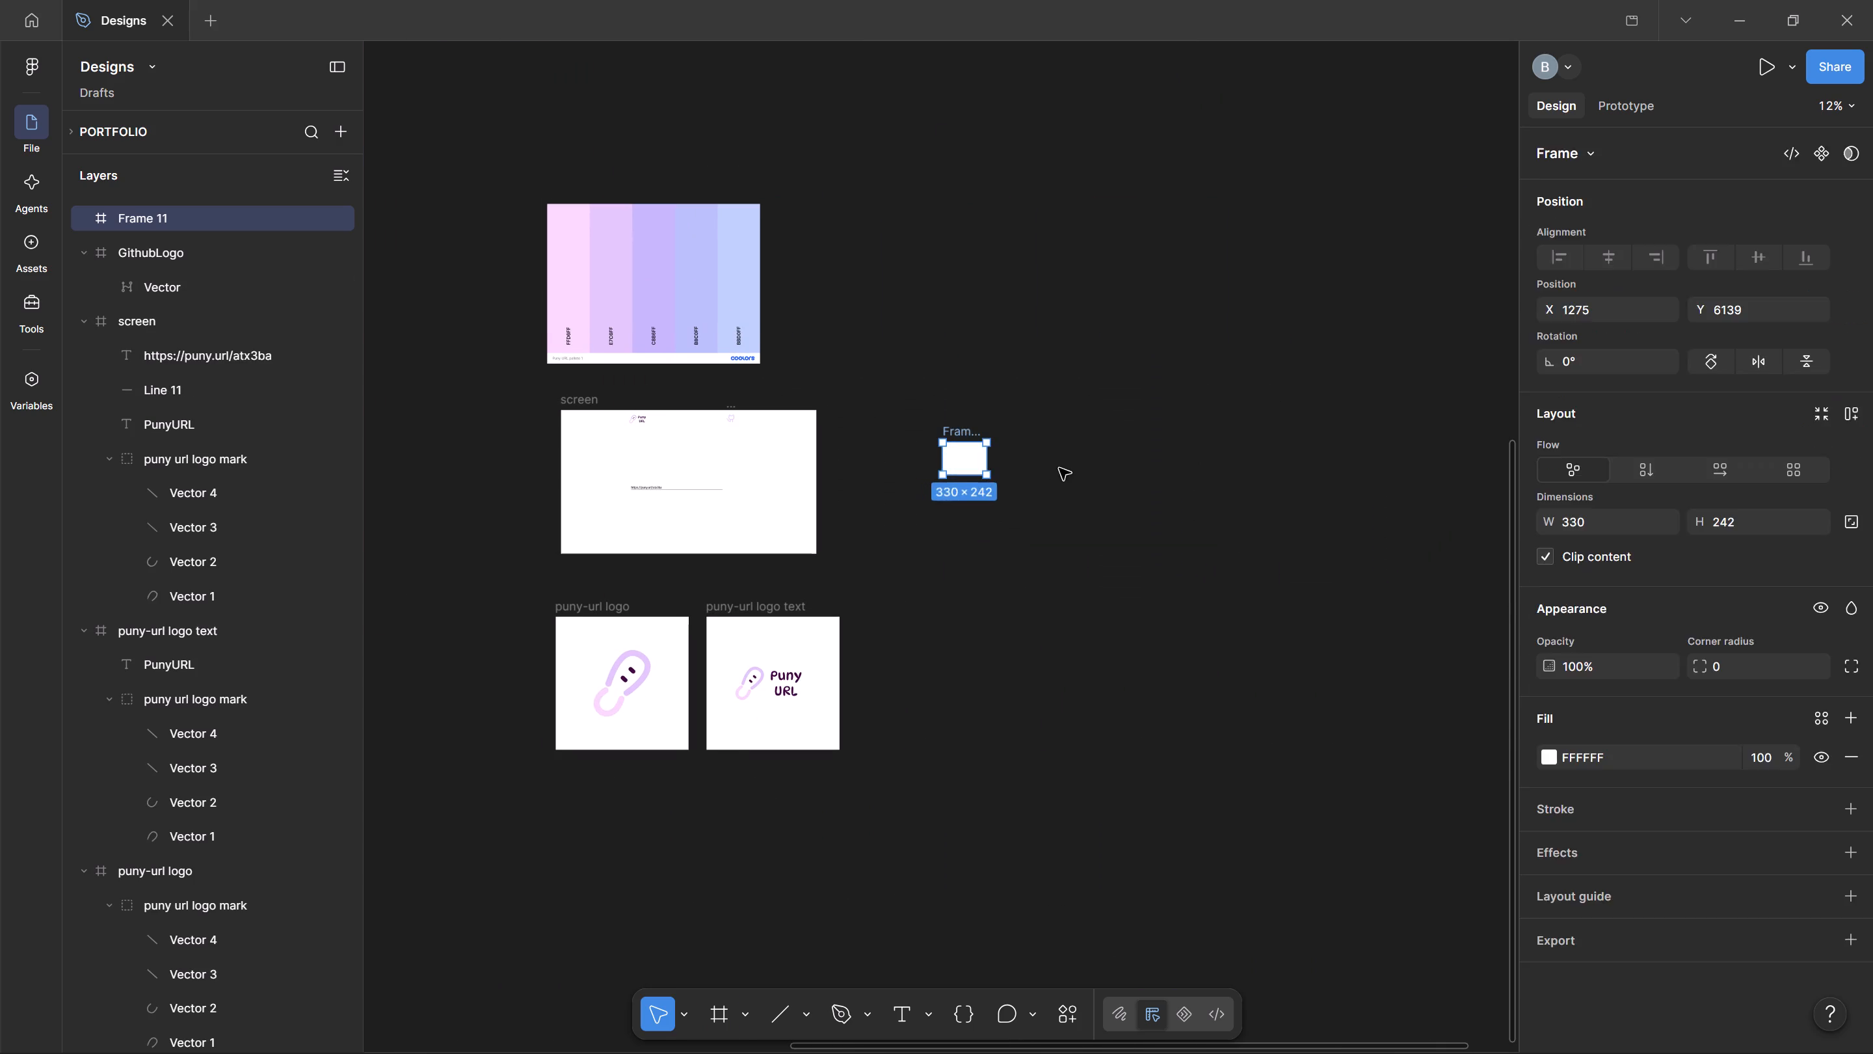
{"action": "left_click", "coordinate": [1059, 468]}
Resize the new frame to 100 × 100.
{"action": "scroll", "coordinate": [993, 480], "scroll_direction": "up", "scroll_amount": 10, "text": "ctrl"}
{"action": "left_click", "coordinate": [899, 361], "text": "ctrl"}
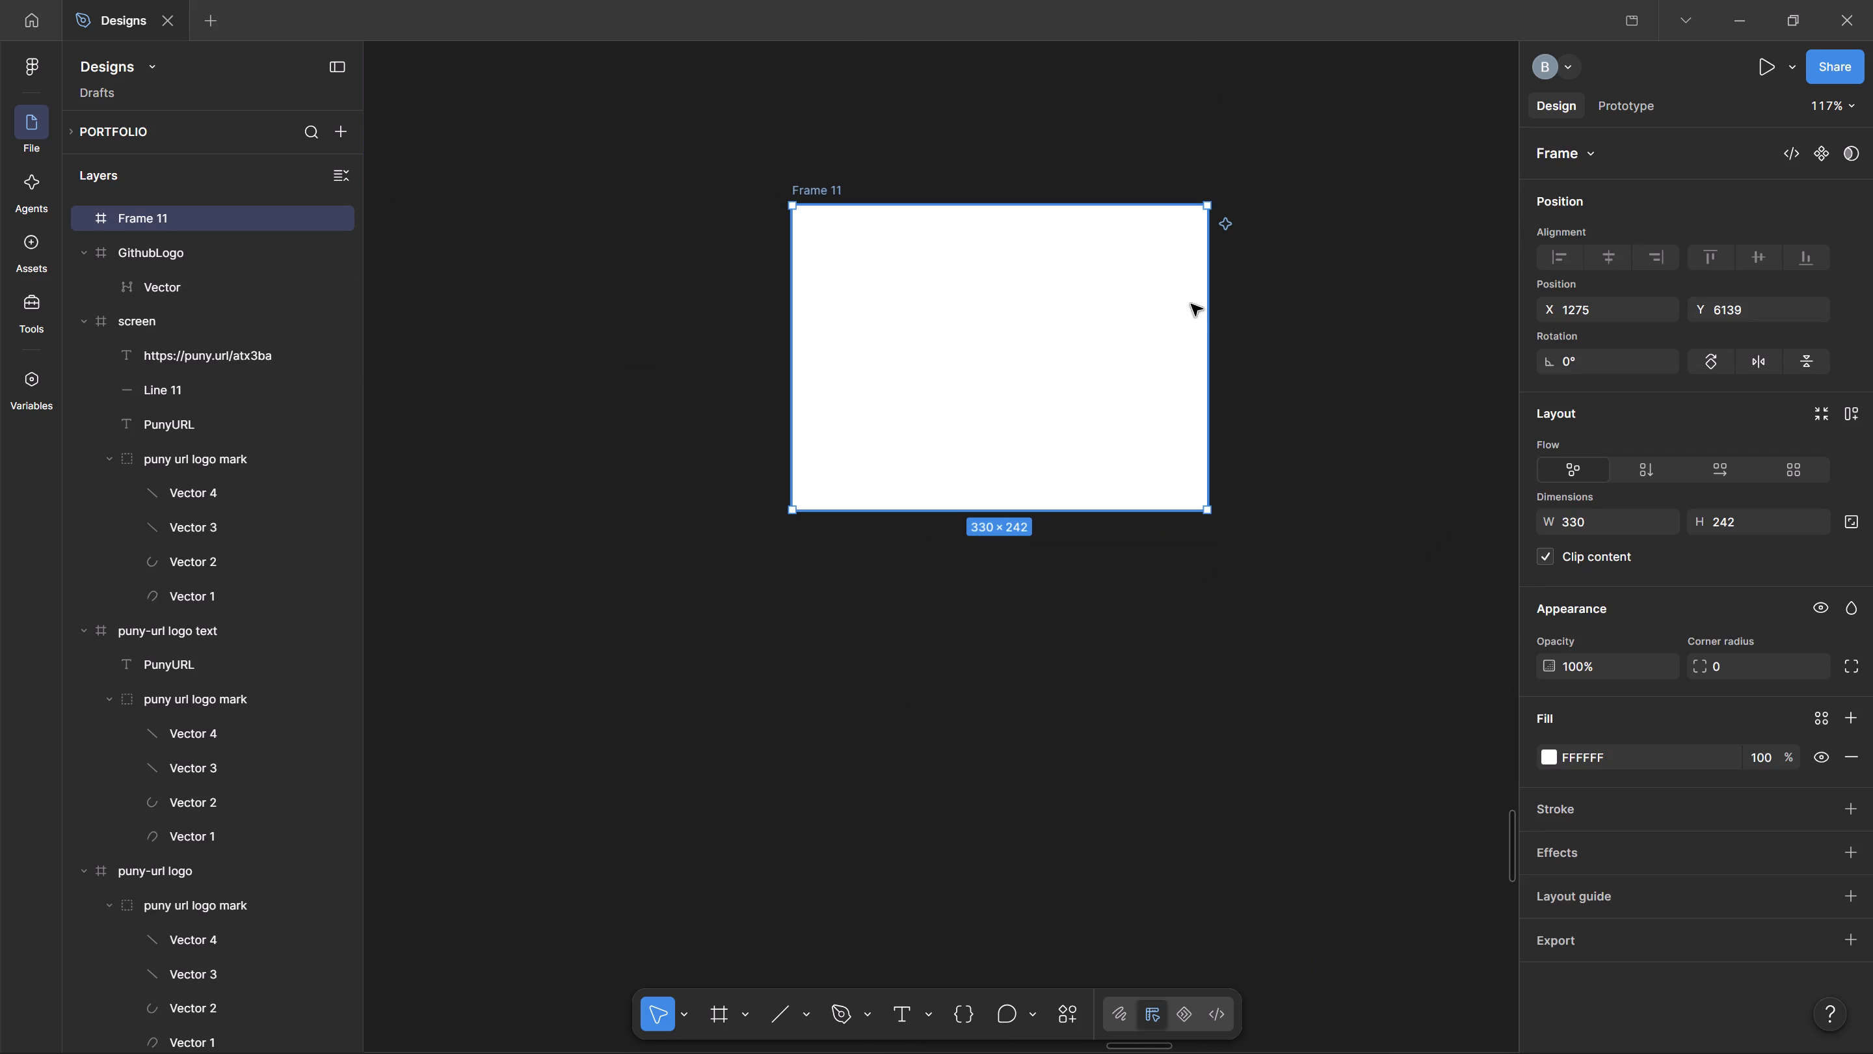
{"action": "left_click", "coordinate": [1584, 527]}
{"action": "type", "text": "100"}
{"action": "key", "text": "Tab"}
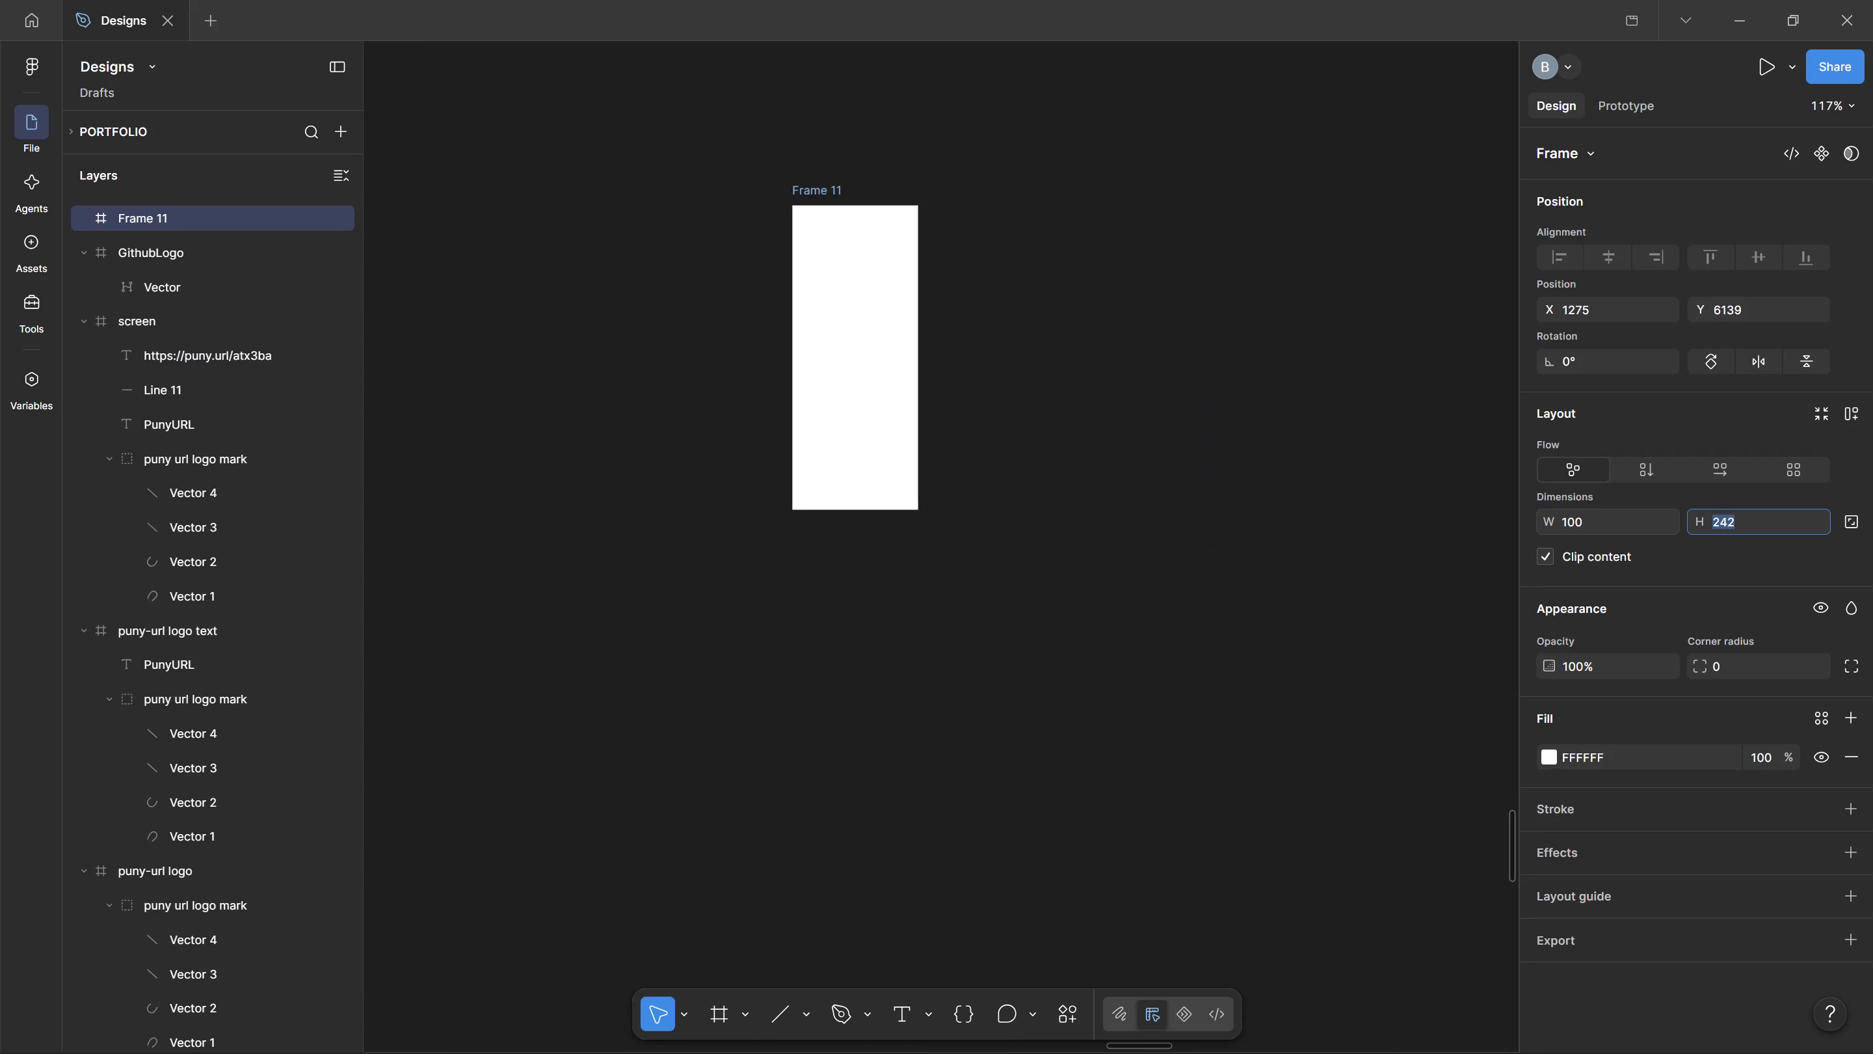
{"action": "type", "text": "100"}
{"action": "key", "text": "Return"}
{"action": "left_click", "coordinate": [823, 276]}
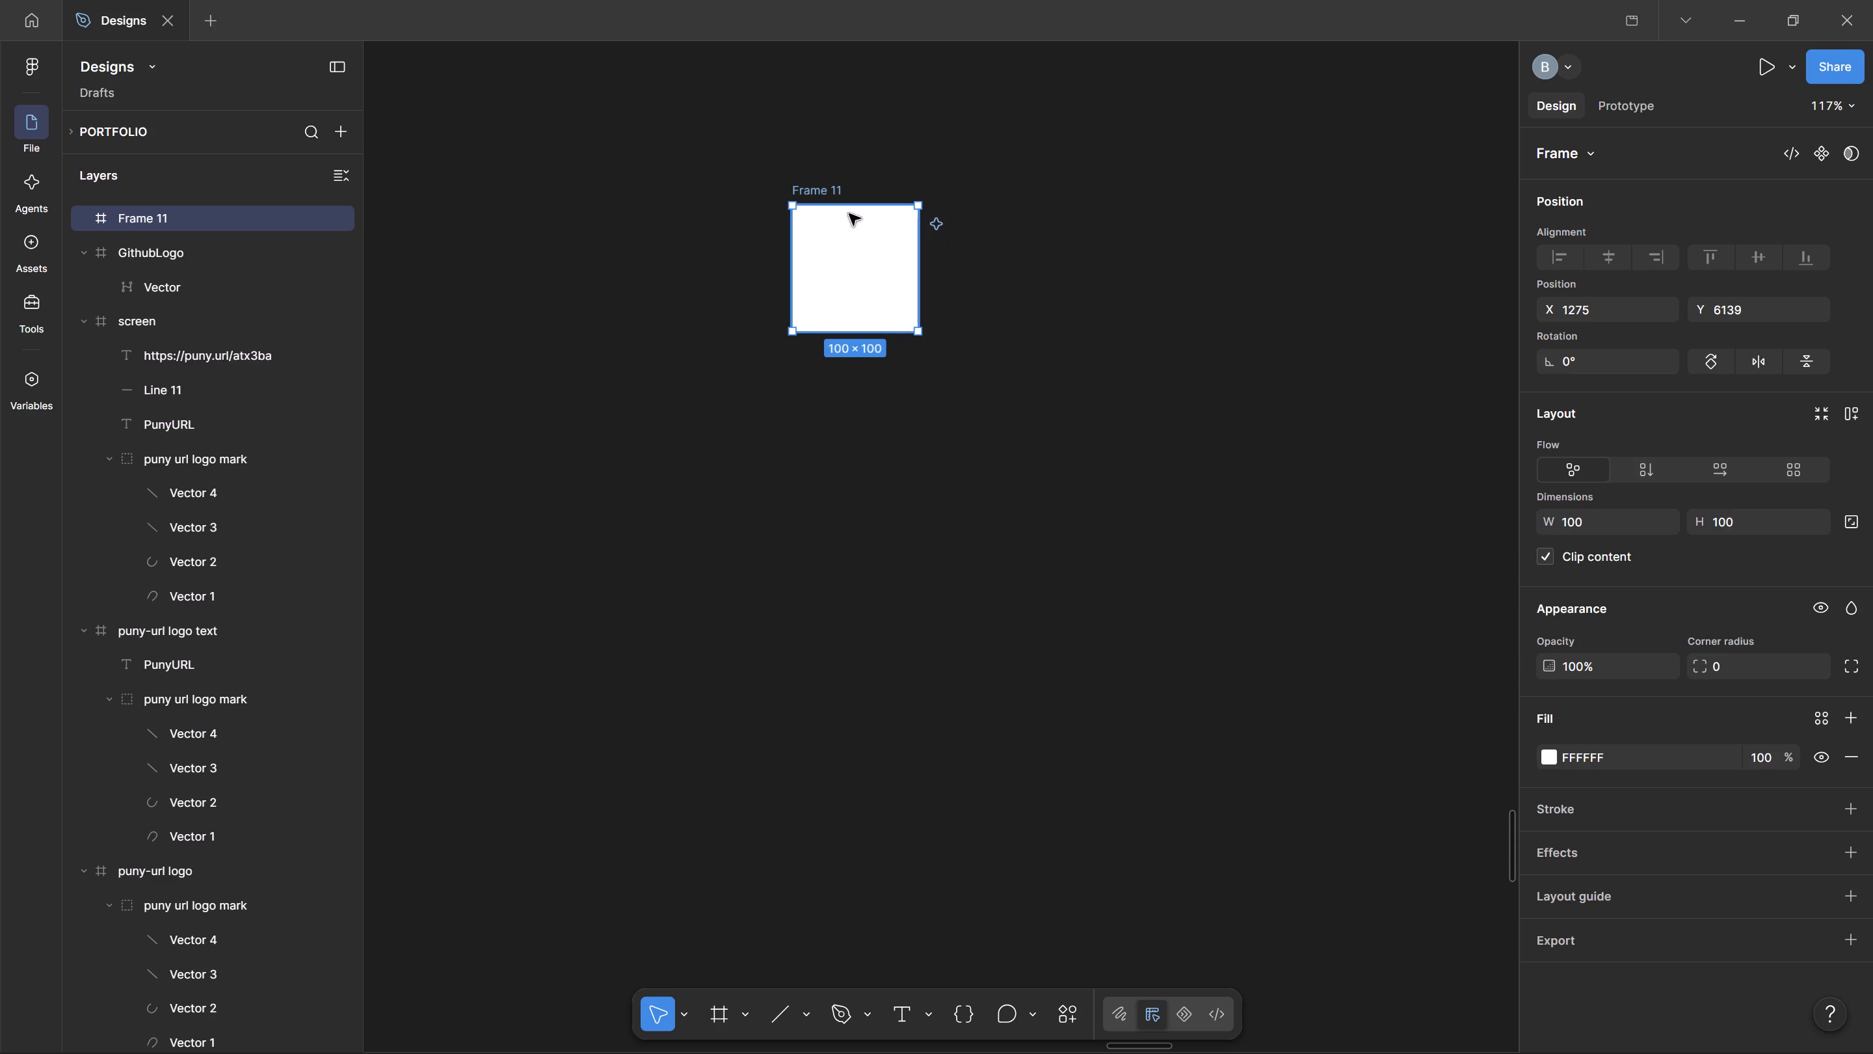
Rename the 100 × 100 frame as button.
{"action": "left_click", "coordinate": [799, 193]}
{"action": "left_click", "coordinate": [806, 191]}
{"action": "double_click", "coordinate": [806, 191]}
{"action": "type", "text": "button"}
{"action": "key", "text": "Return"}
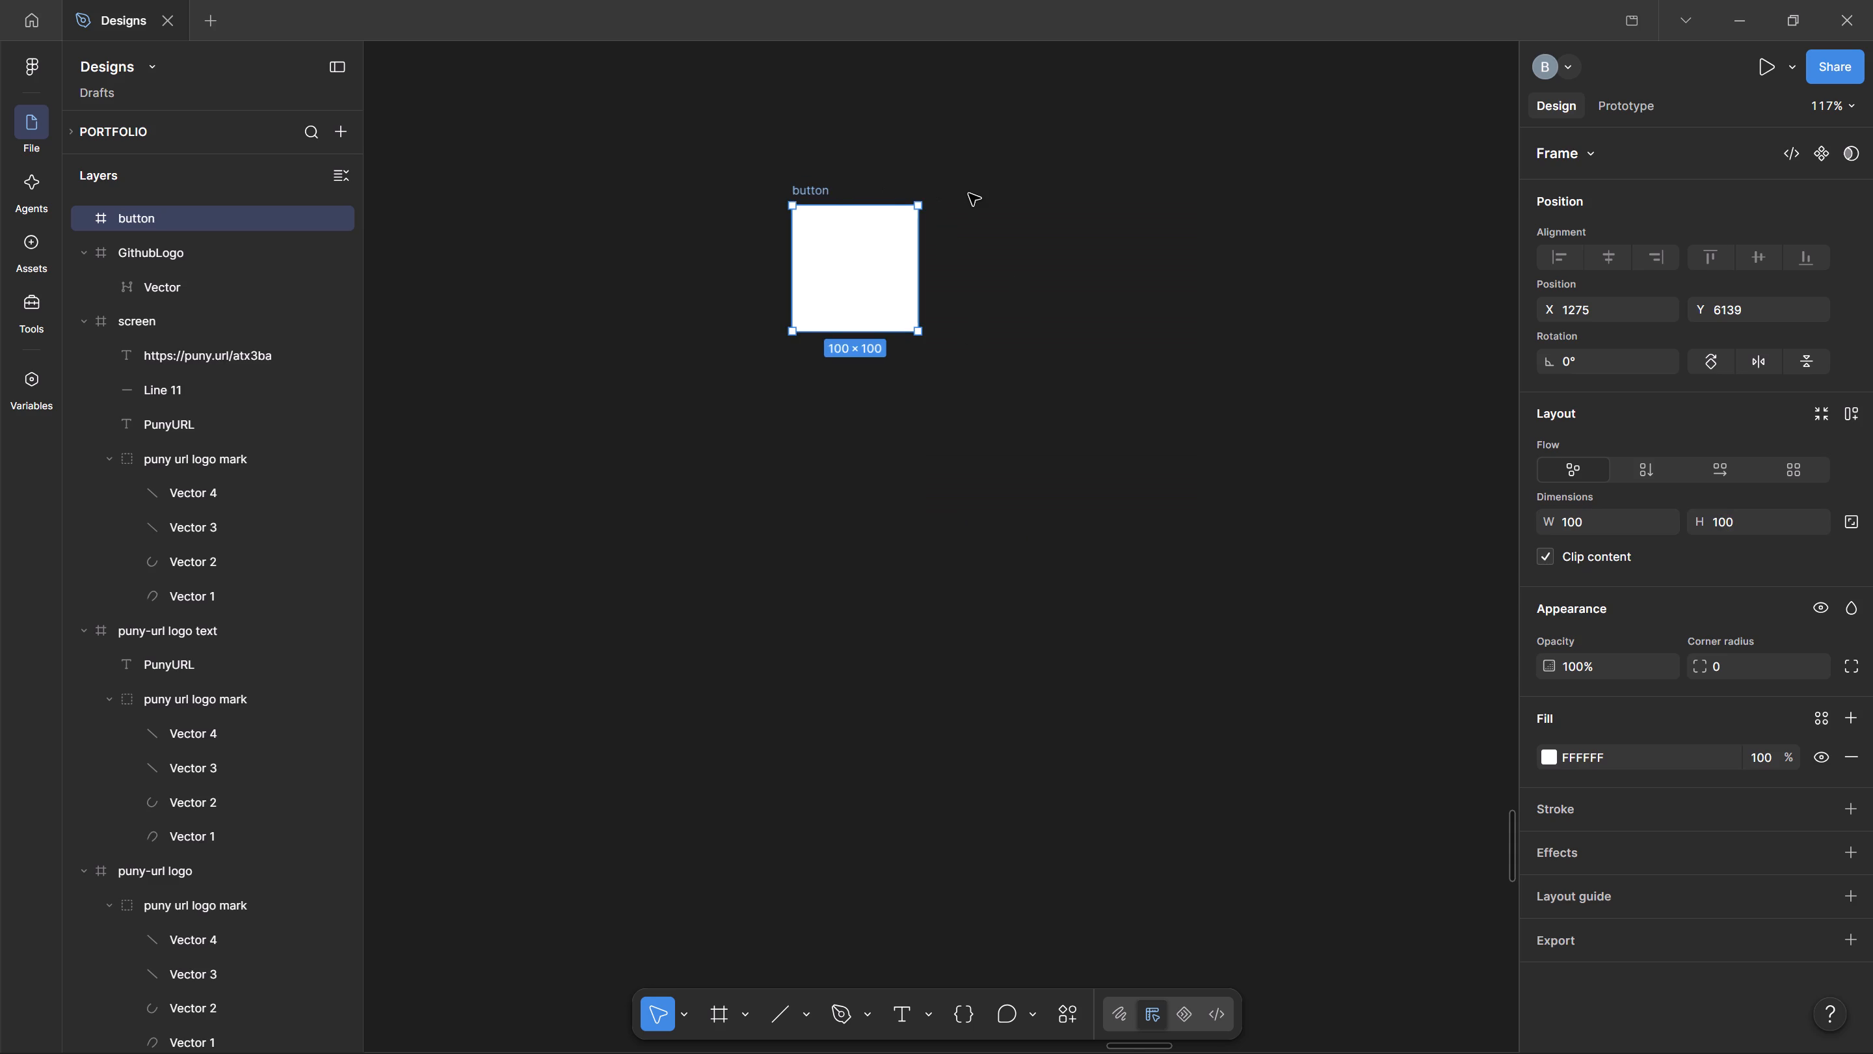
Draw a rectangle about 58 × 25 near the middle of the button frame, at about X 22, Y 37.
{"action": "scroll", "coordinate": [471, 217], "scroll_direction": "up", "scroll_amount": 3, "text": "ctrl"}
{"action": "key", "text": "space"}
{"action": "key", "text": "space"}
{"action": "left_click_drag", "start_coordinate": [1387, 271], "coordinate": [1091, 405]}
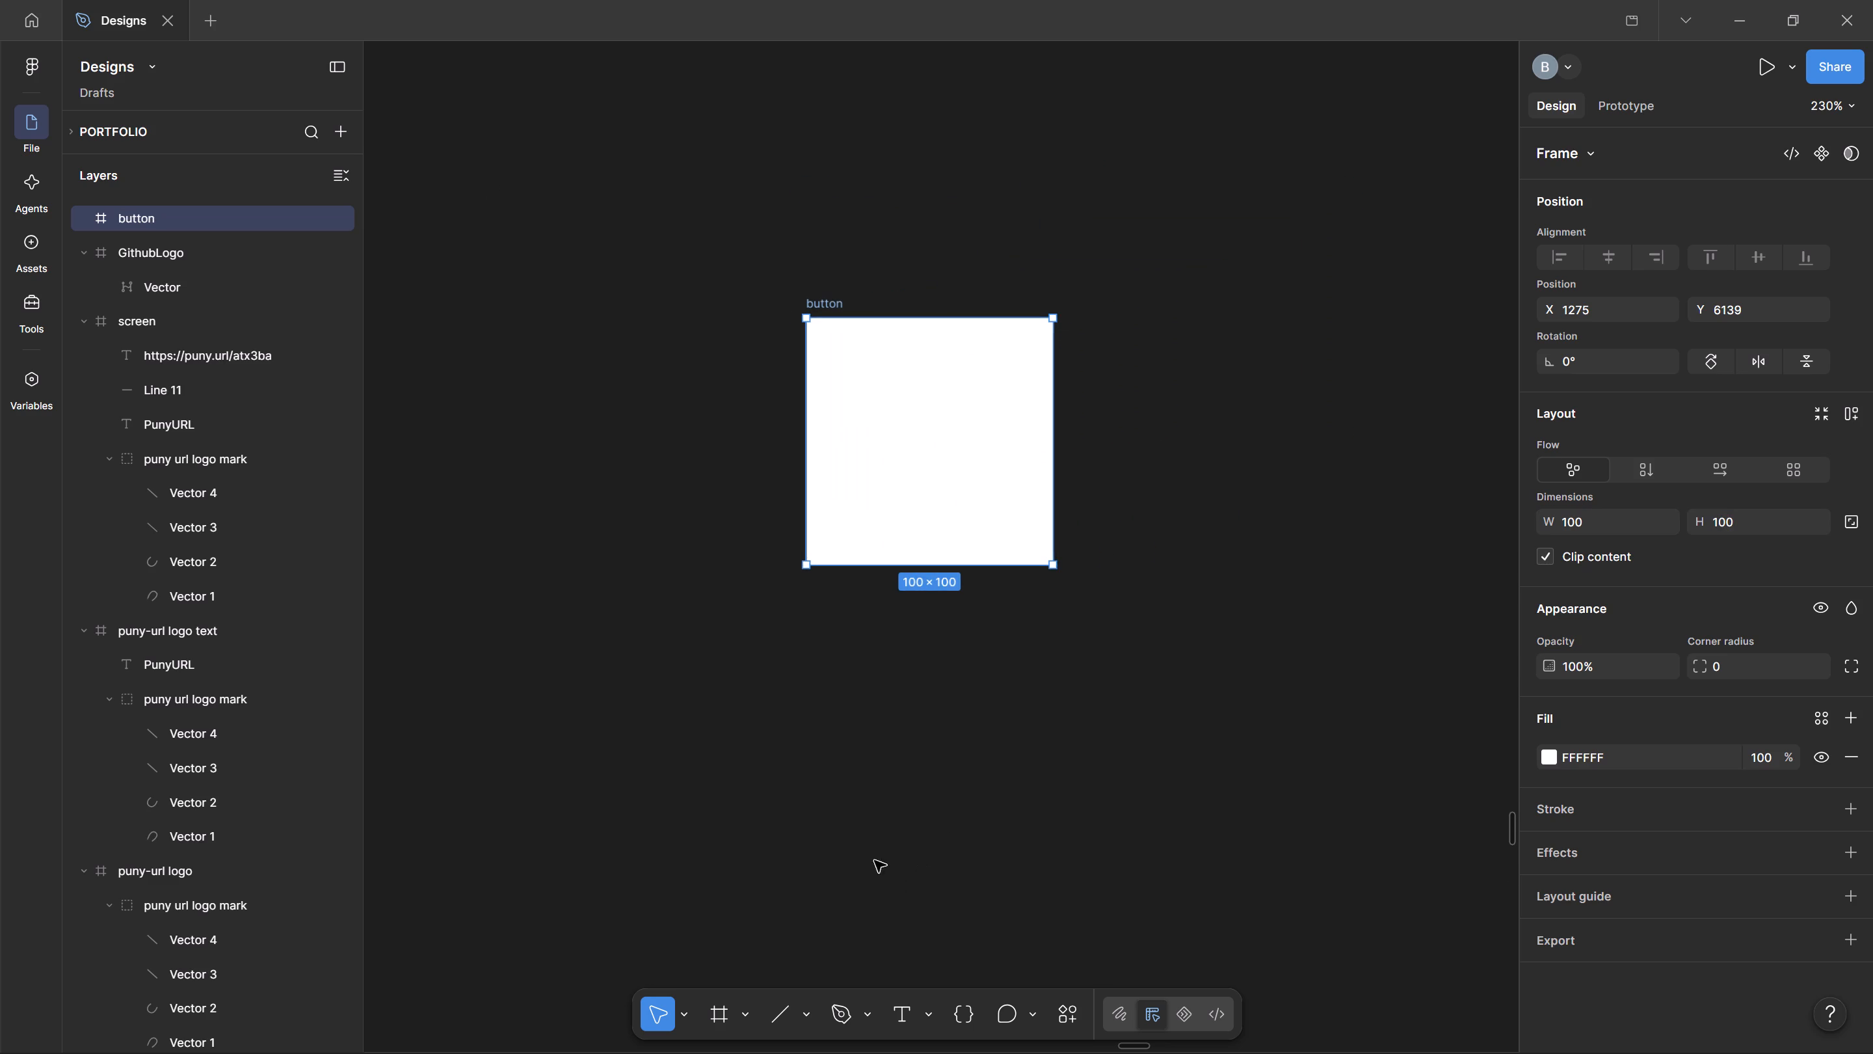
{"action": "left_click", "coordinate": [814, 1020]}
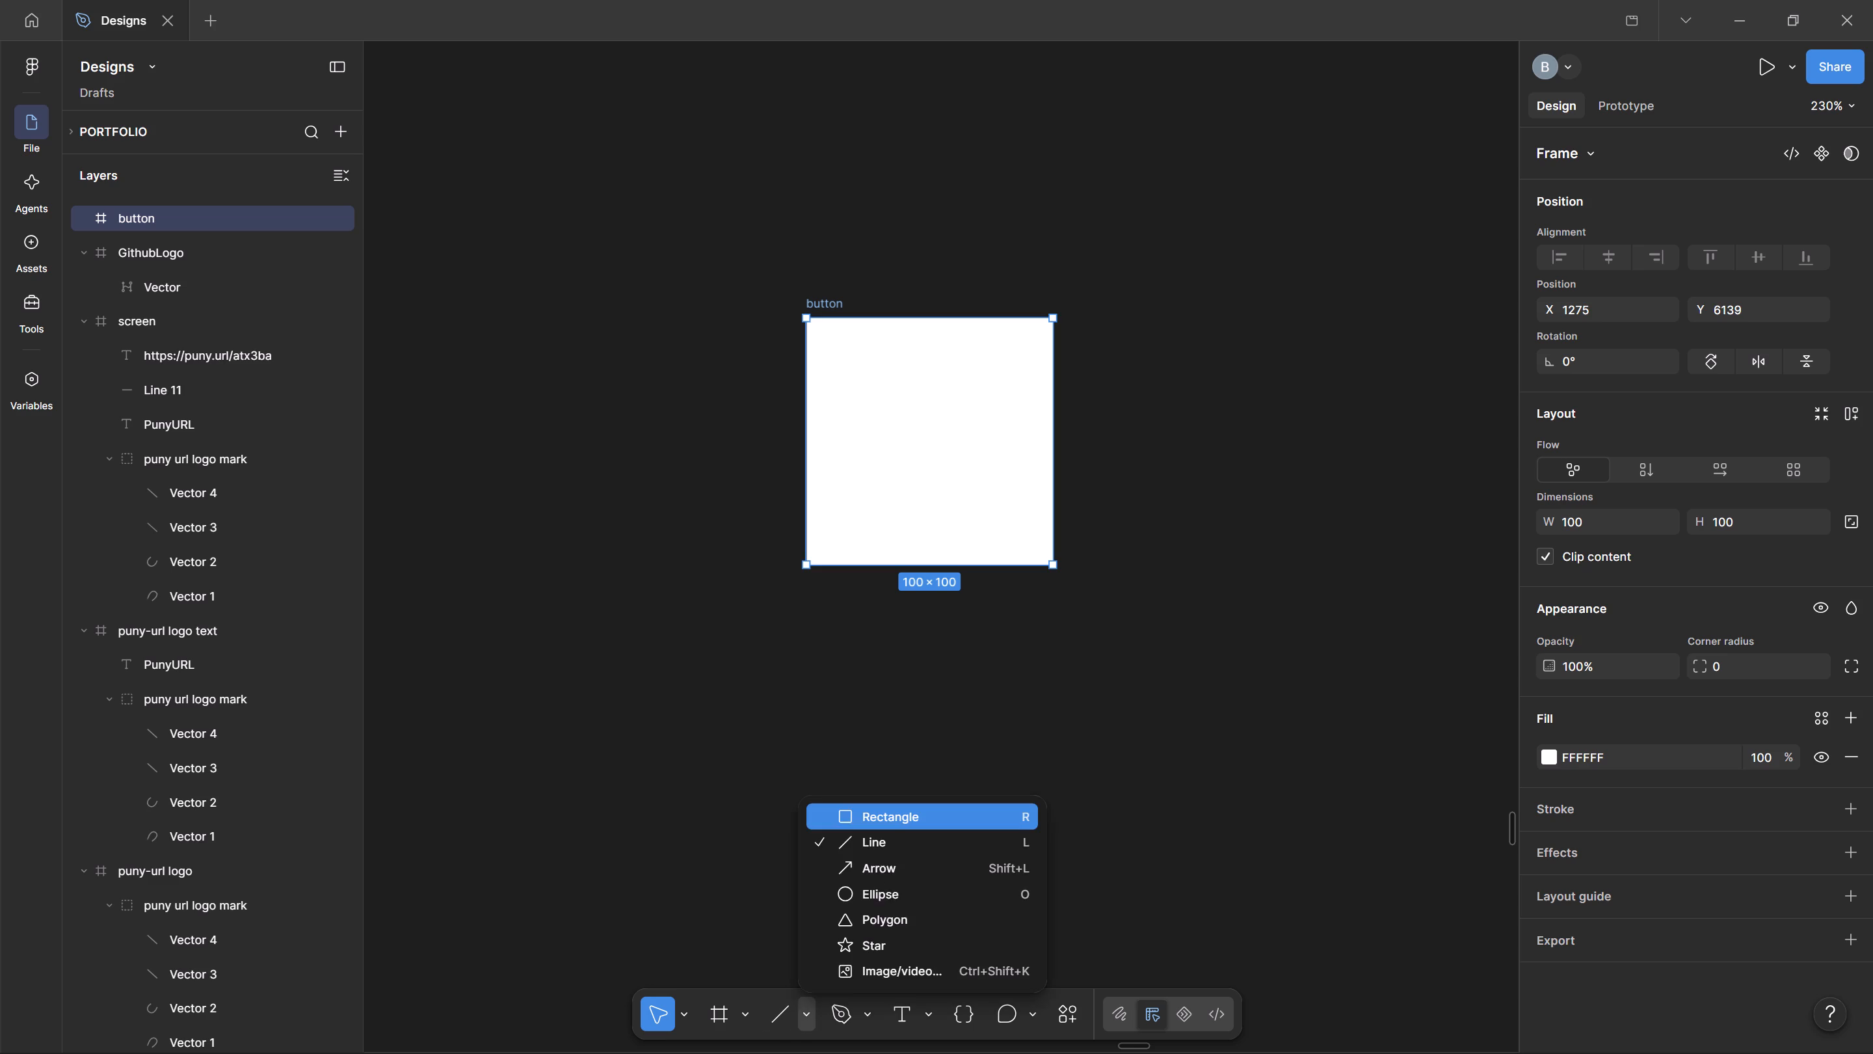
{"action": "left_click", "coordinate": [901, 796]}
{"action": "left_click", "coordinate": [886, 819]}
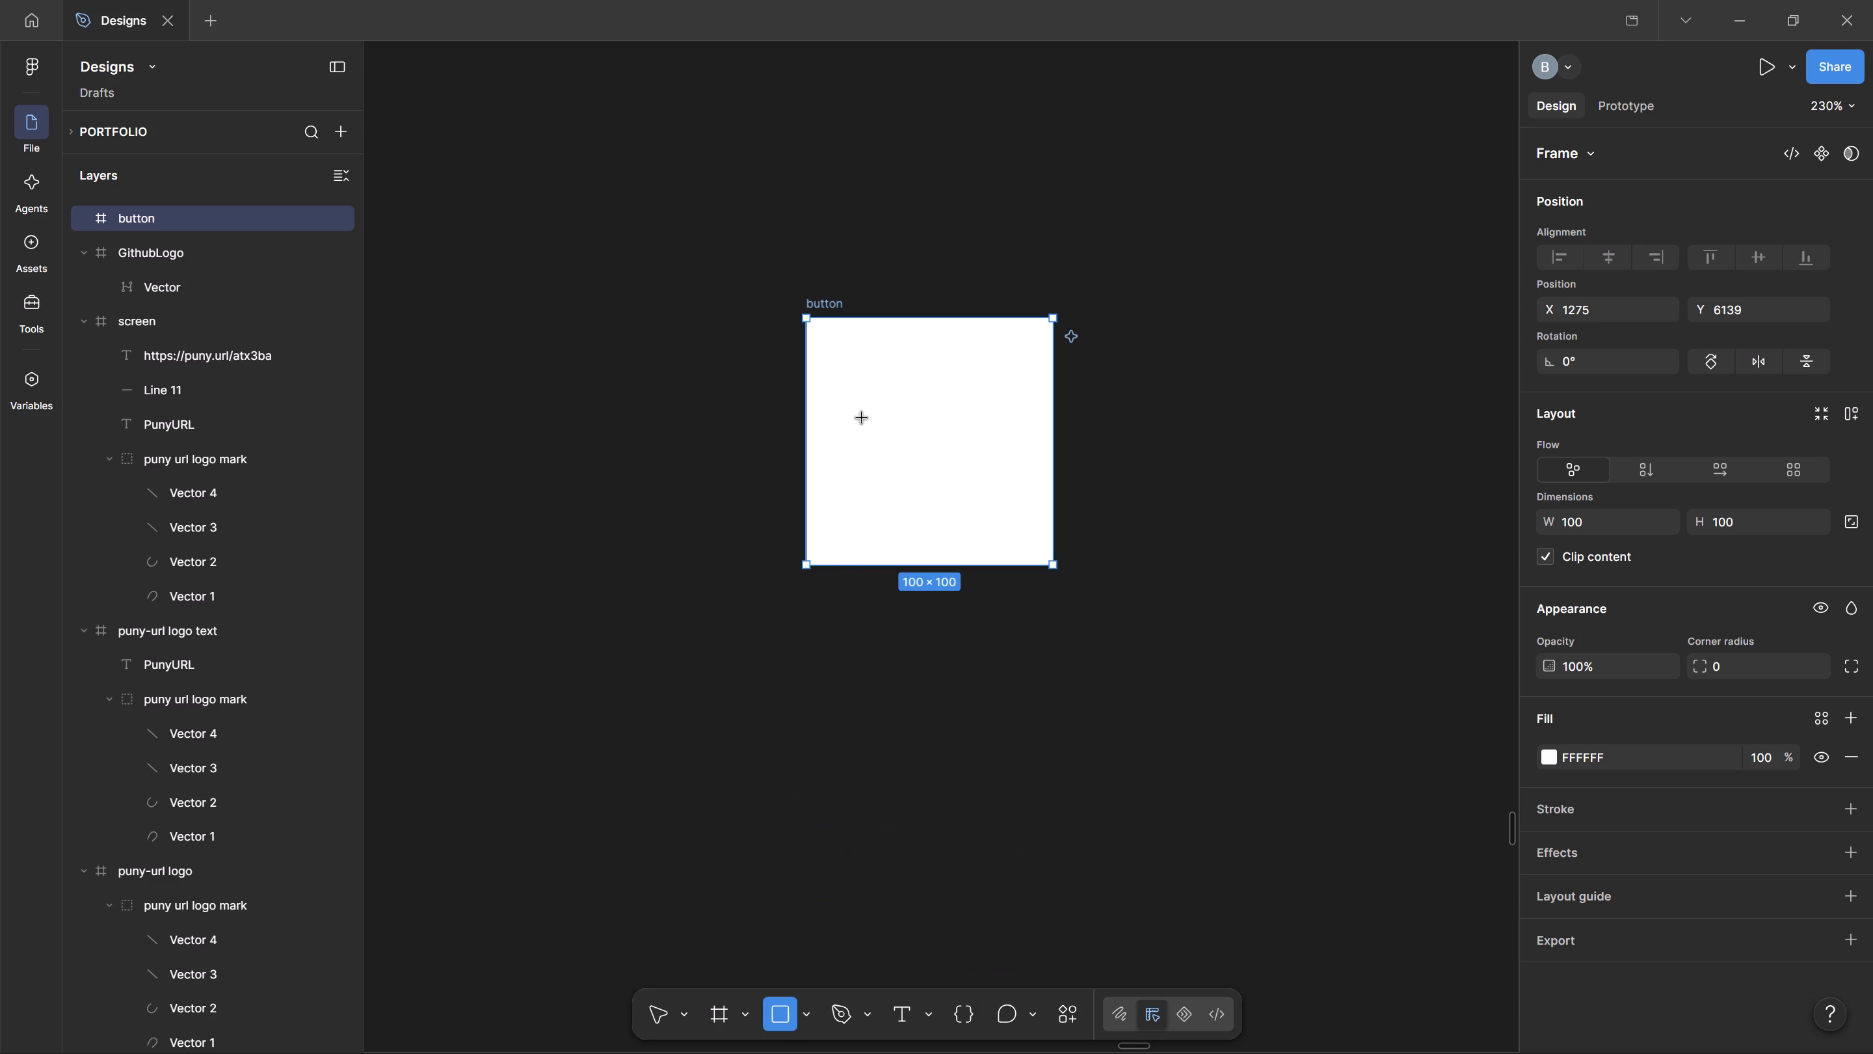
{"action": "left_click_drag", "start_coordinate": [860, 411], "coordinate": [1003, 470]}
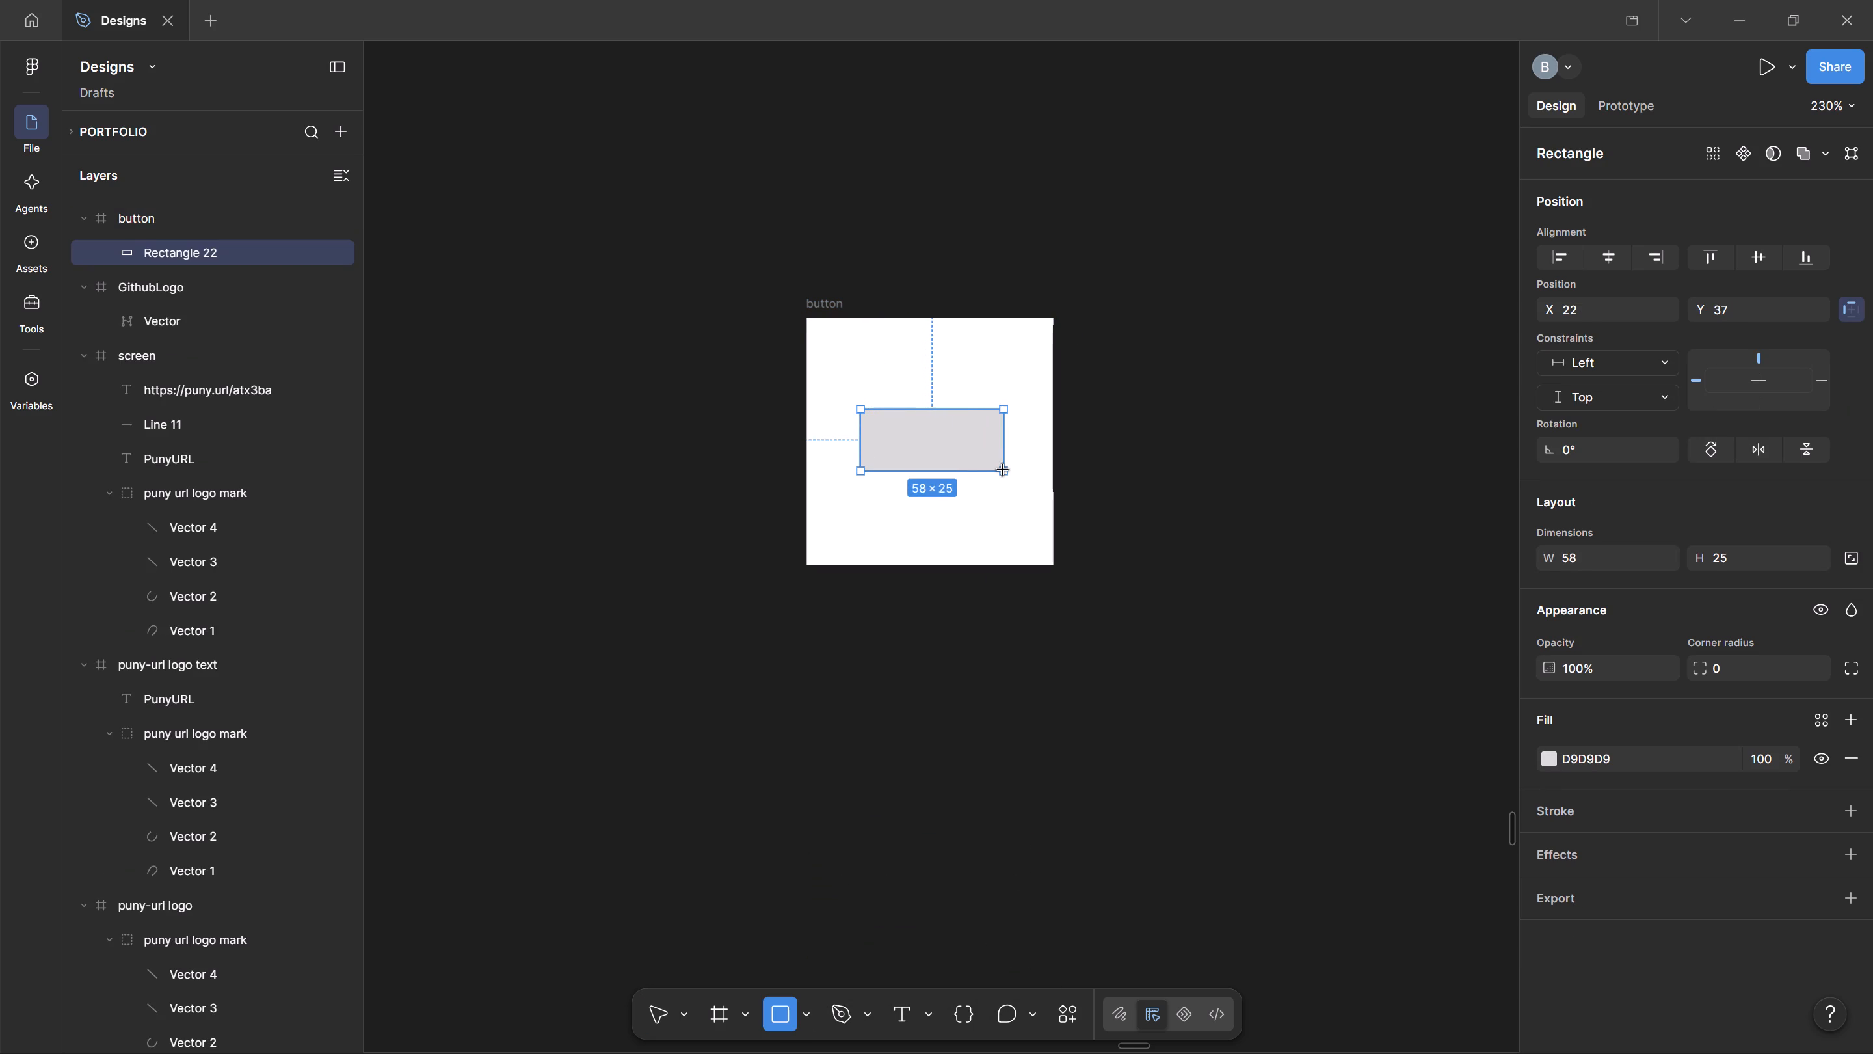
Finish the rectangle inside the button frame at about 57 × 25.
{"action": "left_click_drag", "start_coordinate": [1003, 470], "coordinate": [1000, 470]}
{"action": "left_click", "coordinate": [1191, 474]}
Move the button frame close beside the screen frame, at about X 496, Y 5900.
{"action": "key", "text": "space"}
{"action": "scroll", "coordinate": [1149, 474], "scroll_direction": "down", "scroll_amount": 3}
{"action": "scroll", "coordinate": [844, 430], "scroll_direction": "down", "scroll_amount": 4, "text": "ctrl"}
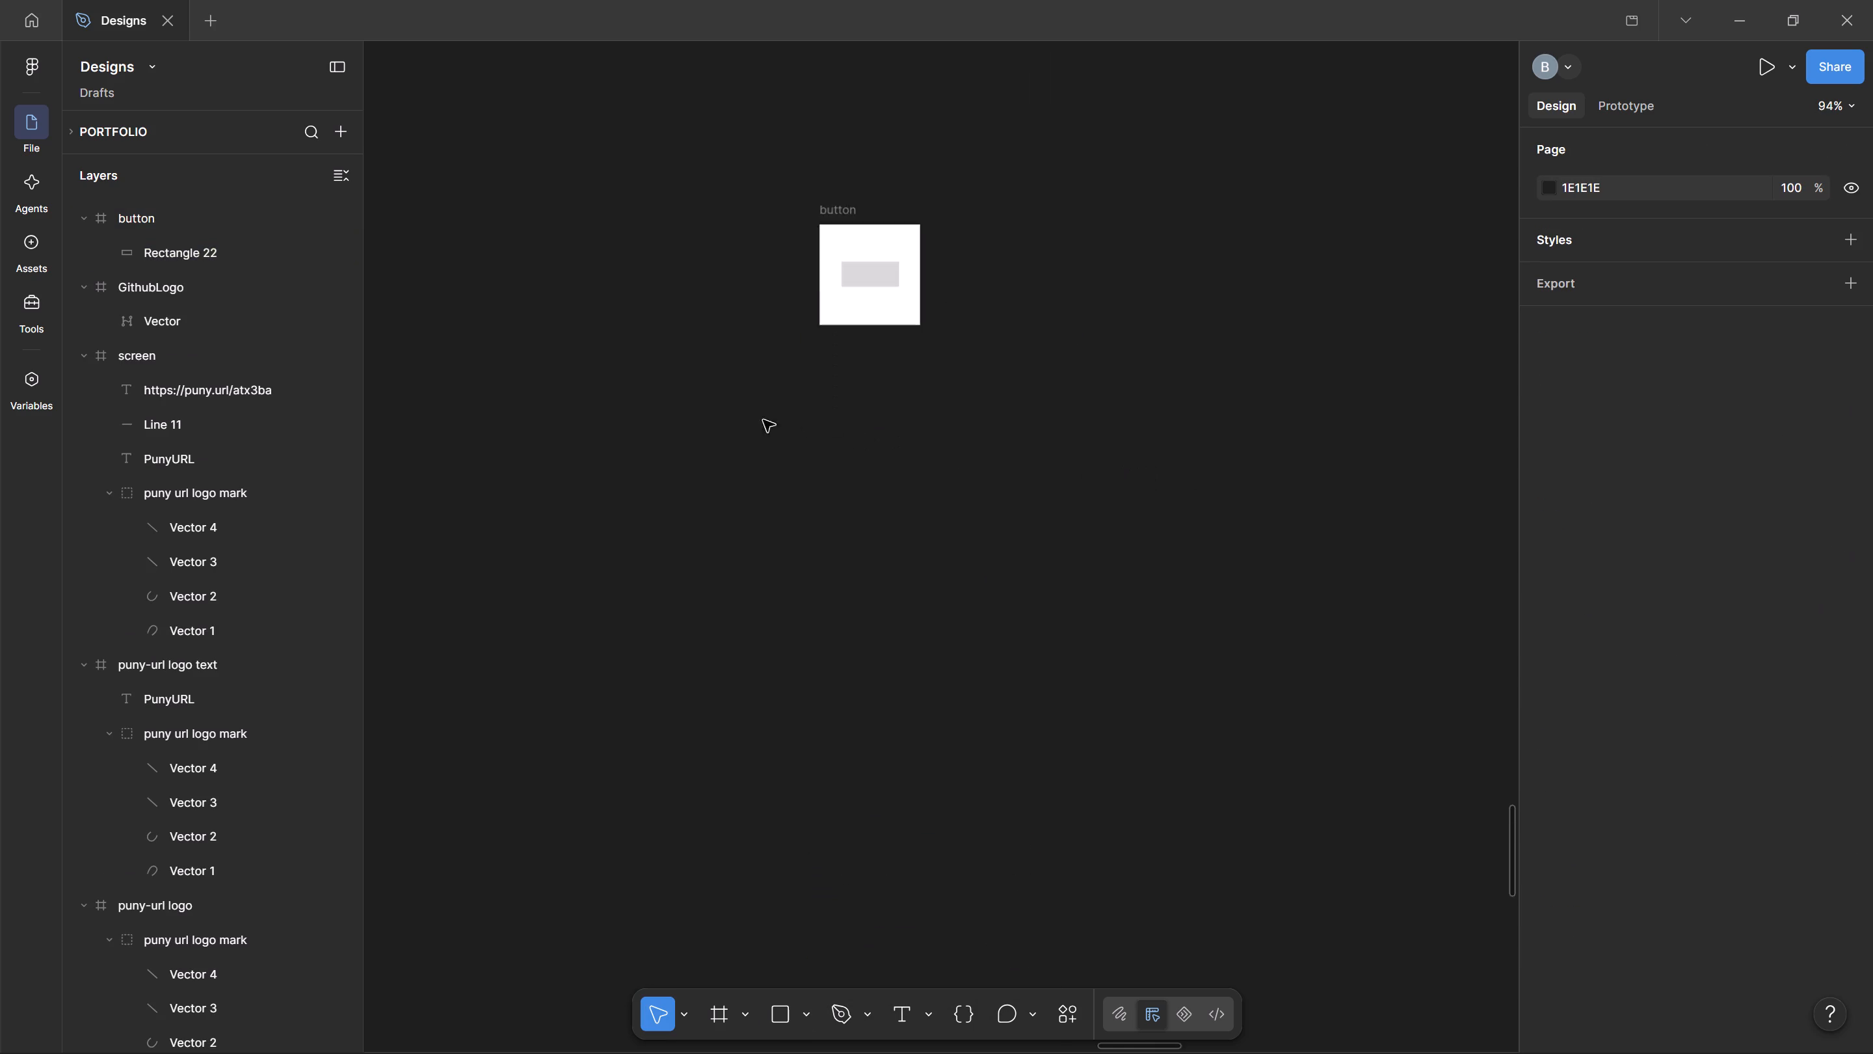
{"action": "scroll", "coordinate": [764, 420], "scroll_direction": "down", "scroll_amount": 5, "text": "ctrl"}
{"action": "key", "text": "space"}
{"action": "key", "text": "space"}
{"action": "left_click_drag", "start_coordinate": [626, 408], "coordinate": [966, 487]}
{"action": "scroll", "coordinate": [797, 409], "scroll_direction": "down", "scroll_amount": 2}
{"action": "key", "text": "space"}
{"action": "scroll", "coordinate": [799, 399], "scroll_direction": "down", "scroll_amount": 3, "text": "ctrl"}
{"action": "key", "text": "ctrl+space"}
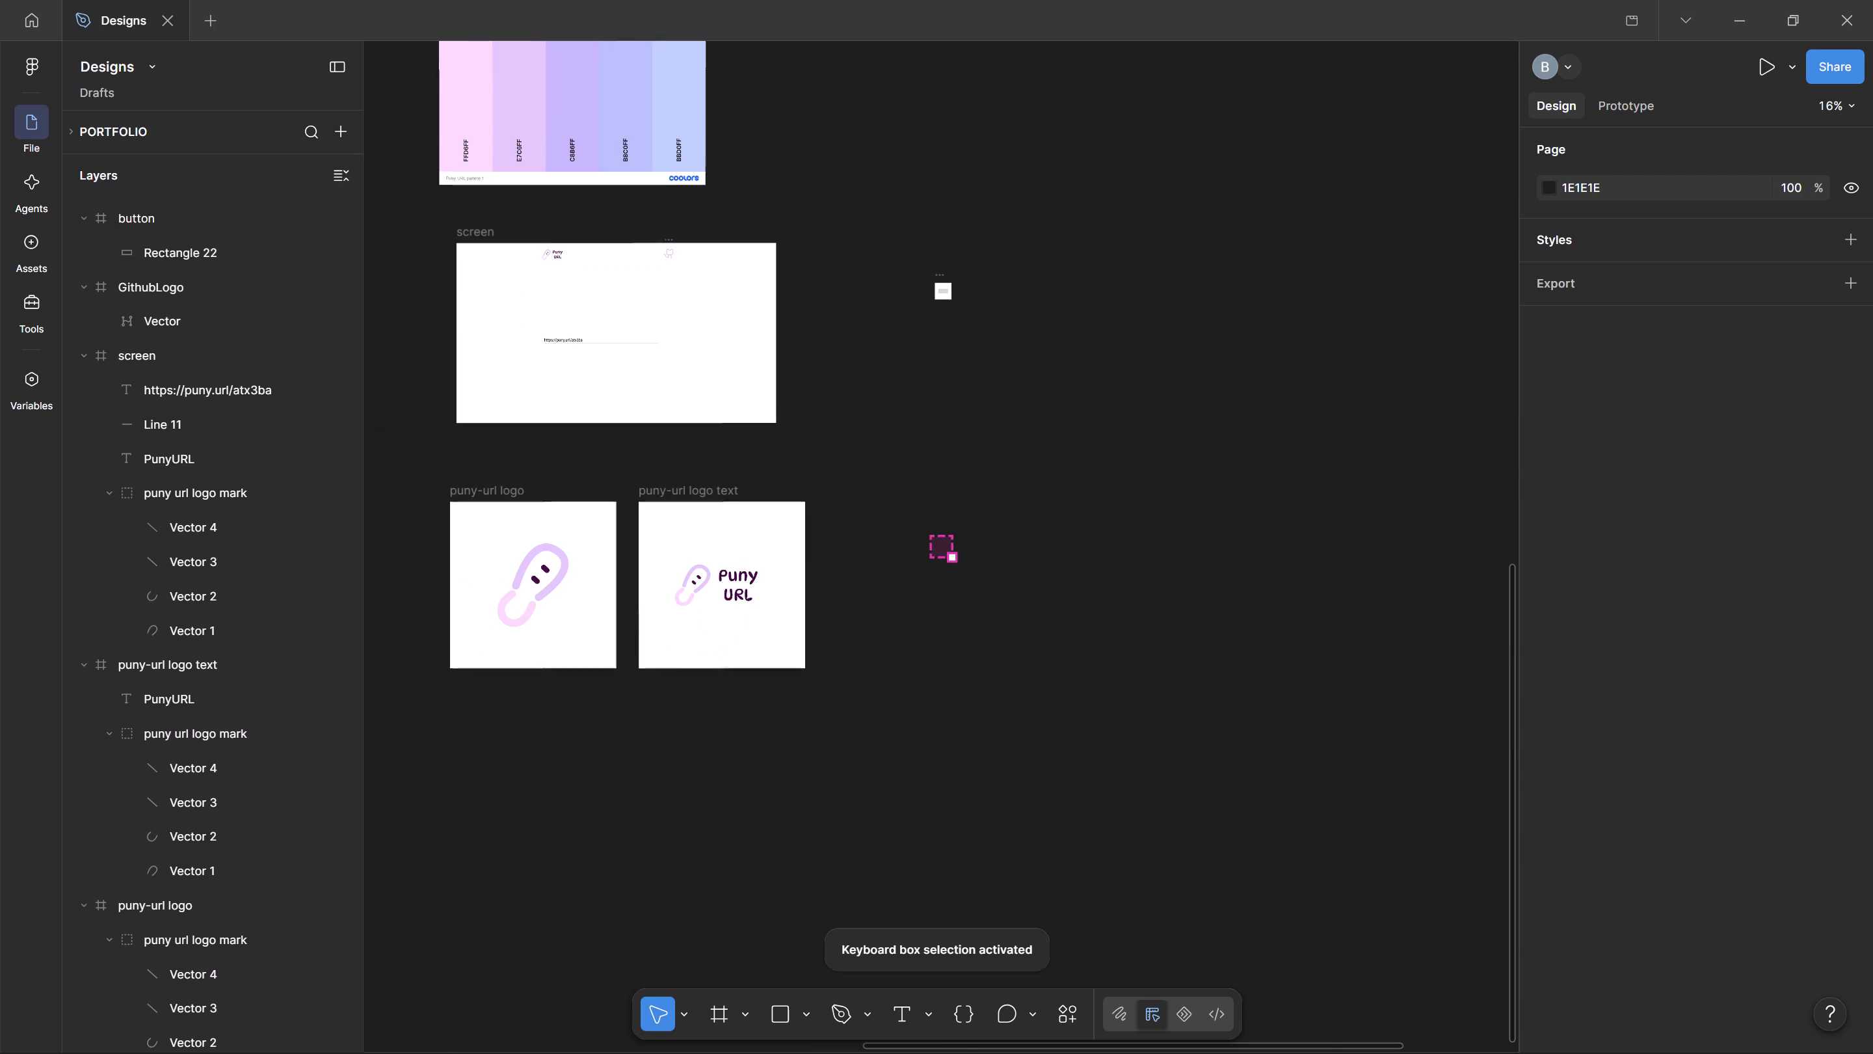
{"action": "key", "text": "Escape"}
{"action": "left_click_drag", "start_coordinate": [911, 235], "coordinate": [1020, 353]}
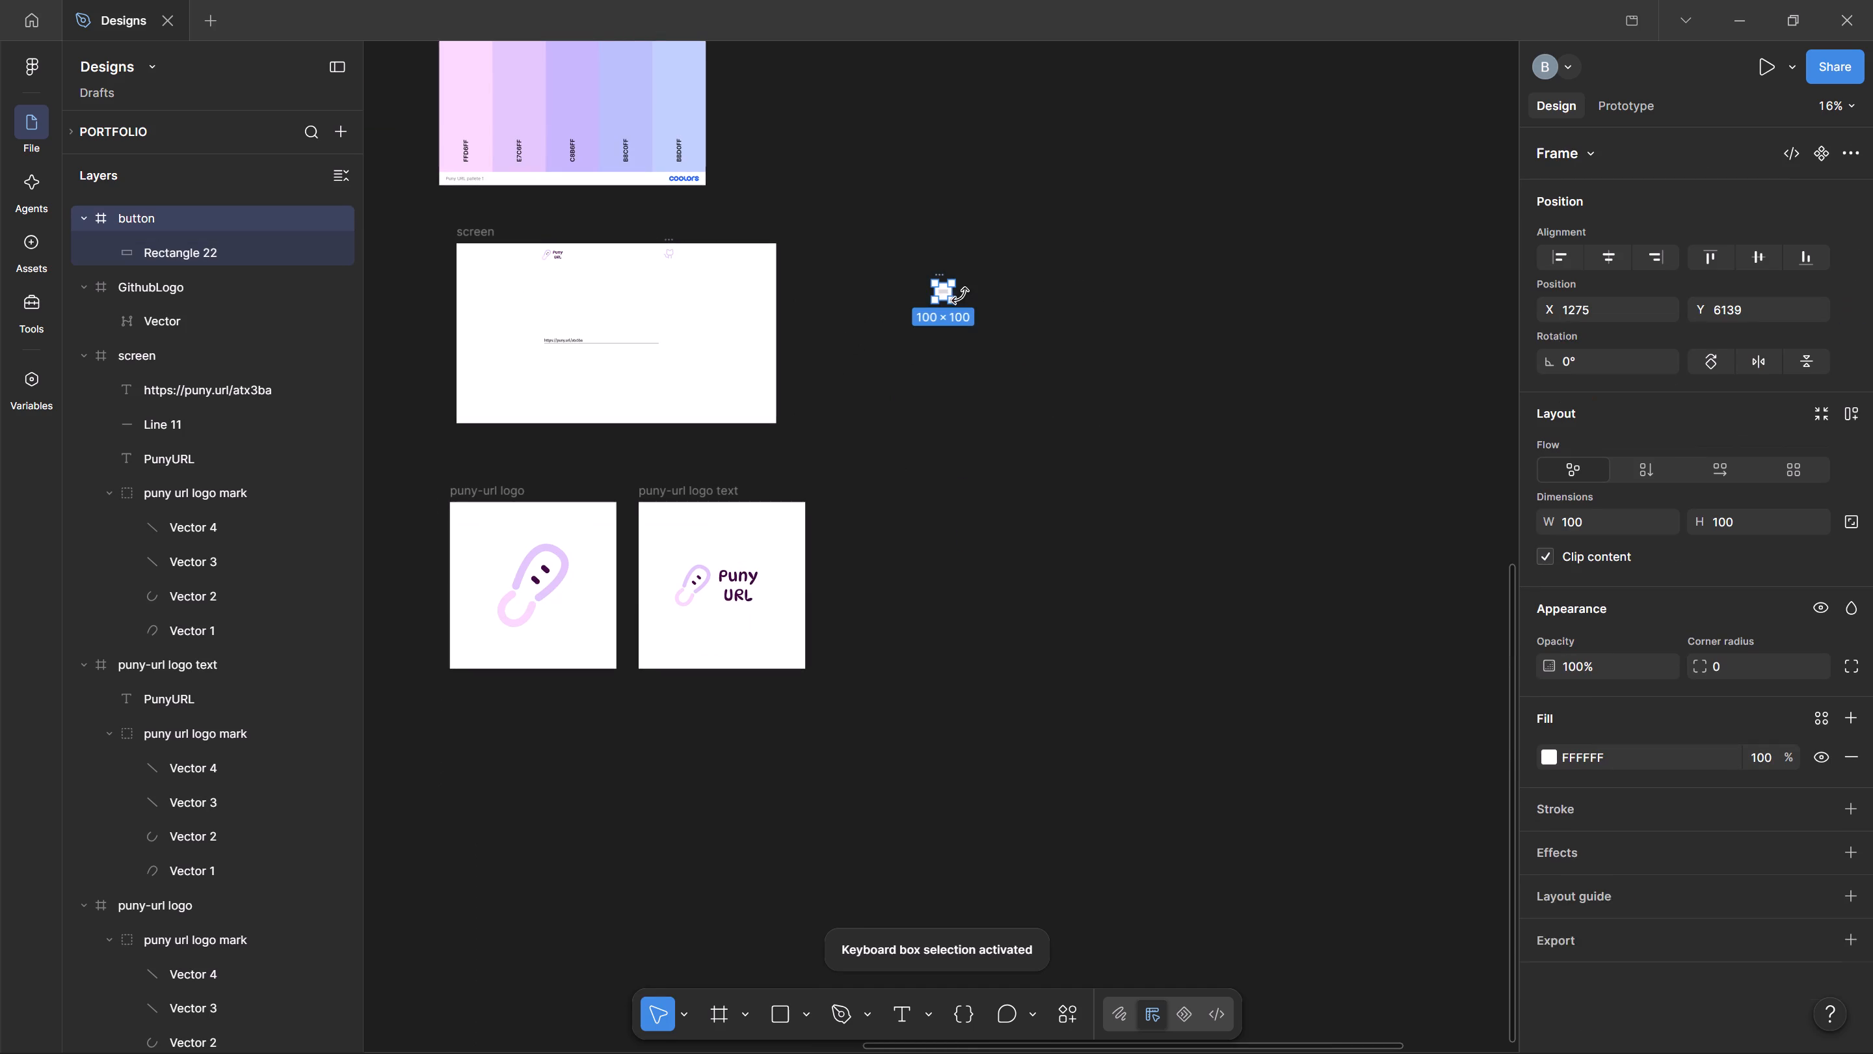
{"action": "left_click_drag", "start_coordinate": [946, 292], "coordinate": [820, 262]}
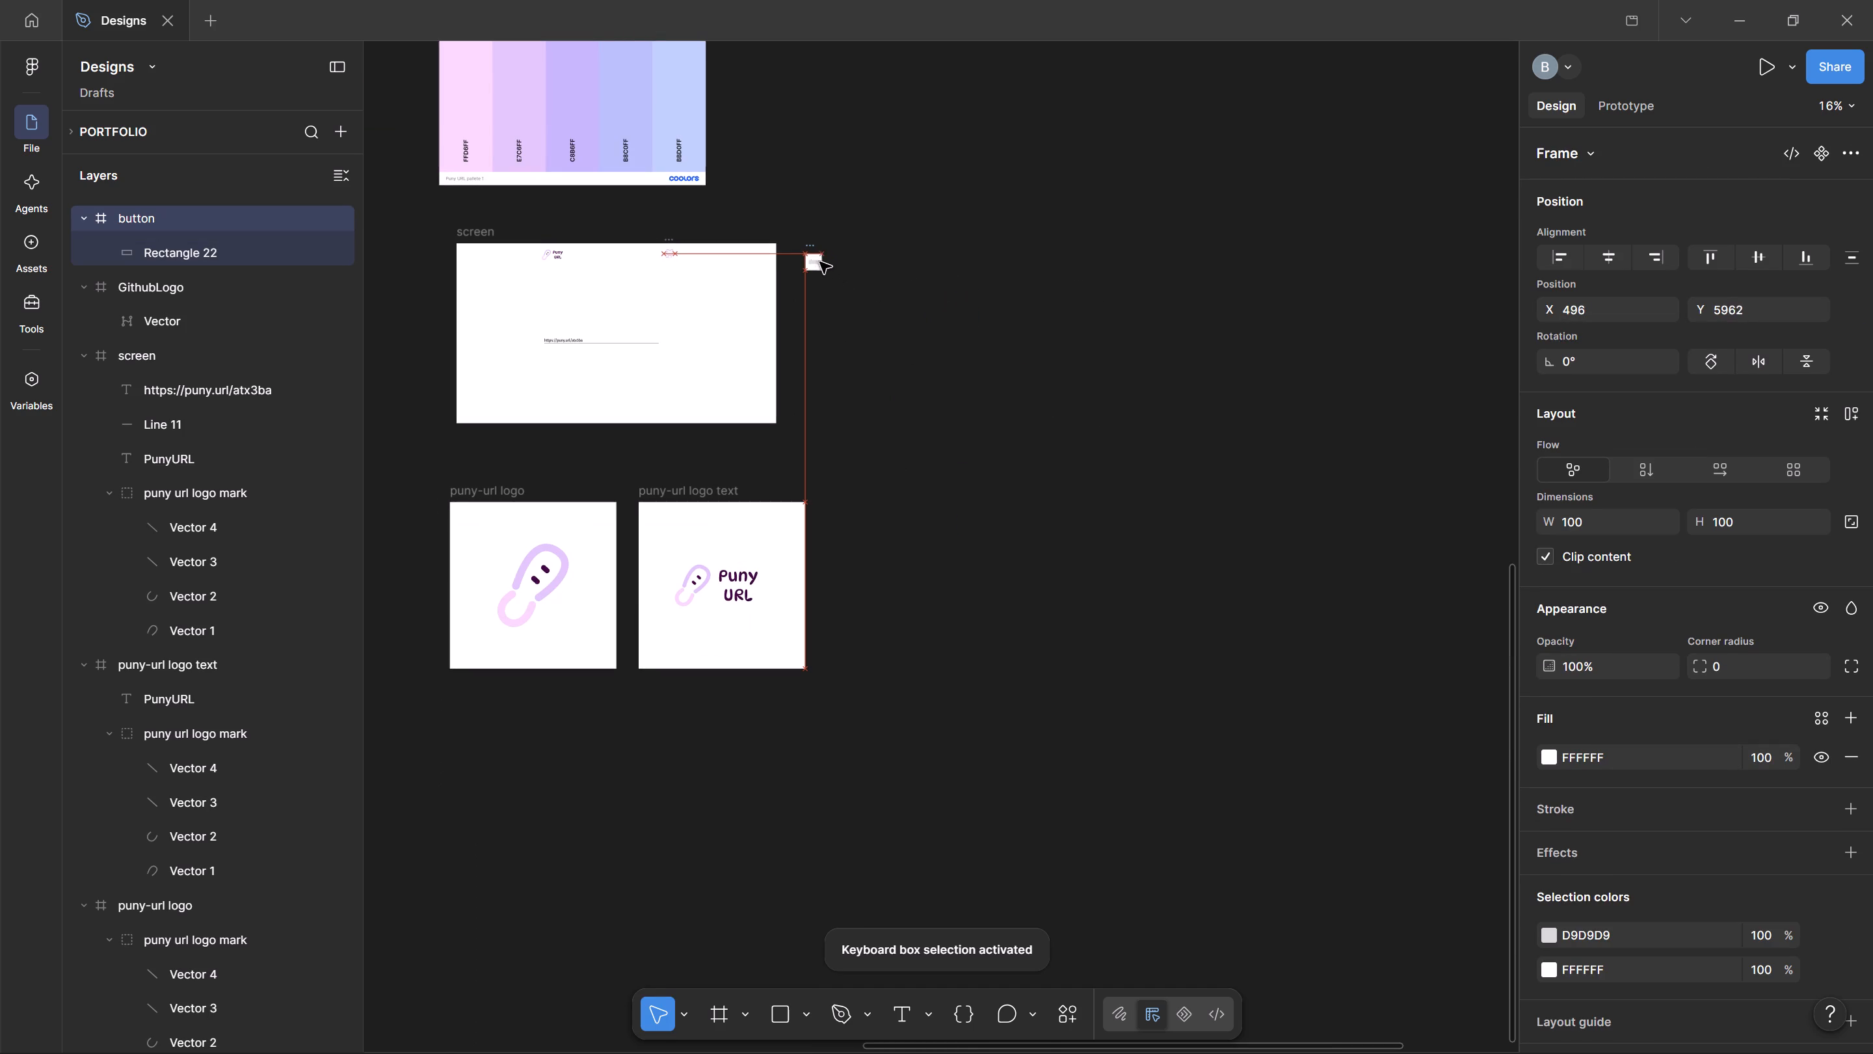
{"action": "left_click_drag", "start_coordinate": [820, 262], "coordinate": [819, 252]}
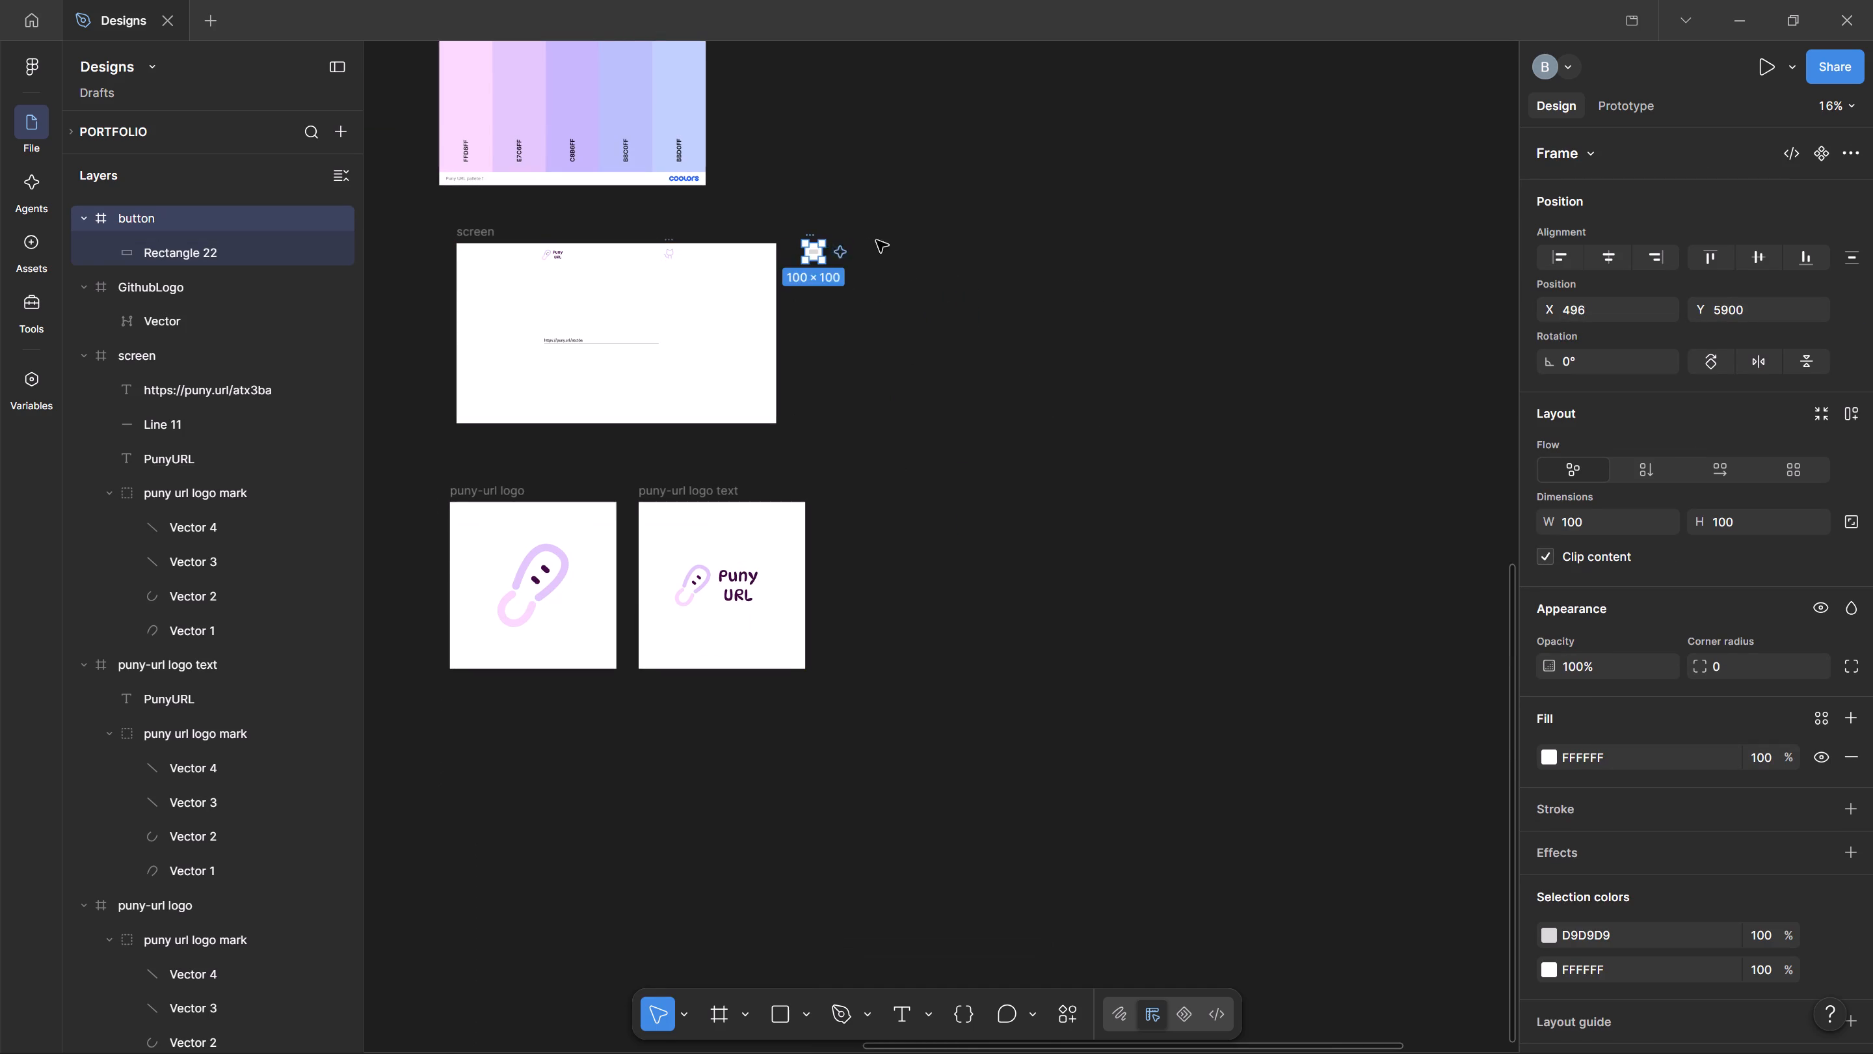
{"action": "left_click", "coordinate": [877, 241]}
Fill the rectangle in the button frame with BBD0FF, sampled from the colour palette image.
{"action": "scroll", "coordinate": [691, 211], "scroll_direction": "up", "scroll_amount": 9, "text": "ctrl"}
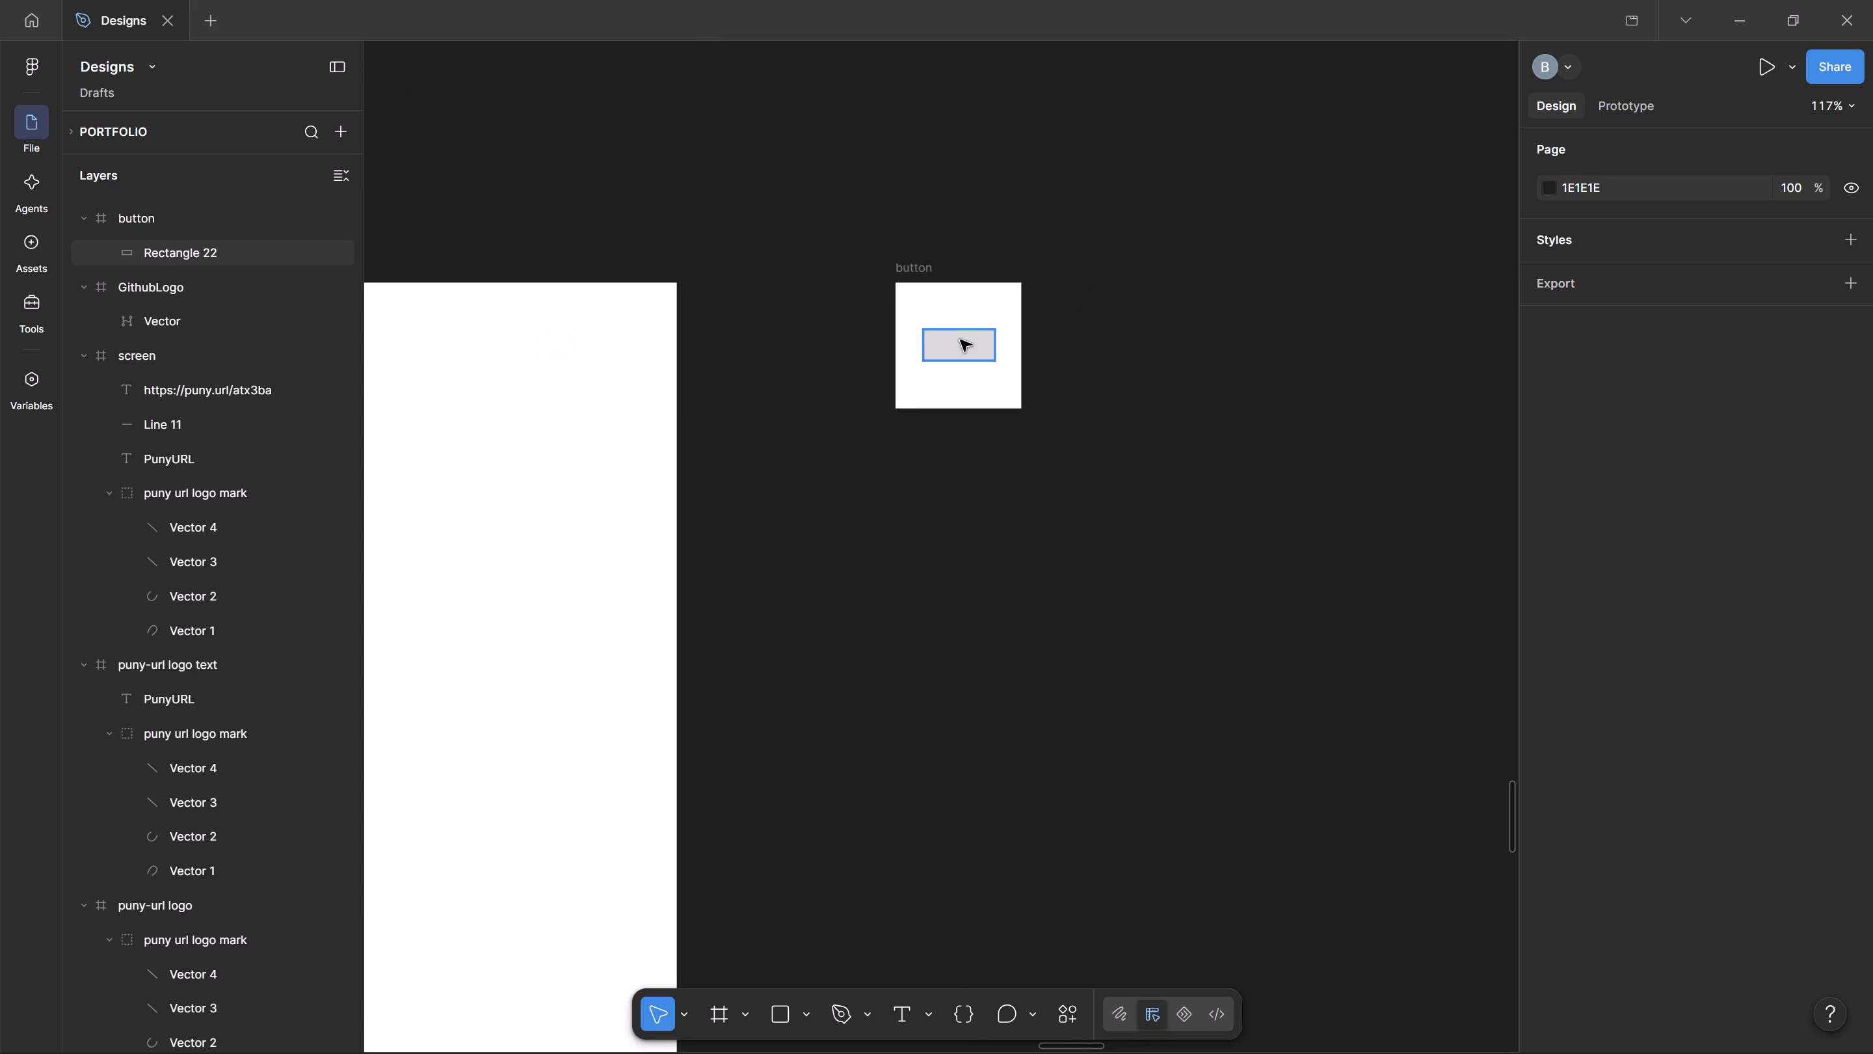
{"action": "left_click", "coordinate": [961, 342]}
{"action": "scroll", "coordinate": [707, 245], "scroll_direction": "down", "scroll_amount": 8, "text": "ctrl"}
{"action": "key", "text": "space"}
{"action": "left_click_drag", "start_coordinate": [791, 178], "coordinate": [1114, 379]}
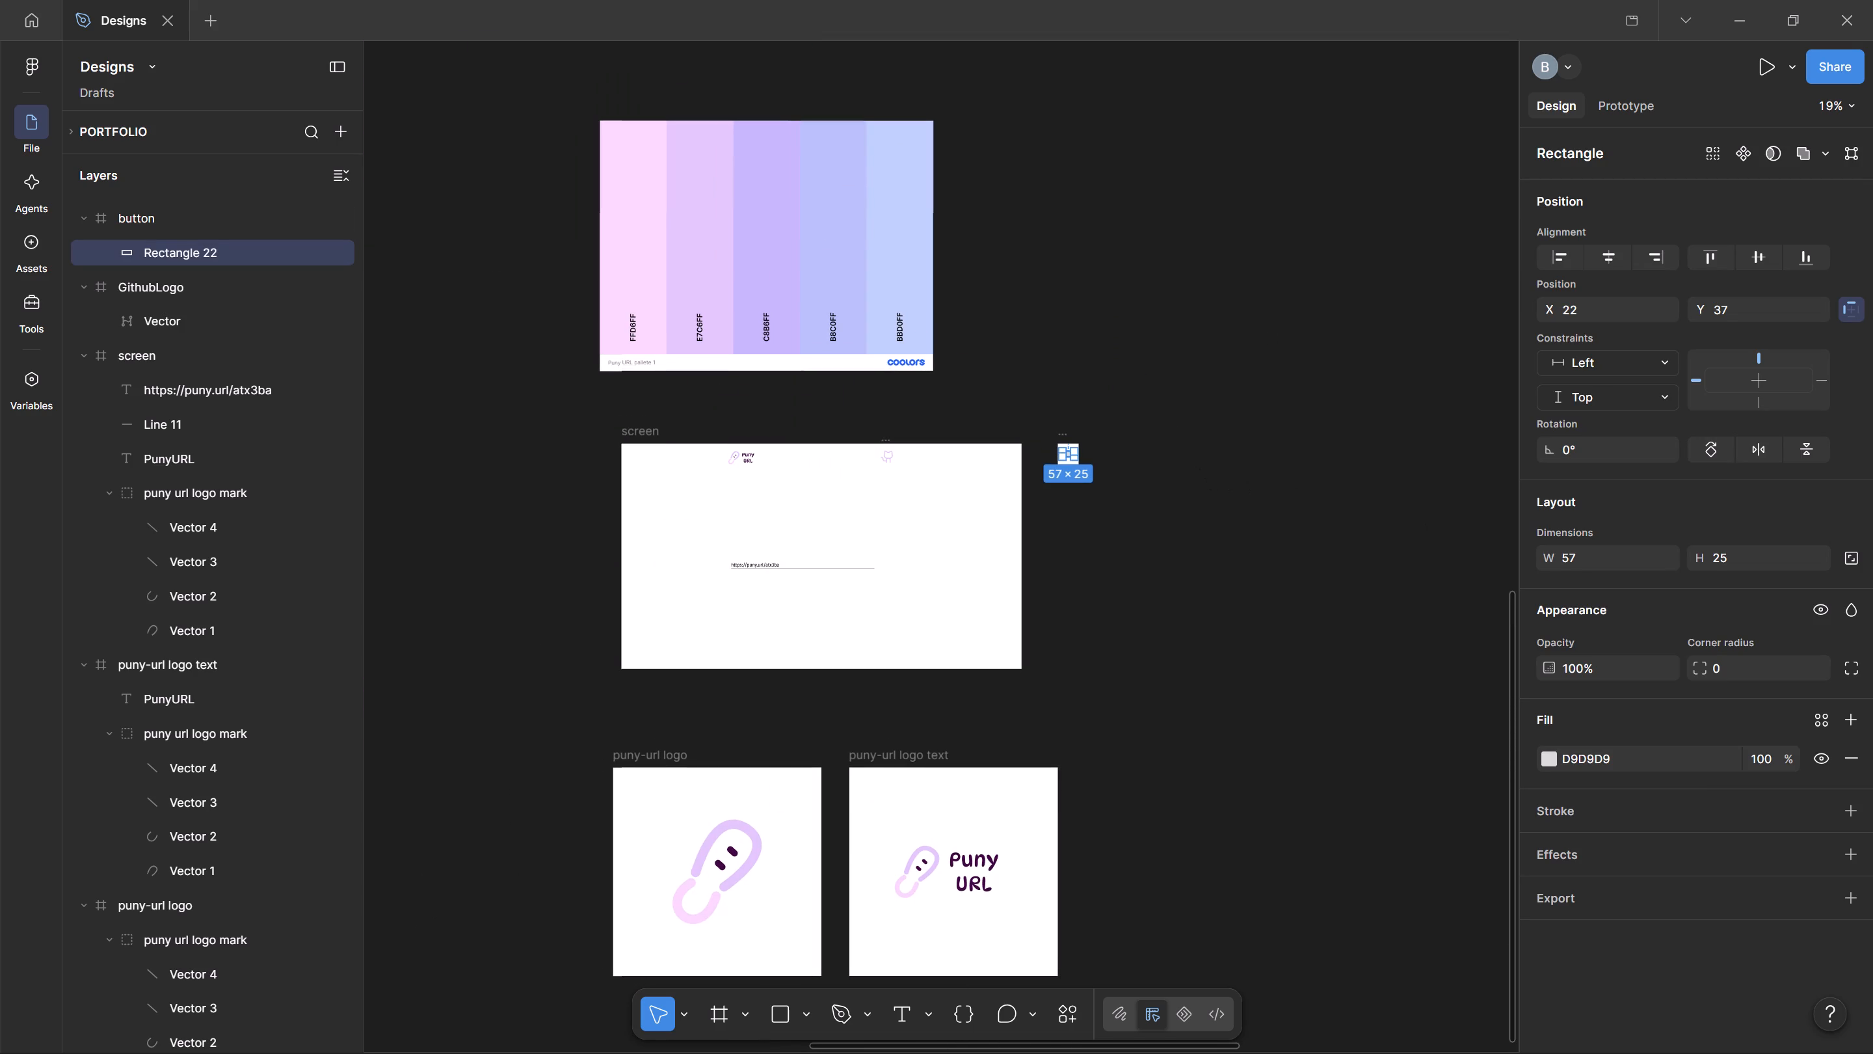
{"action": "left_click", "coordinate": [1544, 755]}
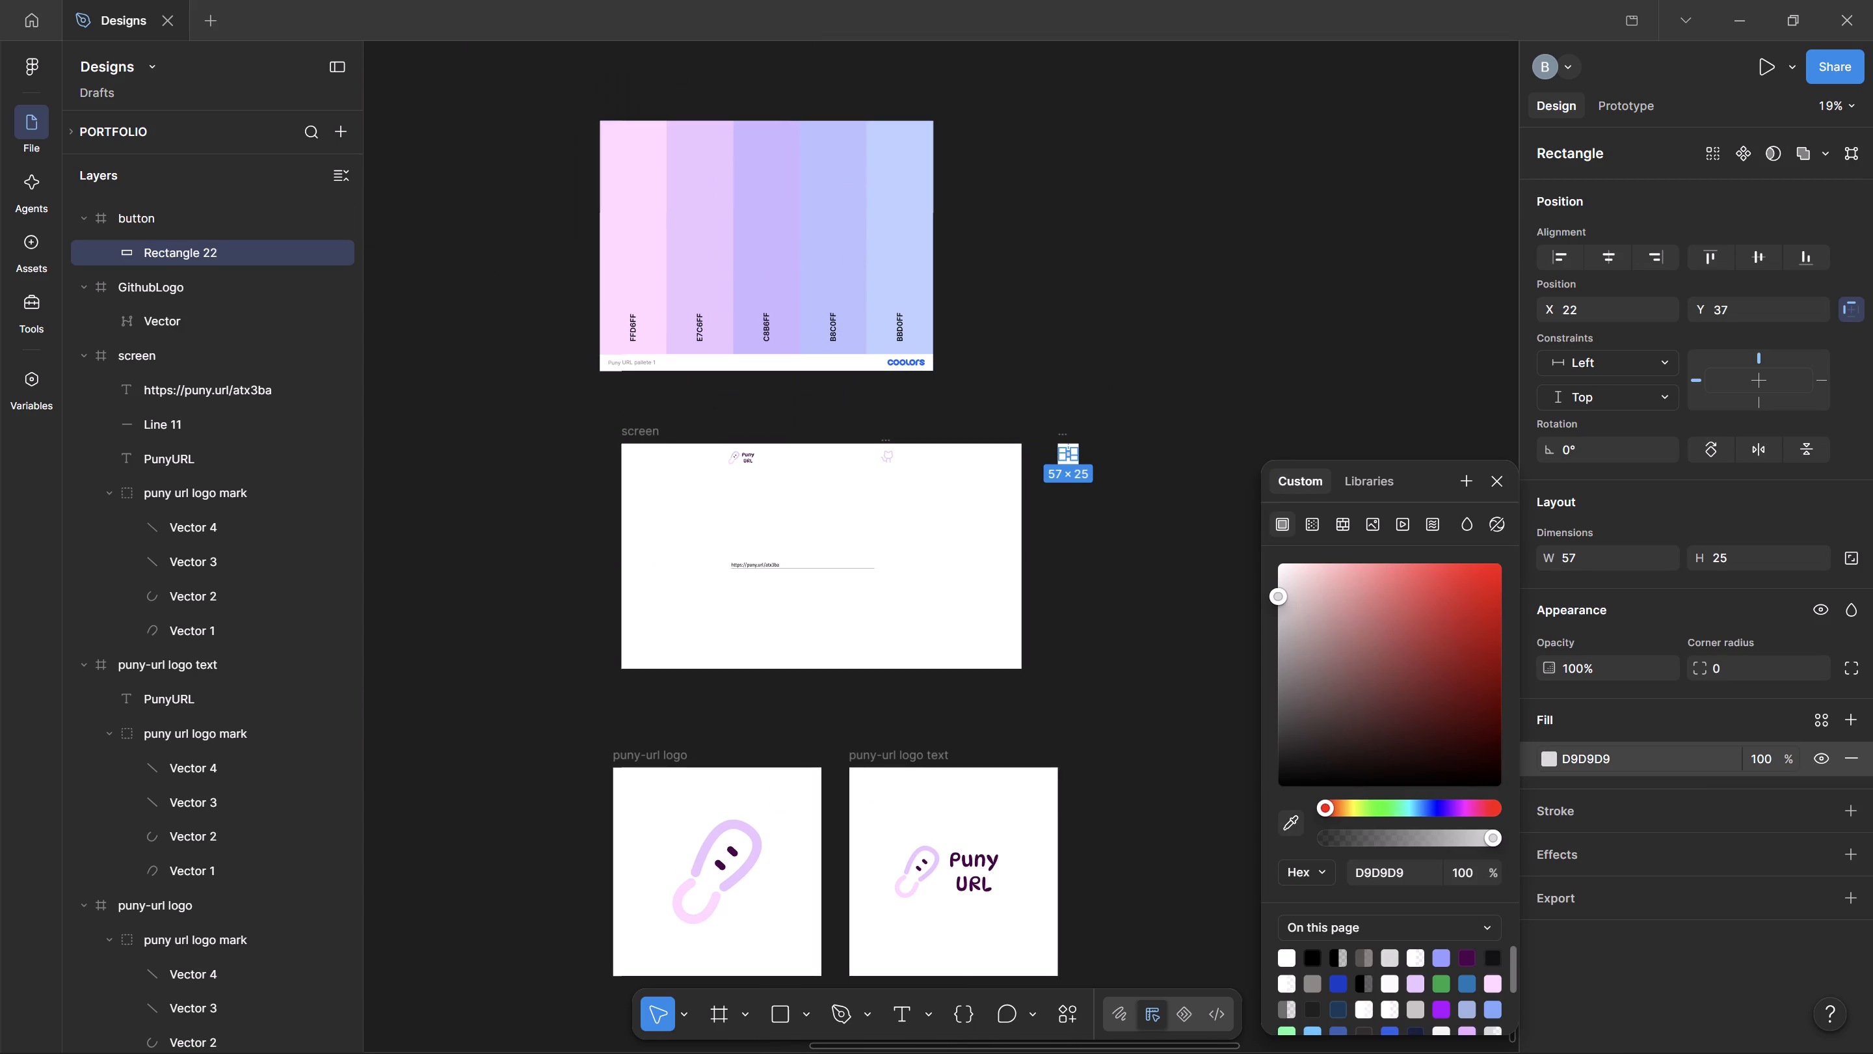
{"action": "left_click", "coordinate": [1286, 824]}
{"action": "left_click", "coordinate": [884, 202]}
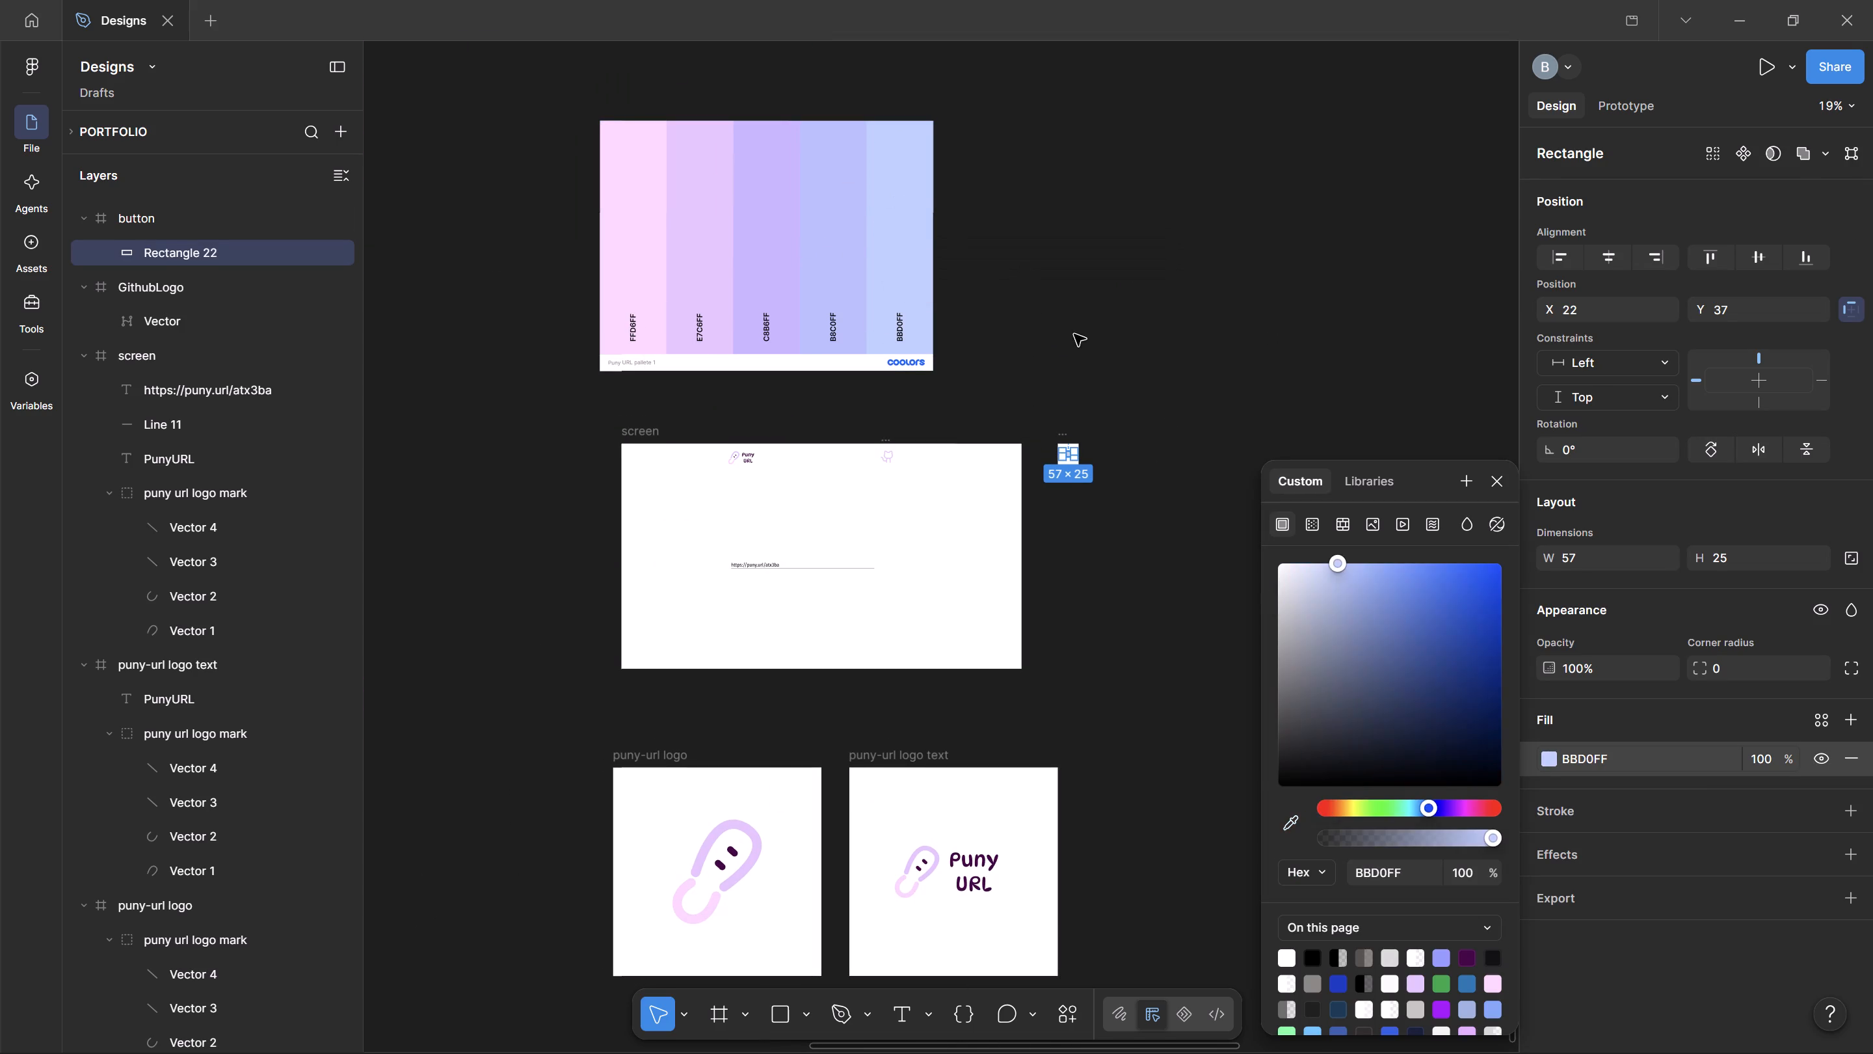
{"action": "key", "text": "Escape"}
Duplicate the button frame twice, stacking the two copies in a column below the original.
{"action": "scroll", "coordinate": [1094, 467], "scroll_direction": "up", "scroll_amount": 16, "text": "ctrl"}
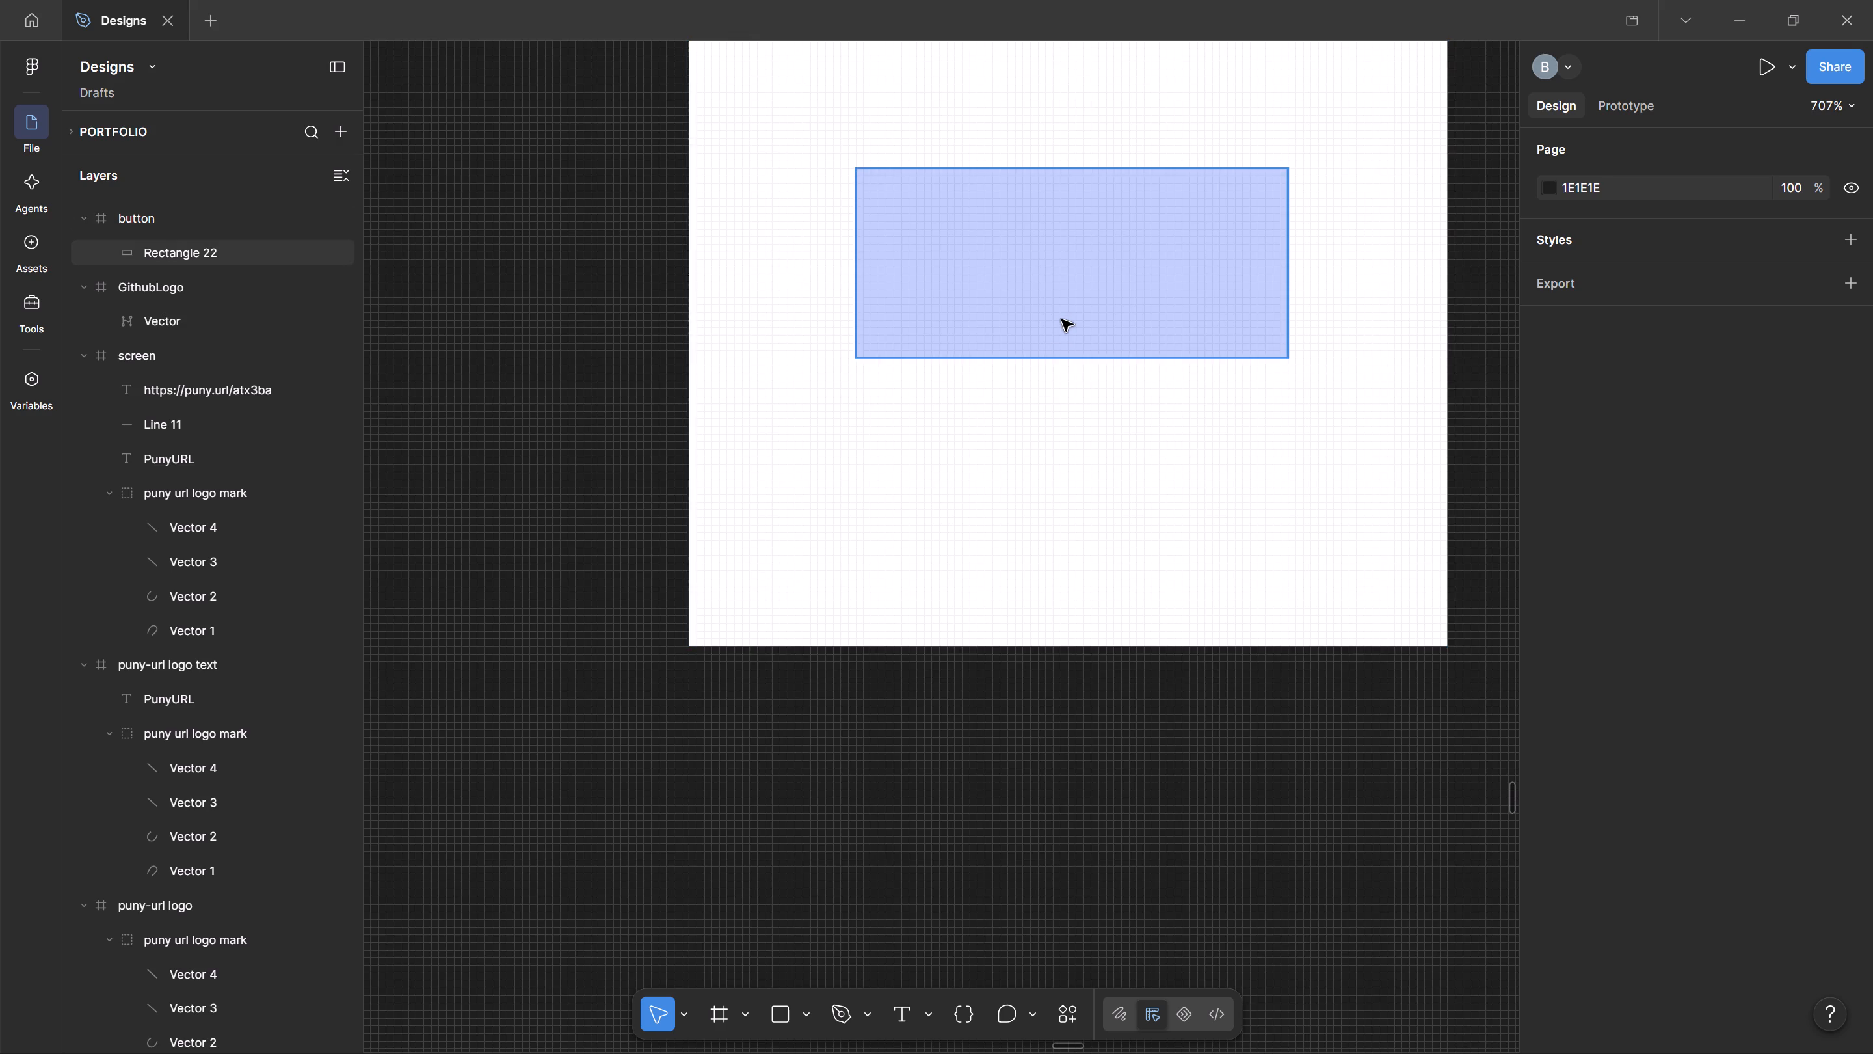
{"action": "left_click", "coordinate": [1062, 320]}
{"action": "scroll", "coordinate": [1061, 319], "scroll_direction": "down", "scroll_amount": 5, "text": "ctrl"}
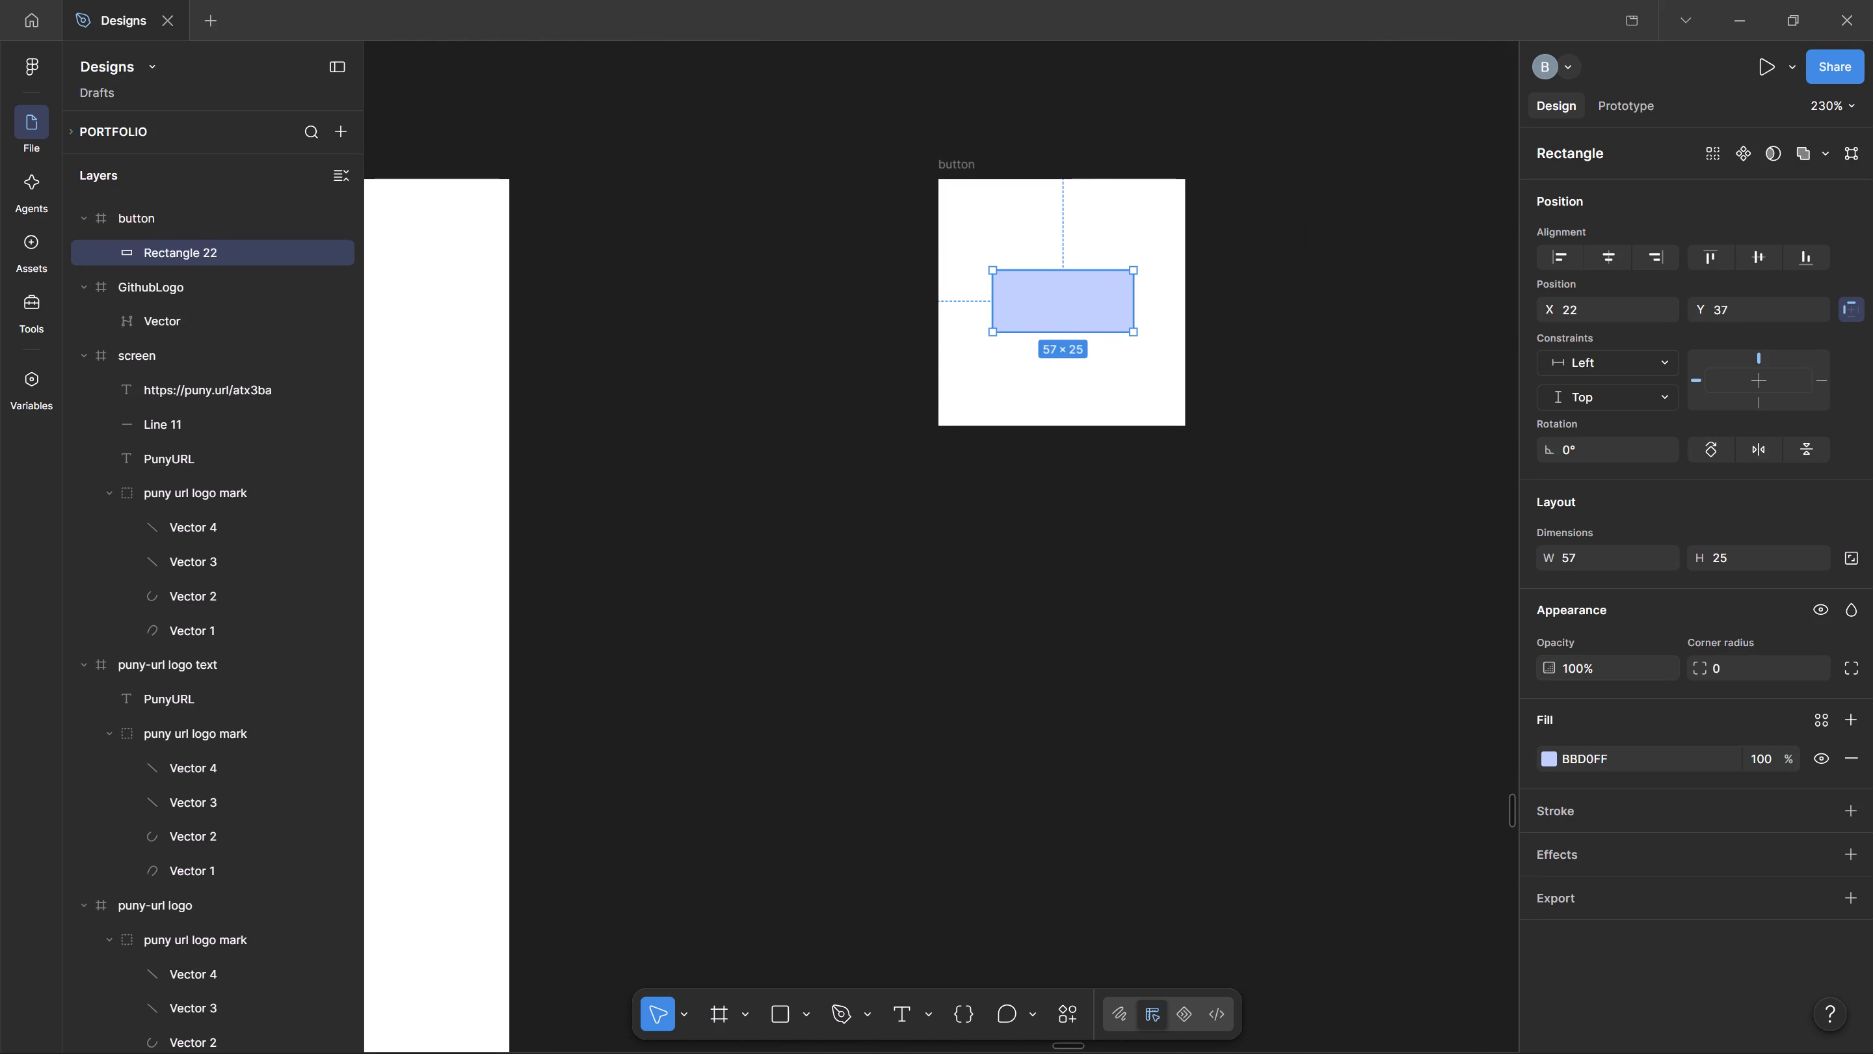
{"action": "left_click", "coordinate": [931, 620]}
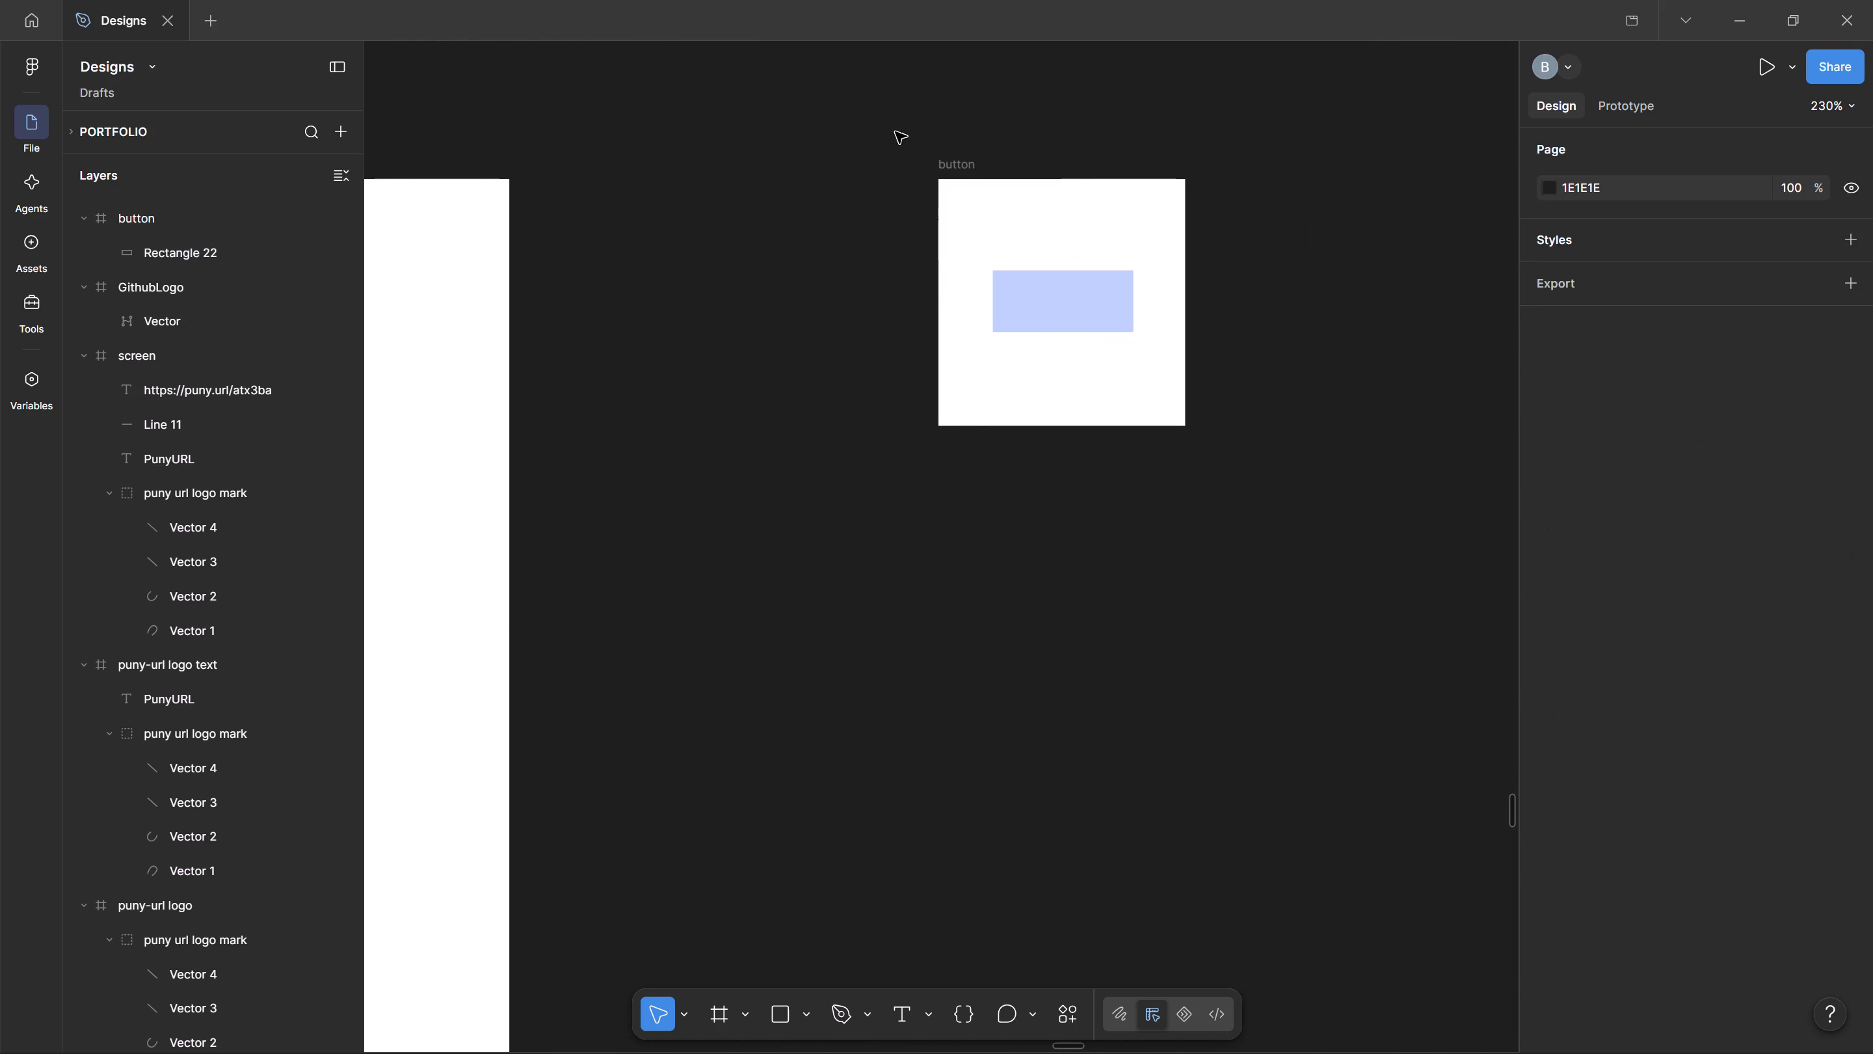
{"action": "left_click_drag", "start_coordinate": [889, 77], "coordinate": [1367, 676]}
{"action": "left_click_drag", "start_coordinate": [1132, 373], "coordinate": [1148, 678], "text": "alt+shift"}
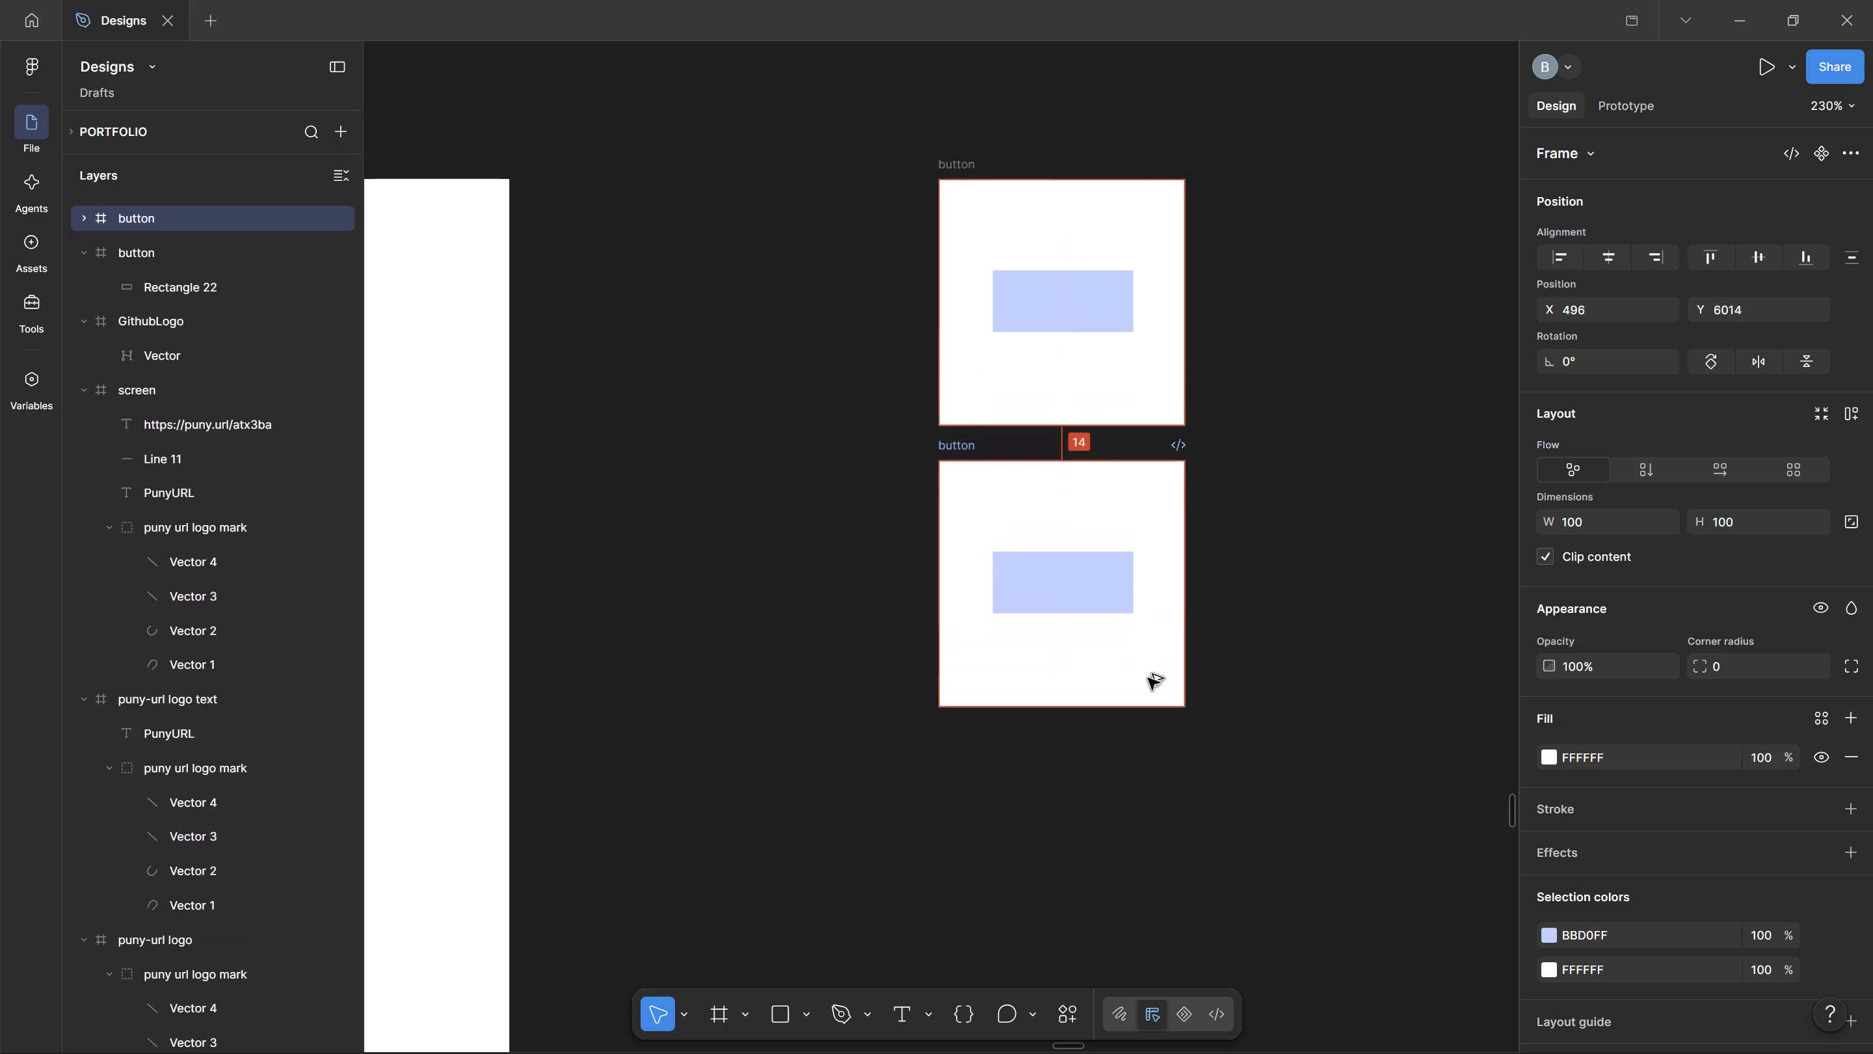
{"action": "left_click_drag", "start_coordinate": [1148, 678], "coordinate": [1148, 675], "text": "alt+shift"}
{"action": "left_click_drag", "start_coordinate": [1145, 668], "coordinate": [1158, 963], "text": "alt+shift"}
Duplicate the rectangle in the middle button frame, offset slightly downward to about X 22, Y 41.
{"action": "scroll", "coordinate": [1221, 703], "scroll_direction": "up", "scroll_amount": 2, "text": "ctrl"}
{"action": "left_click", "coordinate": [1021, 586]}
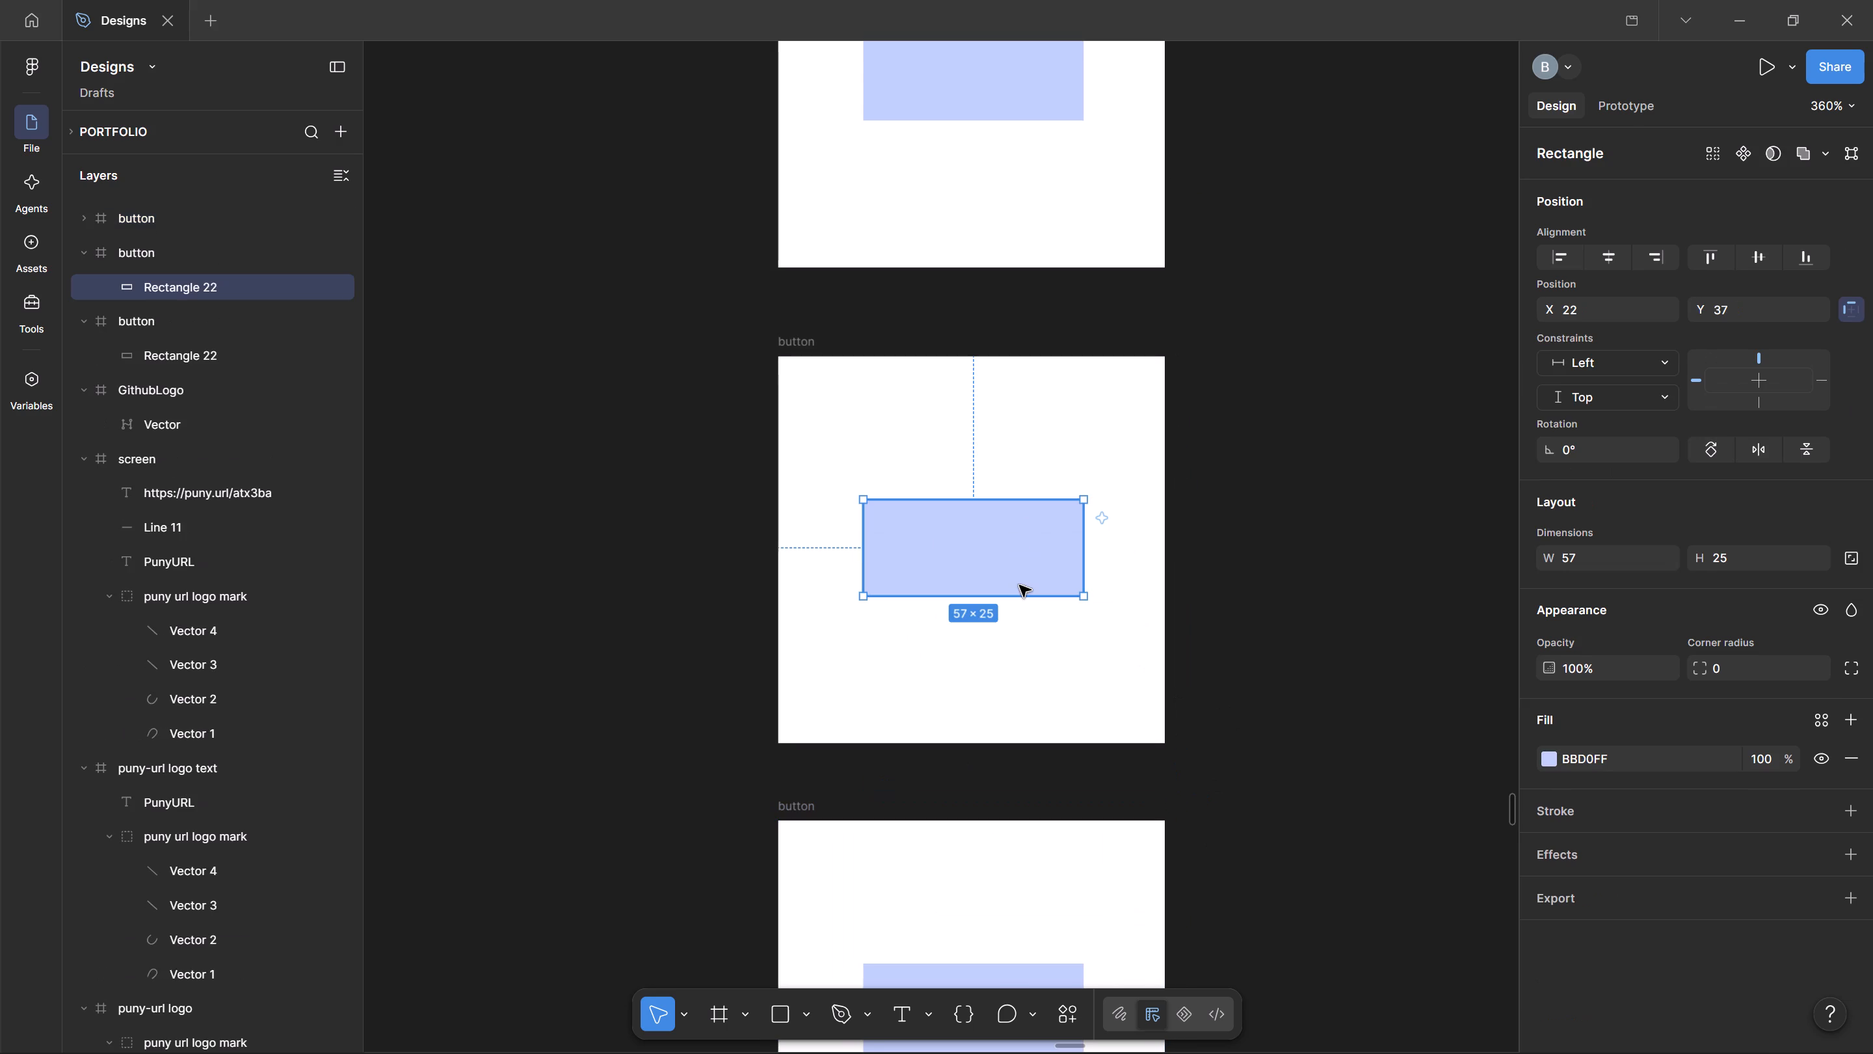
{"action": "left_click_drag", "start_coordinate": [1018, 569], "coordinate": [1020, 585], "text": "alt"}
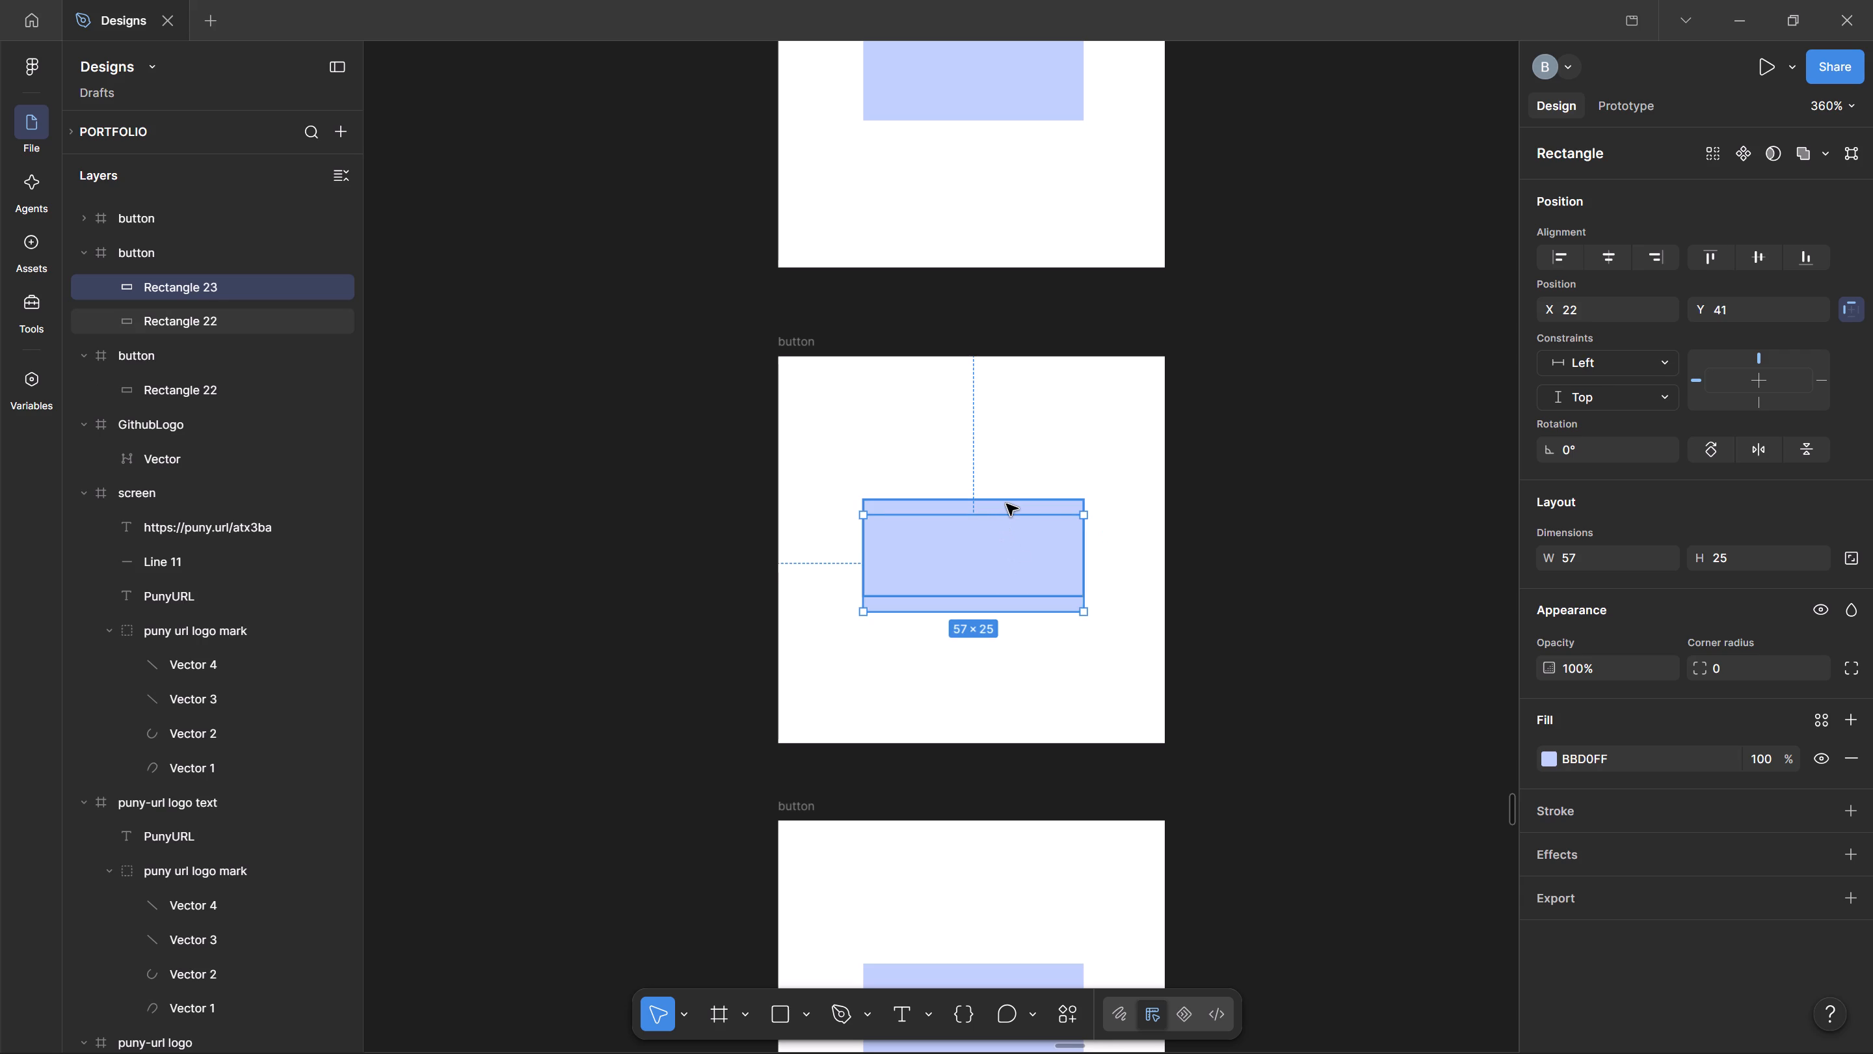
Reduce the fill opacity of the offset rectangle copy in the middle button frame to about 53%.
{"action": "left_click", "coordinate": [1007, 504]}
{"action": "left_click", "coordinate": [1031, 606]}
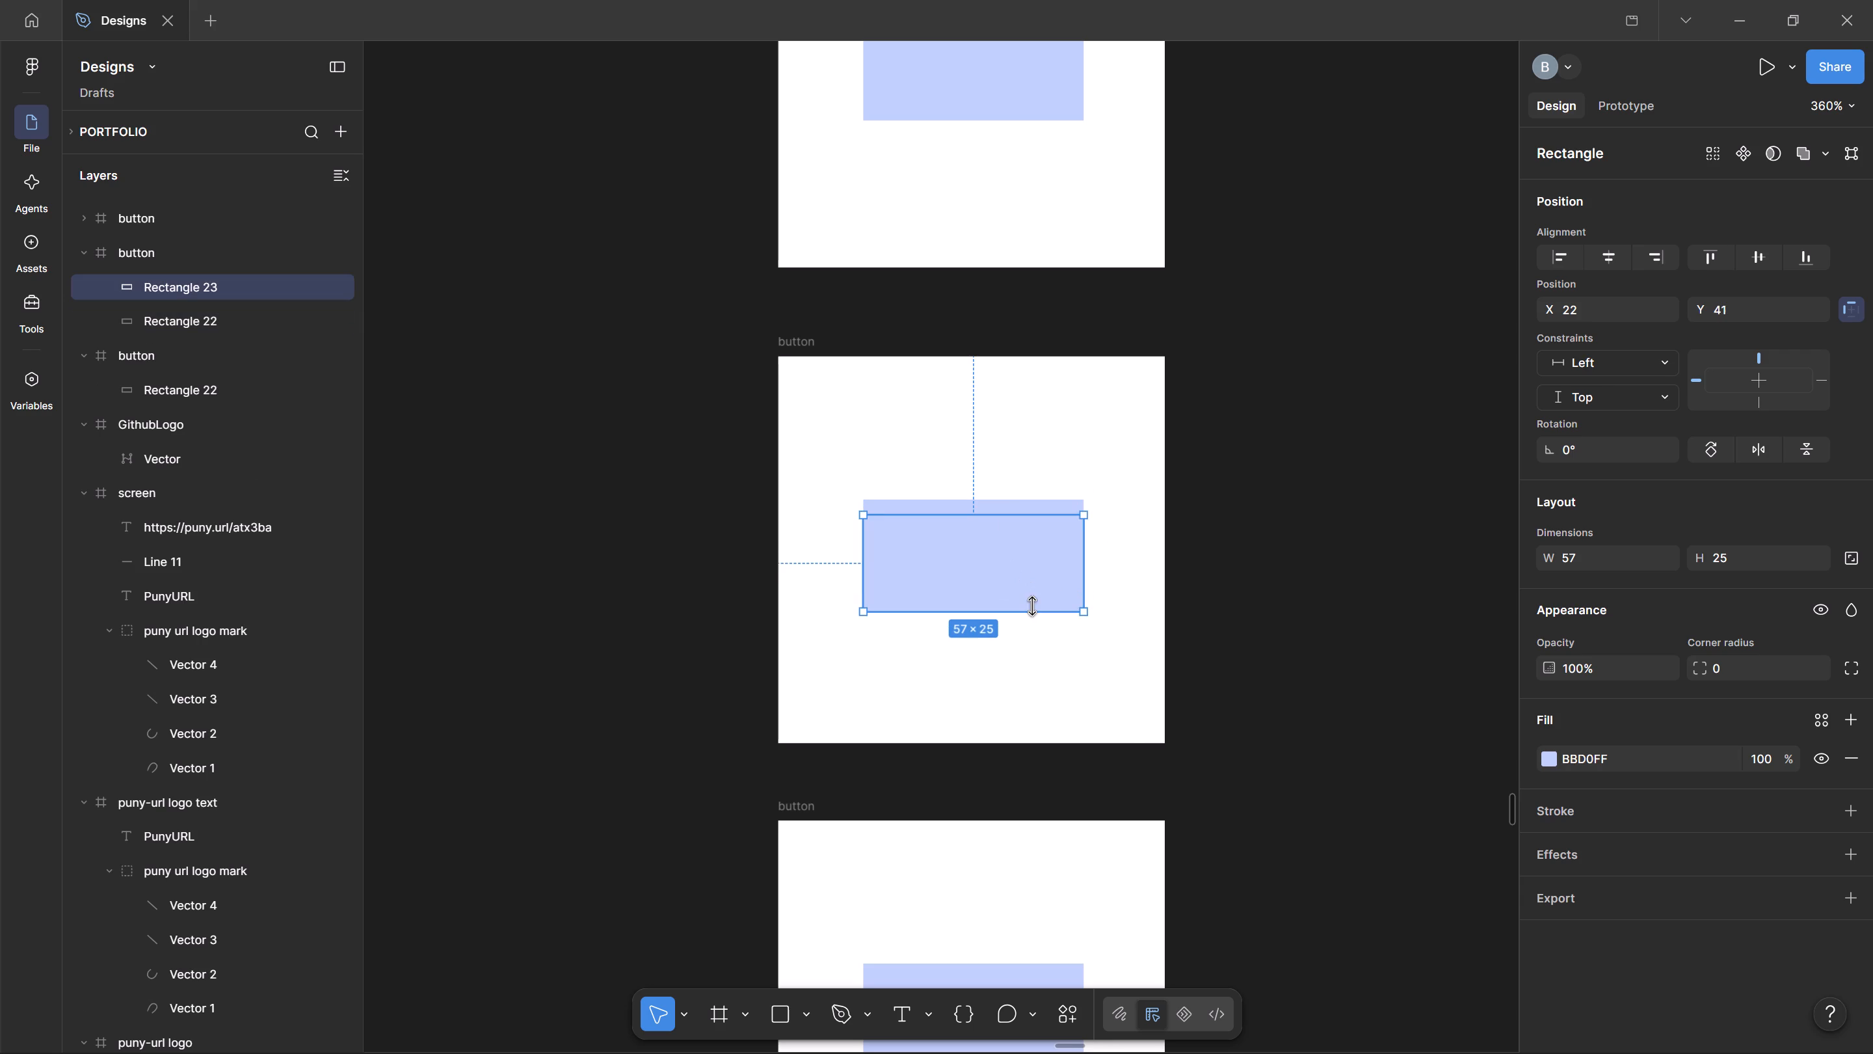
{"action": "right_click", "coordinate": [1031, 606]}
{"action": "left_click", "coordinate": [1544, 781]}
{"action": "triple_click", "coordinate": [1548, 763]}
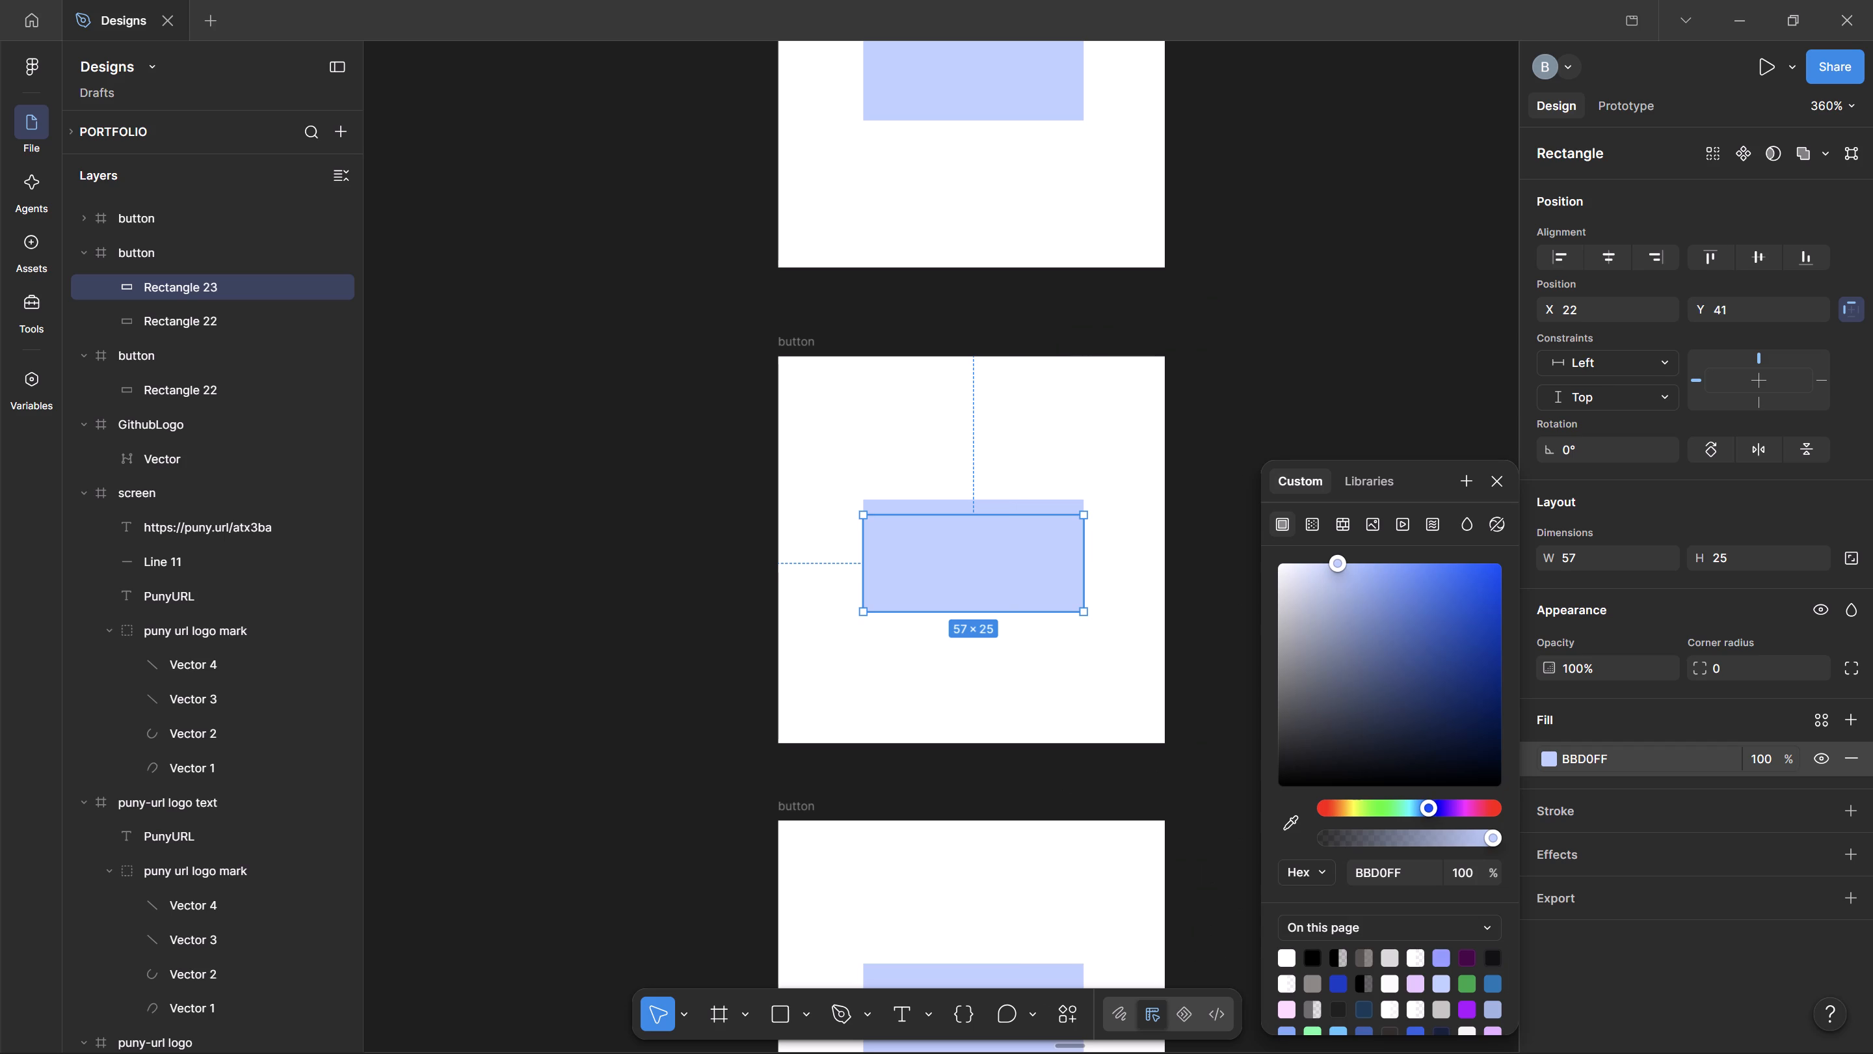
{"action": "left_click_drag", "start_coordinate": [1491, 835], "coordinate": [1414, 835]}
{"action": "left_click_drag", "start_coordinate": [1283, 354], "coordinate": [1283, 347]}
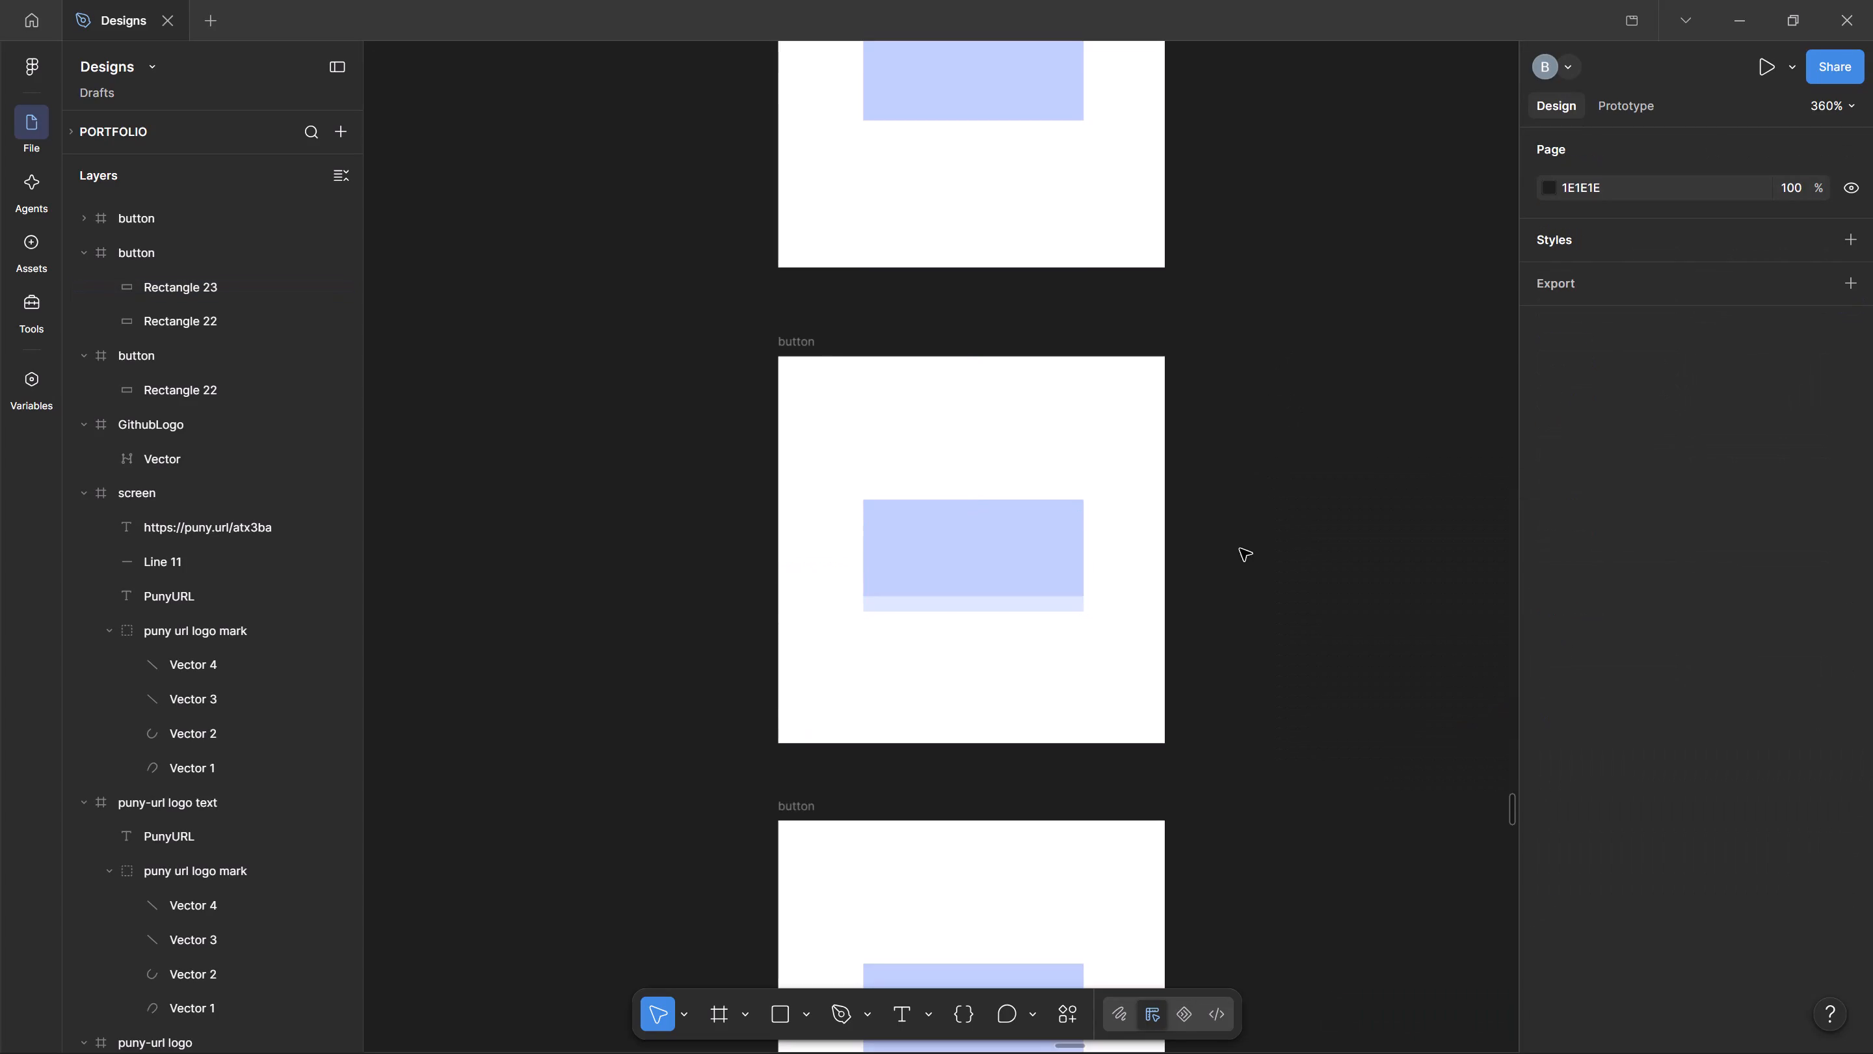
Duplicate the two-tone middle button frame to its right, at about X 610, Y 6023.
{"action": "scroll", "coordinate": [1234, 554], "scroll_direction": "down", "scroll_amount": 2, "text": "ctrl"}
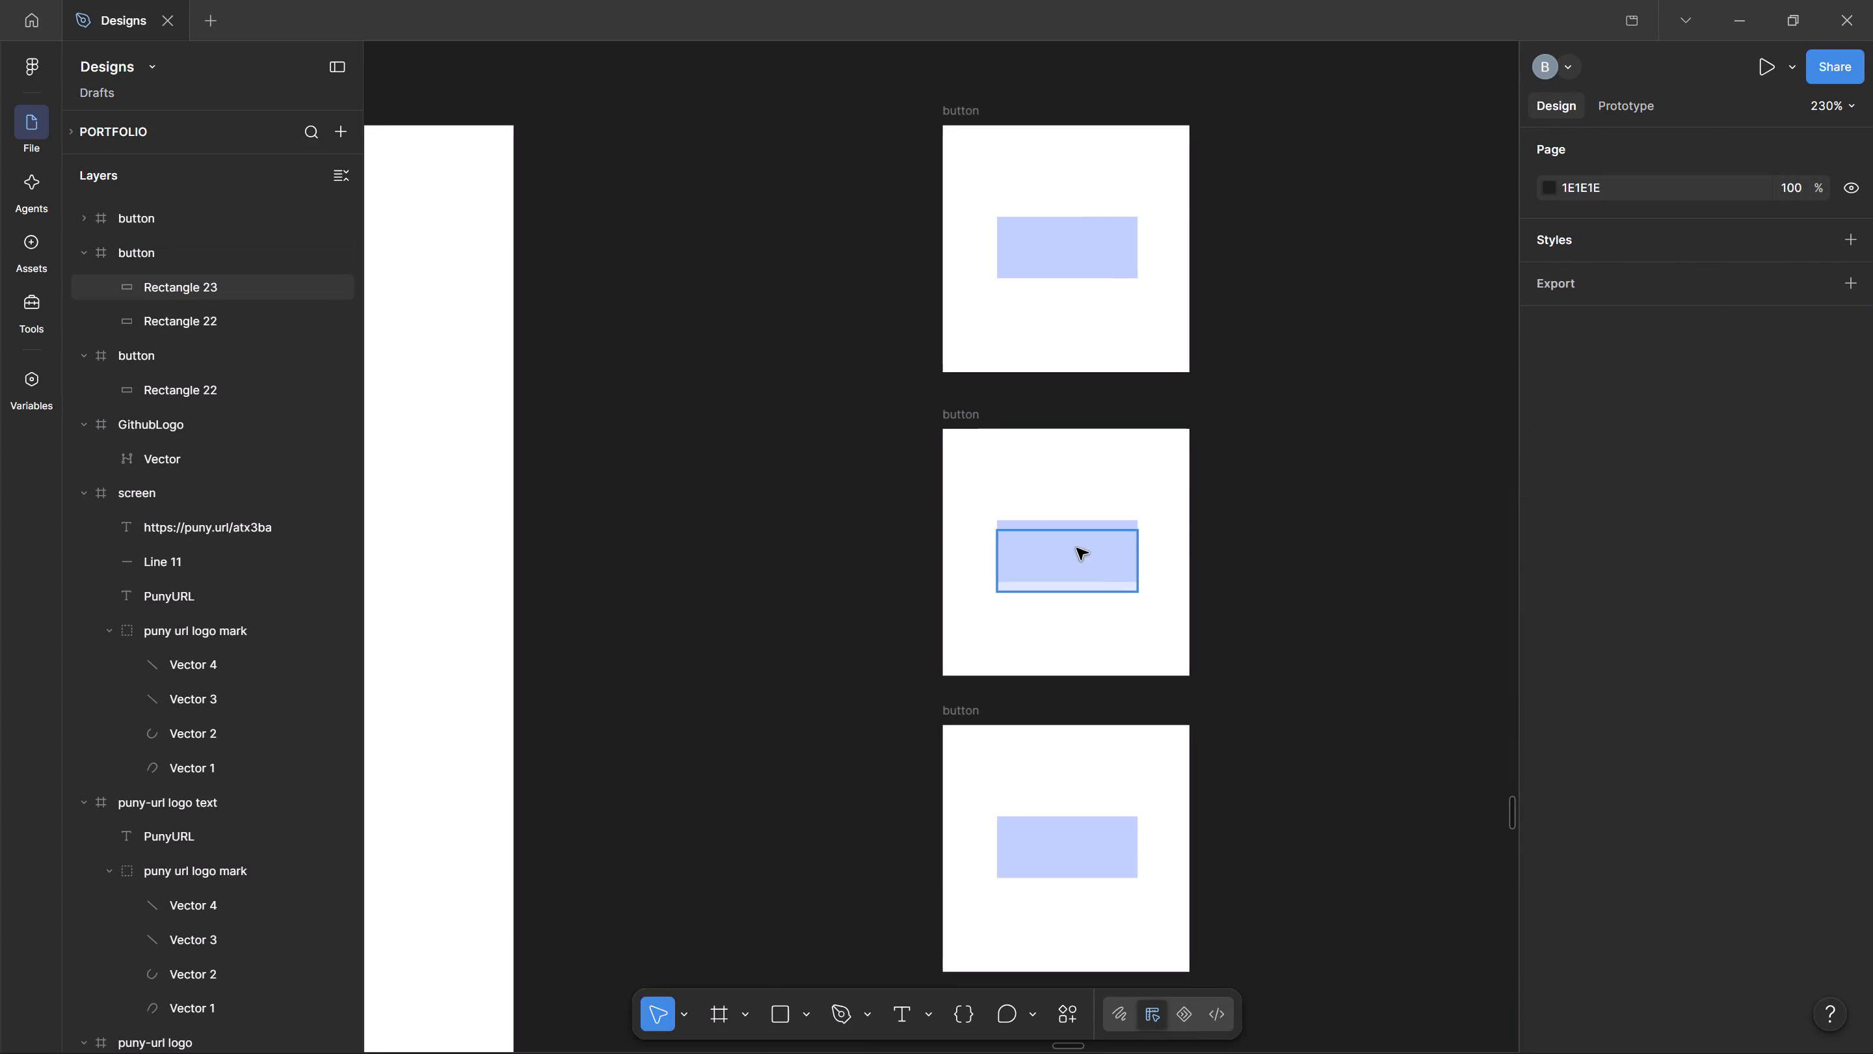
{"action": "scroll", "coordinate": [1303, 679], "scroll_direction": "down", "scroll_amount": 1}
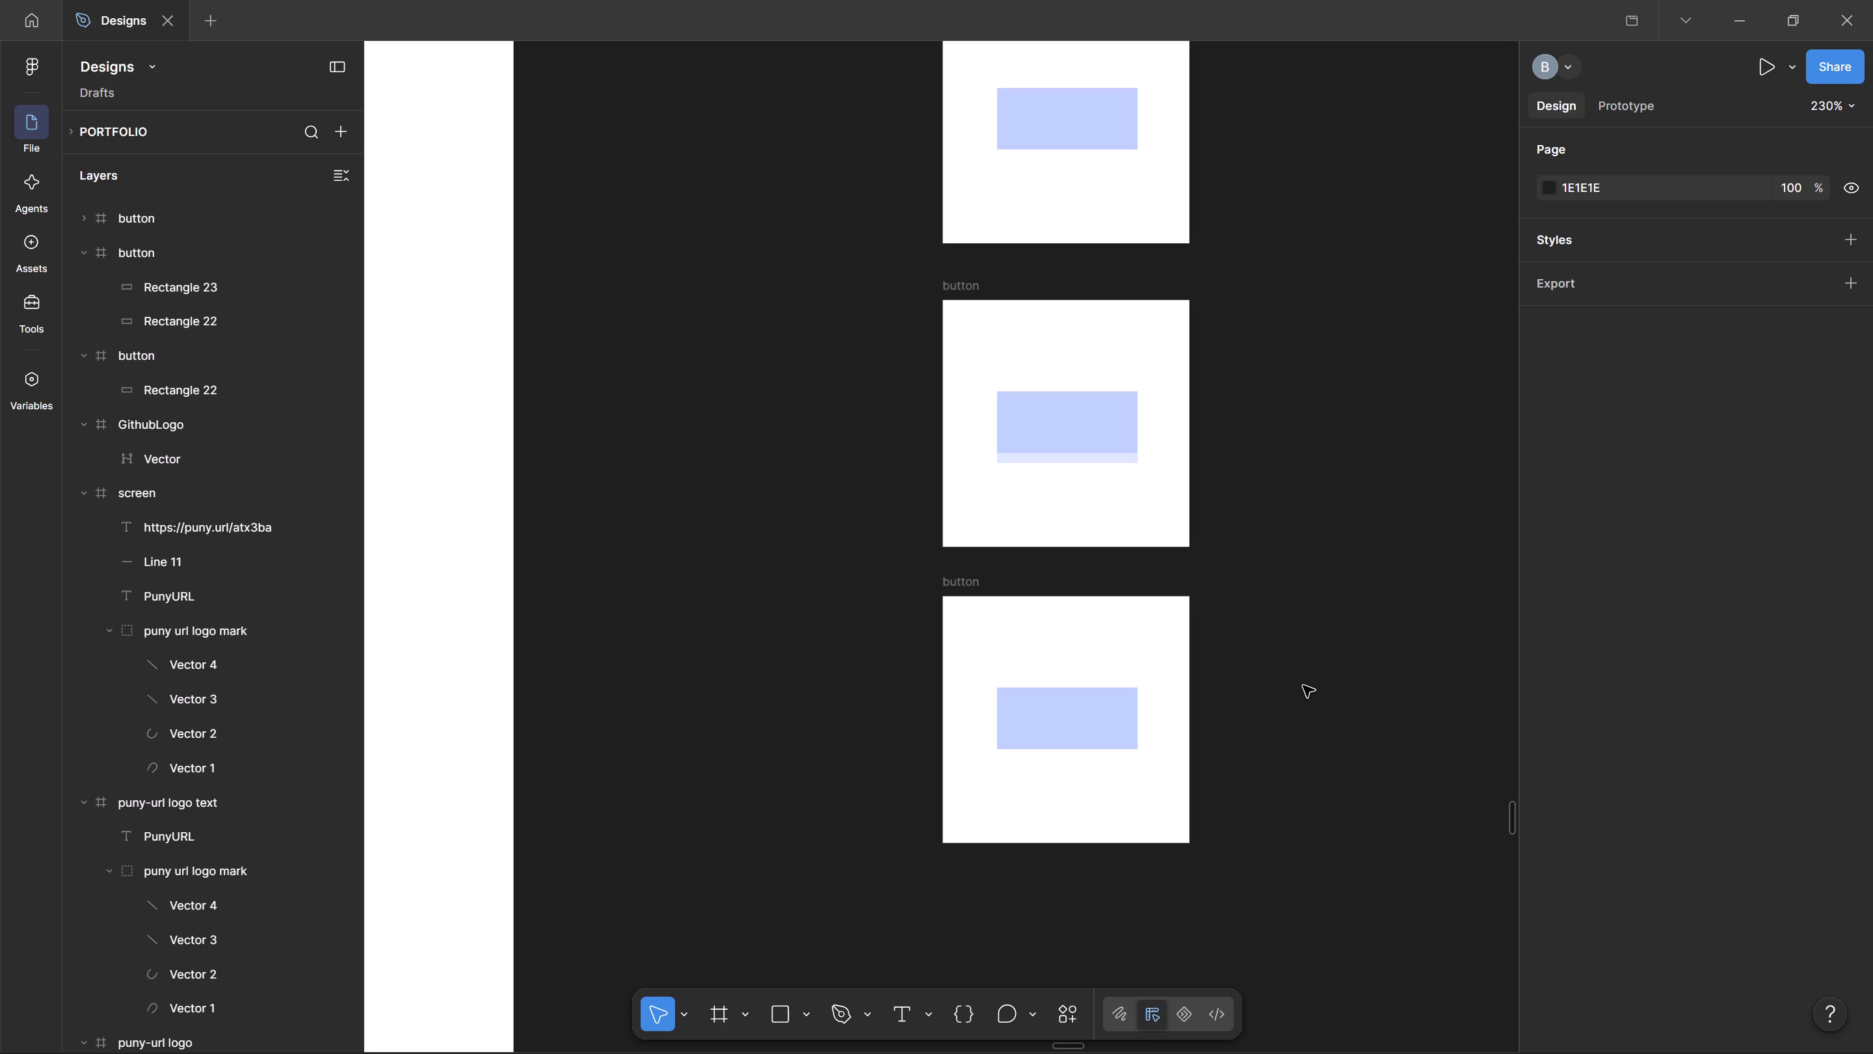
{"action": "scroll", "coordinate": [1289, 678], "scroll_direction": "up", "scroll_amount": 1}
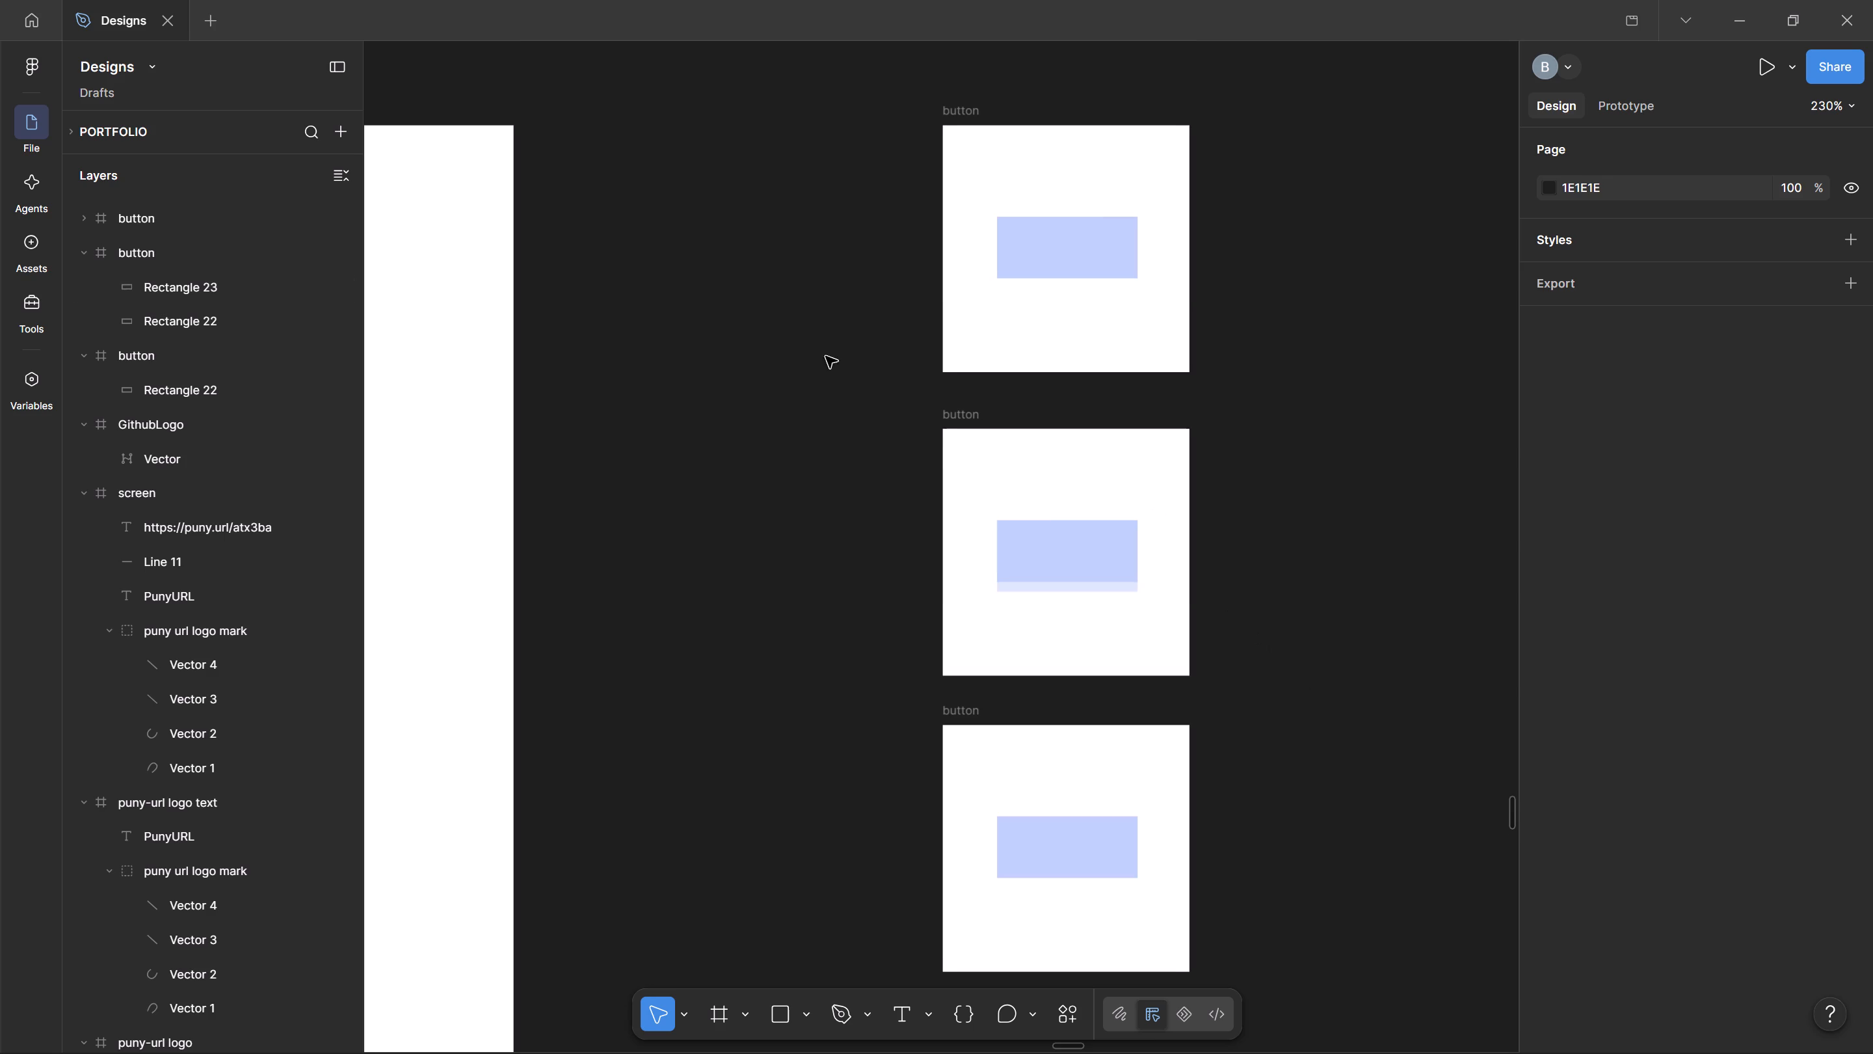
{"action": "left_click_drag", "start_coordinate": [834, 366], "coordinate": [1390, 787]}
{"action": "left_click", "coordinate": [1266, 658]}
{"action": "left_click_drag", "start_coordinate": [1316, 729], "coordinate": [928, 460]}
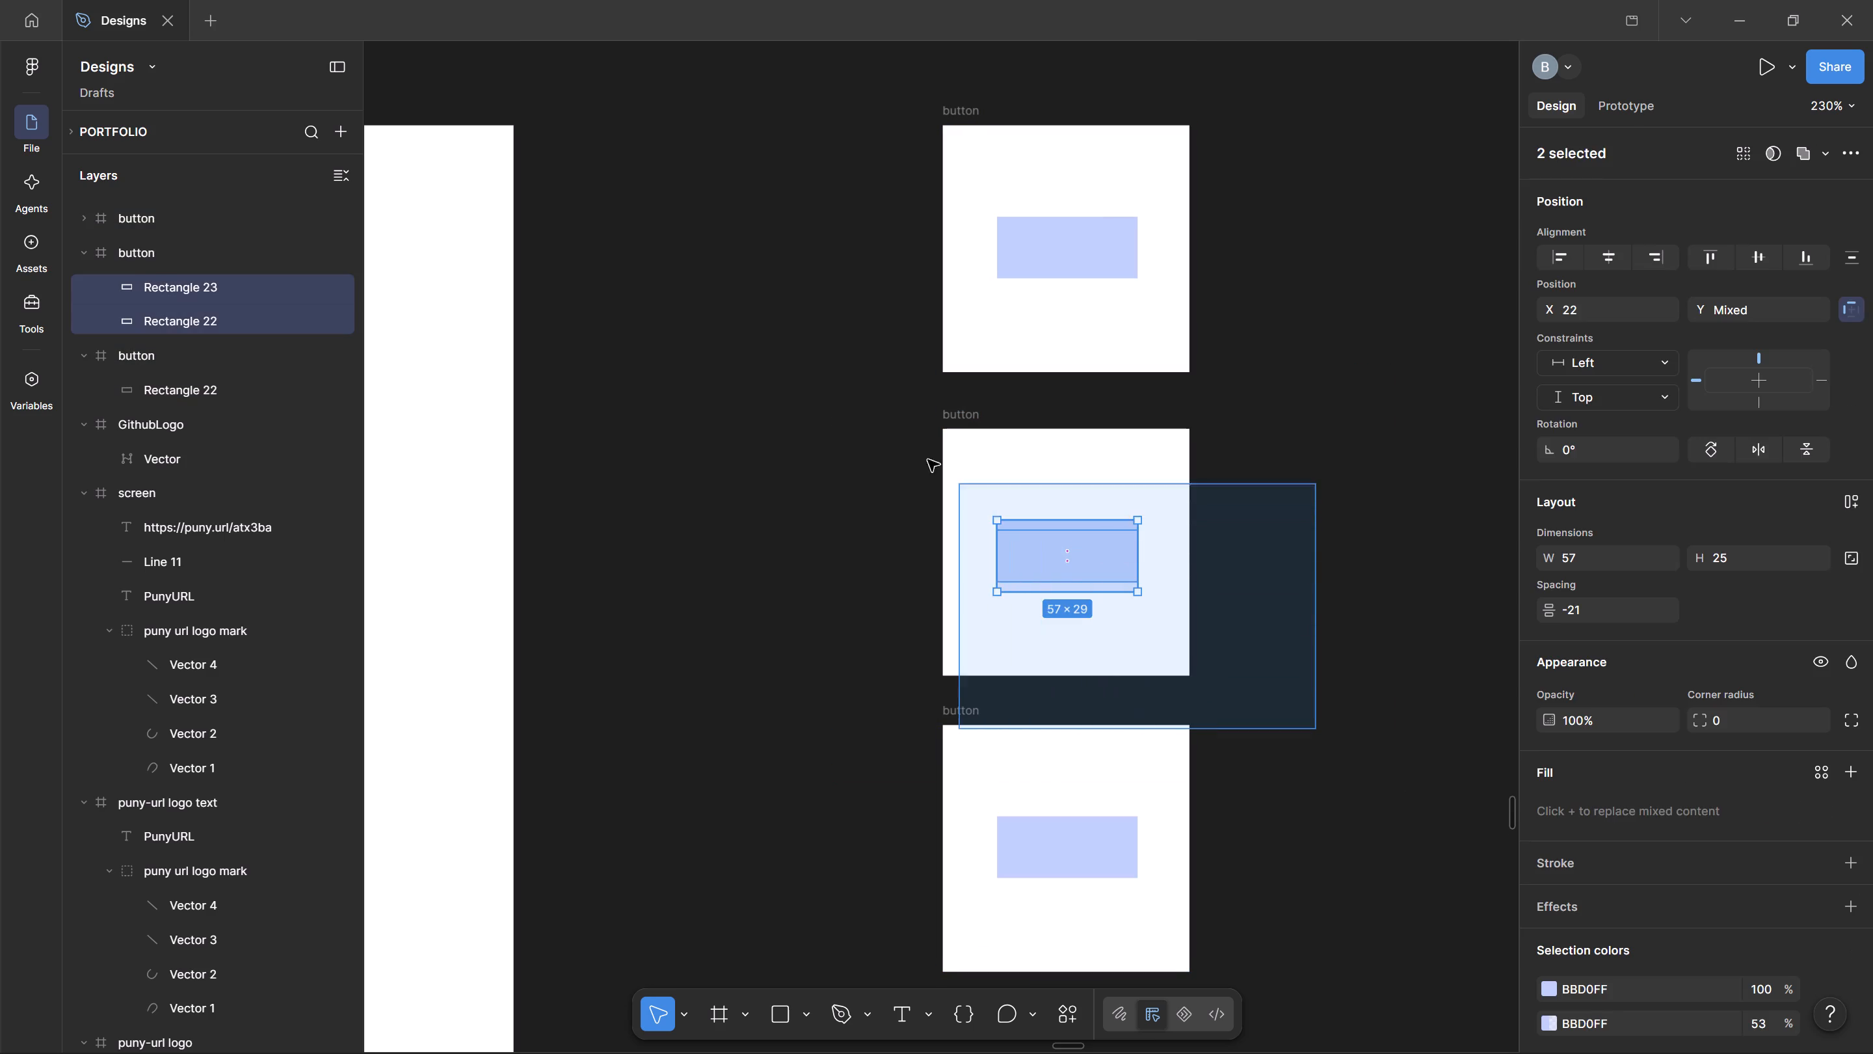
{"action": "left_click_drag", "start_coordinate": [928, 460], "coordinate": [861, 407]}
{"action": "left_click", "coordinate": [1393, 506]}
{"action": "left_click_drag", "start_coordinate": [1312, 623], "coordinate": [902, 435]}
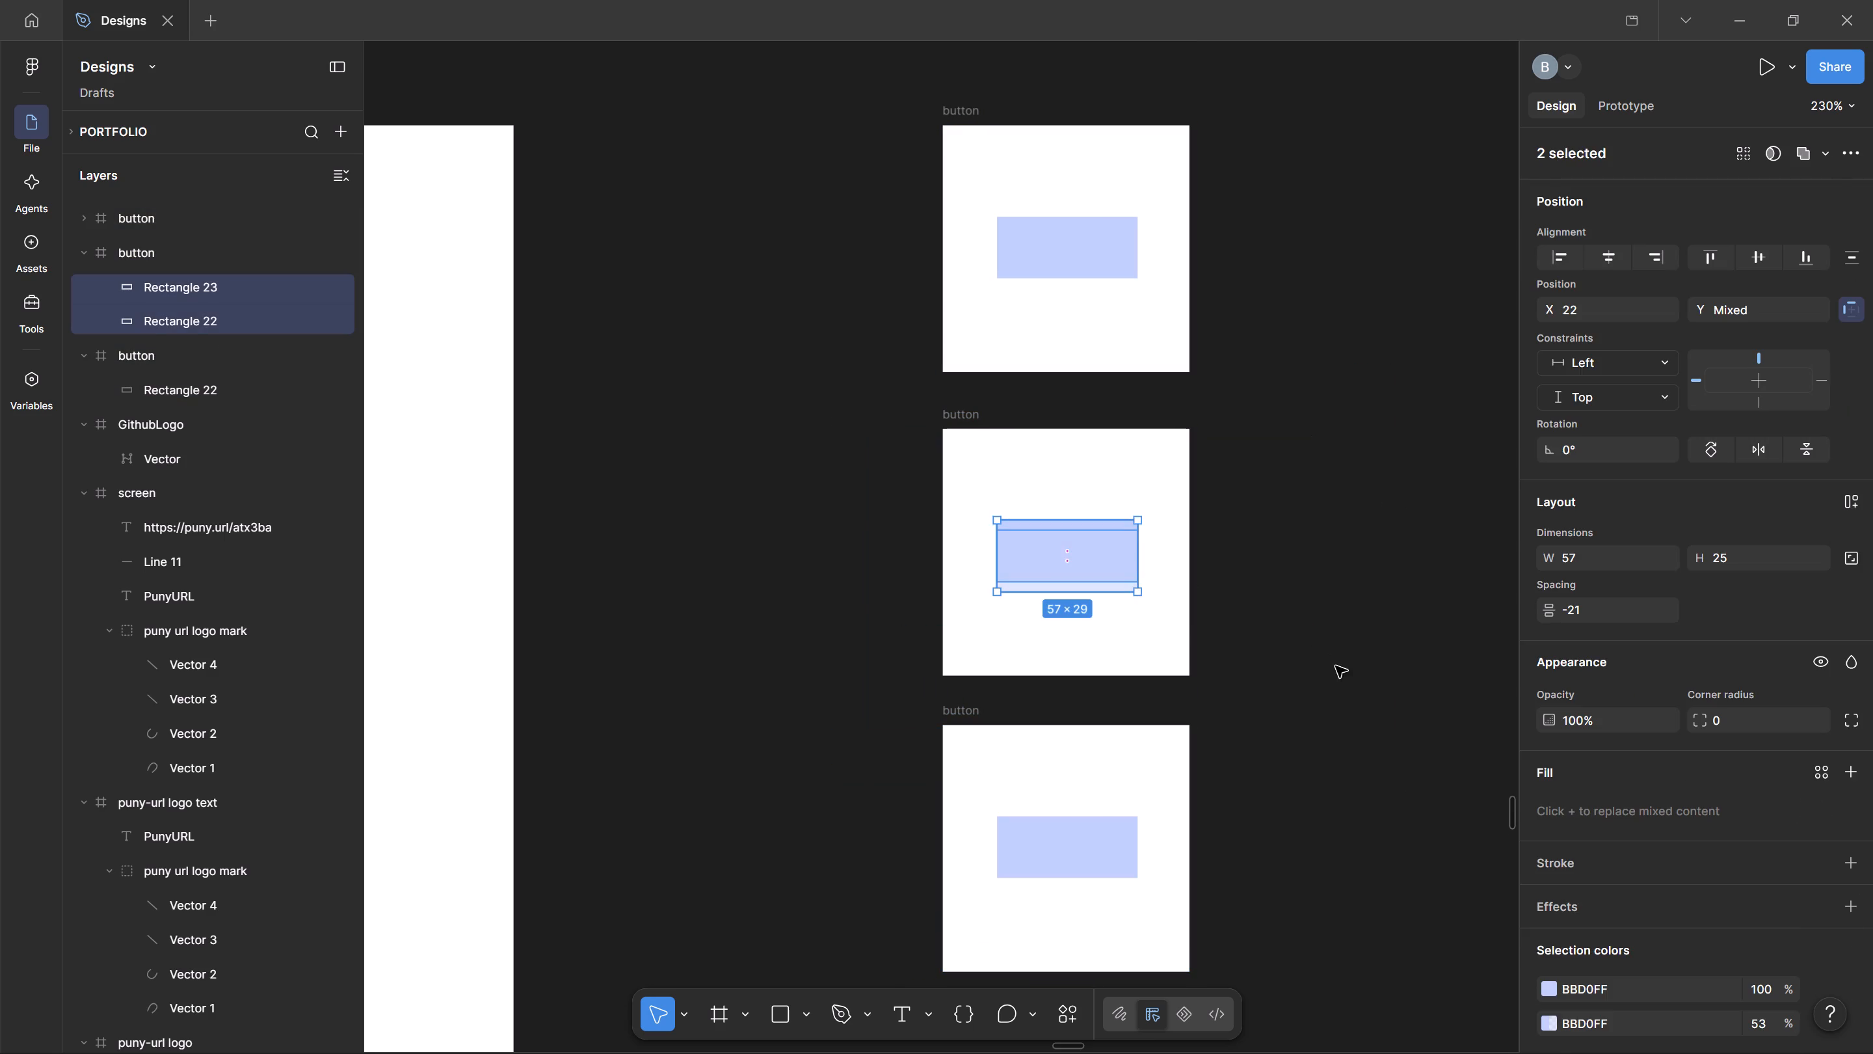
{"action": "left_click", "coordinate": [1344, 678]}
{"action": "left_click_drag", "start_coordinate": [1323, 702], "coordinate": [914, 373]}
{"action": "left_click_drag", "start_coordinate": [1028, 489], "coordinate": [1220, 412]}
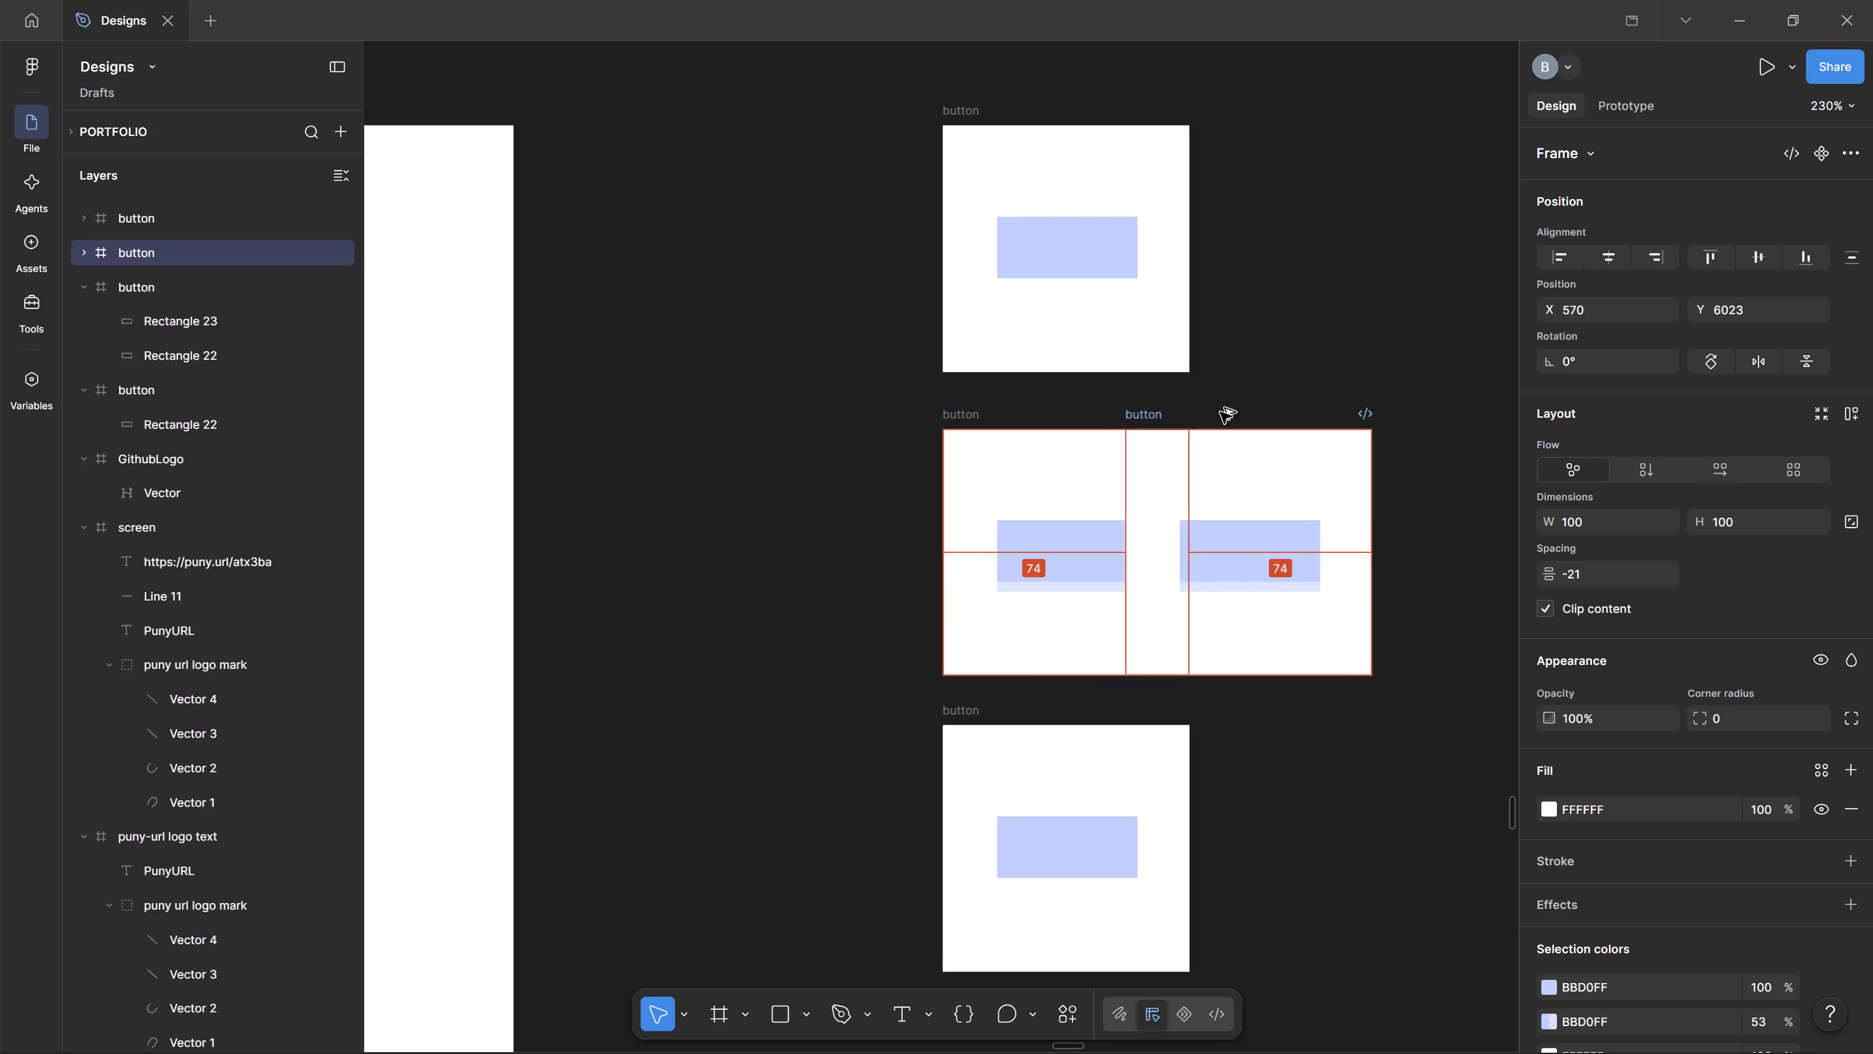
{"action": "left_click_drag", "start_coordinate": [1220, 412], "coordinate": [1310, 397]}
{"action": "left_click", "coordinate": [1247, 366]}
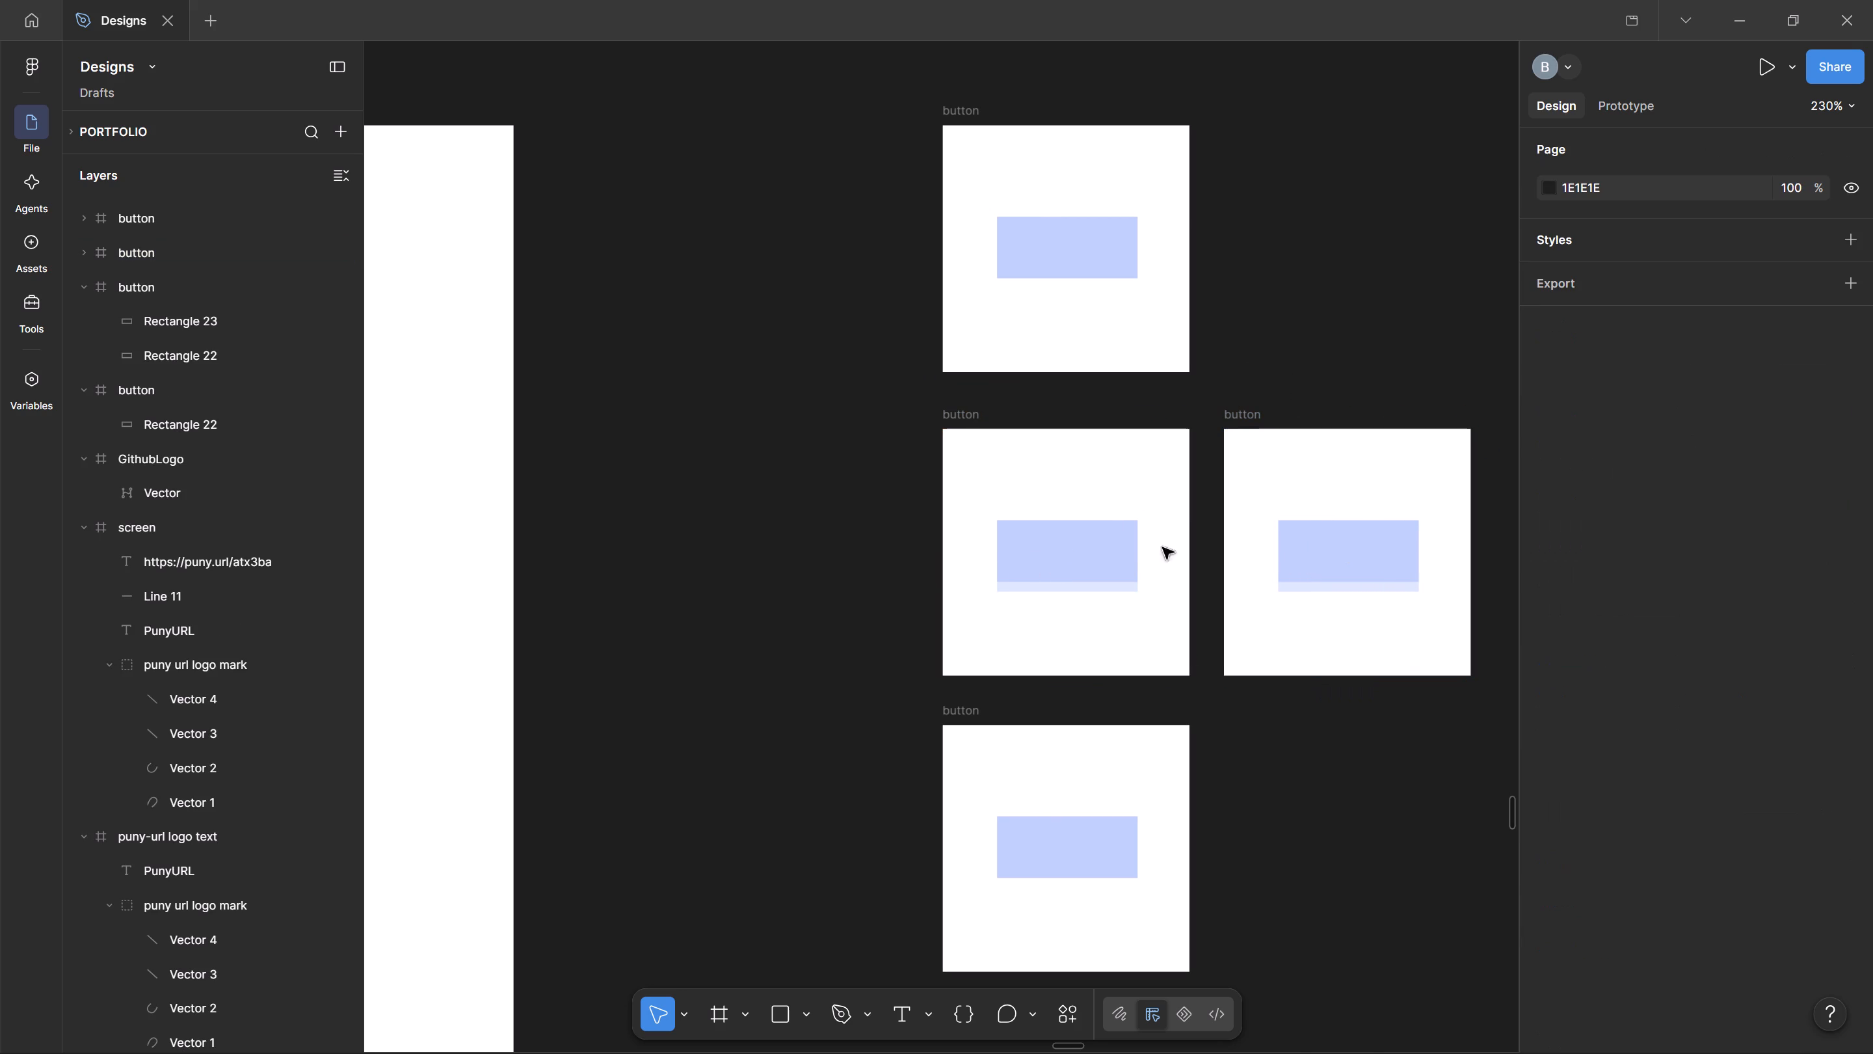
Delete the original two-tone button frame from the middle of the column.
{"action": "left_click_drag", "start_coordinate": [1178, 699], "coordinate": [894, 374]}
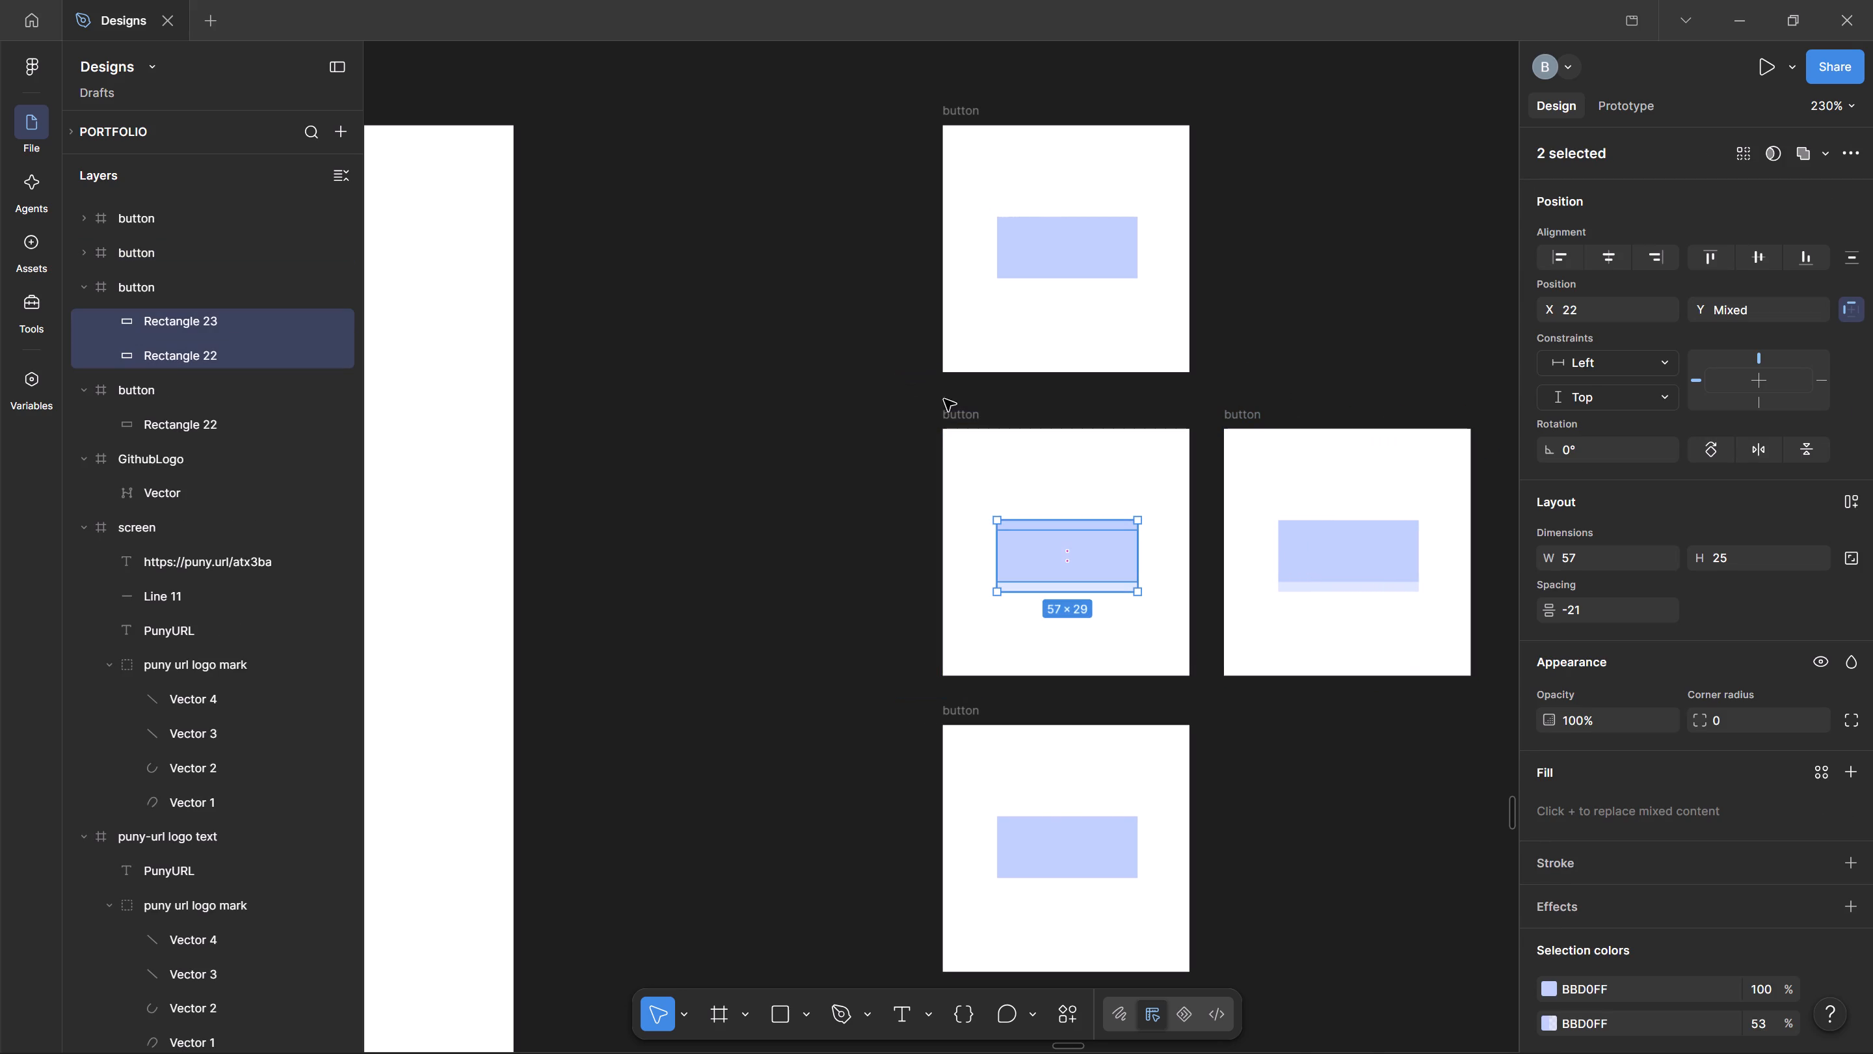
{"action": "left_click", "coordinate": [962, 422], "text": "shift"}
{"action": "key", "text": "Delete"}
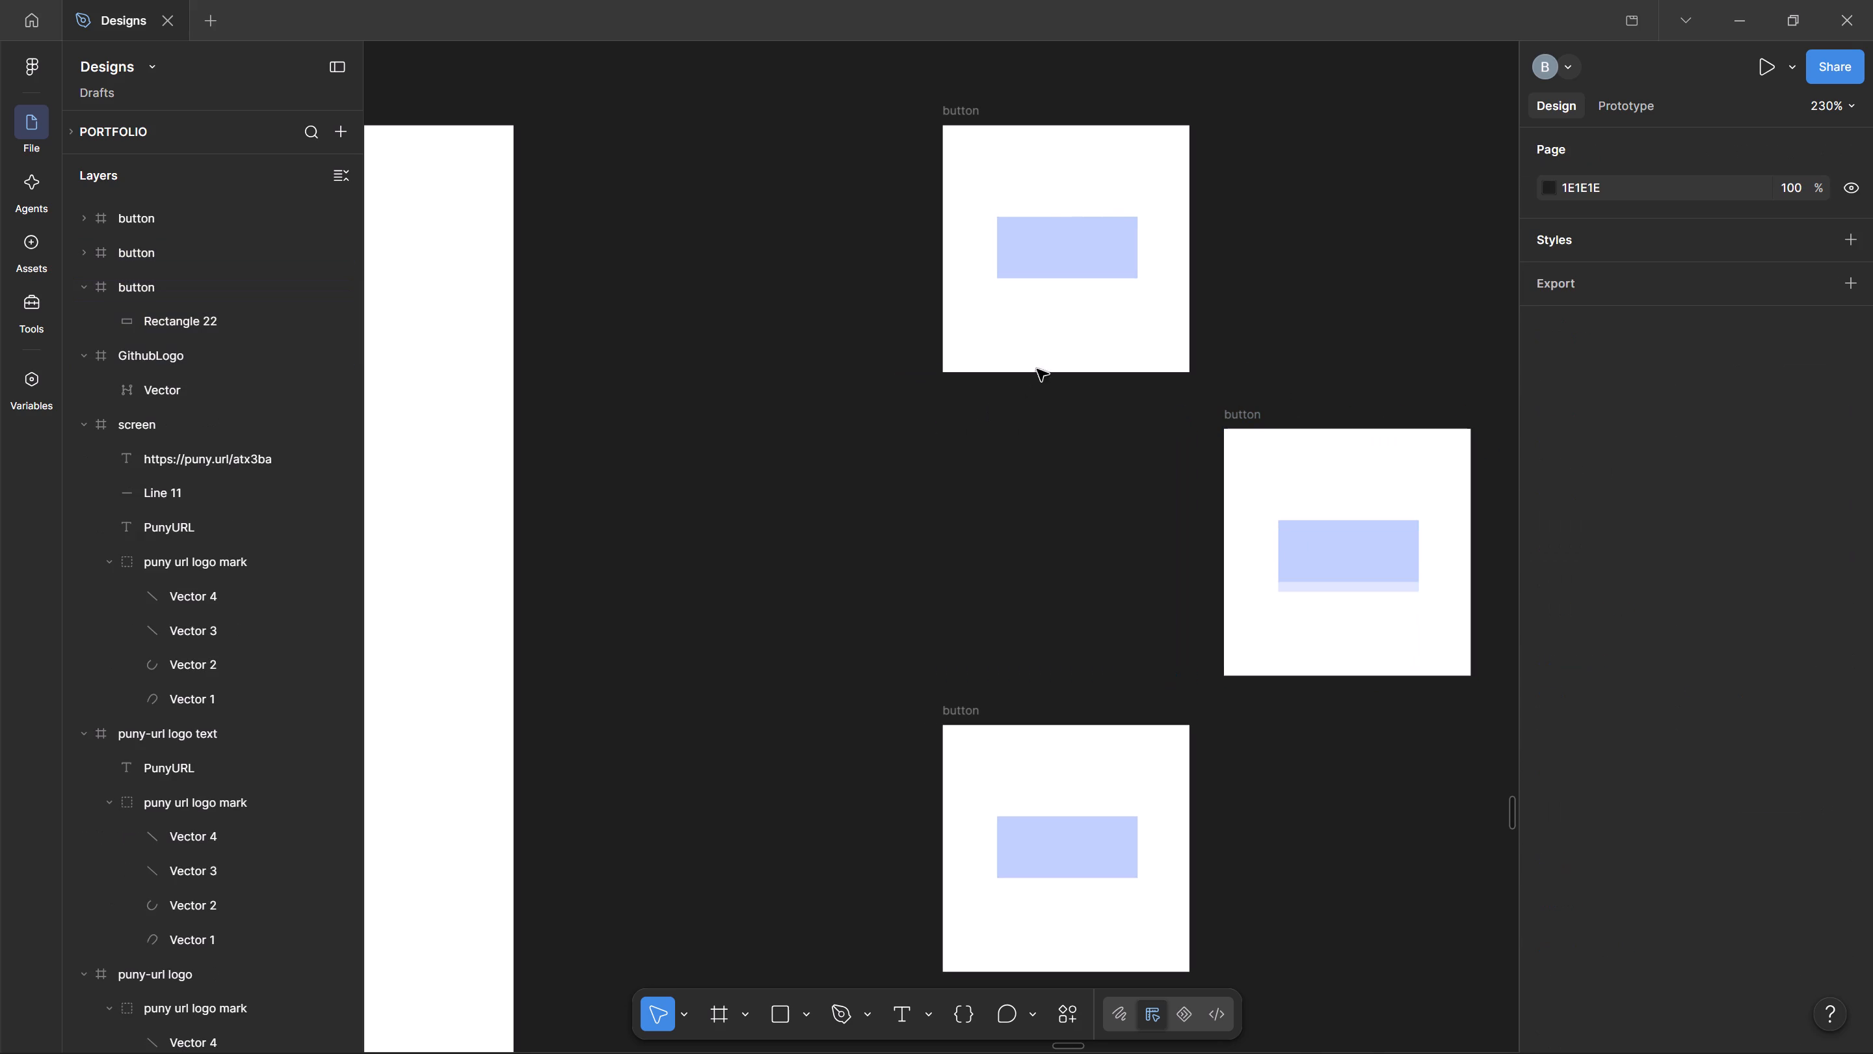
Move the plain button frame out of the top of the column, to about X 370, Y 5973.
{"action": "left_click_drag", "start_coordinate": [842, 21], "coordinate": [895, 140]}
{"action": "left_click_drag", "start_coordinate": [976, 135], "coordinate": [955, 0]}
{"action": "left_click_drag", "start_coordinate": [856, 52], "coordinate": [1221, 392]}
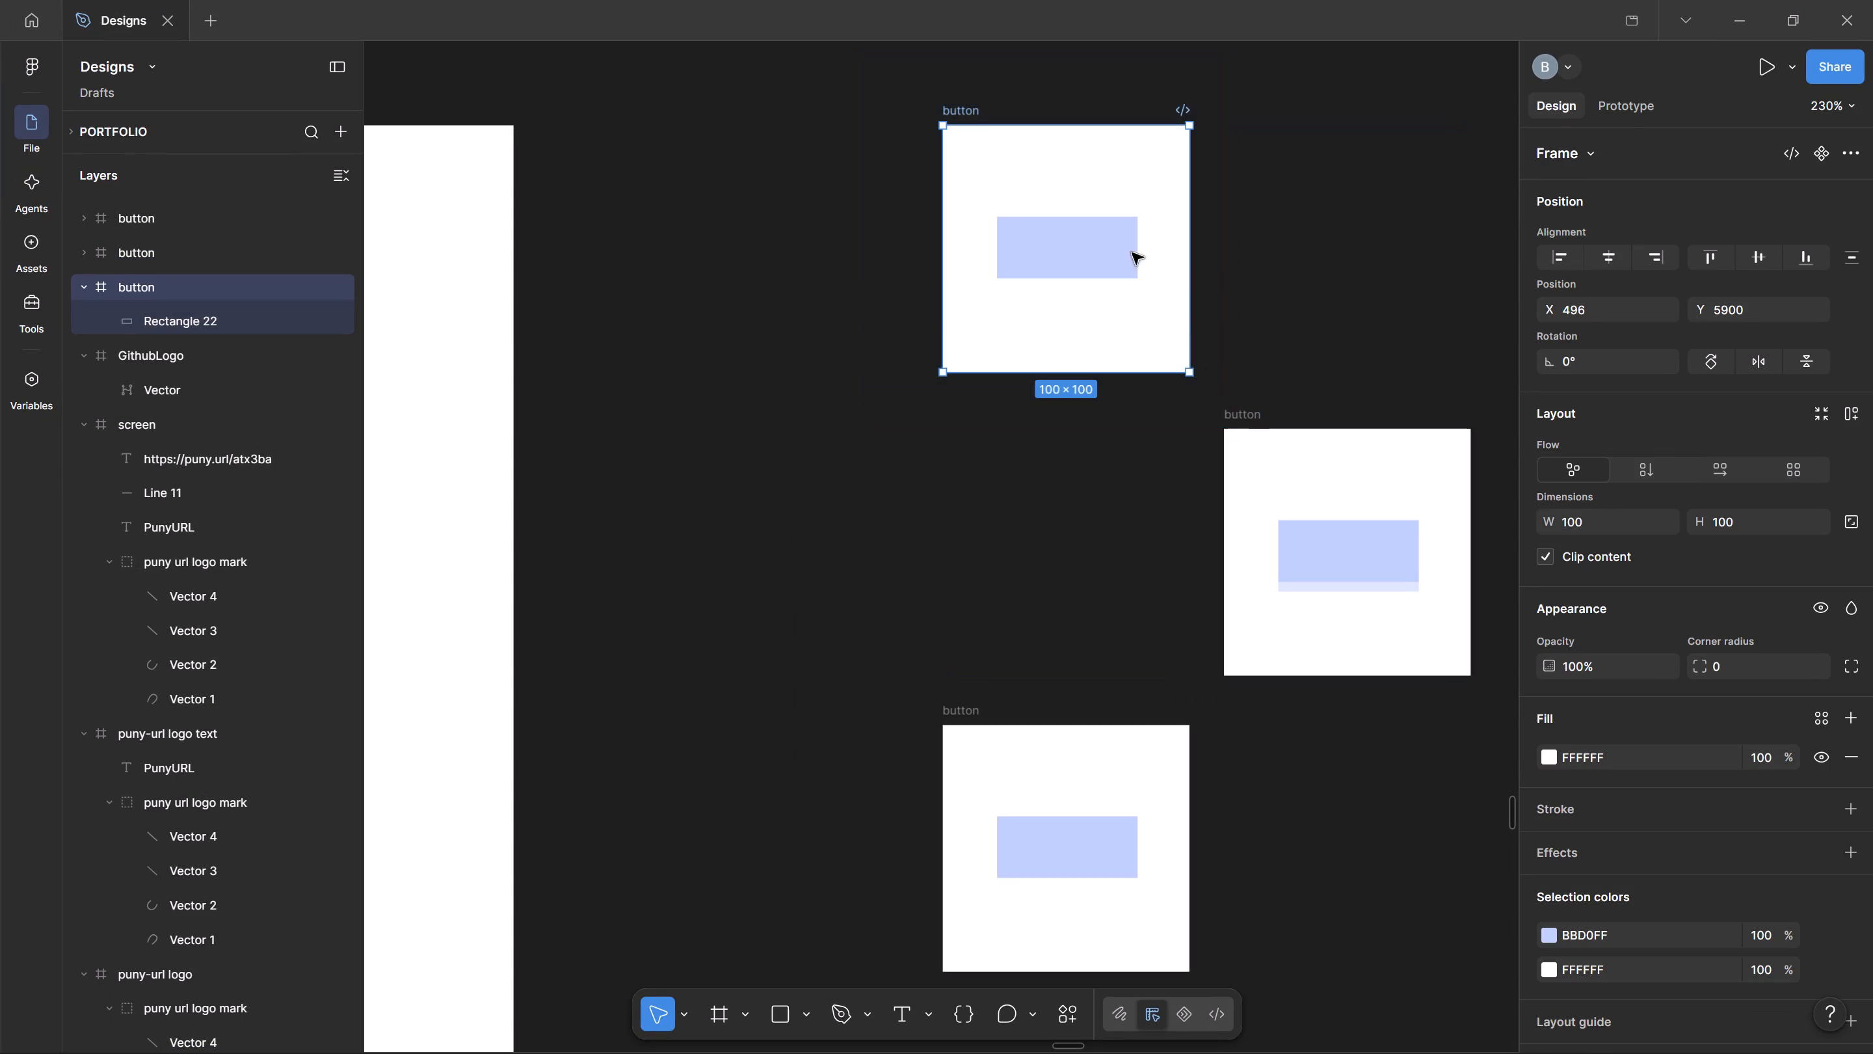
{"action": "left_click_drag", "start_coordinate": [1096, 157], "coordinate": [786, 332]}
Move the two-tone button frame to the top of the column, at about X 496, Y 5873.
{"action": "left_click_drag", "start_coordinate": [1160, 315], "coordinate": [1398, 669]}
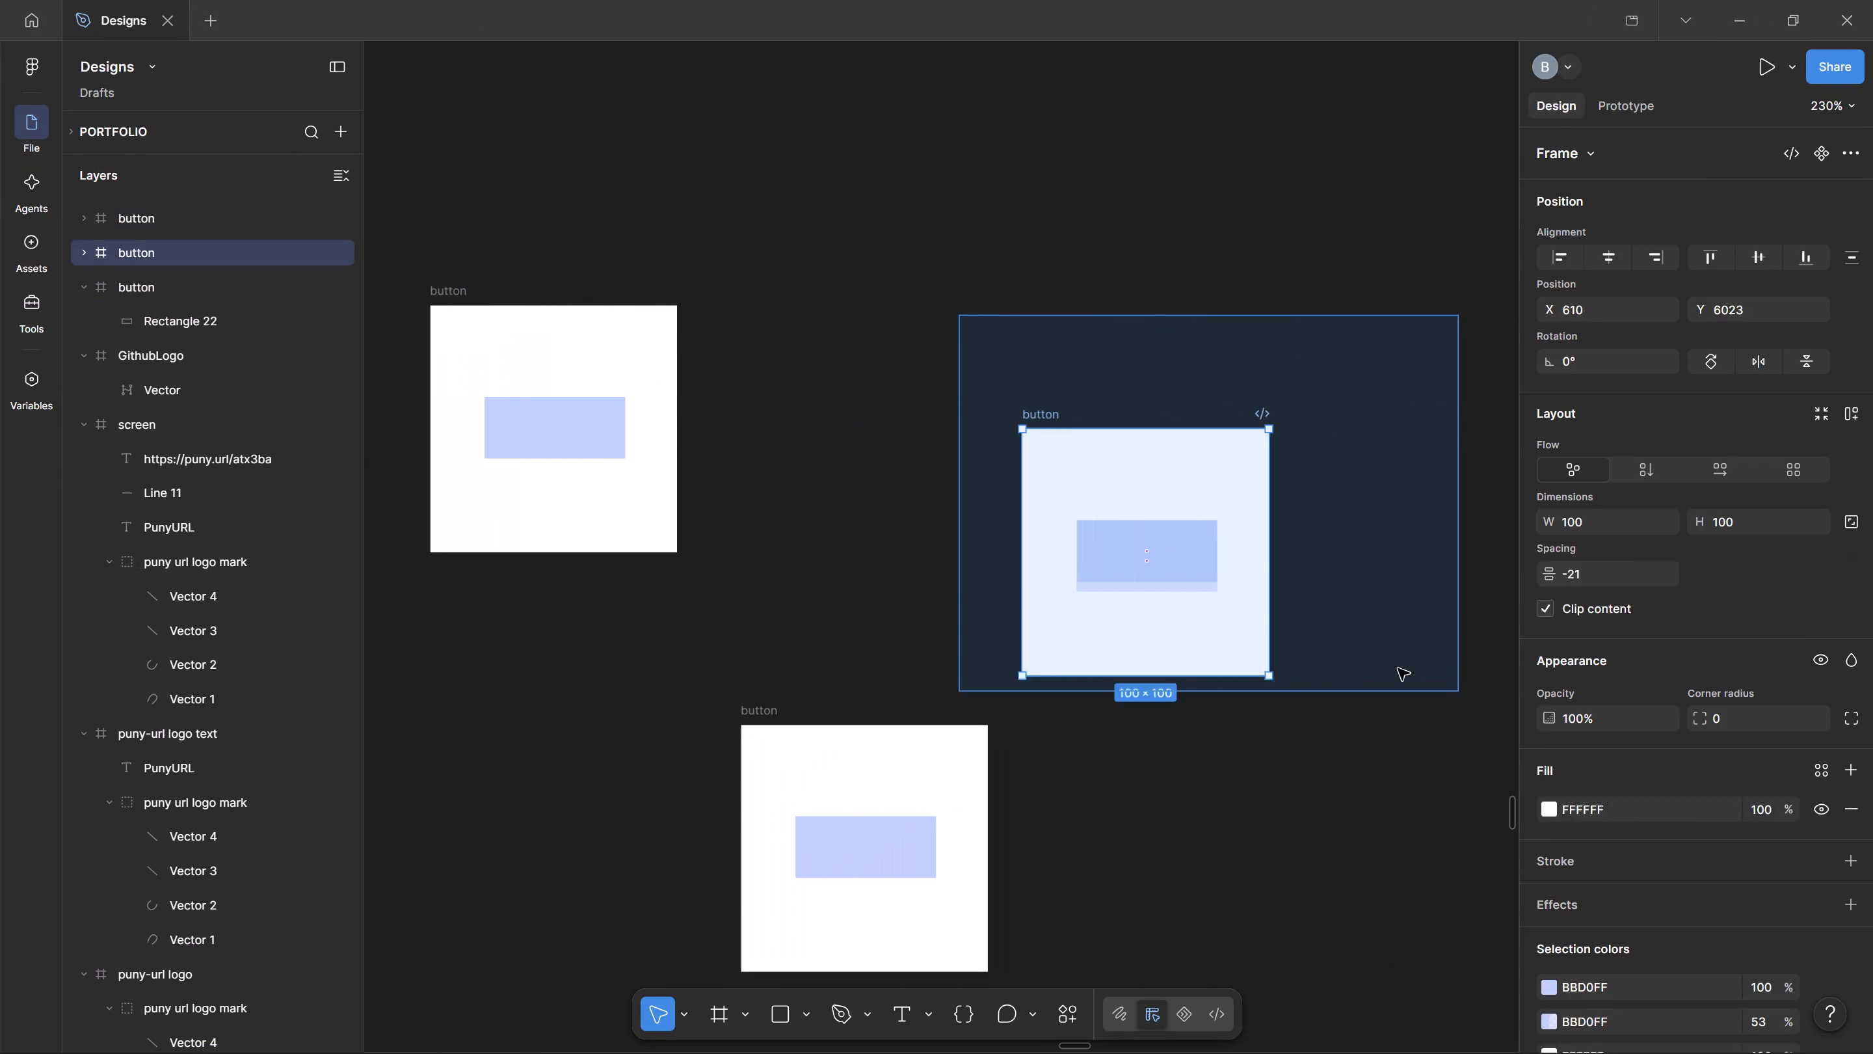
{"action": "left_click_drag", "start_coordinate": [1398, 669], "coordinate": [1386, 697]}
{"action": "left_click_drag", "start_coordinate": [1213, 619], "coordinate": [941, 234]}
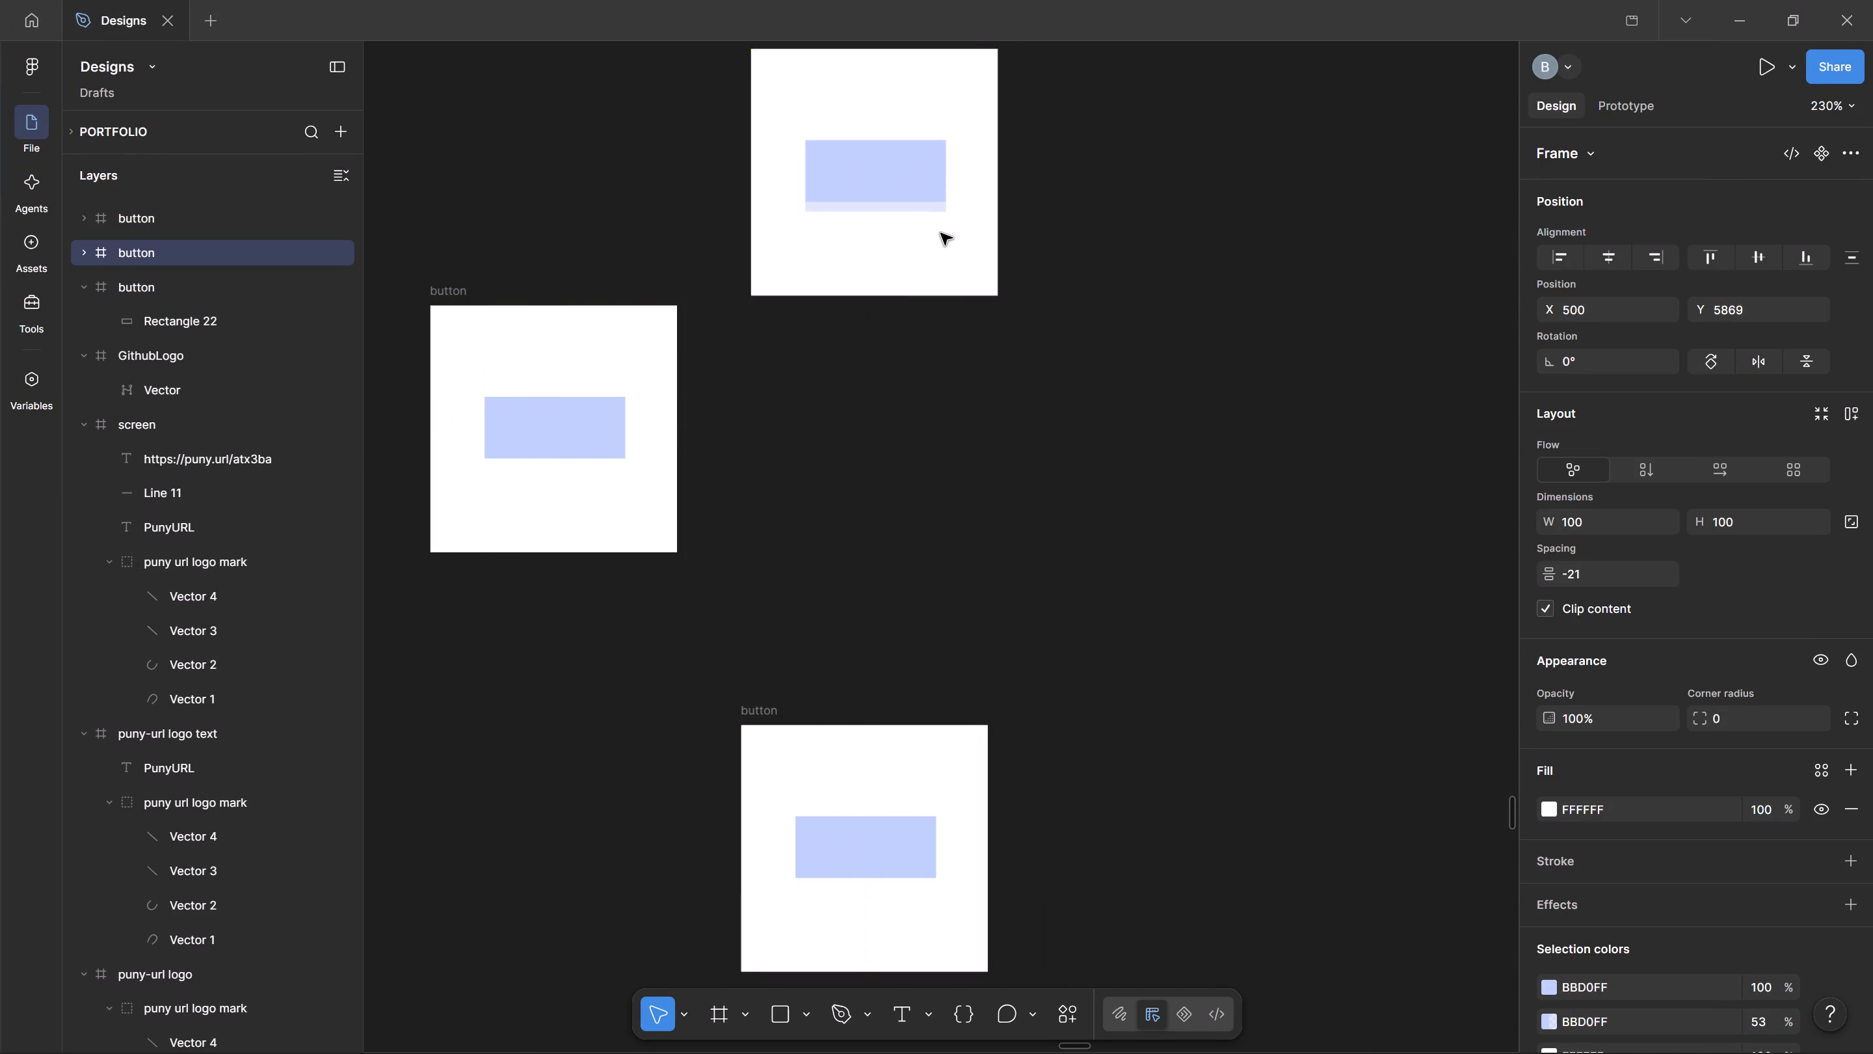
{"action": "left_click_drag", "start_coordinate": [941, 234], "coordinate": [933, 249]}
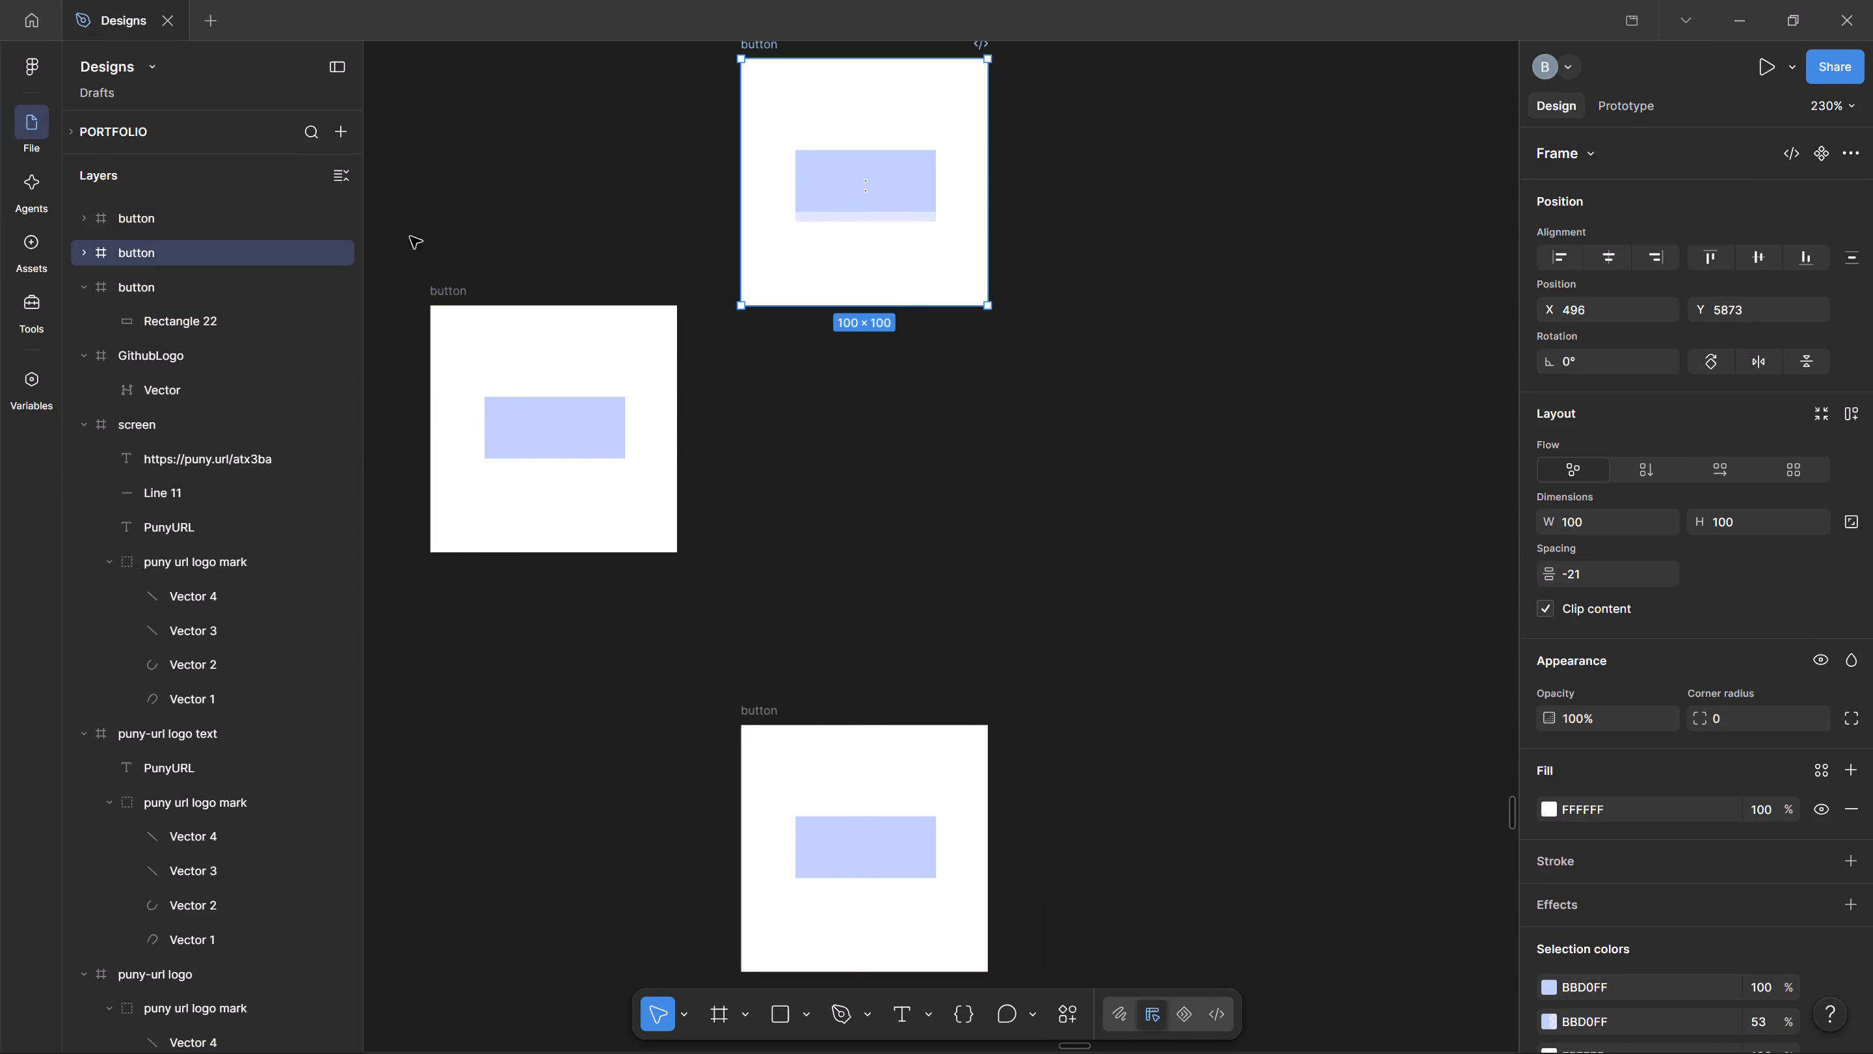
Move the plain button frame from beside the column into its middle, at X 496, Y 6008, with equal 35 px gaps above and below.
{"action": "left_click_drag", "start_coordinate": [355, 239], "coordinate": [371, 193]}
{"action": "left_click_drag", "start_coordinate": [406, 204], "coordinate": [689, 621]}
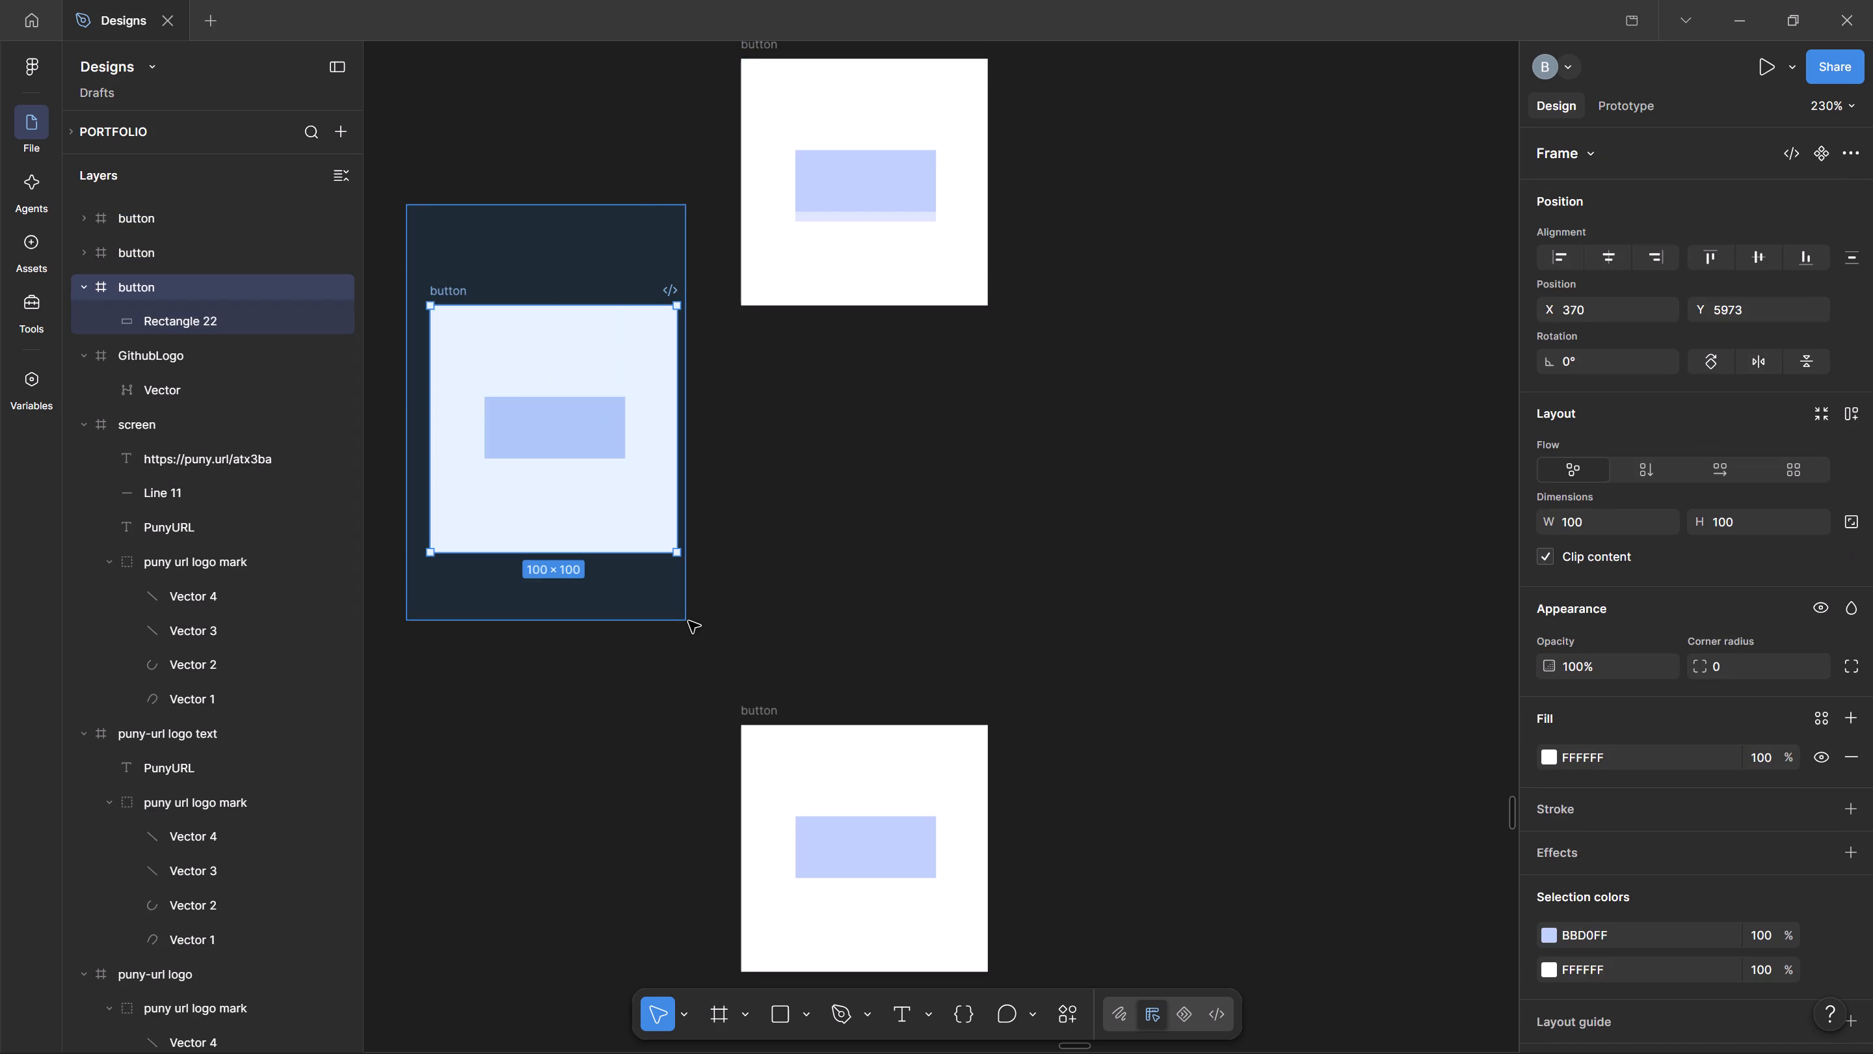
{"action": "left_click_drag", "start_coordinate": [689, 621], "coordinate": [689, 623]}
{"action": "left_click_drag", "start_coordinate": [607, 494], "coordinate": [919, 590]}
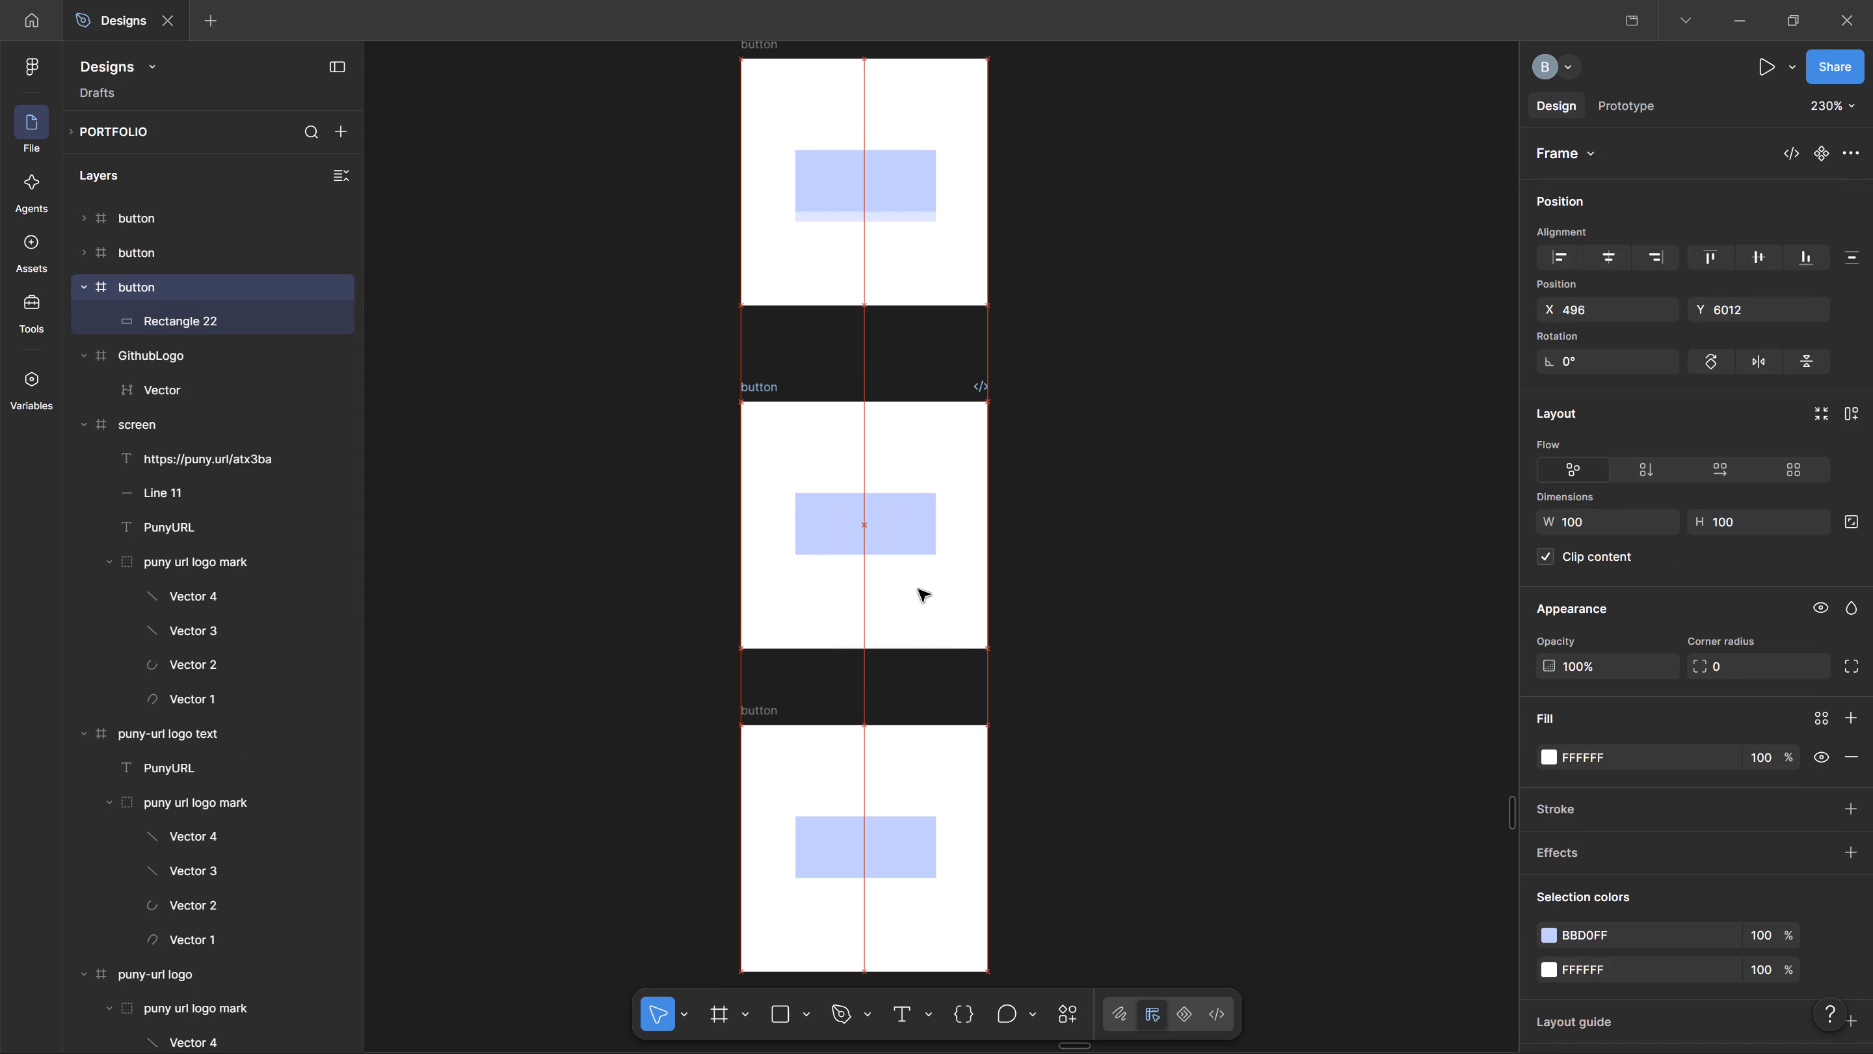
{"action": "left_click_drag", "start_coordinate": [919, 590], "coordinate": [917, 579]}
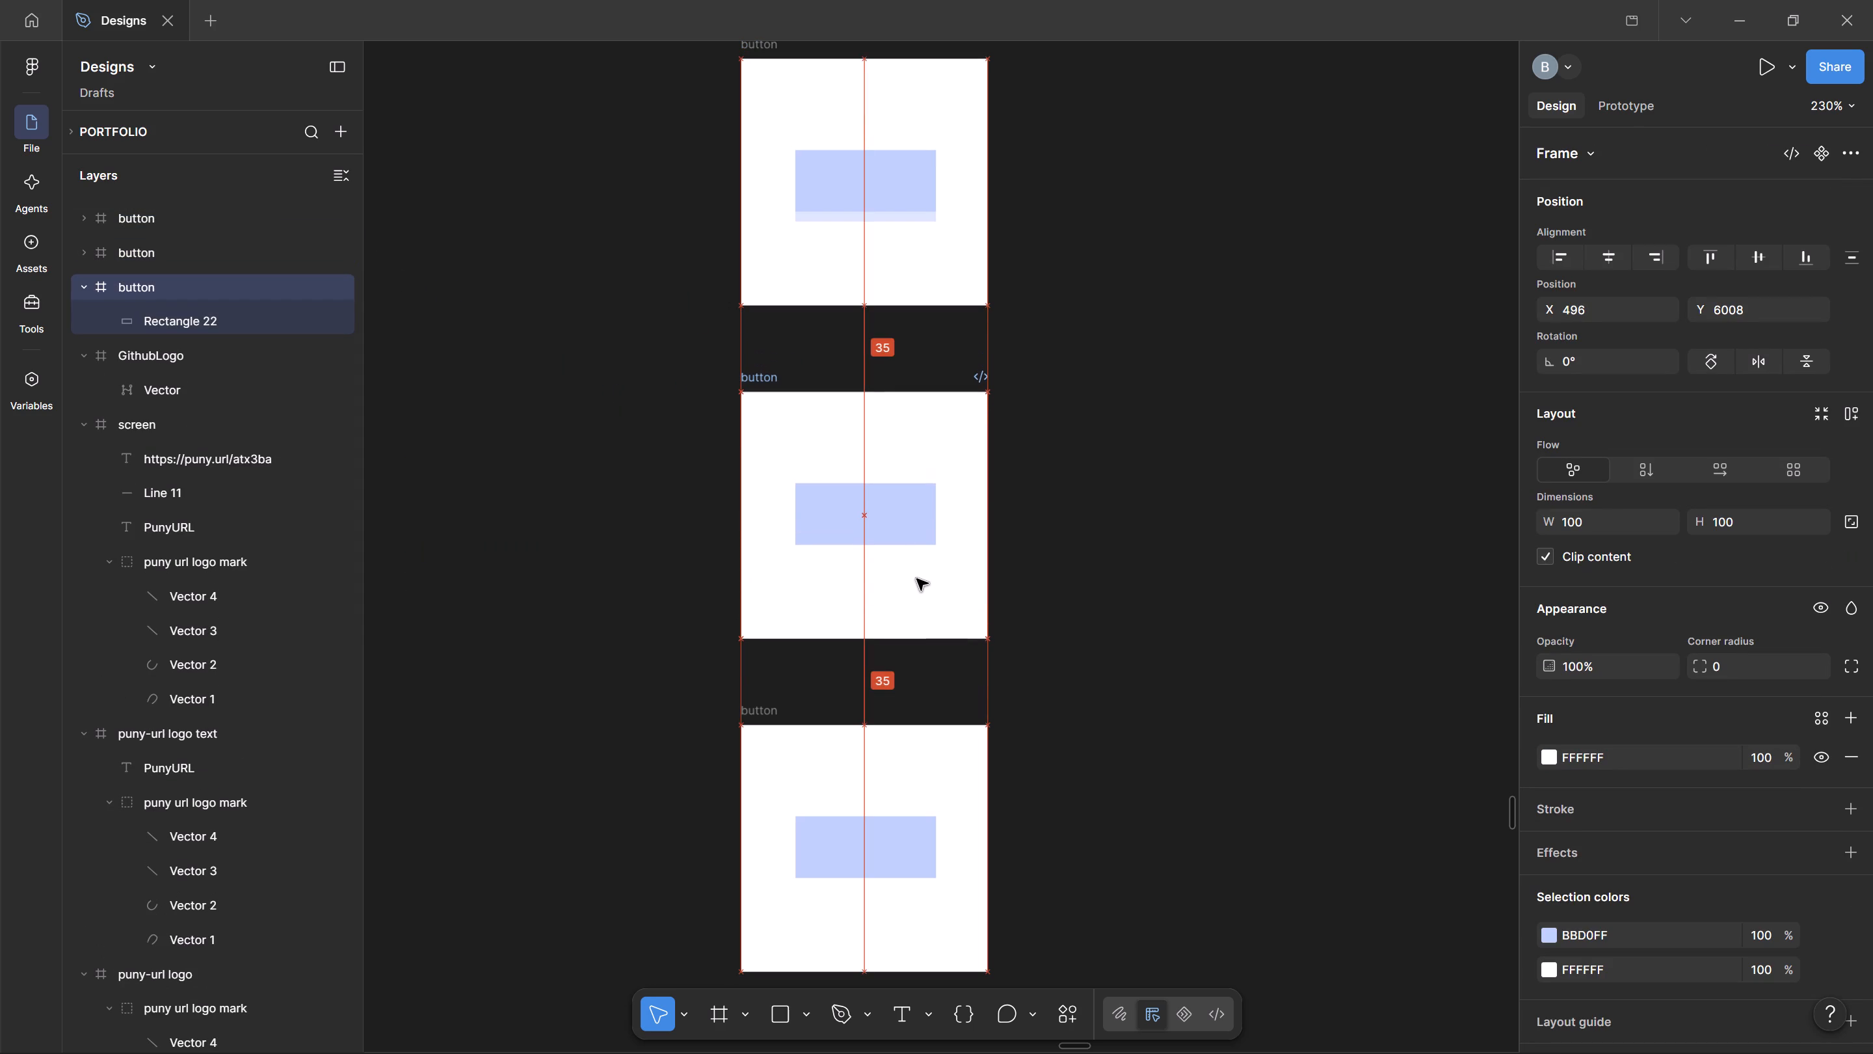
Finish placing the plain button frame in the middle of the column, with equal 35 px gaps above and below.
{"action": "left_click_drag", "start_coordinate": [917, 579], "coordinate": [917, 581]}
{"action": "left_click", "coordinate": [1045, 515]}
Examine the two overlapping rectangles that form the two-tone button in the top frame.
{"action": "scroll", "coordinate": [1013, 506], "scroll_direction": "down", "scroll_amount": 2, "text": "ctrl"}
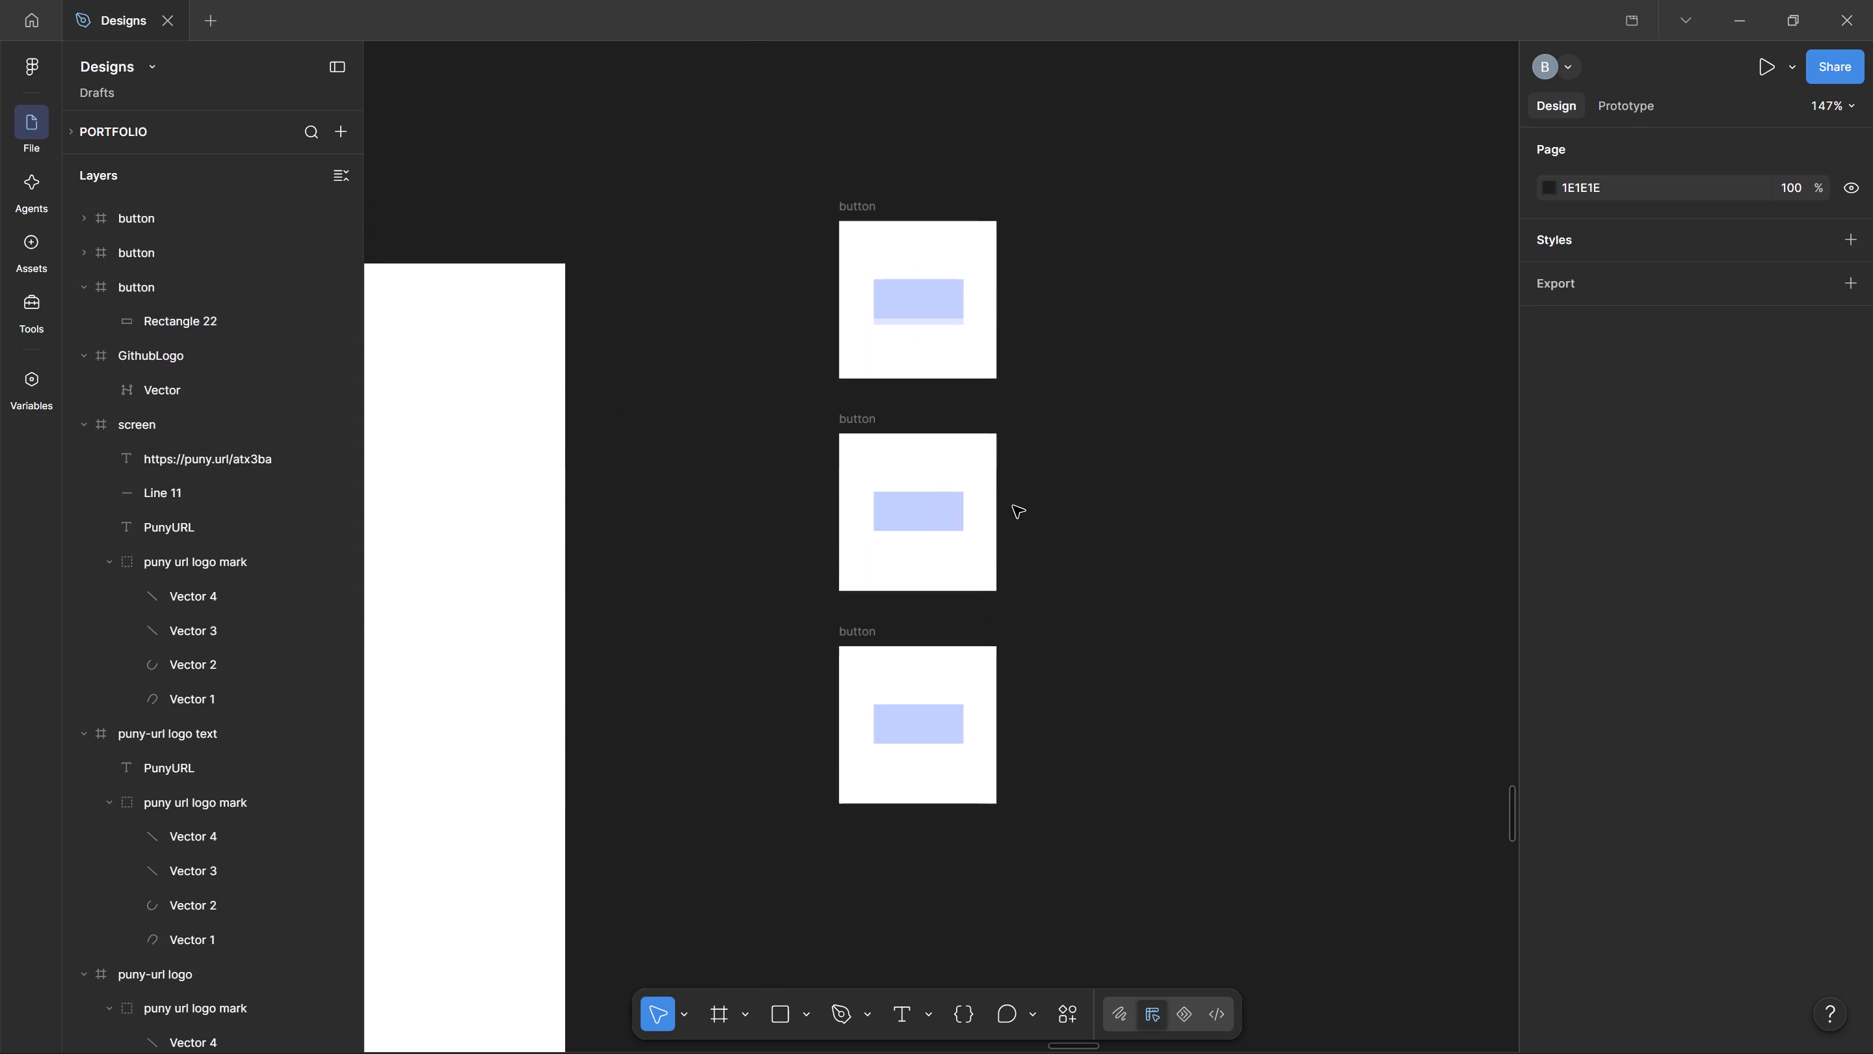
{"action": "left_click", "coordinate": [914, 310]}
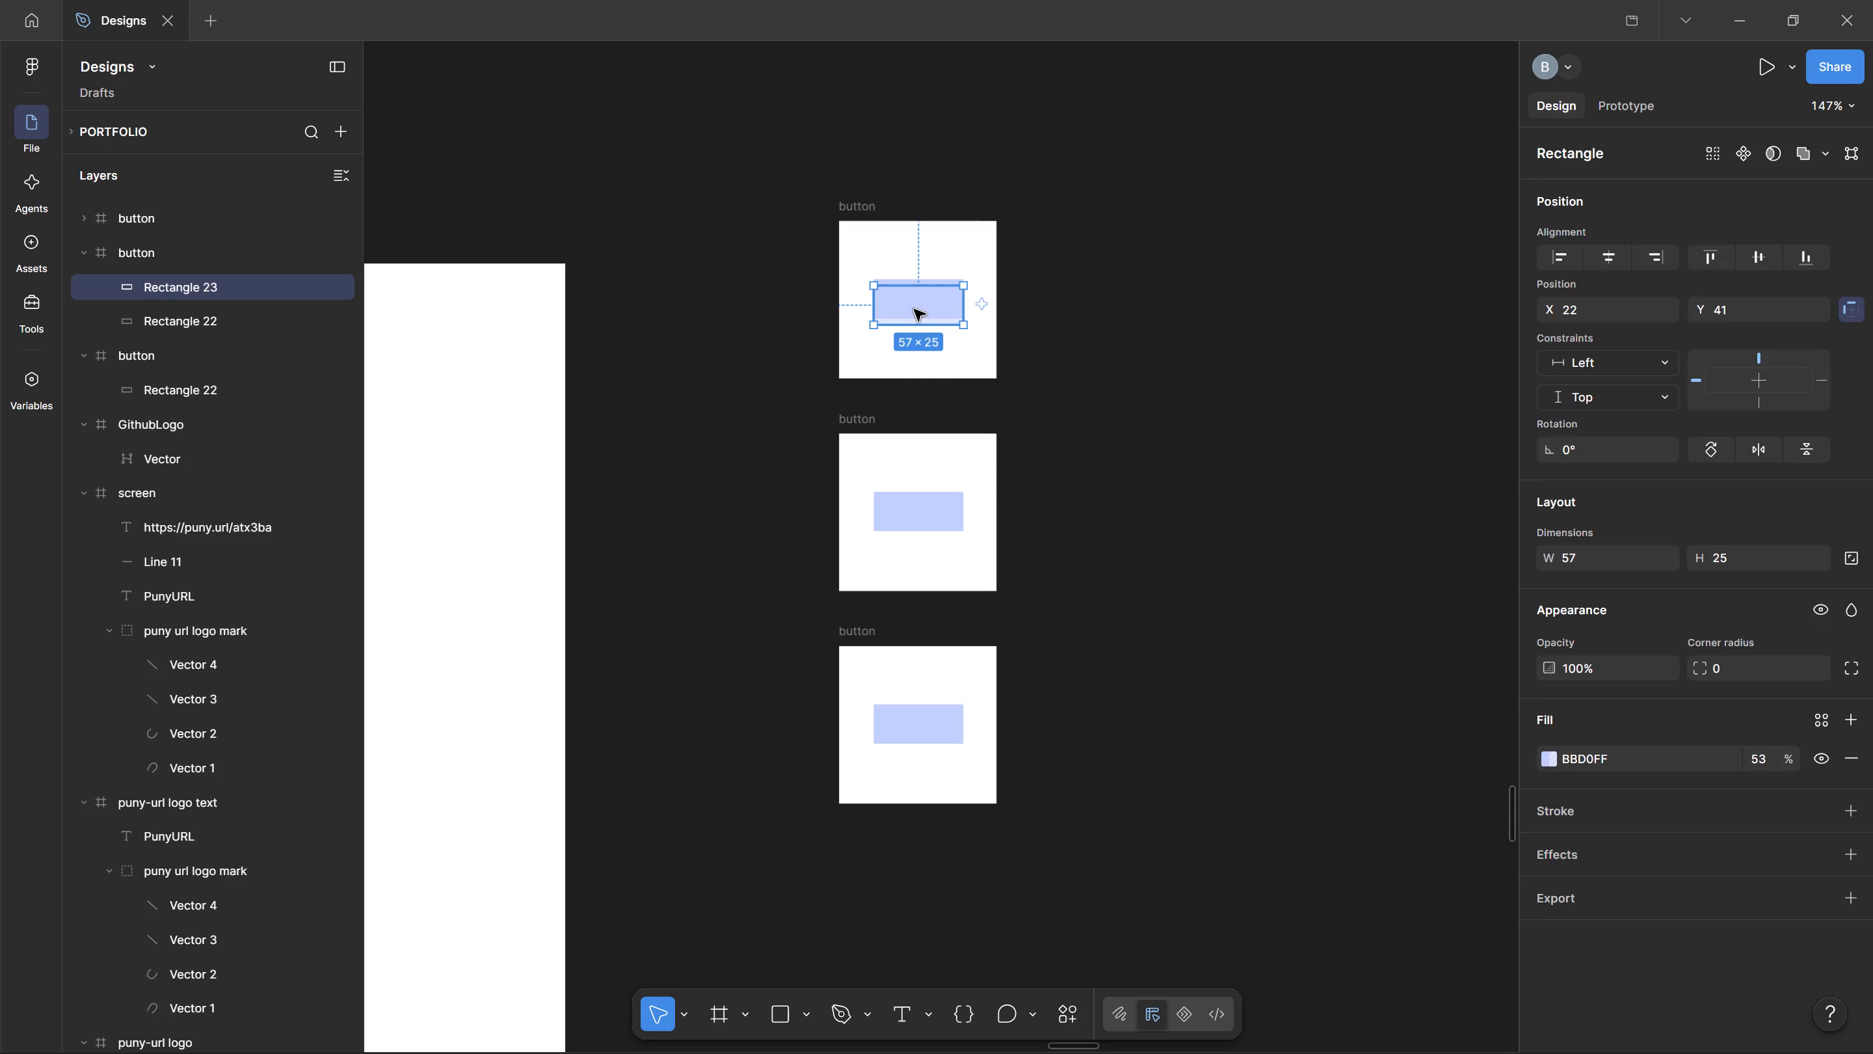
{"action": "scroll", "coordinate": [929, 281], "scroll_direction": "up", "scroll_amount": 5, "text": "ctrl"}
{"action": "left_click", "coordinate": [903, 285], "text": "shift"}
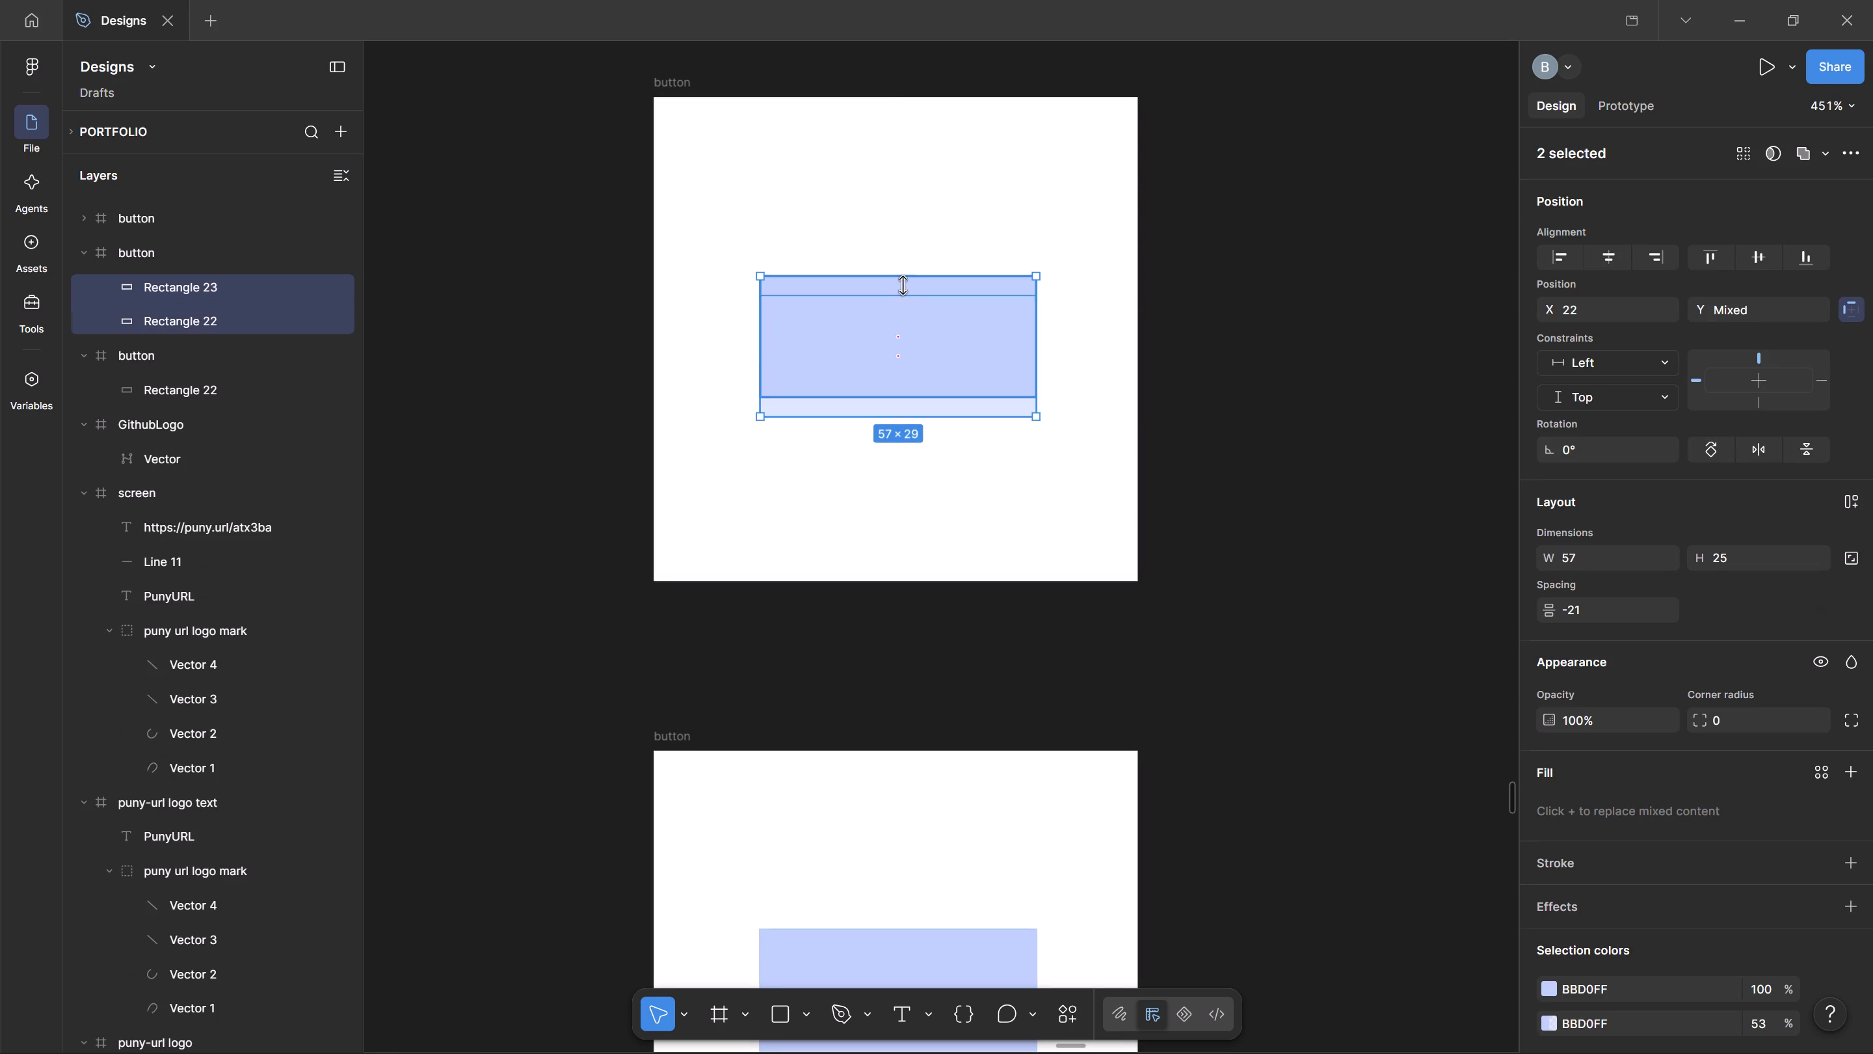
{"action": "scroll", "coordinate": [903, 297], "scroll_direction": "down", "scroll_amount": 5, "text": "ctrl"}
{"action": "left_click_drag", "start_coordinate": [737, 182], "coordinate": [1015, 395]}
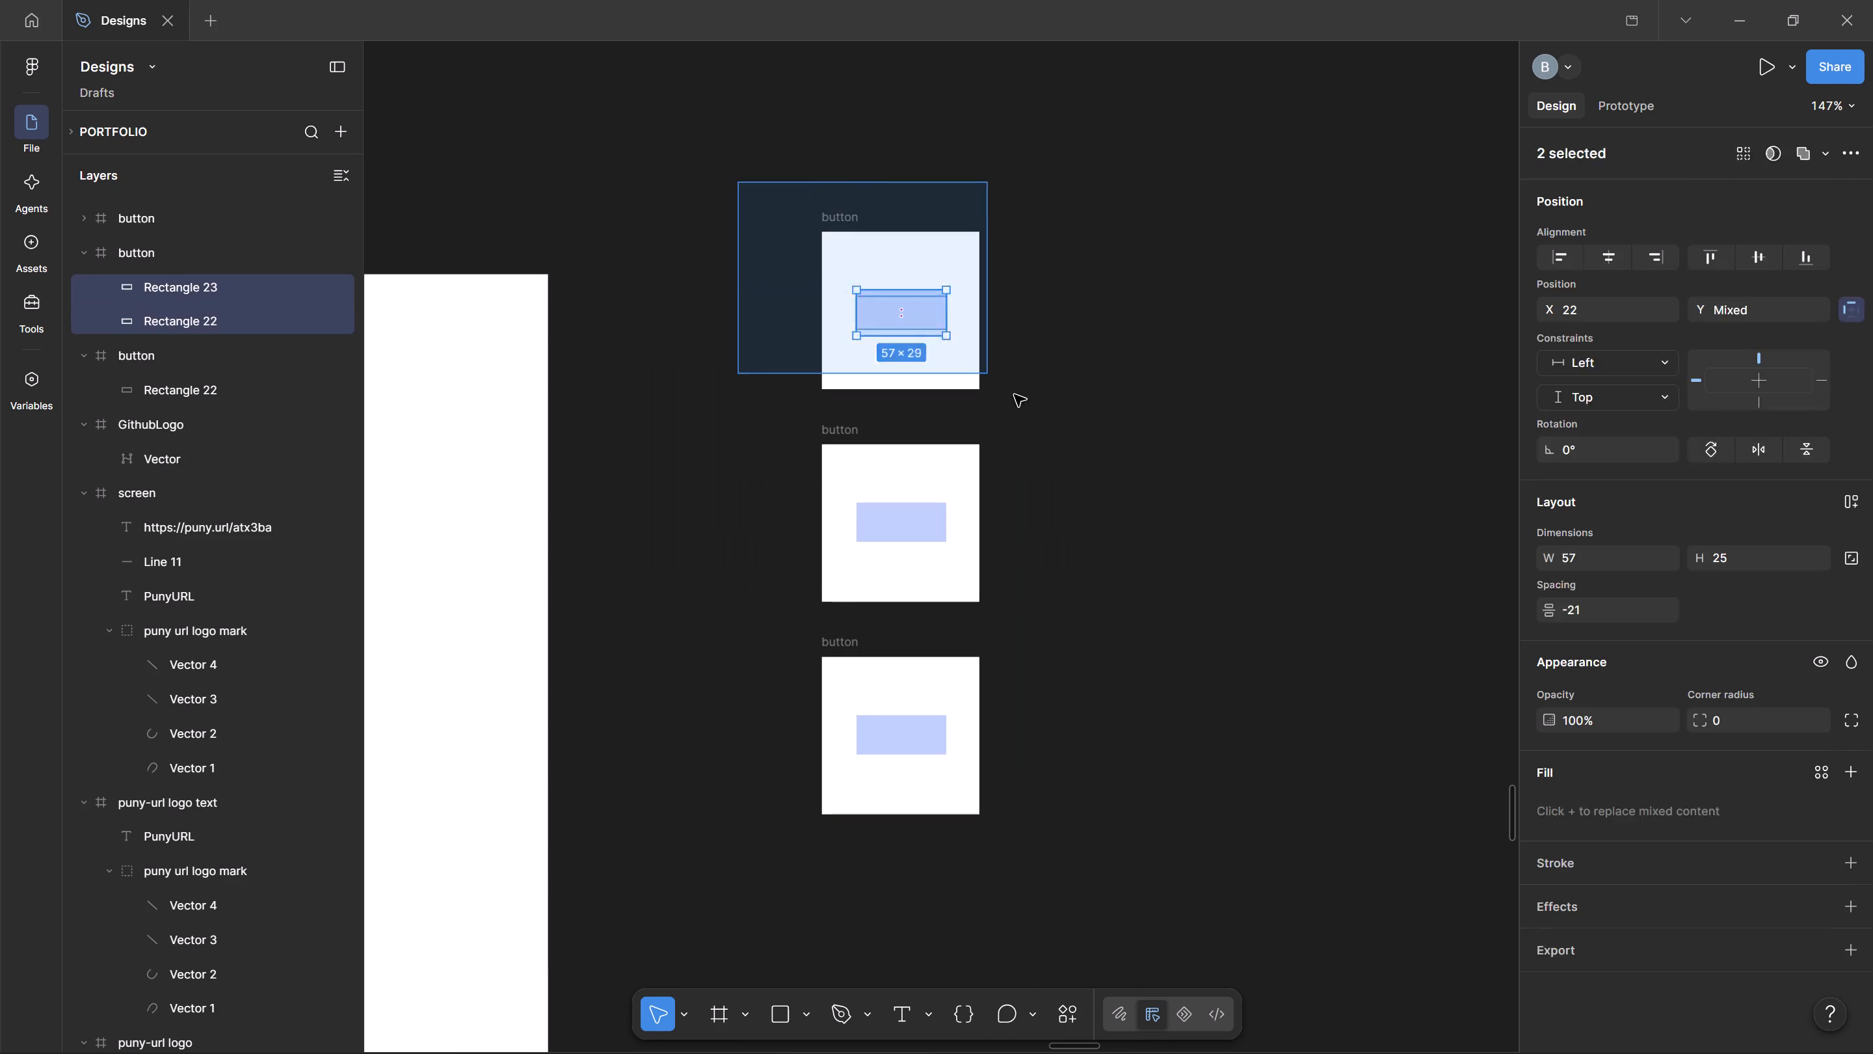
{"action": "left_click_drag", "start_coordinate": [1015, 395], "coordinate": [1049, 418]}
{"action": "left_click", "coordinate": [728, 620]}
Delete the plain button frame at the bottom of the column.
{"action": "left_click_drag", "start_coordinate": [762, 628], "coordinate": [1149, 875]}
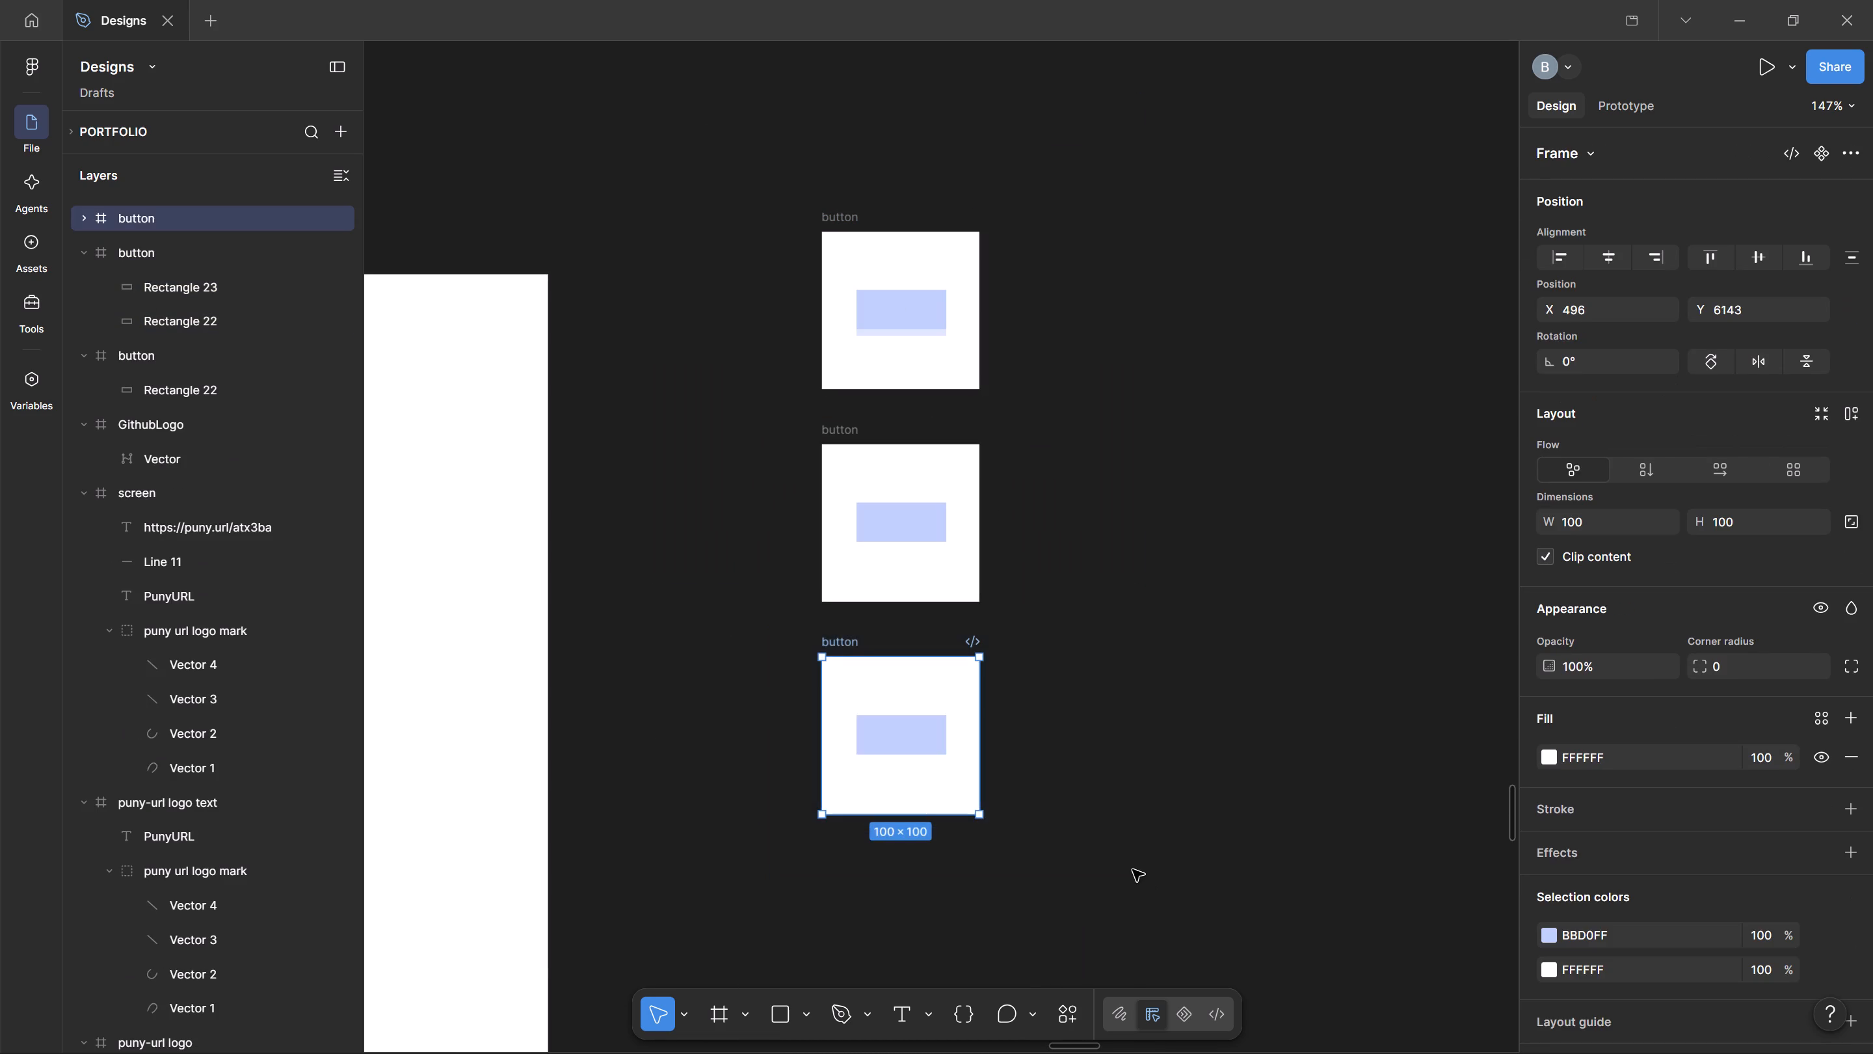
{"action": "key", "text": "Delete"}
Duplicate the top two-tone button frame to the bottom of the column, aligned at X 496 and evenly spaced below the plain one.
{"action": "left_click_drag", "start_coordinate": [794, 154], "coordinate": [1057, 424]}
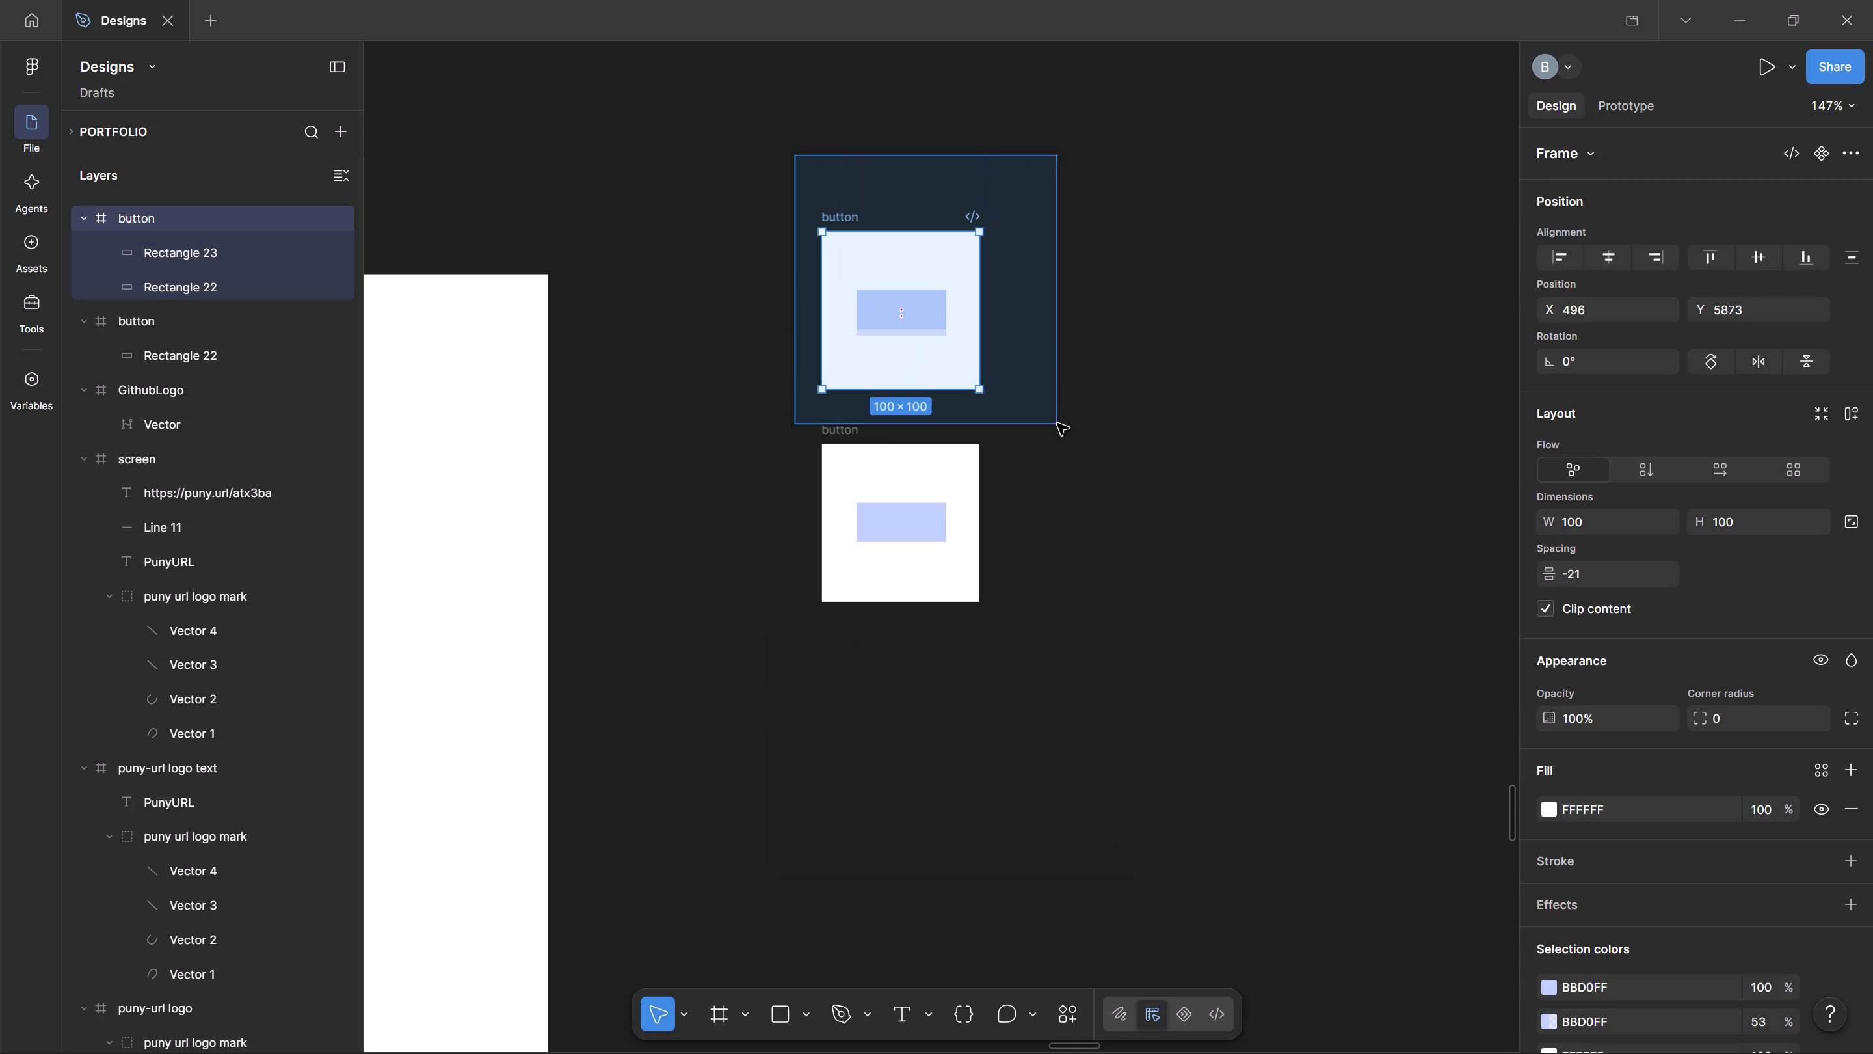
{"action": "left_click_drag", "start_coordinate": [1057, 424], "coordinate": [1057, 423]}
{"action": "left_click_drag", "start_coordinate": [951, 332], "coordinate": [1139, 761], "text": "alt+shift"}
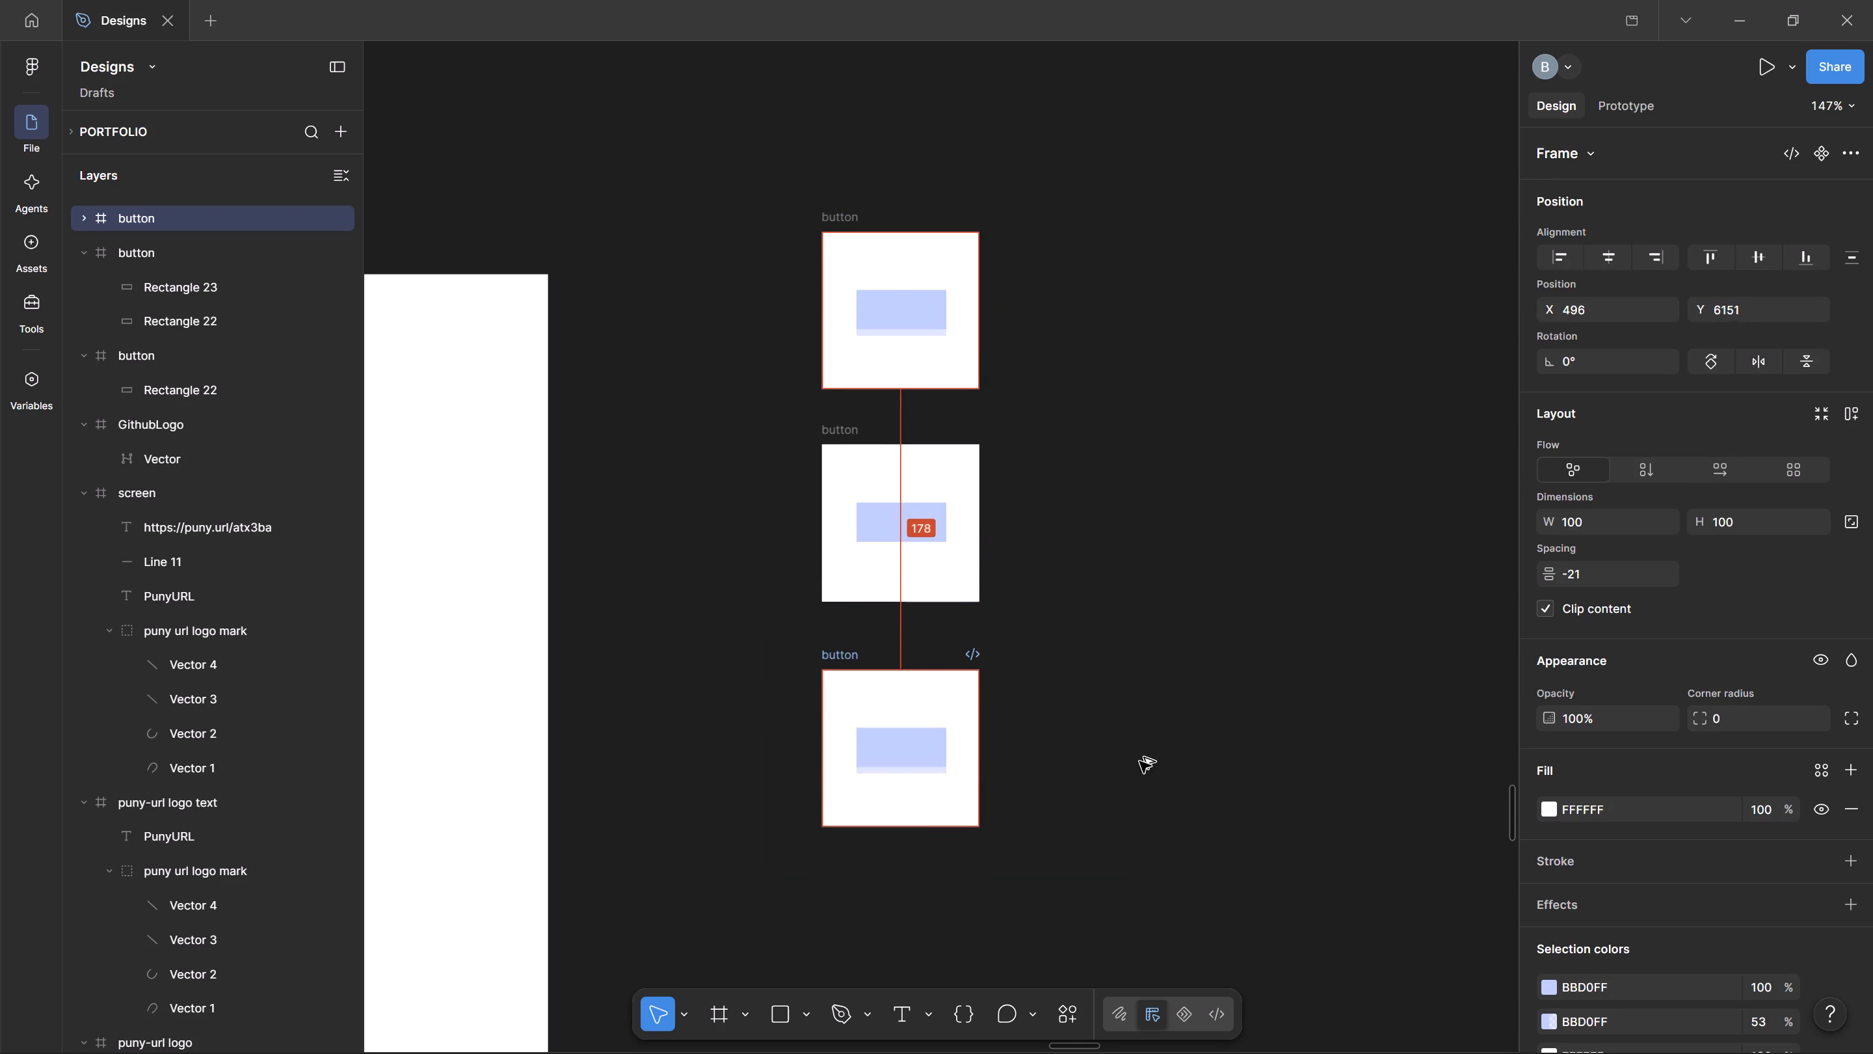
{"action": "left_click_drag", "start_coordinate": [1139, 761], "coordinate": [1139, 757], "text": "alt+shift"}
{"action": "left_click", "coordinate": [1101, 681]}
Move all three button frames together down by nearly one frame height and slightly to the left on the canvas.
{"action": "left_click_drag", "start_coordinate": [754, 131], "coordinate": [1098, 990]}
{"action": "left_click_drag", "start_coordinate": [928, 660], "coordinate": [895, 800]}
{"action": "left_click", "coordinate": [1060, 757]}
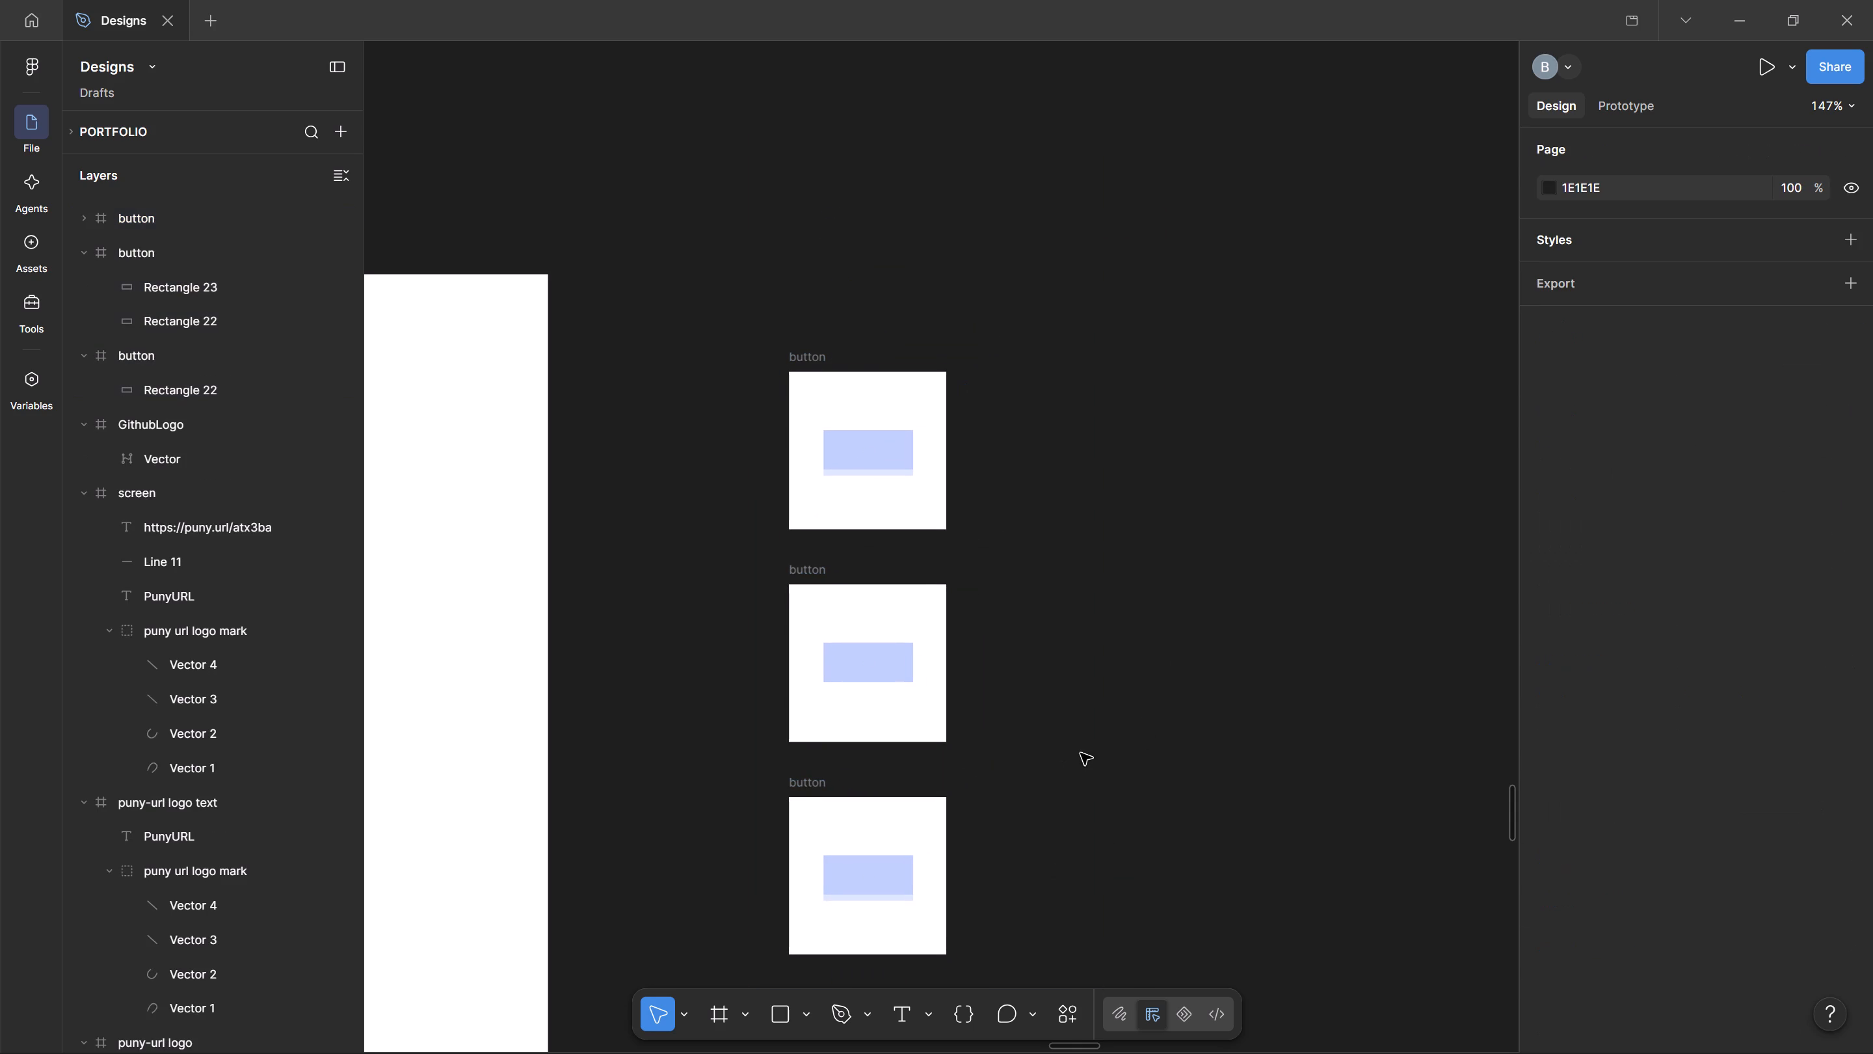
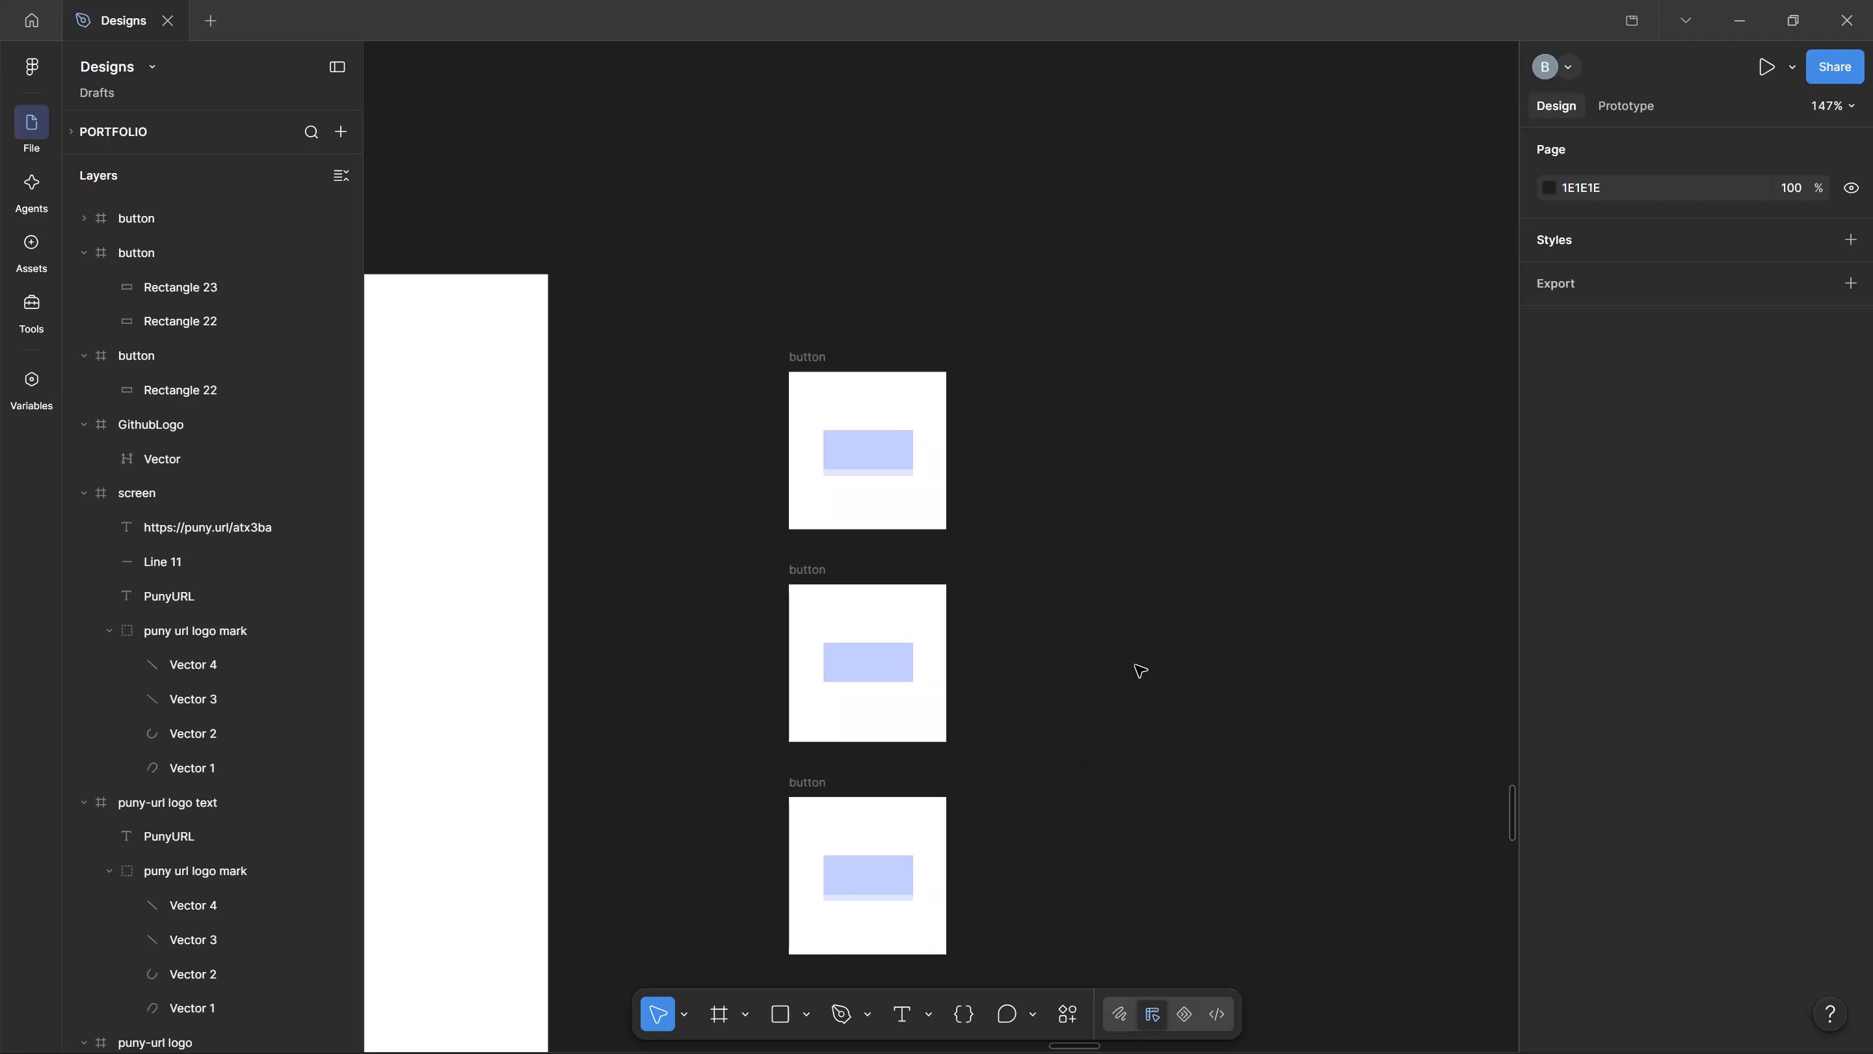
Examine the two overlapping rectangles of the two-tone button in the top frame.
{"action": "scroll", "coordinate": [1024, 597], "scroll_direction": "down", "scroll_amount": 2, "text": "ctrl"}
{"action": "scroll", "coordinate": [931, 519], "scroll_direction": "up", "scroll_amount": 6, "text": "ctrl"}
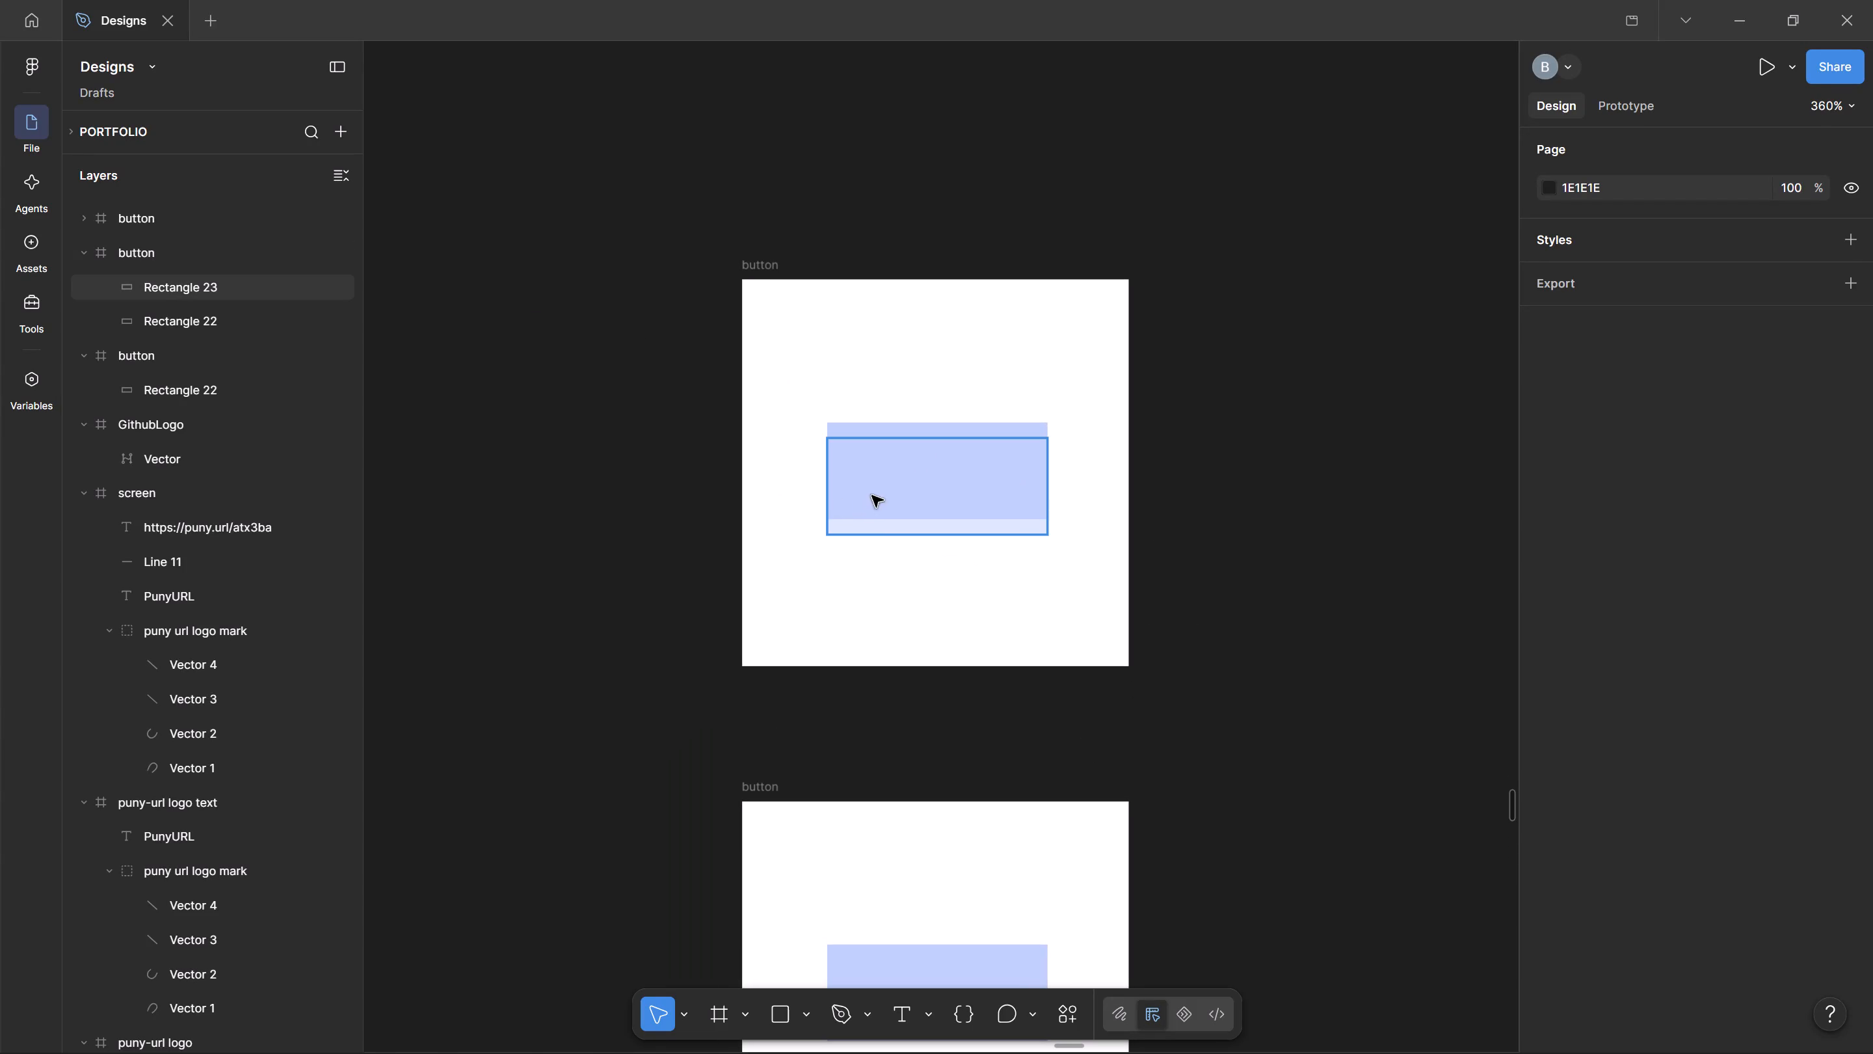
{"action": "scroll", "coordinate": [876, 463], "scroll_direction": "down", "scroll_amount": 4, "text": "ctrl"}
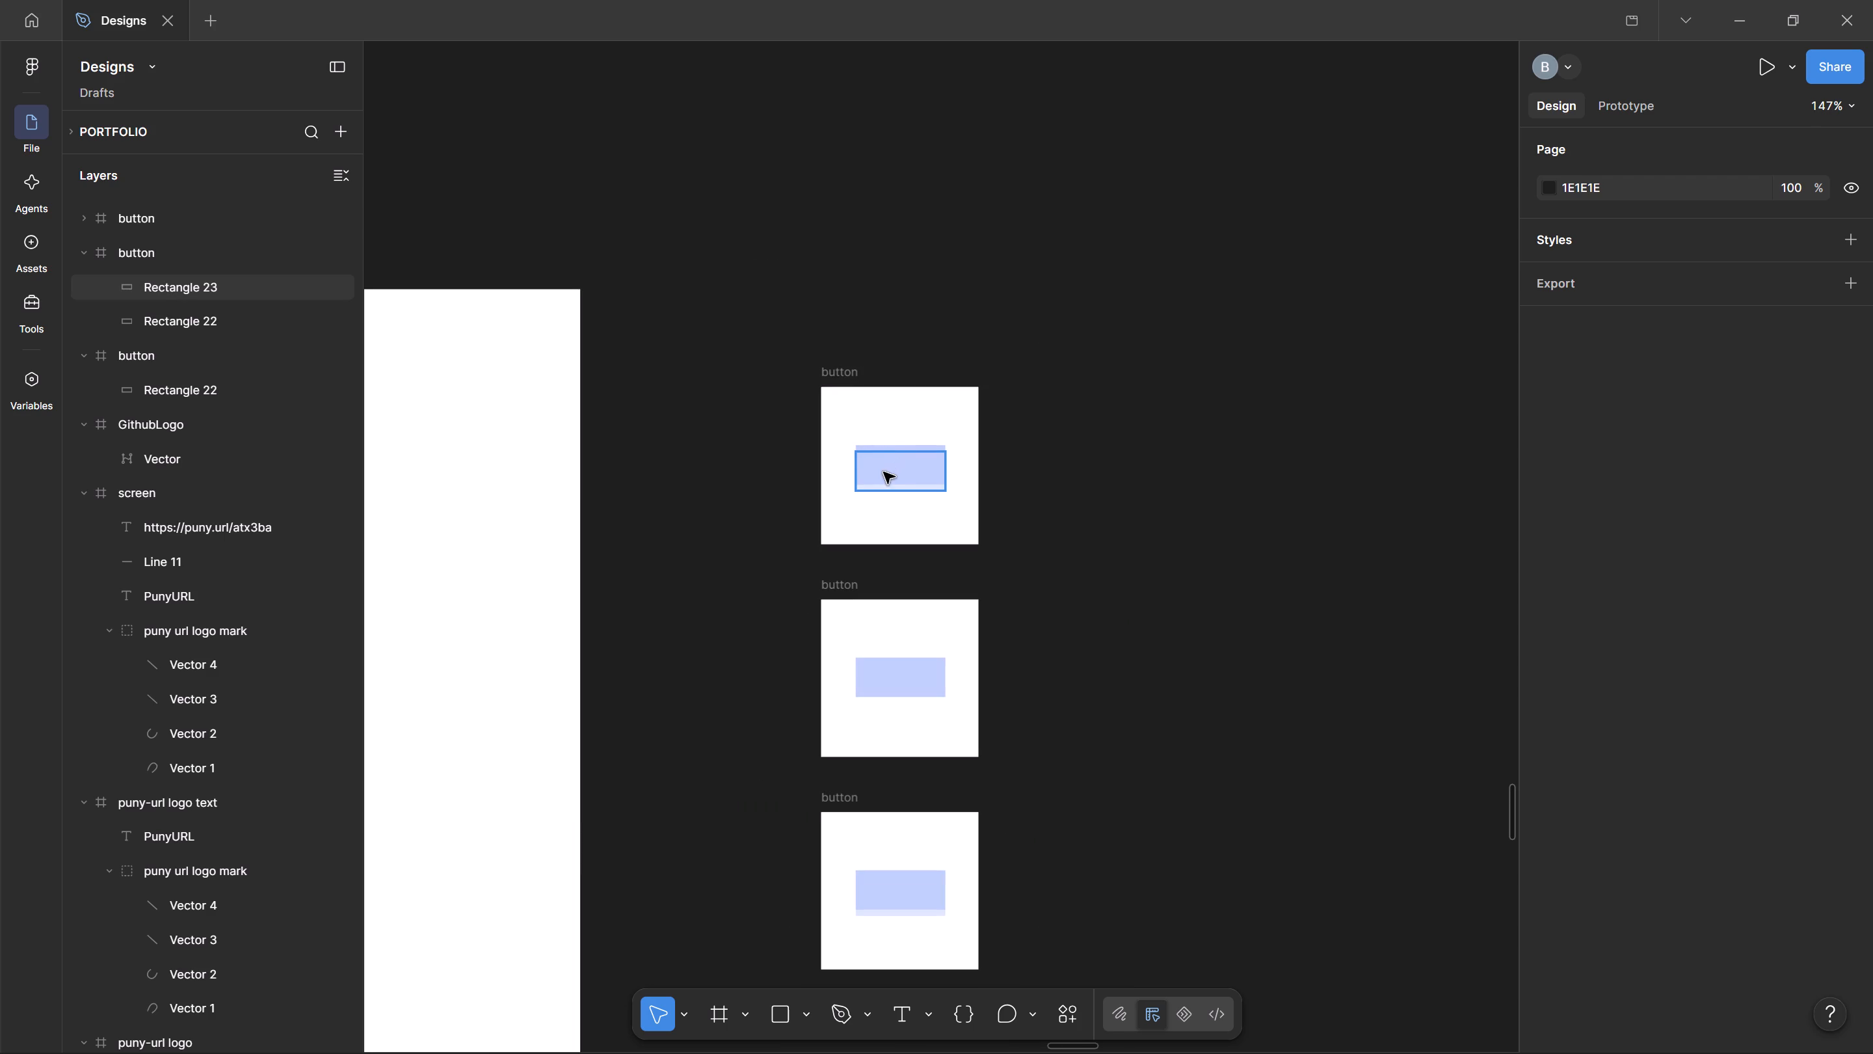
{"action": "left_click", "coordinate": [849, 431]}
{"action": "left_click_drag", "start_coordinate": [849, 431], "coordinate": [895, 496]}
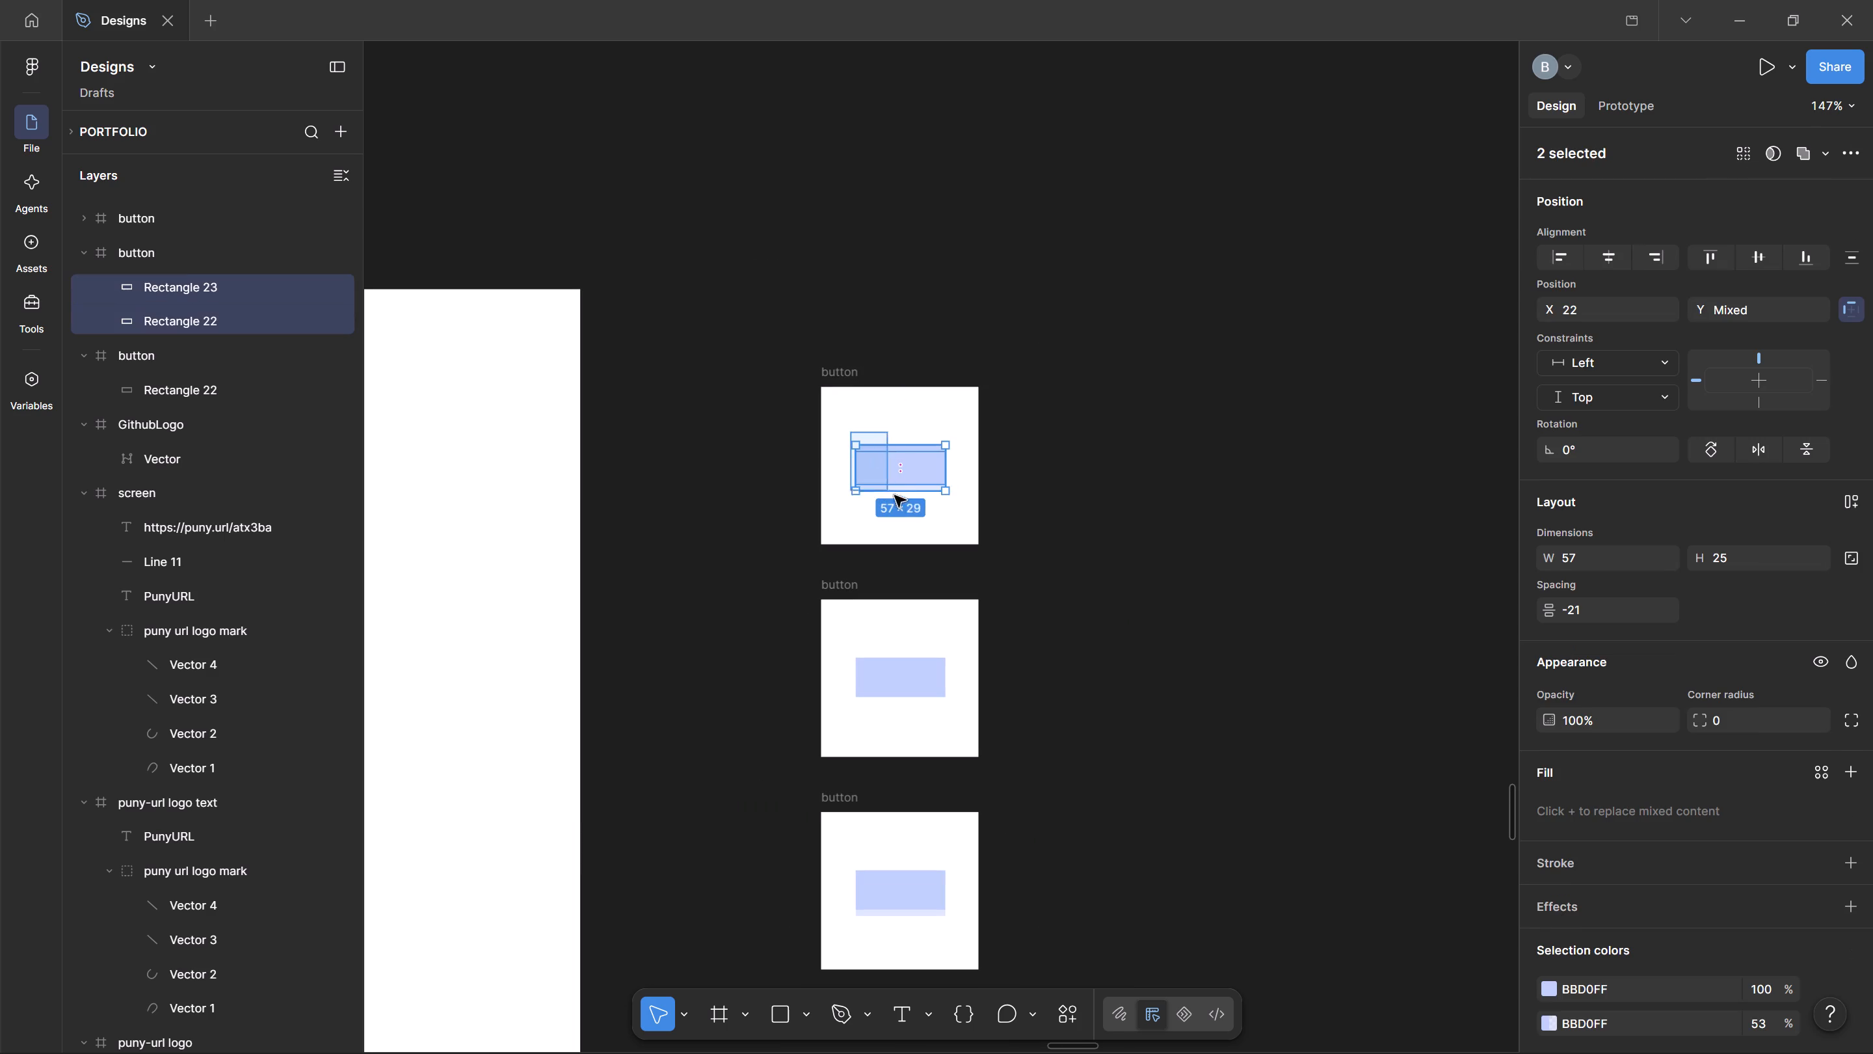
{"action": "left_click_drag", "start_coordinate": [895, 496], "coordinate": [956, 513]}
{"action": "scroll", "coordinate": [938, 491], "scroll_direction": "up", "scroll_amount": 2, "text": "ctrl"}
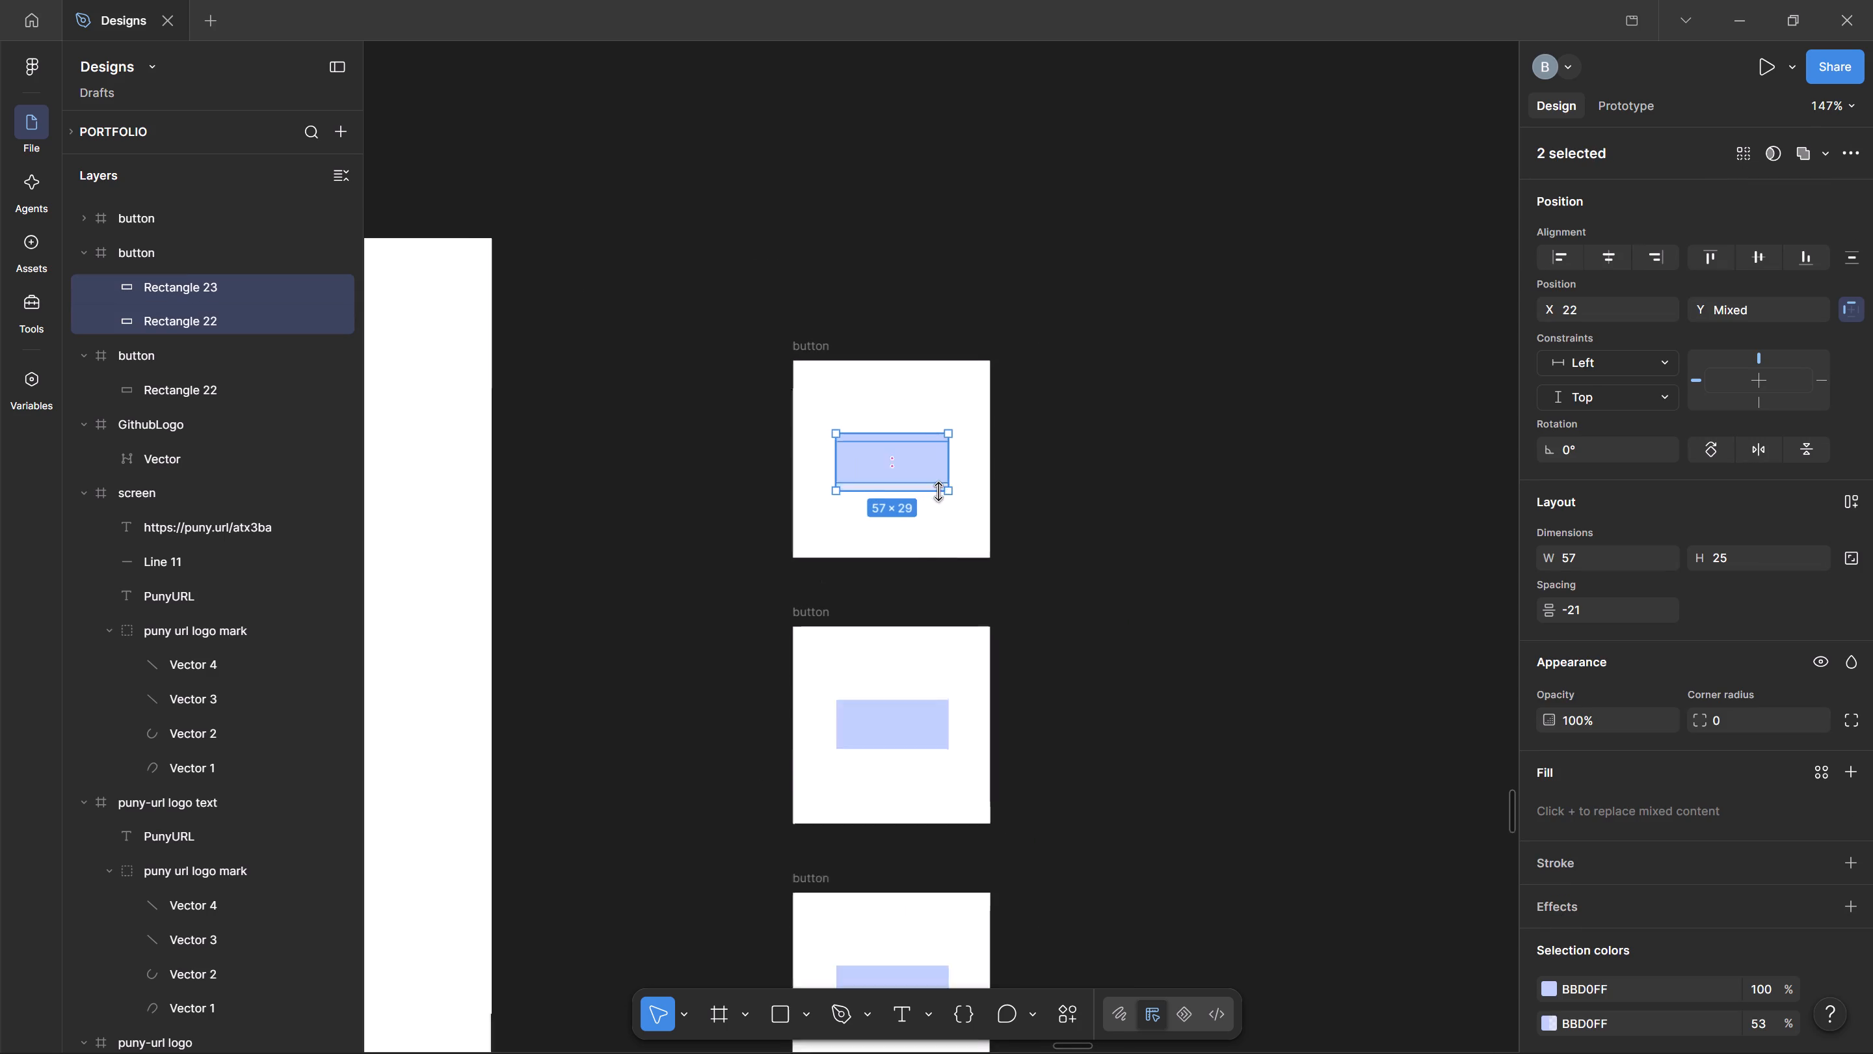
{"action": "scroll", "coordinate": [938, 491], "scroll_direction": "up", "scroll_amount": 2, "text": "ctrl"}
{"action": "left_click", "coordinate": [1112, 409]}
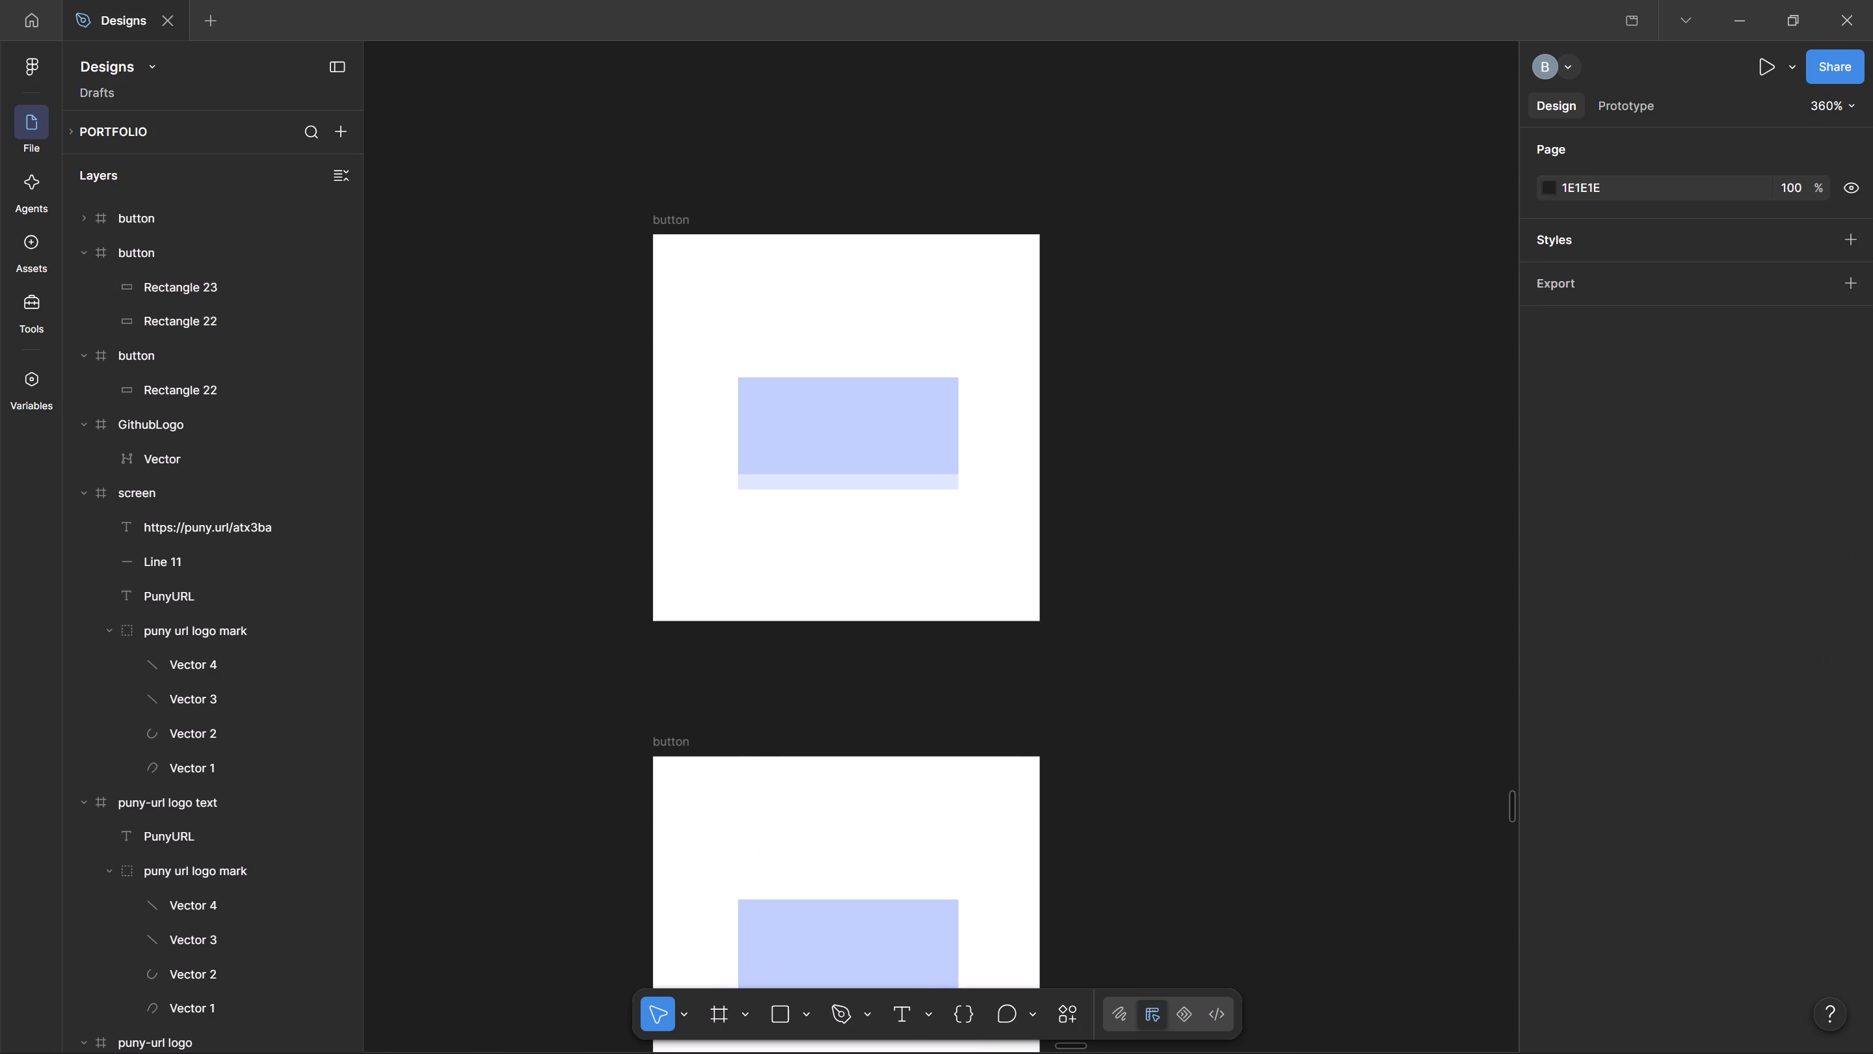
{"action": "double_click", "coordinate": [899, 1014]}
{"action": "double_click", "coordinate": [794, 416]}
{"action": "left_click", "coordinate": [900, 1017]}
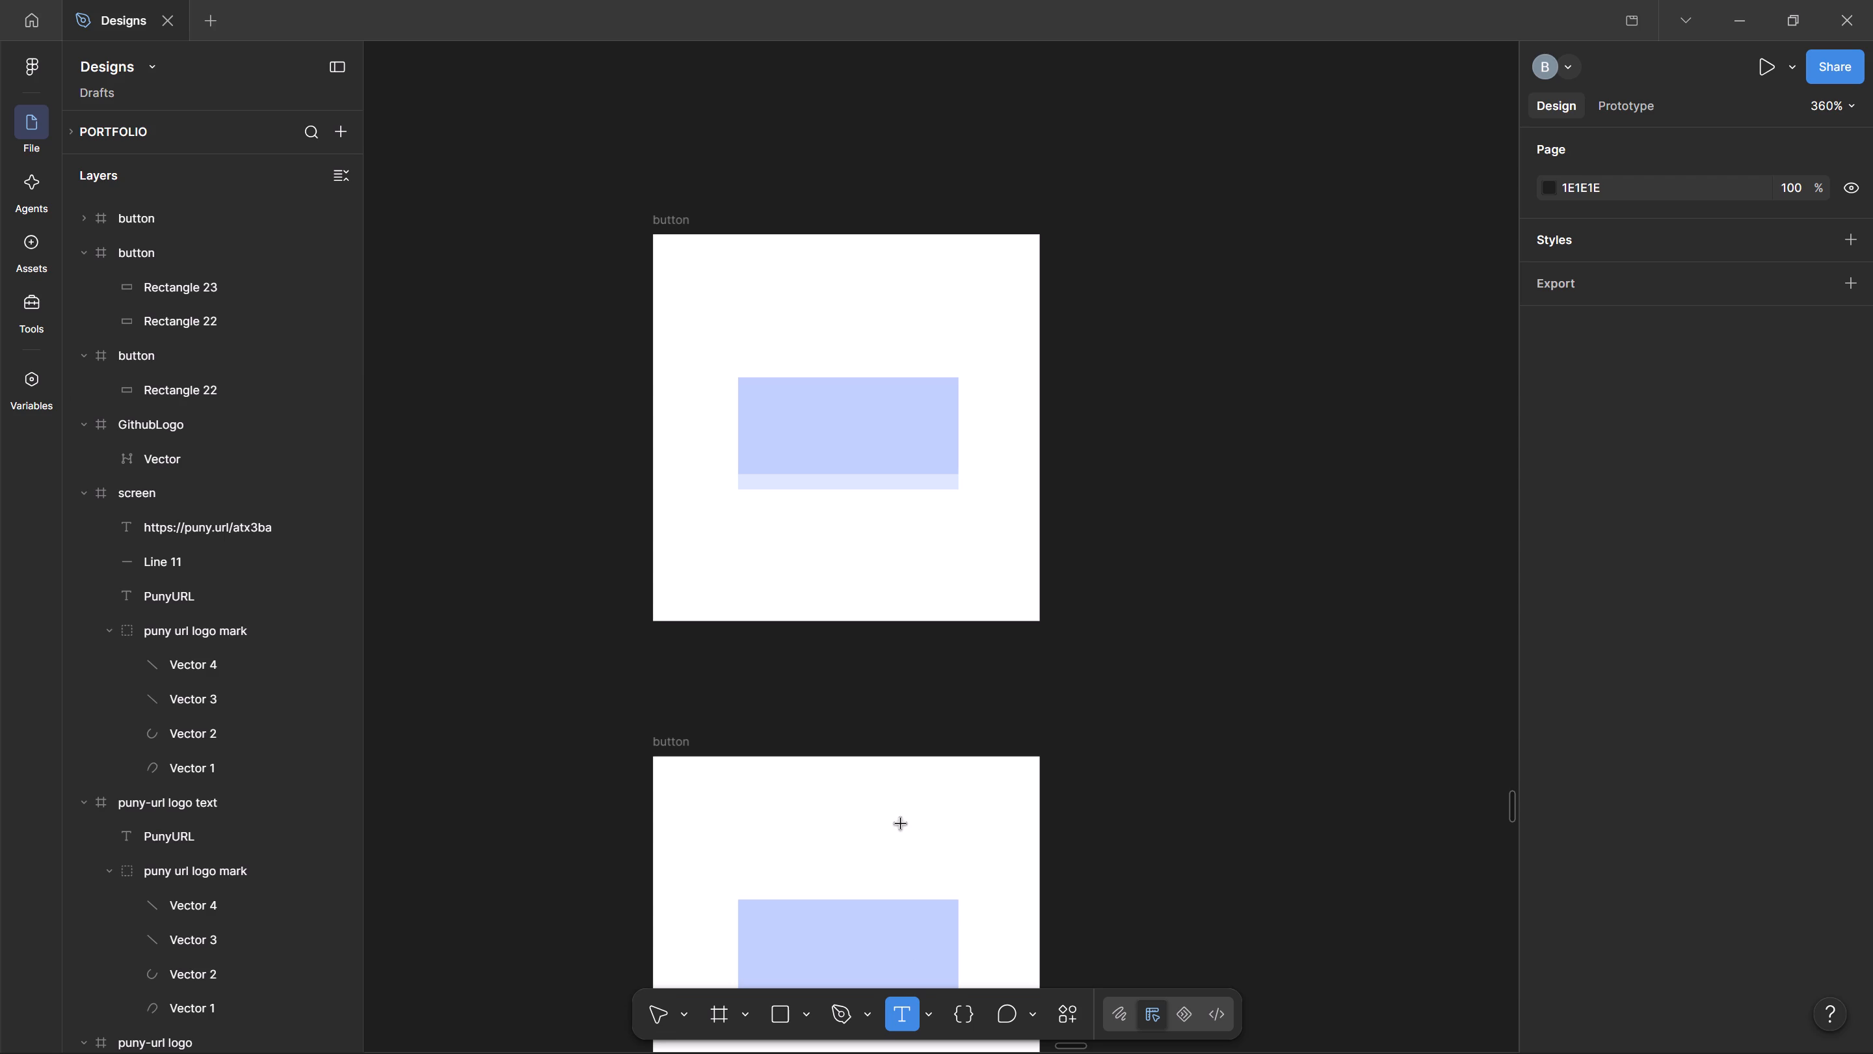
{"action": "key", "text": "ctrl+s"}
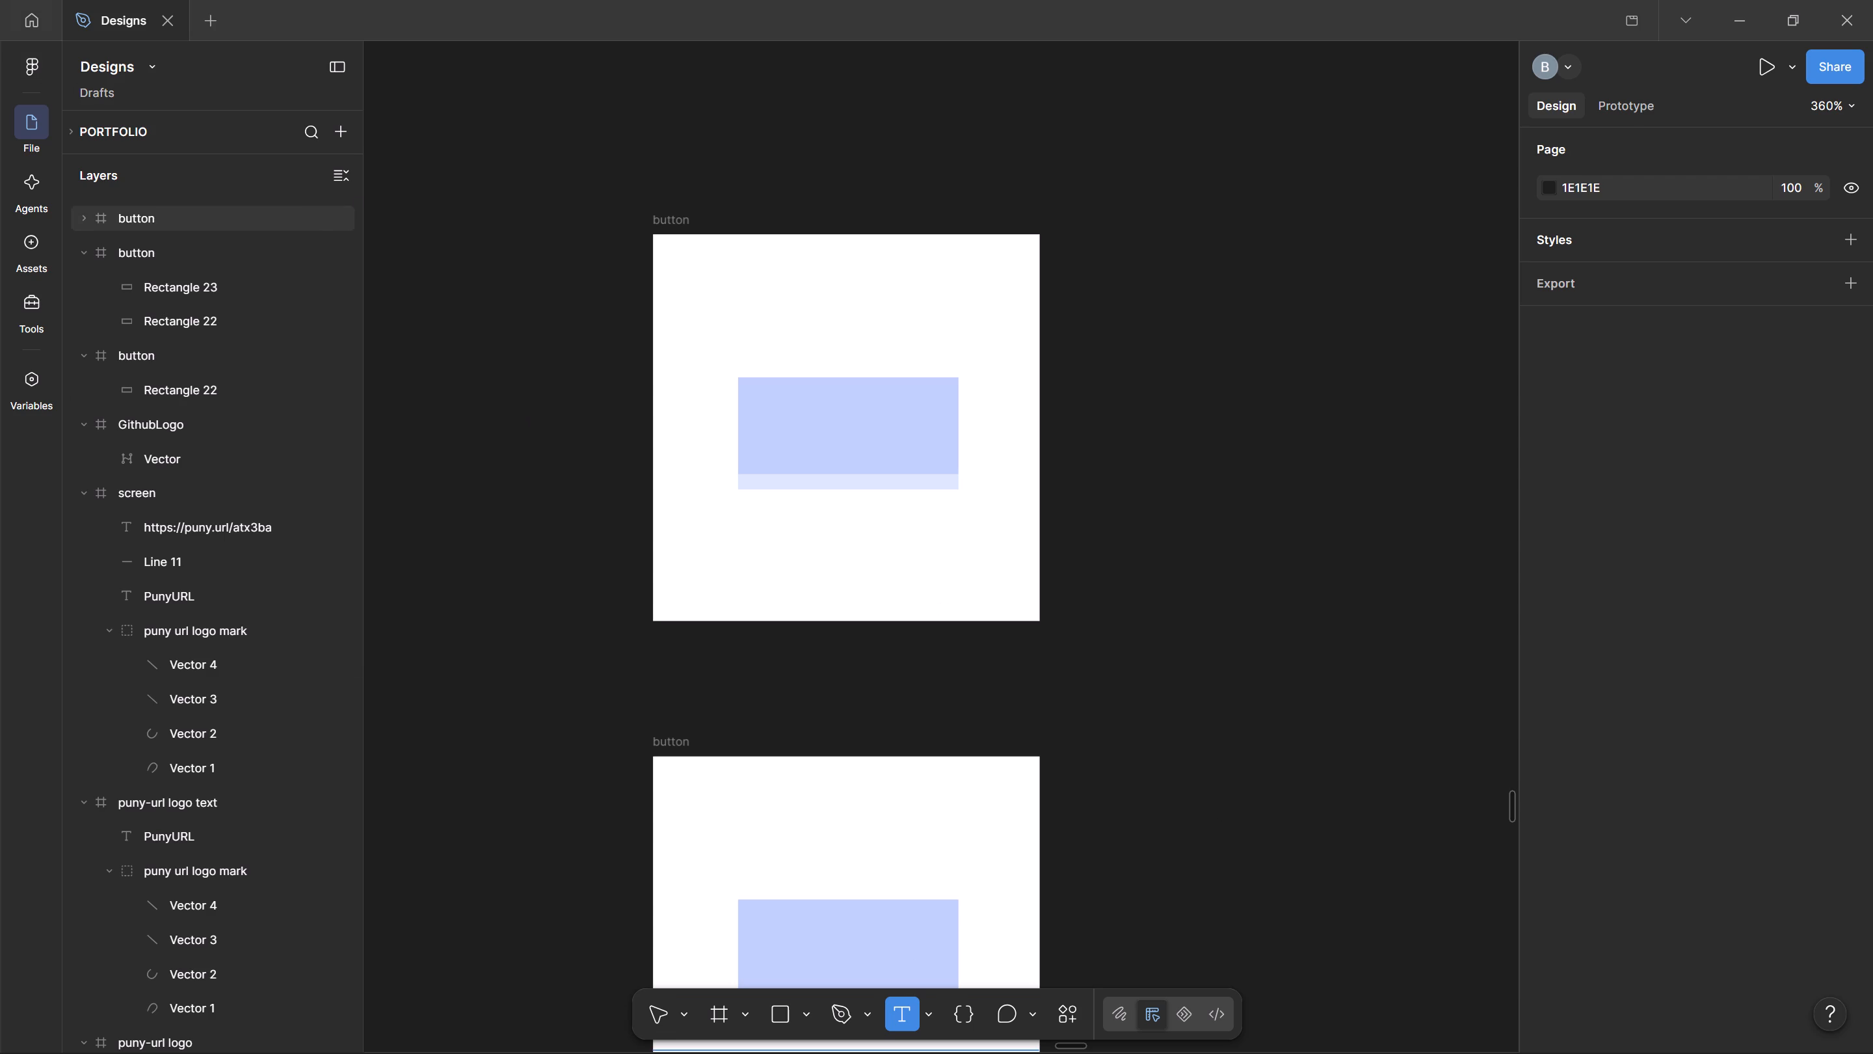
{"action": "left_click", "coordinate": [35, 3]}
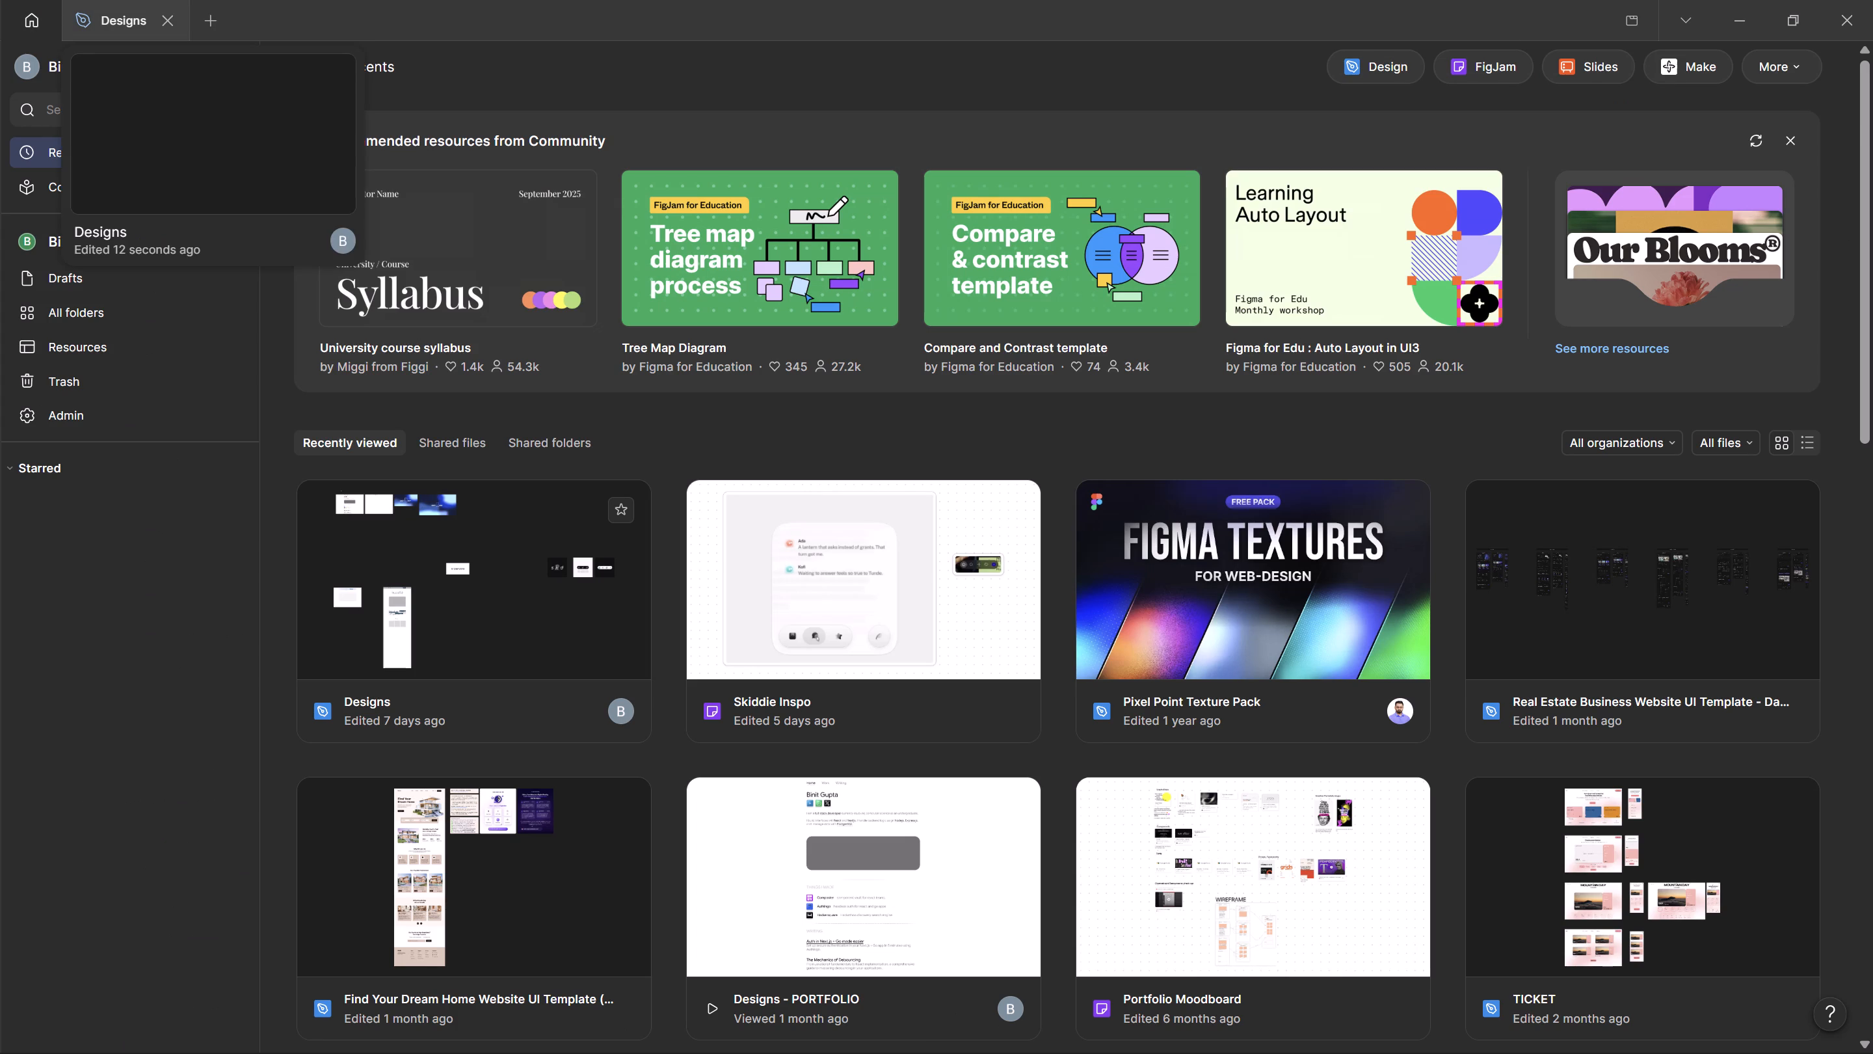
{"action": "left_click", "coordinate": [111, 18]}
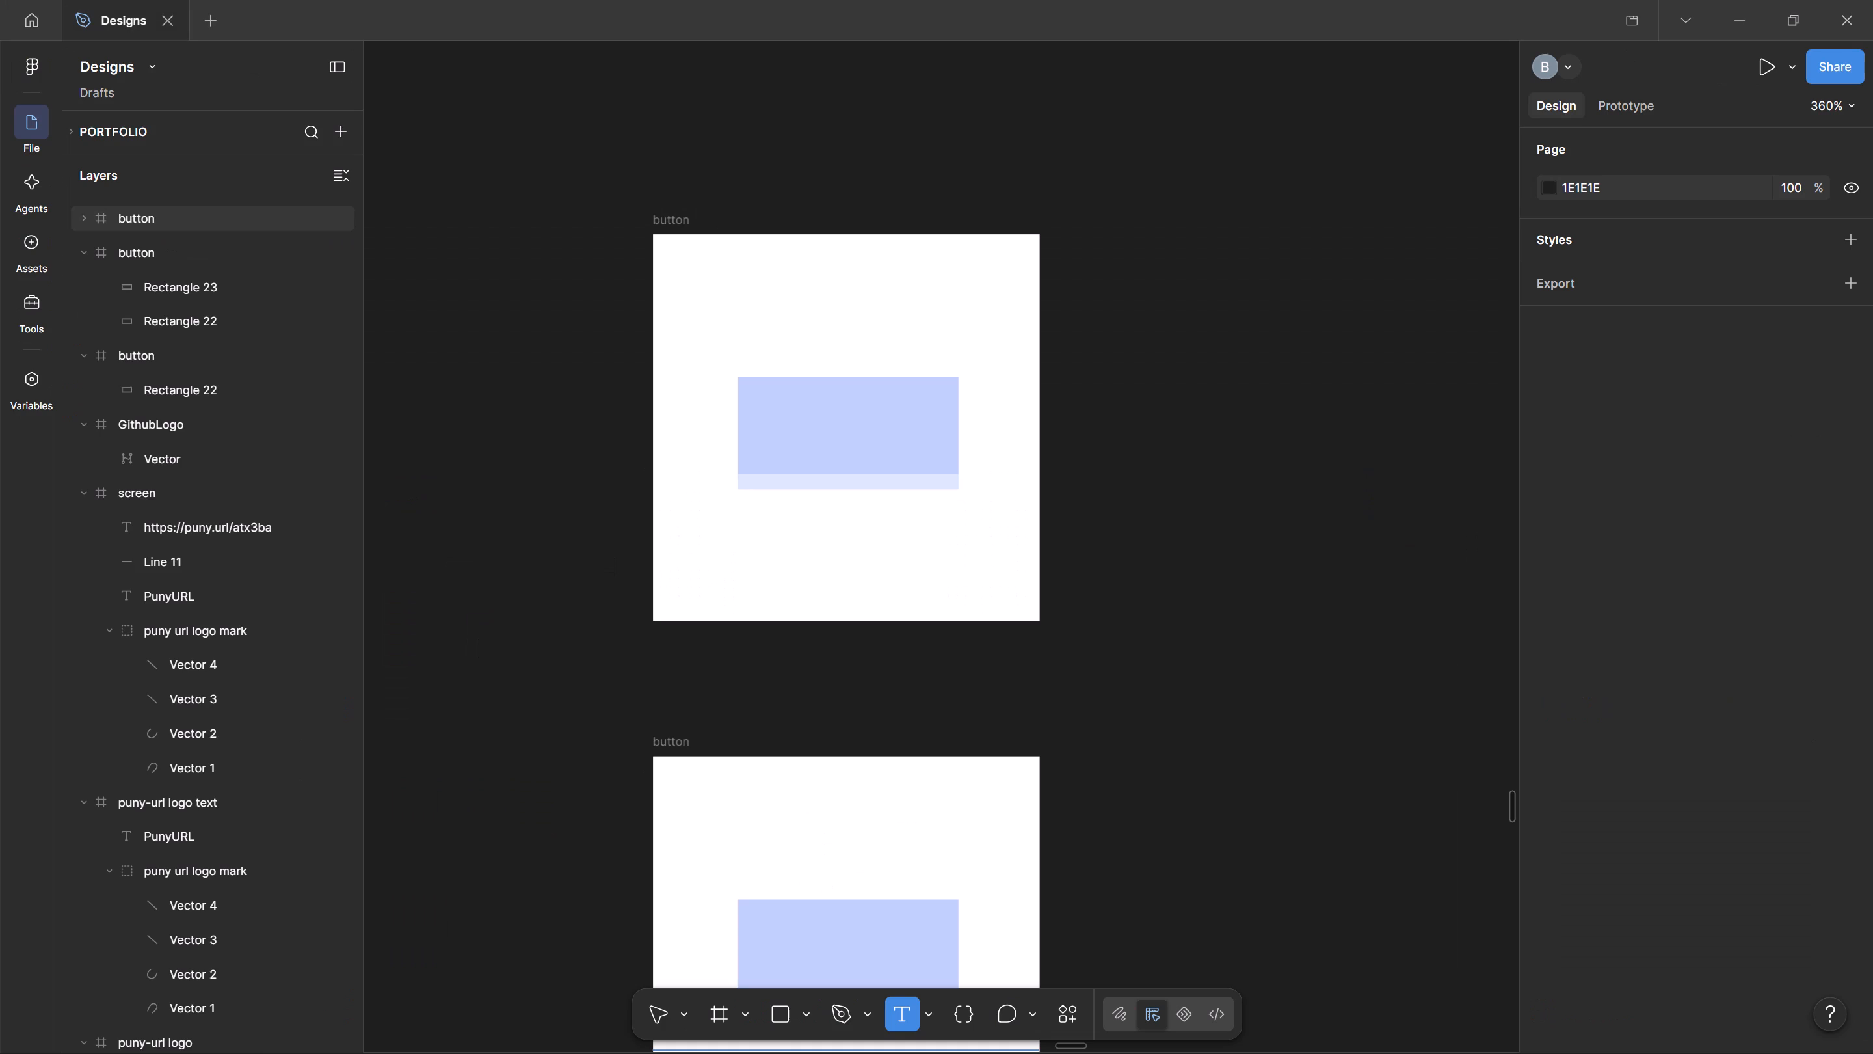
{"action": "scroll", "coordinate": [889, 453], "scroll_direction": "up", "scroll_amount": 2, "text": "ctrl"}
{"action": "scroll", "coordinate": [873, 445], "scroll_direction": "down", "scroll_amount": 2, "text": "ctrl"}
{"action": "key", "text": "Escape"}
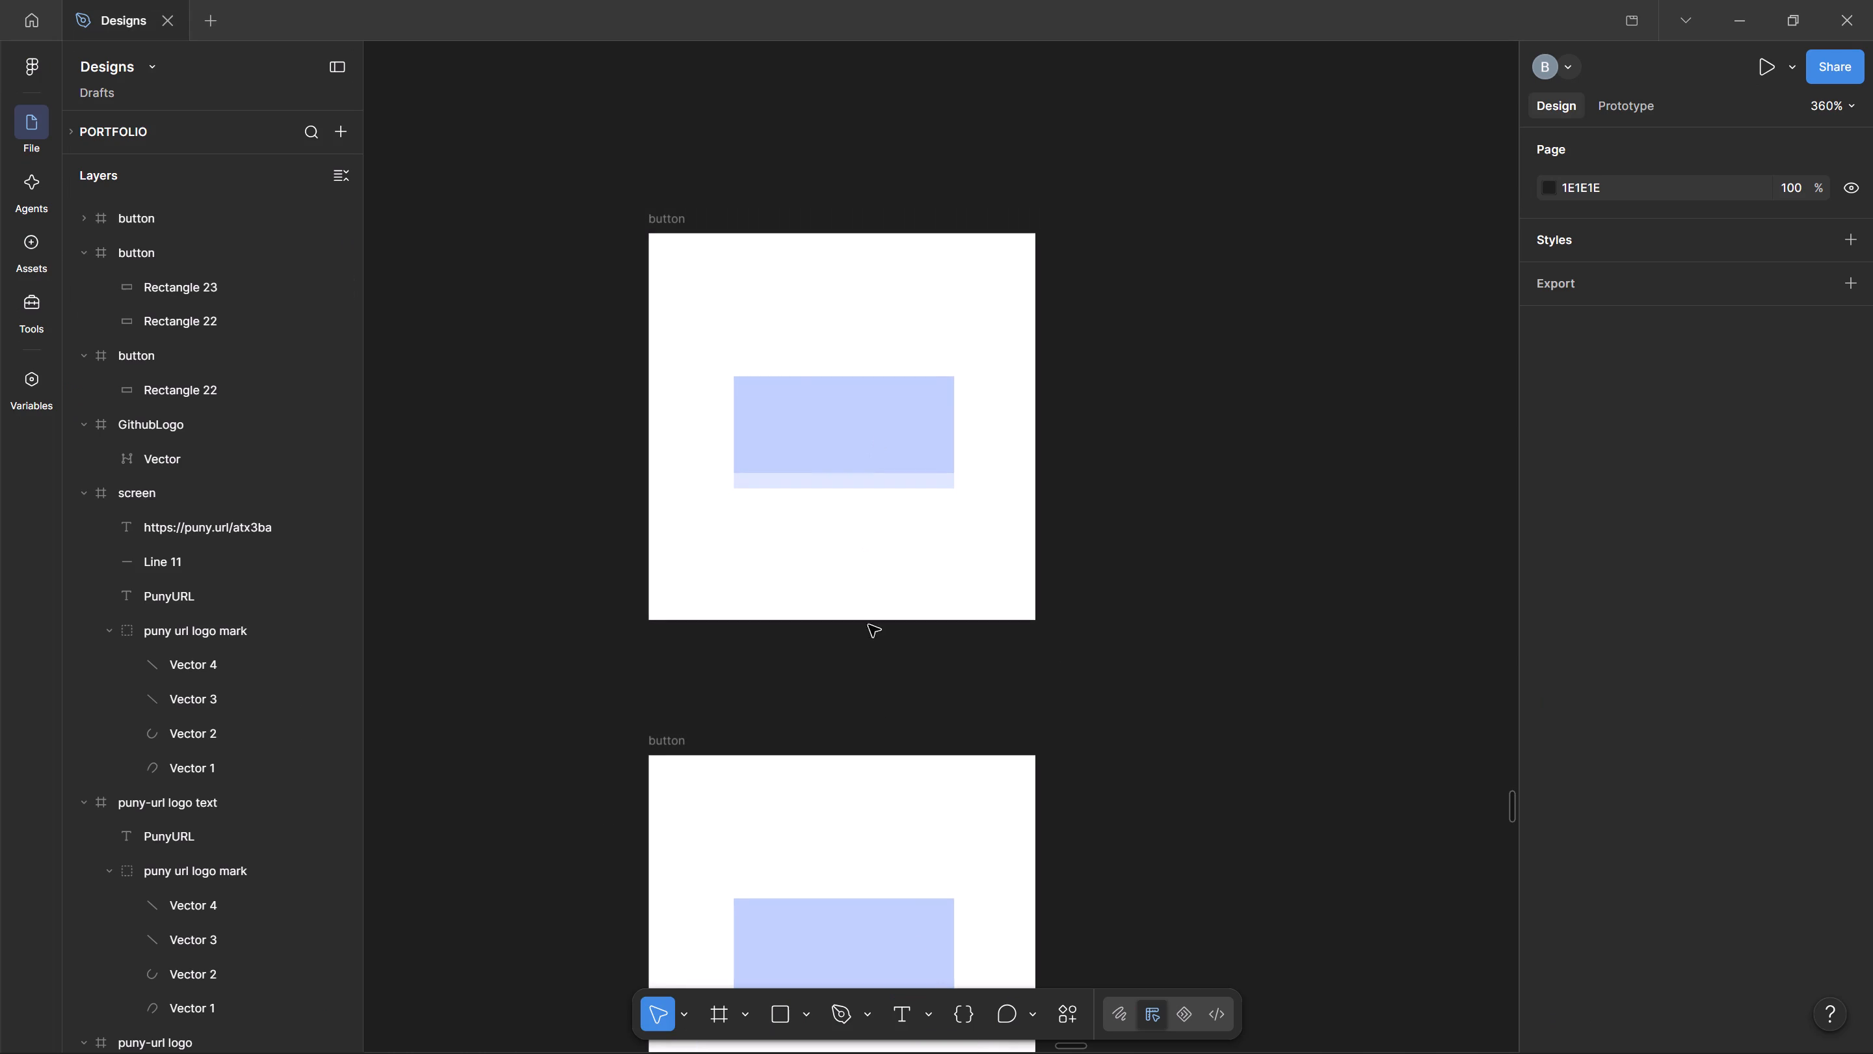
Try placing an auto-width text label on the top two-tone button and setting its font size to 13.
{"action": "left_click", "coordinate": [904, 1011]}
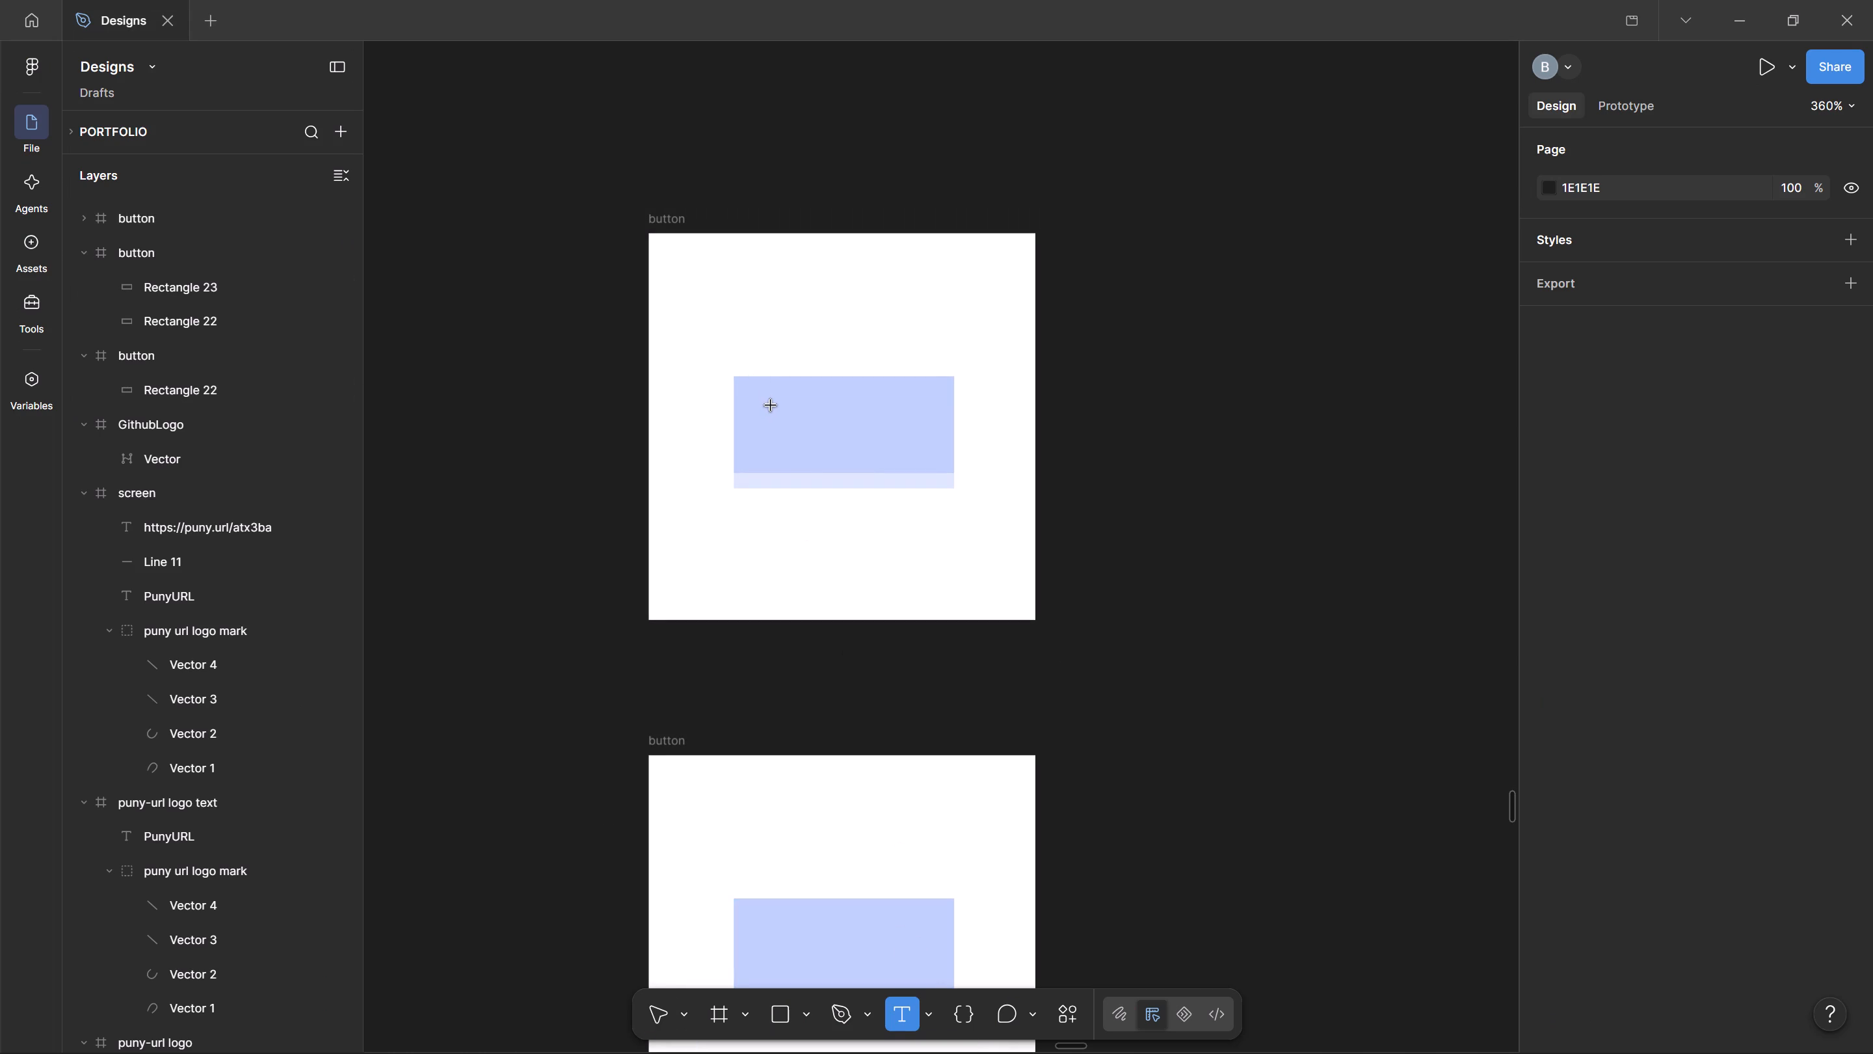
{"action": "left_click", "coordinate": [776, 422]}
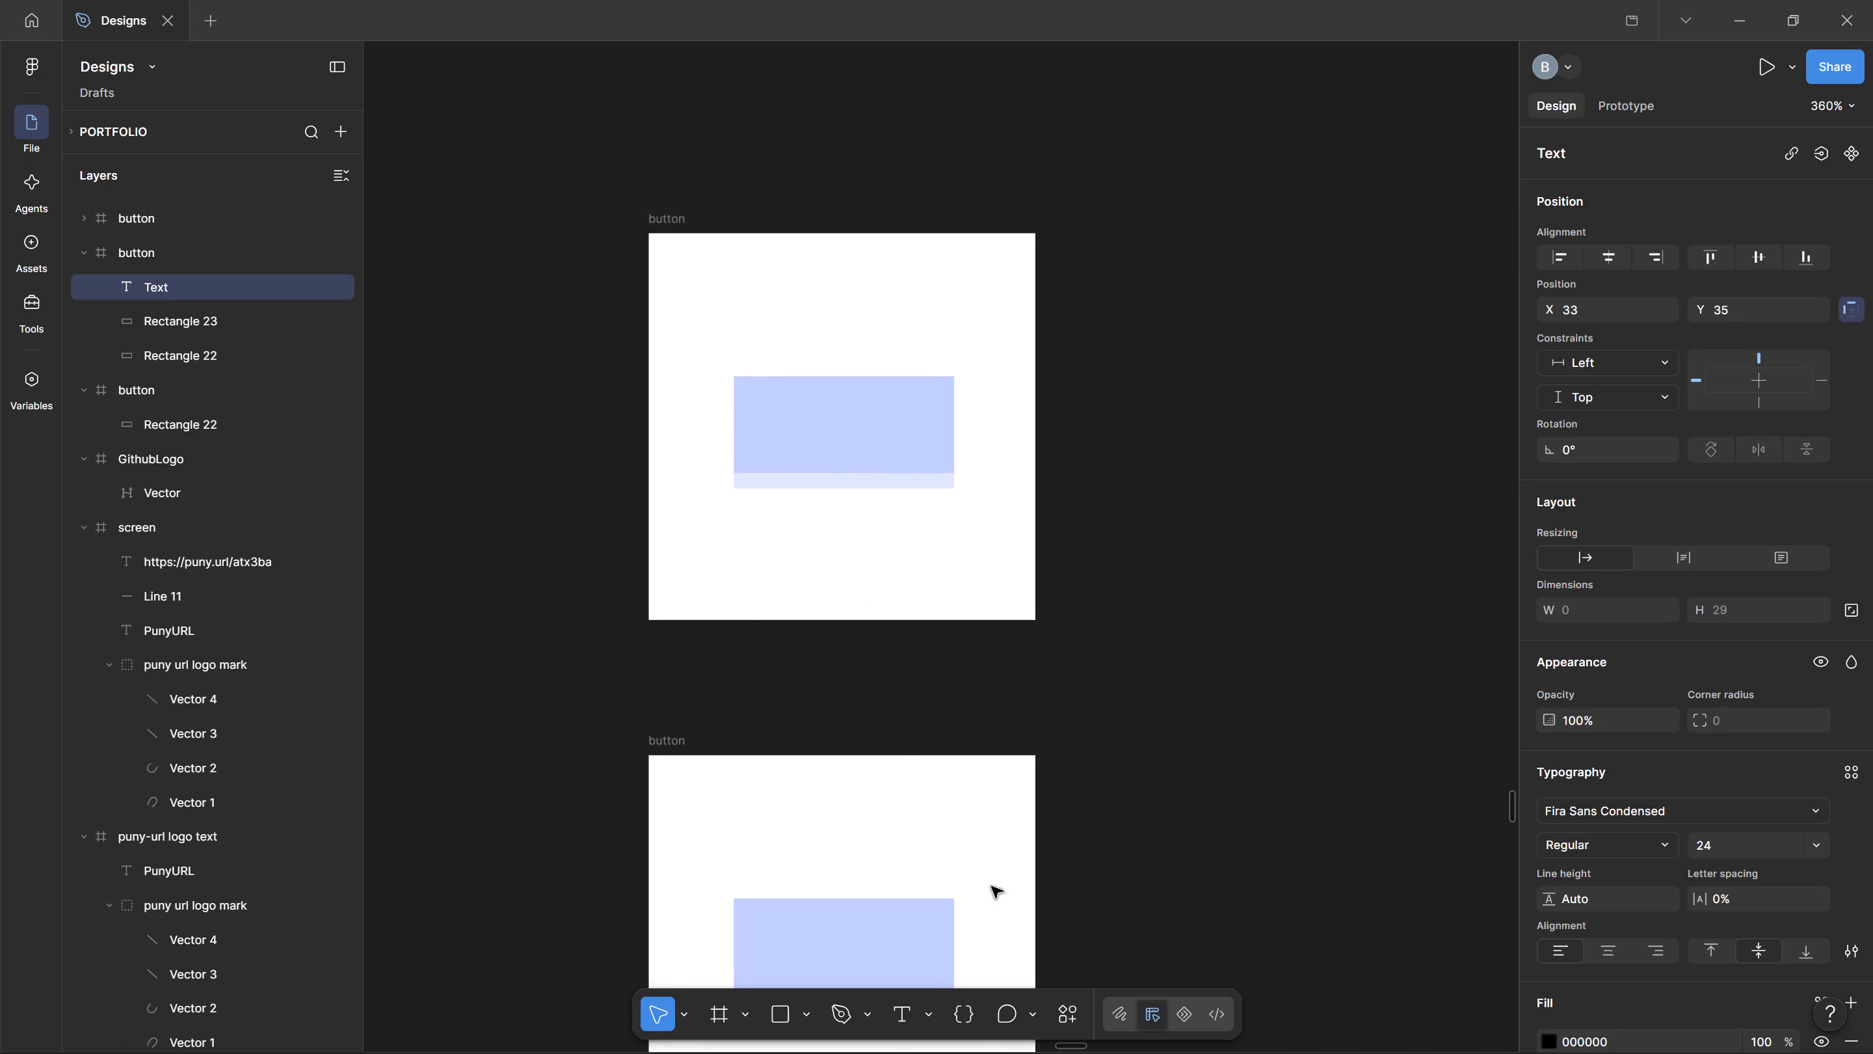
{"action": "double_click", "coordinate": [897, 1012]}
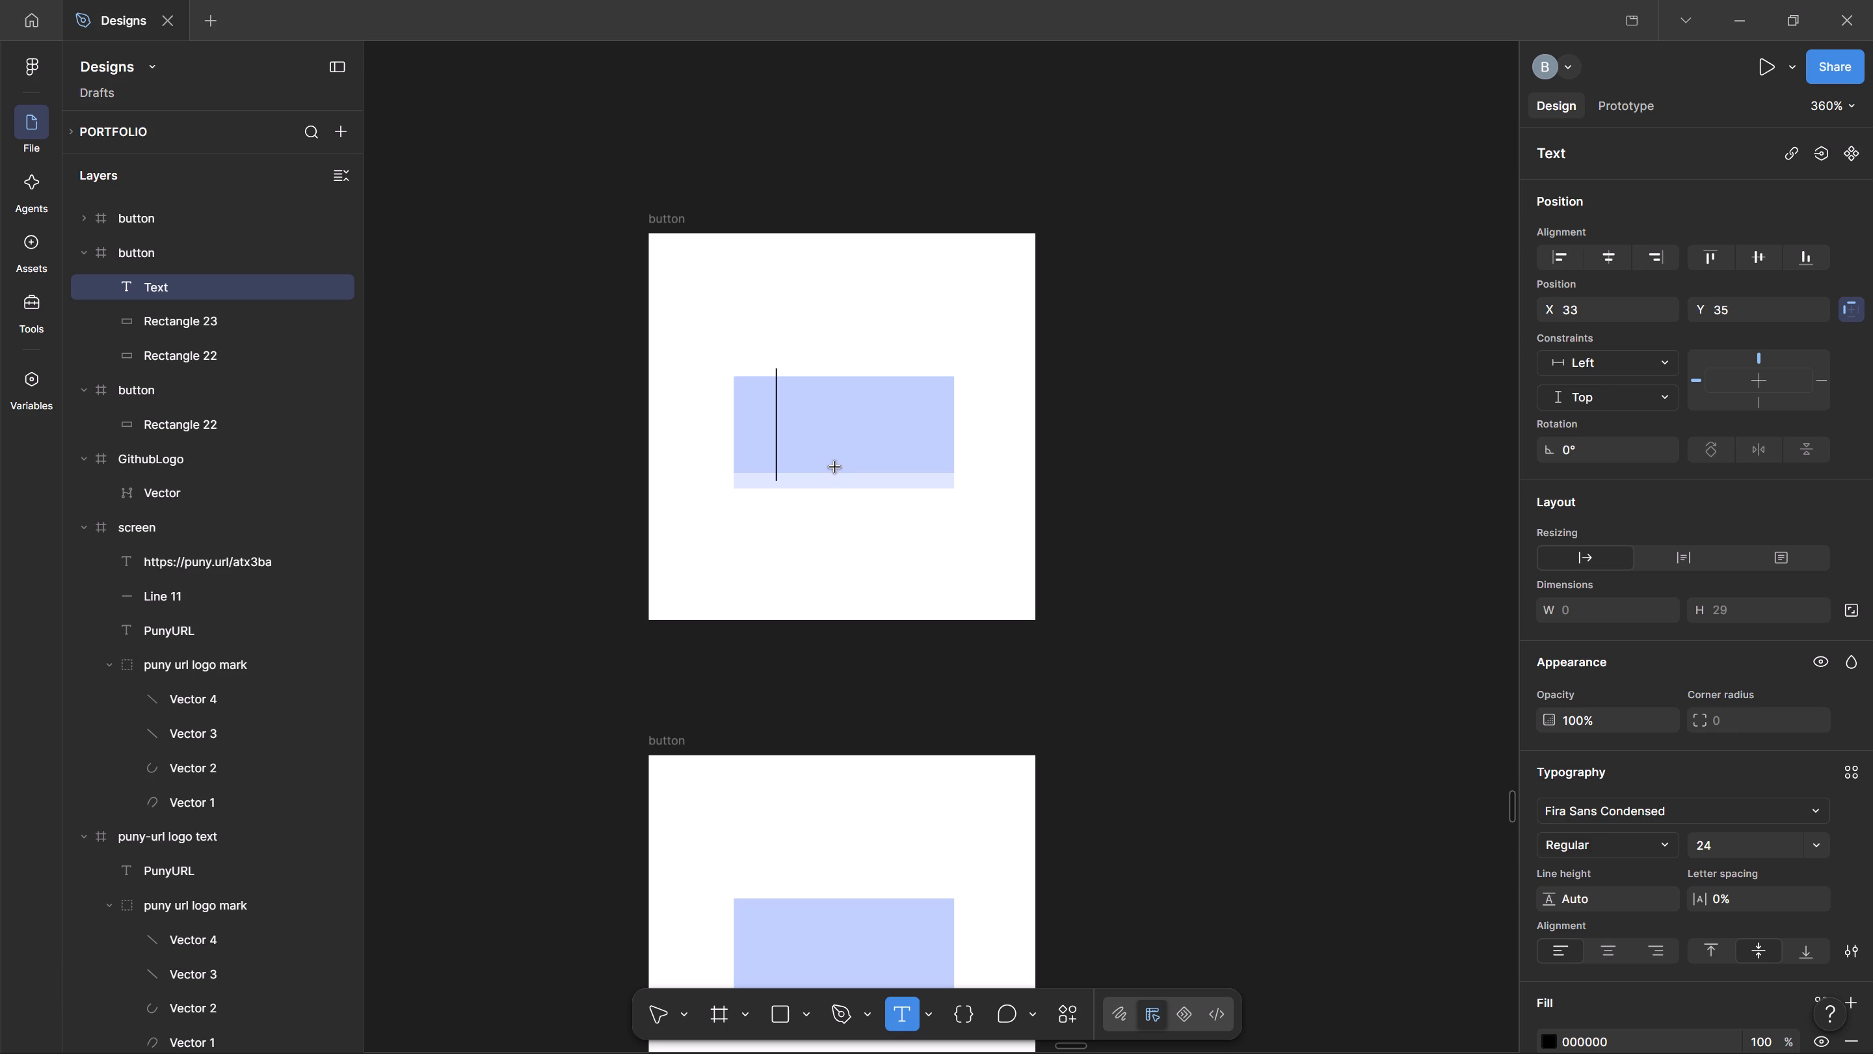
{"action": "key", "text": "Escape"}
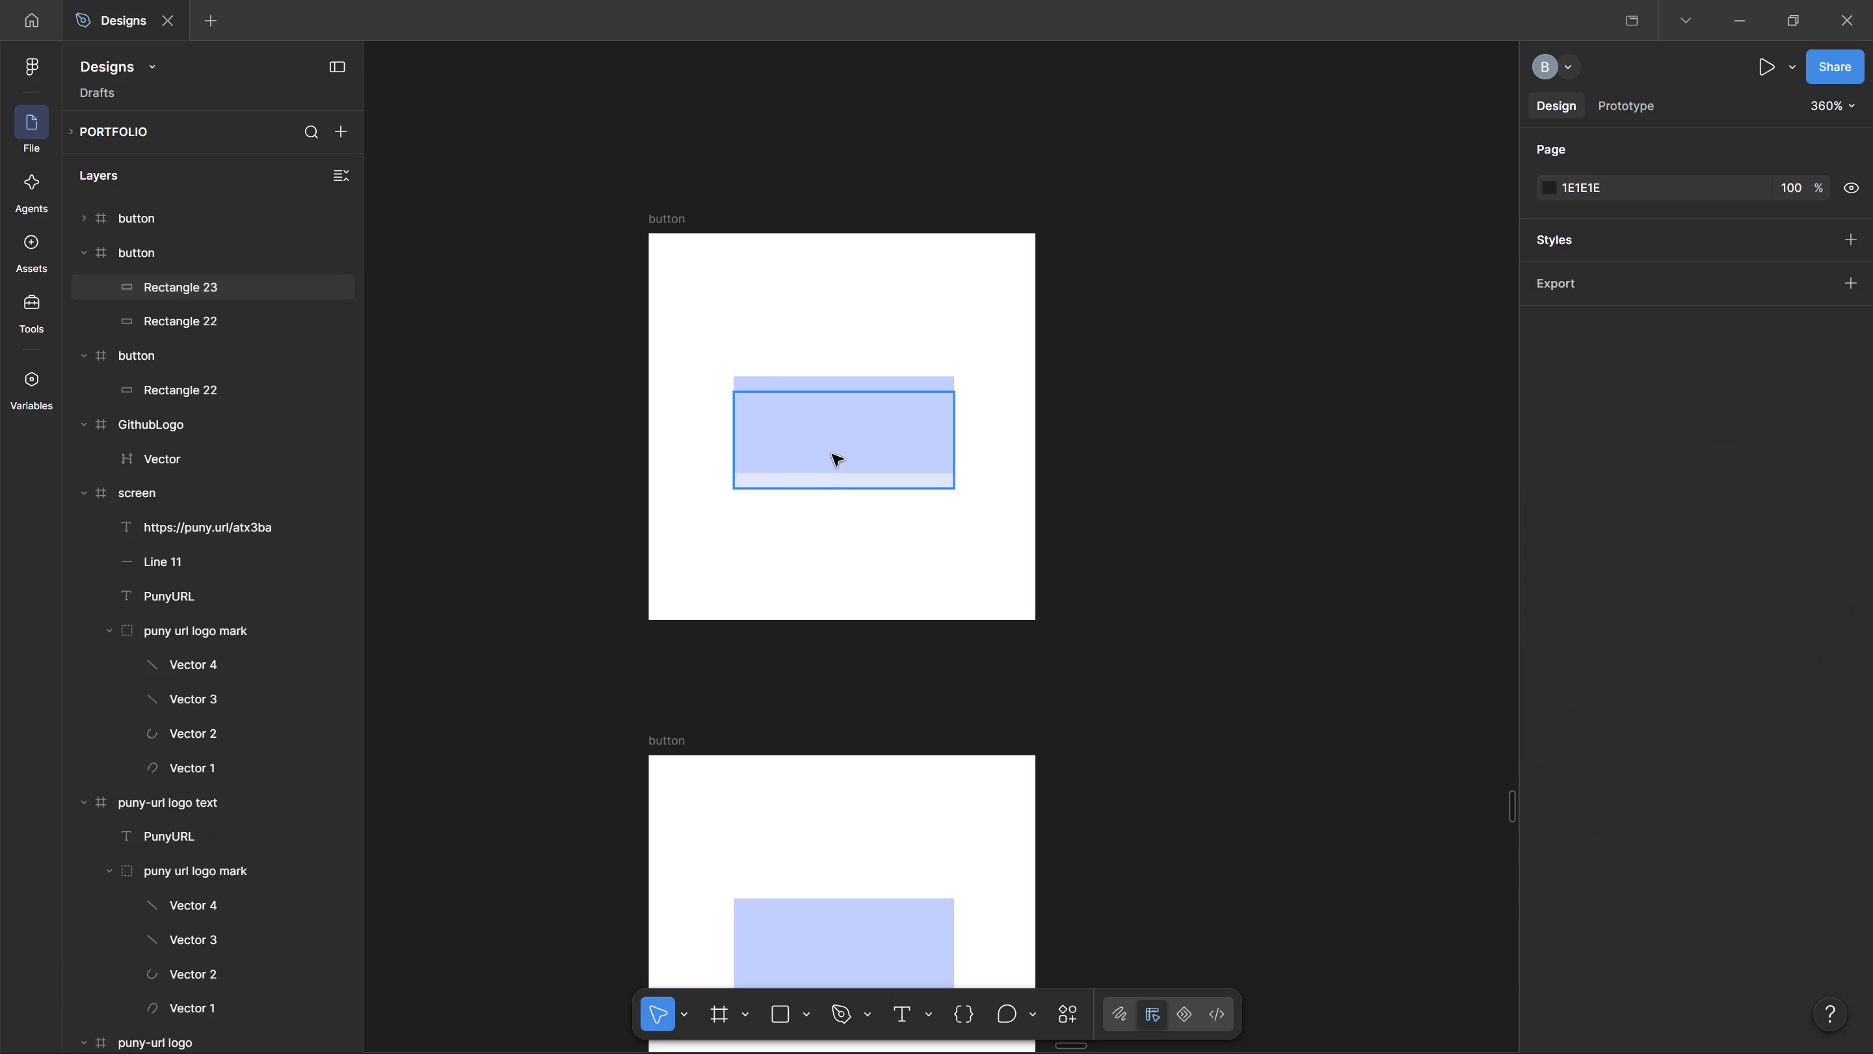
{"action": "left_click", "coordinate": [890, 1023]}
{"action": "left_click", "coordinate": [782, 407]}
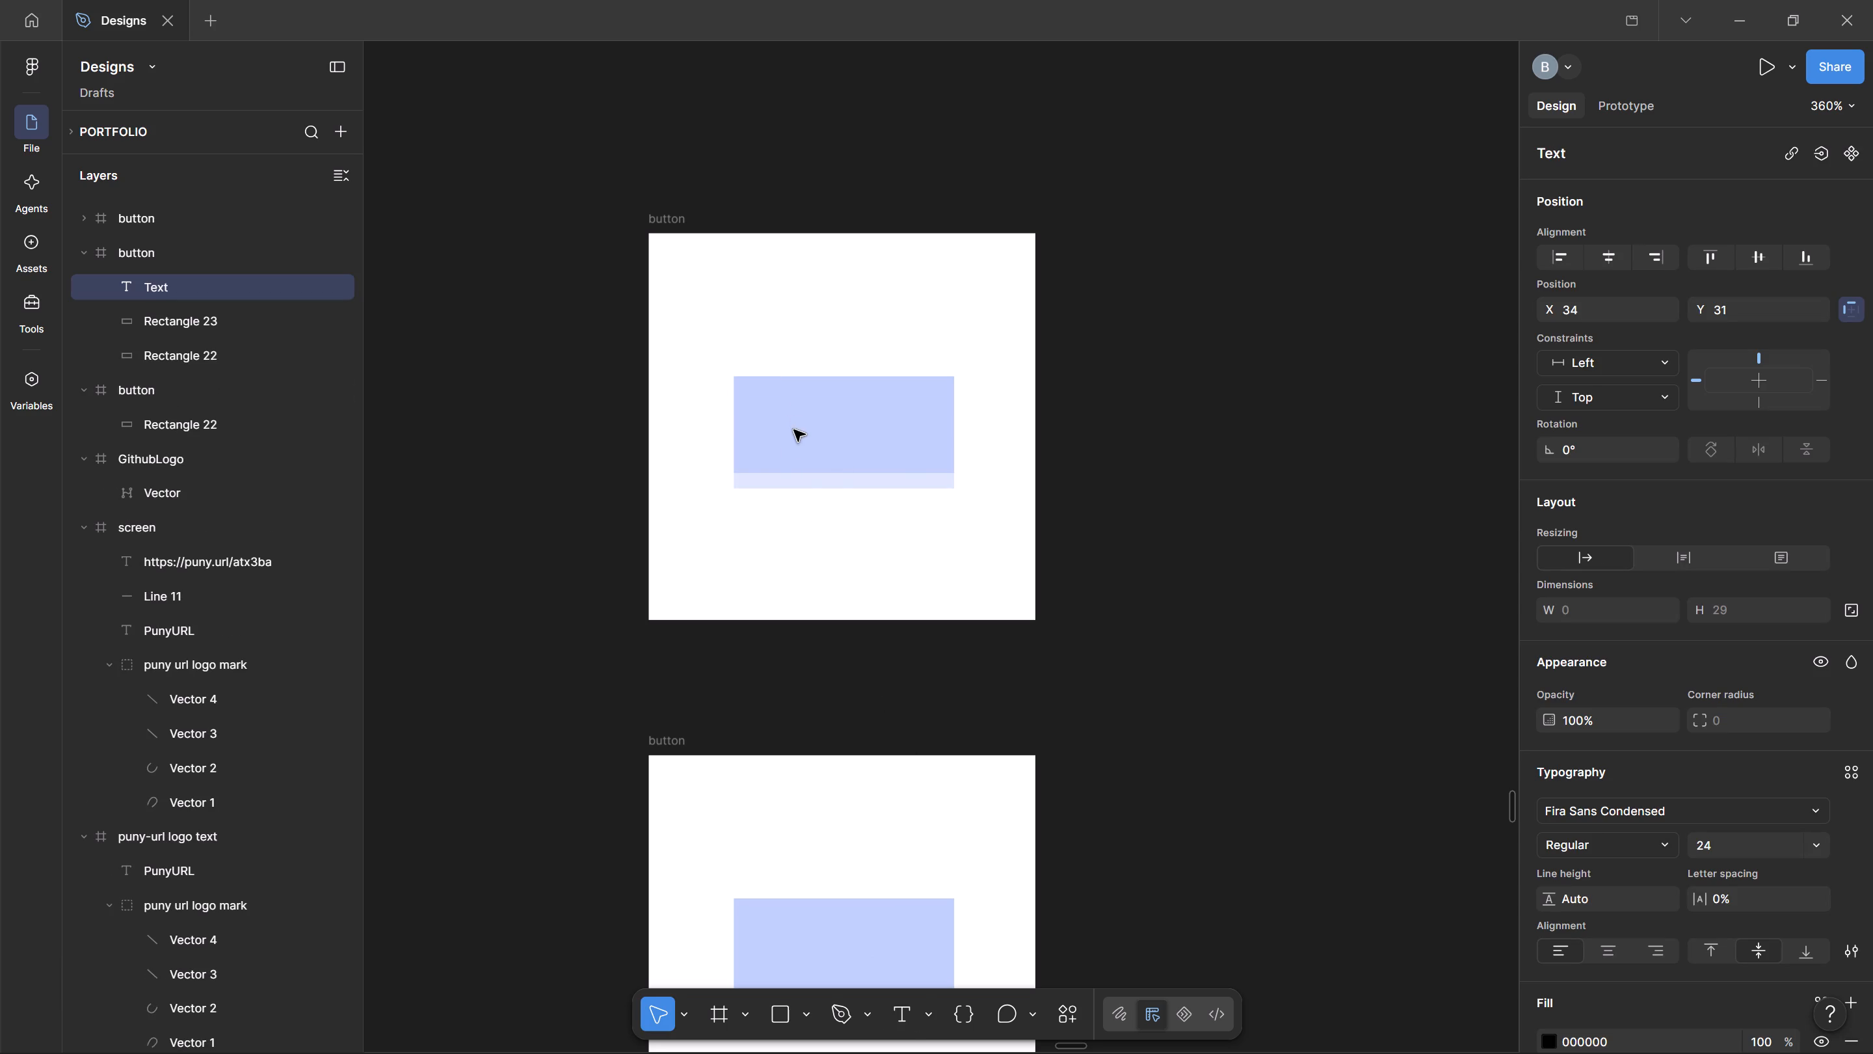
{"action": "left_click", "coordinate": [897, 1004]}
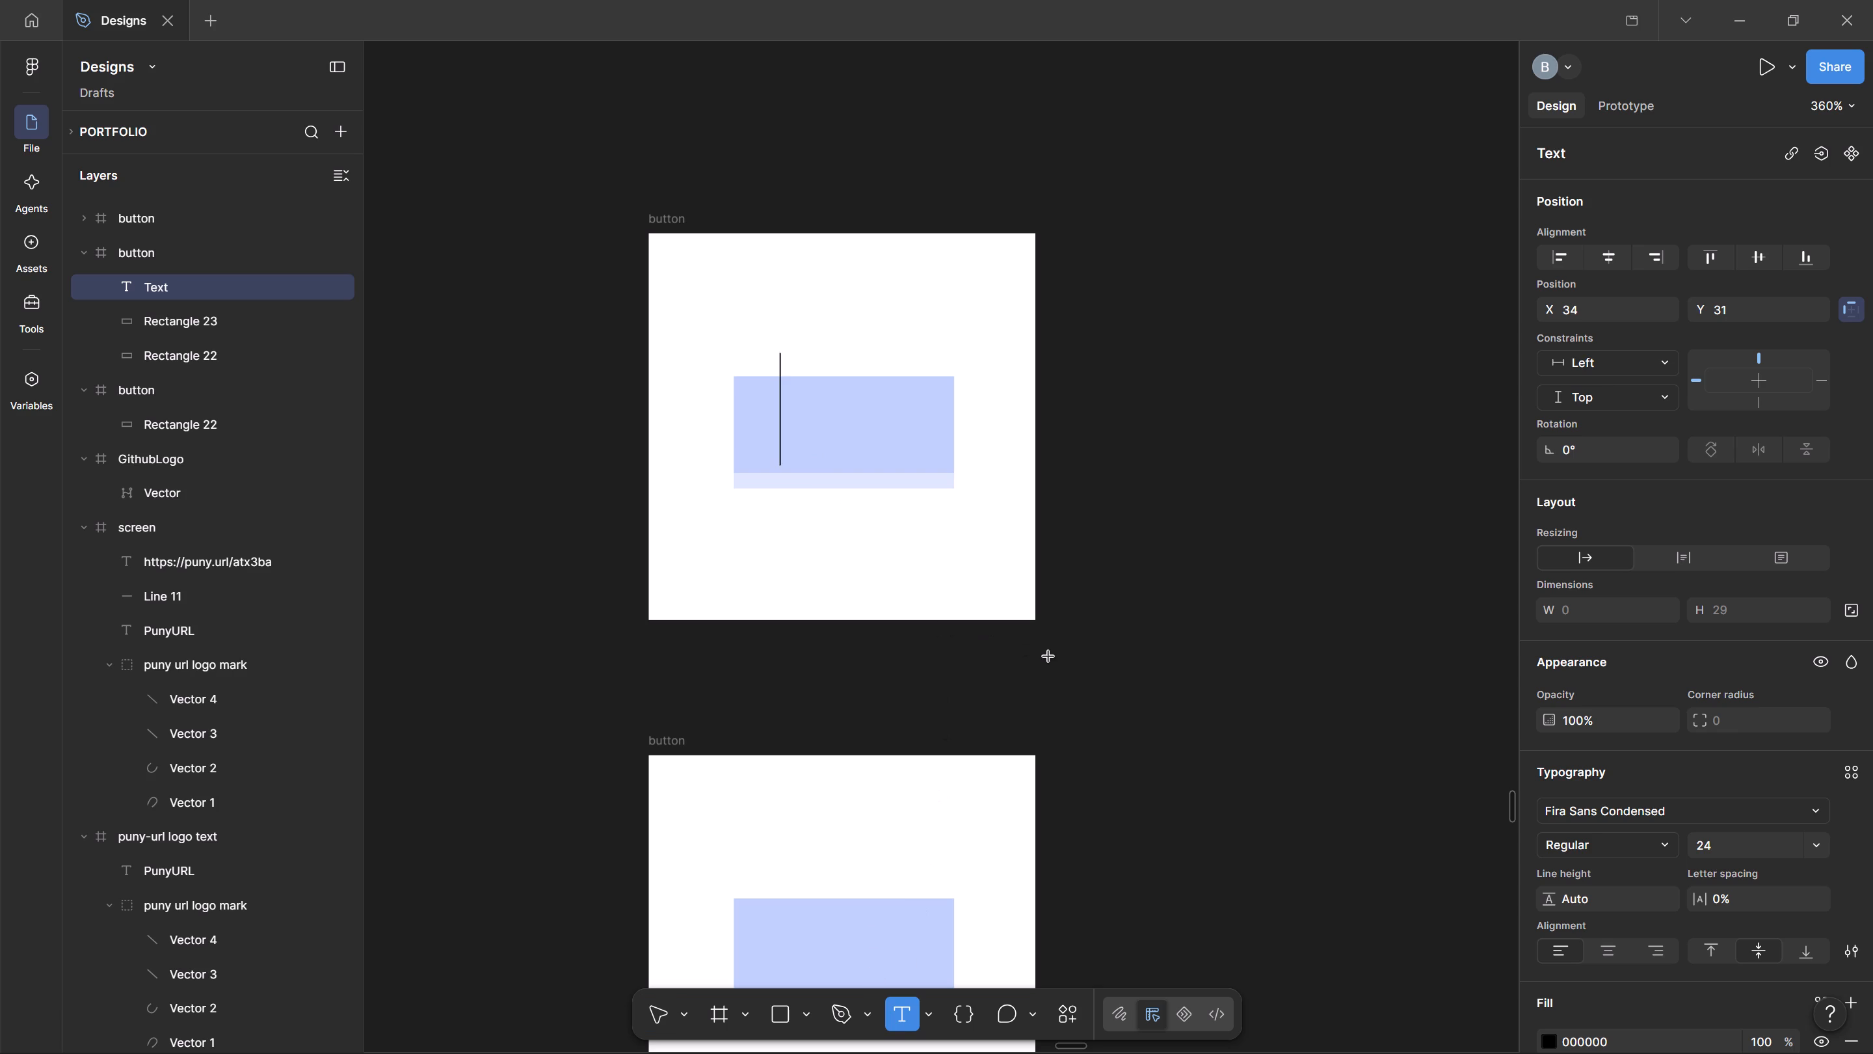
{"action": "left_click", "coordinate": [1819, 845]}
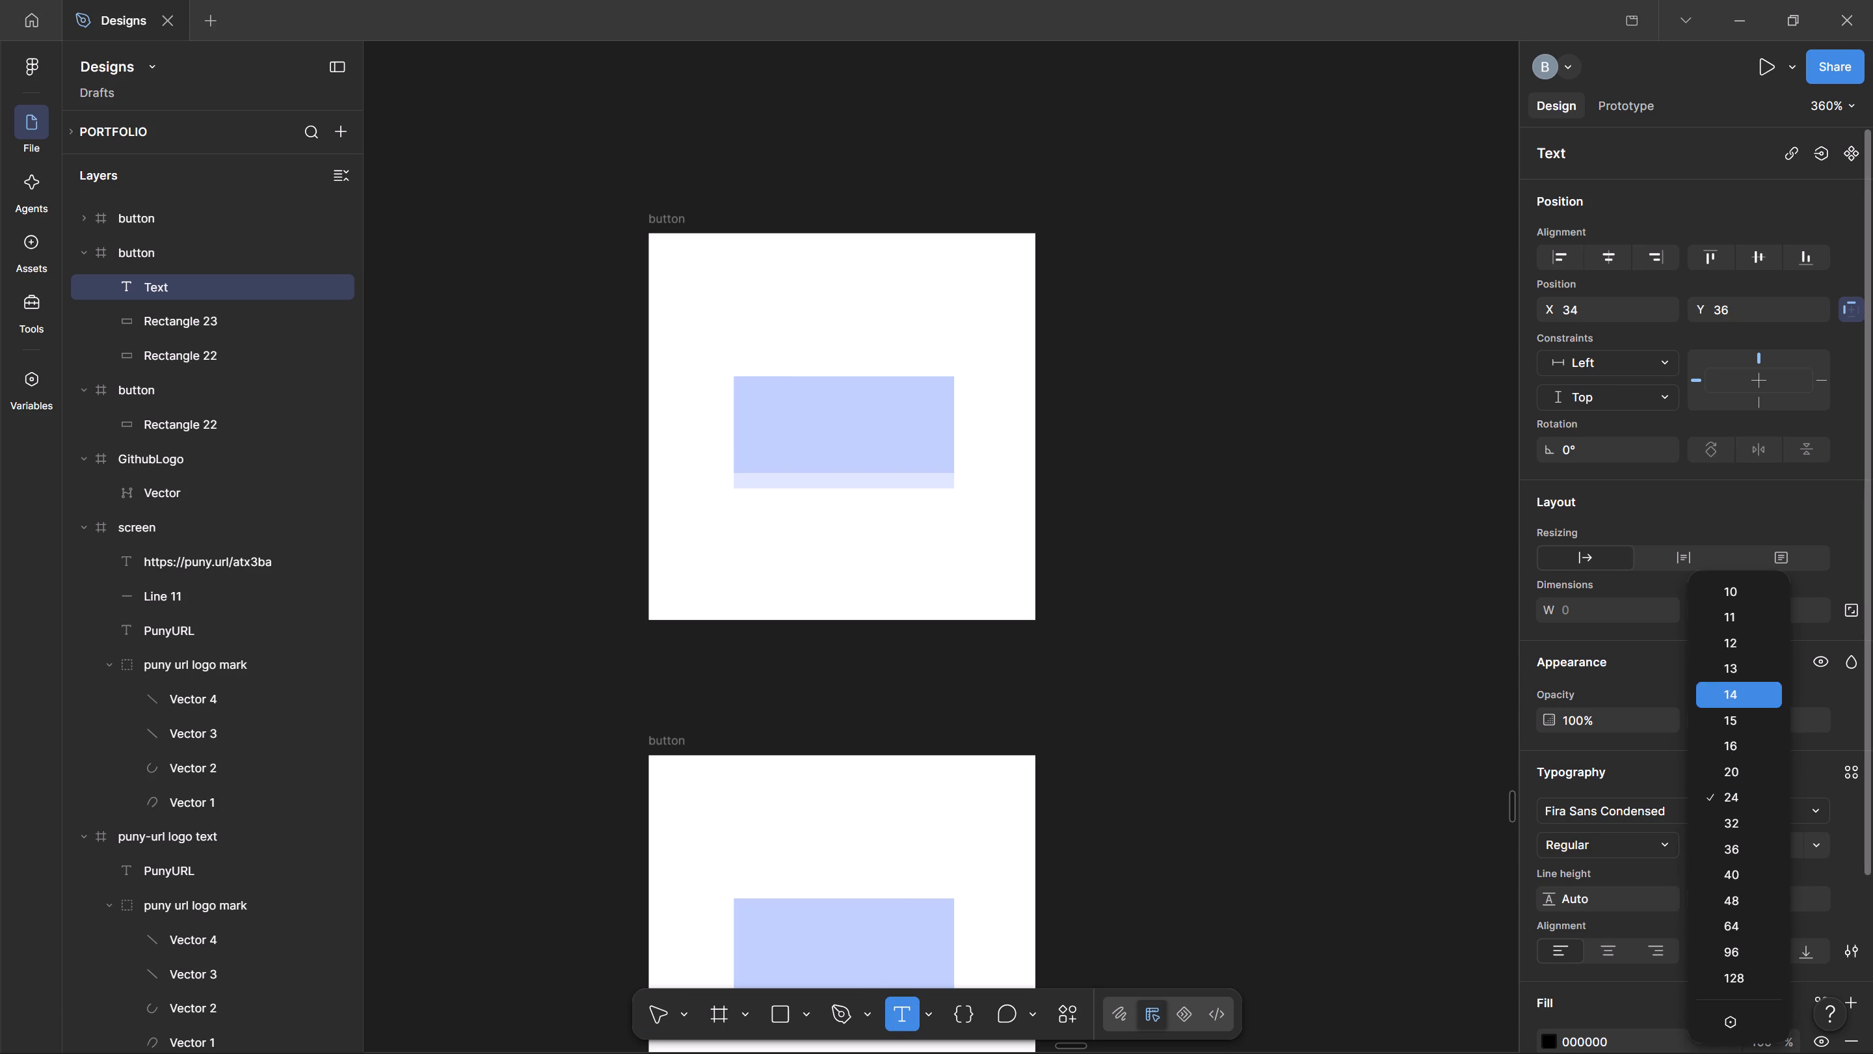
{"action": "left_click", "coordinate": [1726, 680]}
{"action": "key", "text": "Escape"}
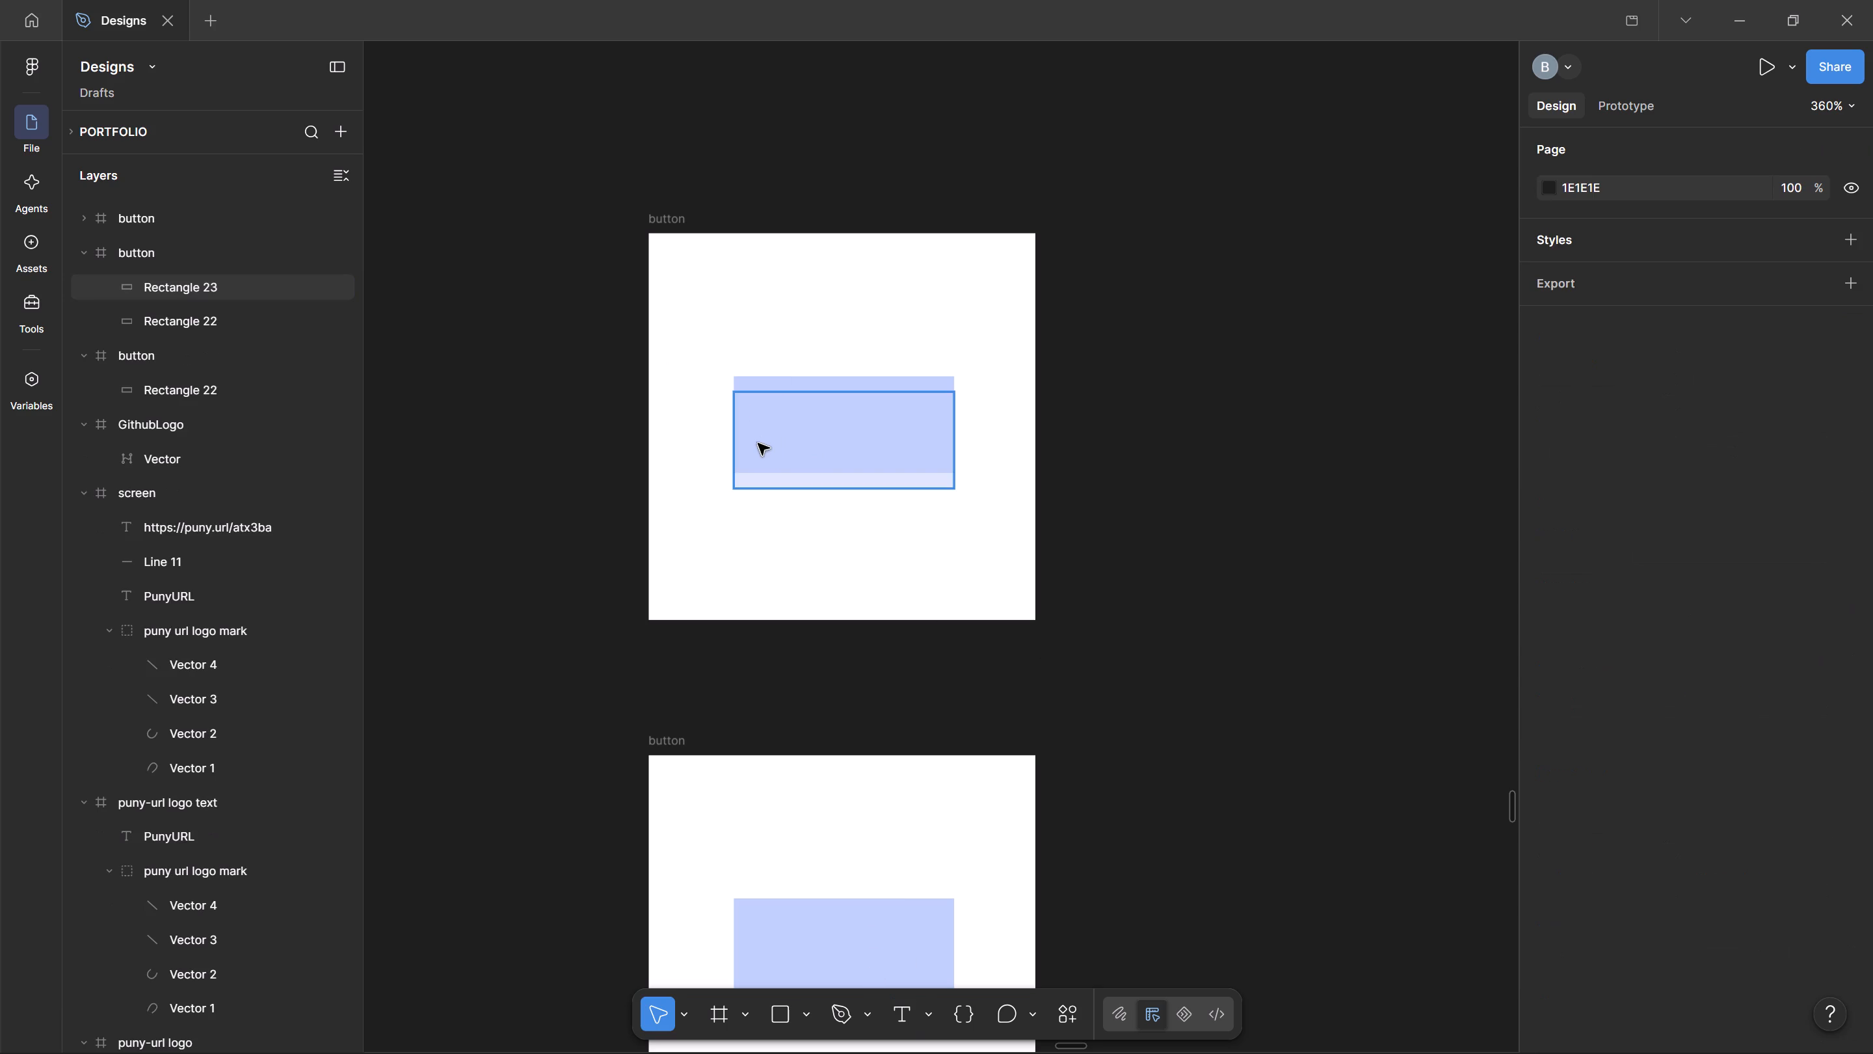
Add a text box about 44 × 13 on the top two-tone button, reading "shorten" at font size 12.
{"action": "left_click", "coordinate": [890, 1023]}
{"action": "left_click_drag", "start_coordinate": [760, 404], "coordinate": [847, 461]}
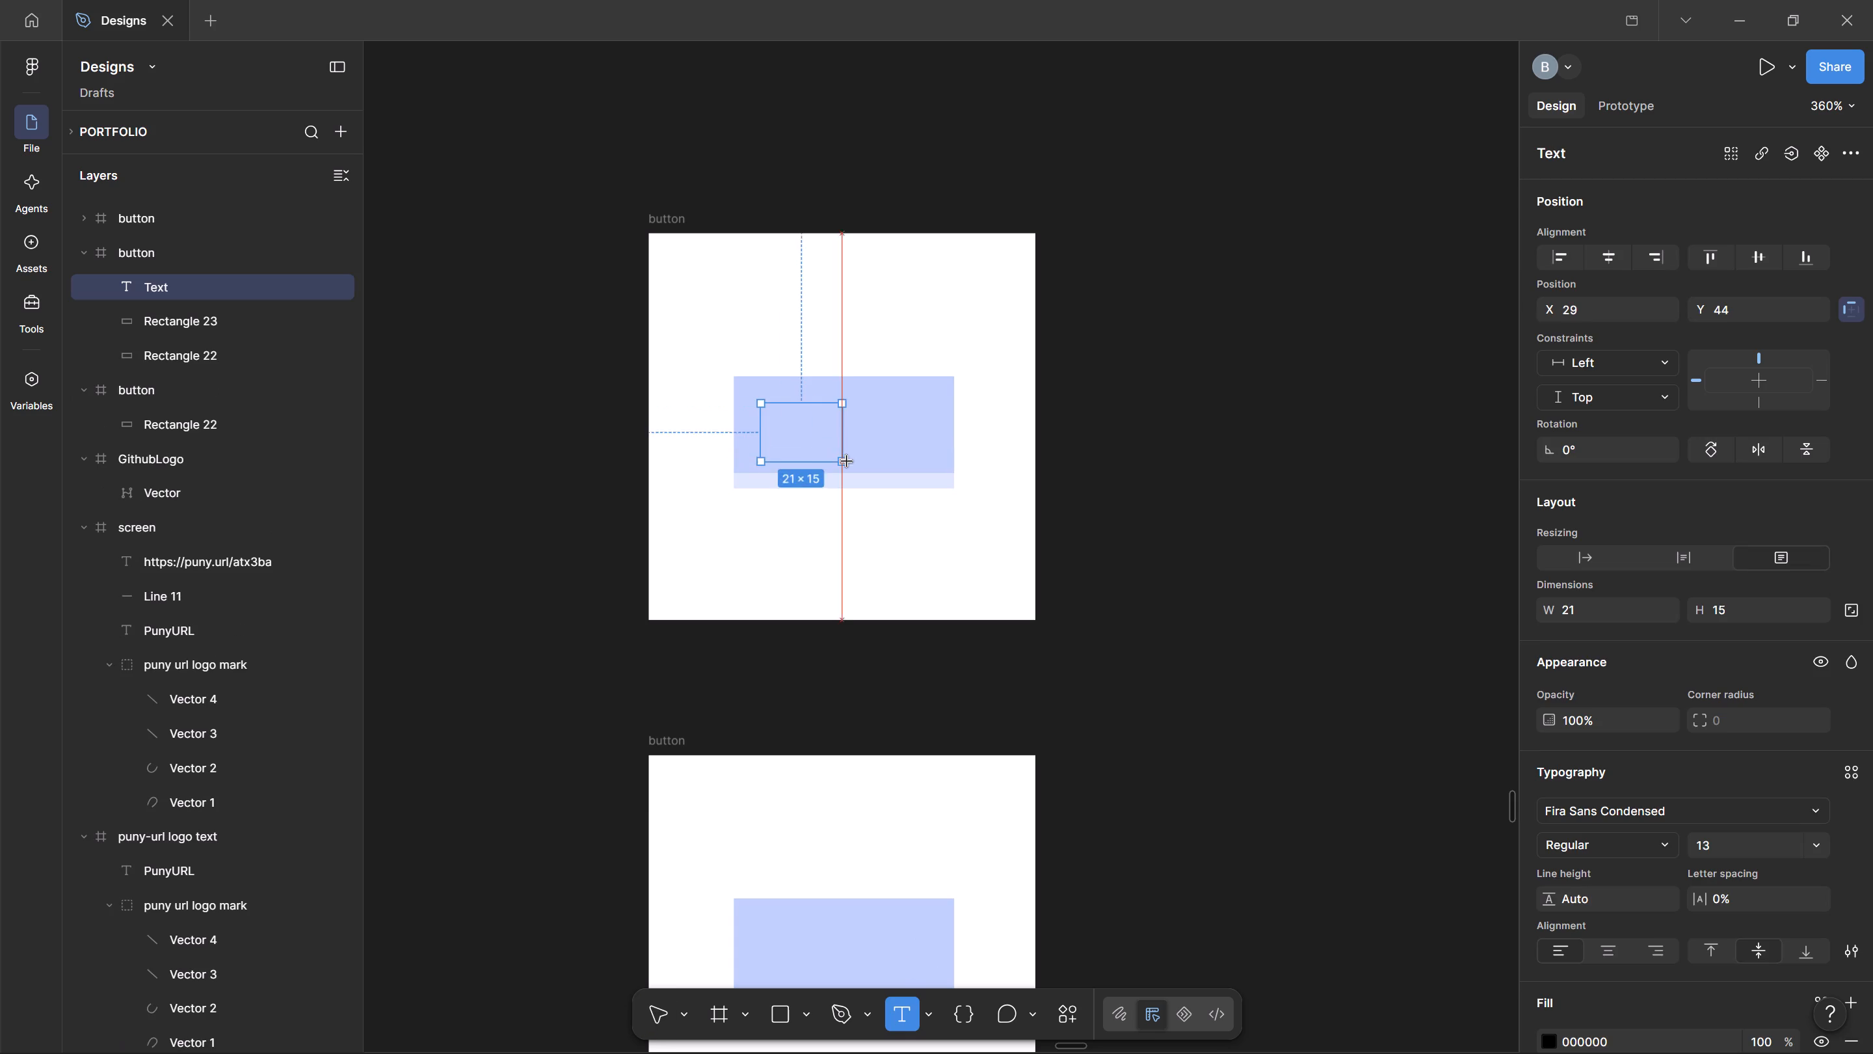
{"action": "left_click_drag", "start_coordinate": [847, 461], "coordinate": [932, 455]}
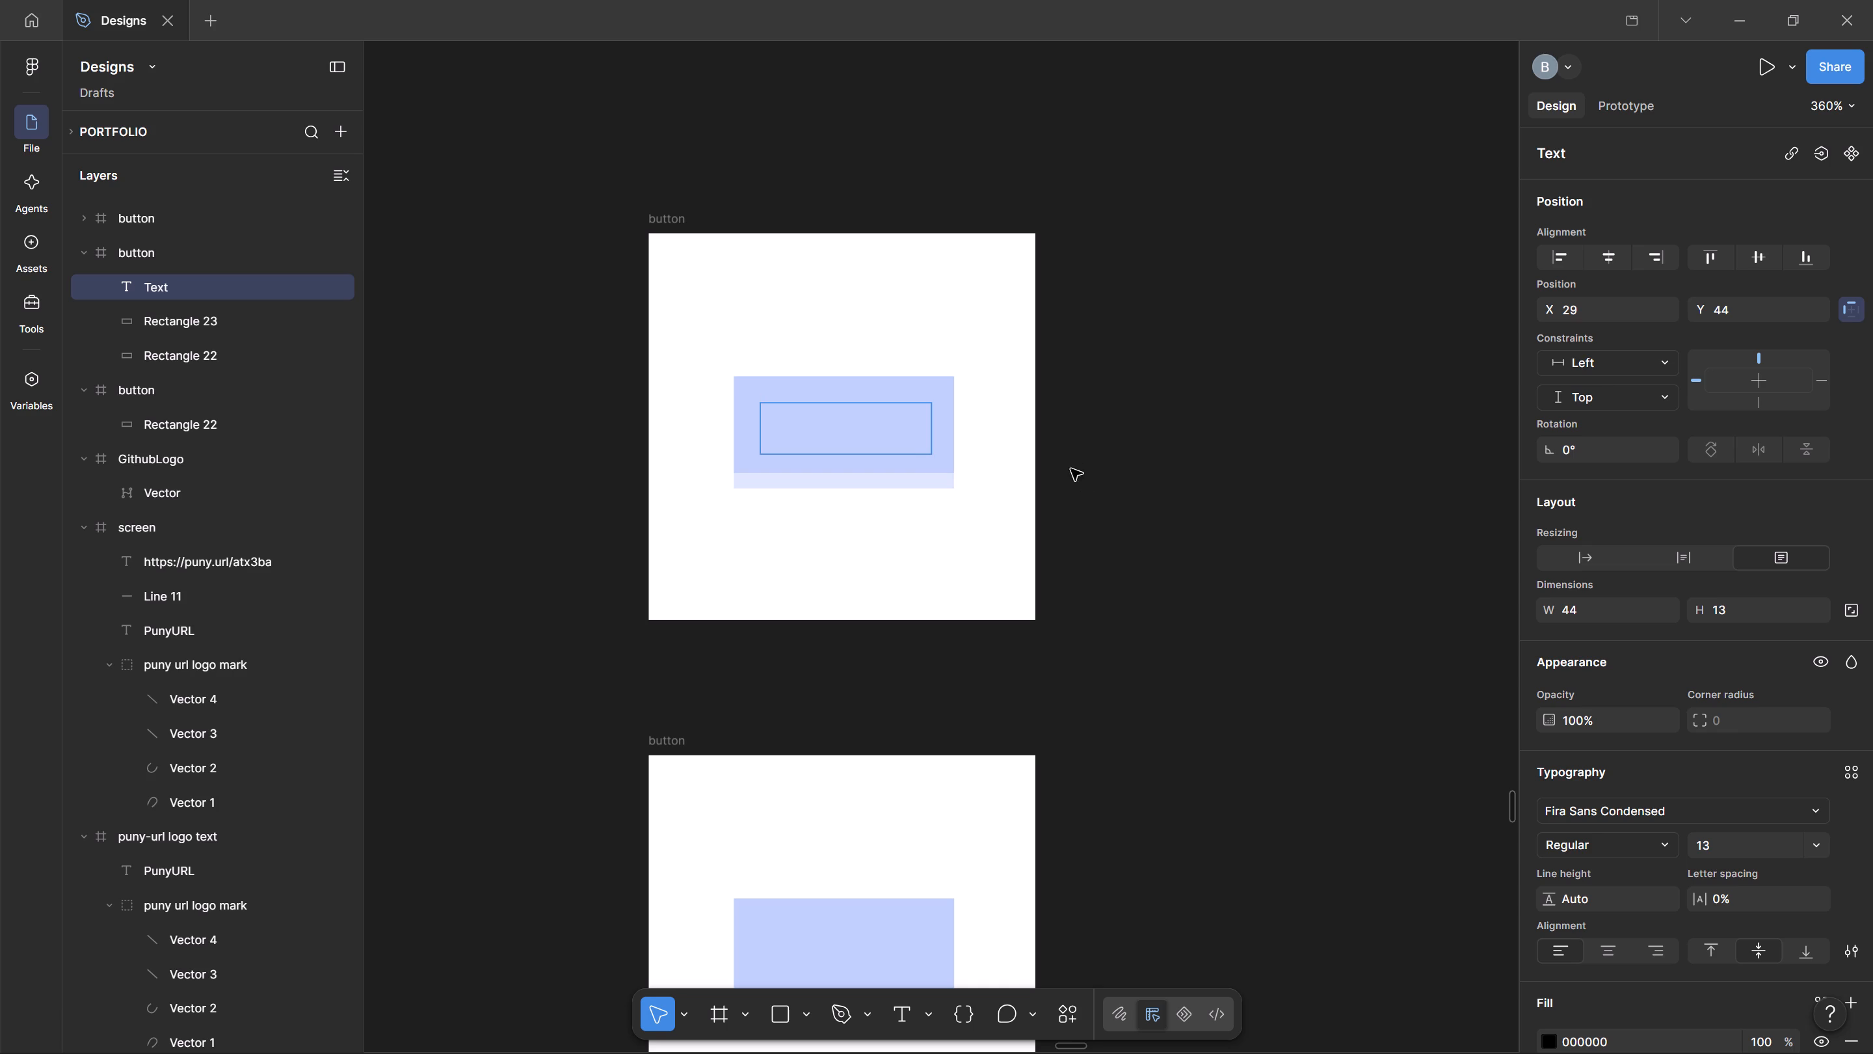
{"action": "double_click", "coordinate": [1818, 843]}
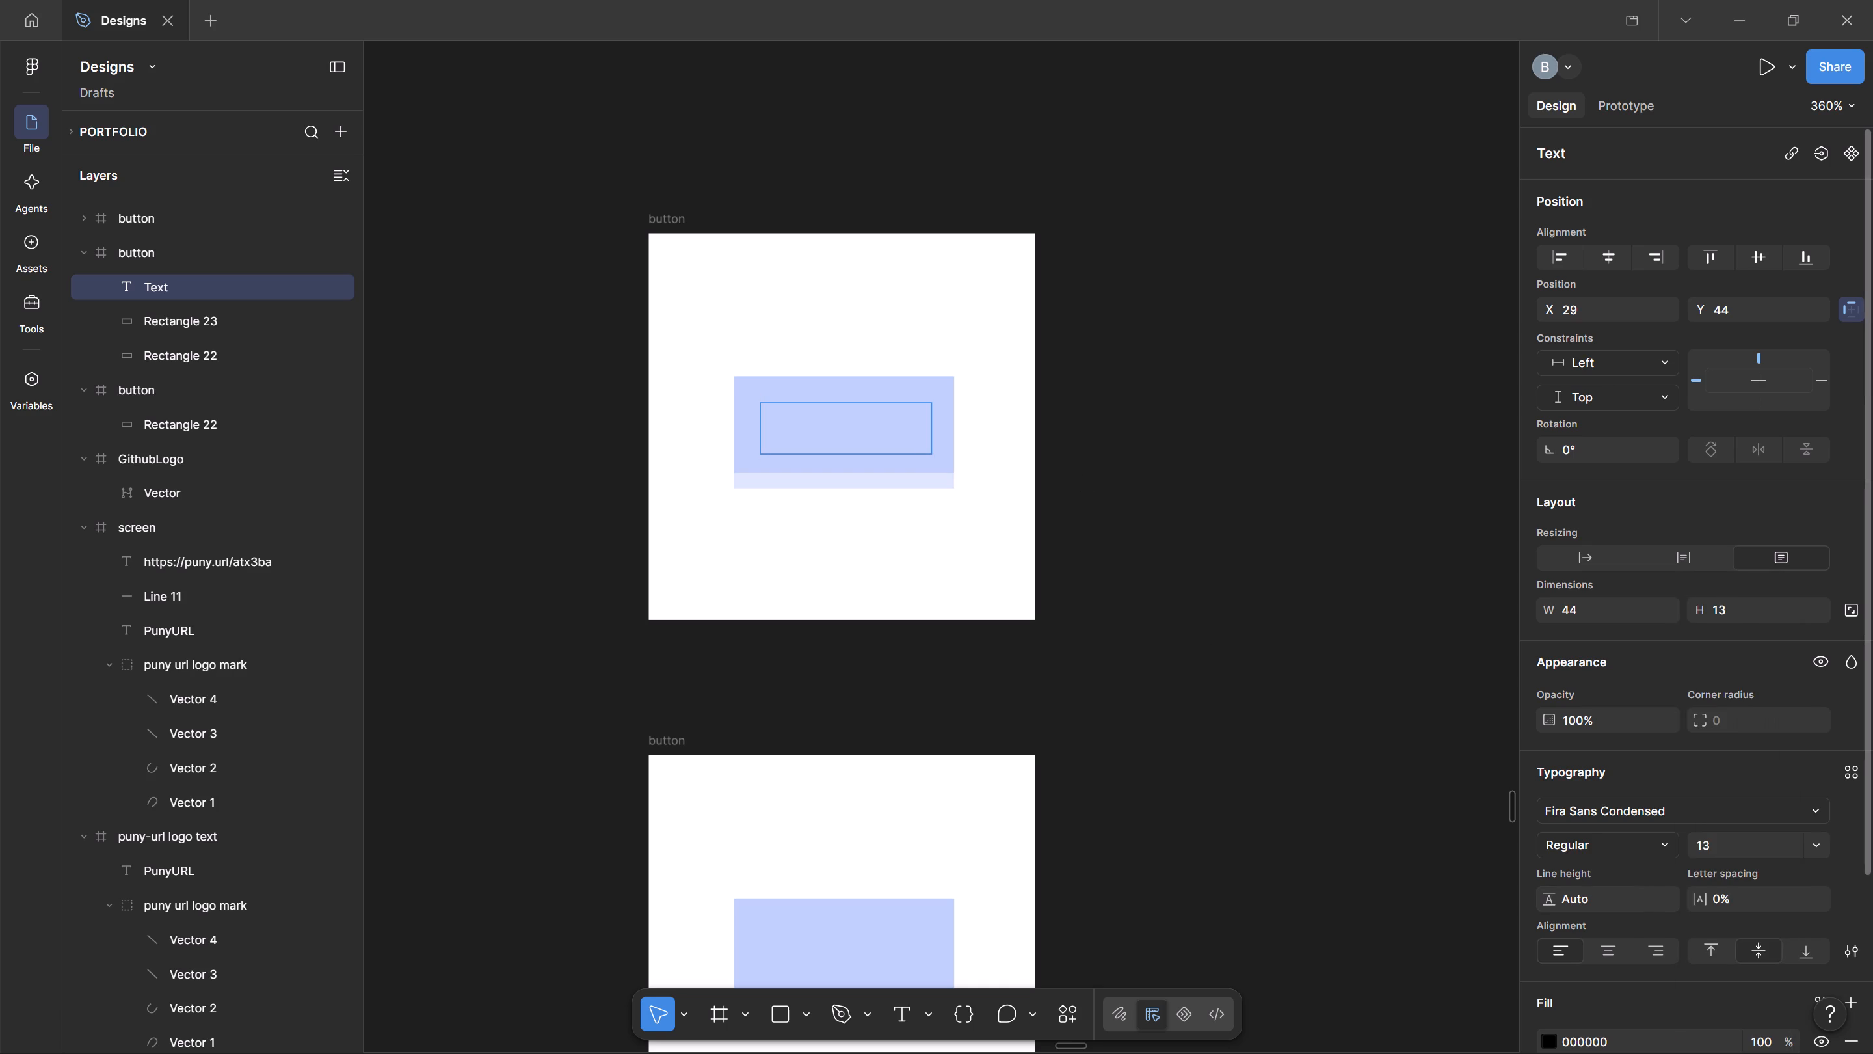
{"action": "left_click", "coordinate": [1819, 856]}
{"action": "left_click", "coordinate": [1727, 636]}
{"action": "left_click", "coordinate": [788, 428]}
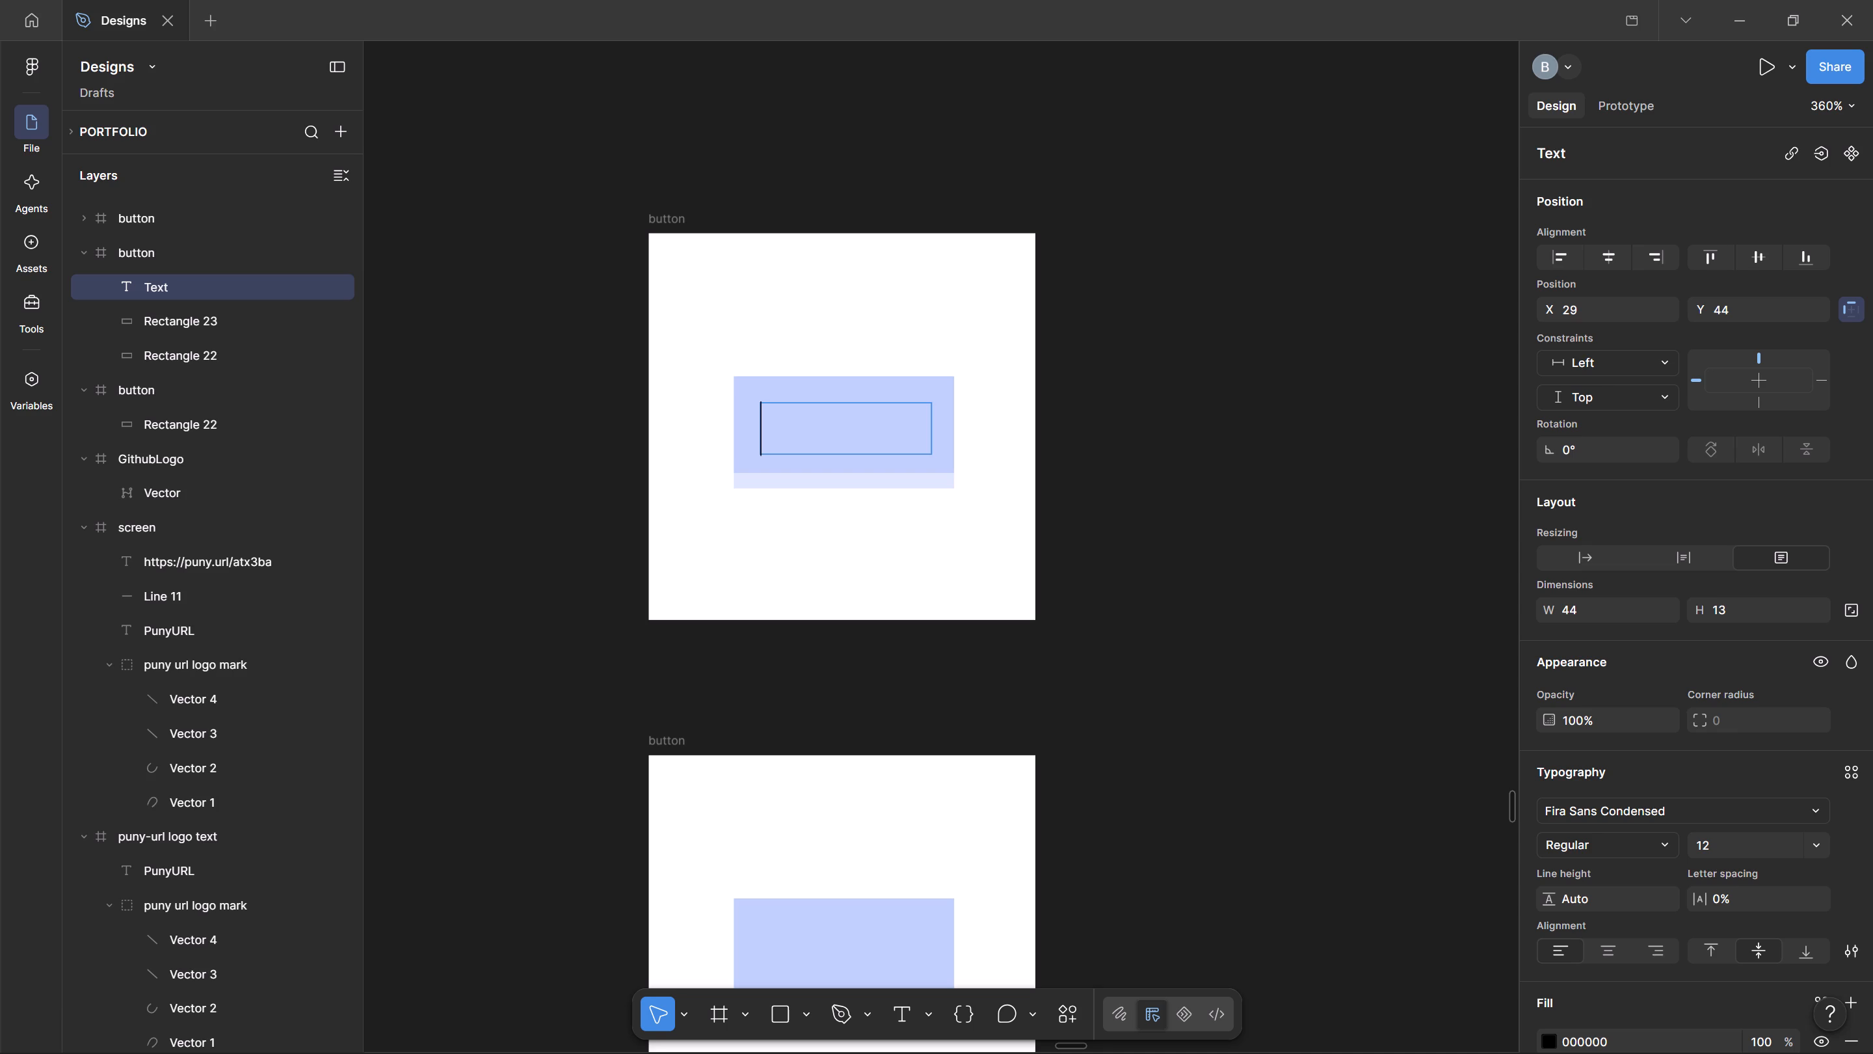
{"action": "type", "text": "shorten"}
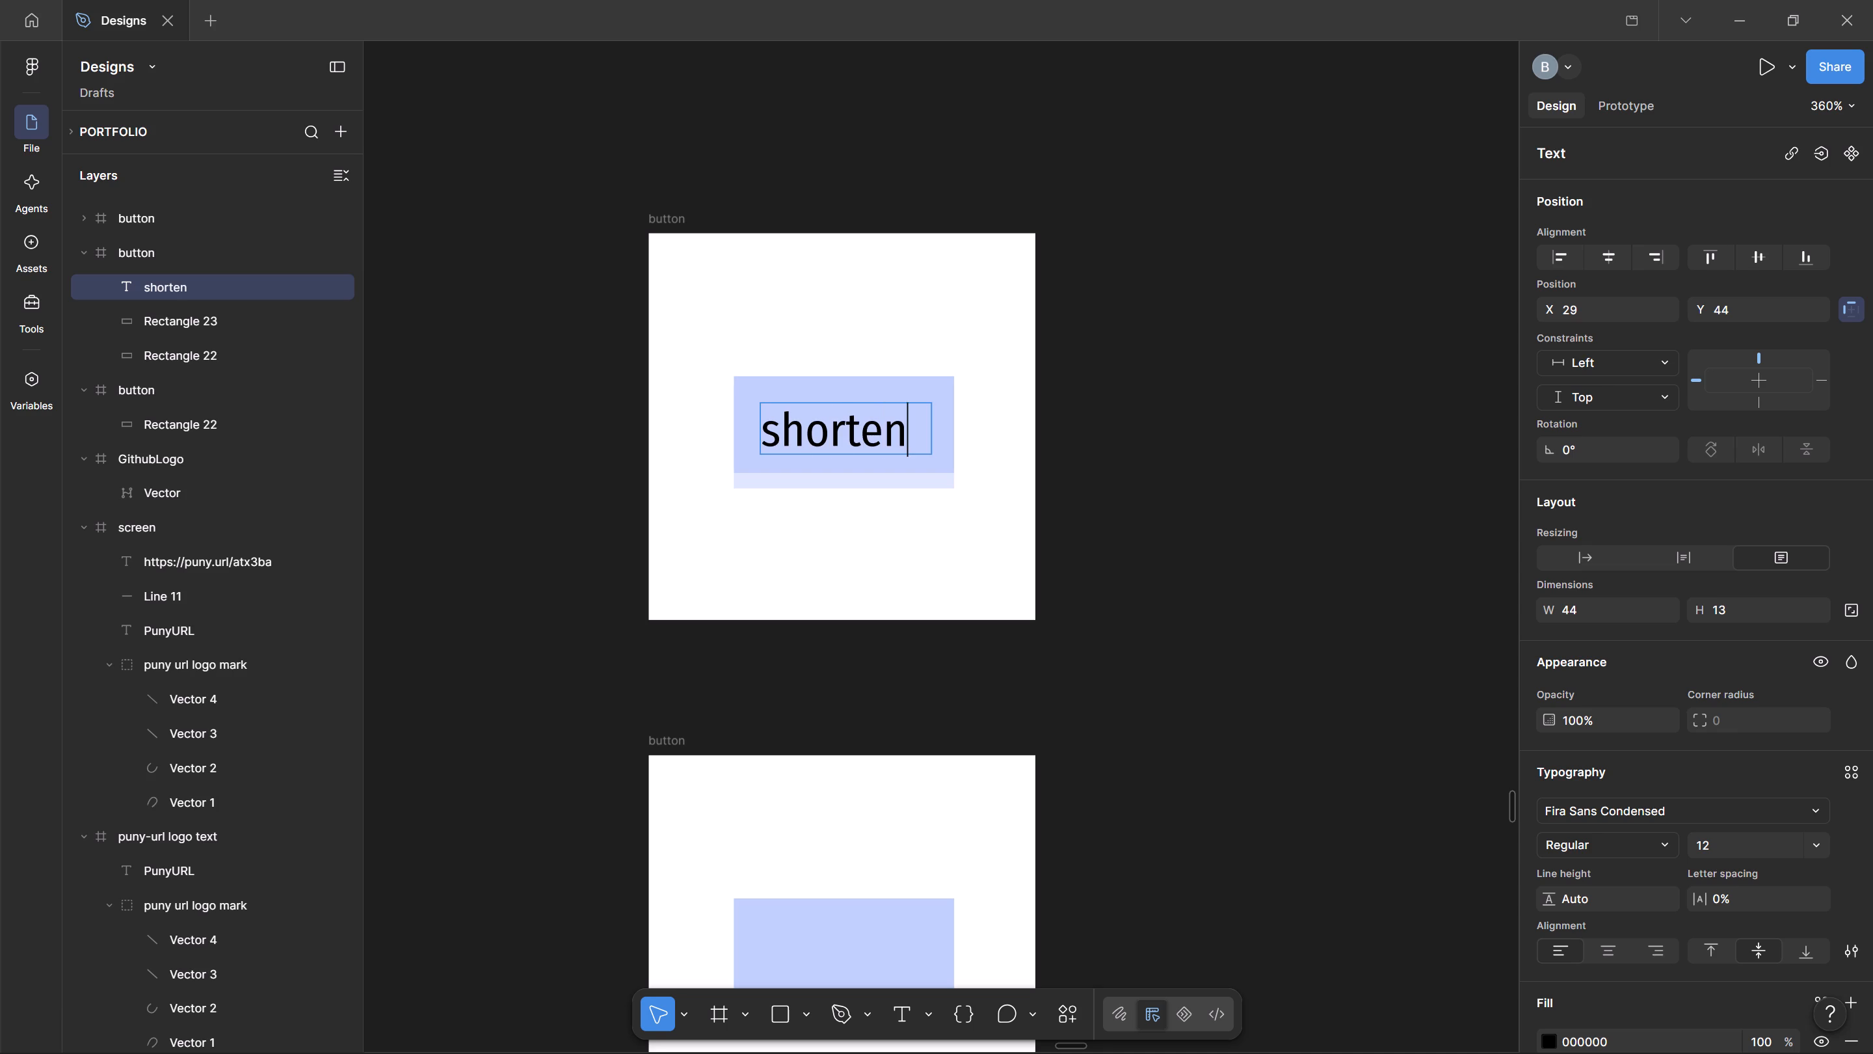
{"action": "key", "text": "Escape"}
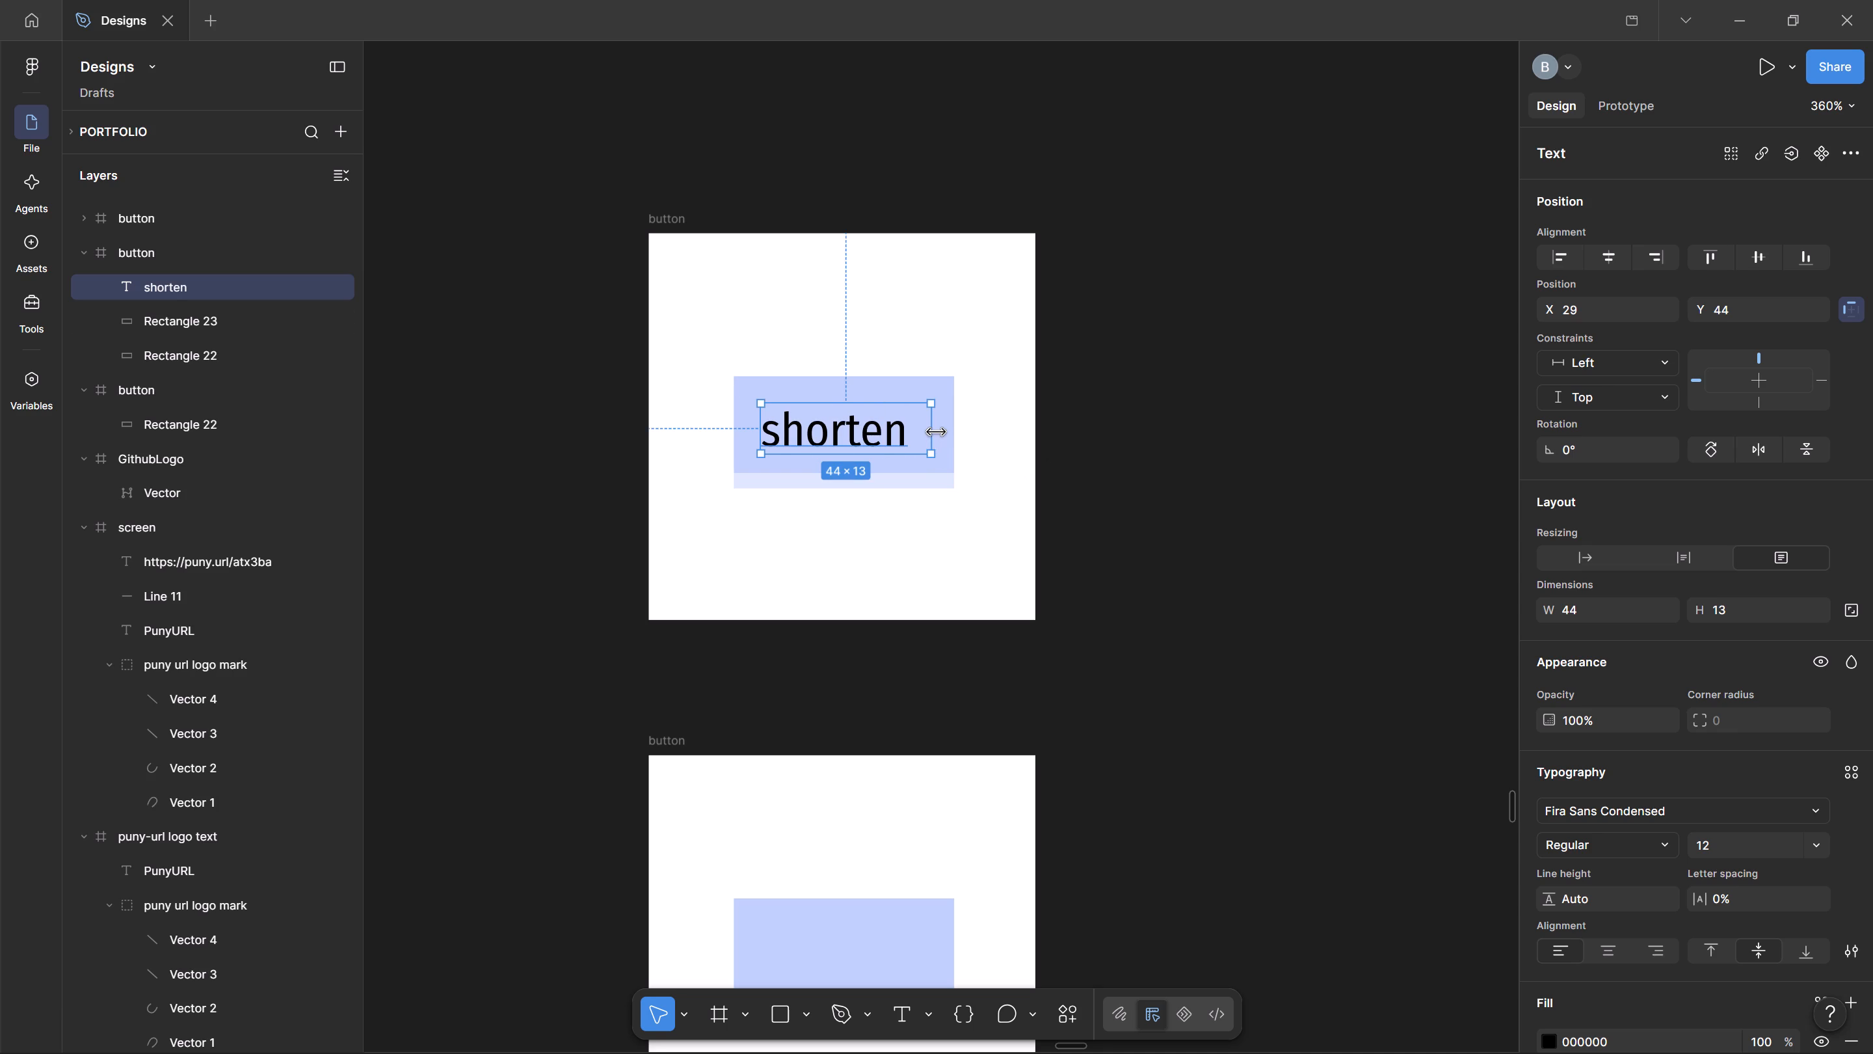
Narrow the "shorten" text box to a width of 38 and centre its text horizontally.
{"action": "left_click_drag", "start_coordinate": [936, 431], "coordinate": [907, 429]}
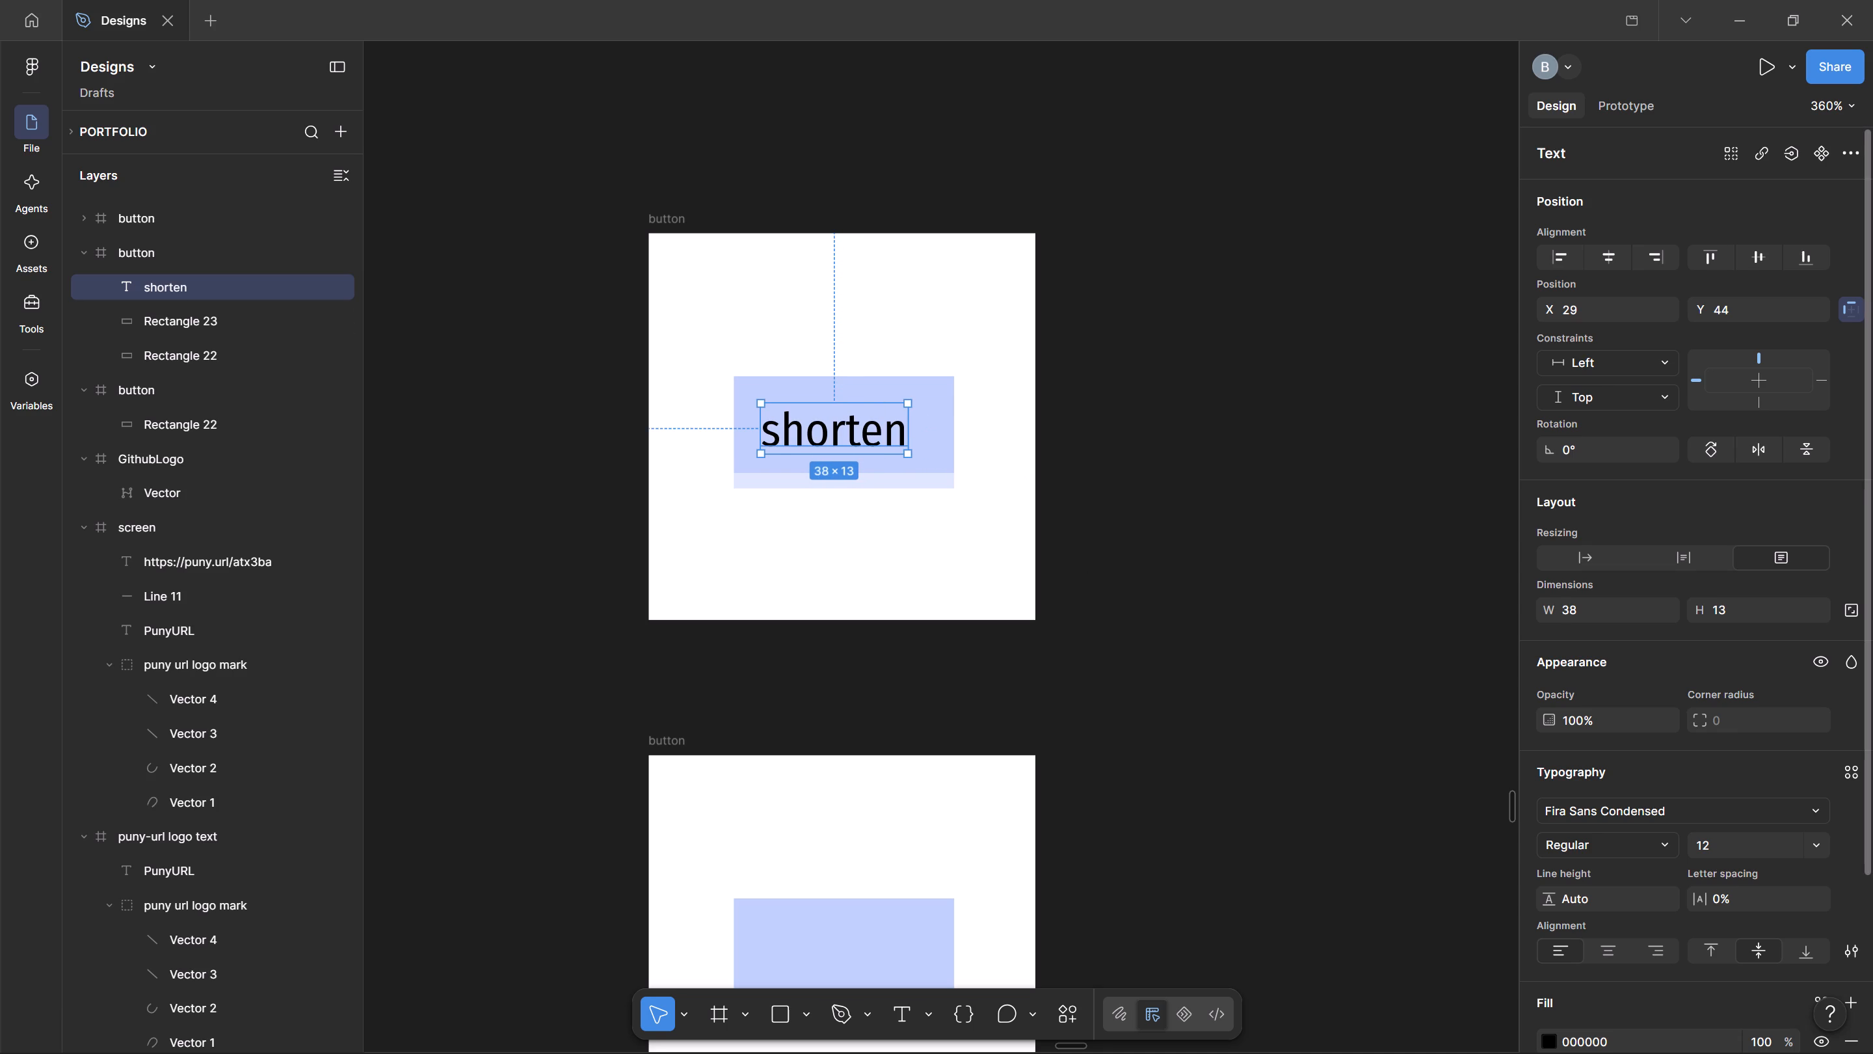
{"action": "left_click", "coordinate": [1621, 936]}
{"action": "left_click", "coordinate": [1614, 949]}
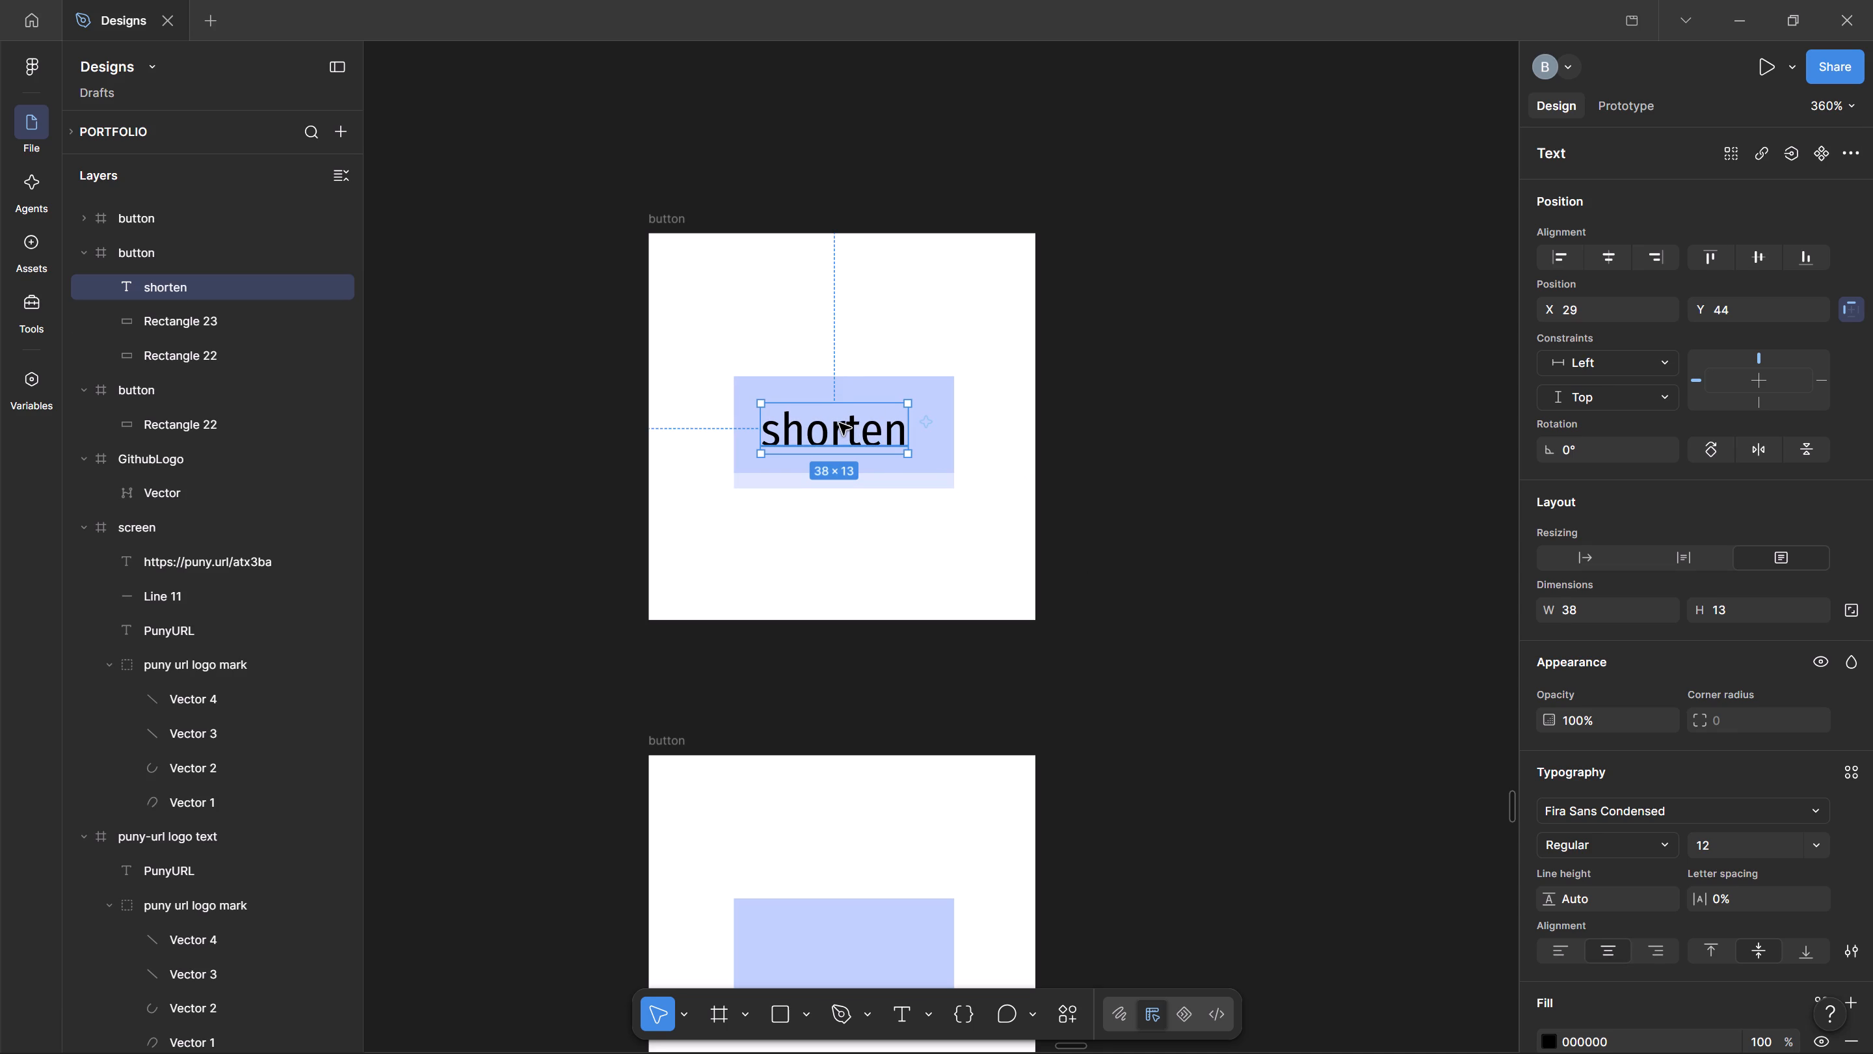
{"action": "left_click", "coordinate": [840, 424]}
Change the font of the "shorten" label to DynaPuff.
{"action": "left_click", "coordinate": [1648, 814]}
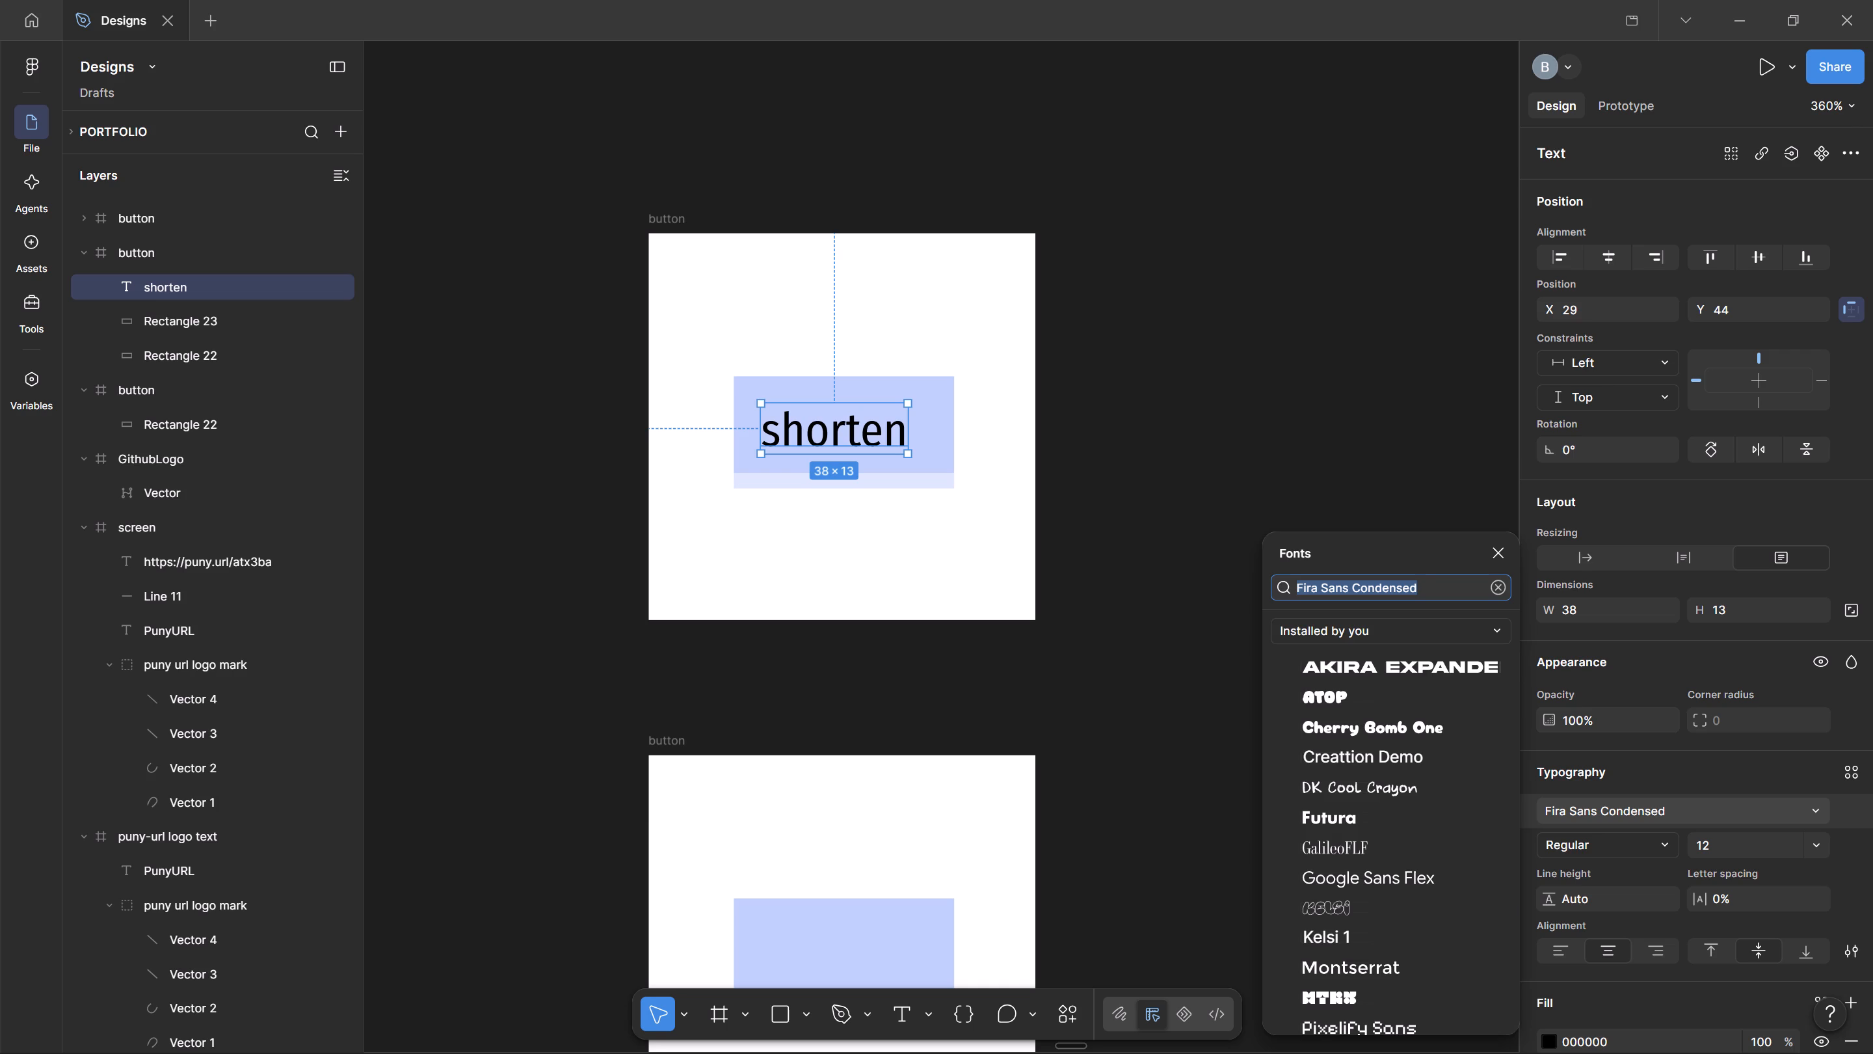
{"action": "type", "text": "pu"}
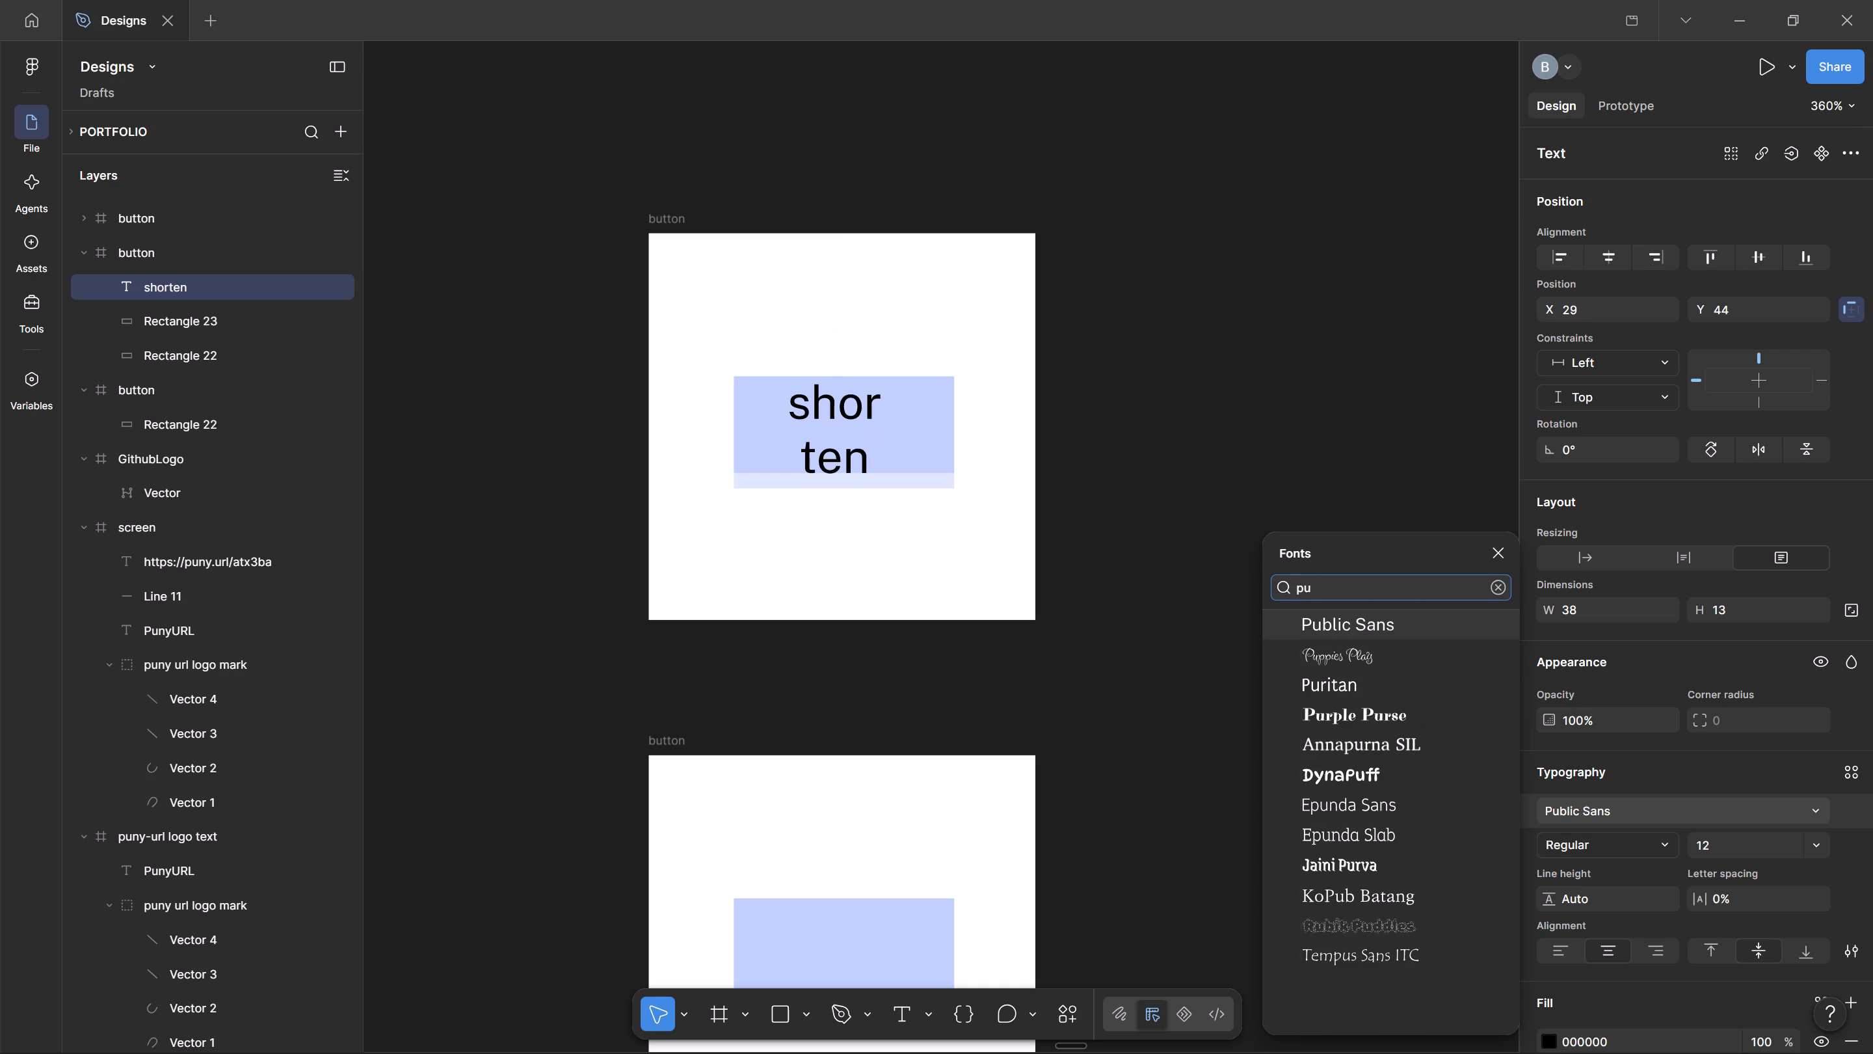
{"action": "key", "text": "f"}
{"action": "left_click", "coordinate": [1421, 623]}
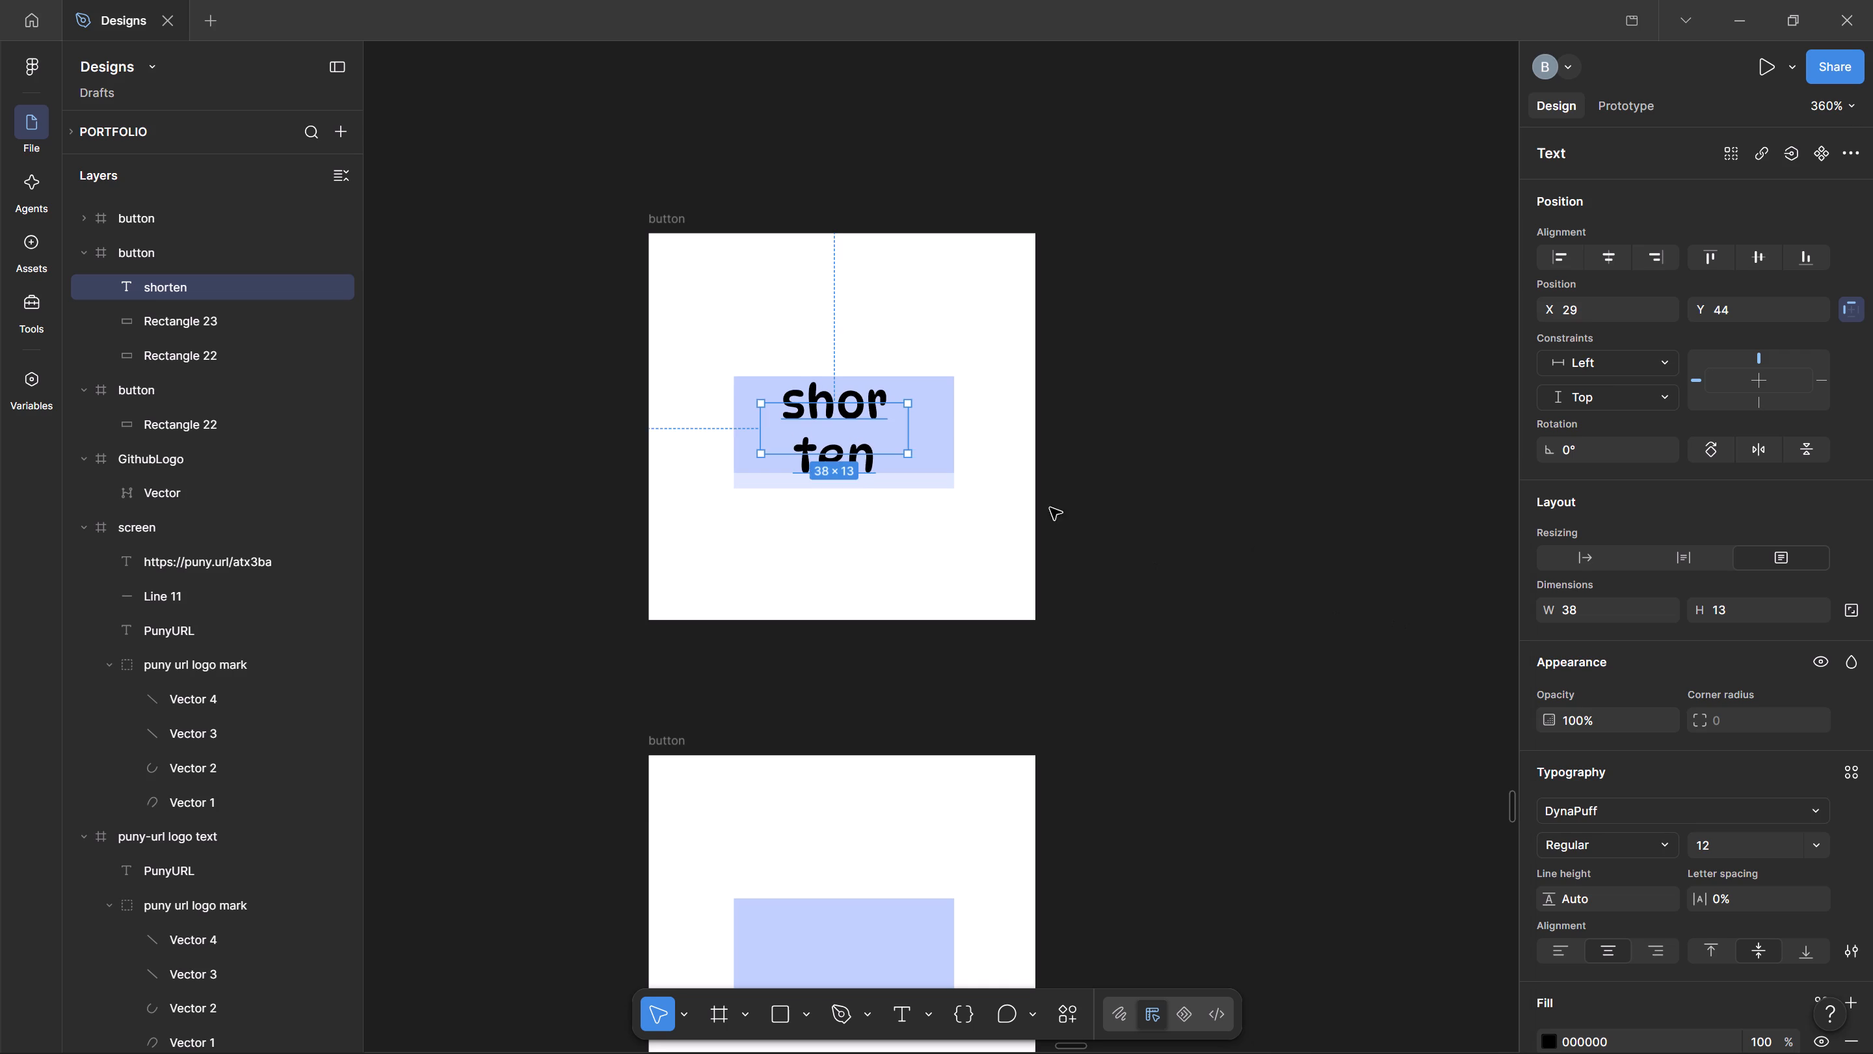
Set the "shorten" label's font size to 10.
{"action": "double_click", "coordinate": [829, 427]}
{"action": "left_click", "coordinate": [1813, 848]}
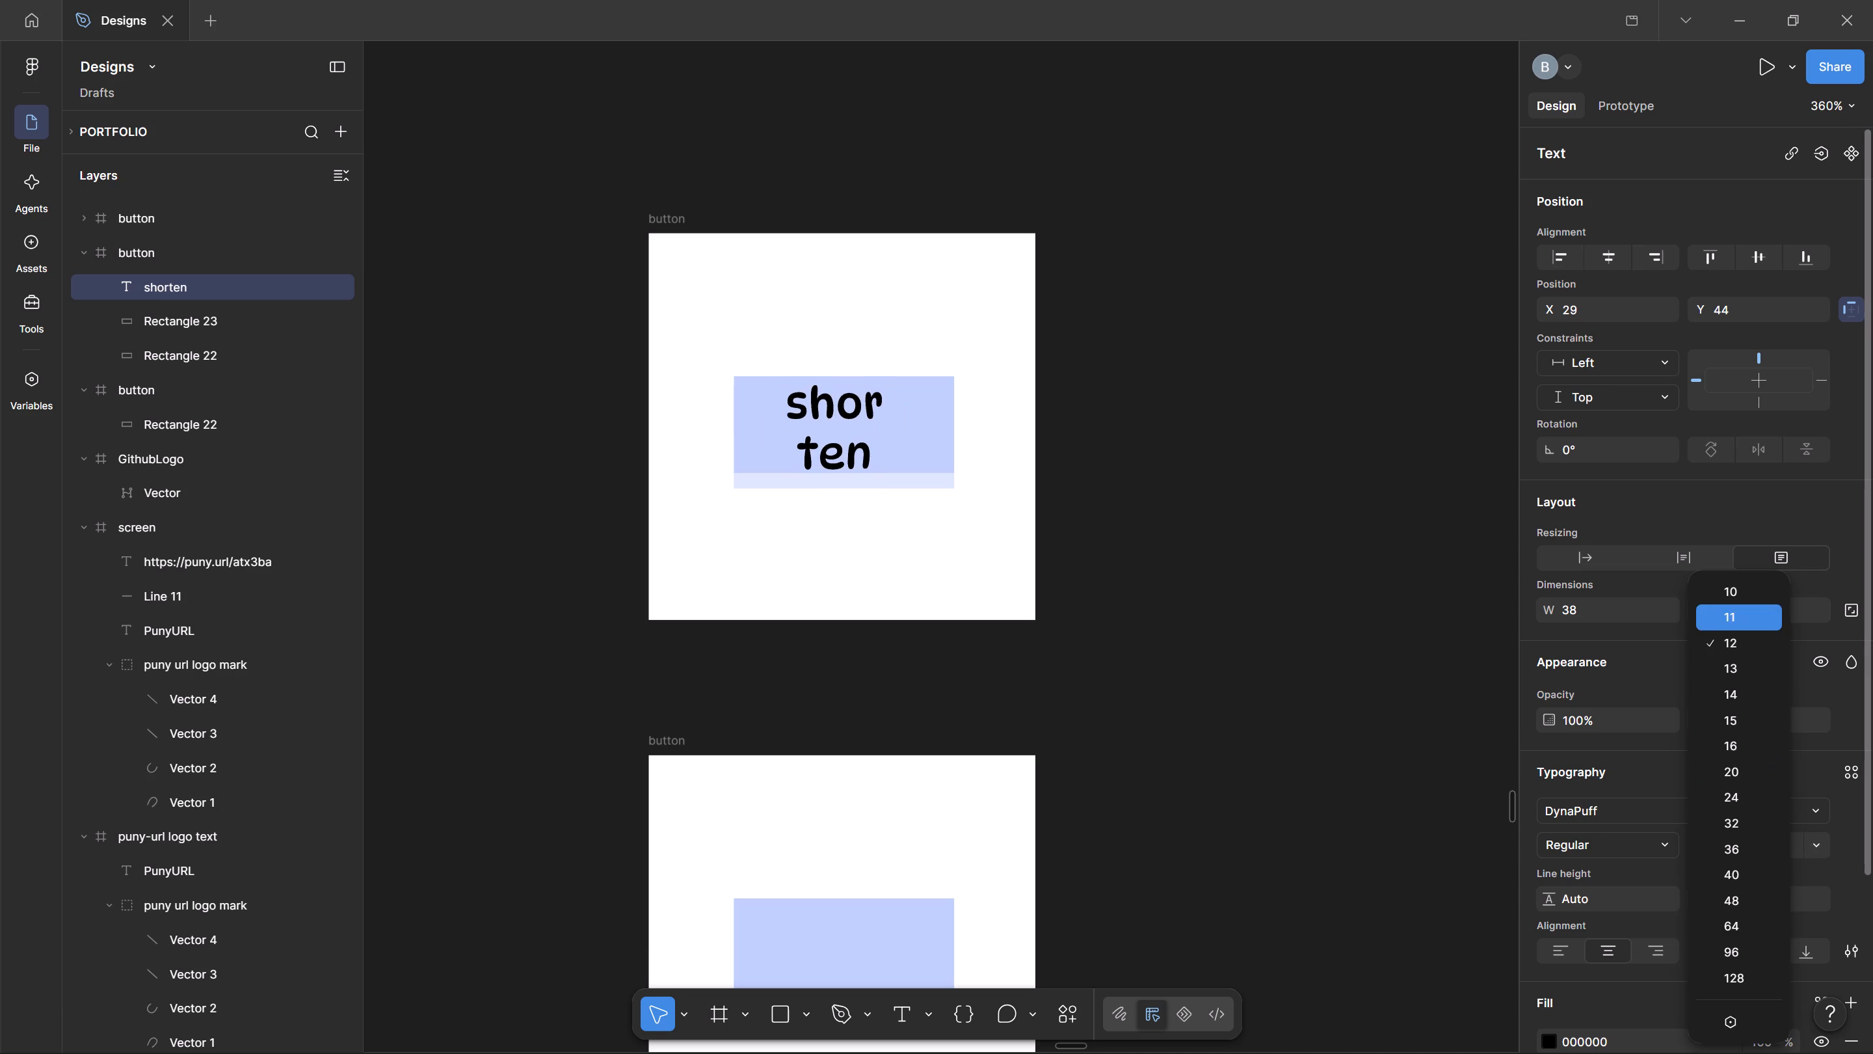
{"action": "left_click", "coordinate": [1721, 588]}
{"action": "left_click", "coordinate": [812, 401]}
{"action": "key", "text": "Escape"}
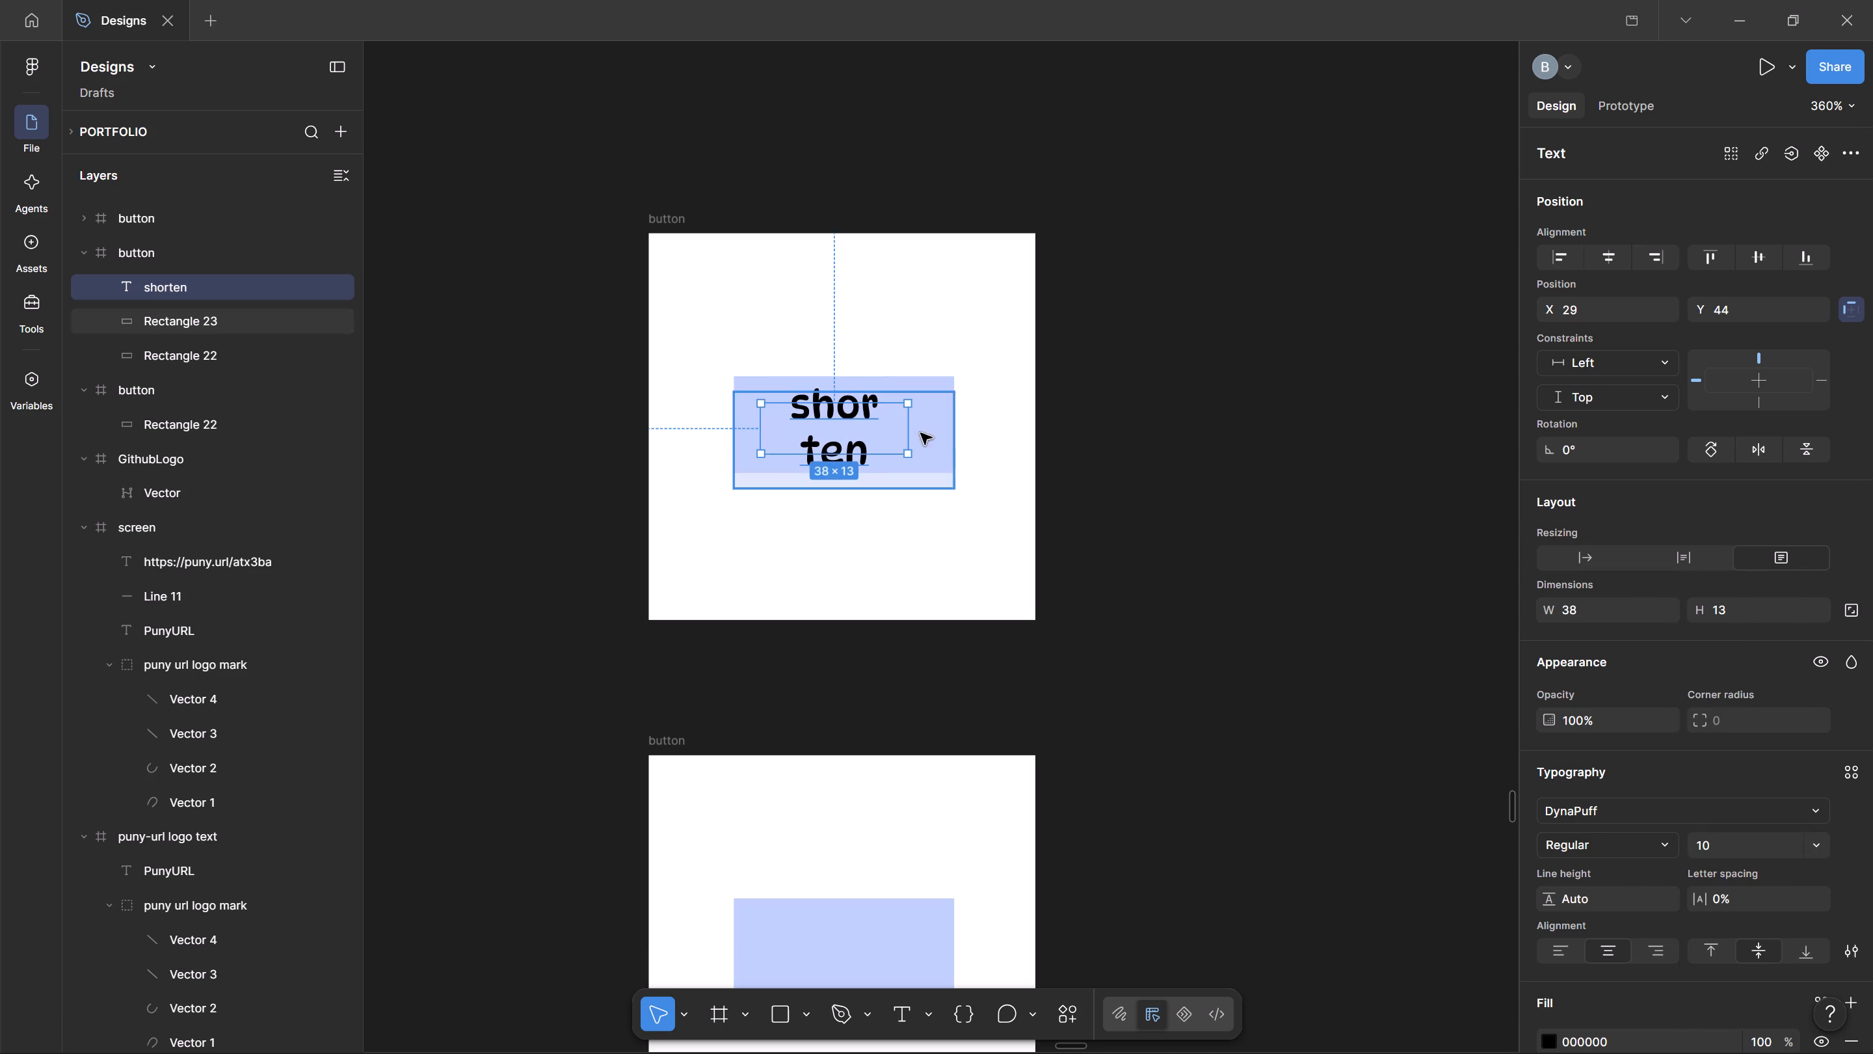
Resize the "shorten" text box to 57 × 25 so it exactly covers the button's darker top rectangle.
{"action": "left_click_drag", "start_coordinate": [907, 431], "coordinate": [950, 439]}
{"action": "left_click_drag", "start_coordinate": [761, 432], "coordinate": [728, 429]}
{"action": "left_click_drag", "start_coordinate": [842, 403], "coordinate": [844, 378]}
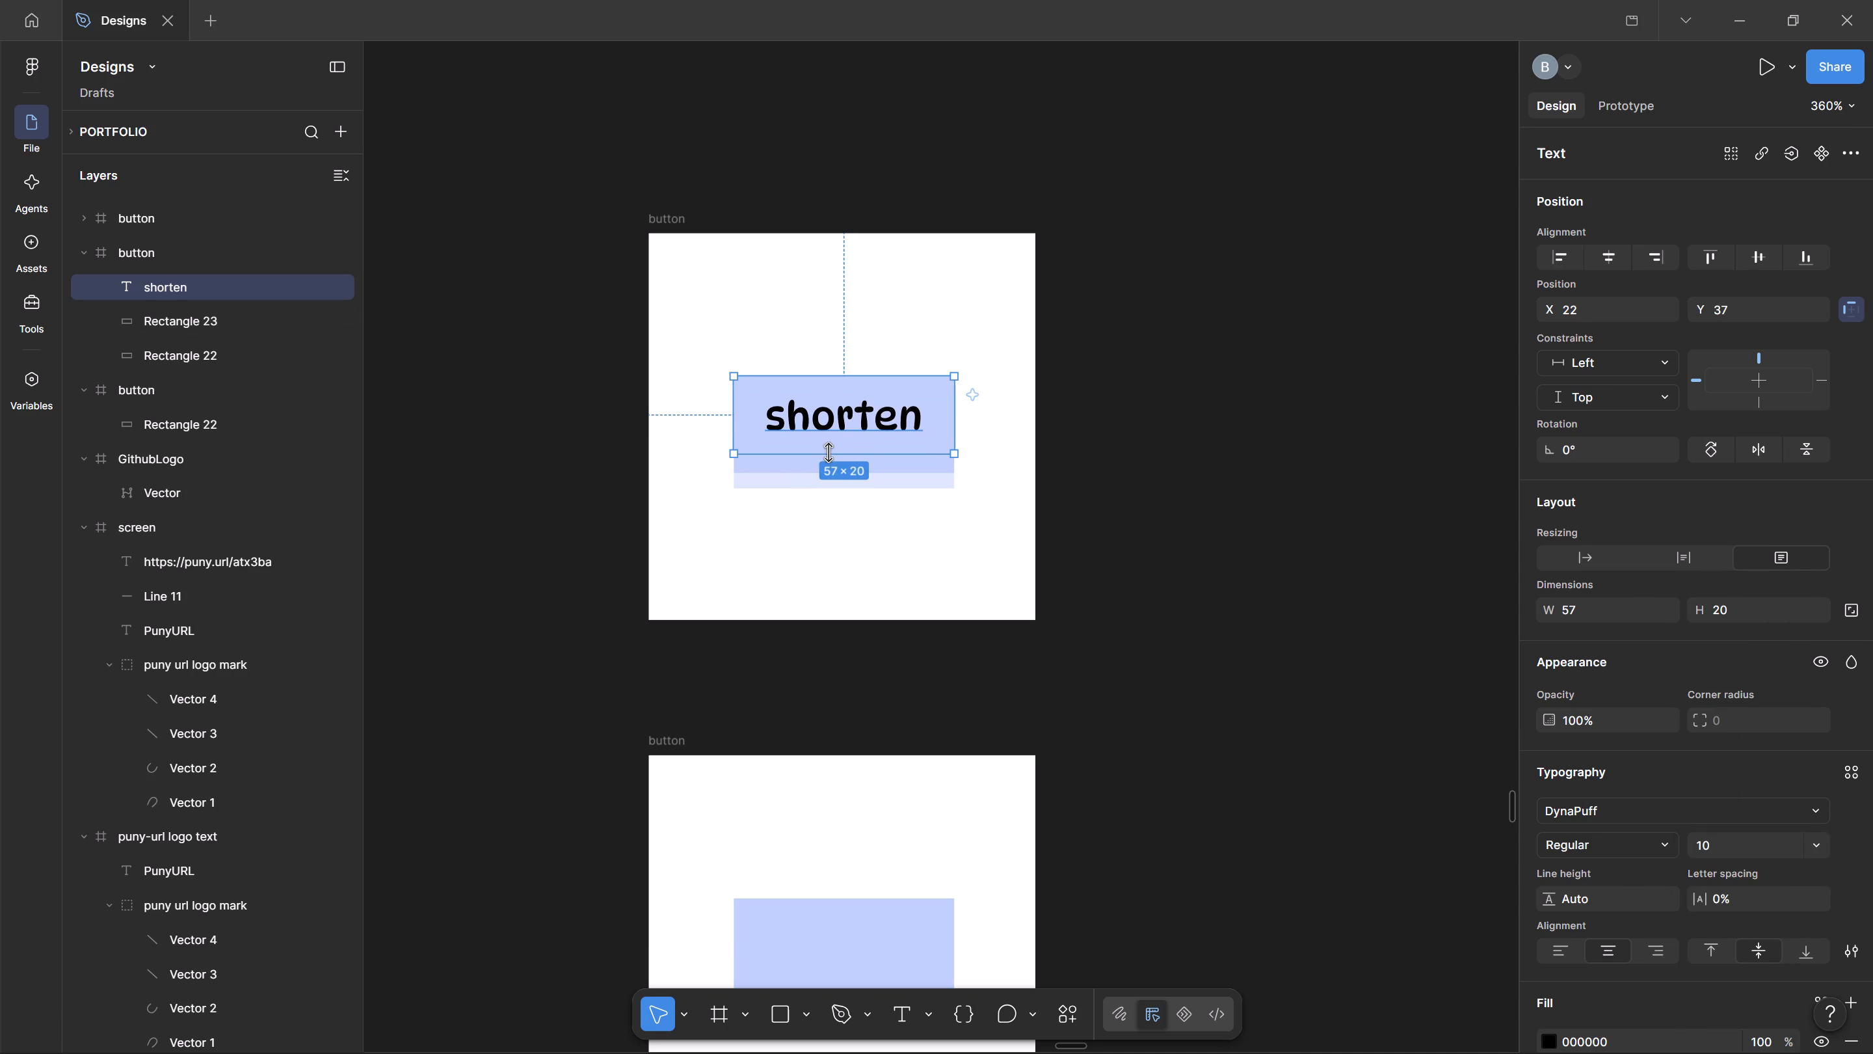
{"action": "left_click_drag", "start_coordinate": [829, 453], "coordinate": [835, 485]}
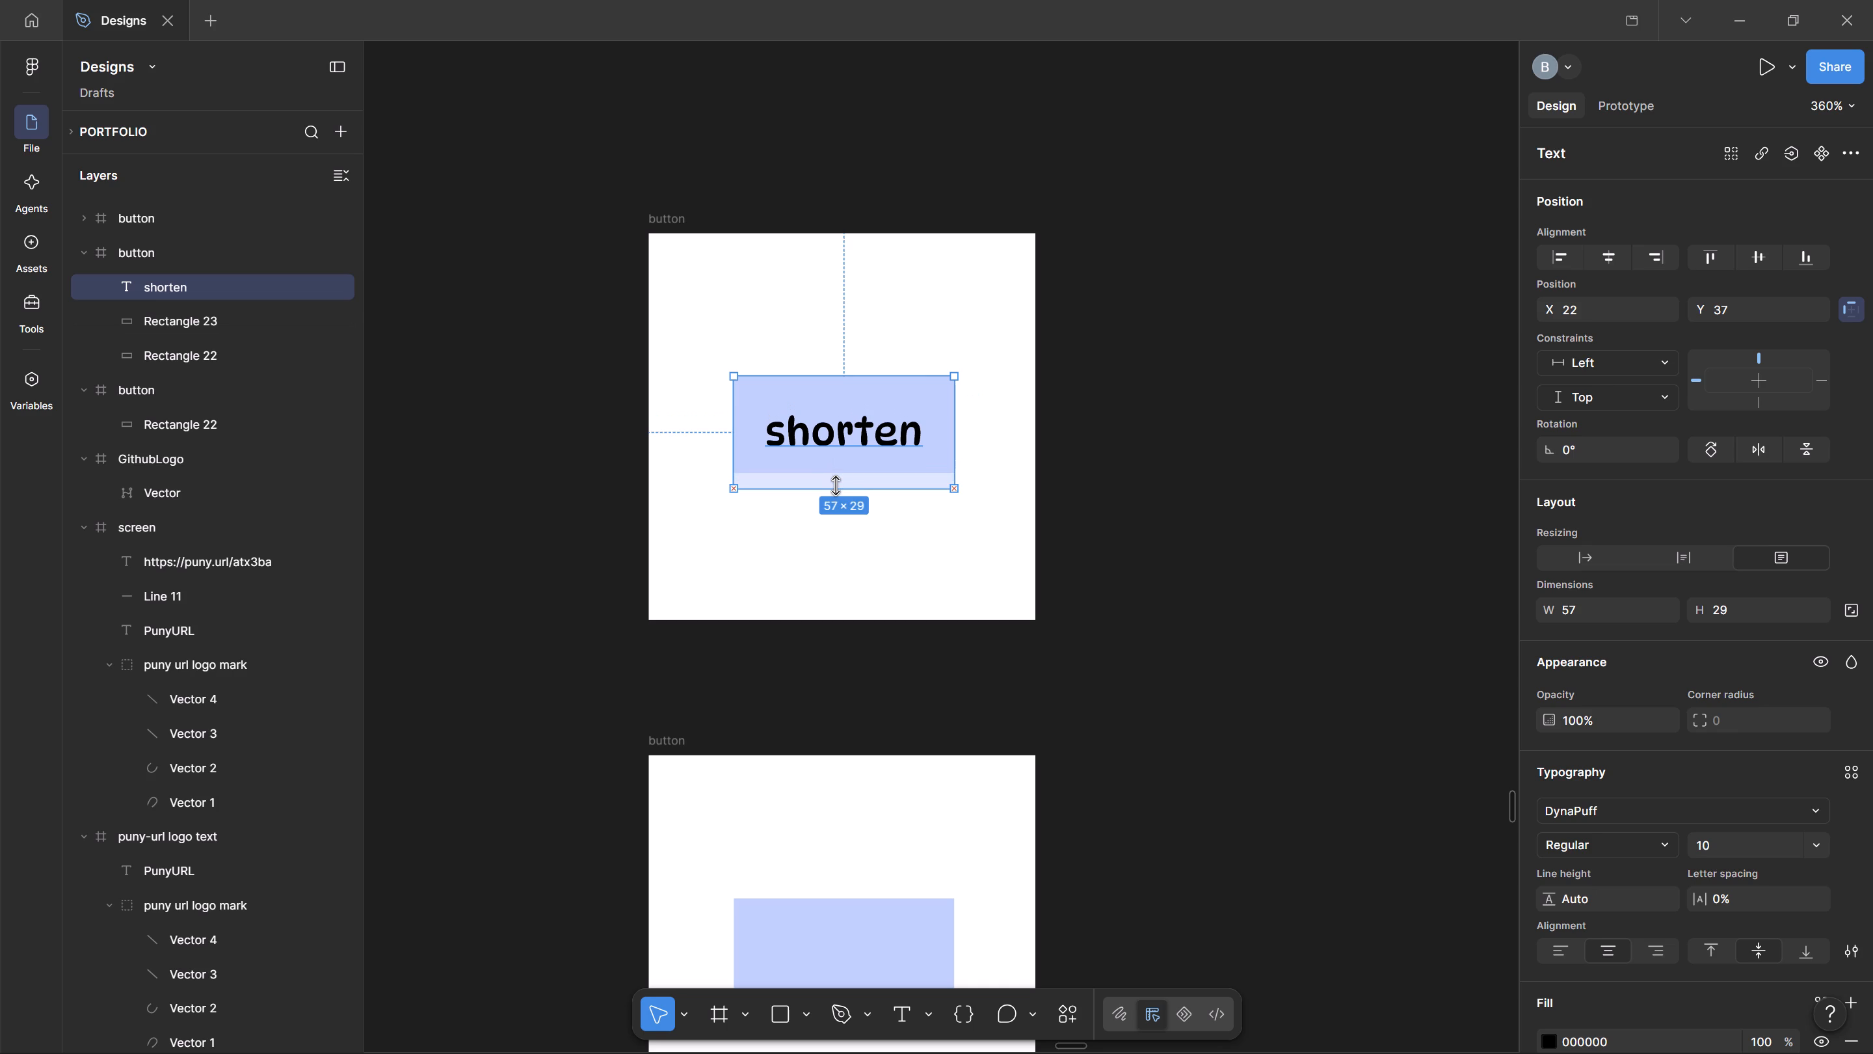
{"action": "left_click_drag", "start_coordinate": [835, 485], "coordinate": [835, 474]}
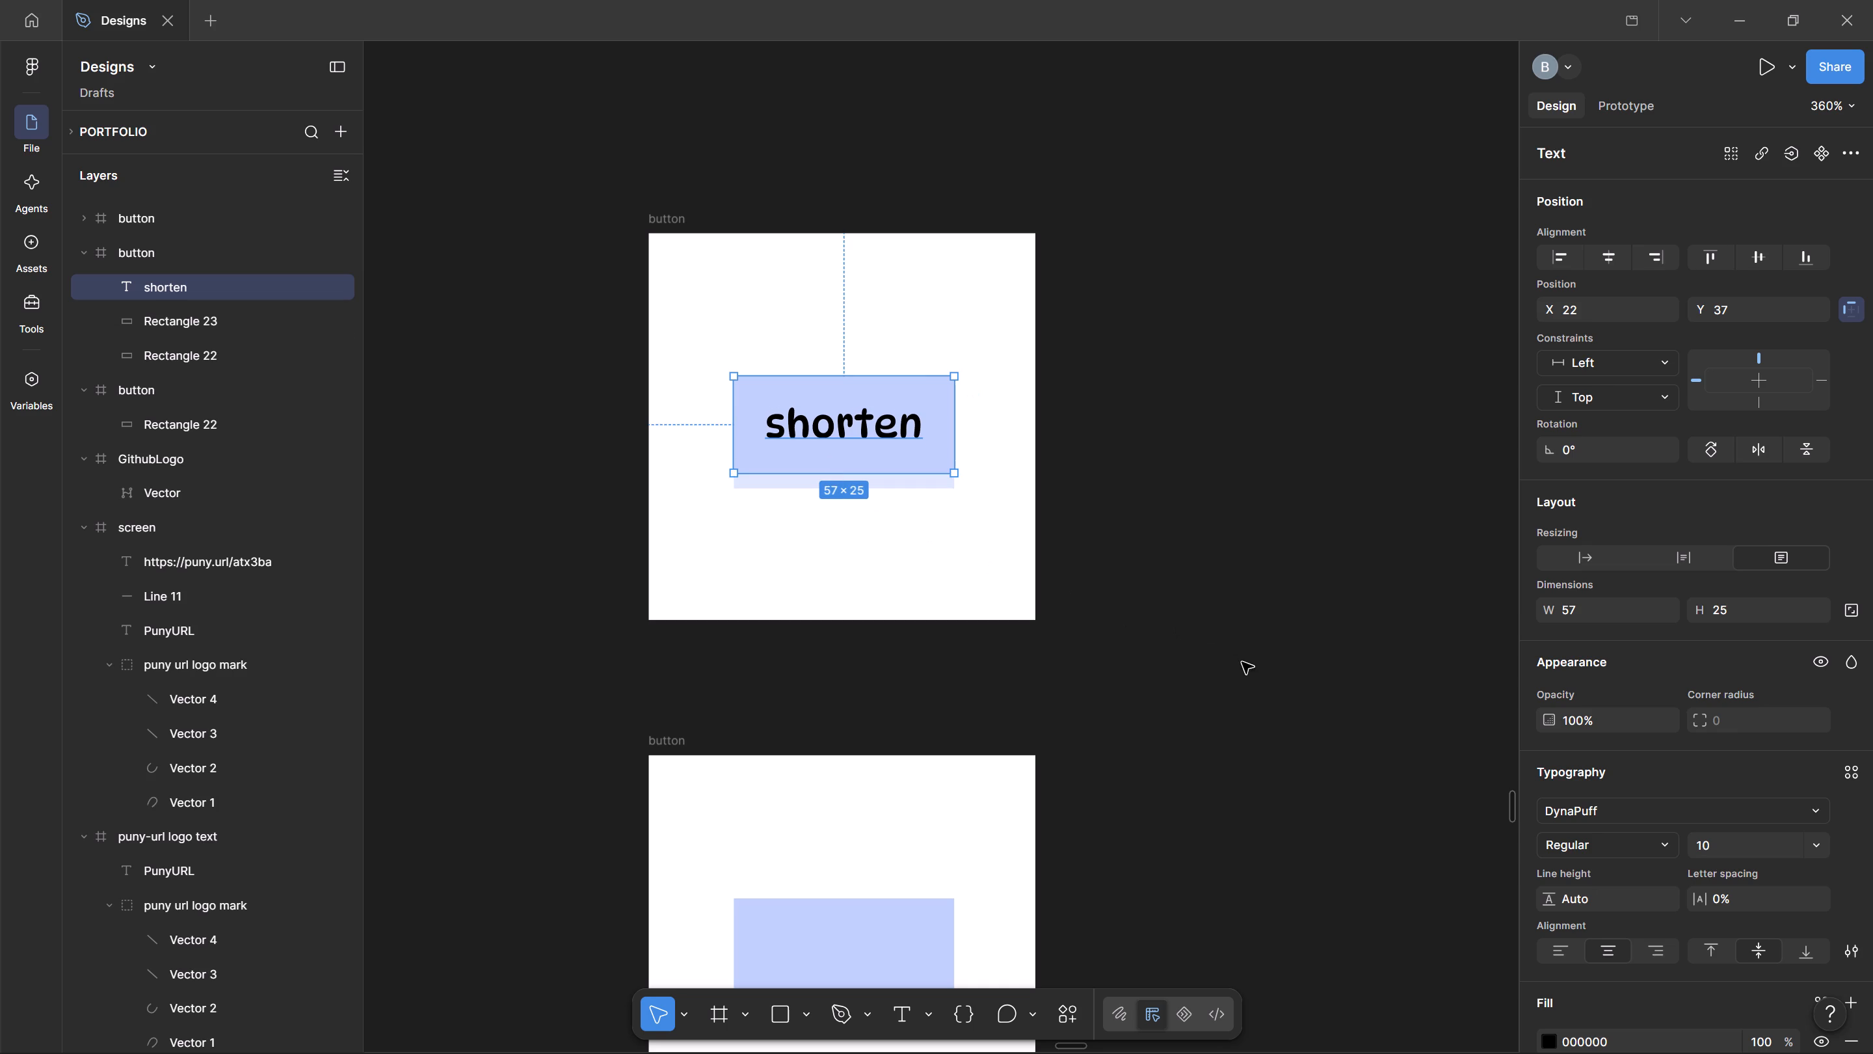
{"action": "key", "text": "Escape"}
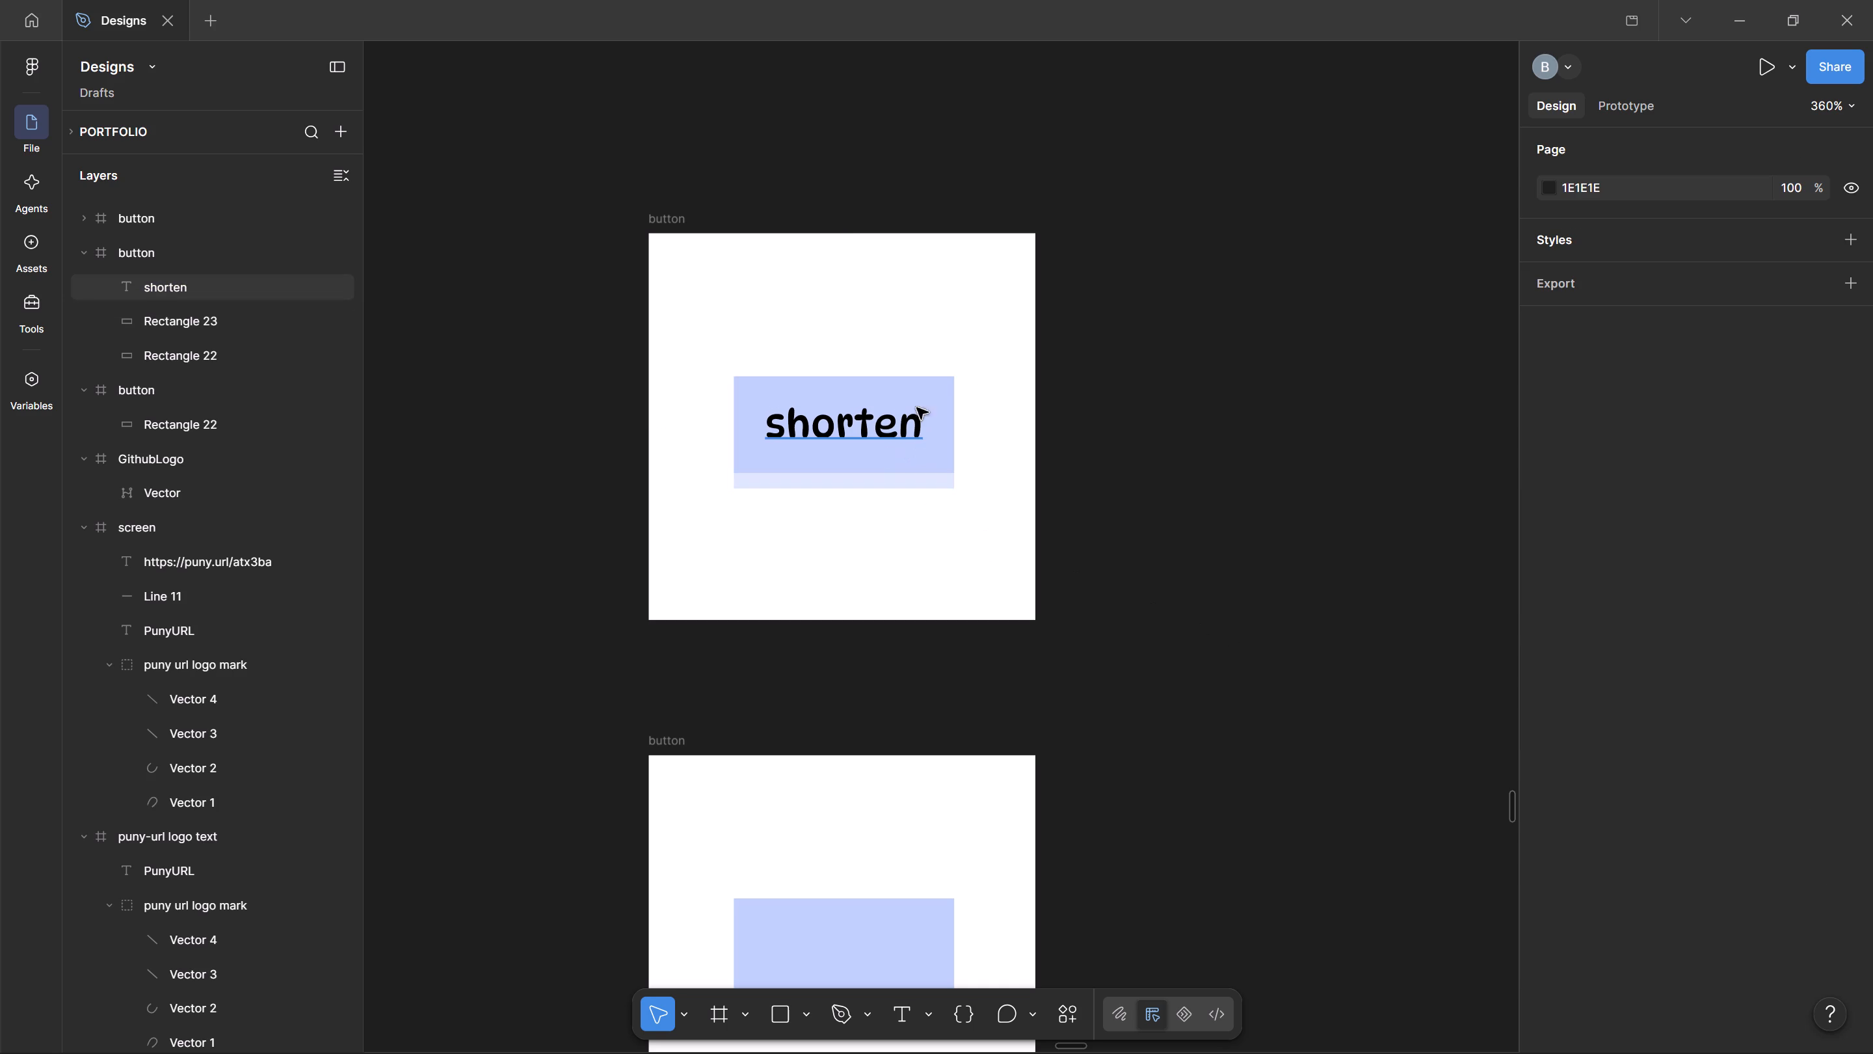
Group the "shorten" label with the darker rectangle directly behind it, Rectangle 22.
{"action": "left_click", "coordinate": [928, 385]}
{"action": "left_click", "coordinate": [868, 420], "text": "shift"}
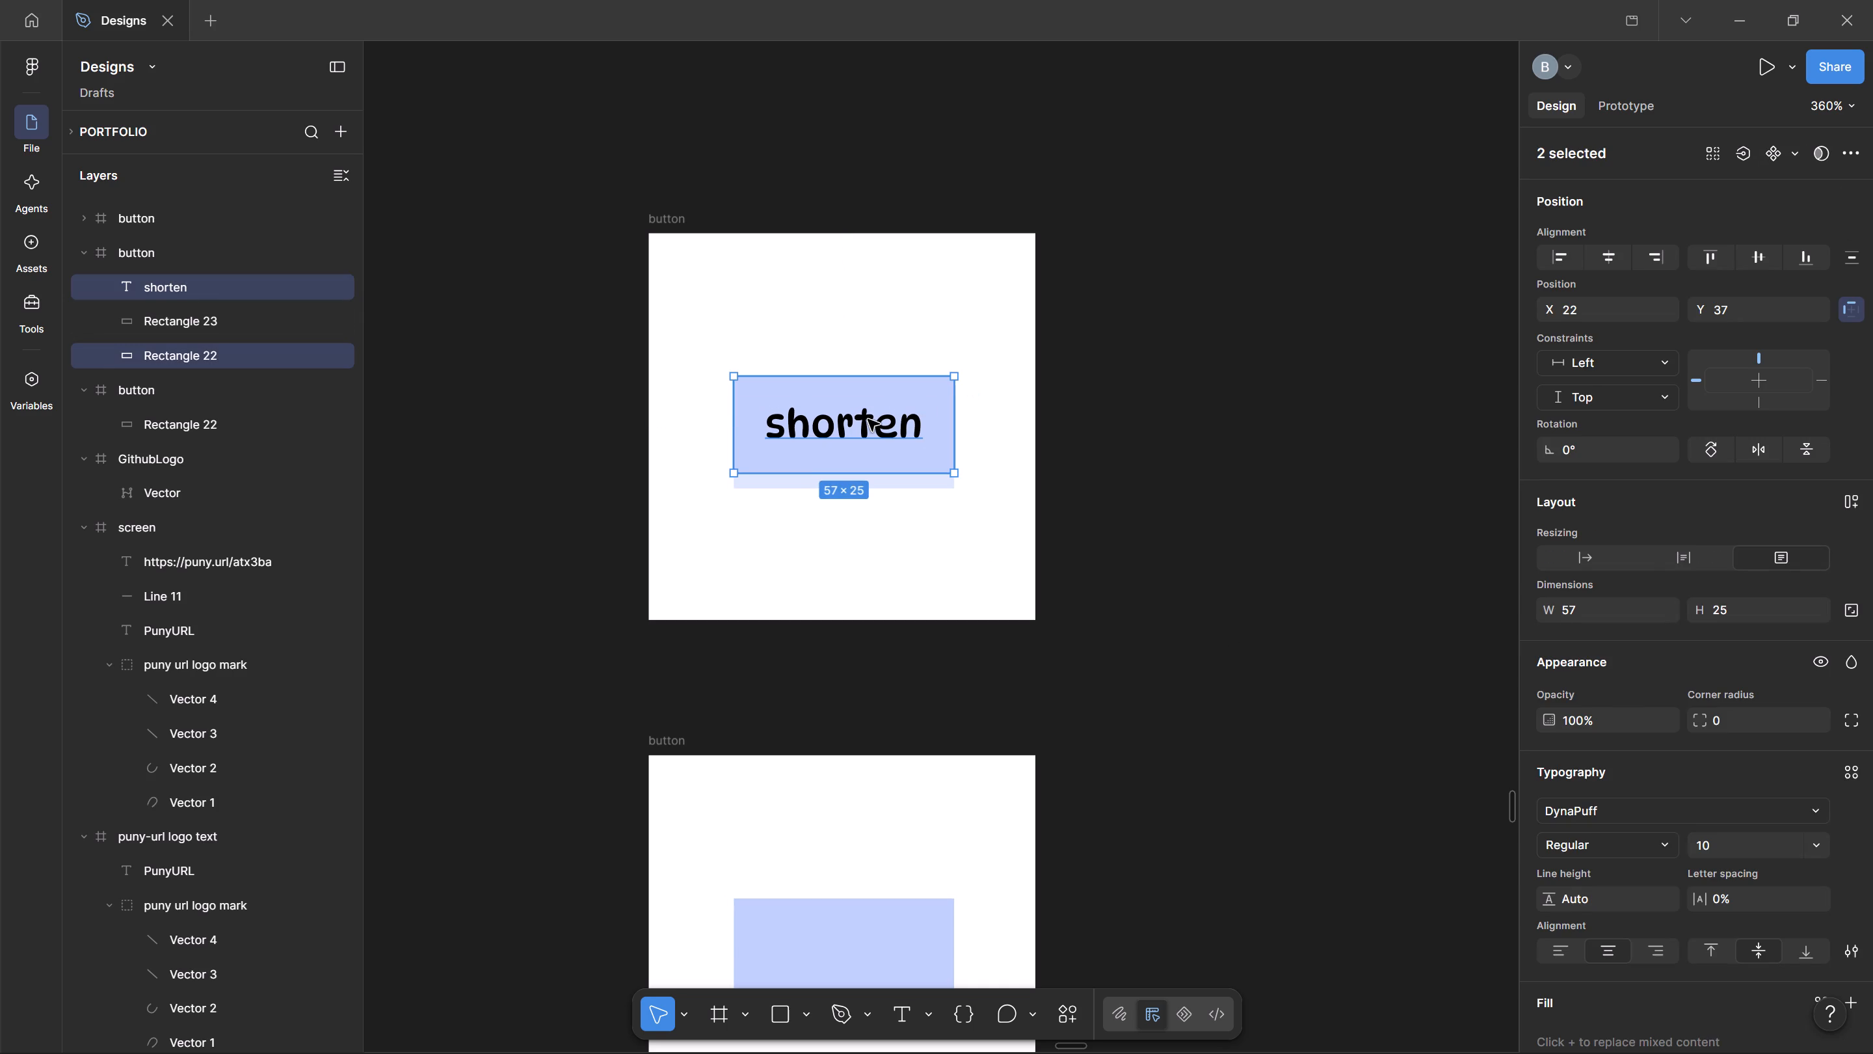
{"action": "key", "text": "ctrl+g"}
{"action": "key", "text": "Escape"}
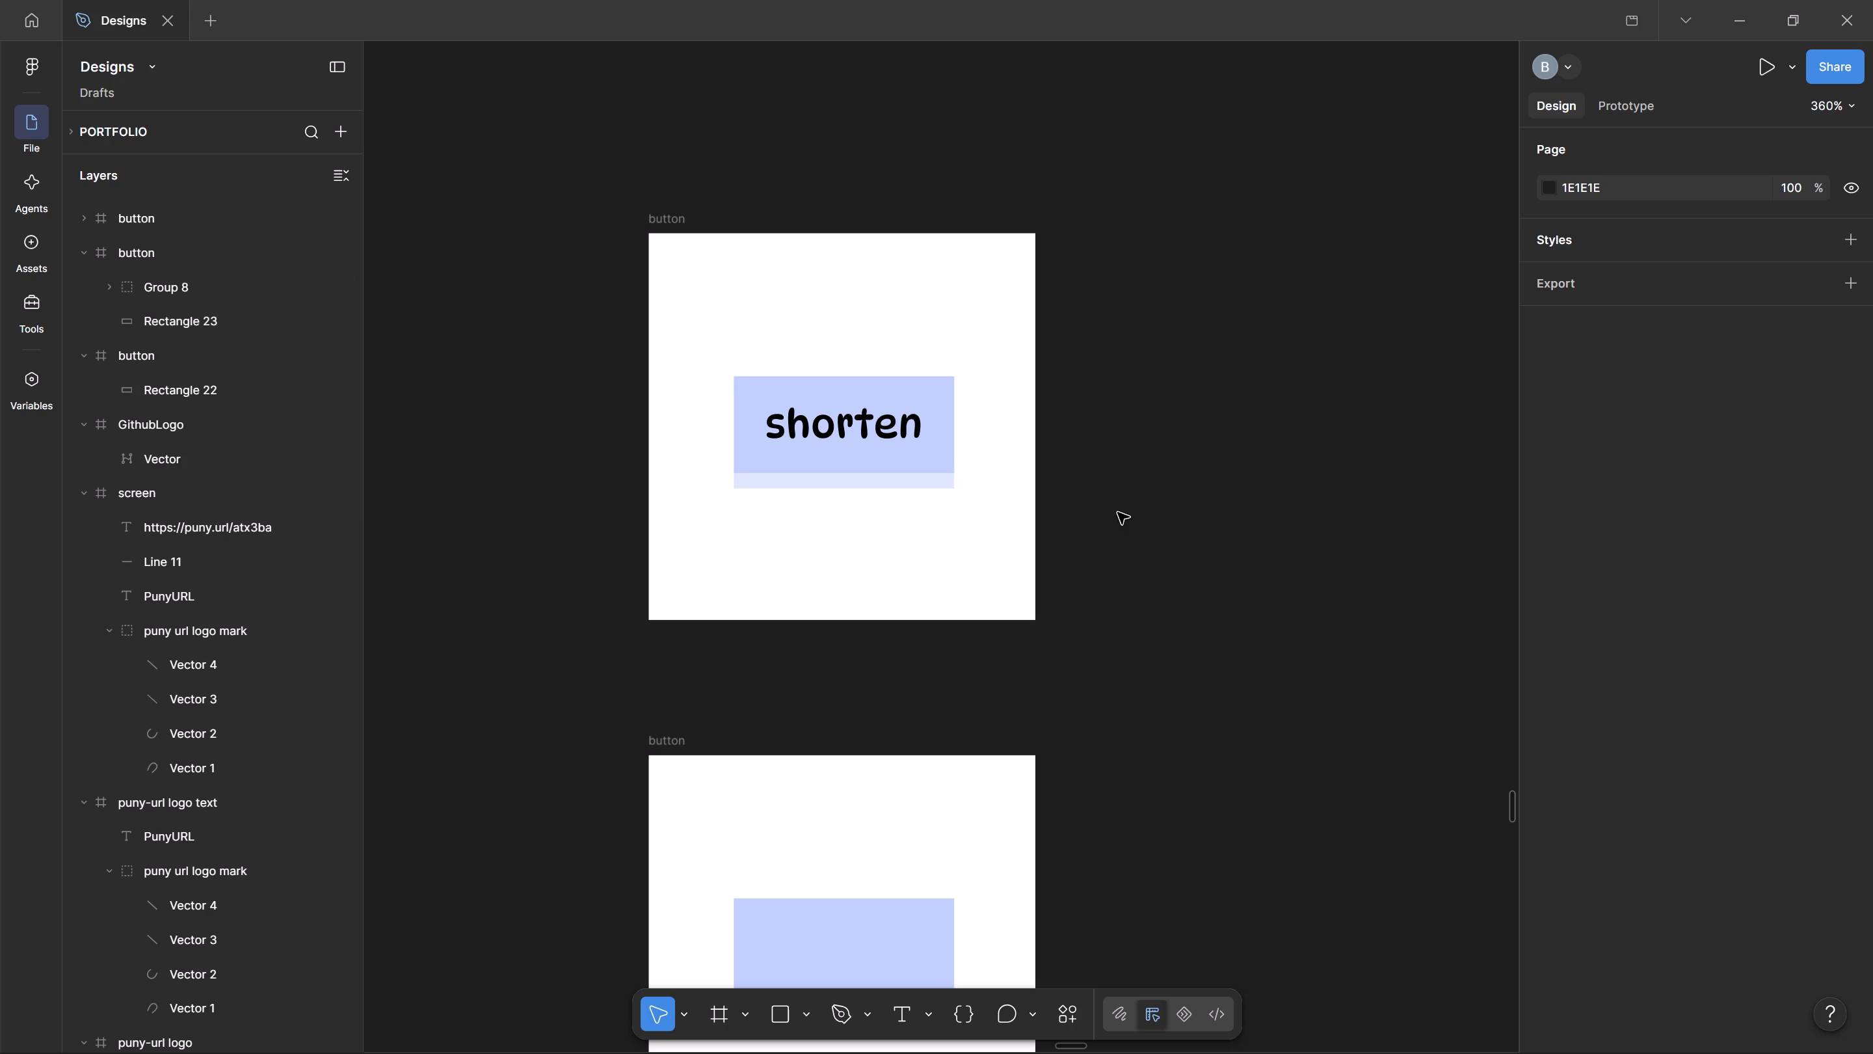
Switch to the browser showing the Coolors pastel color palettes.
{"action": "key", "text": "alt+Tab"}
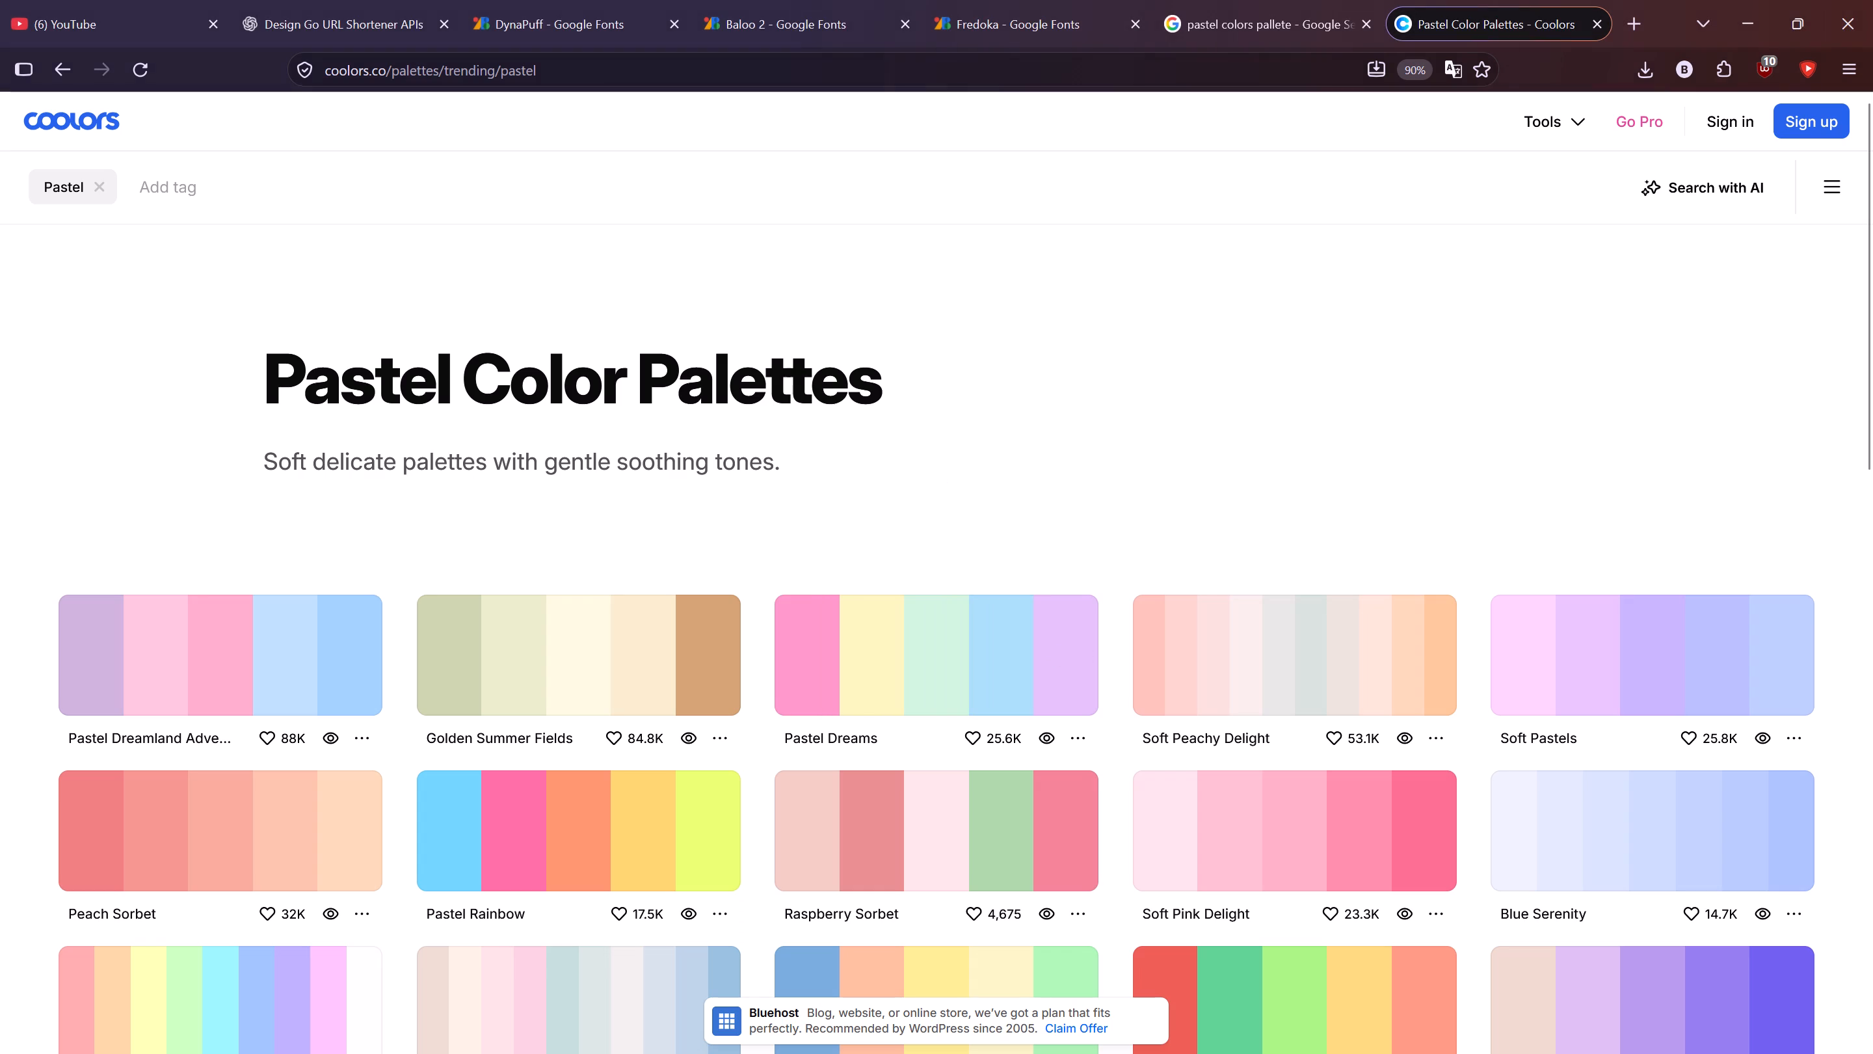
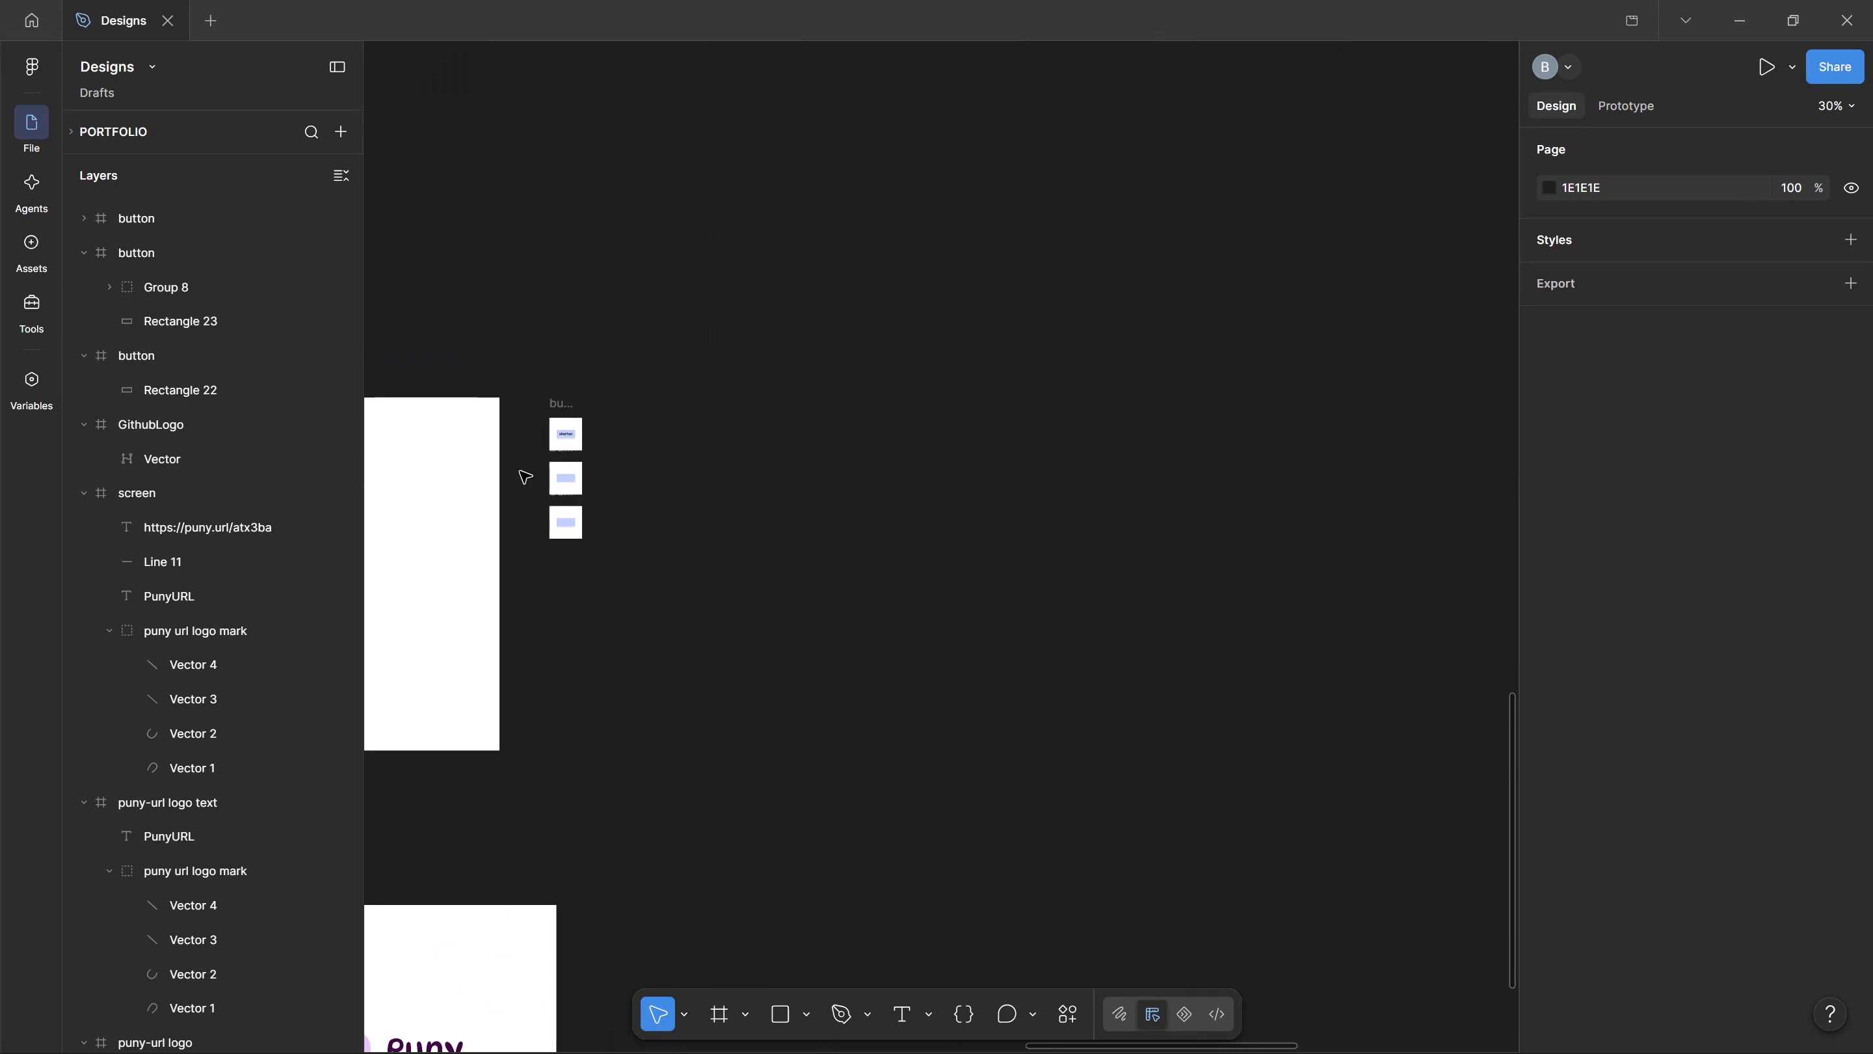
Select the two unlabelled button frames below the "shorten" button frame.
{"action": "scroll", "coordinate": [531, 467], "scroll_direction": "up", "scroll_amount": 4}
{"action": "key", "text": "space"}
{"action": "left_click_drag", "start_coordinate": [734, 435], "coordinate": [1068, 556]}
{"action": "scroll", "coordinate": [1020, 524], "scroll_direction": "up", "scroll_amount": 7, "text": "ctrl"}
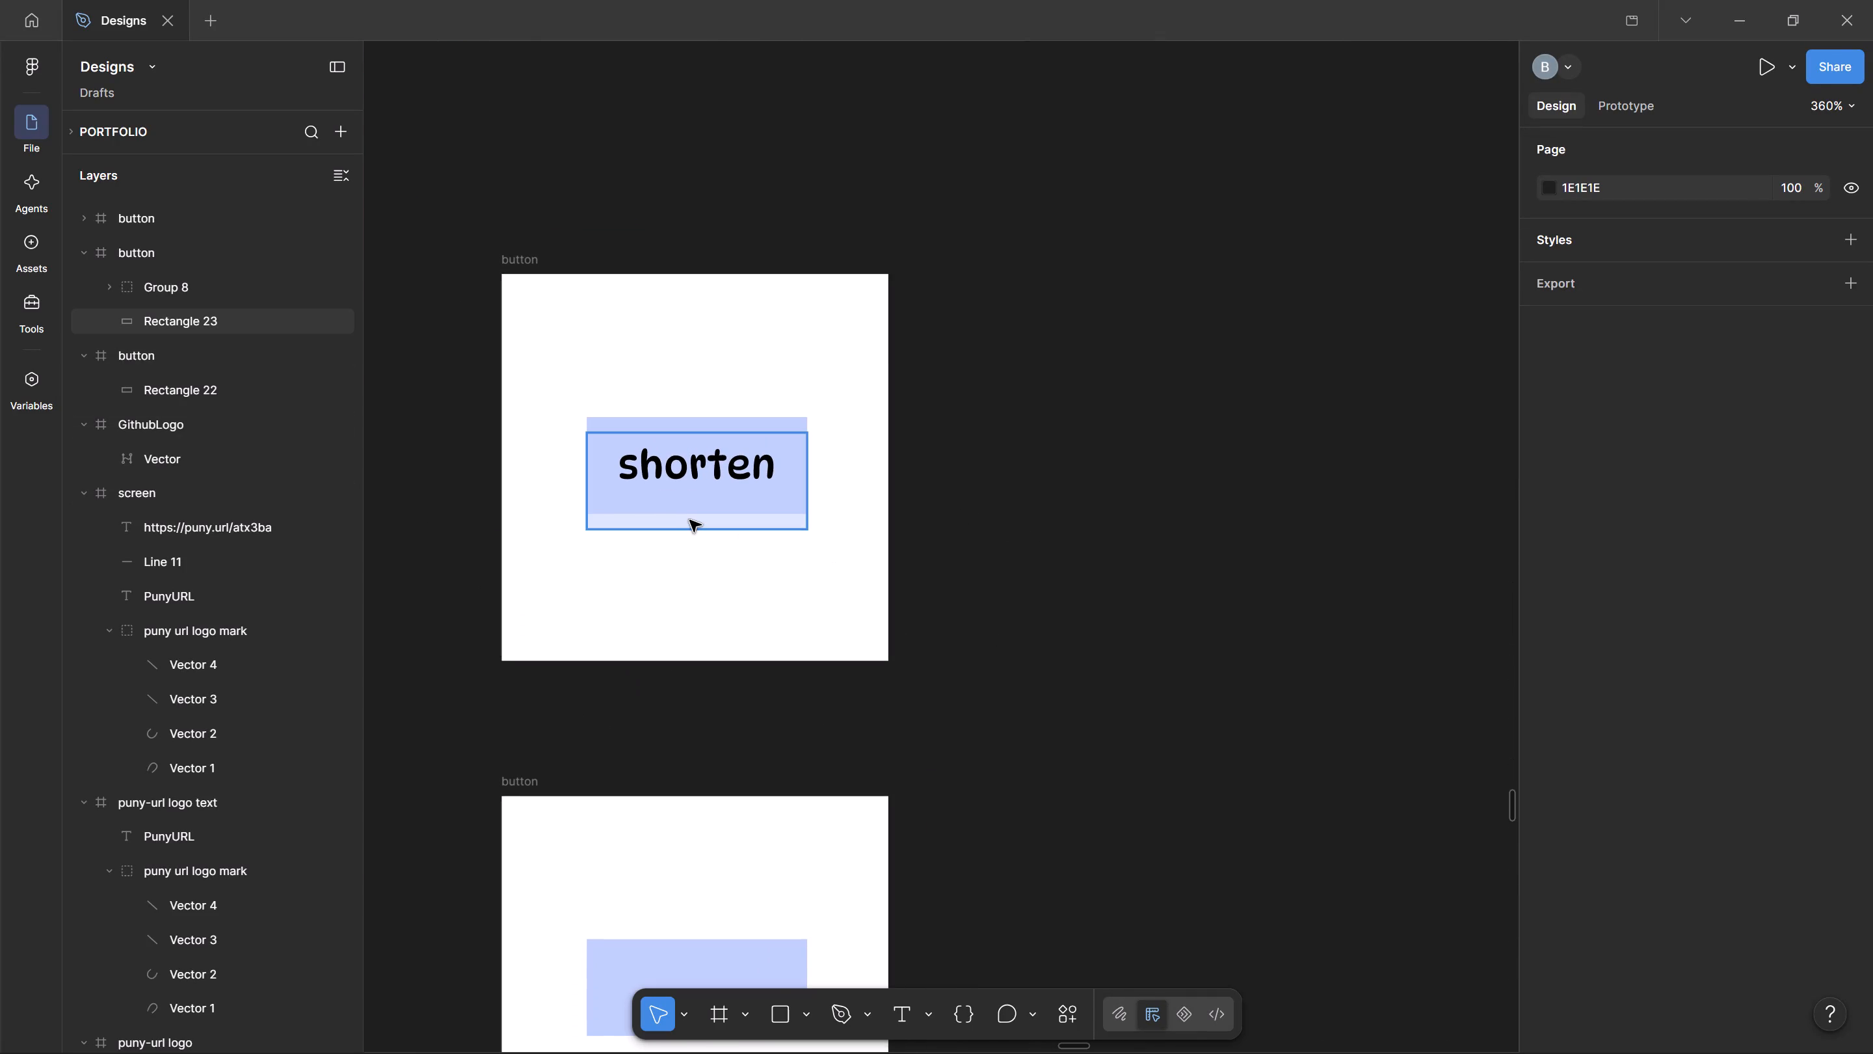
{"action": "scroll", "coordinate": [690, 520], "scroll_direction": "down", "scroll_amount": 3, "text": "ctrl"}
{"action": "left_click_drag", "start_coordinate": [562, 636], "coordinate": [869, 997]}
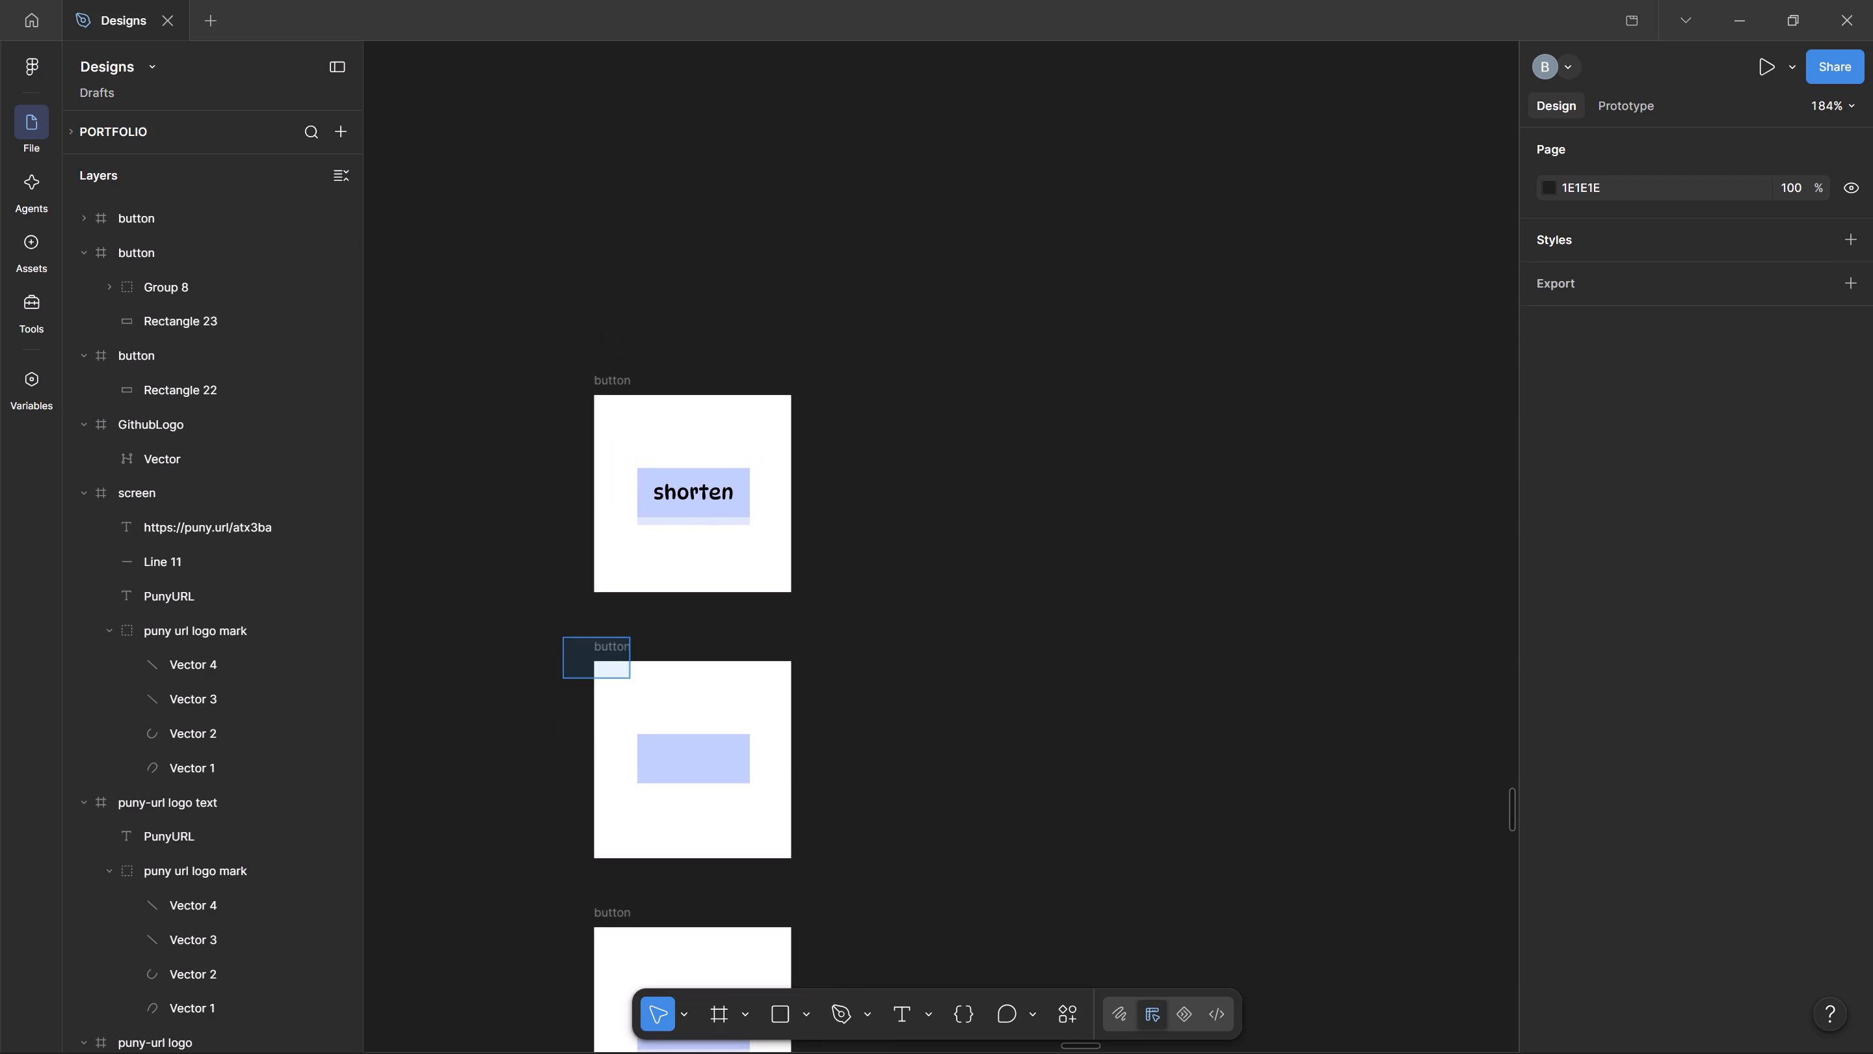
Delete the two lower unlabelled button frames beneath the frame containing the "shorten" button.
{"action": "left_click_drag", "start_coordinate": [869, 997], "coordinate": [924, 859]}
{"action": "key", "text": "Delete"}
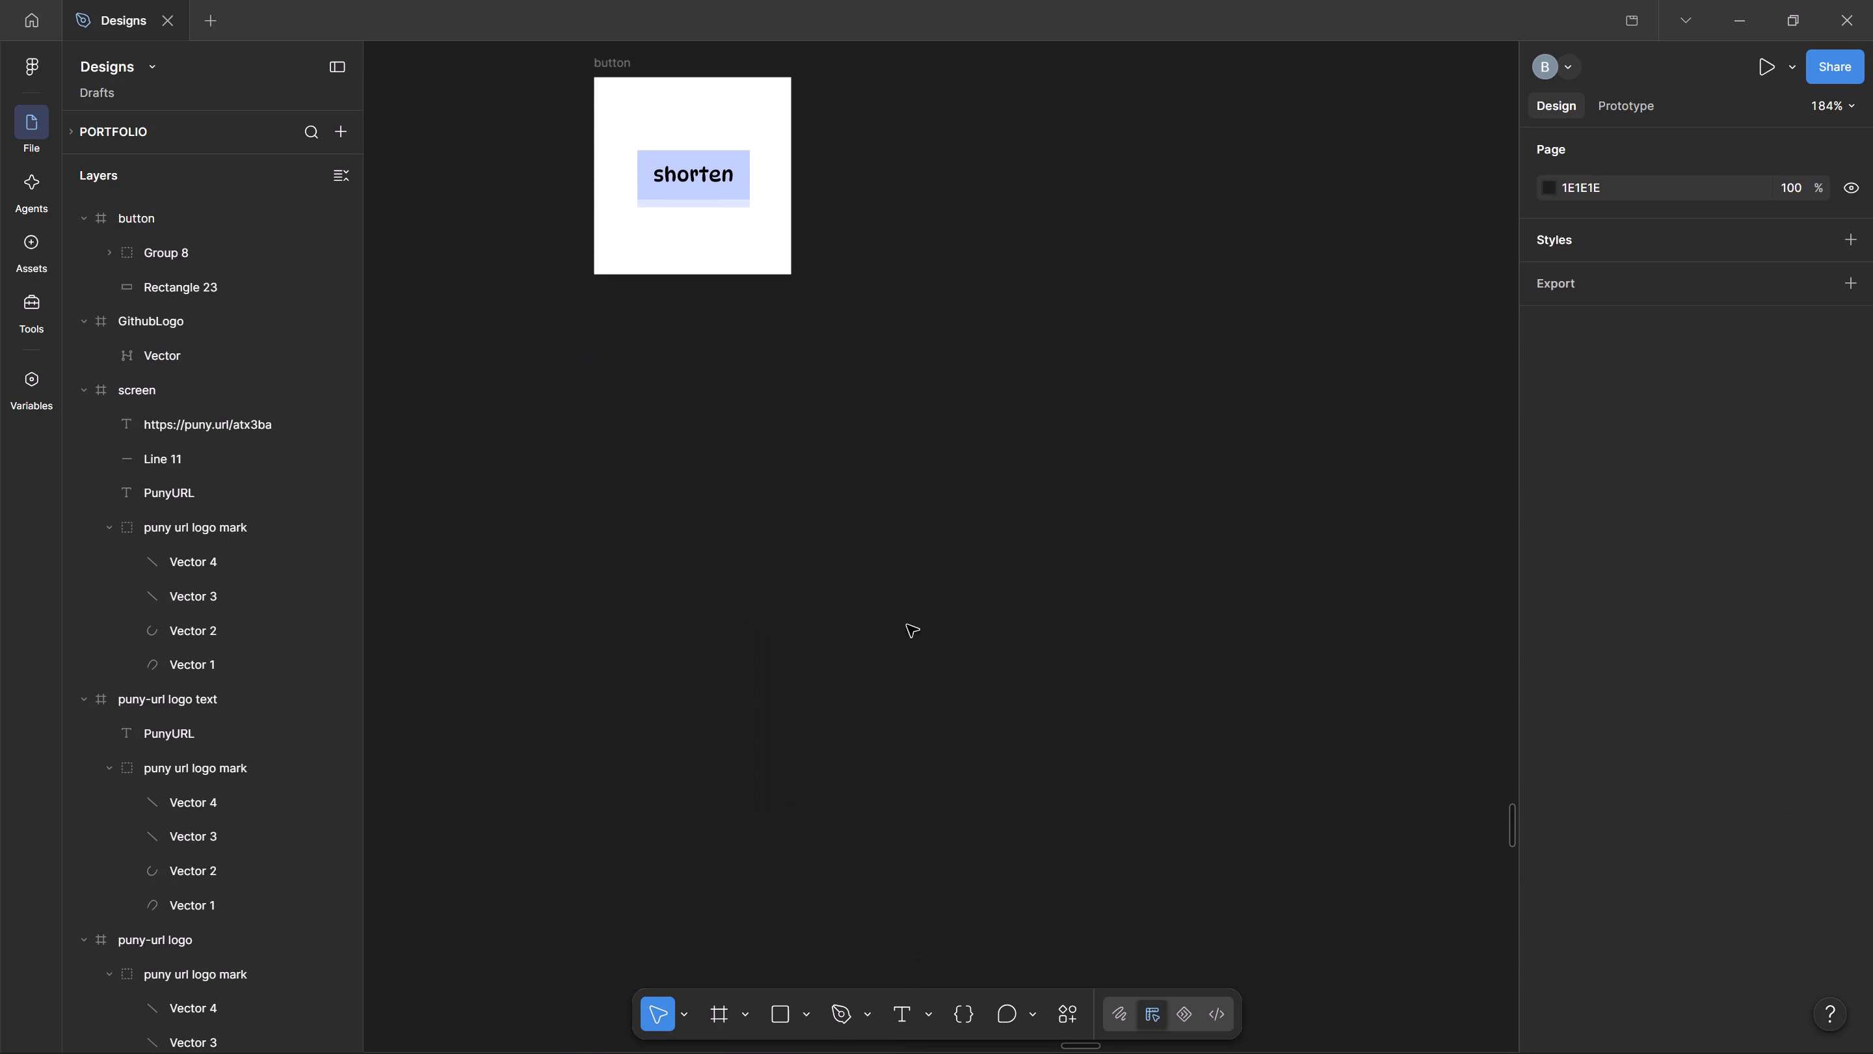
Duplicate the "shorten" button frame directly below the original, leaving a gap of about 30 between the frames.
{"action": "scroll", "coordinate": [832, 526], "scroll_direction": "up", "scroll_amount": 2}
{"action": "left_click_drag", "start_coordinate": [561, 280], "coordinate": [844, 602]}
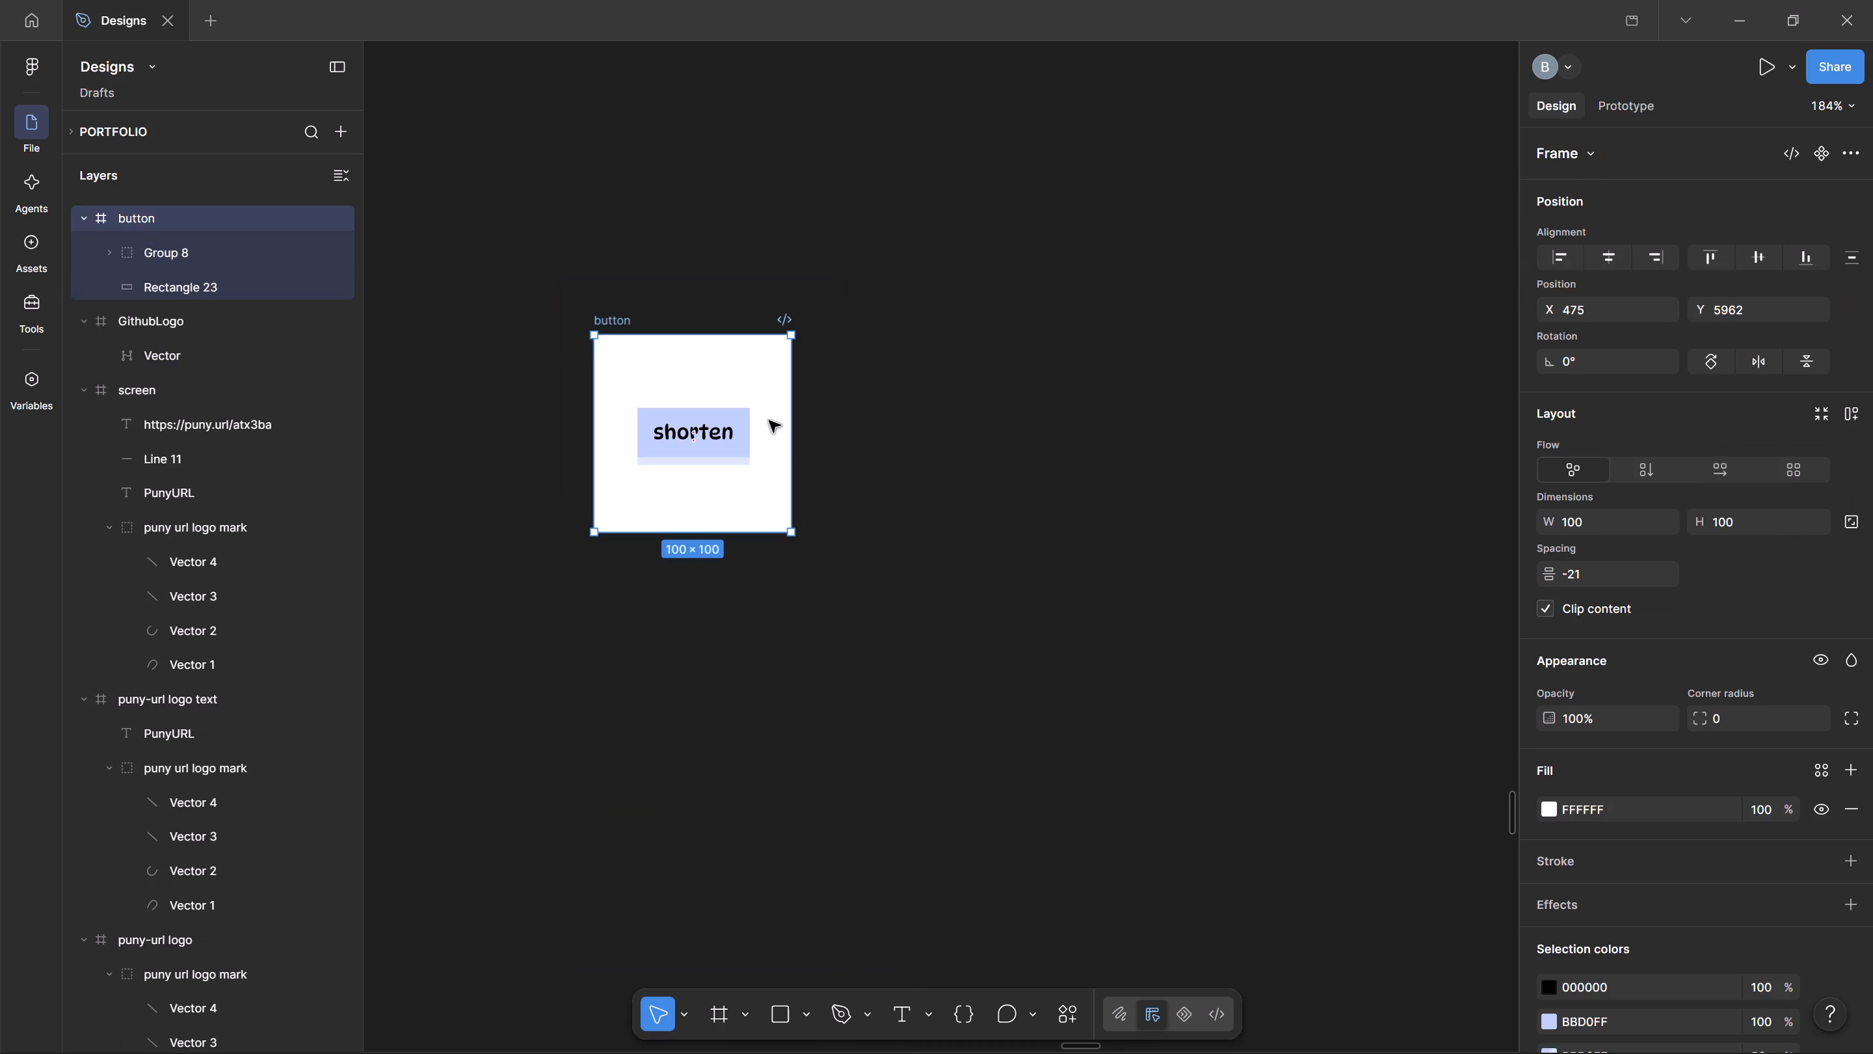
{"action": "left_click_drag", "start_coordinate": [739, 380], "coordinate": [745, 627], "text": "alt+shift"}
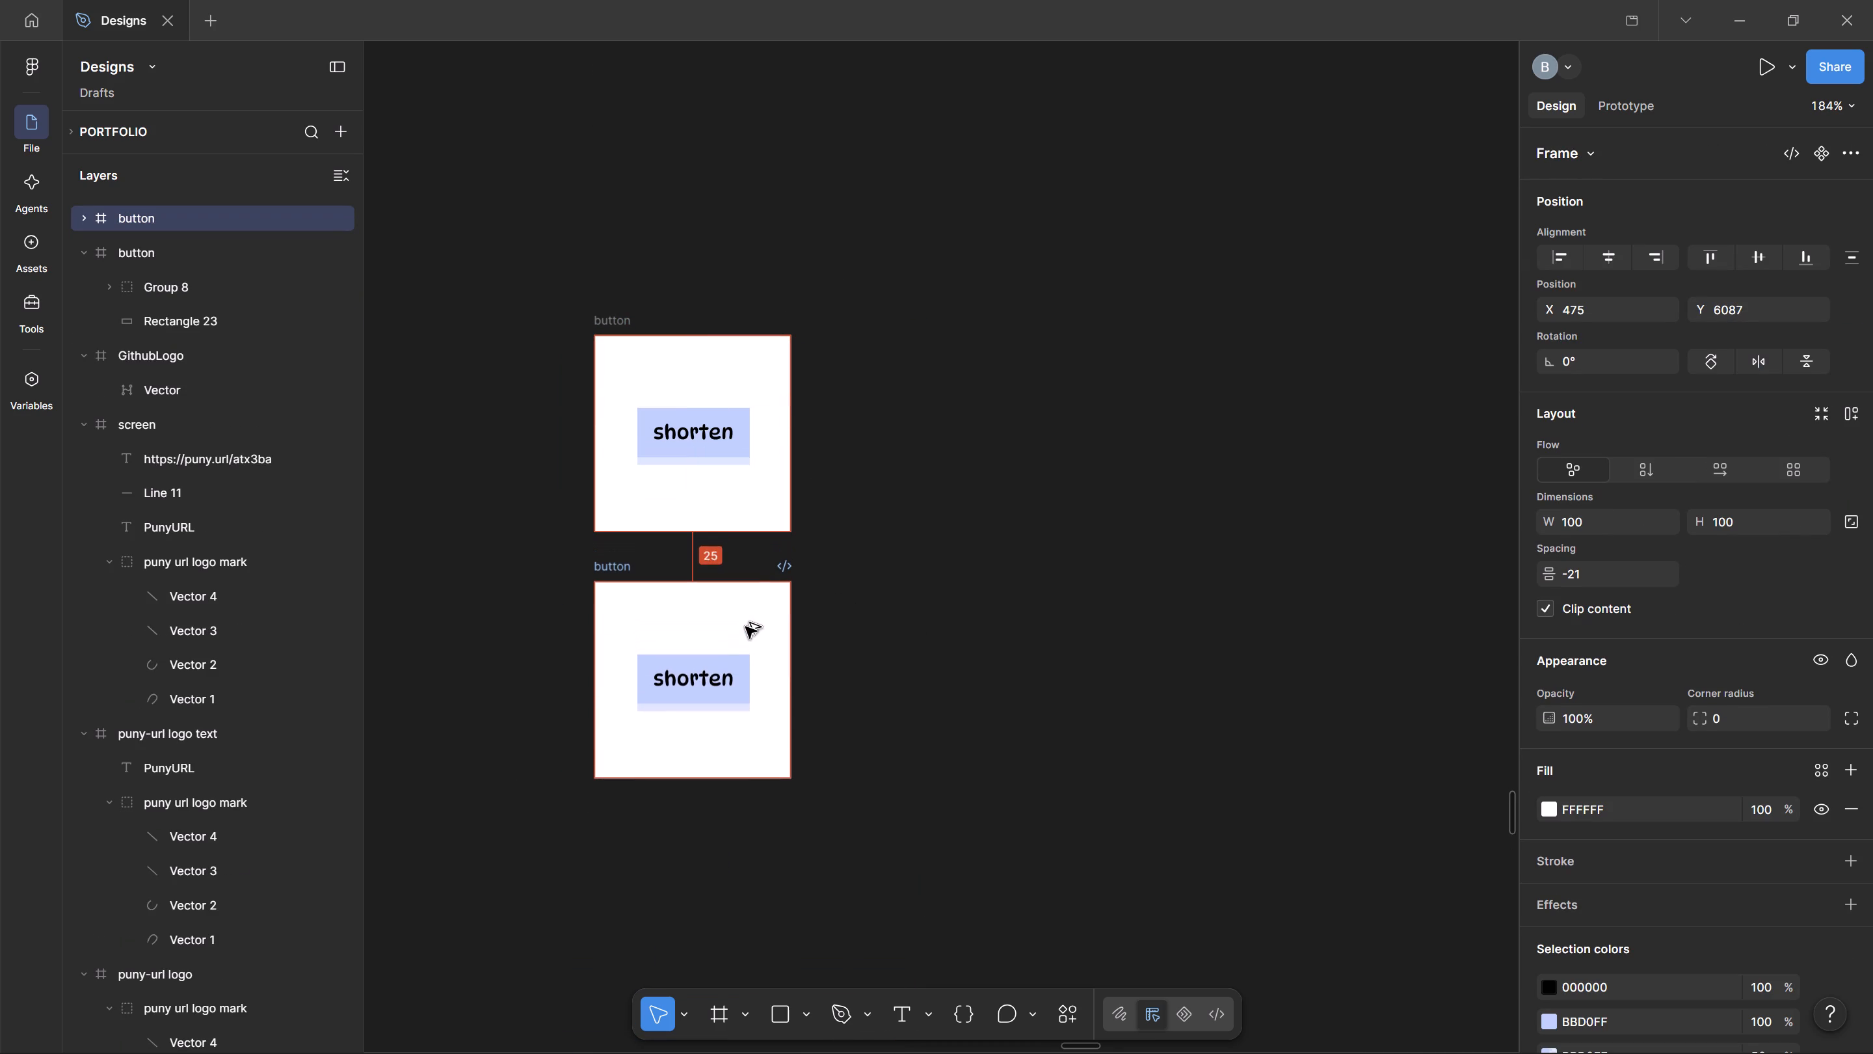
{"action": "left_click_drag", "start_coordinate": [745, 627], "coordinate": [736, 638], "text": "alt+shift"}
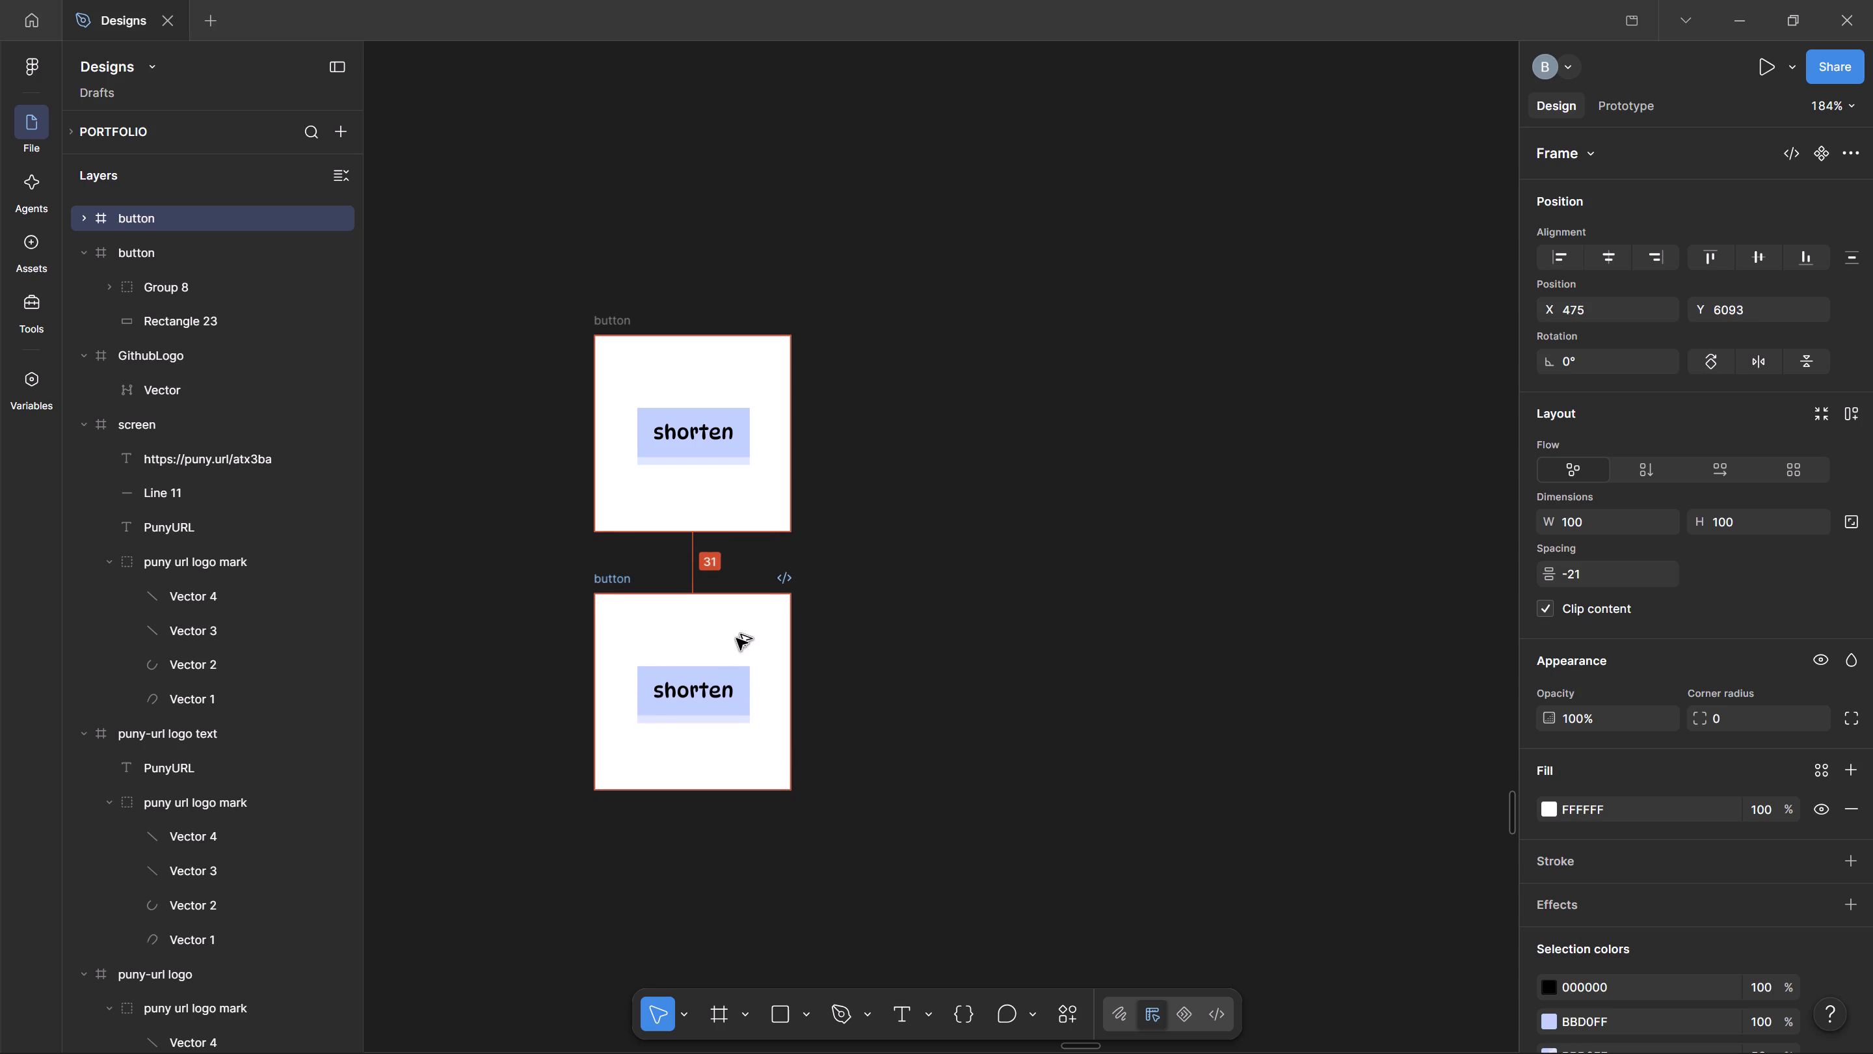
{"action": "left_click_drag", "start_coordinate": [736, 638], "coordinate": [736, 636], "text": "alt+shift"}
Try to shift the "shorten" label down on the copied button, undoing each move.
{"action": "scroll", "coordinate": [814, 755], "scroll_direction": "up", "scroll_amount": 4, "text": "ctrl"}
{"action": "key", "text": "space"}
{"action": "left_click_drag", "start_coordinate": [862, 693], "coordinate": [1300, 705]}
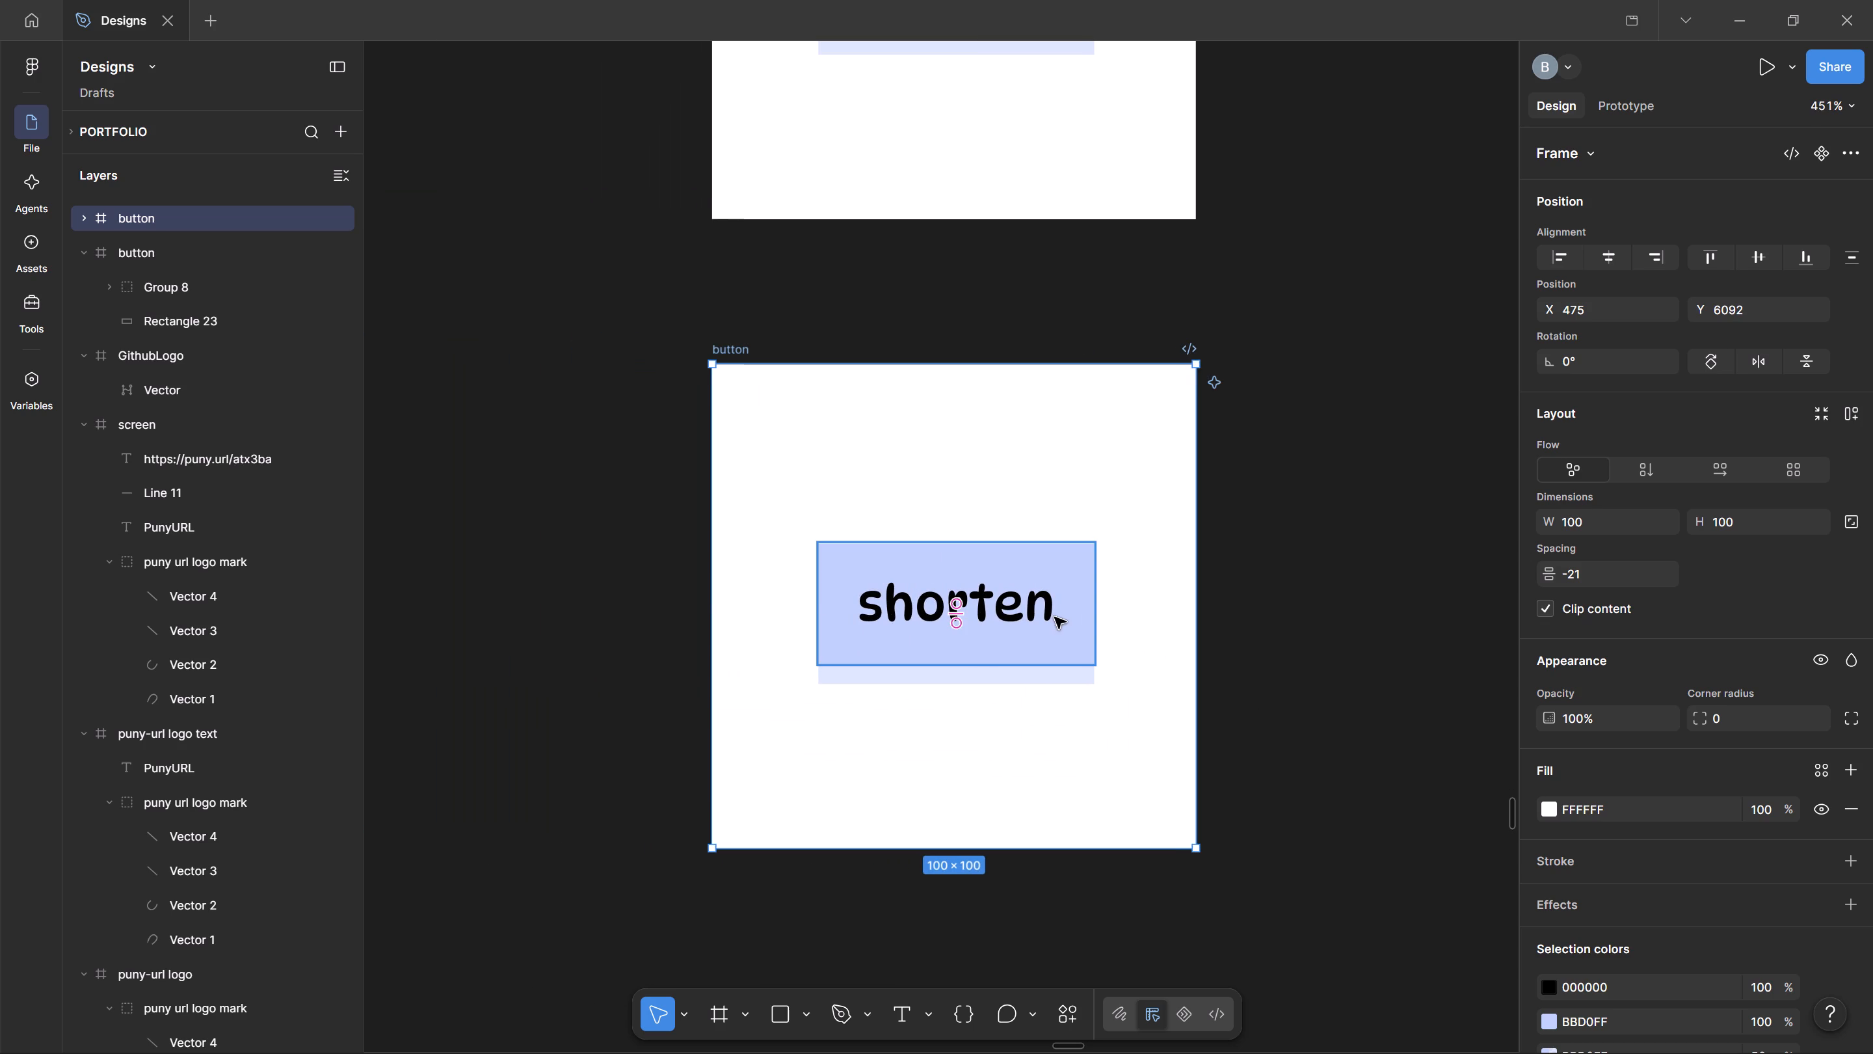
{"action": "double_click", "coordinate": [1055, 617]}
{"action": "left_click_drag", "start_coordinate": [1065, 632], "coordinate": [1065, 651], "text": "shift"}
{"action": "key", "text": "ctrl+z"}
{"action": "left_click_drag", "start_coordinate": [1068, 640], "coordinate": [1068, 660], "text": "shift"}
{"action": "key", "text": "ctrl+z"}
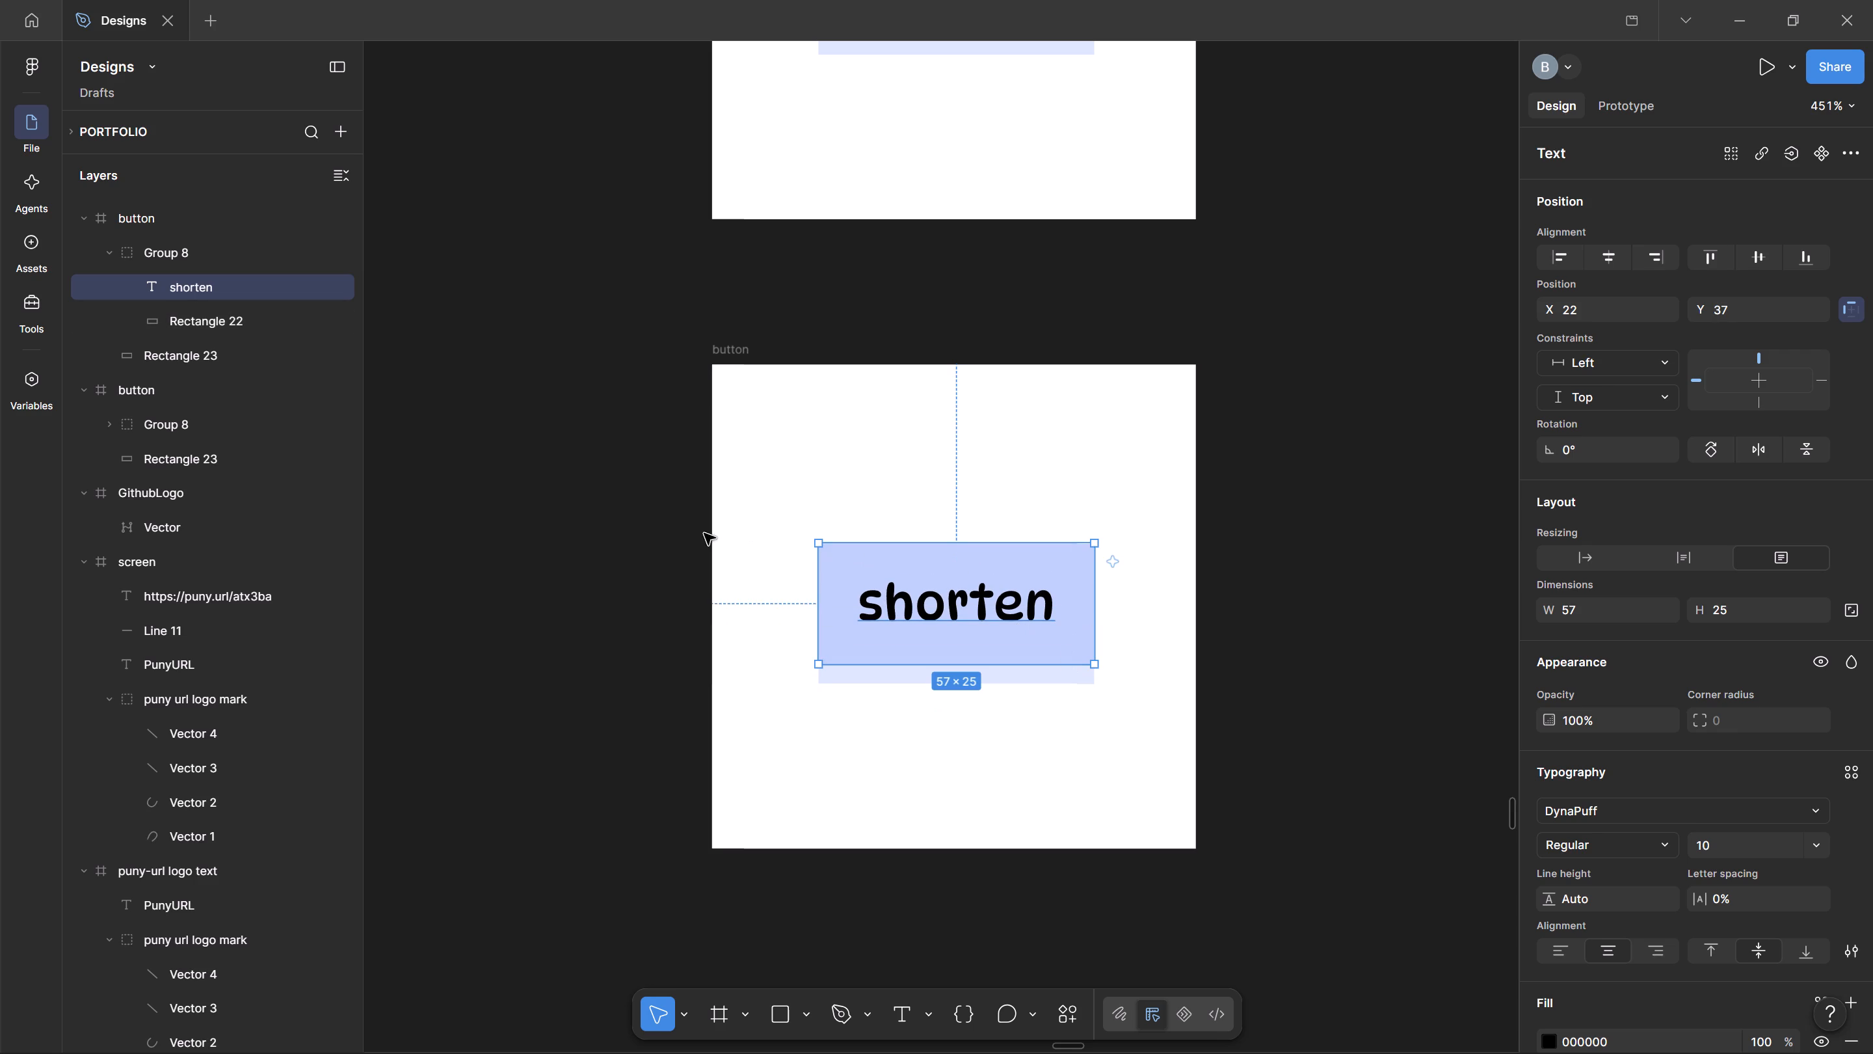
Move the copied button's label-and-rectangle group straight down to Y 41, over the lighter rectangle, for a pressed look.
{"action": "left_click", "coordinate": [191, 233]}
{"action": "left_click", "coordinate": [191, 250]}
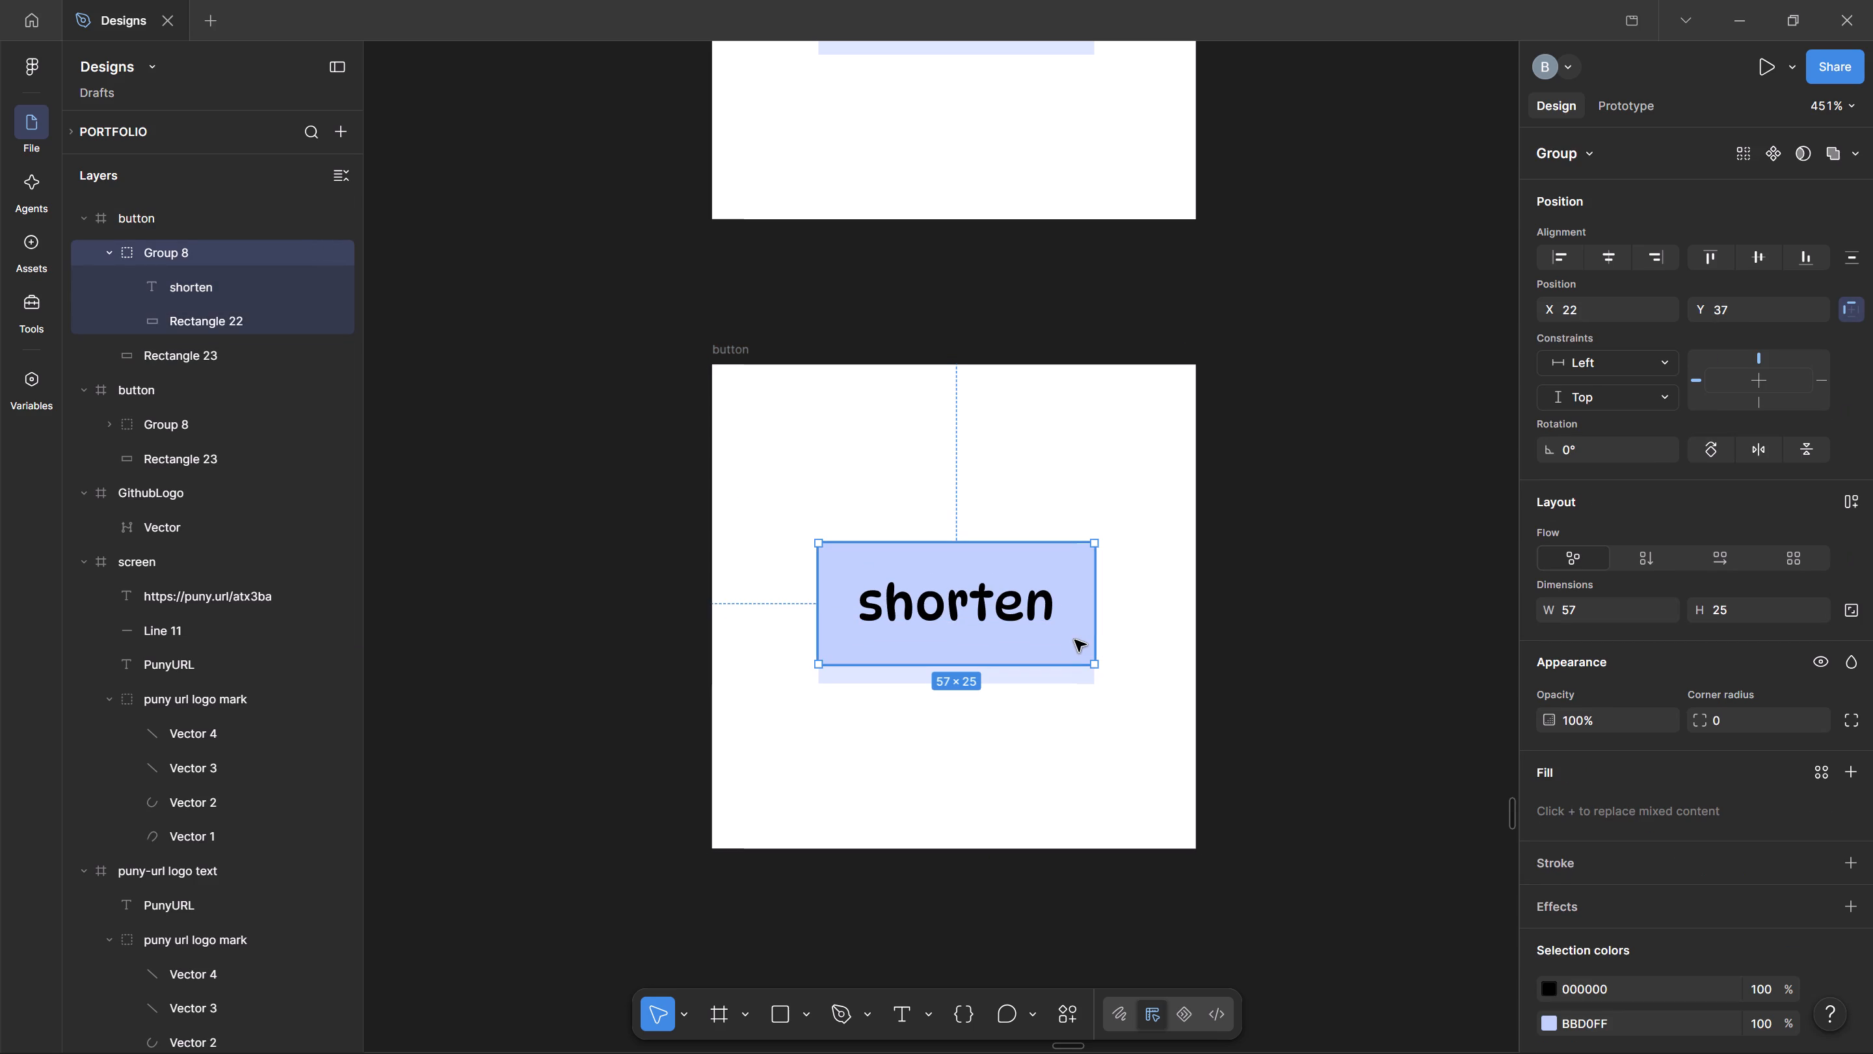
{"action": "left_click_drag", "start_coordinate": [1075, 640], "coordinate": [1078, 657], "text": "shift"}
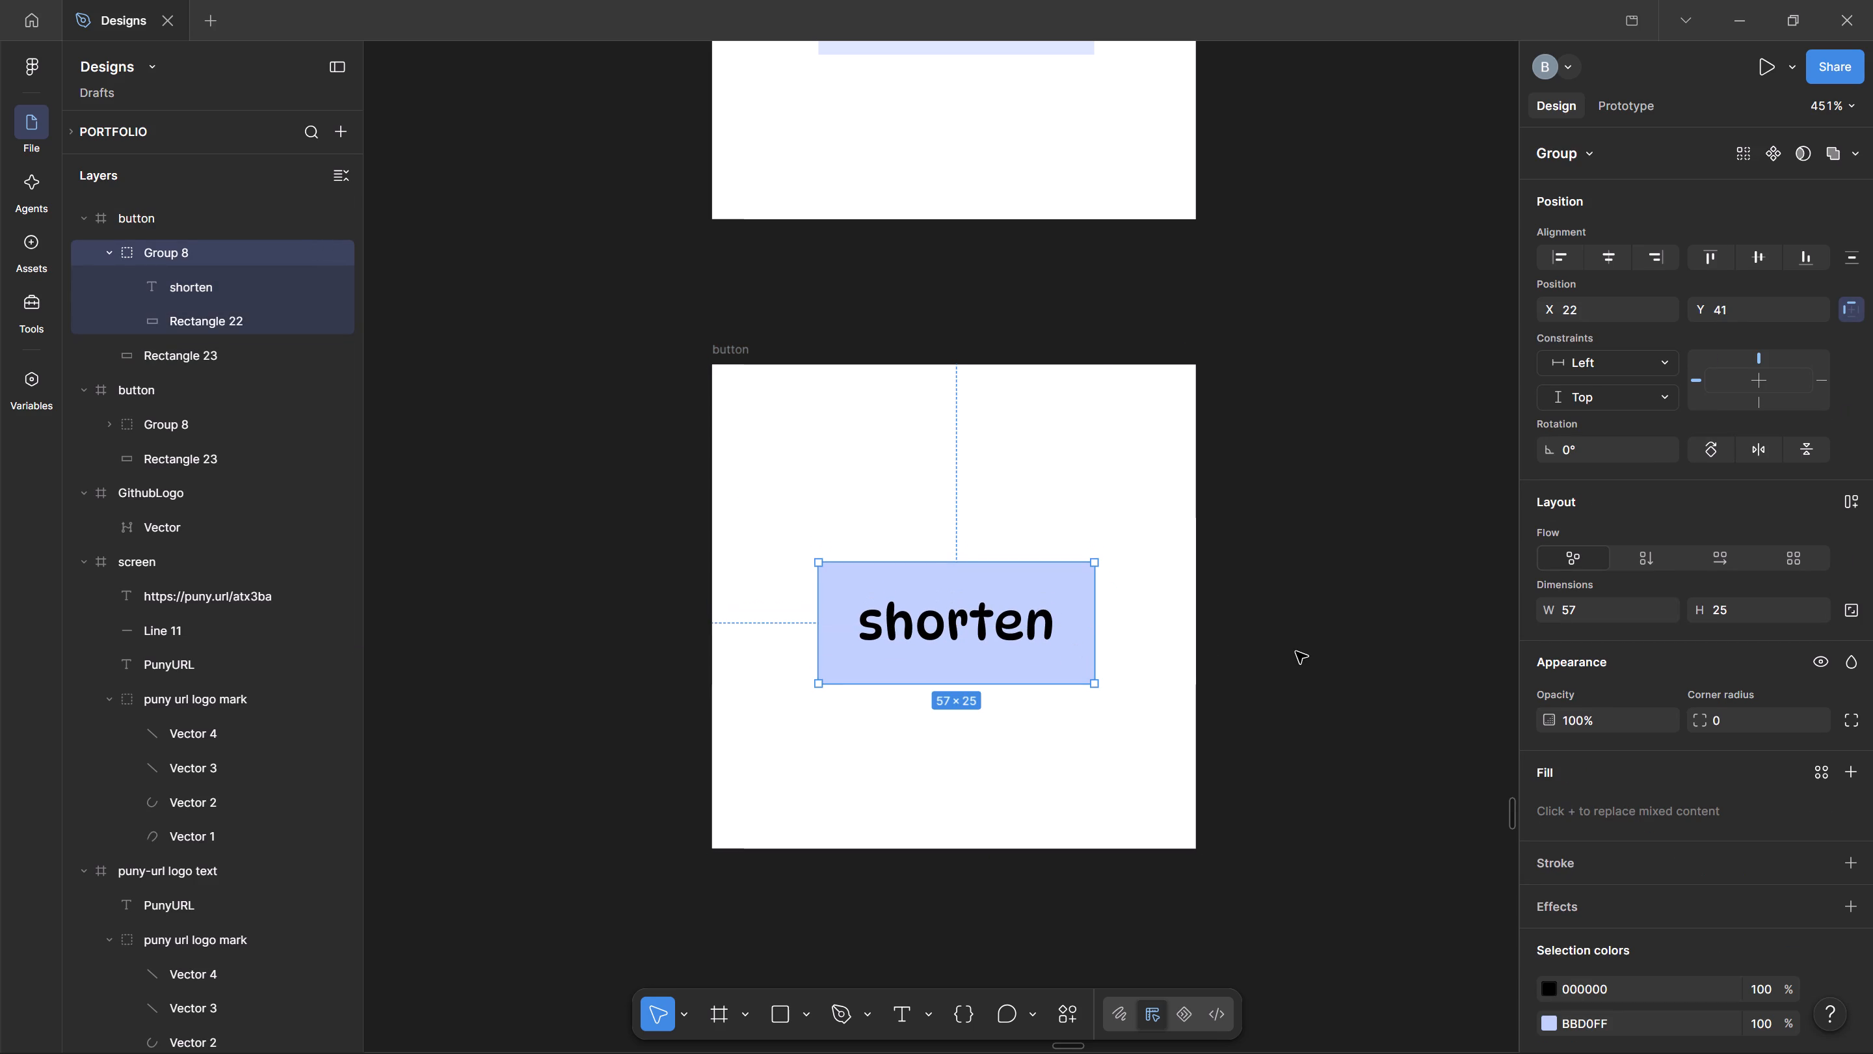
{"action": "double_click", "coordinate": [1296, 652]}
Duplicate the original two-tone "shorten" button frame below the pressed variant, with a gap of about 30.
{"action": "scroll", "coordinate": [1296, 652], "scroll_direction": "down", "scroll_amount": 4, "text": "ctrl"}
{"action": "left_click_drag", "start_coordinate": [978, 215], "coordinate": [1211, 458]}
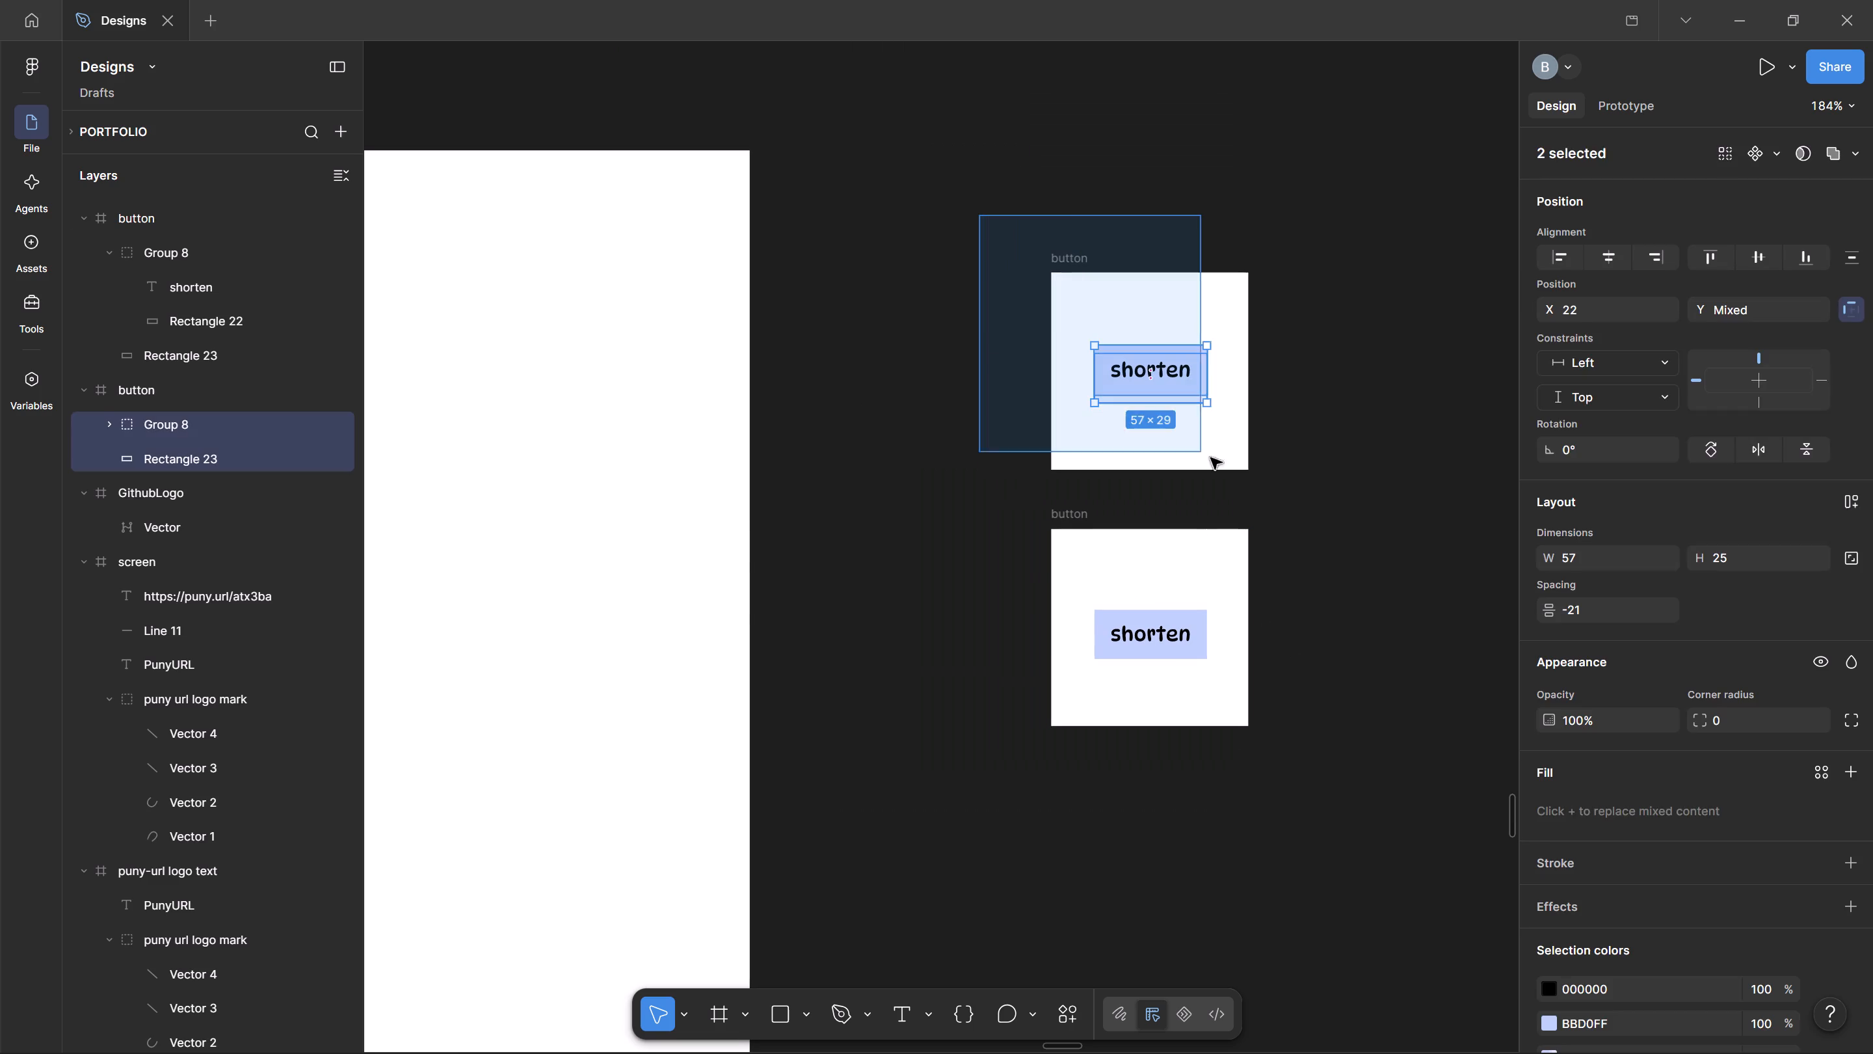
{"action": "left_click_drag", "start_coordinate": [1211, 458], "coordinate": [1297, 499]}
{"action": "left_click_drag", "start_coordinate": [1188, 422], "coordinate": [1390, 928], "text": "alt+shift"}
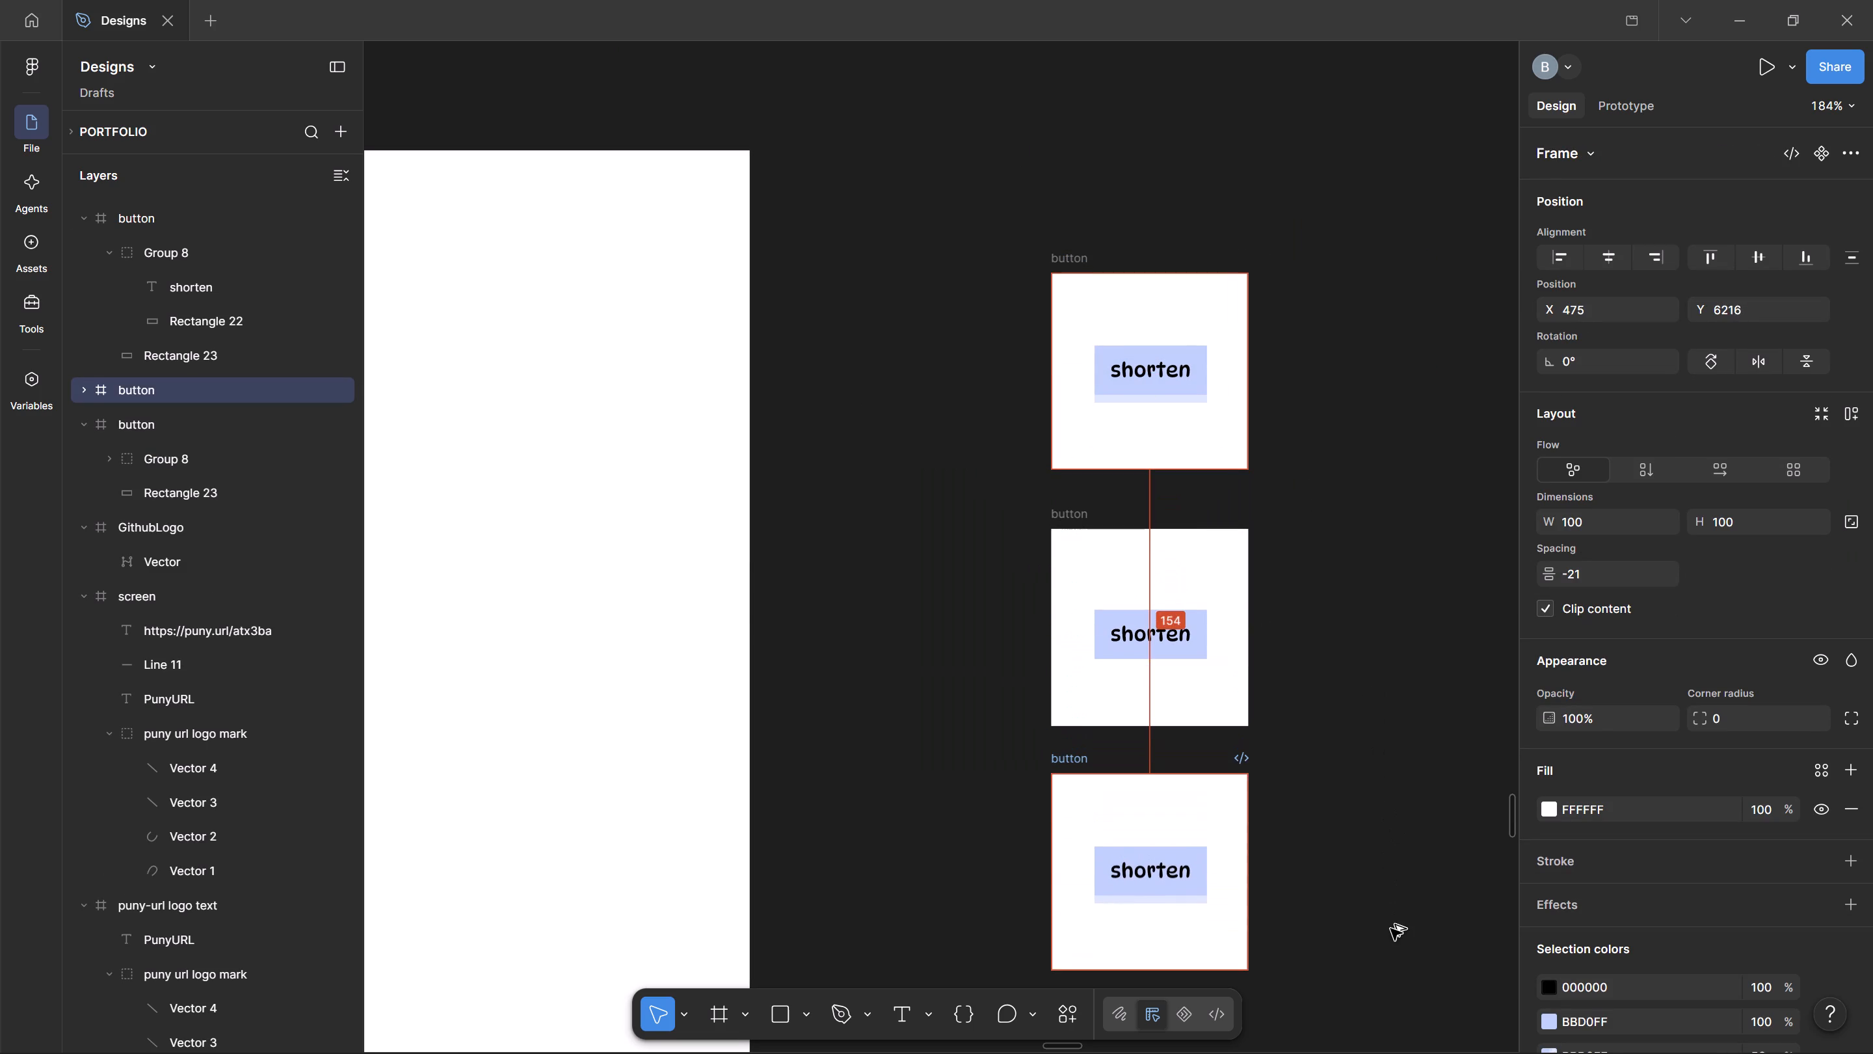
{"action": "left_click_drag", "start_coordinate": [1390, 928], "coordinate": [1386, 936], "text": "alt+shift"}
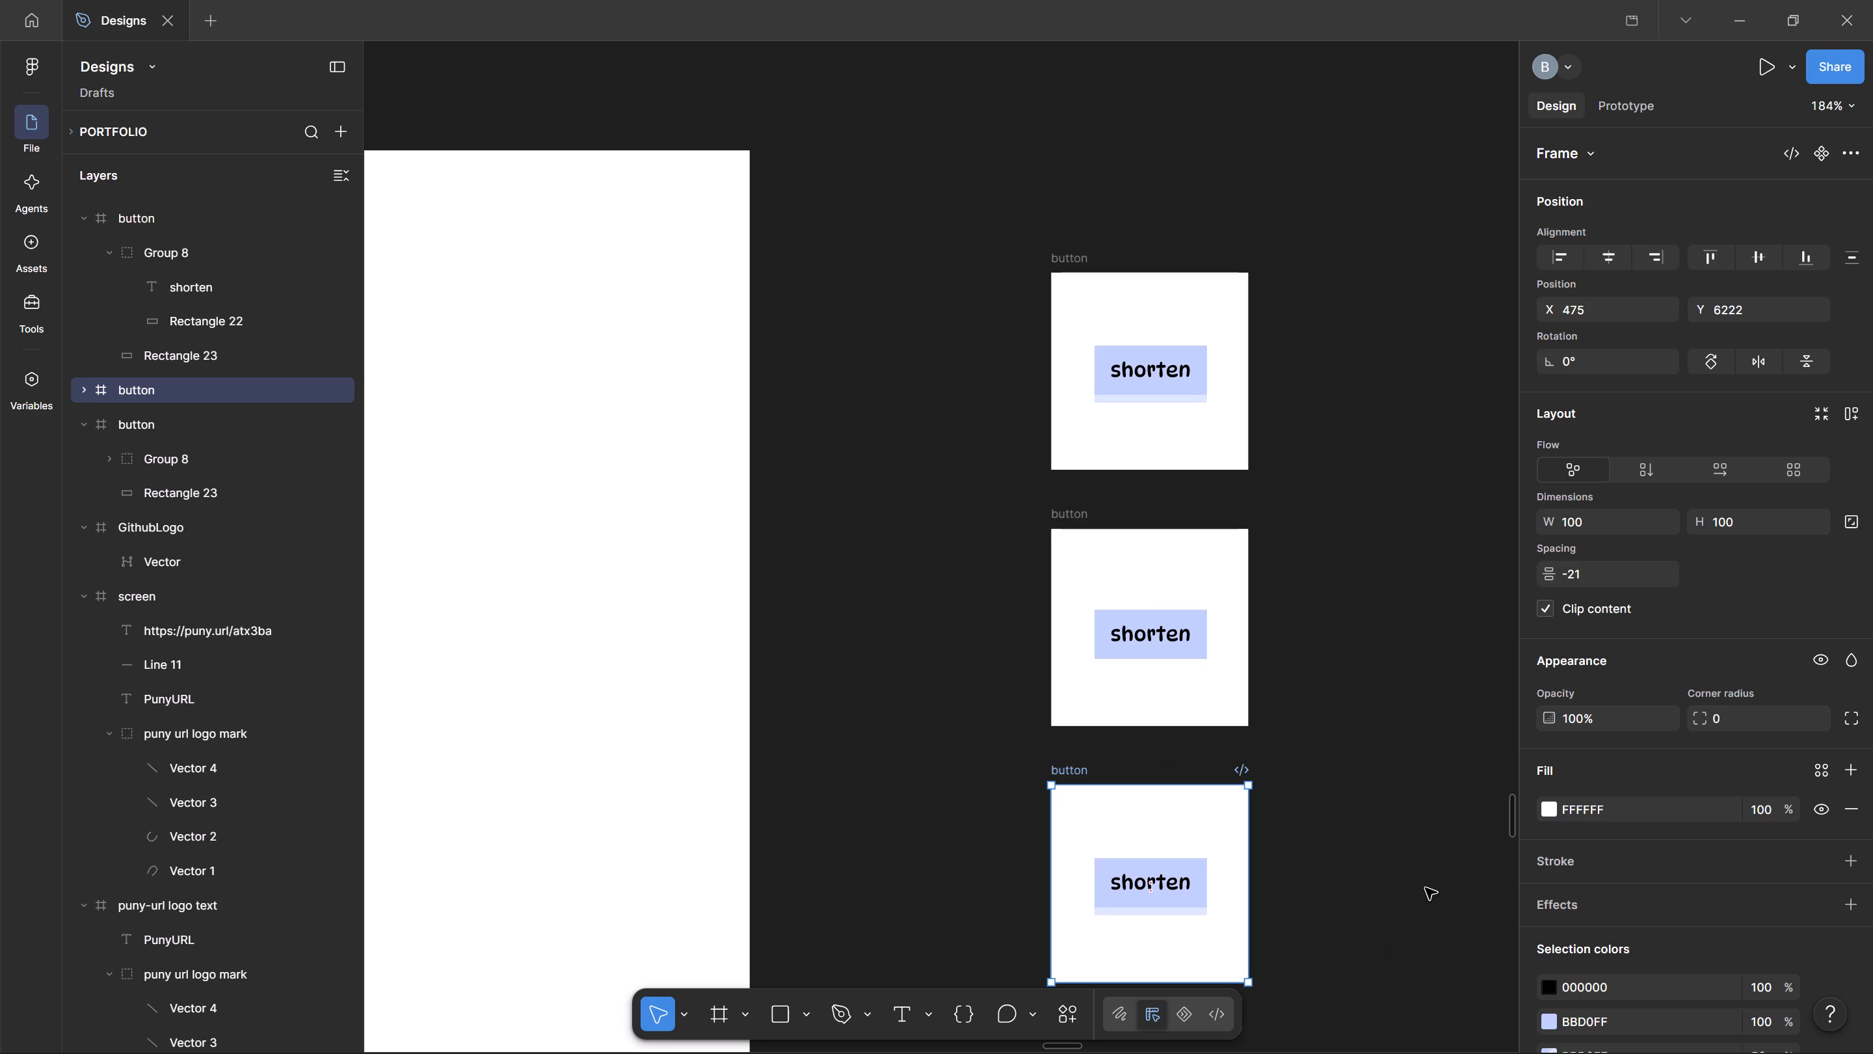
{"action": "left_click", "coordinate": [1399, 650]}
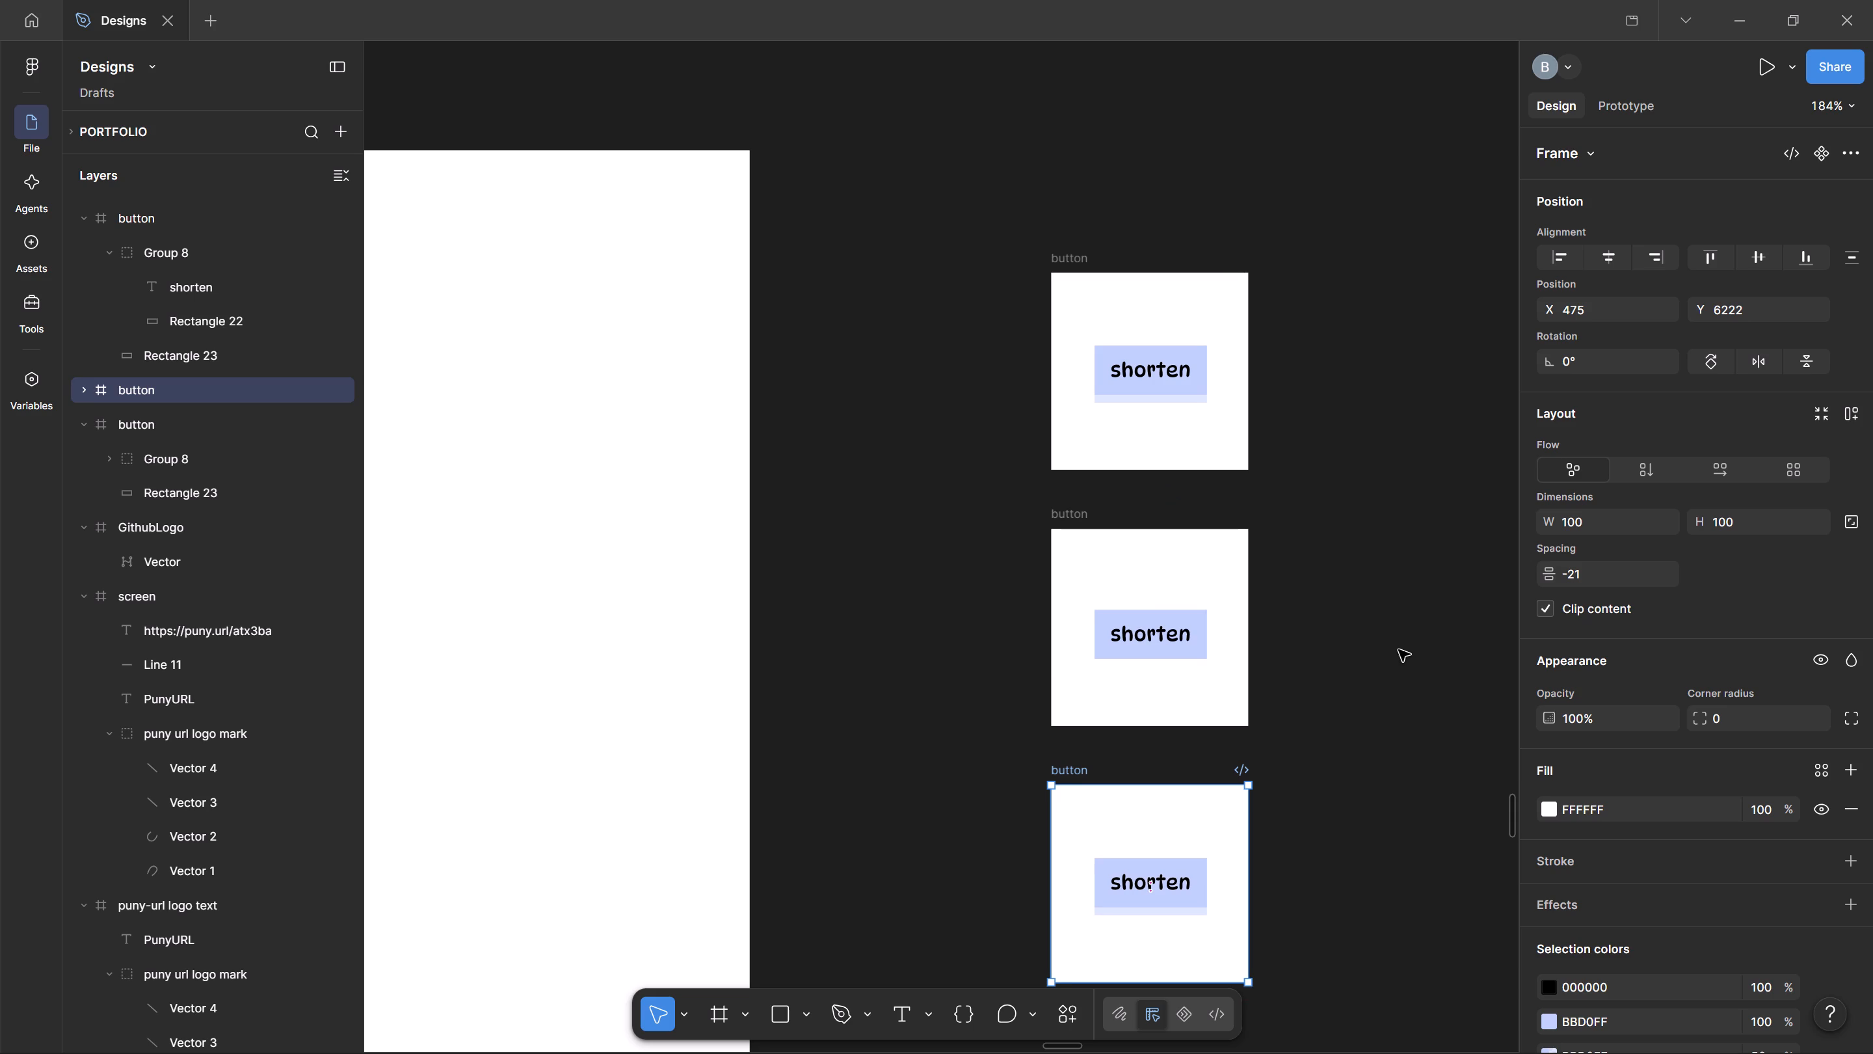
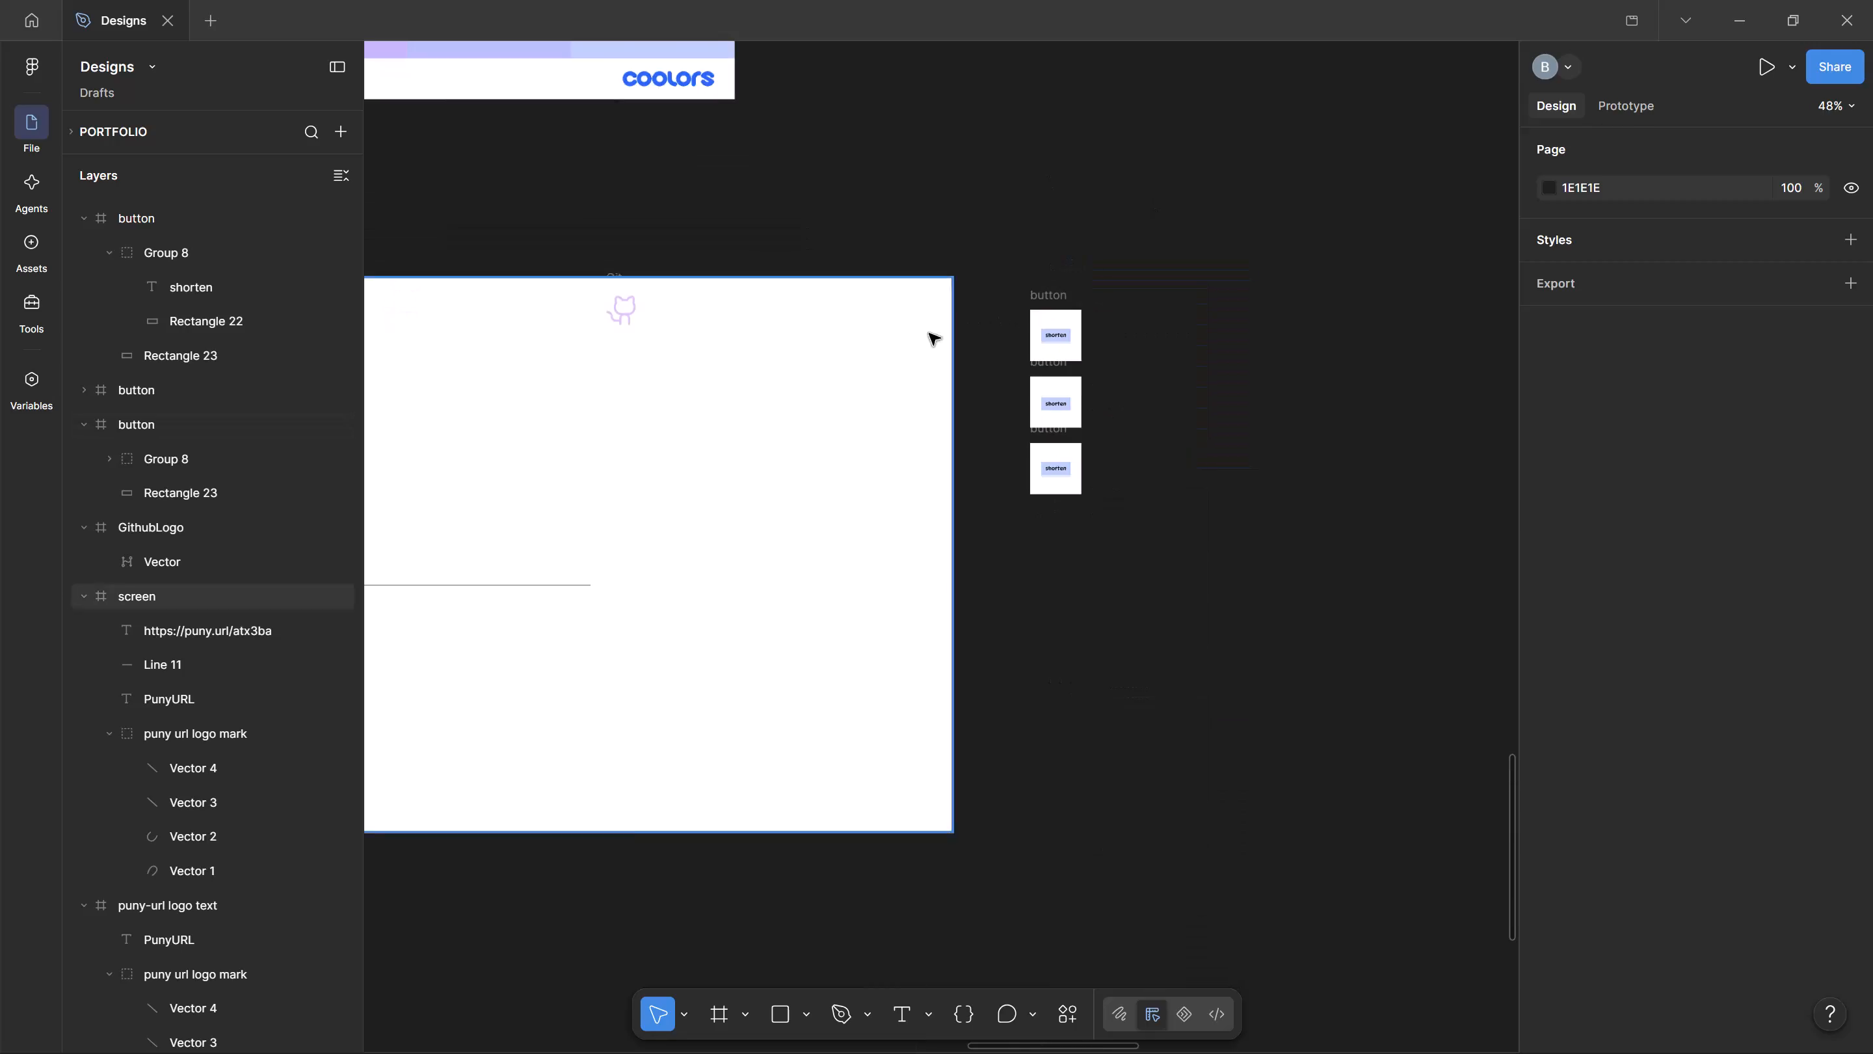
Survey the other designs on the canvas around the PunyURL screen, including the Desktop, Denvora and skiddie logo frames.
{"action": "scroll", "coordinate": [929, 211], "scroll_direction": "down", "scroll_amount": 4, "text": "ctrl"}
{"action": "key", "text": "space"}
{"action": "left_click_drag", "start_coordinate": [817, 172], "coordinate": [882, 381]}
{"action": "scroll", "coordinate": [810, 401], "scroll_direction": "up", "scroll_amount": 11, "text": "ctrl"}
{"action": "scroll", "coordinate": [1031, 297], "scroll_direction": "down", "scroll_amount": 4, "text": "ctrl"}
{"action": "key", "text": "space"}
{"action": "key", "text": "space"}
{"action": "key", "text": "space"}
{"action": "key", "text": "space"}
{"action": "key", "text": "space"}
{"action": "key", "text": "space"}
{"action": "key", "text": "space"}
{"action": "key", "text": "space"}
{"action": "key", "text": "space"}
{"action": "key", "text": "space"}
{"action": "key", "text": "space"}
{"action": "key", "text": "space"}
{"action": "key", "text": "space"}
{"action": "key", "text": "space"}
{"action": "key", "text": "space"}
{"action": "left_click_drag", "start_coordinate": [1327, 274], "coordinate": [892, 517]}
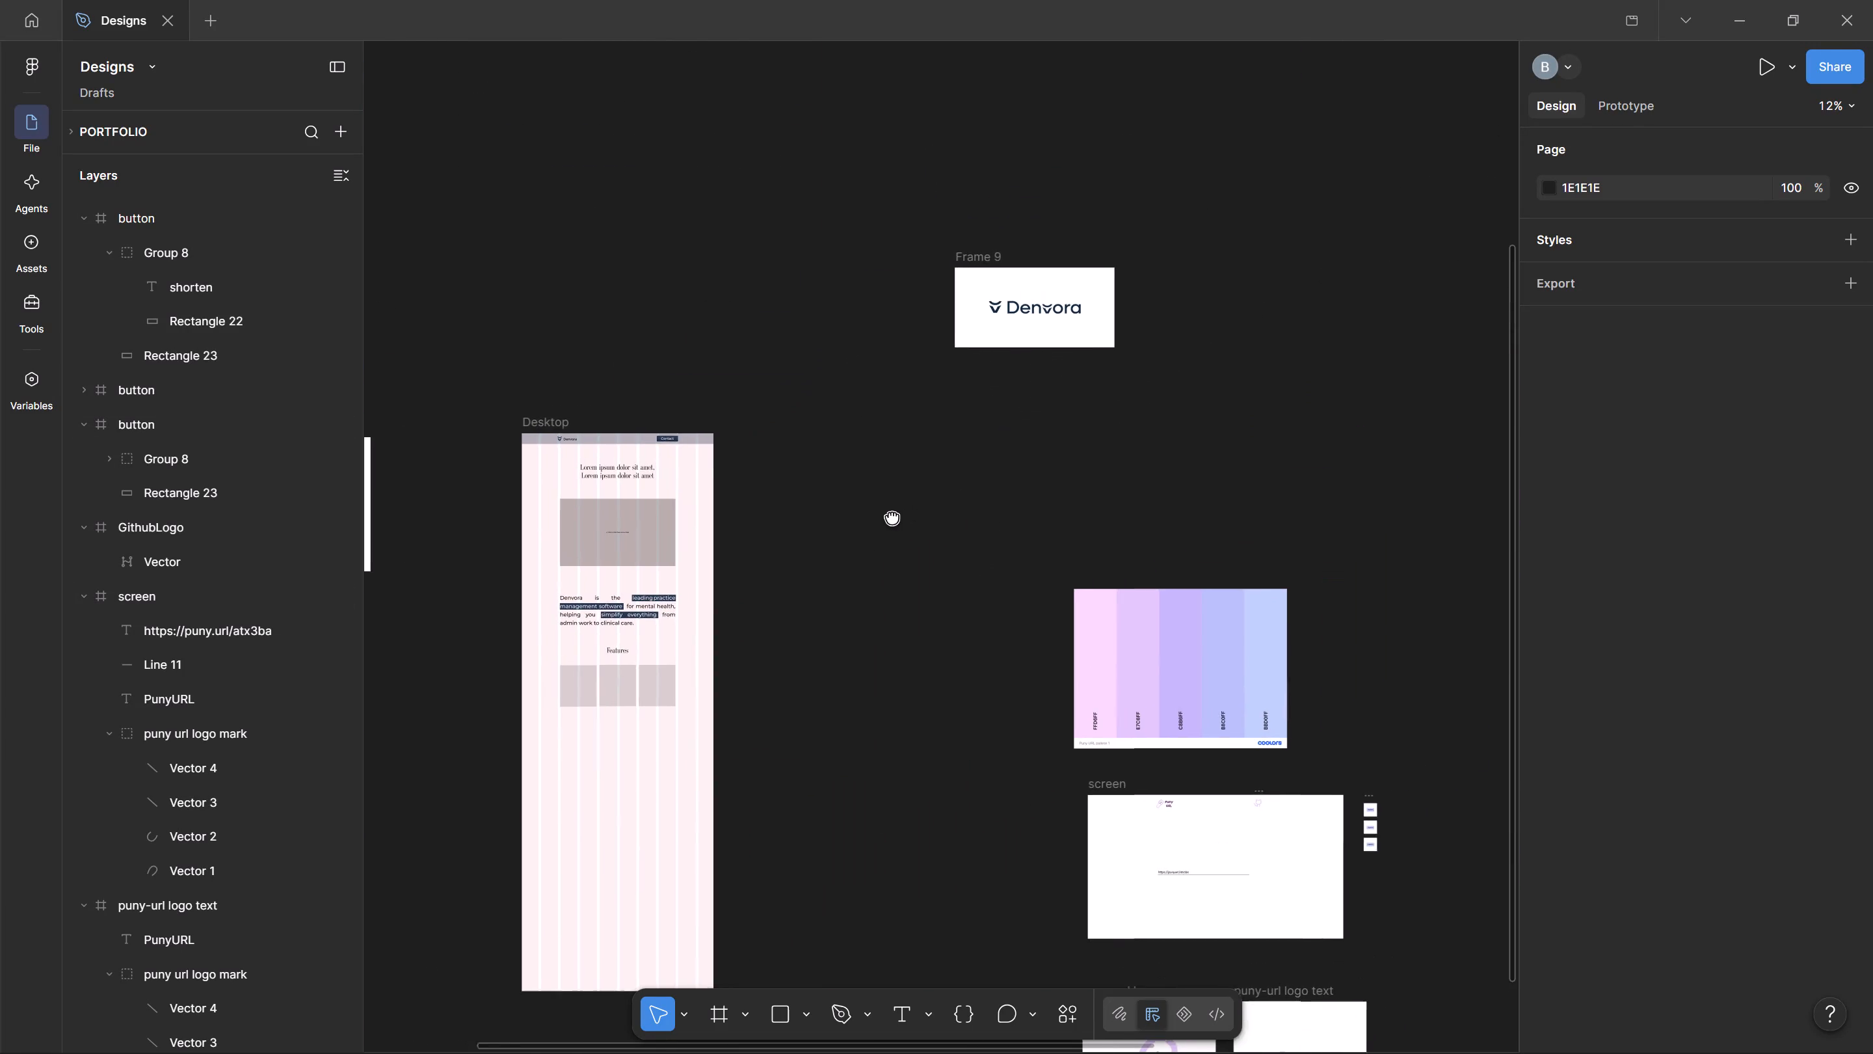
{"action": "left_click_drag", "start_coordinate": [892, 517], "coordinate": [881, 515]}
{"action": "scroll", "coordinate": [888, 496], "scroll_direction": "down", "scroll_amount": 3, "text": "ctrl"}
{"action": "scroll", "coordinate": [896, 478], "scroll_direction": "up", "scroll_amount": 5, "text": "ctrl"}
{"action": "scroll", "coordinate": [558, 370], "scroll_direction": "up", "scroll_amount": 2, "text": "ctrl"}
{"action": "key", "text": "space"}
{"action": "key", "text": "space"}
{"action": "key", "text": "space"}
{"action": "key", "text": "space"}
{"action": "key", "text": "space"}
{"action": "key", "text": "space"}
{"action": "key", "text": "space"}
{"action": "key", "text": "space"}
{"action": "key", "text": "space"}
{"action": "key", "text": "space"}
{"action": "key", "text": "space"}
{"action": "key", "text": "space"}
{"action": "key", "text": "space"}
{"action": "key", "text": "space"}
{"action": "key", "text": "space"}
{"action": "key", "text": "space"}
{"action": "key", "text": "space"}
{"action": "key", "text": "space"}
{"action": "key", "text": "space"}
{"action": "key", "text": "space"}
{"action": "left_click_drag", "start_coordinate": [551, 349], "coordinate": [1029, 224]}
{"action": "scroll", "coordinate": [1020, 224], "scroll_direction": "up", "scroll_amount": 3}
{"action": "scroll", "coordinate": [1020, 224], "scroll_direction": "down", "scroll_amount": 3}
{"action": "scroll", "coordinate": [1020, 224], "scroll_direction": "up", "scroll_amount": 2, "text": "ctrl"}
{"action": "scroll", "coordinate": [1020, 224], "scroll_direction": "down", "scroll_amount": 9, "text": "ctrl"}
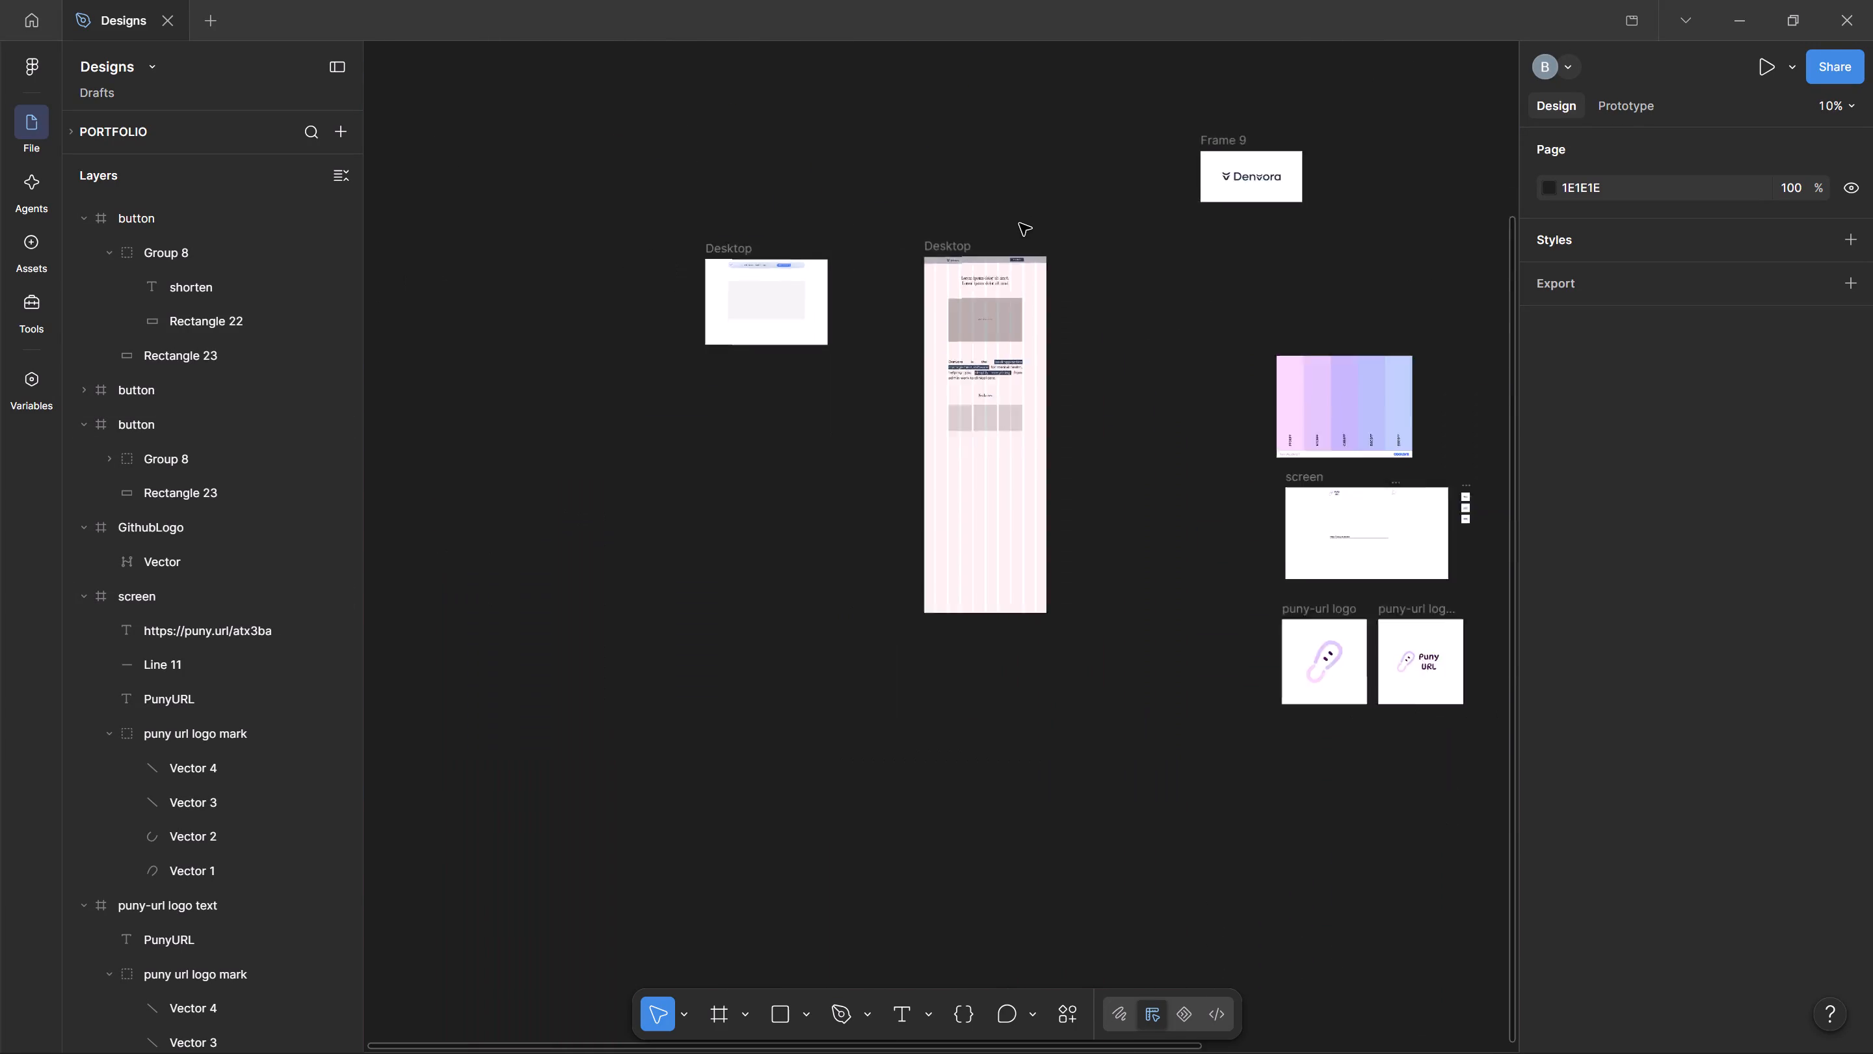
{"action": "key", "text": "space"}
{"action": "key", "text": "space"}
{"action": "key", "text": "space"}
{"action": "key", "text": "space"}
{"action": "key", "text": "space"}
{"action": "key", "text": "space"}
{"action": "key", "text": "space"}
{"action": "key", "text": "space"}
{"action": "key", "text": "space"}
{"action": "key", "text": "space"}
{"action": "key", "text": "space"}
{"action": "key", "text": "space"}
{"action": "key", "text": "space"}
{"action": "key", "text": "space"}
{"action": "key", "text": "space"}
{"action": "key", "text": "space"}
{"action": "key", "text": "space"}
{"action": "key", "text": "space"}
{"action": "key", "text": "space"}
{"action": "key", "text": "space"}
{"action": "left_click_drag", "start_coordinate": [1195, 259], "coordinate": [834, 478]}
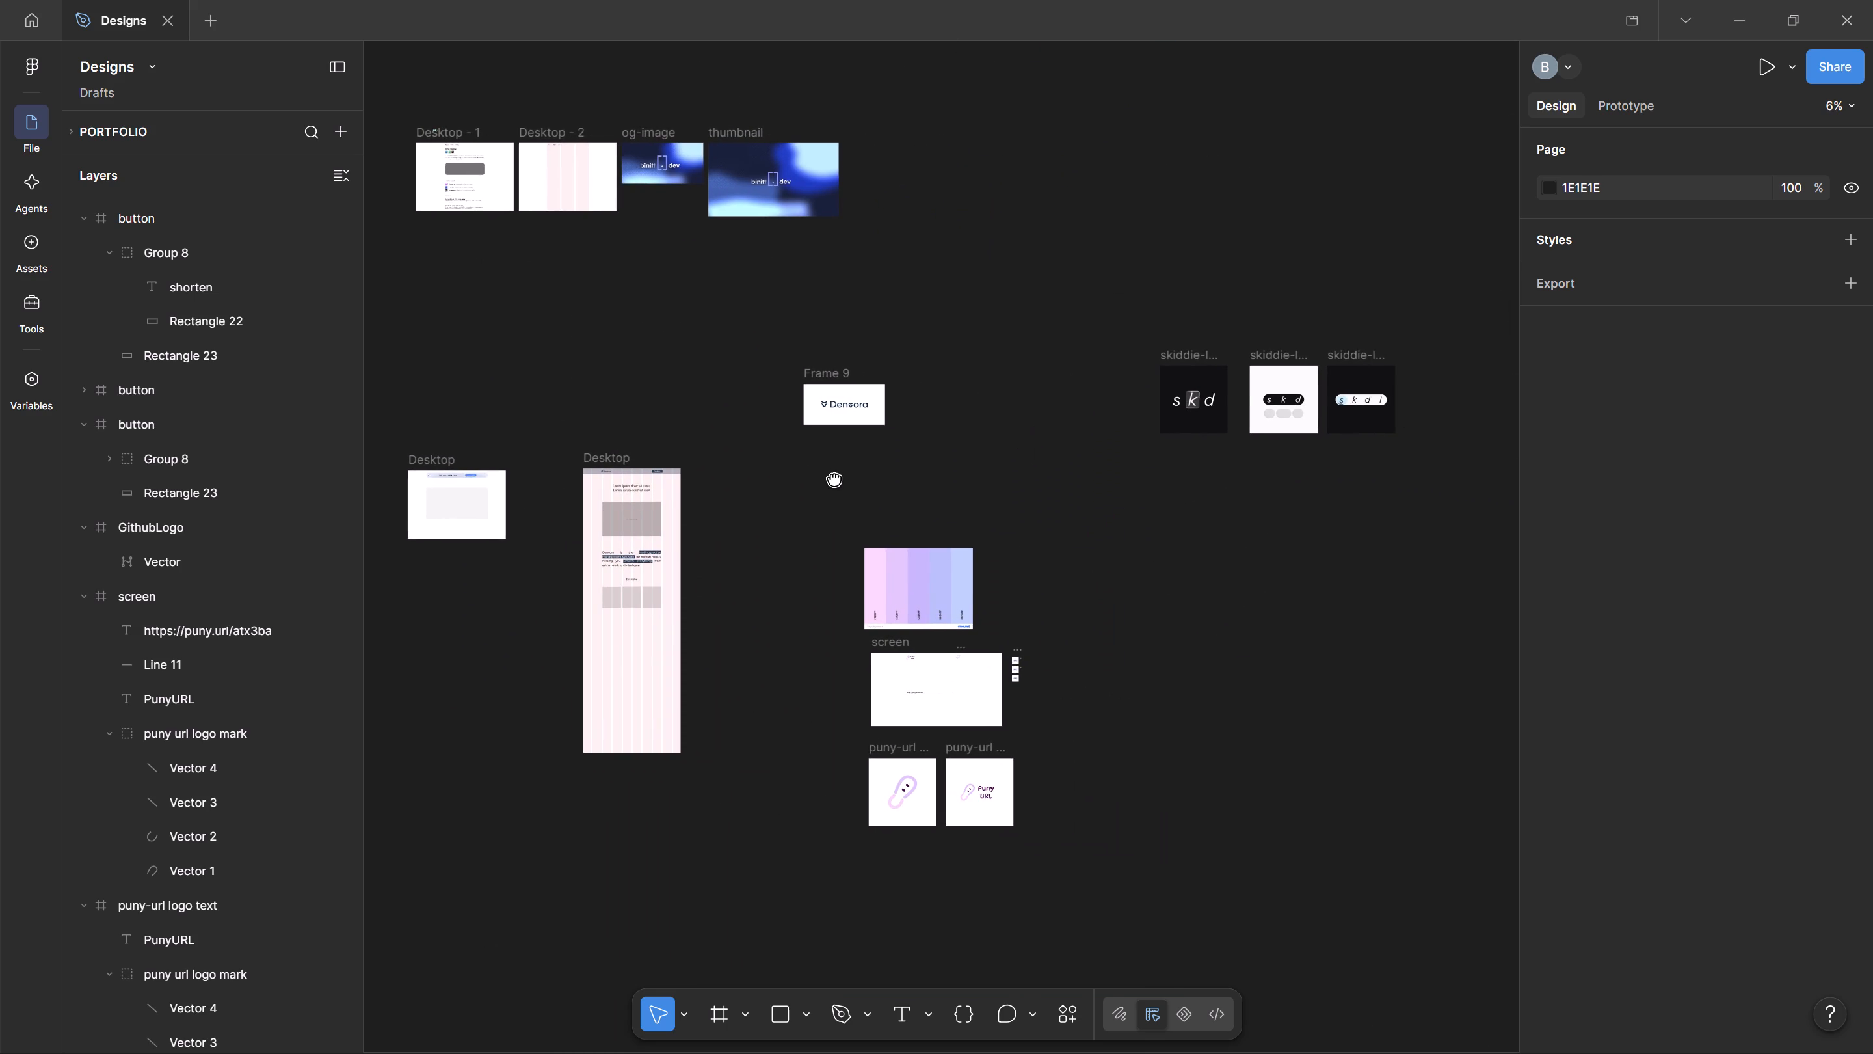
{"action": "left_click_drag", "start_coordinate": [834, 478], "coordinate": [834, 479]}
{"action": "scroll", "coordinate": [834, 479], "scroll_direction": "up", "scroll_amount": 3, "text": "ctrl"}
{"action": "scroll", "coordinate": [974, 508], "scroll_direction": "down", "scroll_amount": 2}
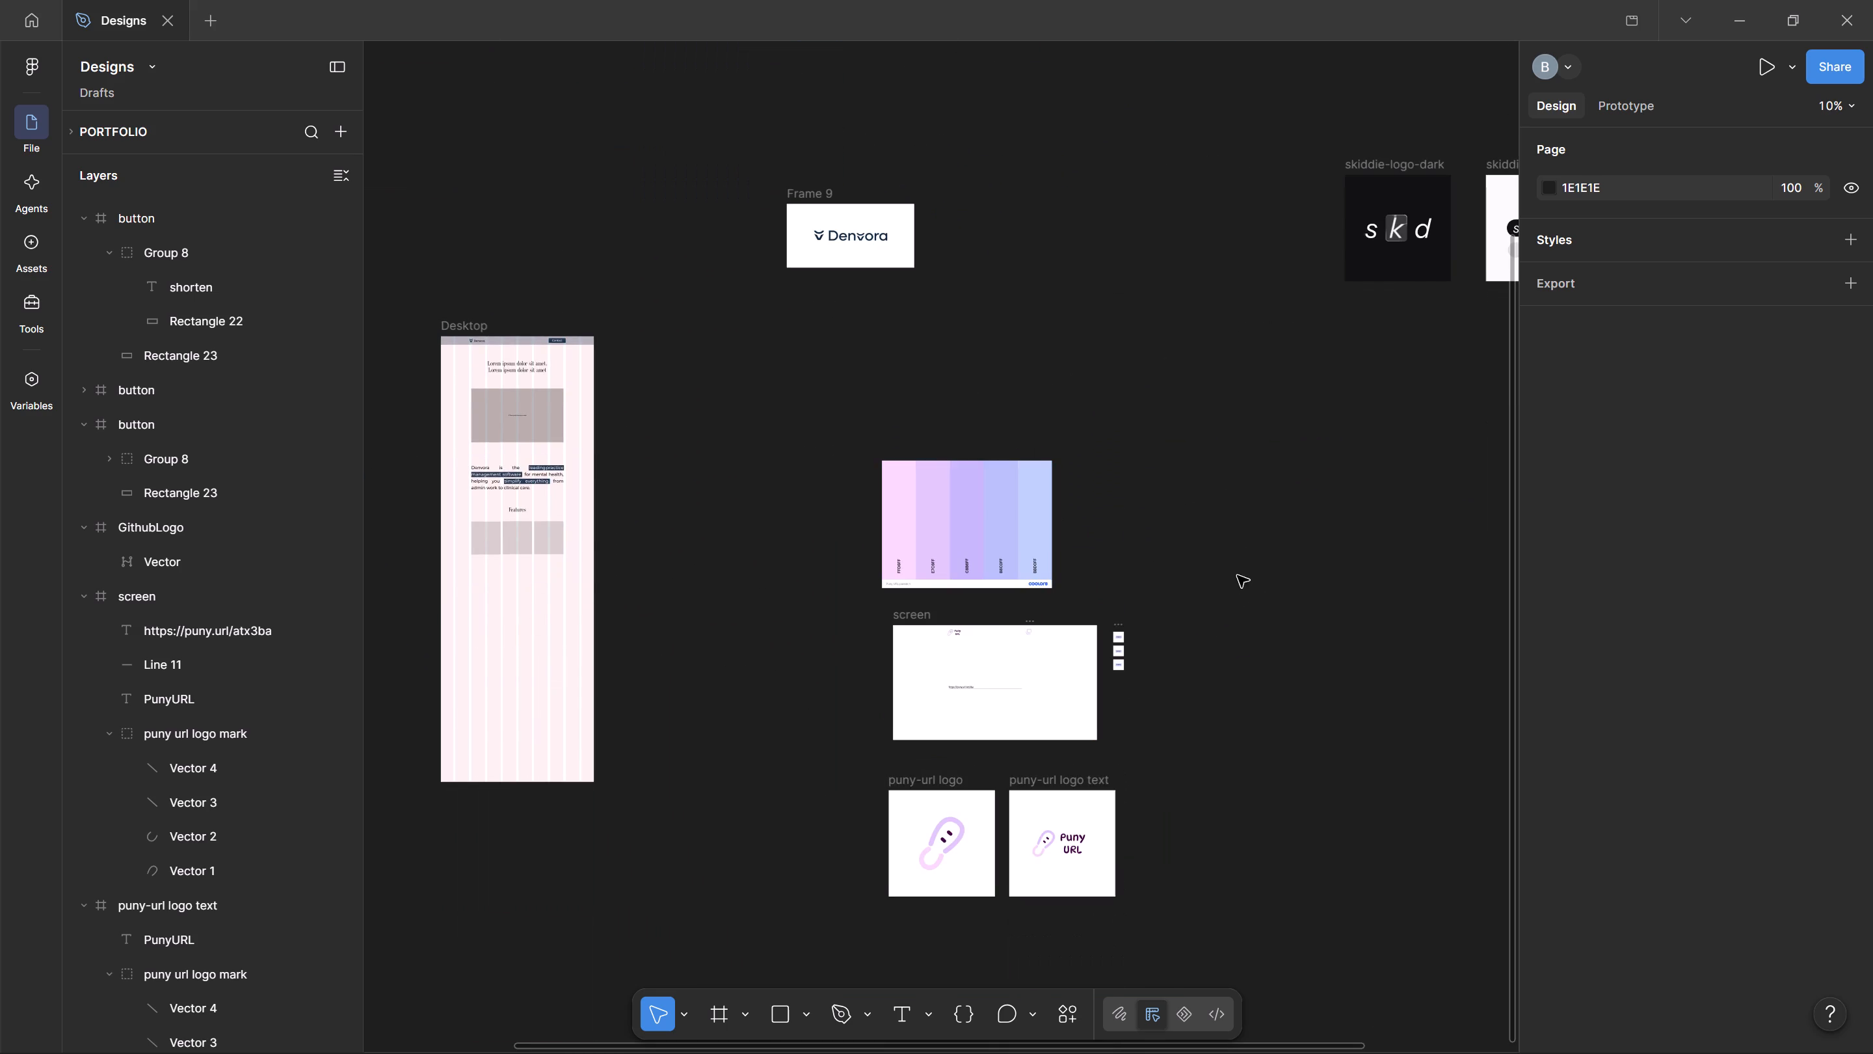
Examine the three stacked "shorten" button variants beside the screen frame, comparing the default and pressed looks.
{"action": "key", "text": "space"}
{"action": "left_click_drag", "start_coordinate": [1238, 574], "coordinate": [873, 407]}
{"action": "scroll", "coordinate": [754, 414], "scroll_direction": "up", "scroll_amount": 8, "text": "ctrl"}
{"action": "key", "text": "space"}
{"action": "left_click_drag", "start_coordinate": [884, 554], "coordinate": [1005, 221]}
{"action": "scroll", "coordinate": [931, 446], "scroll_direction": "up", "scroll_amount": 4, "text": "ctrl"}
{"action": "key", "text": "space"}
{"action": "left_click_drag", "start_coordinate": [1013, 414], "coordinate": [1113, 311]}
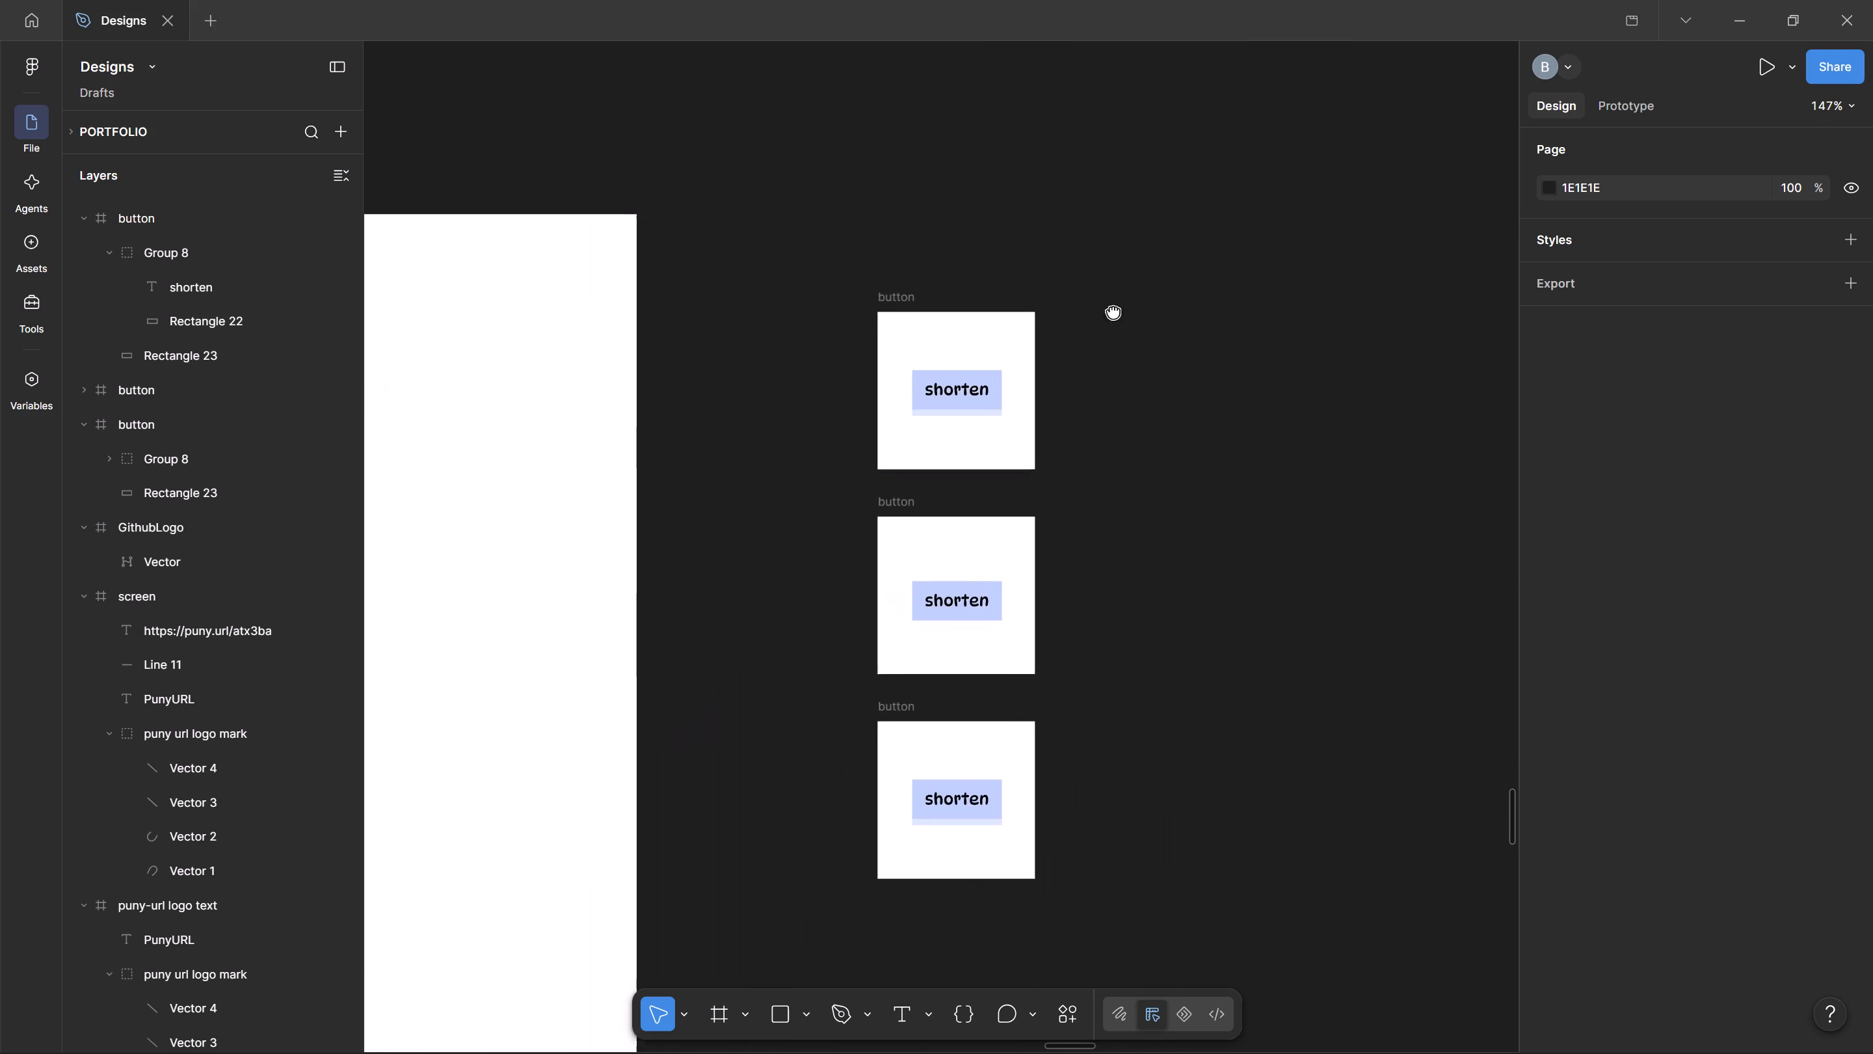
{"action": "left_click_drag", "start_coordinate": [1113, 311], "coordinate": [1122, 189]}
{"action": "scroll", "coordinate": [1083, 232], "scroll_direction": "up", "scroll_amount": 3, "text": "ctrl"}
{"action": "scroll", "coordinate": [1082, 234], "scroll_direction": "down", "scroll_amount": 3, "text": "ctrl"}
{"action": "key", "text": "space"}
{"action": "left_click_drag", "start_coordinate": [1184, 169], "coordinate": [1163, 339]}
{"action": "key", "text": "space"}
{"action": "left_click_drag", "start_coordinate": [1175, 223], "coordinate": [1172, 399]}
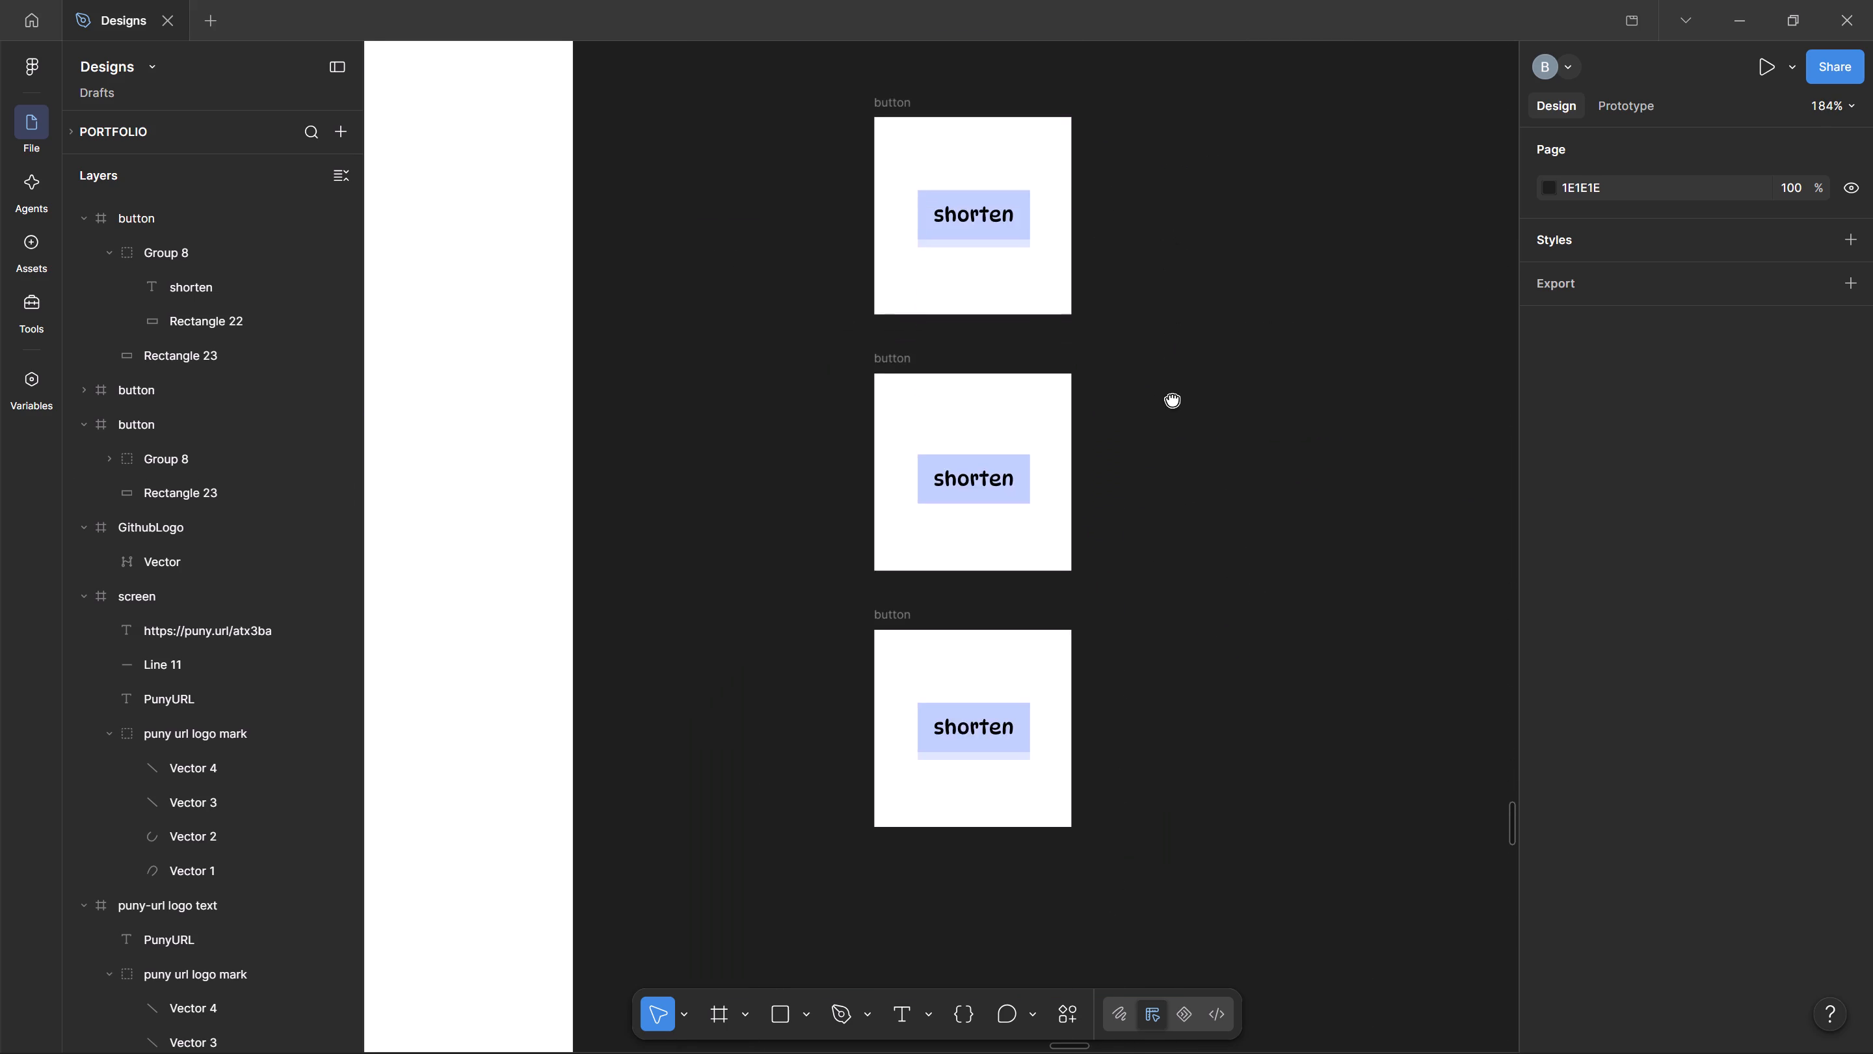
{"action": "left_click_drag", "start_coordinate": [1172, 399], "coordinate": [1171, 399]}
{"action": "scroll", "coordinate": [1124, 367], "scroll_direction": "up", "scroll_amount": 1, "text": "ctrl"}
{"action": "scroll", "coordinate": [1123, 364], "scroll_direction": "down", "scroll_amount": 4, "text": "ctrl"}
{"action": "key", "text": "ctrl+space"}
{"action": "key", "text": "space"}
{"action": "key", "text": "Escape"}
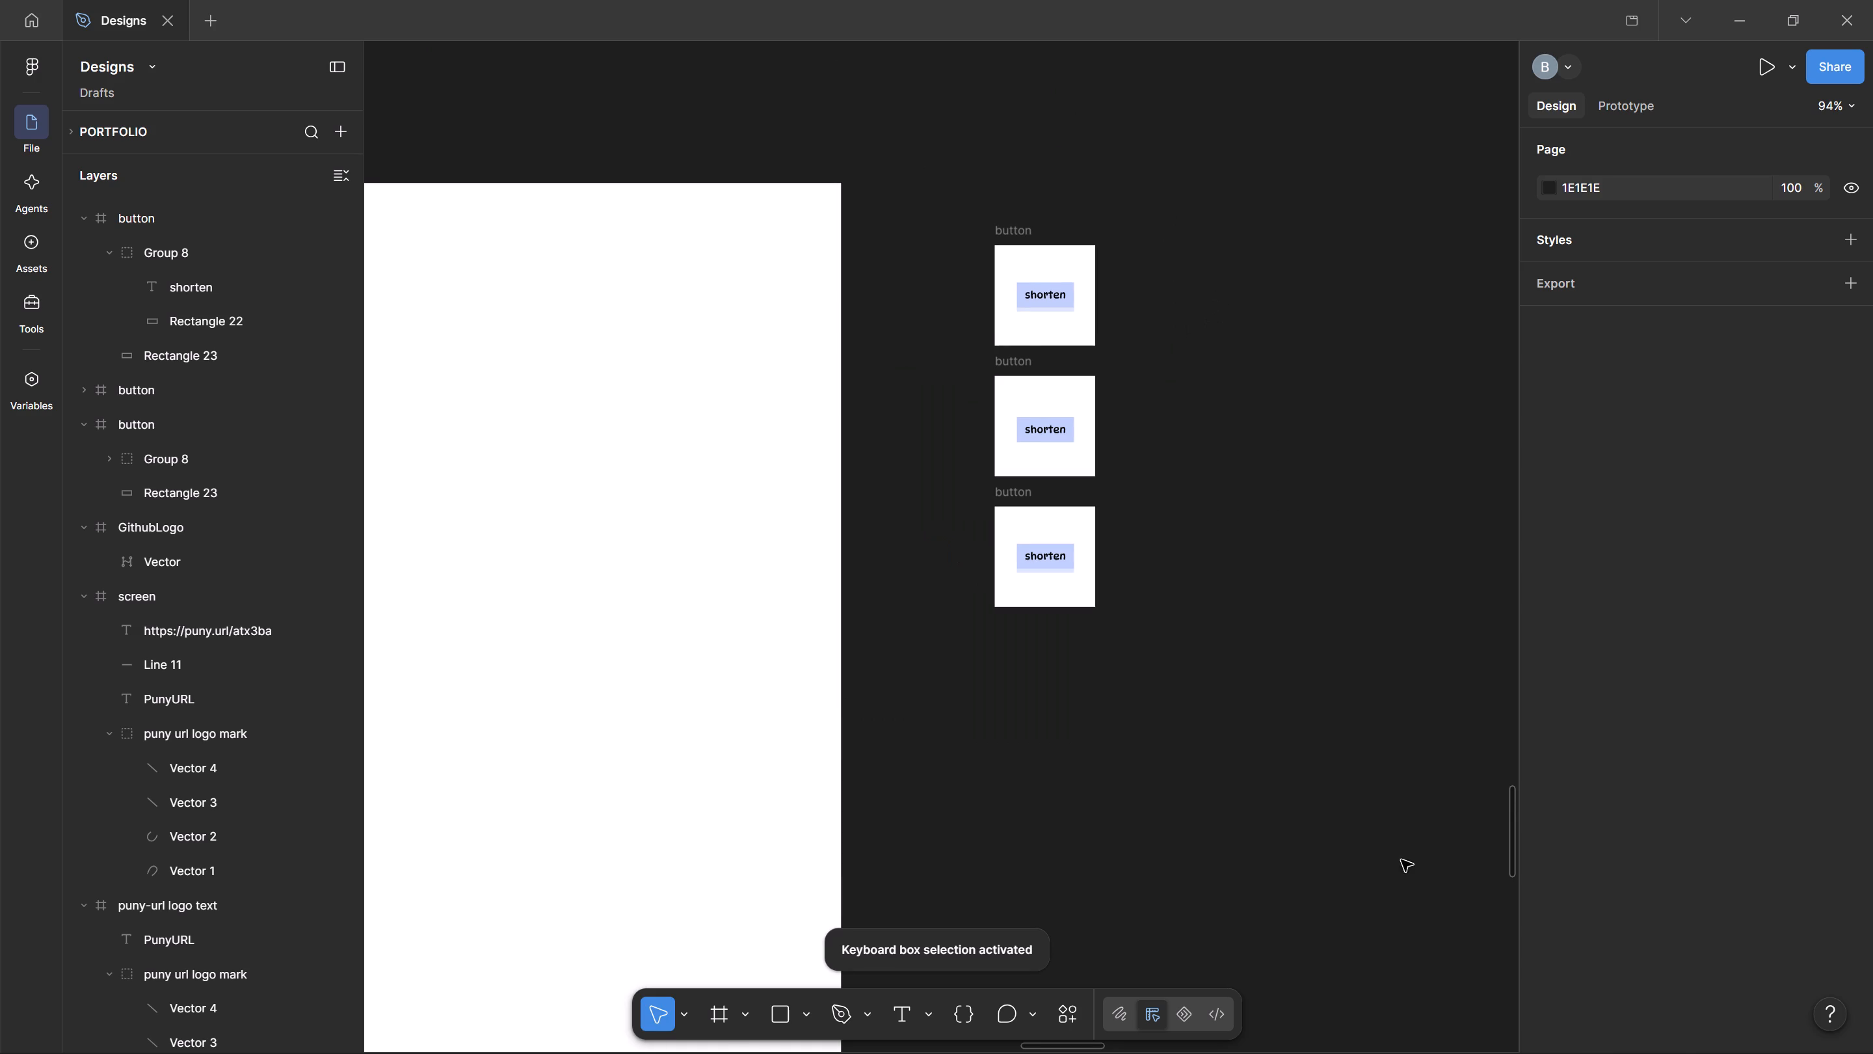
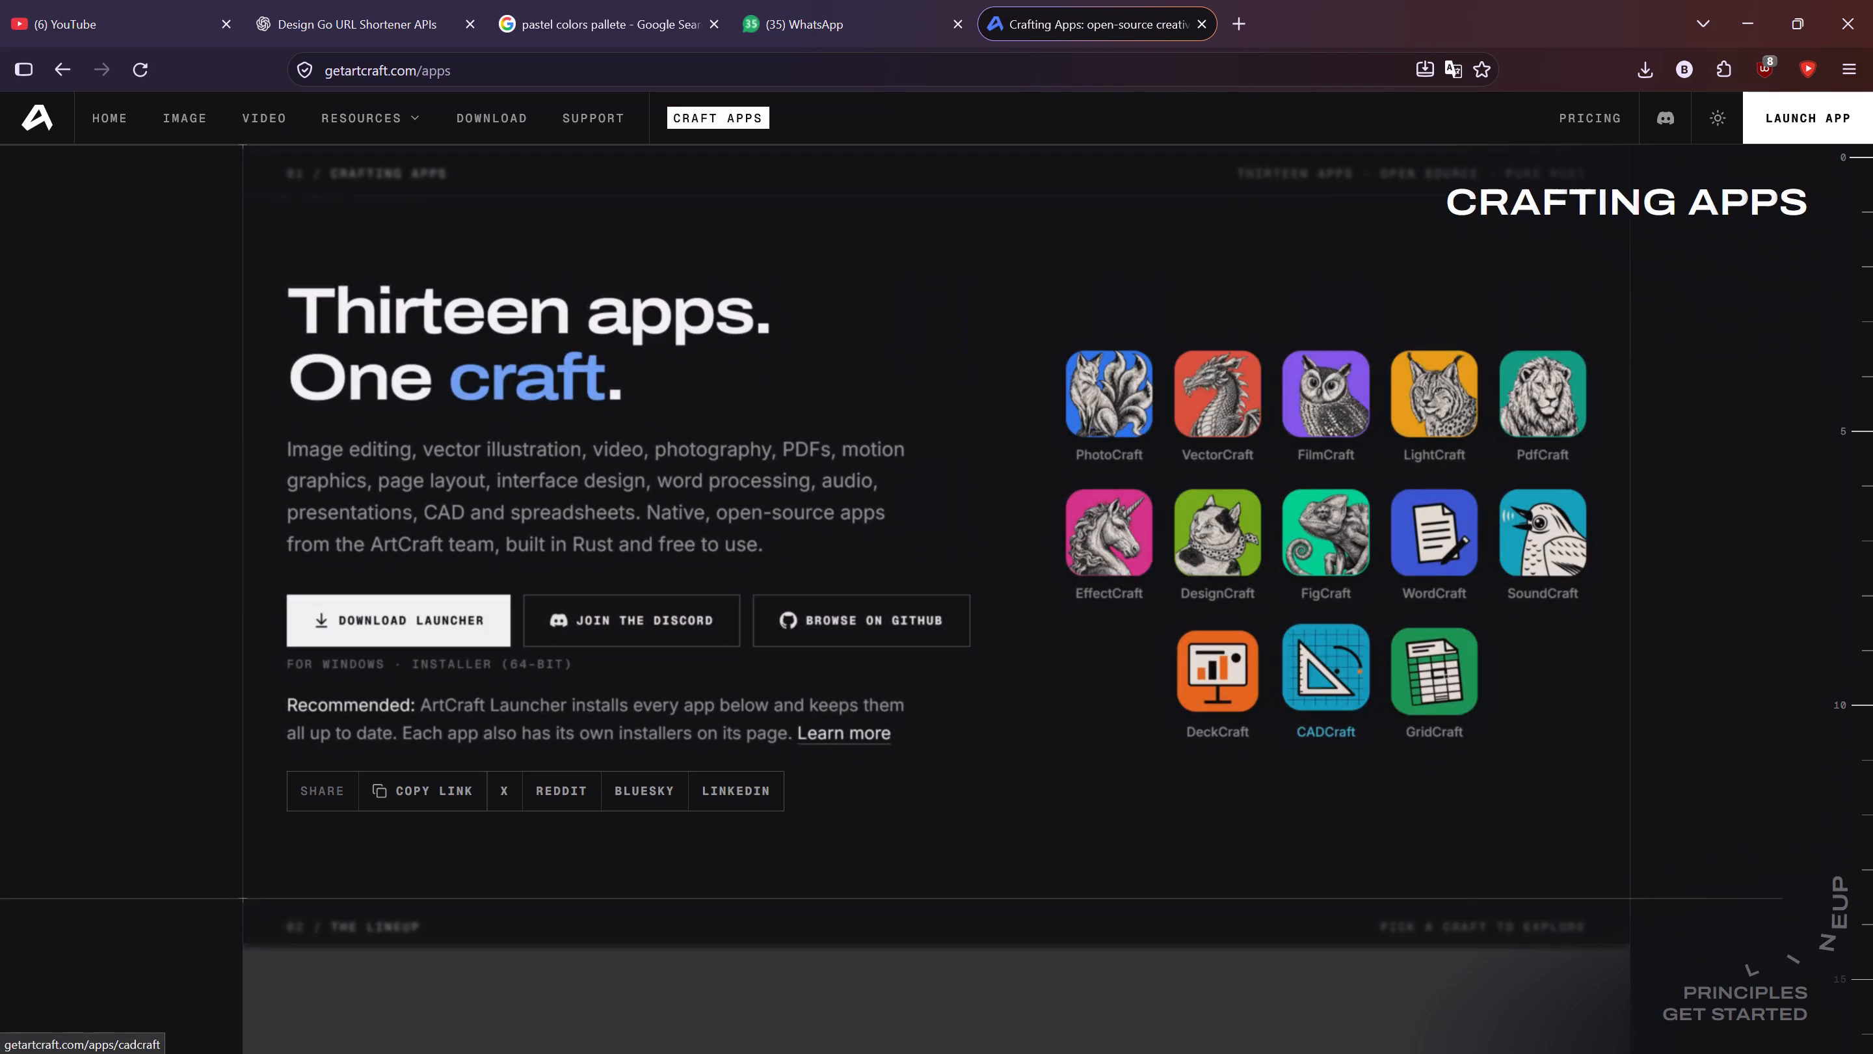
Browse ArtCraft's Crafting Apps page, examining the app lineup, the shared principles and the get-started section down to the footer.
{"action": "scroll", "coordinate": [278, 412], "scroll_direction": "down", "scroll_amount": 5}
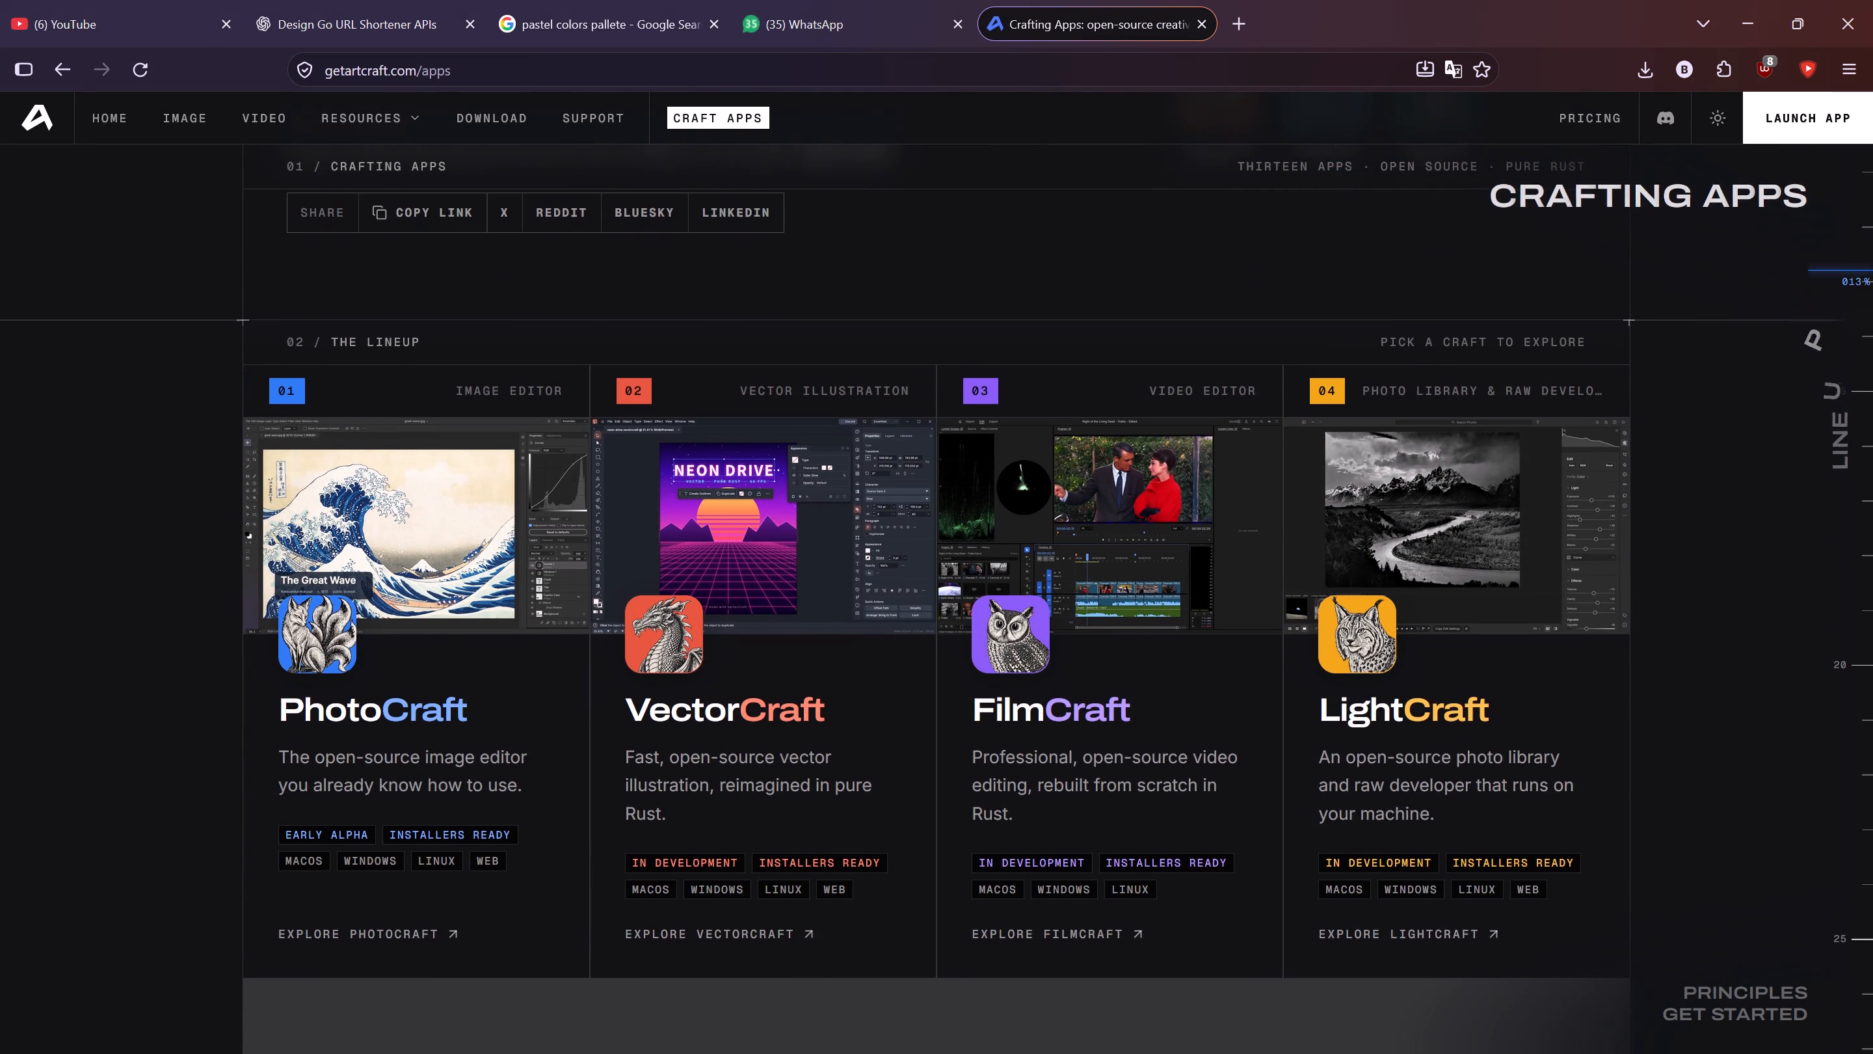
{"action": "scroll", "coordinate": [83, 344], "scroll_direction": "down", "scroll_amount": 4}
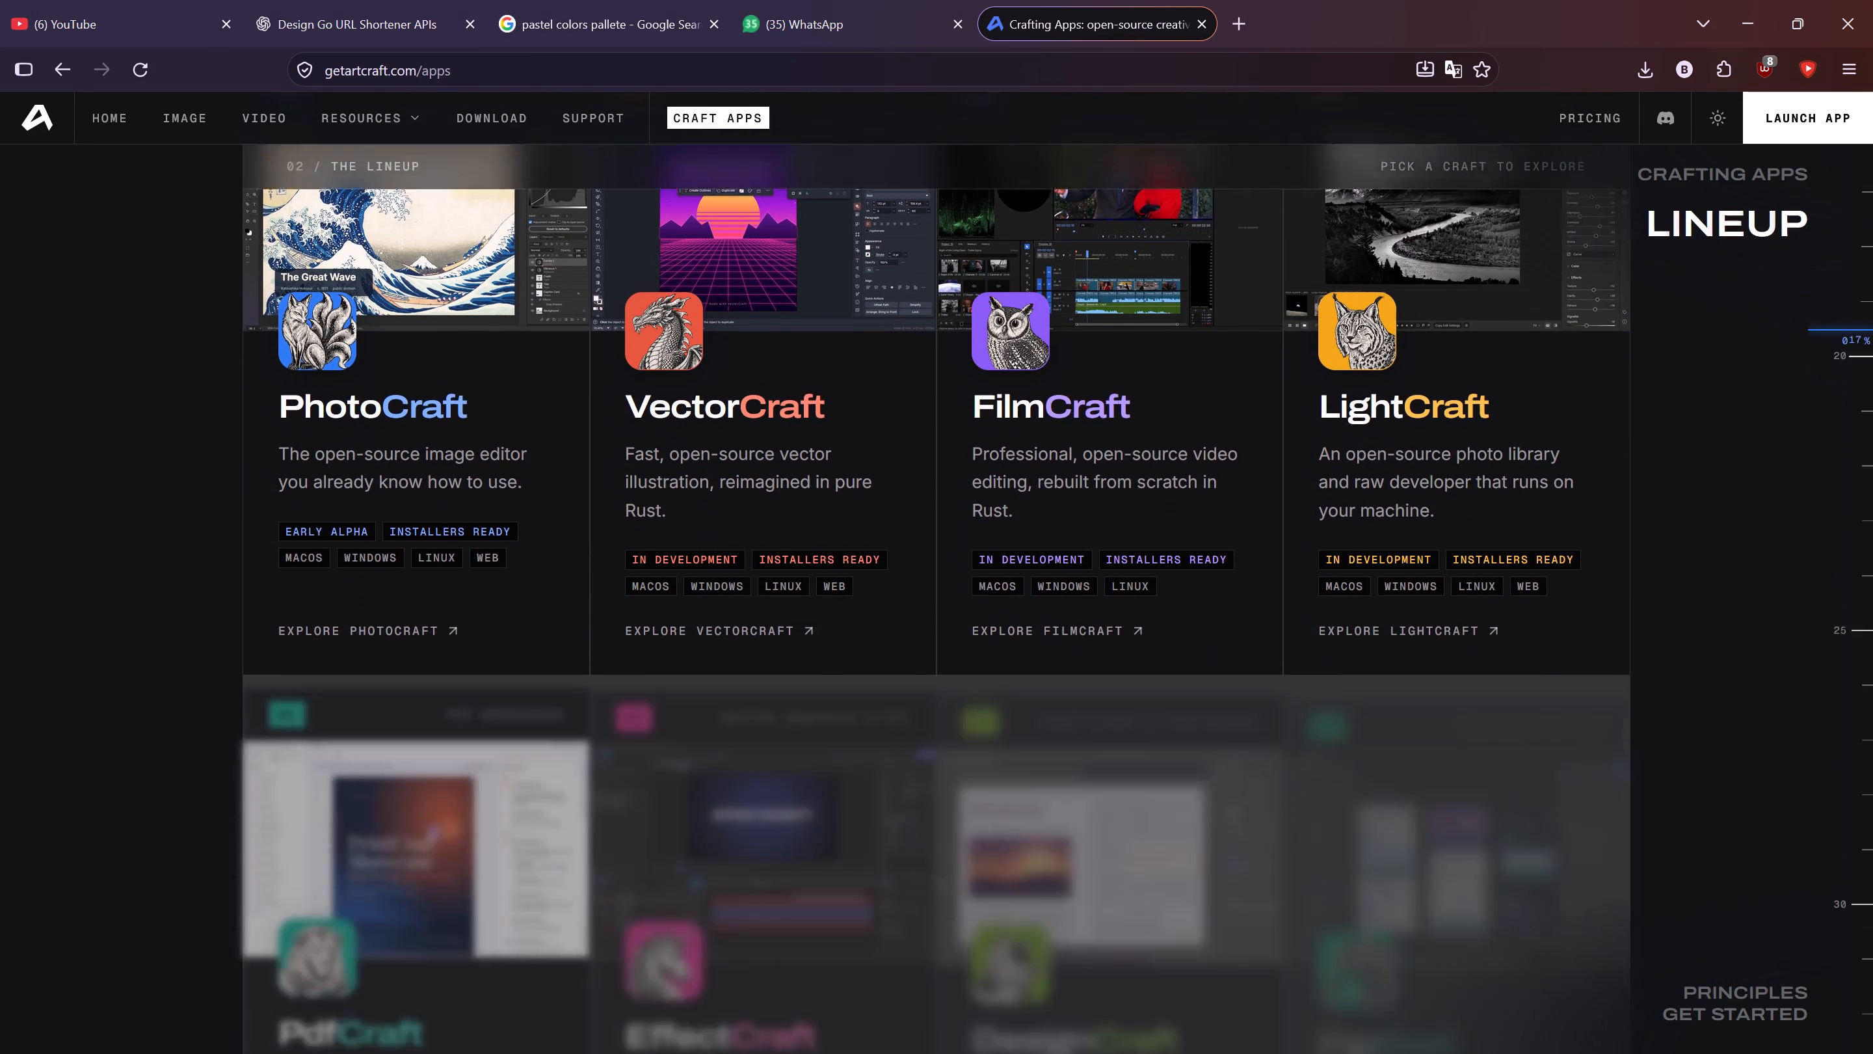
{"action": "scroll", "coordinate": [83, 344], "scroll_direction": "down", "scroll_amount": 4}
{"action": "scroll", "coordinate": [83, 344], "scroll_direction": "up", "scroll_amount": 3}
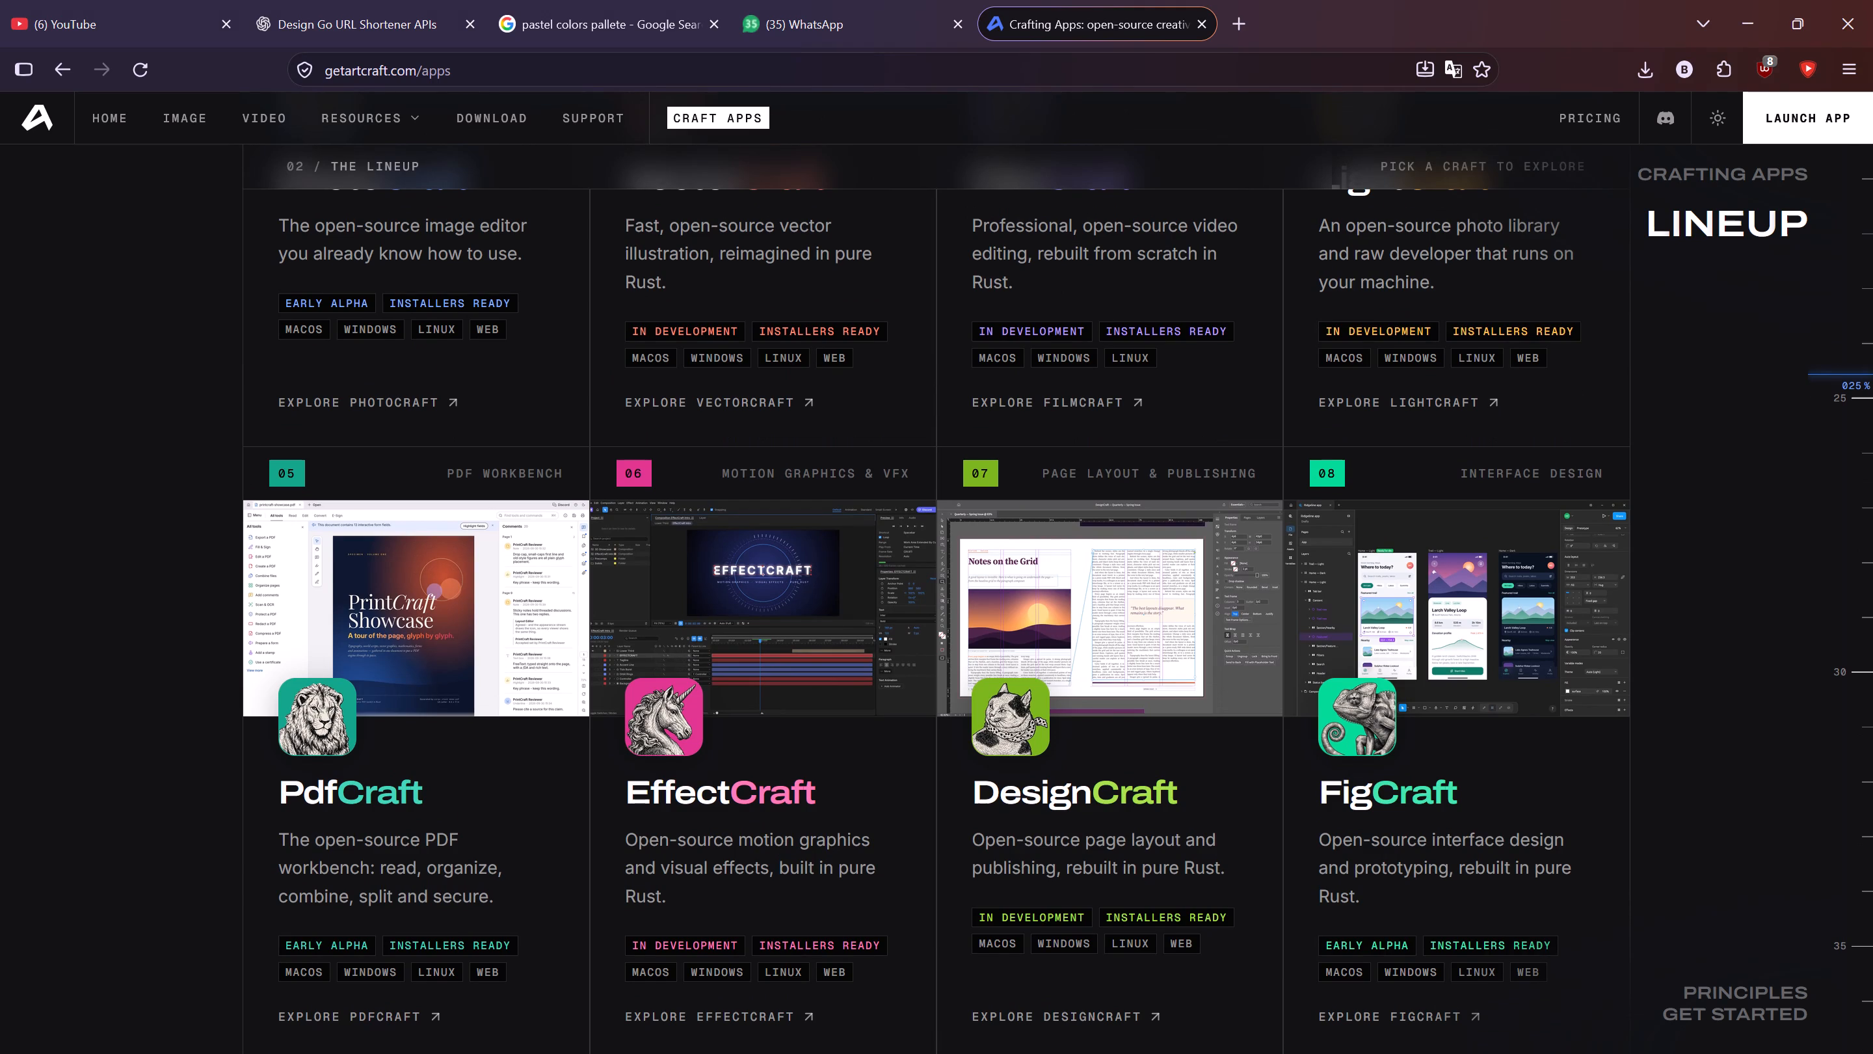
{"action": "scroll", "coordinate": [85, 351], "scroll_direction": "down", "scroll_amount": 5}
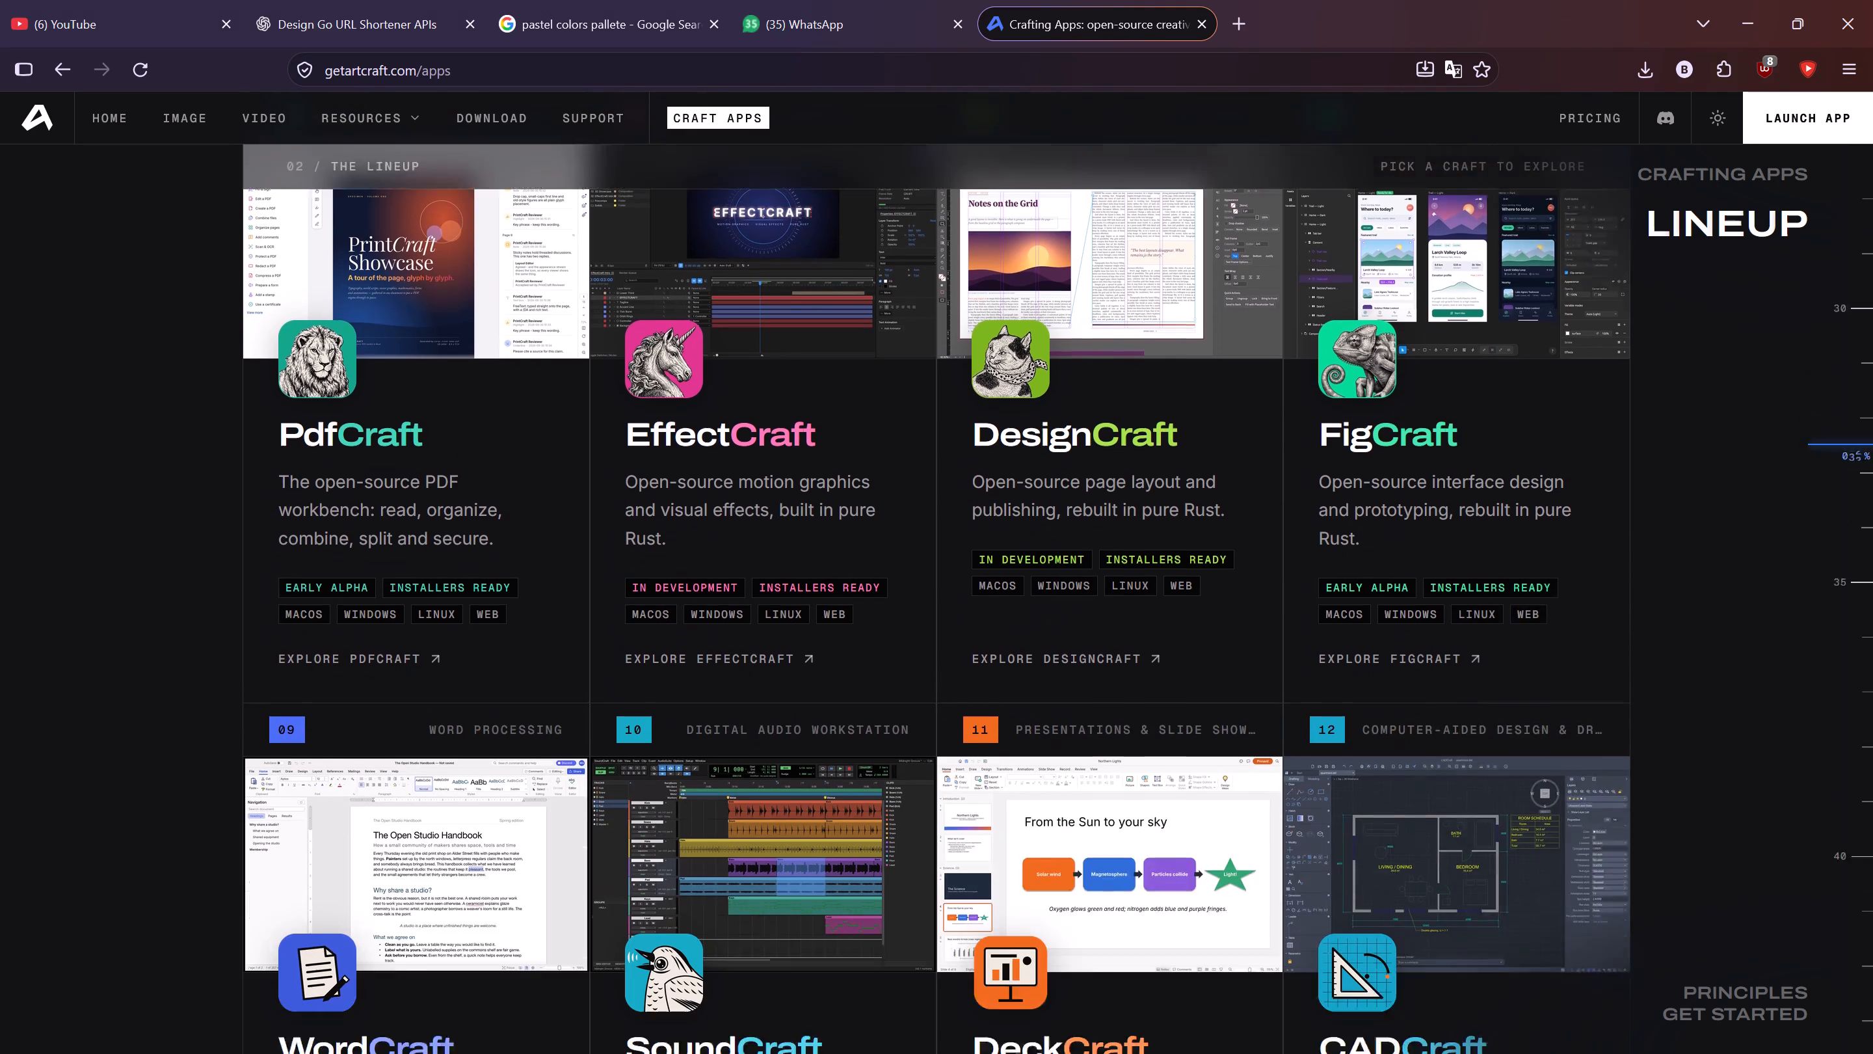
{"action": "scroll", "coordinate": [85, 351], "scroll_direction": "down", "scroll_amount": 4}
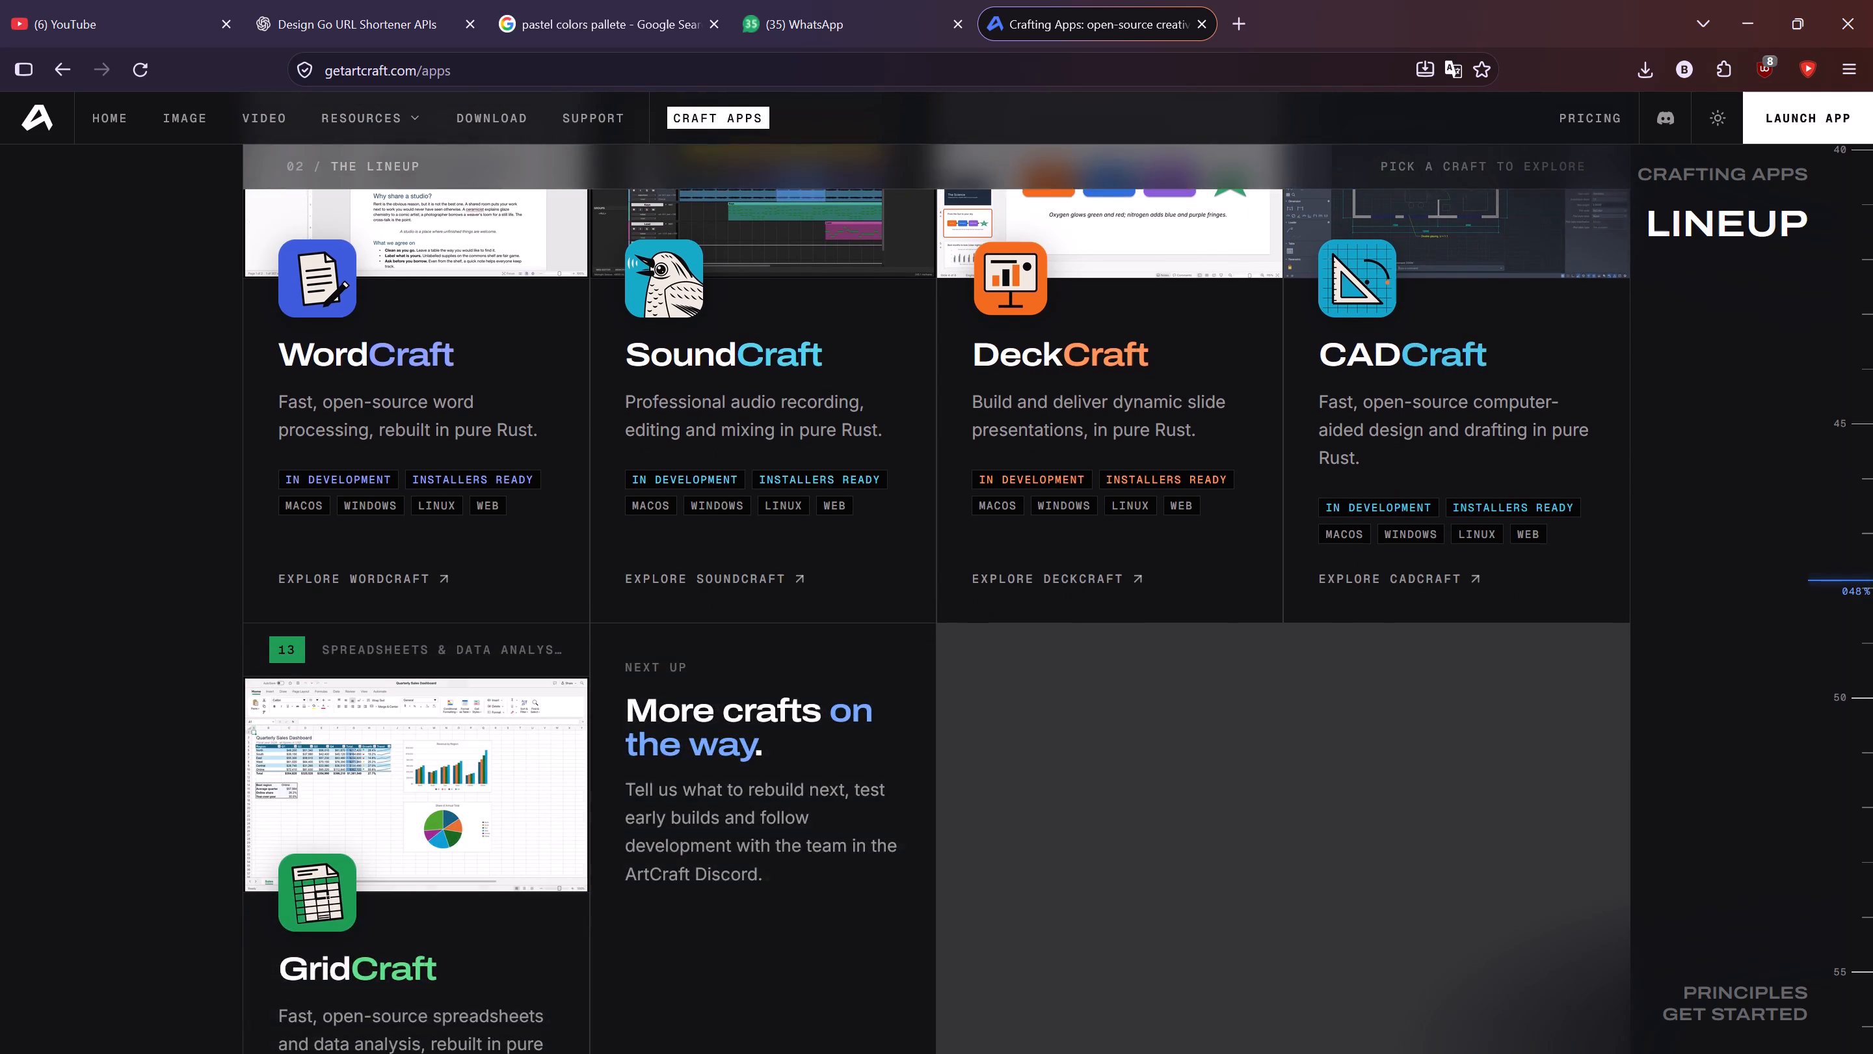
{"action": "scroll", "coordinate": [85, 351], "scroll_direction": "down", "scroll_amount": 3}
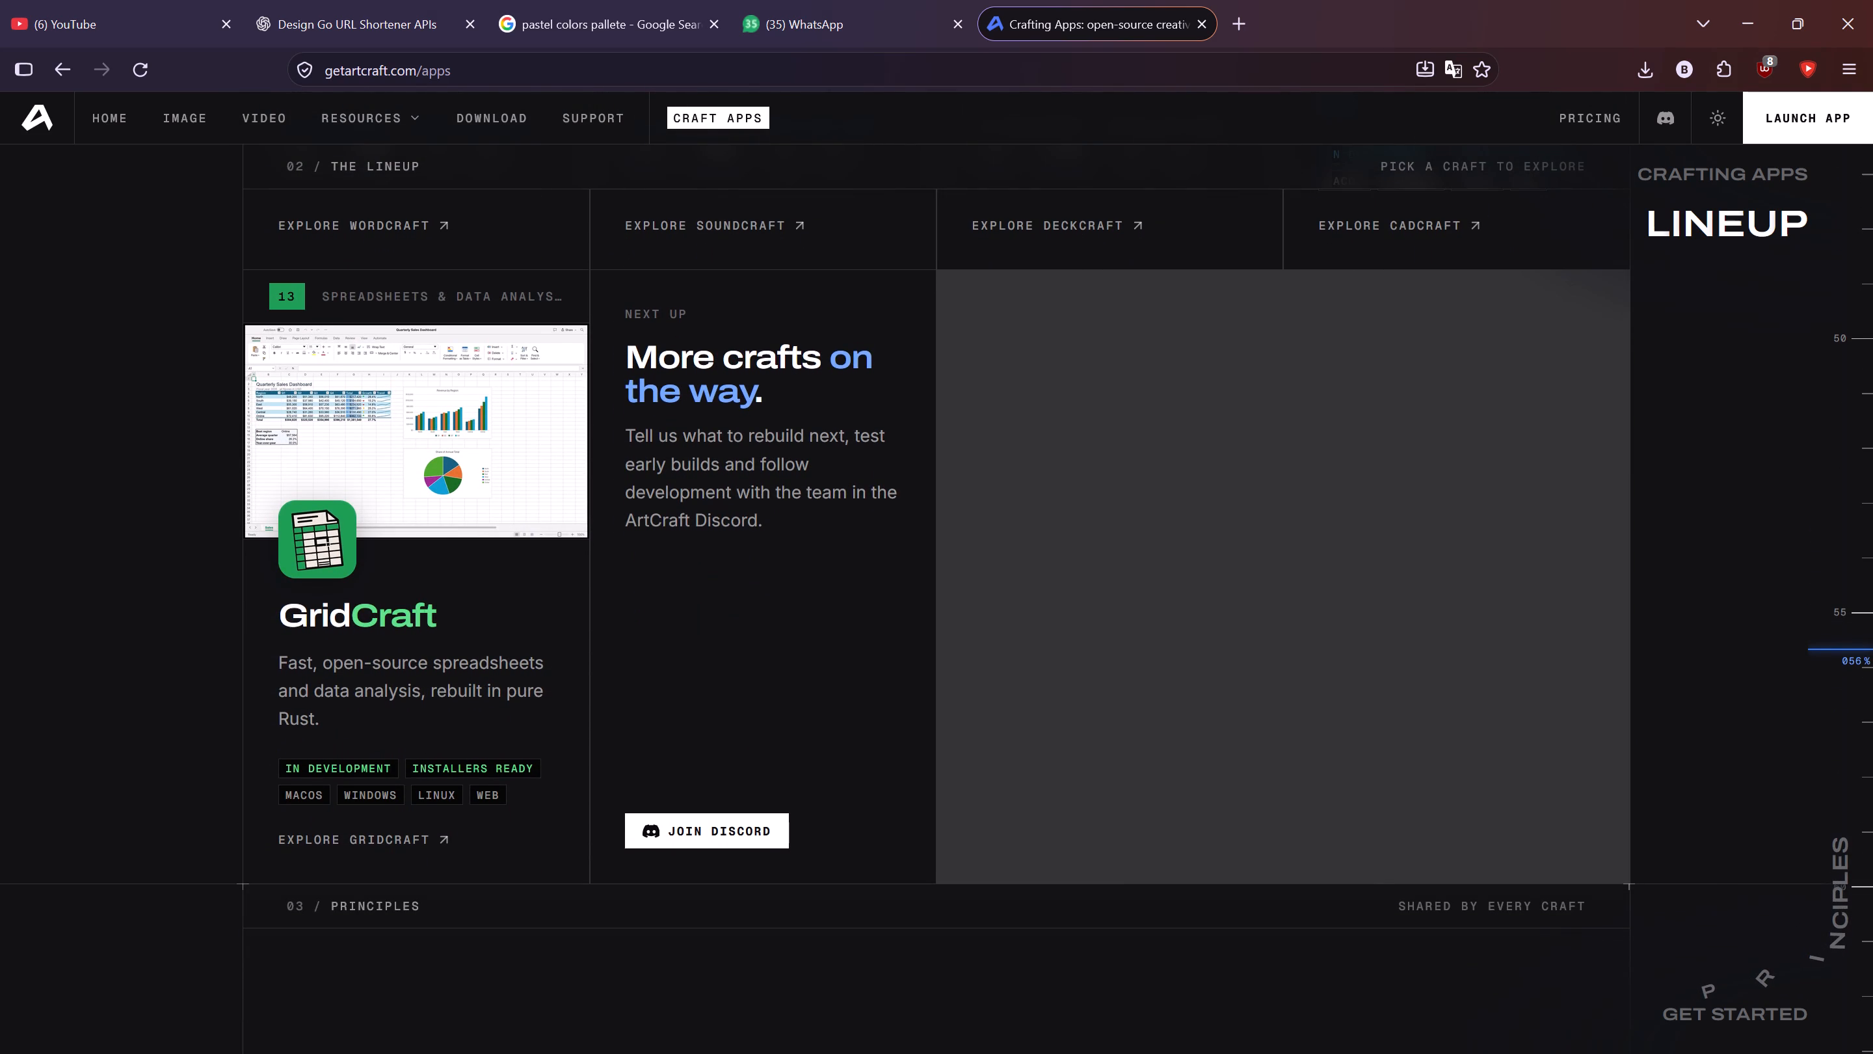
{"action": "scroll", "coordinate": [85, 351], "scroll_direction": "up", "scroll_amount": 4}
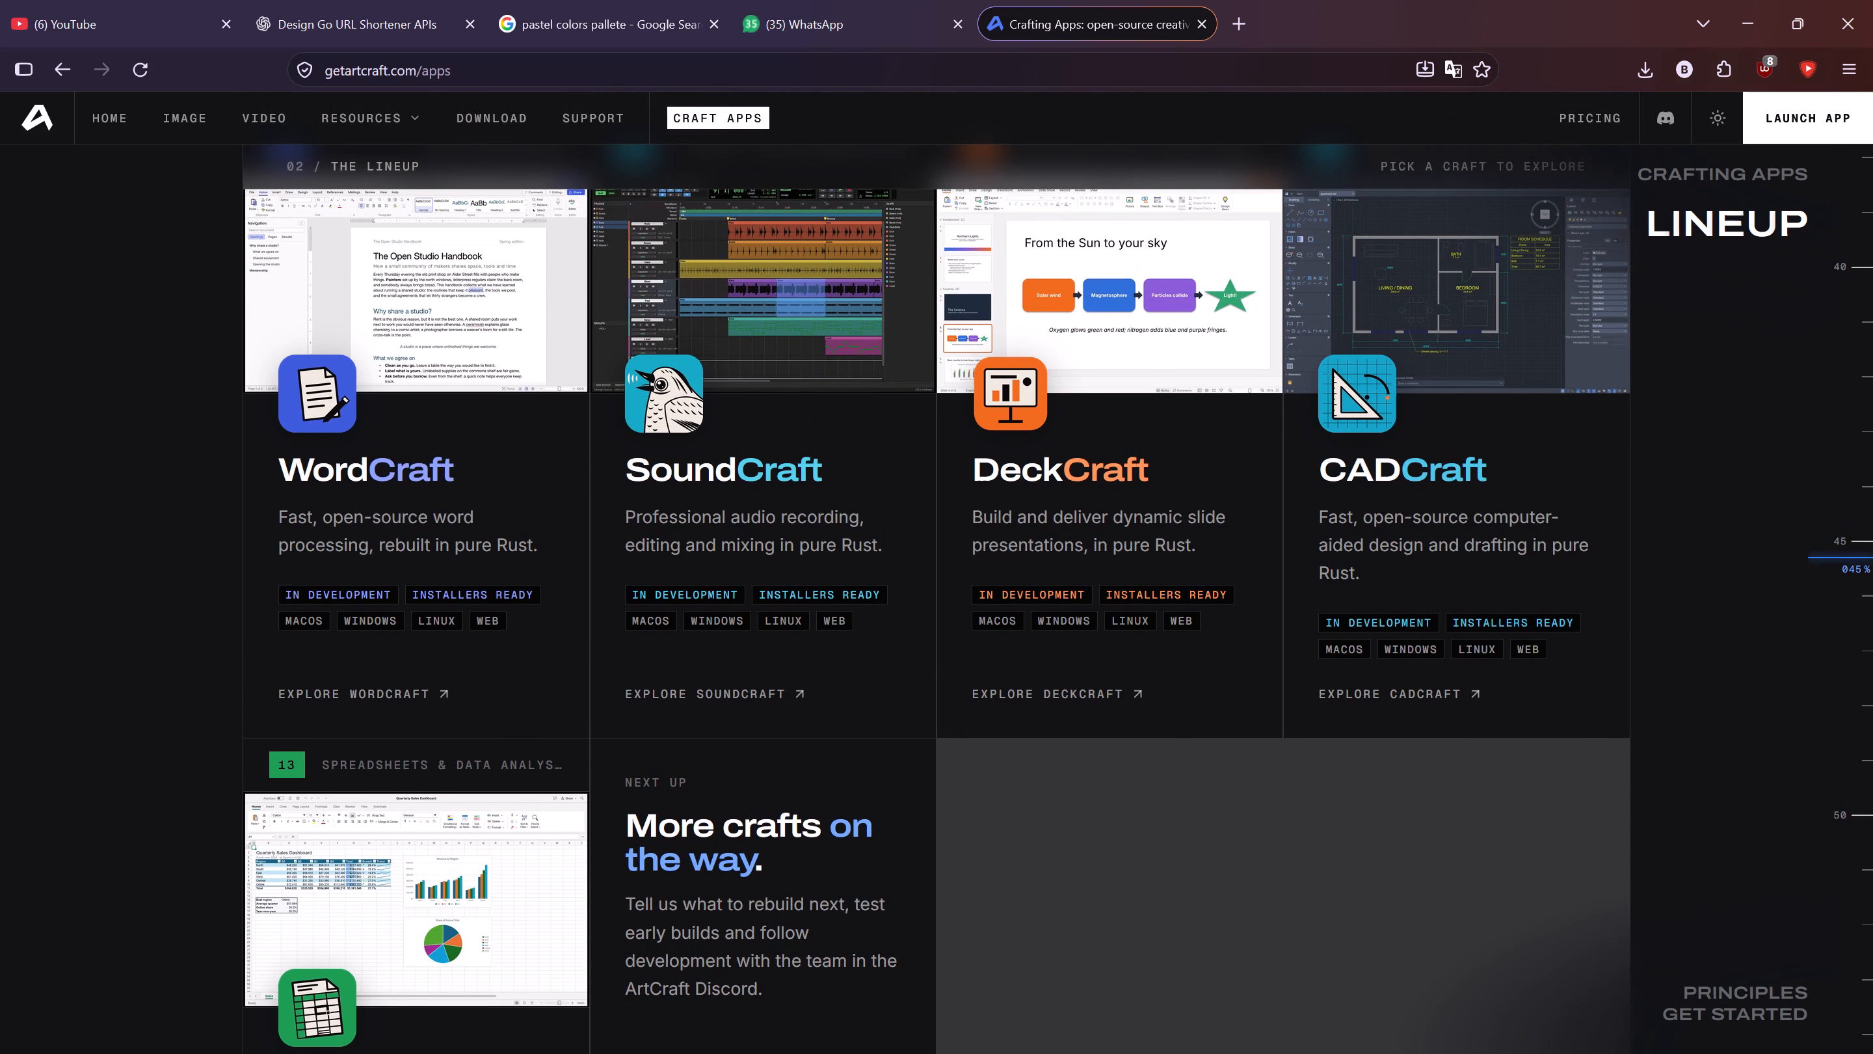
{"action": "scroll", "coordinate": [85, 351], "scroll_direction": "up", "scroll_amount": 8}
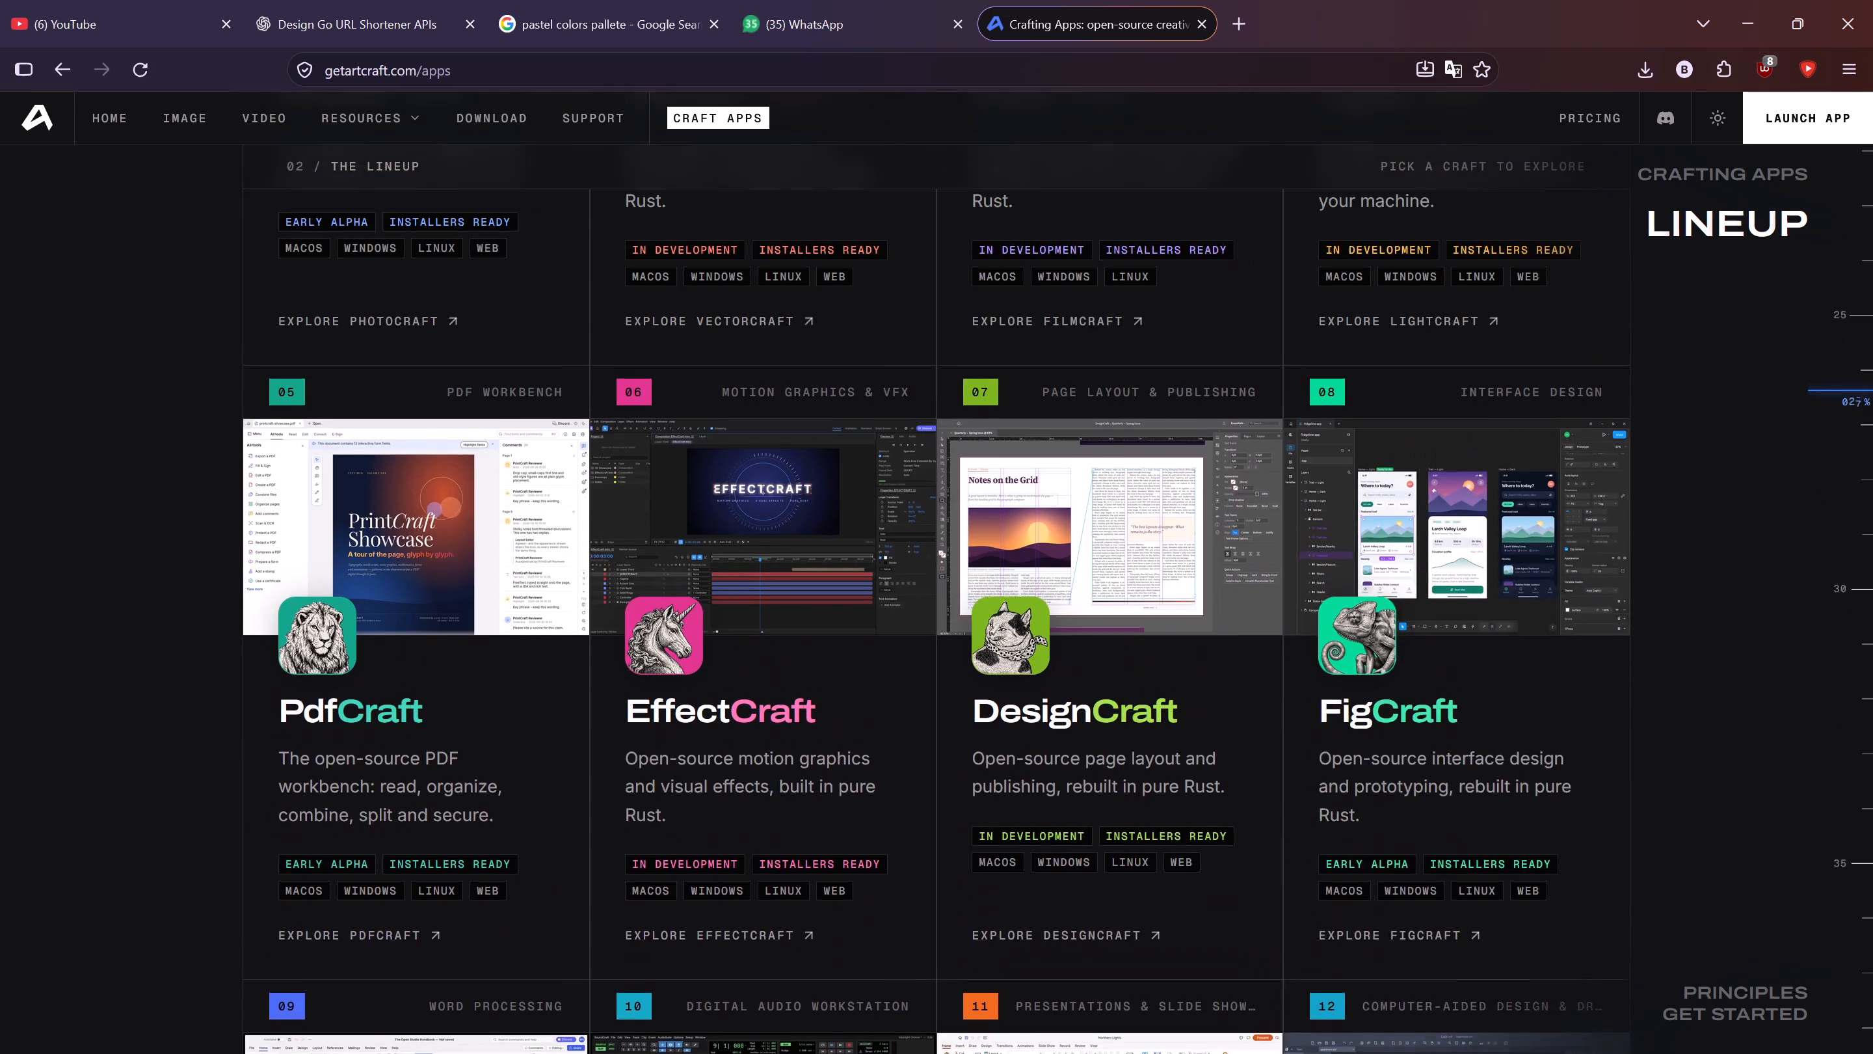
{"action": "scroll", "coordinate": [85, 351], "scroll_direction": "up", "scroll_amount": 7}
{"action": "scroll", "coordinate": [85, 351], "scroll_direction": "down", "scroll_amount": 8}
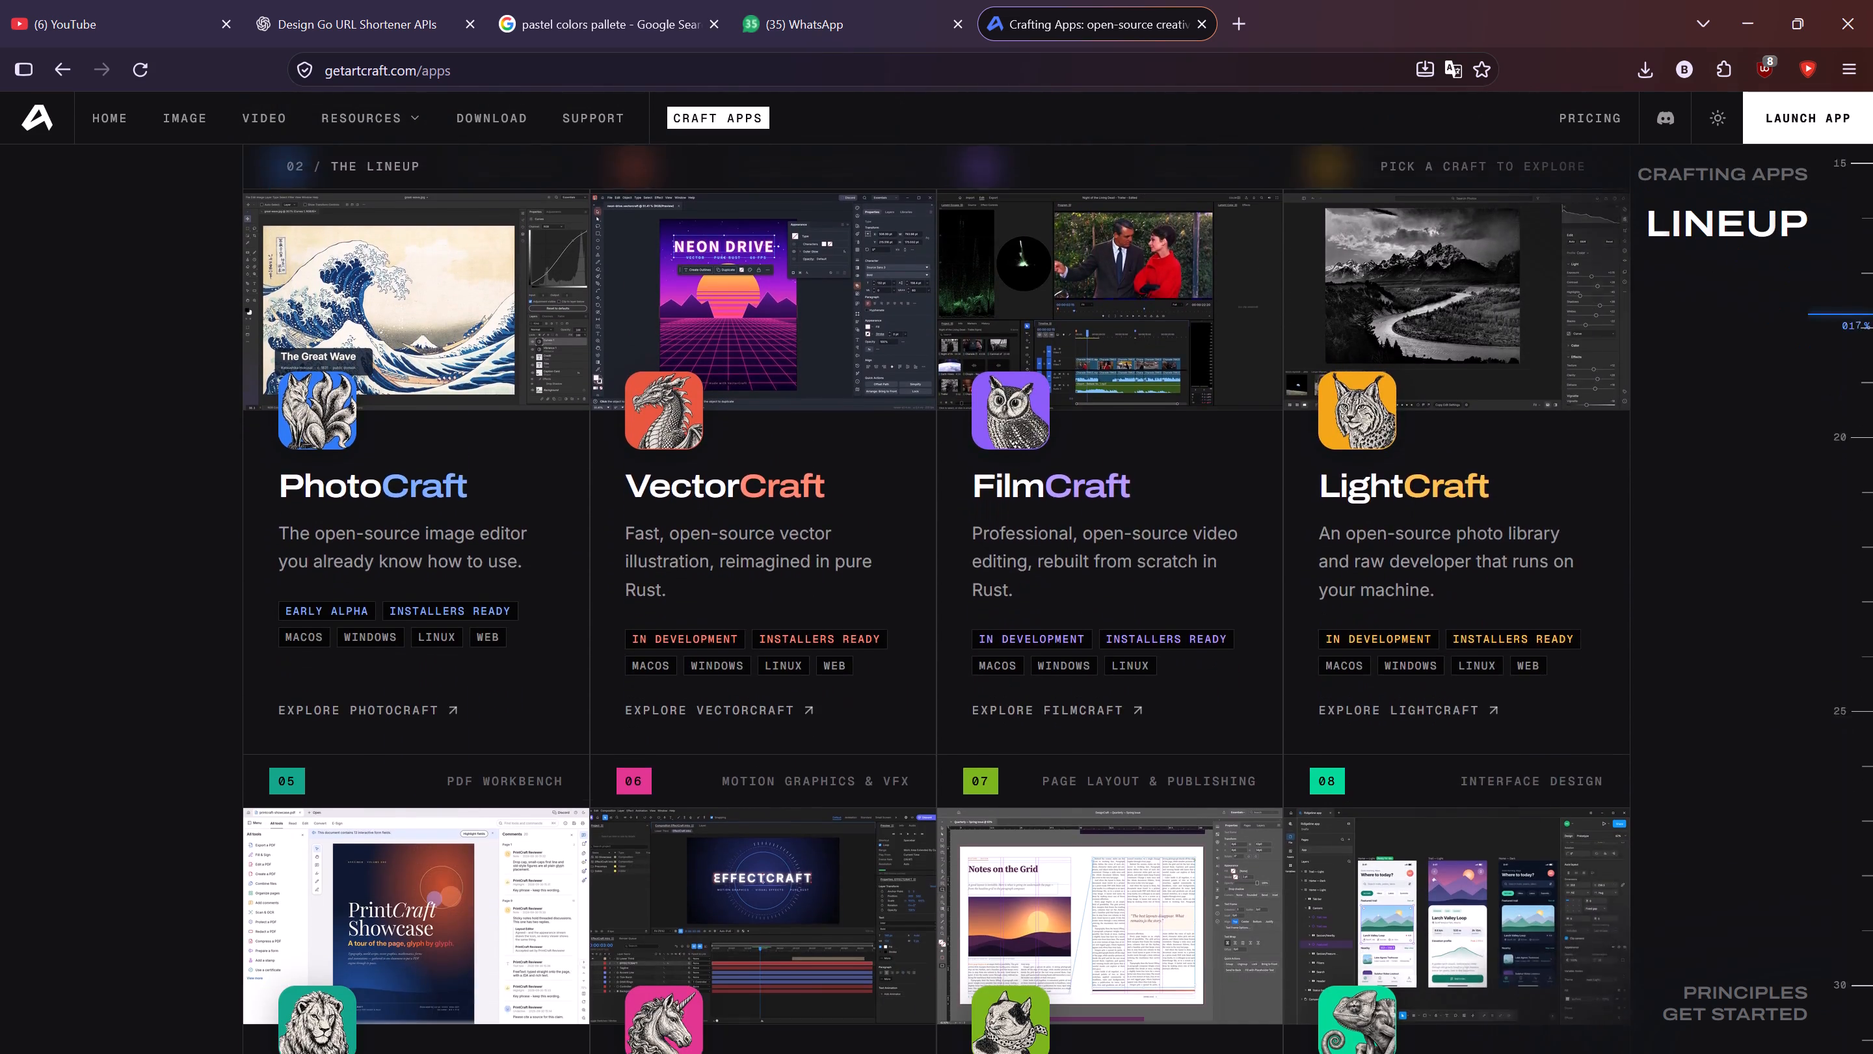
{"action": "scroll", "coordinate": [85, 351], "scroll_direction": "down", "scroll_amount": 20}
{"action": "scroll", "coordinate": [85, 351], "scroll_direction": "down", "scroll_amount": 2}
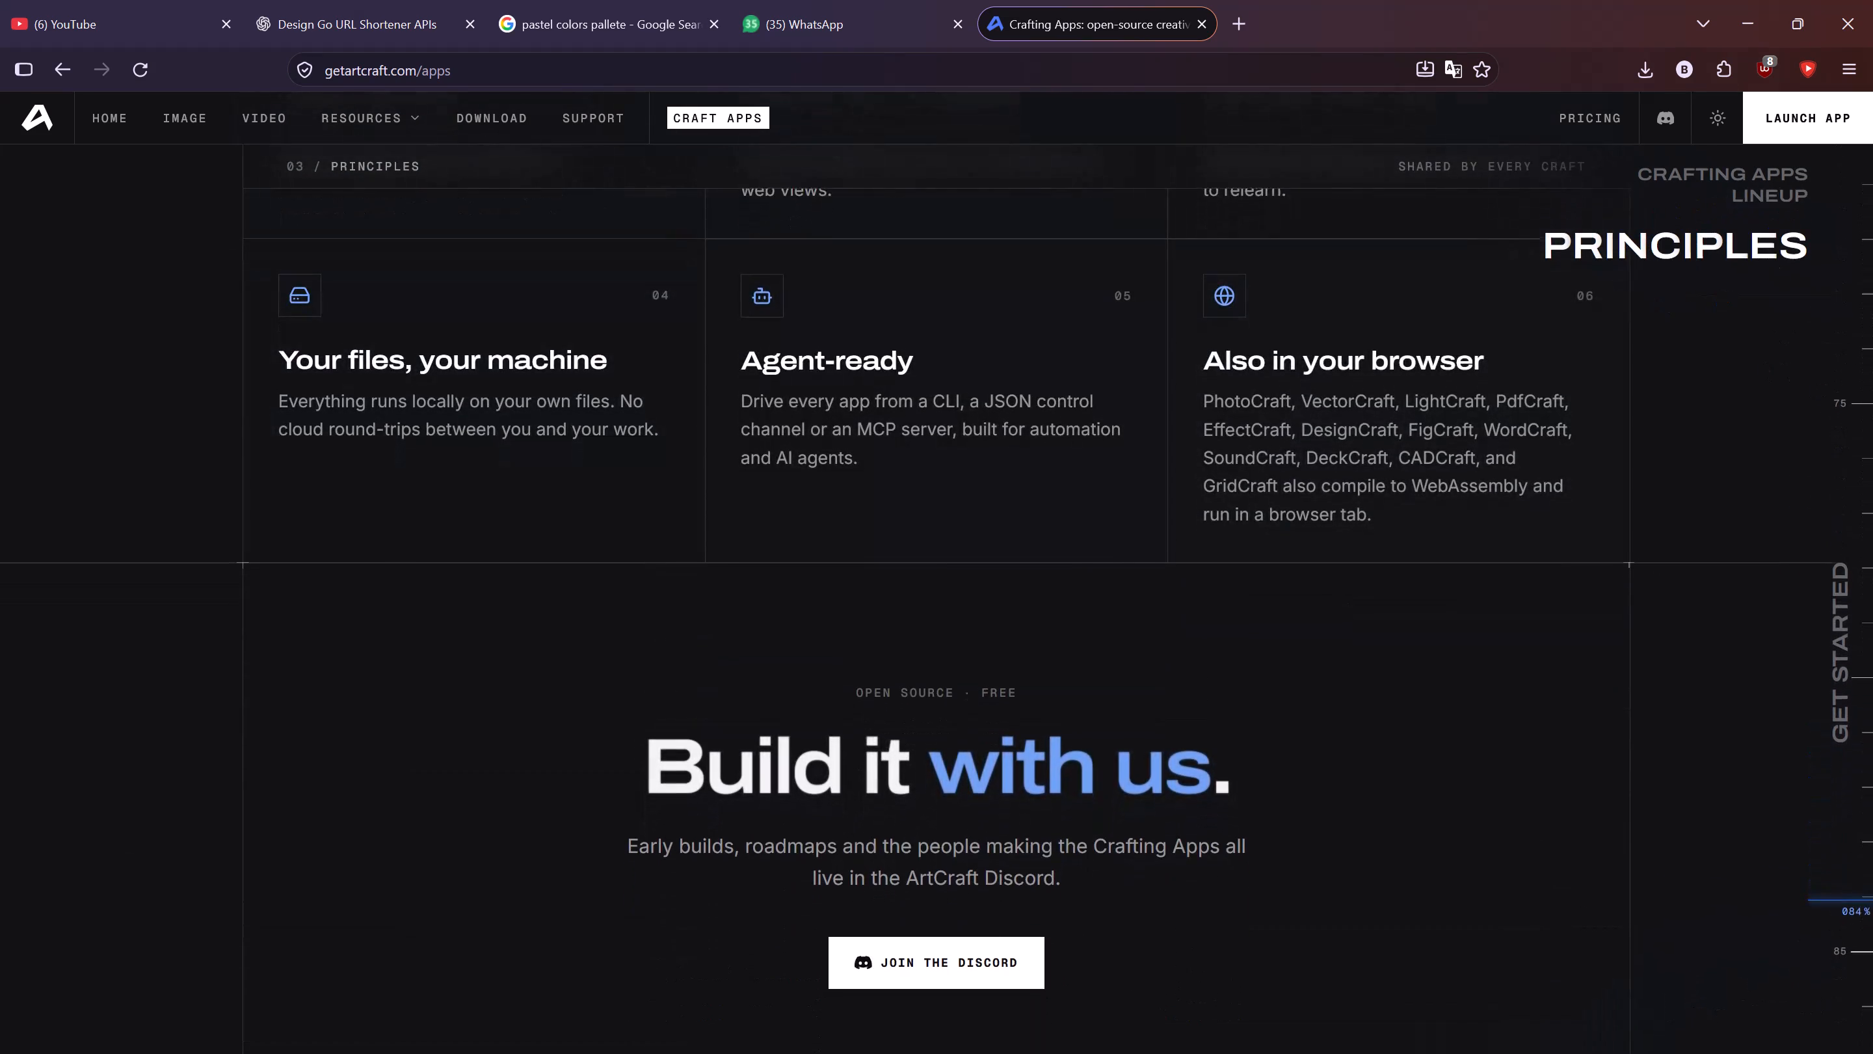
{"action": "scroll", "coordinate": [85, 351], "scroll_direction": "down", "scroll_amount": 14}
{"action": "right_click_drag", "start_coordinate": [1006, 321], "coordinate": [1128, 332]}
{"action": "left_click_drag", "start_coordinate": [1361, 217], "coordinate": [1371, 206]}
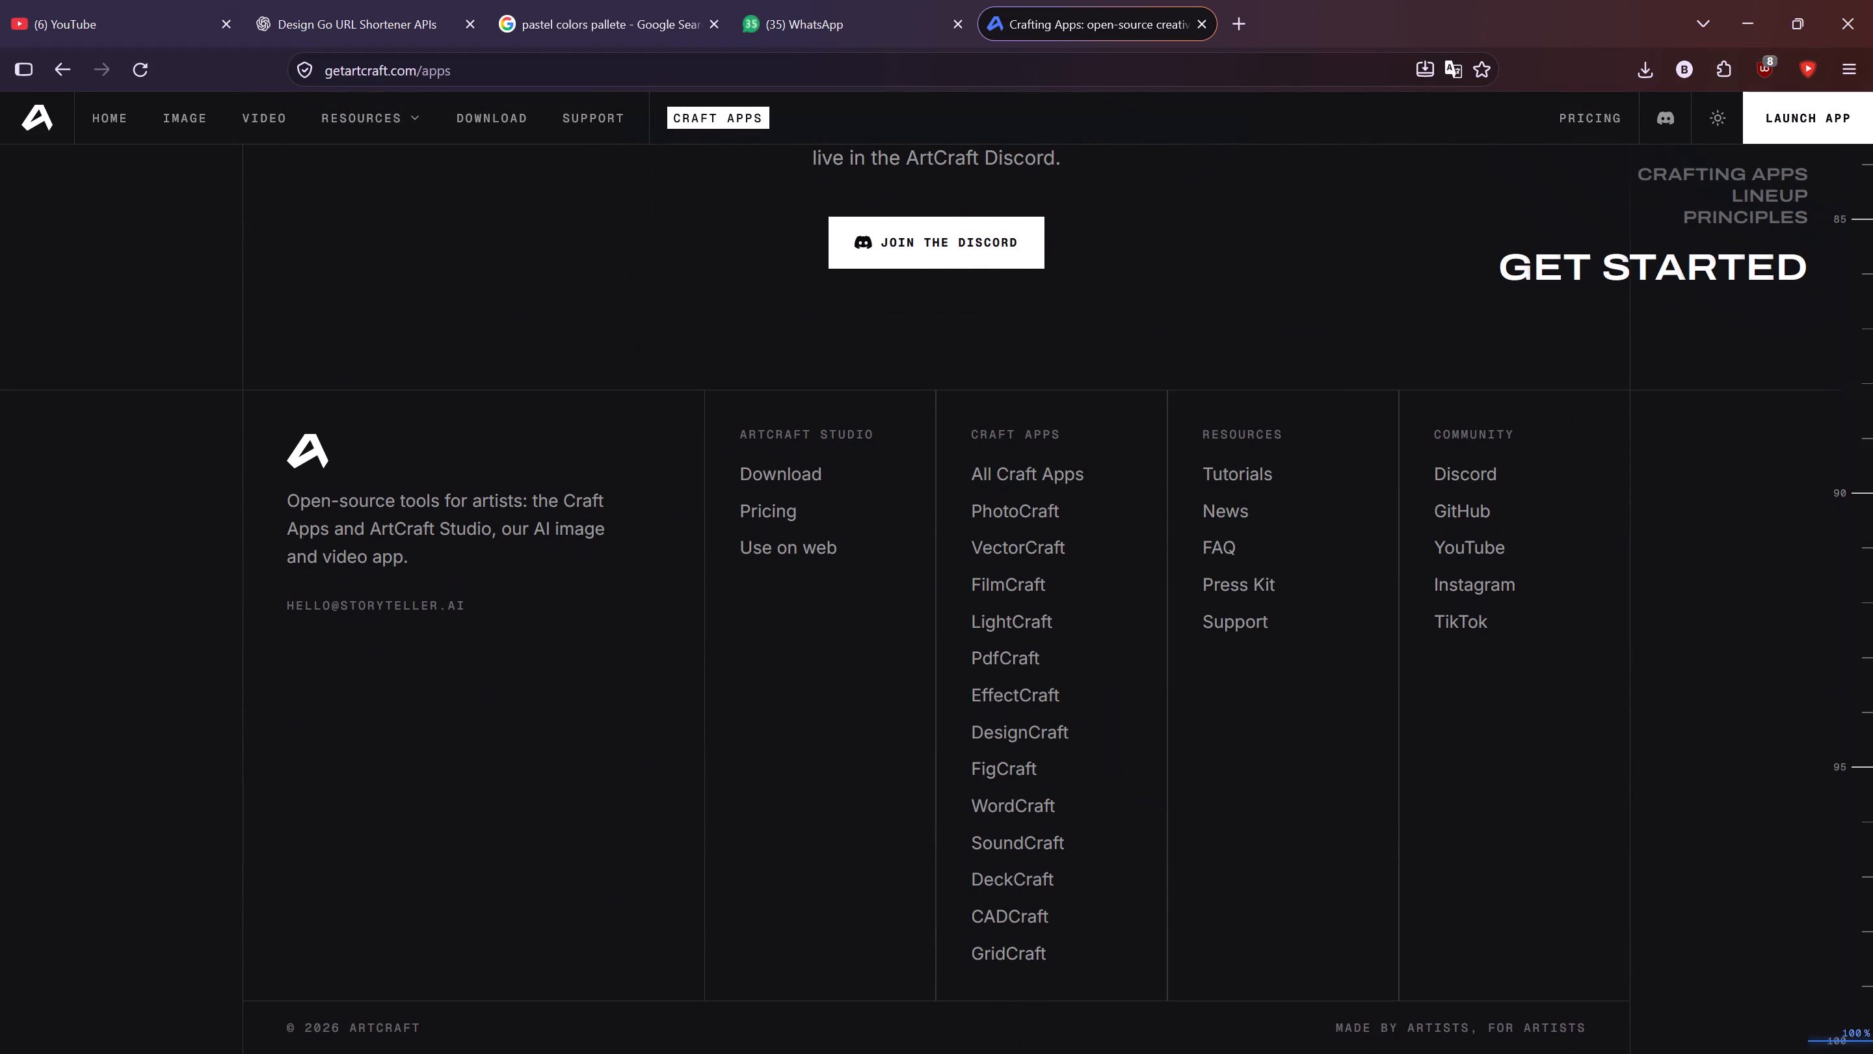
Open ArtCraft's pricing page and examine the Basic, Pro, Max and Enterprise plans.
{"action": "left_click", "coordinate": [1564, 107]}
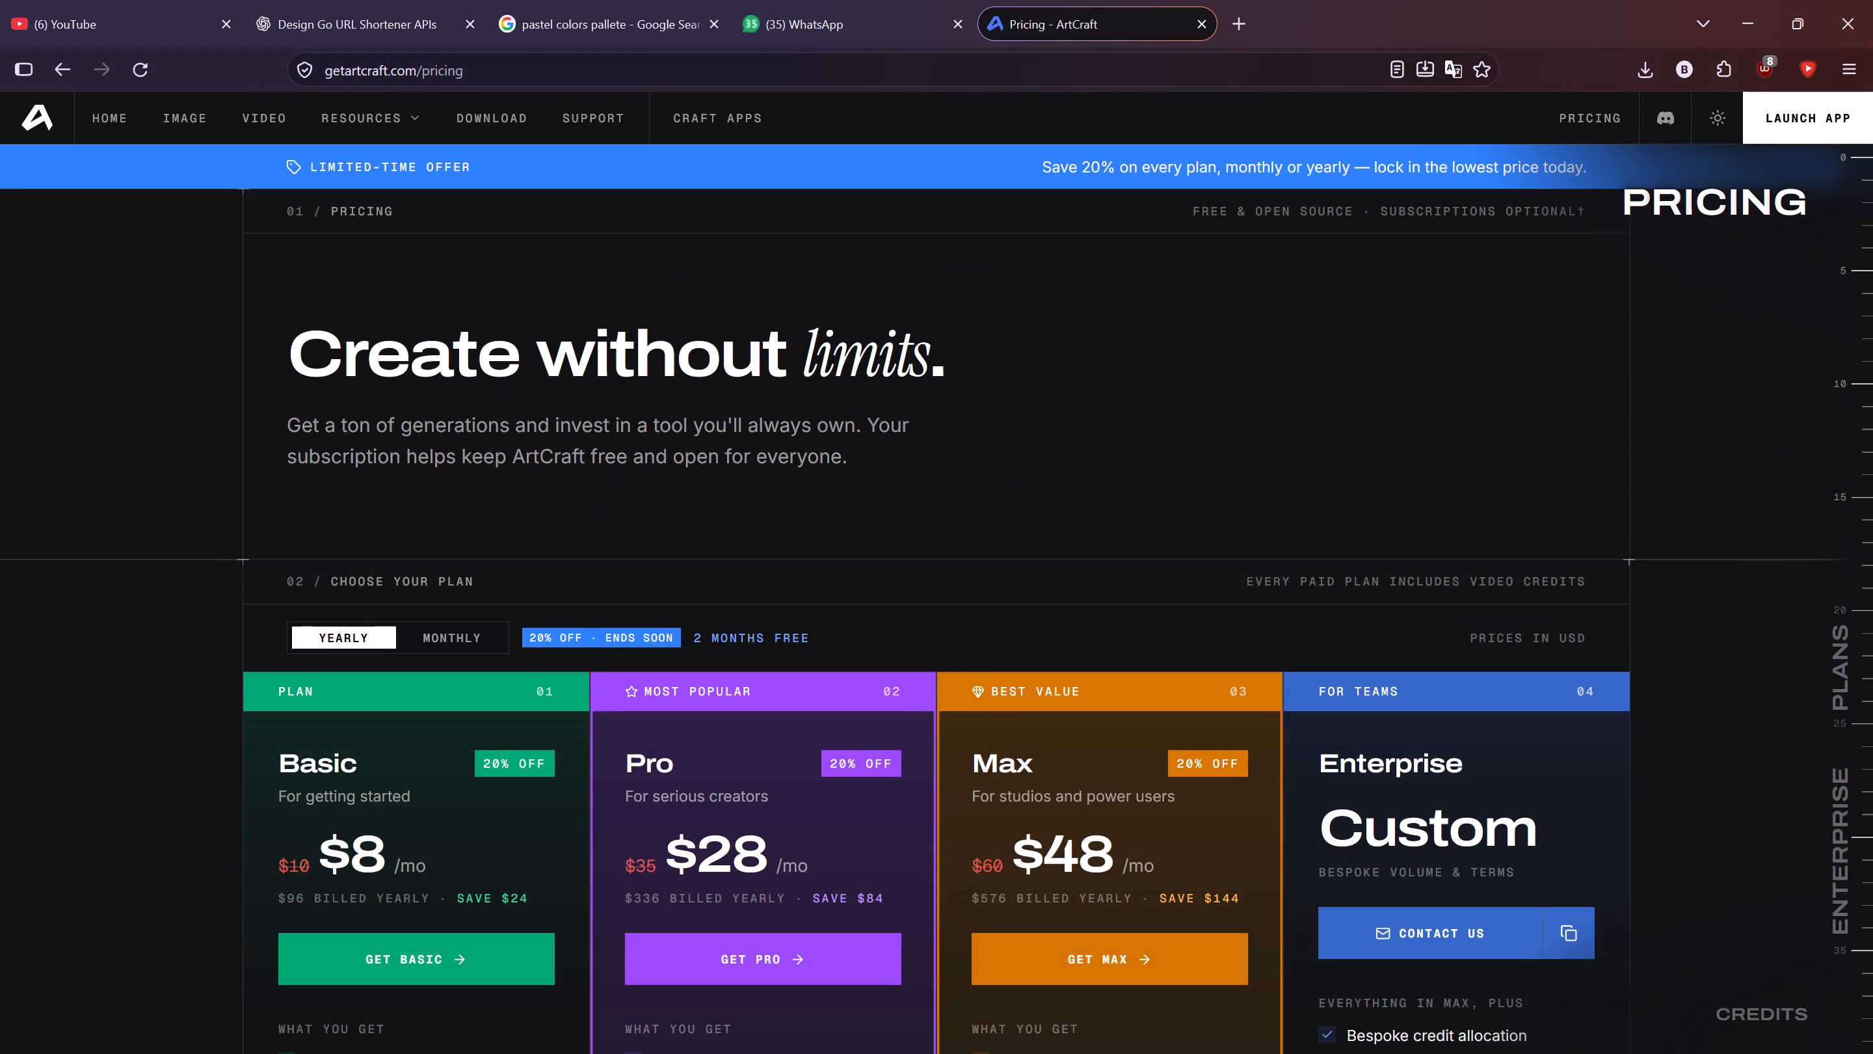
{"action": "scroll", "coordinate": [0, 262], "scroll_direction": "down", "scroll_amount": 2}
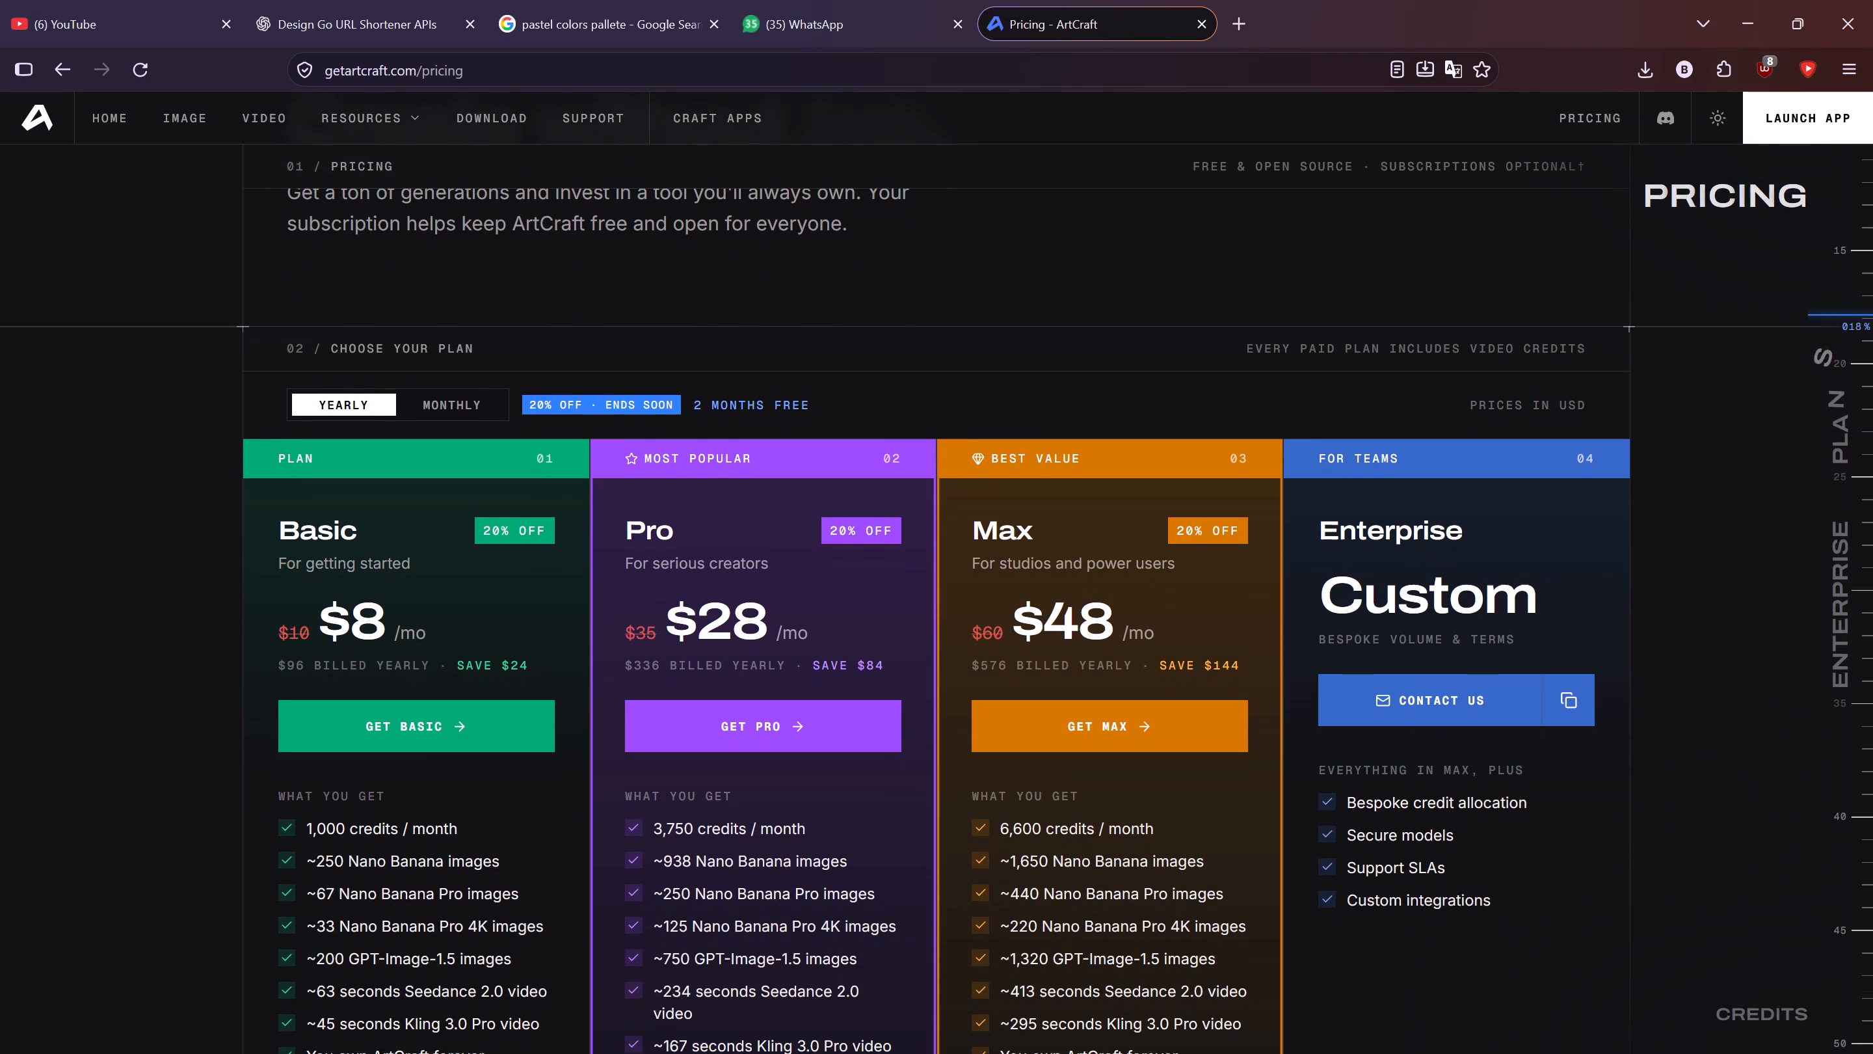
Examine ArtCraft's pricing page from the plan feature lists through the one-time credit packs and subscription footnote to the footer.
{"action": "scroll", "coordinate": [4, 254], "scroll_direction": "down", "scroll_amount": 2}
{"action": "scroll", "coordinate": [4, 254], "scroll_direction": "up", "scroll_amount": 6}
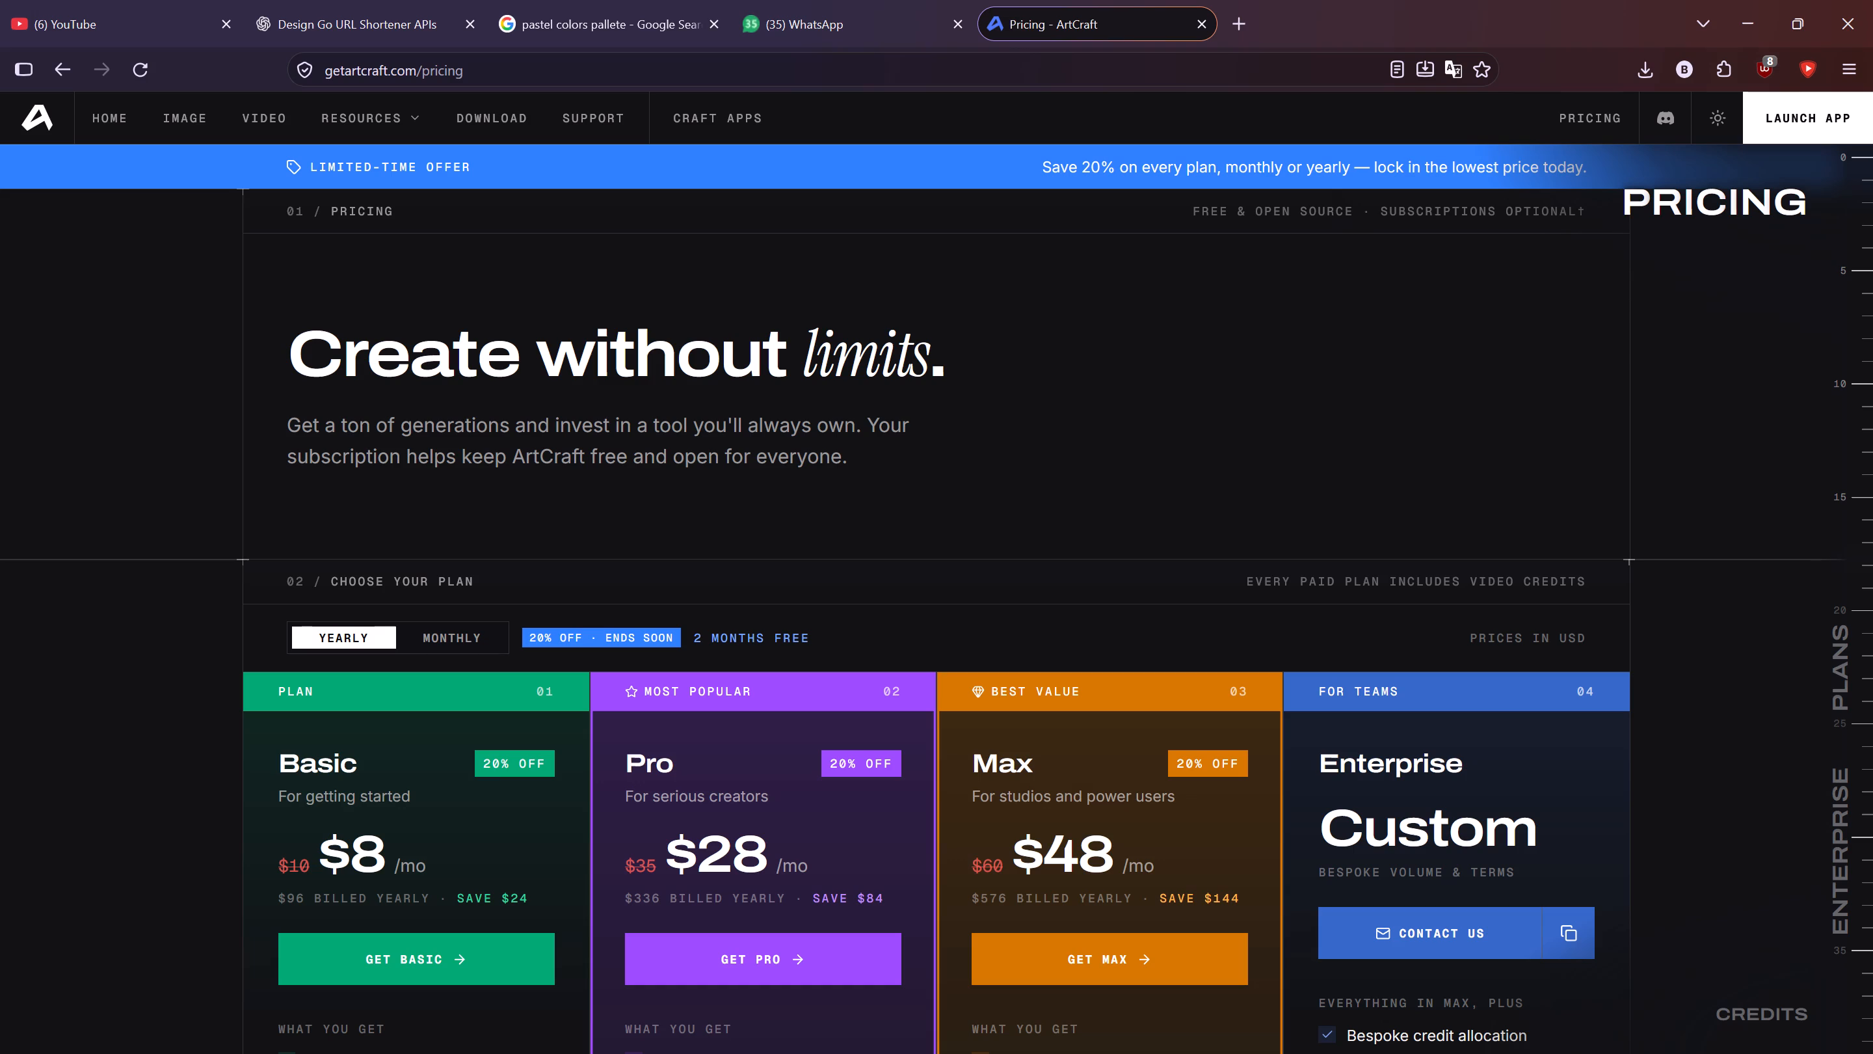
{"action": "scroll", "coordinate": [6, 228], "scroll_direction": "down", "scroll_amount": 2}
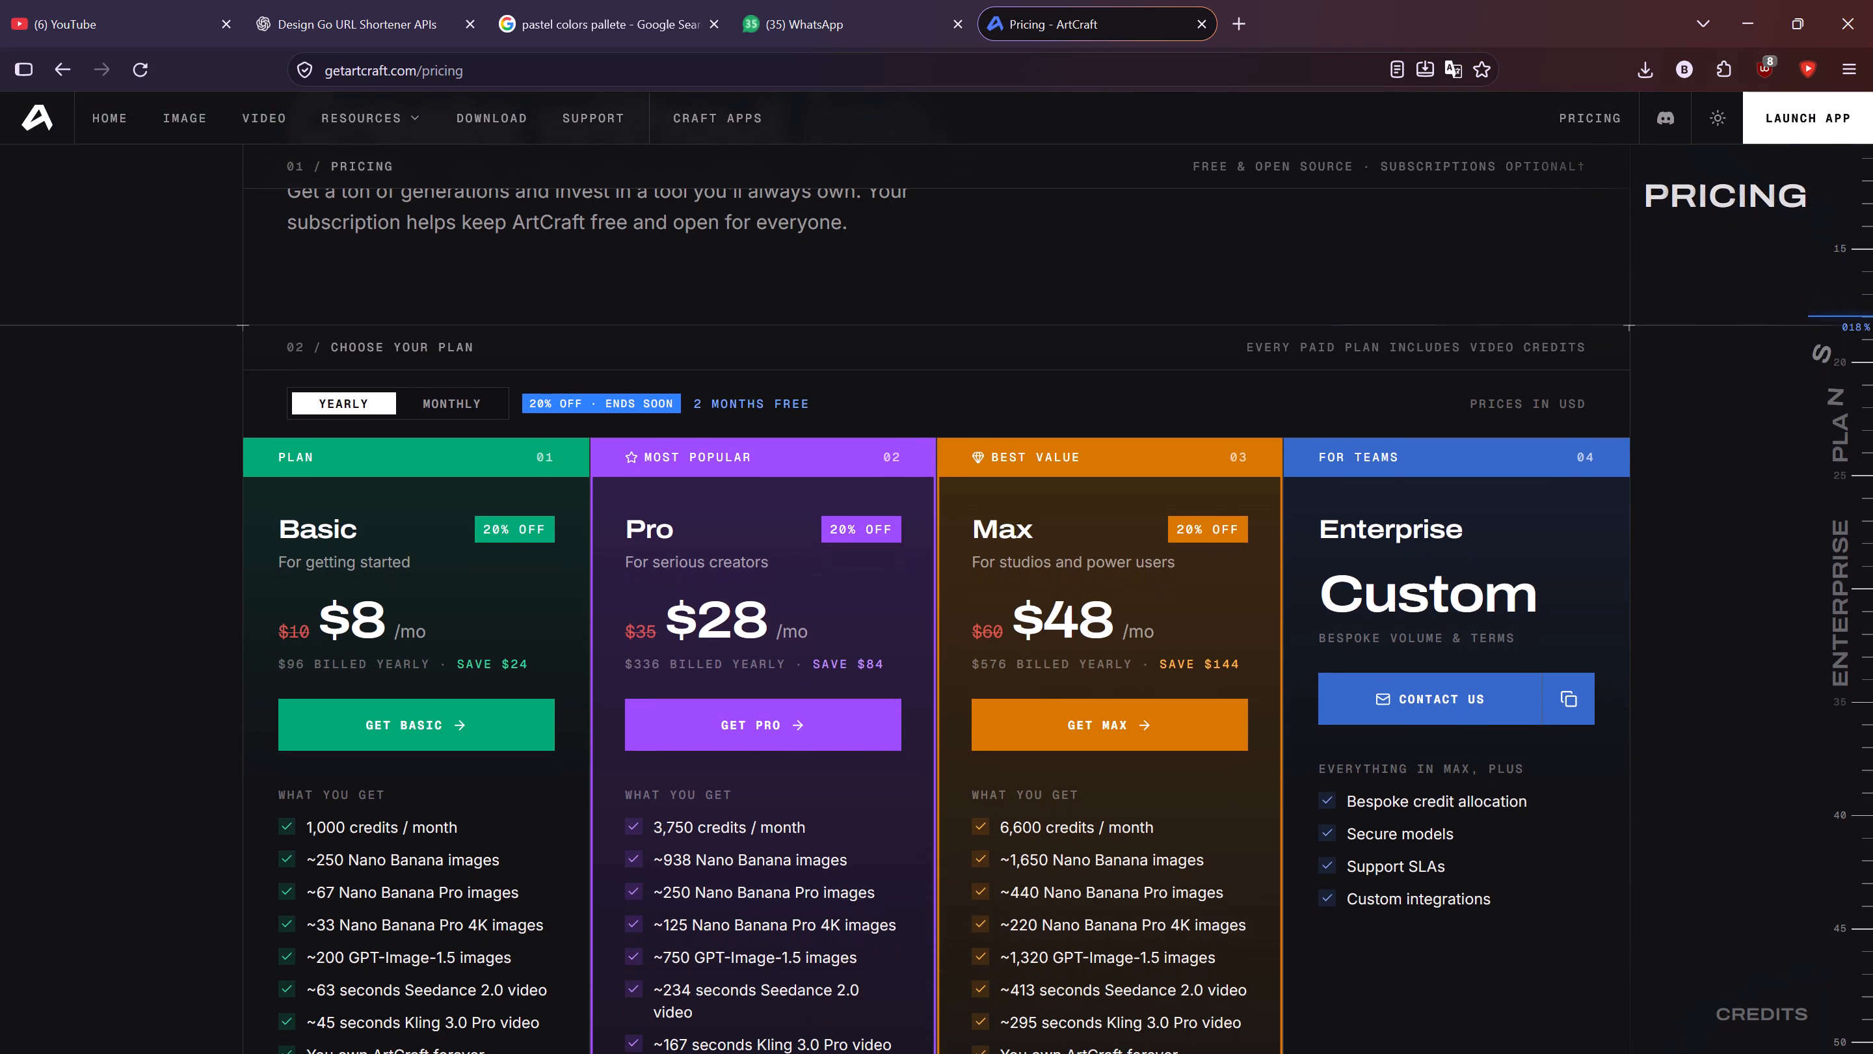
{"action": "scroll", "coordinate": [6, 228], "scroll_direction": "down", "scroll_amount": 2}
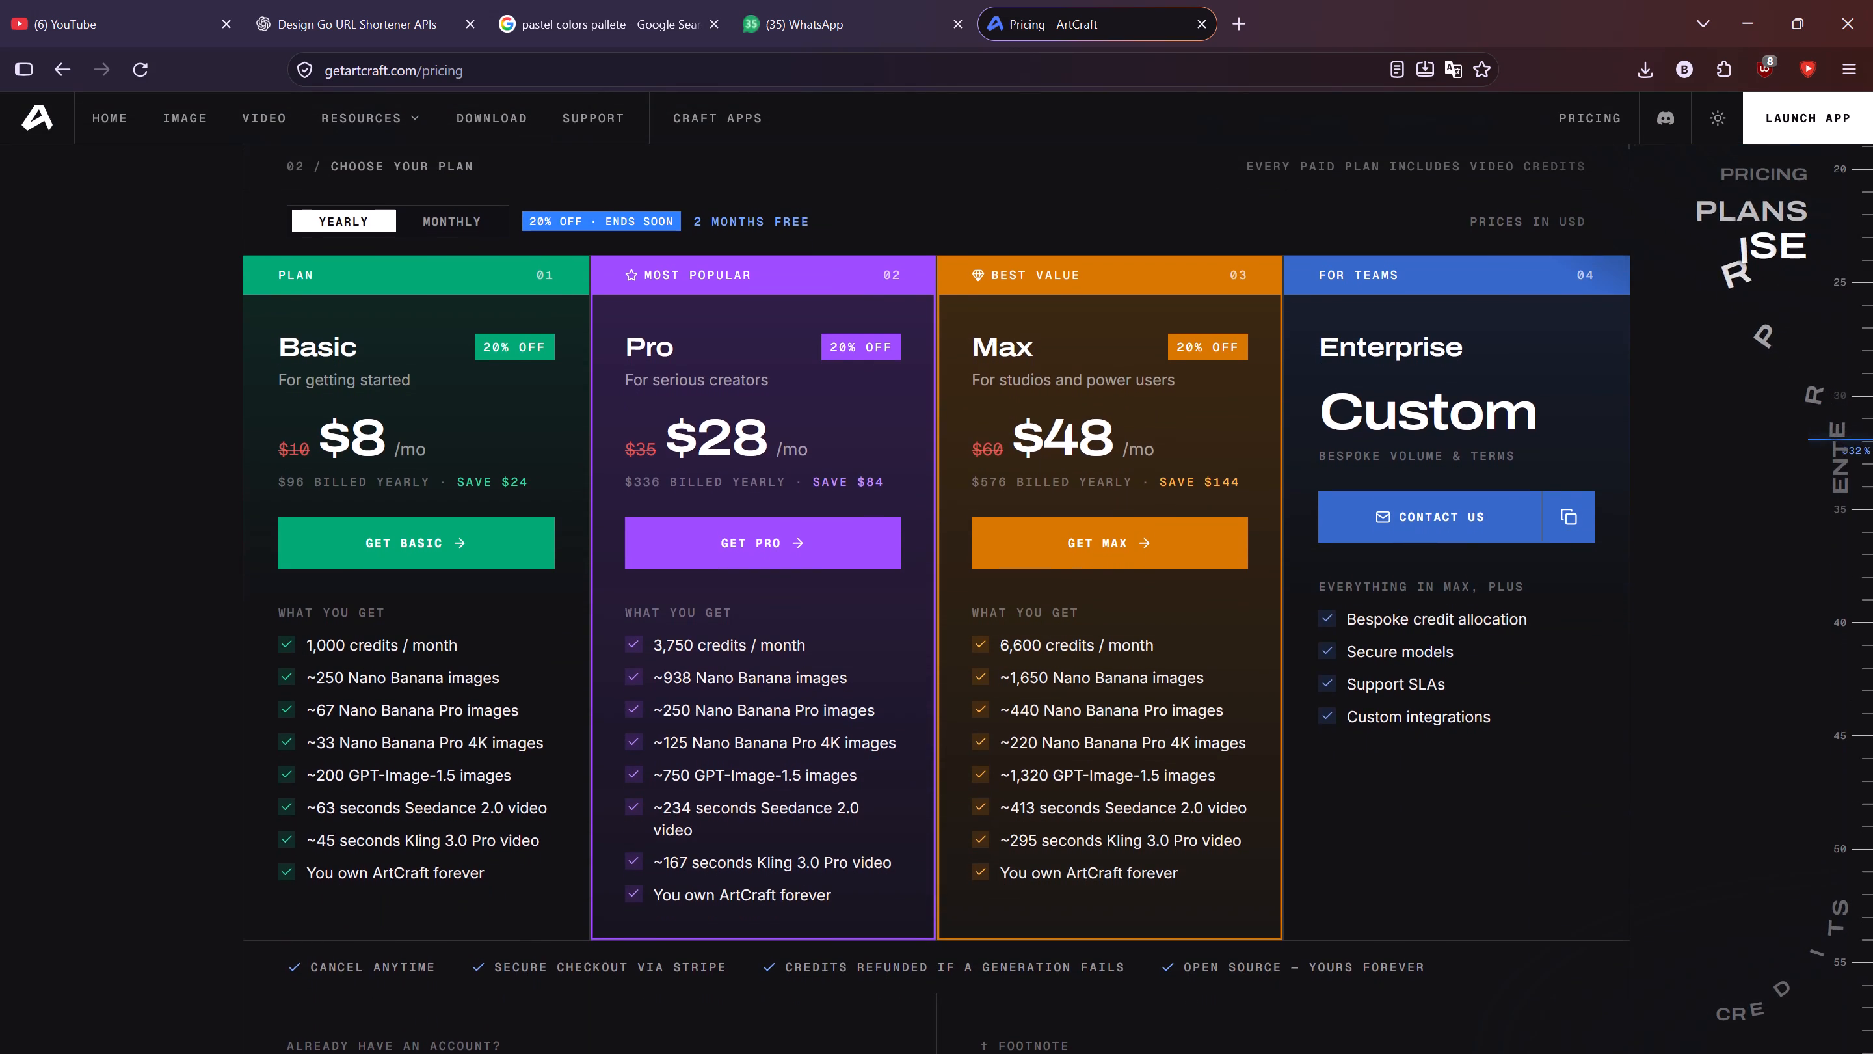
{"action": "scroll", "coordinate": [6, 228], "scroll_direction": "down", "scroll_amount": 3}
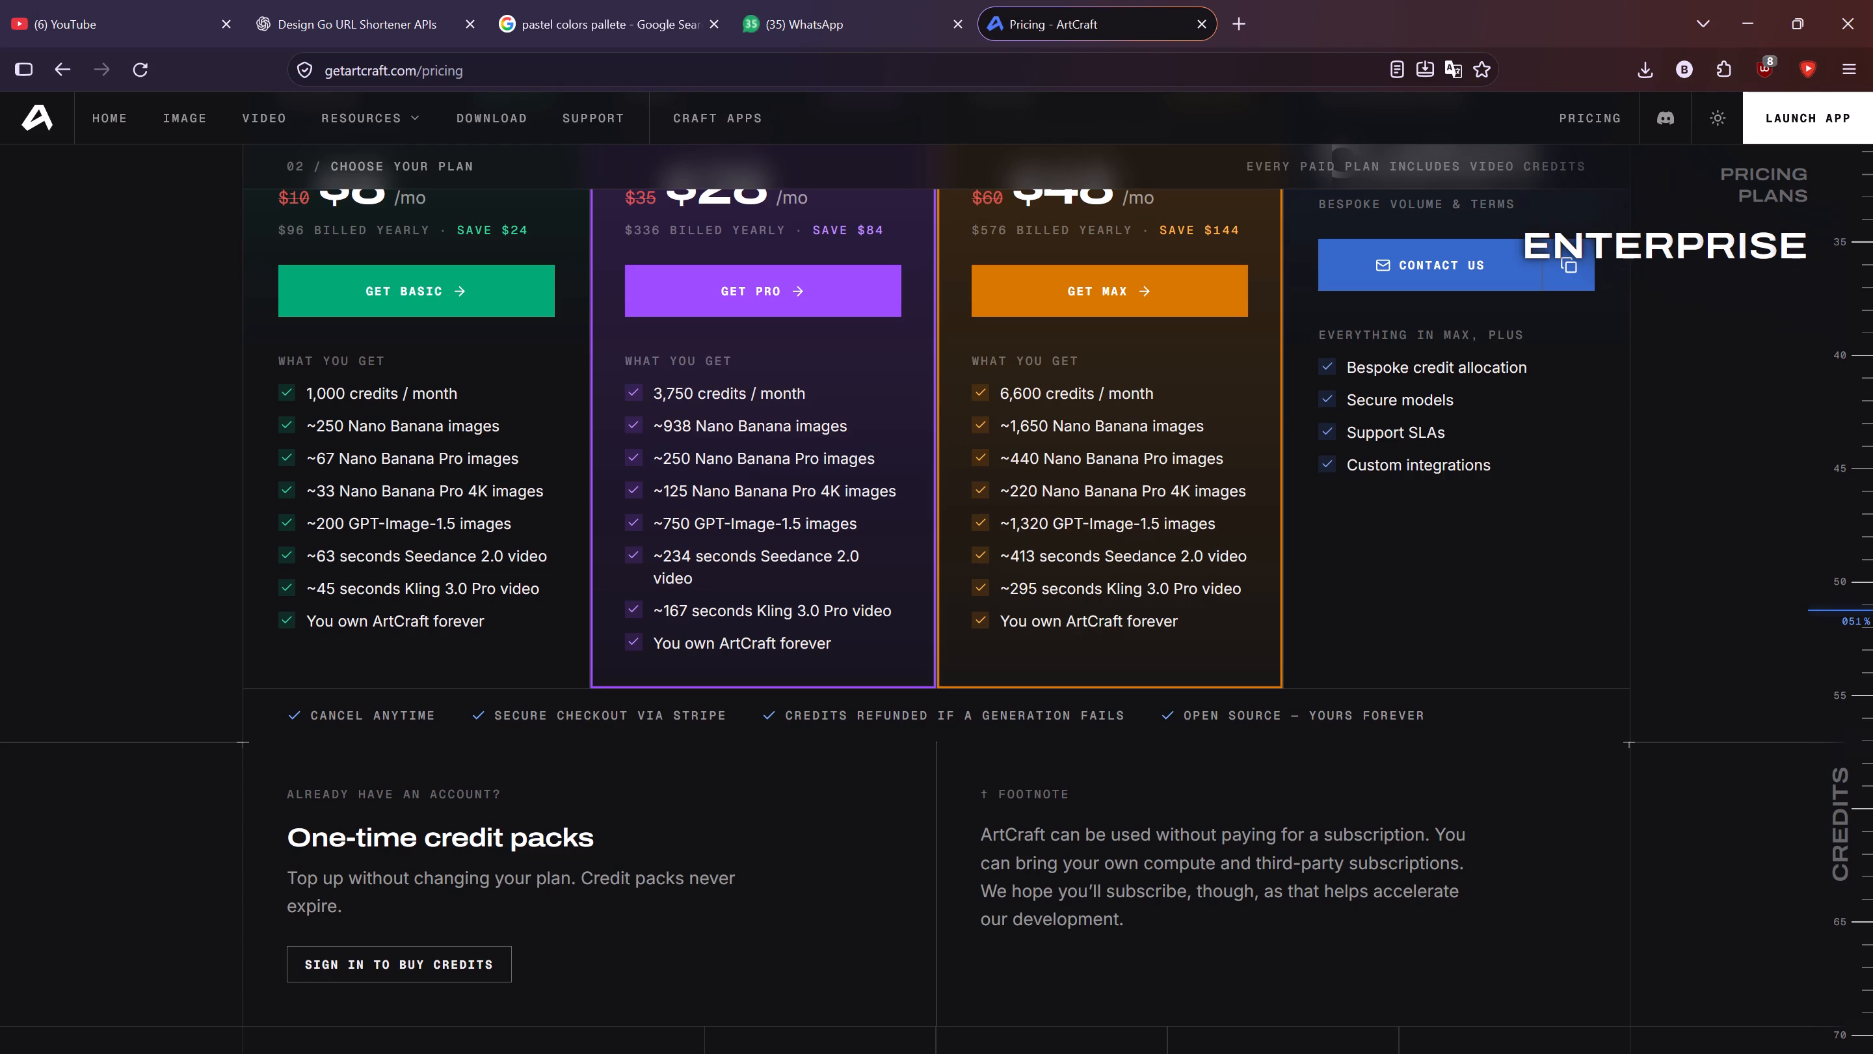
{"action": "scroll", "coordinate": [14, 236], "scroll_direction": "down", "scroll_amount": 10}
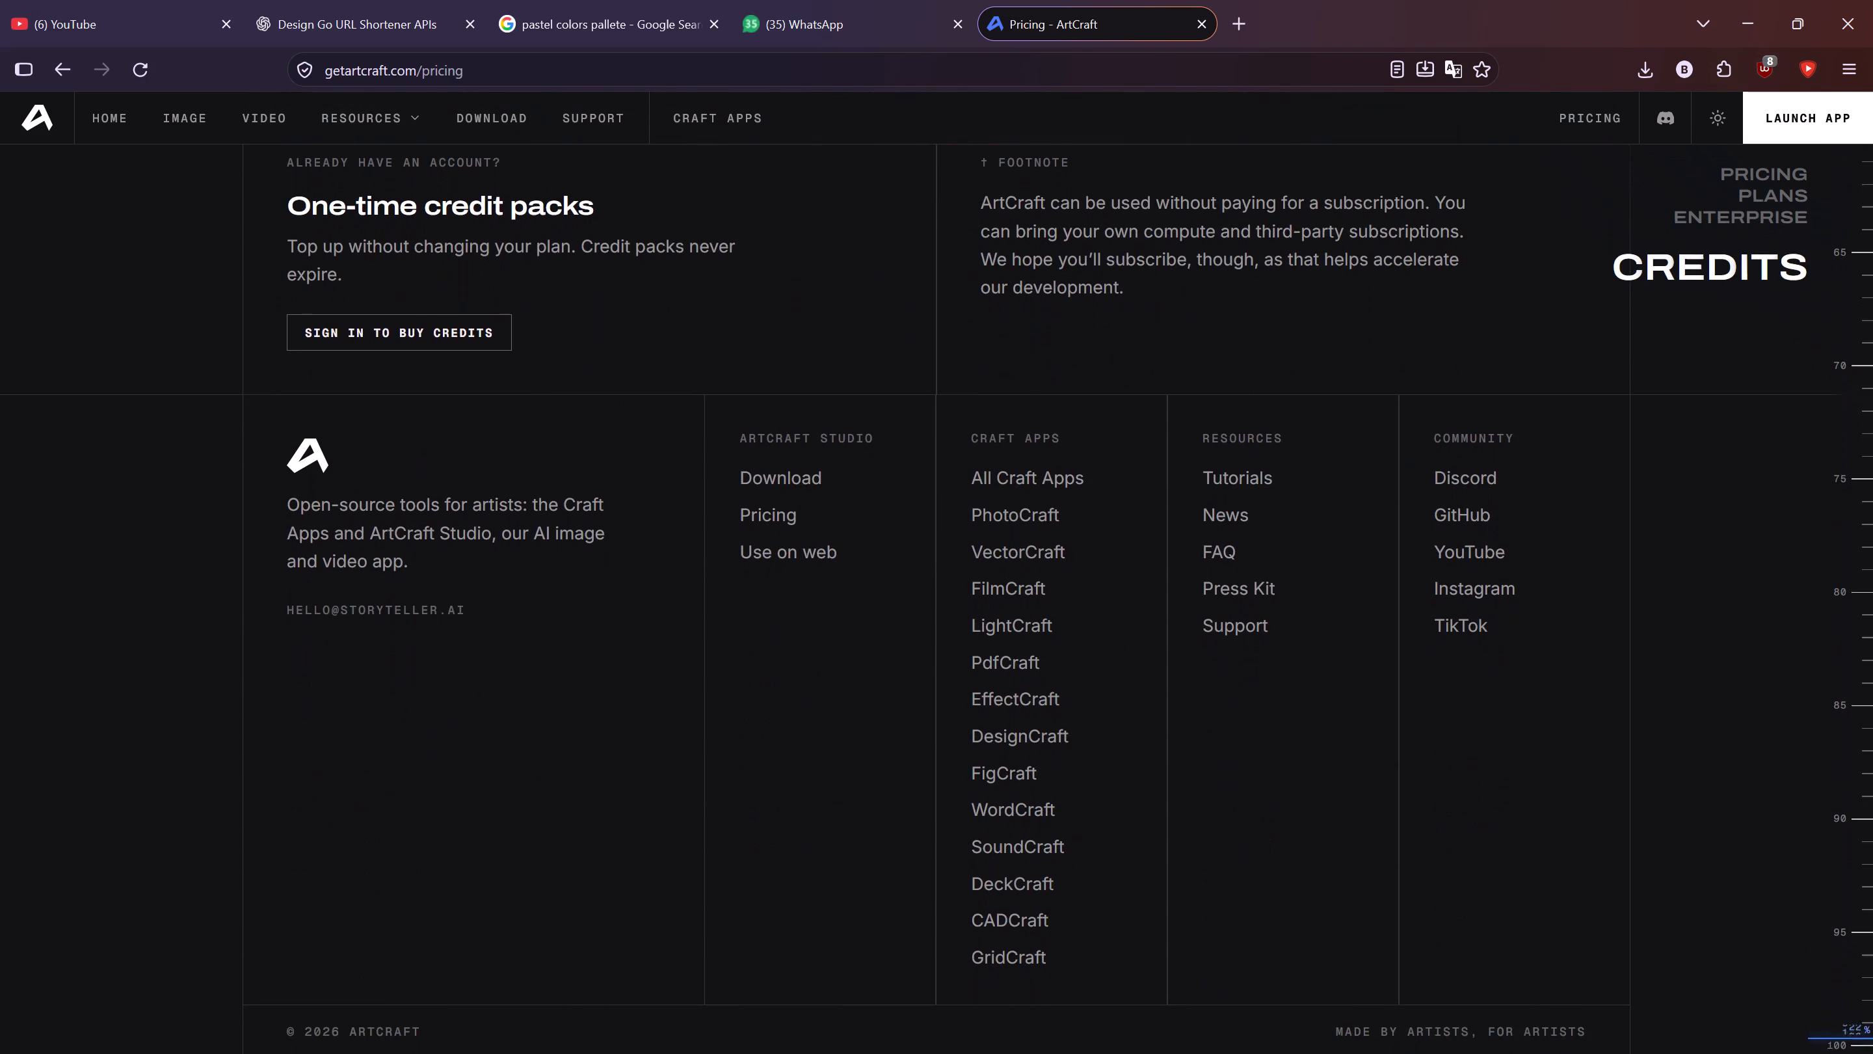
{"action": "scroll", "coordinate": [14, 236], "scroll_direction": "up", "scroll_amount": 16}
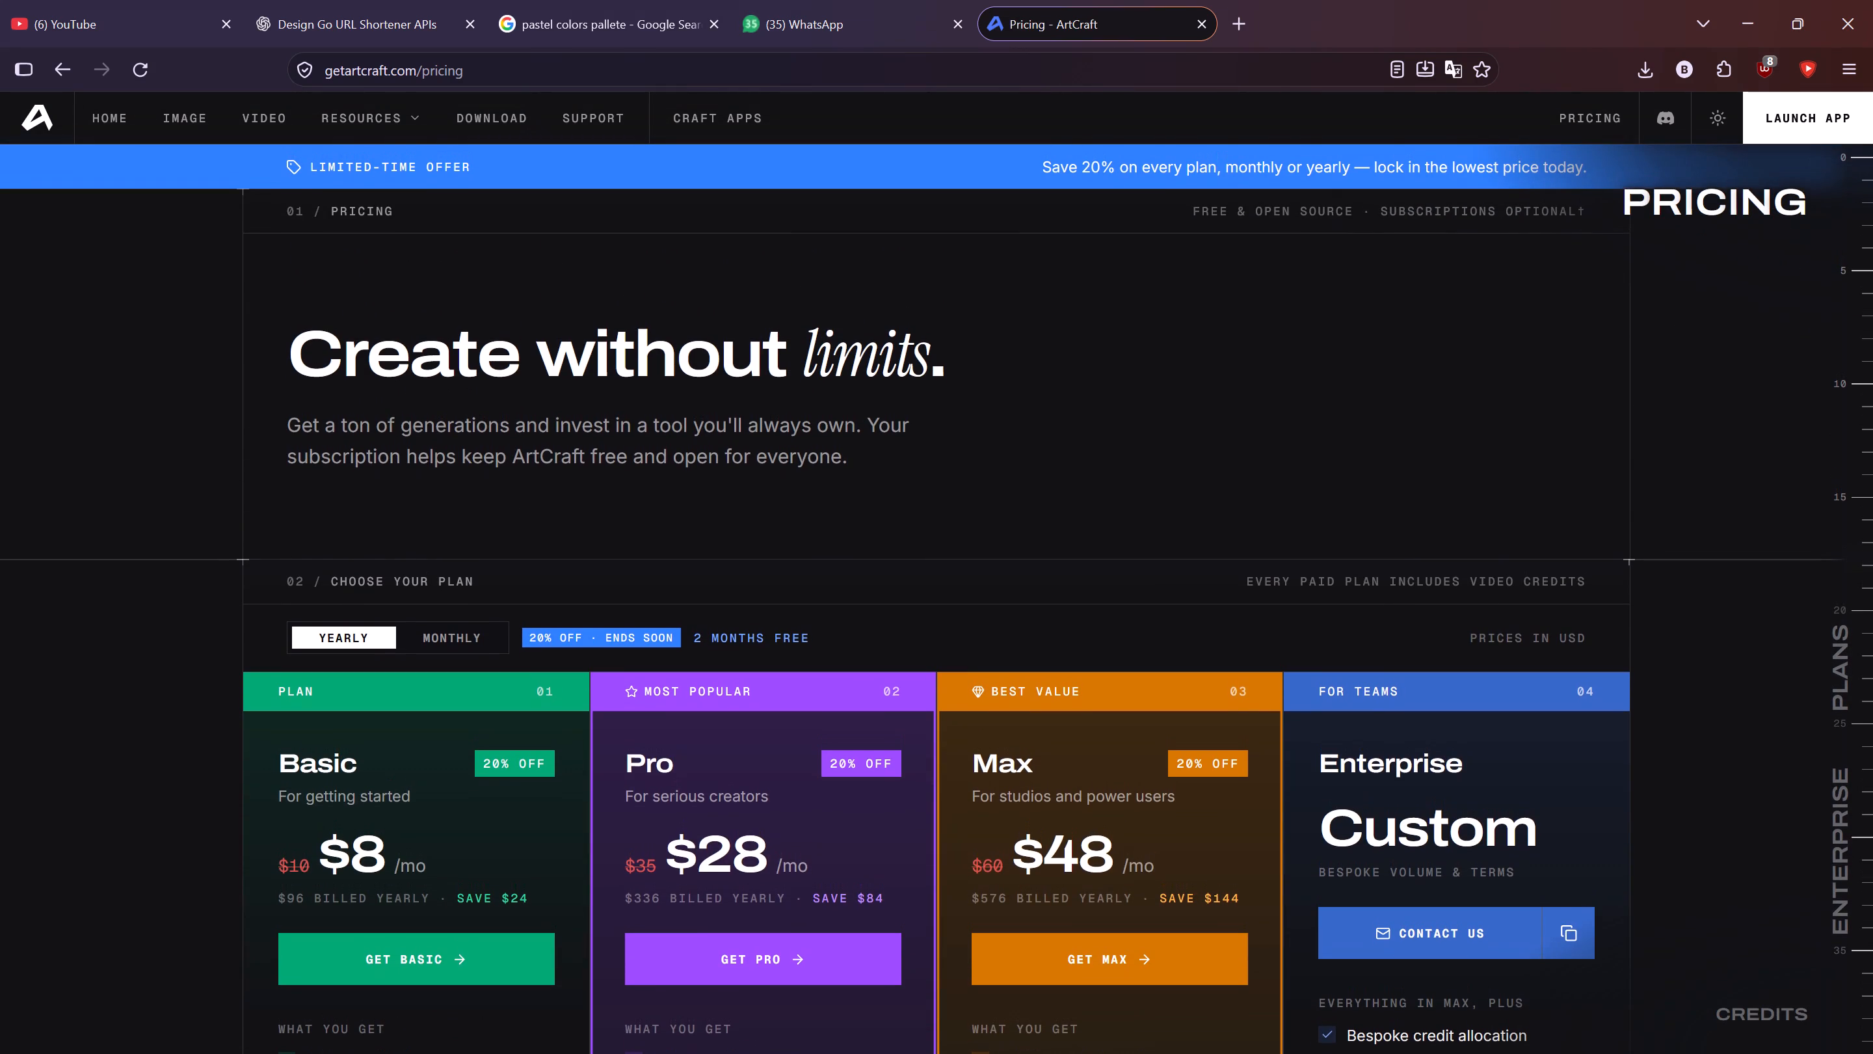
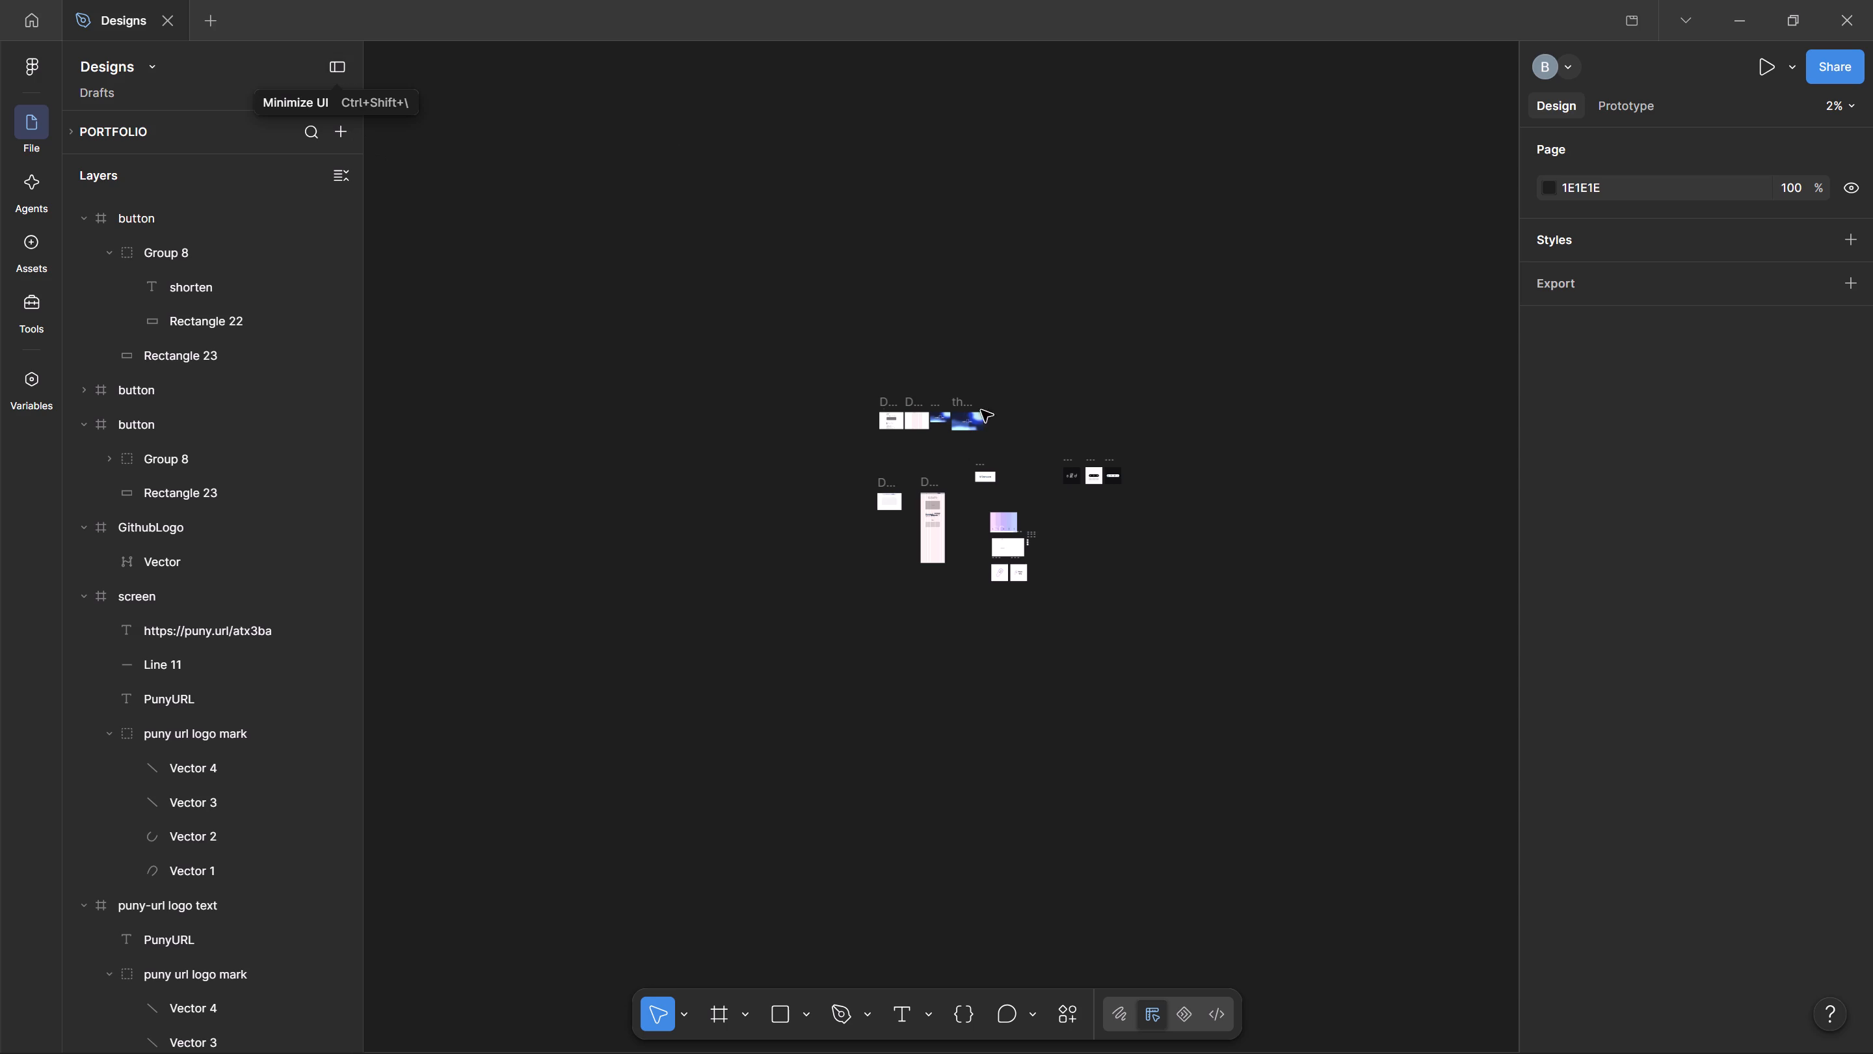
Show the prototype settings of the topmost of the three shorten button frames.
{"action": "scroll", "coordinate": [1058, 539], "scroll_direction": "up", "scroll_amount": 20, "text": "ctrl"}
{"action": "scroll", "coordinate": [1058, 539], "scroll_direction": "up", "scroll_amount": 1, "text": "ctrl"}
{"action": "key", "text": "space"}
{"action": "left_click_drag", "start_coordinate": [679, 410], "coordinate": [797, 377]}
{"action": "left_click_drag", "start_coordinate": [893, 365], "coordinate": [1121, 336]}
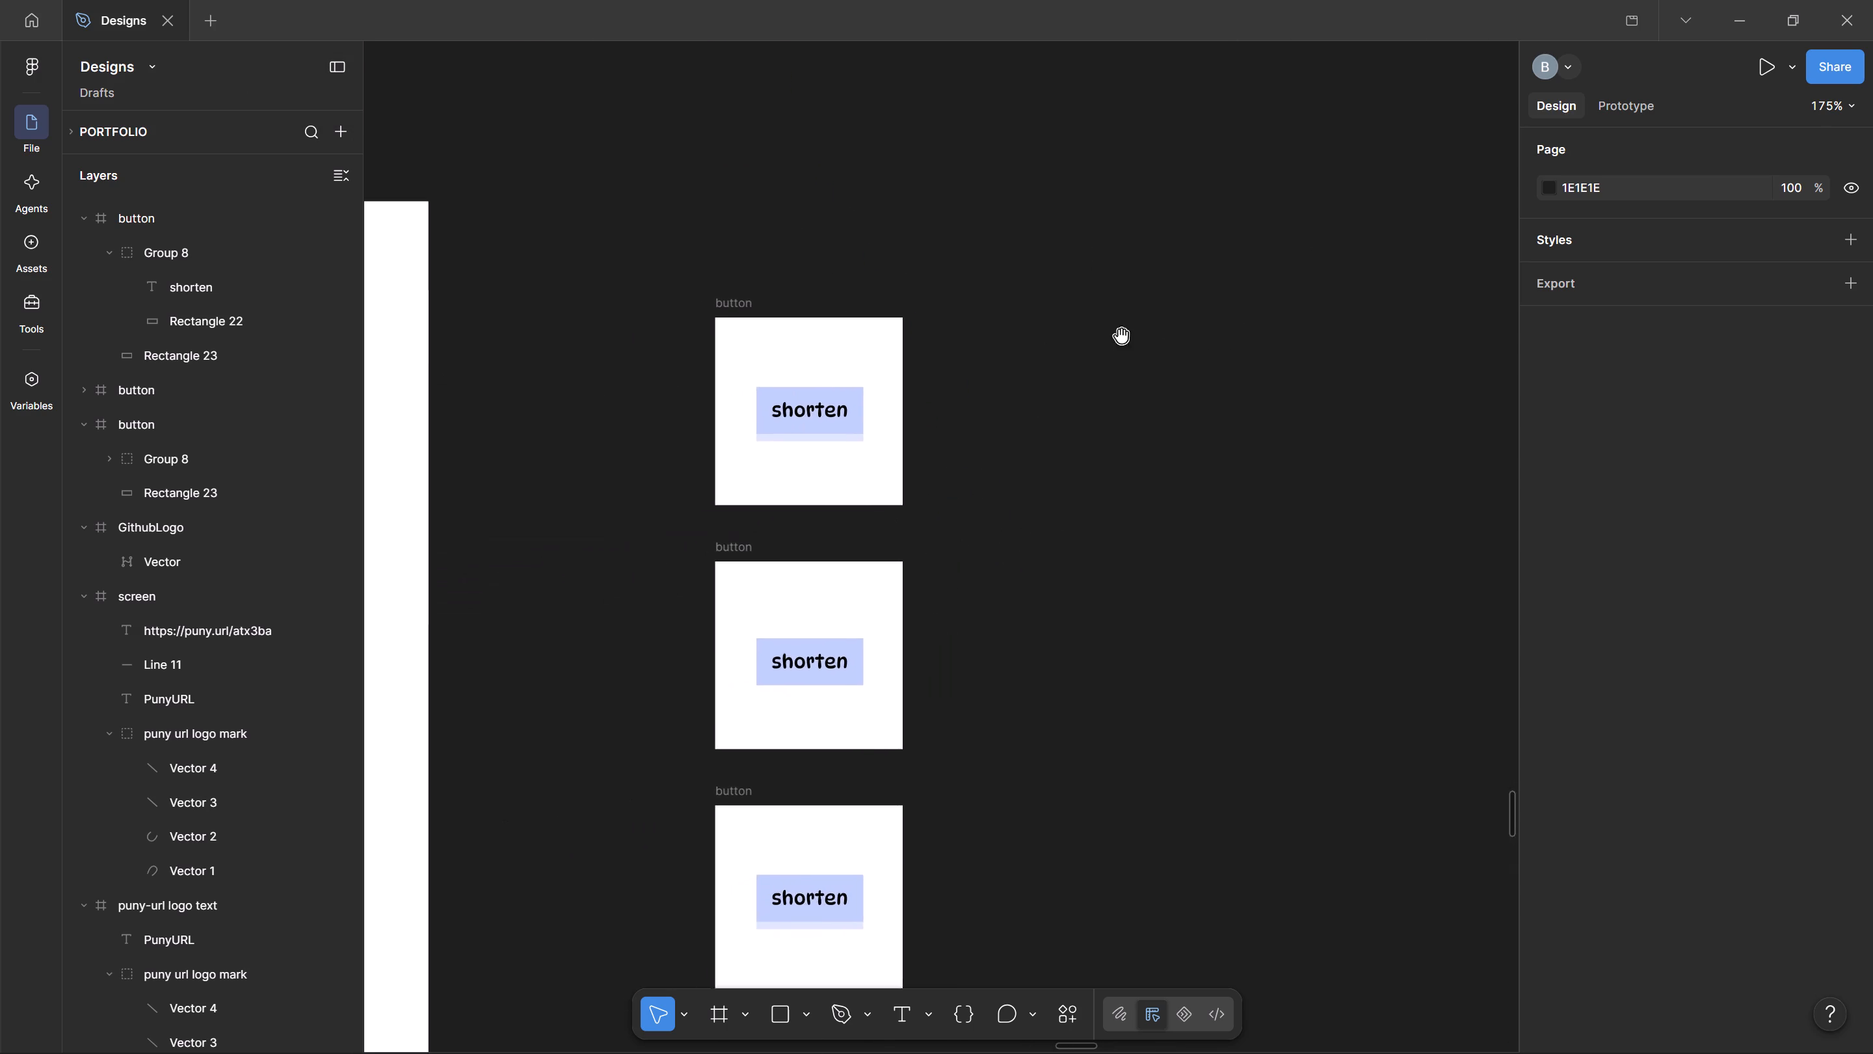
{"action": "scroll", "coordinate": [983, 416], "scroll_direction": "up", "scroll_amount": 2, "text": "ctrl"}
{"action": "scroll", "coordinate": [961, 407], "scroll_direction": "down", "scroll_amount": 3, "text": "ctrl"}
{"action": "scroll", "coordinate": [868, 377], "scroll_direction": "up", "scroll_amount": 5, "text": "ctrl"}
{"action": "scroll", "coordinate": [862, 388], "scroll_direction": "down", "scroll_amount": 3, "text": "ctrl"}
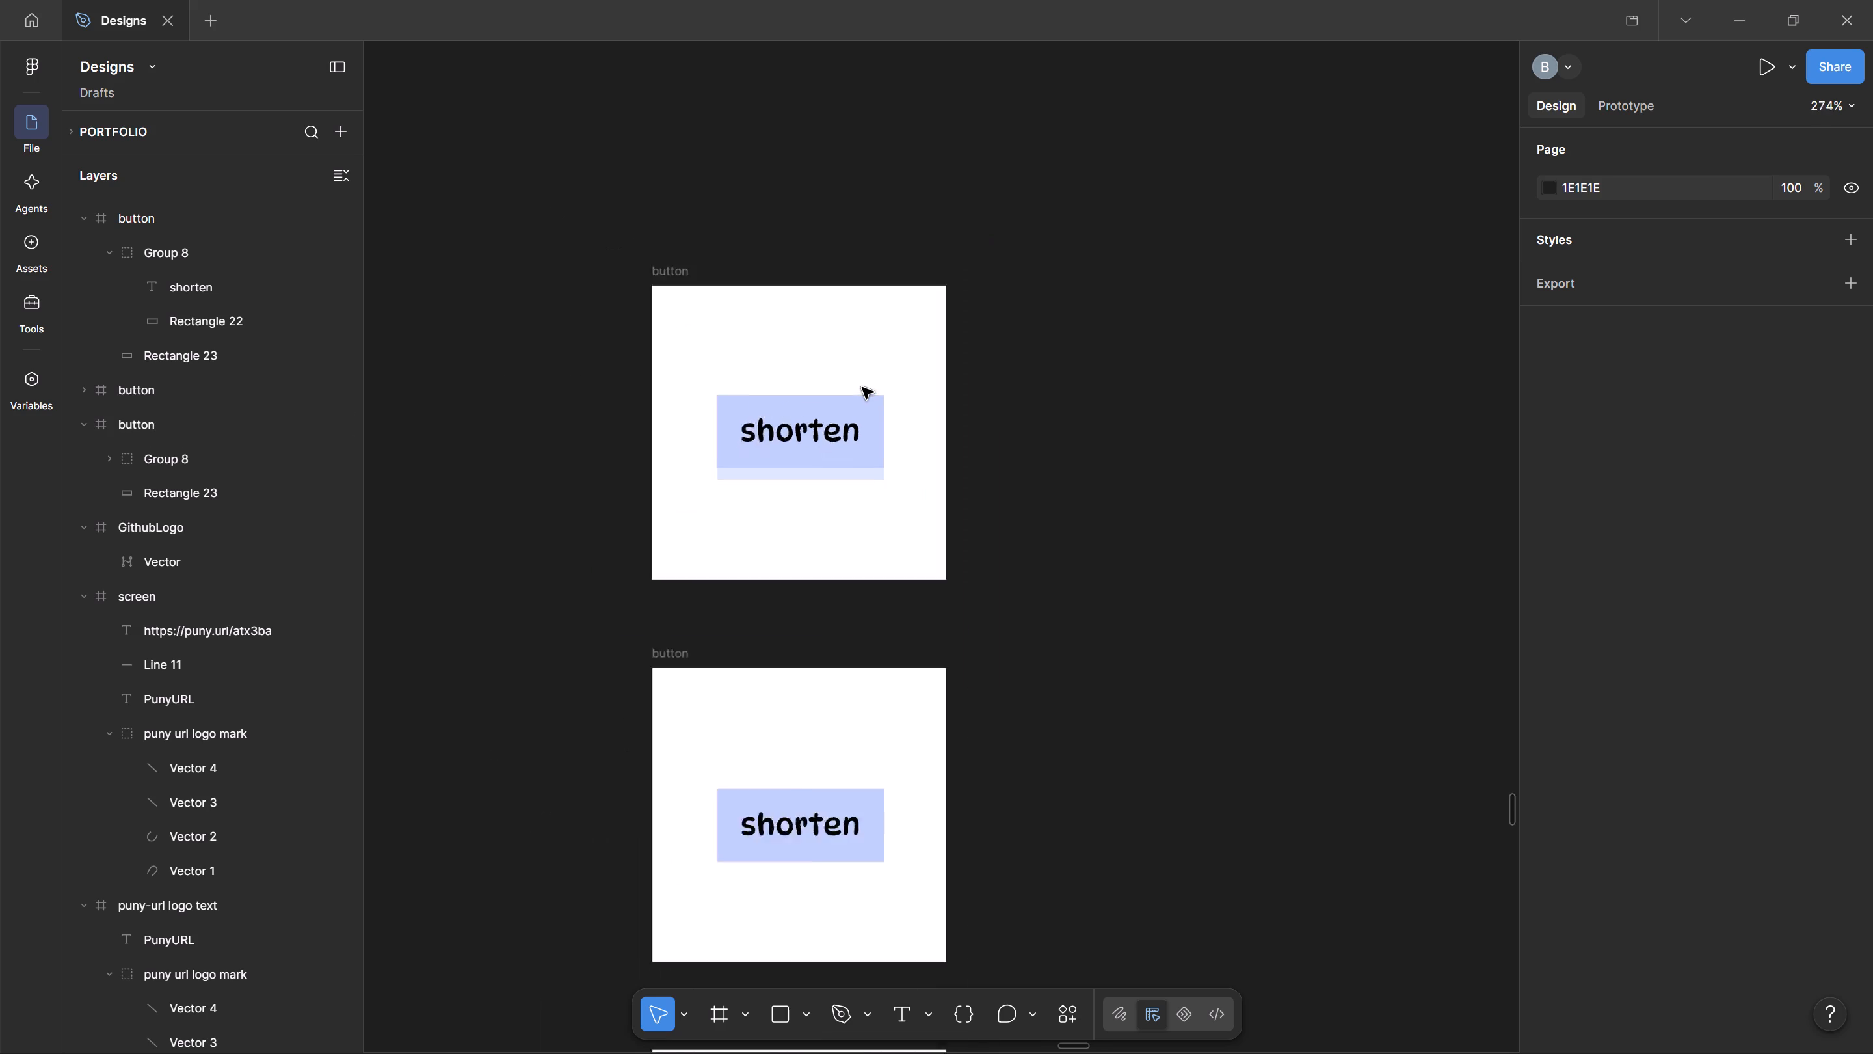
{"action": "left_click", "coordinate": [823, 340]}
{"action": "left_click", "coordinate": [705, 291]}
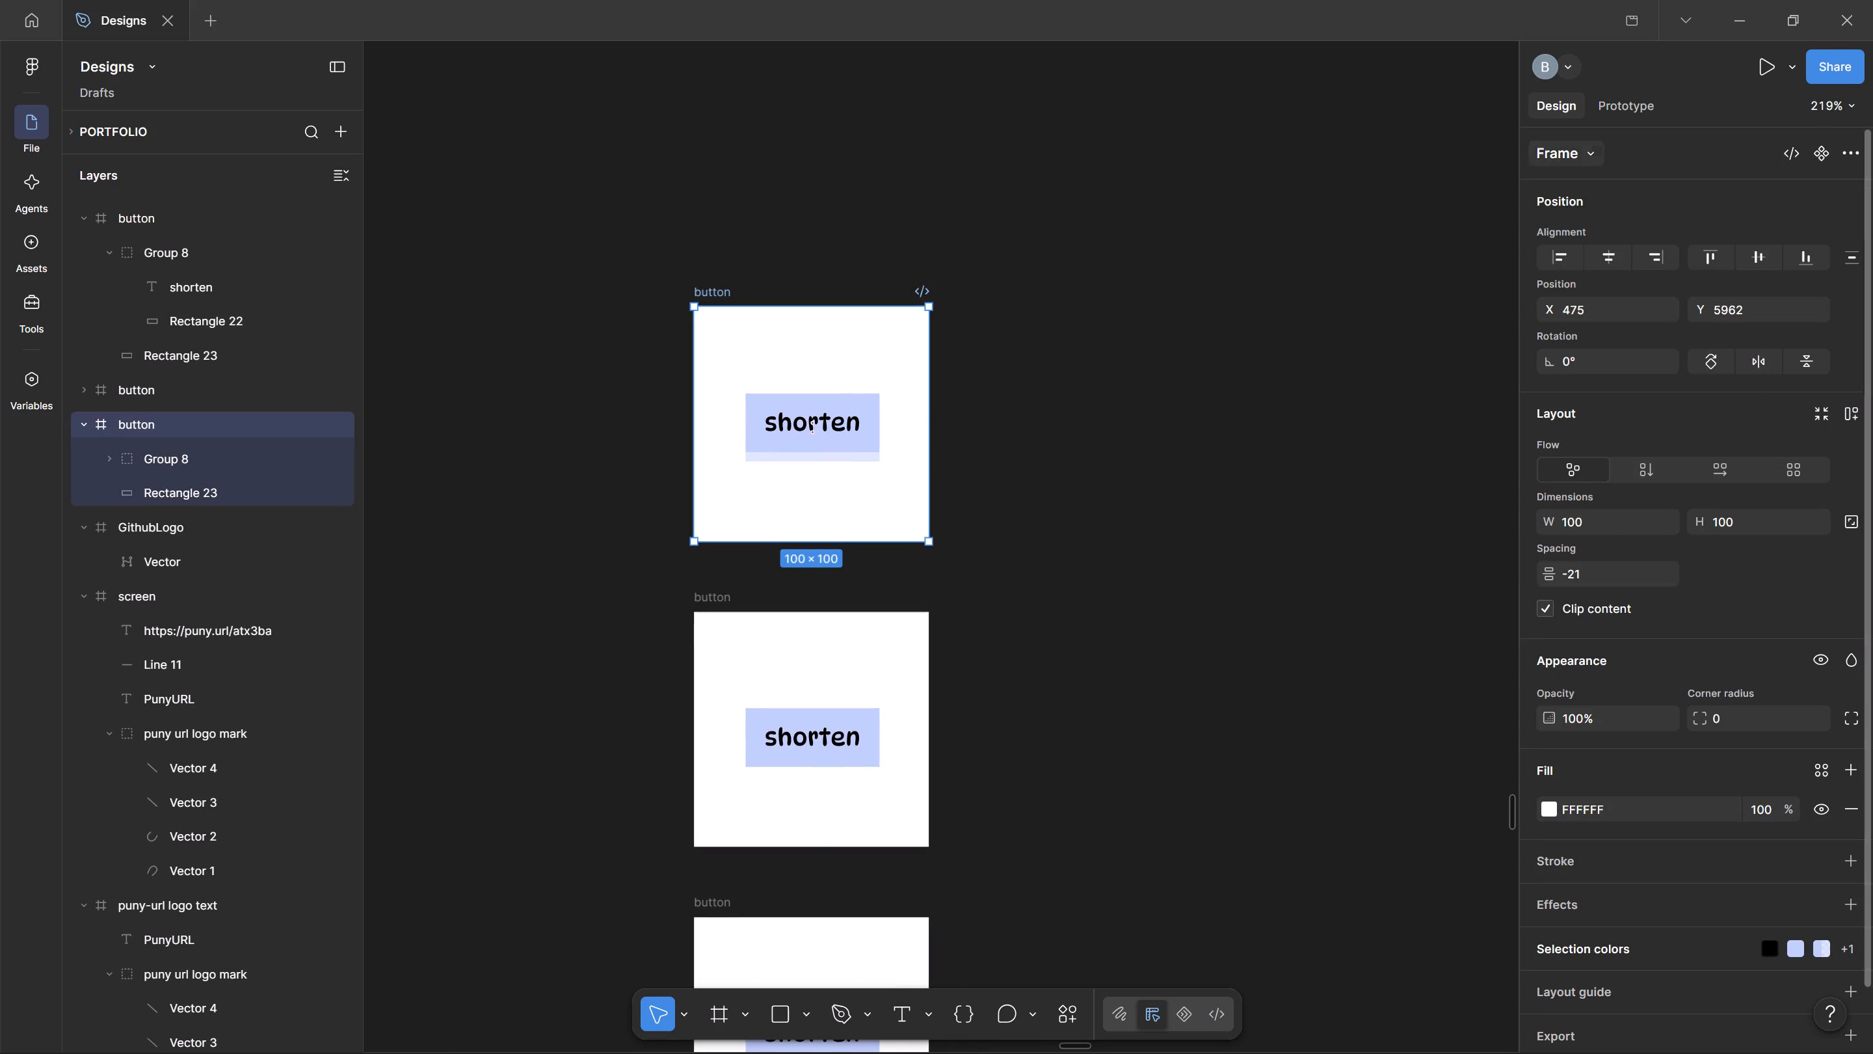
{"action": "left_click", "coordinate": [1629, 106]}
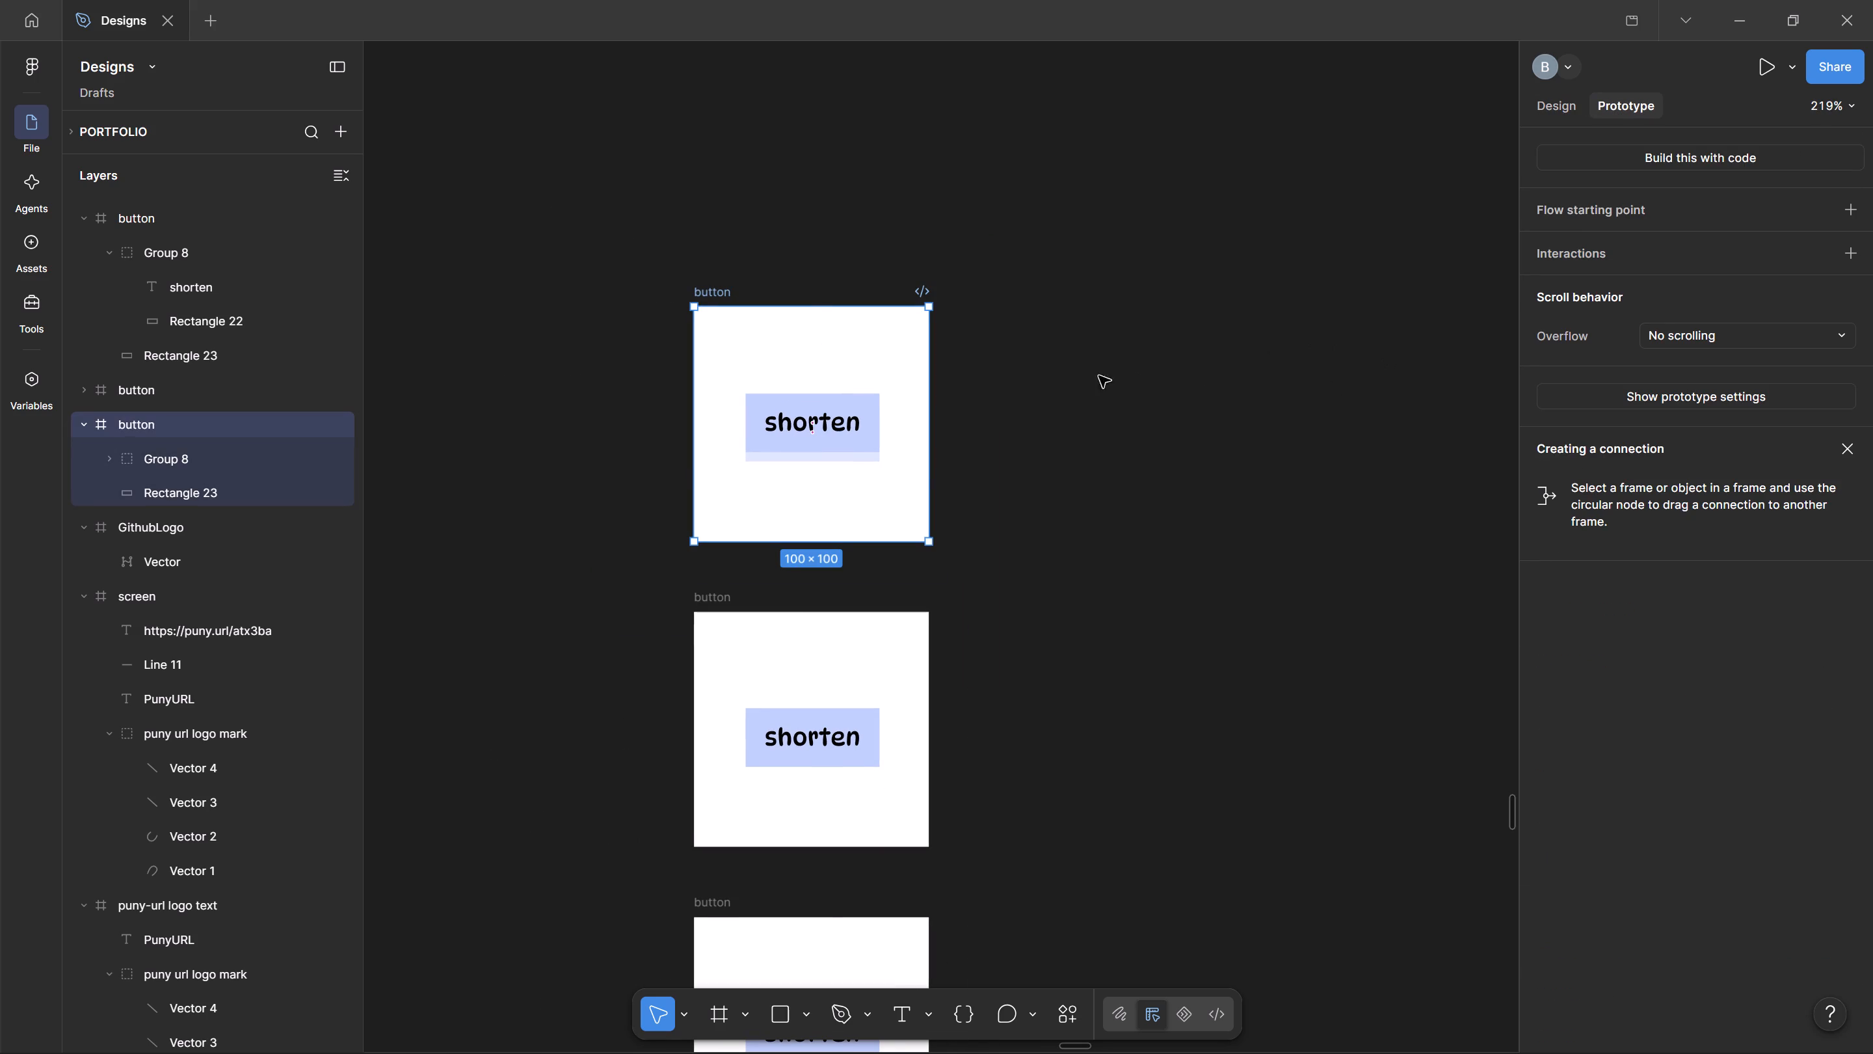
Connect the topmost button frame to the middle one with an On click, Navigate to interaction.
{"action": "scroll", "coordinate": [1047, 360], "scroll_direction": "down", "scroll_amount": 2}
{"action": "left_click", "coordinate": [1046, 338]}
{"action": "scroll", "coordinate": [1047, 338], "scroll_direction": "down", "scroll_amount": 2, "text": "ctrl"}
{"action": "left_click_drag", "start_coordinate": [800, 118], "coordinate": [1043, 709]}
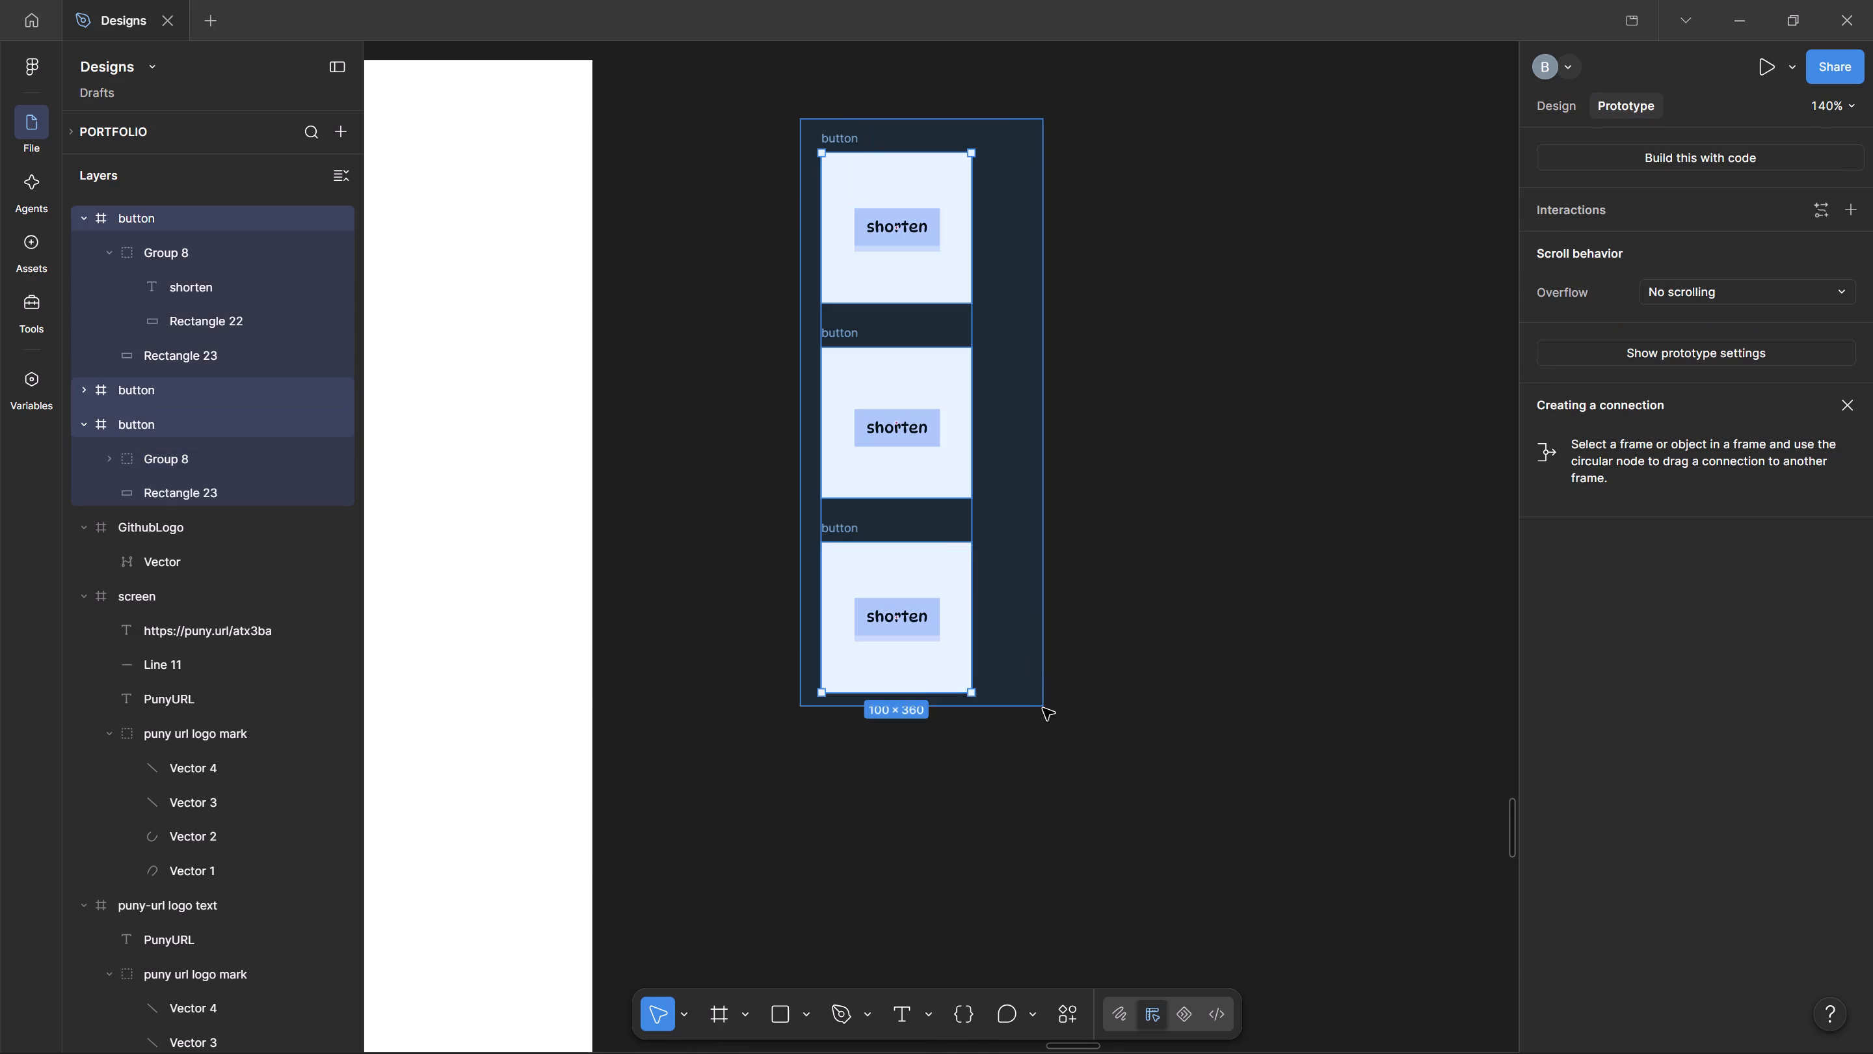
{"action": "left_click_drag", "start_coordinate": [1043, 709], "coordinate": [1044, 709]}
{"action": "left_click_drag", "start_coordinate": [1106, 445], "coordinate": [1106, 420]}
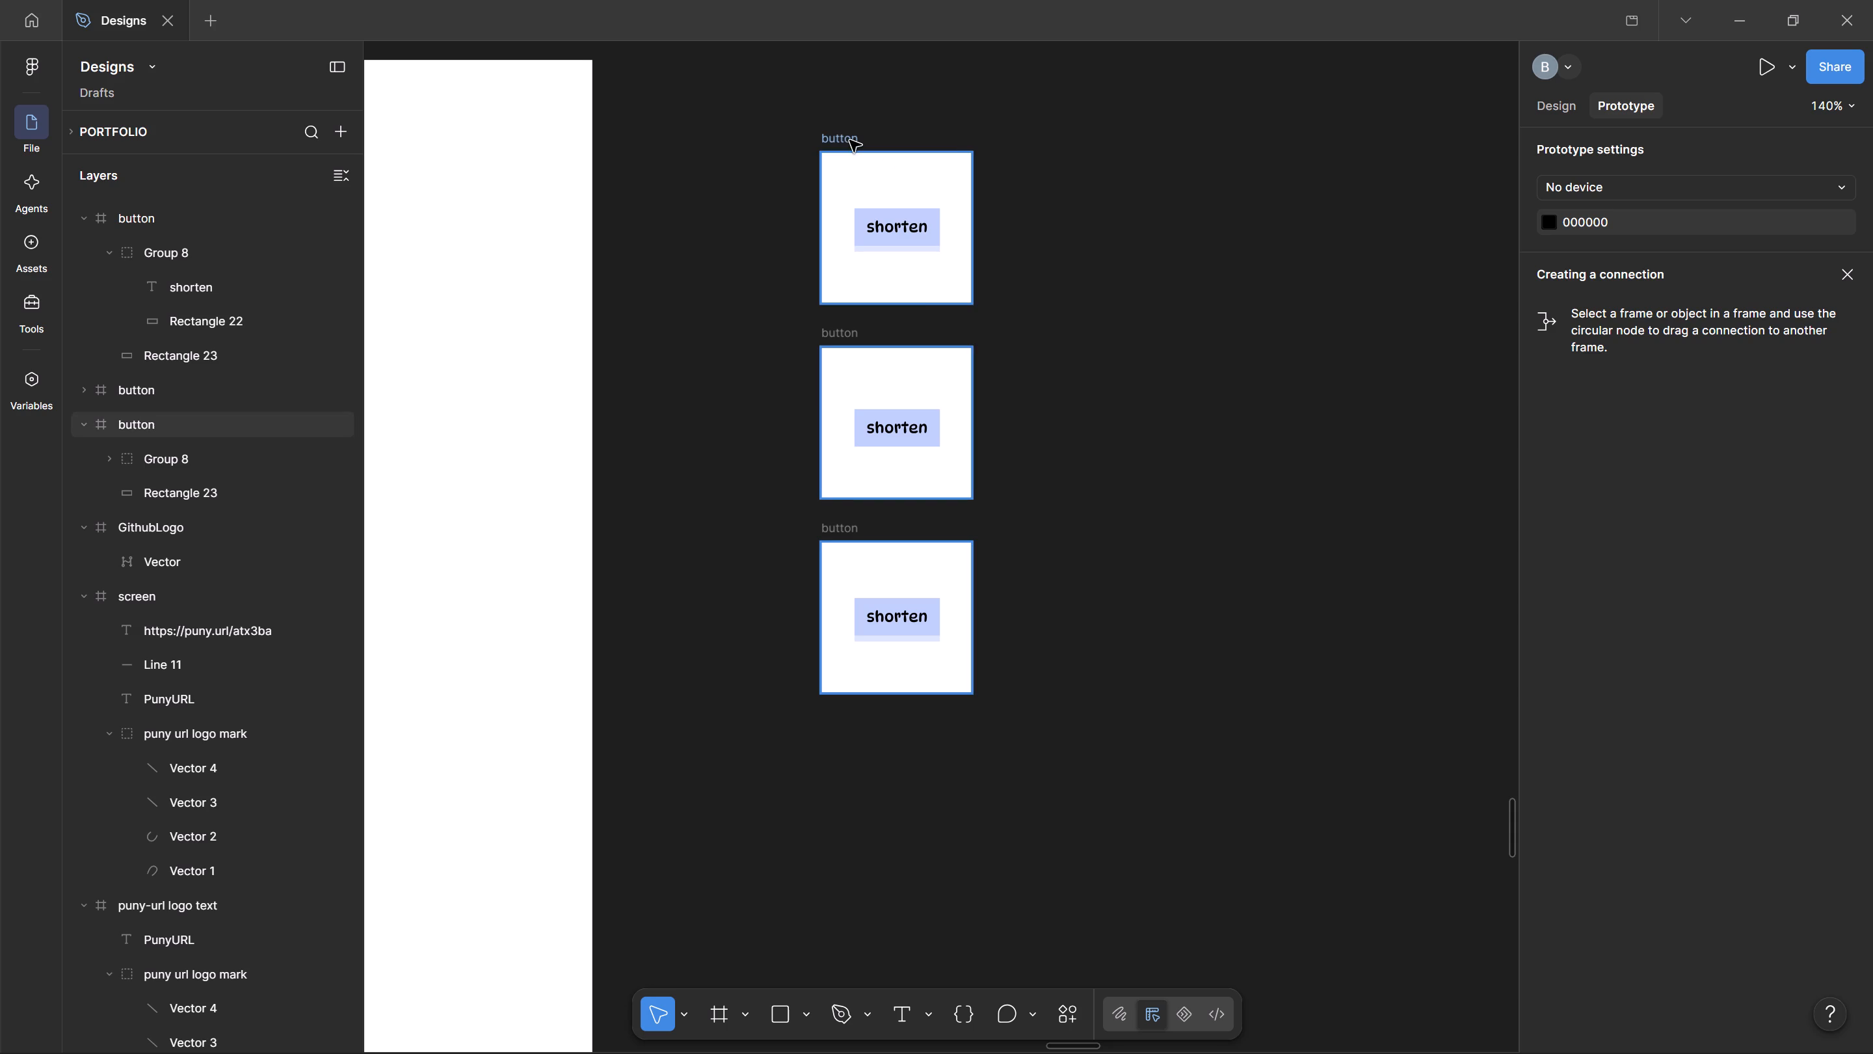
{"action": "left_click", "coordinate": [850, 141]}
{"action": "left_click_drag", "start_coordinate": [897, 302], "coordinate": [894, 350]}
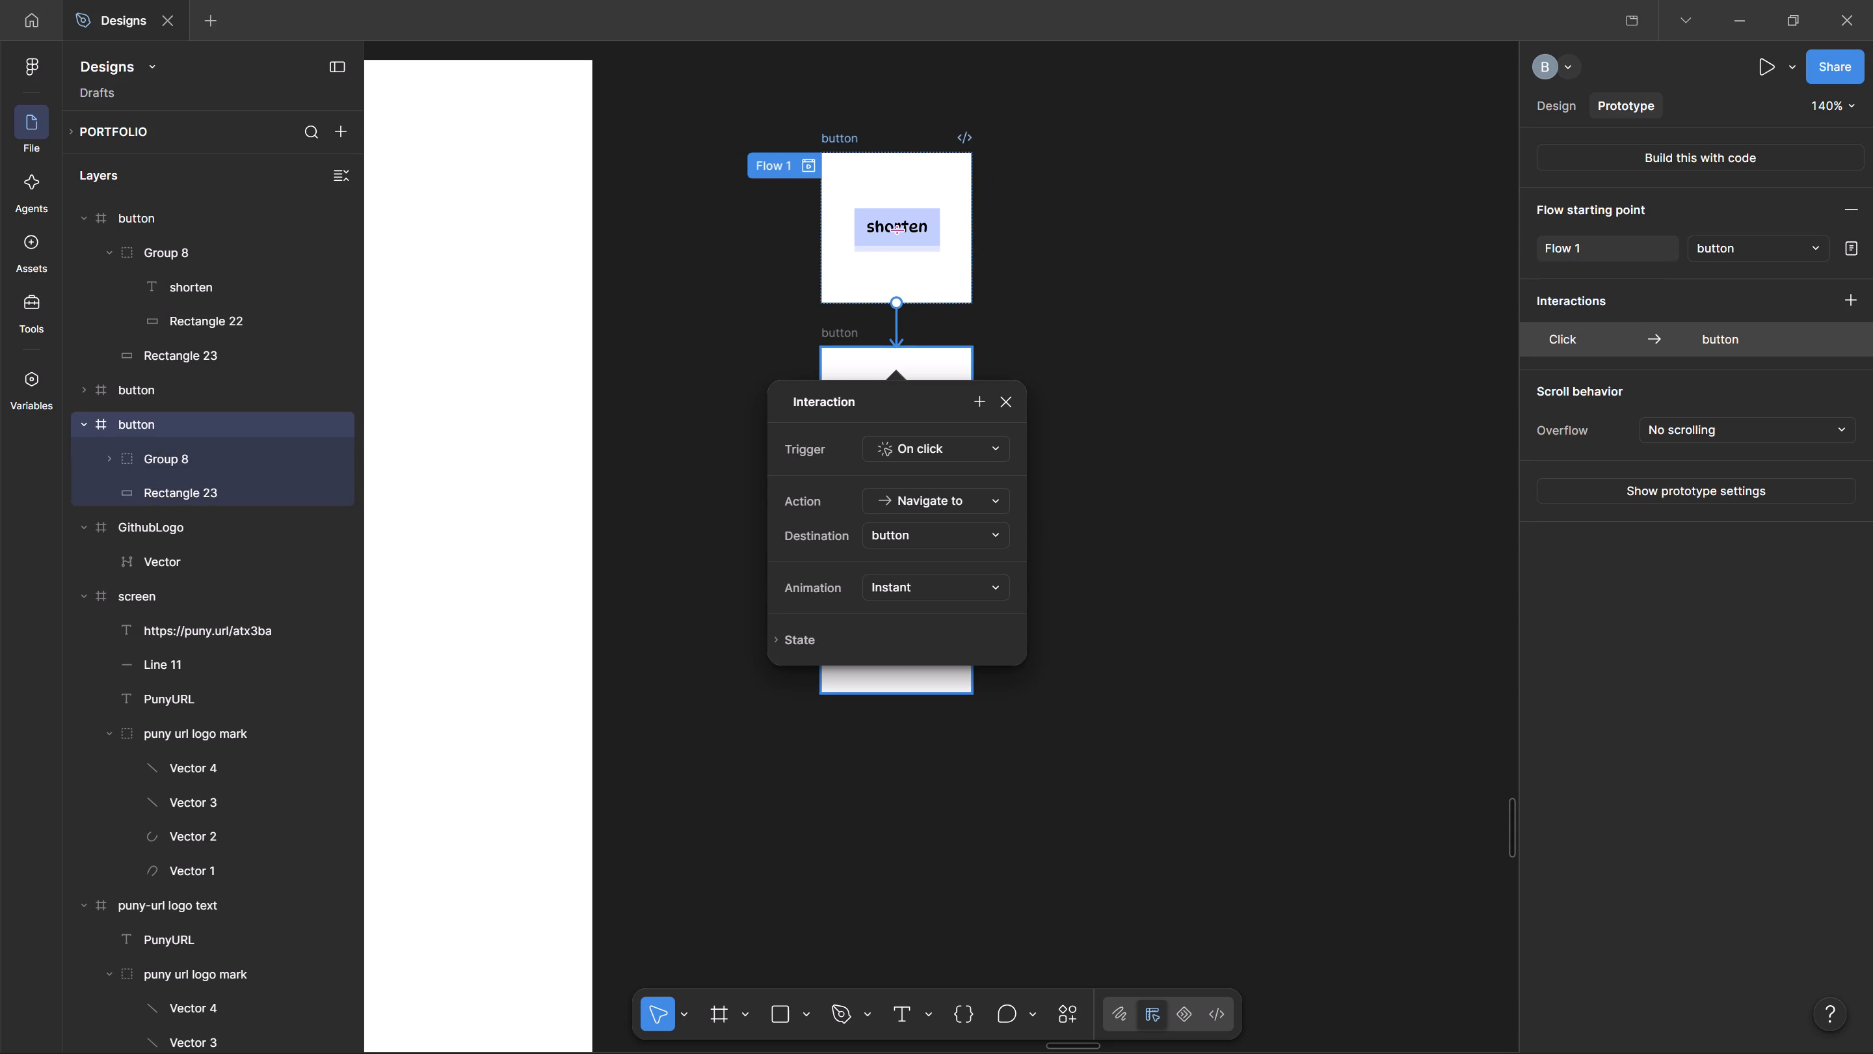
Set the animation of the connection between the top and middle button frames to Smart animate.
{"action": "left_click", "coordinate": [968, 584]}
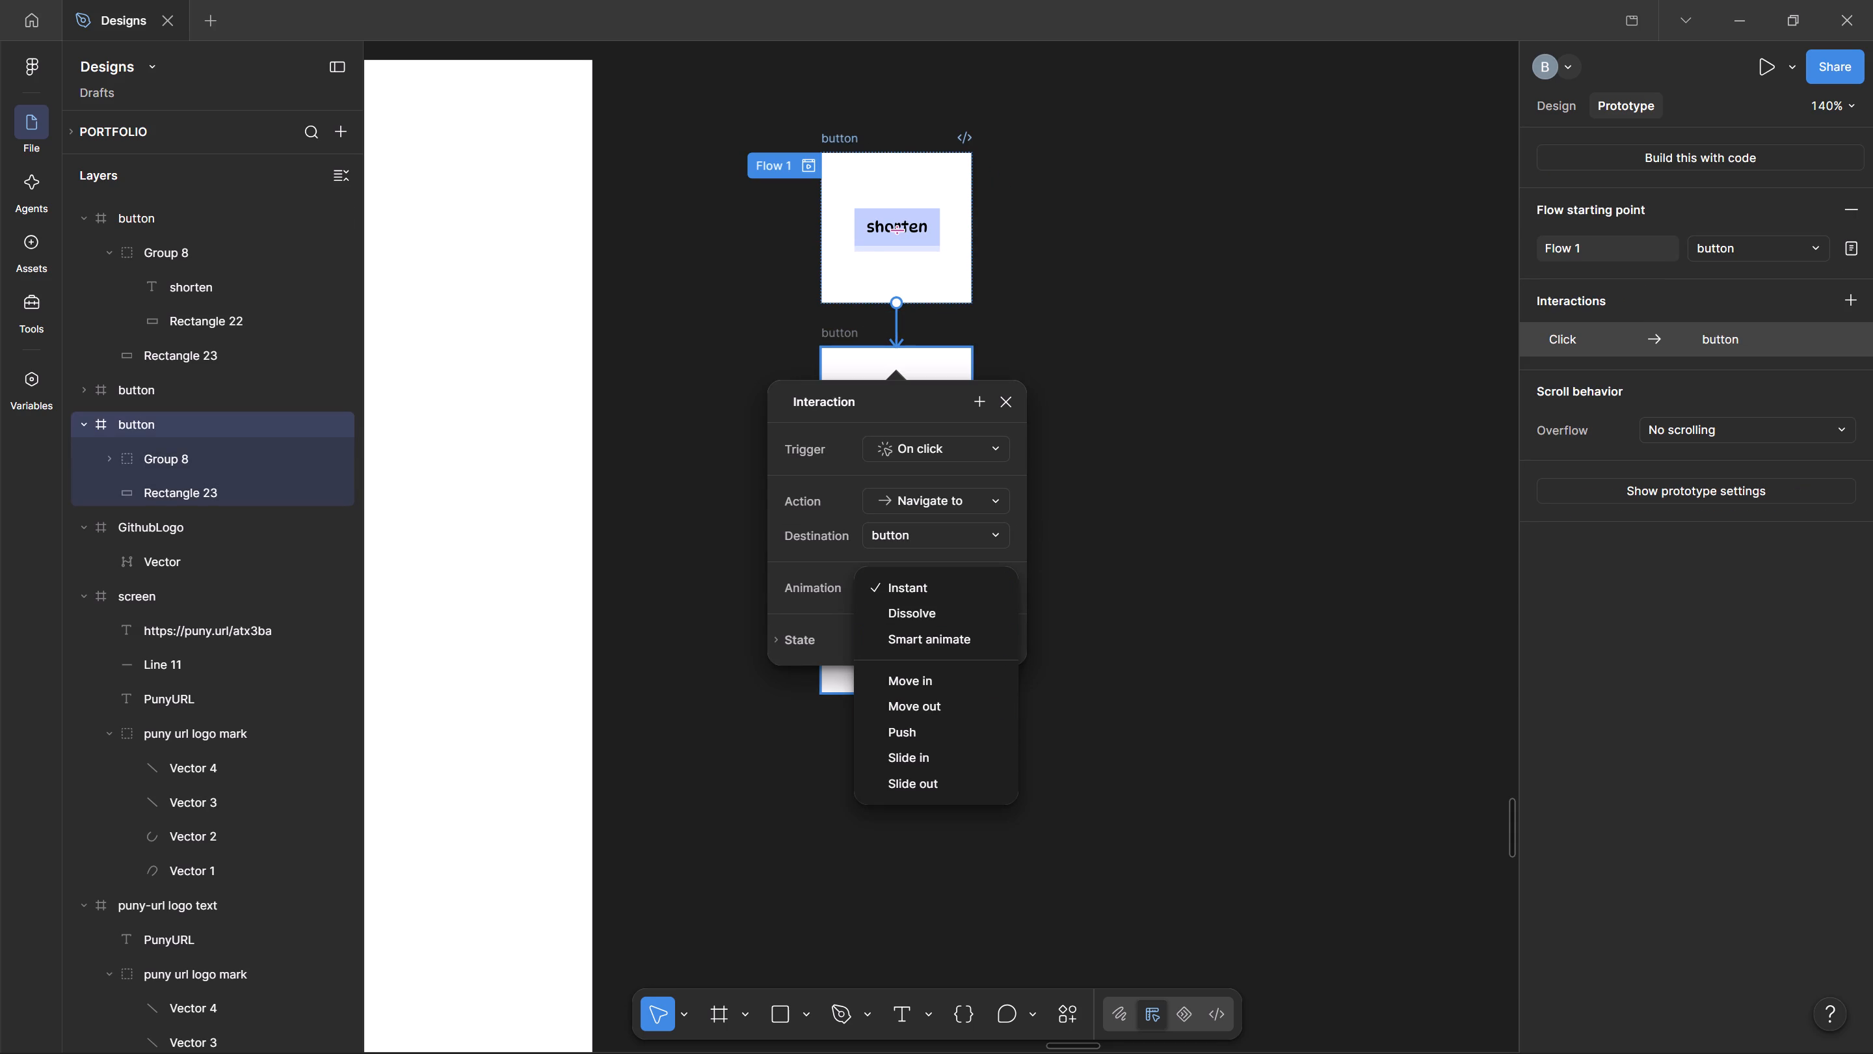
{"action": "scroll", "coordinate": [944, 638], "scroll_direction": "down", "scroll_amount": 2}
{"action": "left_click", "coordinate": [944, 638]}
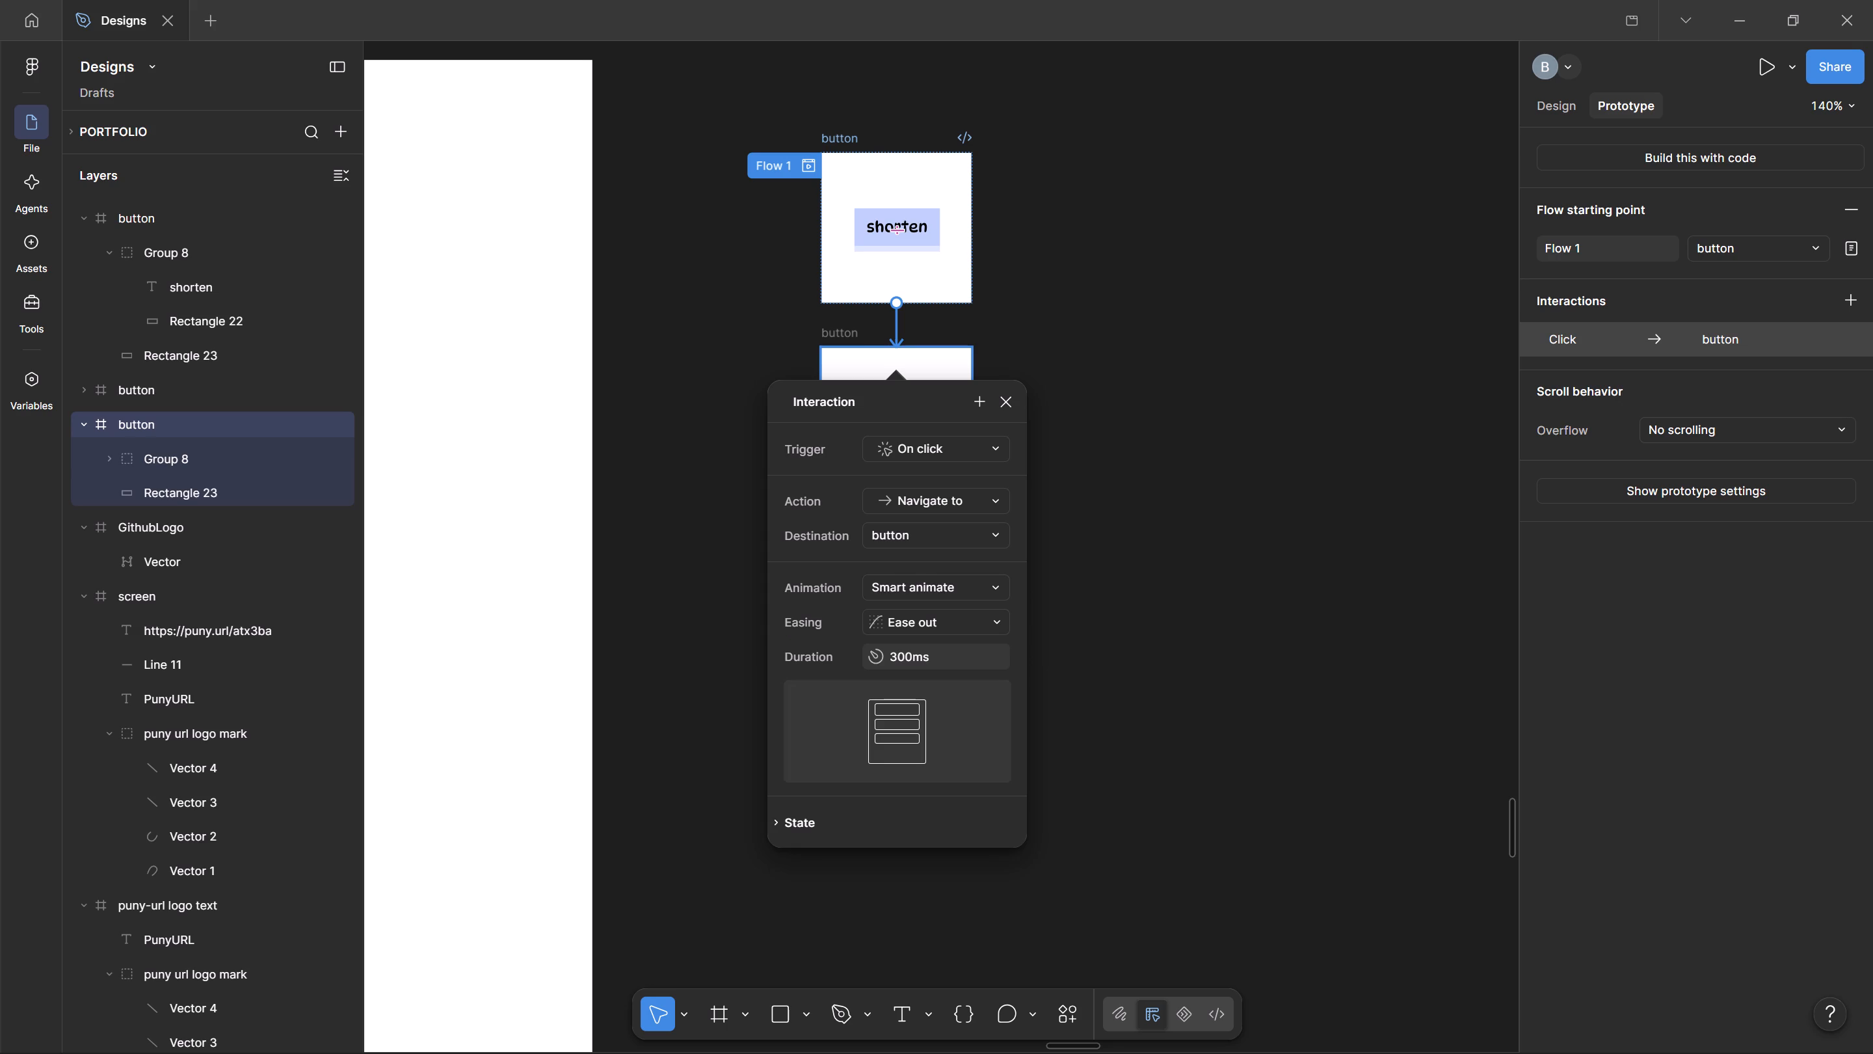
{"action": "double_click", "coordinate": [940, 656]}
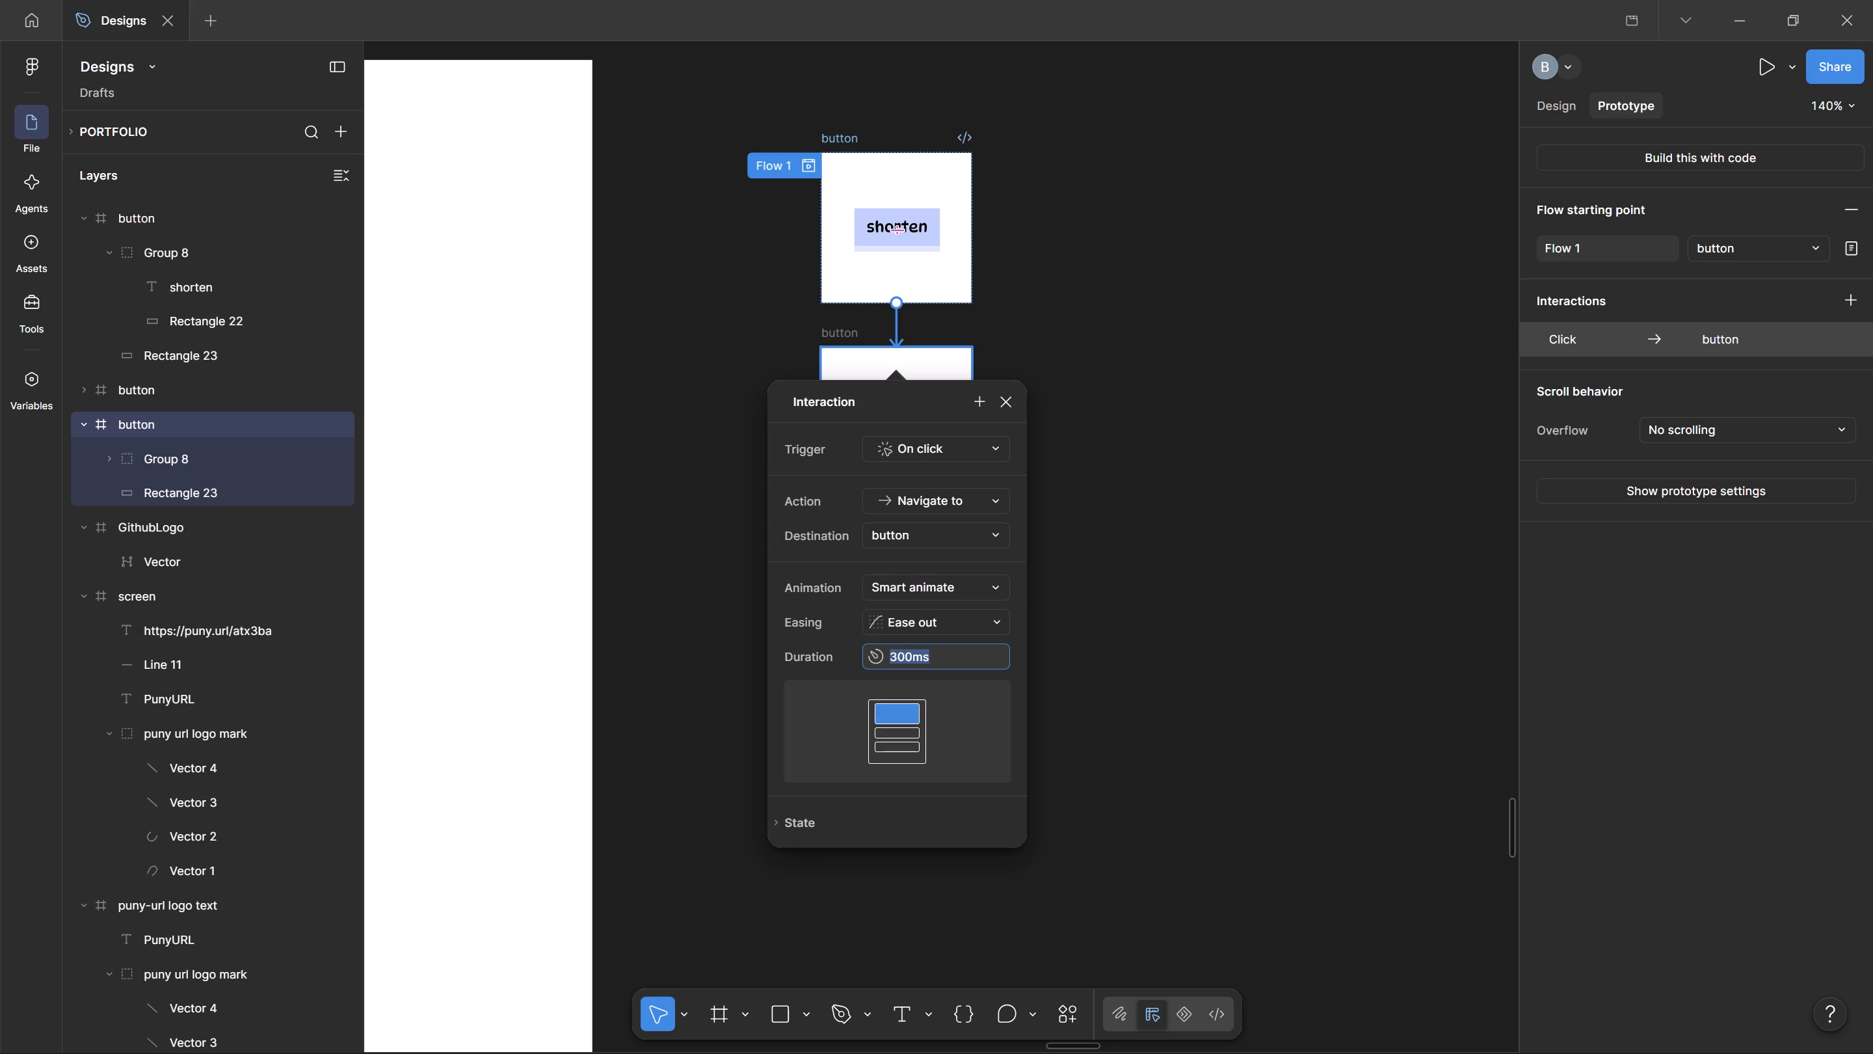
{"action": "key", "text": "Escape"}
{"action": "left_click", "coordinate": [1050, 503]}
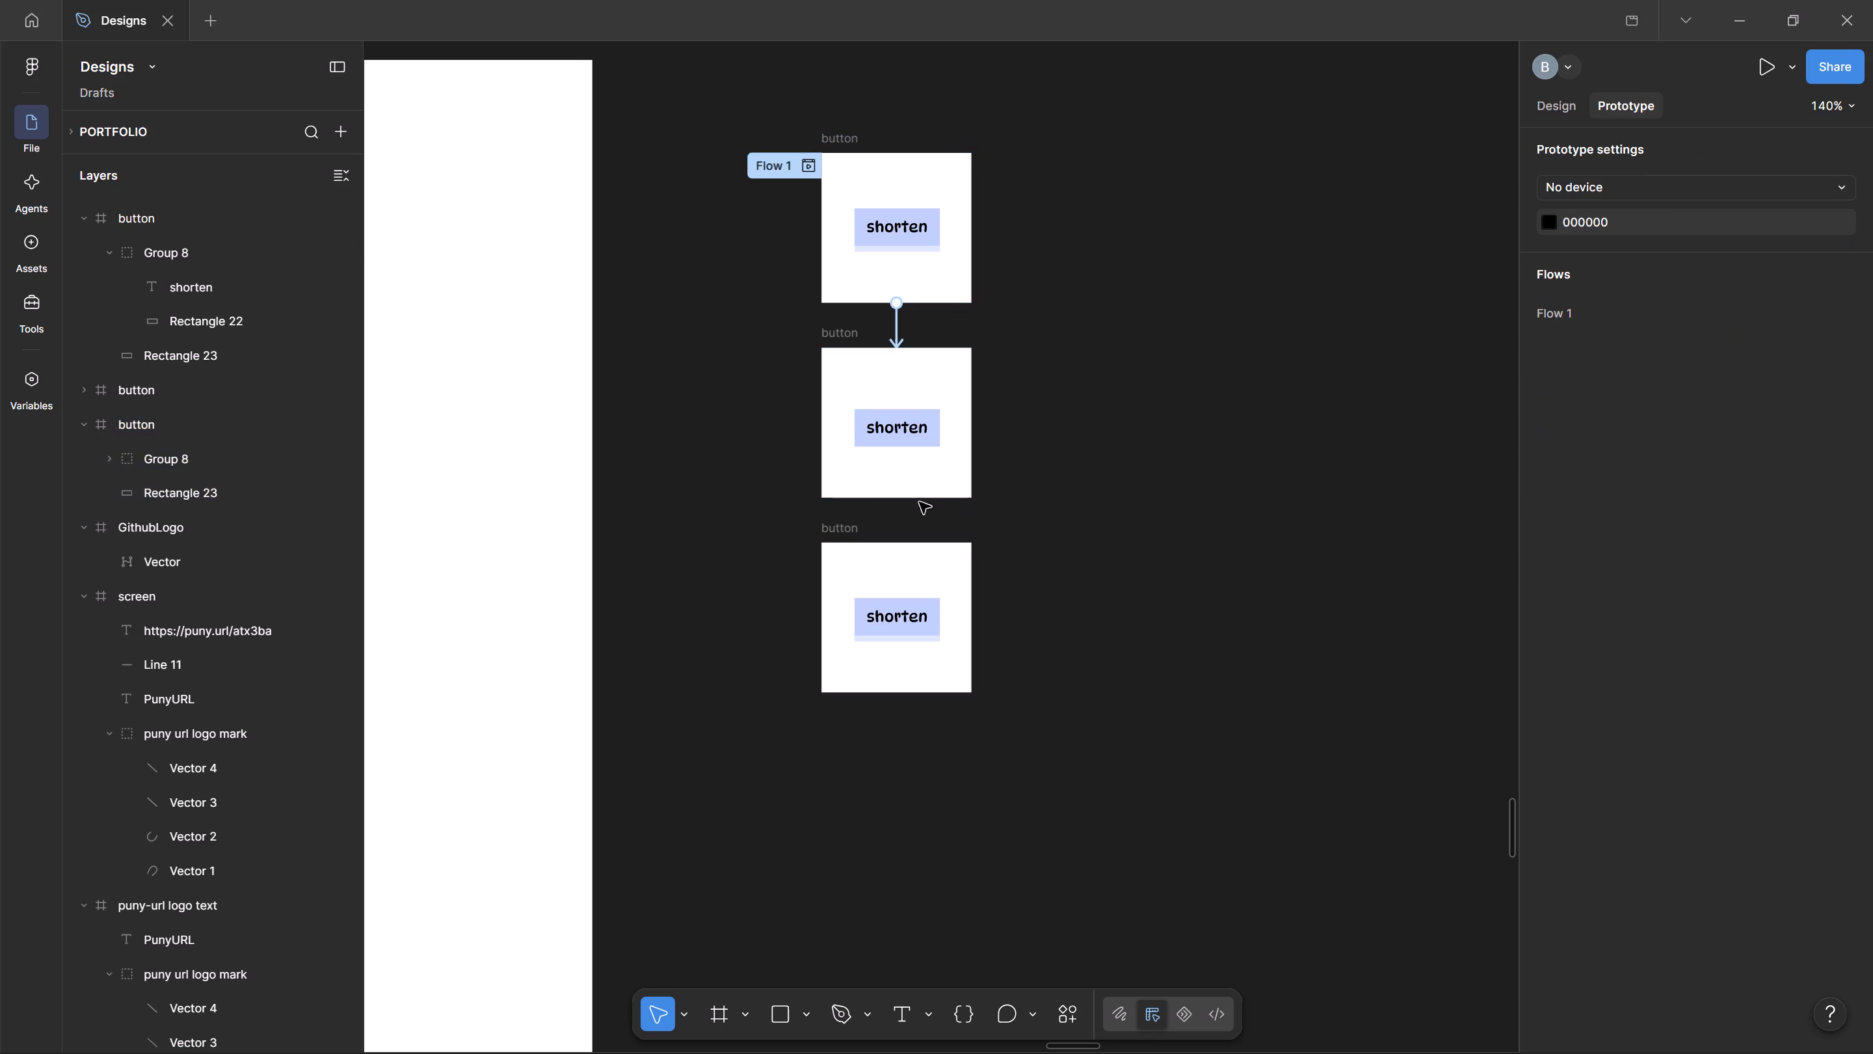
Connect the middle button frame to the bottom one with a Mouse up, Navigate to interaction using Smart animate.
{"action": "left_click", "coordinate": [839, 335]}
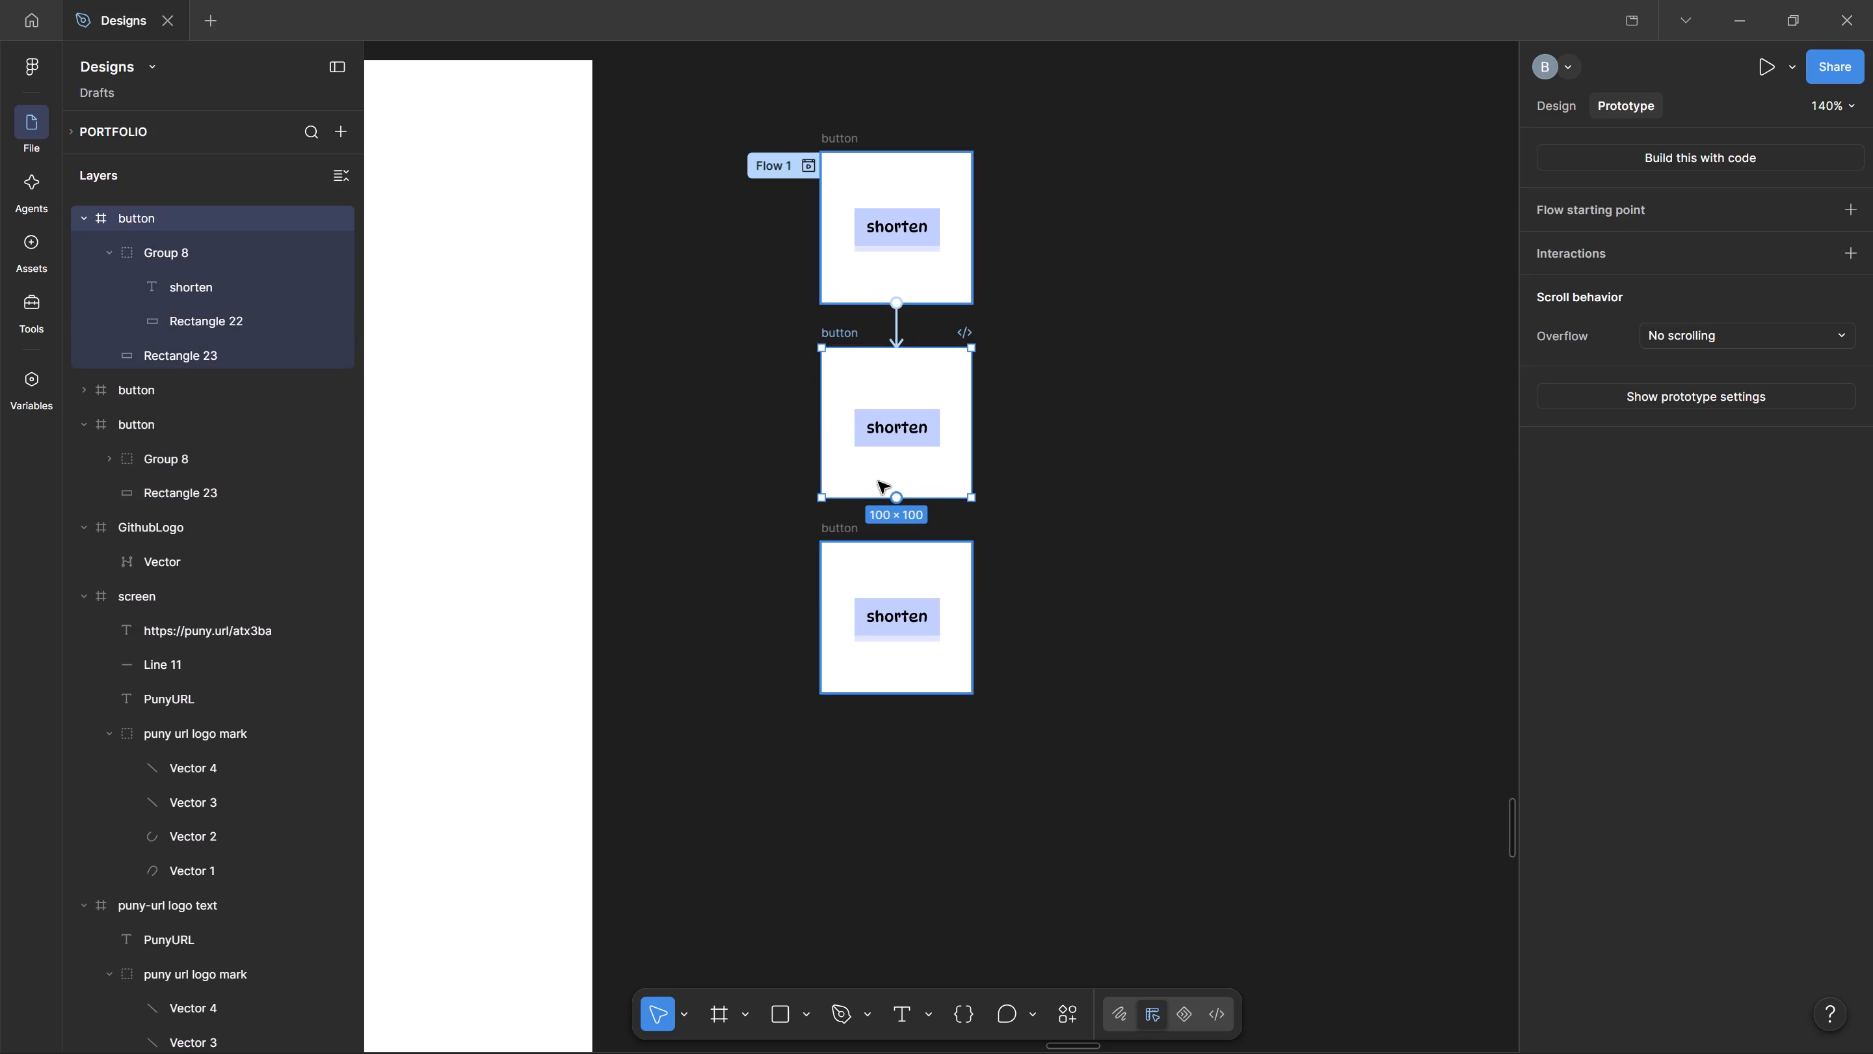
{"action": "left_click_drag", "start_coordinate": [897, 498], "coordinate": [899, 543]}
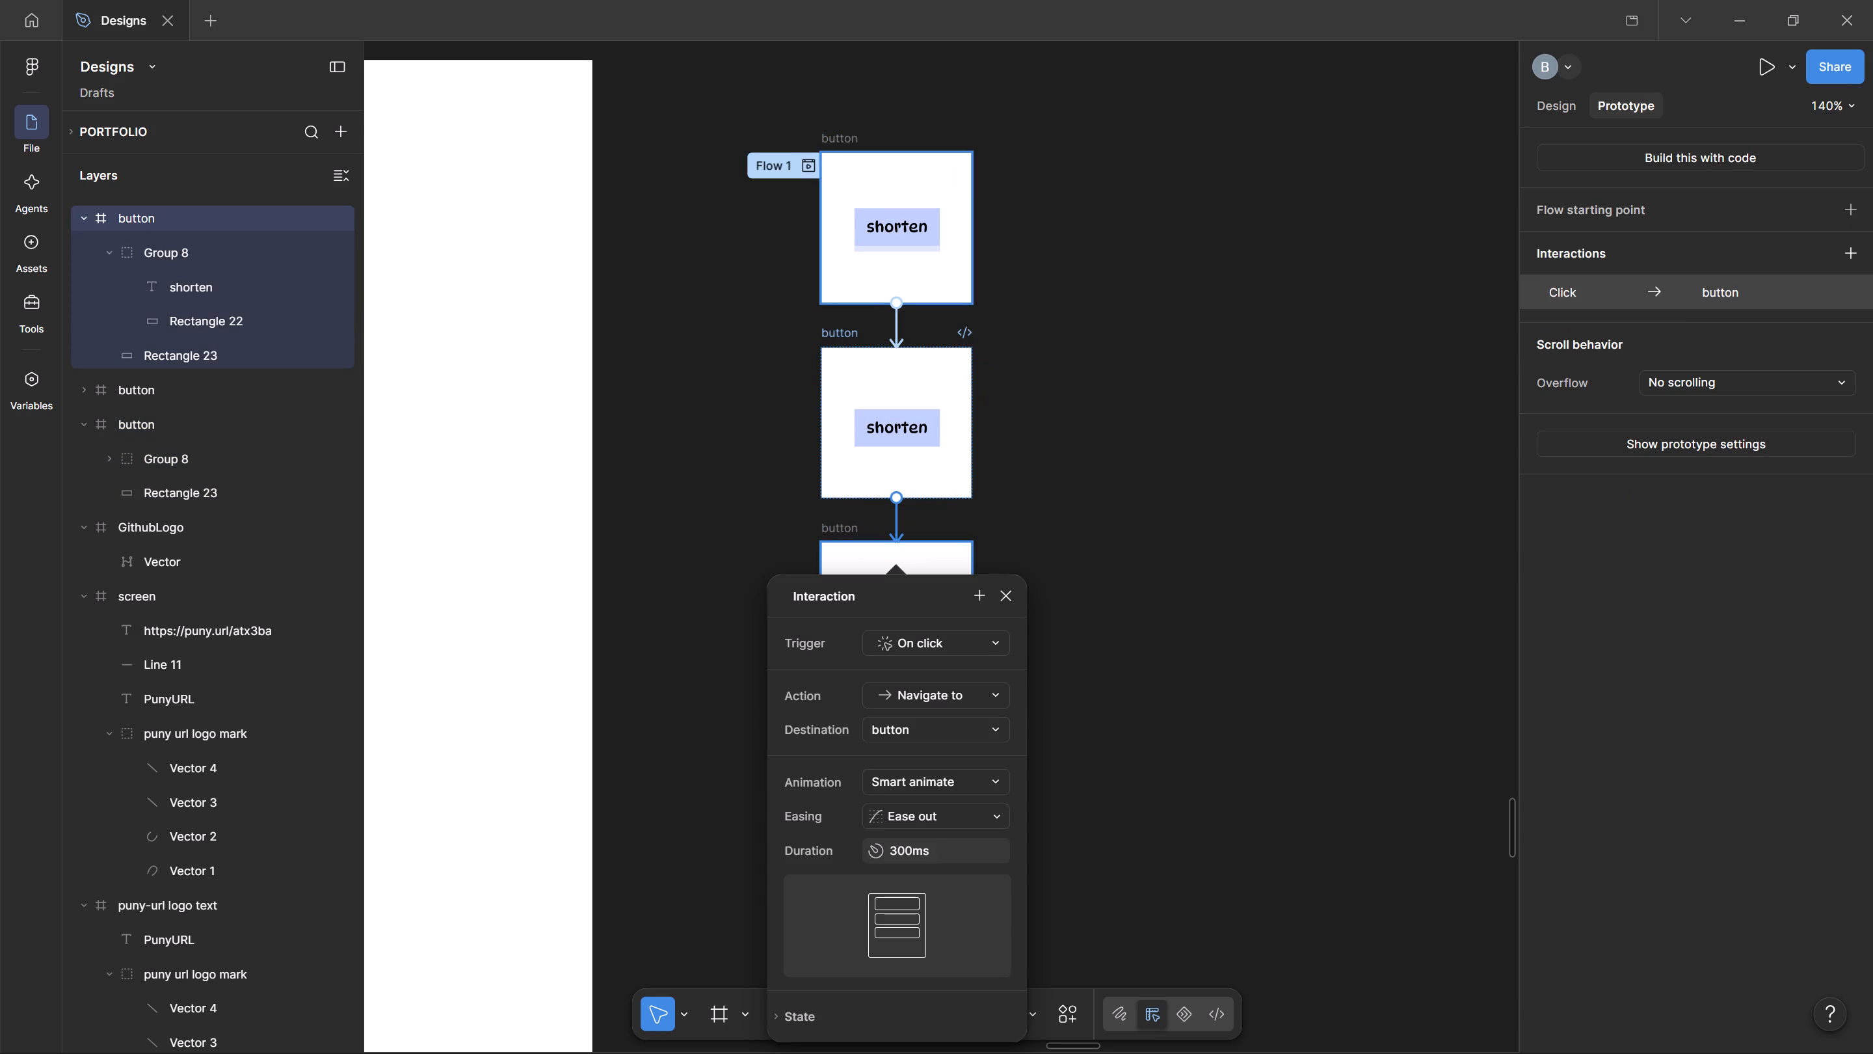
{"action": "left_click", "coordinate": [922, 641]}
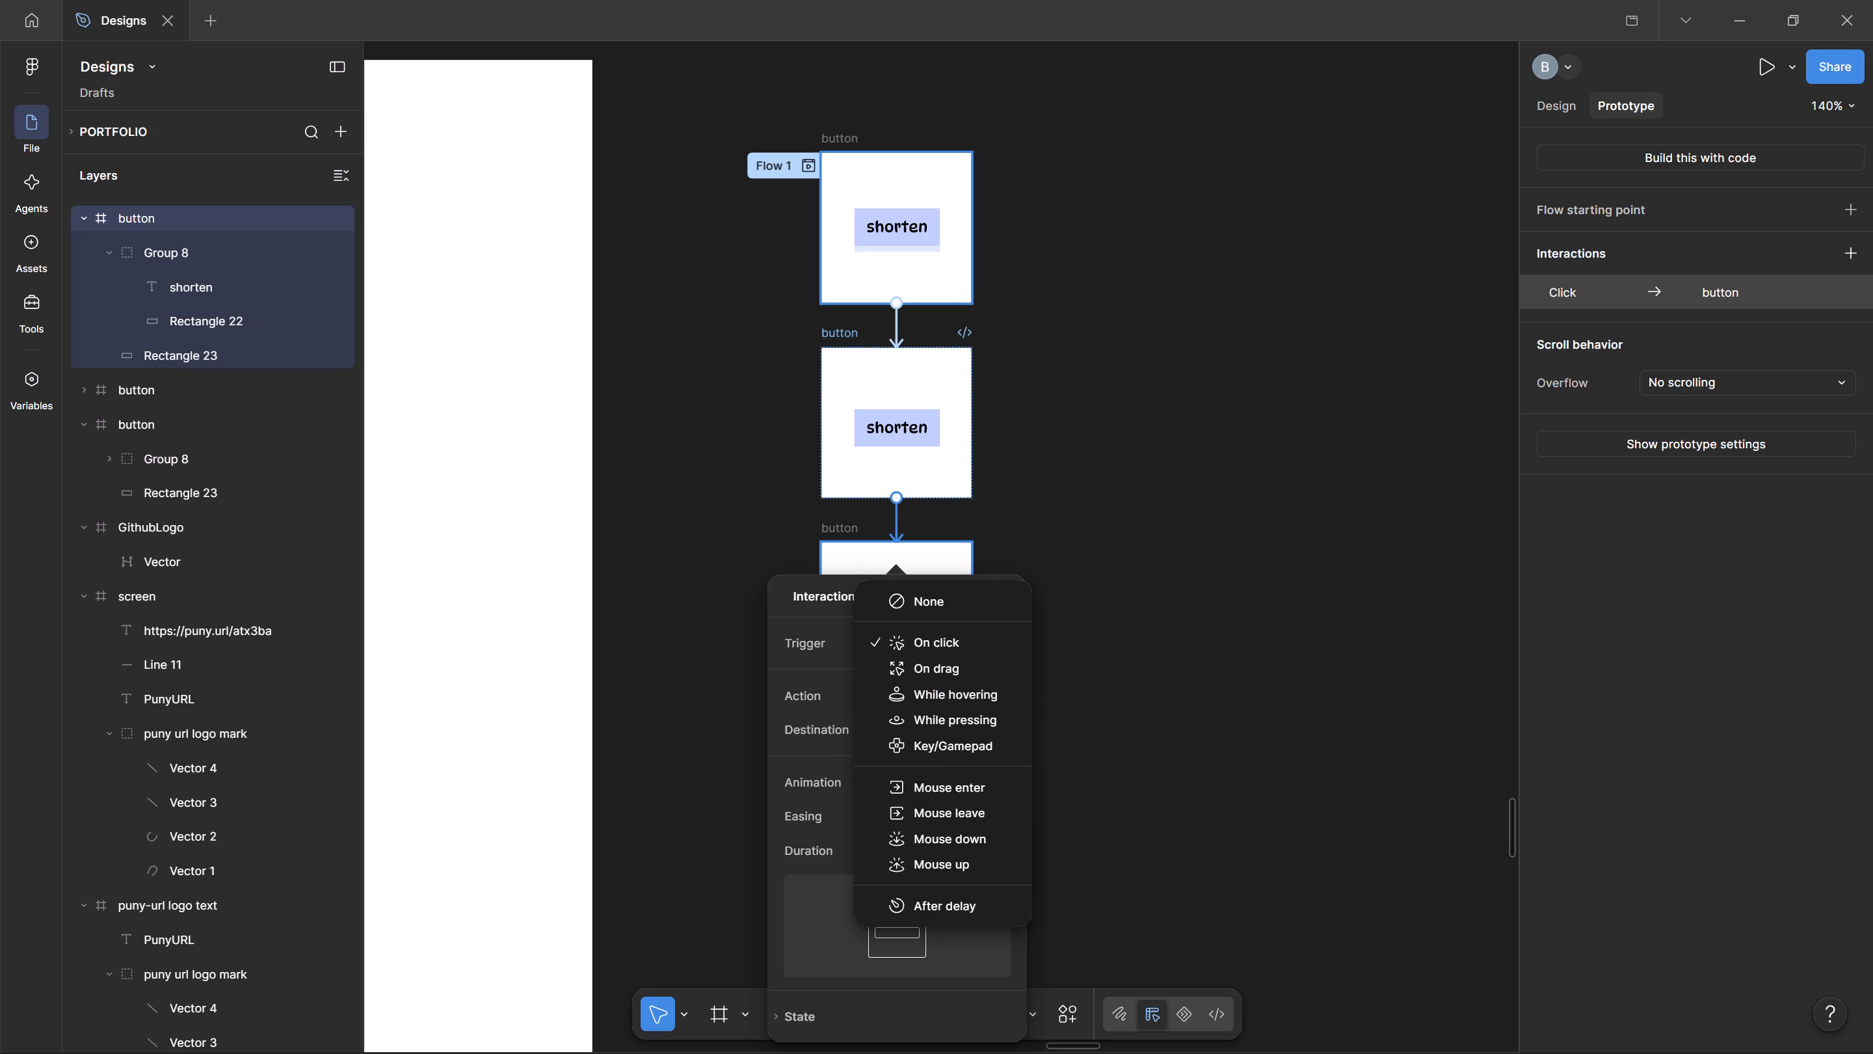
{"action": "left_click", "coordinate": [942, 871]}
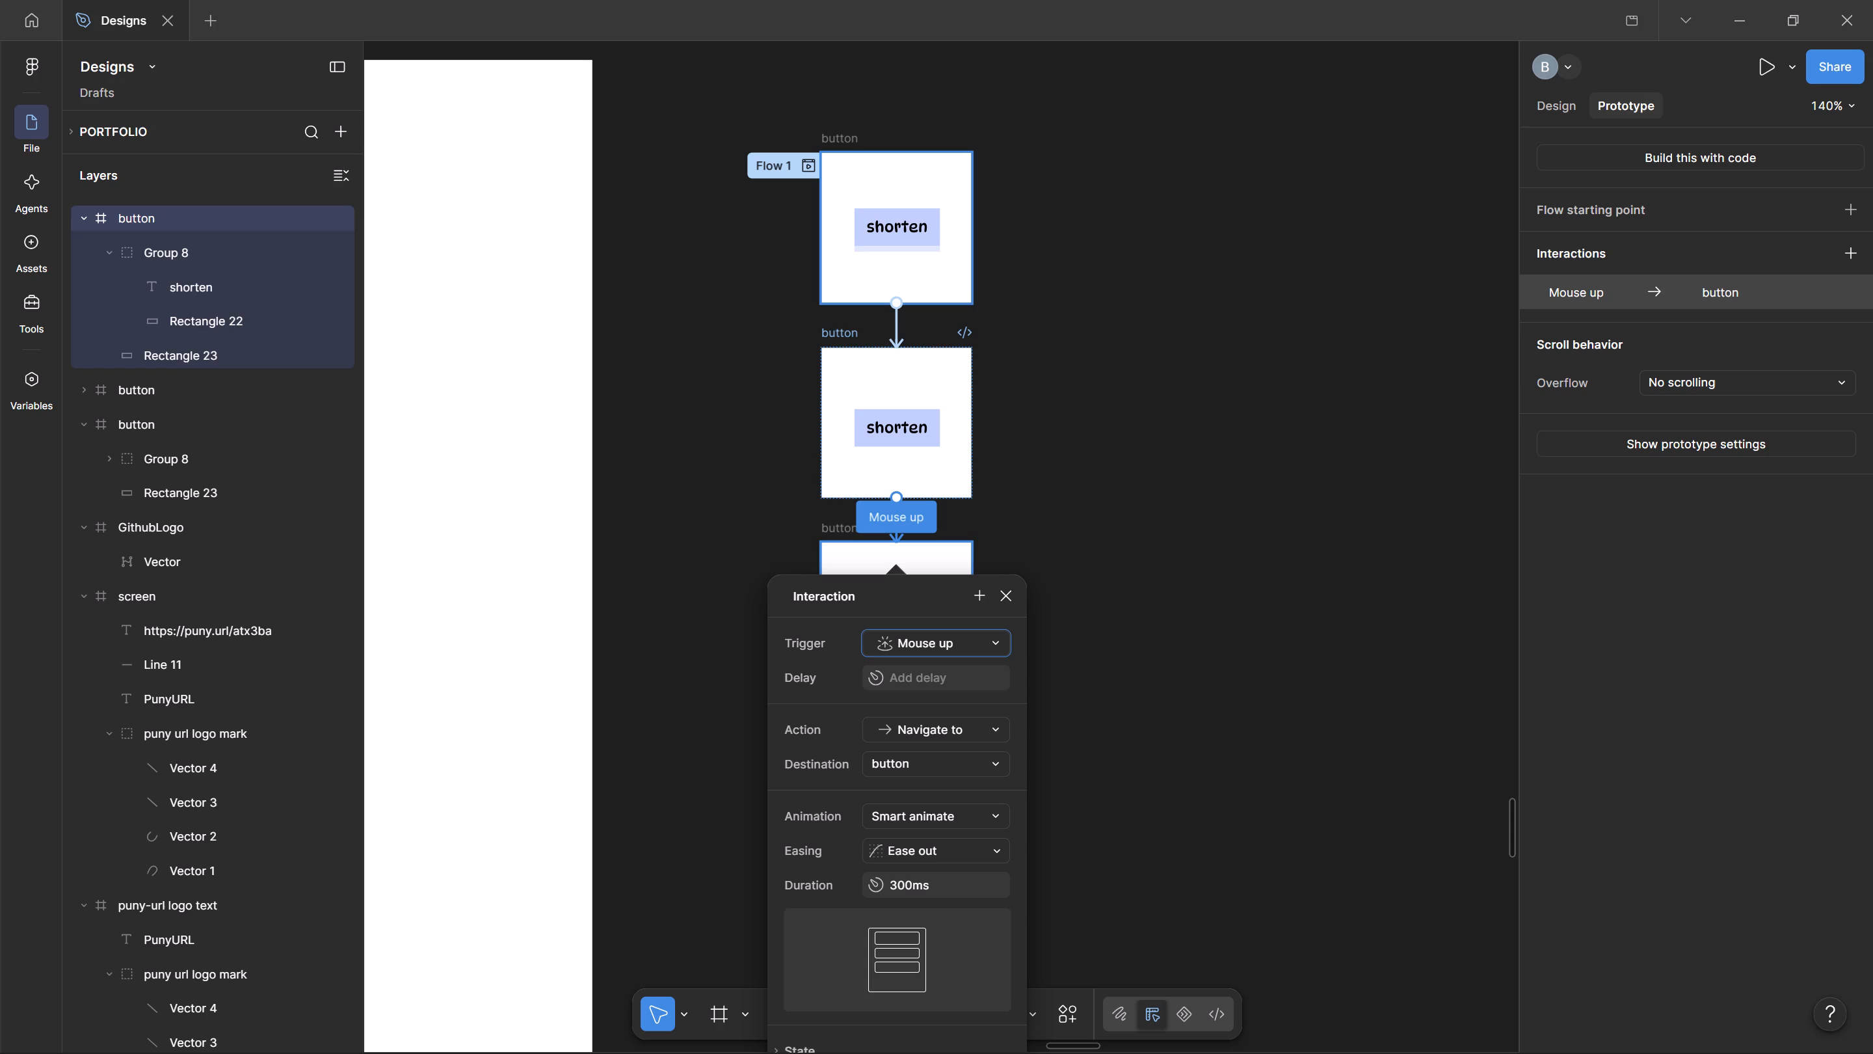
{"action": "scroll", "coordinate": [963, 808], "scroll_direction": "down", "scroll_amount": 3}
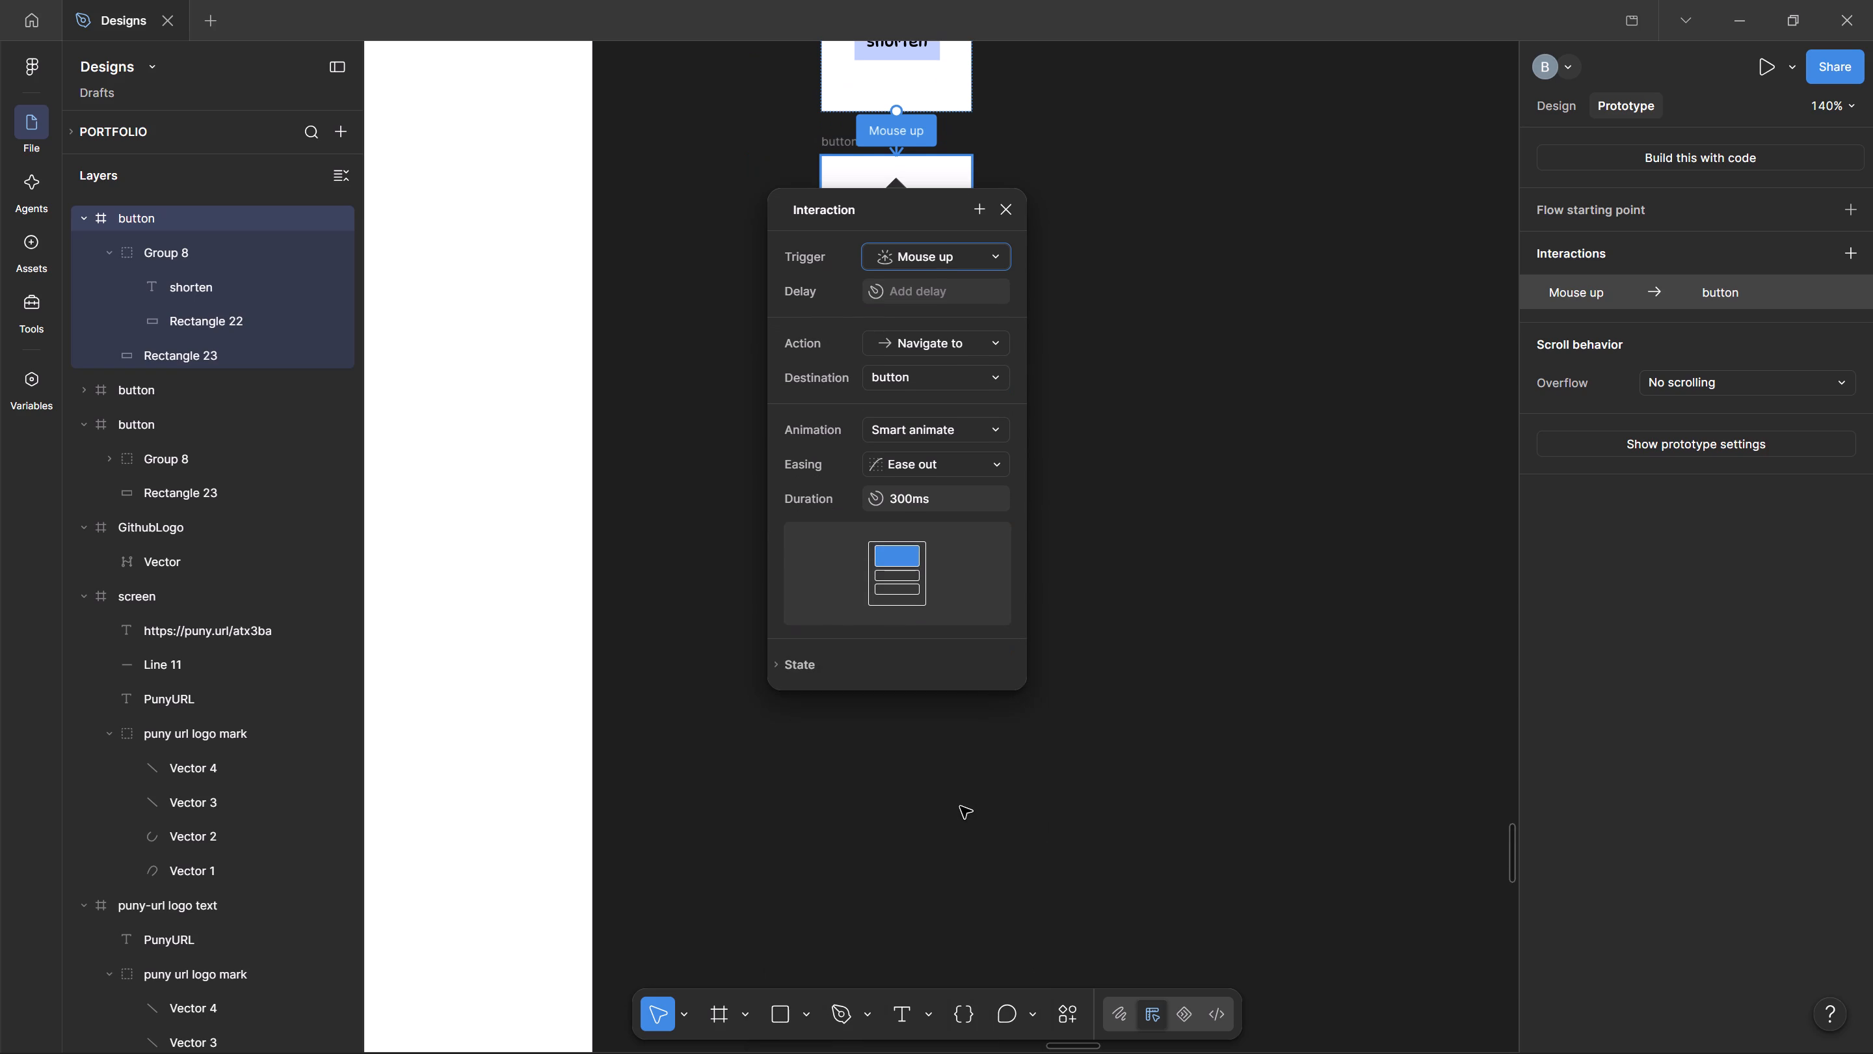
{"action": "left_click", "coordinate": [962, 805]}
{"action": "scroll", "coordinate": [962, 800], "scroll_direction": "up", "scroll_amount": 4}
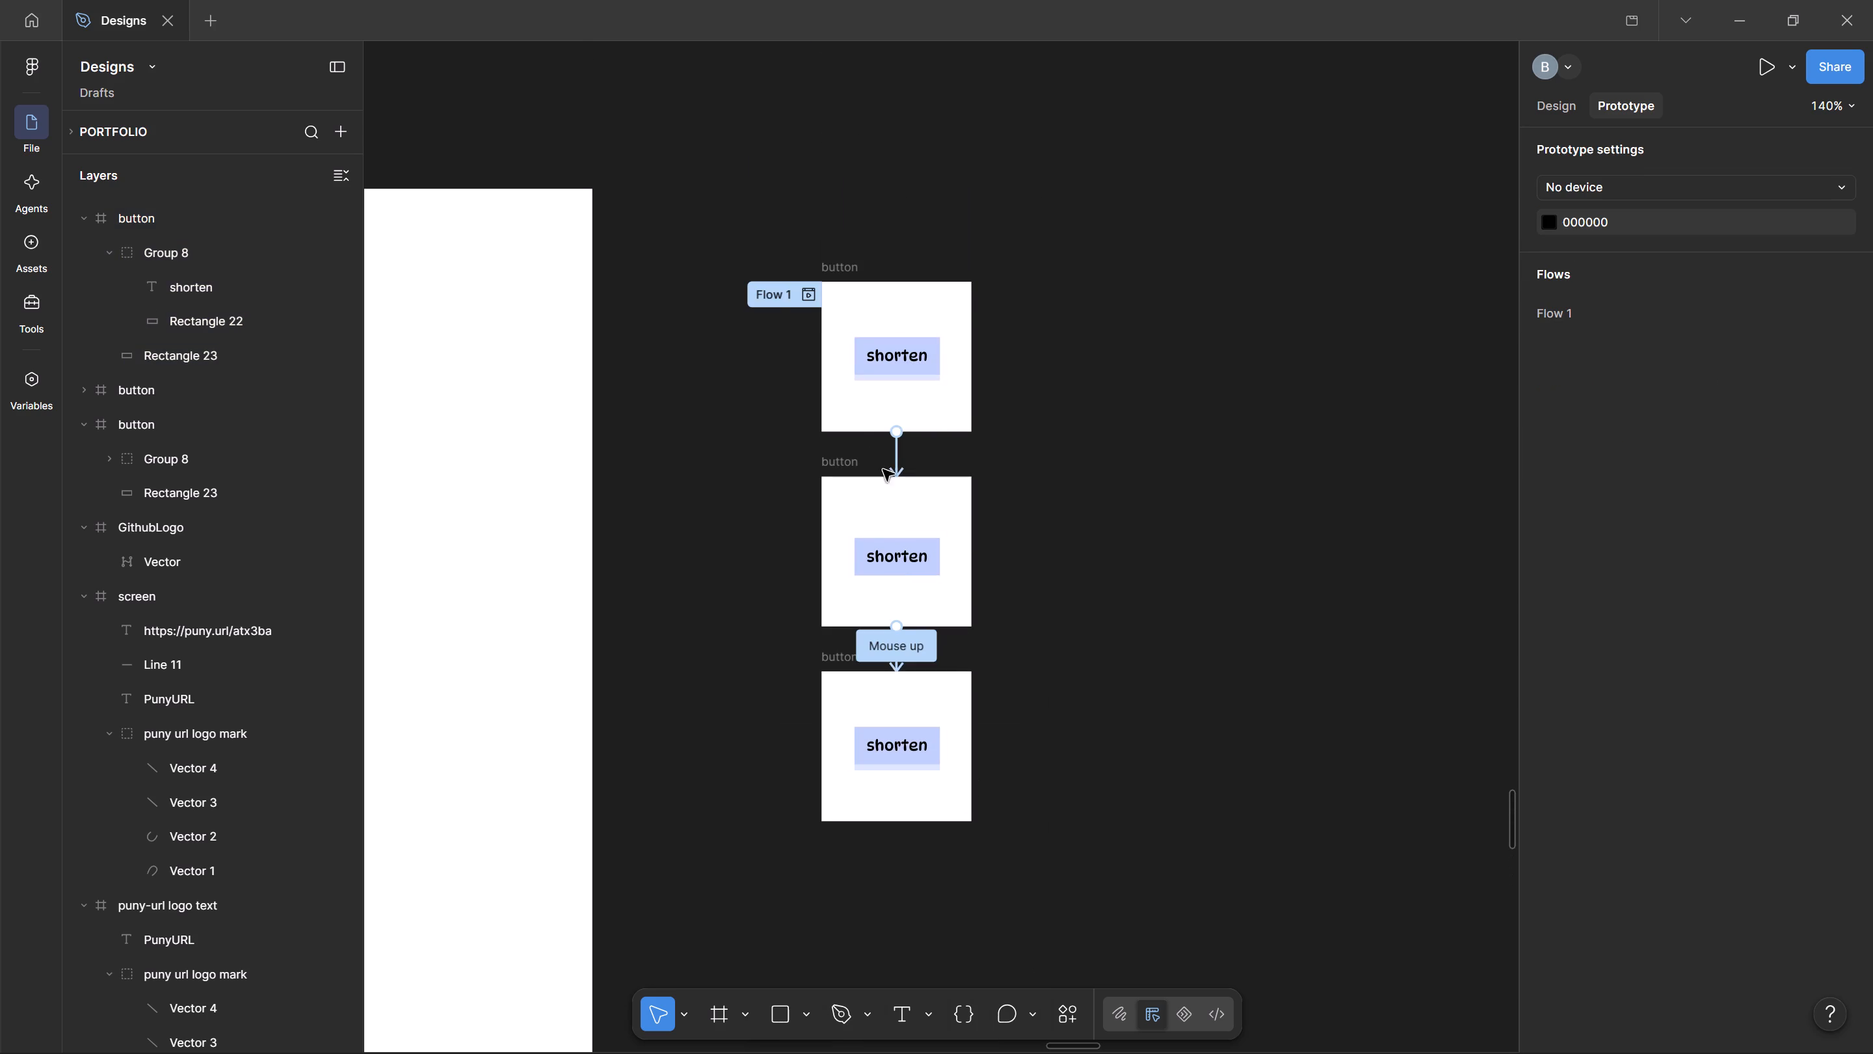
Play the prototype from Flow 1, test the shorten button's press behaviour, and close the preview.
{"action": "left_click", "coordinate": [770, 294]}
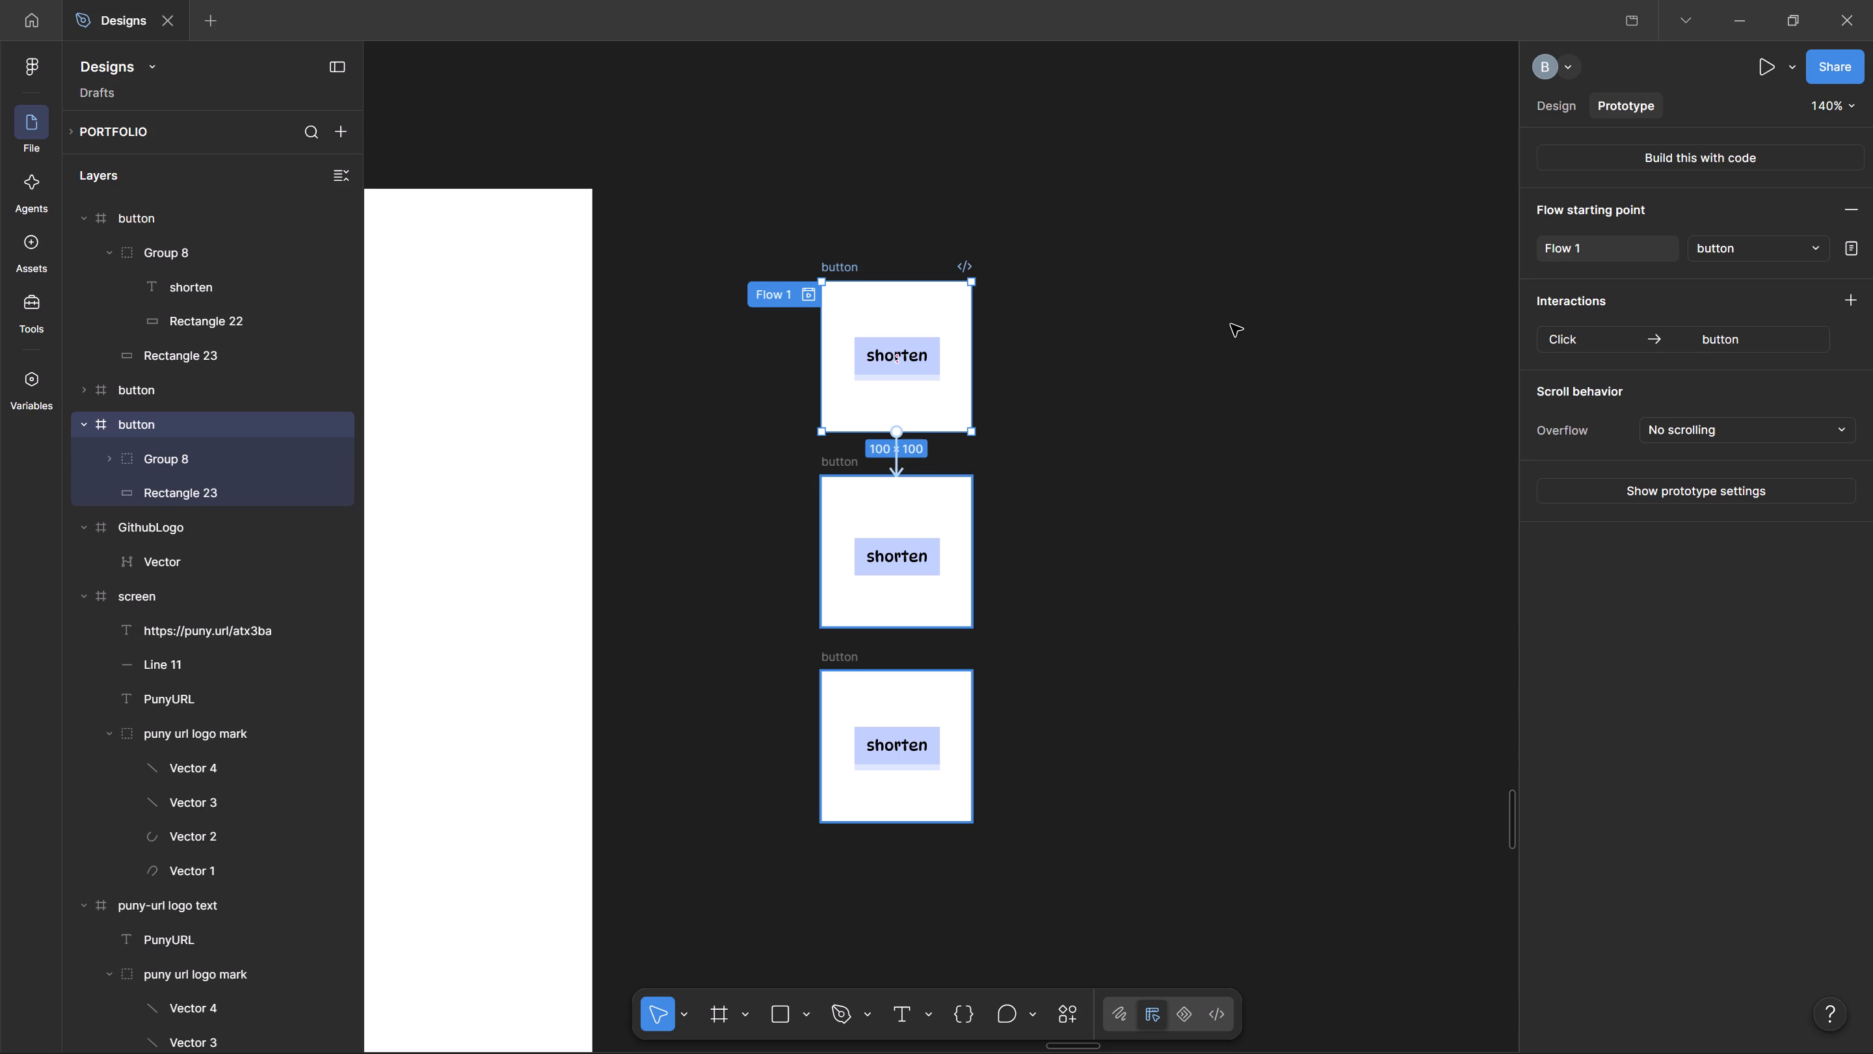
{"action": "left_click", "coordinate": [1752, 62]}
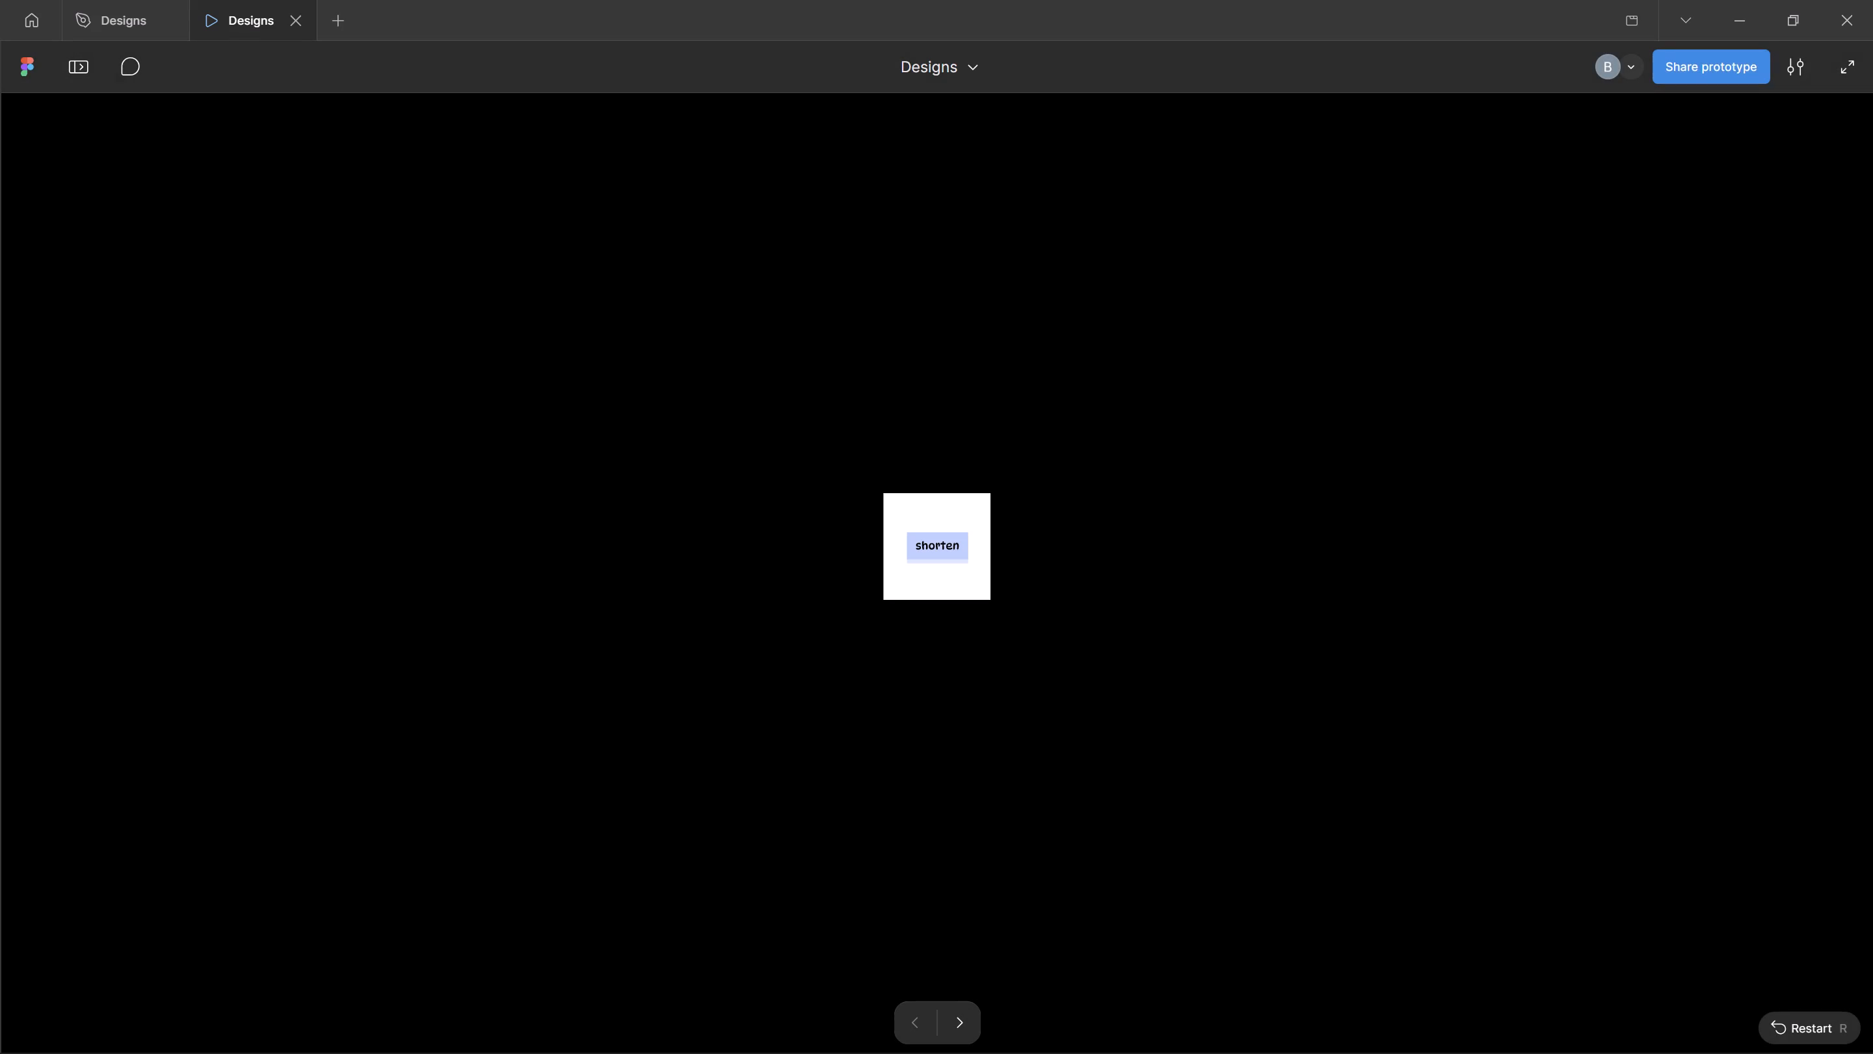
{"action": "left_click", "coordinate": [957, 543]}
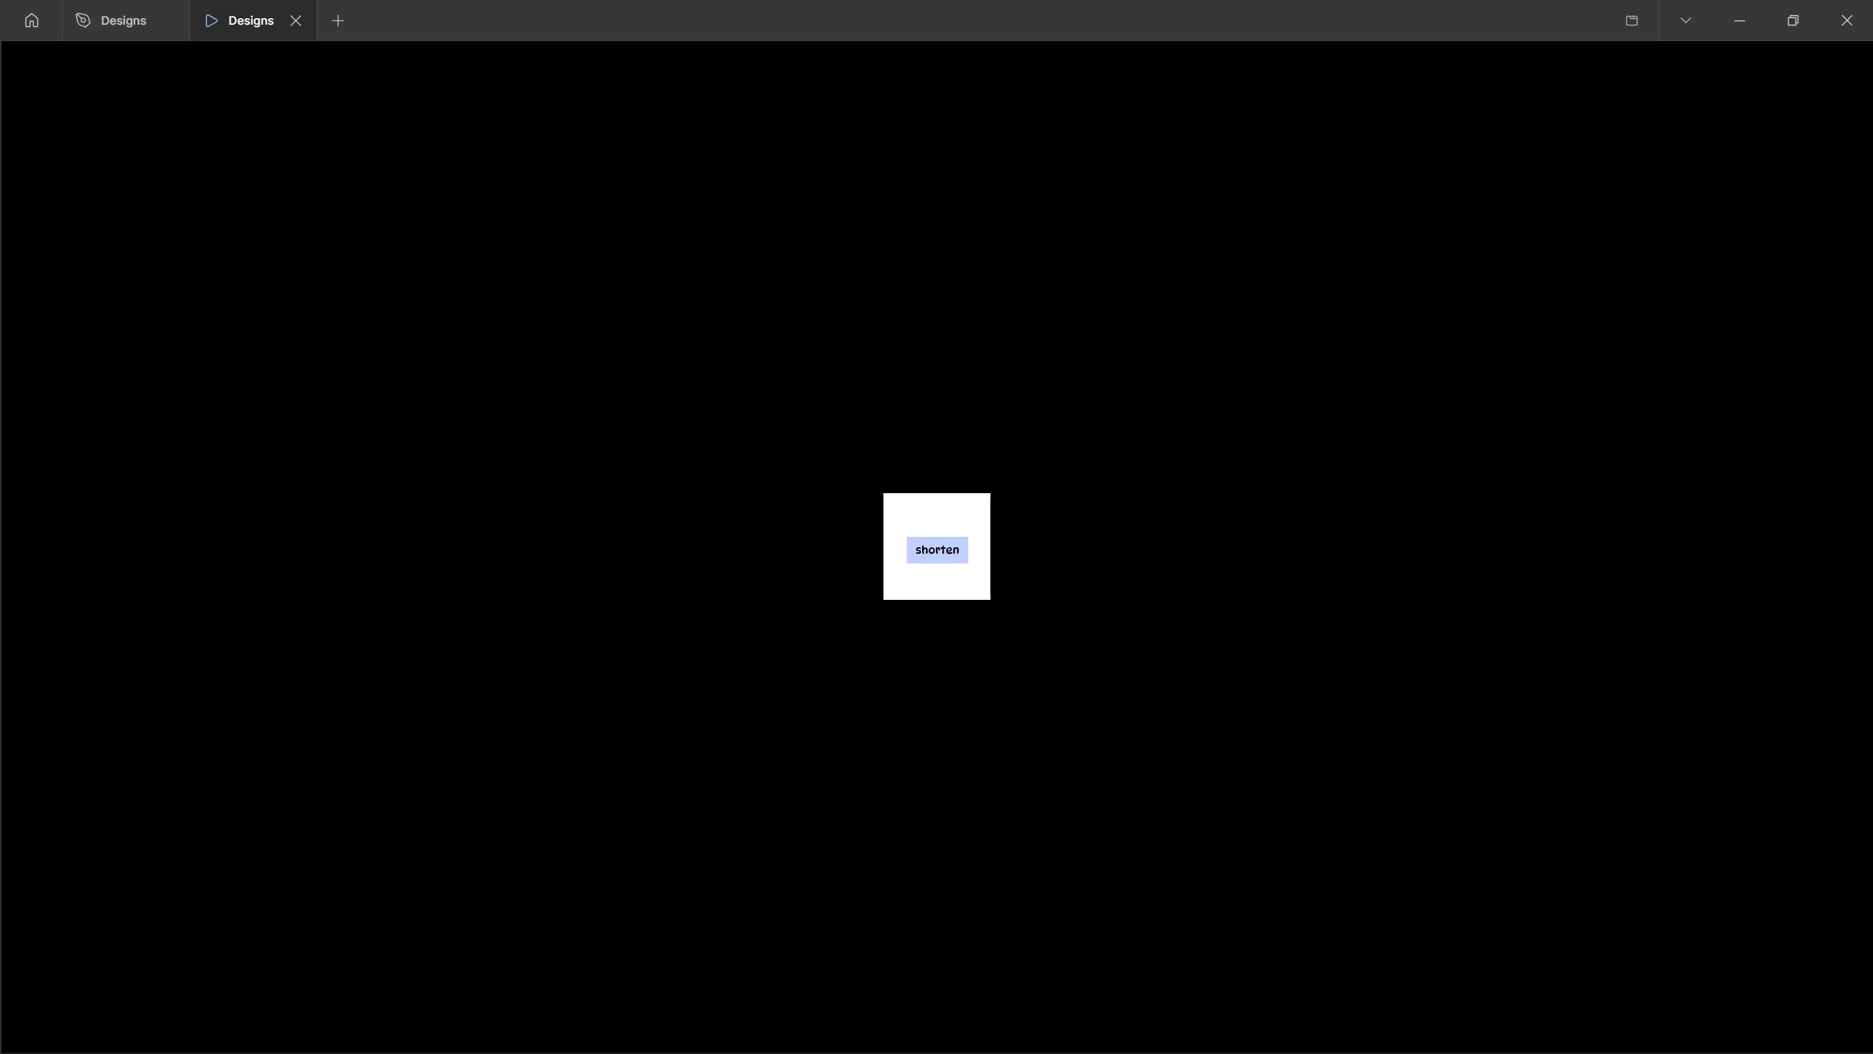
{"action": "left_click", "coordinate": [957, 545]}
{"action": "double_click", "coordinate": [959, 546]}
{"action": "left_click", "coordinate": [922, 550]}
{"action": "double_click", "coordinate": [930, 549]}
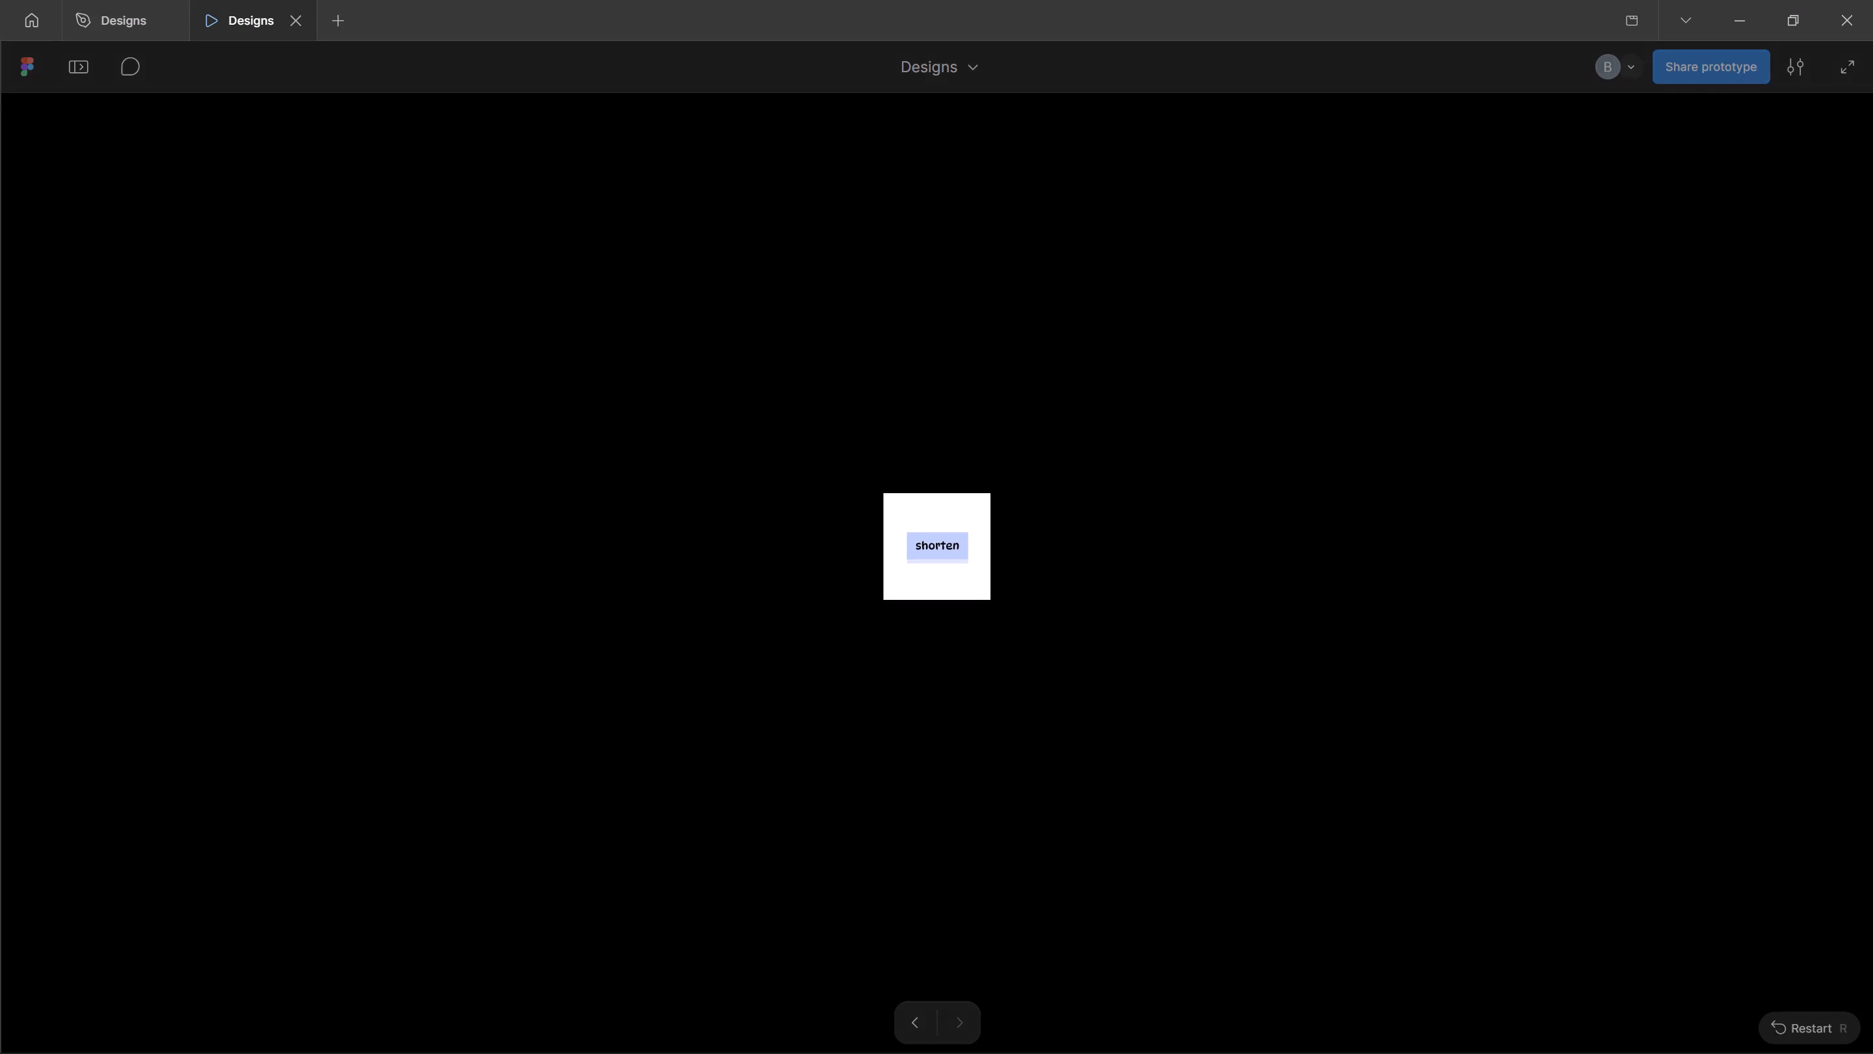
{"action": "left_click", "coordinate": [297, 20]}
{"action": "left_click", "coordinate": [1013, 586]}
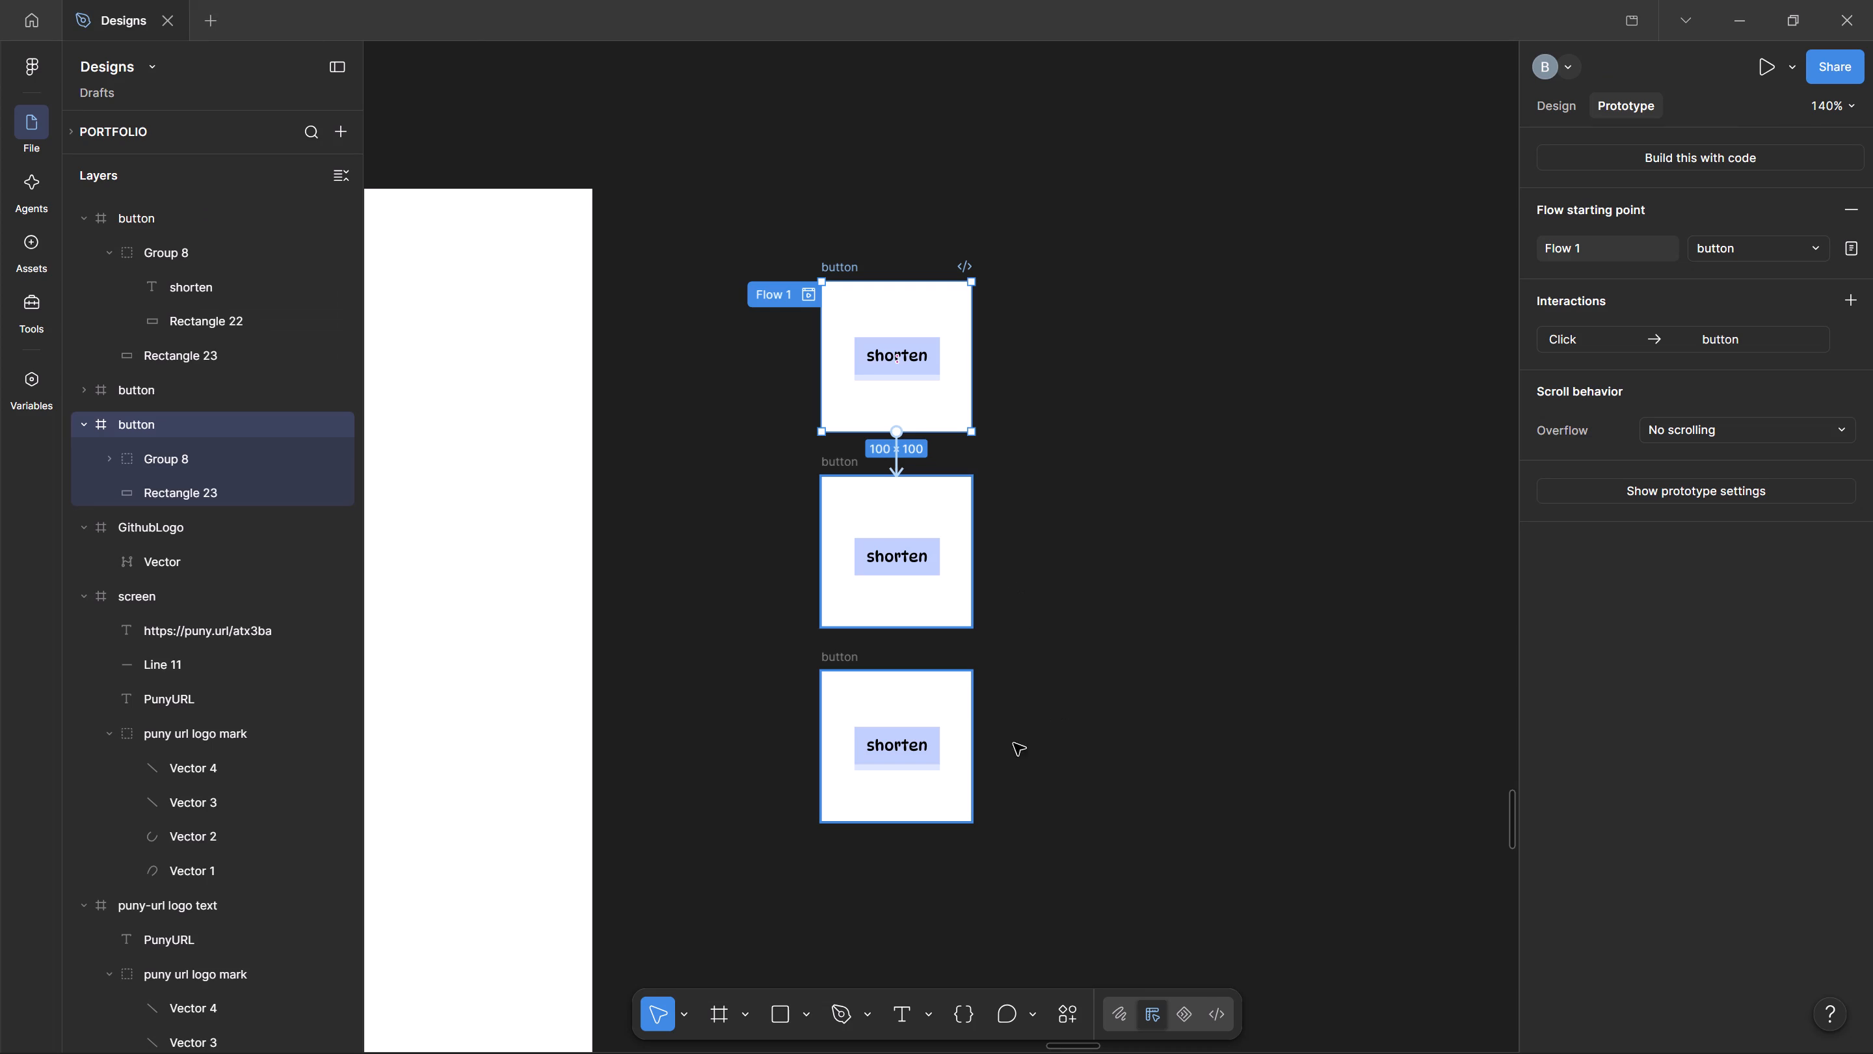
{"action": "key", "text": "Escape"}
{"action": "left_click", "coordinate": [1403, 398]}
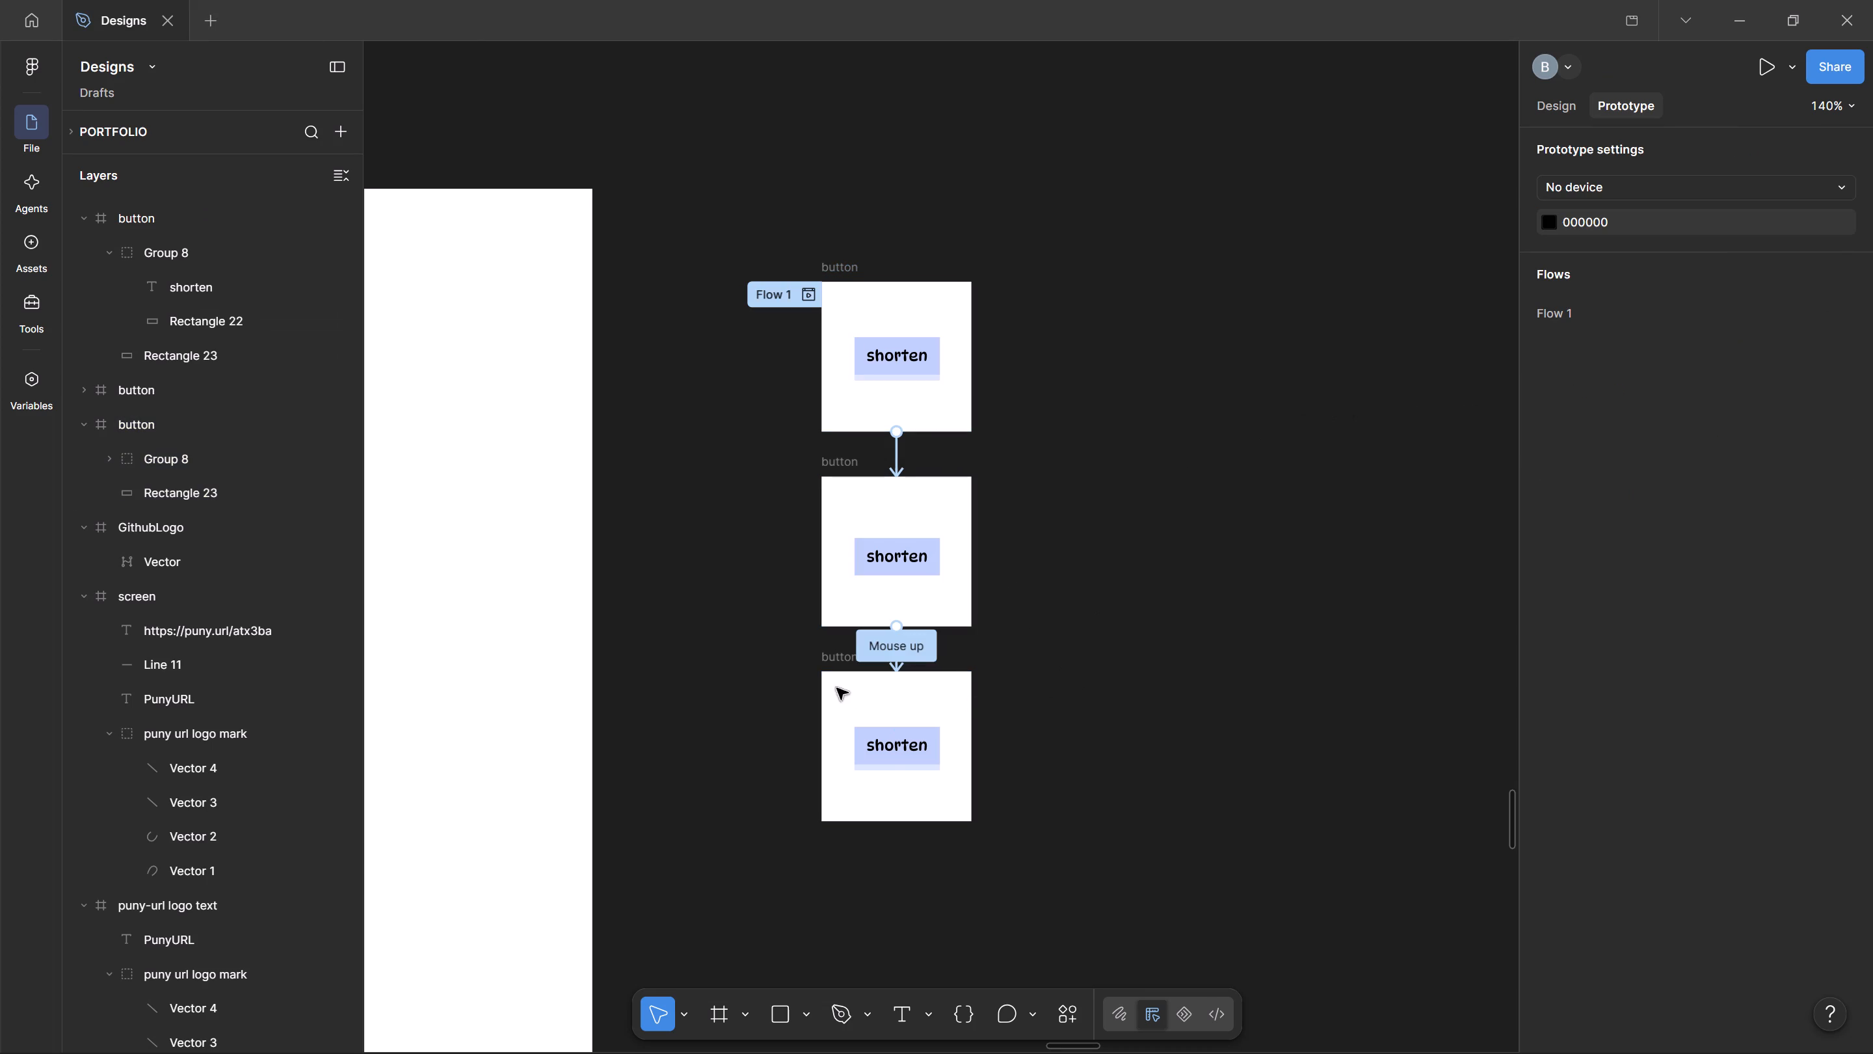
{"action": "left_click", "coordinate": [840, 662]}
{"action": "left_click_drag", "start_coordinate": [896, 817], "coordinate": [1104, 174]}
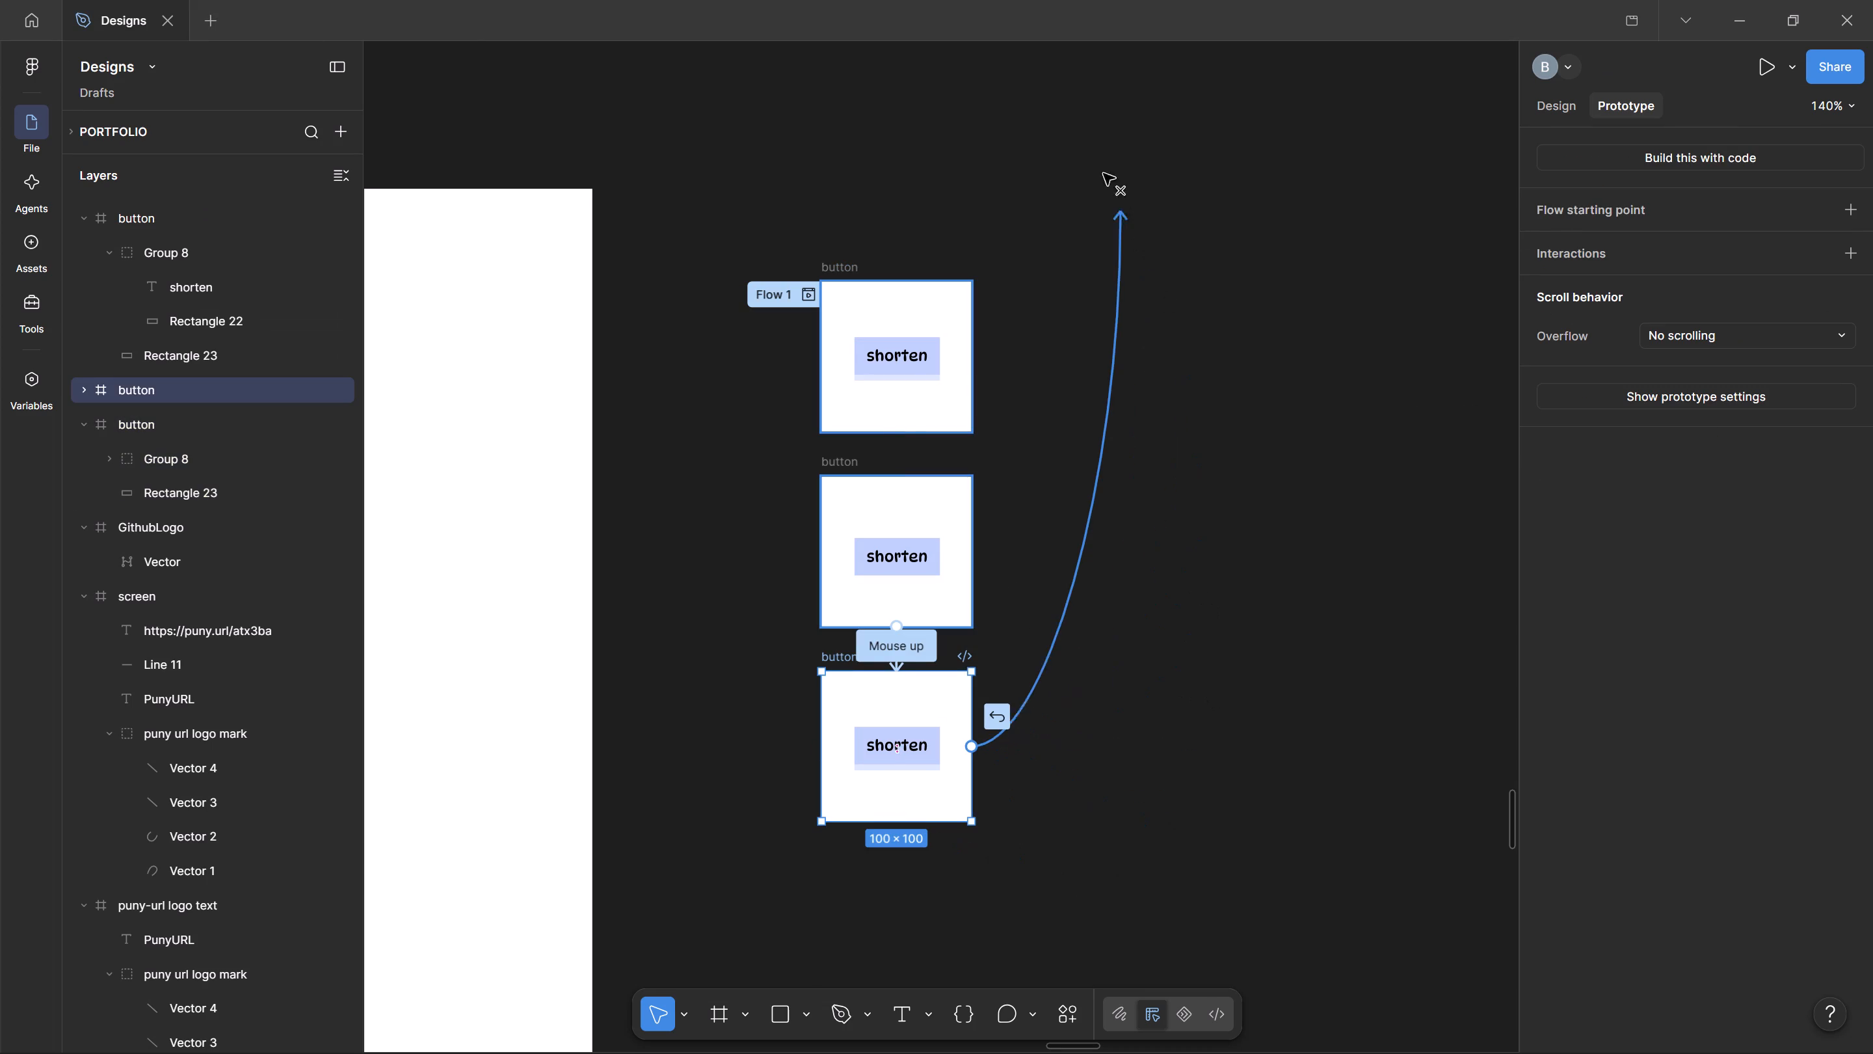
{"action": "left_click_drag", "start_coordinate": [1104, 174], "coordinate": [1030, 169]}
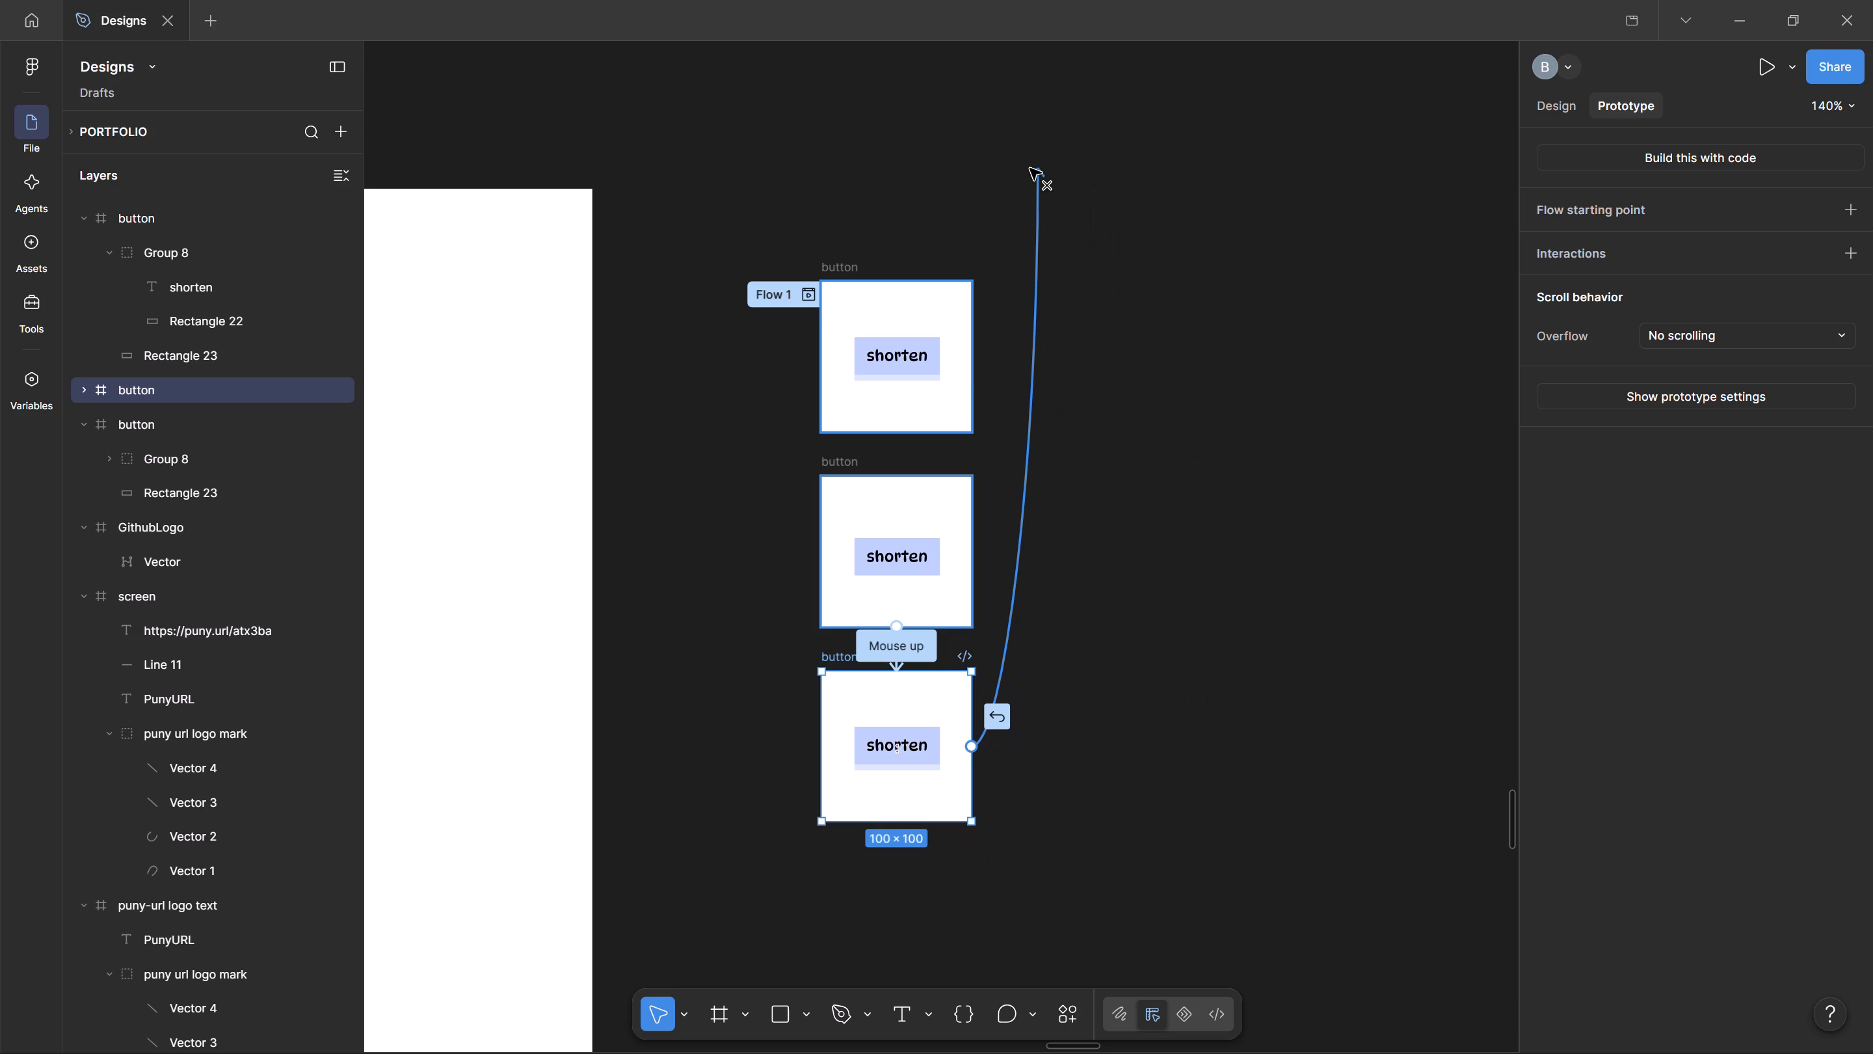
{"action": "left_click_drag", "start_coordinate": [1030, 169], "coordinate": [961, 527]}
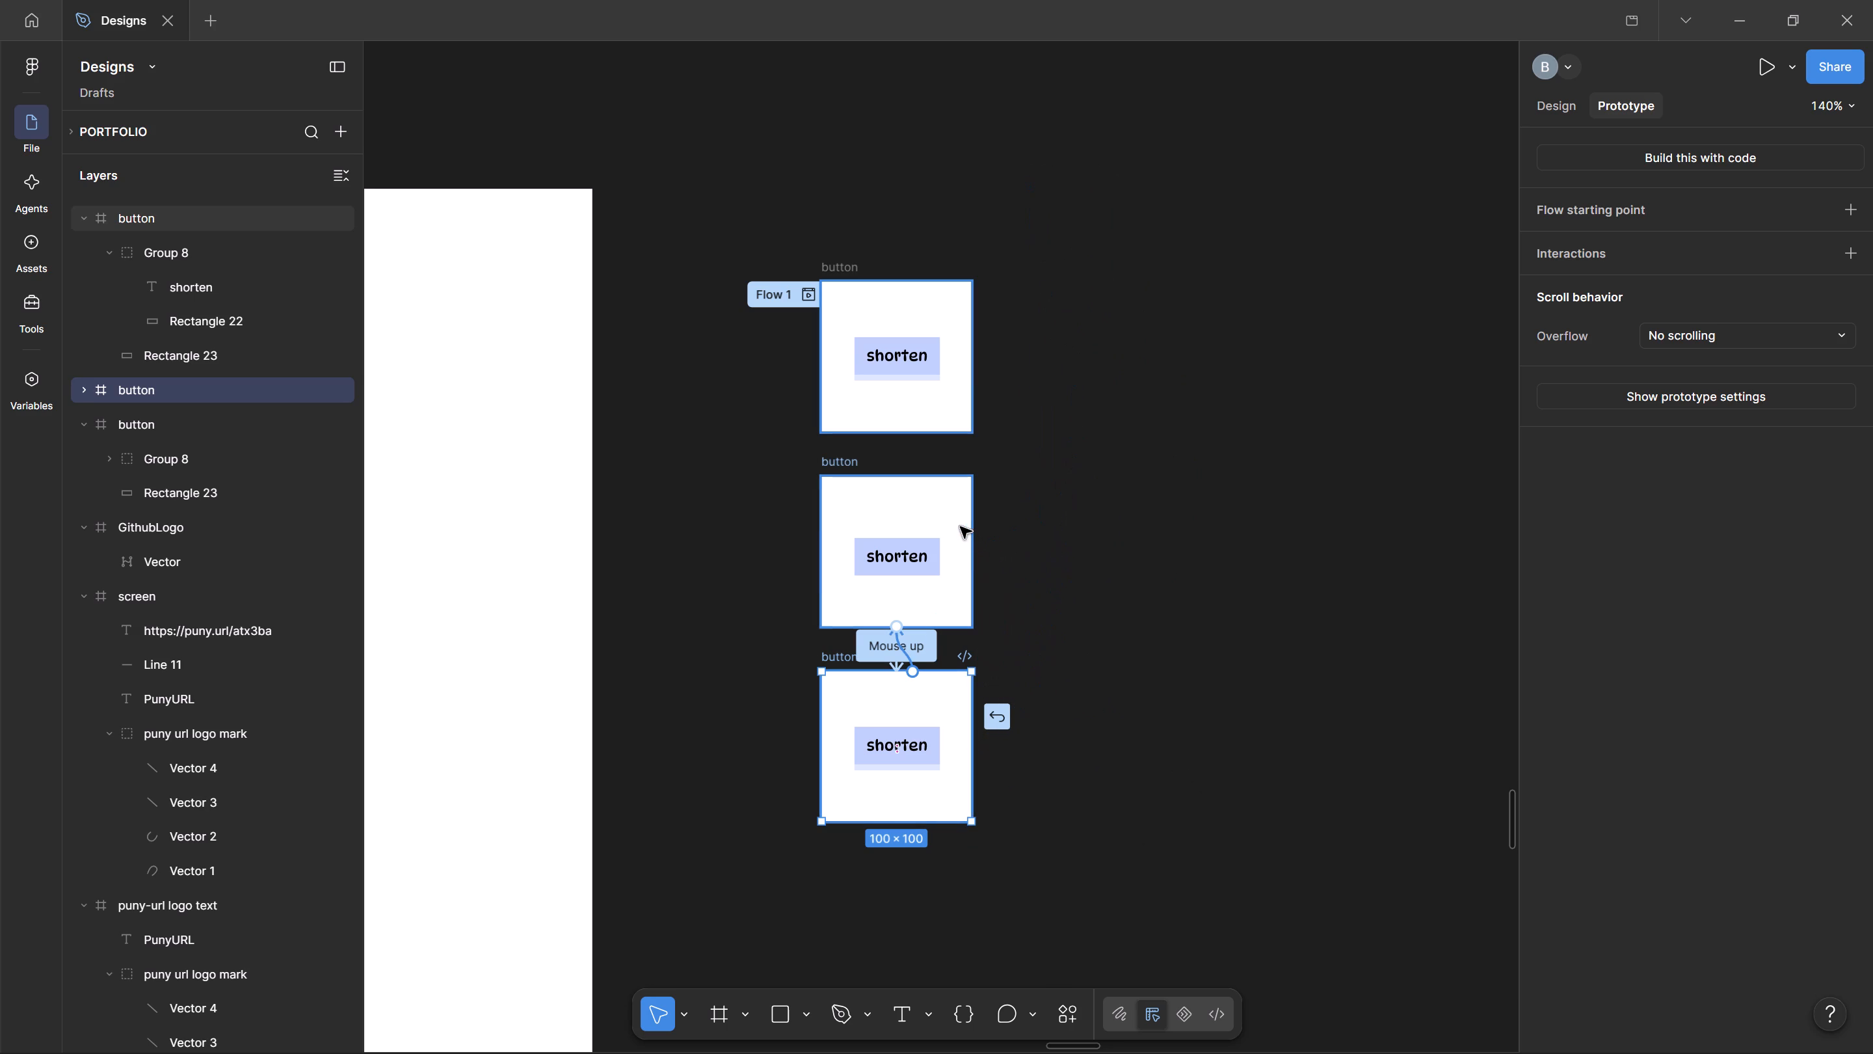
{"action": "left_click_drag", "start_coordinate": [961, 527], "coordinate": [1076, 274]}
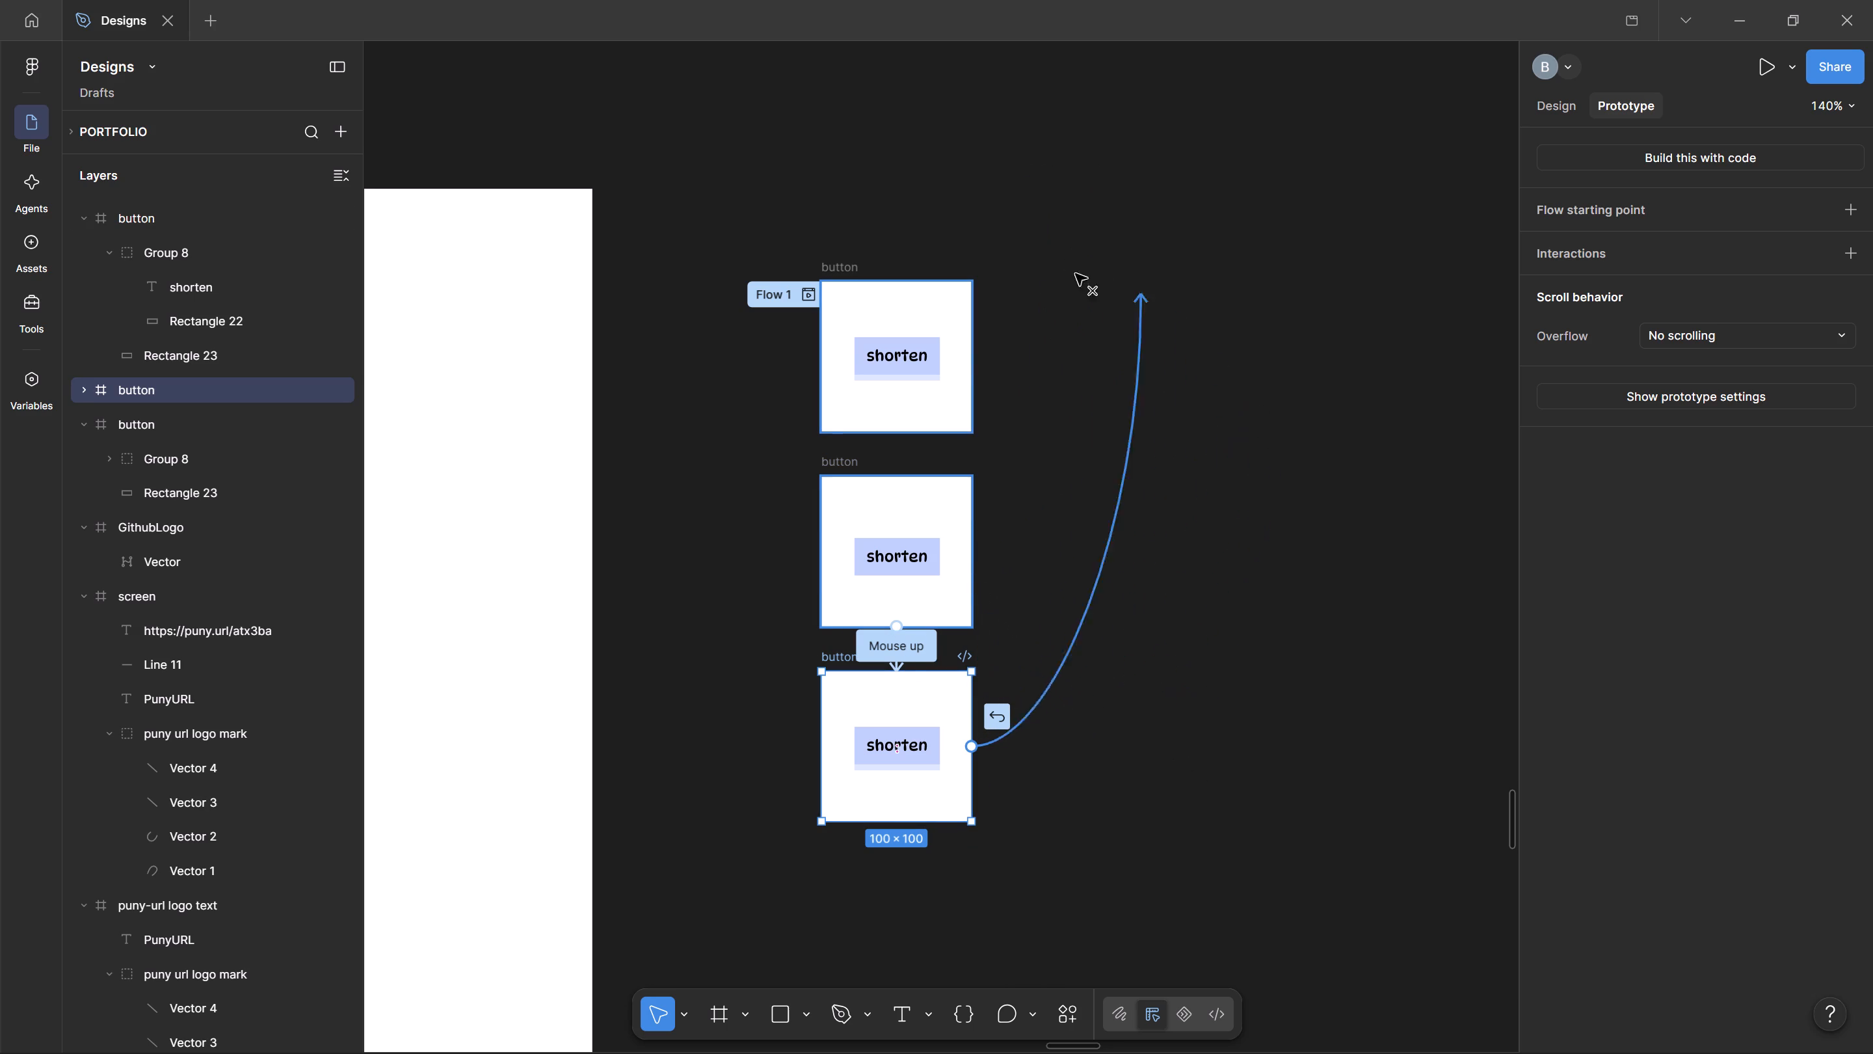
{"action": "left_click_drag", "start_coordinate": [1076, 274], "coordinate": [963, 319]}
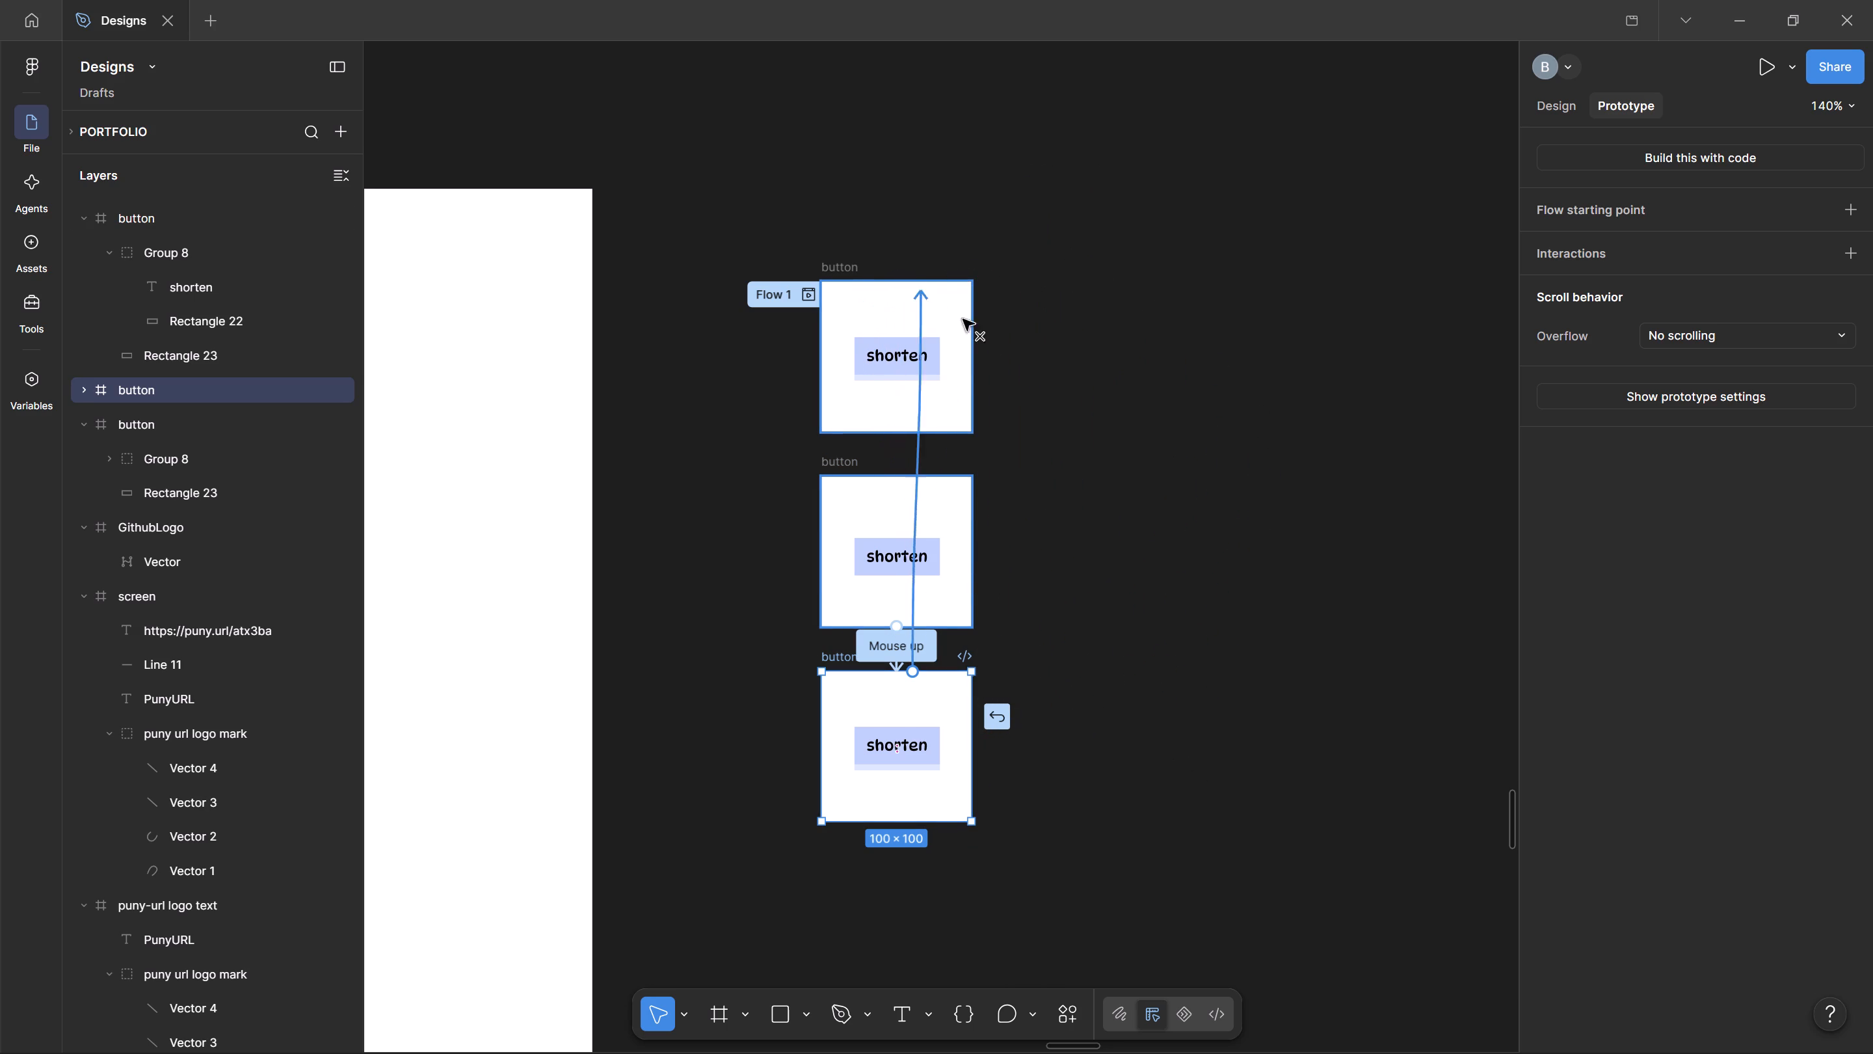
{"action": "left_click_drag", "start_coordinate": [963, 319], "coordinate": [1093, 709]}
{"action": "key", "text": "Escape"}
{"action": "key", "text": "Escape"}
Delete the Mouse up connection and the bottom button frame.
{"action": "left_click_drag", "start_coordinate": [738, 636], "coordinate": [1138, 835]}
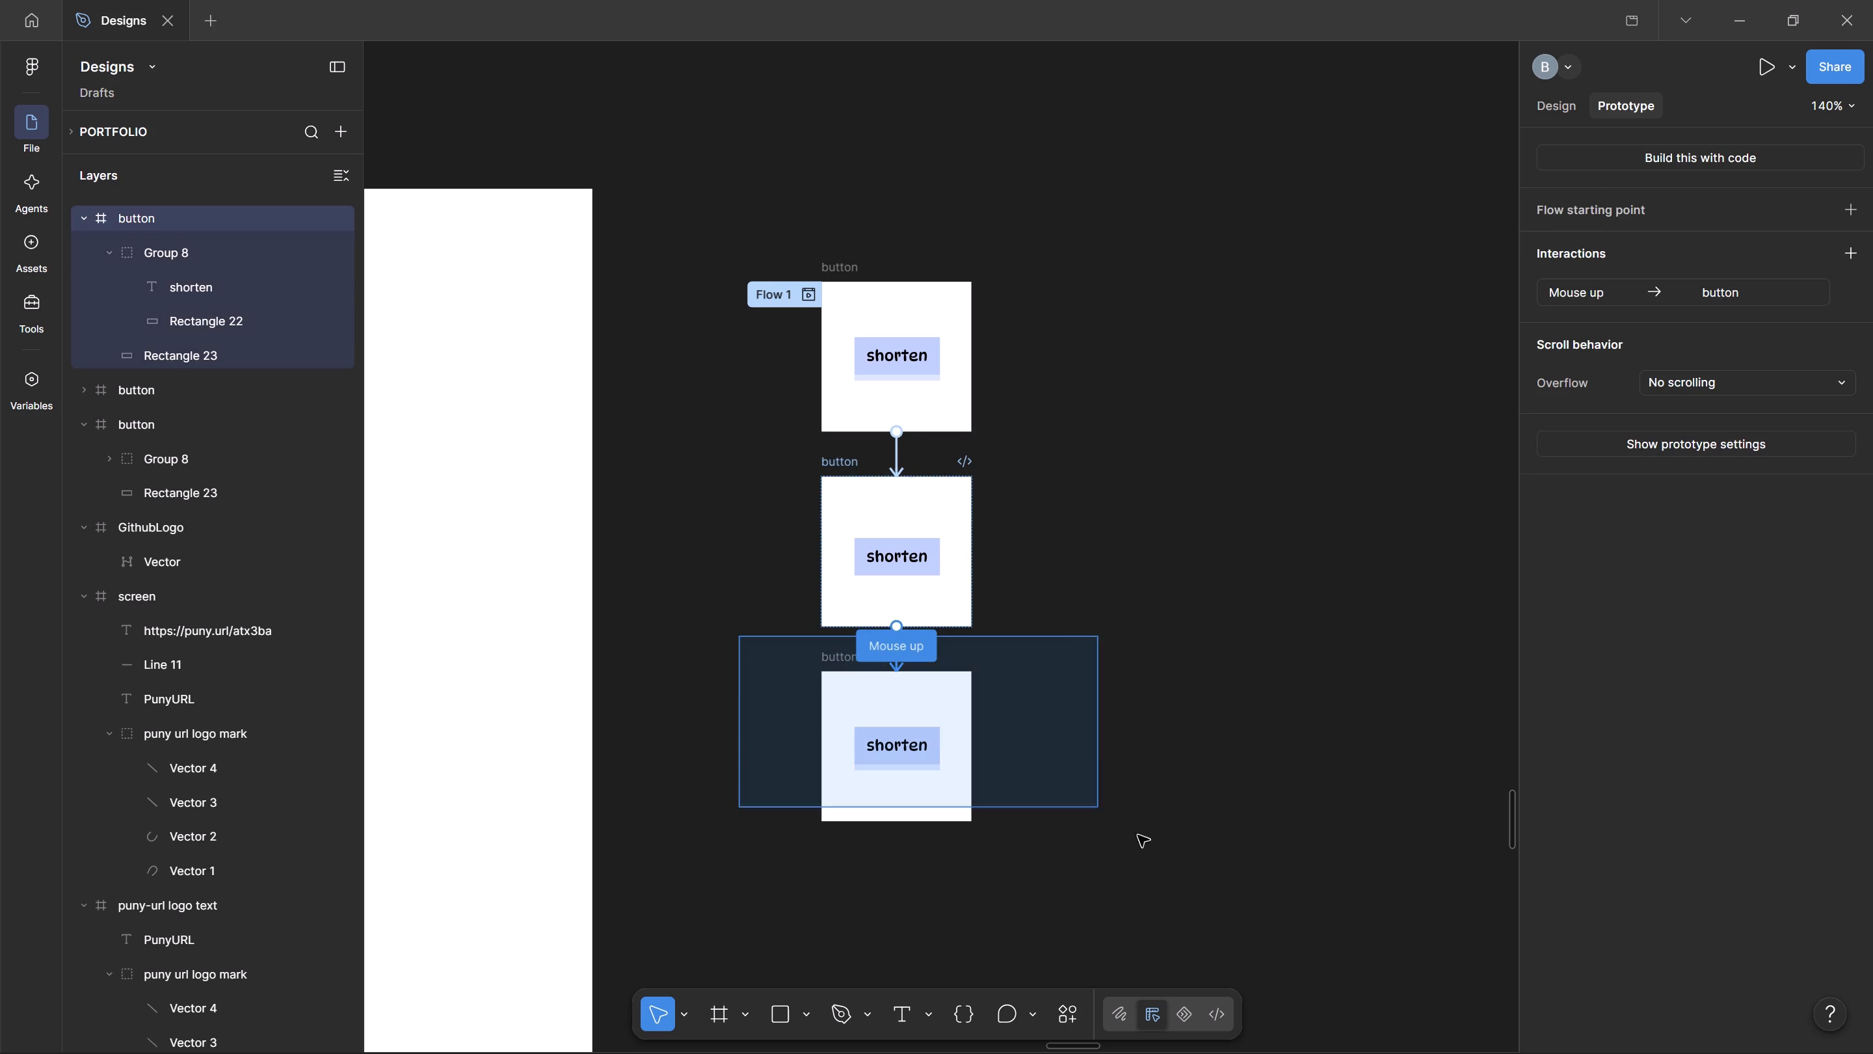
{"action": "left_click_drag", "start_coordinate": [1138, 835], "coordinate": [1211, 925]}
{"action": "key", "text": "Delete"}
{"action": "left_click", "coordinate": [729, 763]}
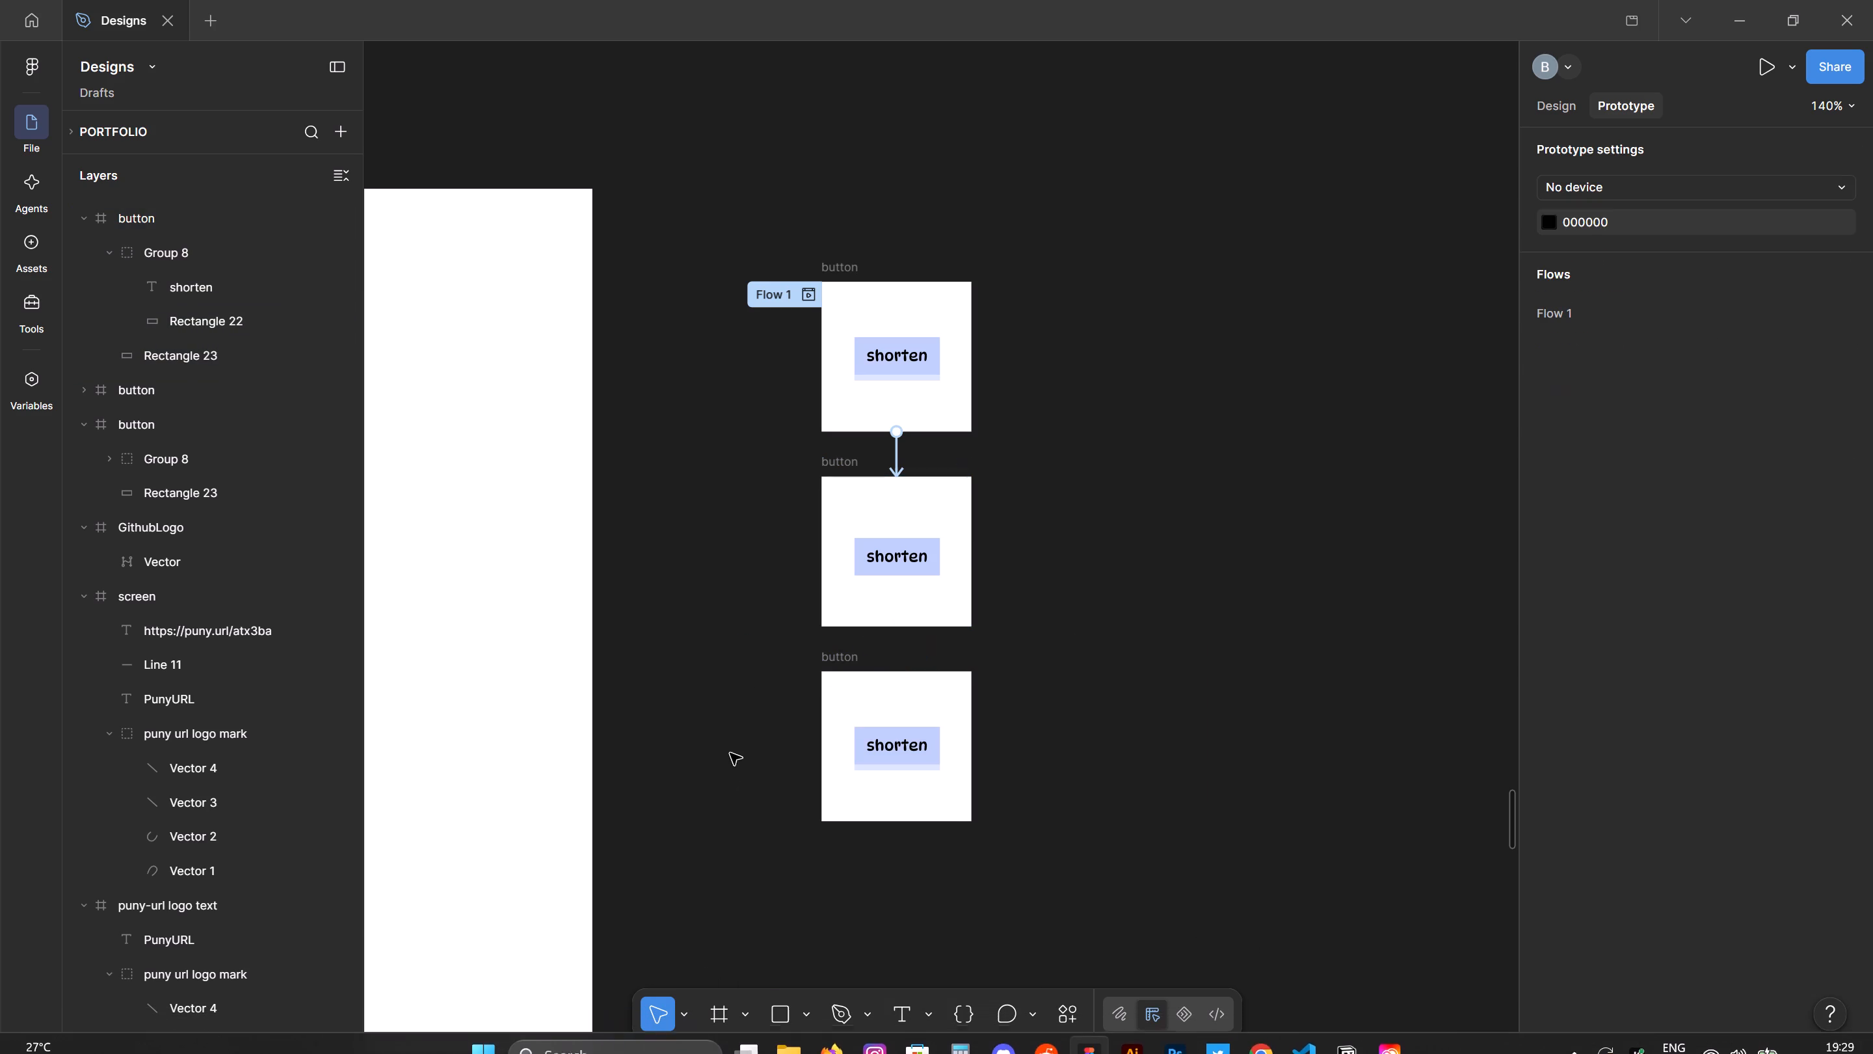
{"action": "left_click_drag", "start_coordinate": [756, 632], "coordinate": [1139, 880]}
{"action": "key", "text": "Delete"}
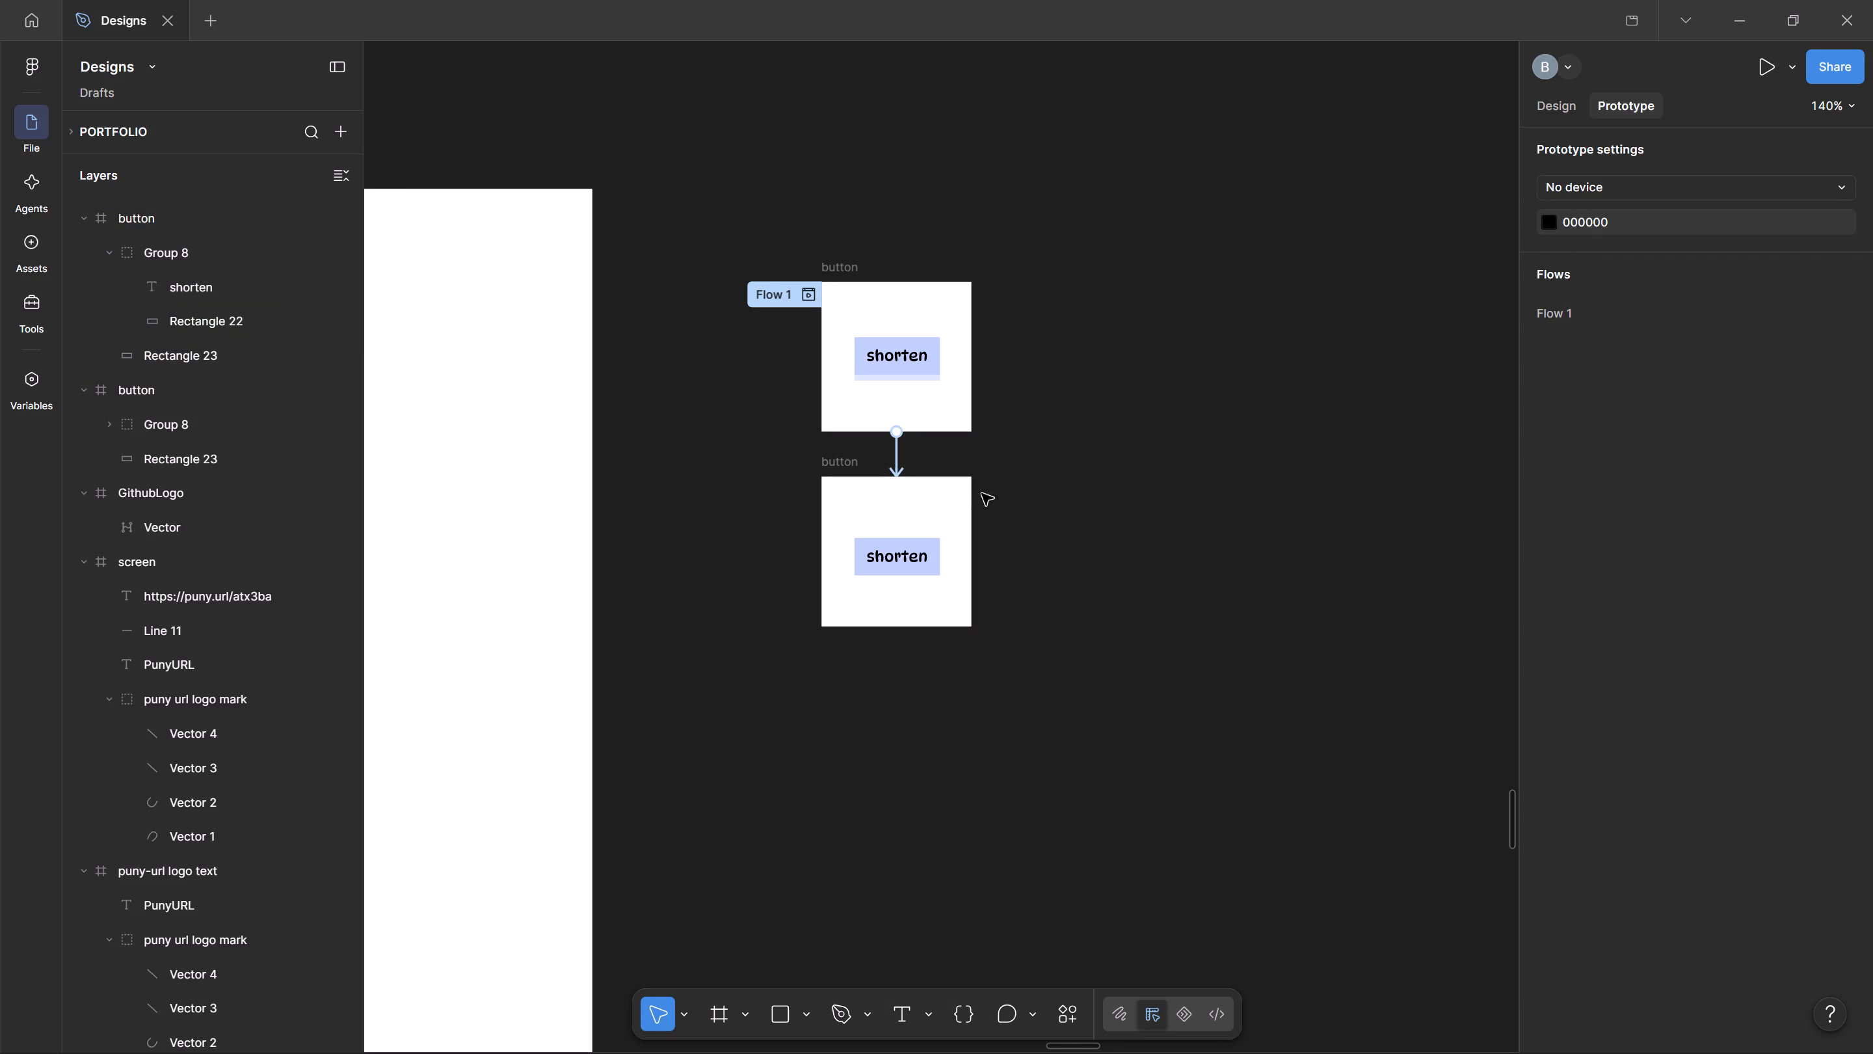
Connect the lower button frame back to the upper one with an On click, Navigate to interaction using Smart animate.
{"action": "left_click", "coordinate": [846, 468]}
{"action": "left_click_drag", "start_coordinate": [899, 624], "coordinate": [1191, 565]}
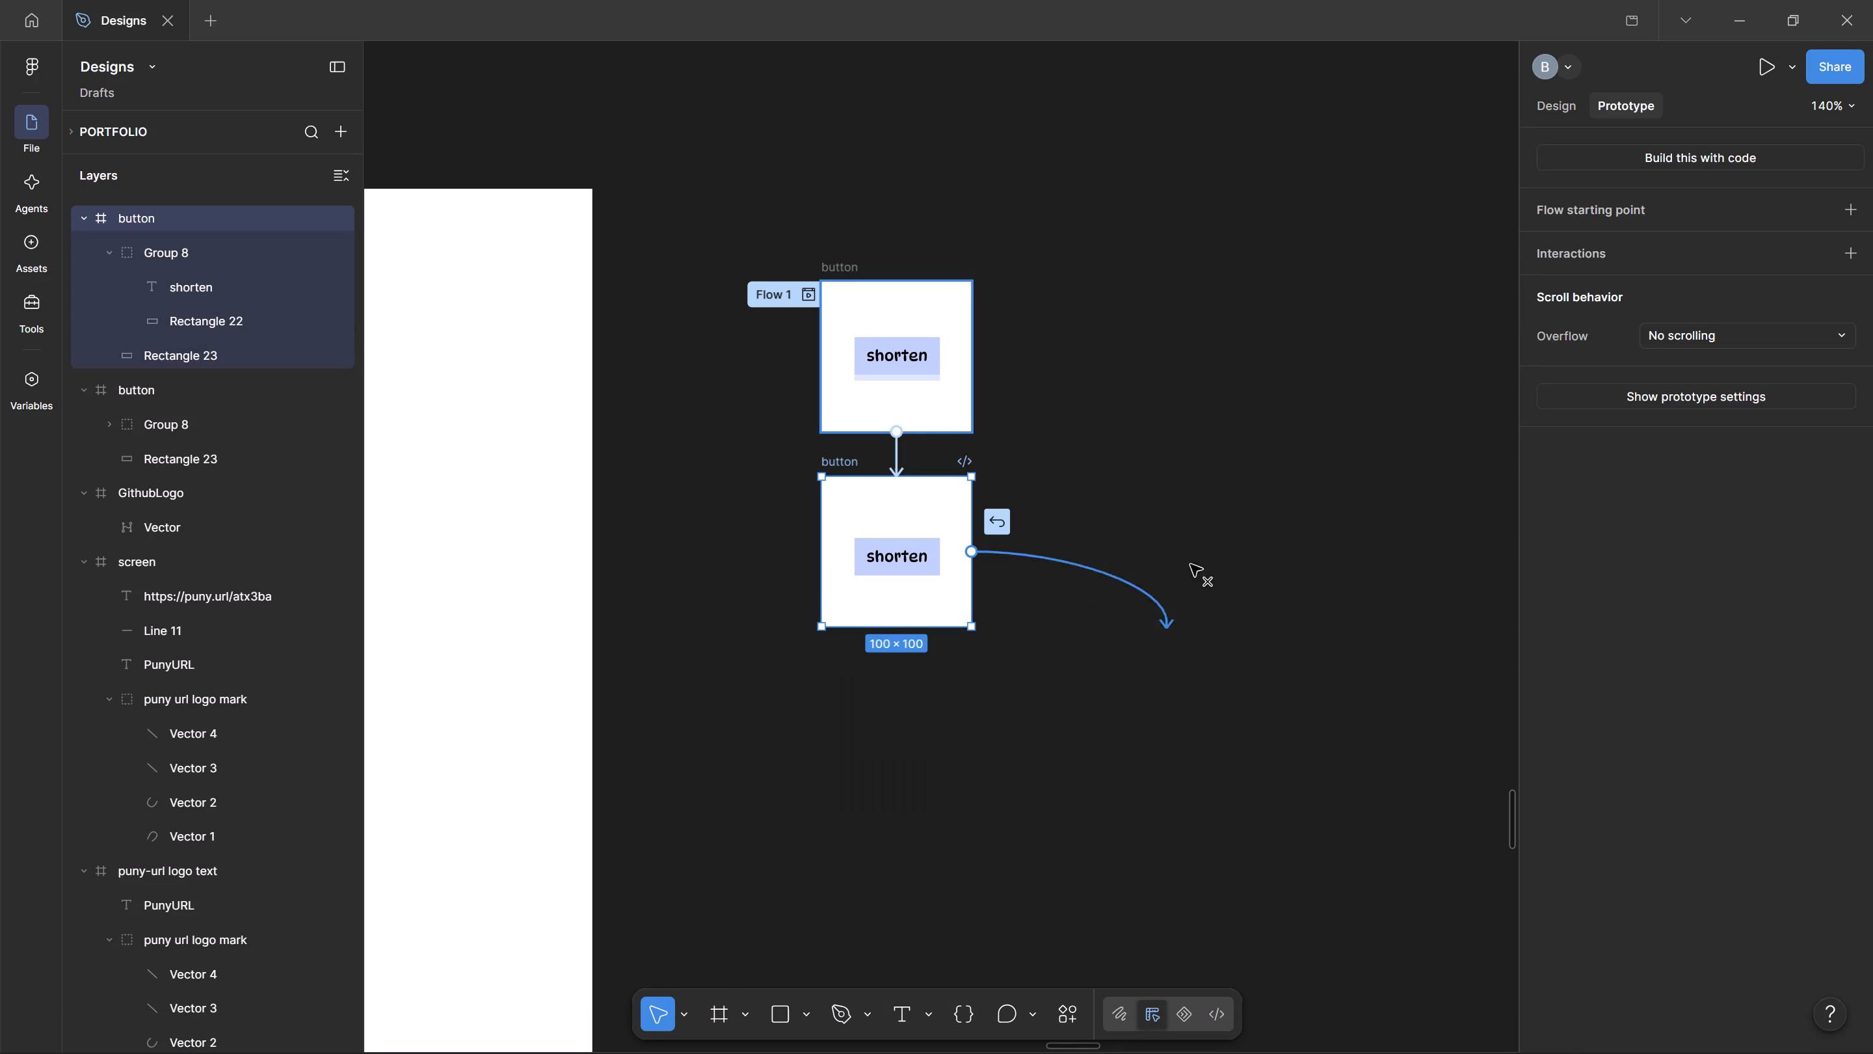
{"action": "left_click_drag", "start_coordinate": [1191, 565], "coordinate": [924, 407]}
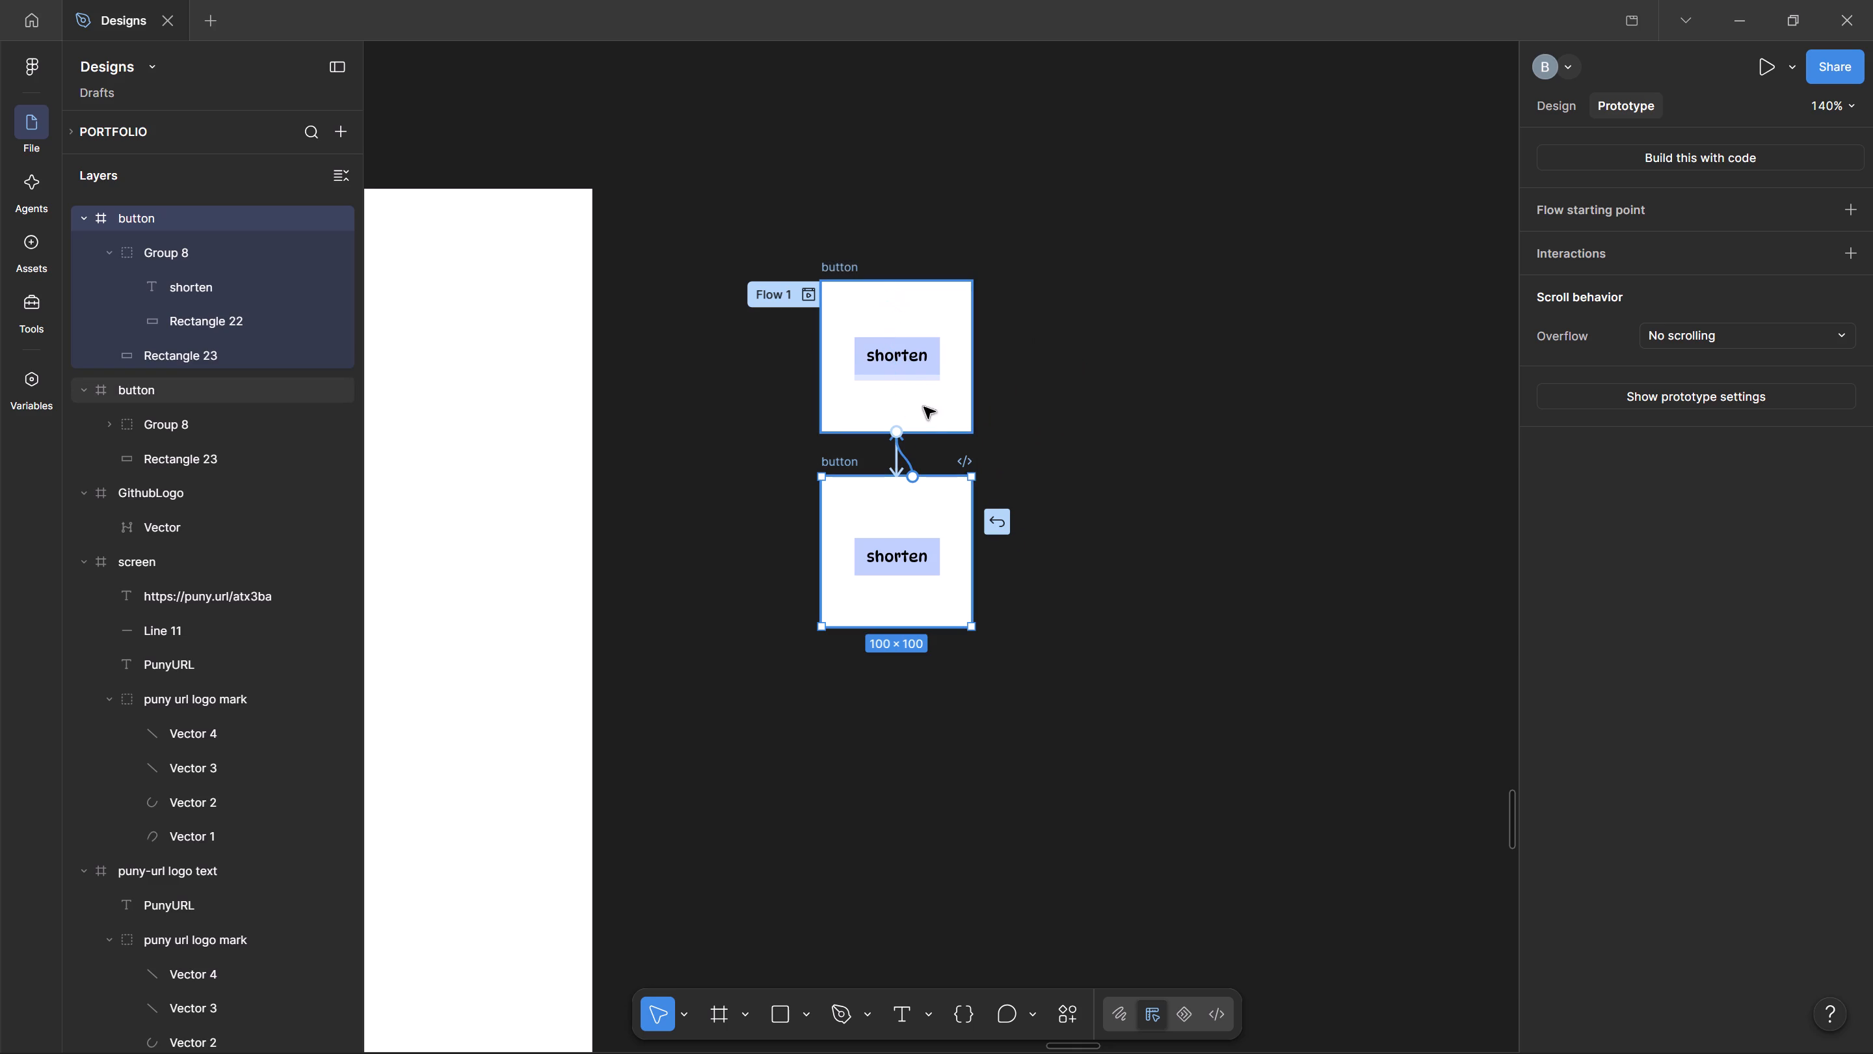
{"action": "left_click_drag", "start_coordinate": [924, 407], "coordinate": [910, 424]}
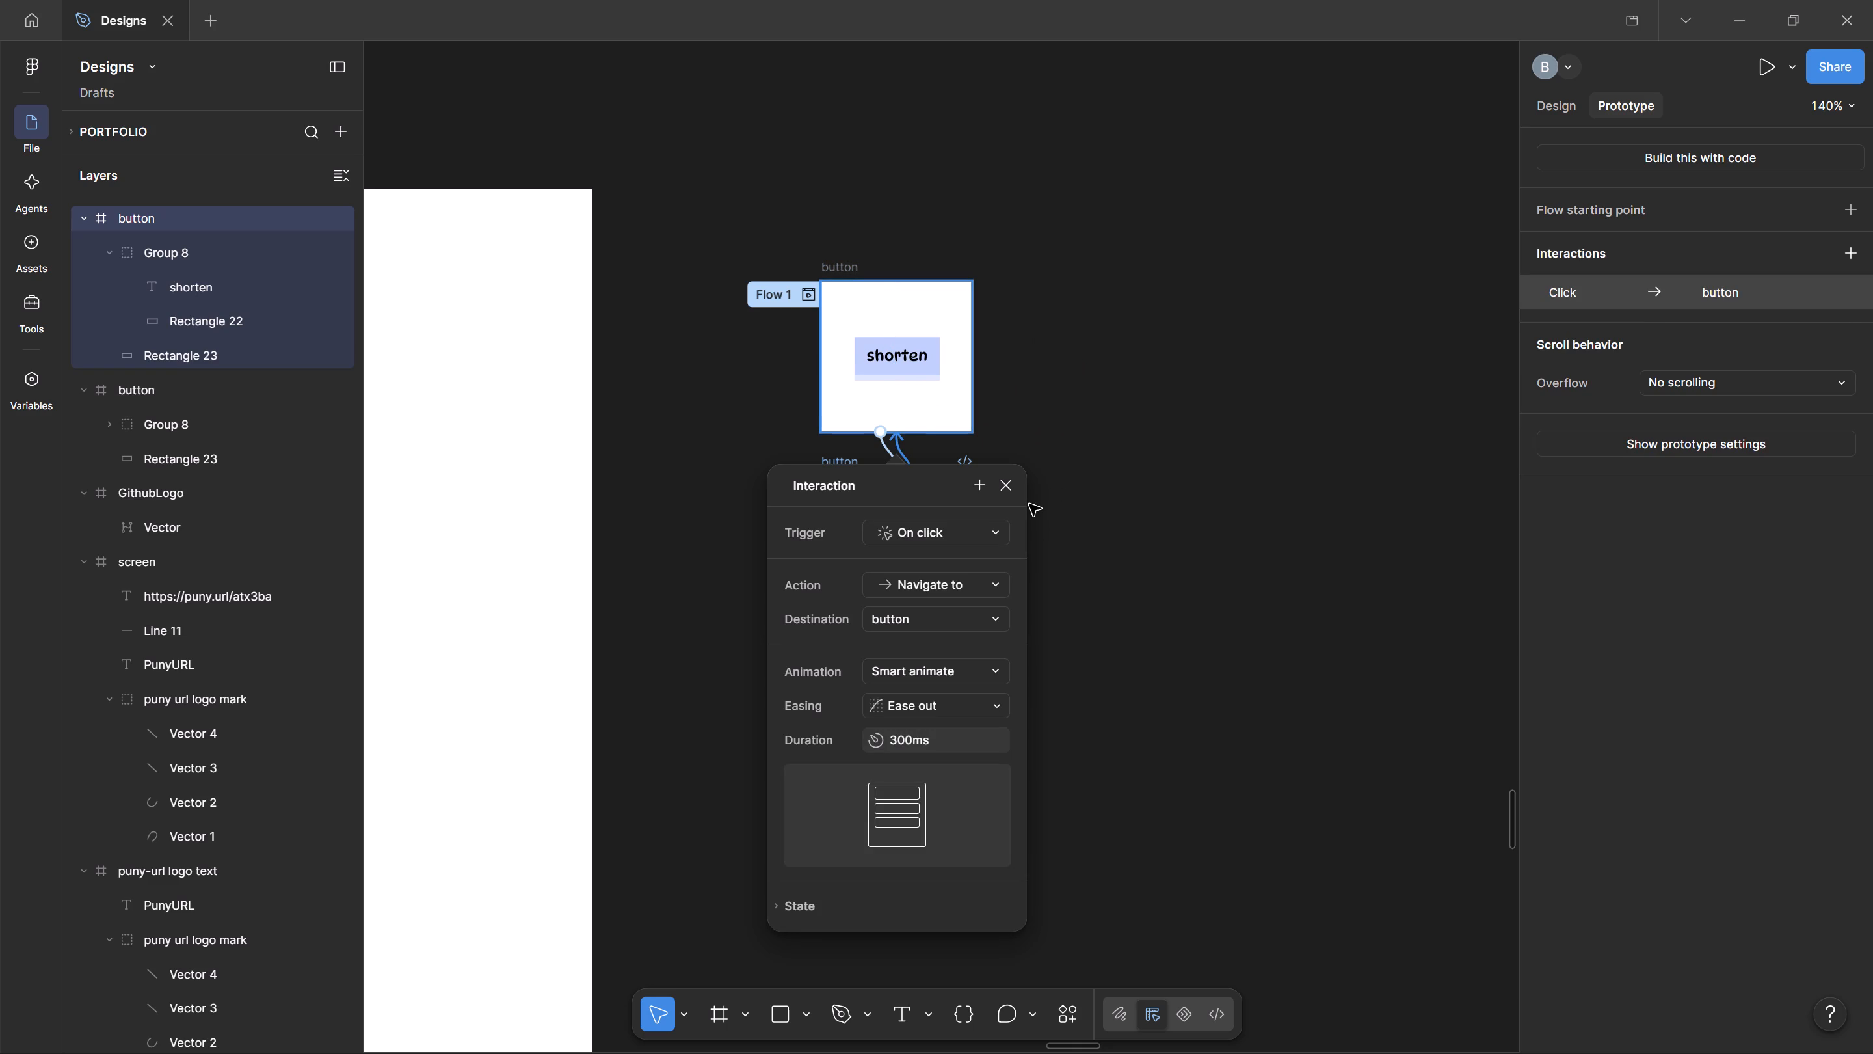
Change the lower-to-upper button connection's trigger to After delay with a delay of 1 ms.
{"action": "left_click", "coordinate": [965, 529]}
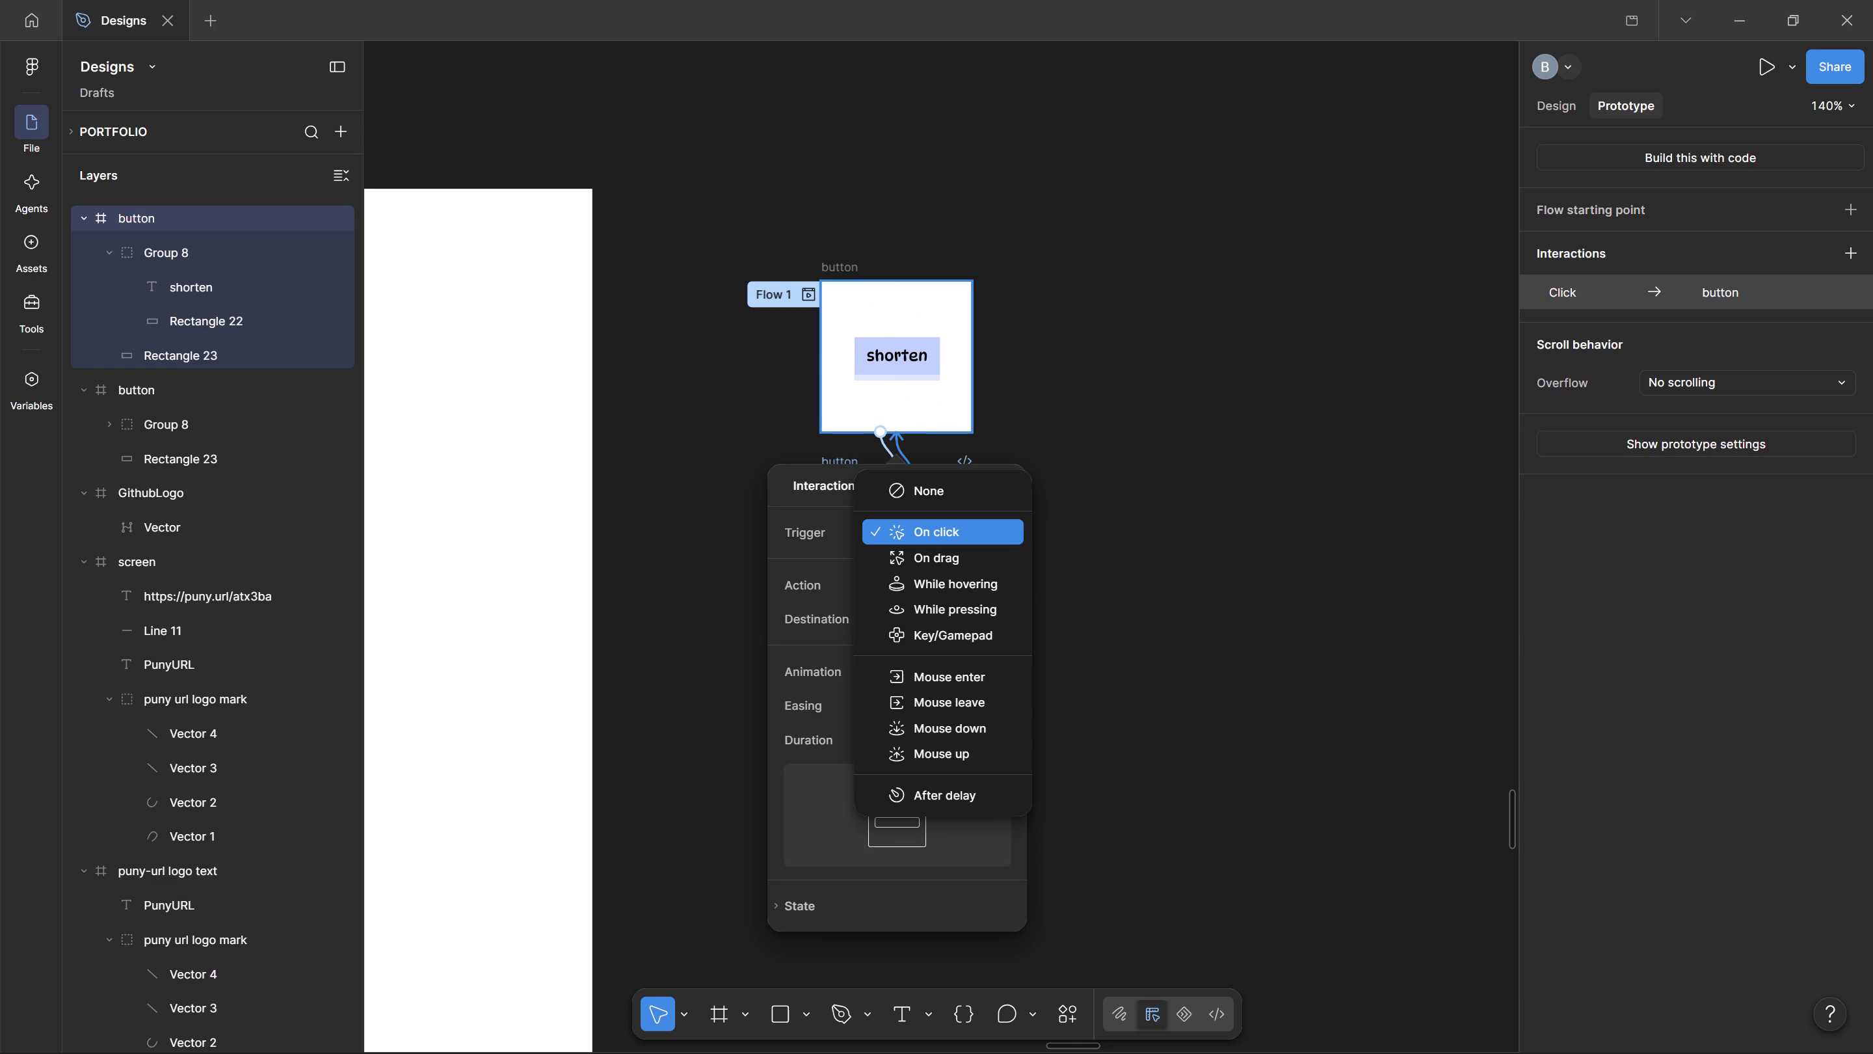
{"action": "left_click", "coordinate": [956, 802]}
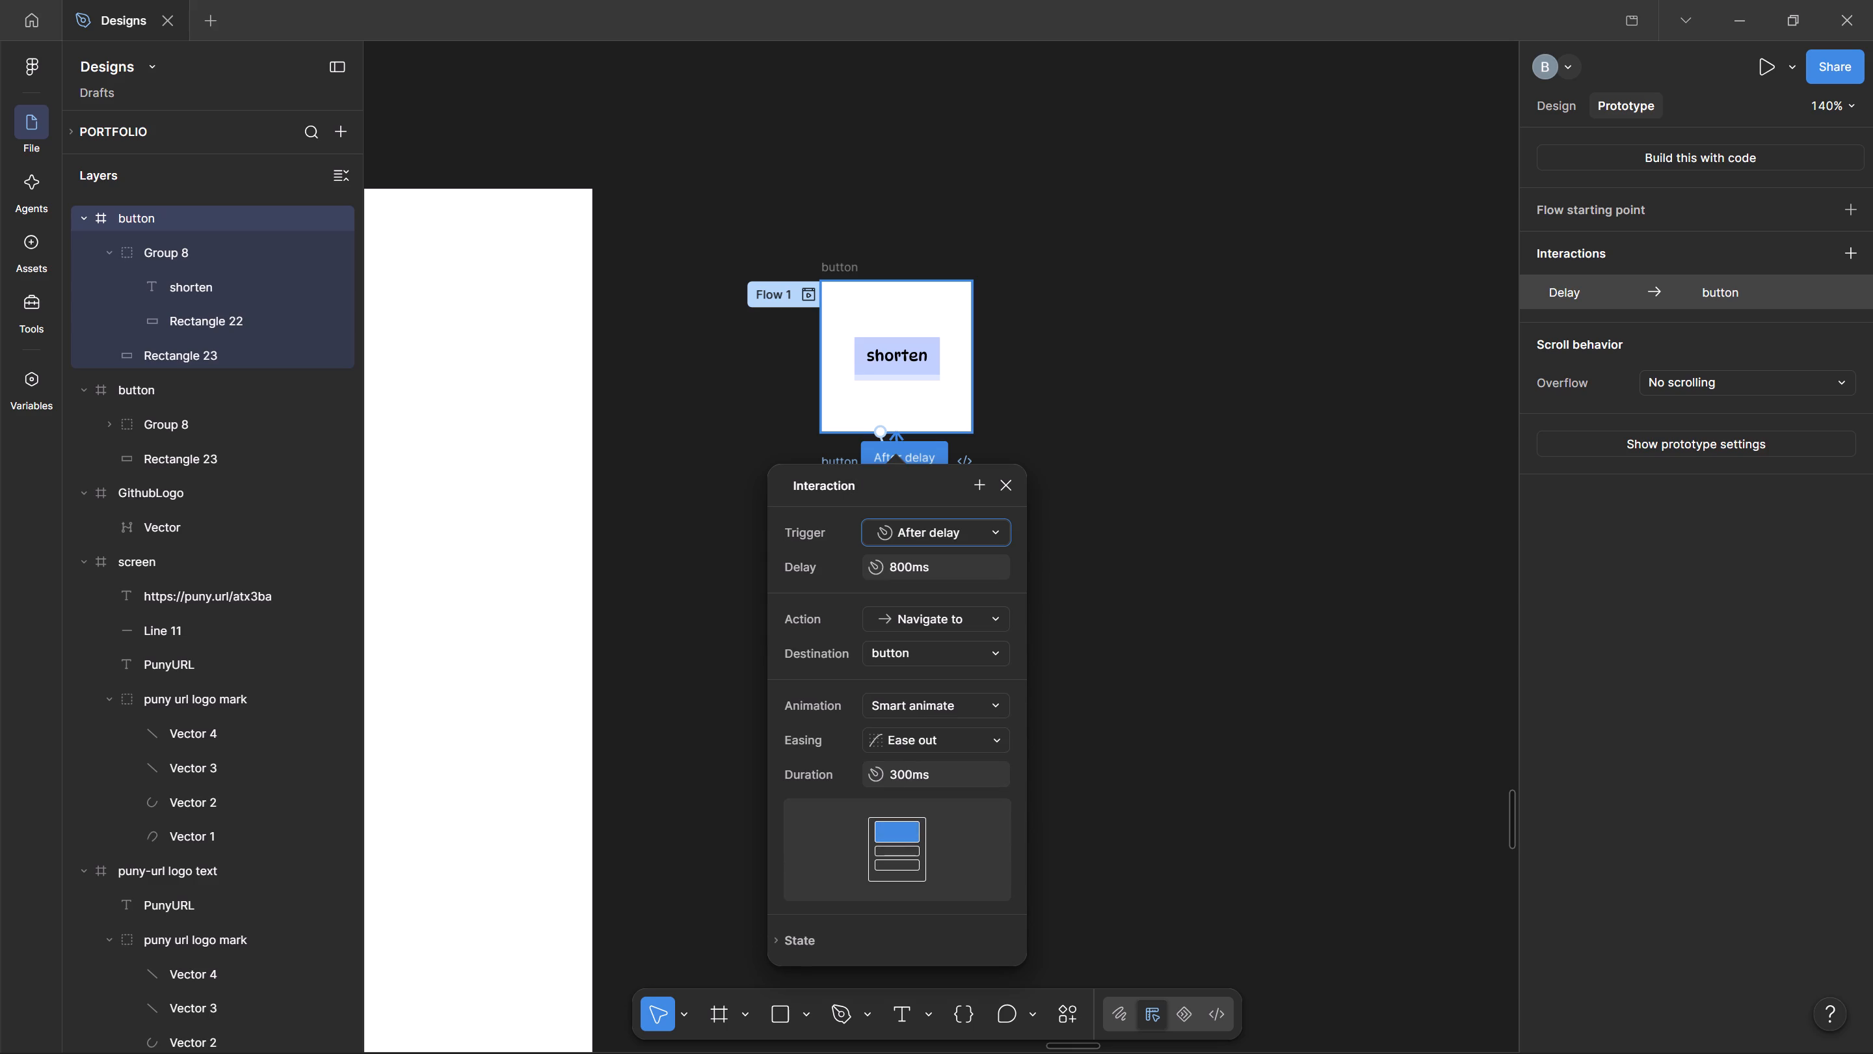
{"action": "left_click", "coordinate": [944, 572]}
{"action": "type", "text": "1ms"}
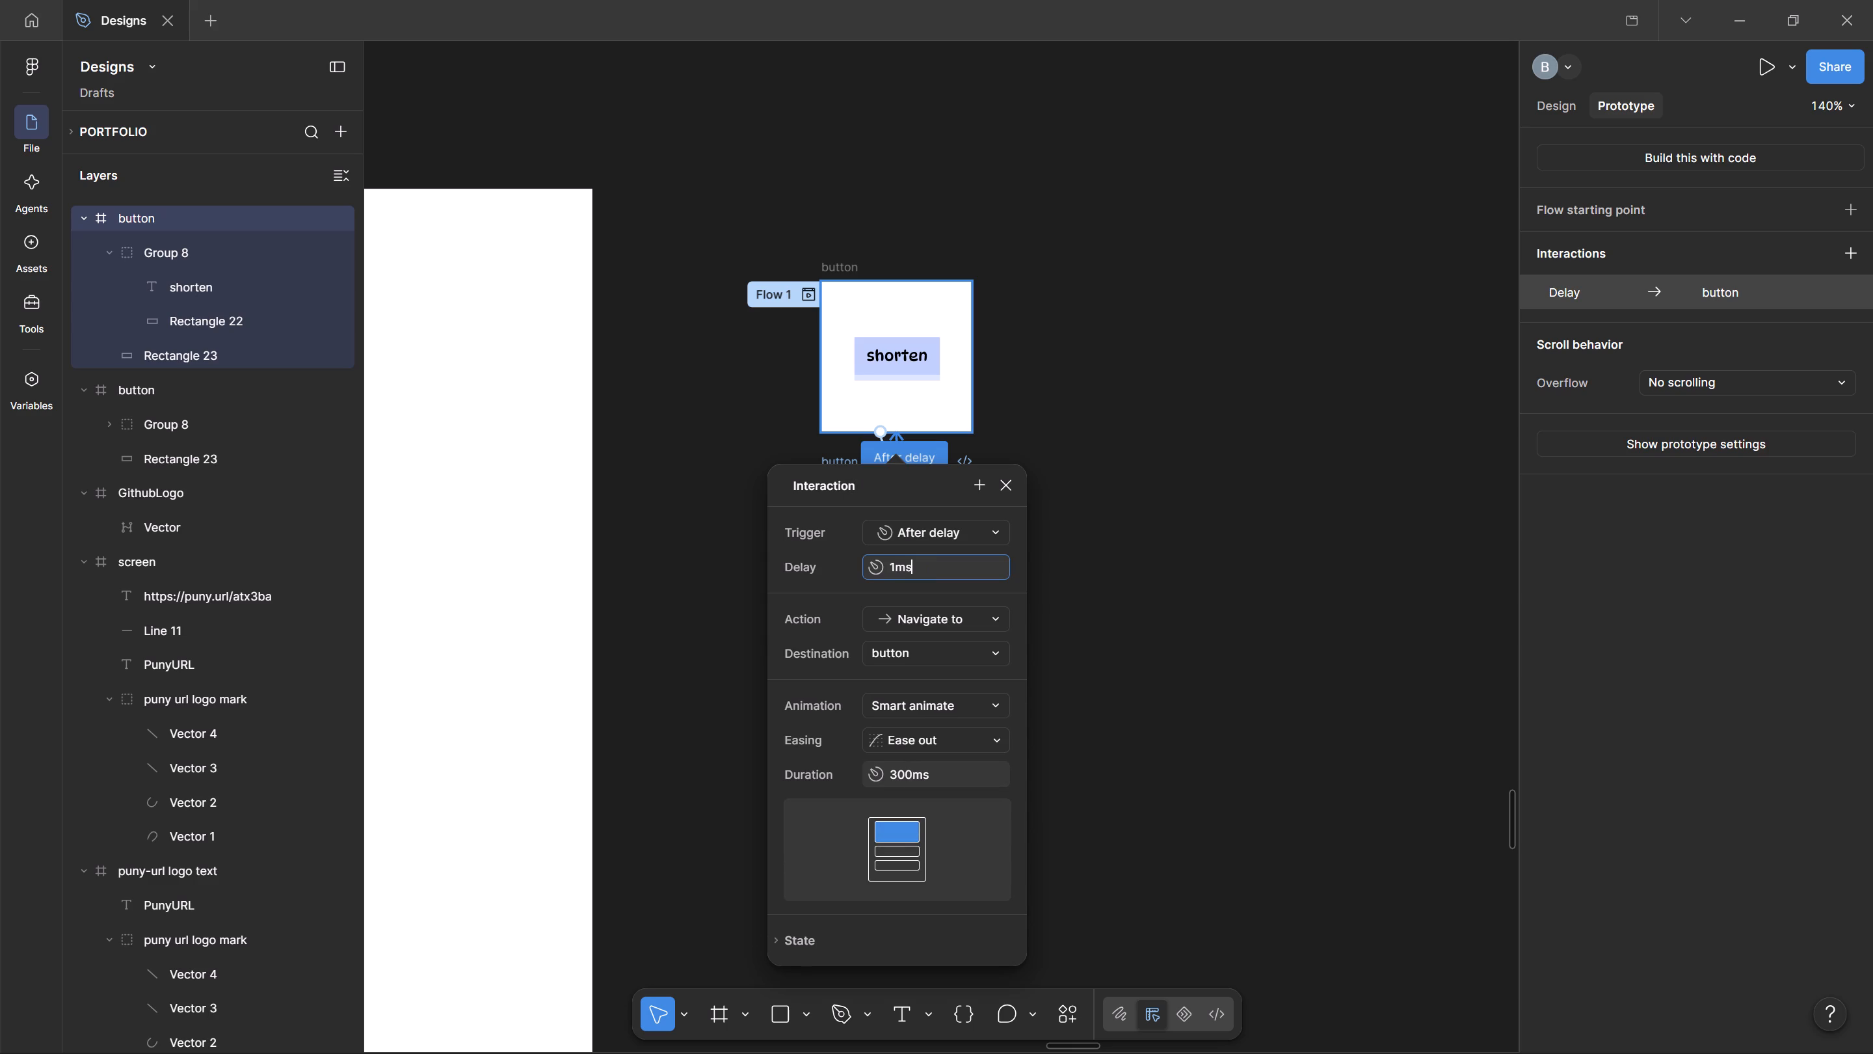
{"action": "key", "text": "Return"}
{"action": "left_click", "coordinate": [1095, 736]}
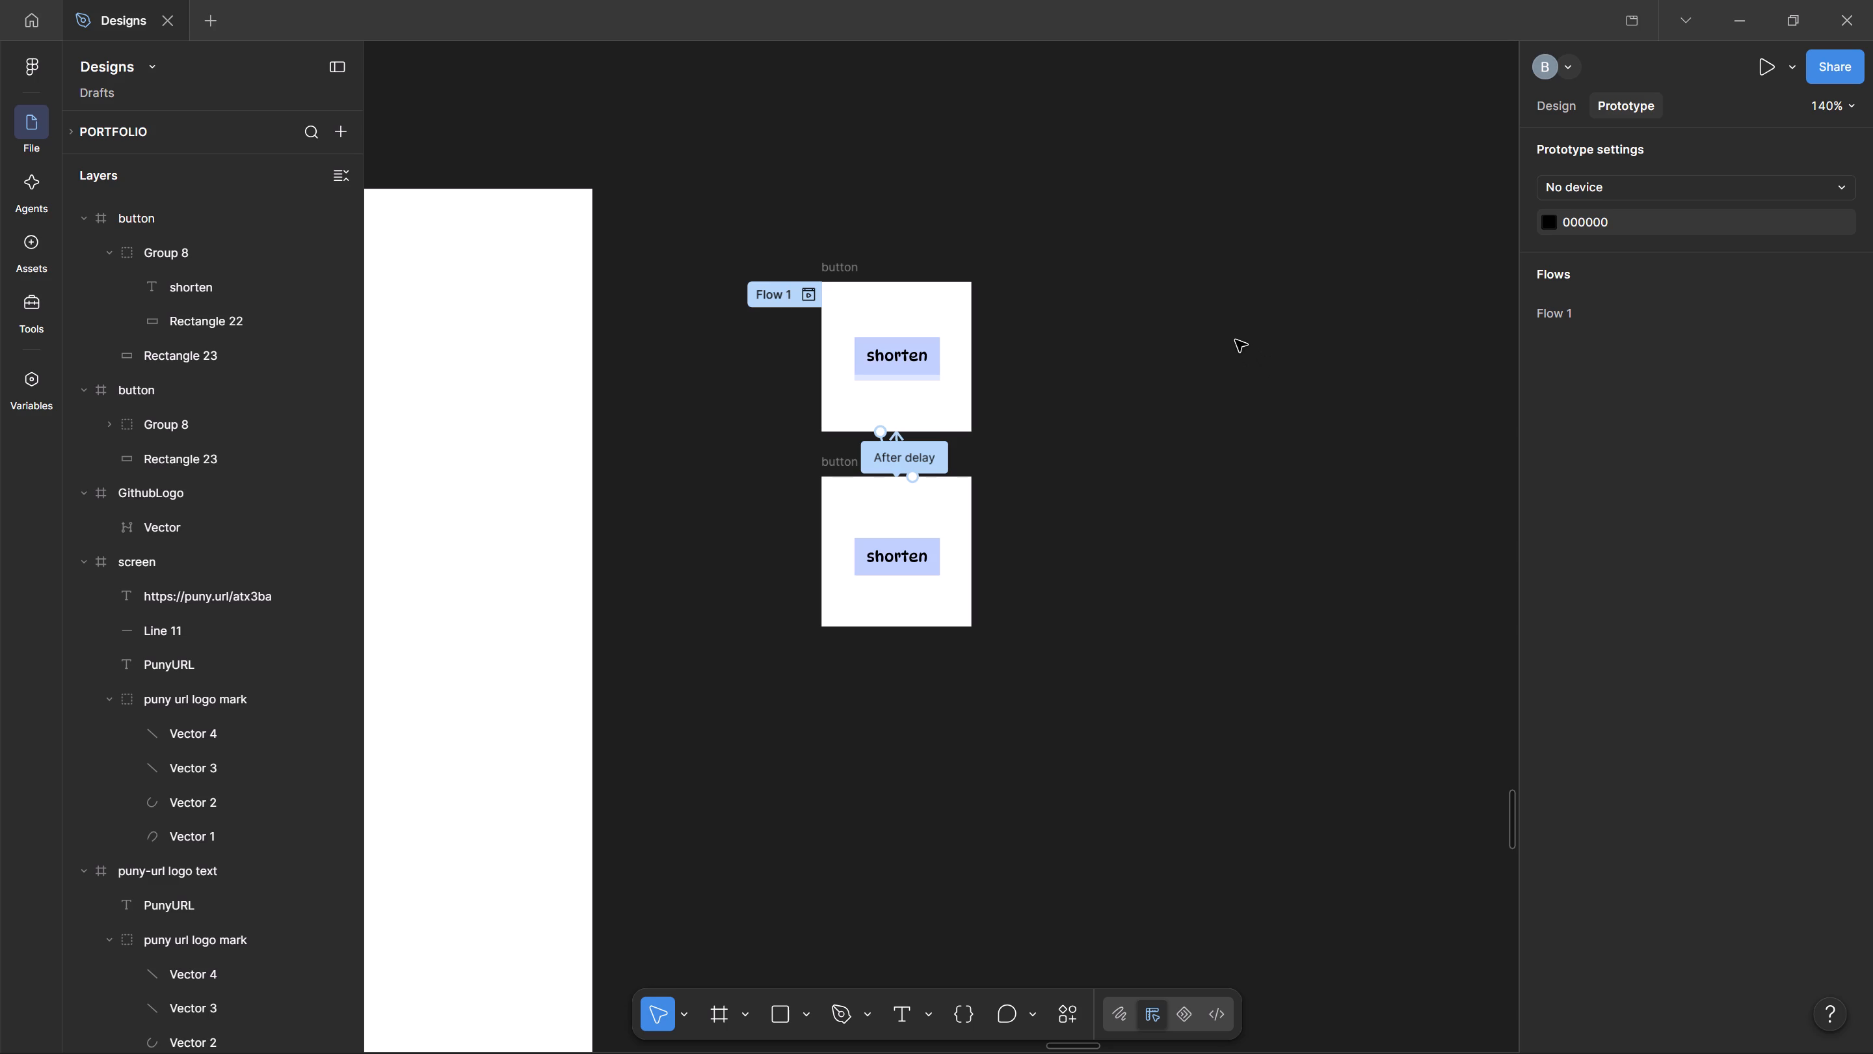
Play the prototype from Flow 1, test the shorten button's press behaviour, and close the preview.
{"action": "left_click", "coordinate": [779, 301]}
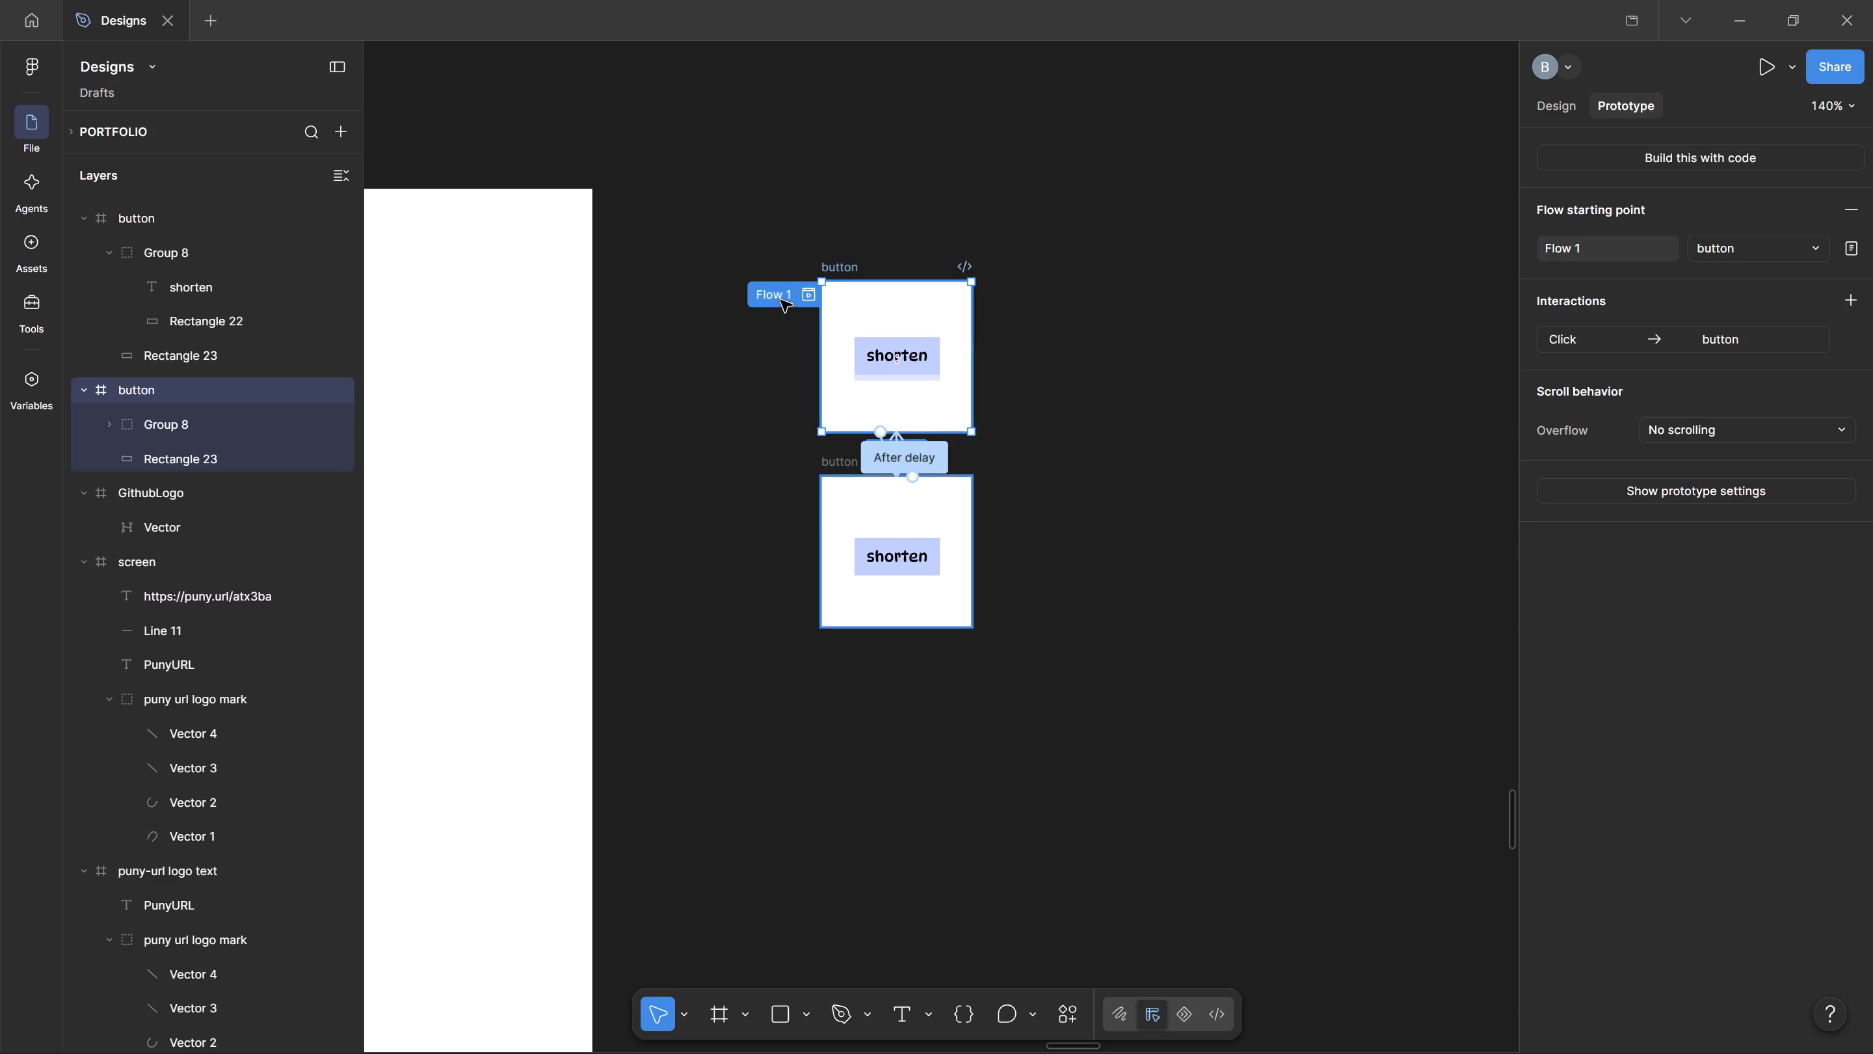
{"action": "left_click", "coordinate": [1765, 65]}
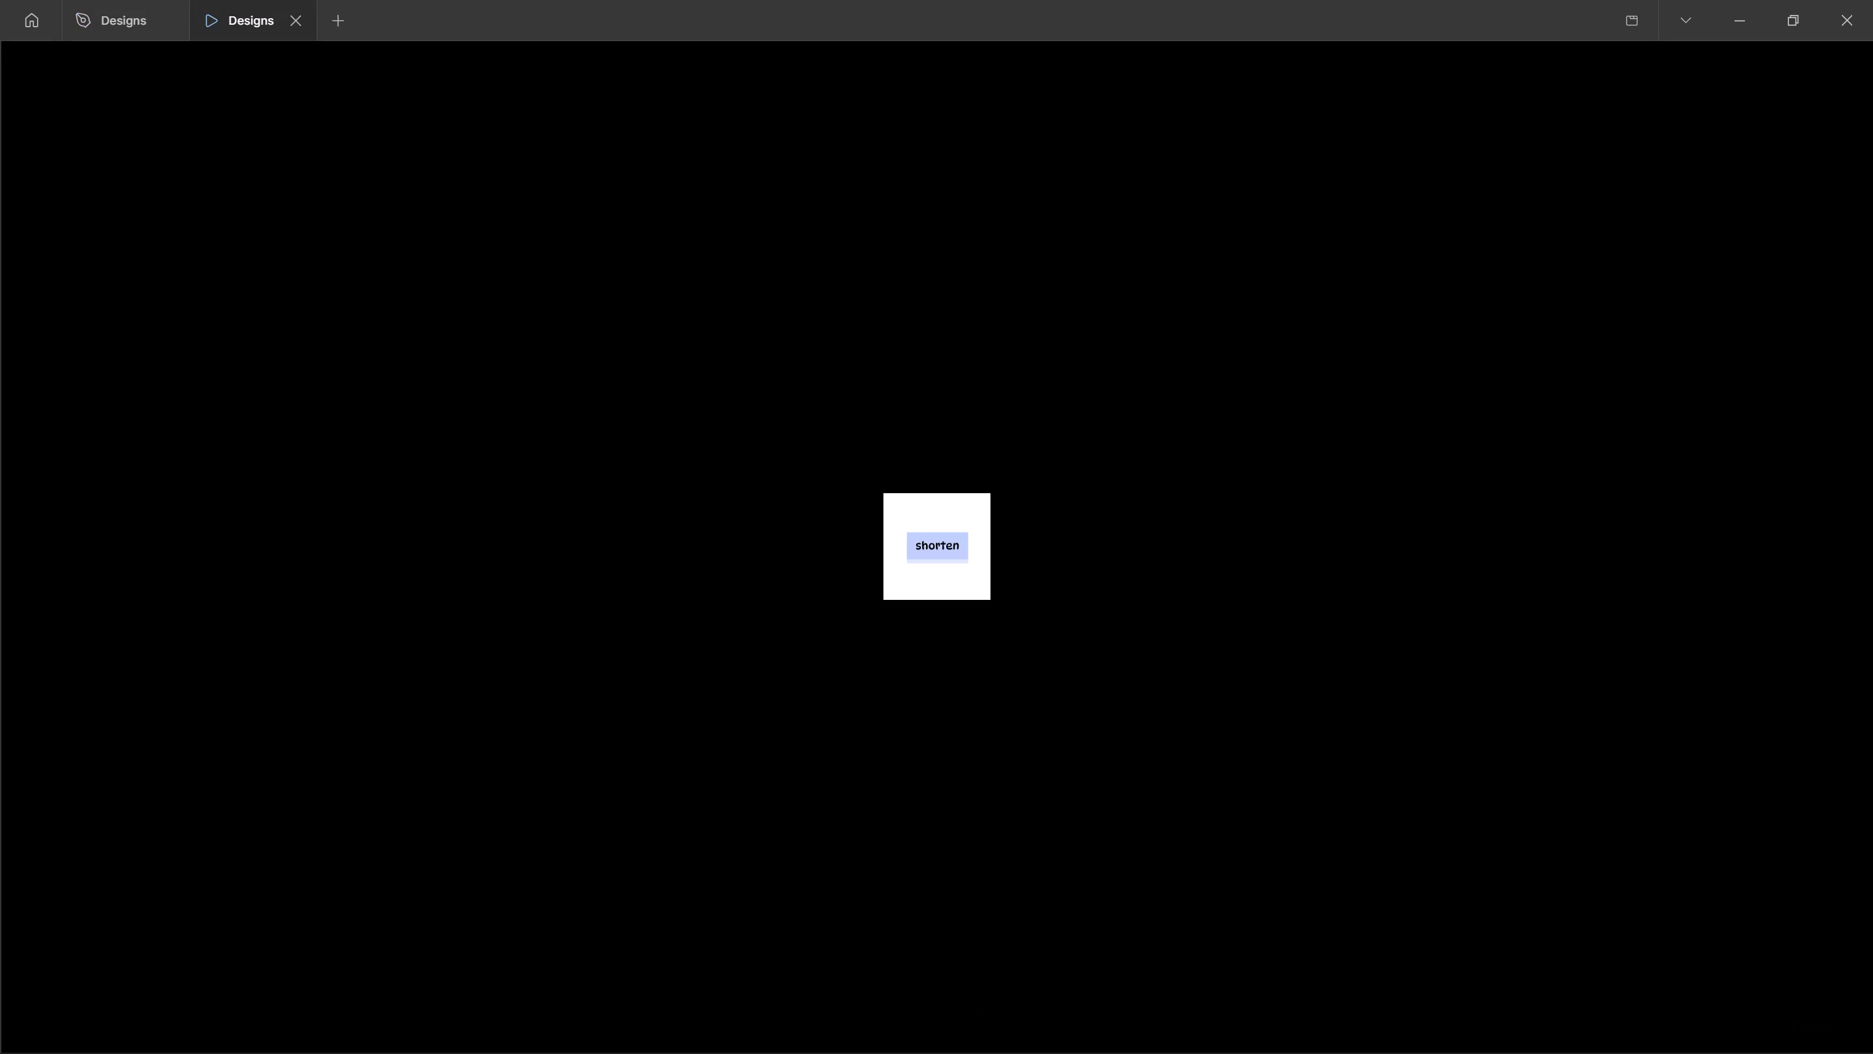
{"action": "left_click", "coordinate": [936, 543]}
{"action": "left_click", "coordinate": [949, 550]}
{"action": "double_click", "coordinate": [302, 26]}
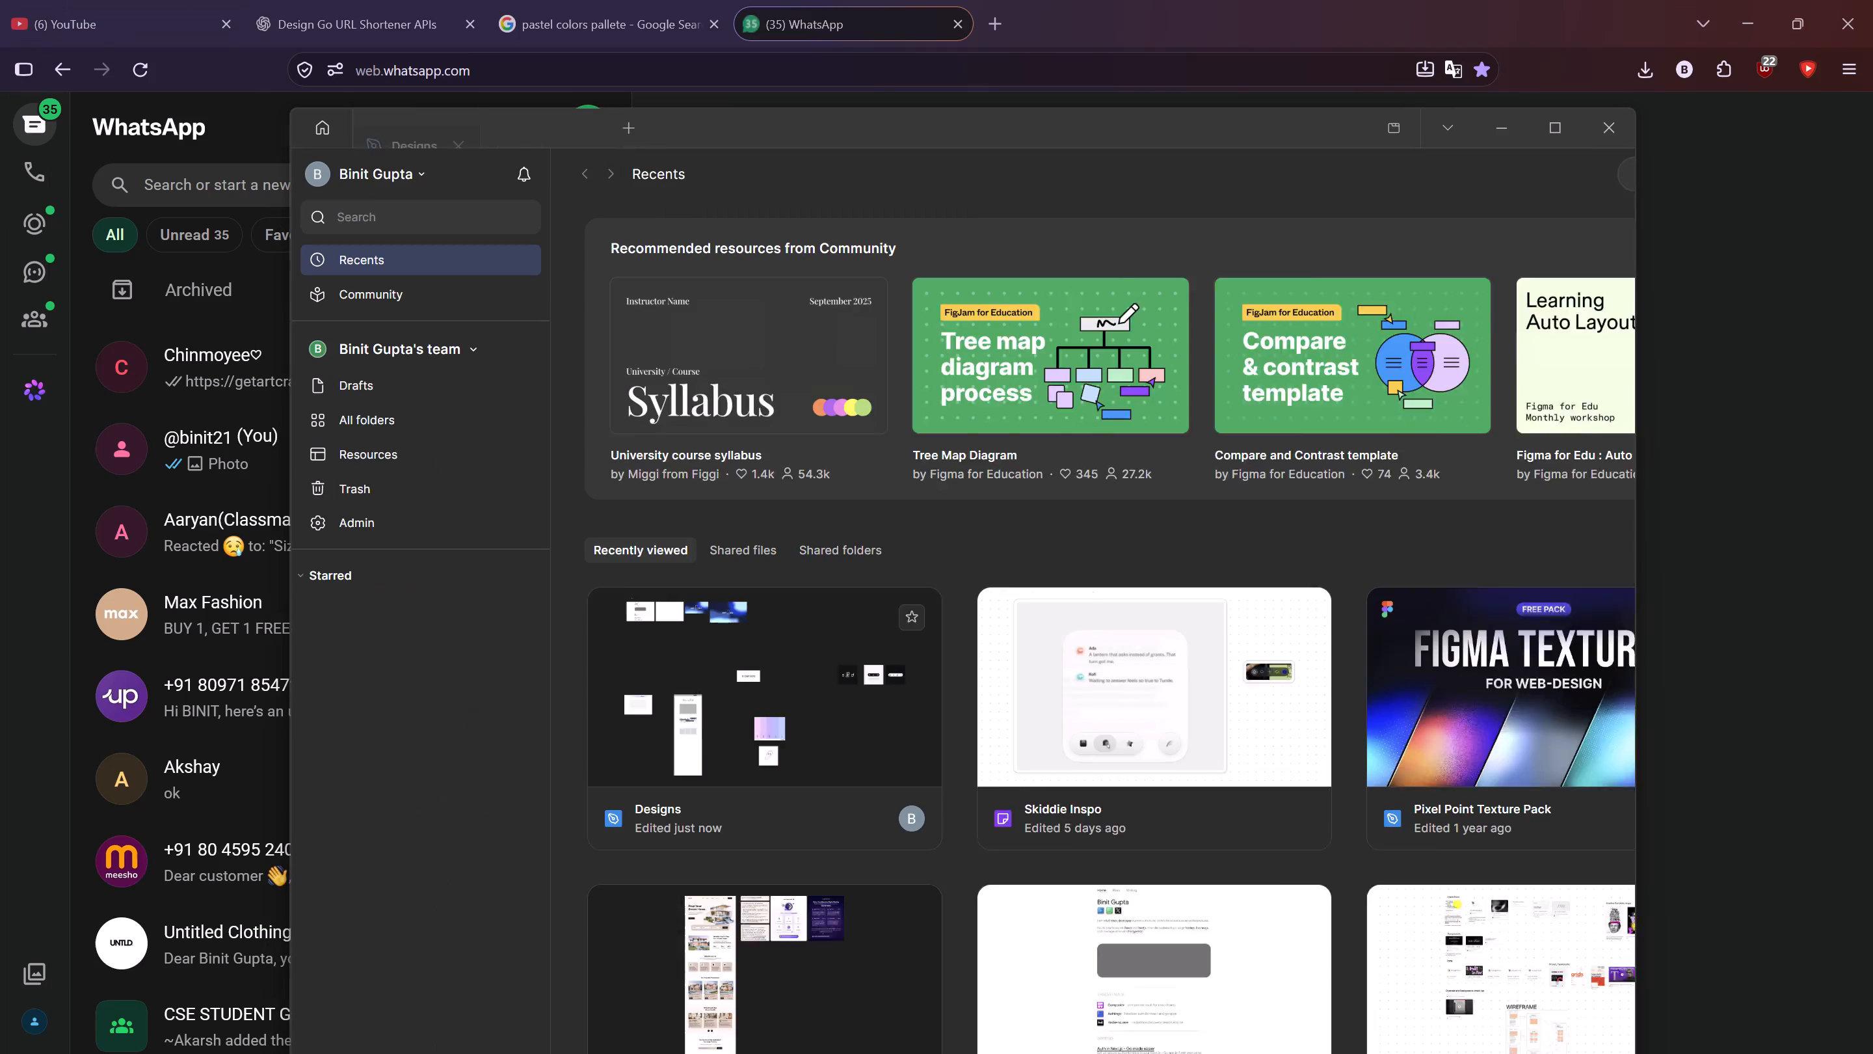
Maximize the Figma window.
{"action": "left_click_drag", "start_coordinate": [1156, 122], "coordinate": [1130, 0]}
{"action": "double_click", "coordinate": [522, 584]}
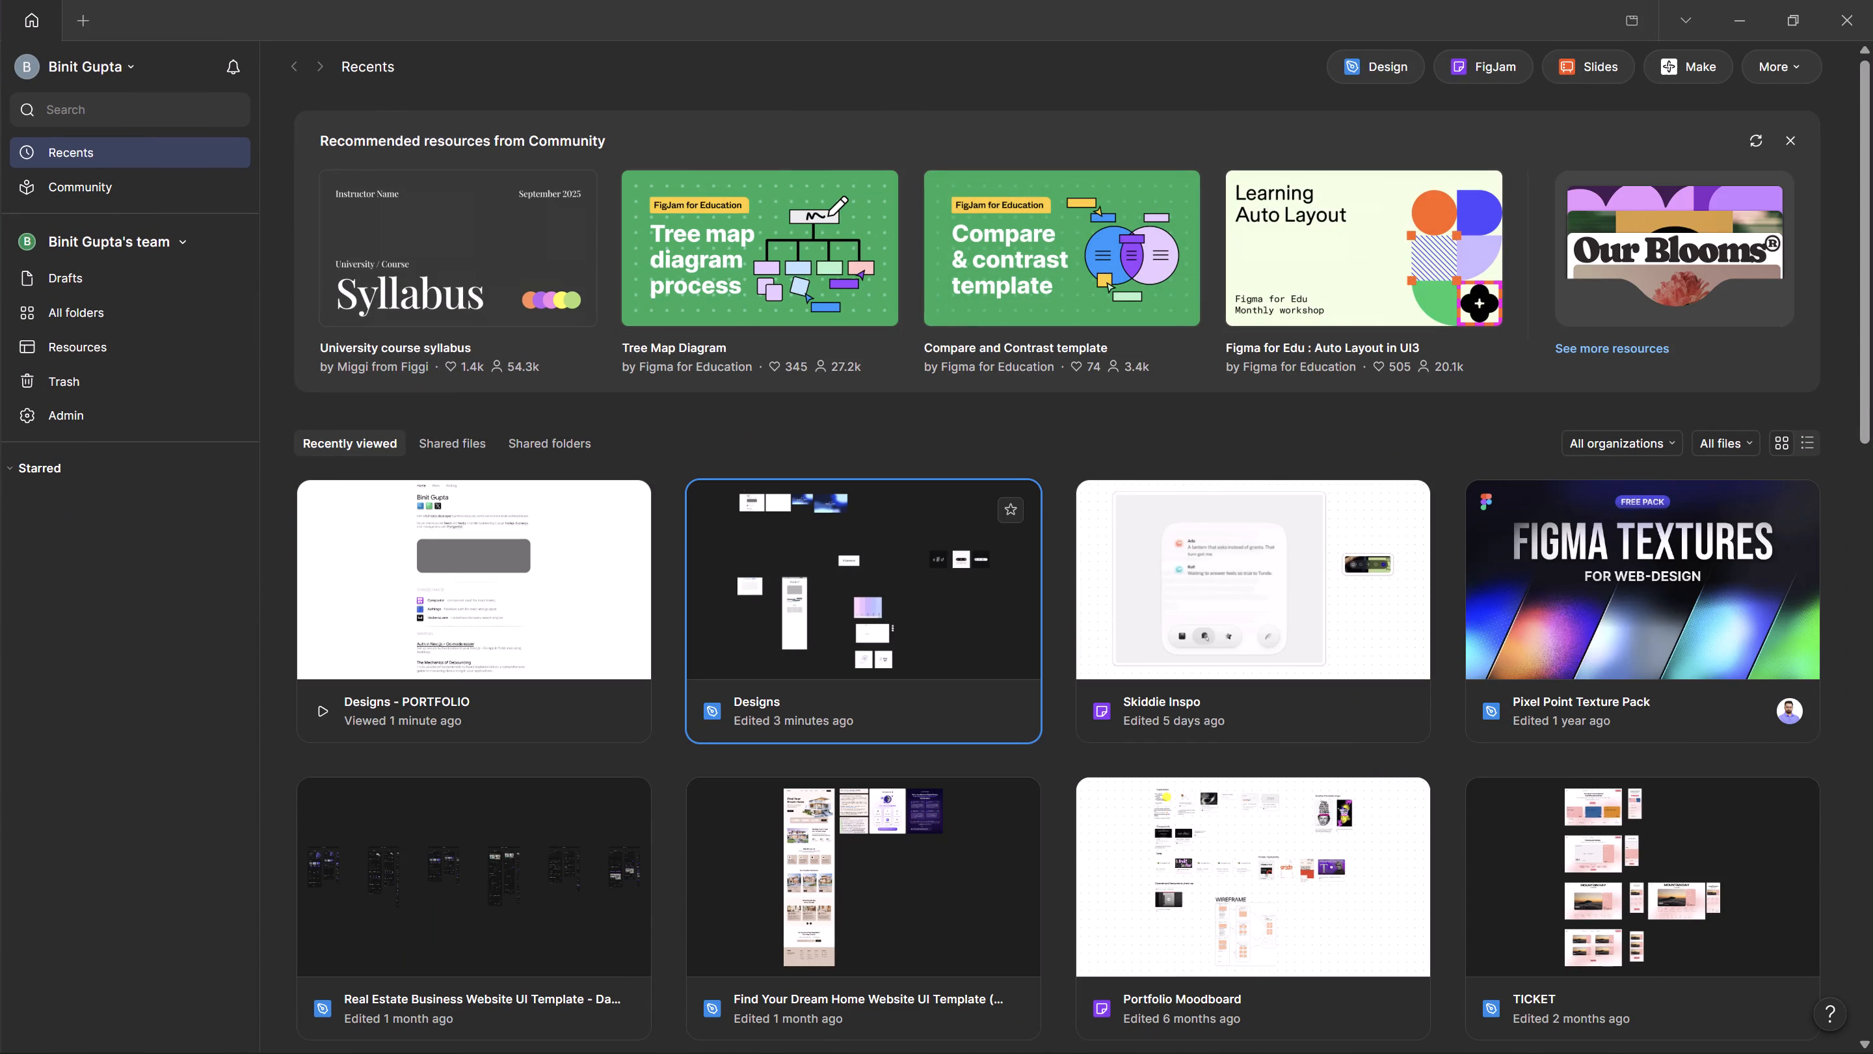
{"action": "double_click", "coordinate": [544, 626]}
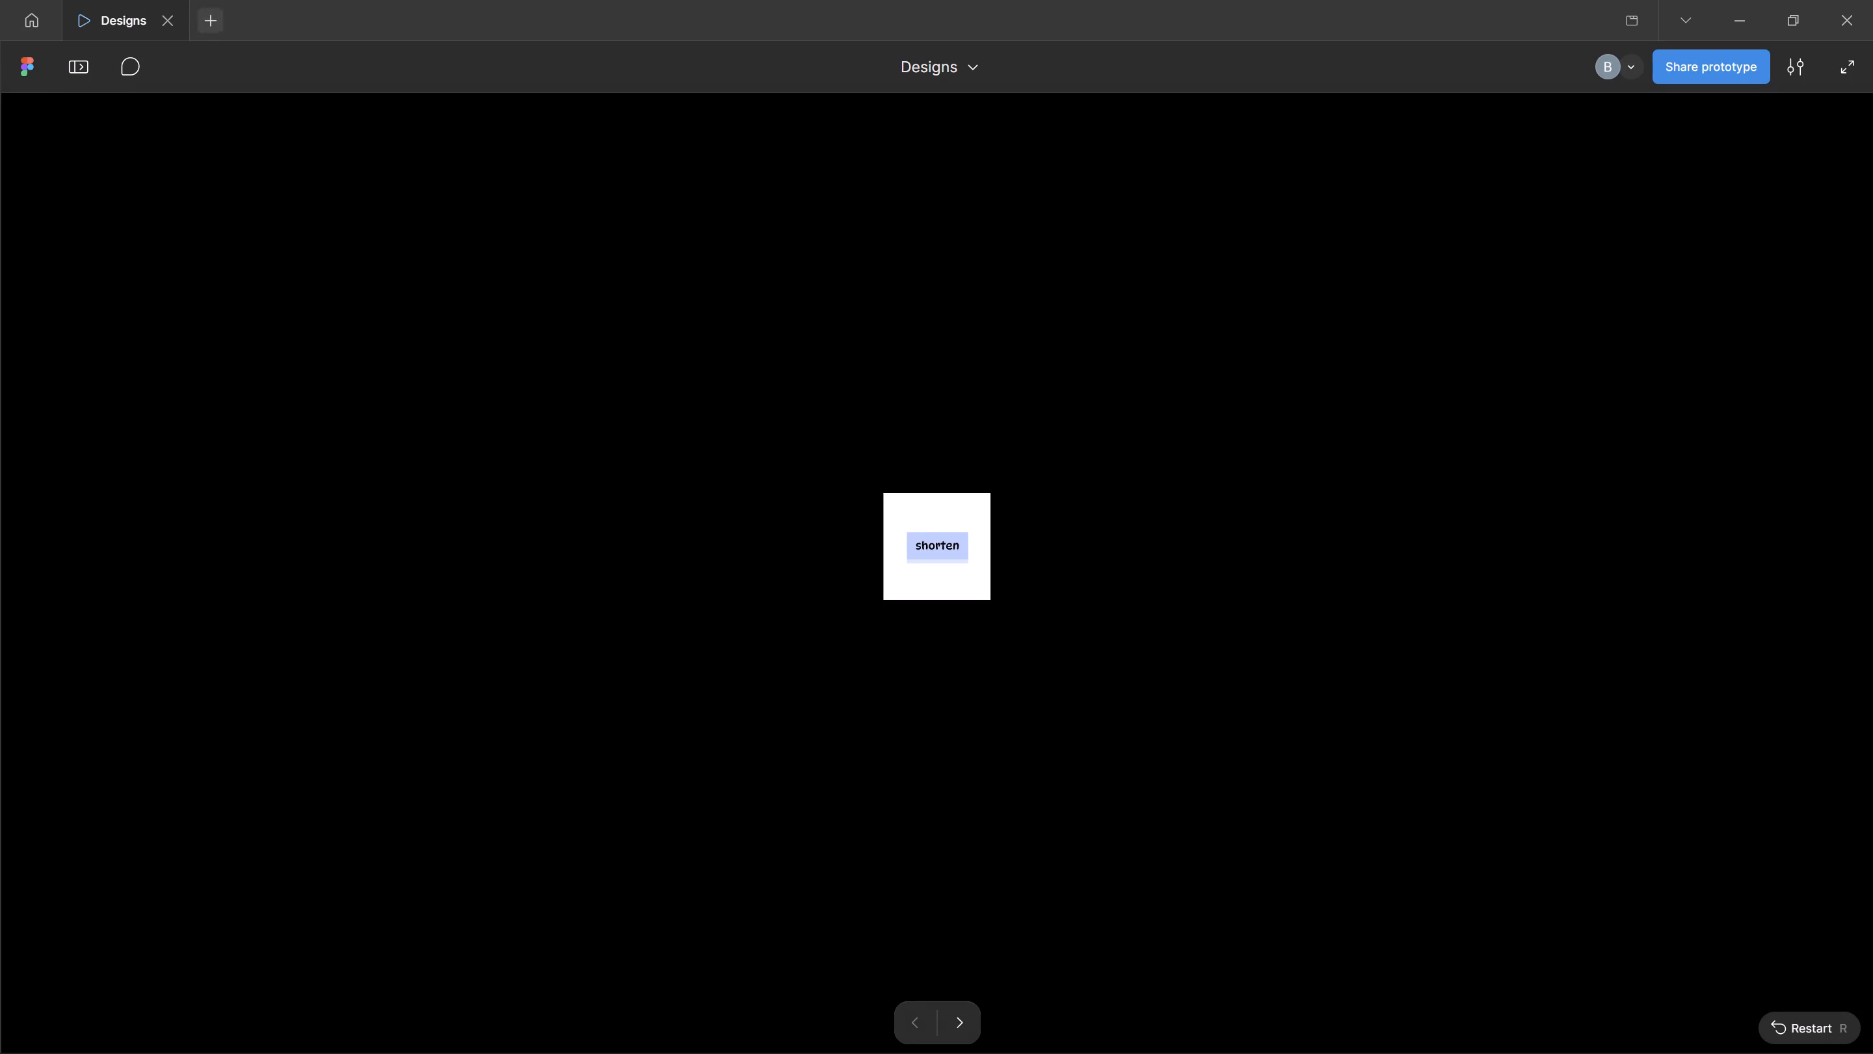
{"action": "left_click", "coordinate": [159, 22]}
Reopen the Designs design file from the recently viewed files.
{"action": "left_click", "coordinate": [919, 589]}
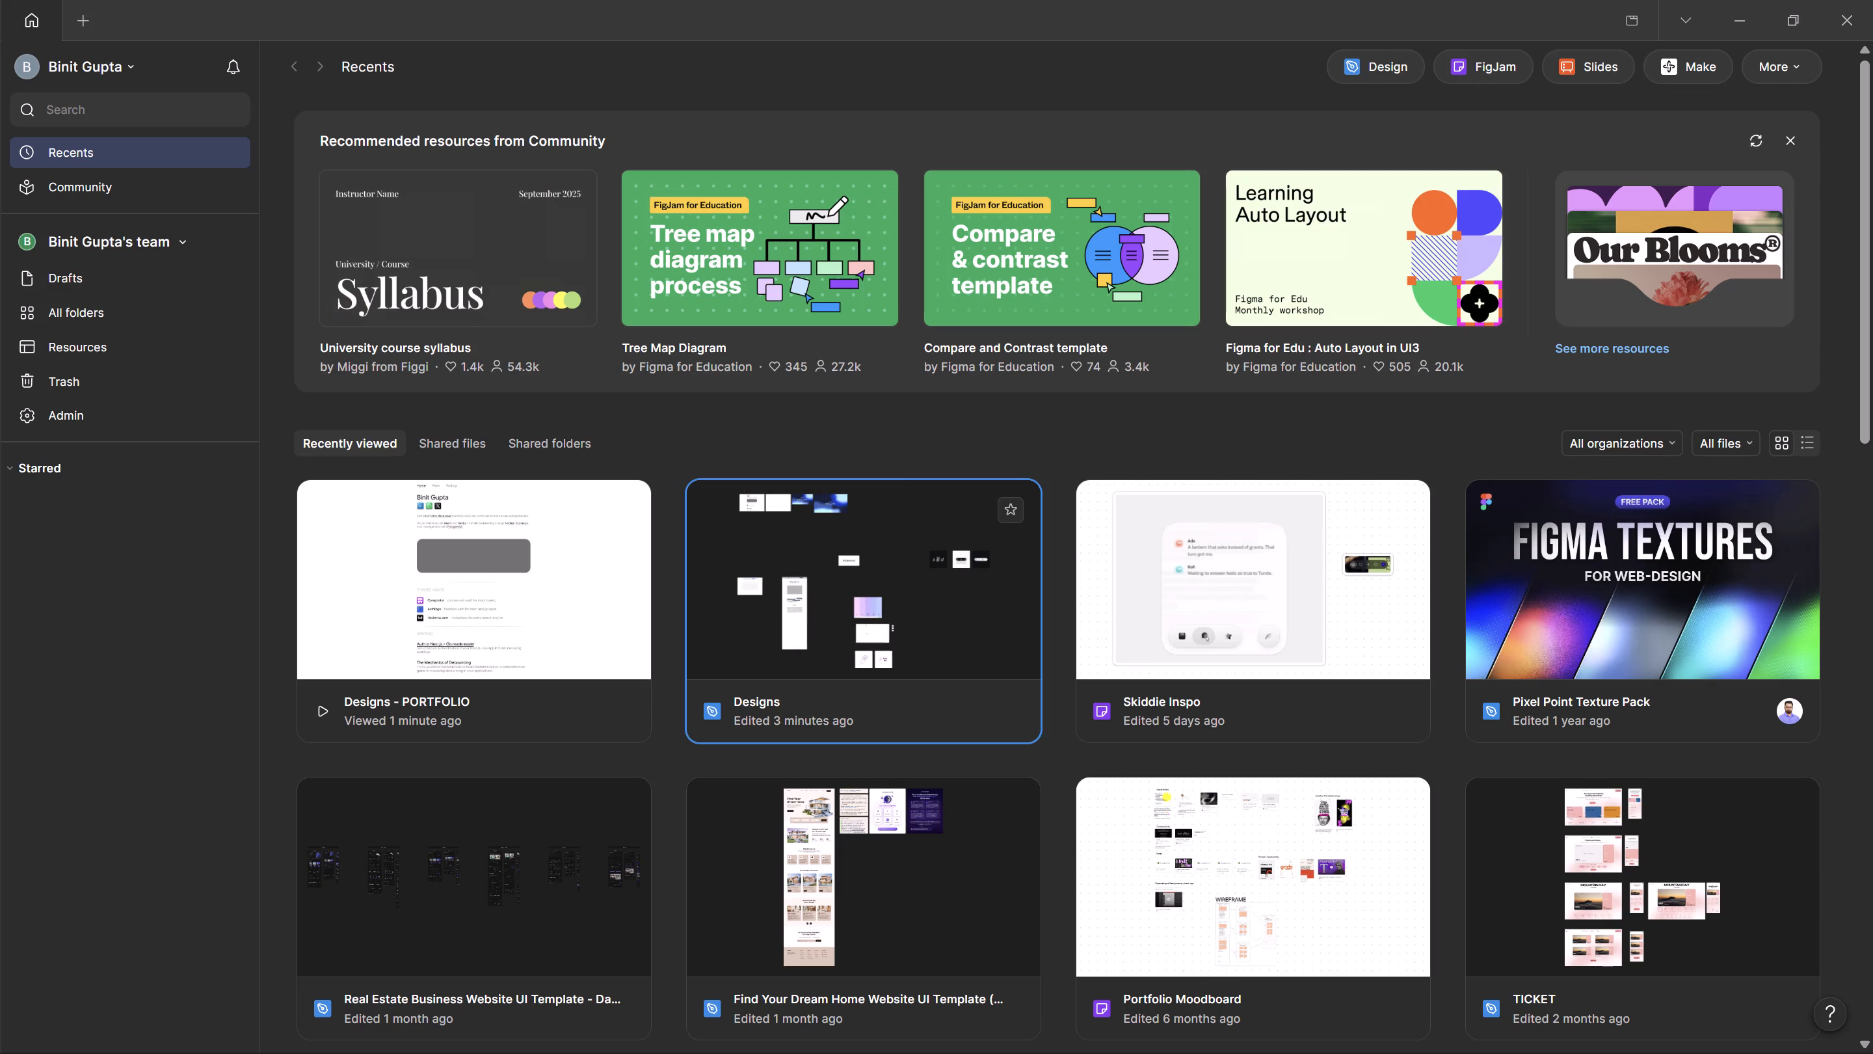
{"action": "left_click", "coordinate": [919, 582]}
{"action": "double_click", "coordinate": [923, 576]}
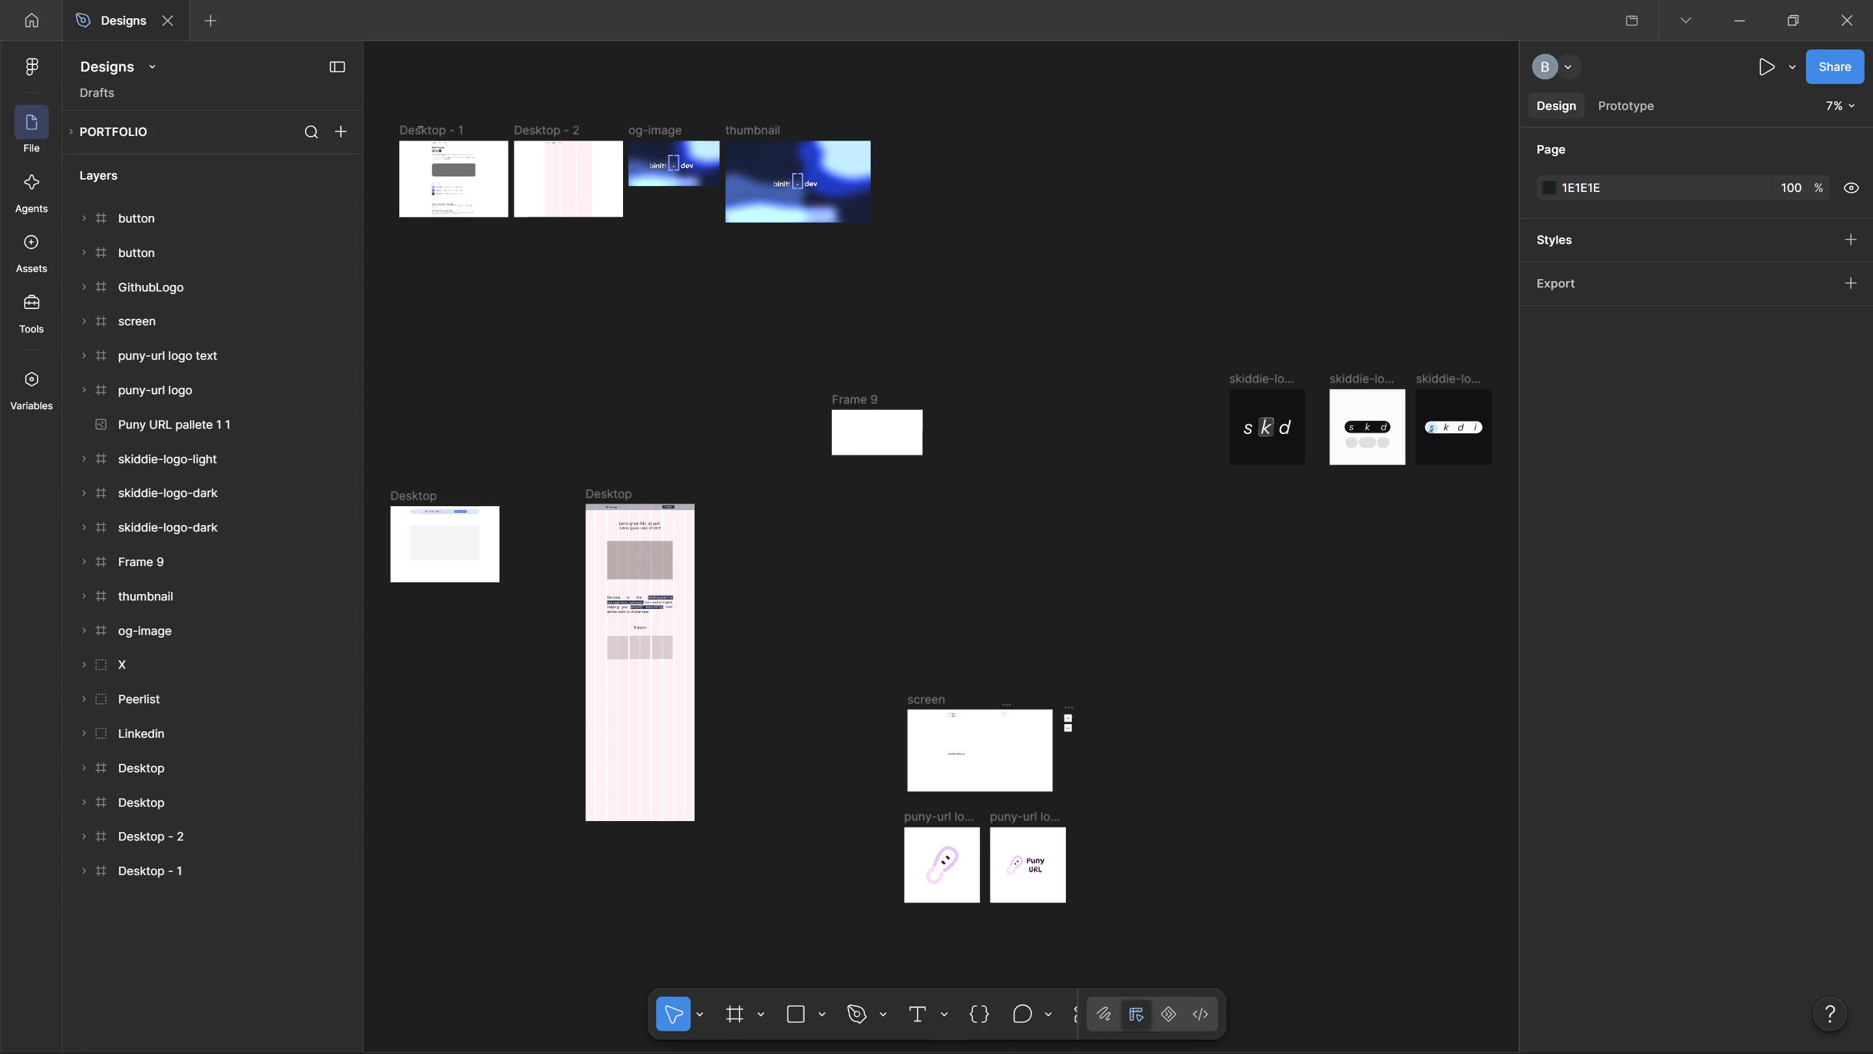
{"action": "left_click", "coordinate": [923, 547]}
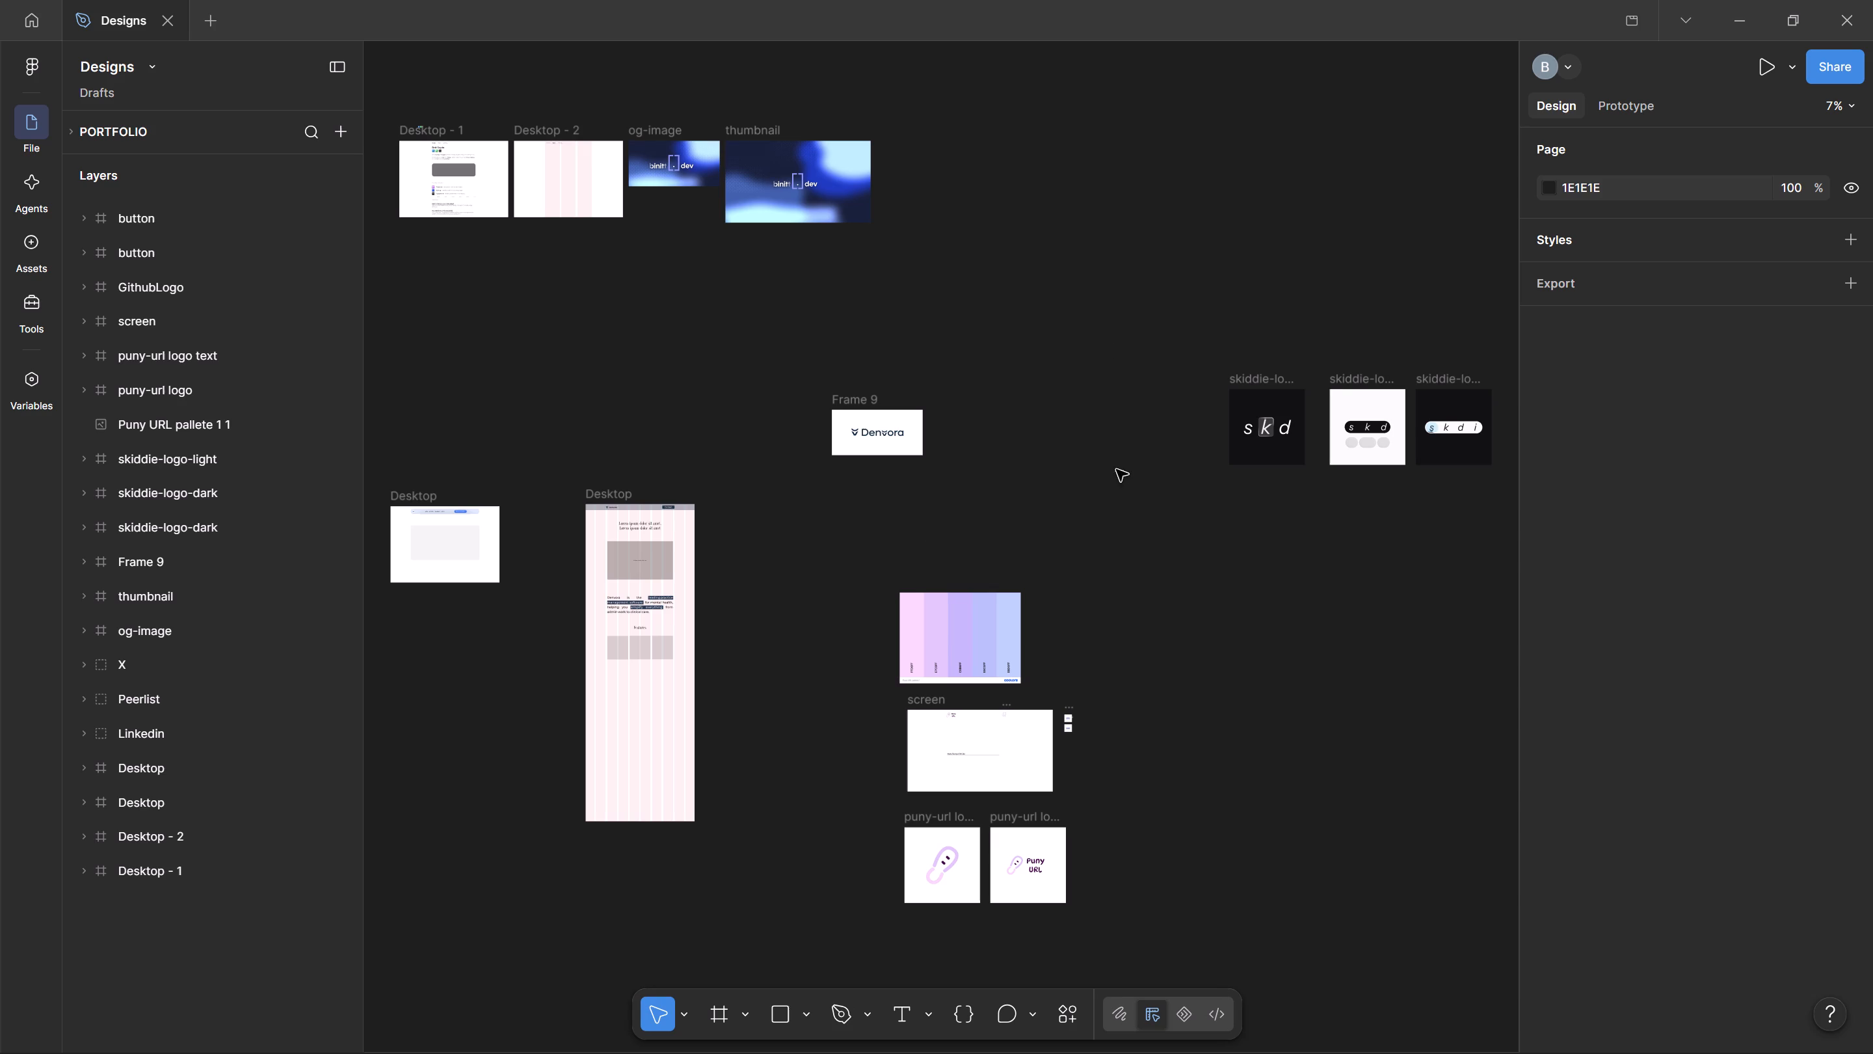
Make the white fill of the upper button frame fully transparent.
{"action": "key", "text": "space"}
{"action": "left_click_drag", "start_coordinate": [1234, 652], "coordinate": [919, 562]}
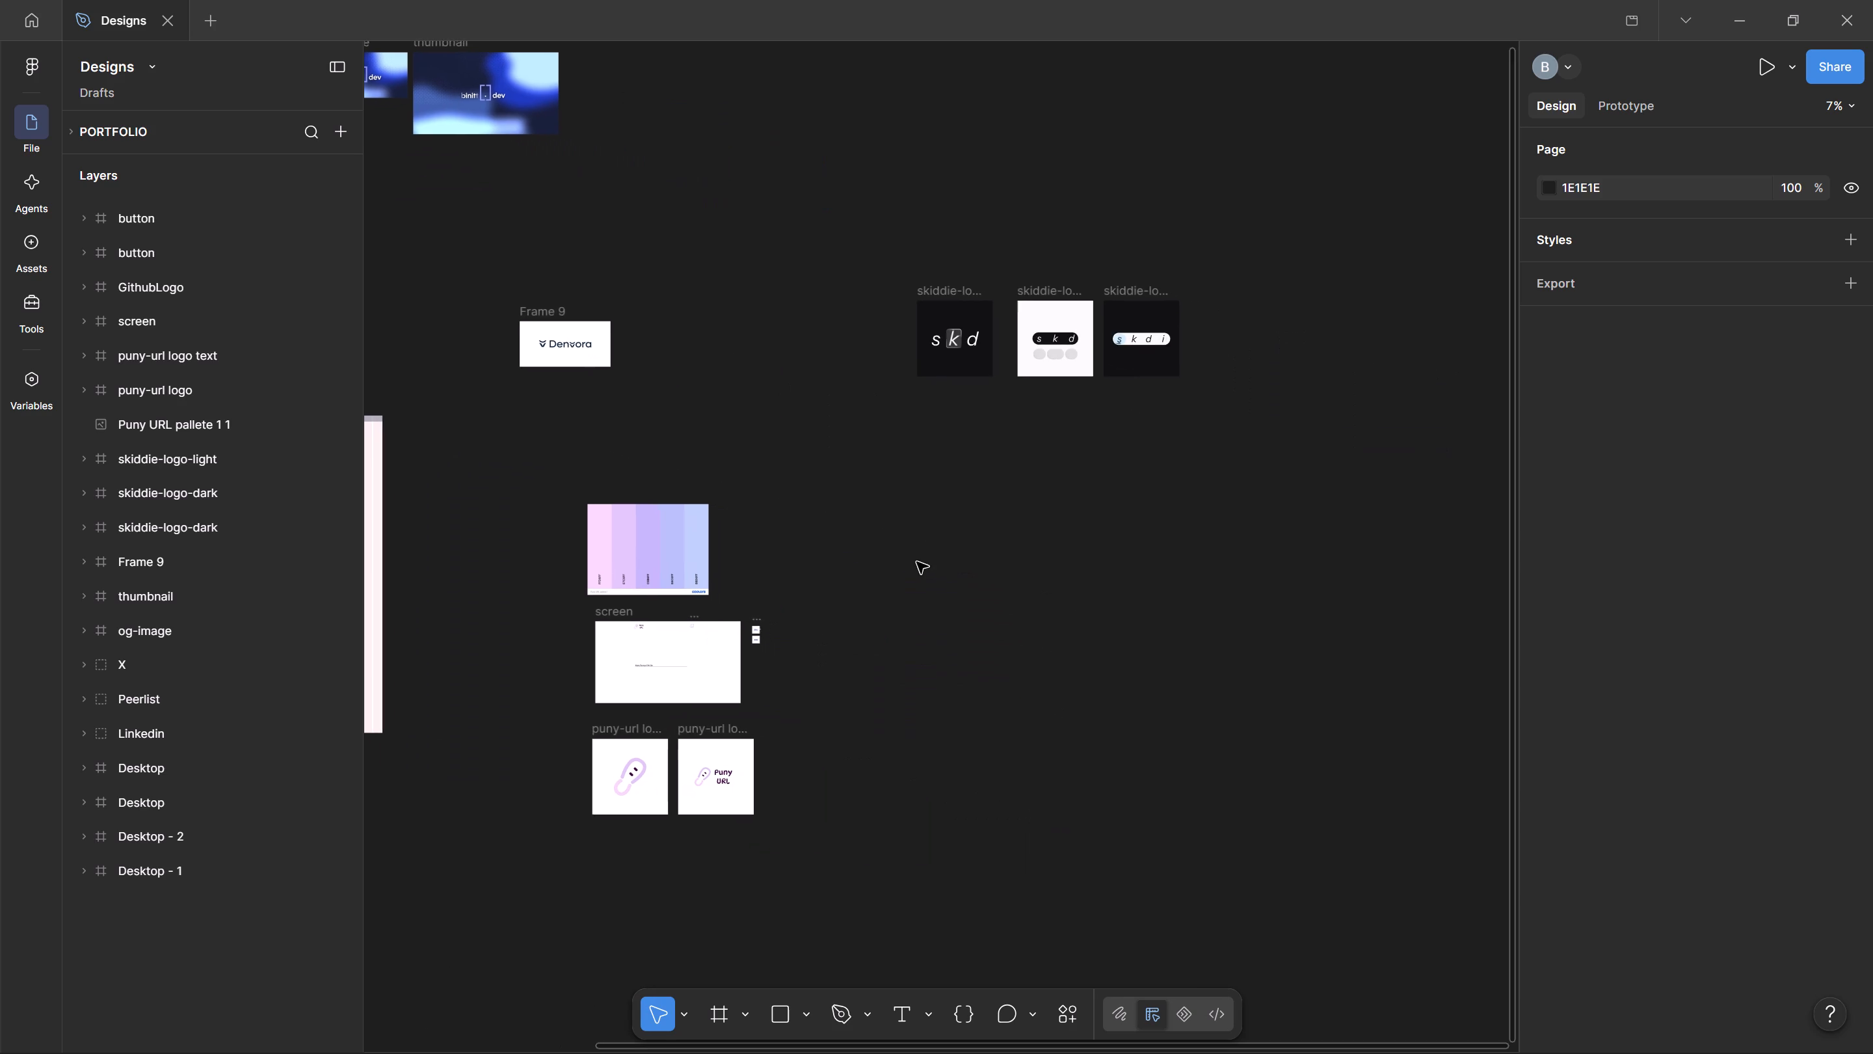
{"action": "scroll", "coordinate": [916, 563], "scroll_direction": "down", "scroll_amount": 1, "text": "ctrl"}
{"action": "scroll", "coordinate": [889, 604], "scroll_direction": "up", "scroll_amount": 4, "text": "ctrl"}
{"action": "scroll", "coordinate": [751, 634], "scroll_direction": "up", "scroll_amount": 5, "text": "ctrl"}
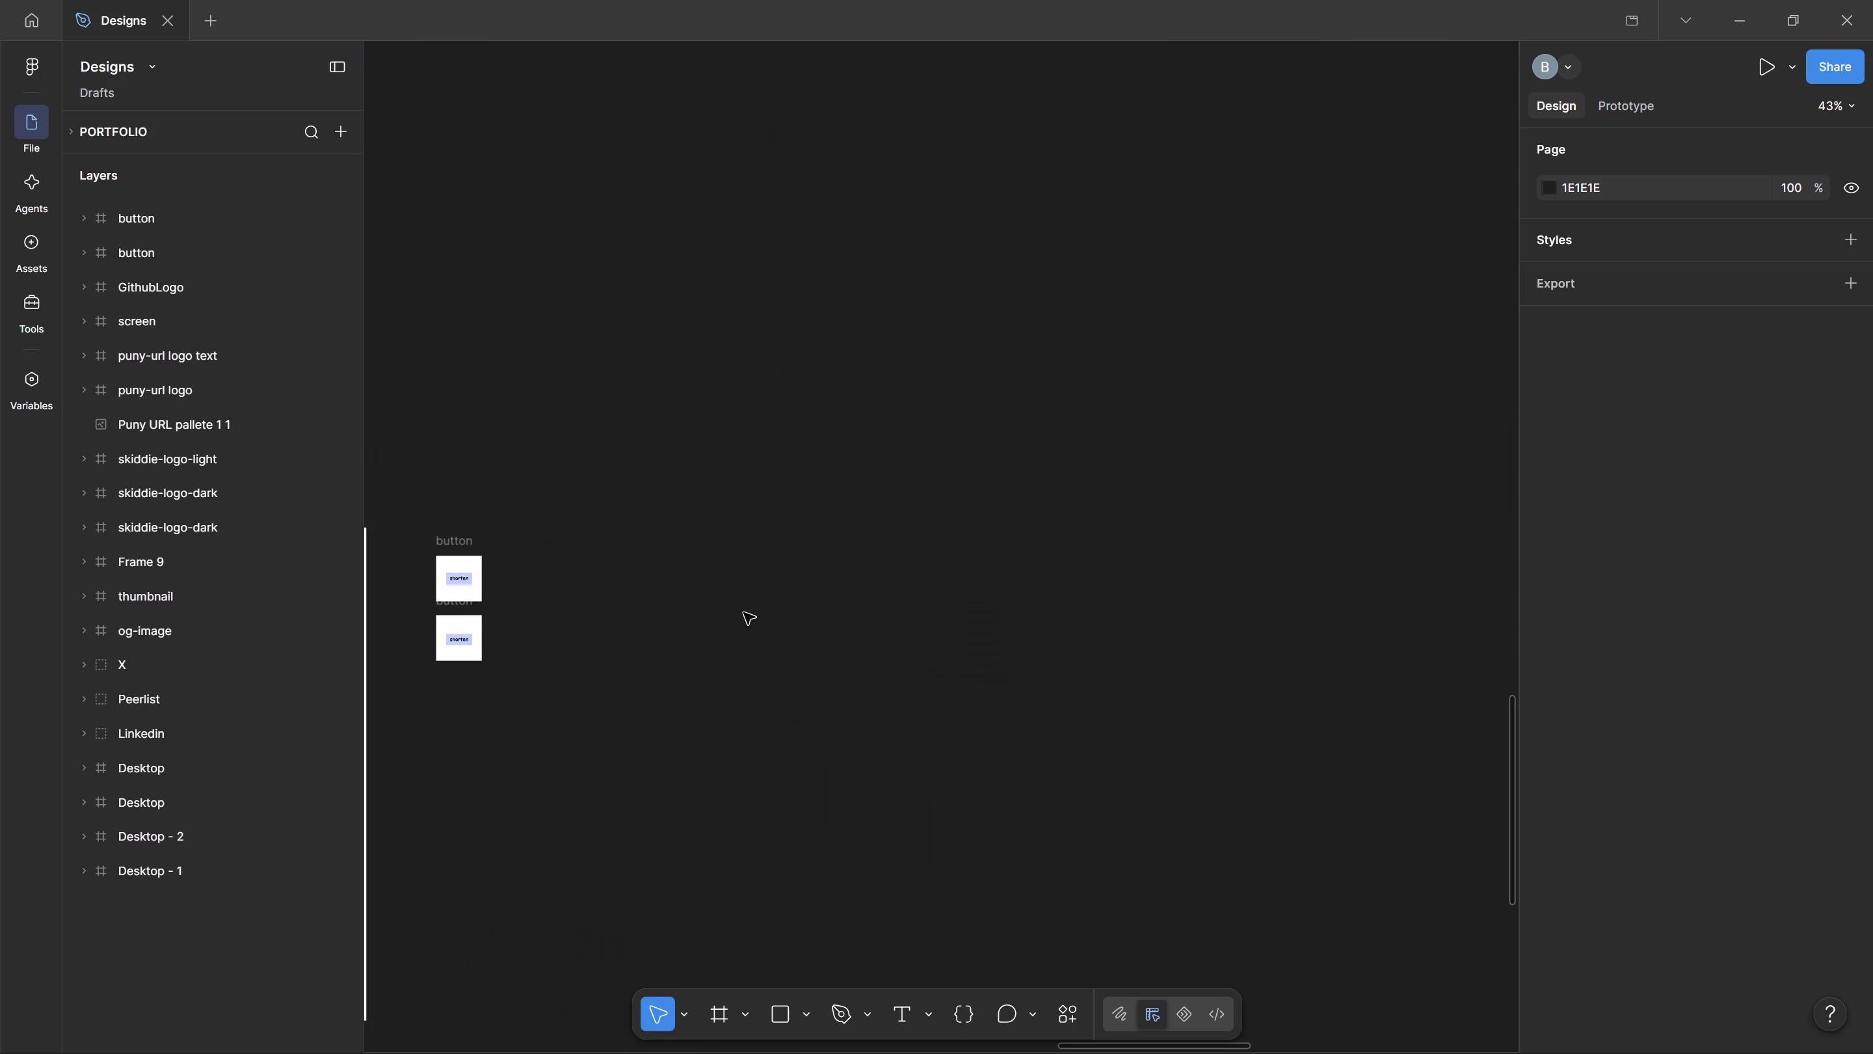
{"action": "key", "text": "space"}
{"action": "key", "text": "space"}
{"action": "key", "text": "space"}
{"action": "key", "text": "space"}
{"action": "key", "text": "space"}
{"action": "left_click_drag", "start_coordinate": [680, 578], "coordinate": [950, 548]}
{"action": "left_click", "coordinate": [950, 548]}
{"action": "scroll", "coordinate": [748, 578], "scroll_direction": "up", "scroll_amount": 3, "text": "ctrl"}
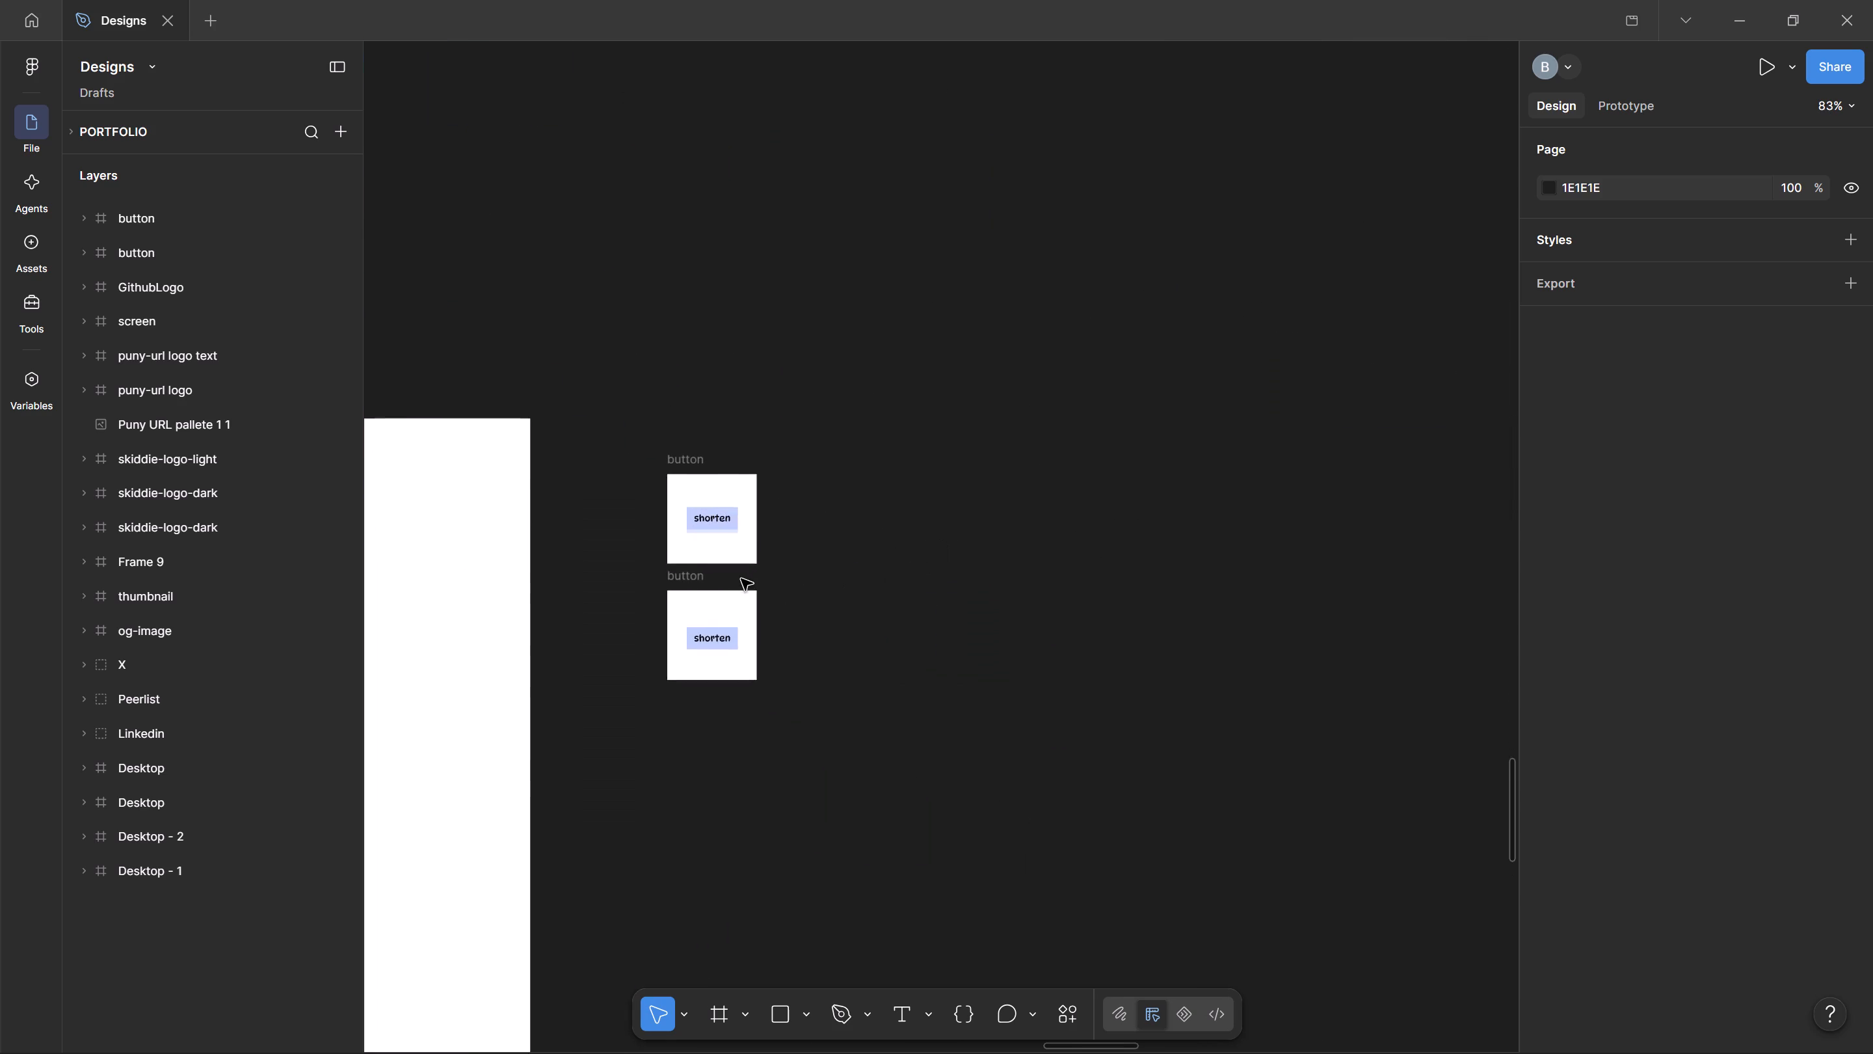
{"action": "scroll", "coordinate": [741, 579], "scroll_direction": "up", "scroll_amount": 5, "text": "ctrl"}
{"action": "scroll", "coordinate": [732, 587], "scroll_direction": "down", "scroll_amount": 3, "text": "ctrl"}
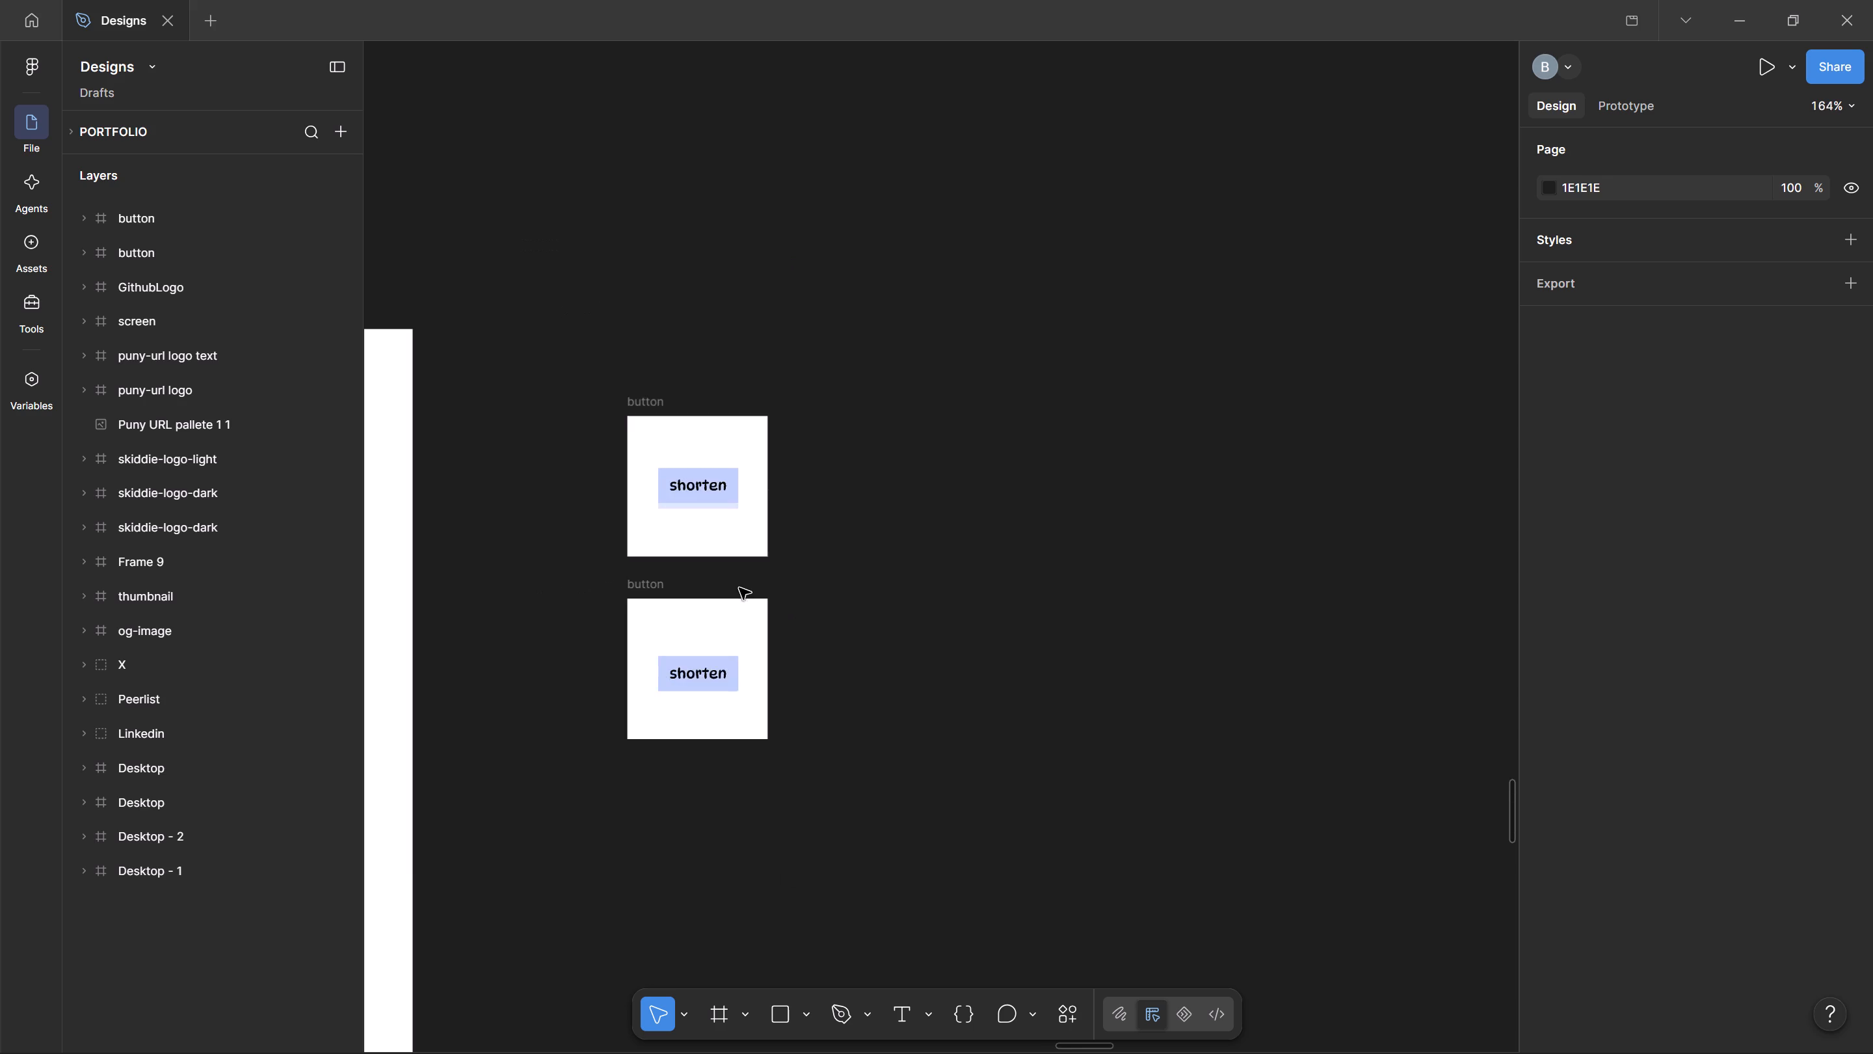
{"action": "scroll", "coordinate": [755, 574], "scroll_direction": "up", "scroll_amount": 2, "text": "ctrl"}
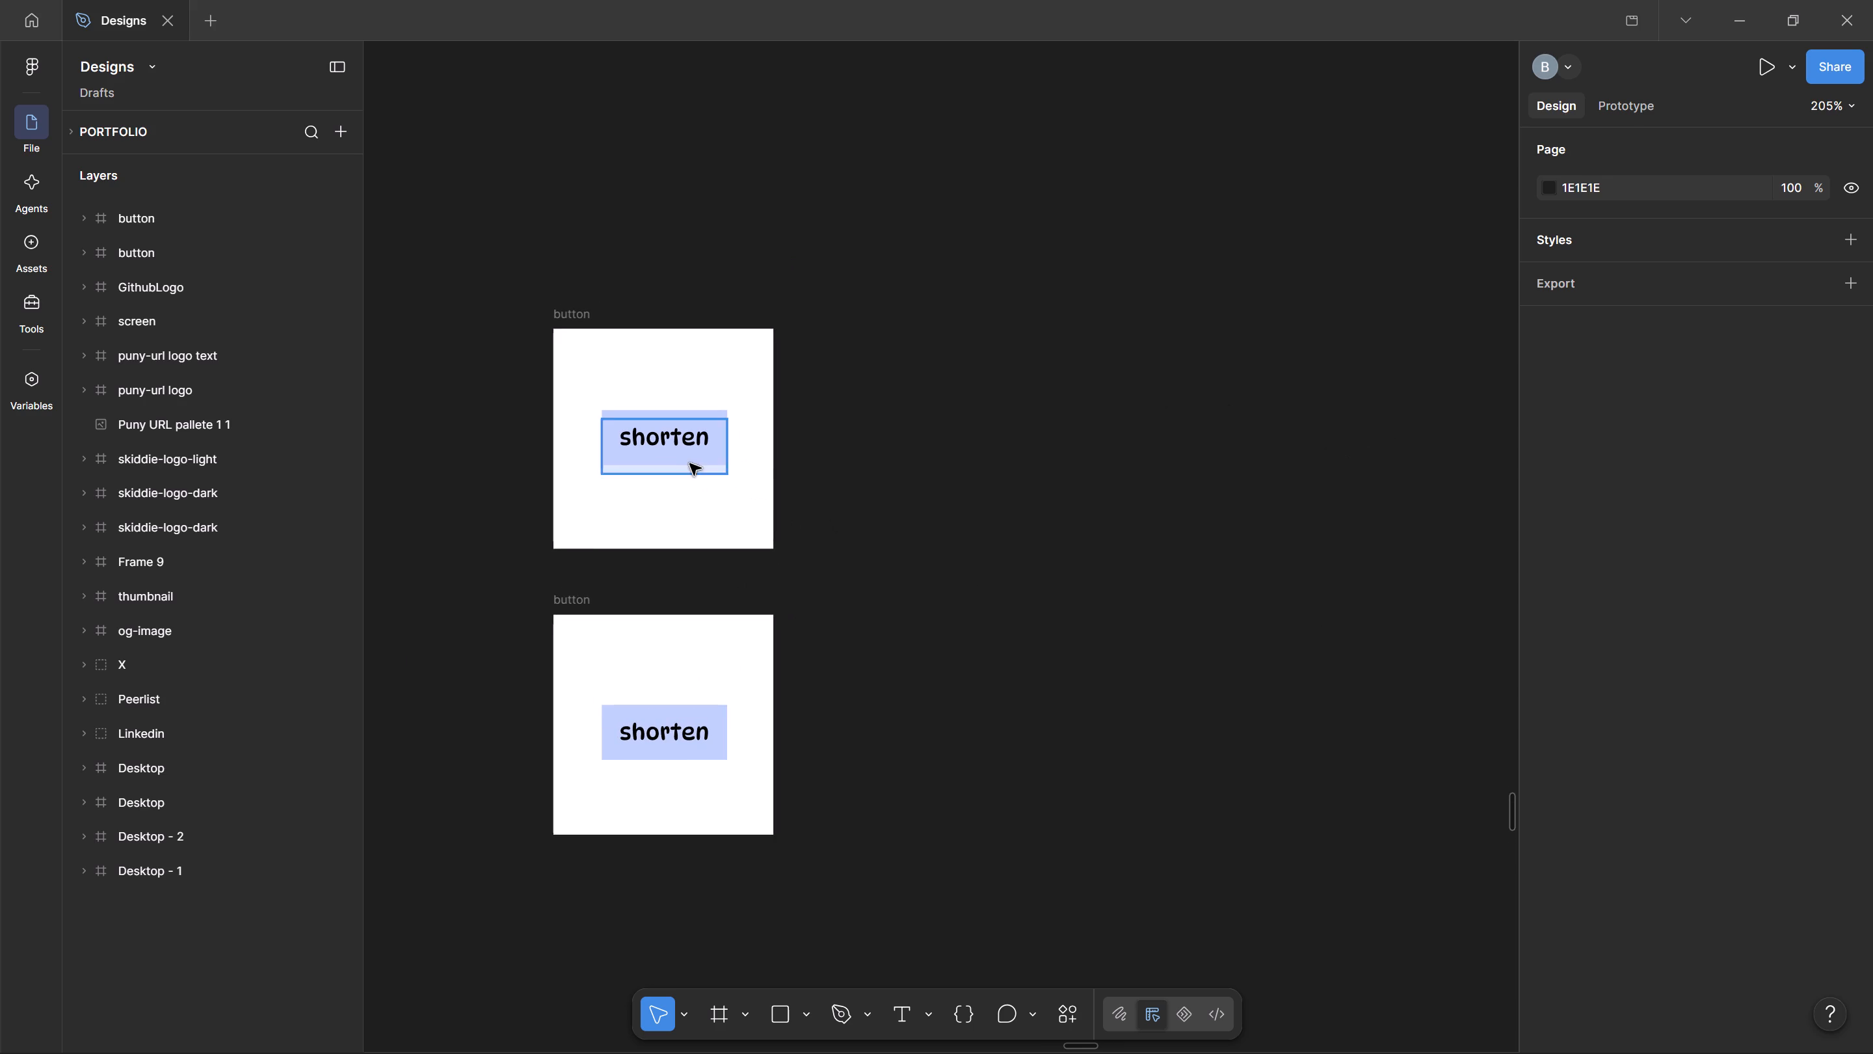
{"action": "left_click", "coordinate": [571, 321]}
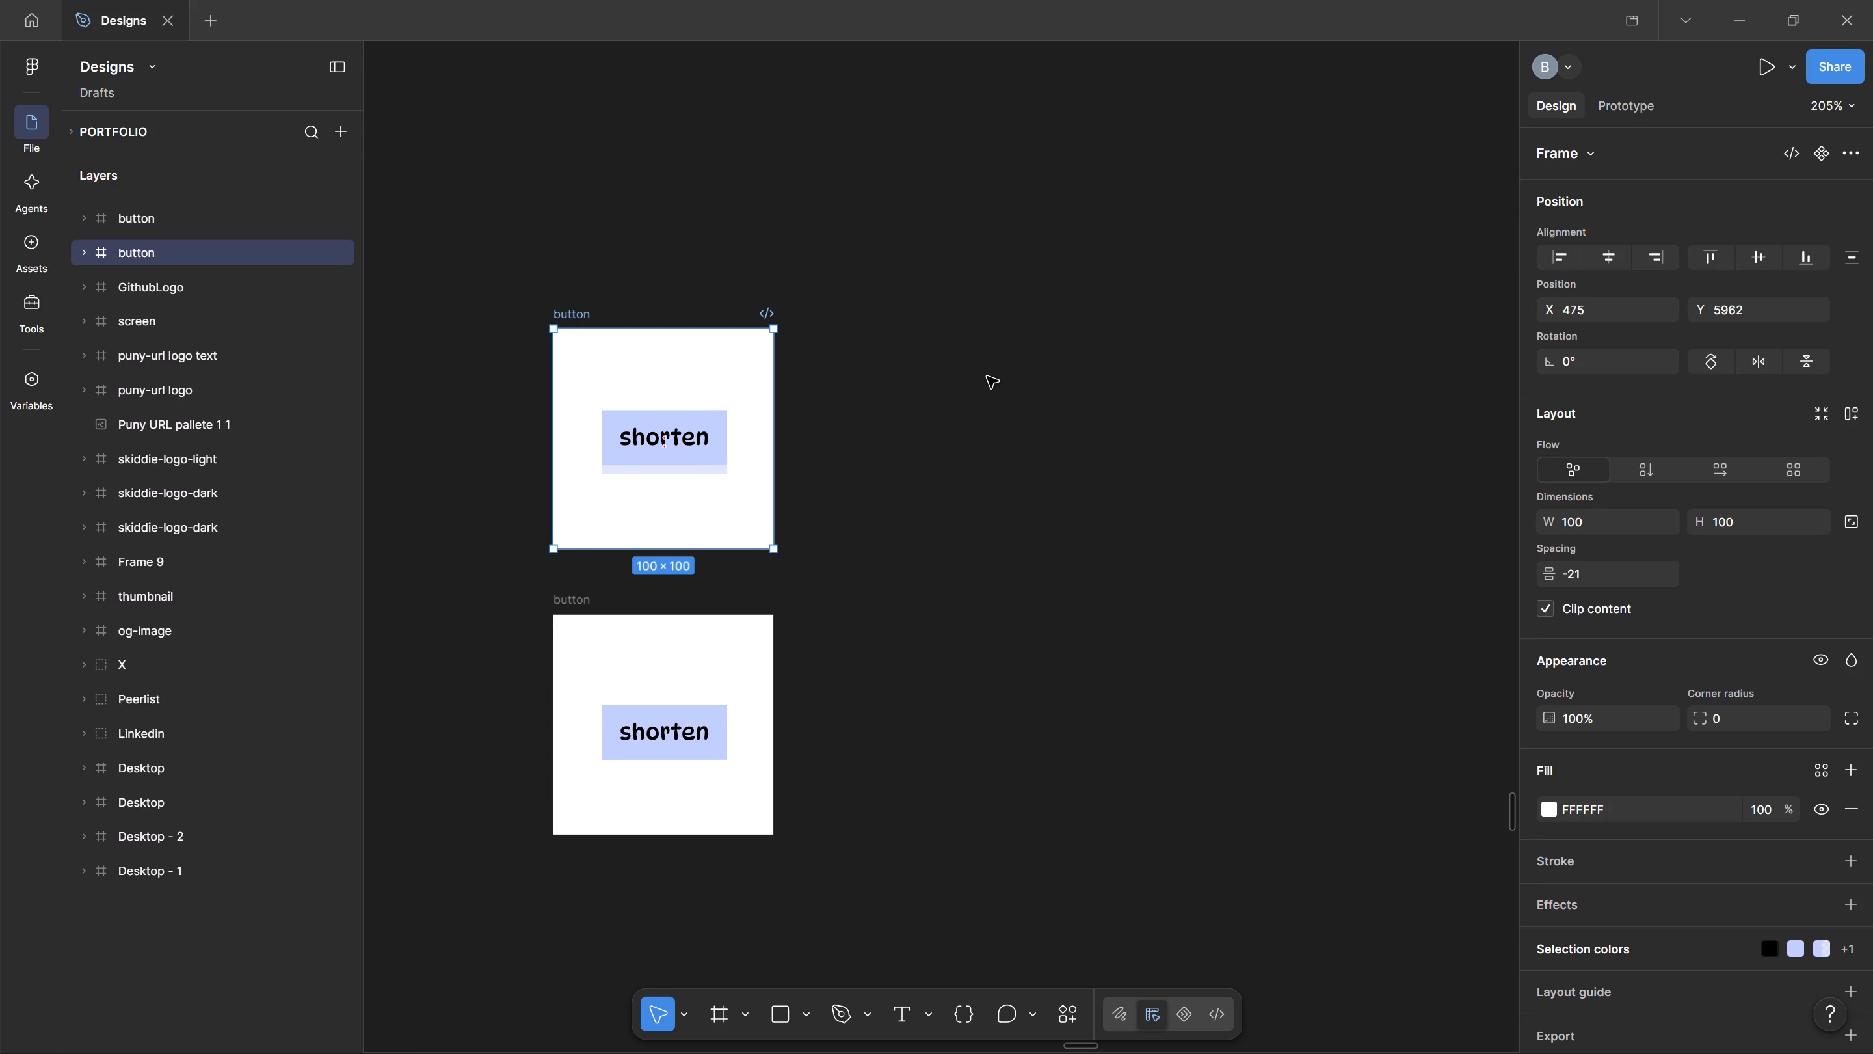
{"action": "left_click", "coordinate": [1539, 804]}
{"action": "left_click", "coordinate": [1555, 812]}
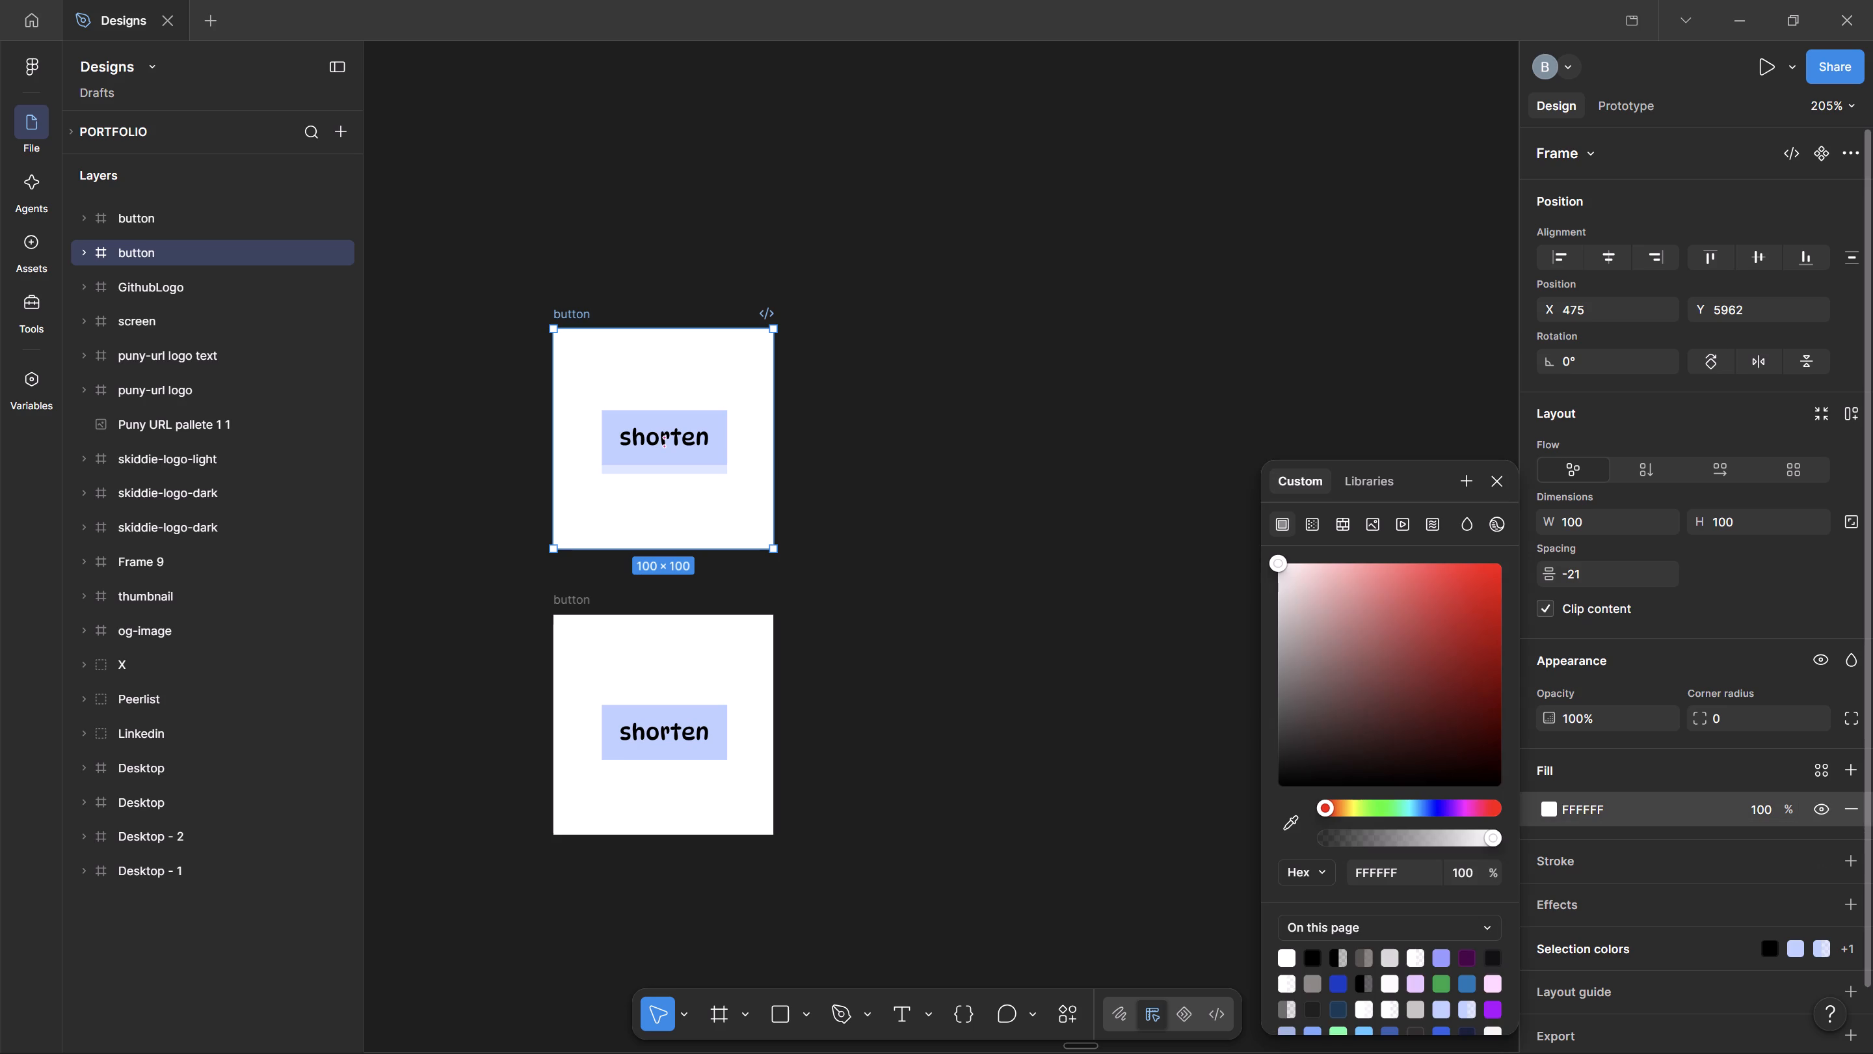
{"action": "left_click_drag", "start_coordinate": [1488, 837], "coordinate": [1353, 825]}
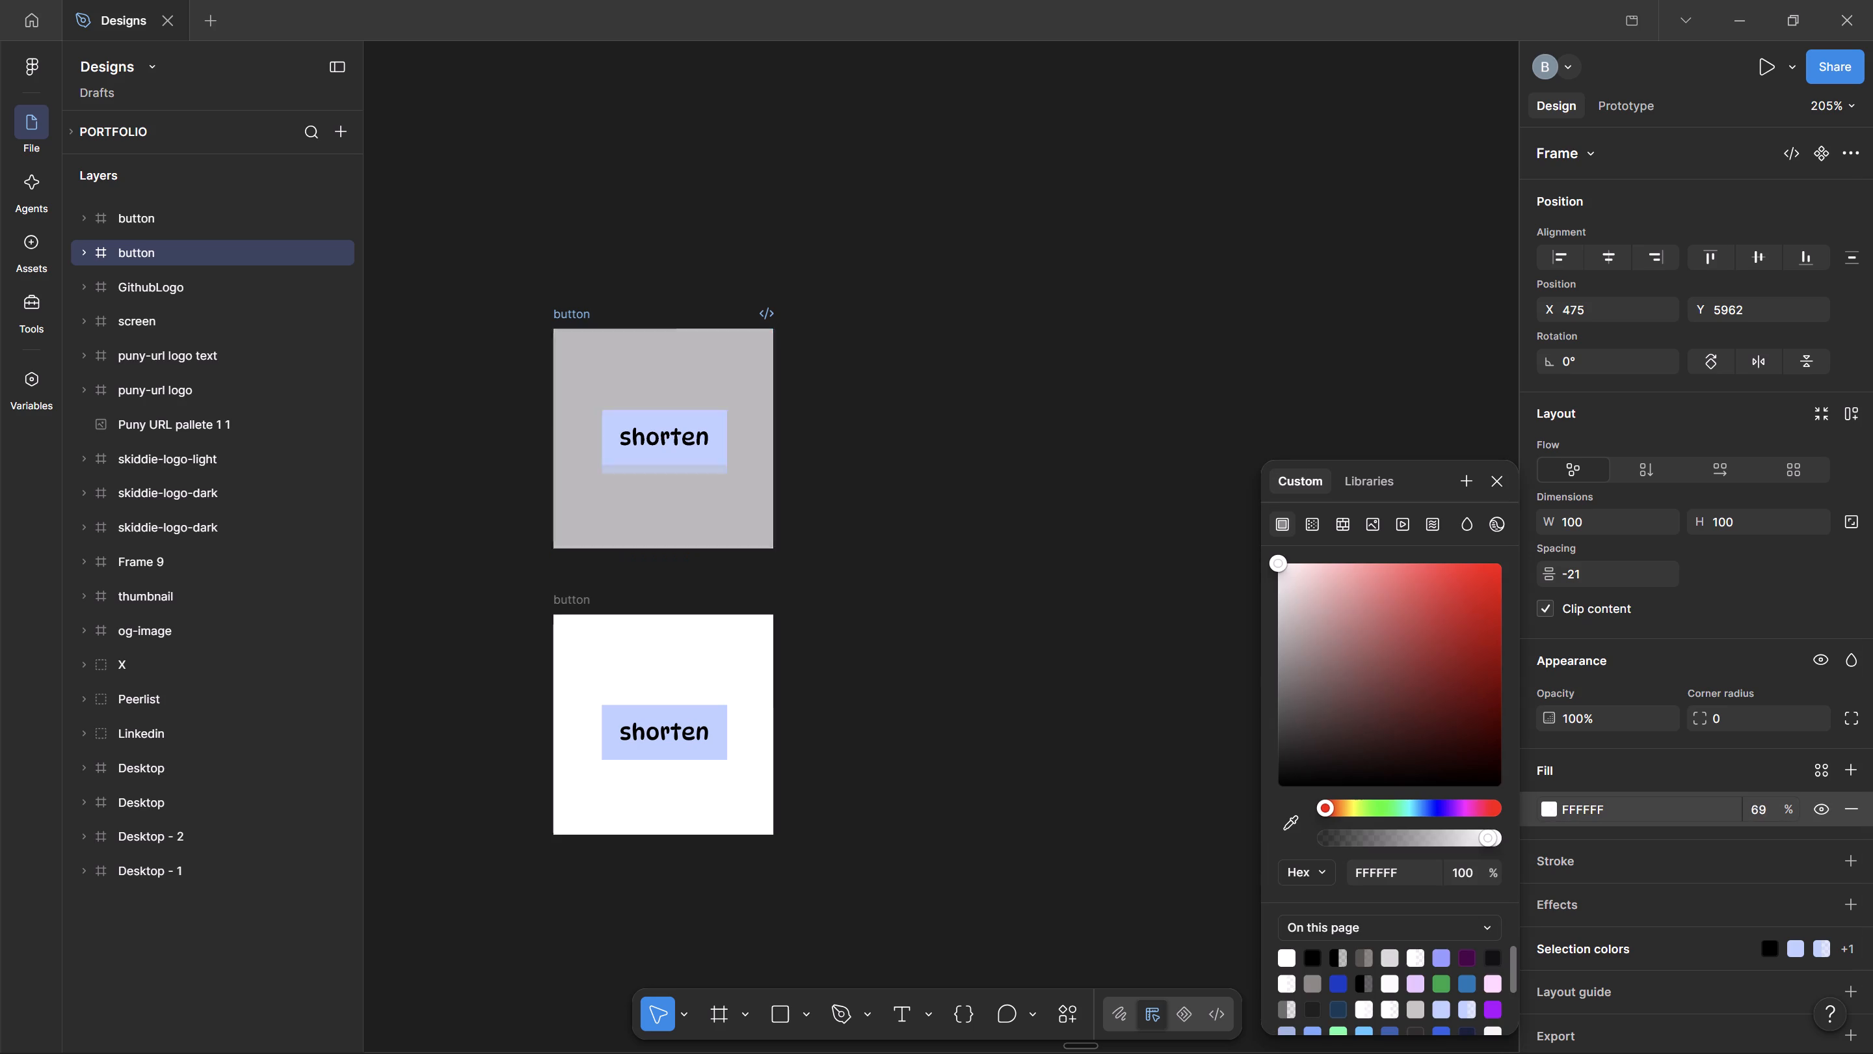
{"action": "left_click_drag", "start_coordinate": [1353, 825], "coordinate": [1000, 808]}
{"action": "left_click", "coordinate": [950, 718]}
Set the lower button frame's white fill opacity to 0%.
{"action": "left_click", "coordinate": [579, 605]}
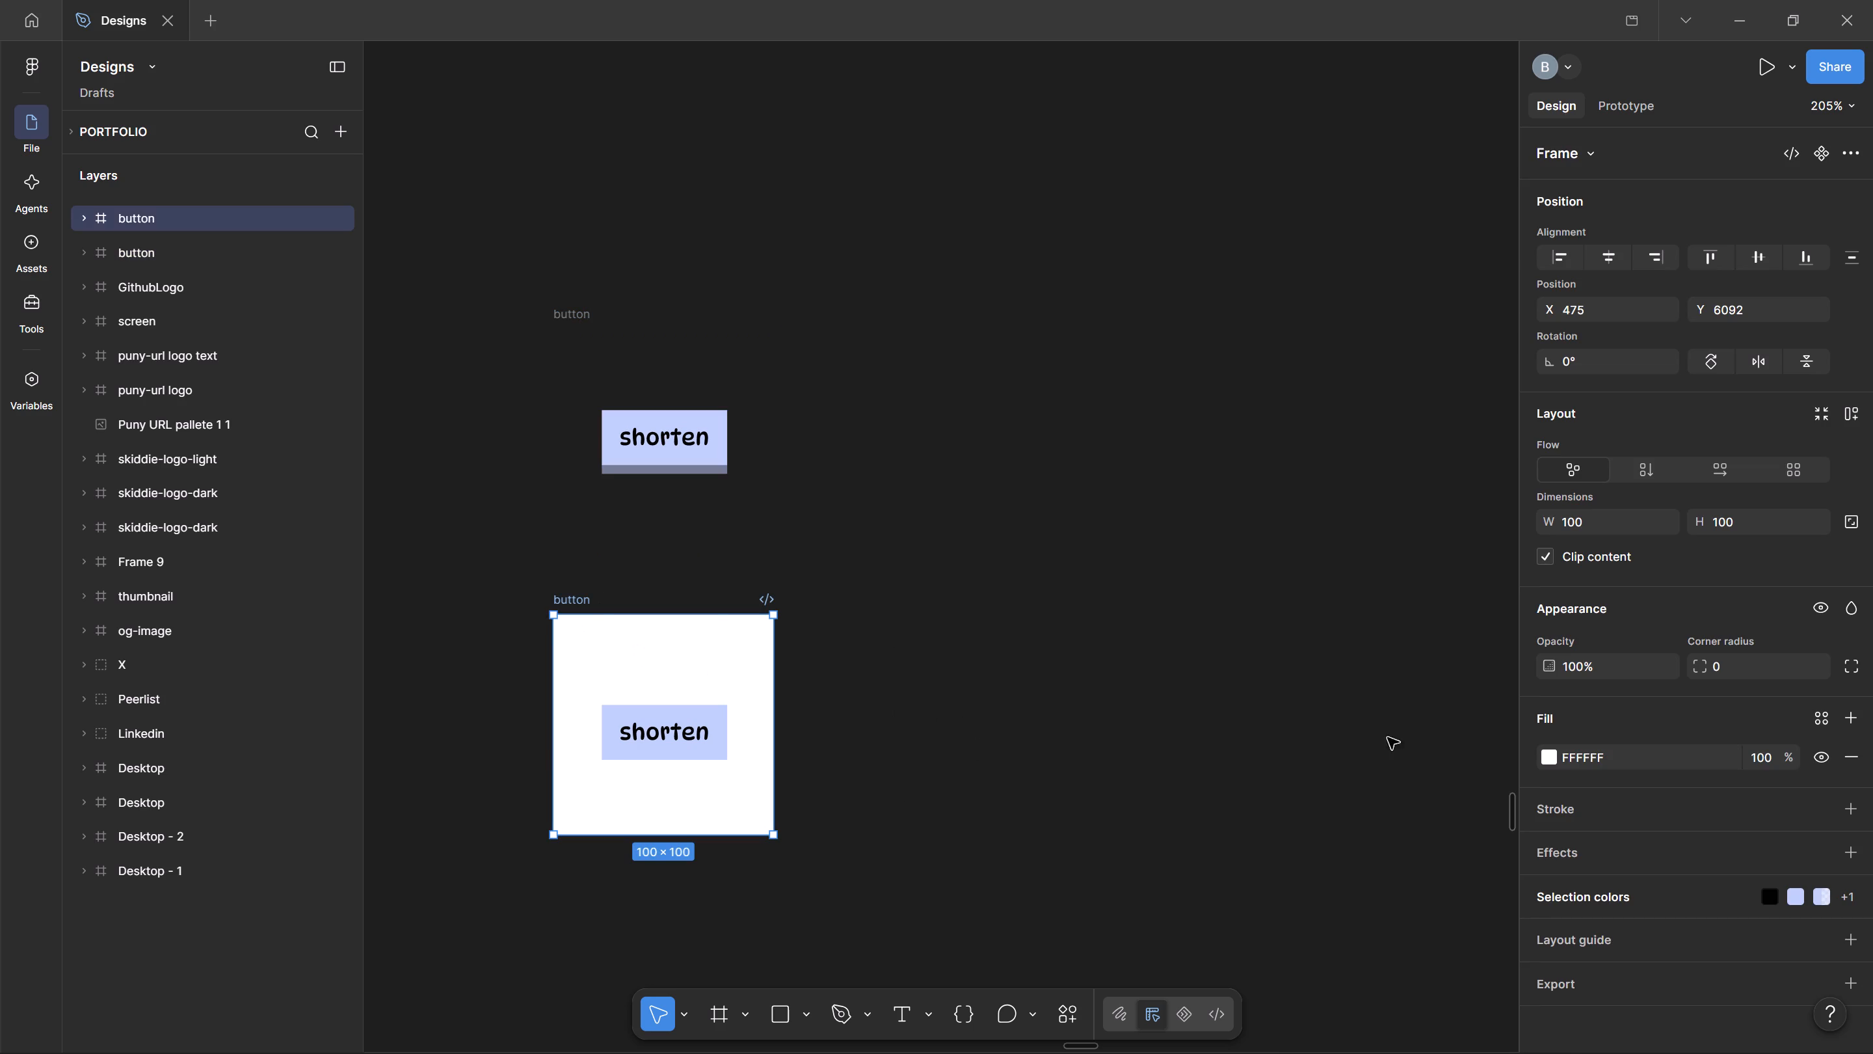
{"action": "left_click", "coordinate": [1556, 757]}
{"action": "left_click", "coordinate": [1477, 834]}
{"action": "left_click_drag", "start_coordinate": [1477, 834], "coordinate": [1016, 826]}
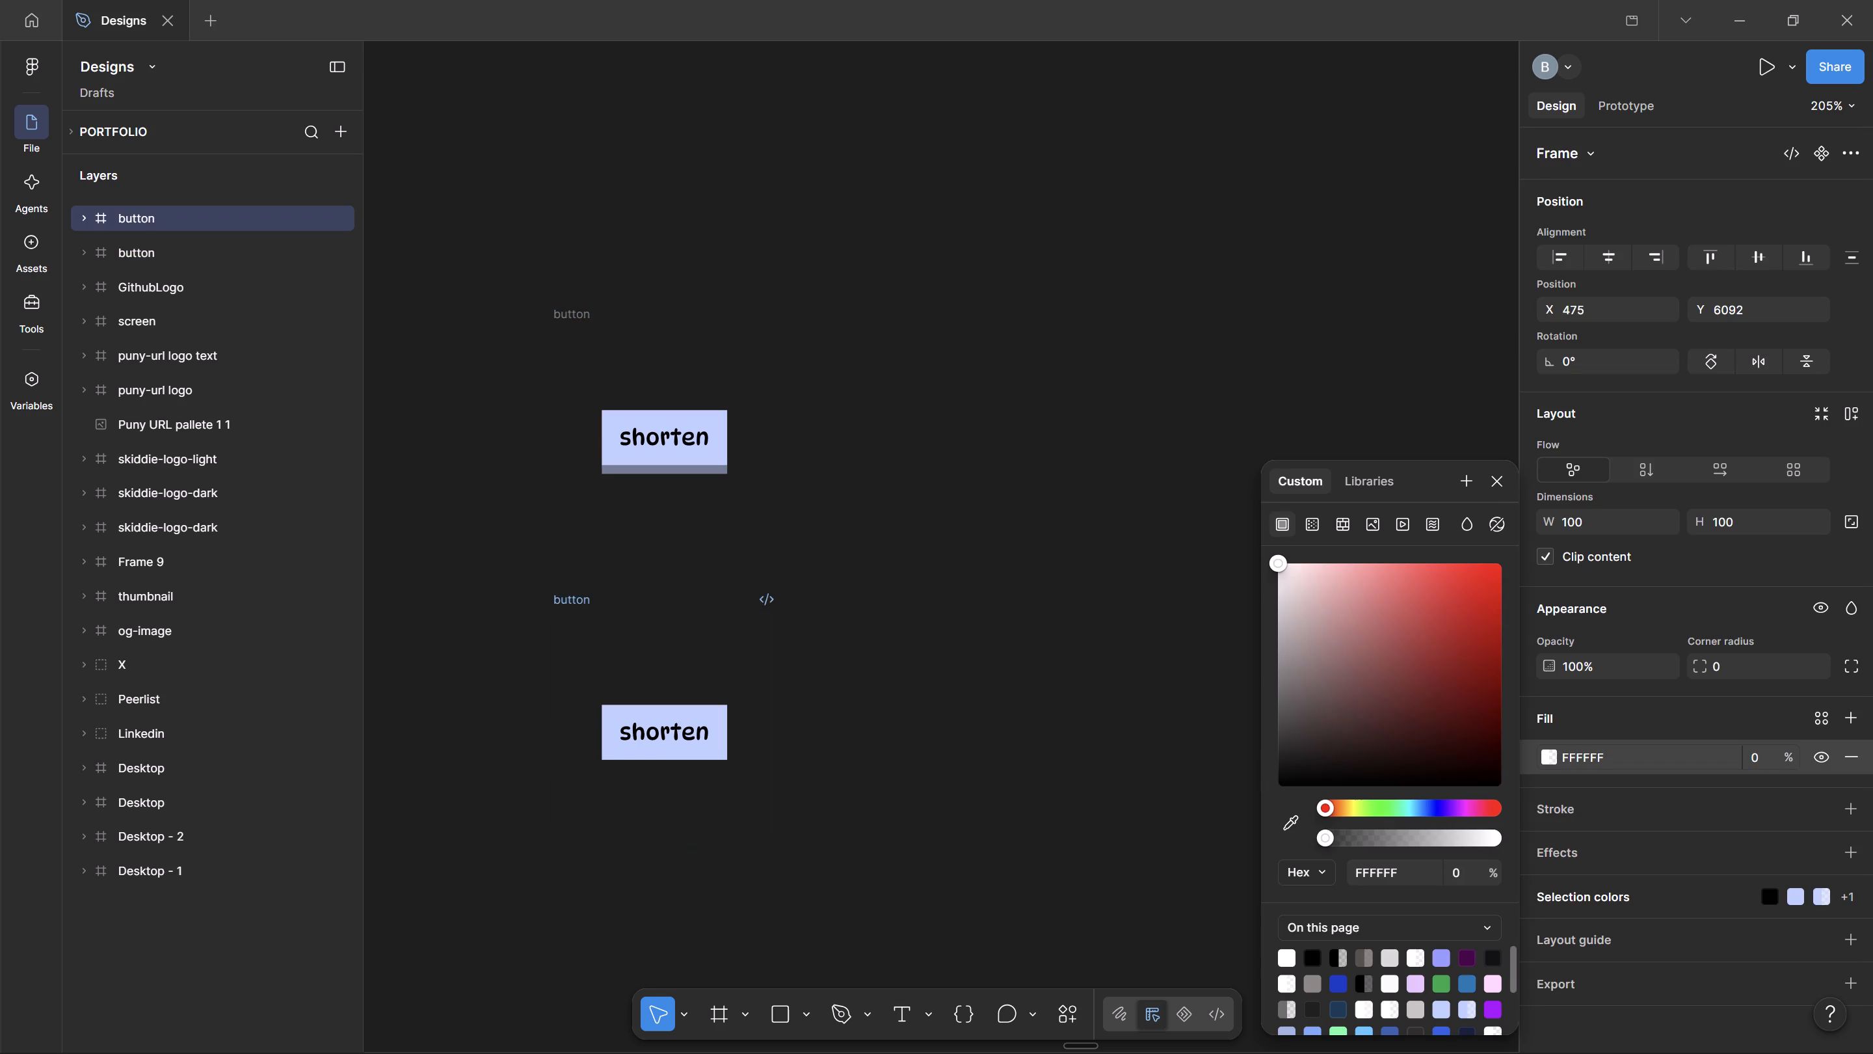
{"action": "left_click", "coordinate": [1056, 755]}
Set the Smart animate duration of the upper button frame's On click interaction to 1 ms.
{"action": "left_click", "coordinate": [1636, 111]}
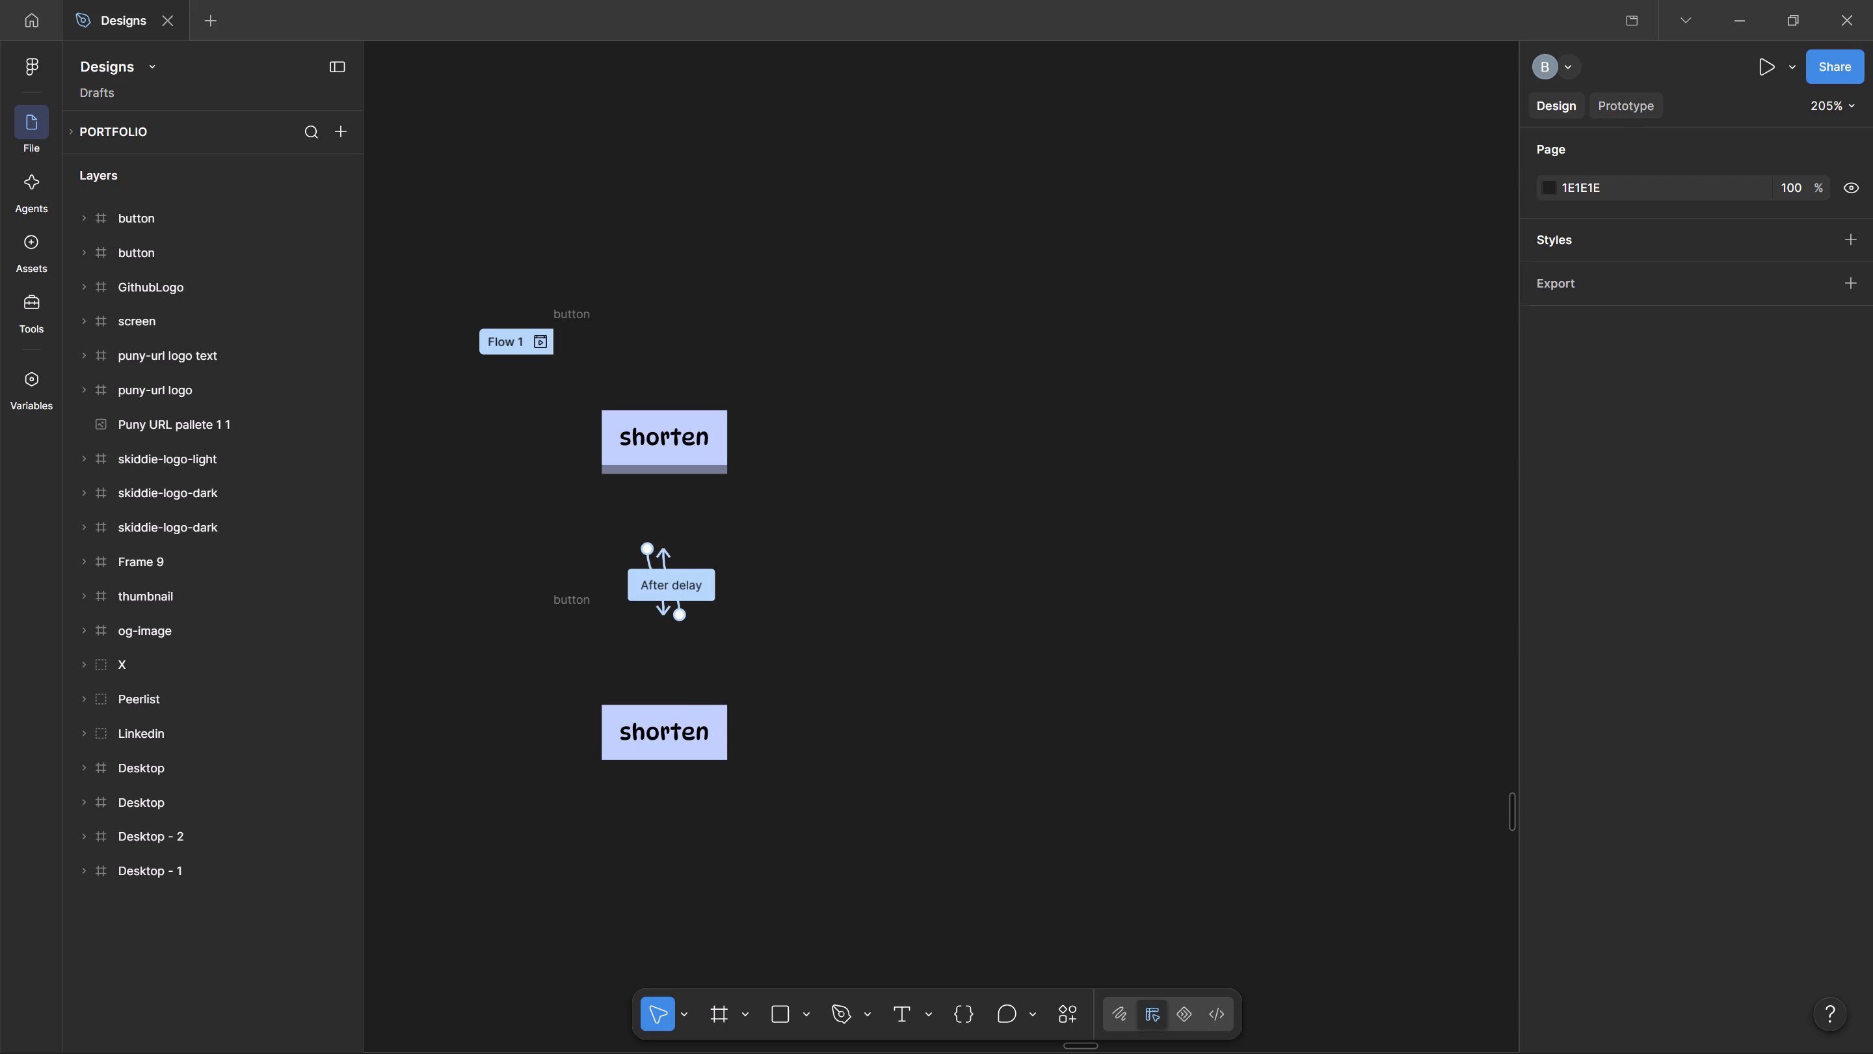
{"action": "double_click", "coordinate": [646, 565]}
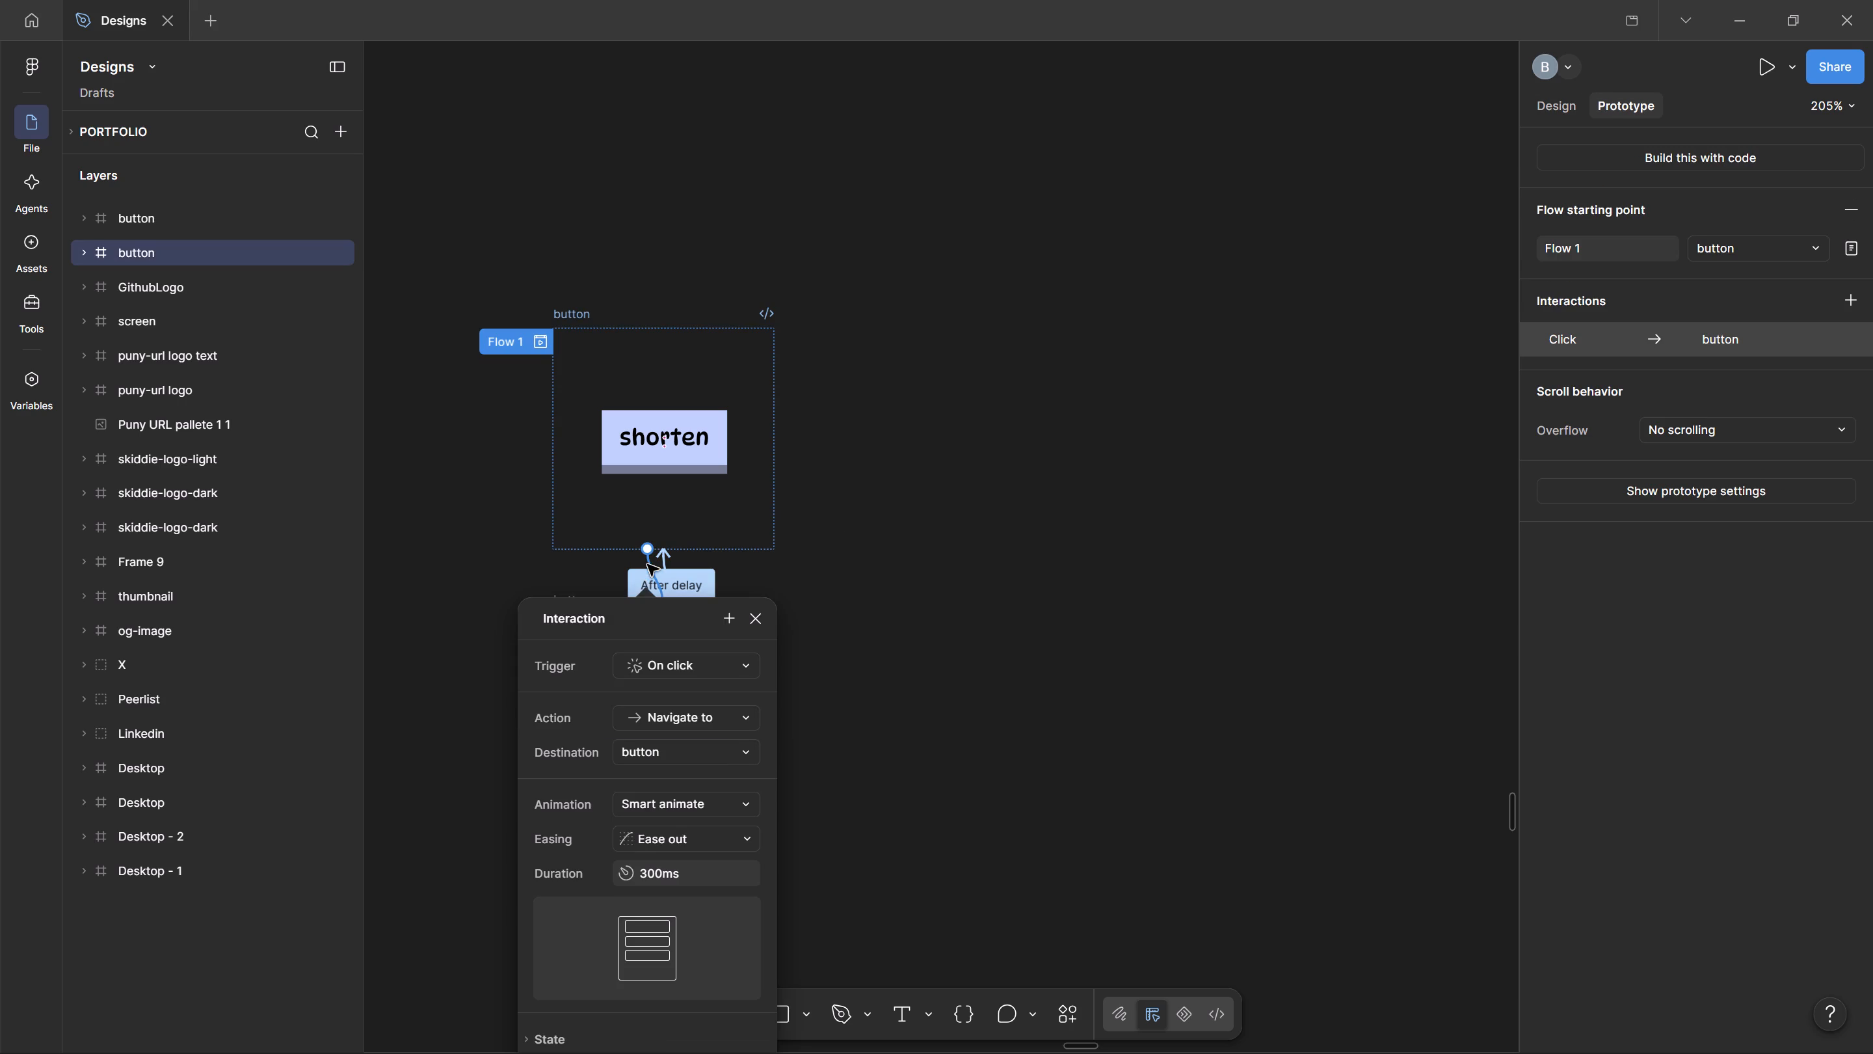
{"action": "left_click", "coordinate": [697, 869]}
{"action": "type", "text": "1ms"}
{"action": "key", "text": "Return"}
{"action": "key", "text": "Escape"}
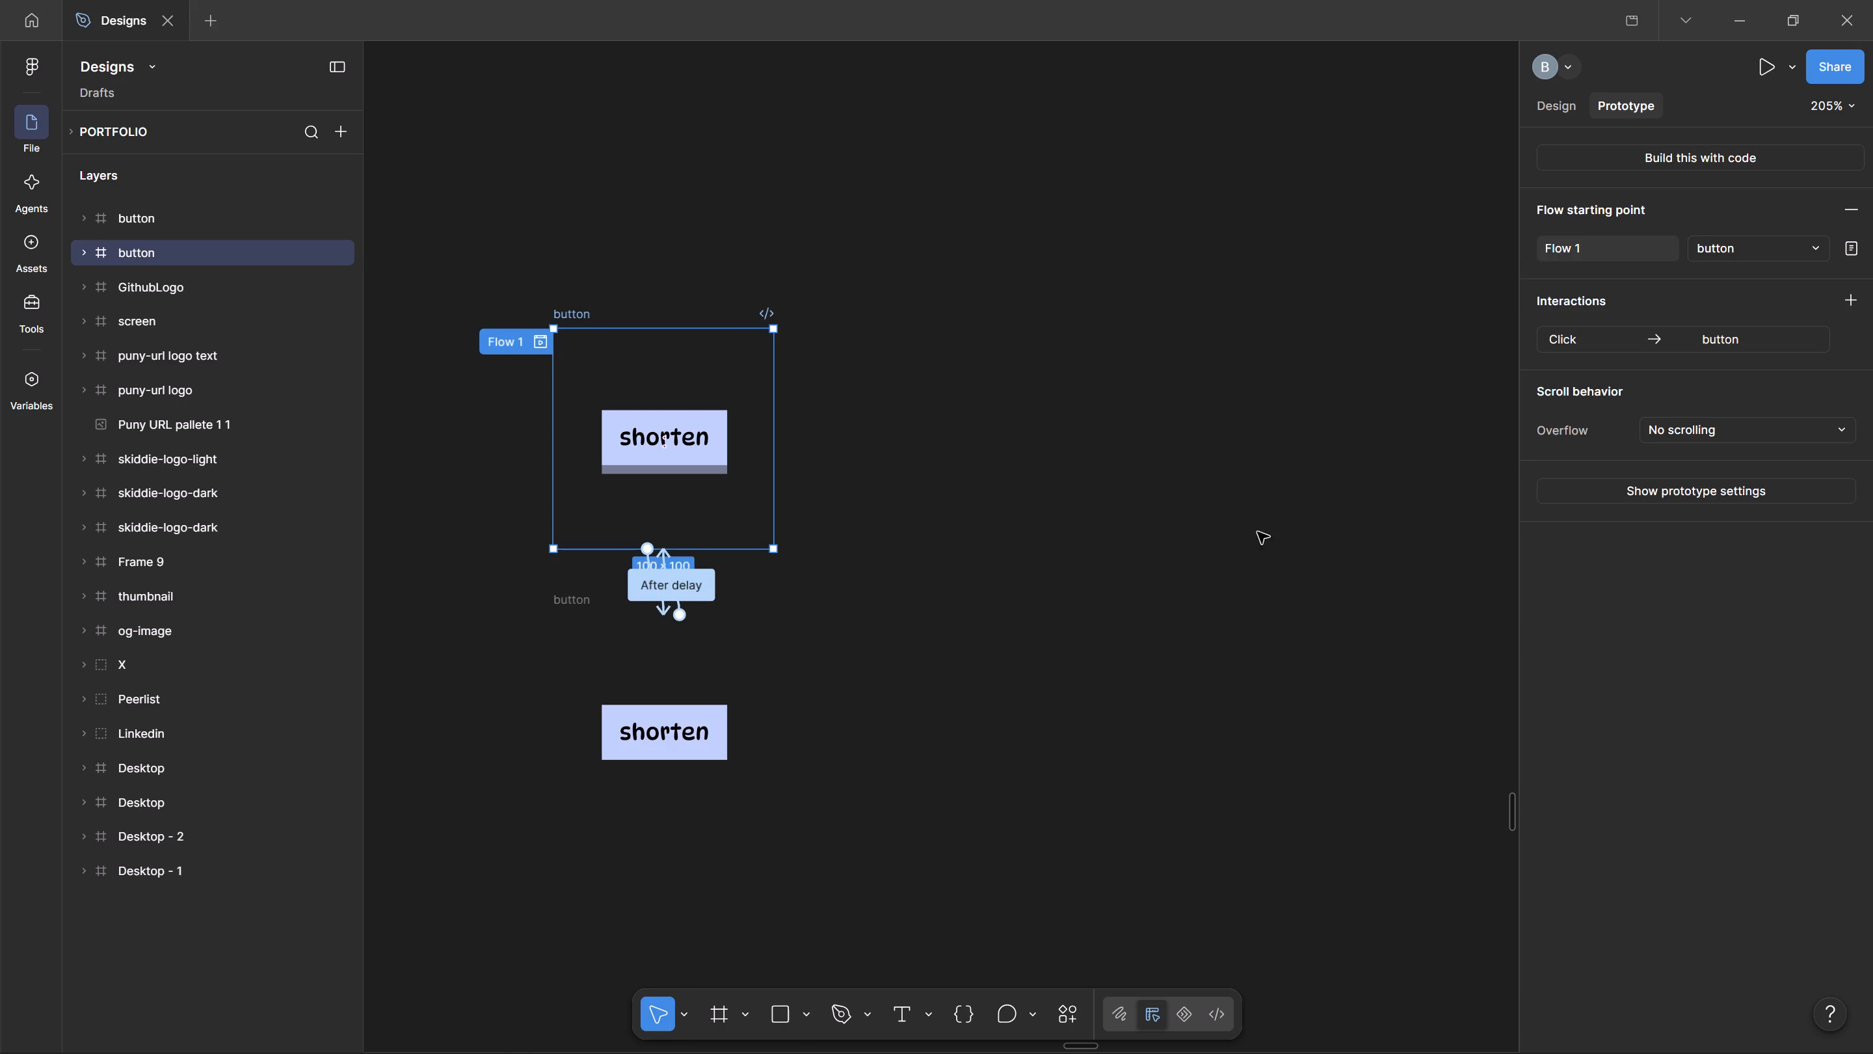
Play the prototype from Flow 1, test the shorten button's press animation repeatedly, and return to the design file.
{"action": "left_click", "coordinate": [515, 346]}
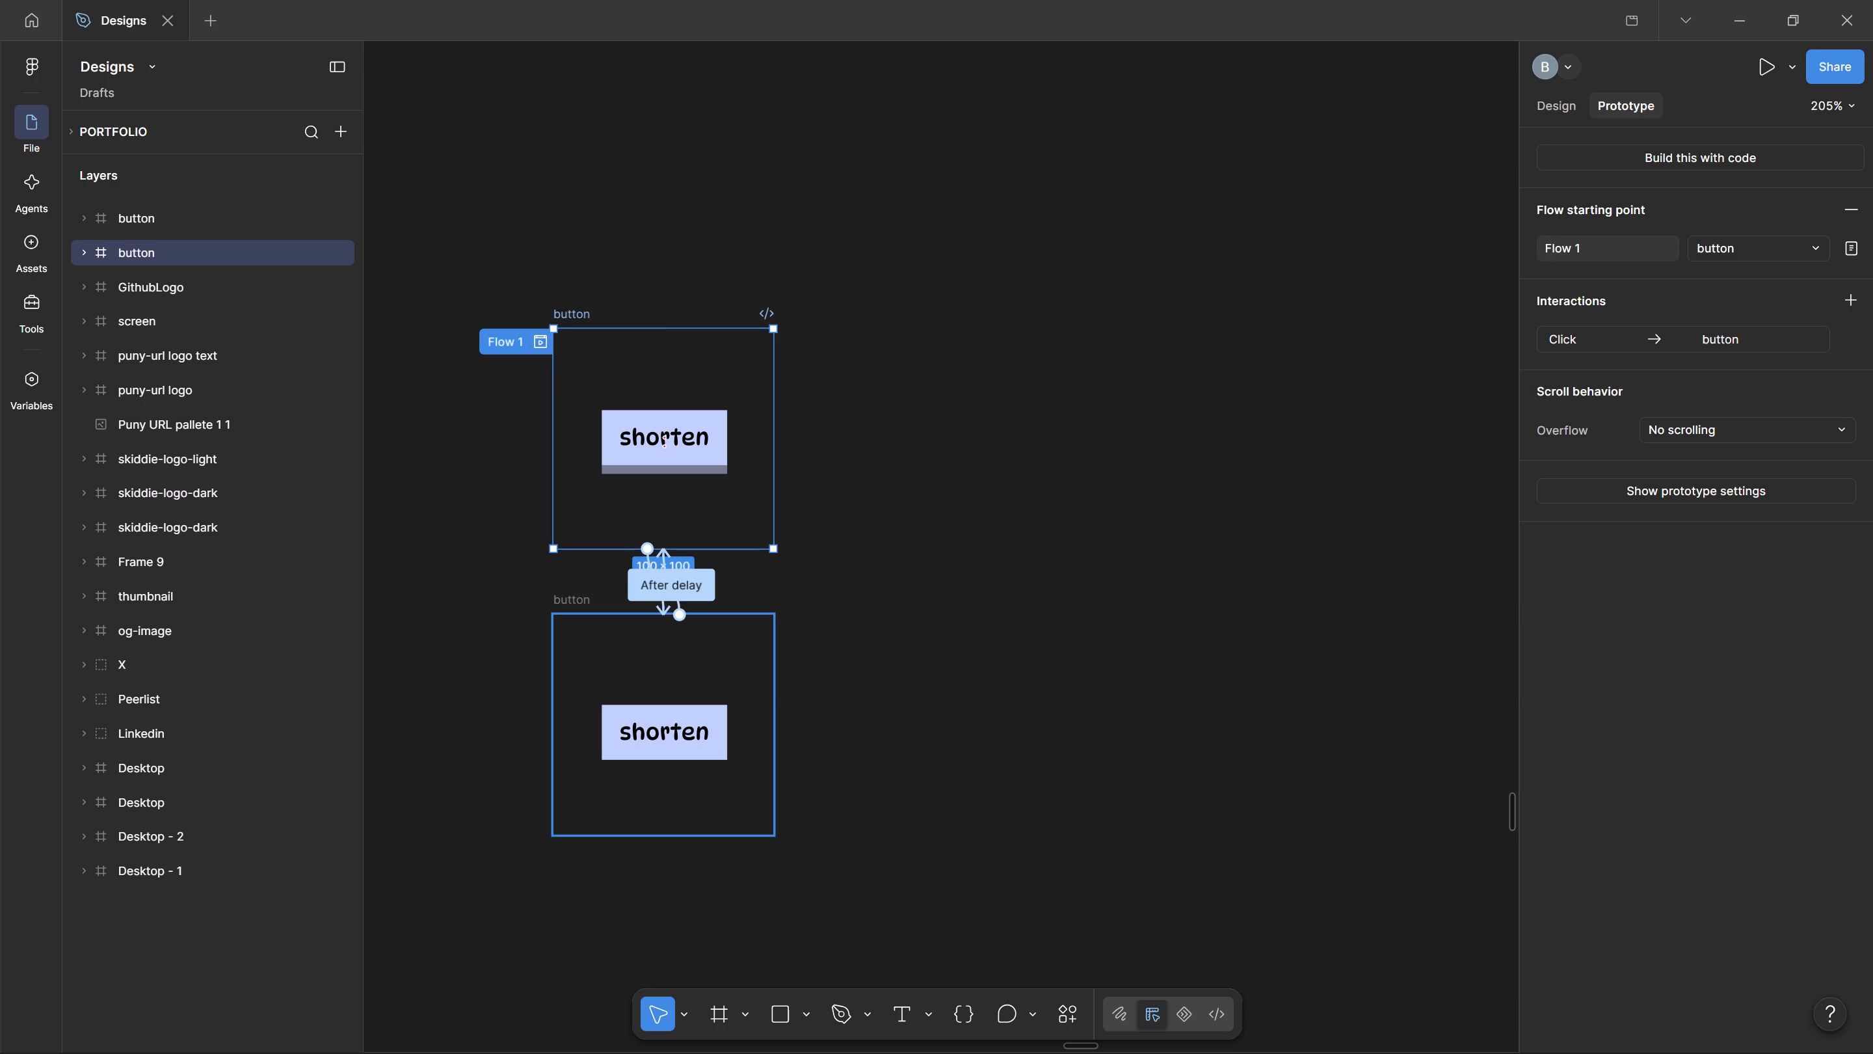
{"action": "left_click", "coordinate": [1773, 66]}
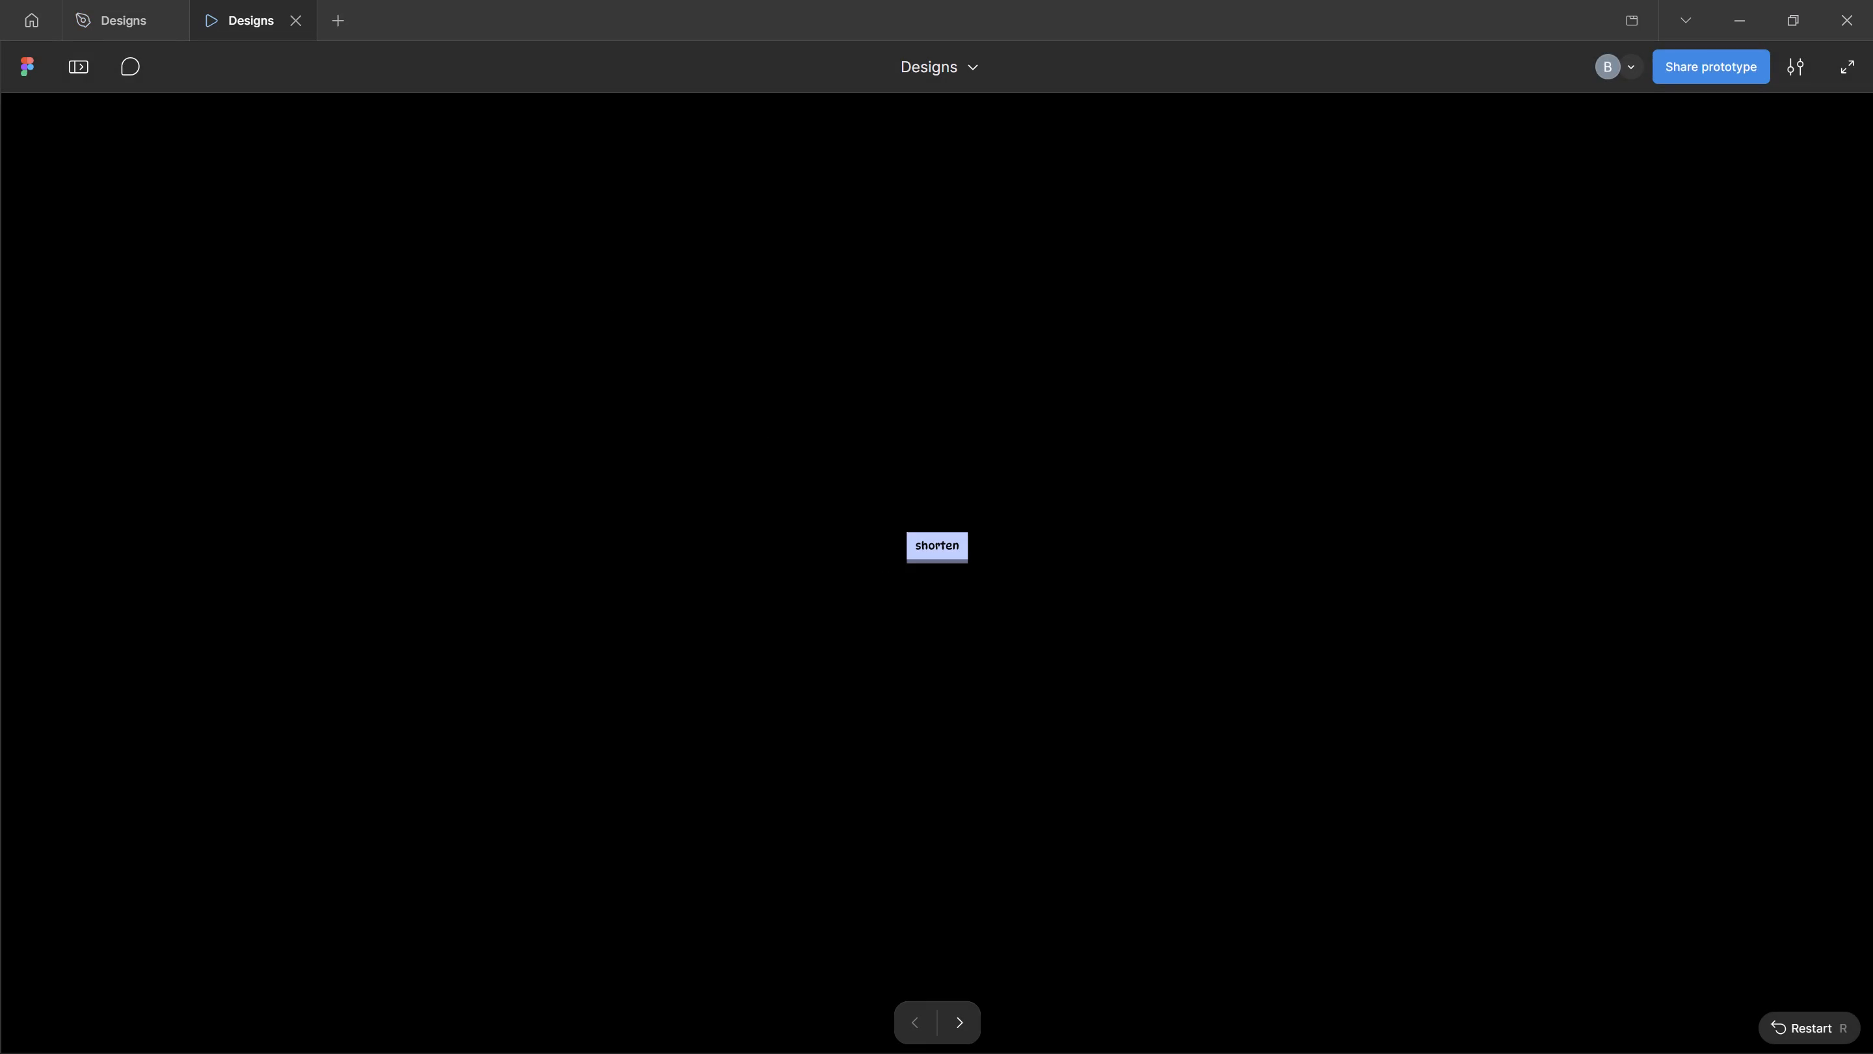
{"action": "left_click", "coordinate": [945, 544]}
{"action": "left_click", "coordinate": [957, 549]}
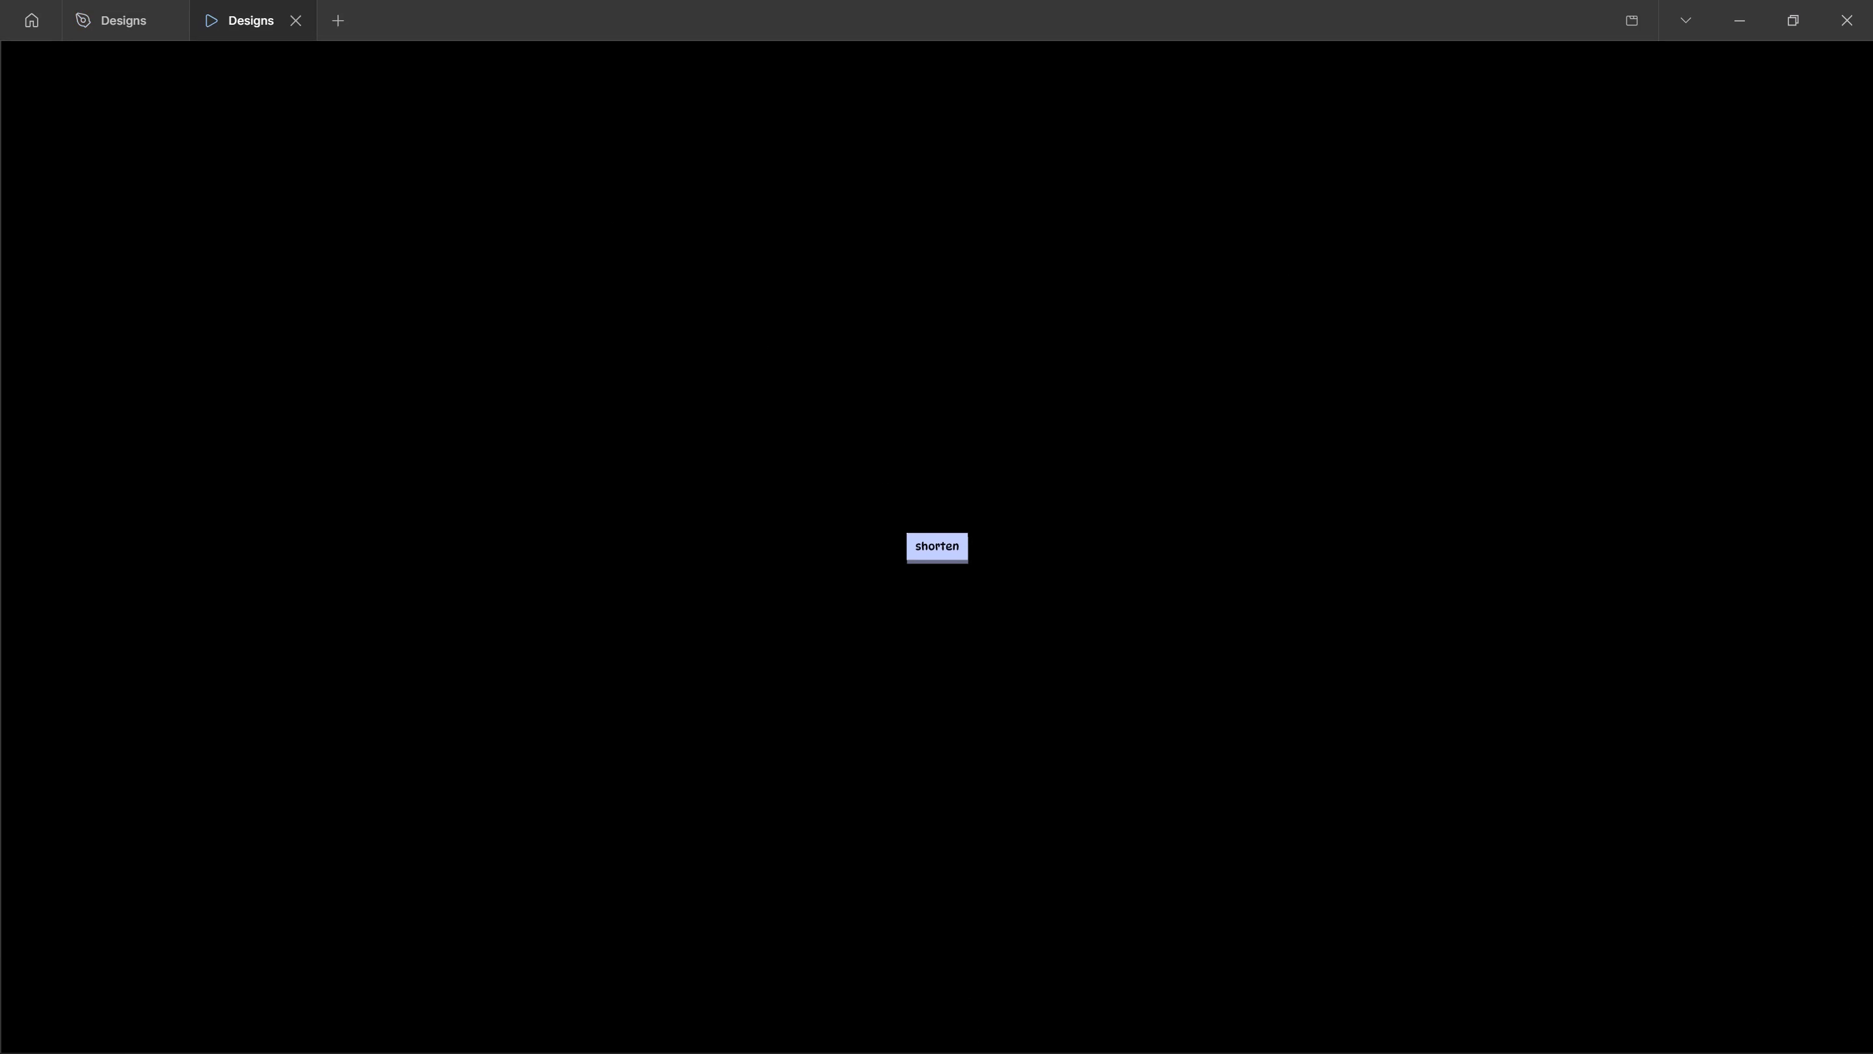
{"action": "left_click", "coordinate": [957, 549]}
{"action": "left_click", "coordinate": [957, 549]}
{"action": "left_click", "coordinate": [957, 549]}
{"action": "left_click", "coordinate": [957, 549]}
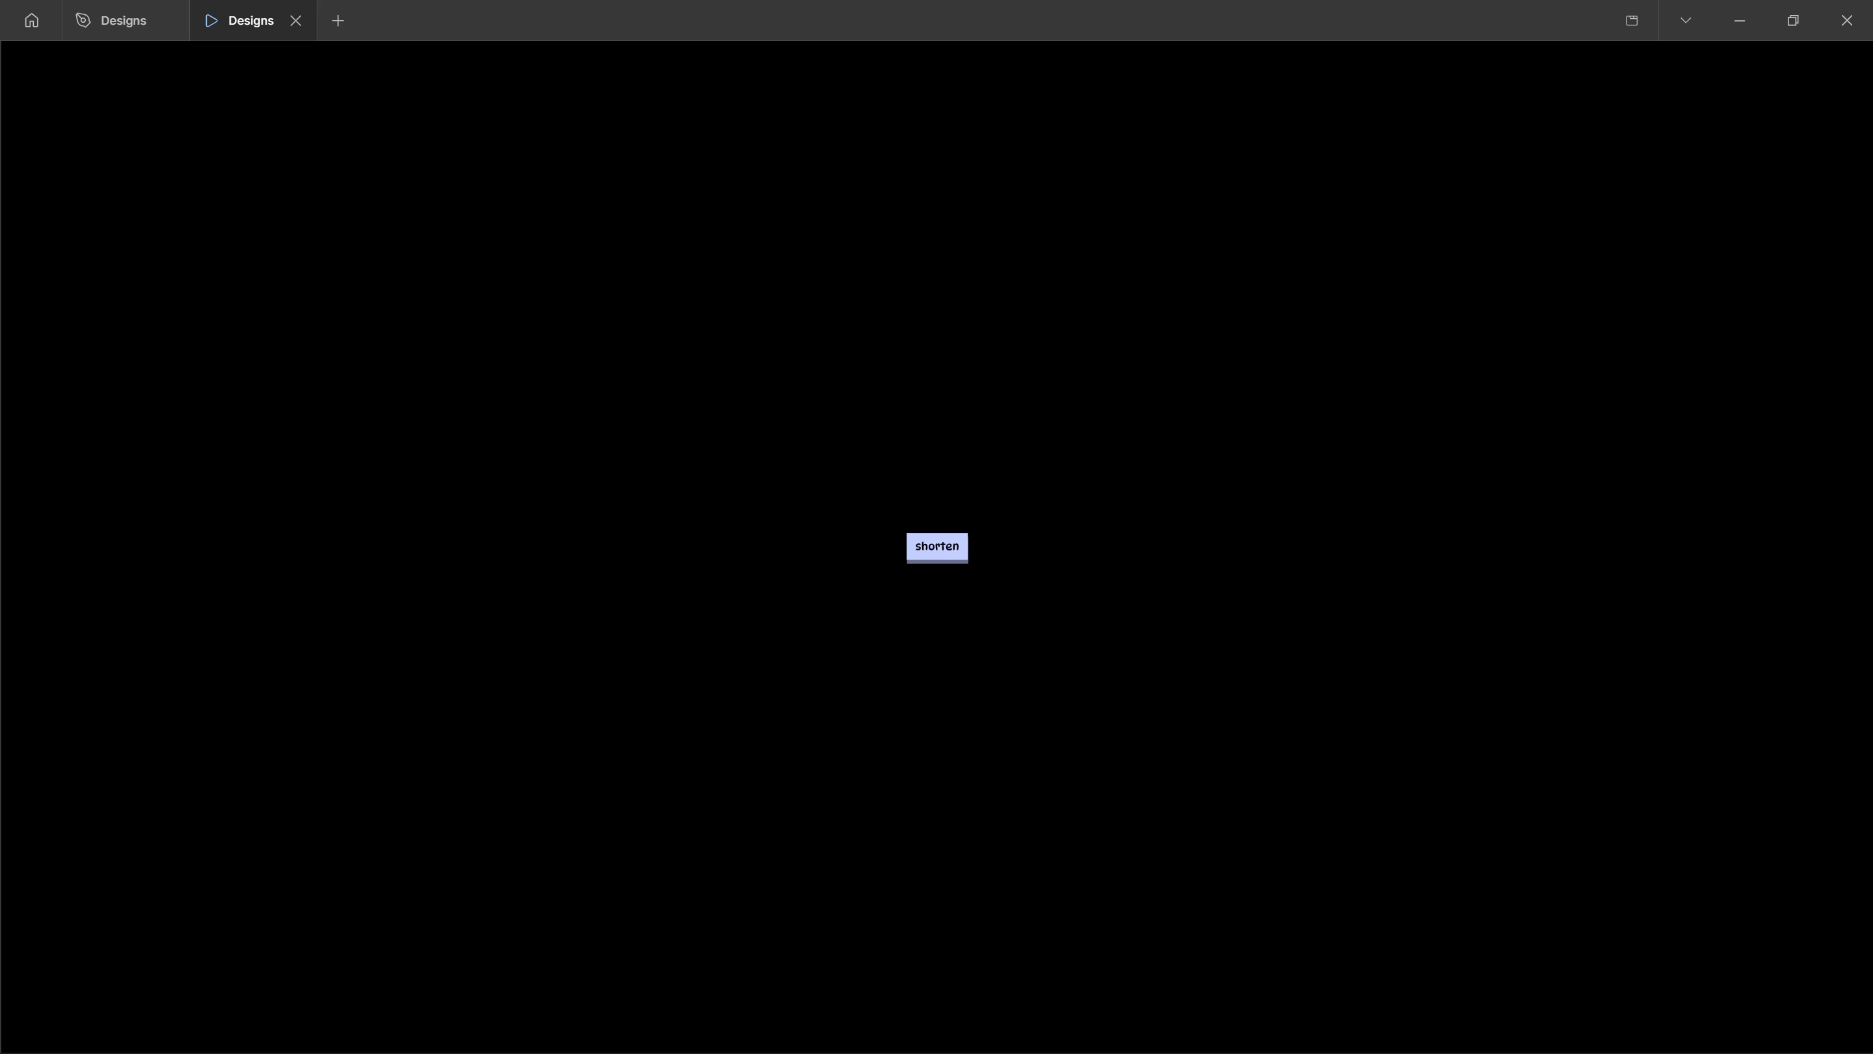
{"action": "left_click", "coordinate": [957, 549]}
{"action": "left_click", "coordinate": [957, 549]}
{"action": "left_click", "coordinate": [938, 543]}
{"action": "double_click", "coordinate": [938, 543]}
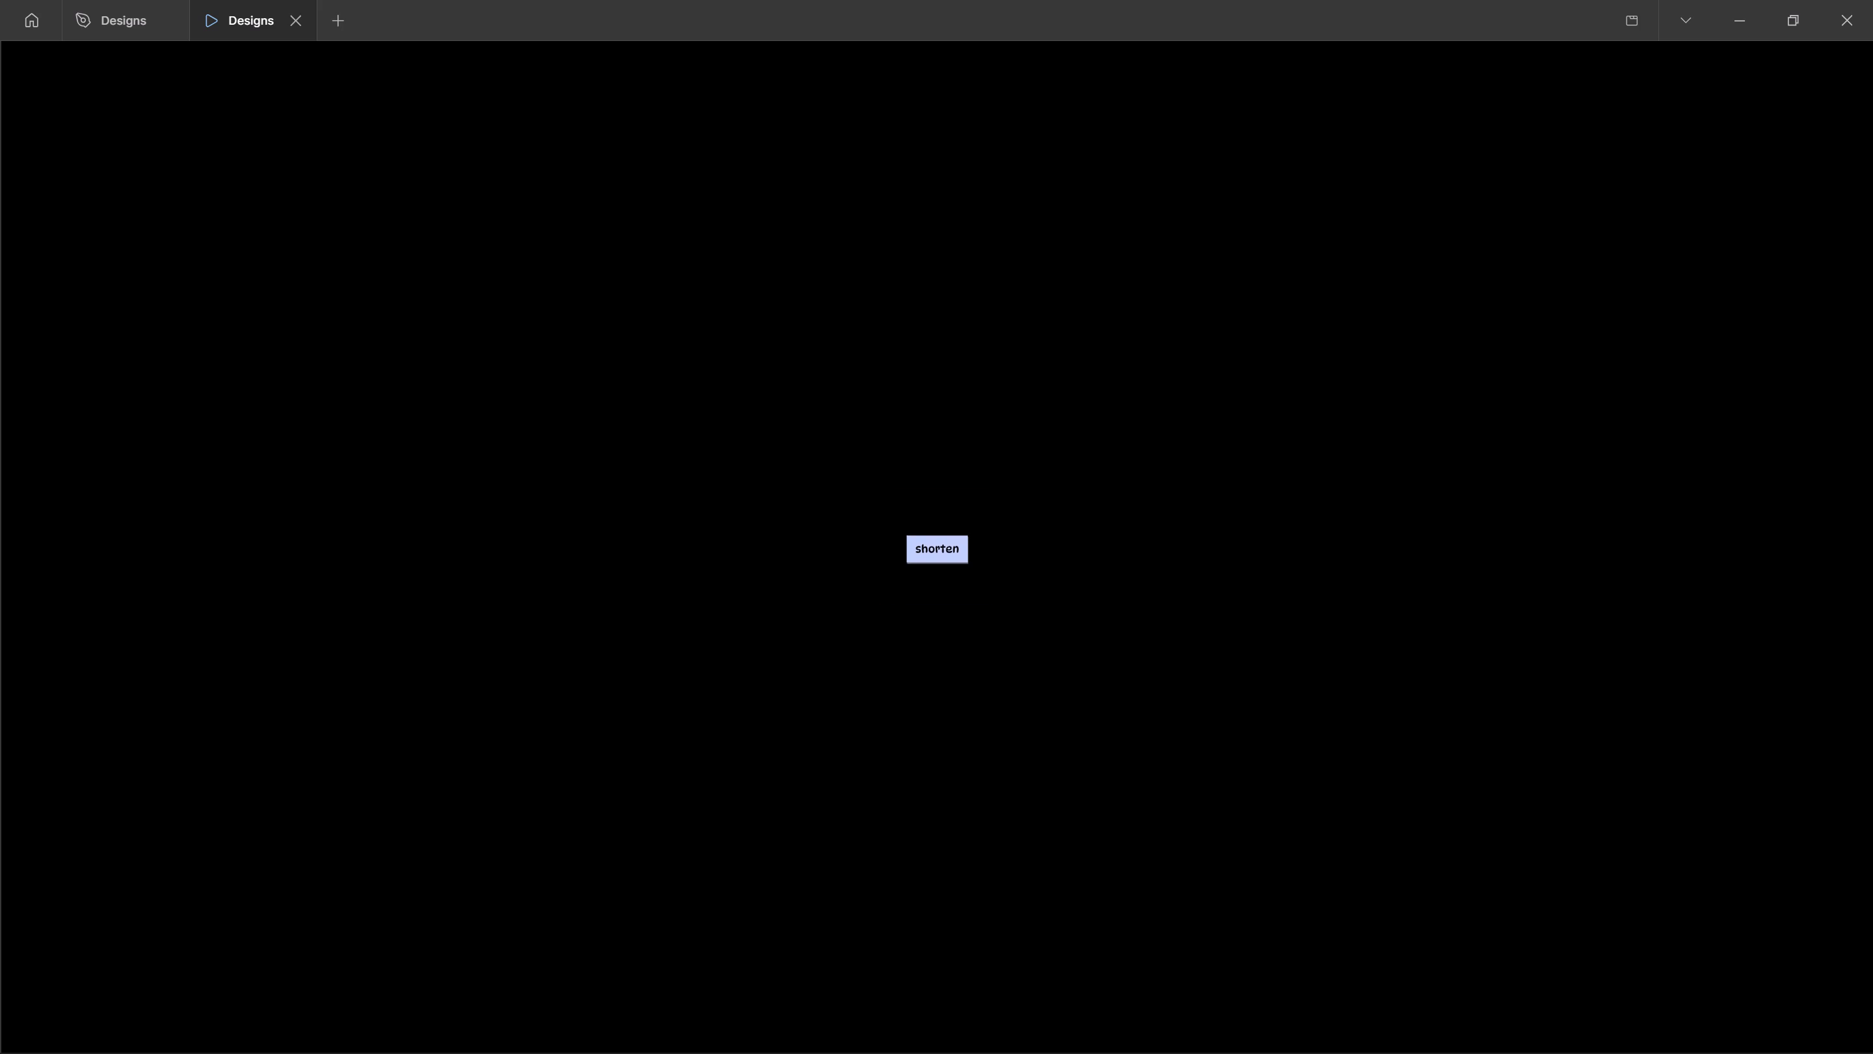
{"action": "left_click", "coordinate": [938, 543]}
{"action": "left_click", "coordinate": [931, 541]}
{"action": "left_click", "coordinate": [944, 548]}
{"action": "left_click", "coordinate": [946, 548]}
{"action": "left_click", "coordinate": [946, 548]}
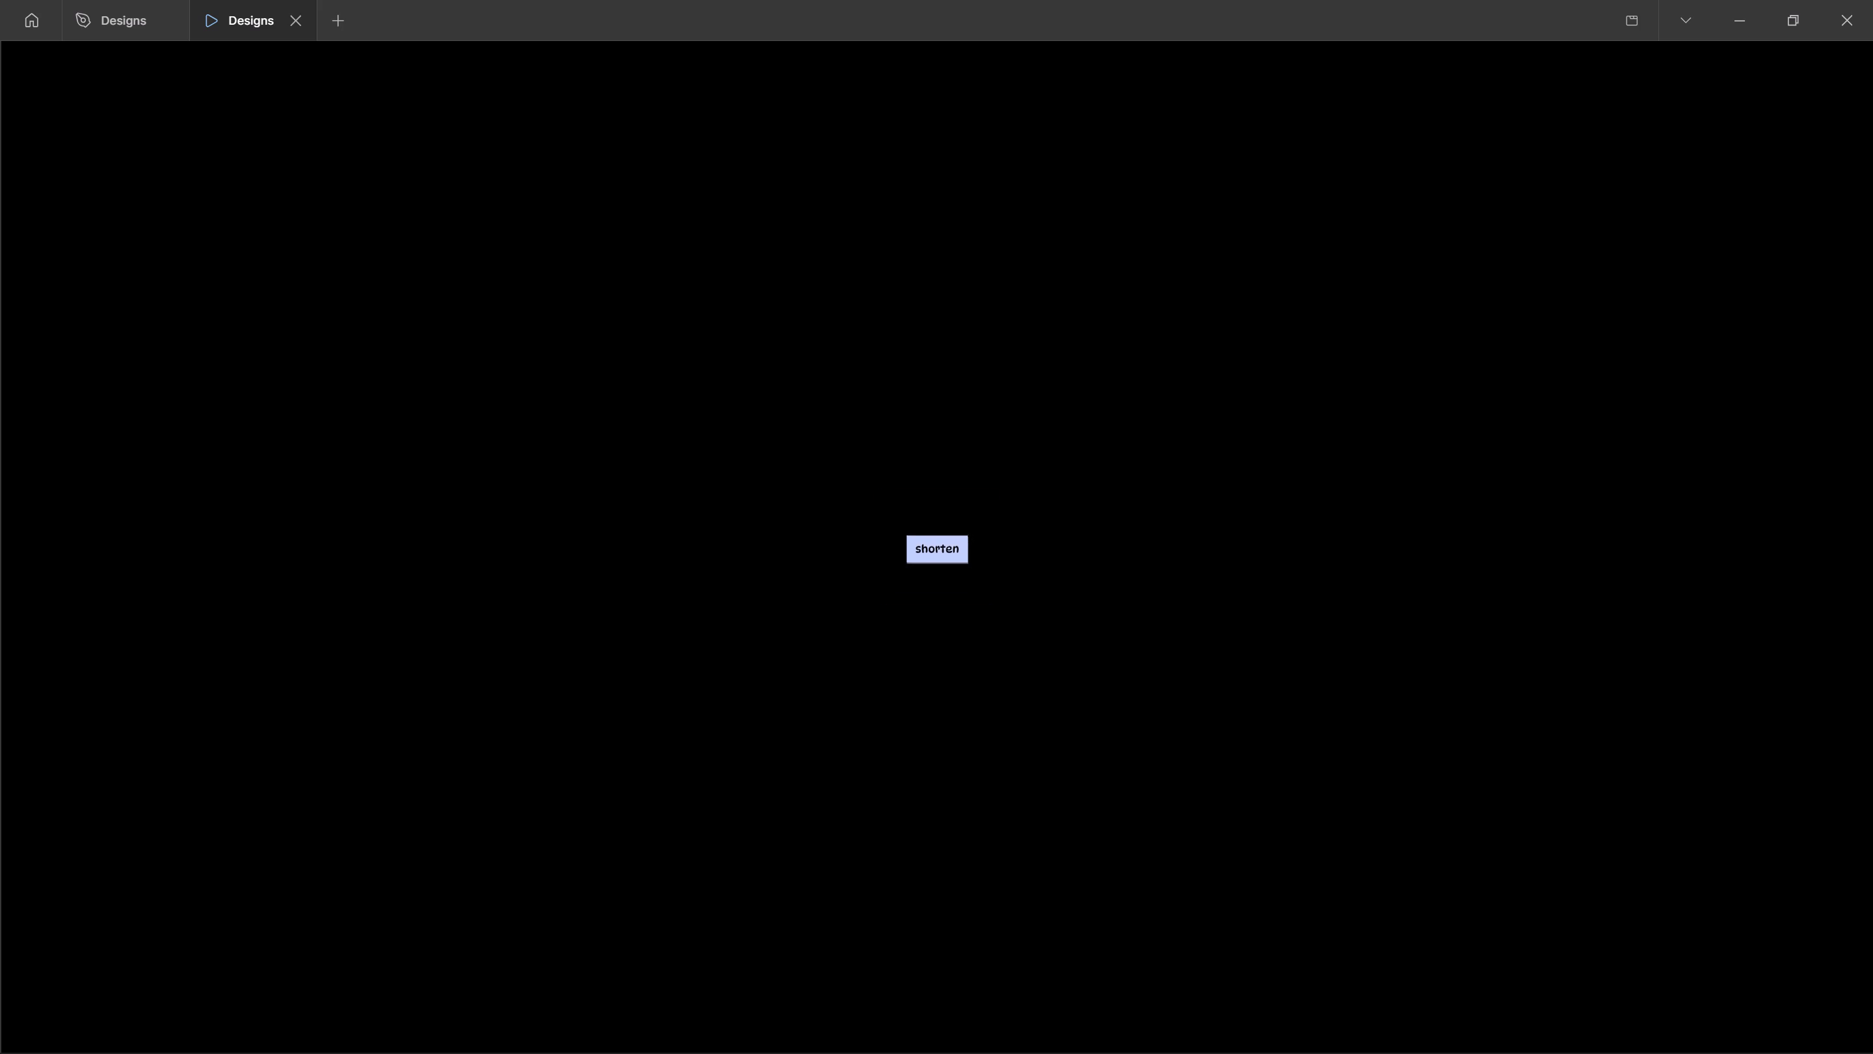
{"action": "left_click", "coordinate": [944, 542]}
{"action": "triple_click", "coordinate": [947, 535]}
{"action": "left_click", "coordinate": [949, 540]}
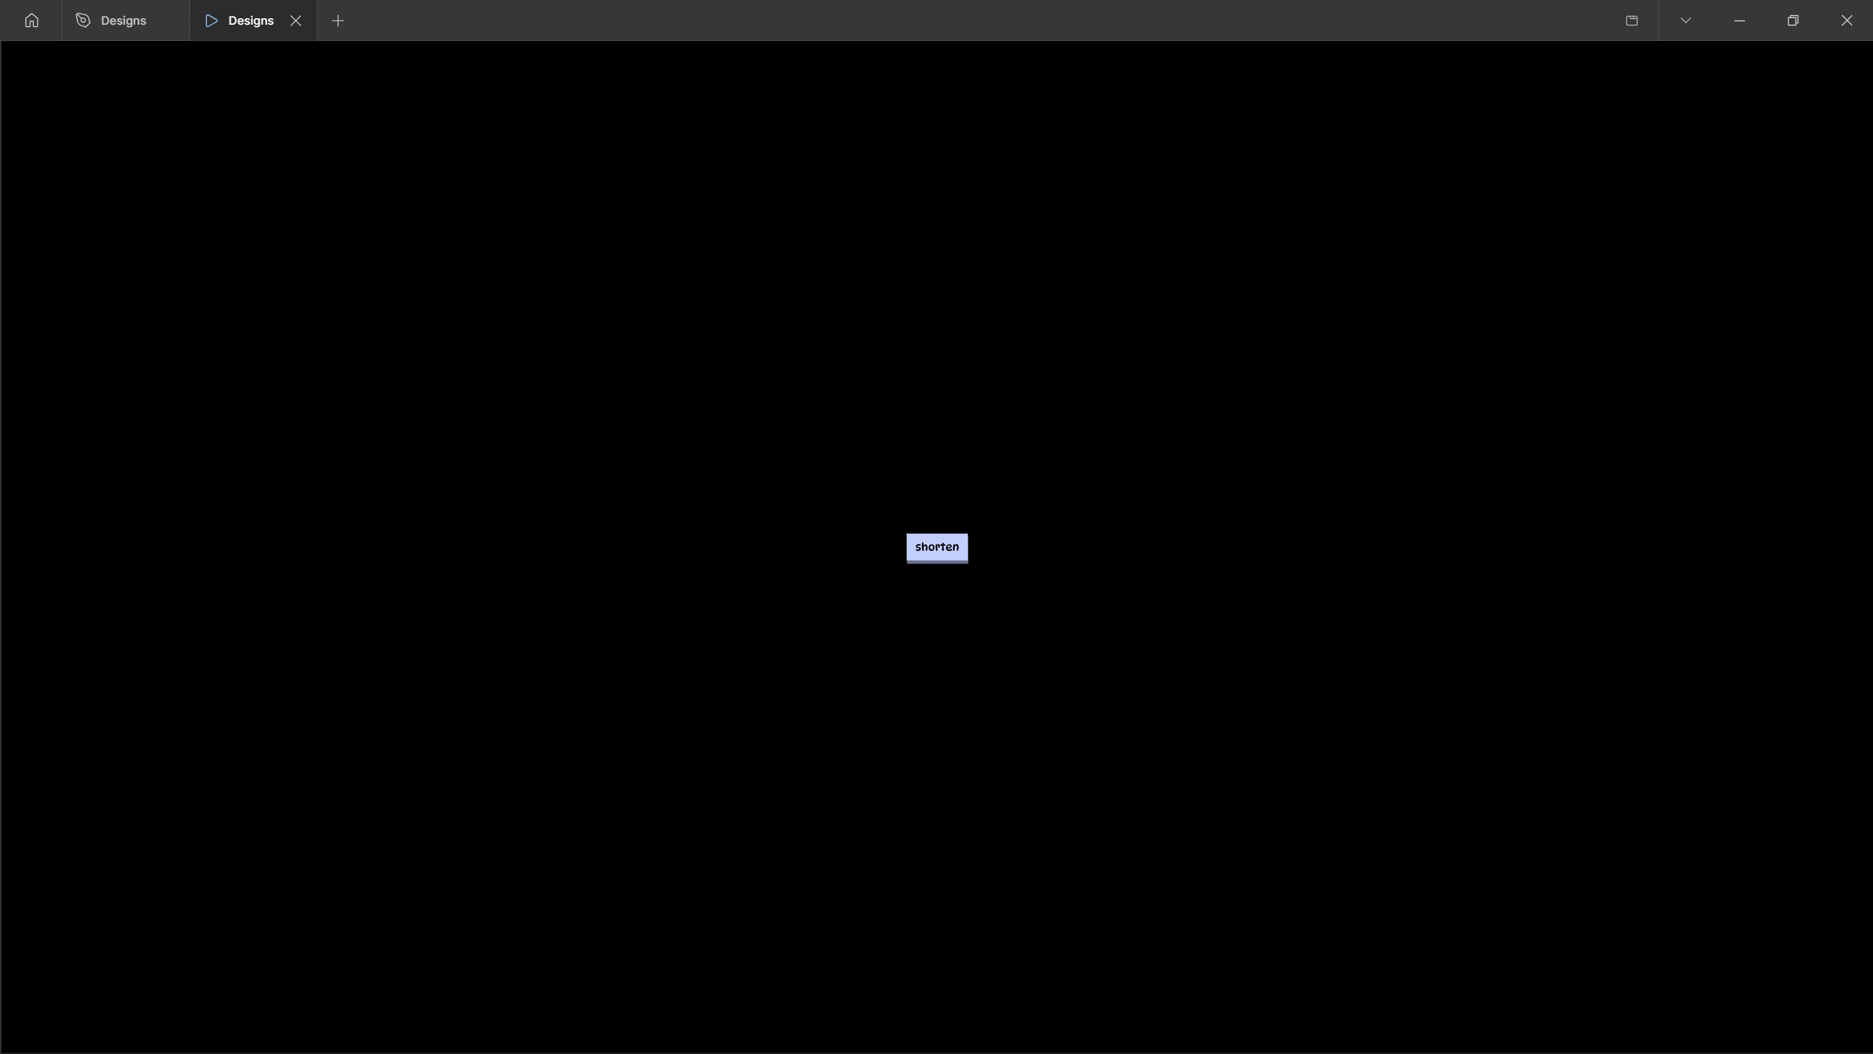
{"action": "left_click", "coordinate": [959, 548]}
{"action": "left_click", "coordinate": [955, 546]}
{"action": "left_click", "coordinate": [955, 546]}
{"action": "left_click", "coordinate": [953, 546]}
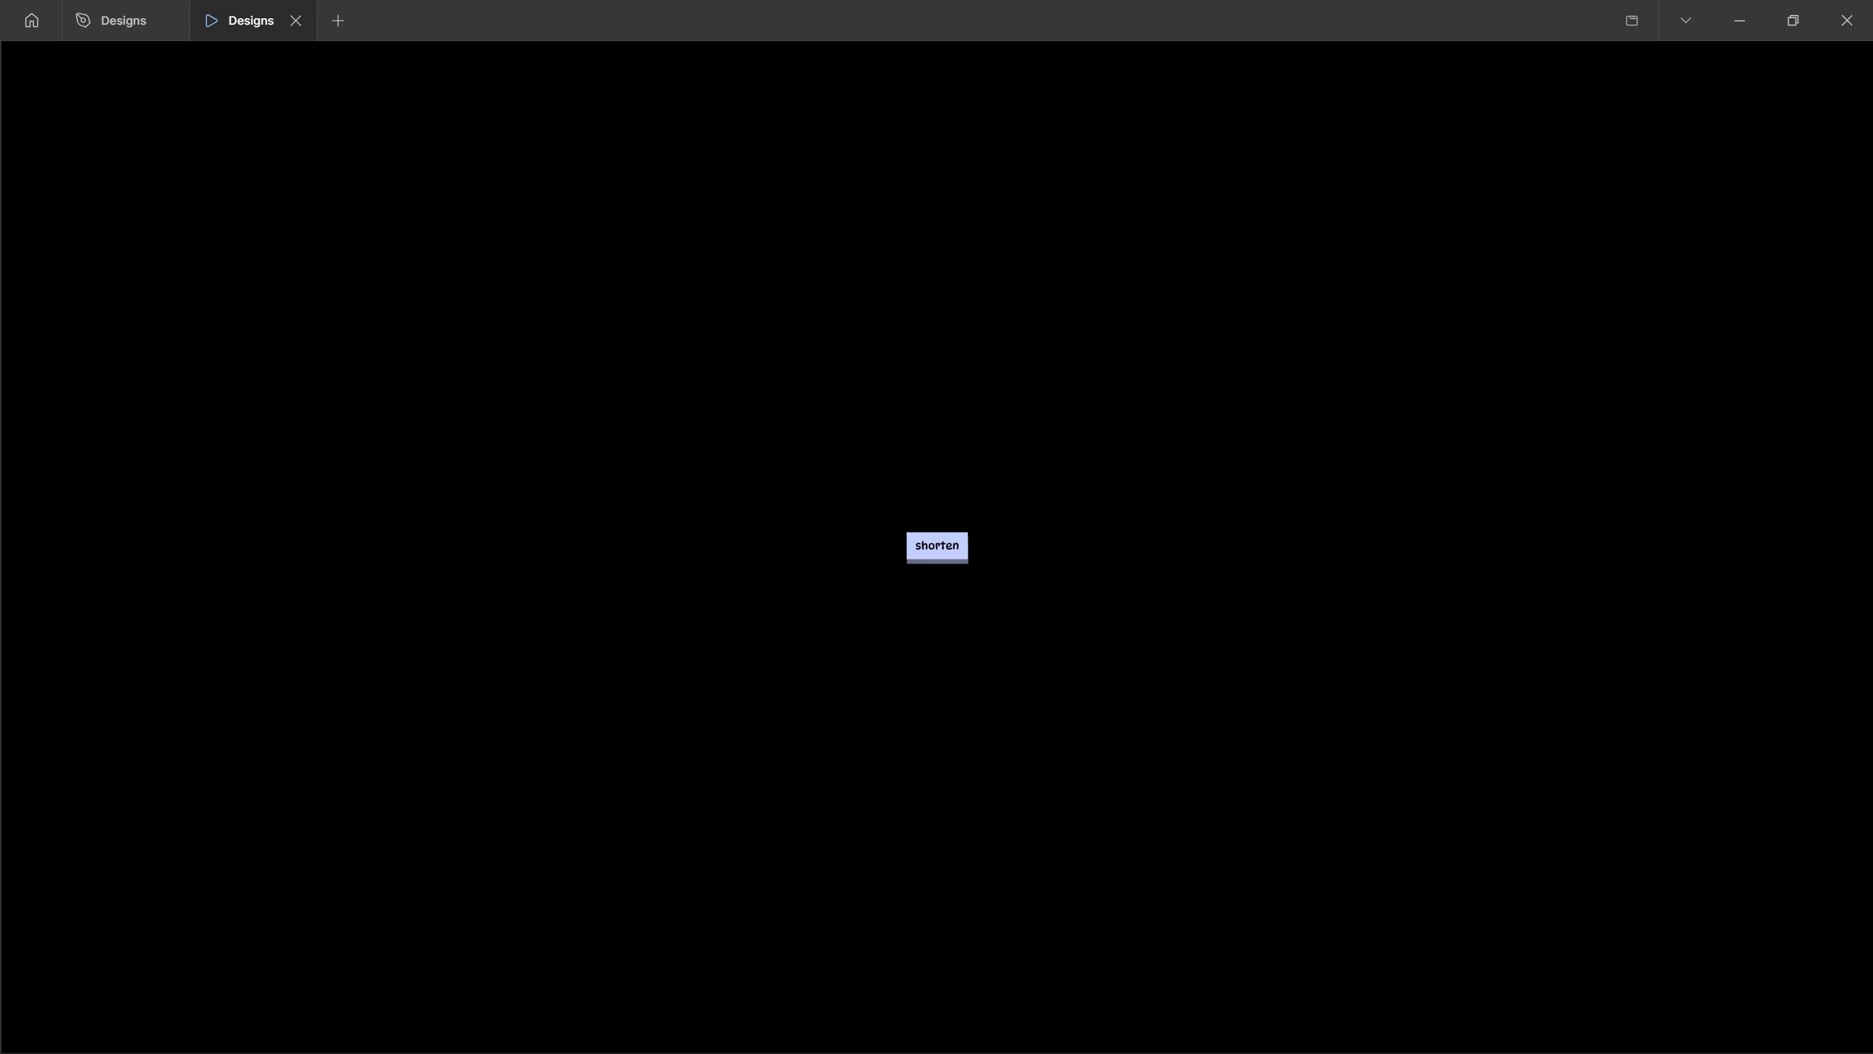
{"action": "left_click", "coordinate": [950, 546]}
{"action": "left_click", "coordinate": [950, 545]}
{"action": "left_click", "coordinate": [950, 545]}
{"action": "left_click", "coordinate": [950, 545]}
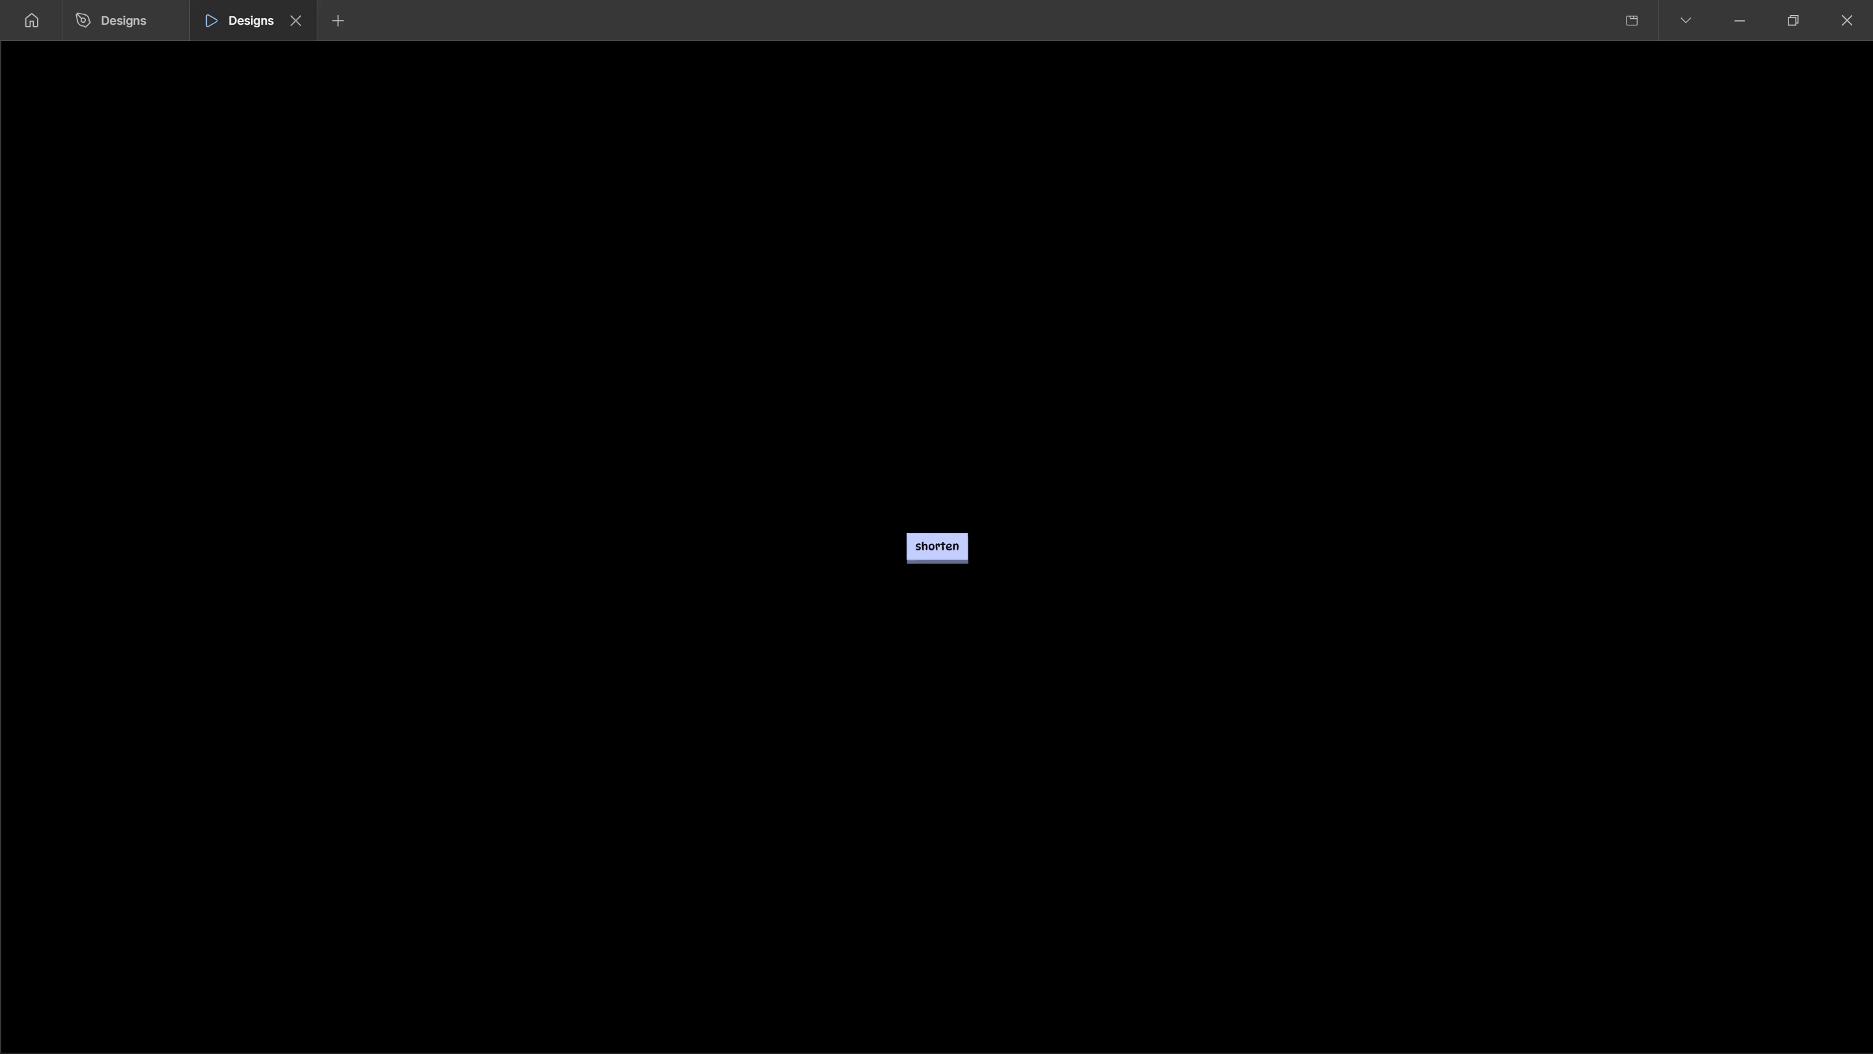
{"action": "left_click", "coordinate": [950, 545]}
{"action": "left_click", "coordinate": [950, 545]}
{"action": "triple_click", "coordinate": [948, 545]}
{"action": "triple_click", "coordinate": [948, 545]}
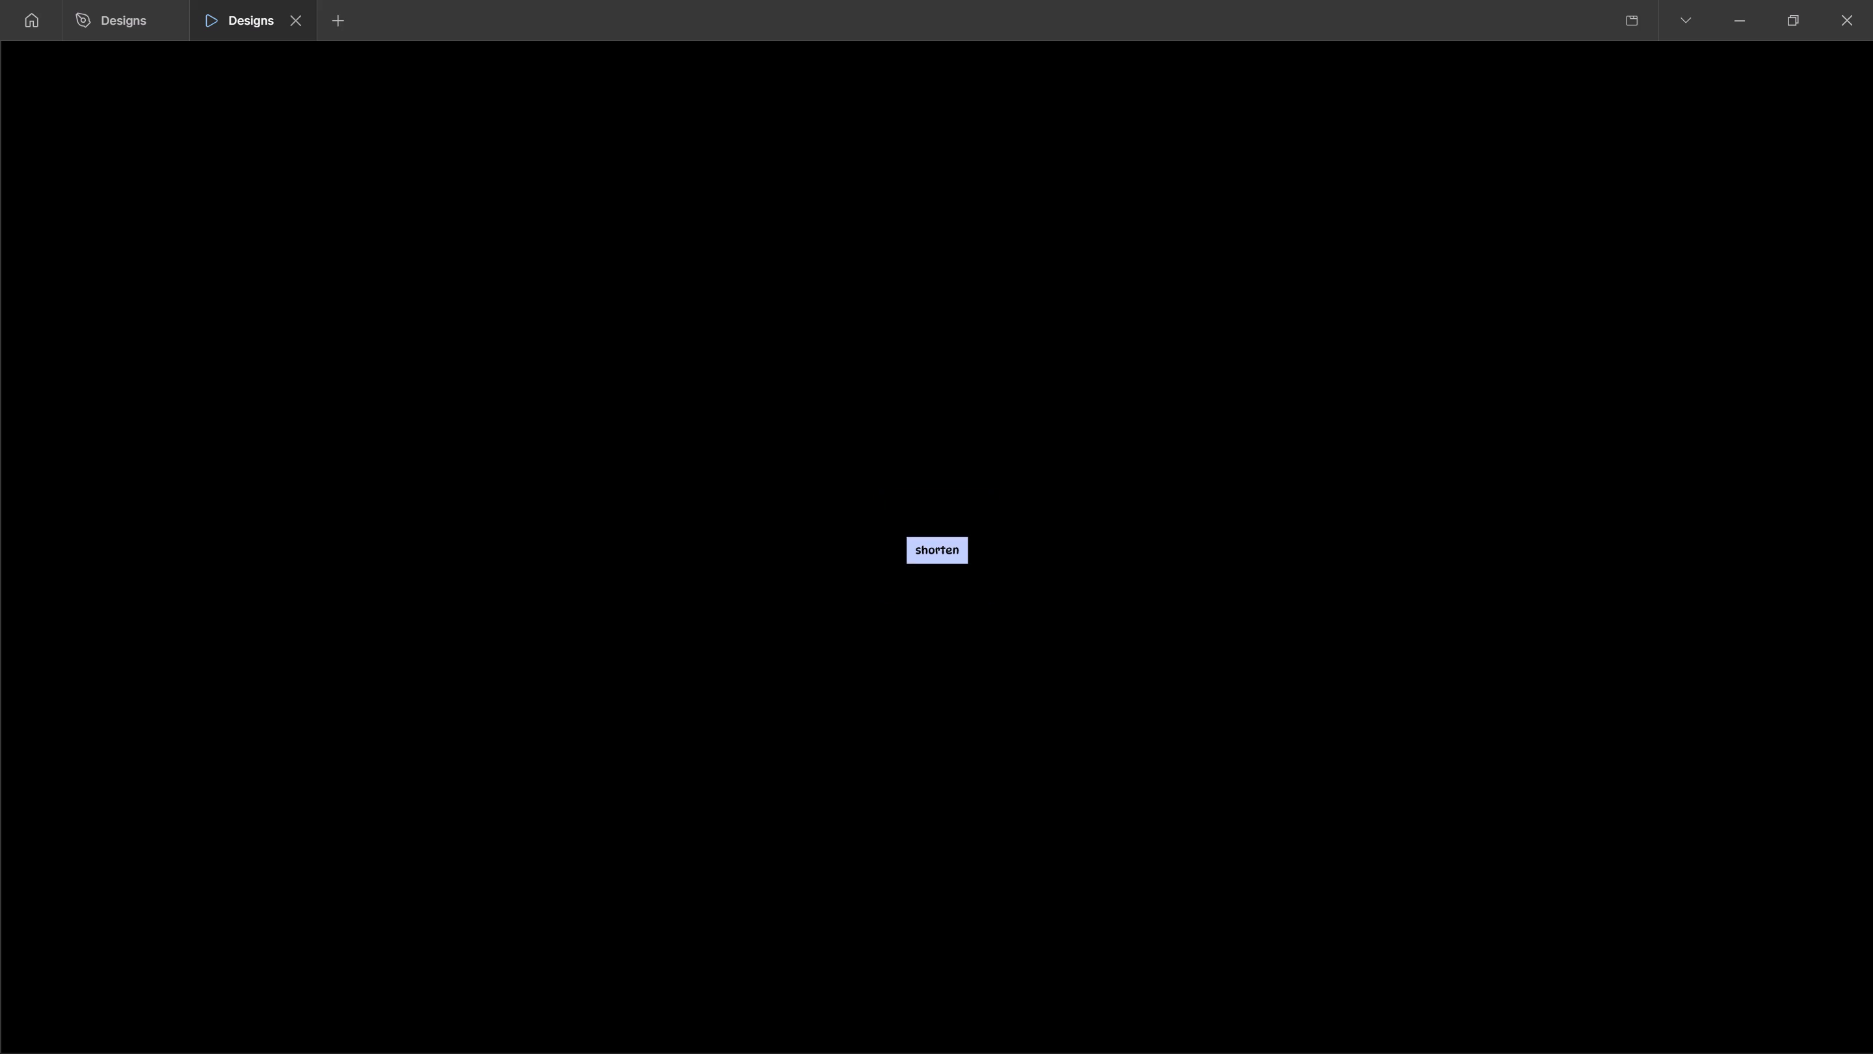
{"action": "left_click", "coordinate": [948, 542]}
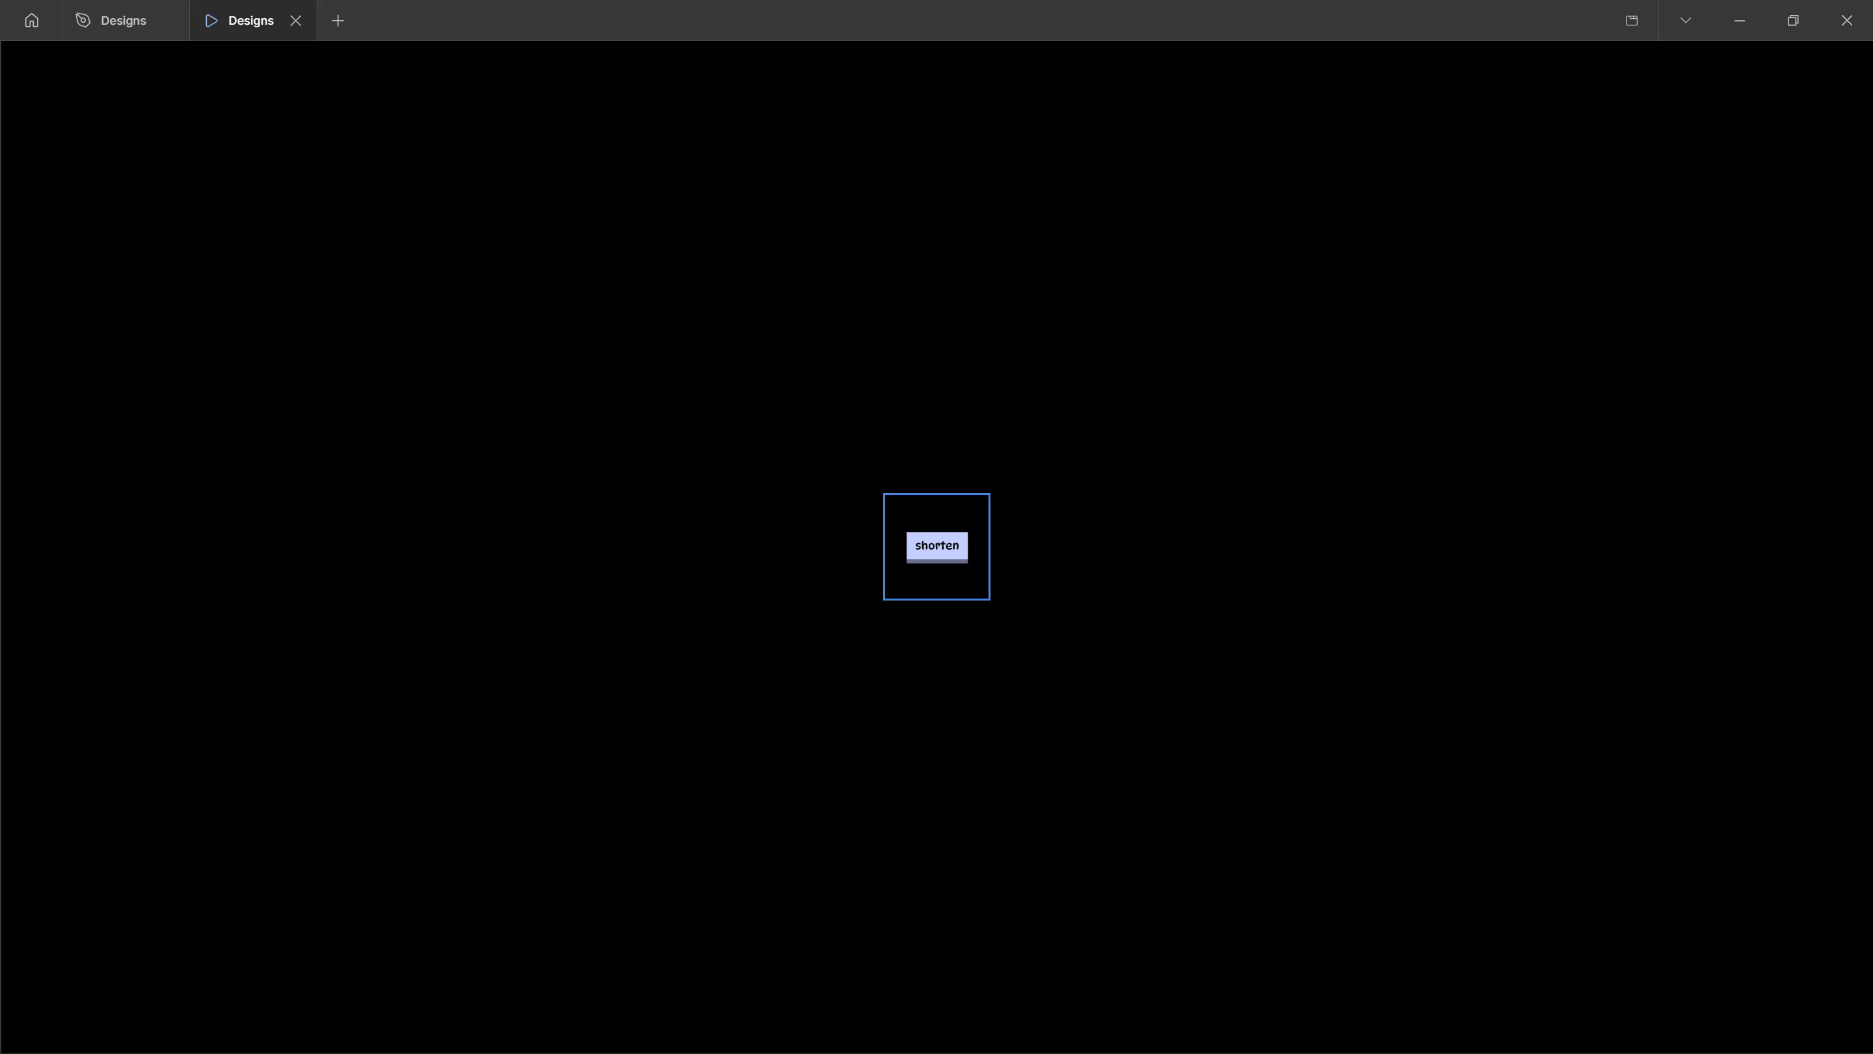
{"action": "left_click", "coordinate": [116, 25]}
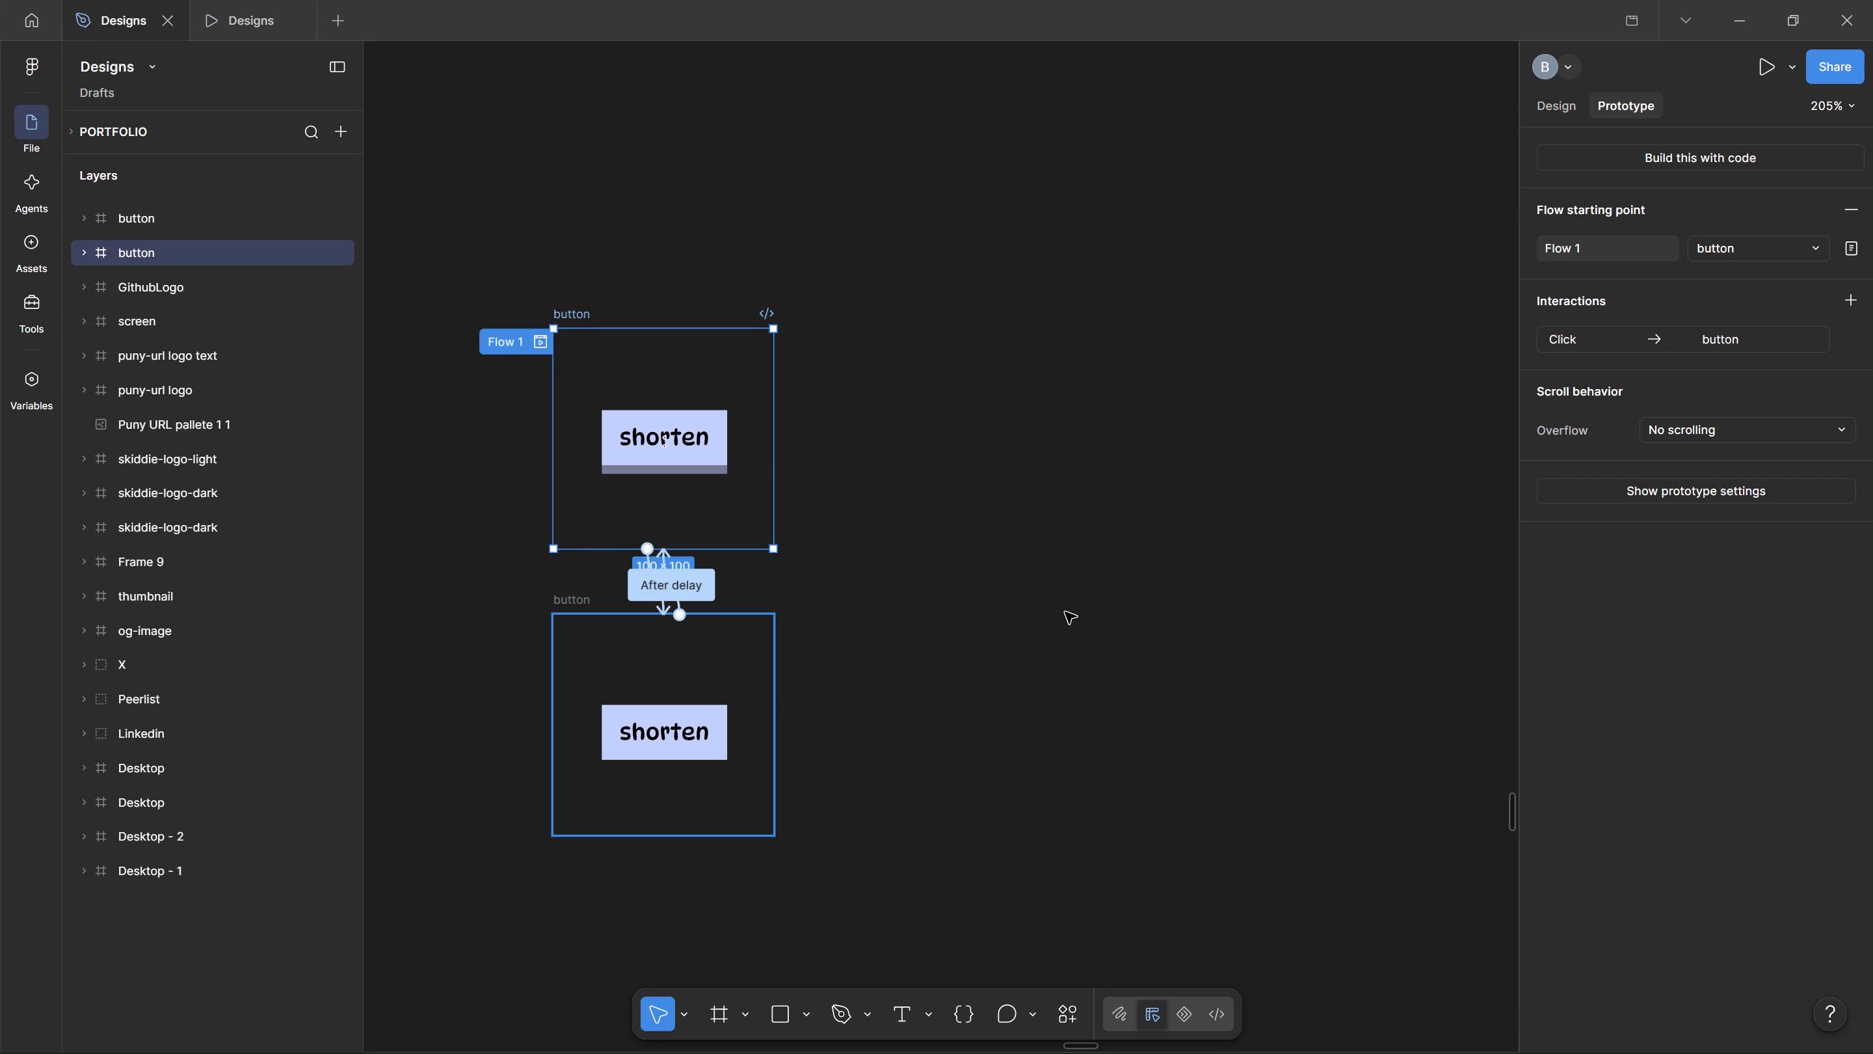
{"action": "left_click", "coordinate": [1065, 612]}
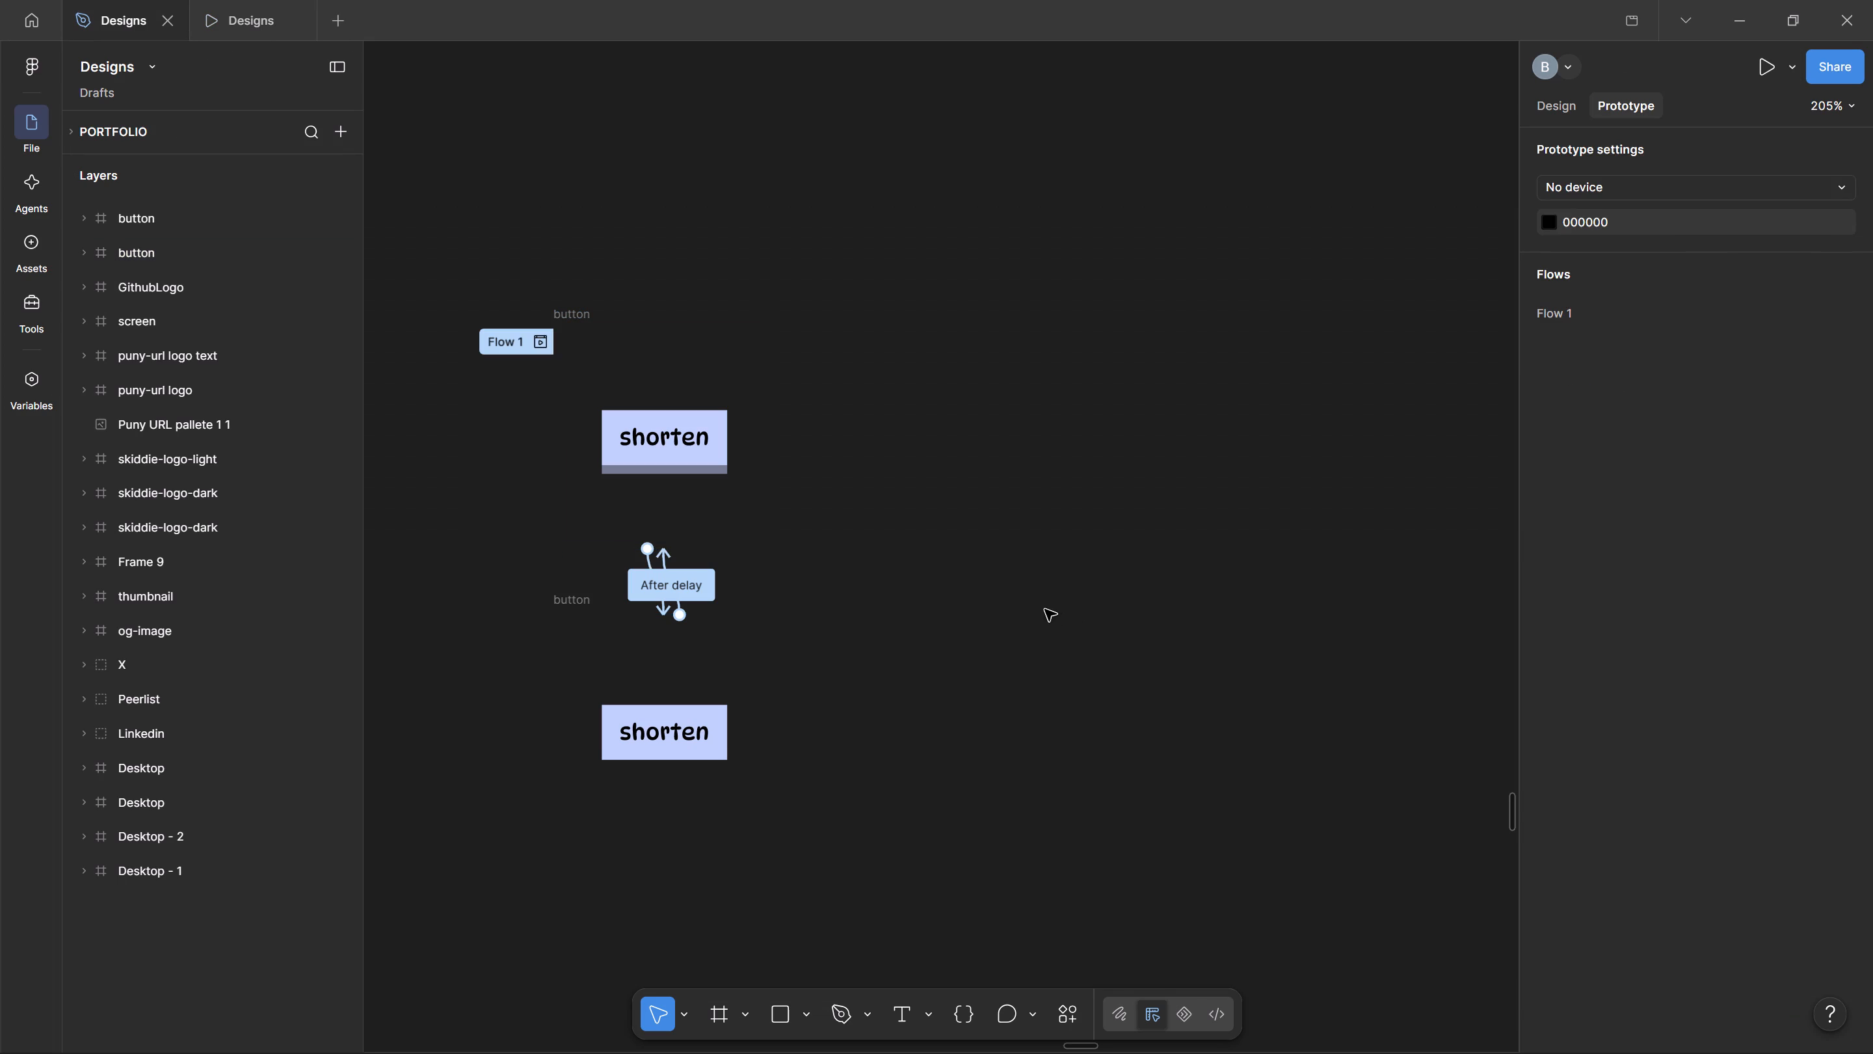
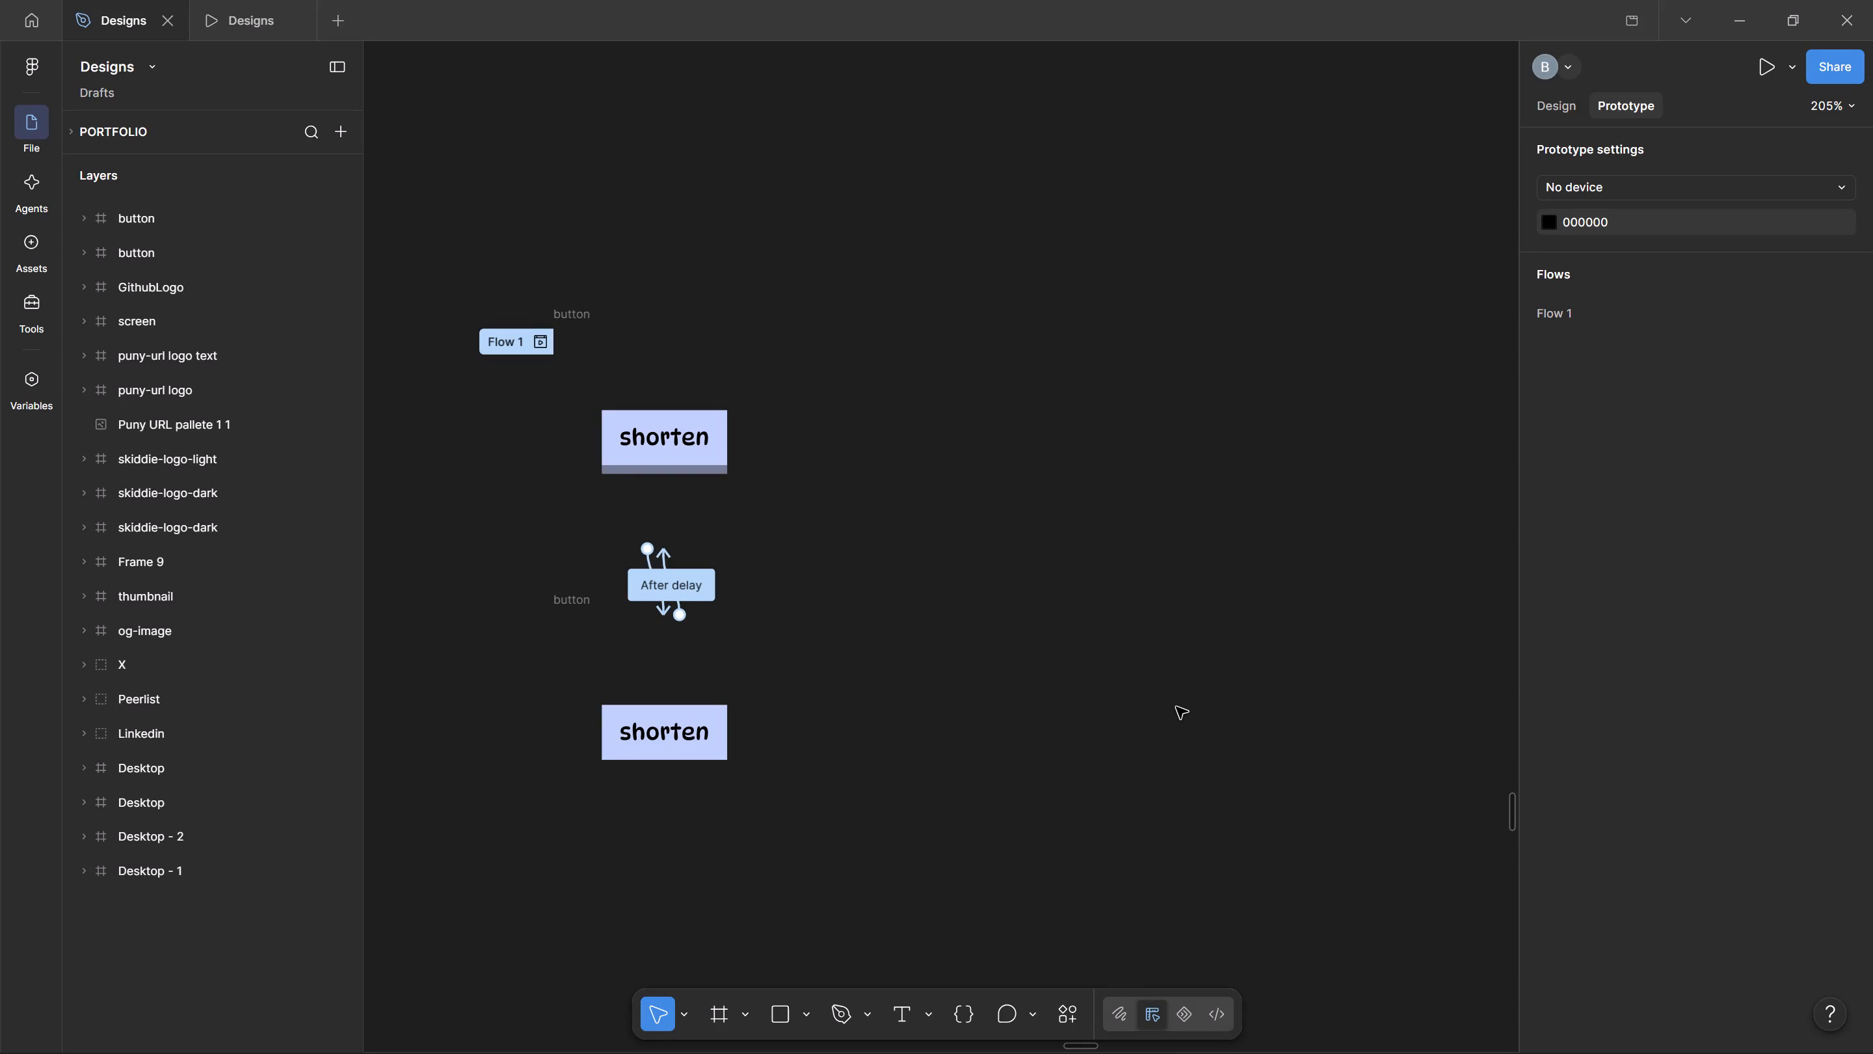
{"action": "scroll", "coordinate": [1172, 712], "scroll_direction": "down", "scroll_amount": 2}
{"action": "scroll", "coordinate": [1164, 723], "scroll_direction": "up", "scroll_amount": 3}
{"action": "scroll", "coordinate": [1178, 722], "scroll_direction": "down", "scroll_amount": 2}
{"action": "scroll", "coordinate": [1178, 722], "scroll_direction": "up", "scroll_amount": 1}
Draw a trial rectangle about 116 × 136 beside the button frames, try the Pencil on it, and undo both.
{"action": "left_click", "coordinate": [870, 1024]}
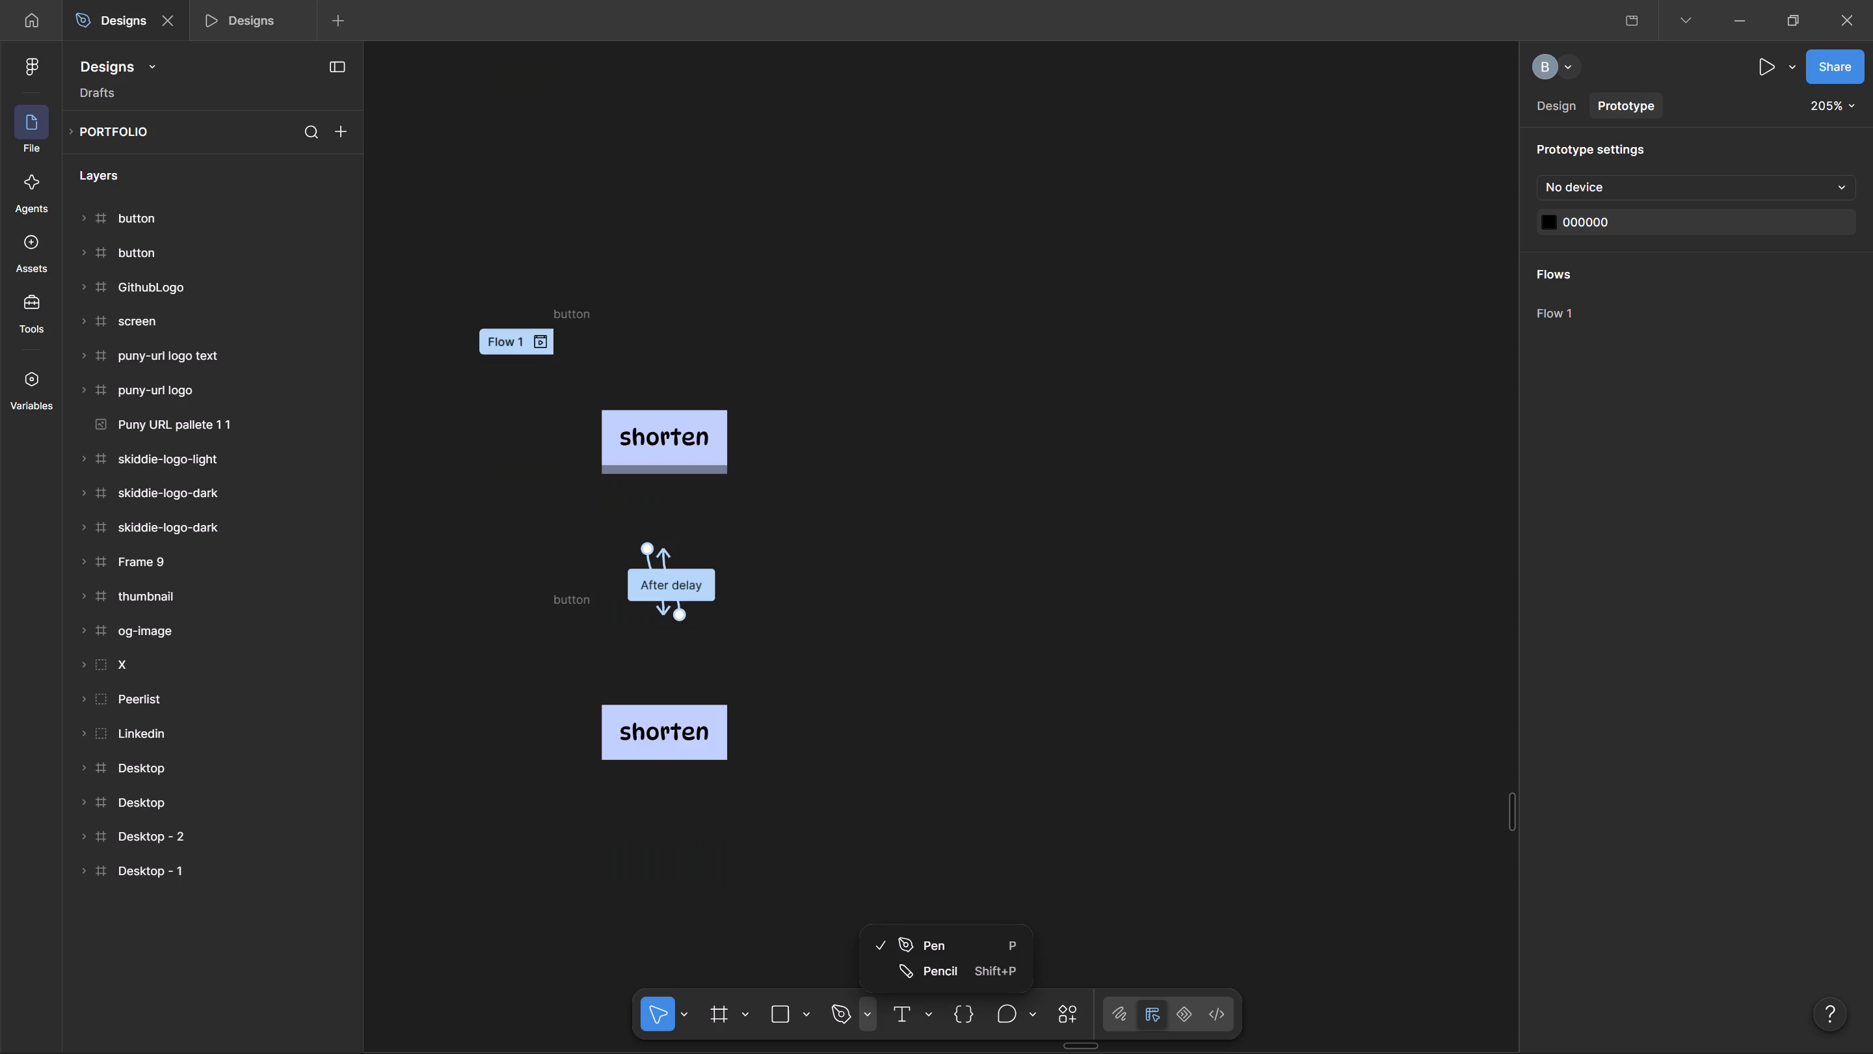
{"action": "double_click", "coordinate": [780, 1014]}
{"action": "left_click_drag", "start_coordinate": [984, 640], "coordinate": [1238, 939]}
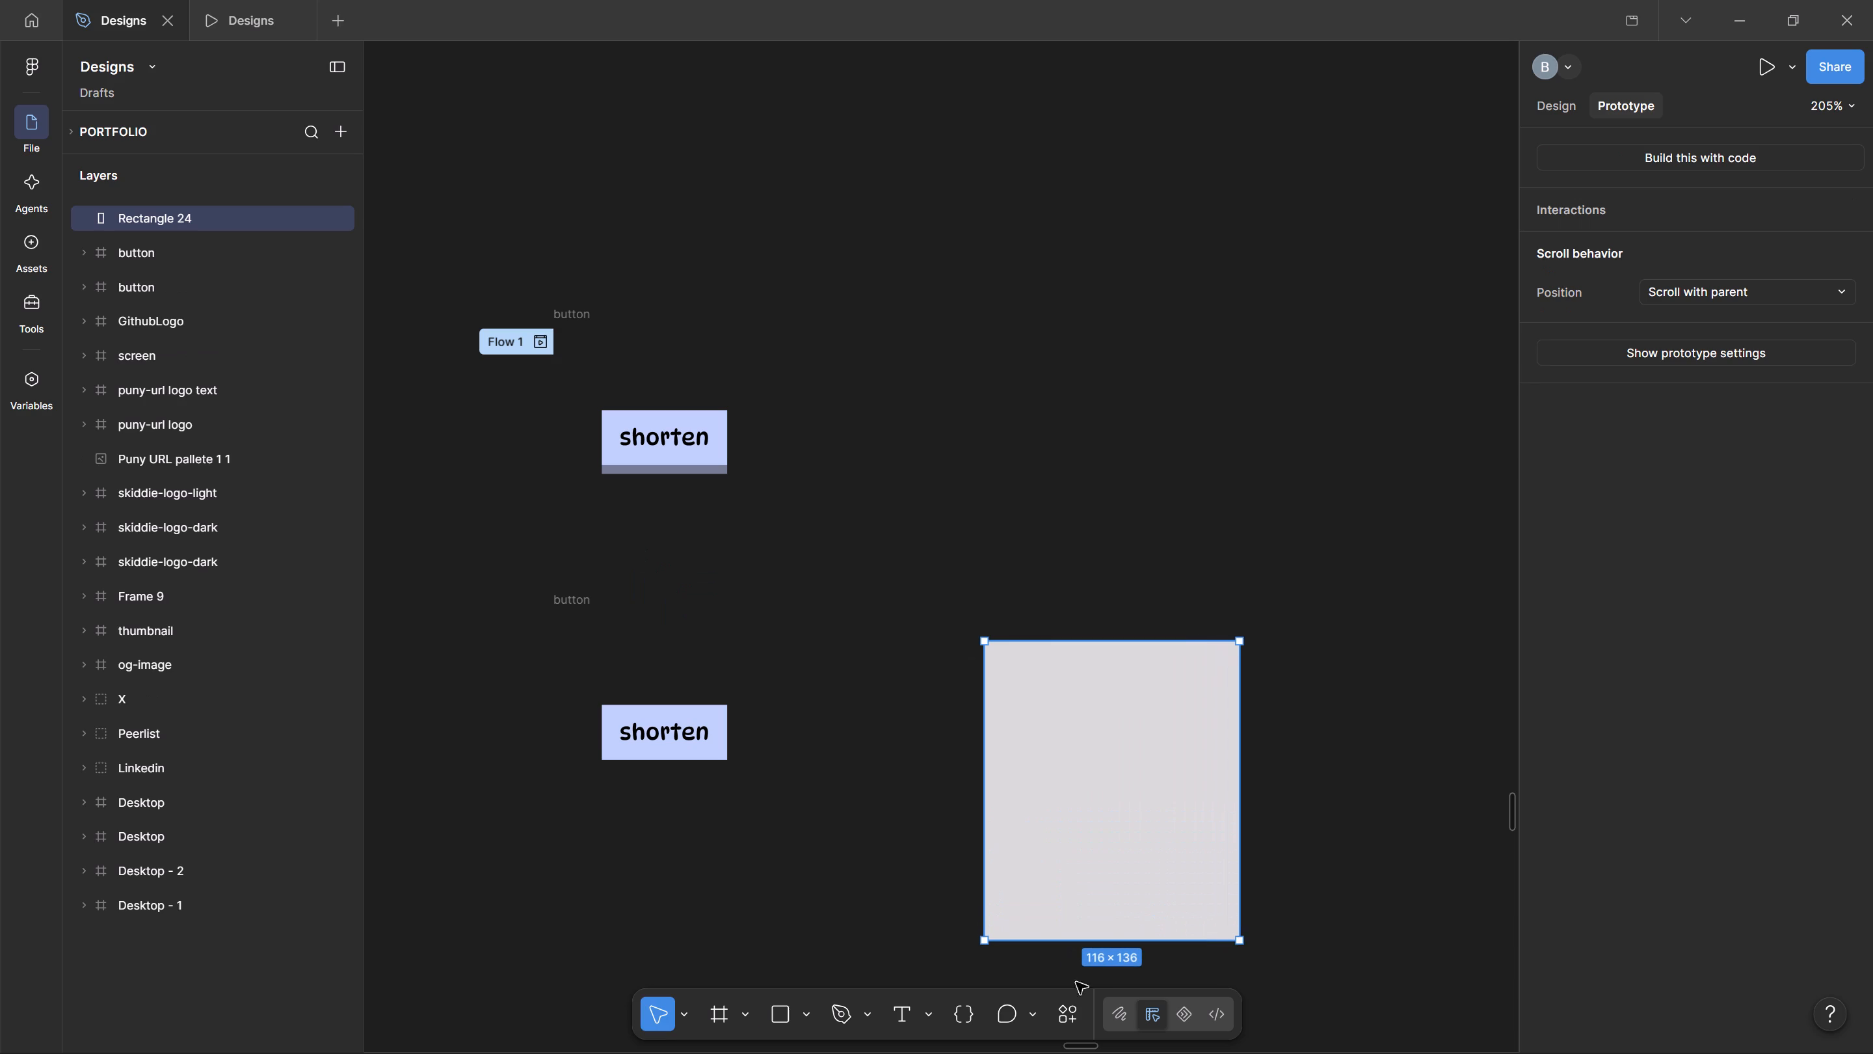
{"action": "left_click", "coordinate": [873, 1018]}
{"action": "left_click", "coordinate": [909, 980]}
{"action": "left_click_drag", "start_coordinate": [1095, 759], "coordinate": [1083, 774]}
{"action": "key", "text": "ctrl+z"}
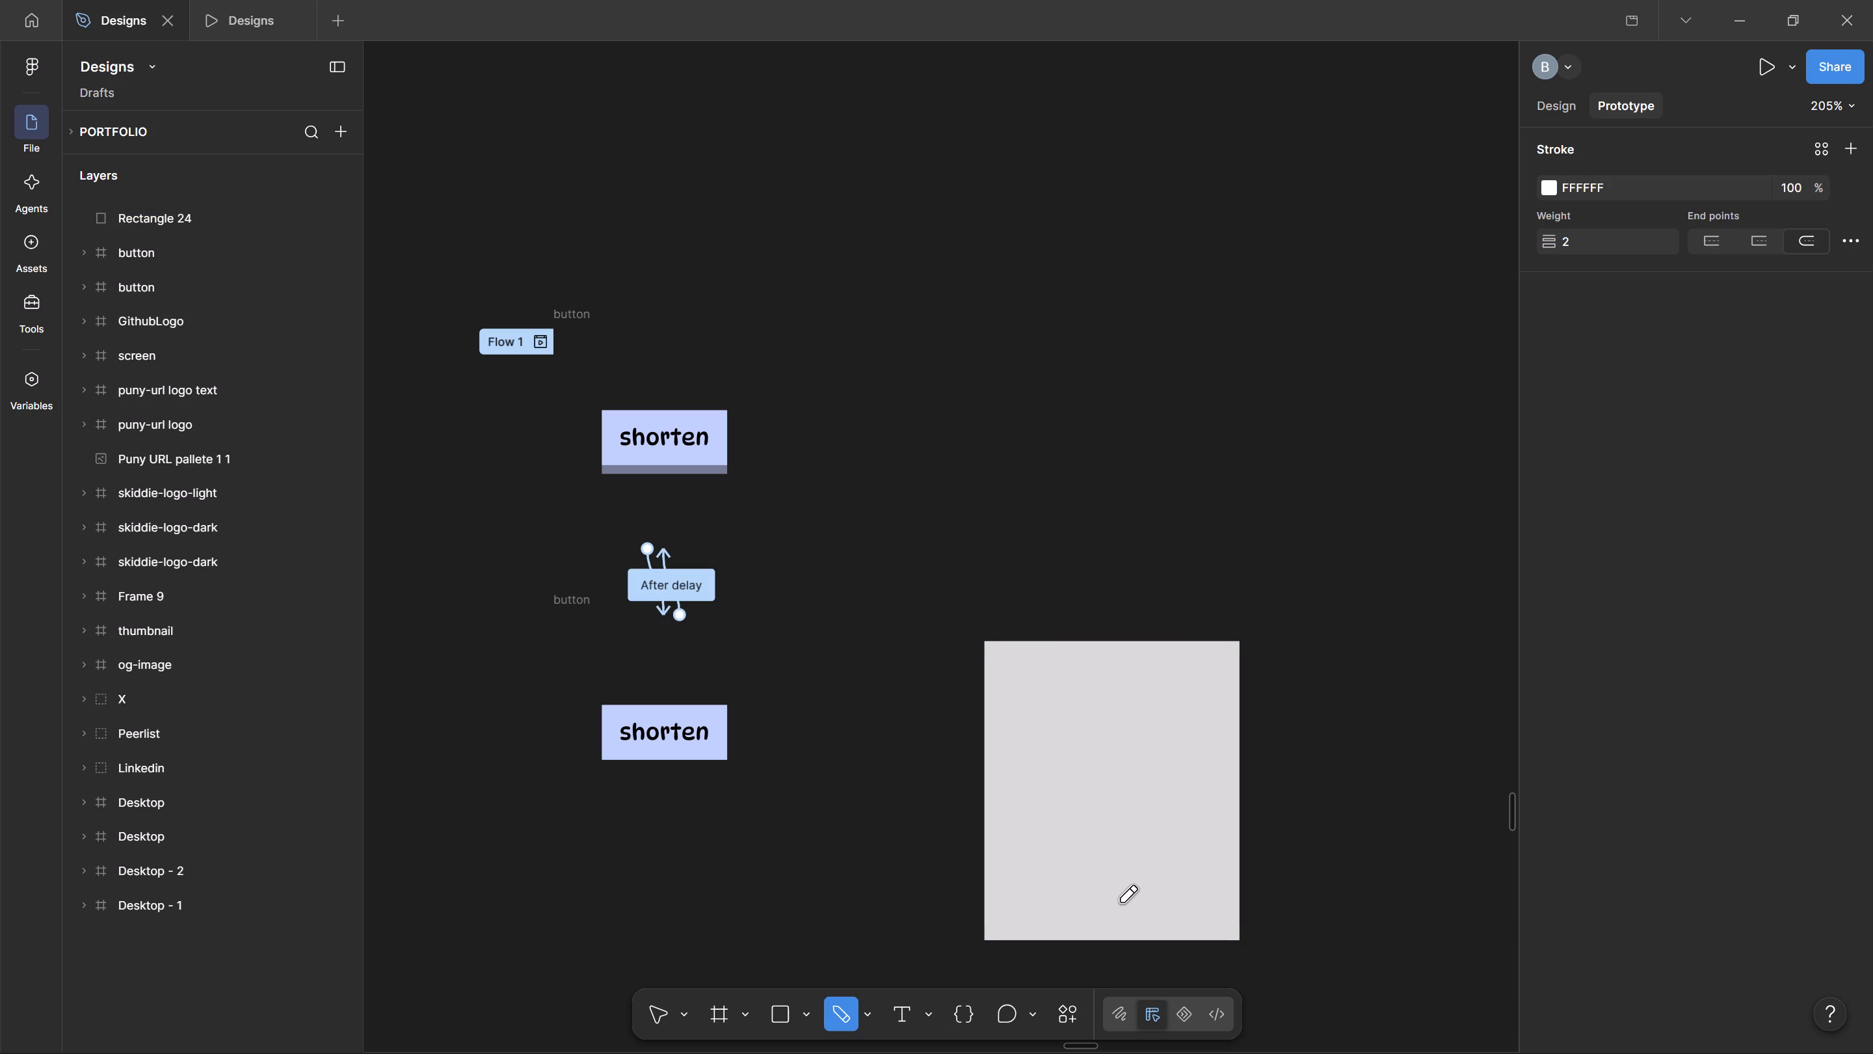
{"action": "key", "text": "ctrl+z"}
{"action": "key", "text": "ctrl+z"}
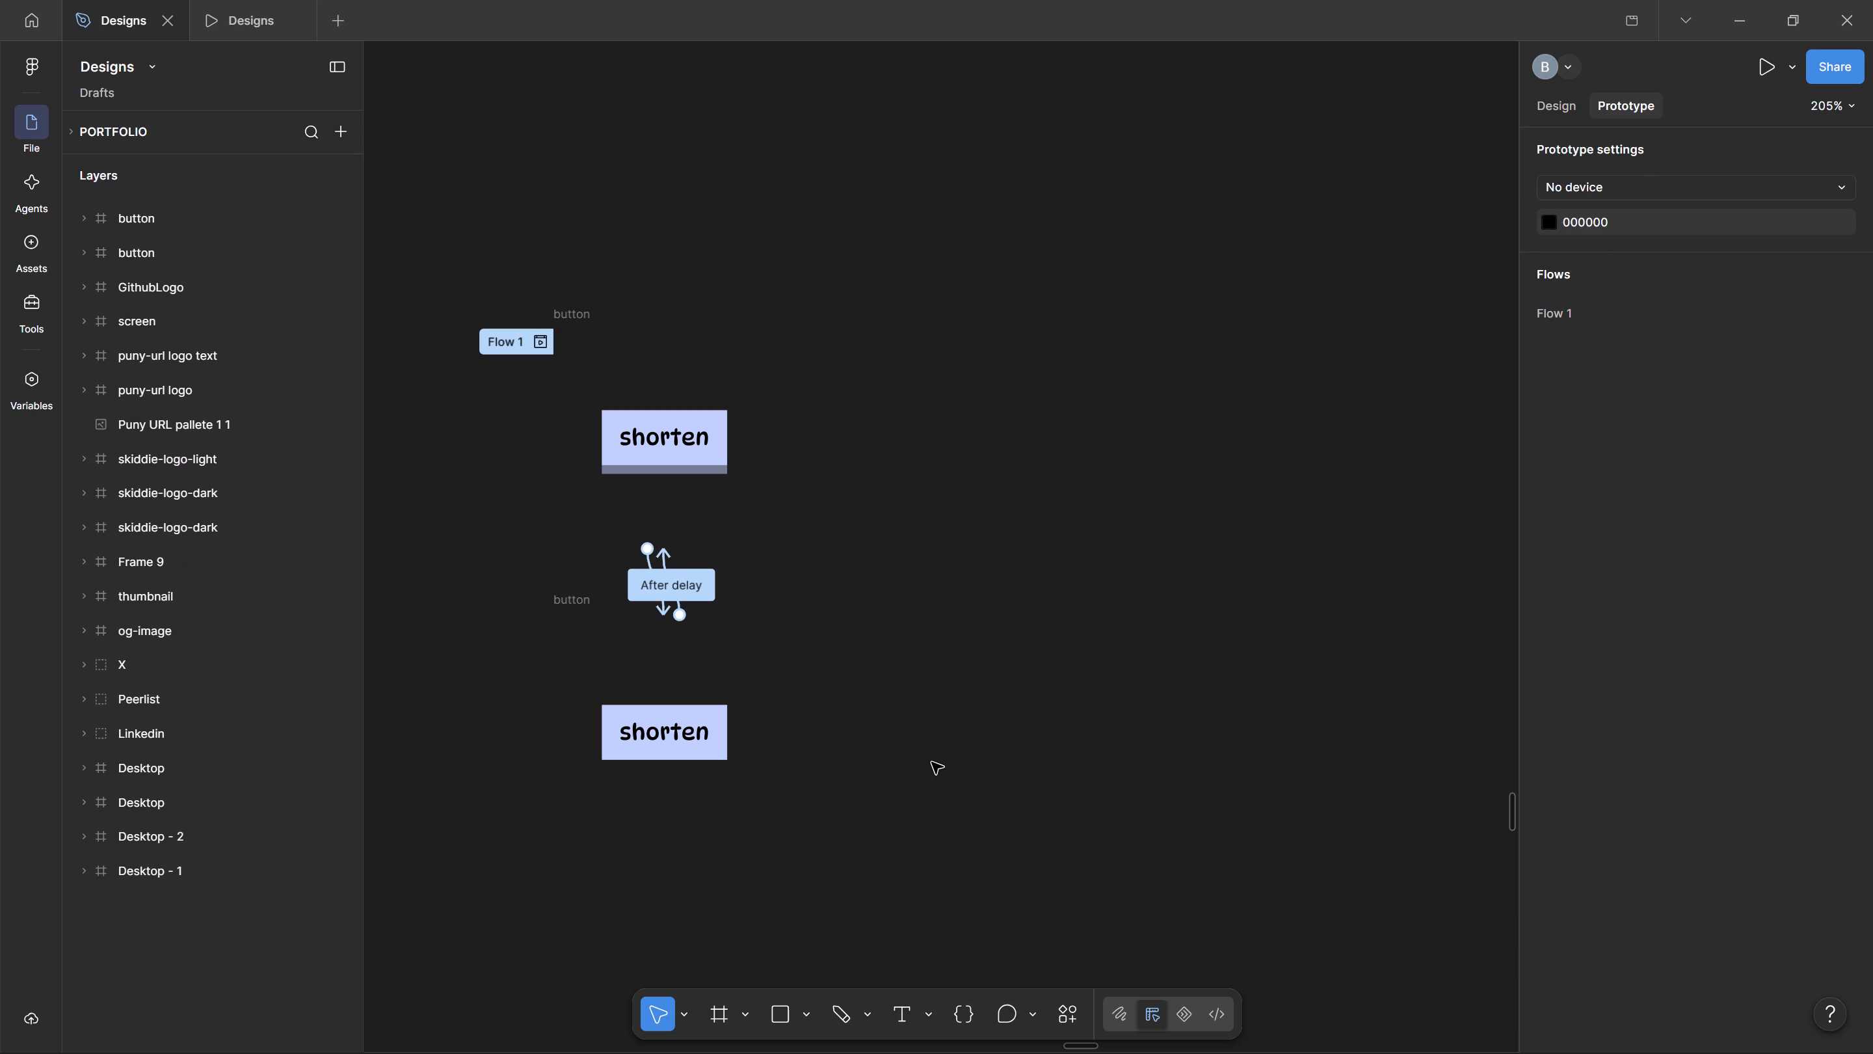
Draw a rectangle about 2675 × 2740 on the empty canvas to the right of the screen frame.
{"action": "scroll", "coordinate": [932, 761], "scroll_direction": "down", "scroll_amount": 9, "text": "ctrl"}
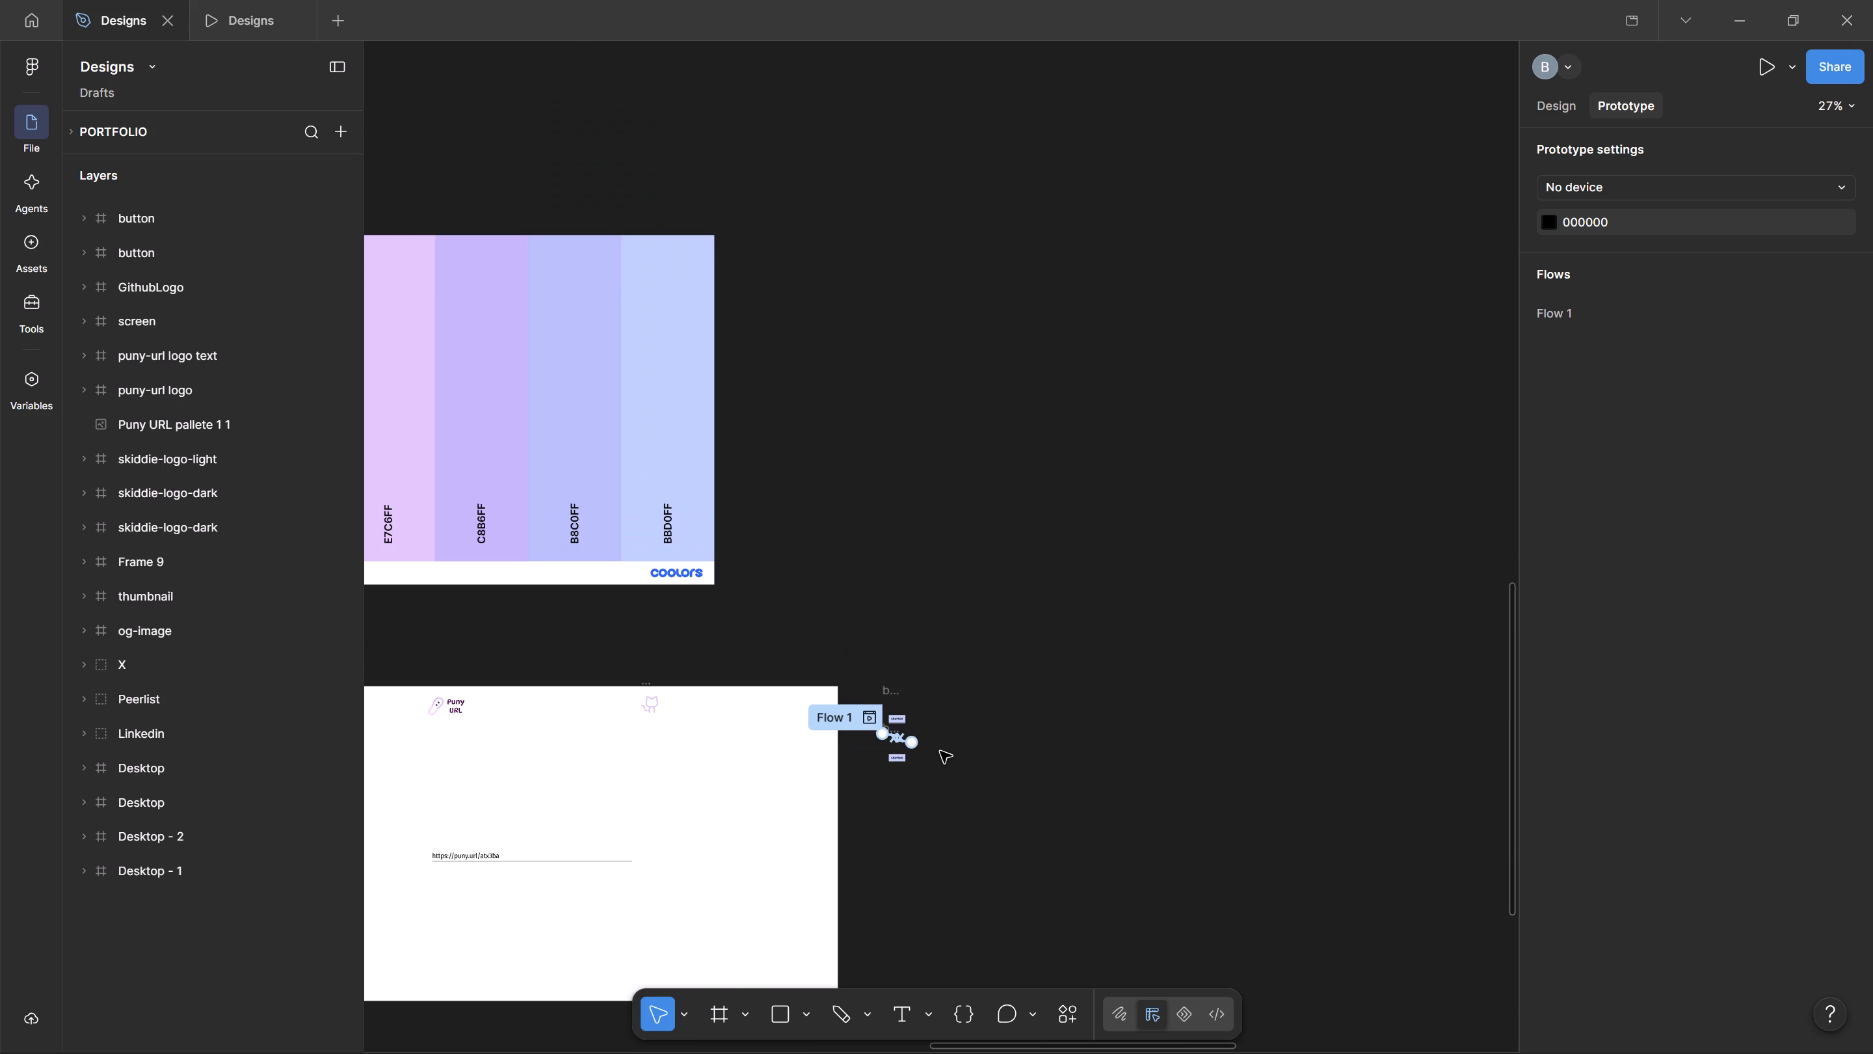
{"action": "scroll", "coordinate": [940, 751], "scroll_direction": "down", "scroll_amount": 7, "text": "ctrl"}
{"action": "scroll", "coordinate": [940, 751], "scroll_direction": "up", "scroll_amount": 4, "text": "ctrl"}
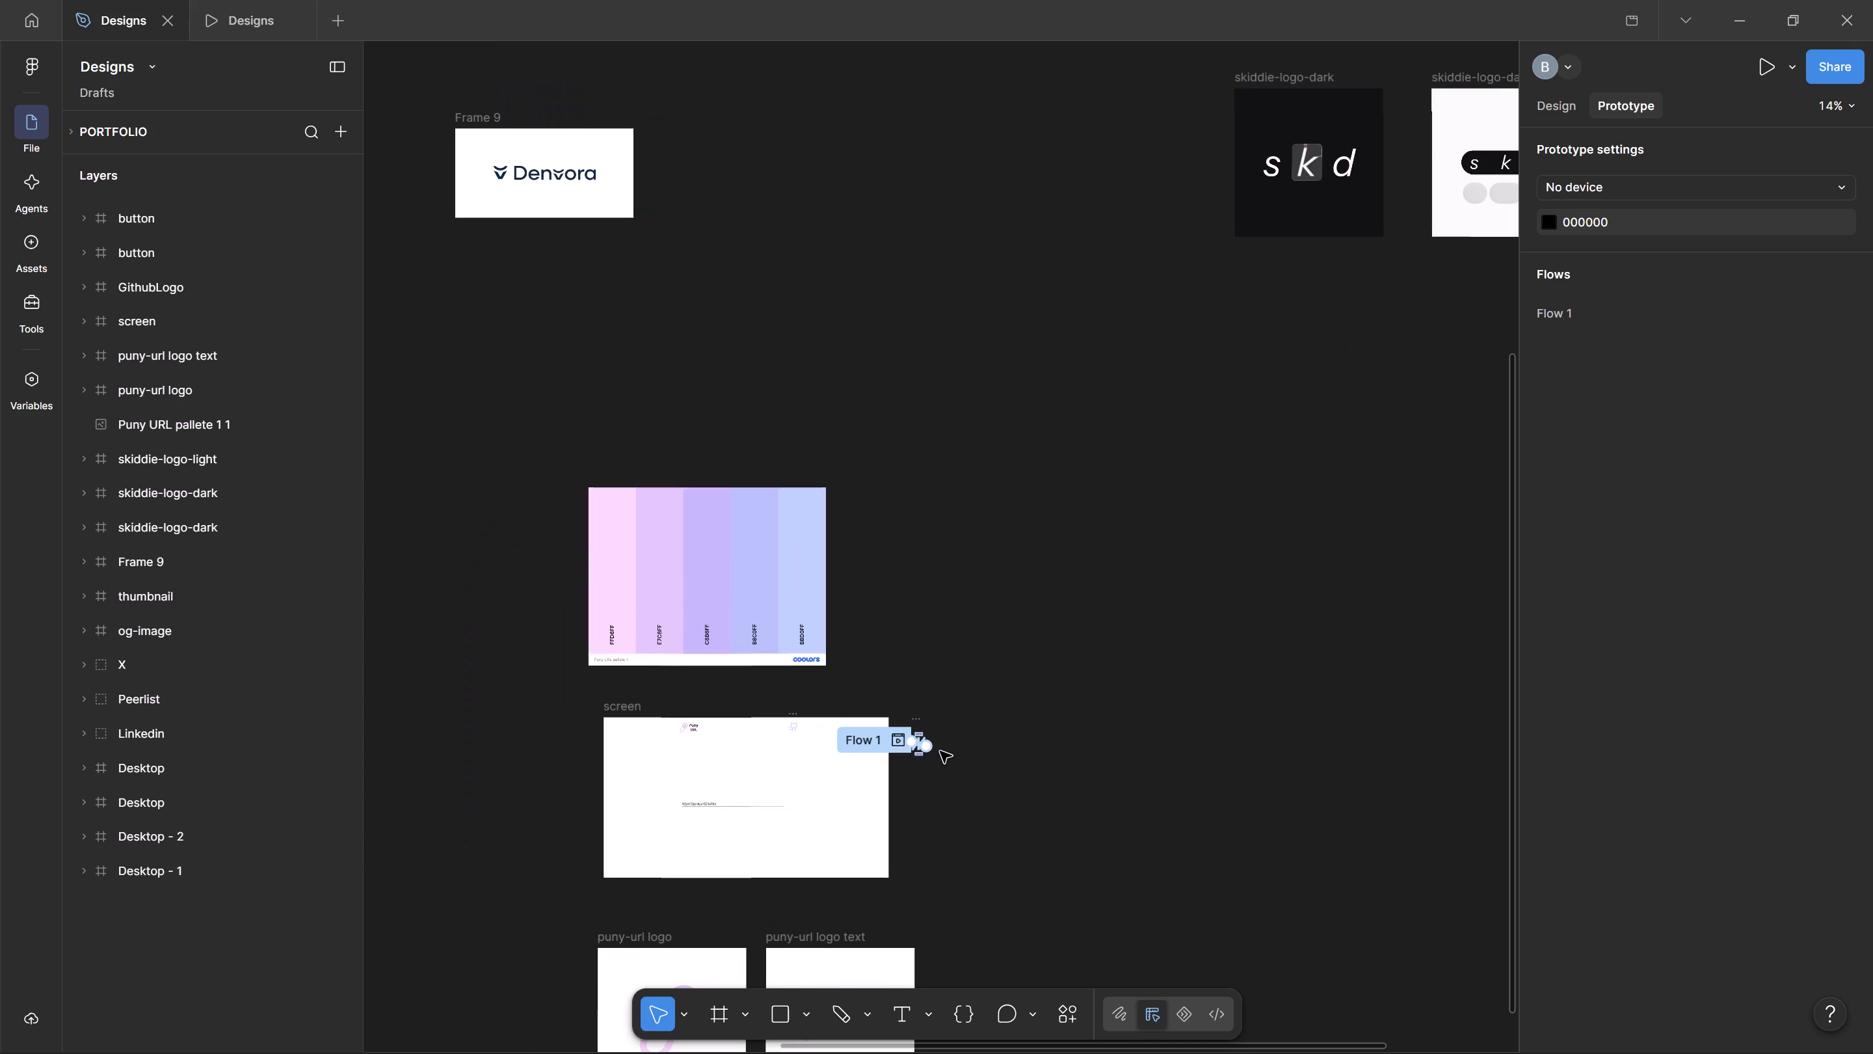
{"action": "key", "text": "space"}
{"action": "left_click_drag", "start_coordinate": [1067, 776], "coordinate": [857, 642]}
{"action": "left_click", "coordinate": [791, 1023]}
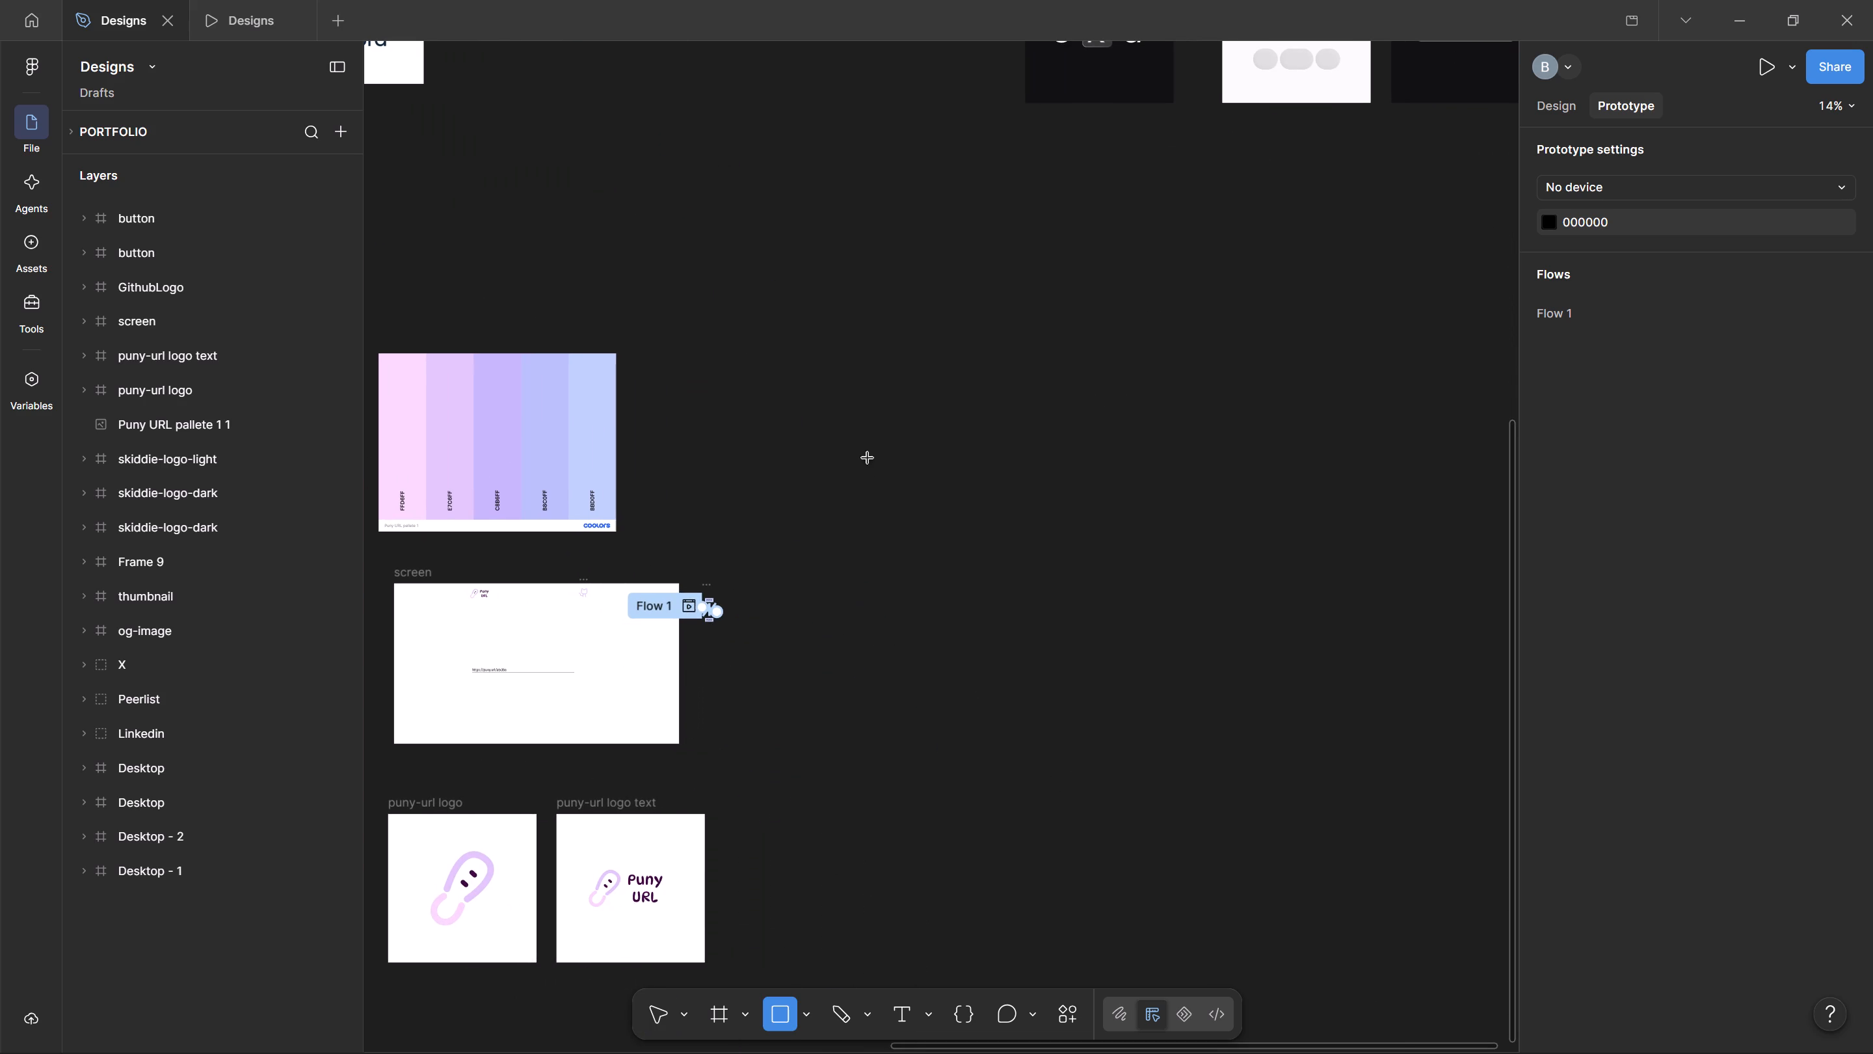
{"action": "left_click_drag", "start_coordinate": [868, 458], "coordinate": [1264, 865]}
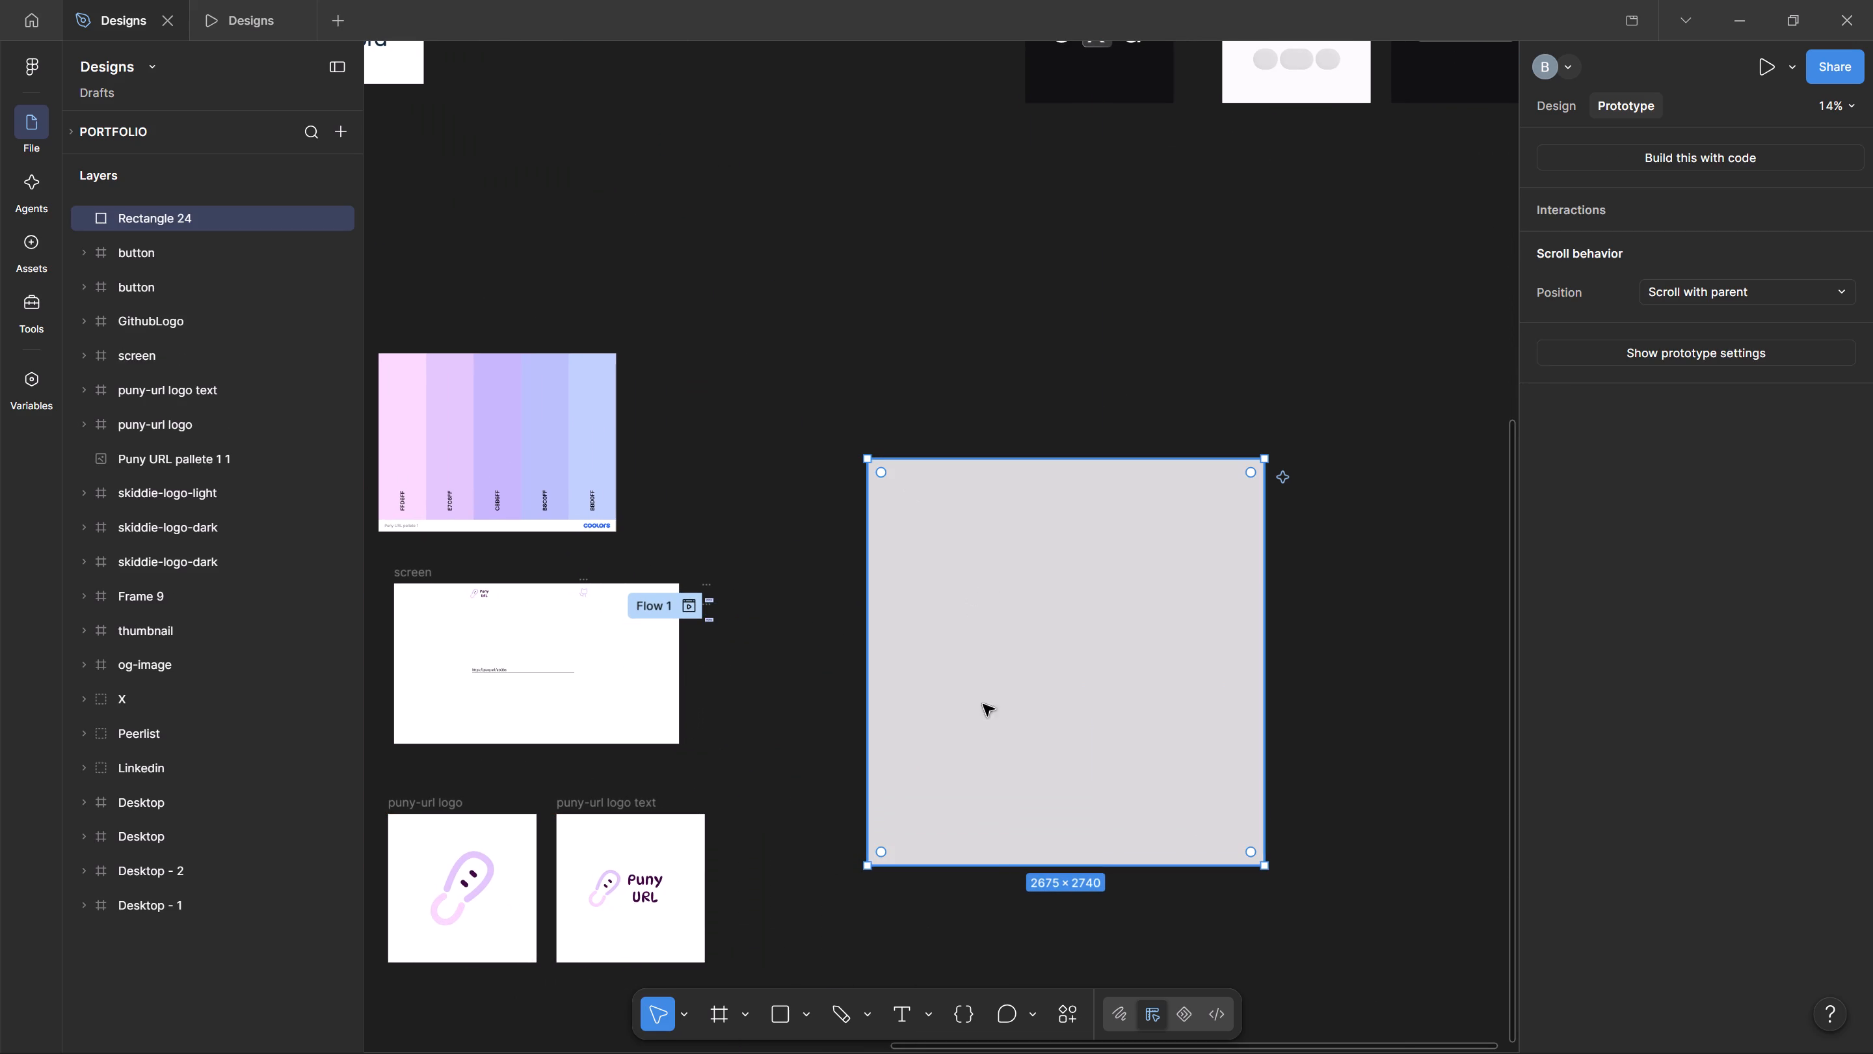
Change the large rectangle's fill to white, FFFFFF.
{"action": "left_click", "coordinate": [1554, 117]}
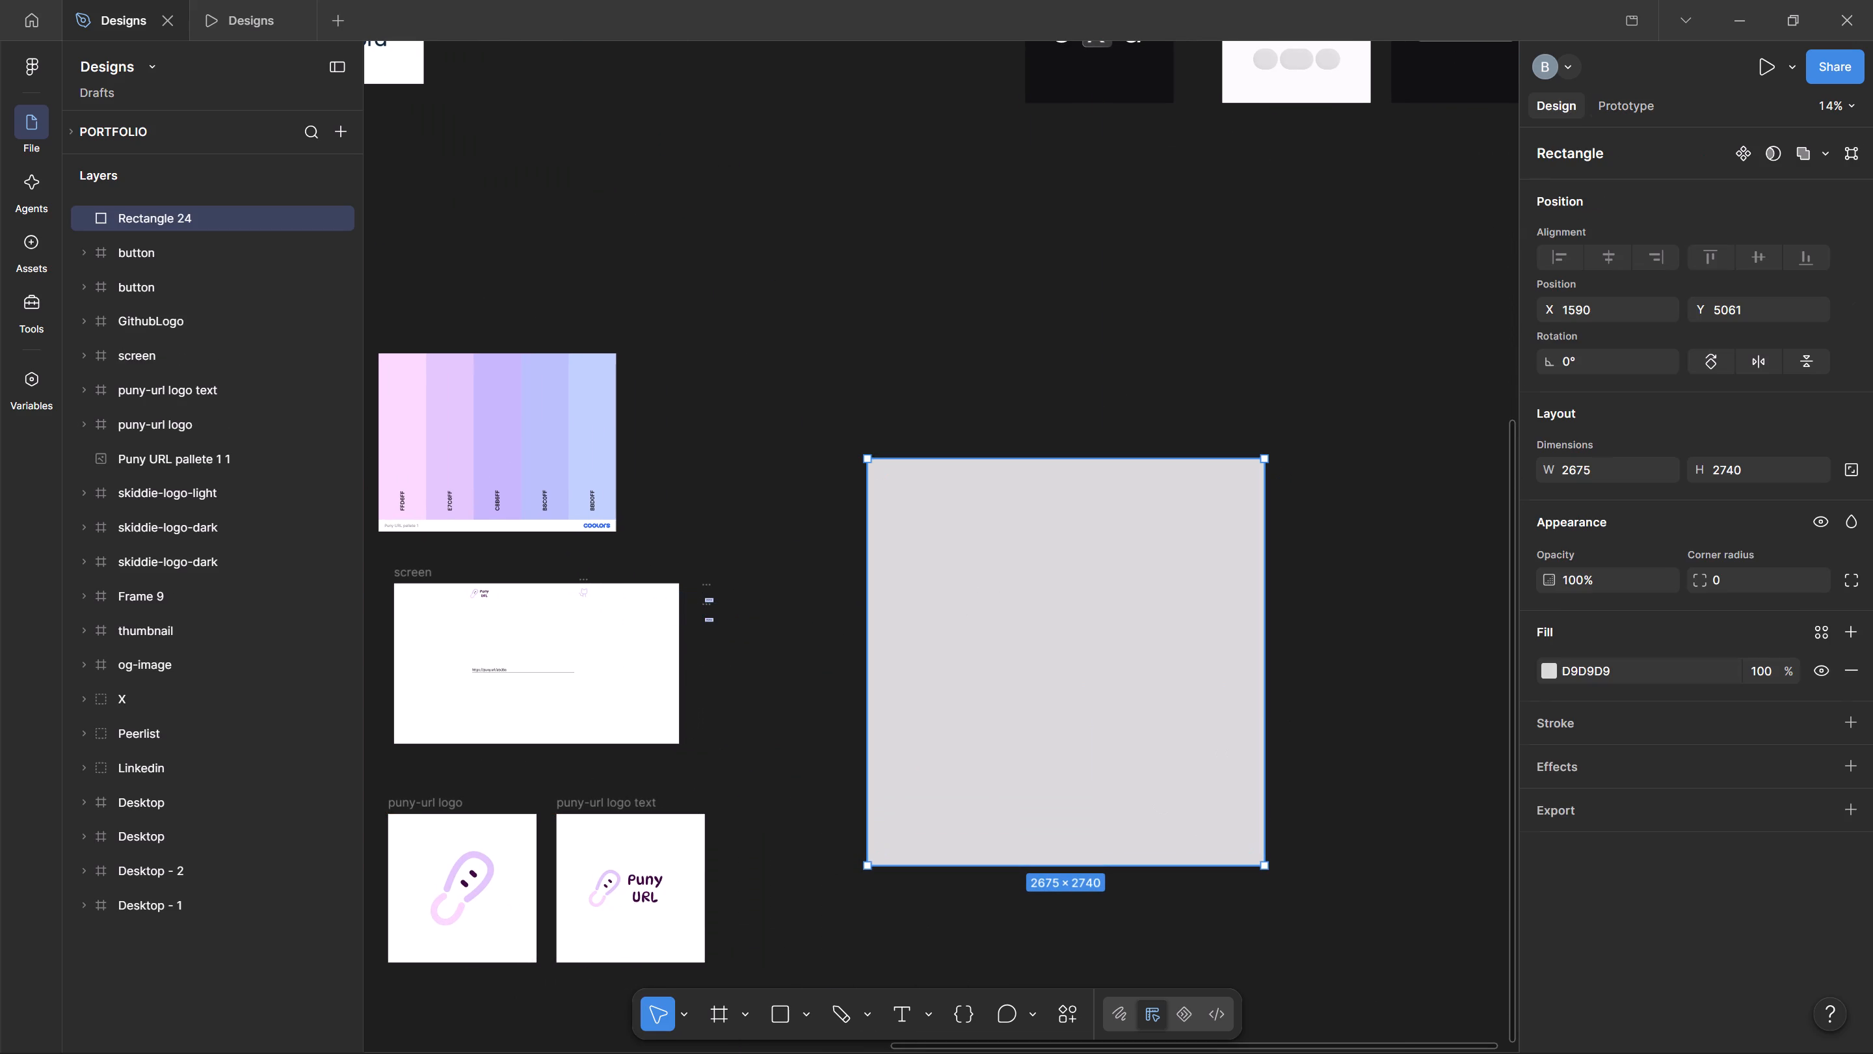
{"action": "left_click", "coordinate": [947, 584]}
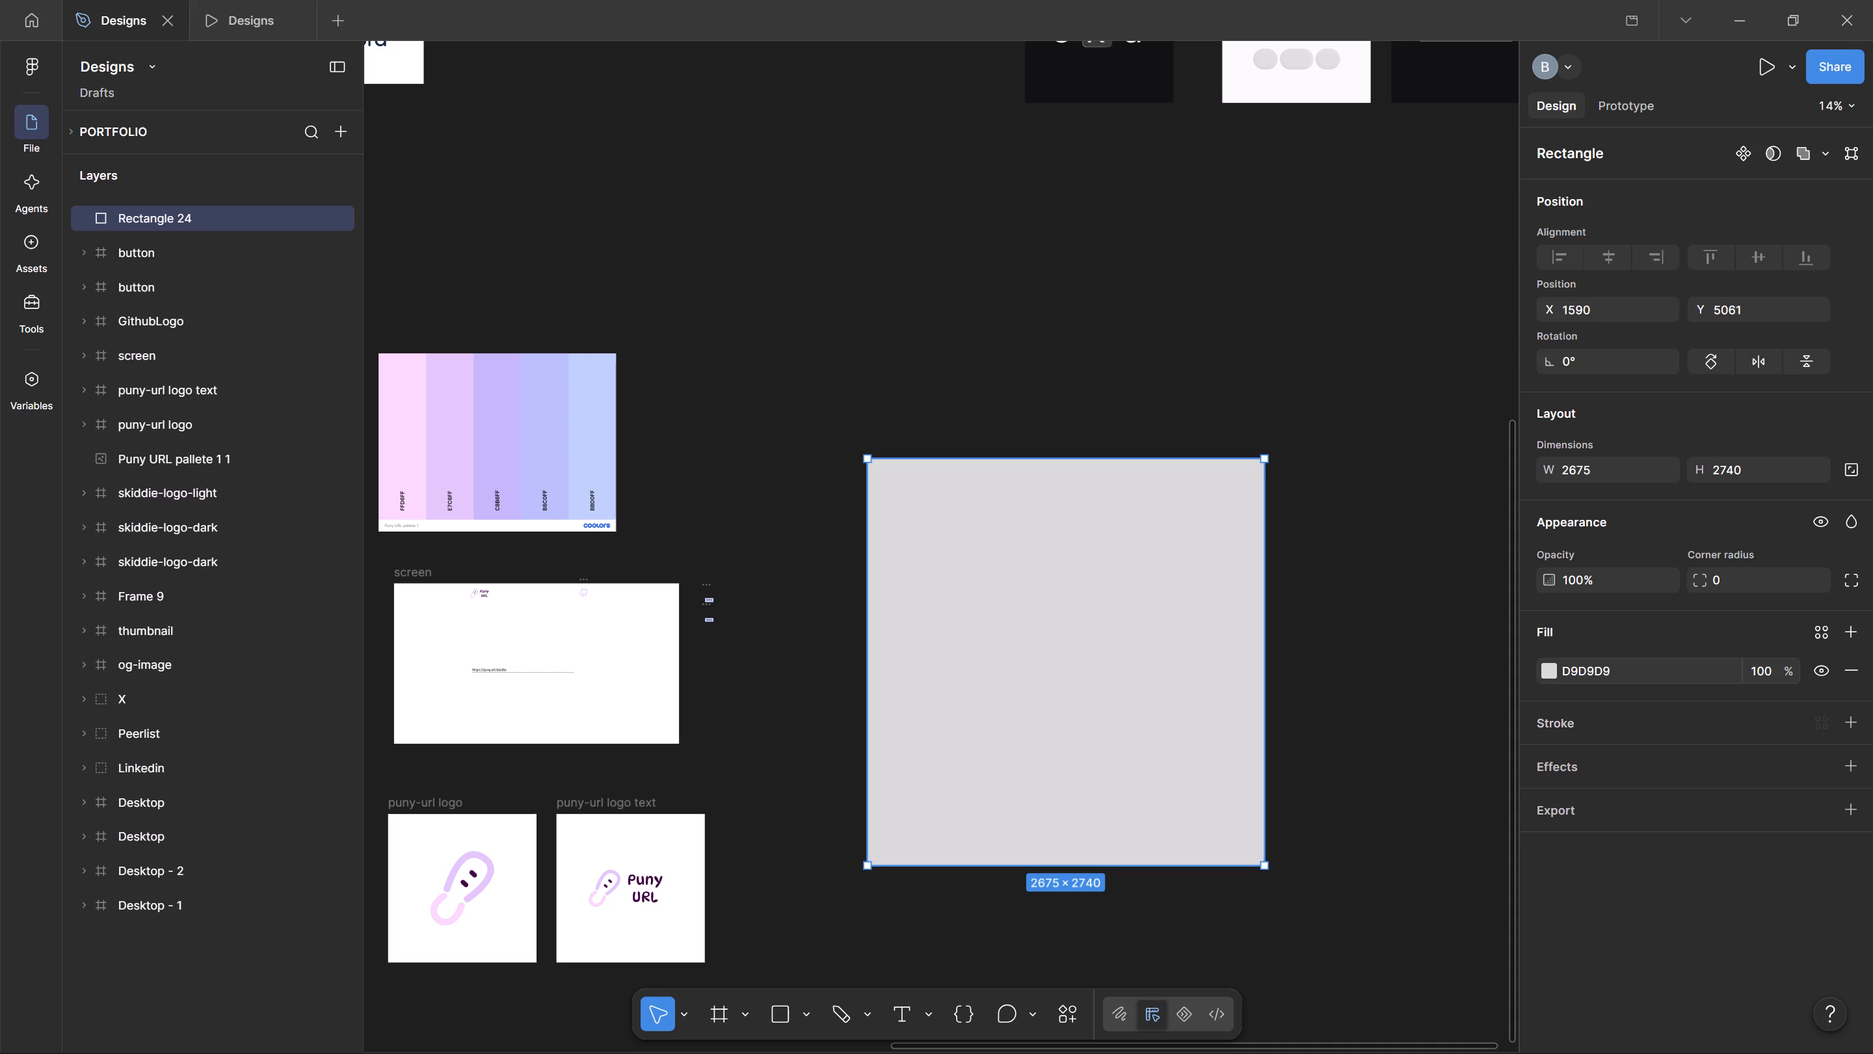
{"action": "left_click", "coordinate": [1551, 665]}
{"action": "left_click_drag", "start_coordinate": [1413, 666], "coordinate": [1175, 497]}
{"action": "left_click", "coordinate": [1102, 366]}
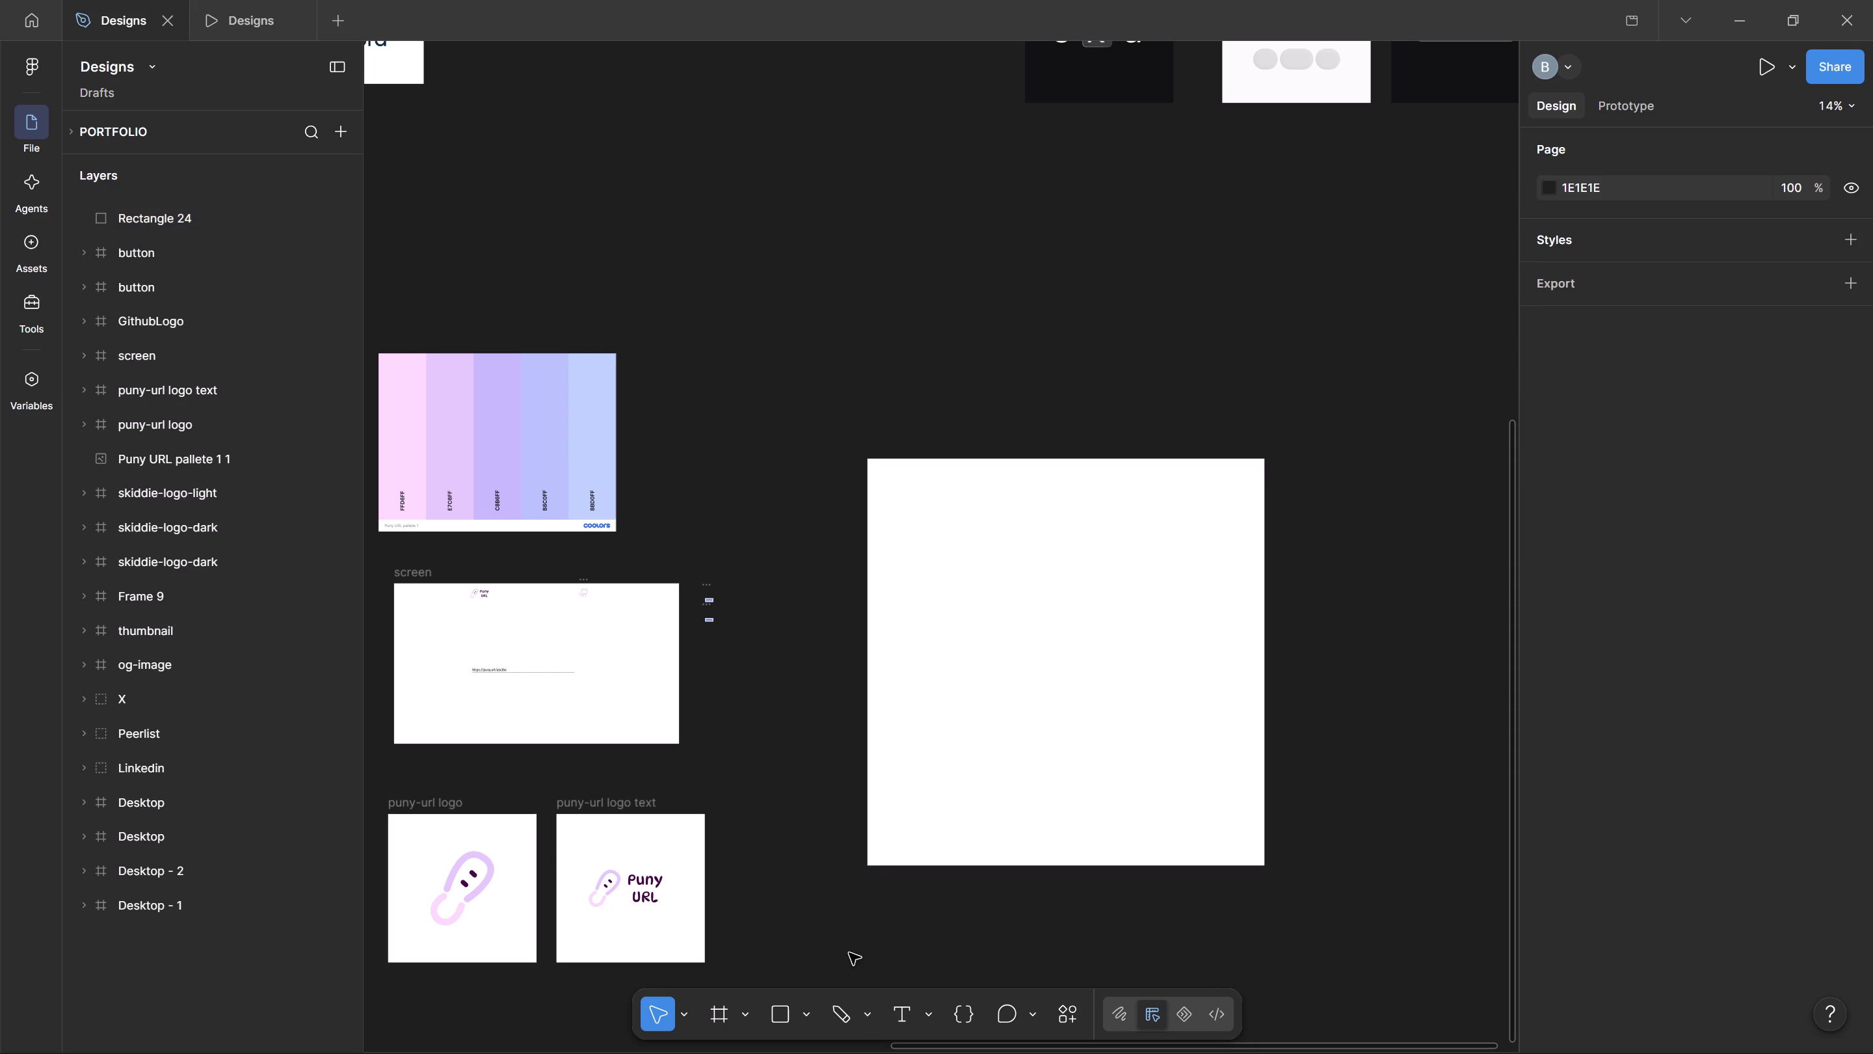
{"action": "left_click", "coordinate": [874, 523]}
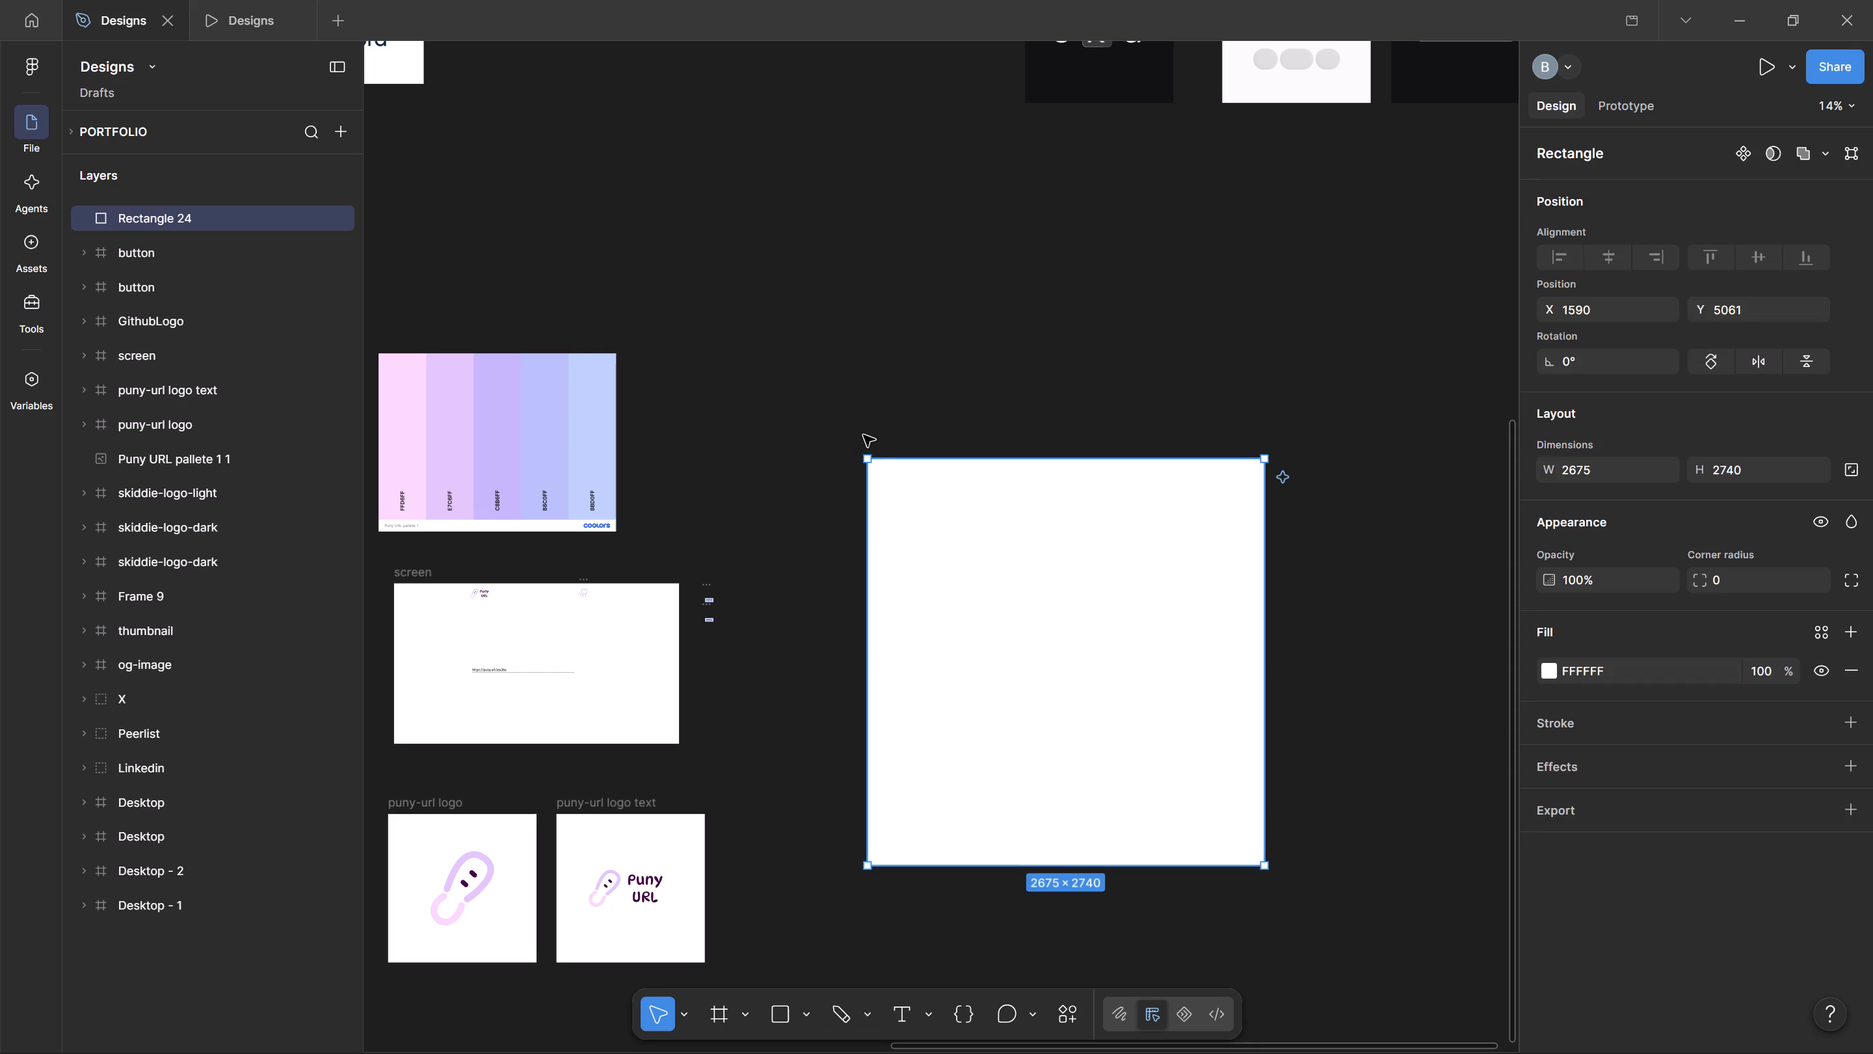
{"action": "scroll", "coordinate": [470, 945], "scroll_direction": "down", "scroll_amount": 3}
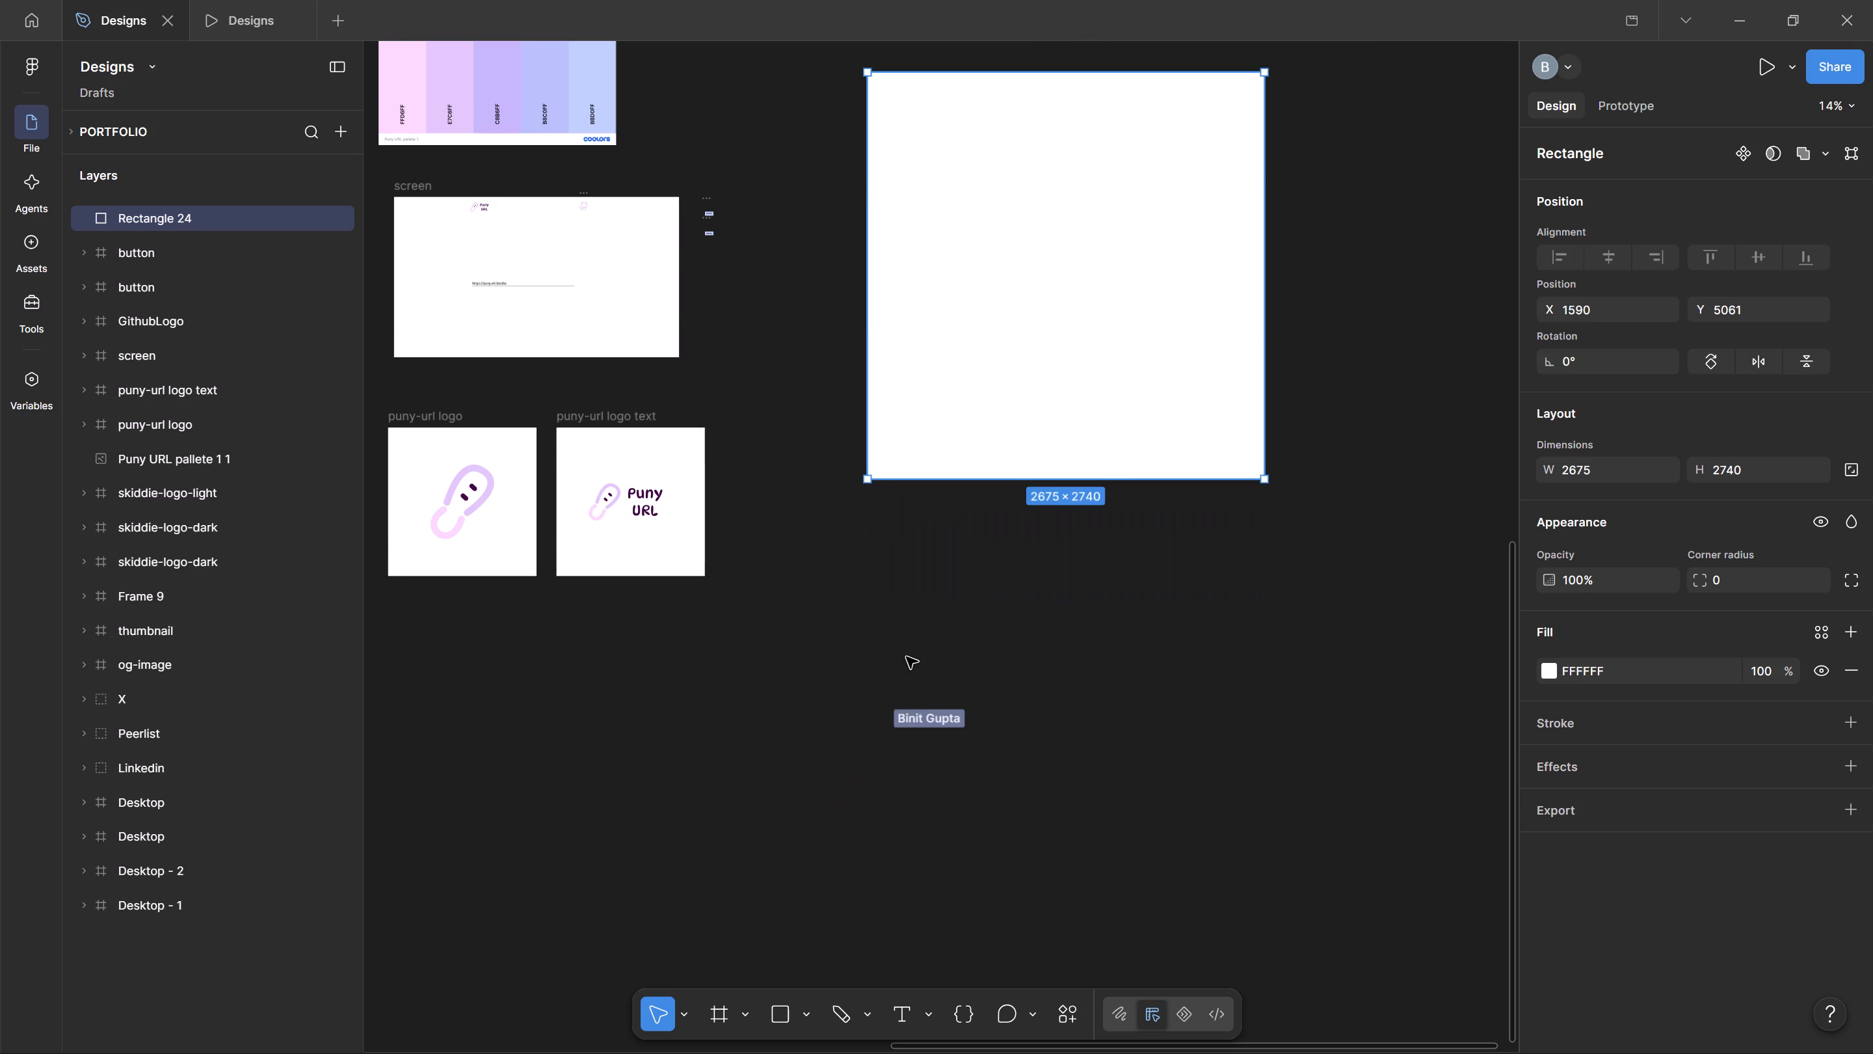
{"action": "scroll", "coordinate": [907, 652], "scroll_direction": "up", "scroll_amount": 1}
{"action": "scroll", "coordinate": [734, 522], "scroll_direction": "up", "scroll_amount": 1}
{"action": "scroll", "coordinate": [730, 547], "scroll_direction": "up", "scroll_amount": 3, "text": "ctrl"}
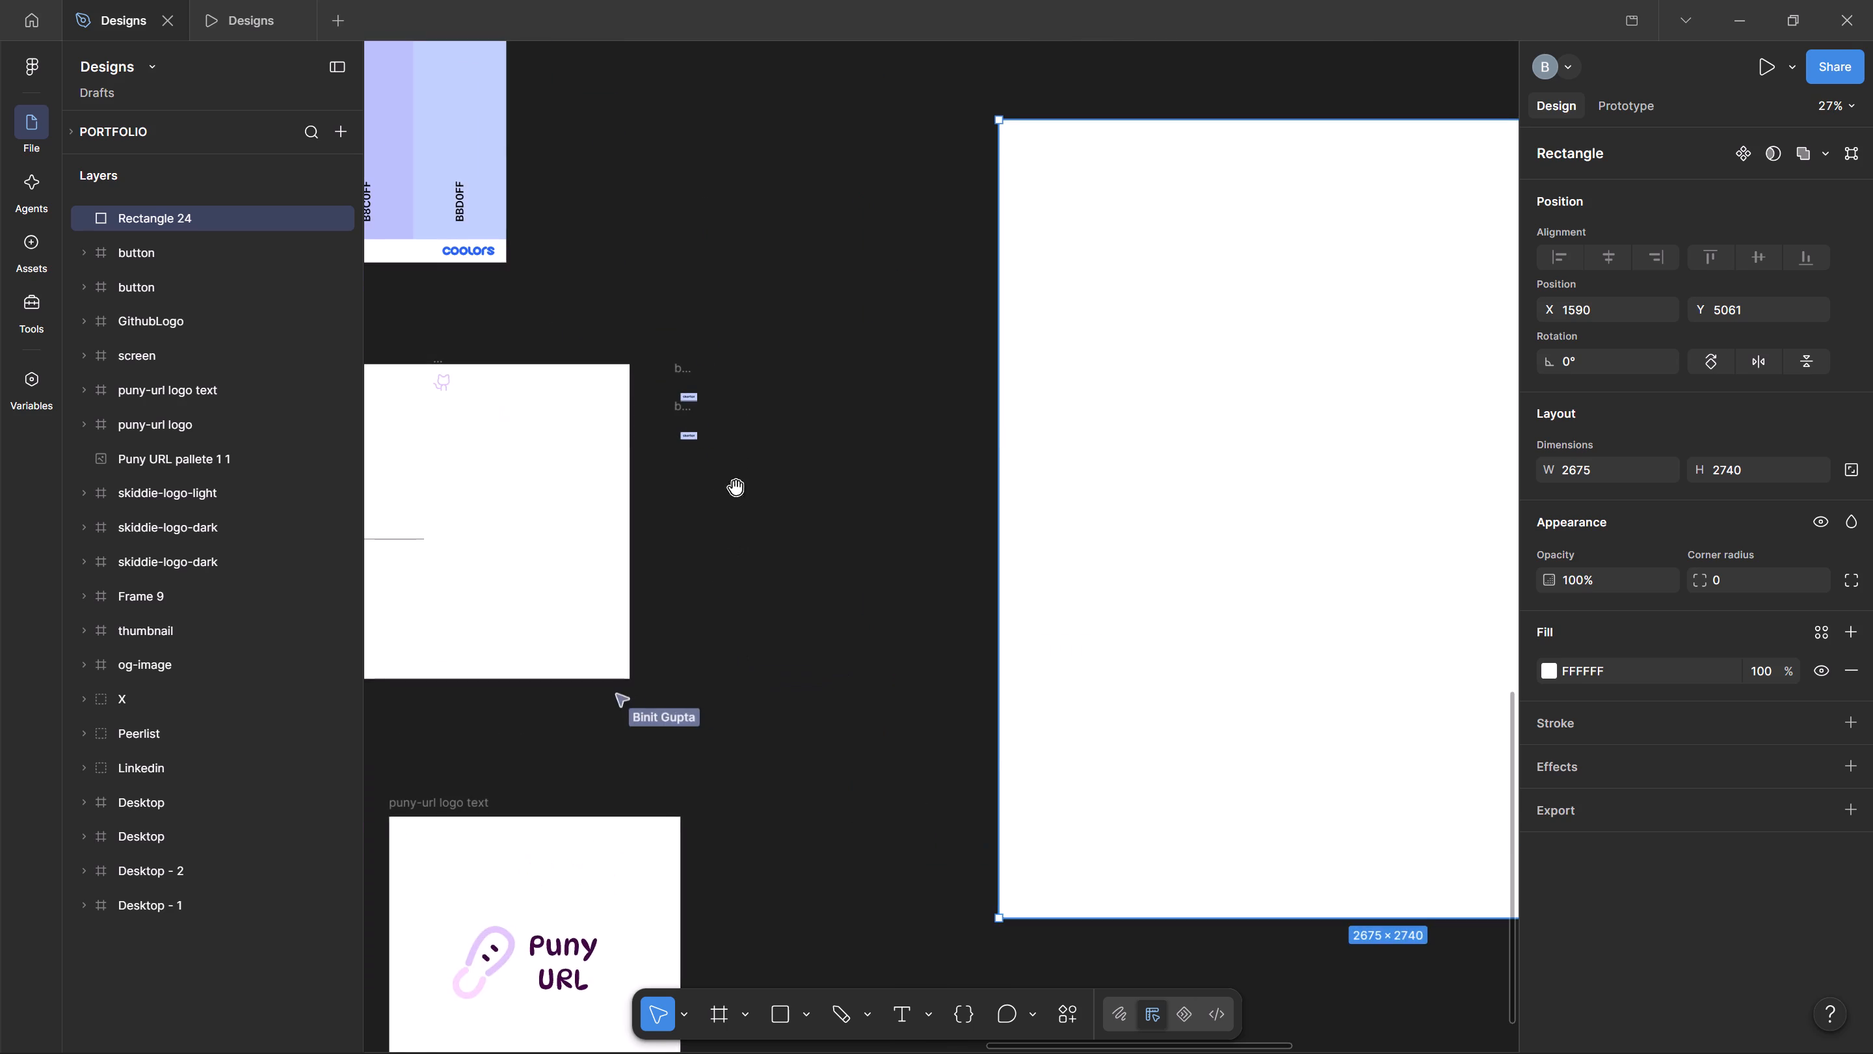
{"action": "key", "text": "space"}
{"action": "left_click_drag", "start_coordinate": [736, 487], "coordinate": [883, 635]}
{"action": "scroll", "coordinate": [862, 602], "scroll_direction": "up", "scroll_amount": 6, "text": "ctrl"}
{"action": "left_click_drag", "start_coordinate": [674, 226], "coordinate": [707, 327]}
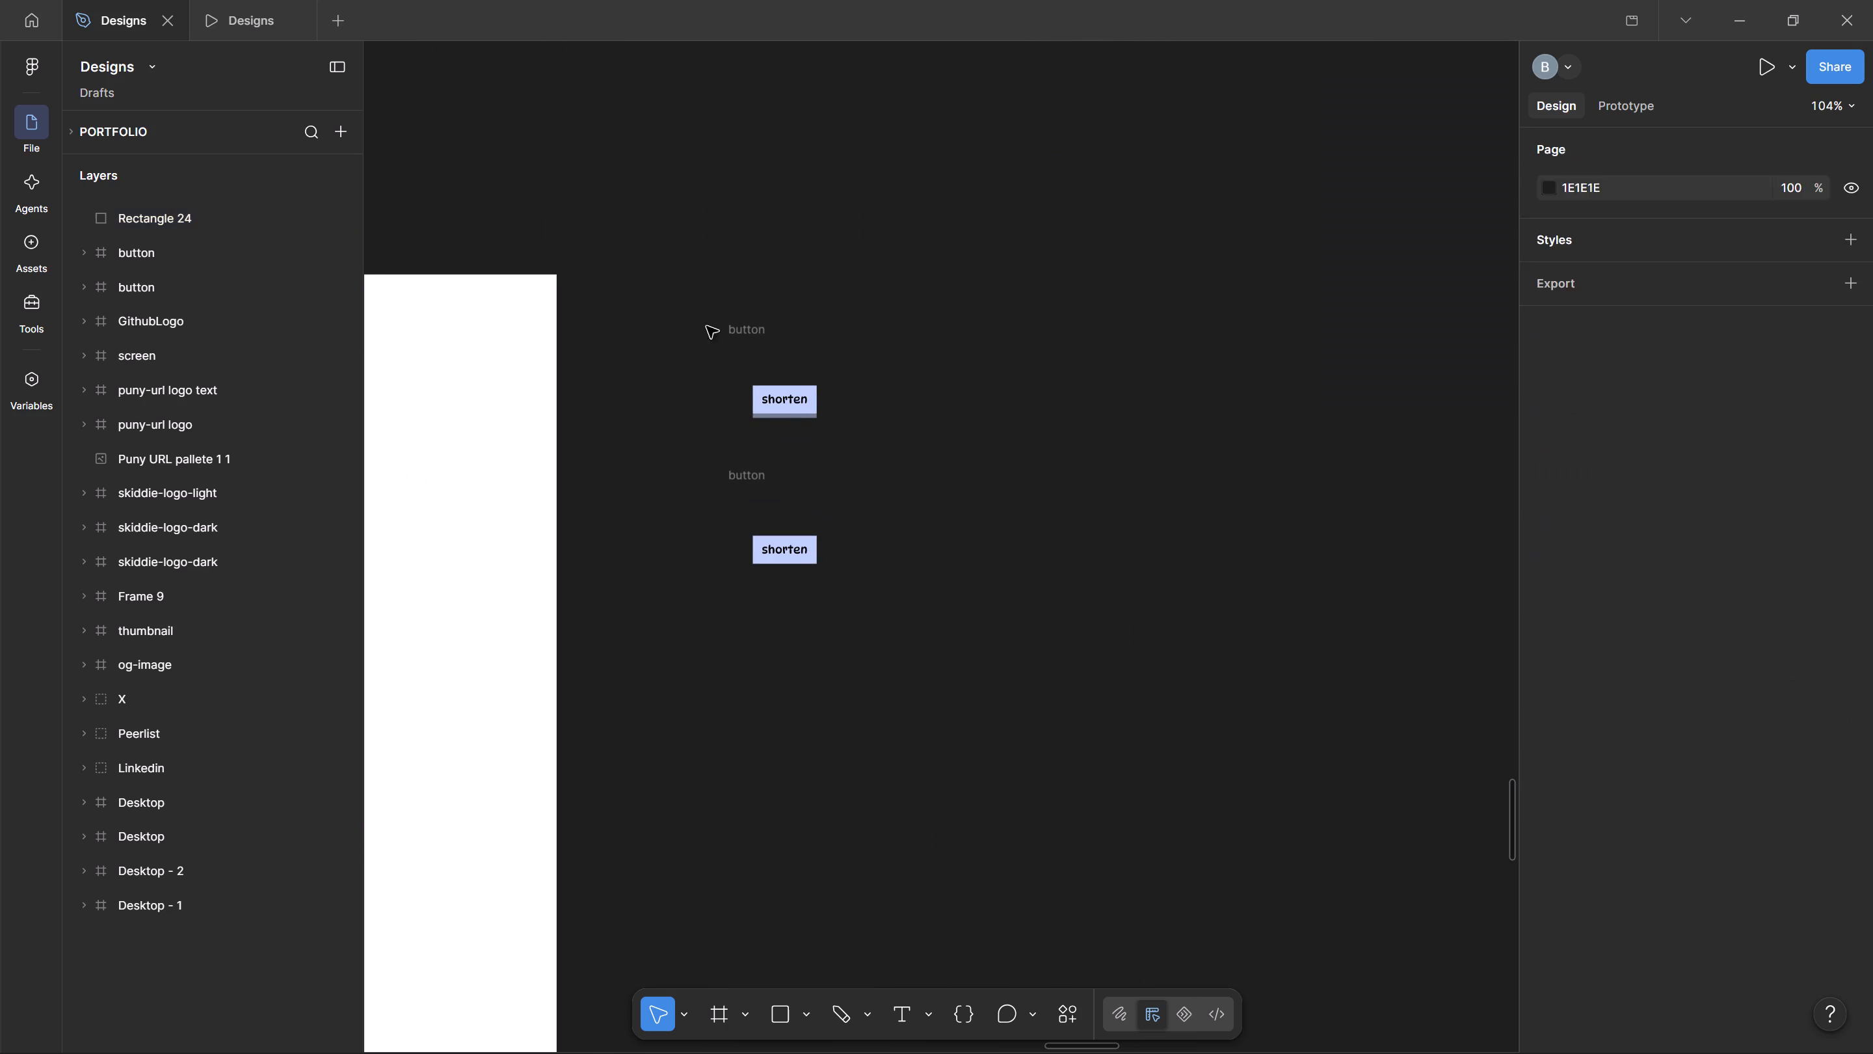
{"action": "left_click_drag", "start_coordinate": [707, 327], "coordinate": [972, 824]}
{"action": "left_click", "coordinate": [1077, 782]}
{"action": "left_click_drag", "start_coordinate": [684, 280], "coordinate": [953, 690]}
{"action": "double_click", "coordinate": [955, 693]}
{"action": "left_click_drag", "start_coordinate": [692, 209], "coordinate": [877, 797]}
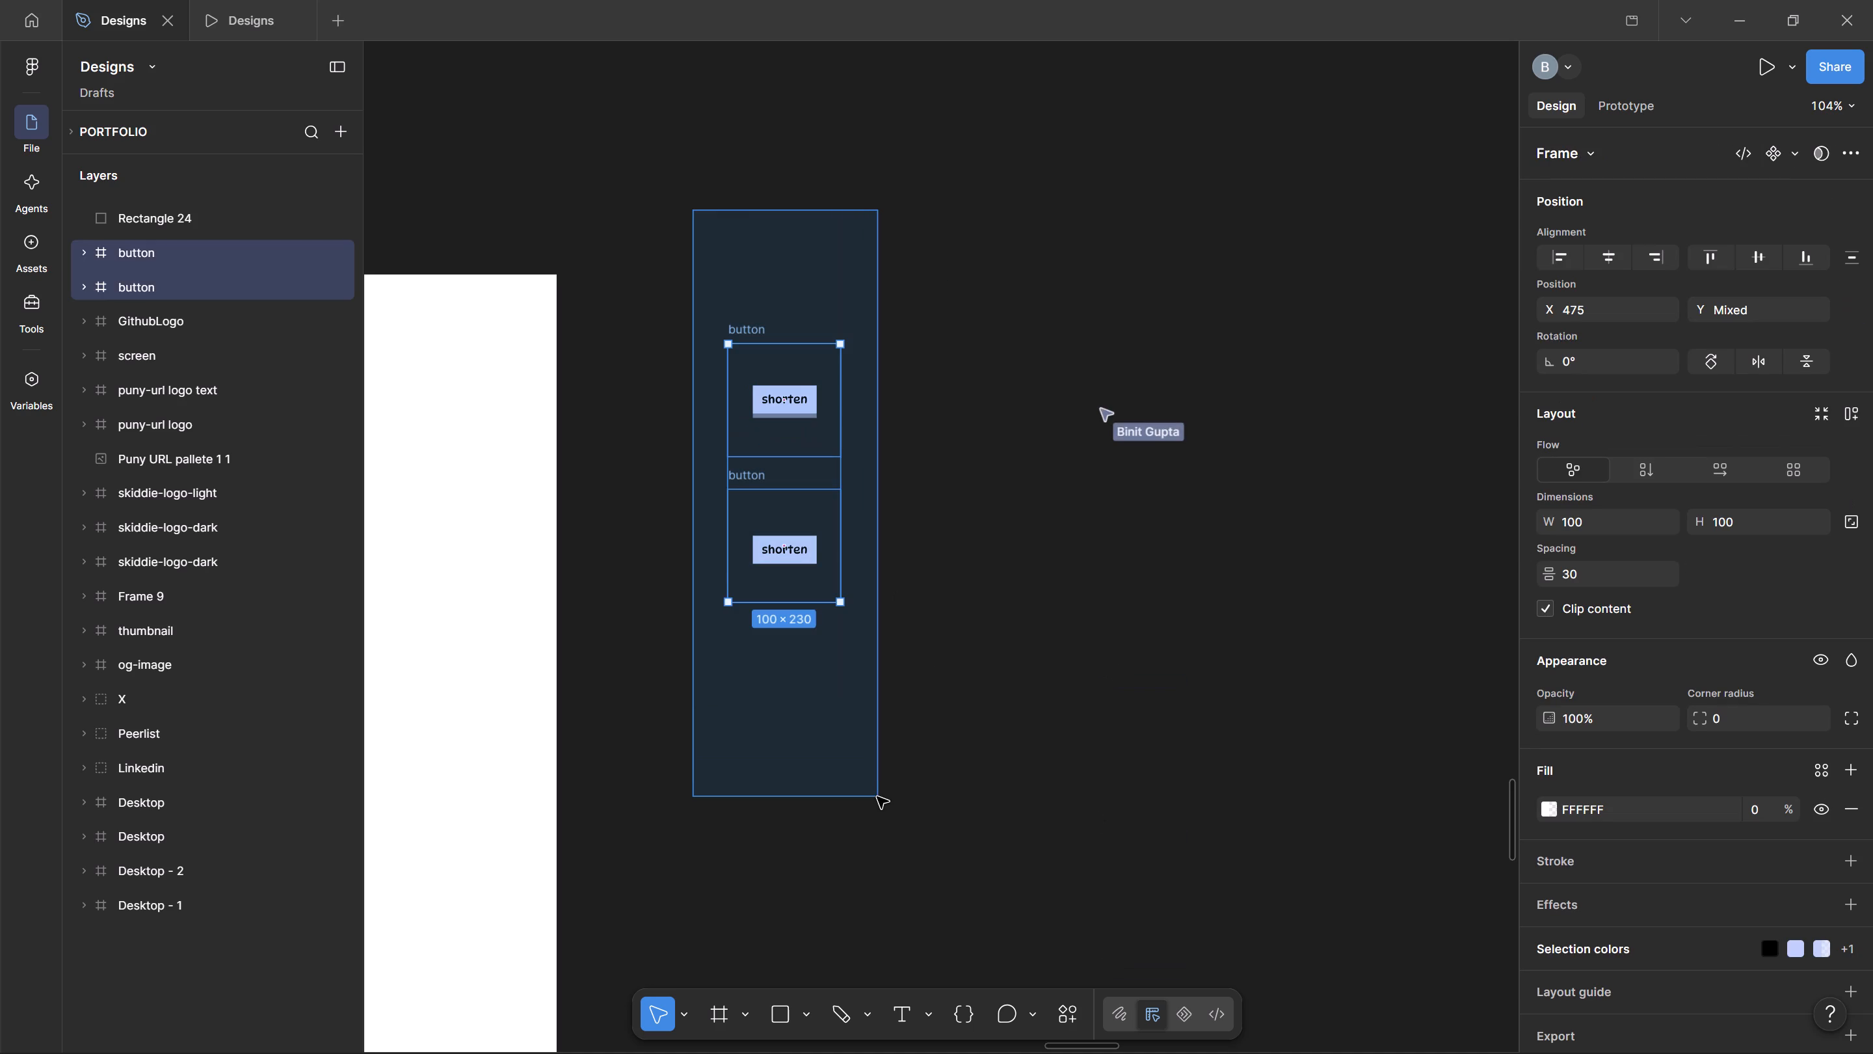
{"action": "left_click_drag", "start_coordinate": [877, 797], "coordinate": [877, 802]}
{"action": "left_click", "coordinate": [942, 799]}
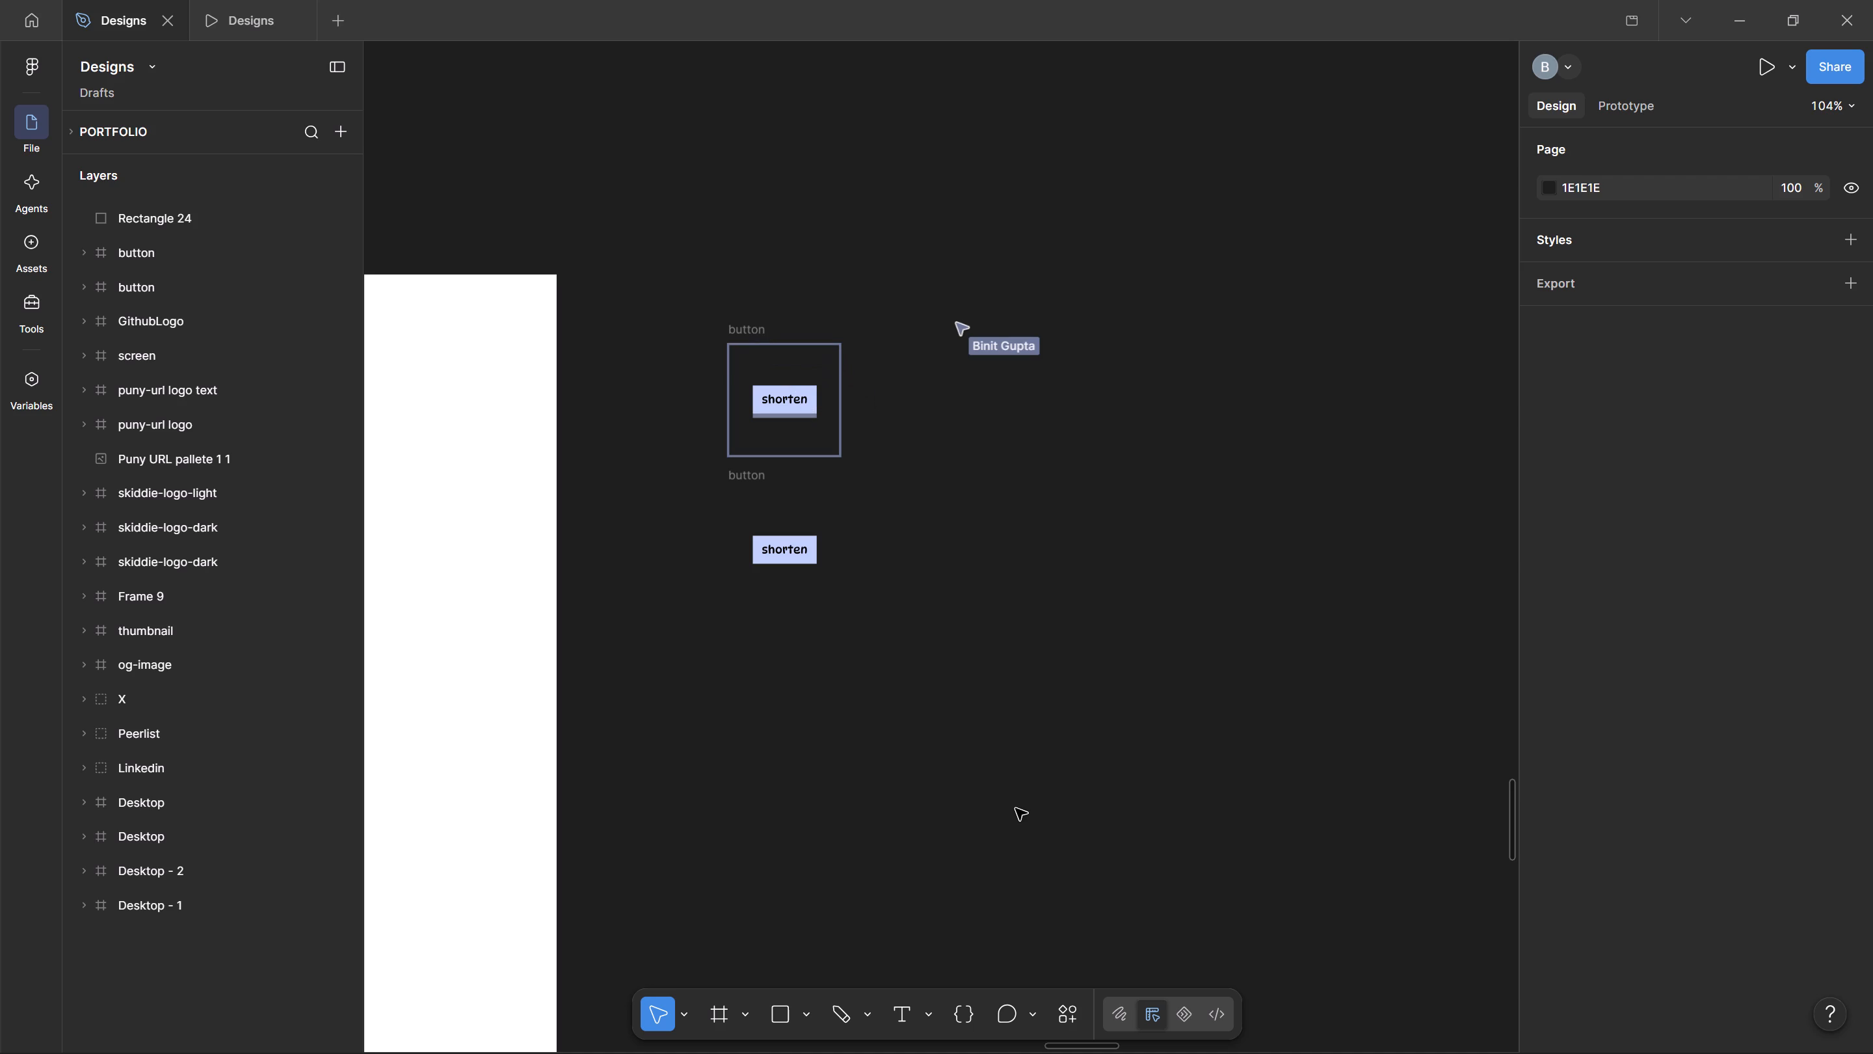
Close the old prototype preview, replay the upper button frame's flow, test the shorten button's press animation repeatedly, and close the preview.
{"action": "left_click", "coordinate": [751, 325]}
{"action": "left_click", "coordinate": [1621, 97]}
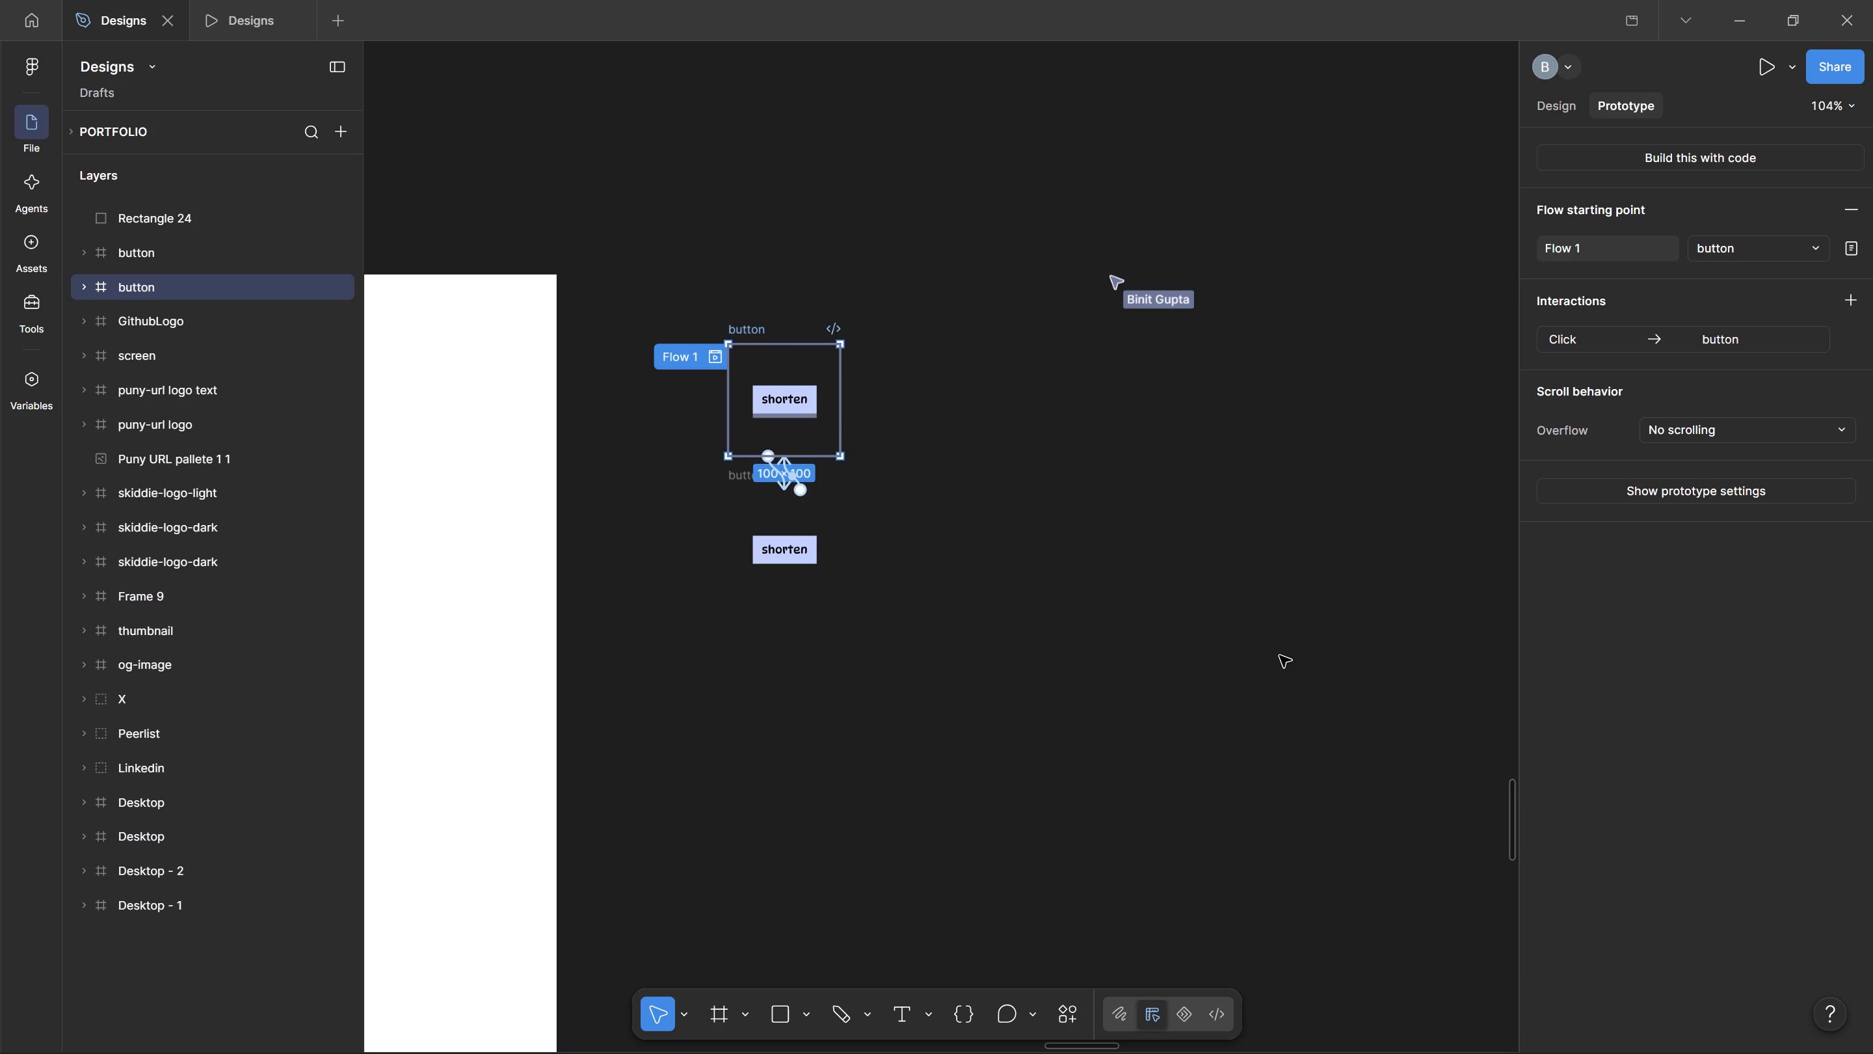
{"action": "left_click", "coordinate": [295, 13]}
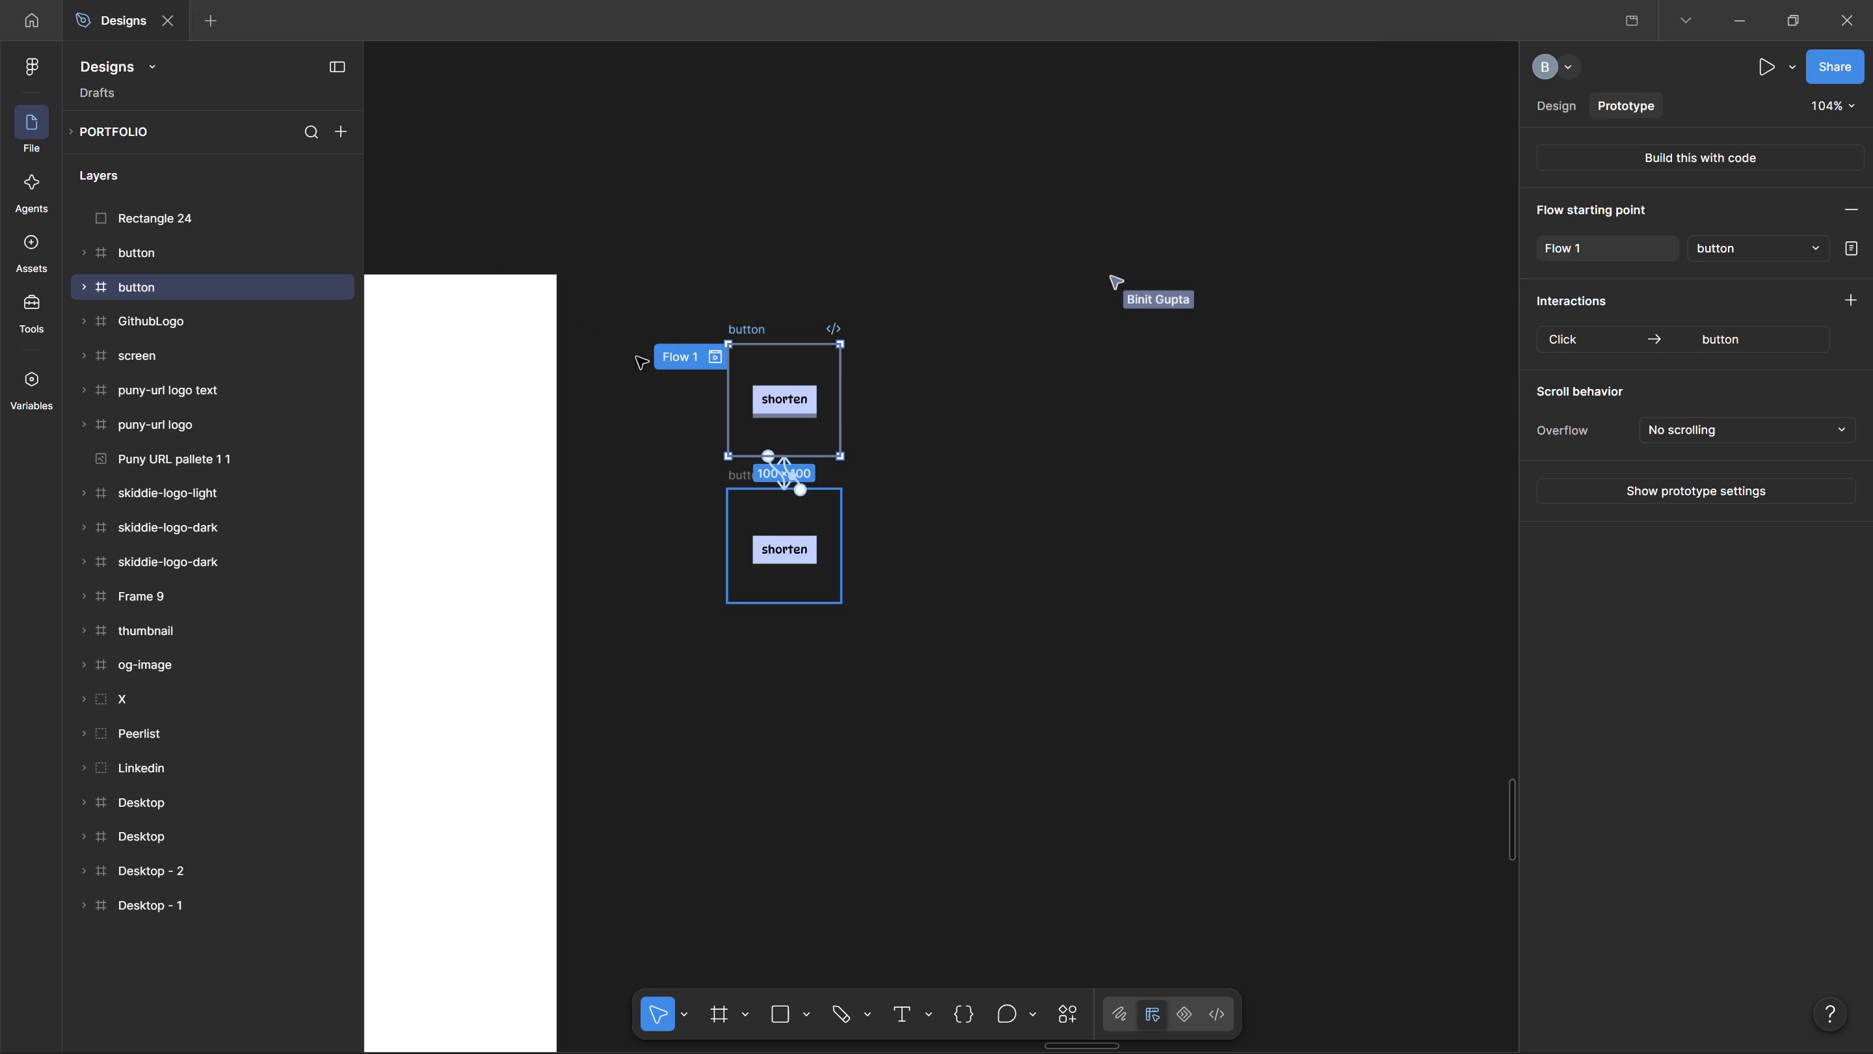
{"action": "left_click", "coordinate": [689, 351]}
{"action": "left_click", "coordinate": [697, 354]}
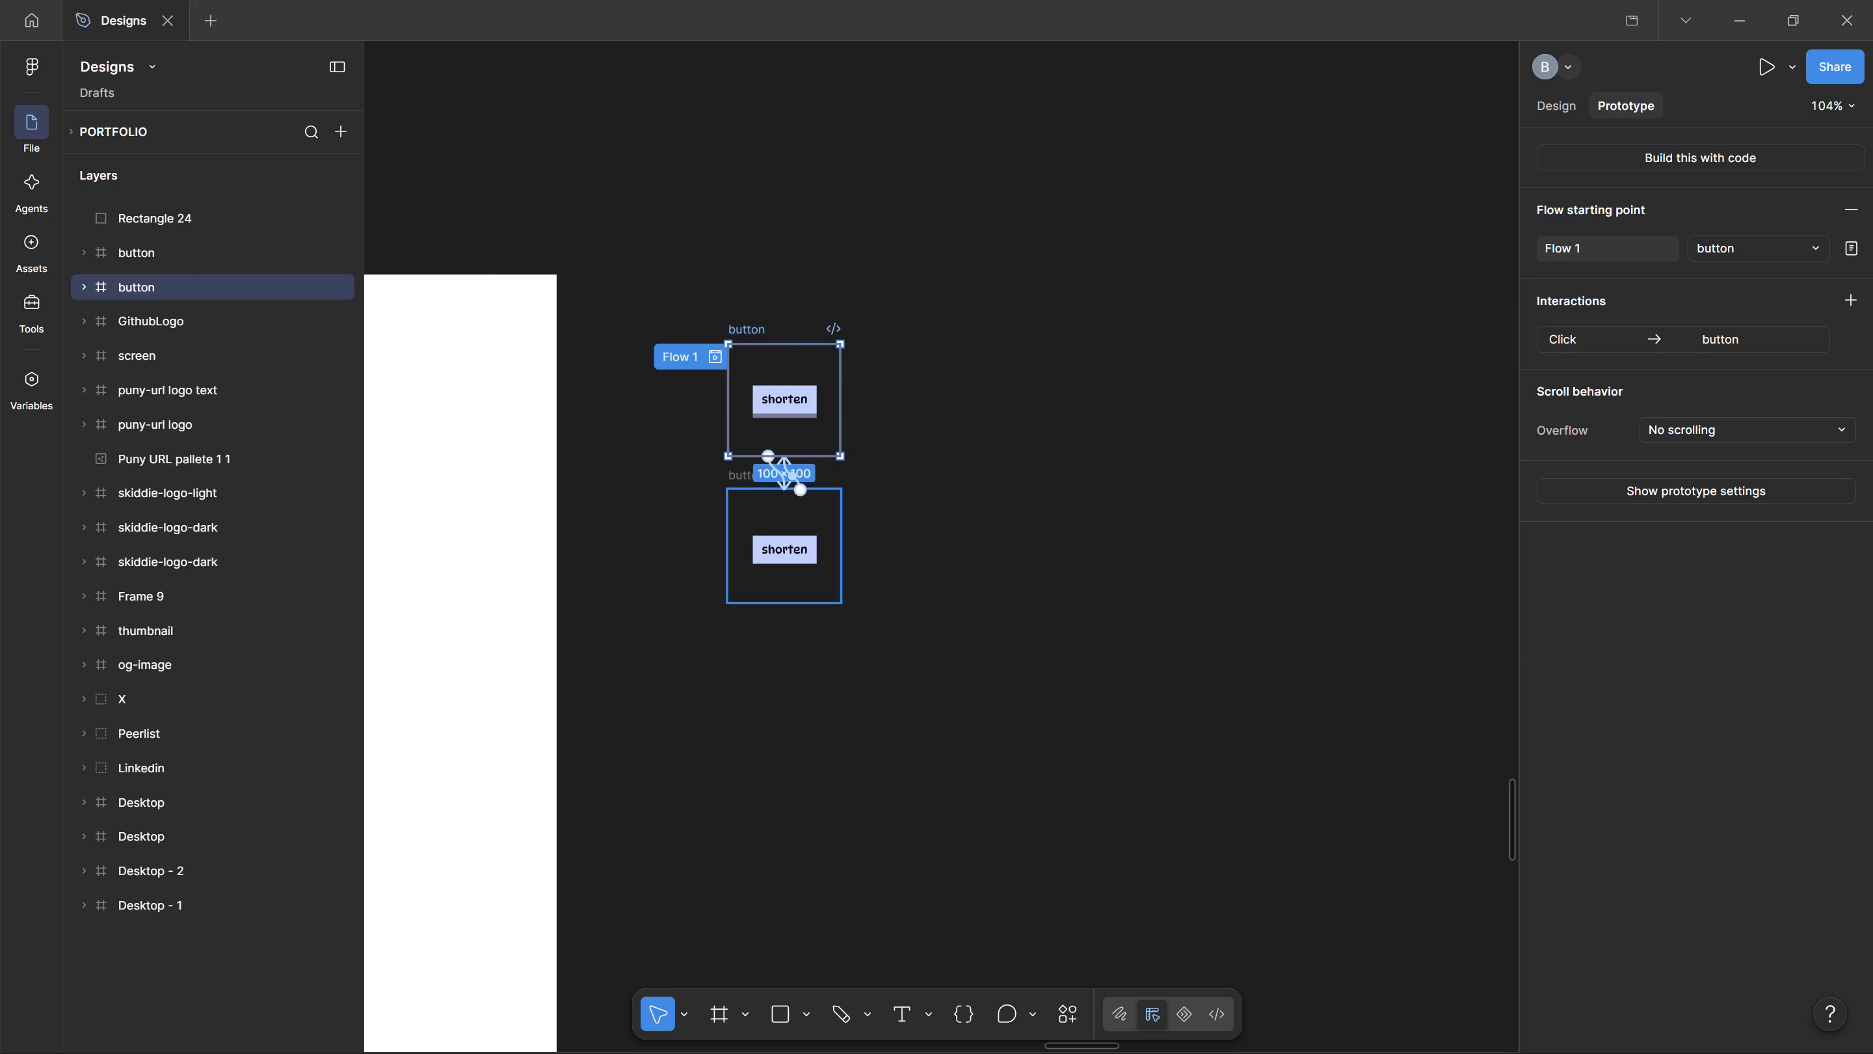
{"action": "left_click", "coordinate": [1779, 66]}
{"action": "left_click", "coordinate": [101, 0]}
{"action": "double_click", "coordinate": [212, 2]}
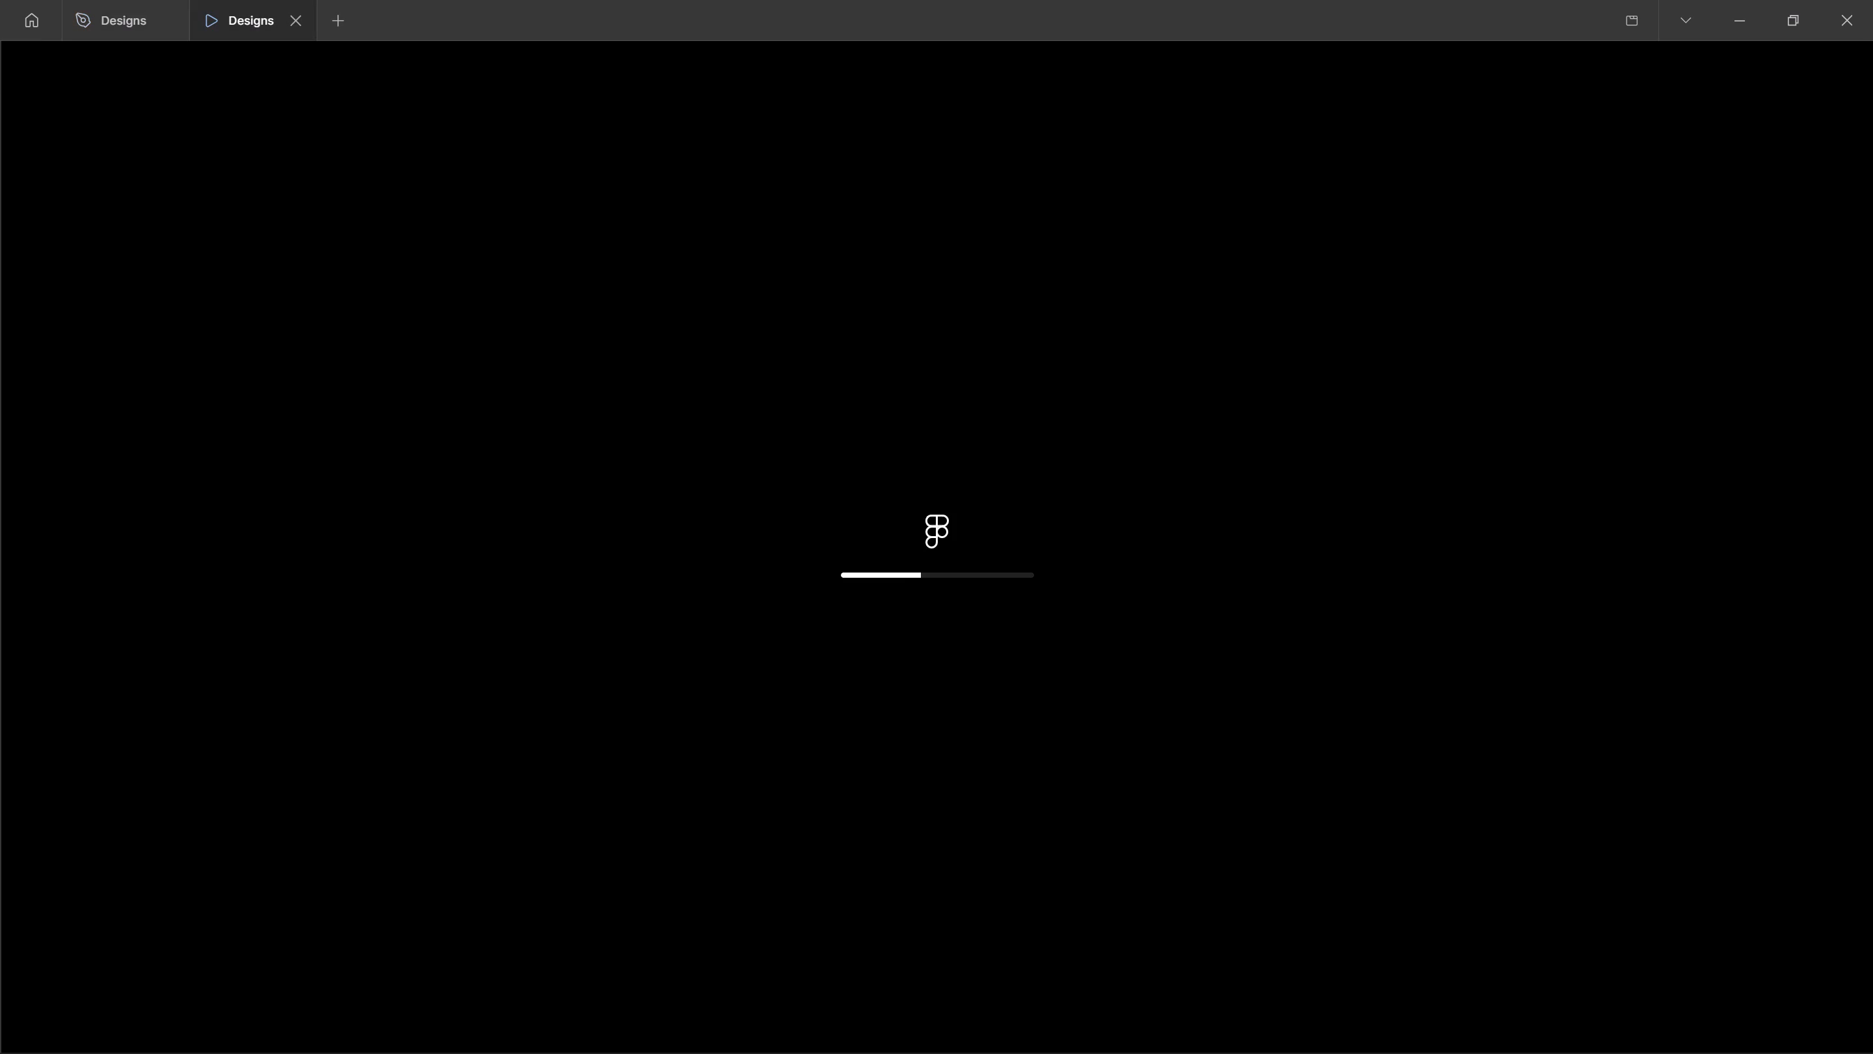
{"action": "left_click", "coordinate": [933, 537]}
{"action": "triple_click", "coordinate": [935, 550]}
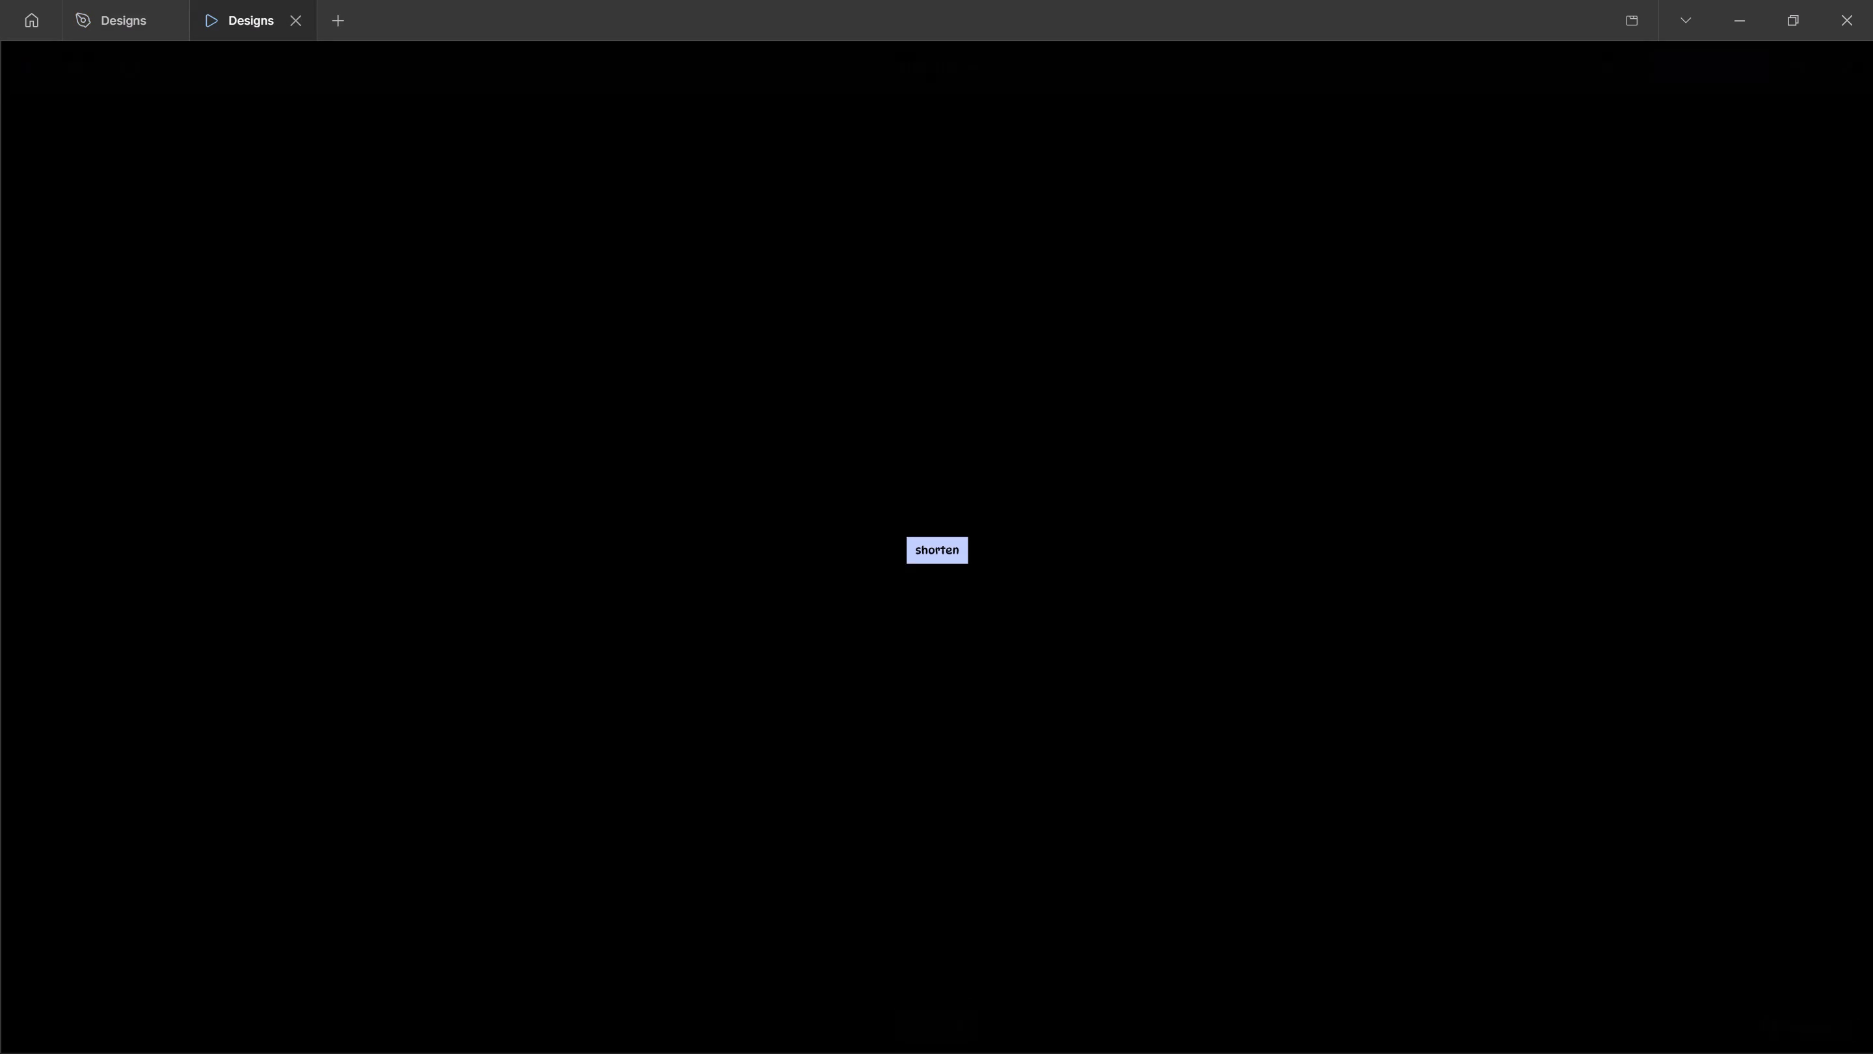
{"action": "triple_click", "coordinate": [935, 553]}
{"action": "left_click", "coordinate": [935, 552]}
{"action": "left_click", "coordinate": [295, 23]}
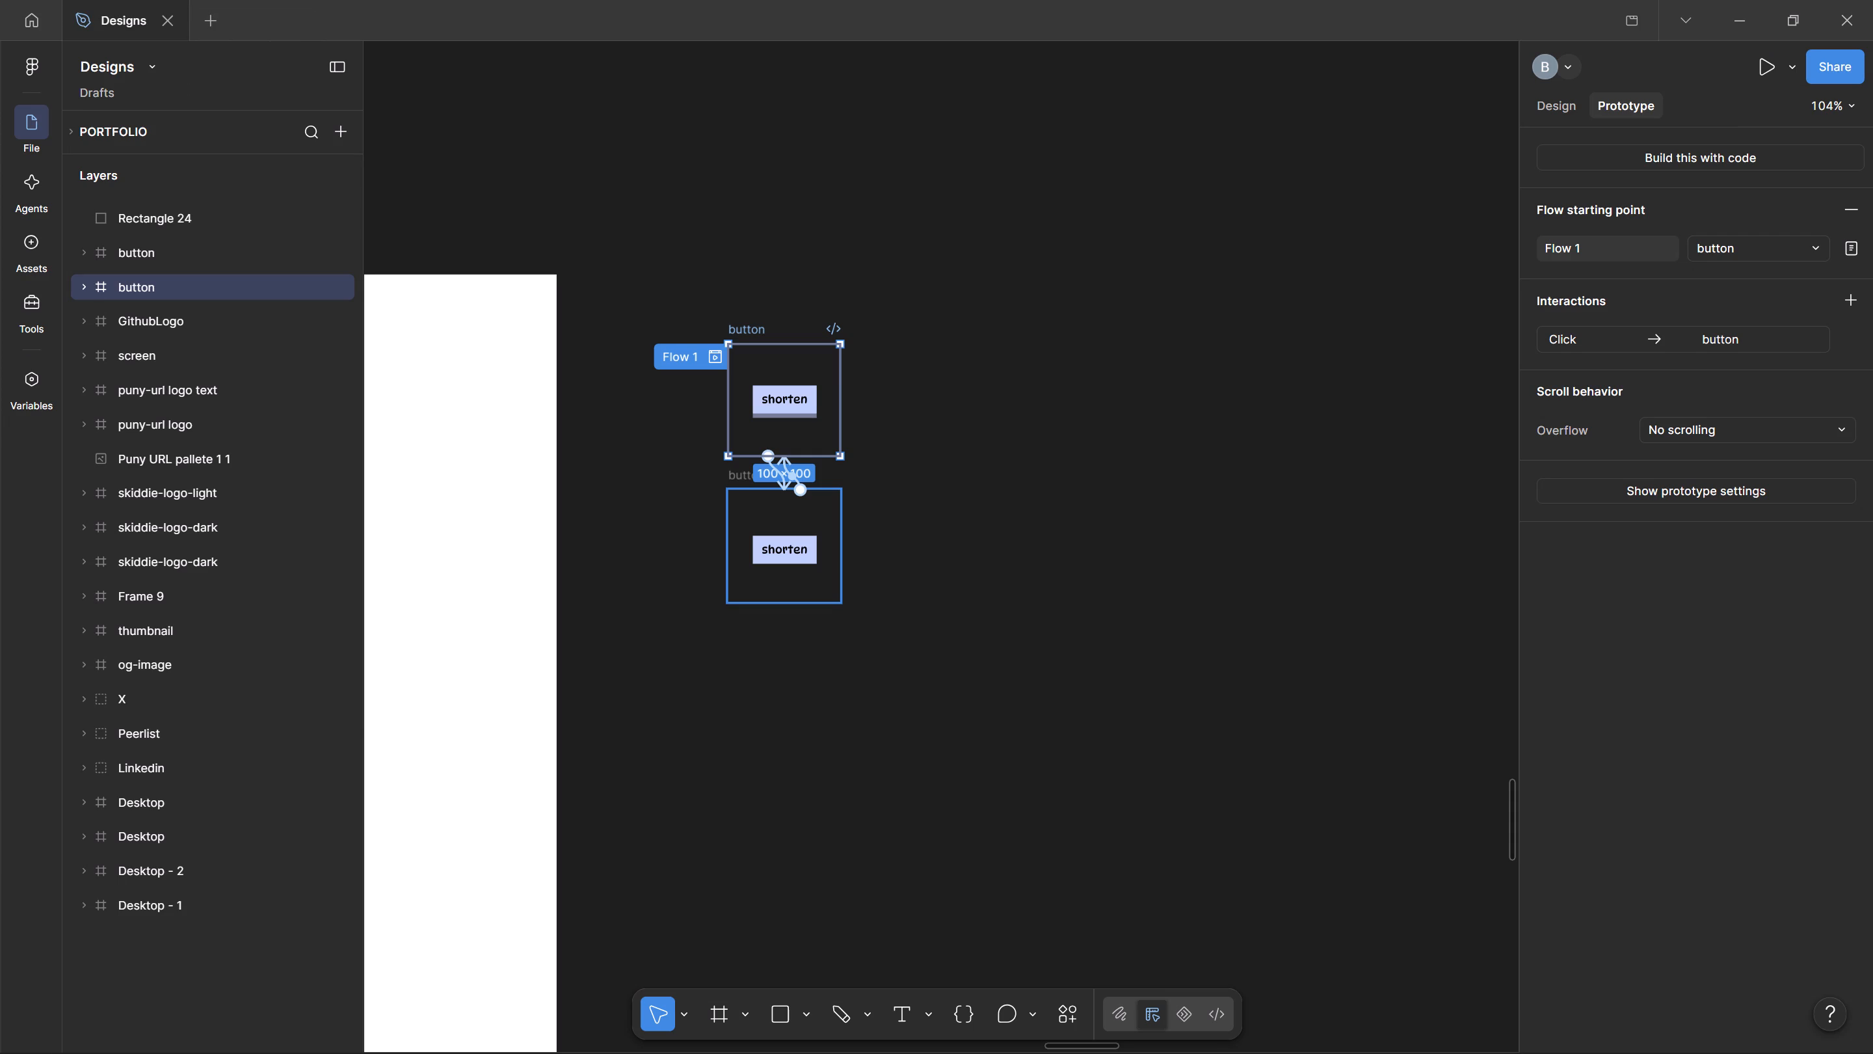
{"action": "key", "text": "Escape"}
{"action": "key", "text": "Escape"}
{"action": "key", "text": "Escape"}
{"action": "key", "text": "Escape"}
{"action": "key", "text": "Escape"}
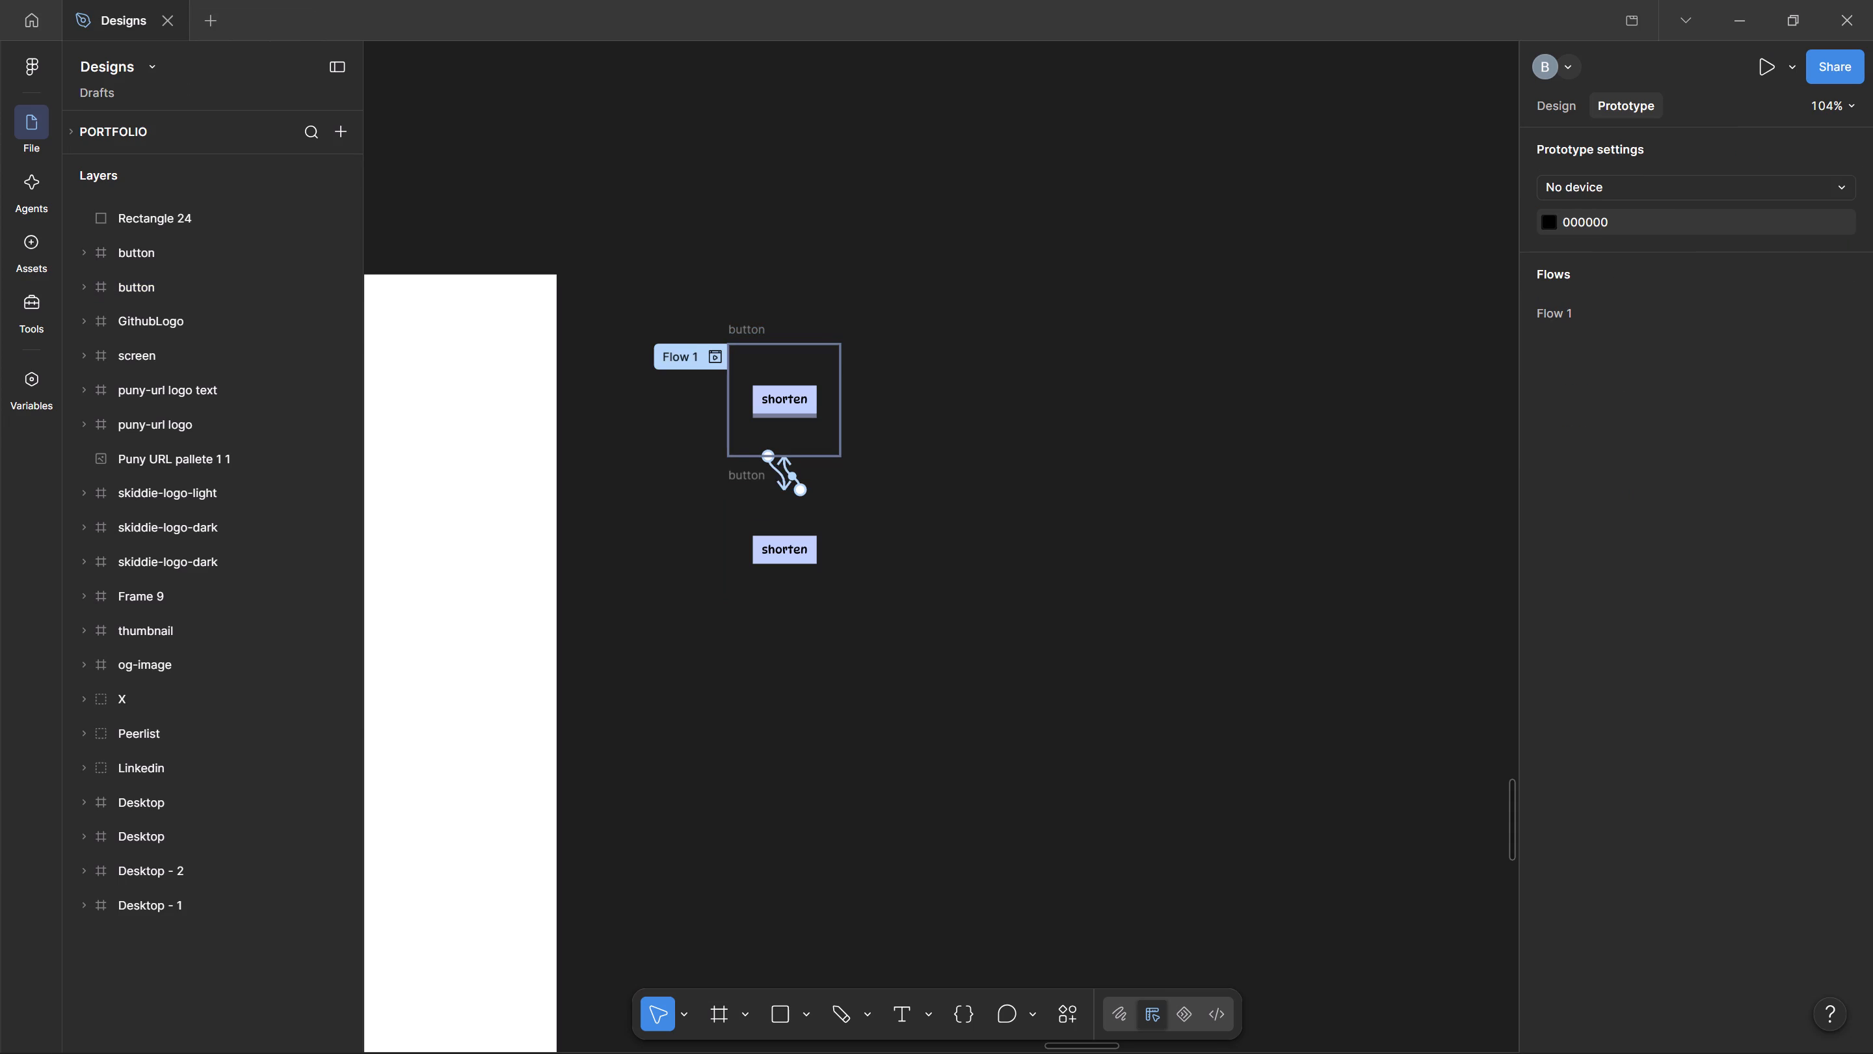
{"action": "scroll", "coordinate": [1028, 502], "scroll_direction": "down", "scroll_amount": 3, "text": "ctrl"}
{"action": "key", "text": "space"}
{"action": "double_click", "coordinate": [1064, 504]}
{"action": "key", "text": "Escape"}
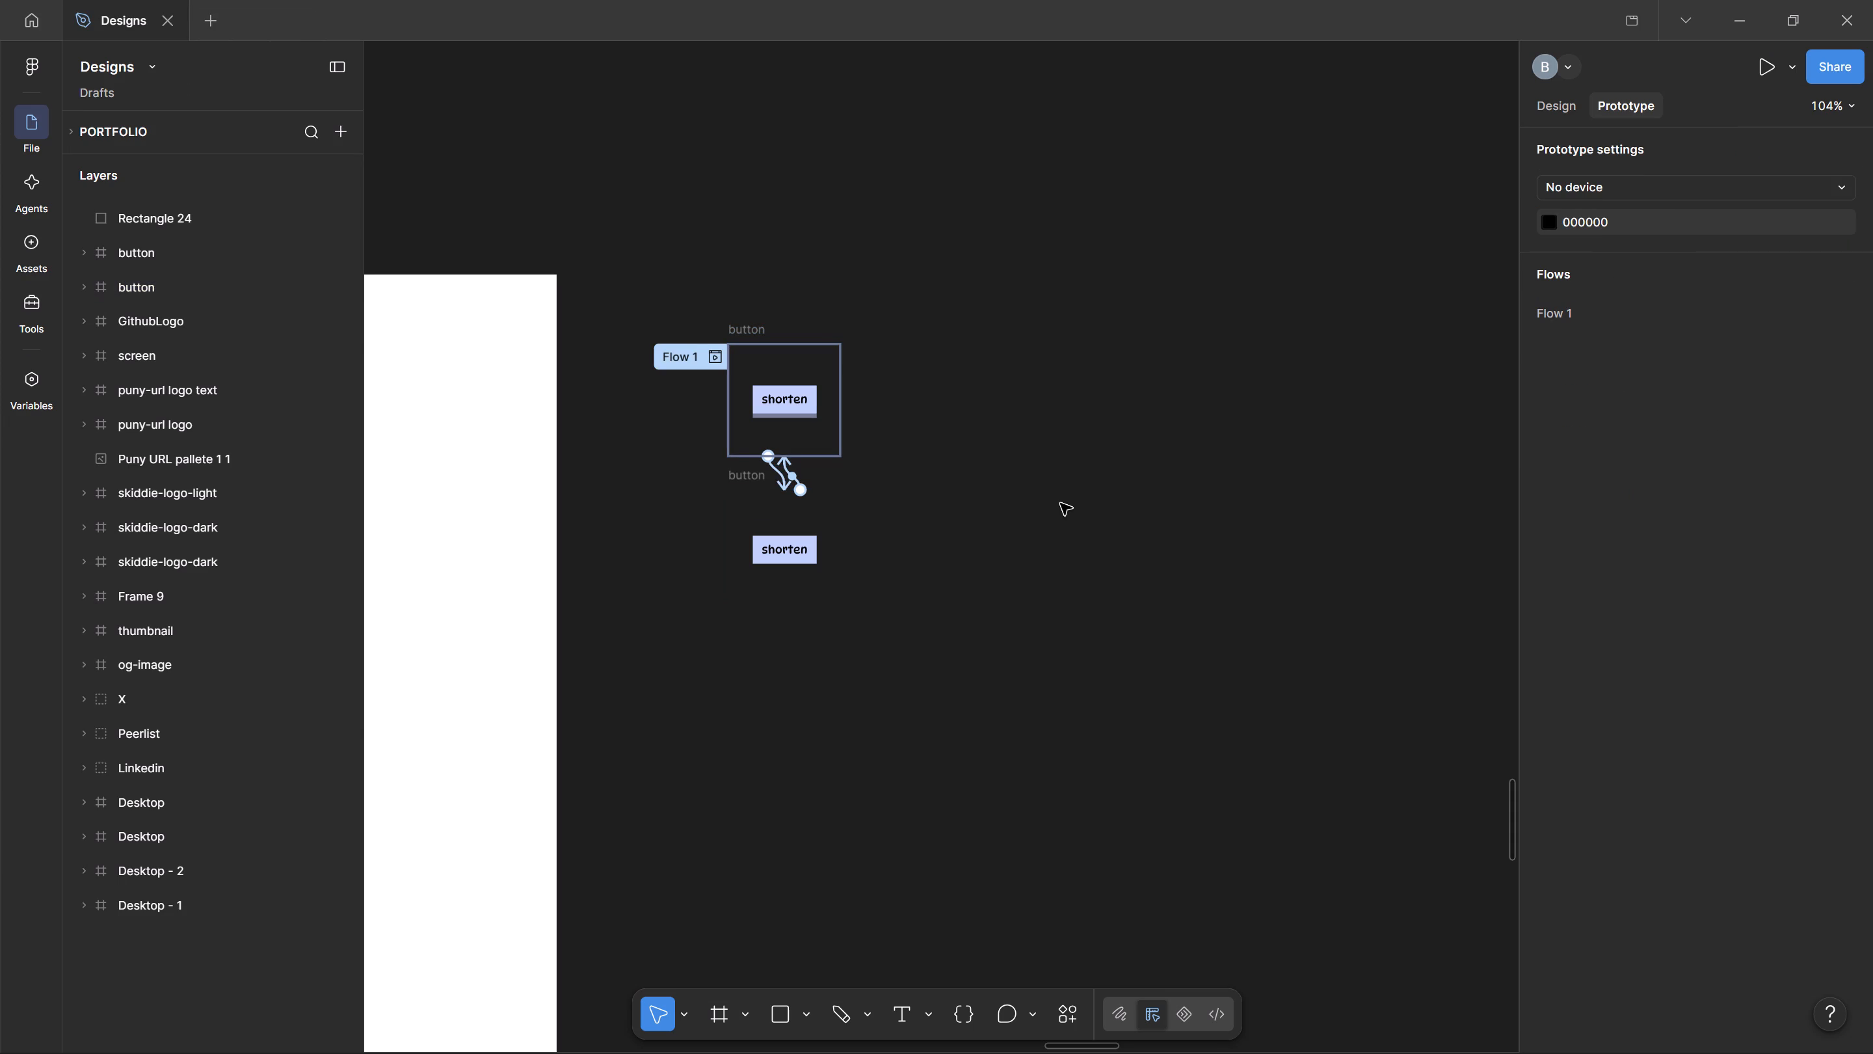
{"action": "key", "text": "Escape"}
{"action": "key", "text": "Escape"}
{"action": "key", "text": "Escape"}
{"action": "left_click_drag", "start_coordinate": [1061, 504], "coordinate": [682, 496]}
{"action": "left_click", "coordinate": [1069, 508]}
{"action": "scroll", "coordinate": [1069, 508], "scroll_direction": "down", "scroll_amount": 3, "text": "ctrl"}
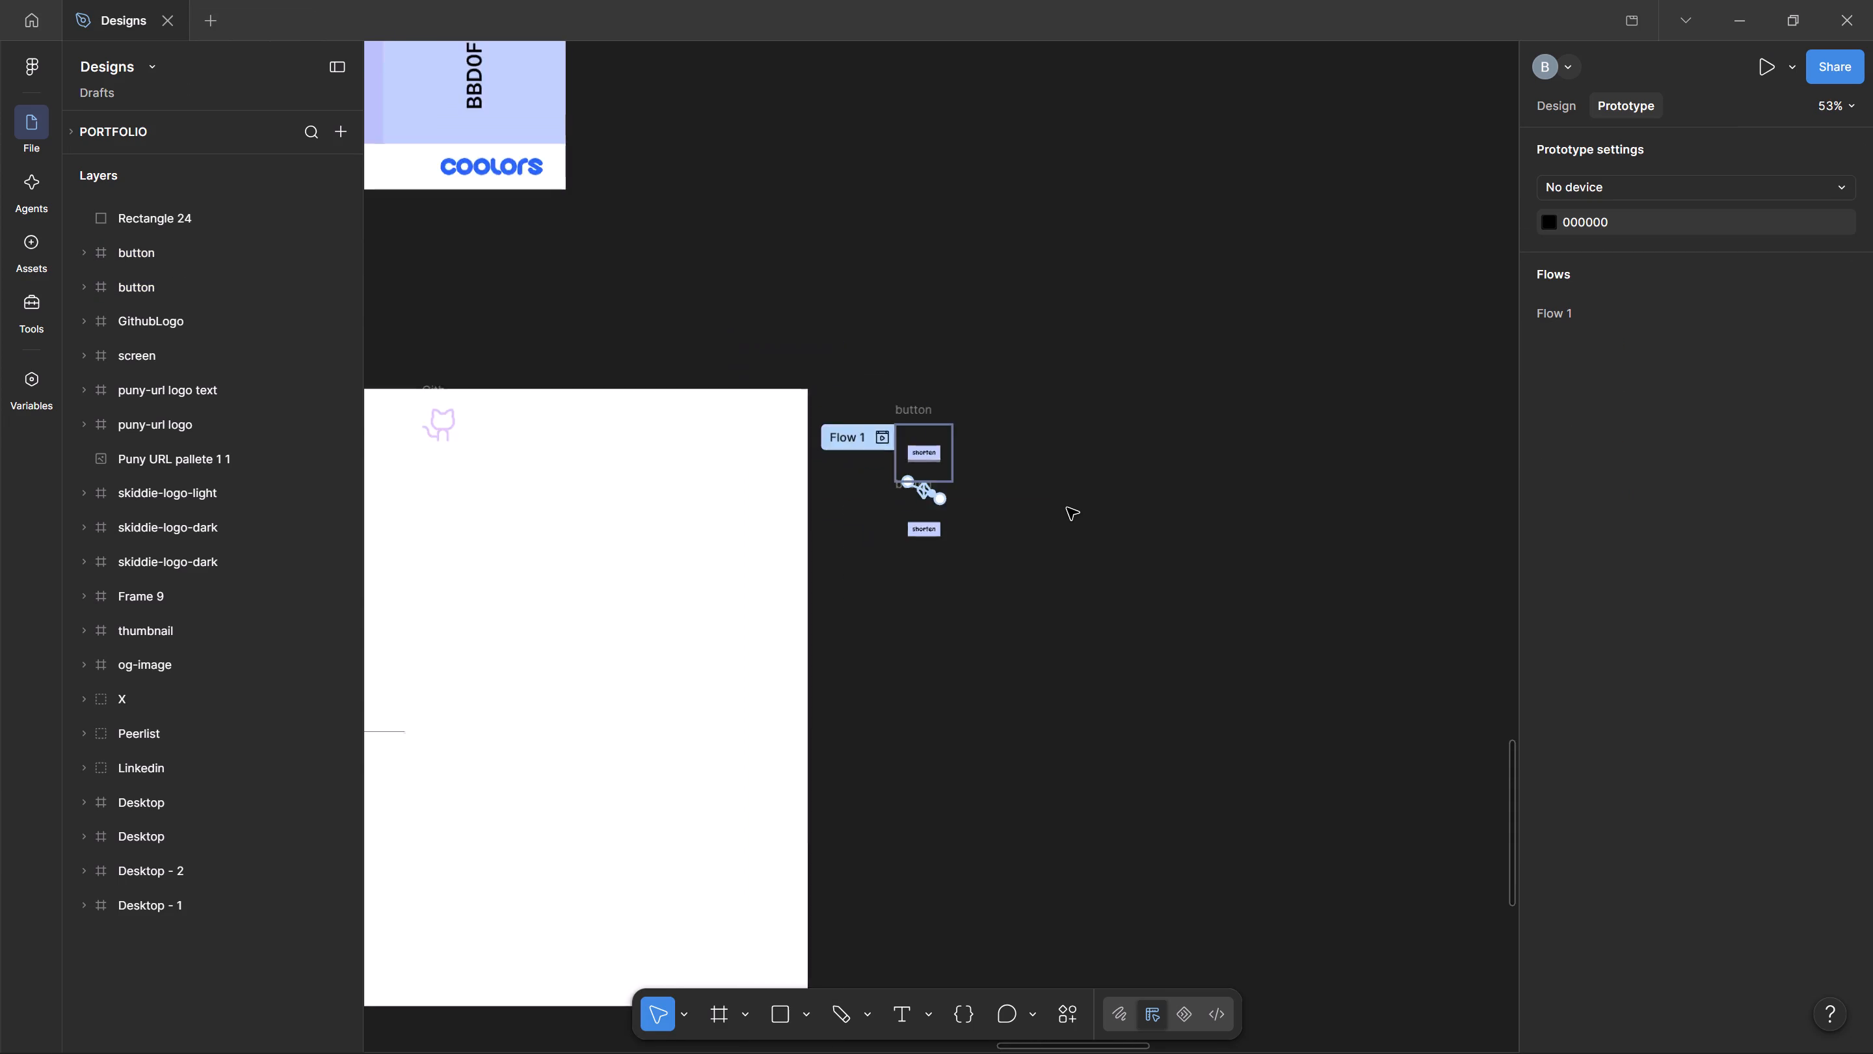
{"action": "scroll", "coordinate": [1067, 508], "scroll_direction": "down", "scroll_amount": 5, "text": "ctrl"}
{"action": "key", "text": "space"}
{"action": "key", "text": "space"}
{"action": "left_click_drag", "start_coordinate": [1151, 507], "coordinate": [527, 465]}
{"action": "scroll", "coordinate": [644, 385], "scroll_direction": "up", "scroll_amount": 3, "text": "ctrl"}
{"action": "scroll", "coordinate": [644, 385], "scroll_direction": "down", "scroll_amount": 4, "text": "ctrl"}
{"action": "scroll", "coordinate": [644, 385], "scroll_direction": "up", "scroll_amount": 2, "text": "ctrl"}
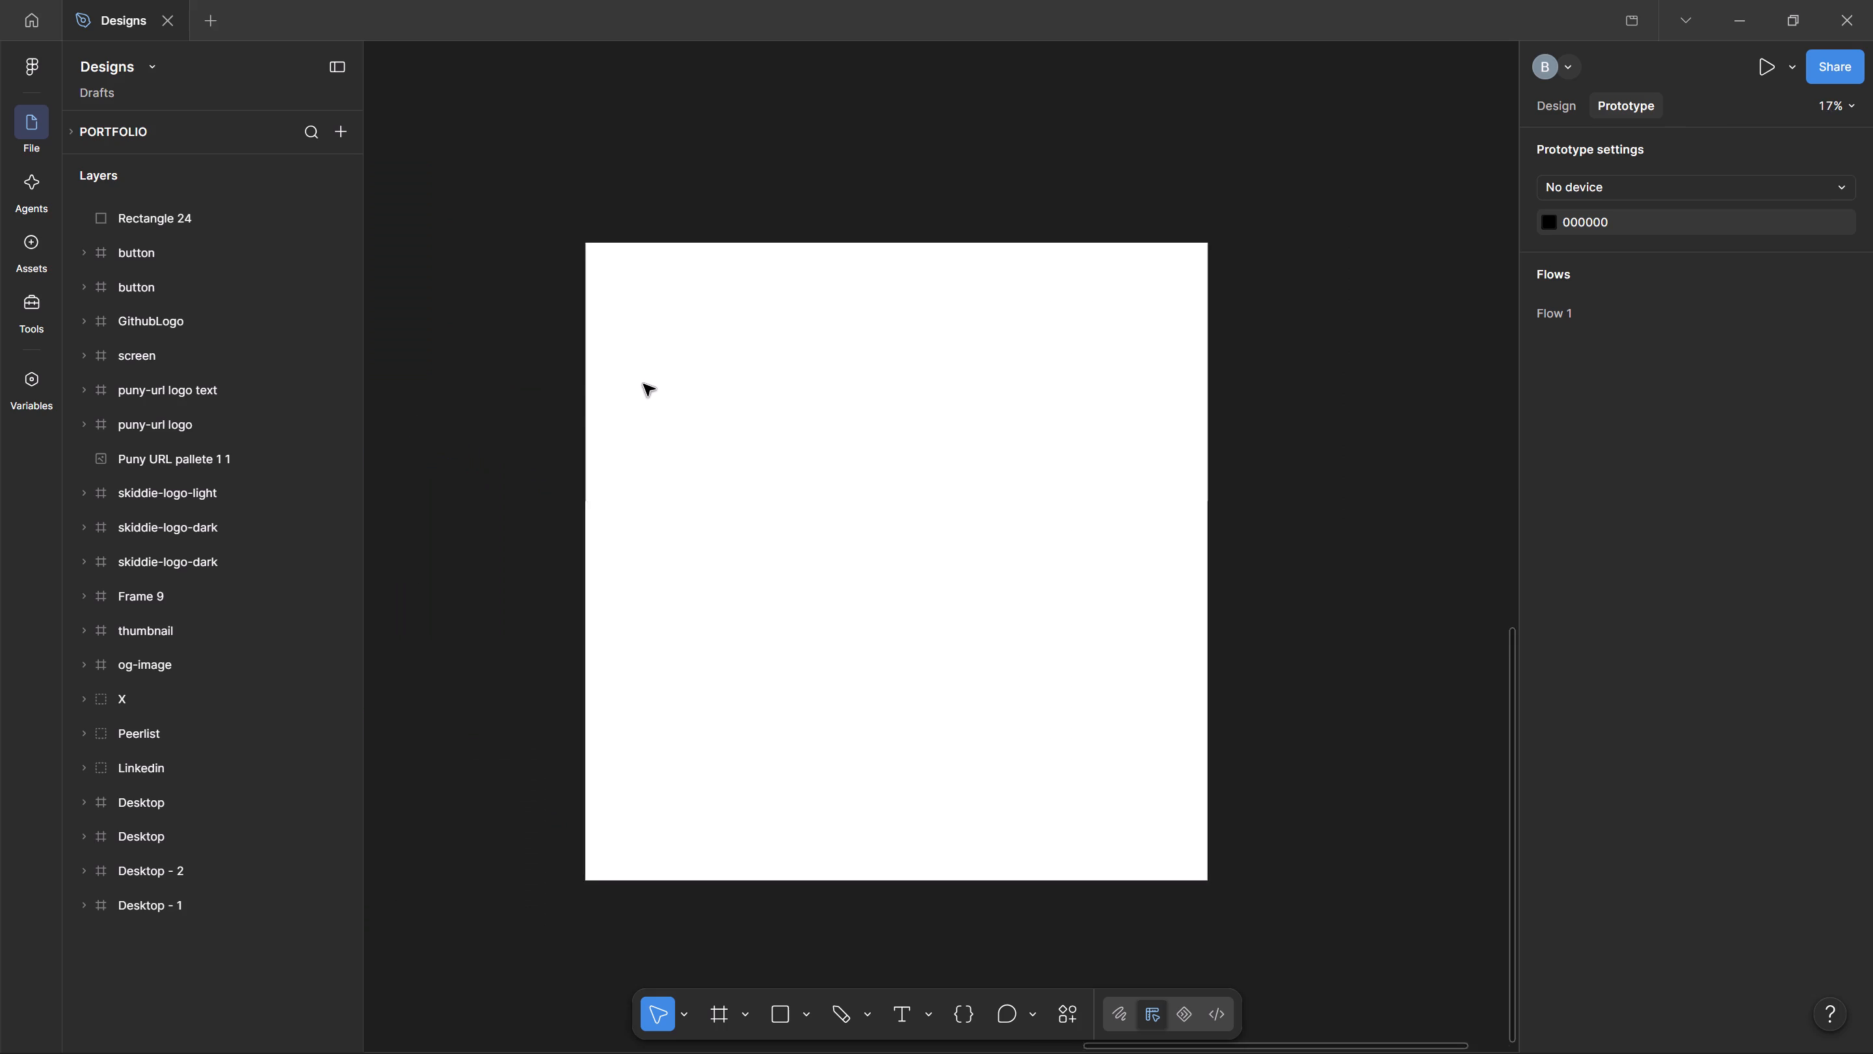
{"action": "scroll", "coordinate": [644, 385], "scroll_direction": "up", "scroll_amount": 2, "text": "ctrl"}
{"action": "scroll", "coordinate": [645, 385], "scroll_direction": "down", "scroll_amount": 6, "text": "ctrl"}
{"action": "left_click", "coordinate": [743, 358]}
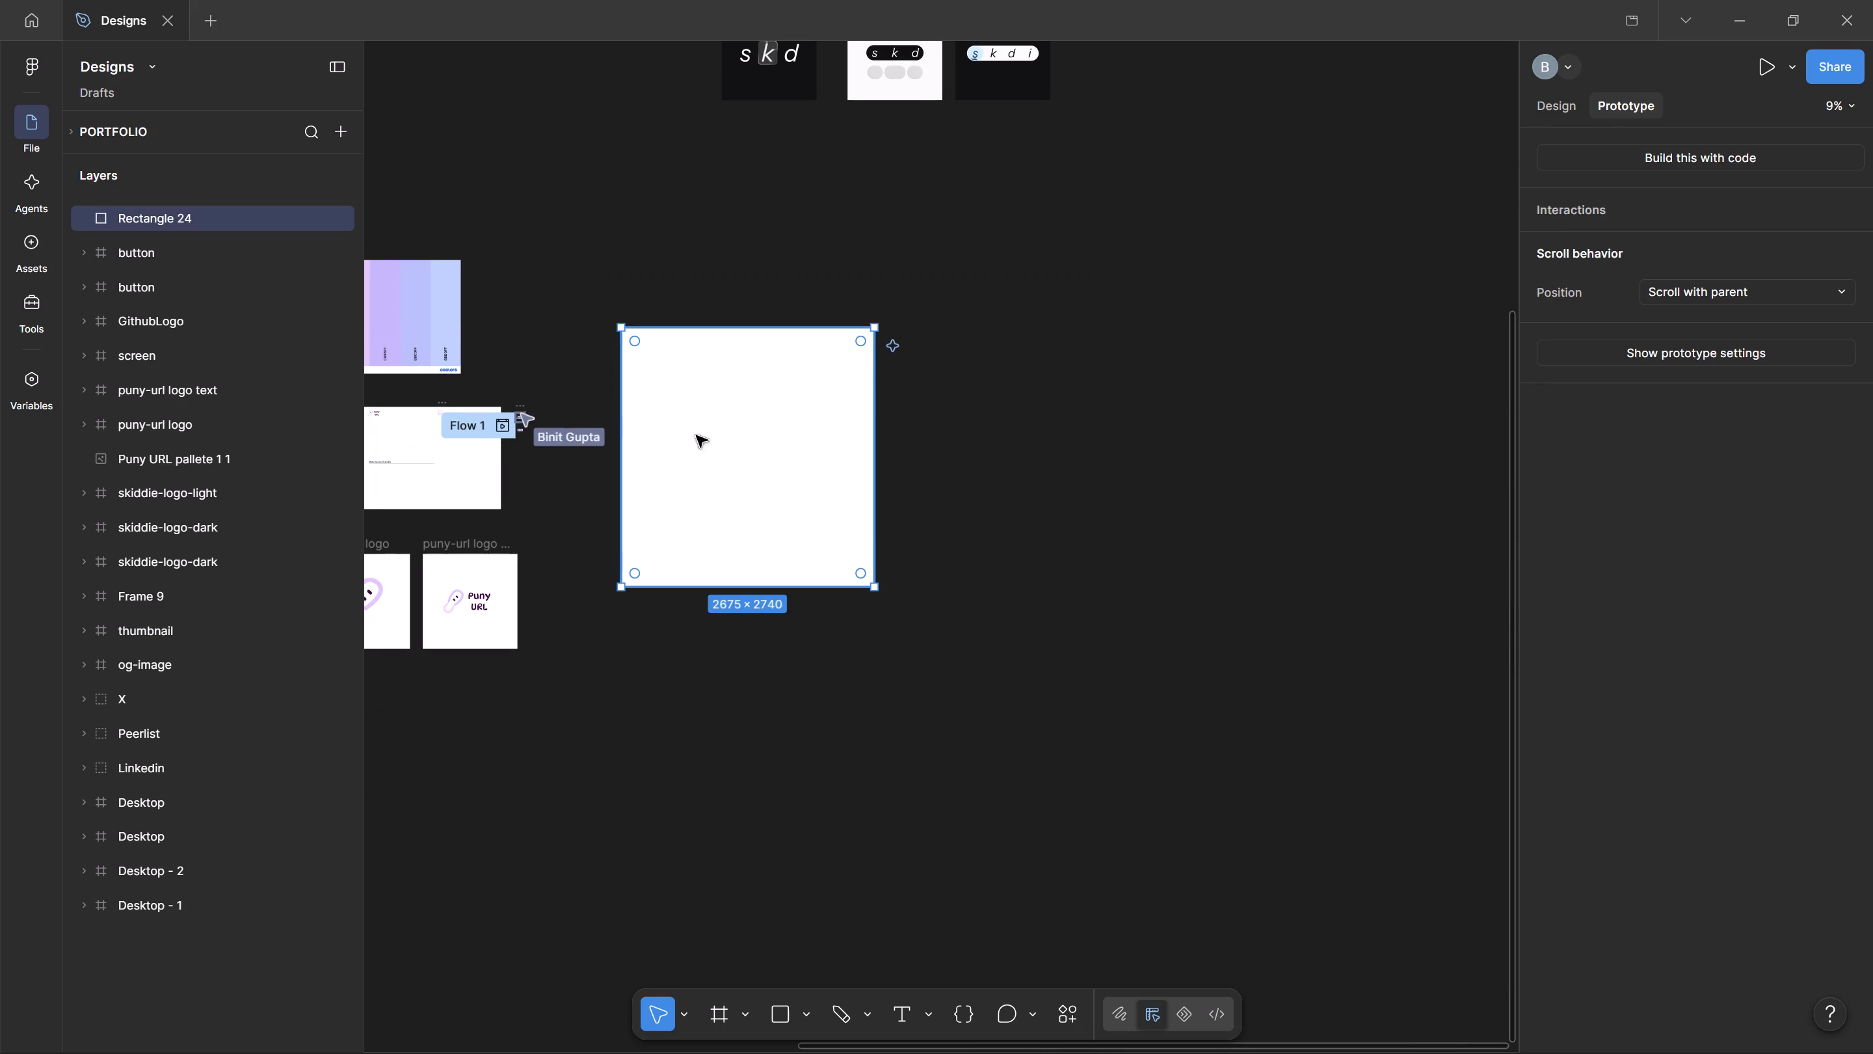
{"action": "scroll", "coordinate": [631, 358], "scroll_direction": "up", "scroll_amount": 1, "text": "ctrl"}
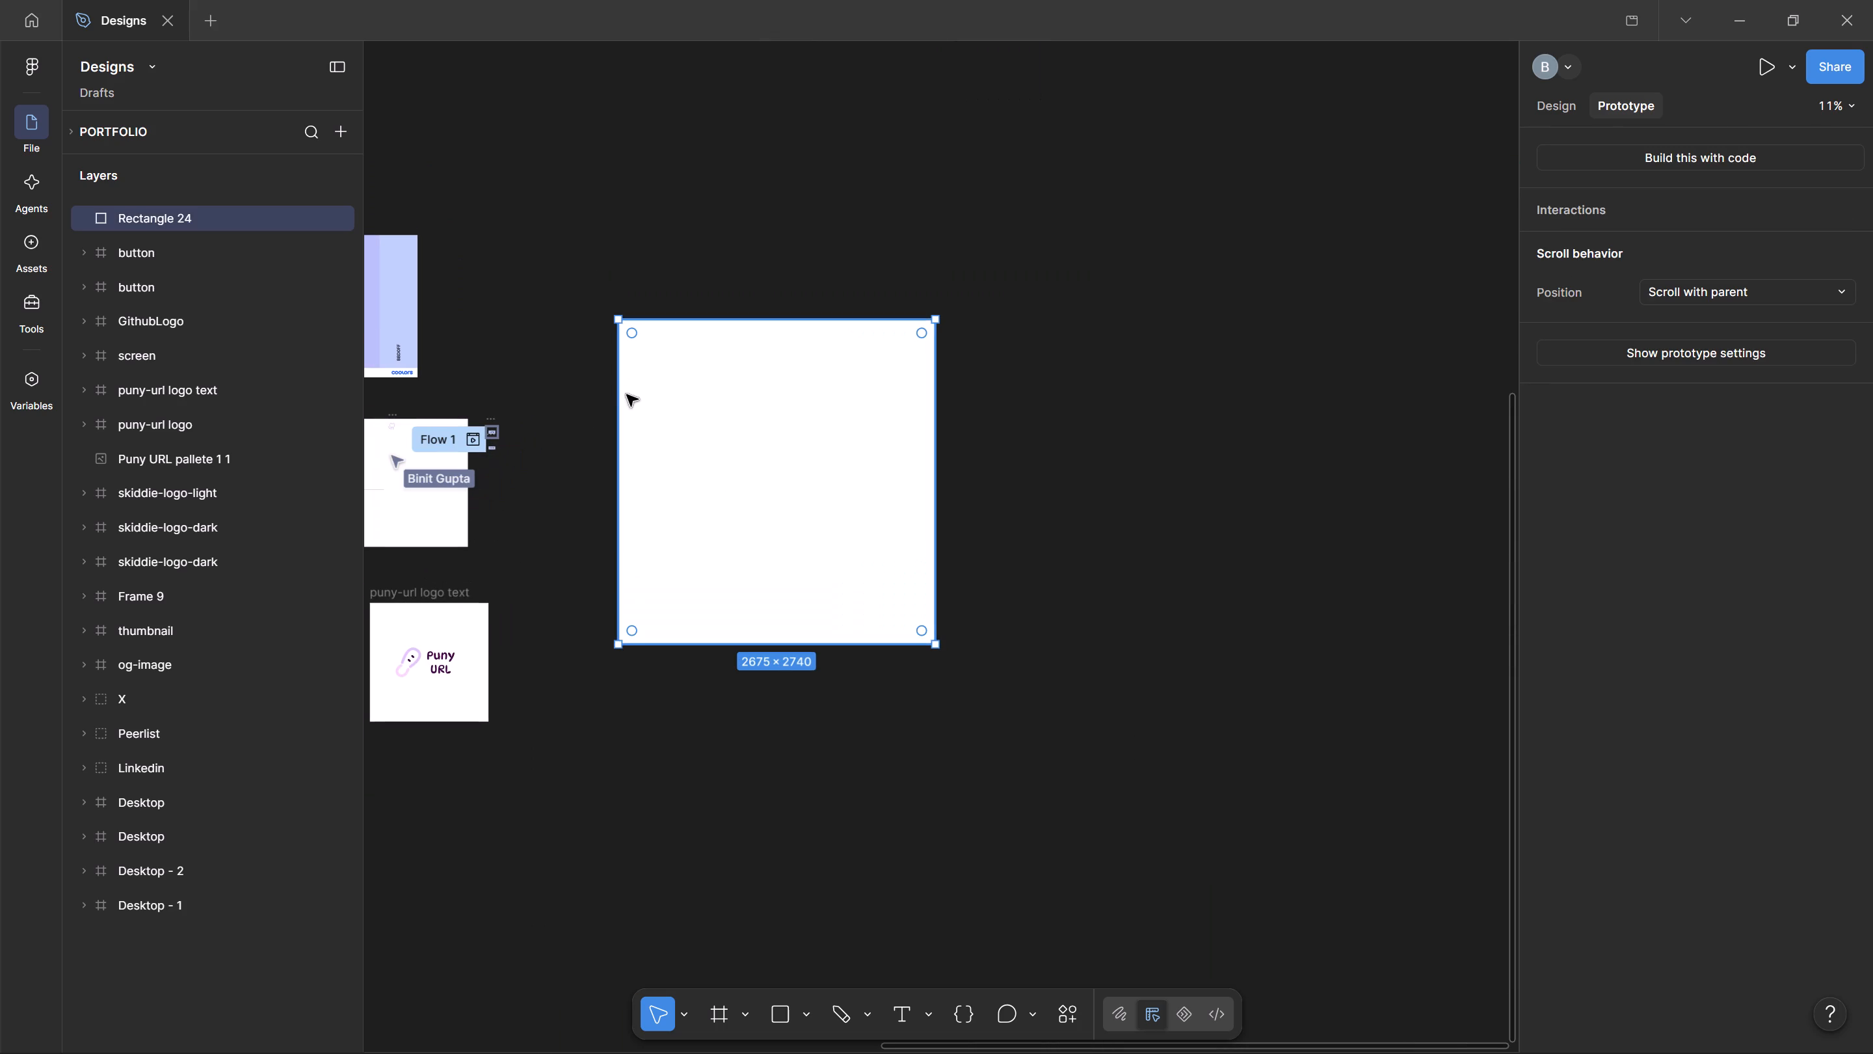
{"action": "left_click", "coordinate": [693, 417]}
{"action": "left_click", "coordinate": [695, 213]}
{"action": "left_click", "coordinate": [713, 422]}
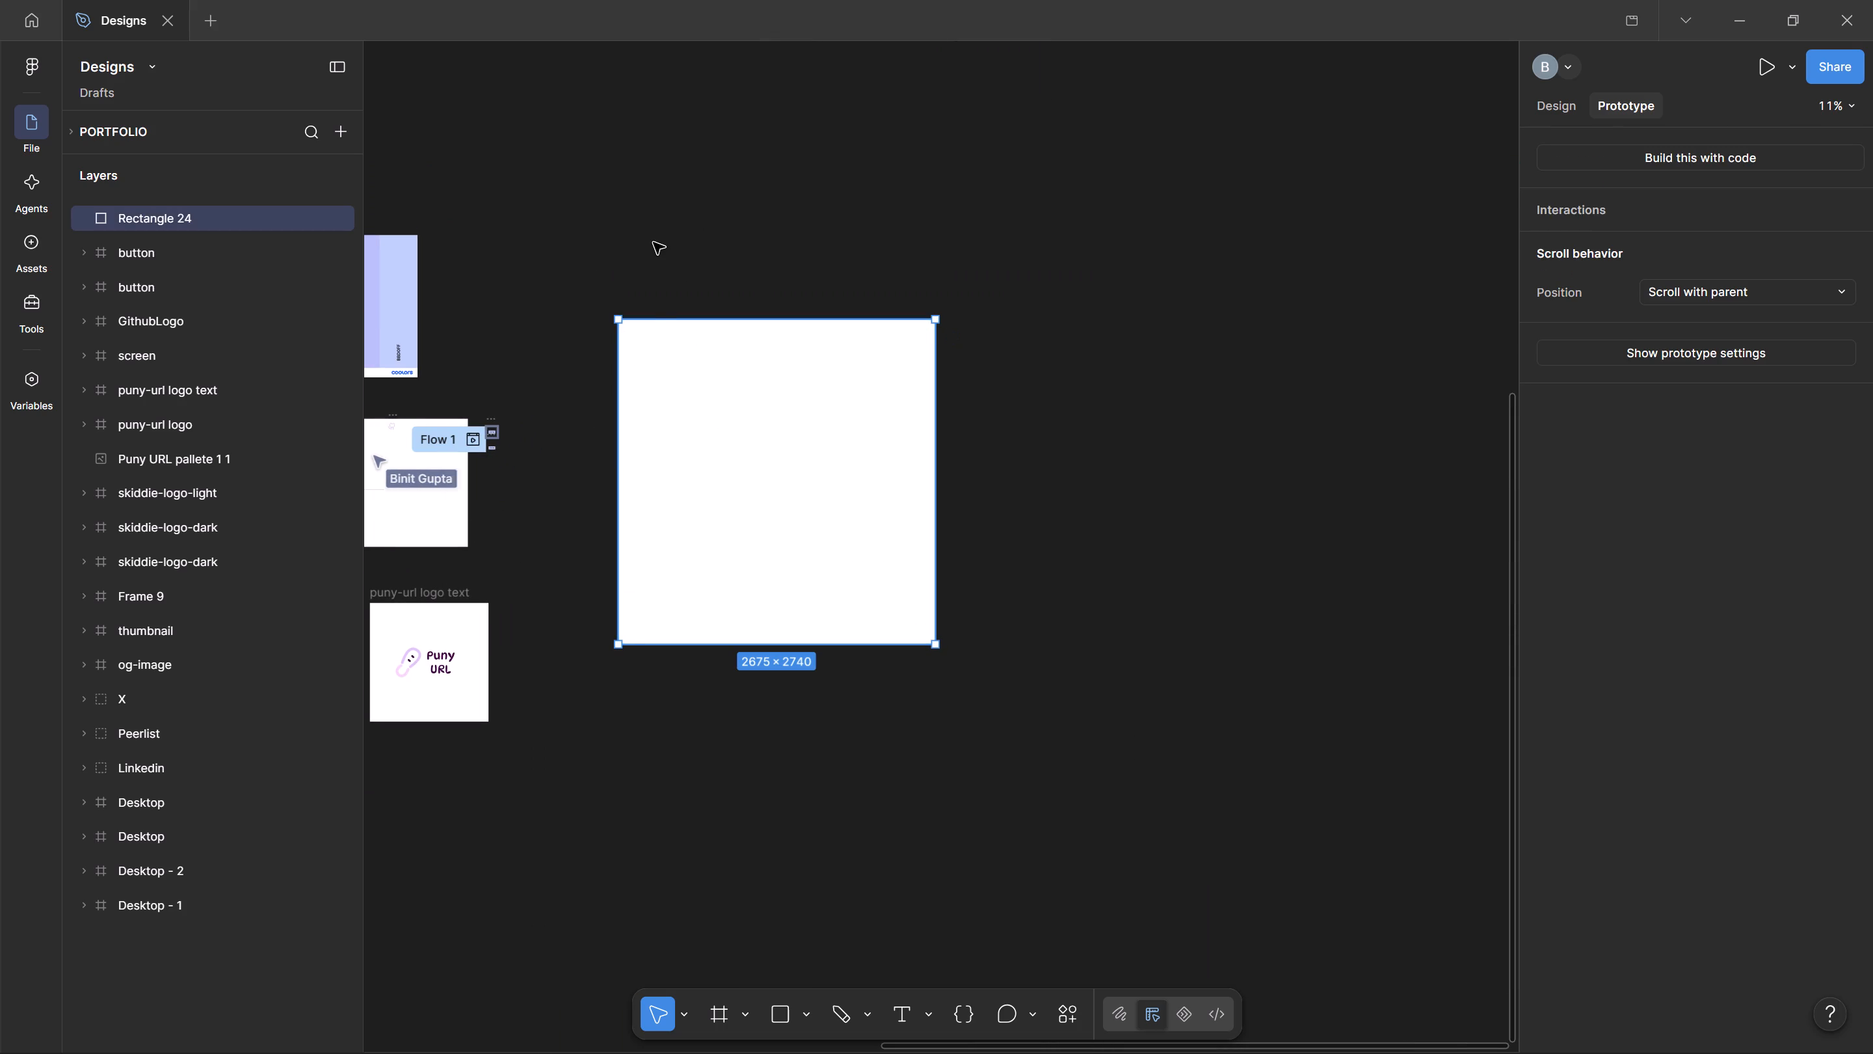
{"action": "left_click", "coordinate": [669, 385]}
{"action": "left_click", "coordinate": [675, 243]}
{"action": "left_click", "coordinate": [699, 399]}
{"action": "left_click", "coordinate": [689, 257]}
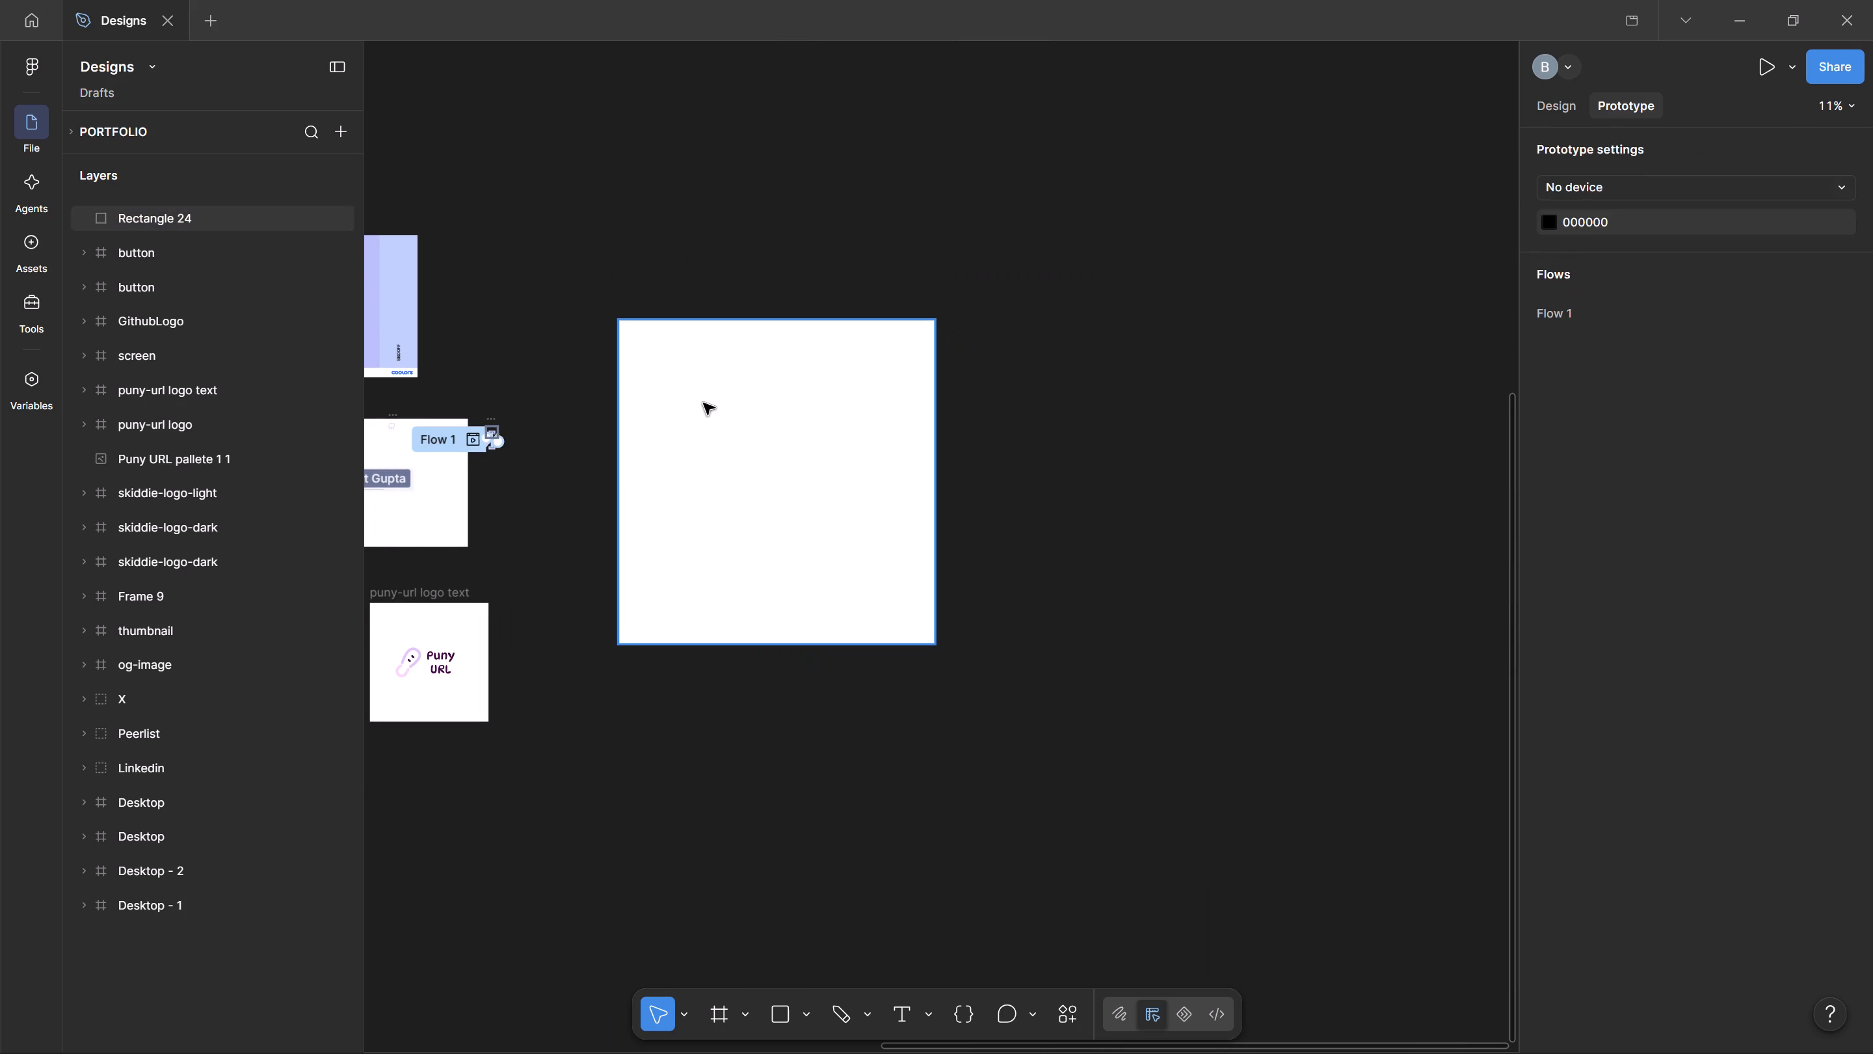
Sketch a small rounded button box near the white rectangle's upper-left corner with a Pencil stroke coloured black, 000000.
{"action": "left_click", "coordinate": [704, 403]}
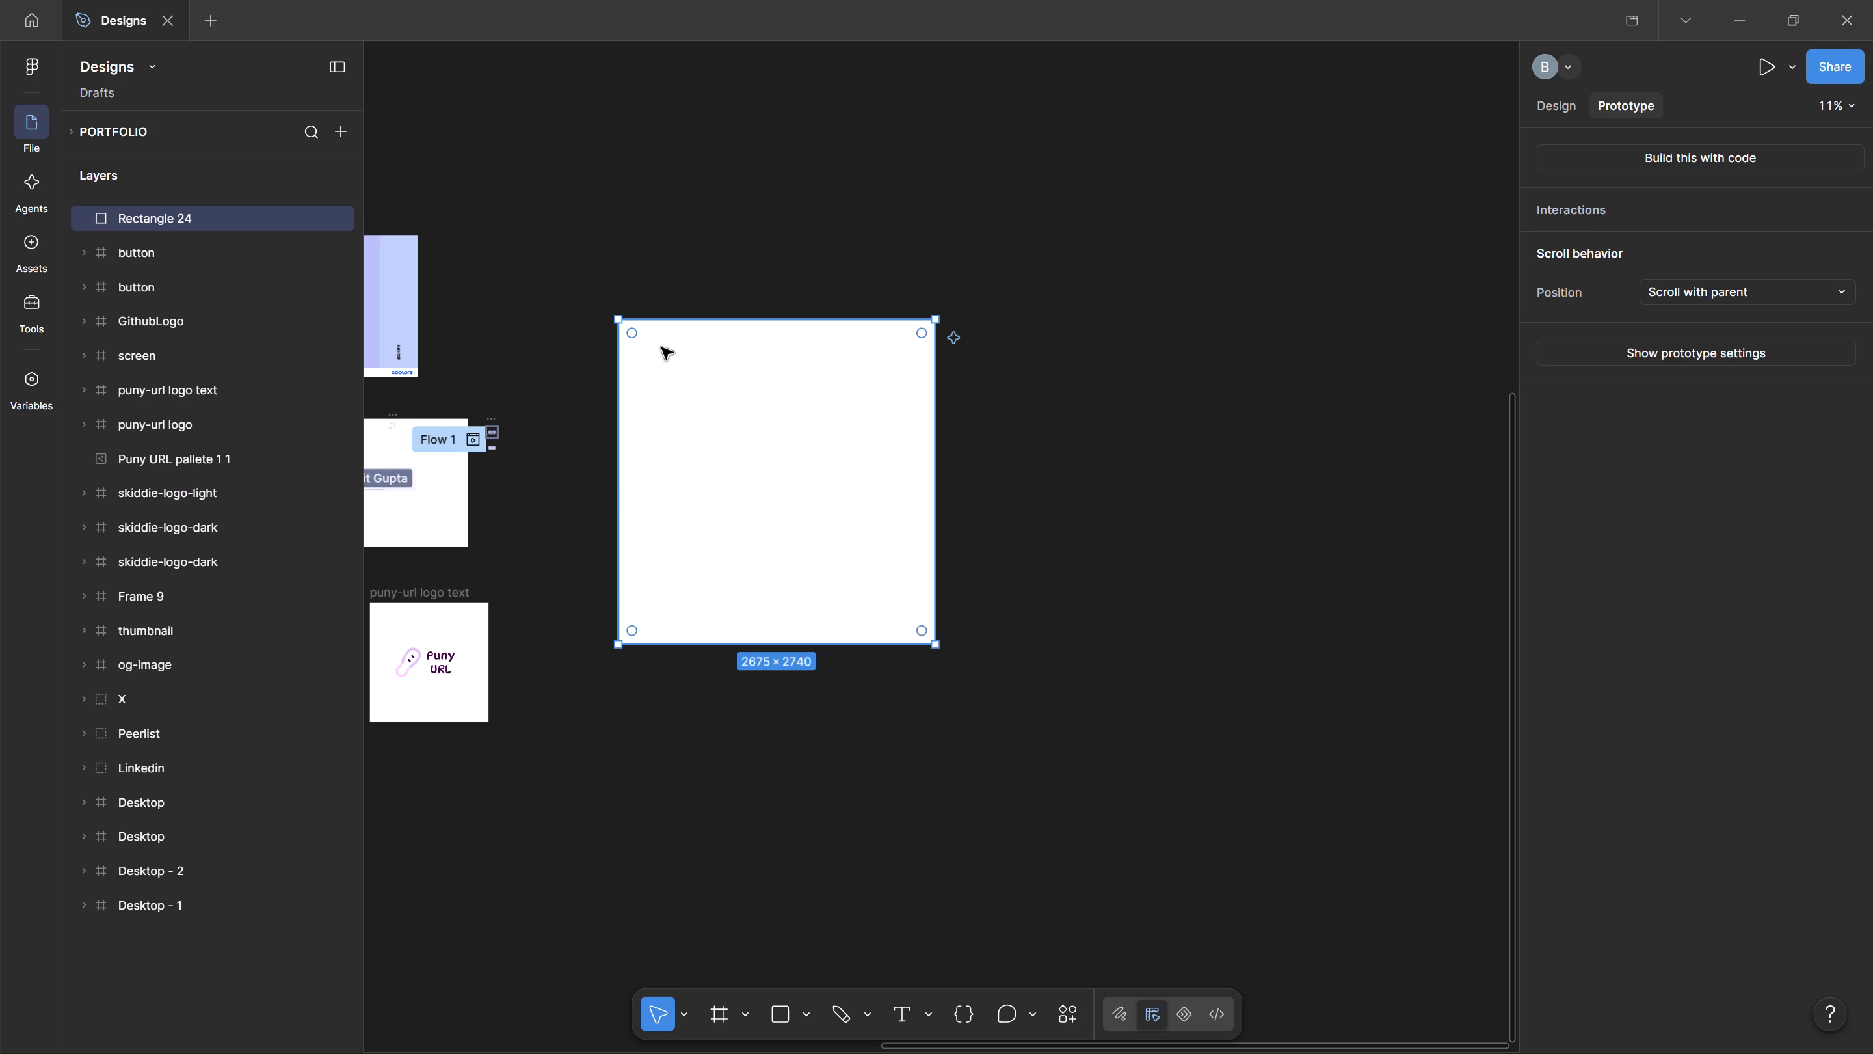
{"action": "scroll", "coordinate": [687, 415], "scroll_direction": "up", "scroll_amount": 4, "text": "ctrl"}
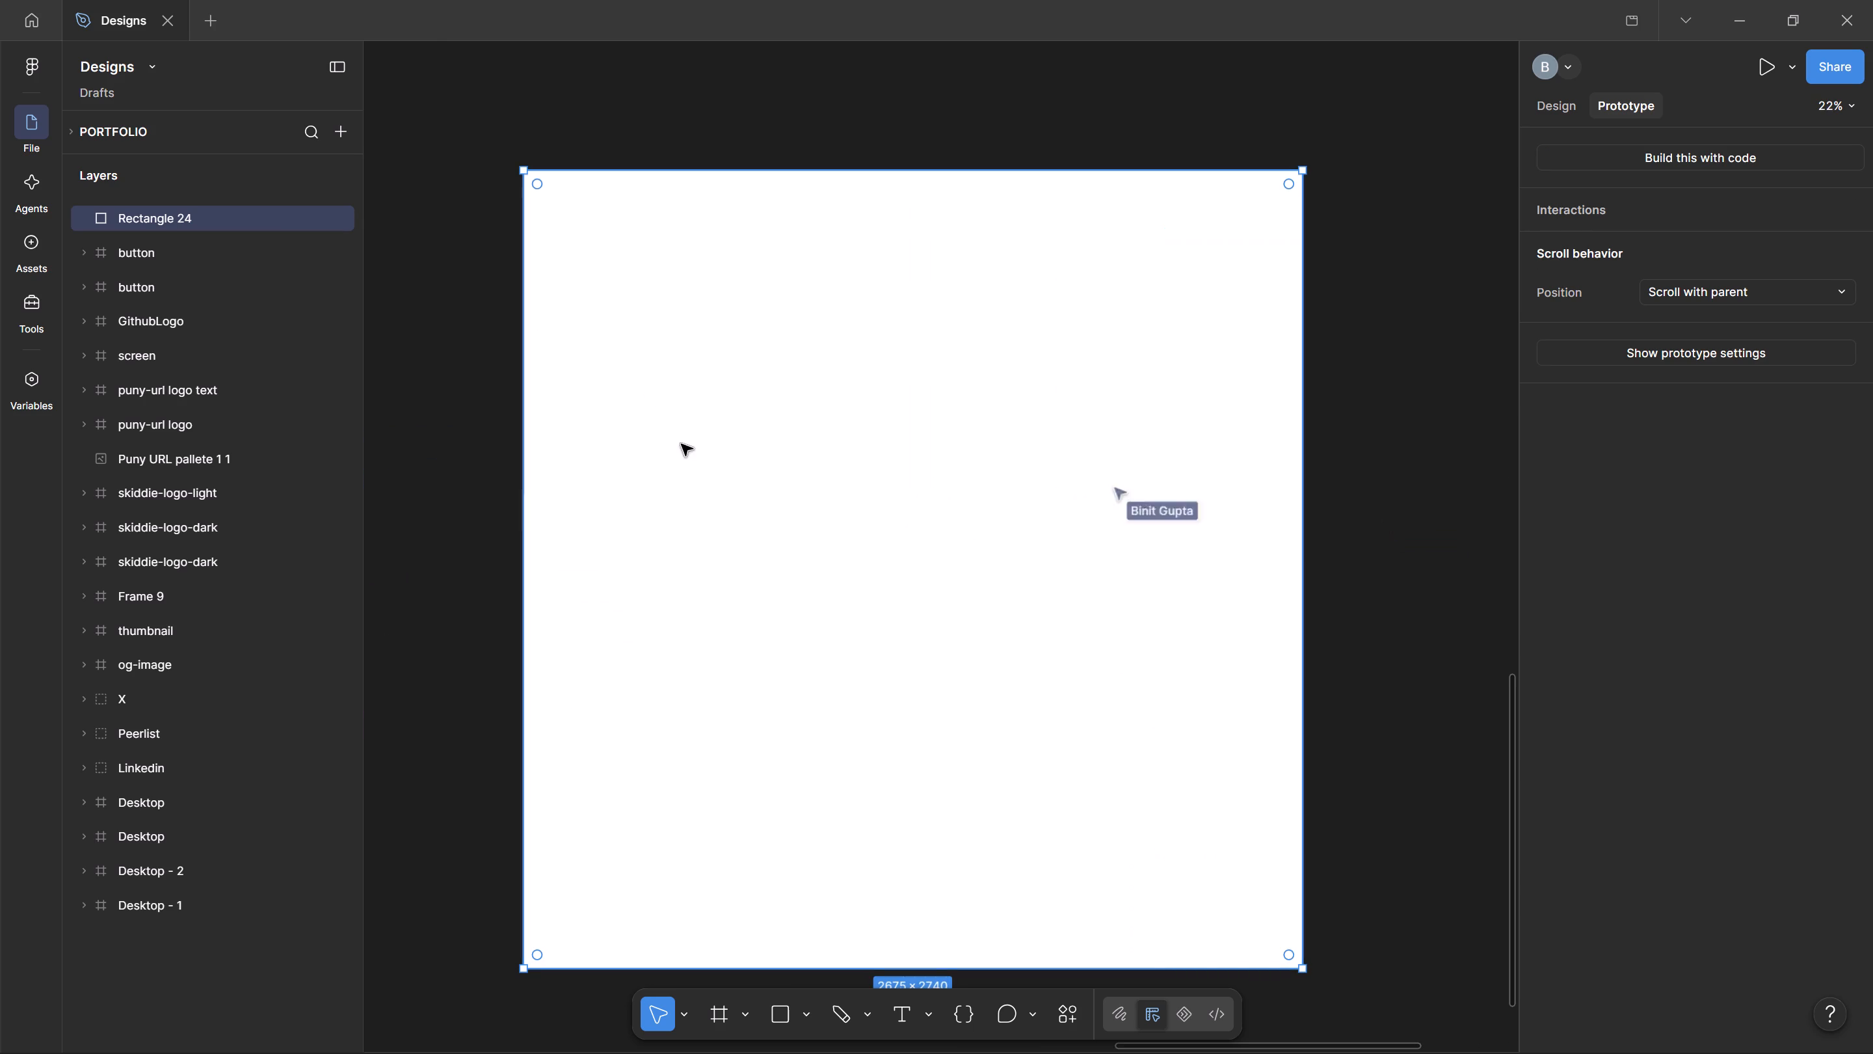
{"action": "left_click", "coordinate": [844, 1005]}
{"action": "scroll", "coordinate": [636, 591], "scroll_direction": "up", "scroll_amount": 2}
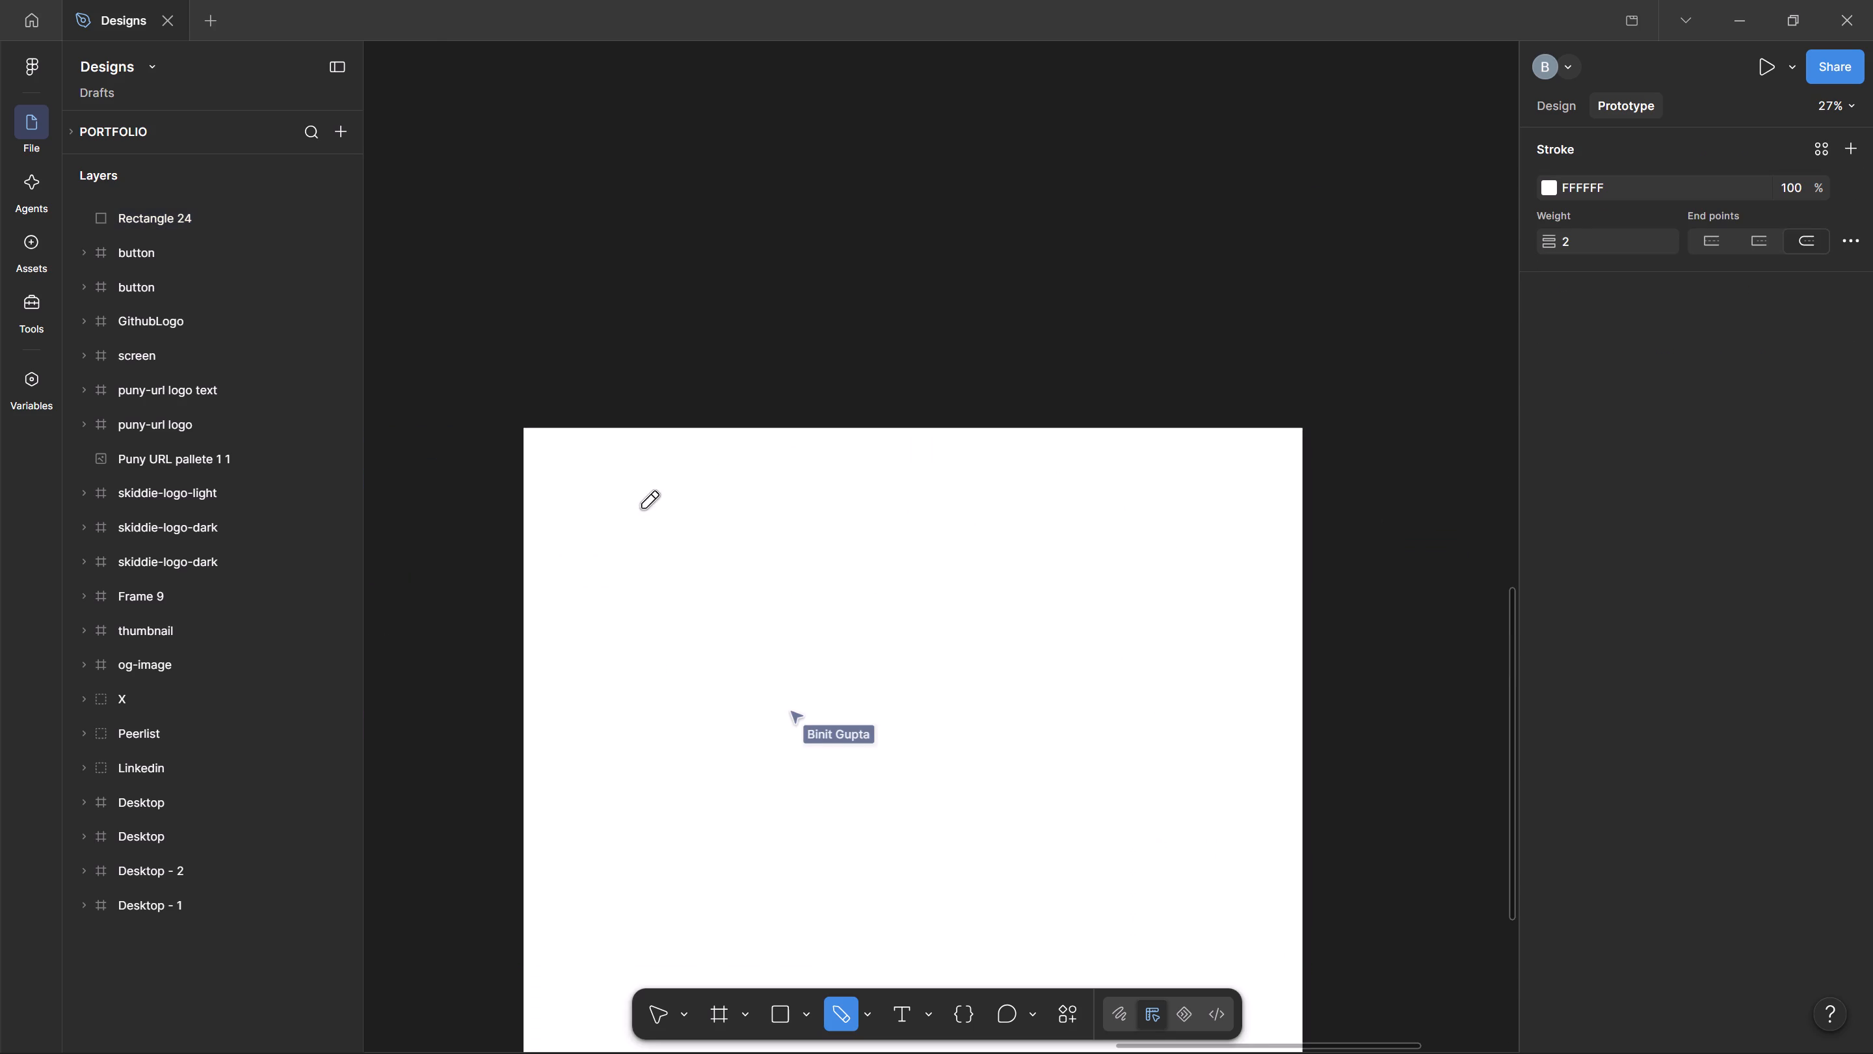
{"action": "scroll", "coordinate": [705, 799], "scroll_direction": "up", "scroll_amount": 1, "text": "ctrl"}
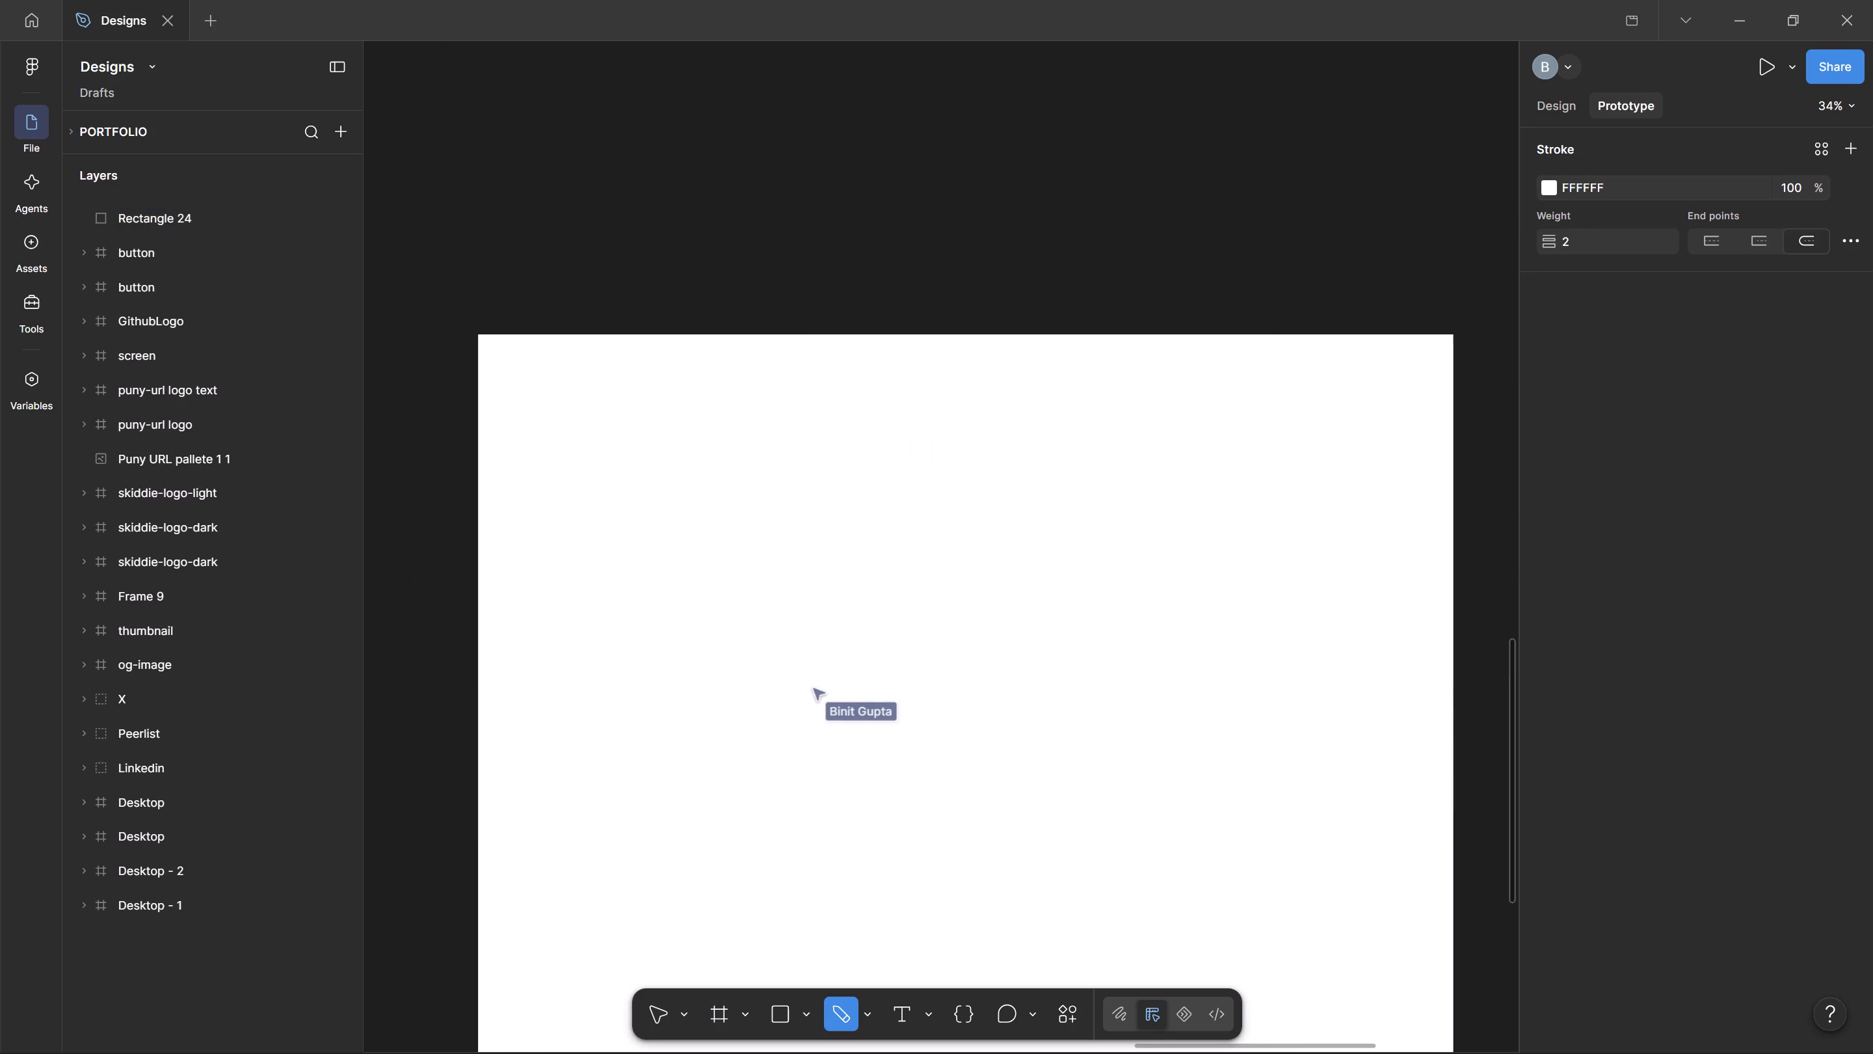
{"action": "left_click", "coordinate": [1550, 190]}
{"action": "left_click_drag", "start_coordinate": [1284, 273], "coordinate": [1282, 309]}
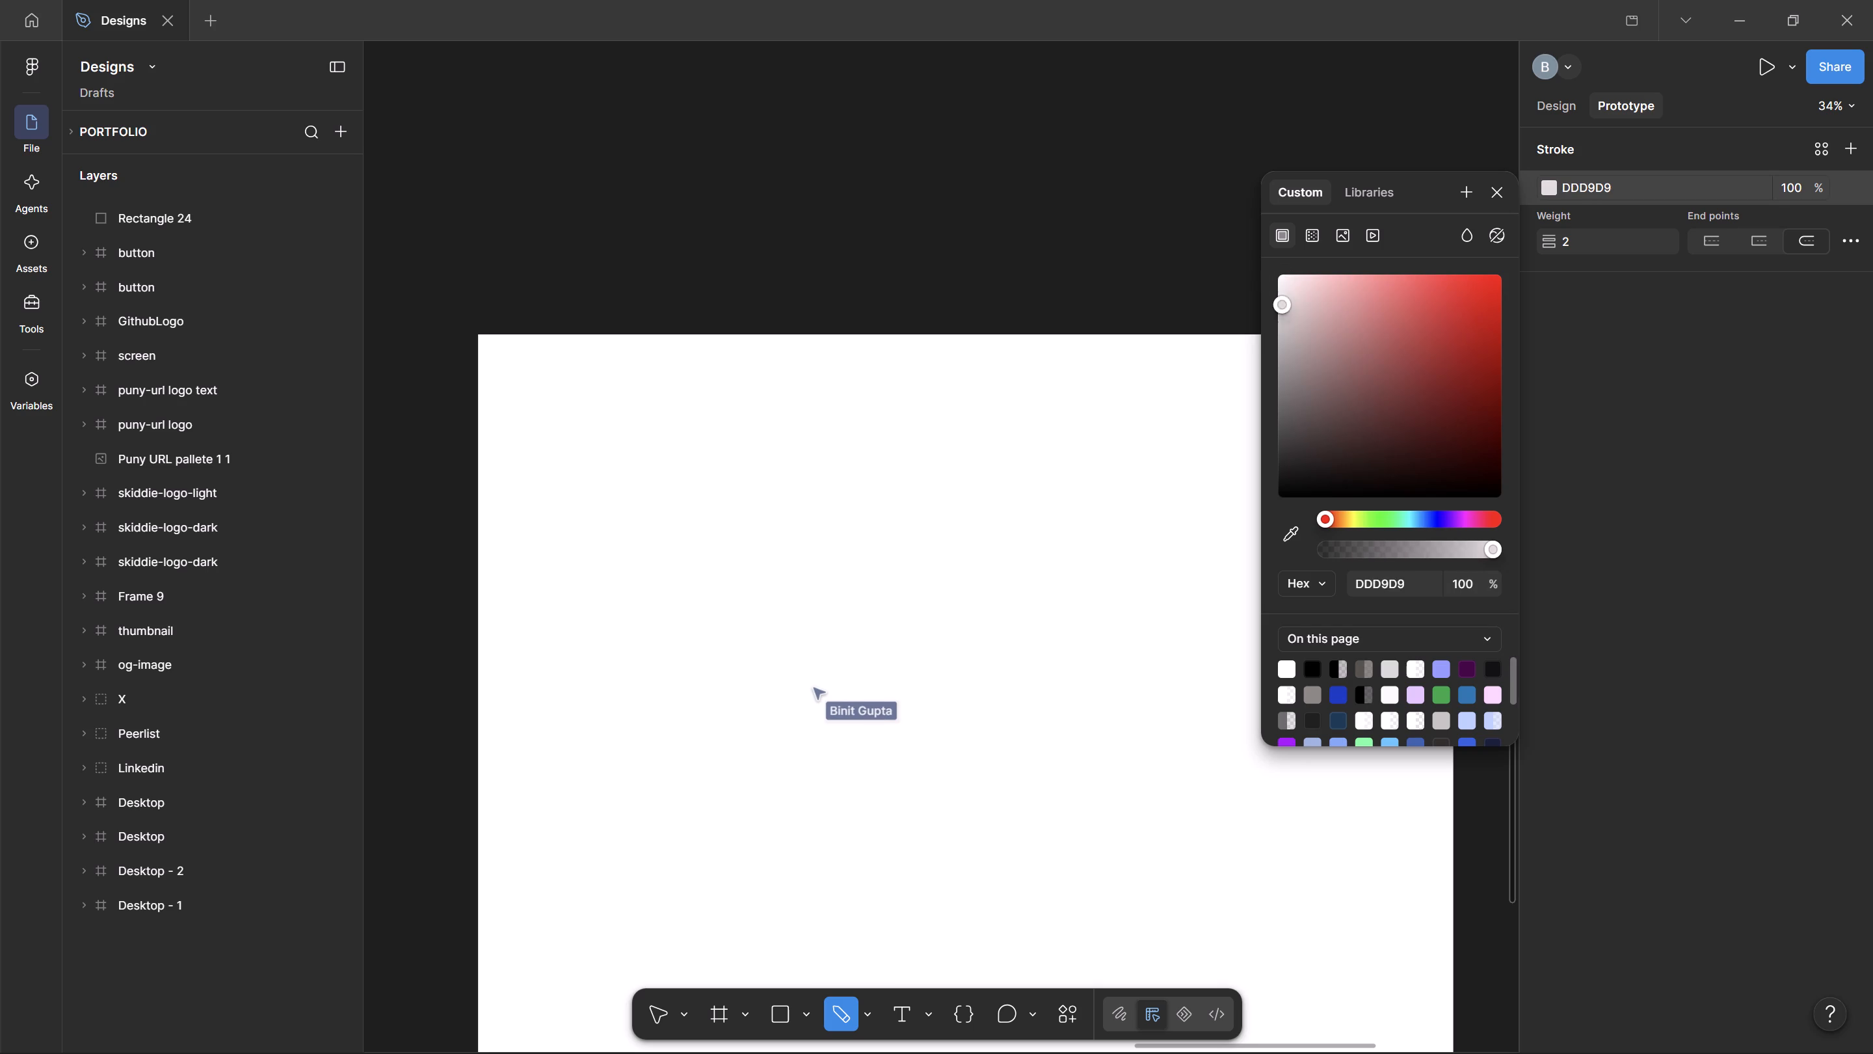
{"action": "left_click_drag", "start_coordinate": [1282, 309], "coordinate": [1234, 554]}
{"action": "left_click", "coordinate": [600, 440]}
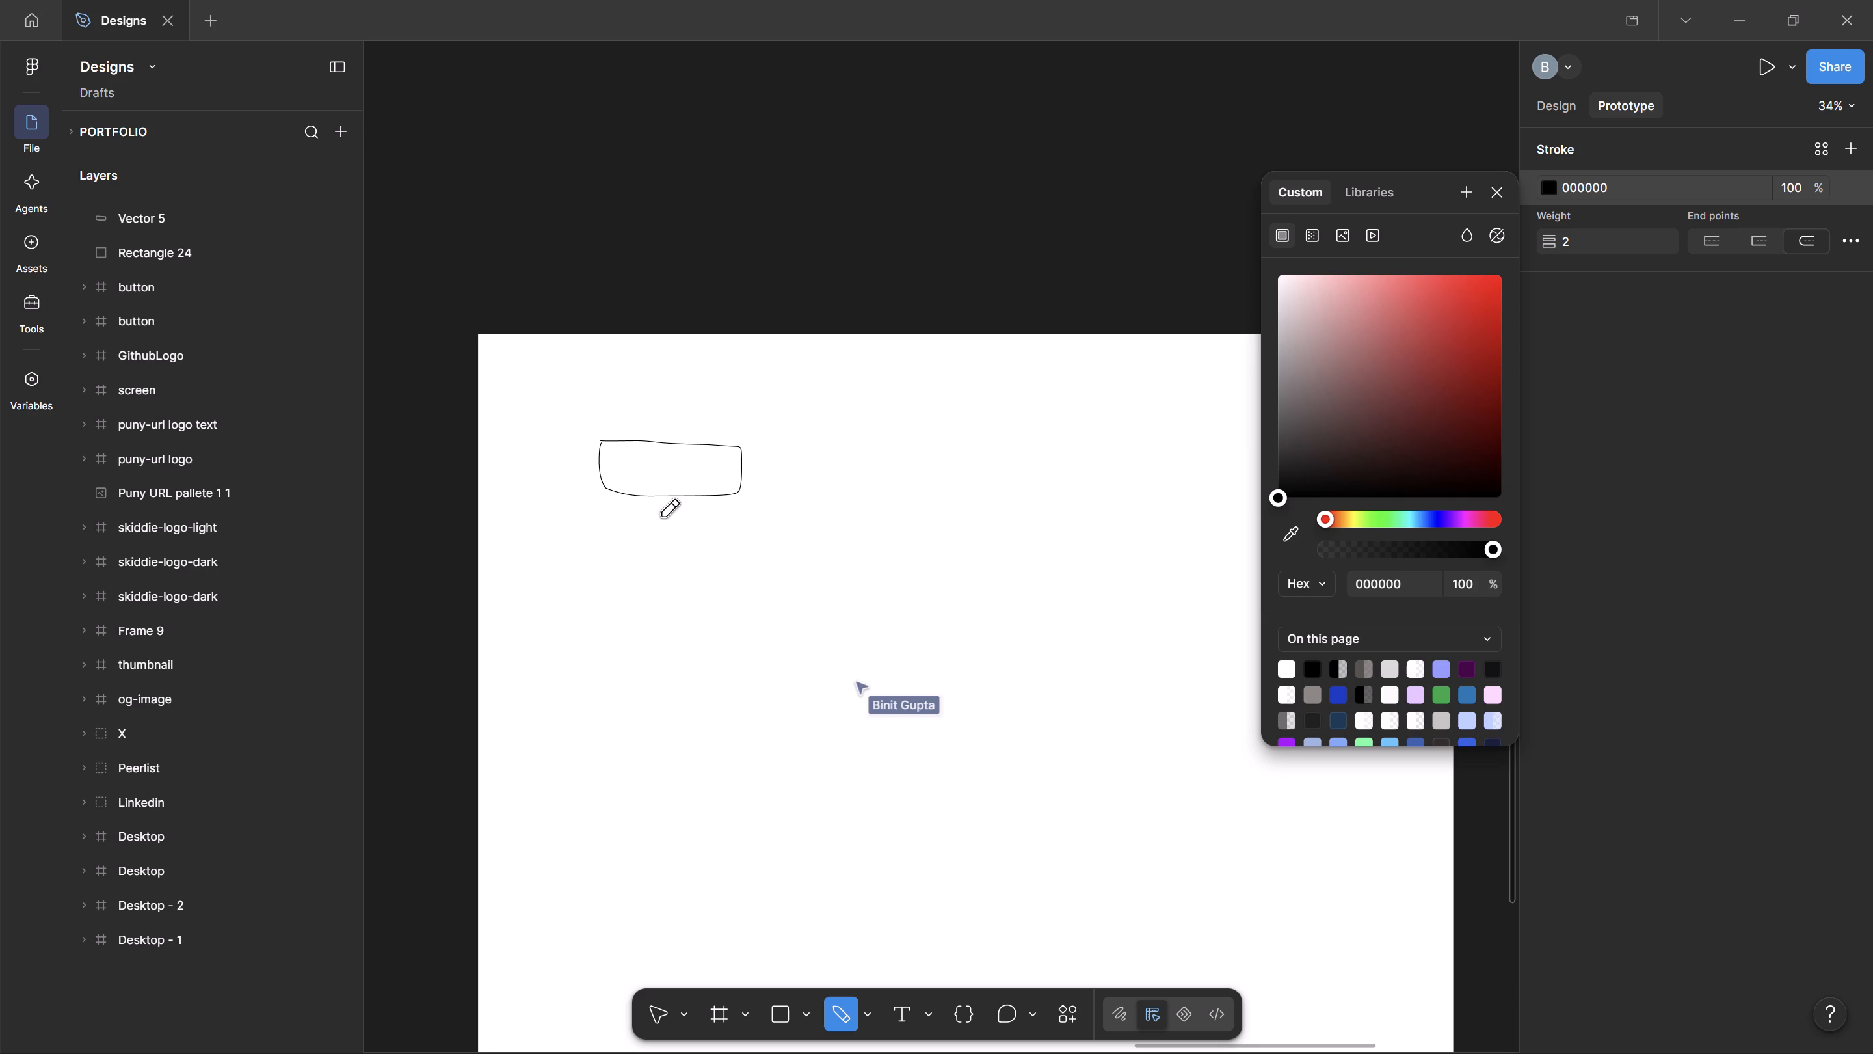
Sketch an arrow down from the first box and a wider second box beneath it.
{"action": "left_click_drag", "start_coordinate": [670, 510], "coordinate": [705, 612]}
{"action": "left_click_drag", "start_coordinate": [604, 668], "coordinate": [608, 662]}
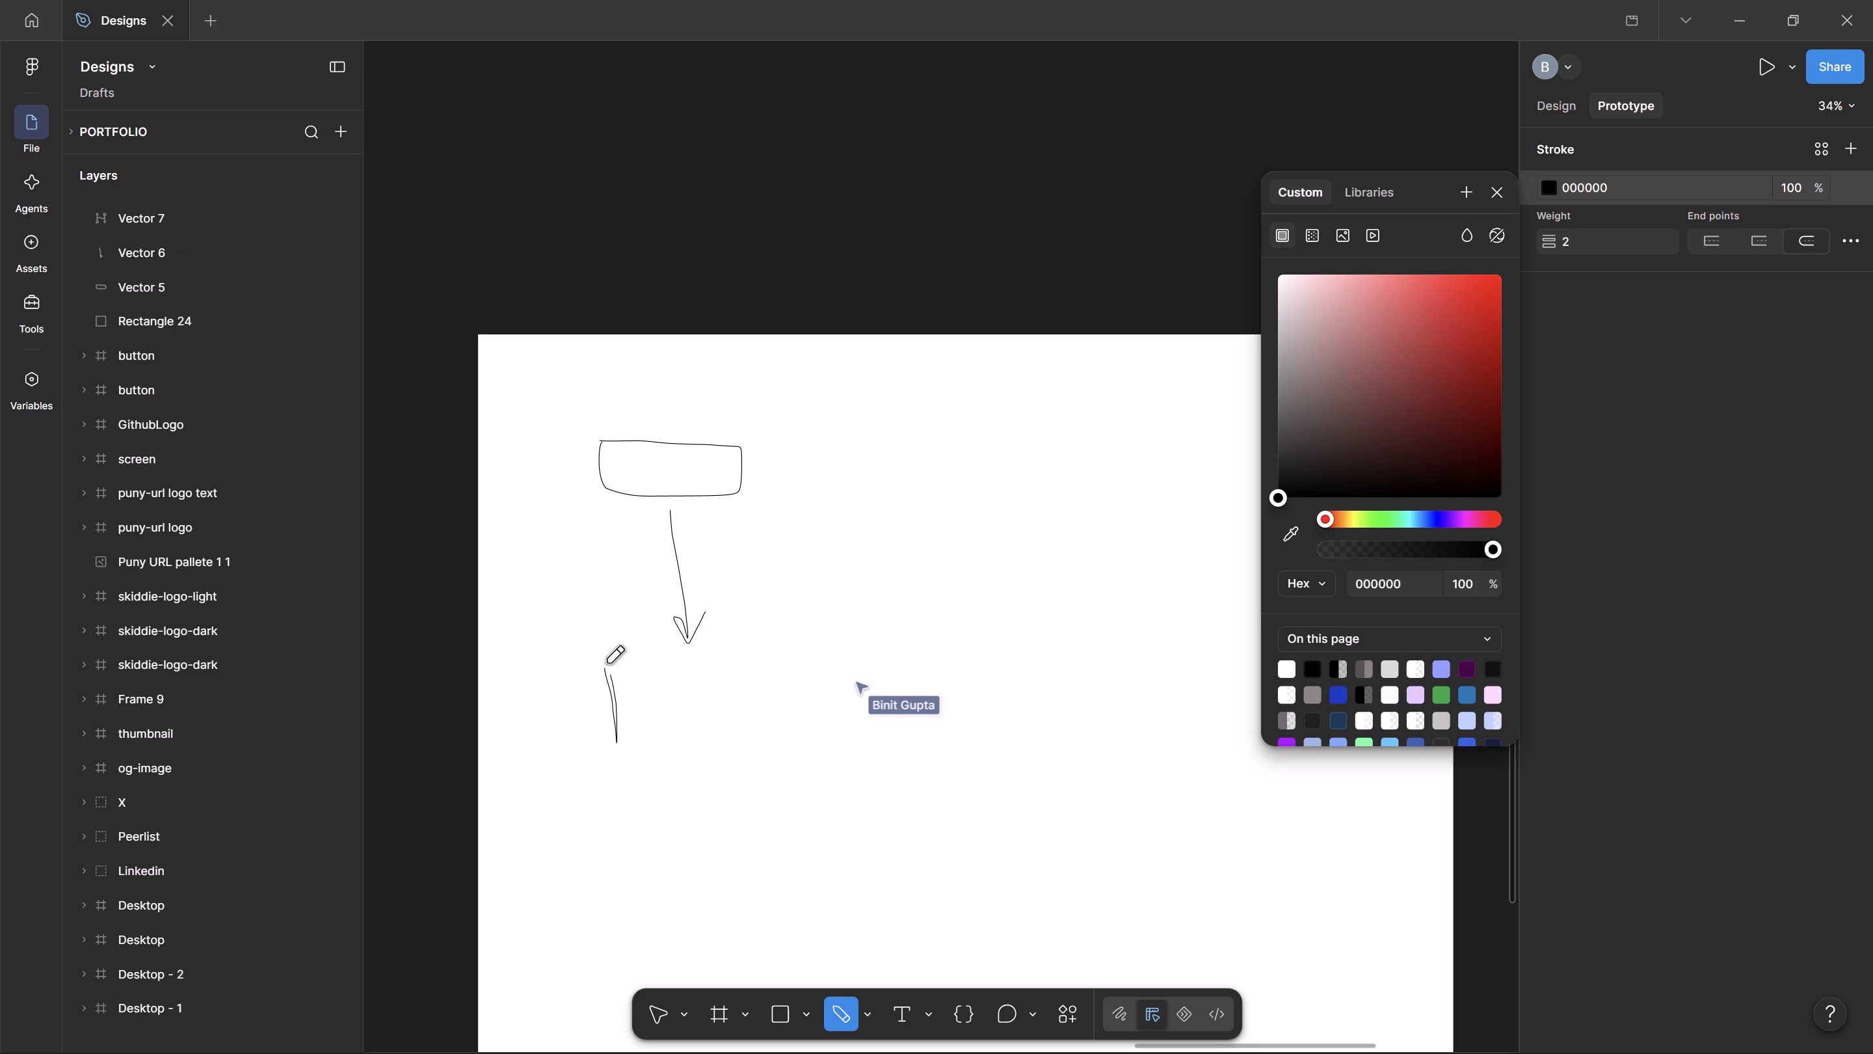
{"action": "left_click_drag", "start_coordinate": [608, 662], "coordinate": [621, 739]}
{"action": "left_click_drag", "start_coordinate": [621, 739], "coordinate": [610, 730]}
Sketch a depth edge under the first box and a short diagonal stroke inside the second box.
{"action": "left_click_drag", "start_coordinate": [605, 487], "coordinate": [735, 514]}
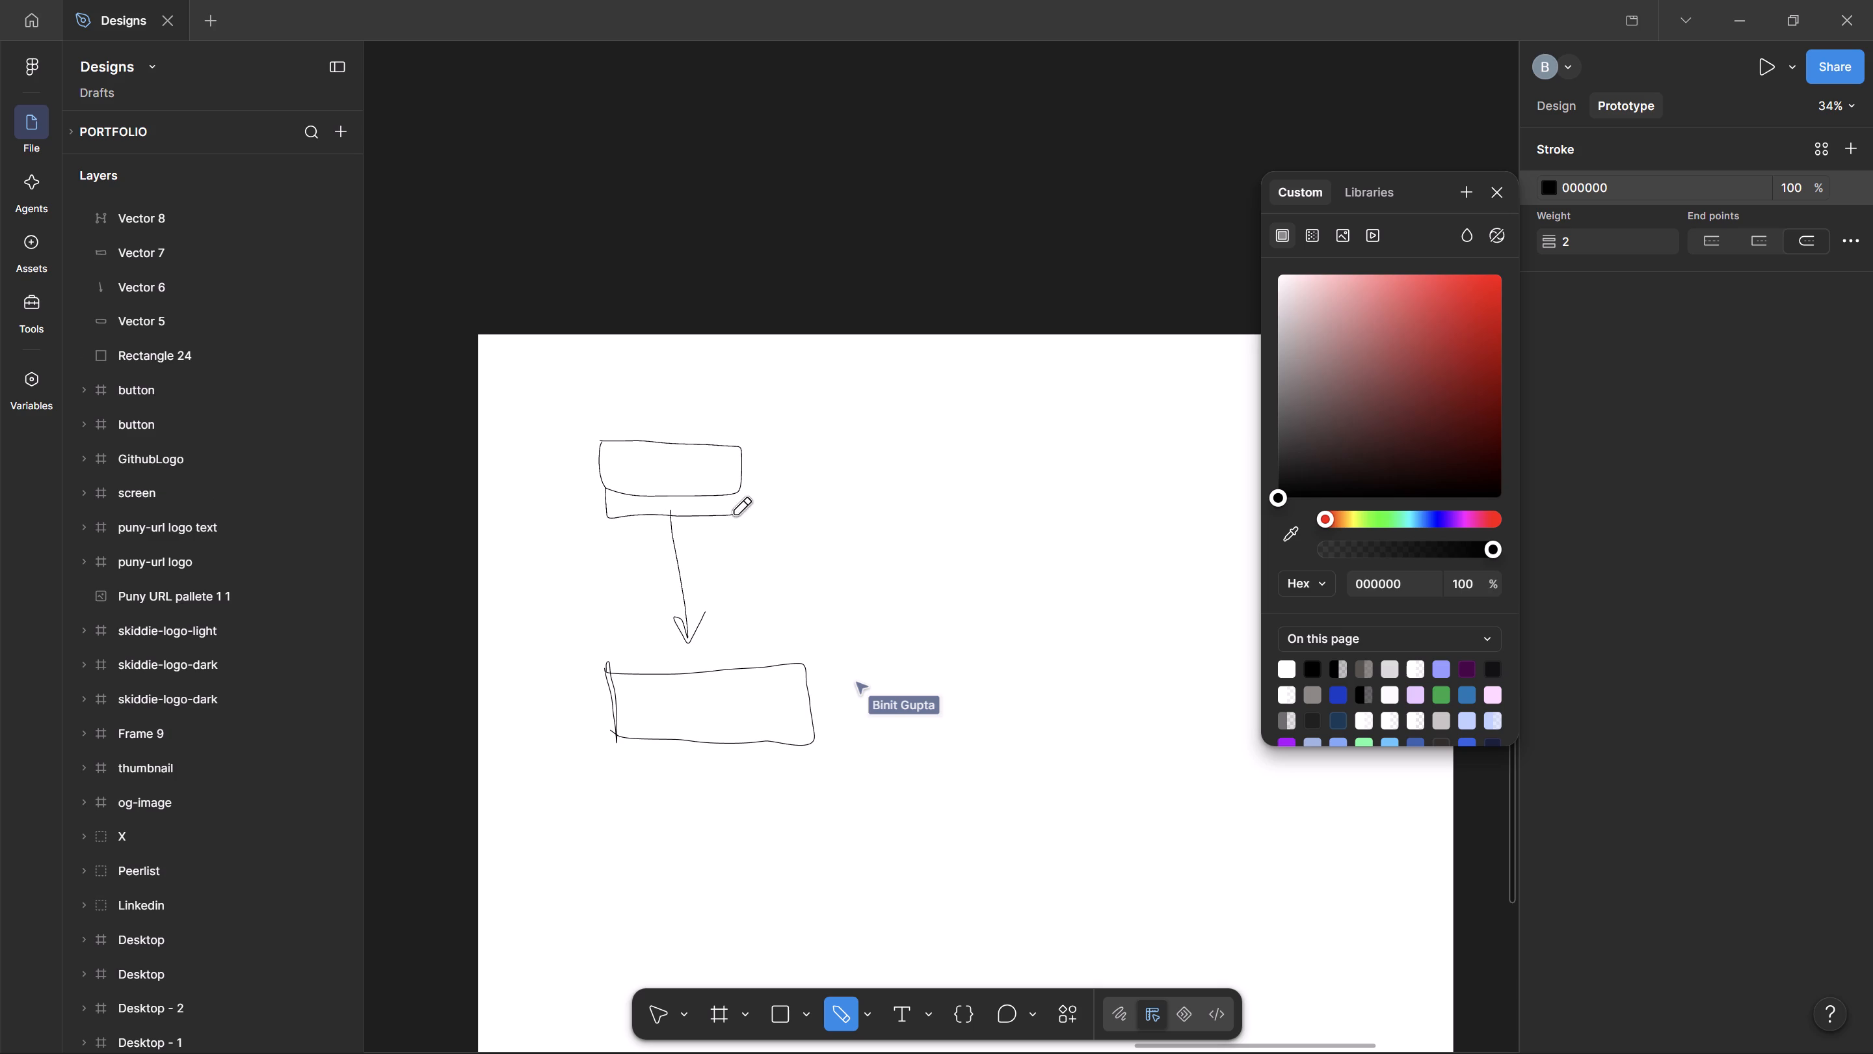
{"action": "left_click_drag", "start_coordinate": [735, 514], "coordinate": [741, 493]}
{"action": "left_click_drag", "start_coordinate": [625, 703], "coordinate": [637, 720]}
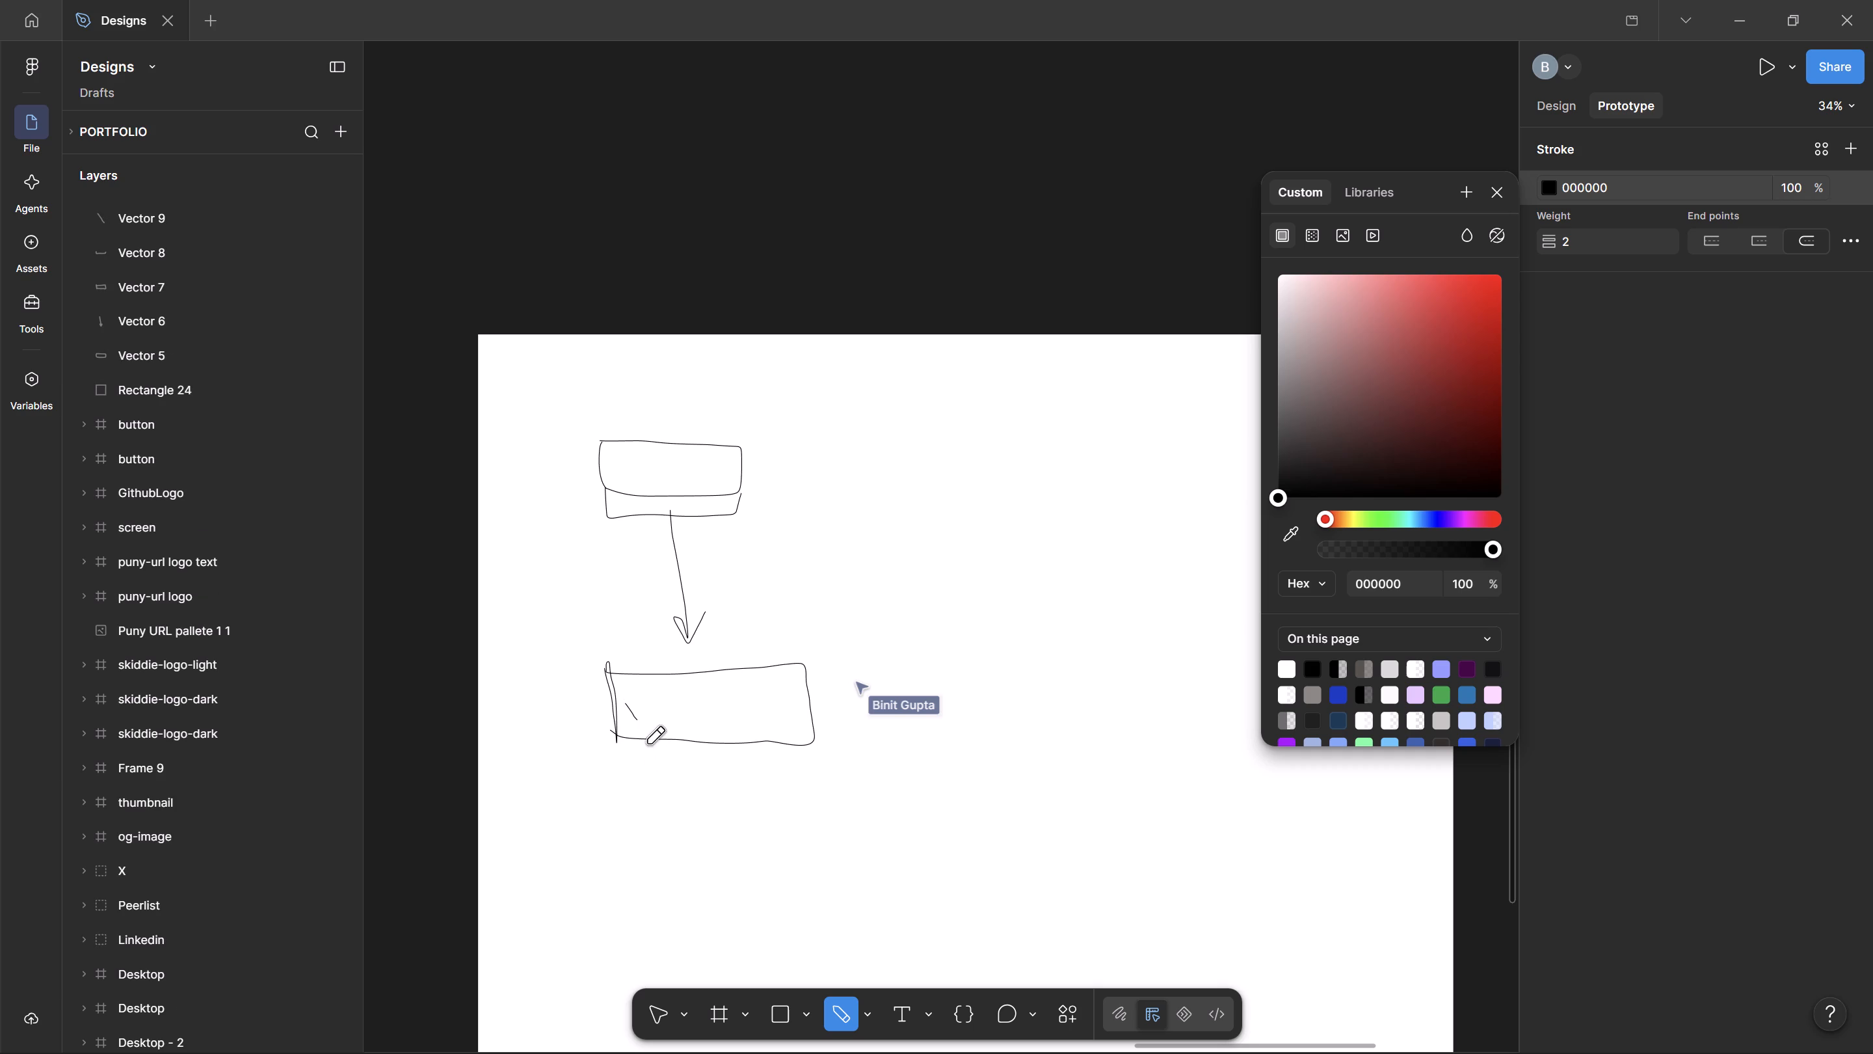
Sketch an arrow down from the second box to a larger third box containing a check mark, and leave the Pencil.
{"action": "left_click_drag", "start_coordinate": [703, 742], "coordinate": [734, 858]}
{"action": "scroll", "coordinate": [697, 921], "scroll_direction": "down", "scroll_amount": 2}
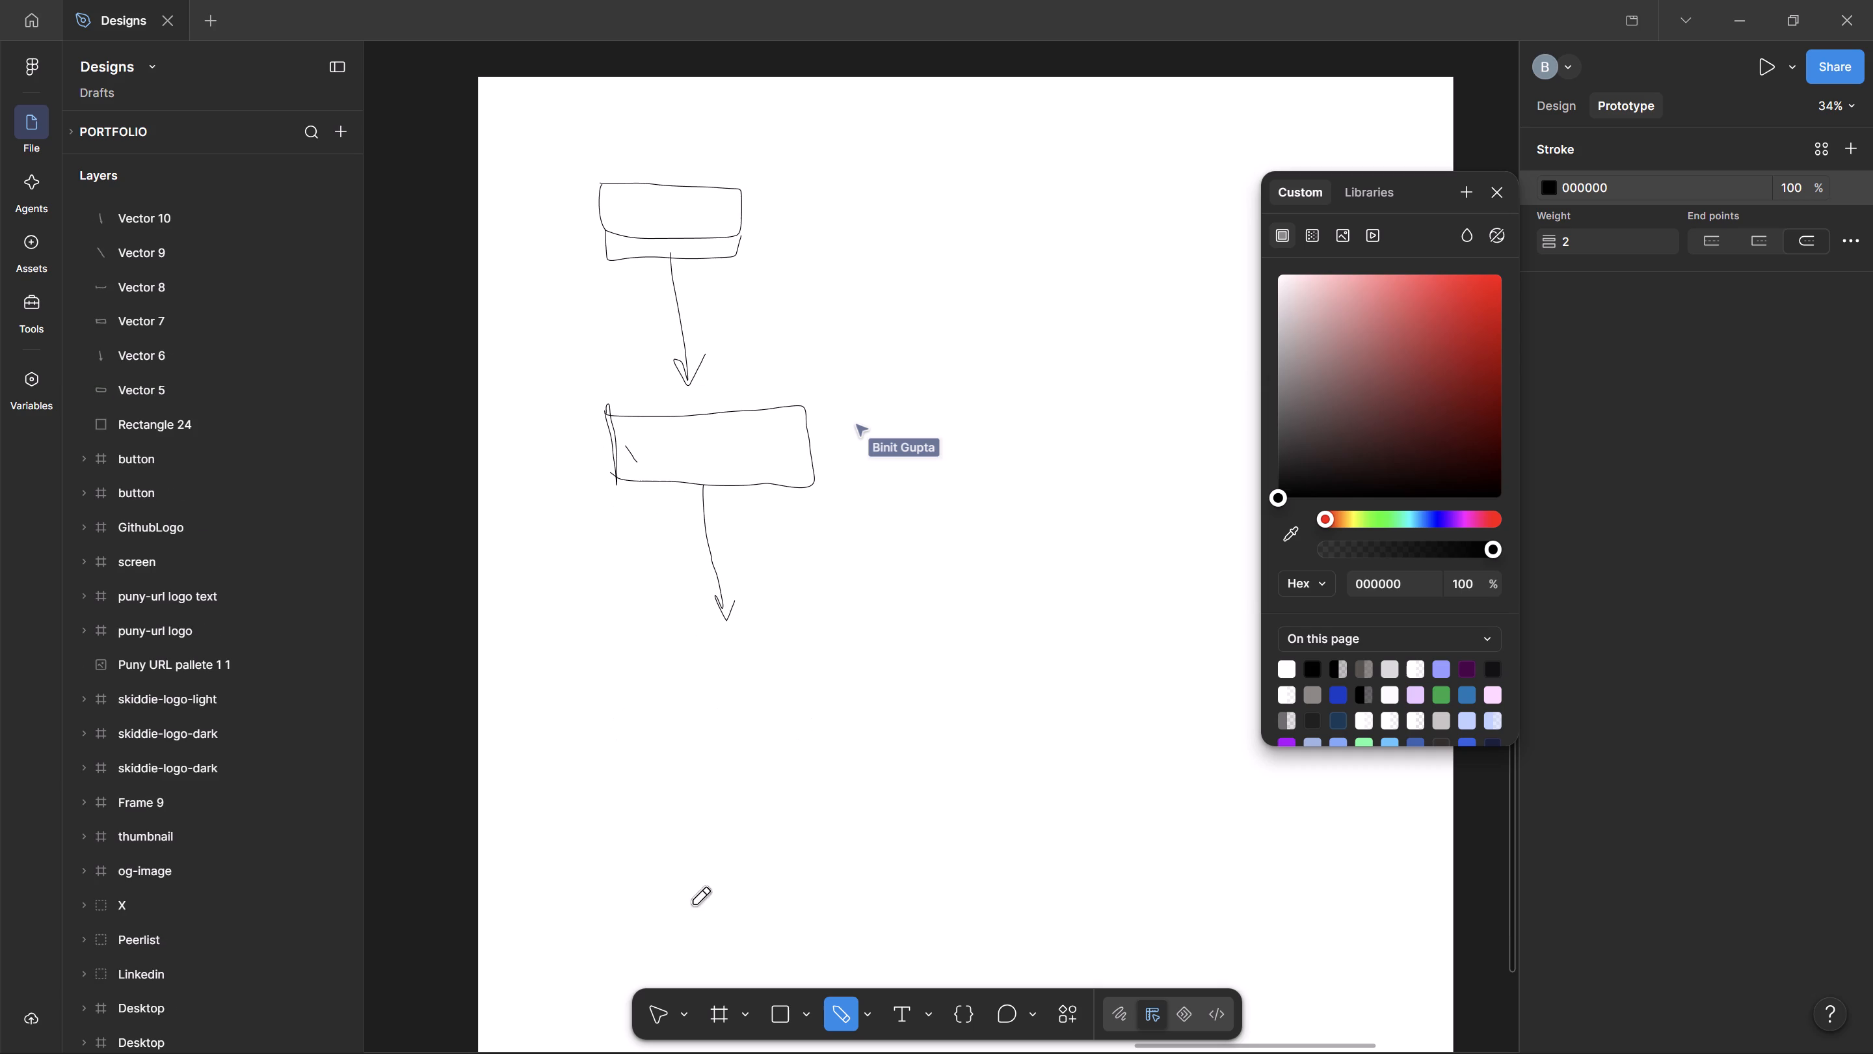
{"action": "left_click_drag", "start_coordinate": [620, 628], "coordinate": [887, 670]}
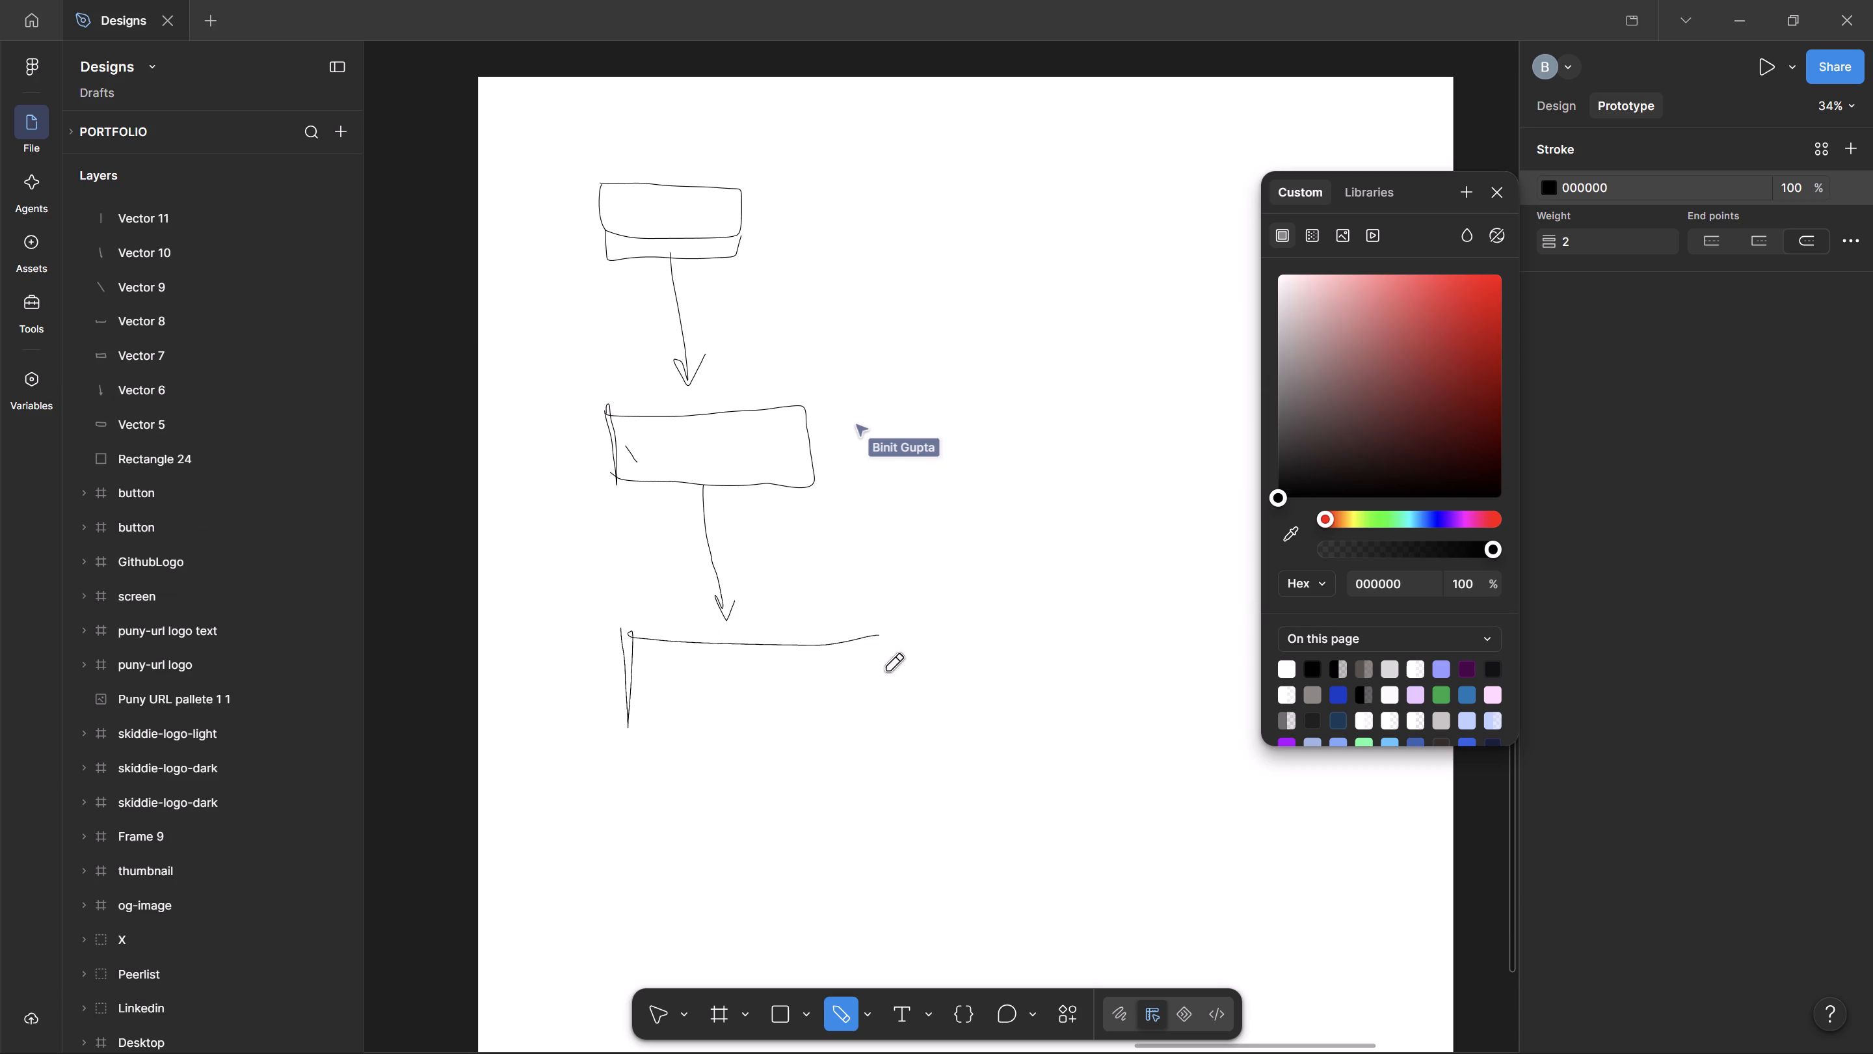
{"action": "left_click_drag", "start_coordinate": [887, 670], "coordinate": [630, 735]}
{"action": "left_click_drag", "start_coordinate": [647, 682], "coordinate": [659, 706]}
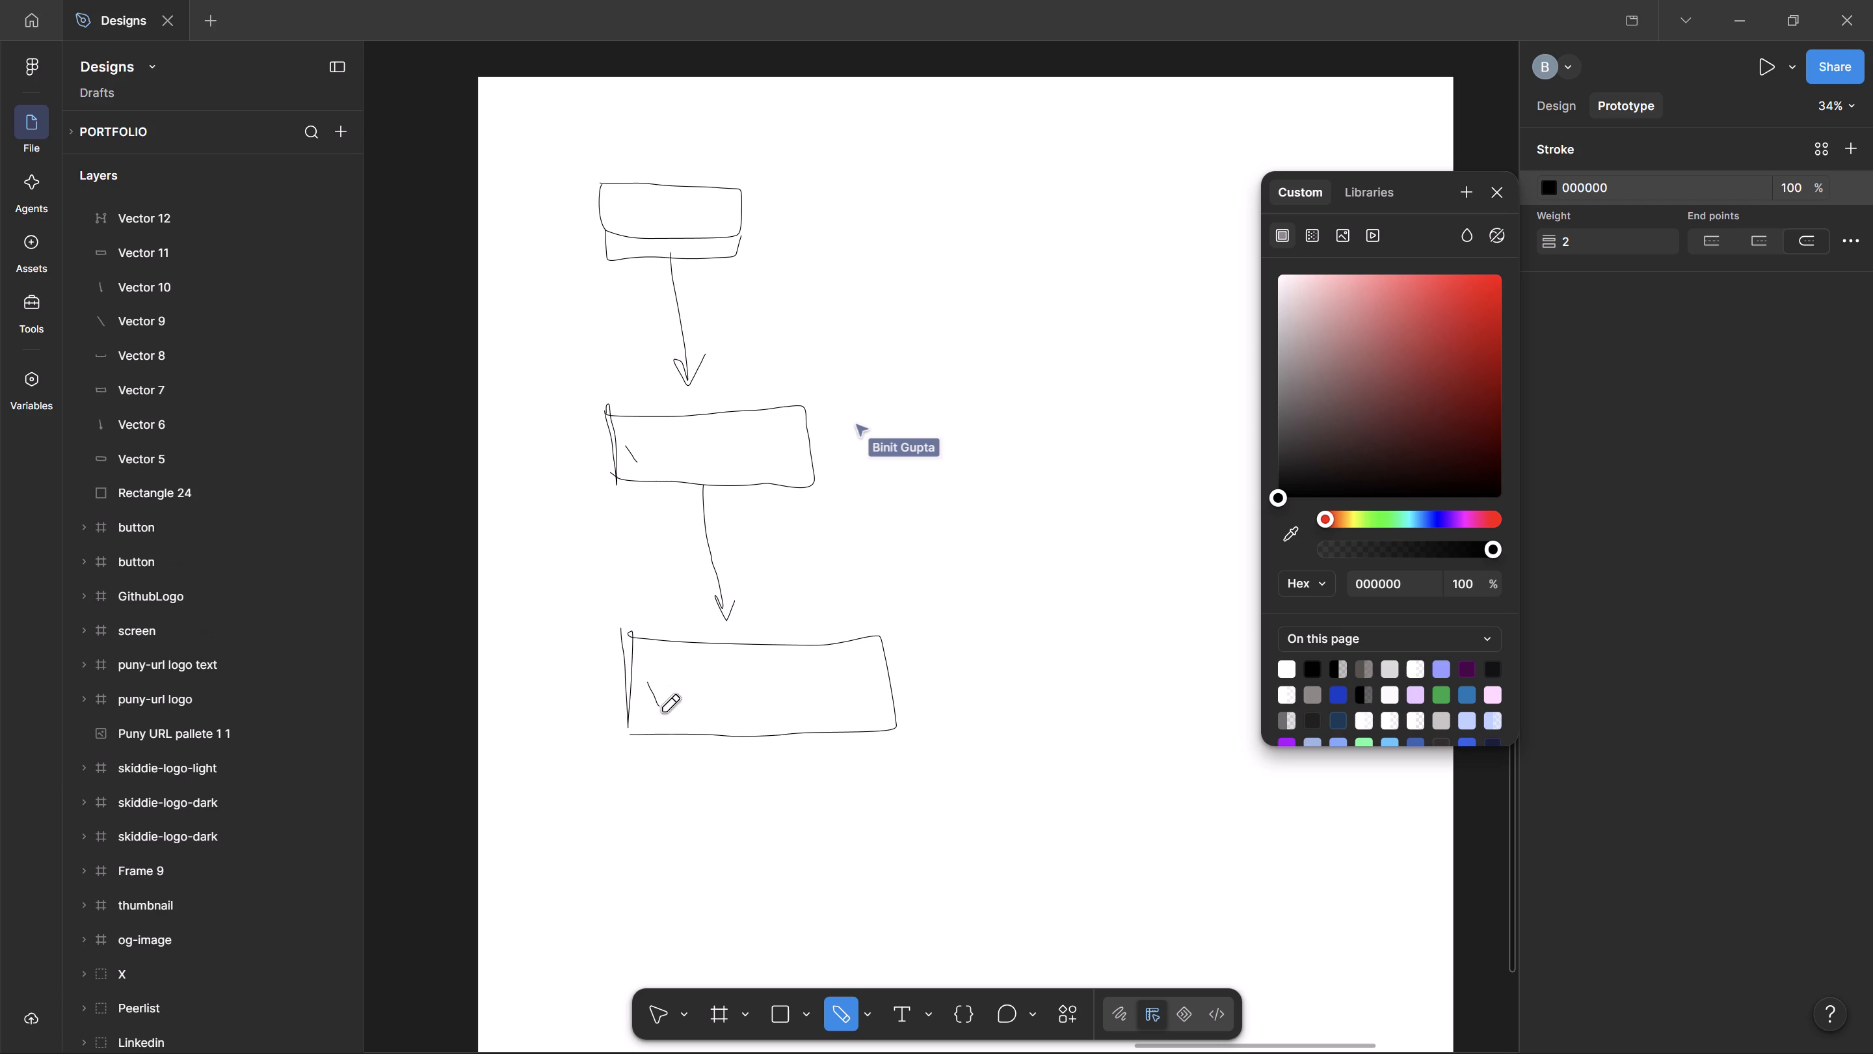
{"action": "left_click_drag", "start_coordinate": [660, 709], "coordinate": [695, 673]}
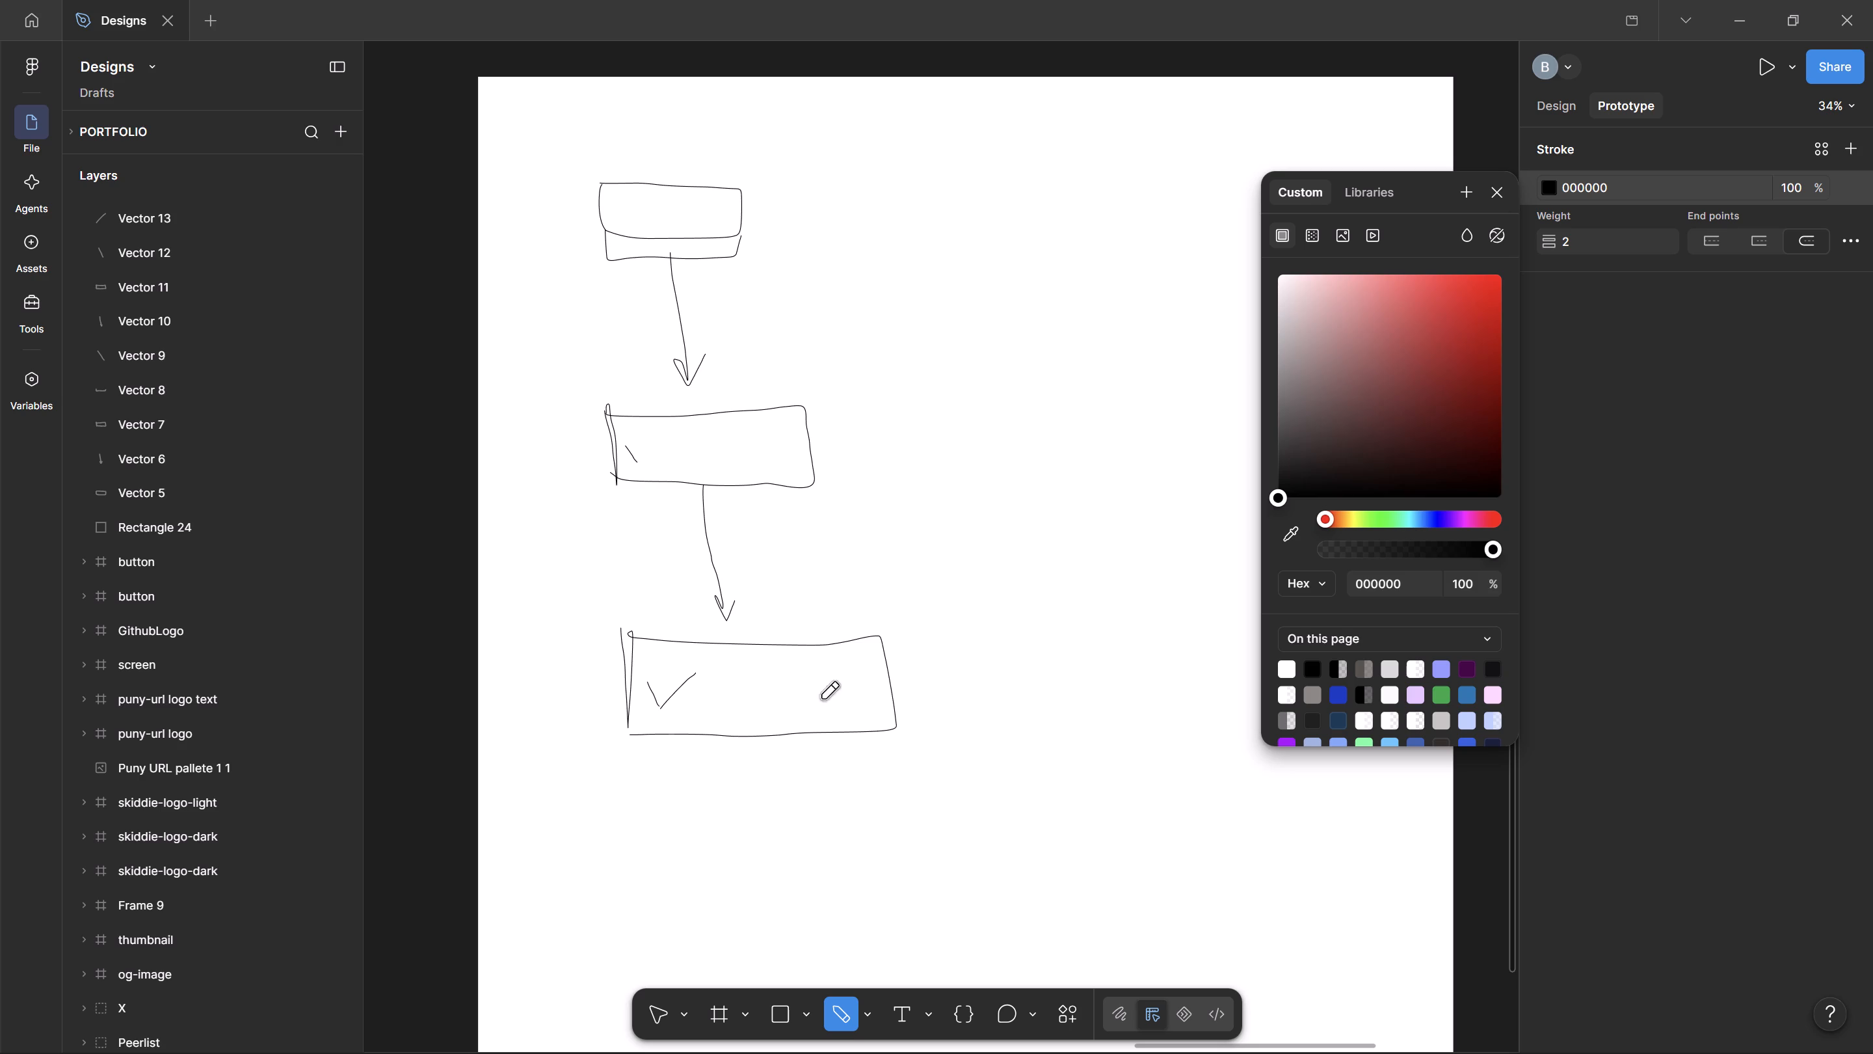
{"action": "key", "text": "Escape"}
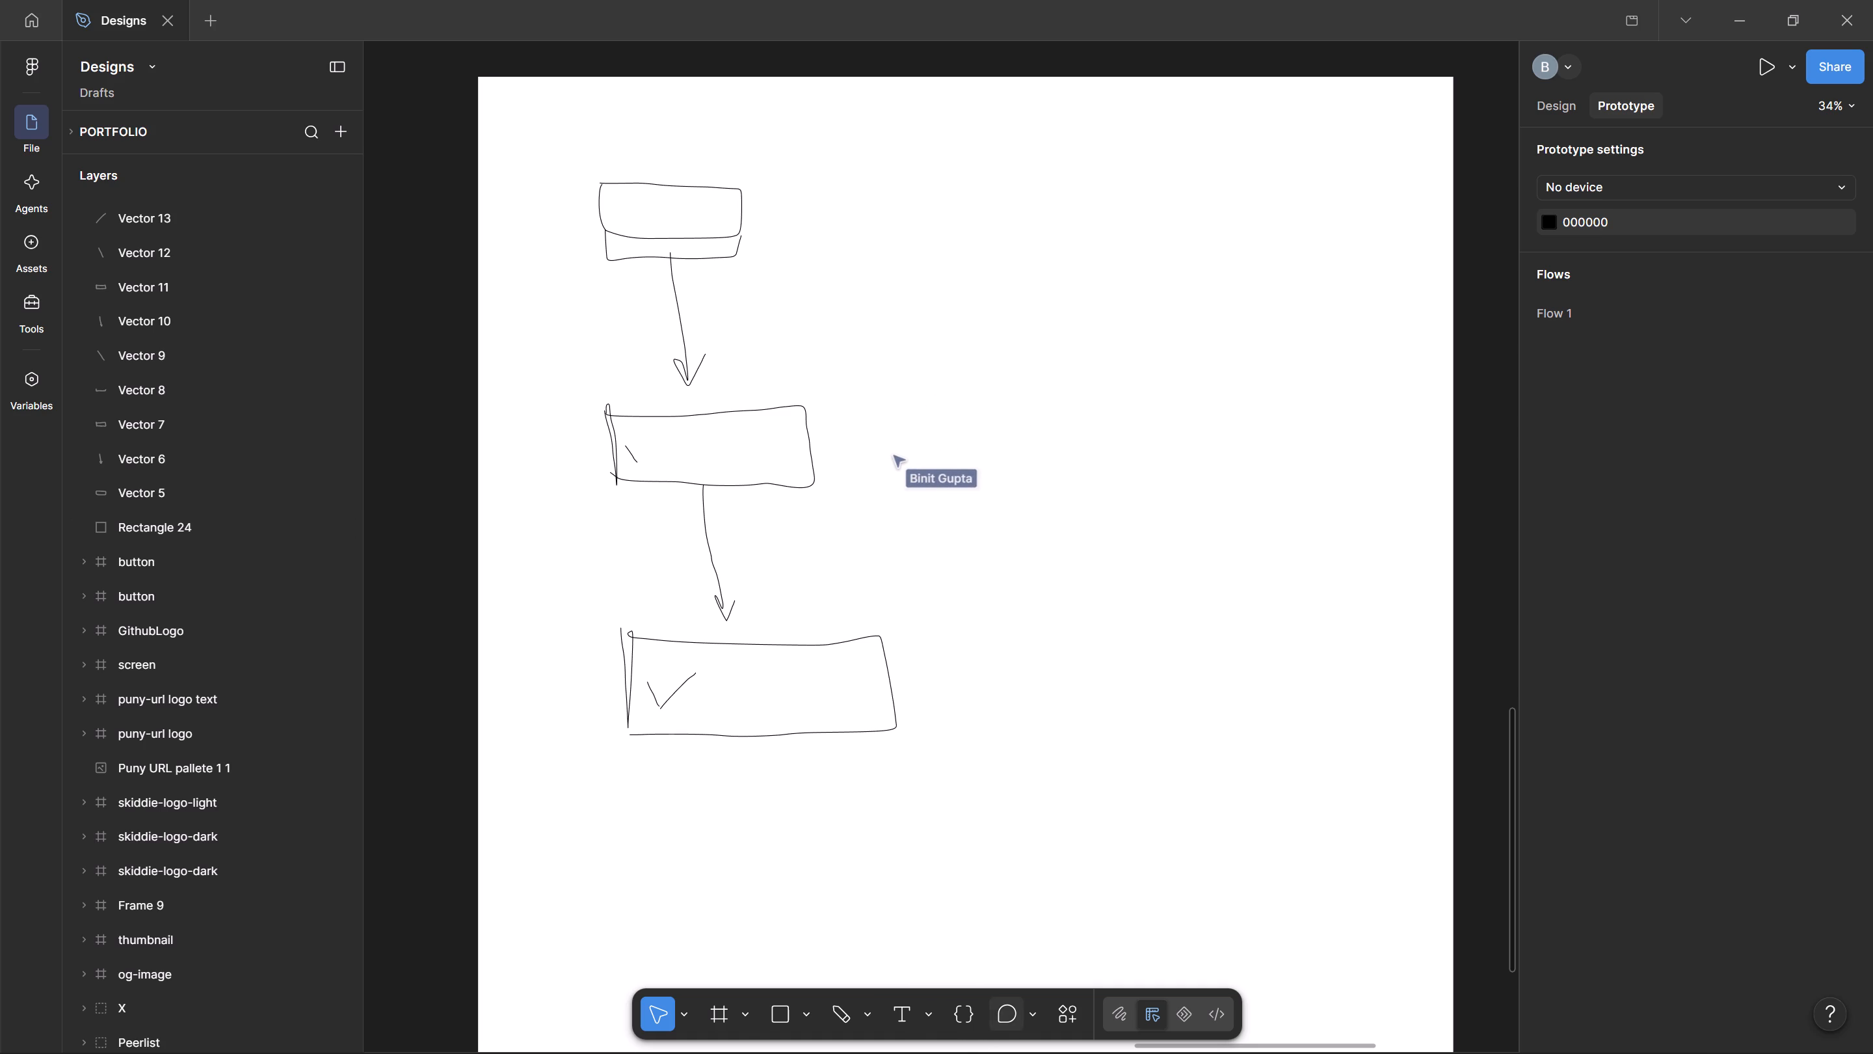
With the Pencil, add a depth edge under the third box and retrace its side and top outline.
{"action": "left_click", "coordinate": [827, 1014]}
{"action": "left_click_drag", "start_coordinate": [629, 735], "coordinate": [735, 766]}
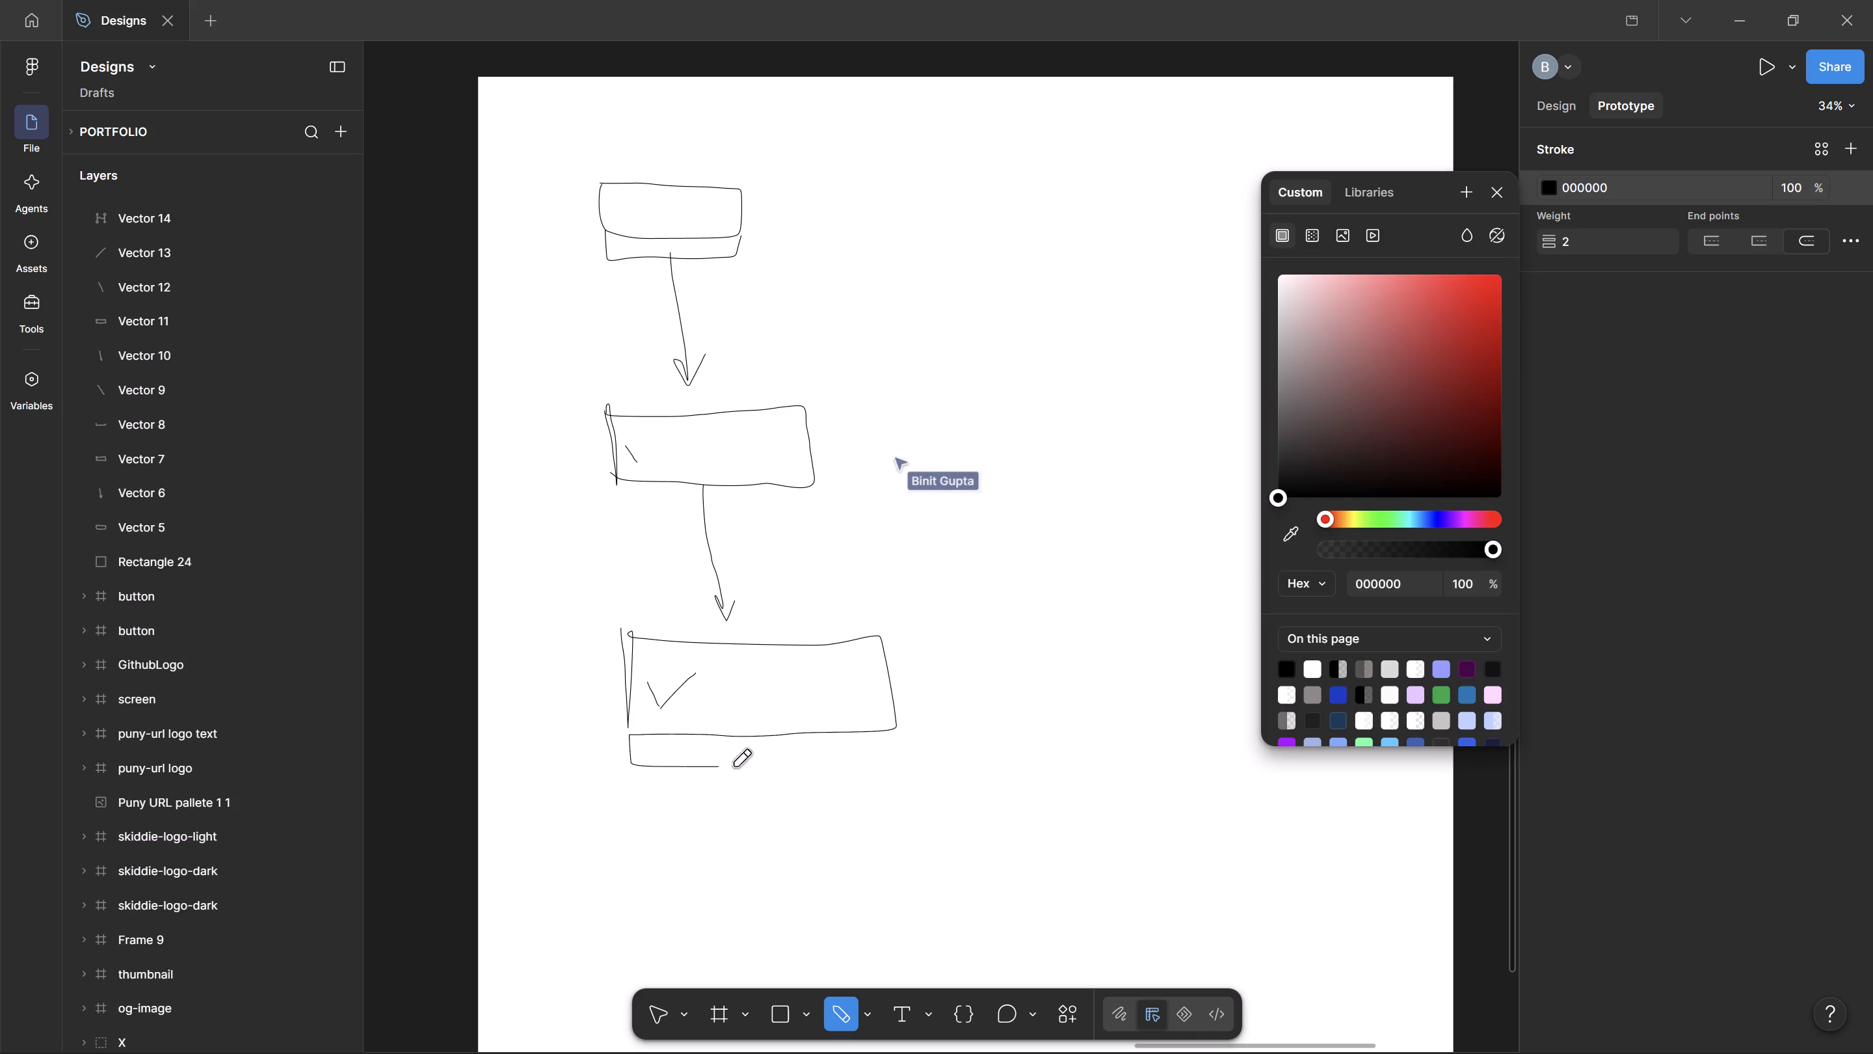
{"action": "left_click_drag", "start_coordinate": [735, 766], "coordinate": [896, 729]}
{"action": "left_click_drag", "start_coordinate": [629, 641], "coordinate": [782, 640]}
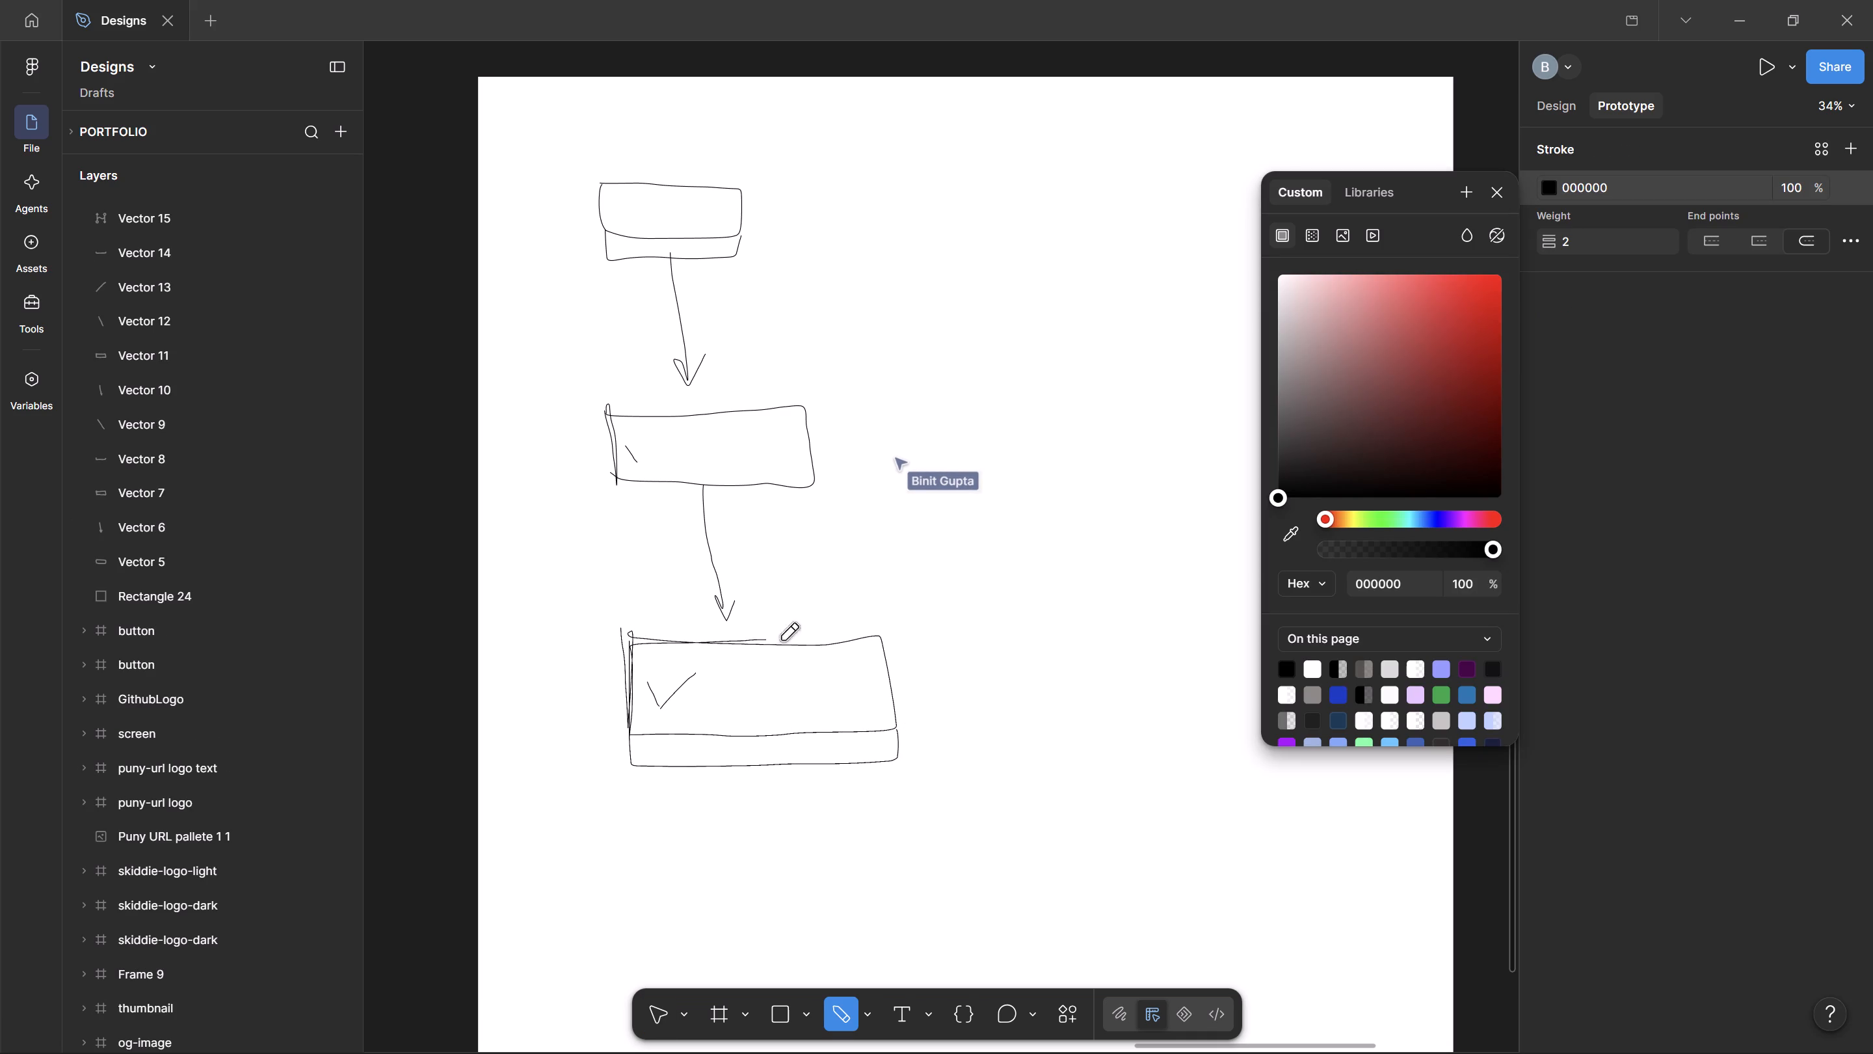
{"action": "left_click_drag", "start_coordinate": [782, 640], "coordinate": [895, 732]}
{"action": "left_click_drag", "start_coordinate": [895, 732], "coordinate": [896, 733]}
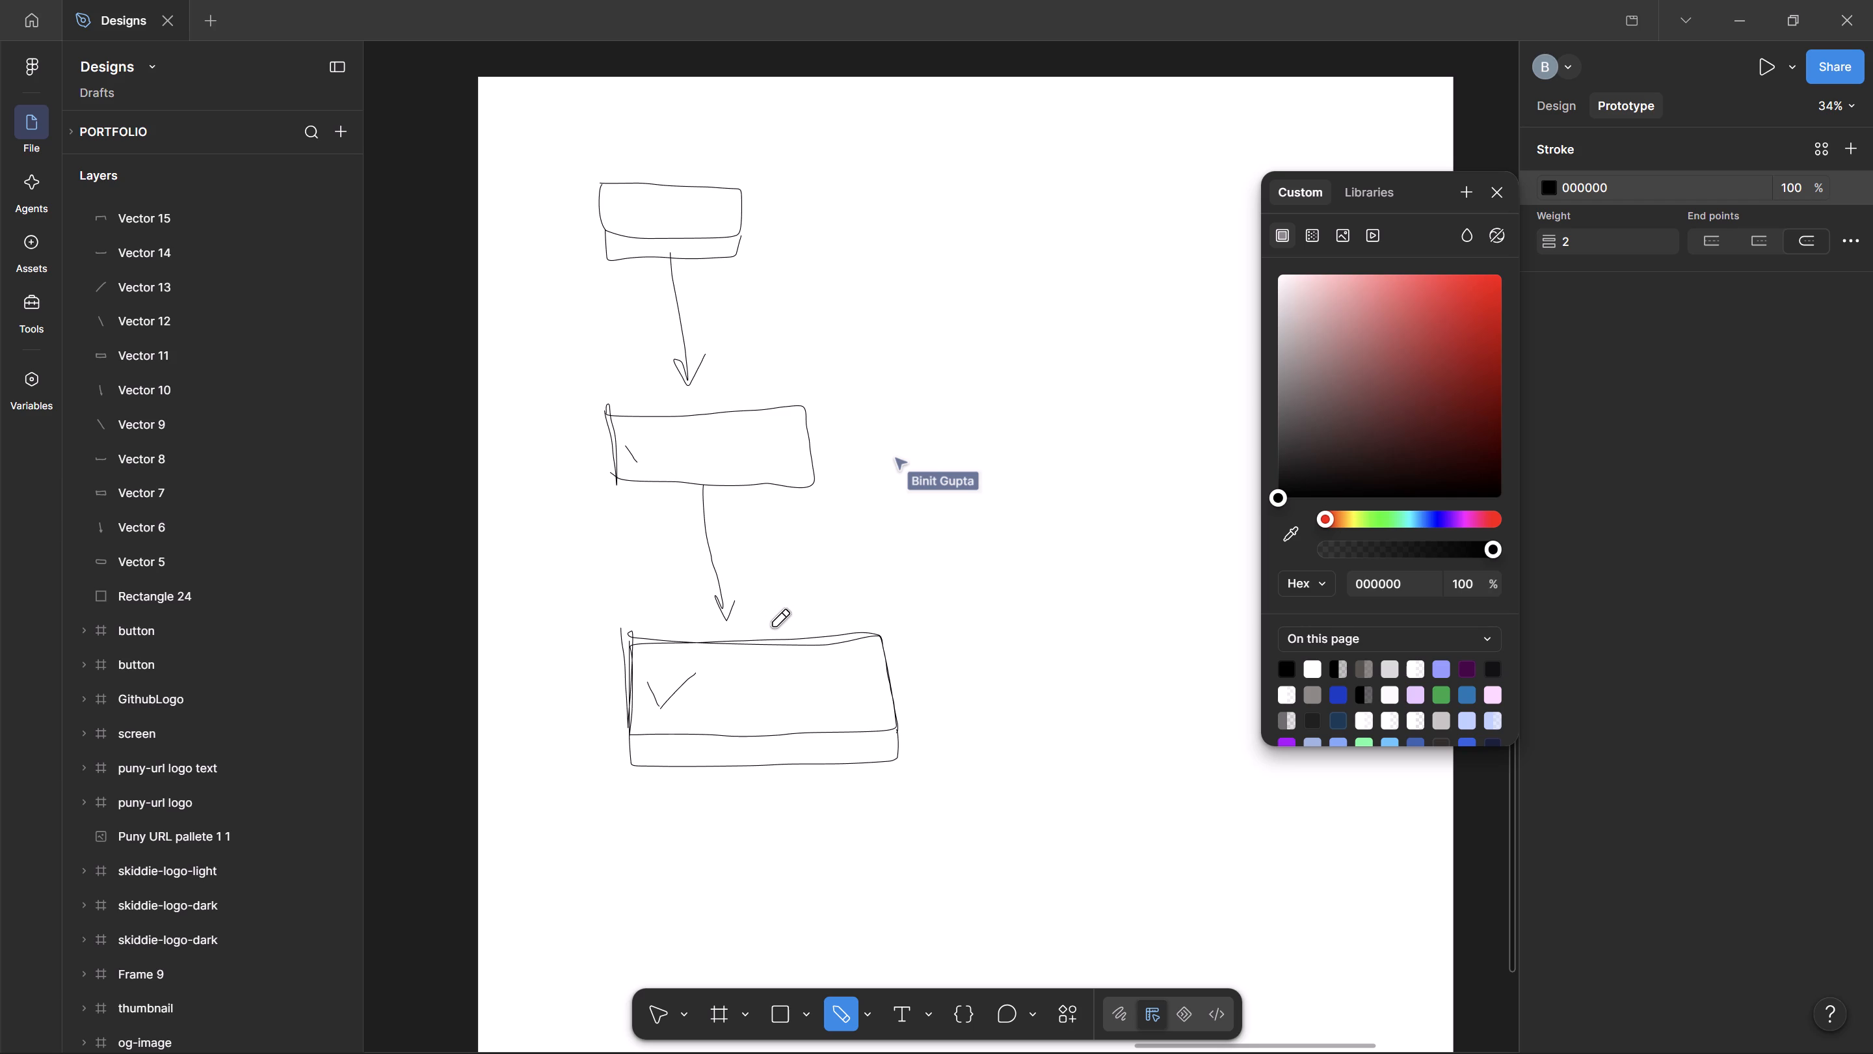
Handwrite a short scribbled label in the first box, "Shorten" in the second and "Shortened" in the third.
{"action": "left_click_drag", "start_coordinate": [644, 200], "coordinate": [631, 204]}
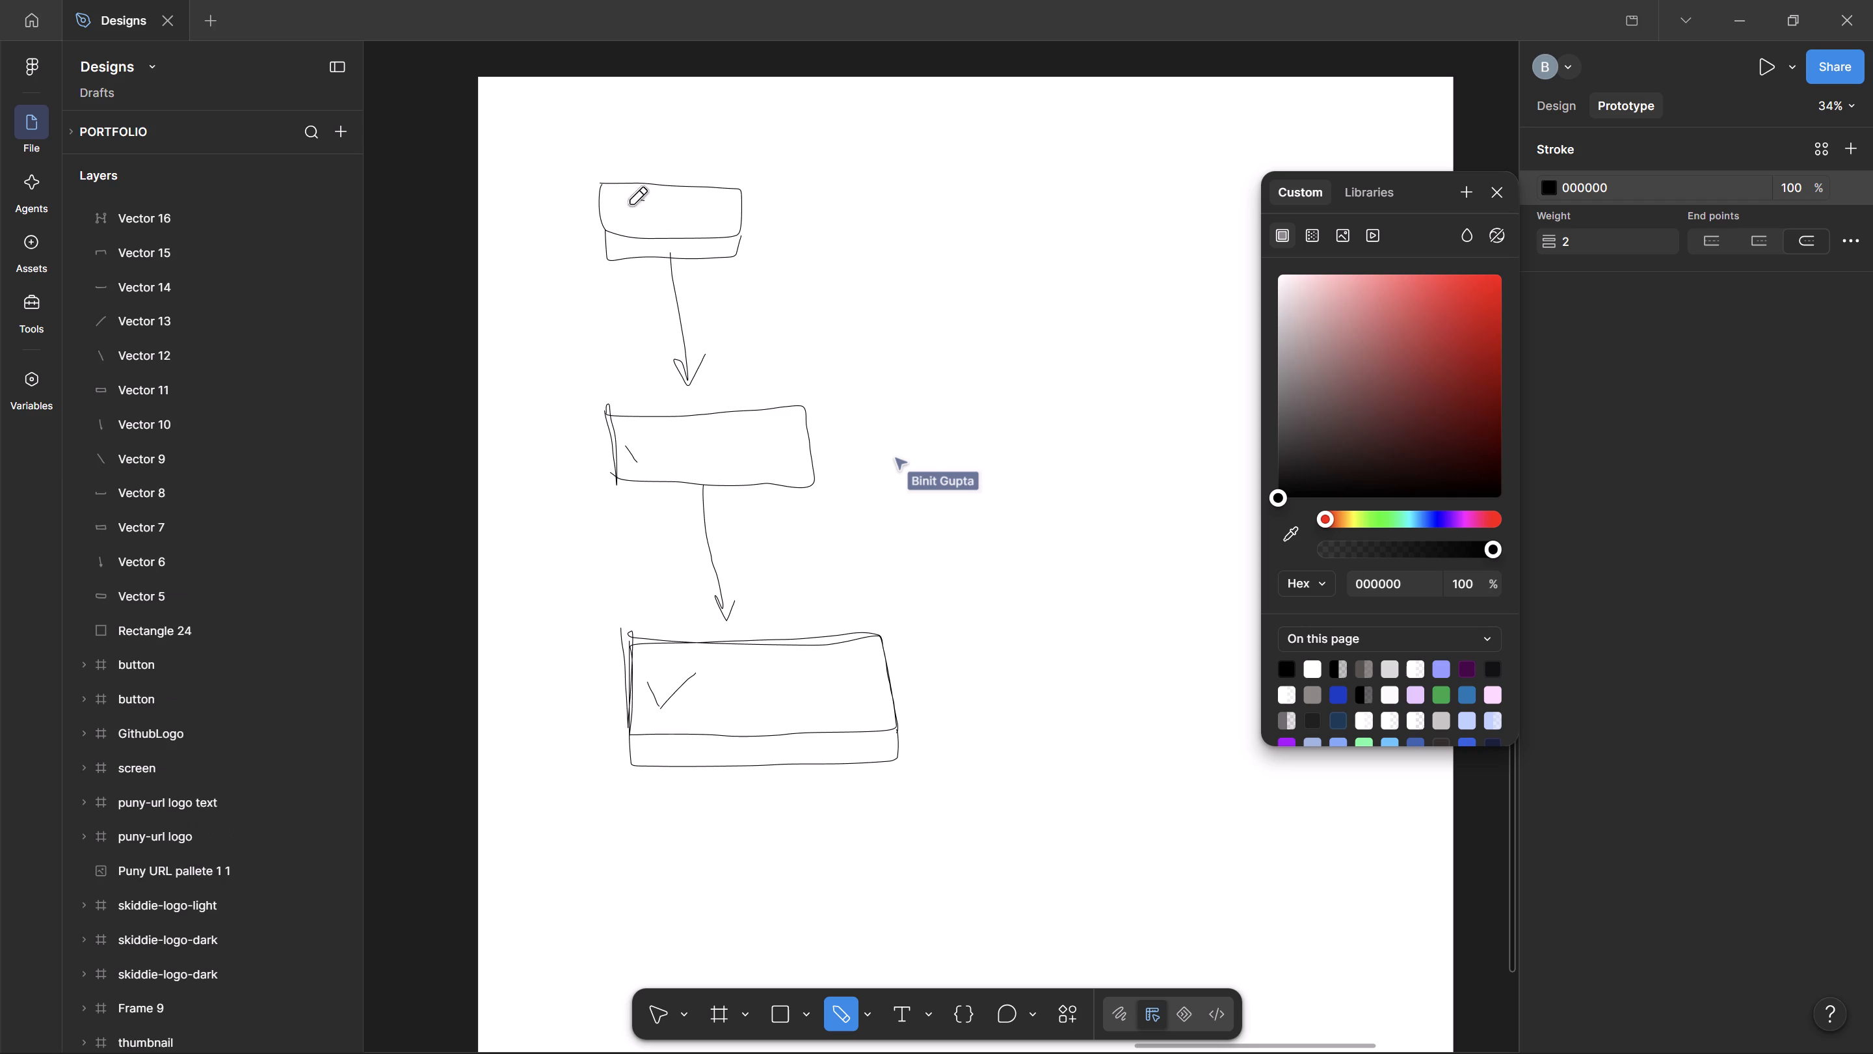
{"action": "left_click_drag", "start_coordinate": [631, 204], "coordinate": [676, 213]}
{"action": "left_click_drag", "start_coordinate": [690, 442], "coordinate": [762, 455]}
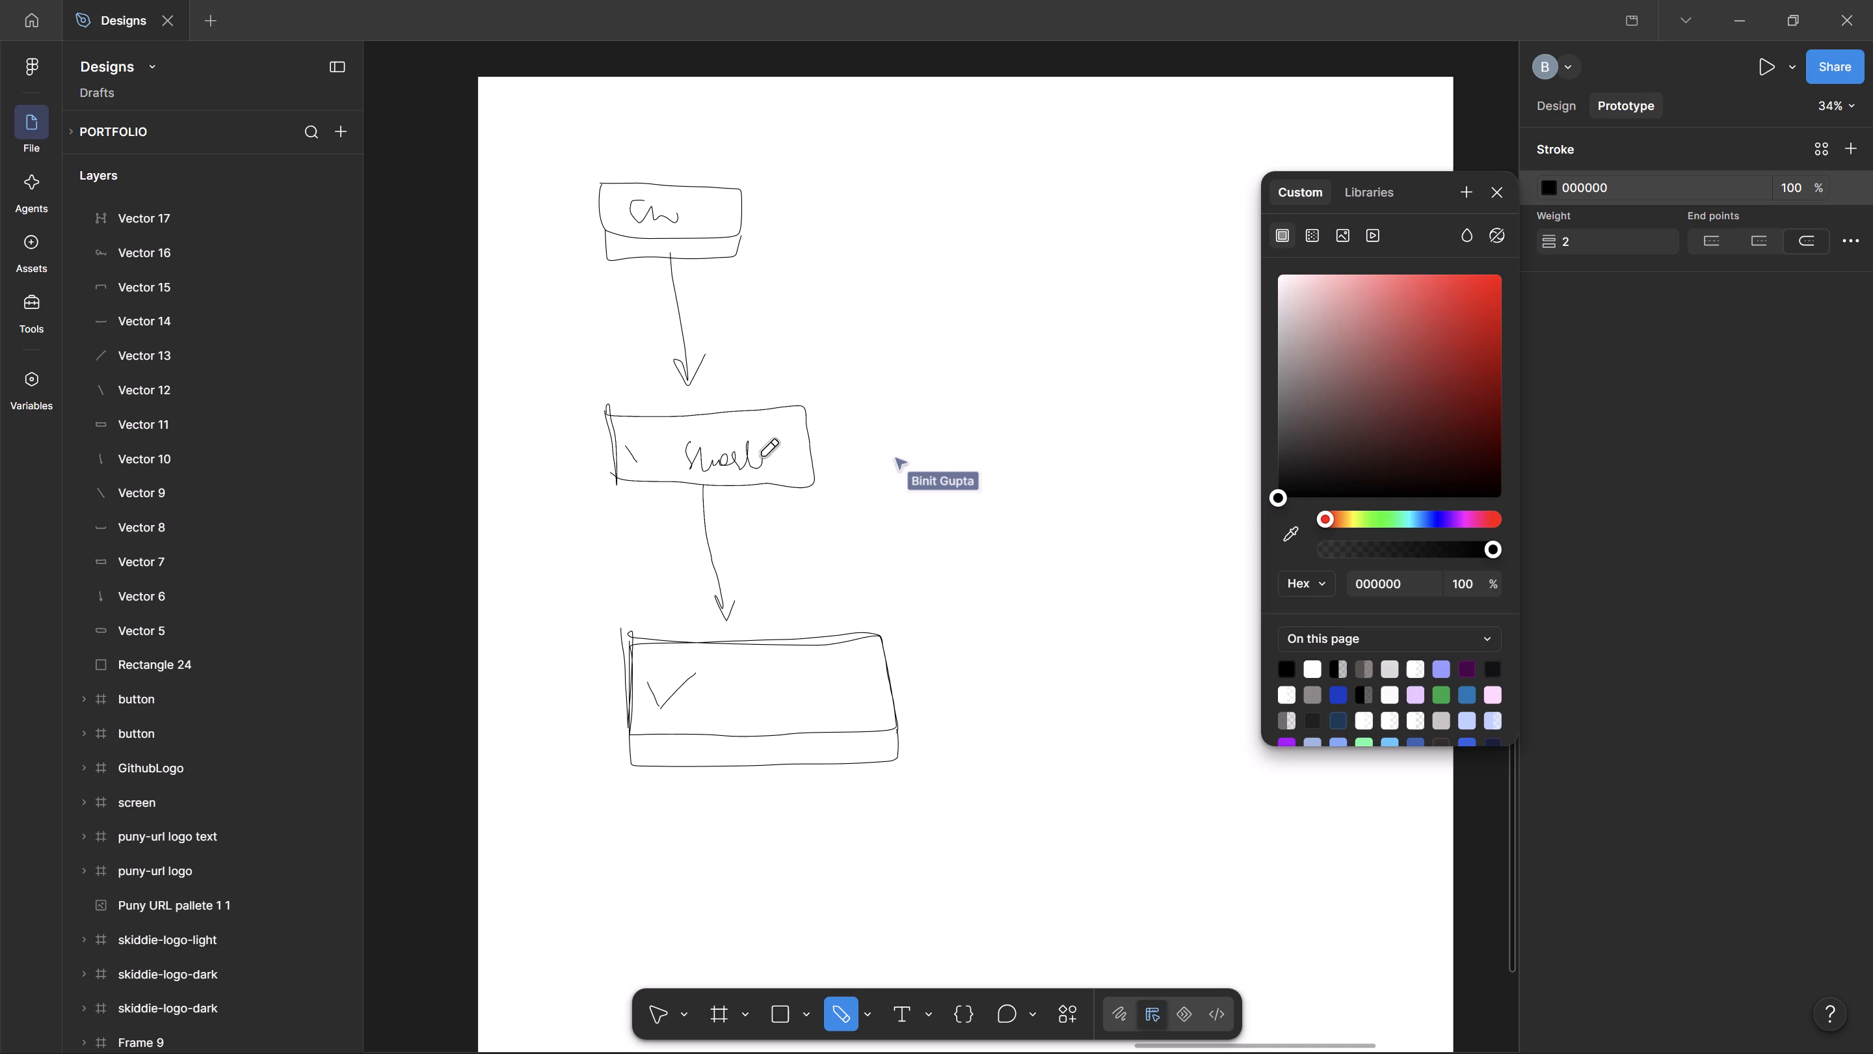
{"action": "left_click_drag", "start_coordinate": [762, 455], "coordinate": [786, 468]}
{"action": "left_click_drag", "start_coordinate": [739, 448], "coordinate": [769, 444]}
{"action": "left_click_drag", "start_coordinate": [750, 684], "coordinate": [747, 716]}
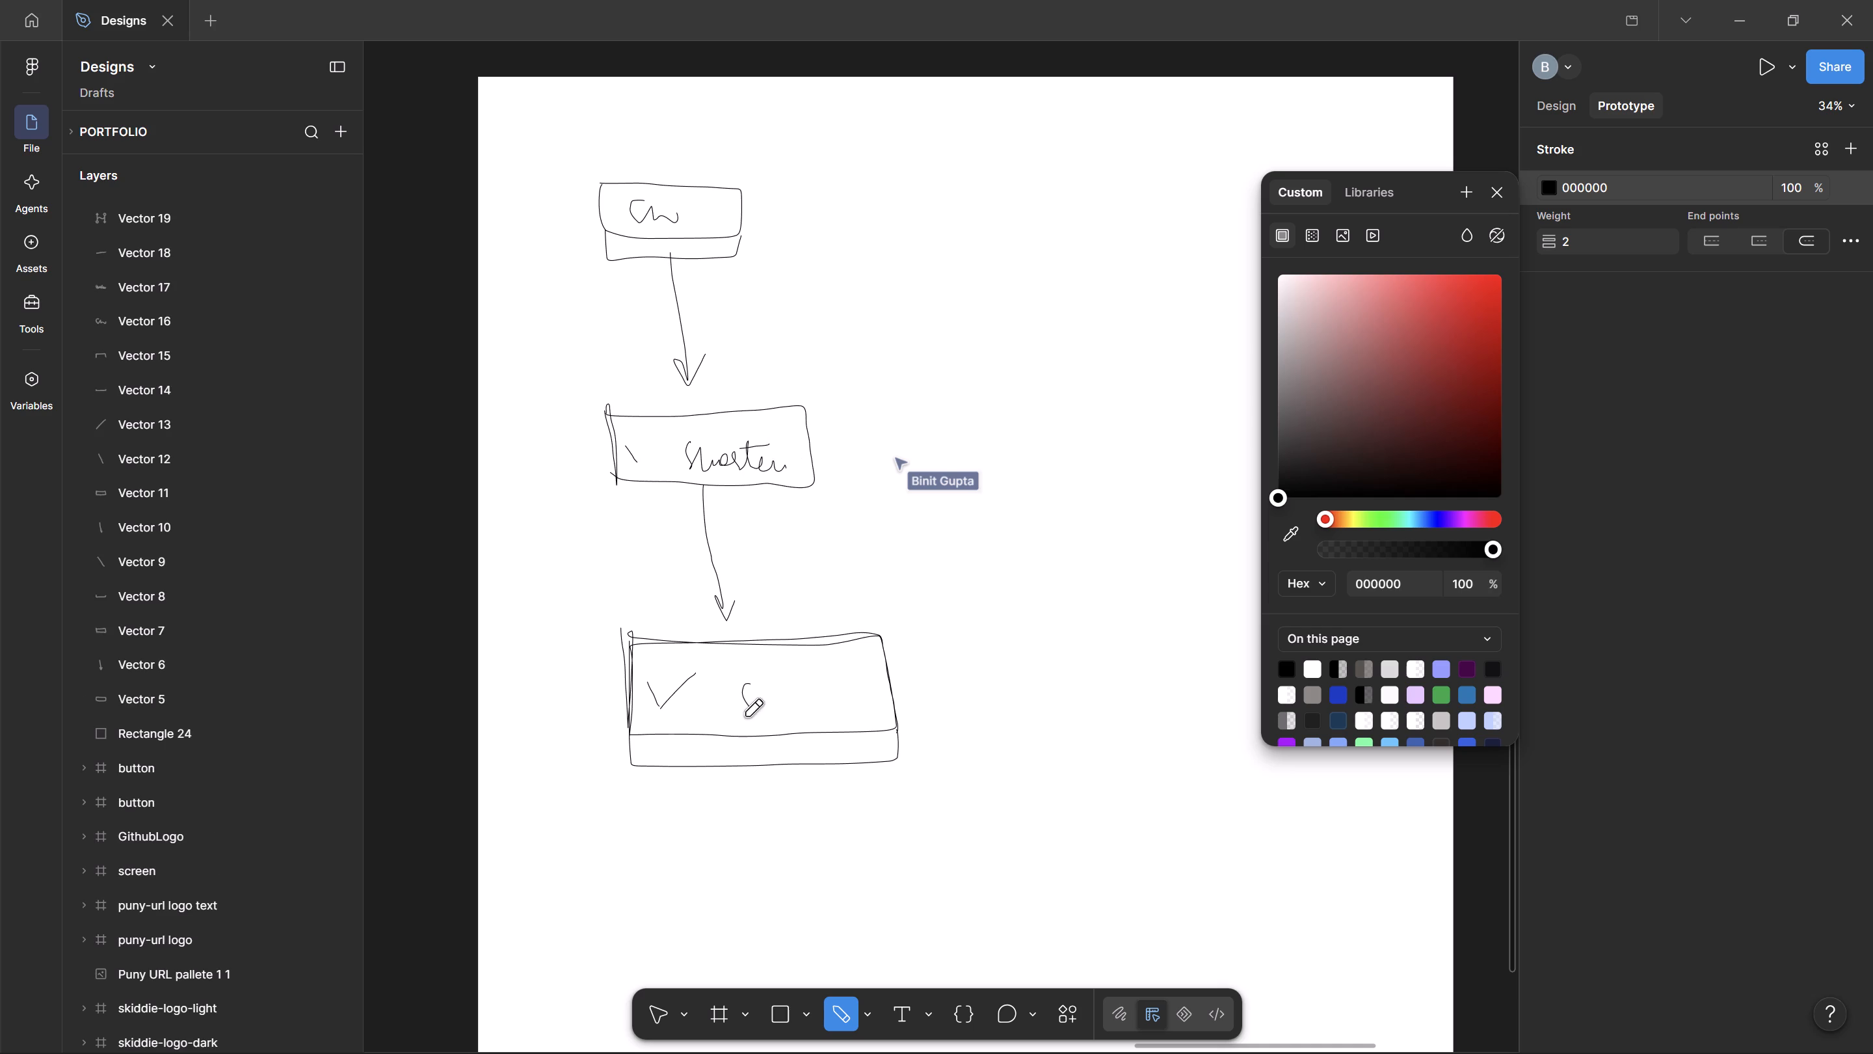
{"action": "left_click_drag", "start_coordinate": [747, 716], "coordinate": [849, 705]}
{"action": "left_click_drag", "start_coordinate": [849, 705], "coordinate": [891, 720]}
Sketch an arrow pointing at the third box's left side and handwrite "Pastel" below the arrow.
{"action": "left_click_drag", "start_coordinate": [525, 707], "coordinate": [582, 699]}
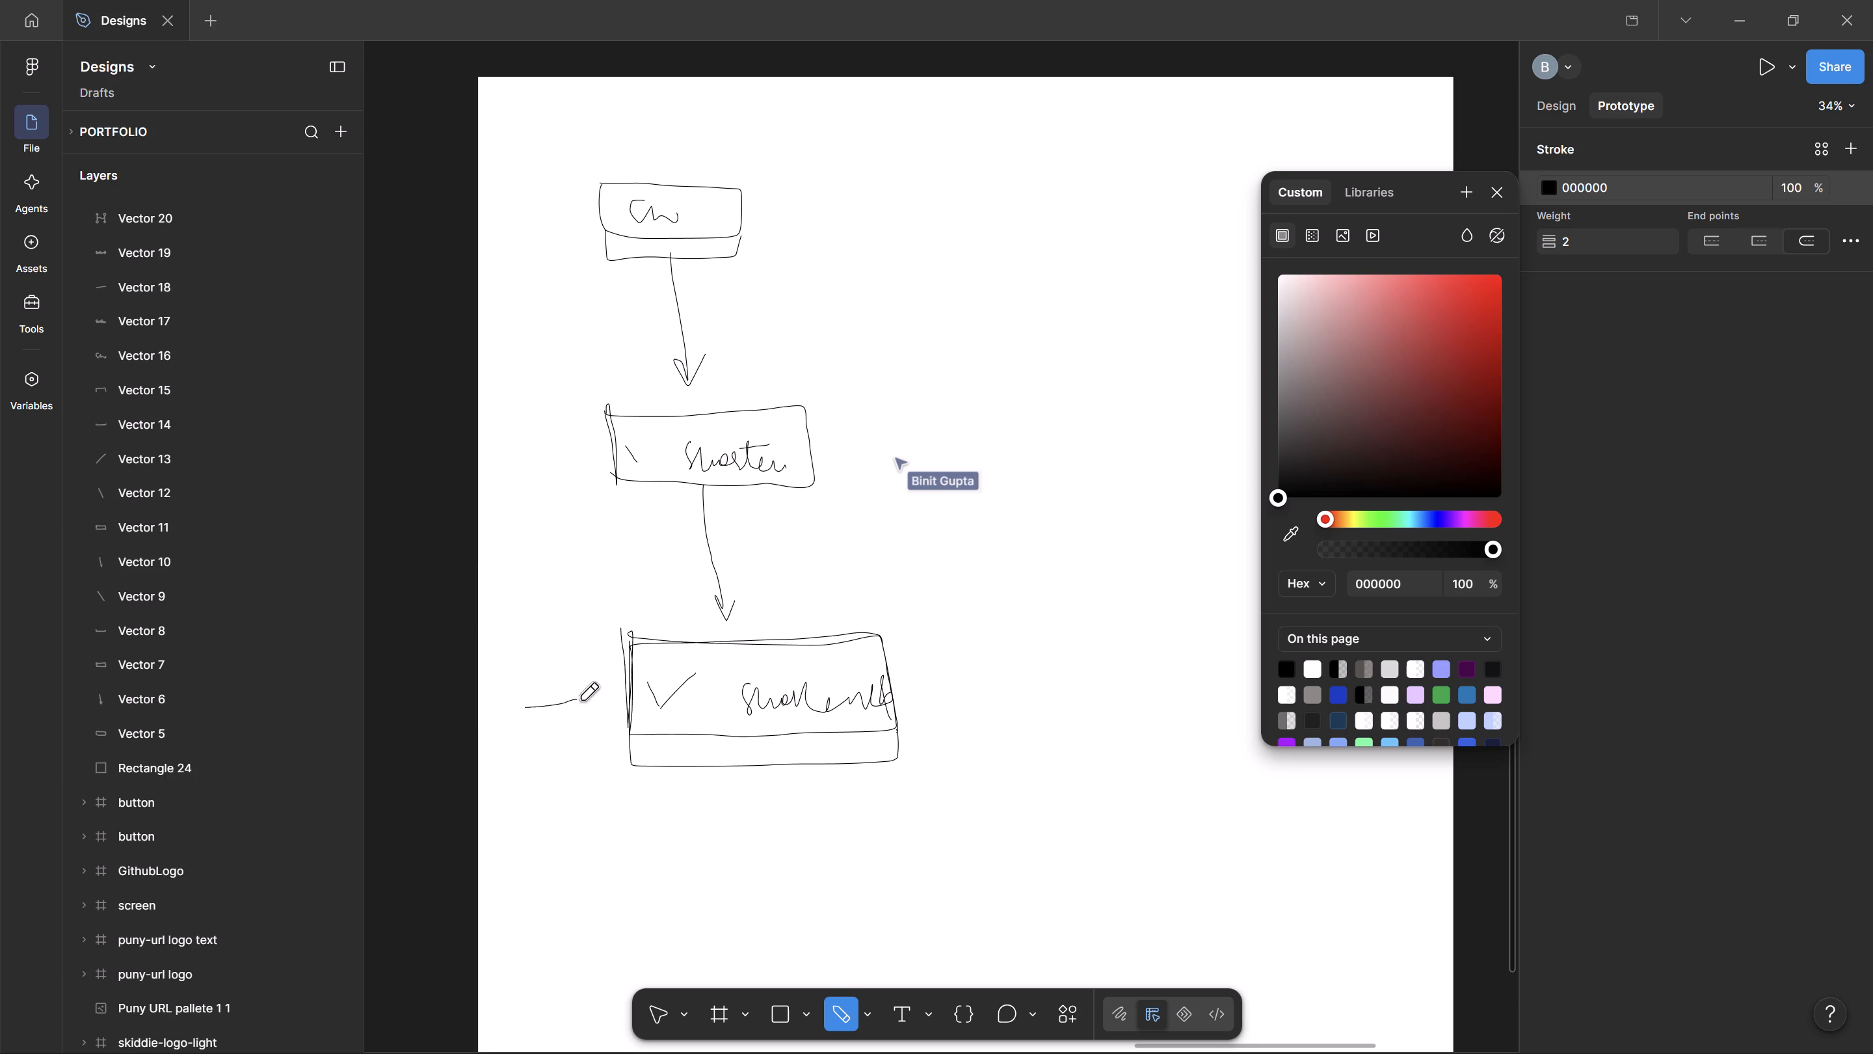
{"action": "left_click_drag", "start_coordinate": [582, 699], "coordinate": [575, 713]}
{"action": "left_click_drag", "start_coordinate": [498, 738], "coordinate": [498, 759]}
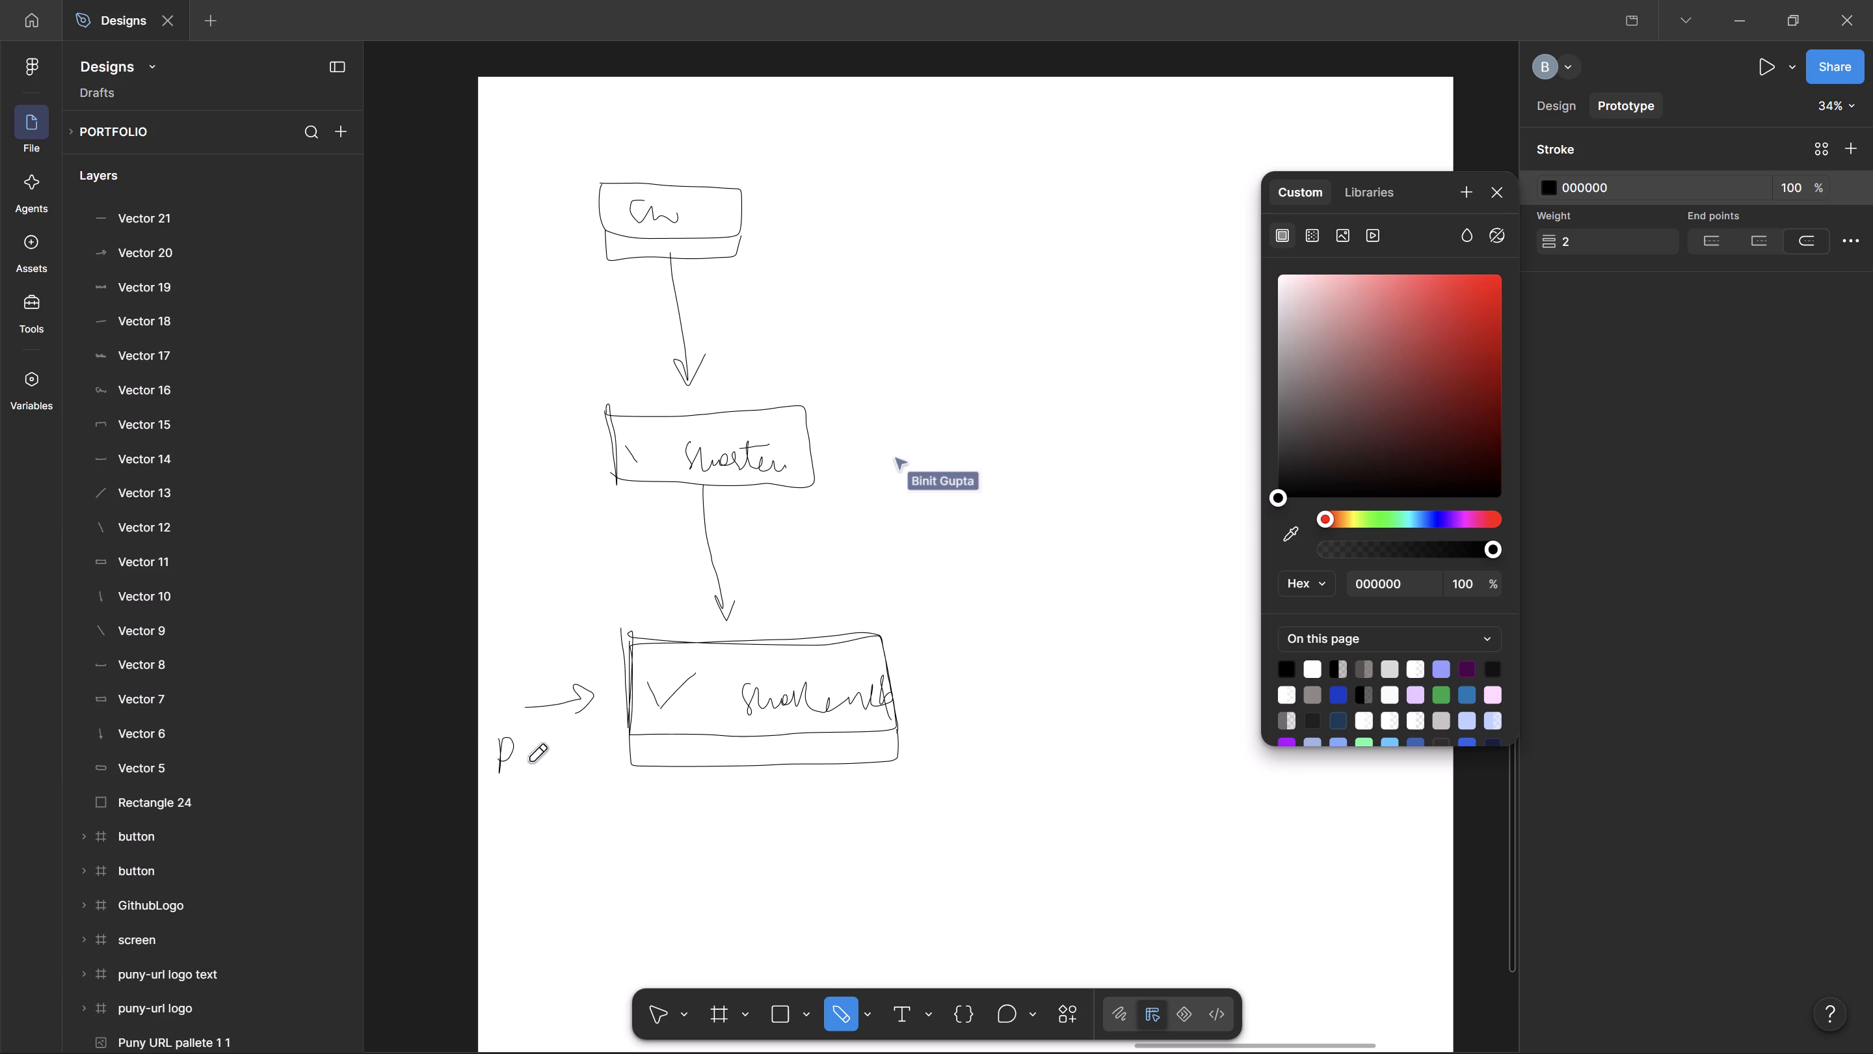
{"action": "left_click_drag", "start_coordinate": [534, 759], "coordinate": [591, 761]}
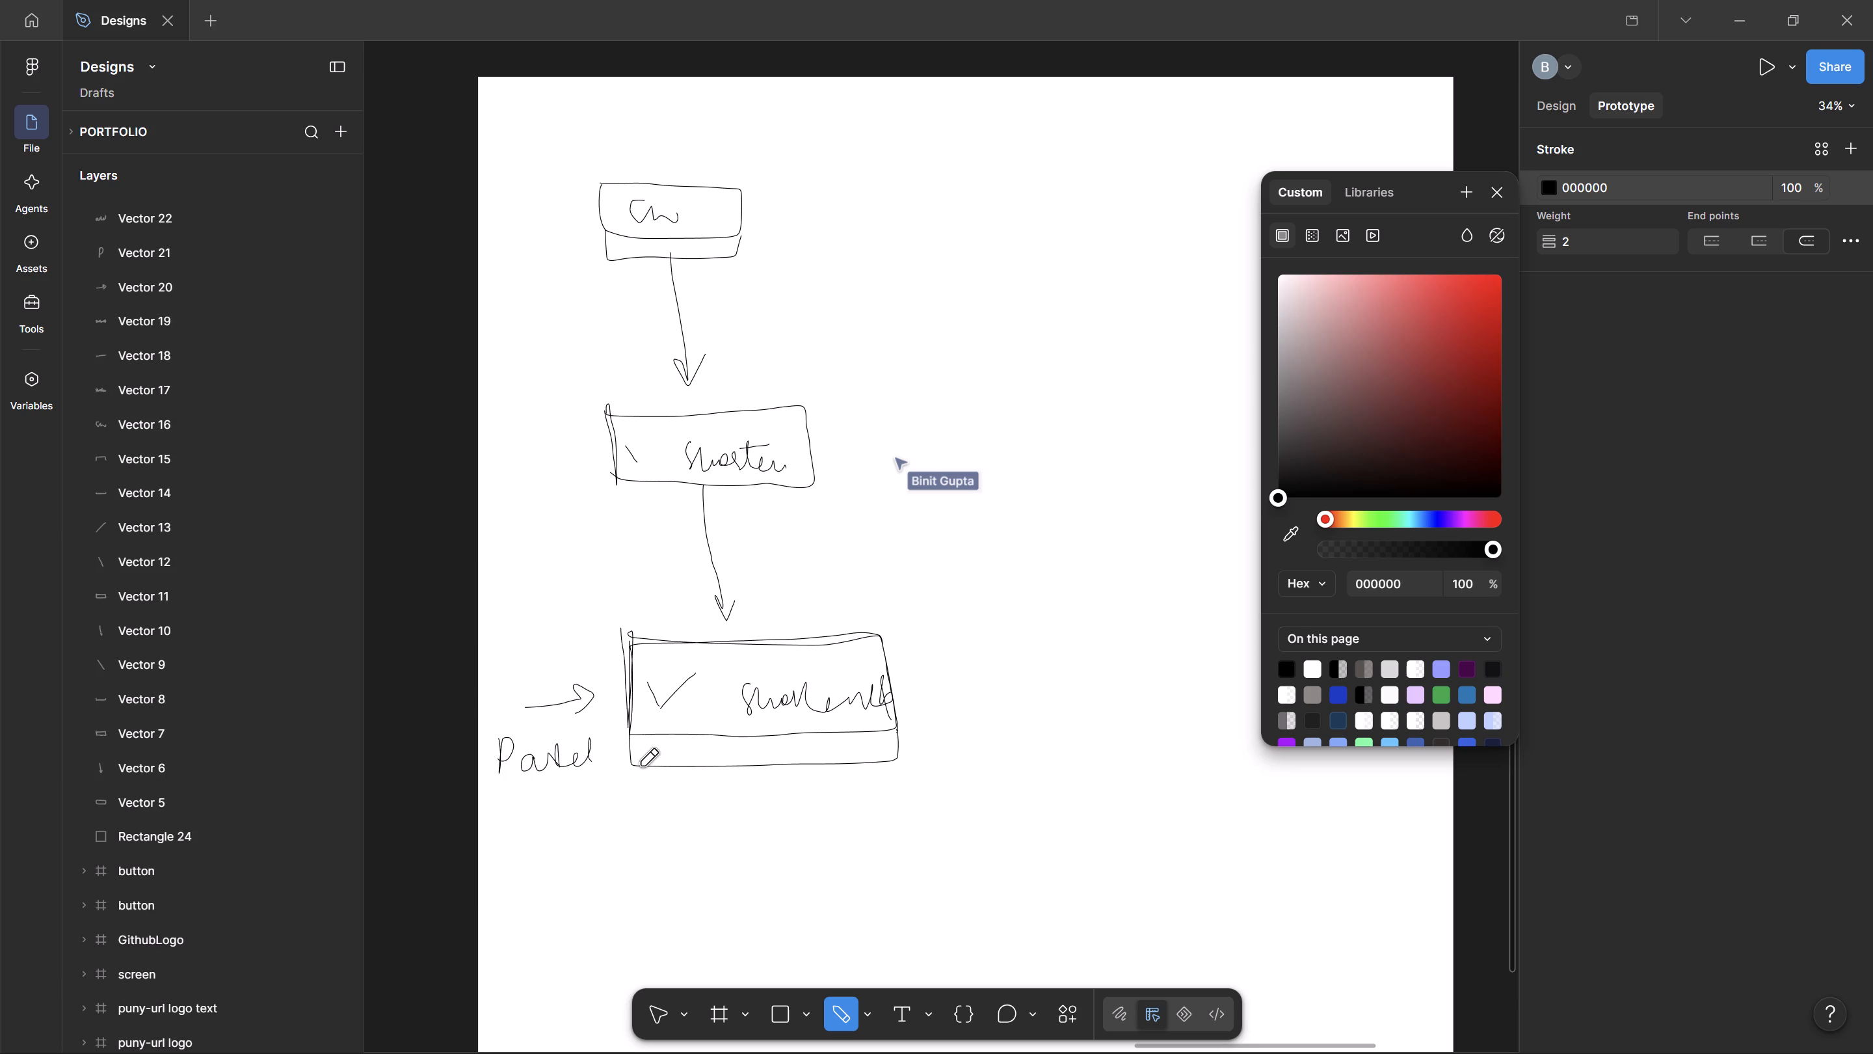
Draw a small dot in the first box, then thicken the second box's diagonal stroke and the third box's check mark.
{"action": "scroll", "coordinate": [596, 235], "scroll_direction": "up", "scroll_amount": 4, "text": "ctrl"}
{"action": "left_click", "coordinate": [641, 148]}
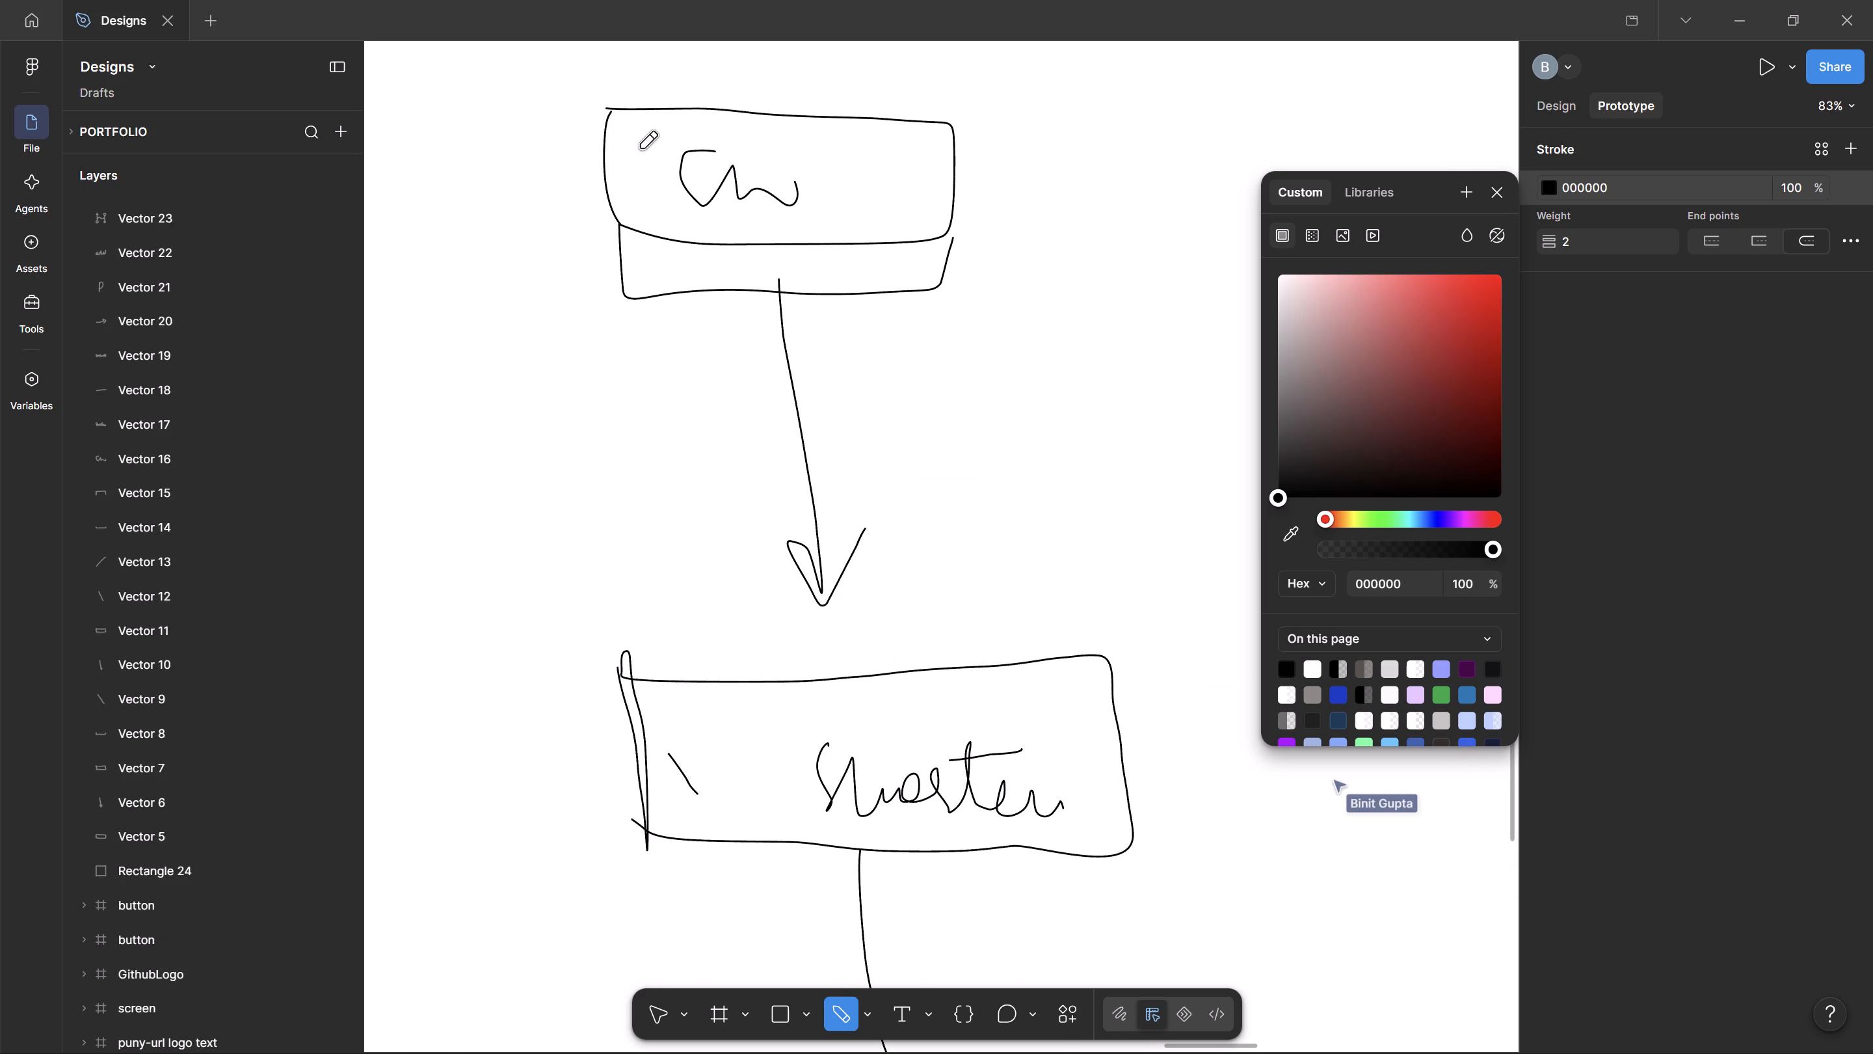
{"action": "left_click", "coordinate": [639, 146]}
{"action": "left_click_drag", "start_coordinate": [669, 750], "coordinate": [699, 796]}
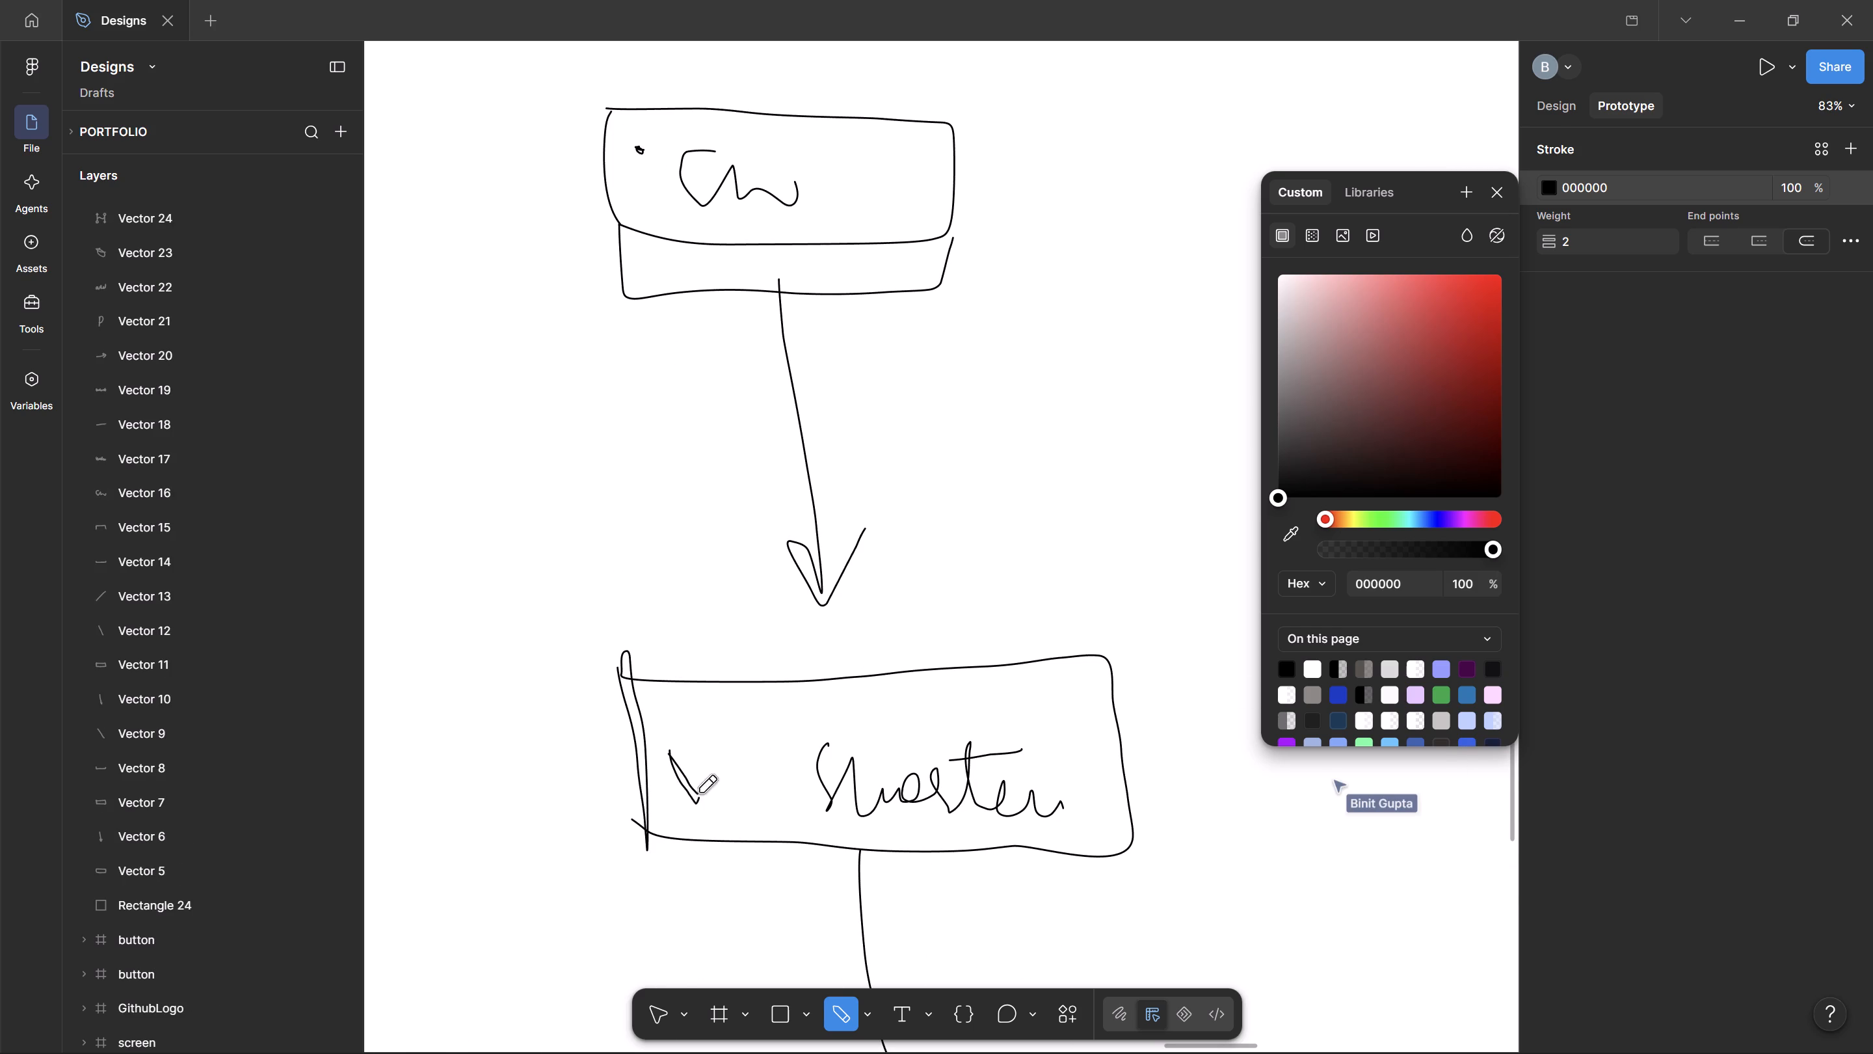
{"action": "scroll", "coordinate": [732, 731], "scroll_direction": "down", "scroll_amount": 4}
{"action": "scroll", "coordinate": [739, 785], "scroll_direction": "down", "scroll_amount": 1}
{"action": "left_click_drag", "start_coordinate": [752, 760], "coordinate": [849, 660]}
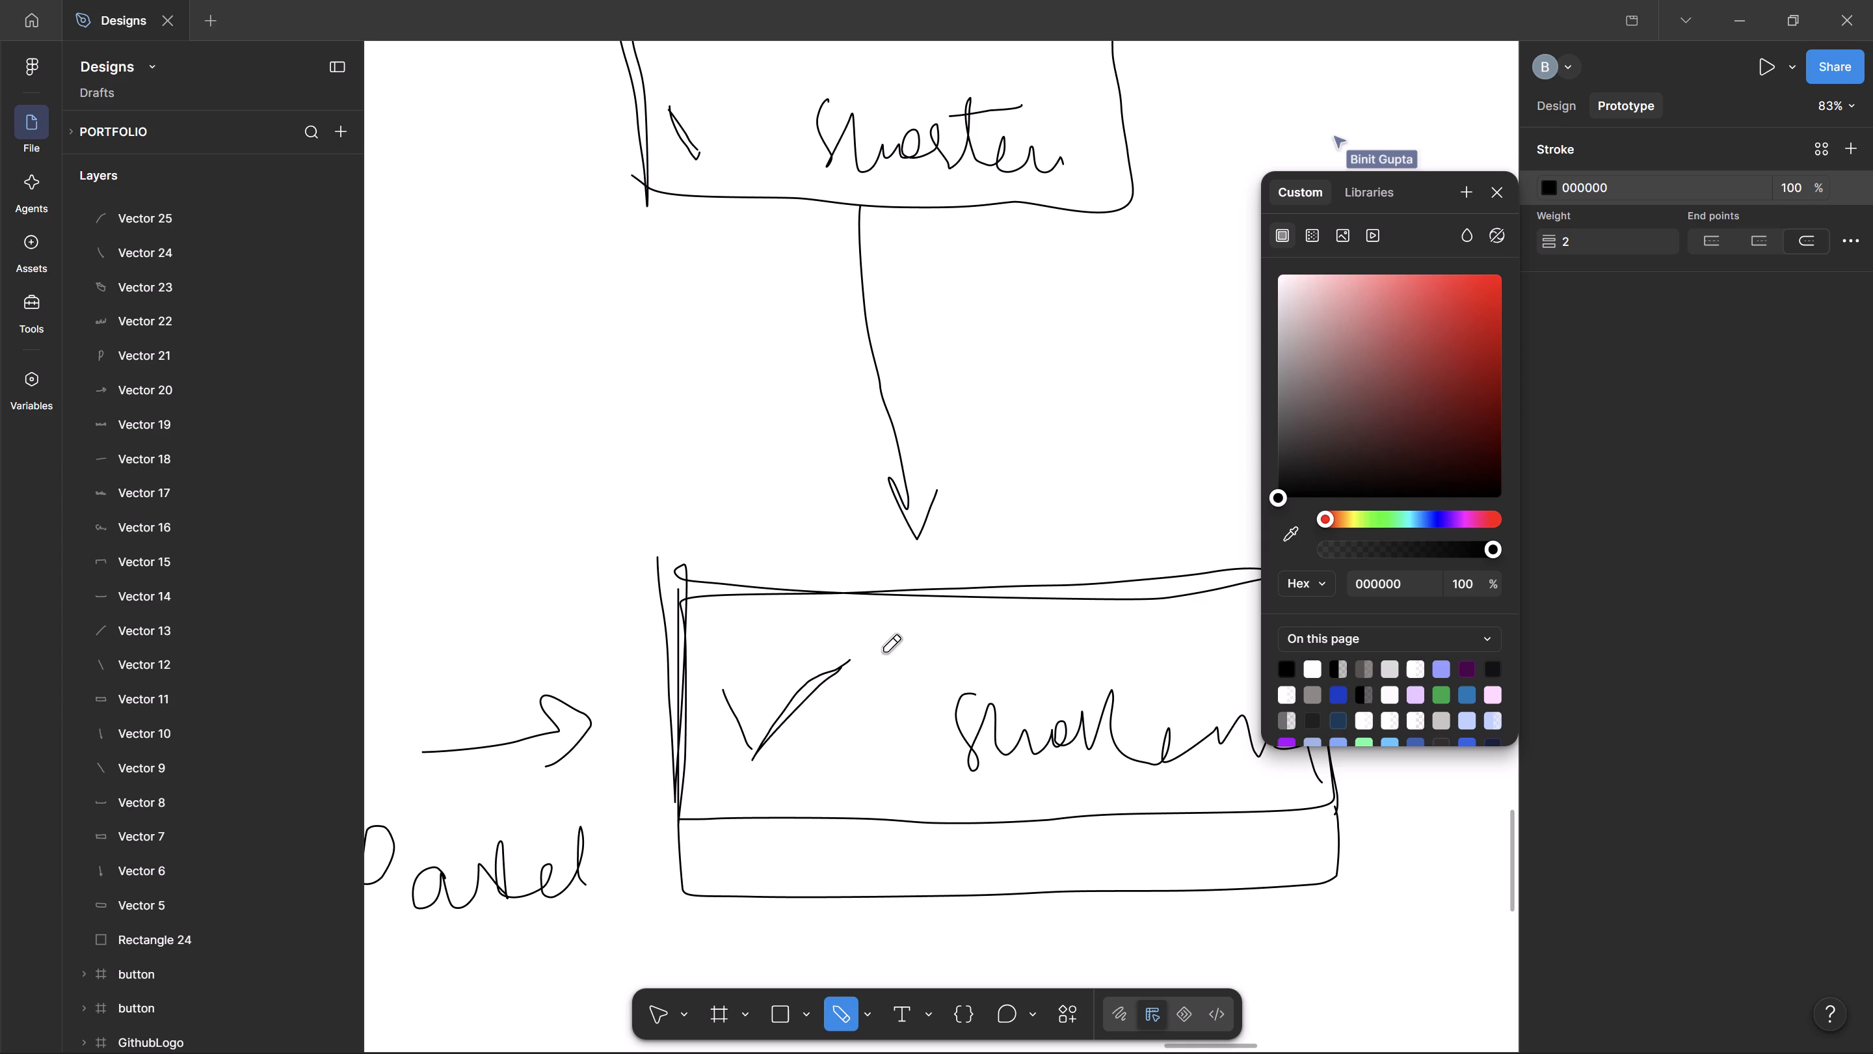
{"action": "scroll", "coordinate": [875, 638], "scroll_direction": "down", "scroll_amount": 5, "text": "ctrl"}
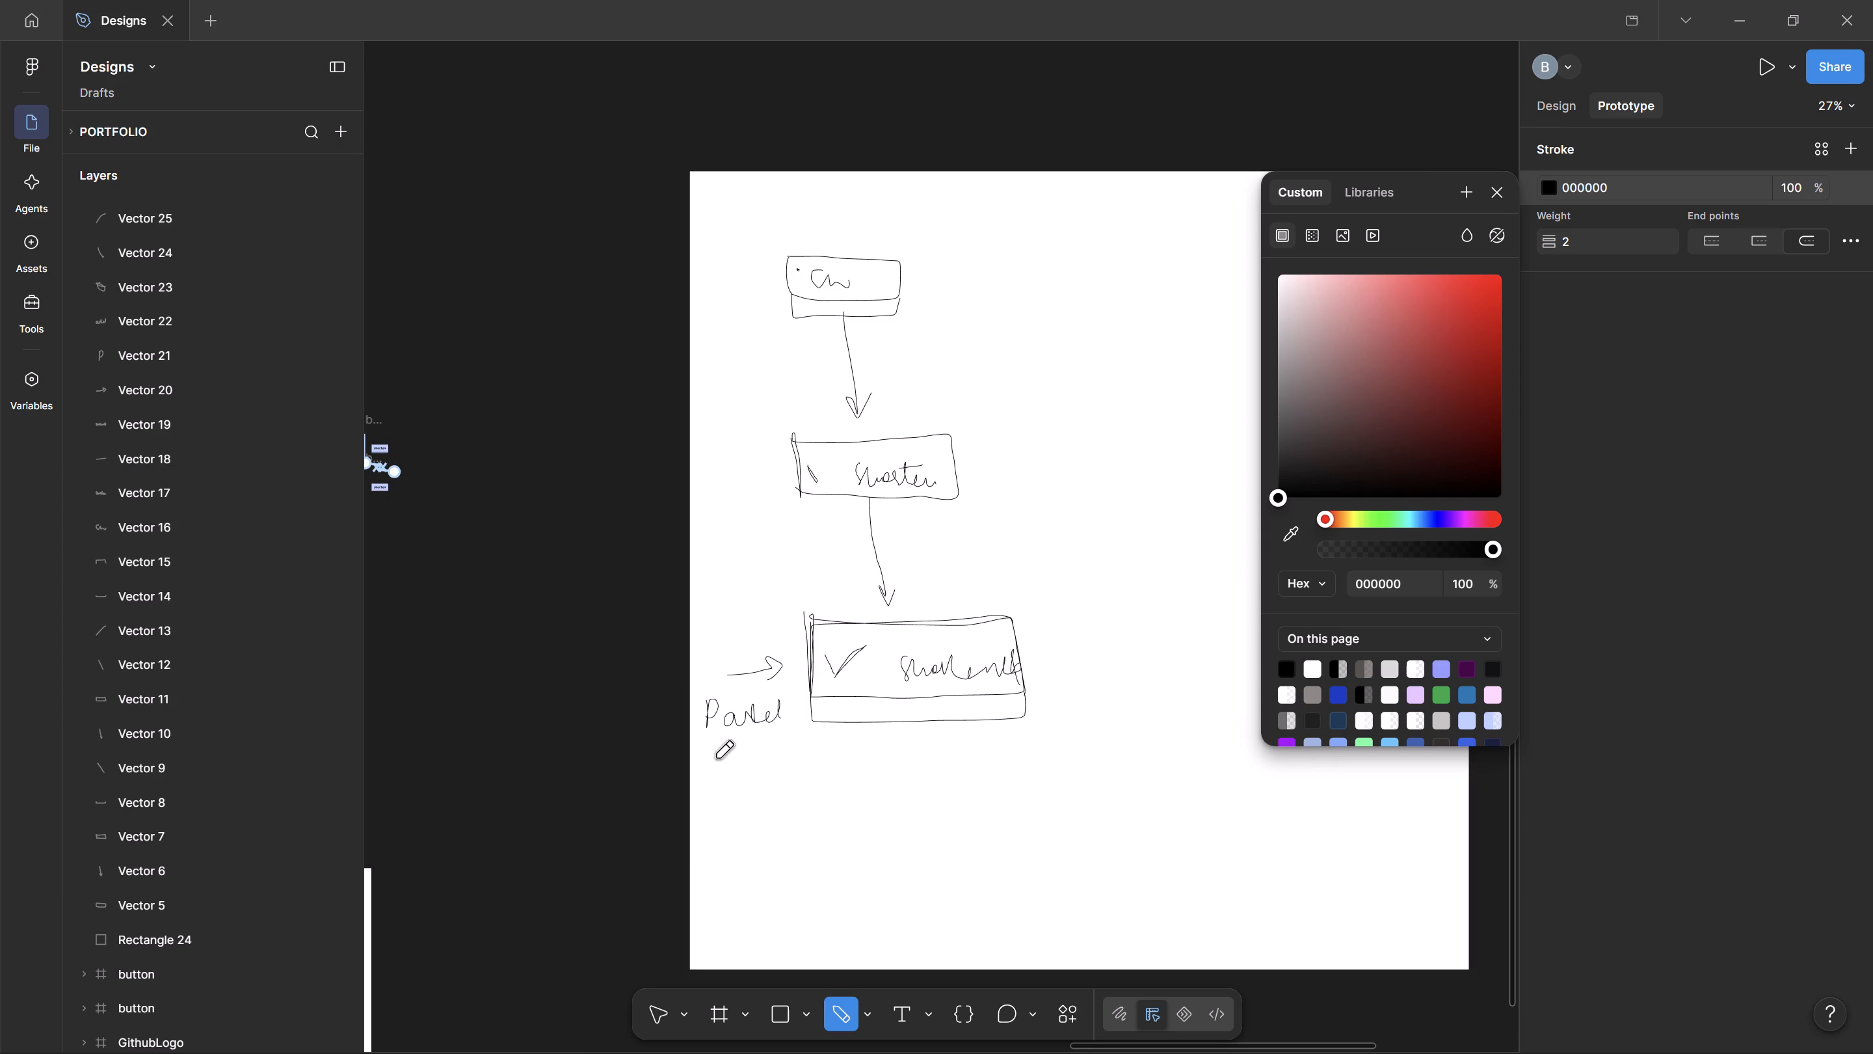
Handwrite "green" below the "Pastel" note beside the third box.
{"action": "left_click_drag", "start_coordinate": [731, 751], "coordinate": [736, 748]}
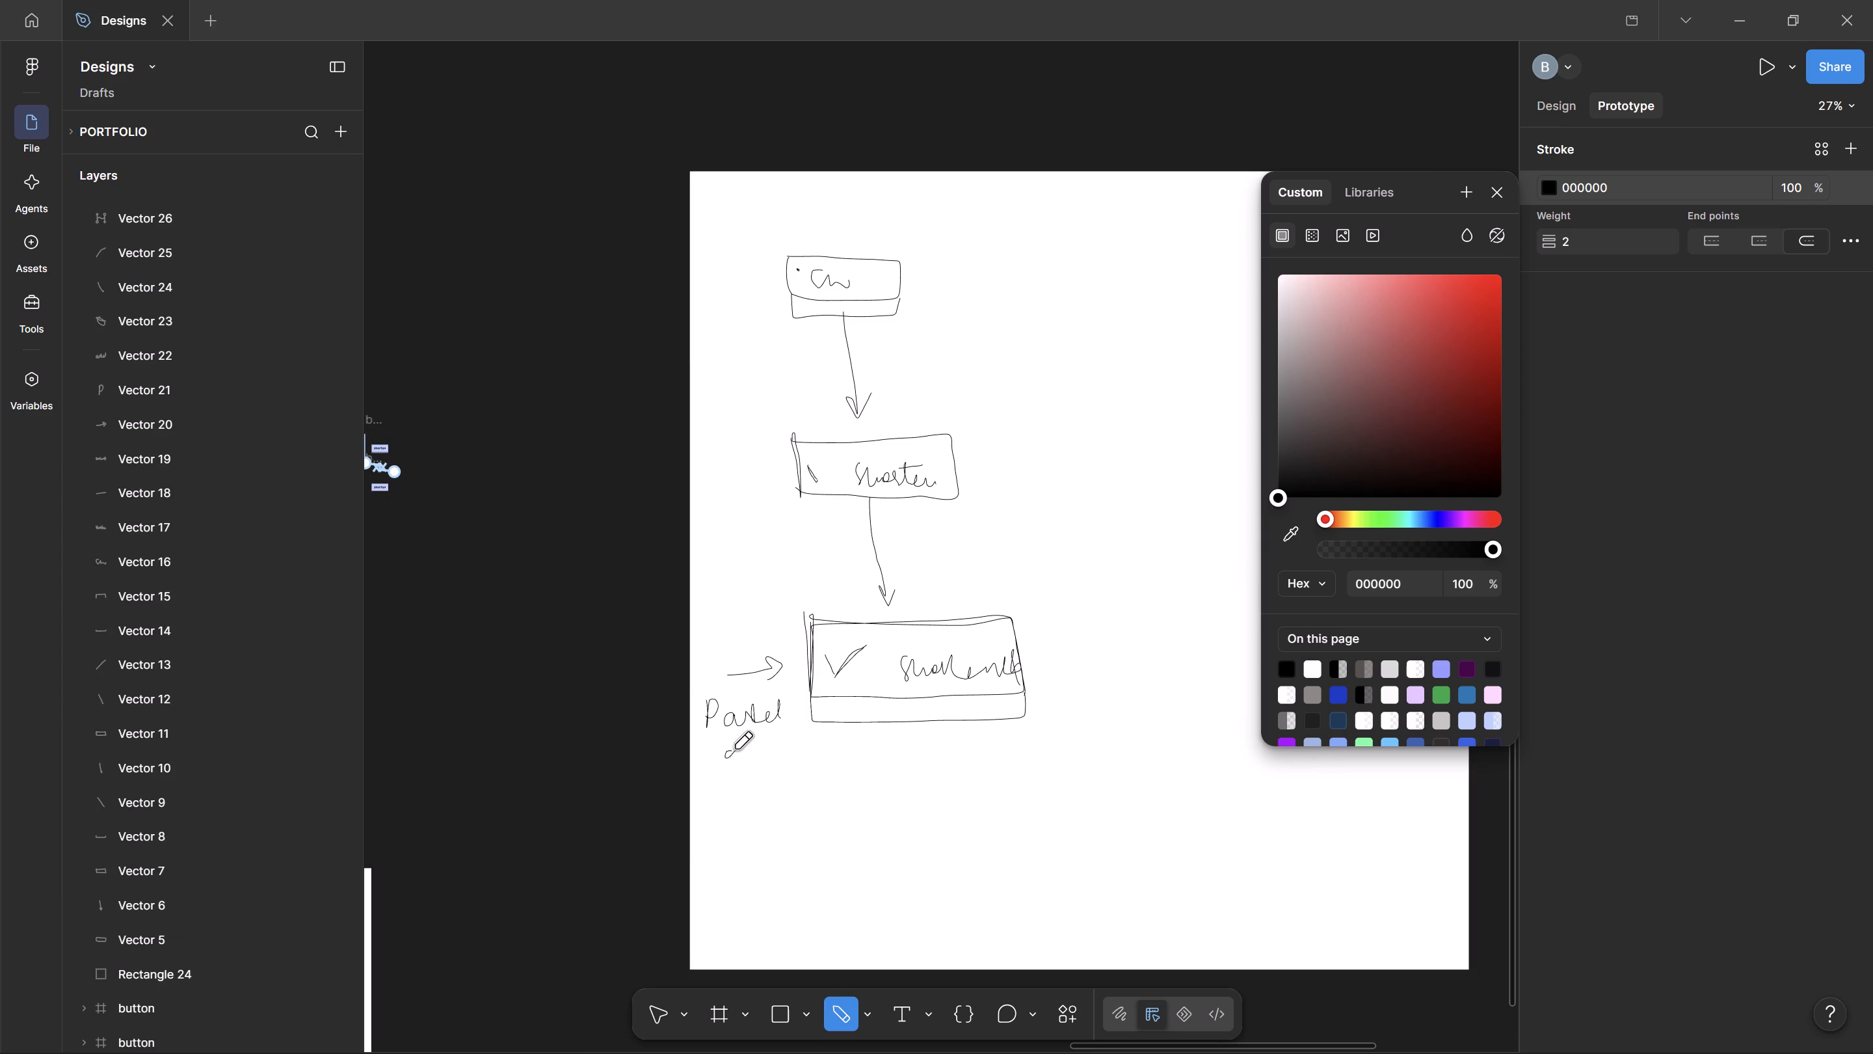
{"action": "left_click_drag", "start_coordinate": [736, 748], "coordinate": [793, 767]}
Sketch a curved return arrow from the third box up to the first and handwrite "after delay" beside it.
{"action": "left_click_drag", "start_coordinate": [1025, 671], "coordinate": [1031, 358]}
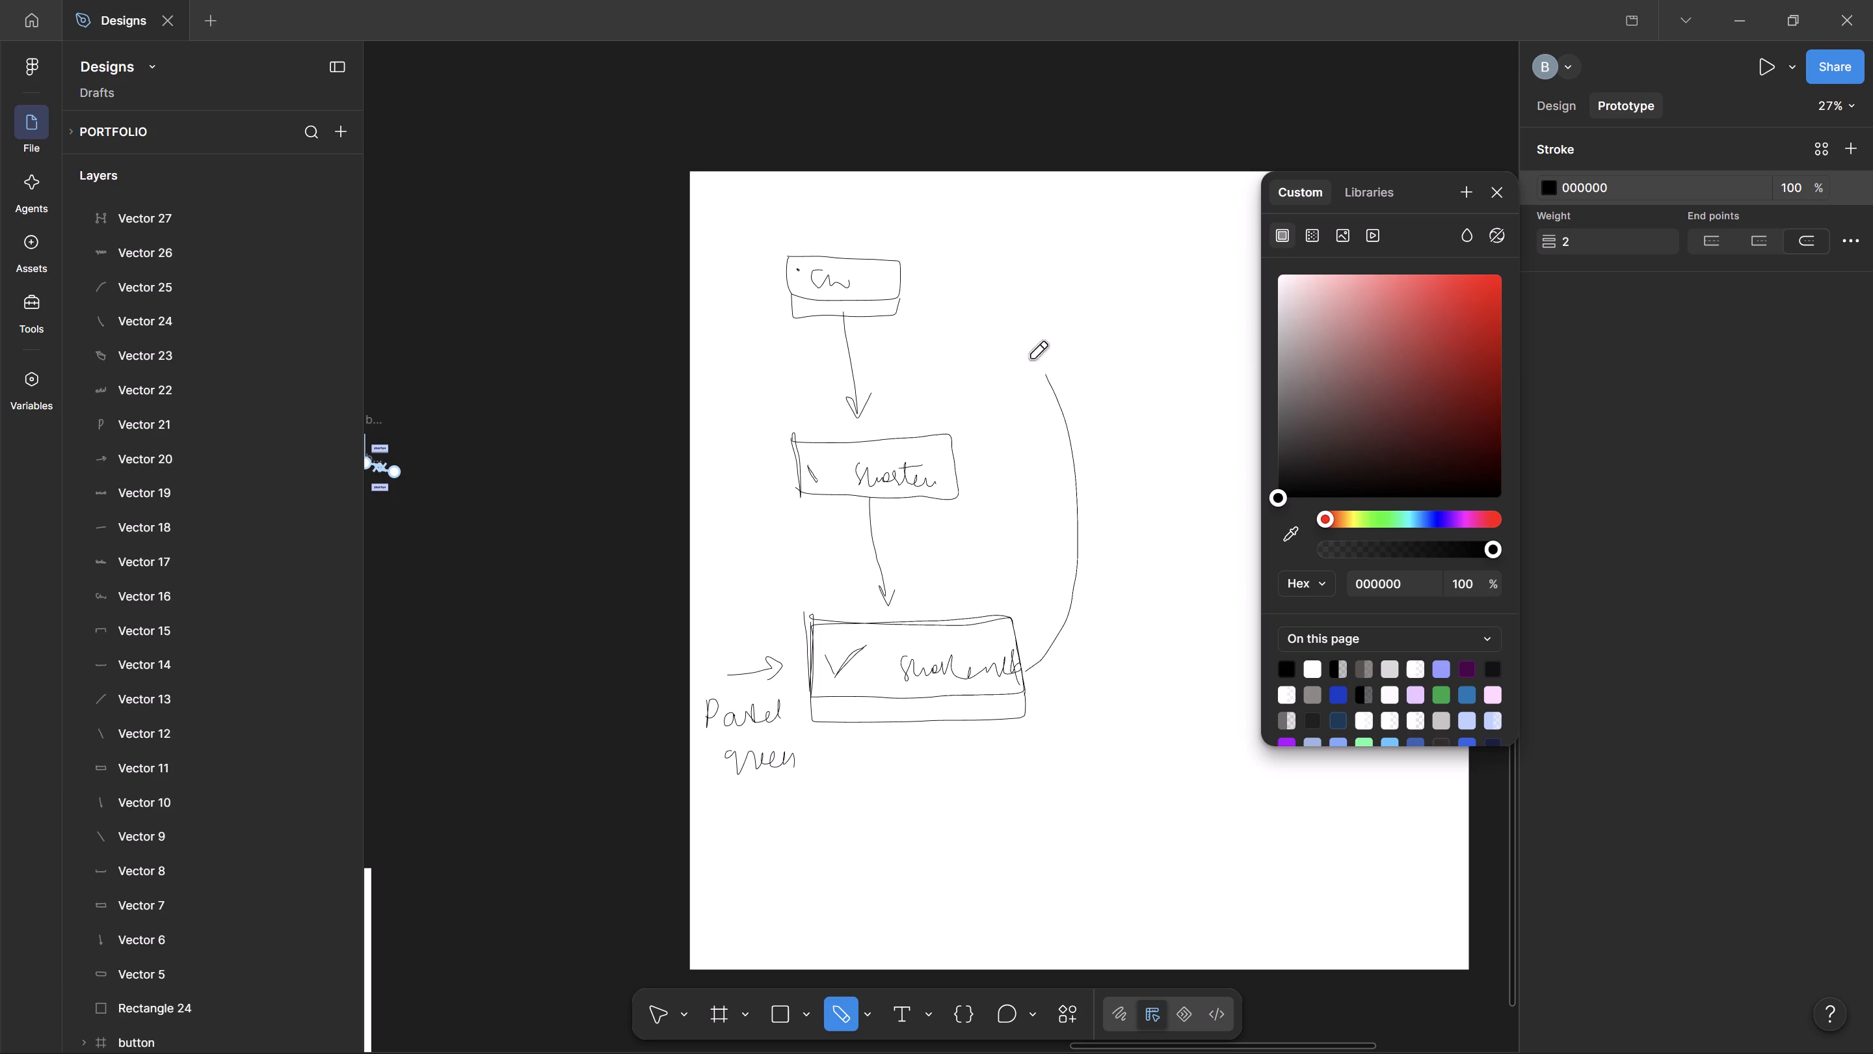
{"action": "left_click_drag", "start_coordinate": [1031, 358], "coordinate": [919, 286]}
{"action": "left_click_drag", "start_coordinate": [1072, 338], "coordinate": [1072, 335]}
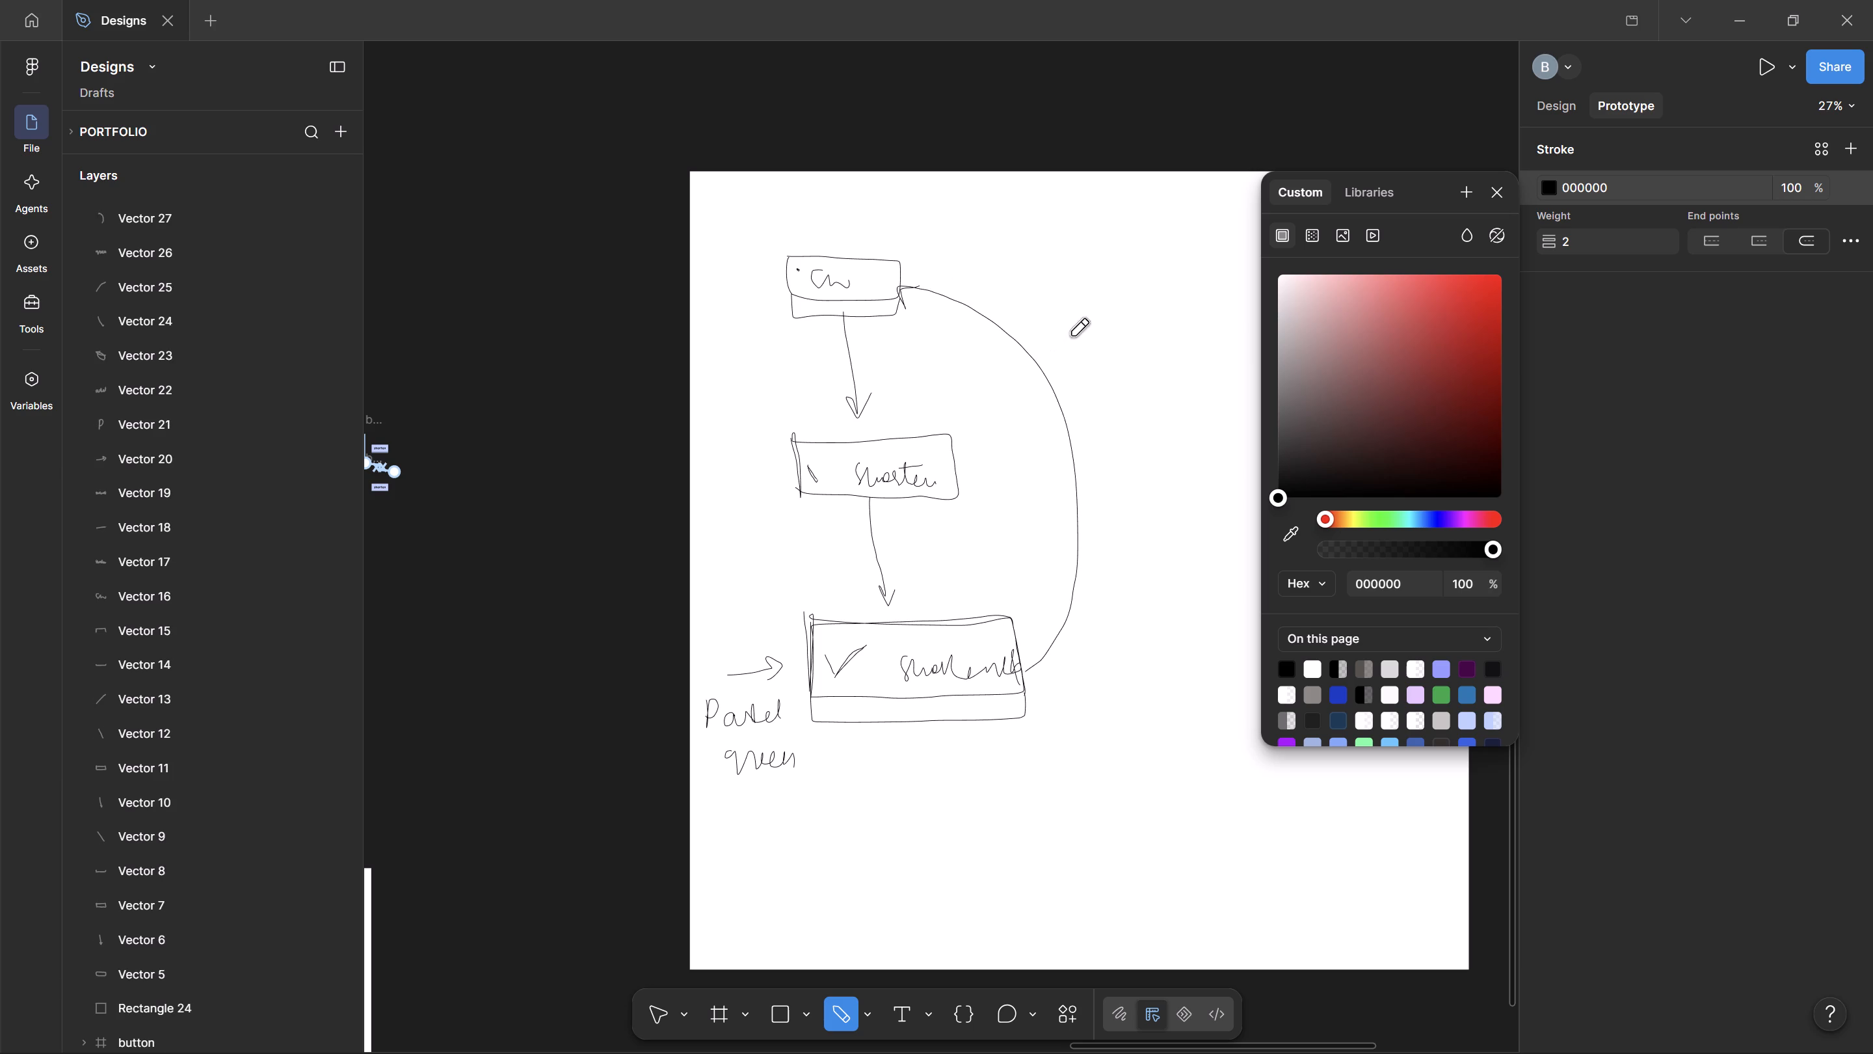
{"action": "left_click_drag", "start_coordinate": [1072, 335], "coordinate": [1159, 347]}
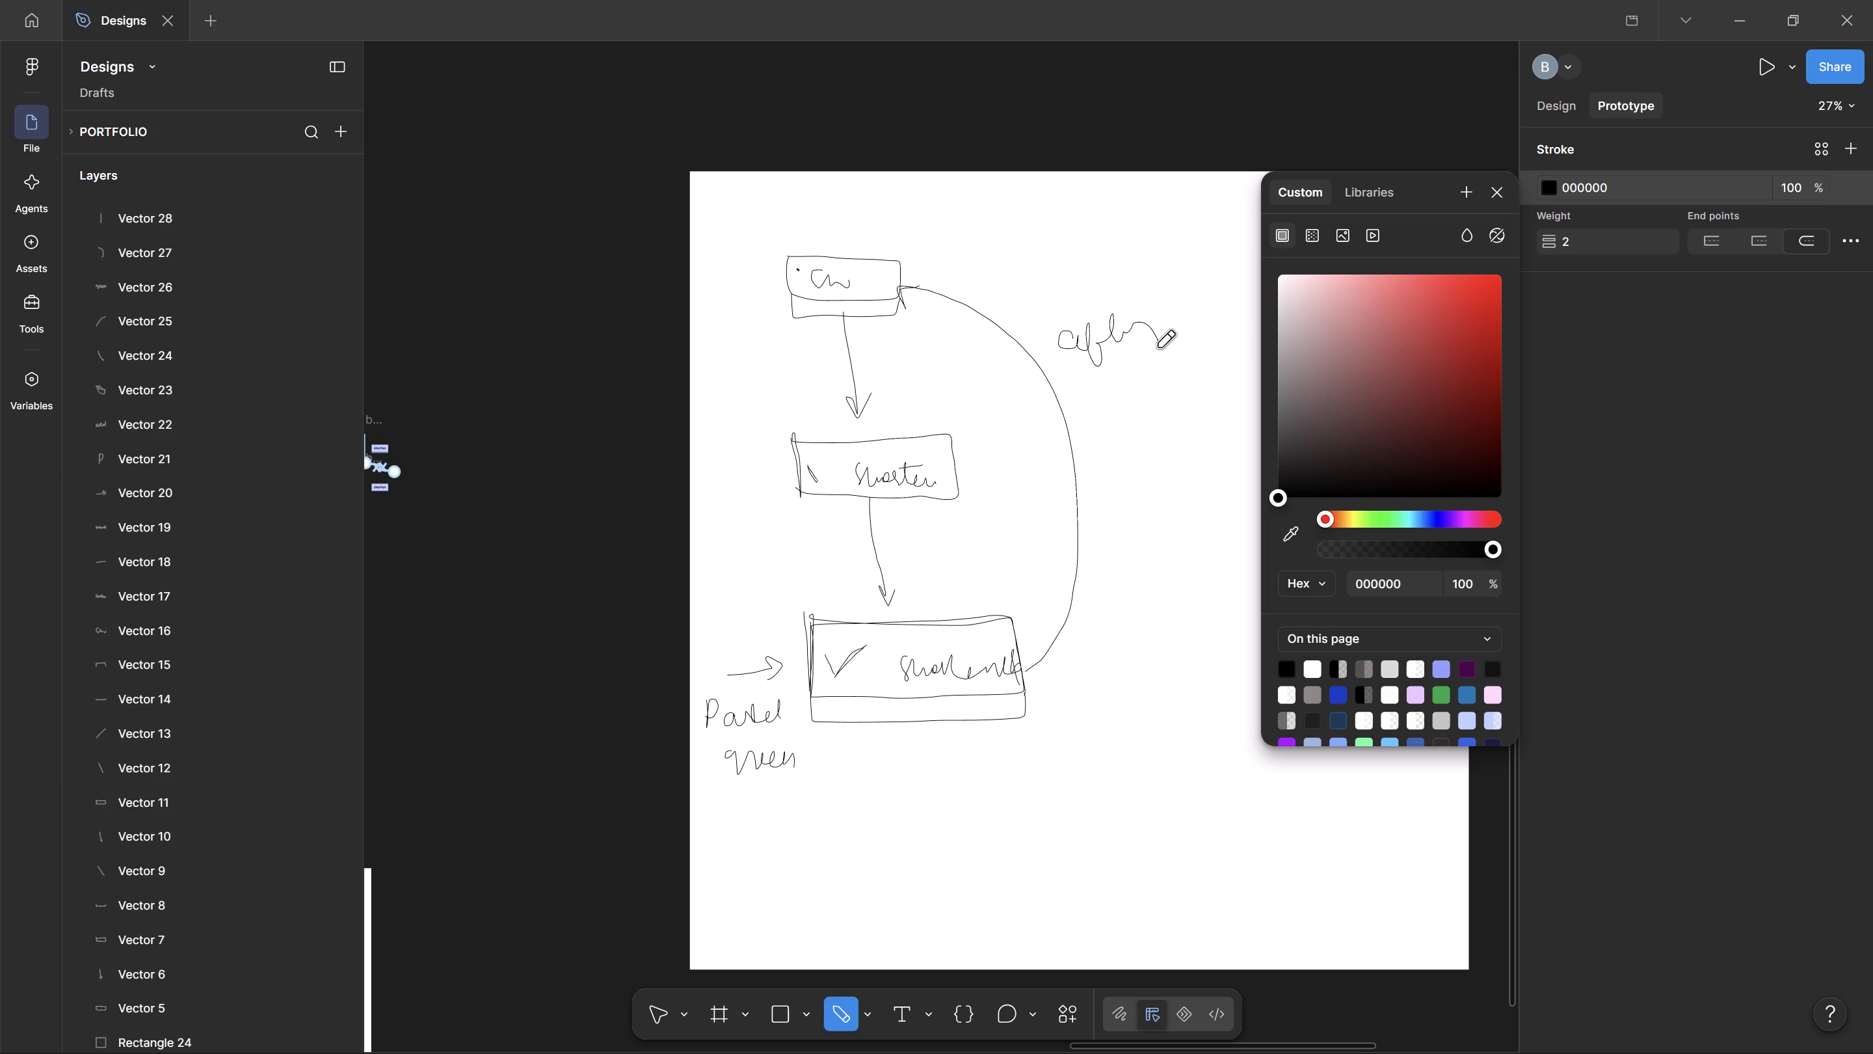
{"action": "left_click_drag", "start_coordinate": [1159, 347], "coordinate": [1162, 332]}
{"action": "left_click_drag", "start_coordinate": [1120, 321], "coordinate": [1136, 321]}
{"action": "left_click_drag", "start_coordinate": [1095, 392], "coordinate": [1124, 399]}
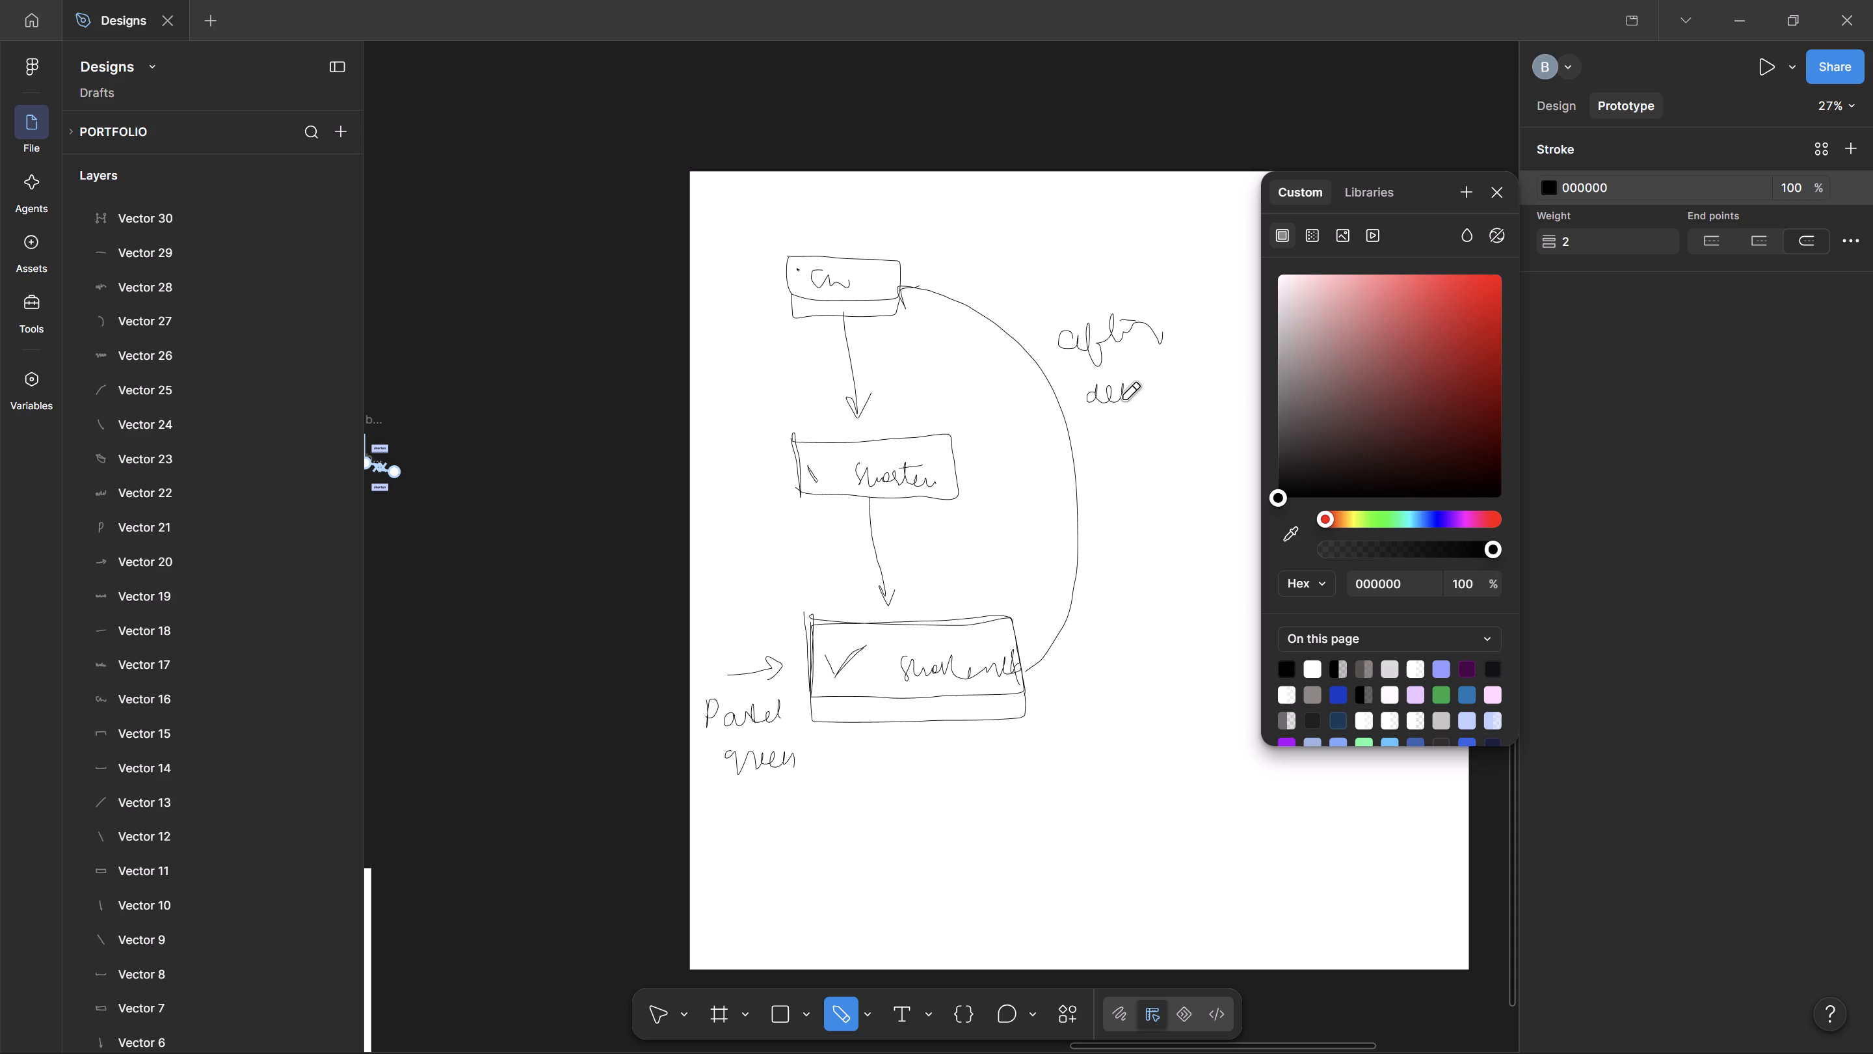
{"action": "left_click_drag", "start_coordinate": [1124, 399], "coordinate": [1161, 397]}
{"action": "key", "text": "Escape"}
With the Pencil, handwrite the heading "success" above the existing flow and "error" above the empty area beside it.
{"action": "key", "text": "space"}
{"action": "key", "text": "space"}
{"action": "key", "text": "space"}
{"action": "left_click_drag", "start_coordinate": [1231, 475], "coordinate": [974, 485]}
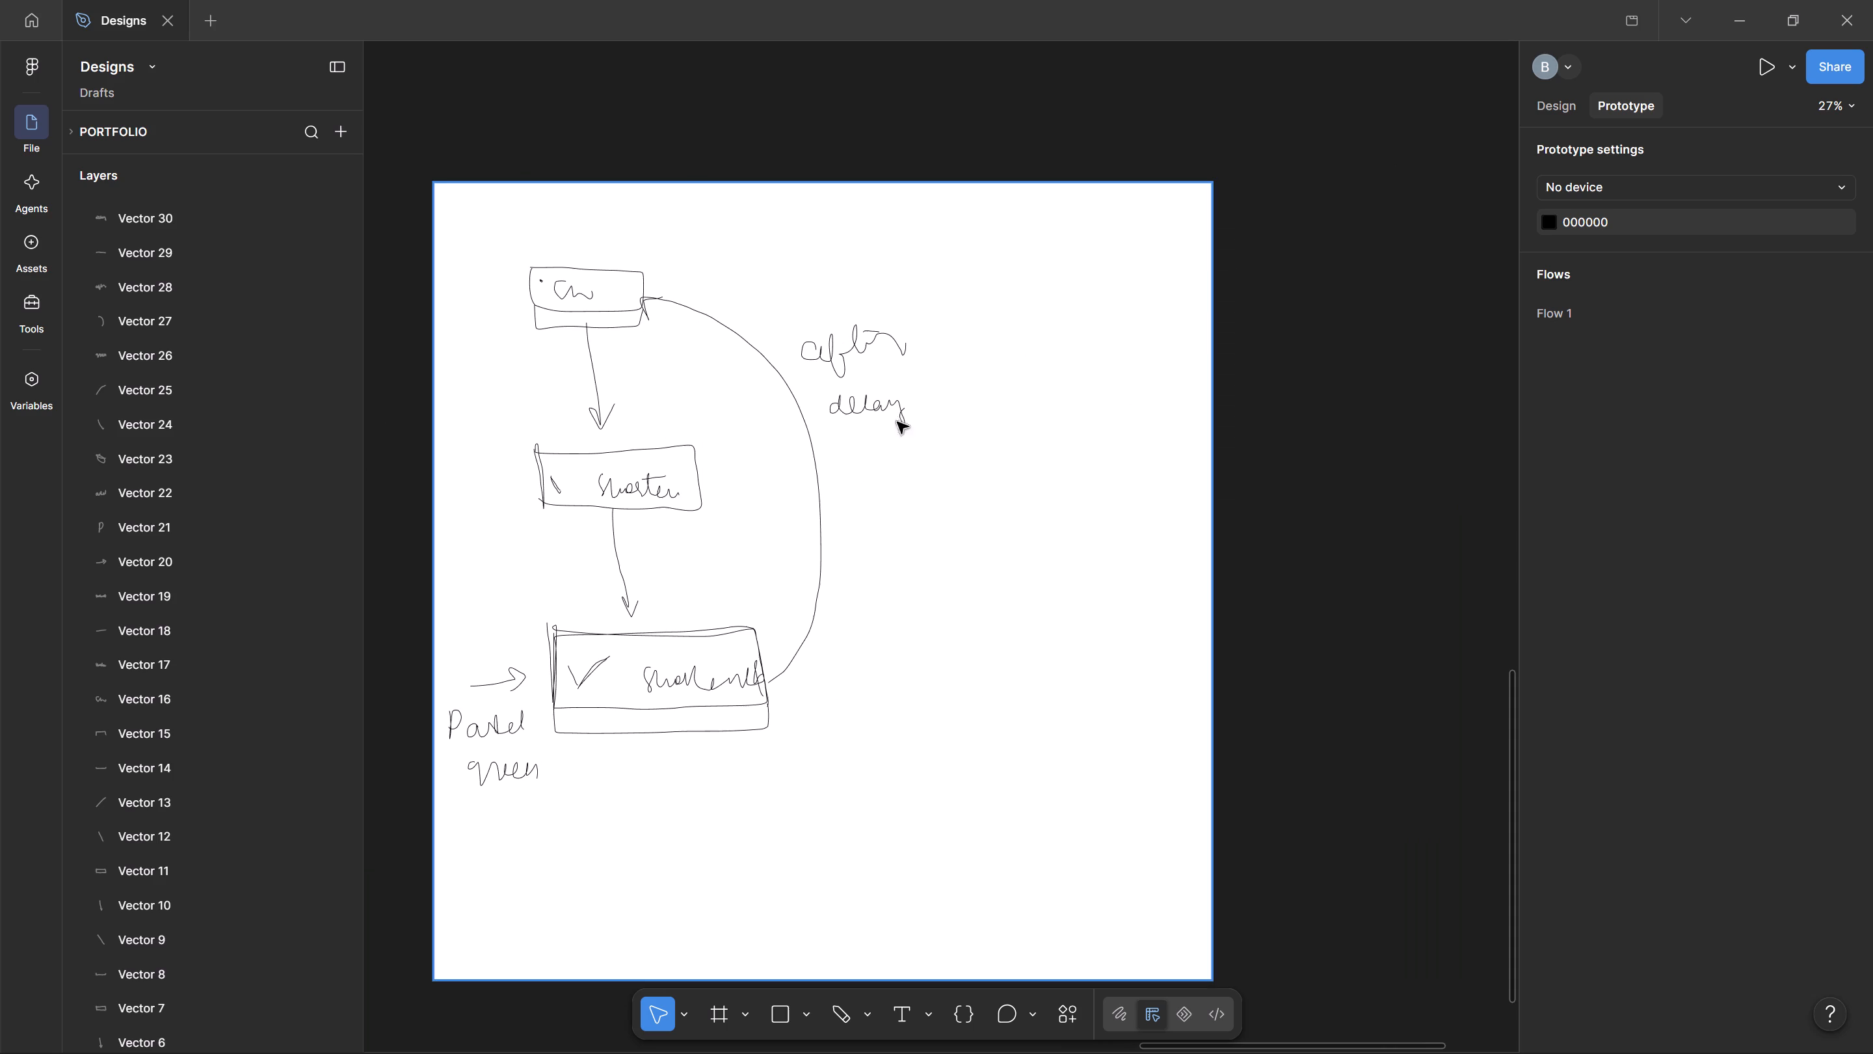
{"action": "left_click", "coordinate": [838, 1001]}
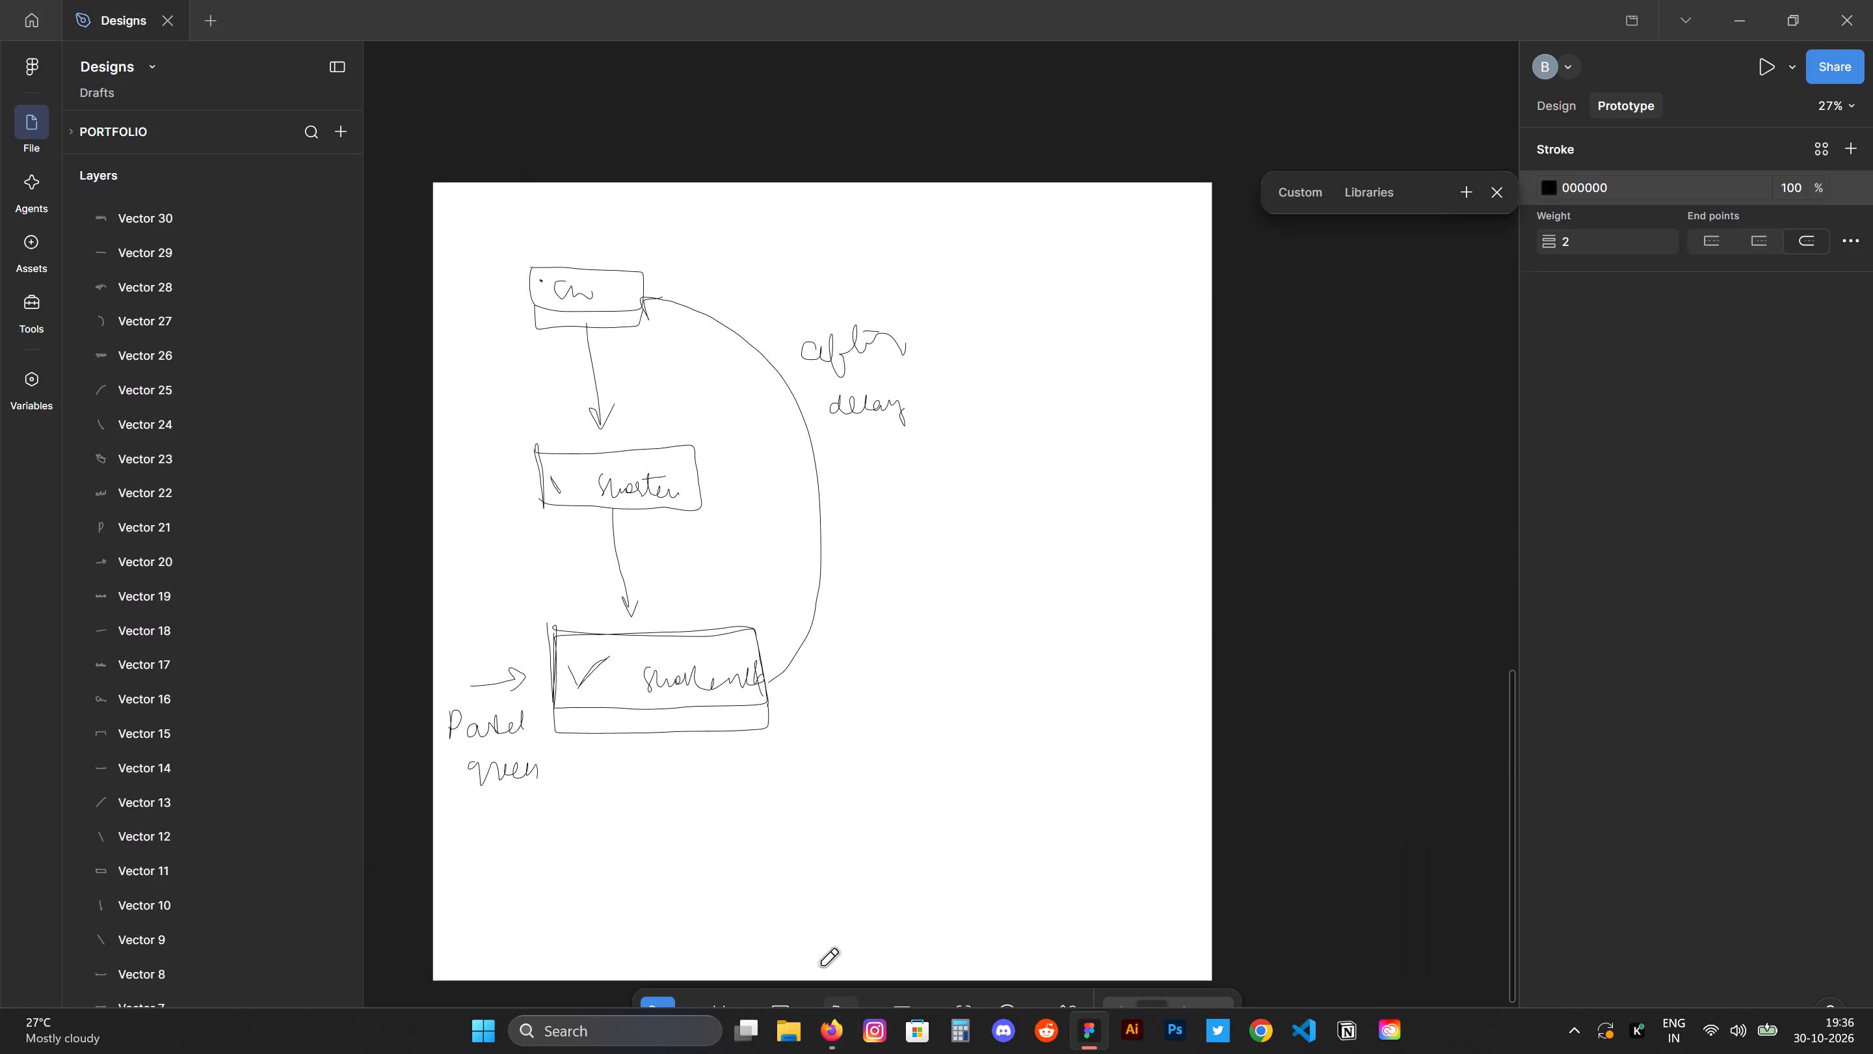
{"action": "left_click_drag", "start_coordinate": [505, 211], "coordinate": [535, 217]}
{"action": "left_click_drag", "start_coordinate": [546, 209], "coordinate": [544, 209]}
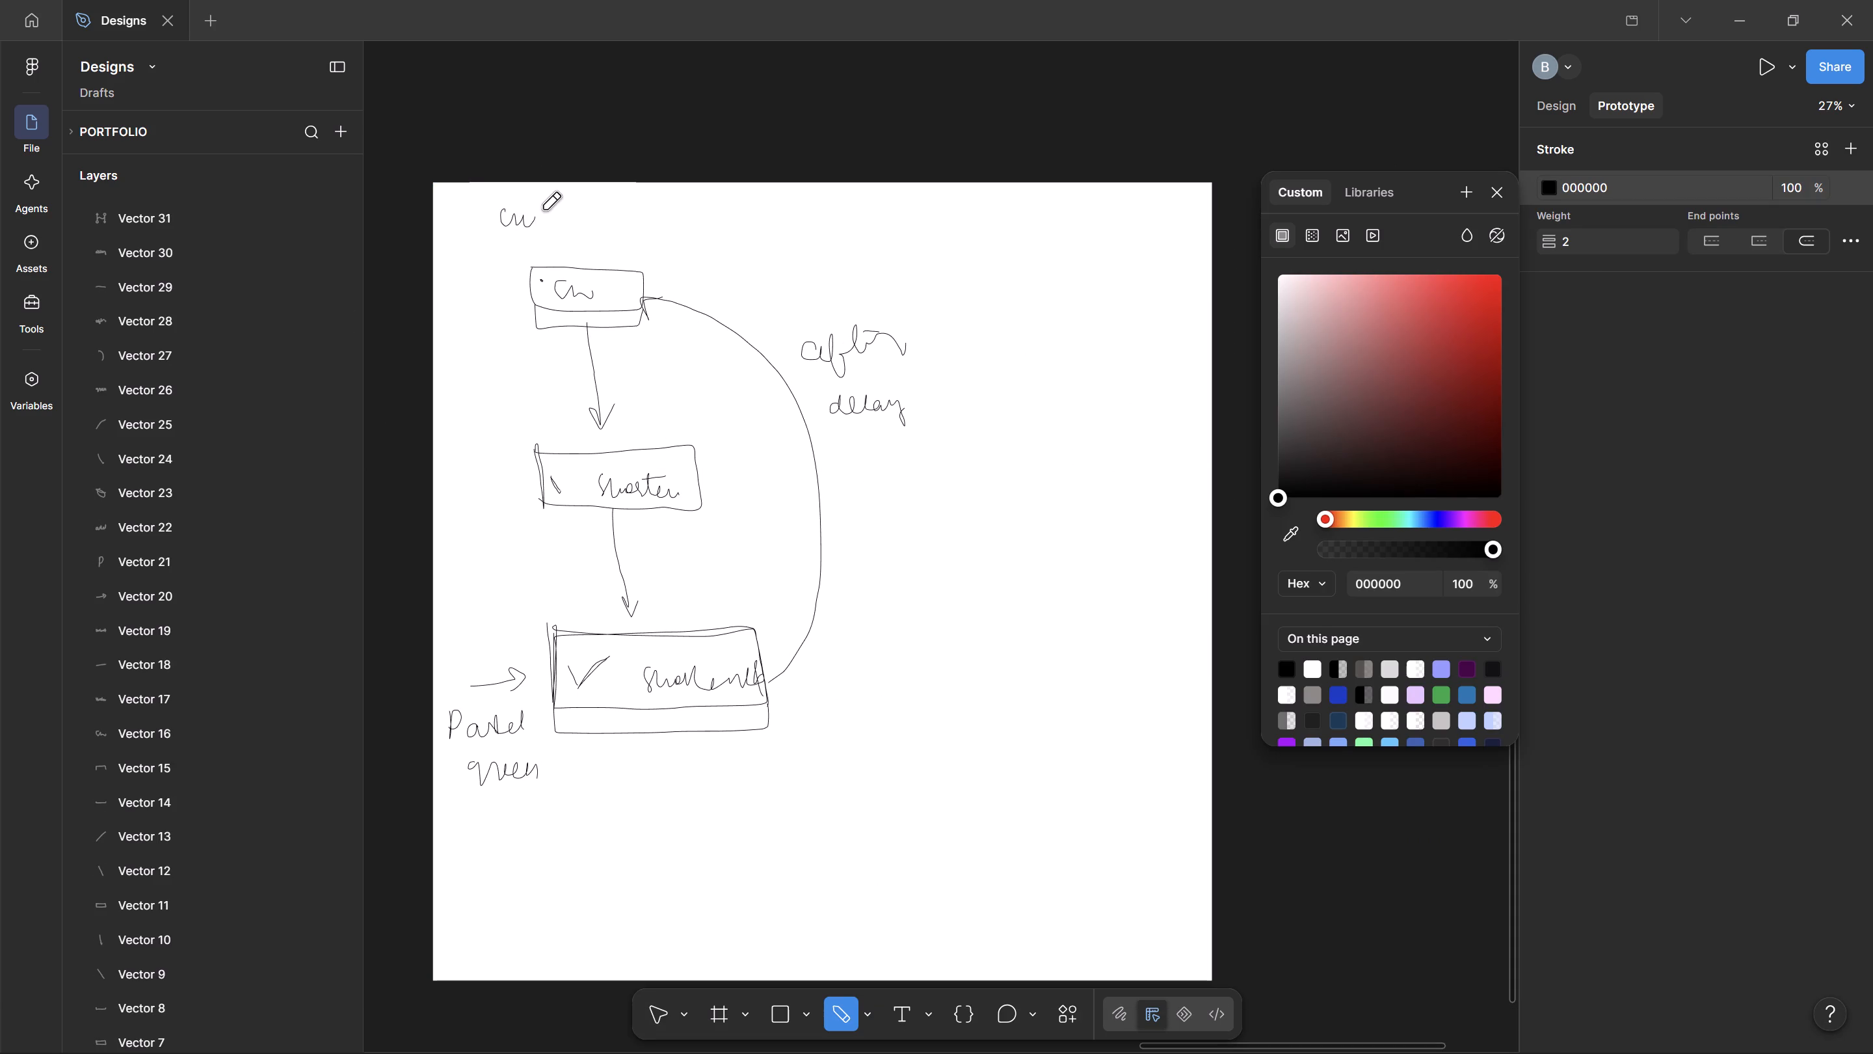
{"action": "left_click_drag", "start_coordinate": [544, 209], "coordinate": [553, 226]}
{"action": "left_click_drag", "start_coordinate": [564, 204], "coordinate": [607, 236]}
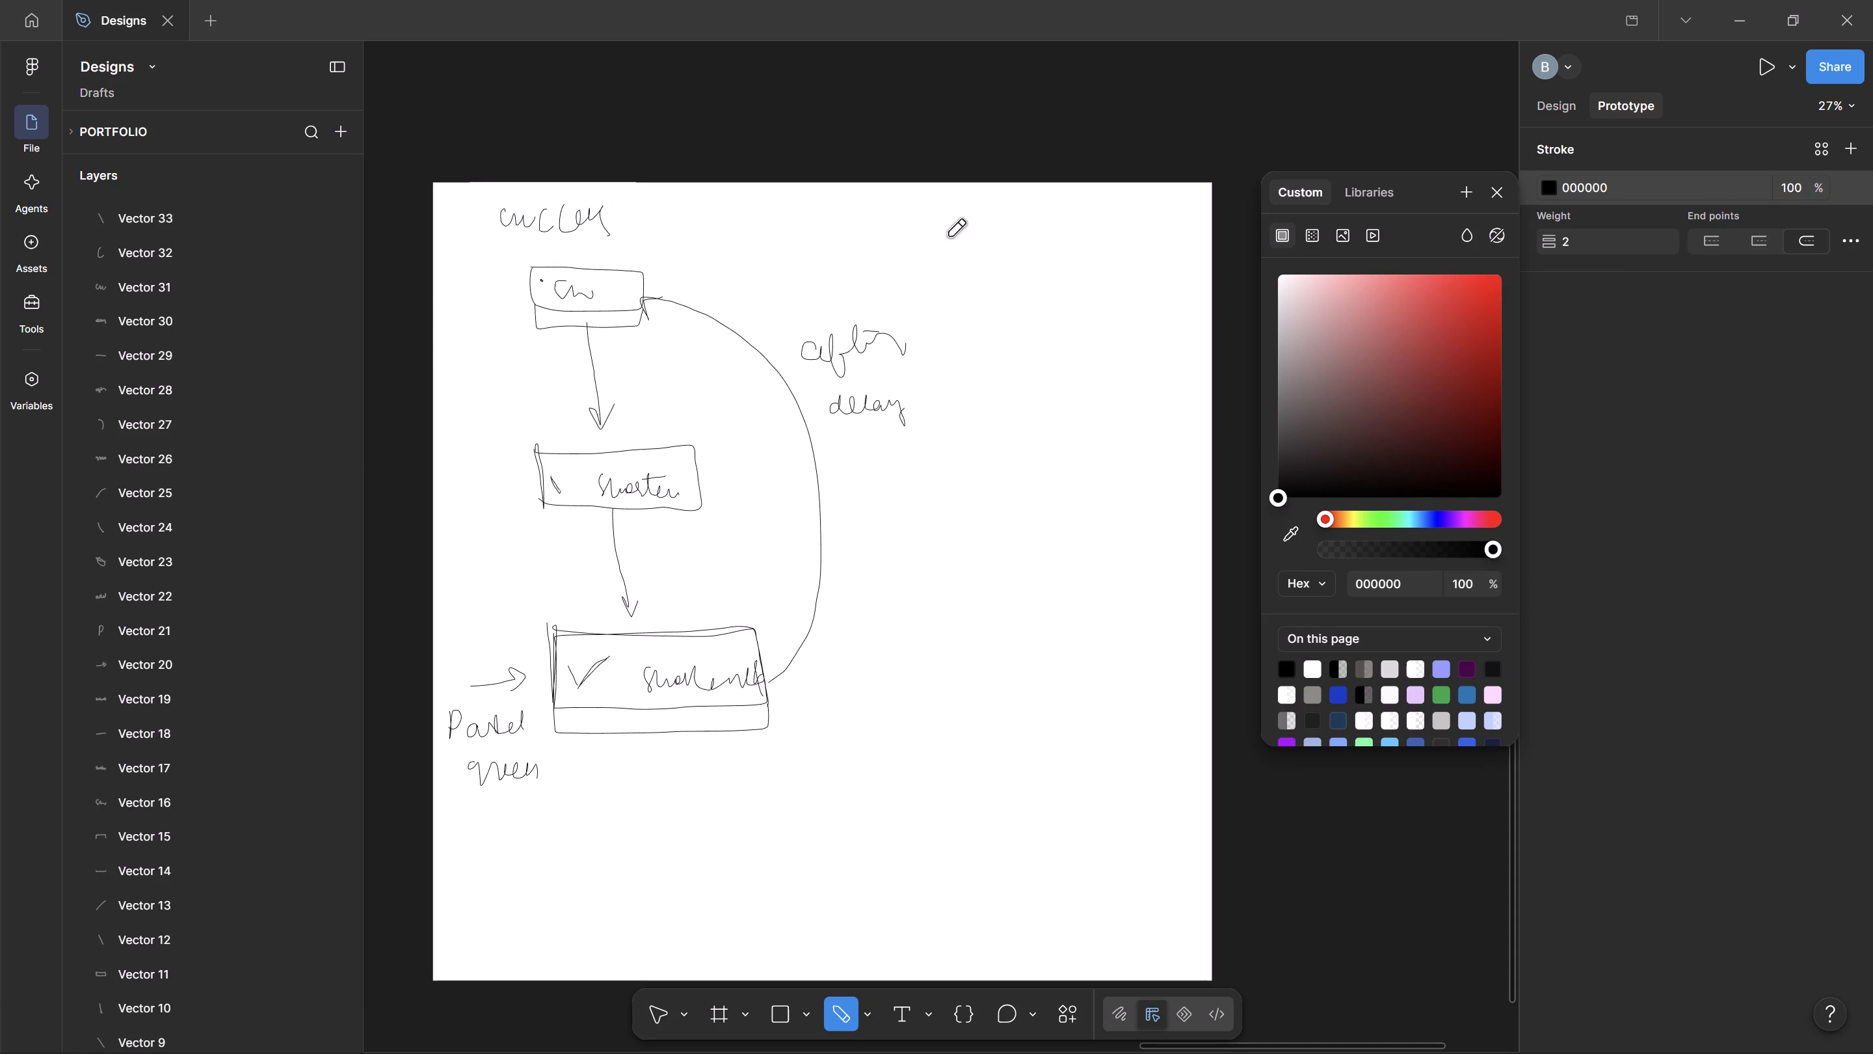
{"action": "left_click_drag", "start_coordinate": [989, 250], "coordinate": [1037, 228]}
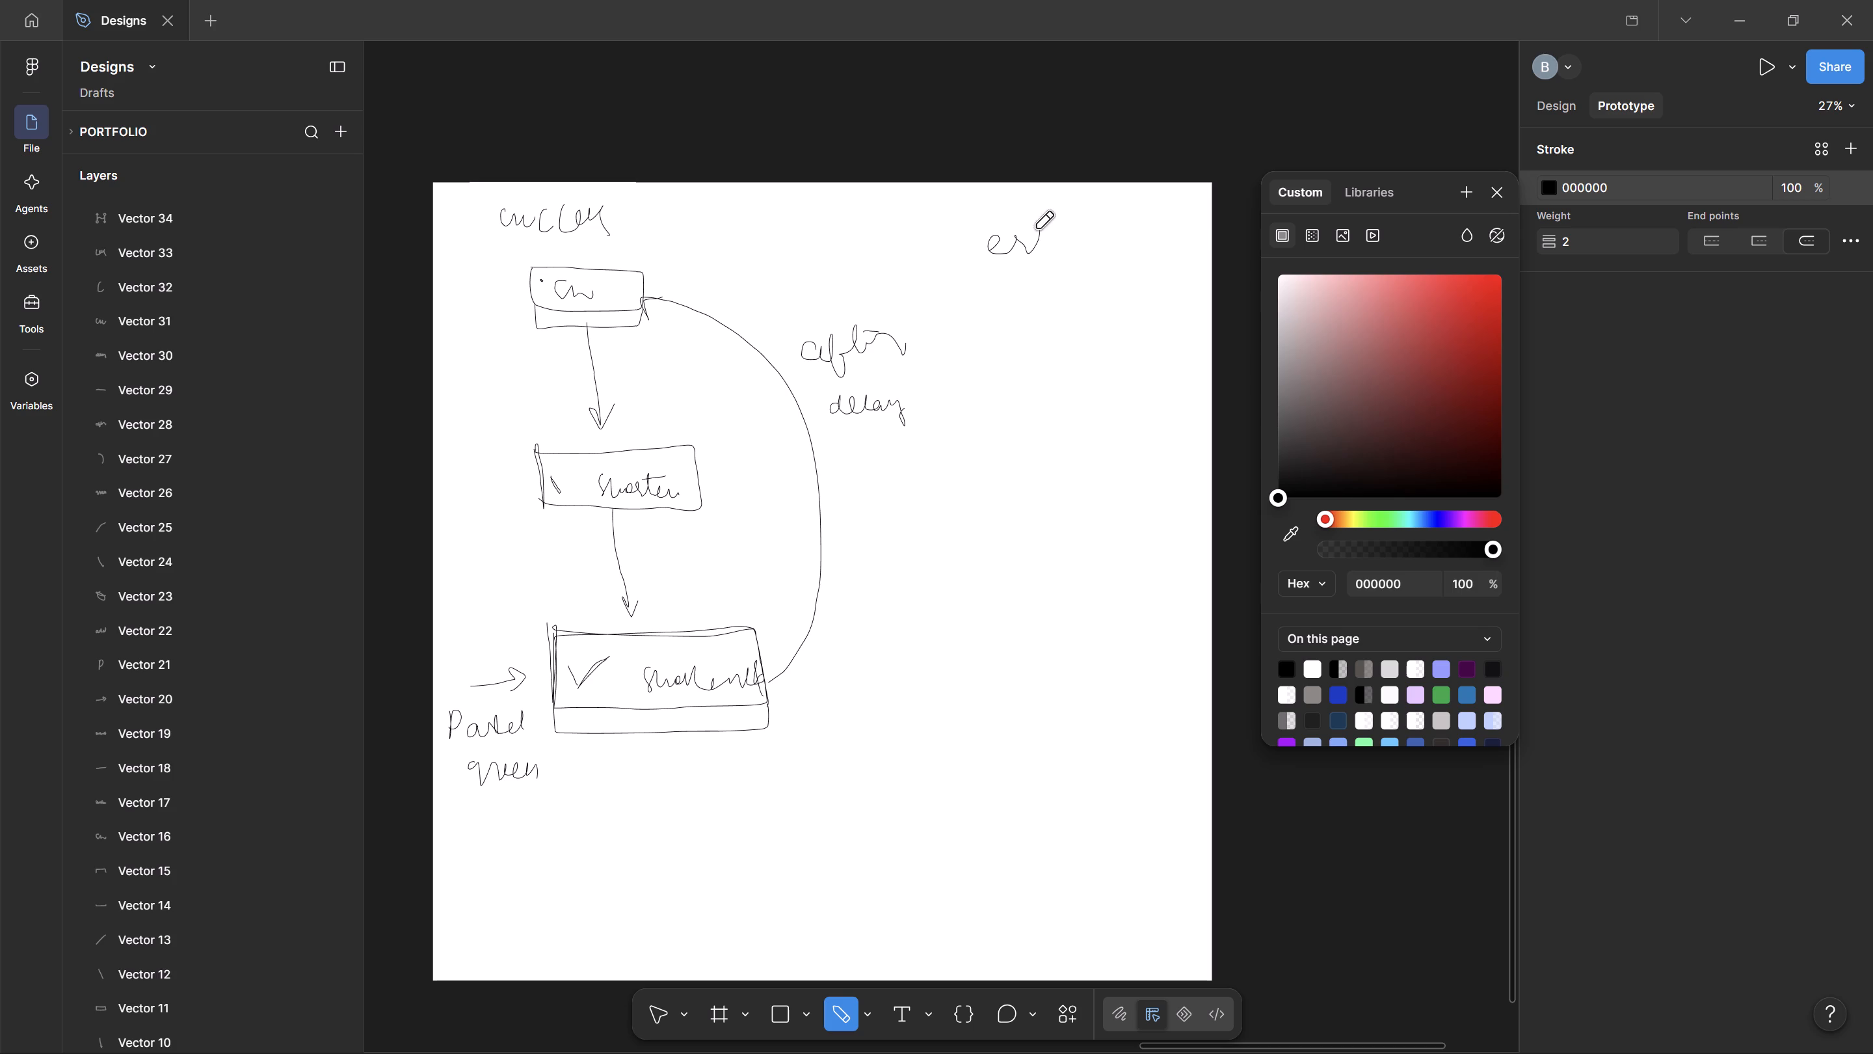
{"action": "left_click_drag", "start_coordinate": [1037, 228], "coordinate": [1093, 261]}
Under "error", sketch a box with a depth edge, a downward arrow and a second, flat box.
{"action": "left_click_drag", "start_coordinate": [1022, 298], "coordinate": [1025, 304]}
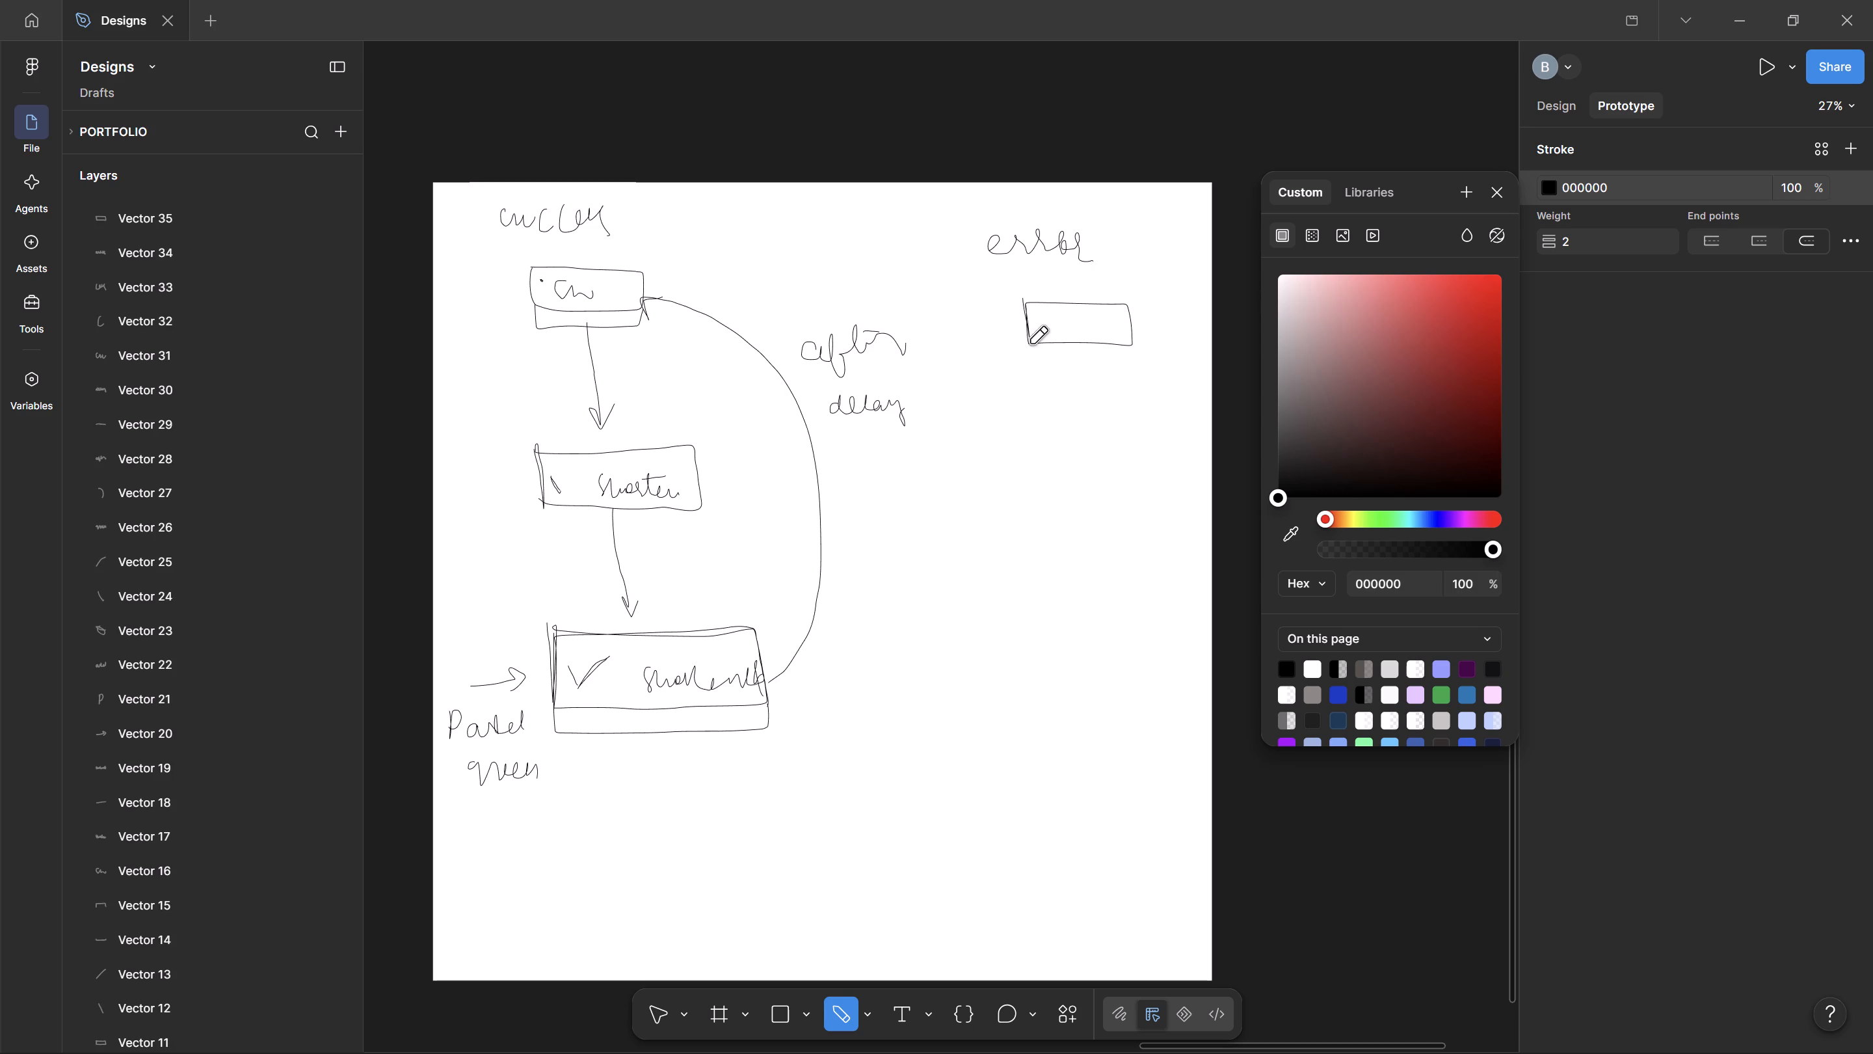
{"action": "left_click_drag", "start_coordinate": [1031, 343], "coordinate": [1132, 334]}
{"action": "left_click_drag", "start_coordinate": [1065, 362], "coordinate": [1063, 433]}
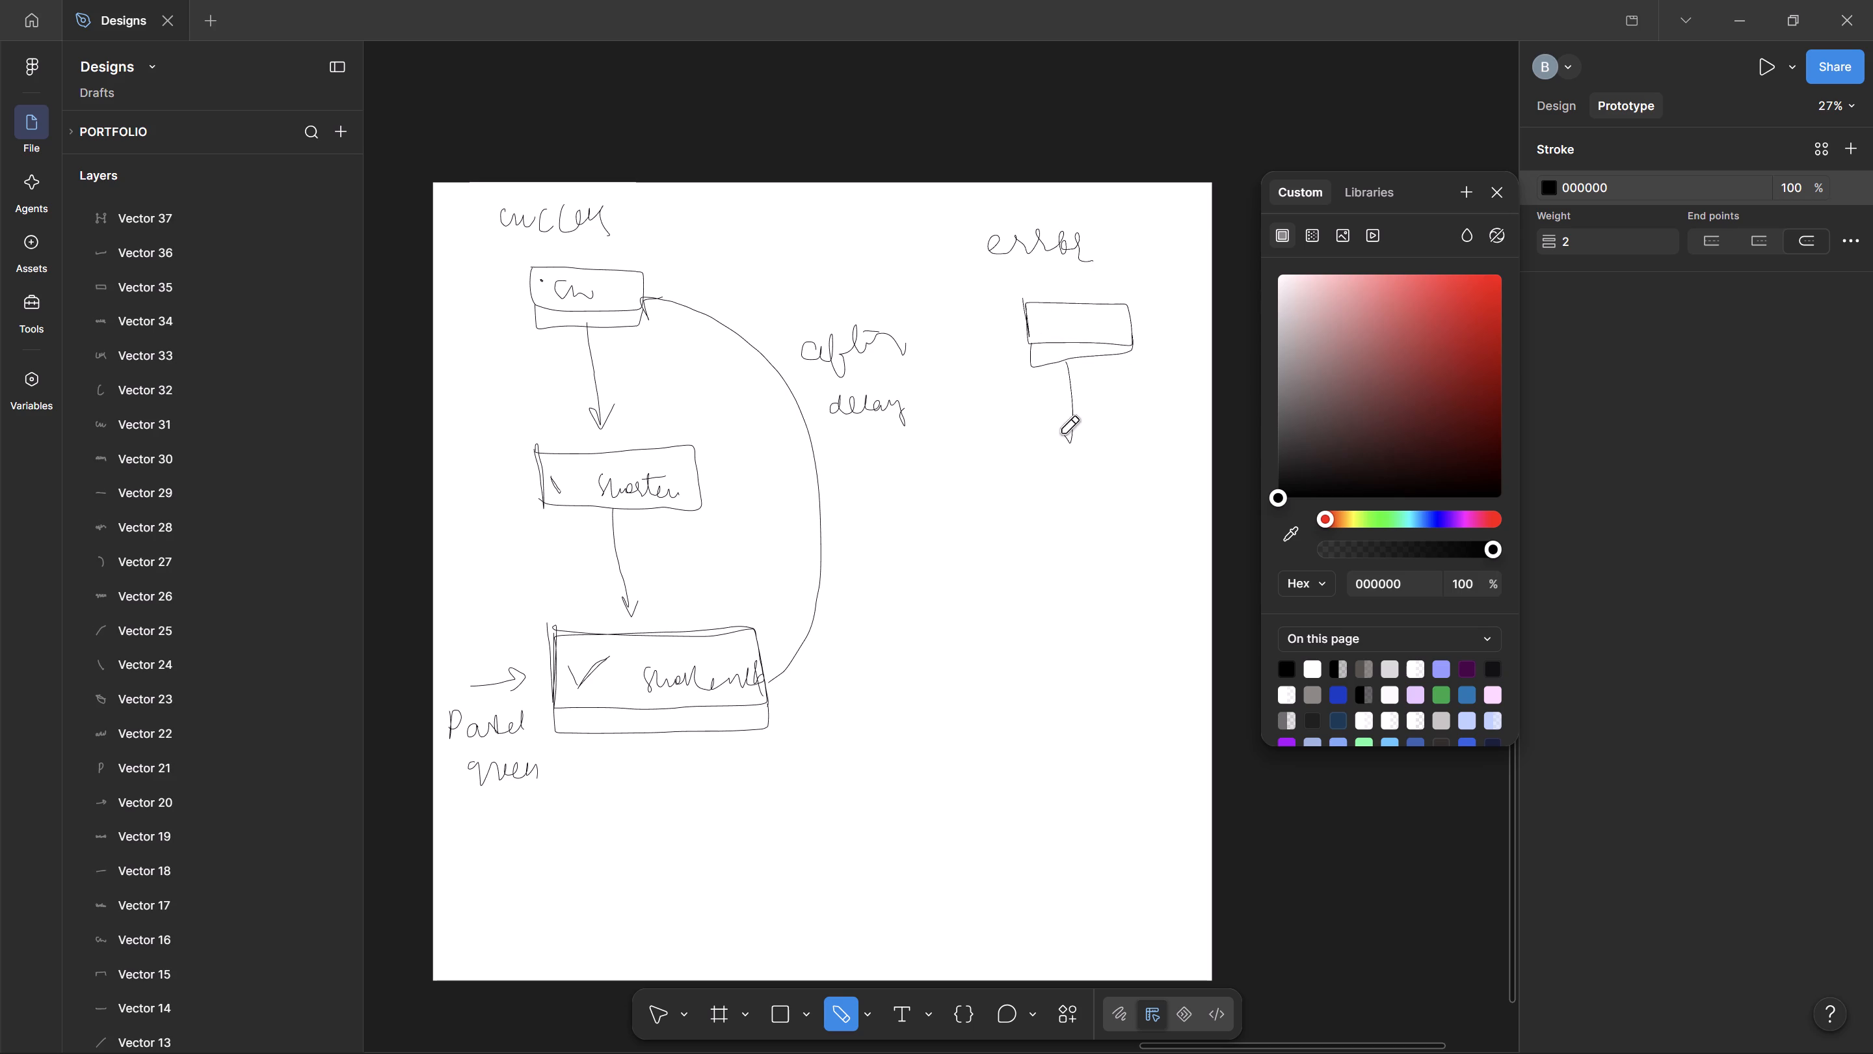
{"action": "left_click_drag", "start_coordinate": [1063, 433], "coordinate": [1082, 437]}
{"action": "left_click_drag", "start_coordinate": [1013, 481], "coordinate": [1015, 513]}
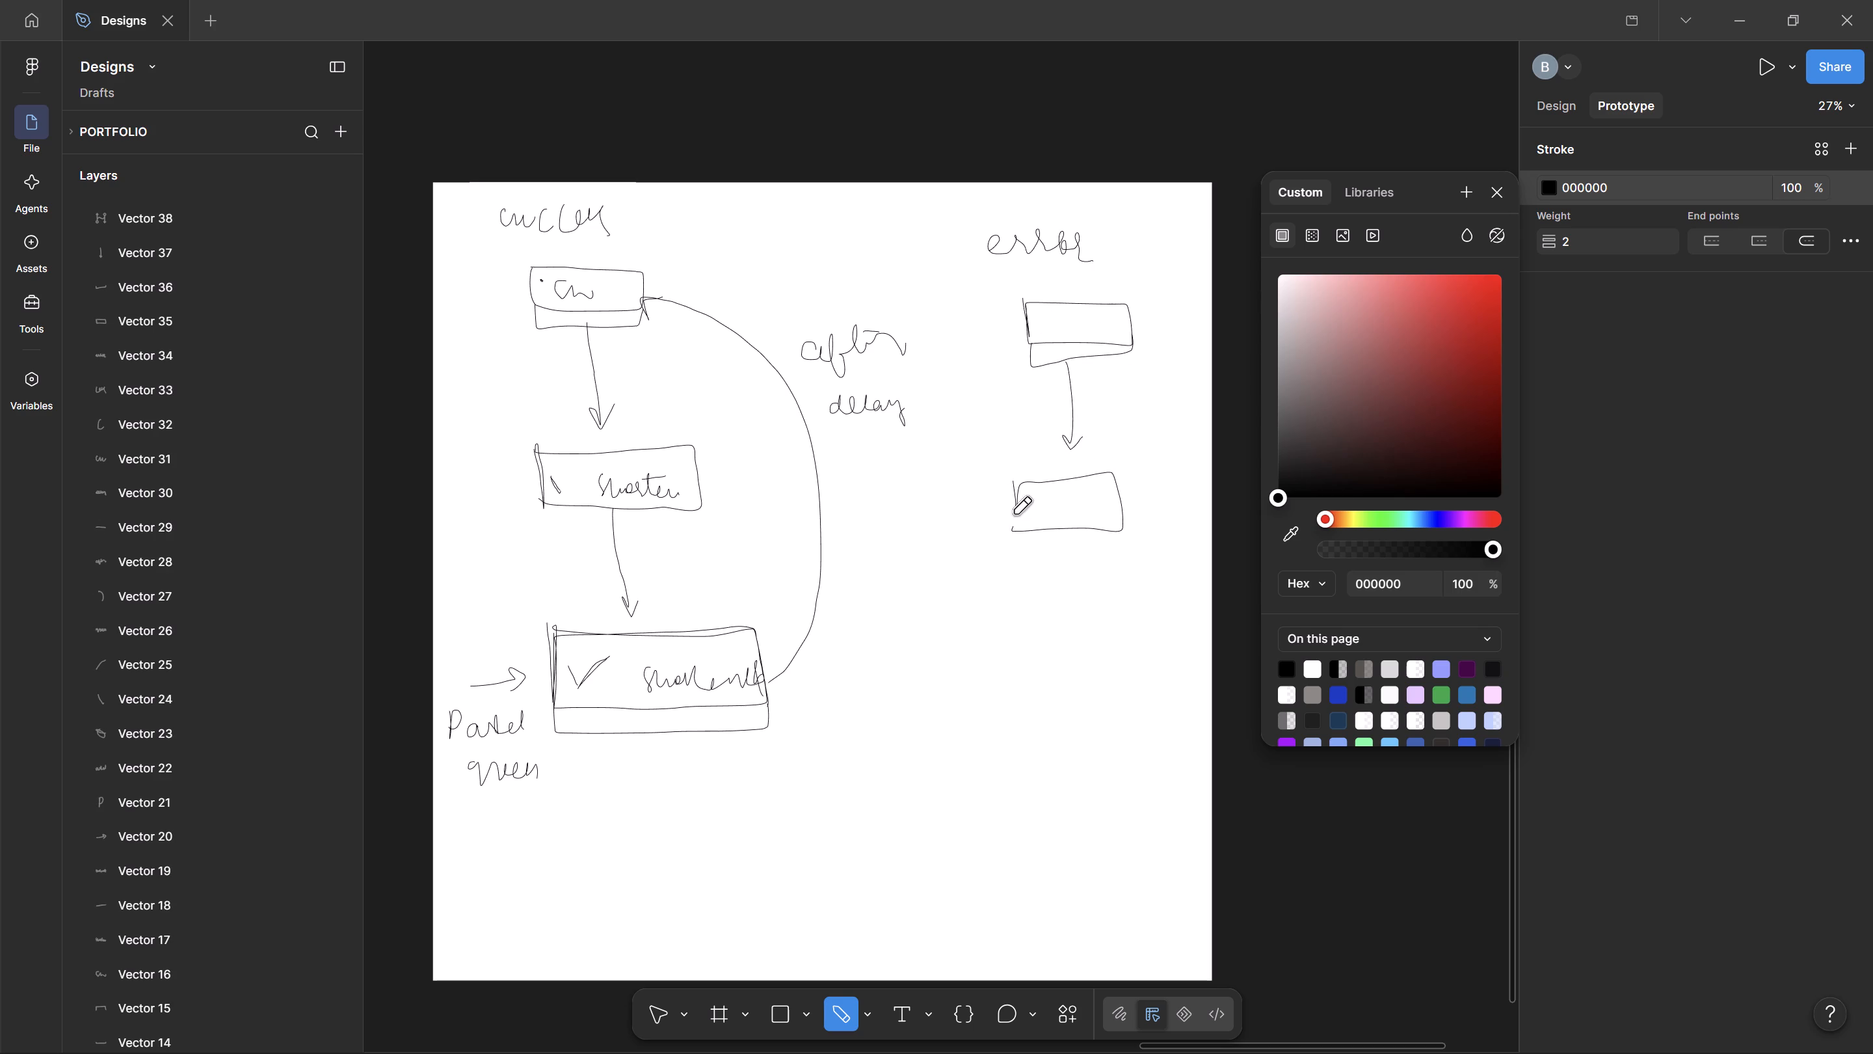
{"action": "left_click_drag", "start_coordinate": [1015, 513], "coordinate": [1016, 498]}
Draw an X and handwrite "oops" inside the error flow's second box.
{"action": "left_click_drag", "start_coordinate": [1059, 492], "coordinate": [1035, 515]}
{"action": "left_click_drag", "start_coordinate": [1035, 494], "coordinate": [1055, 509]}
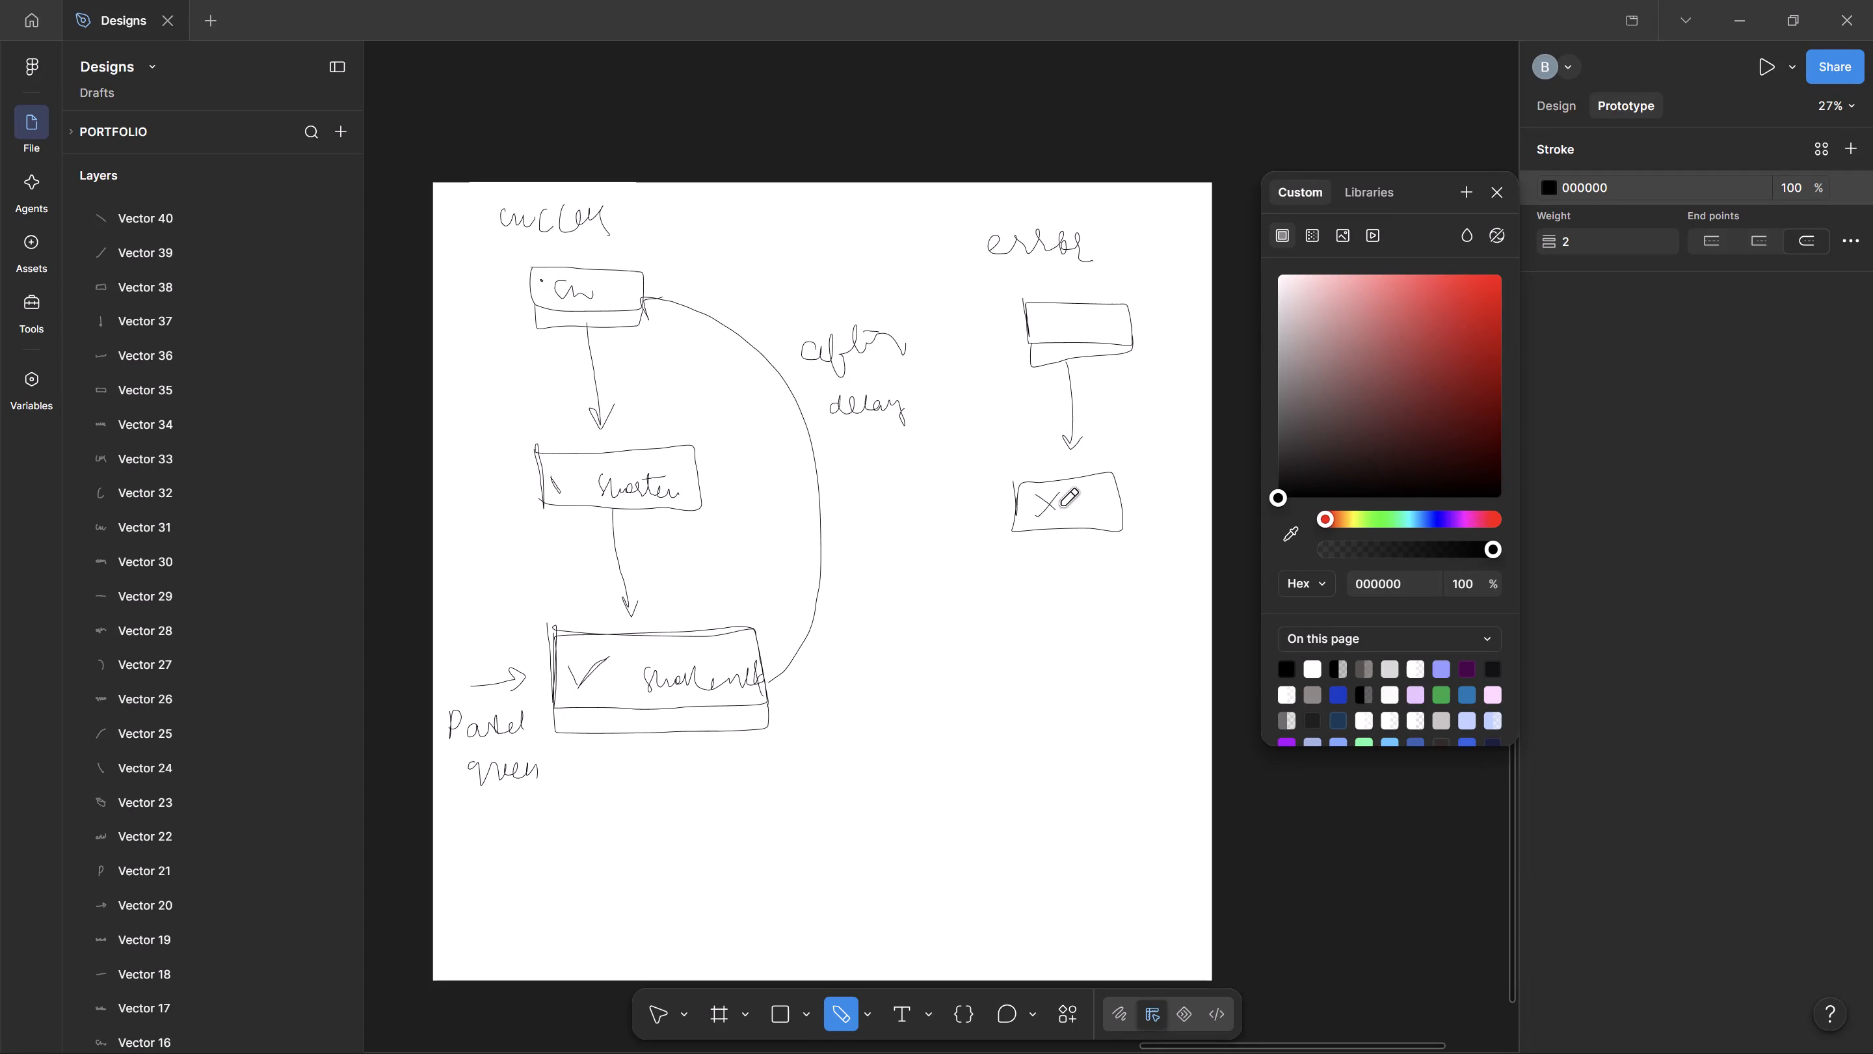
{"action": "left_click", "coordinate": [1070, 498]}
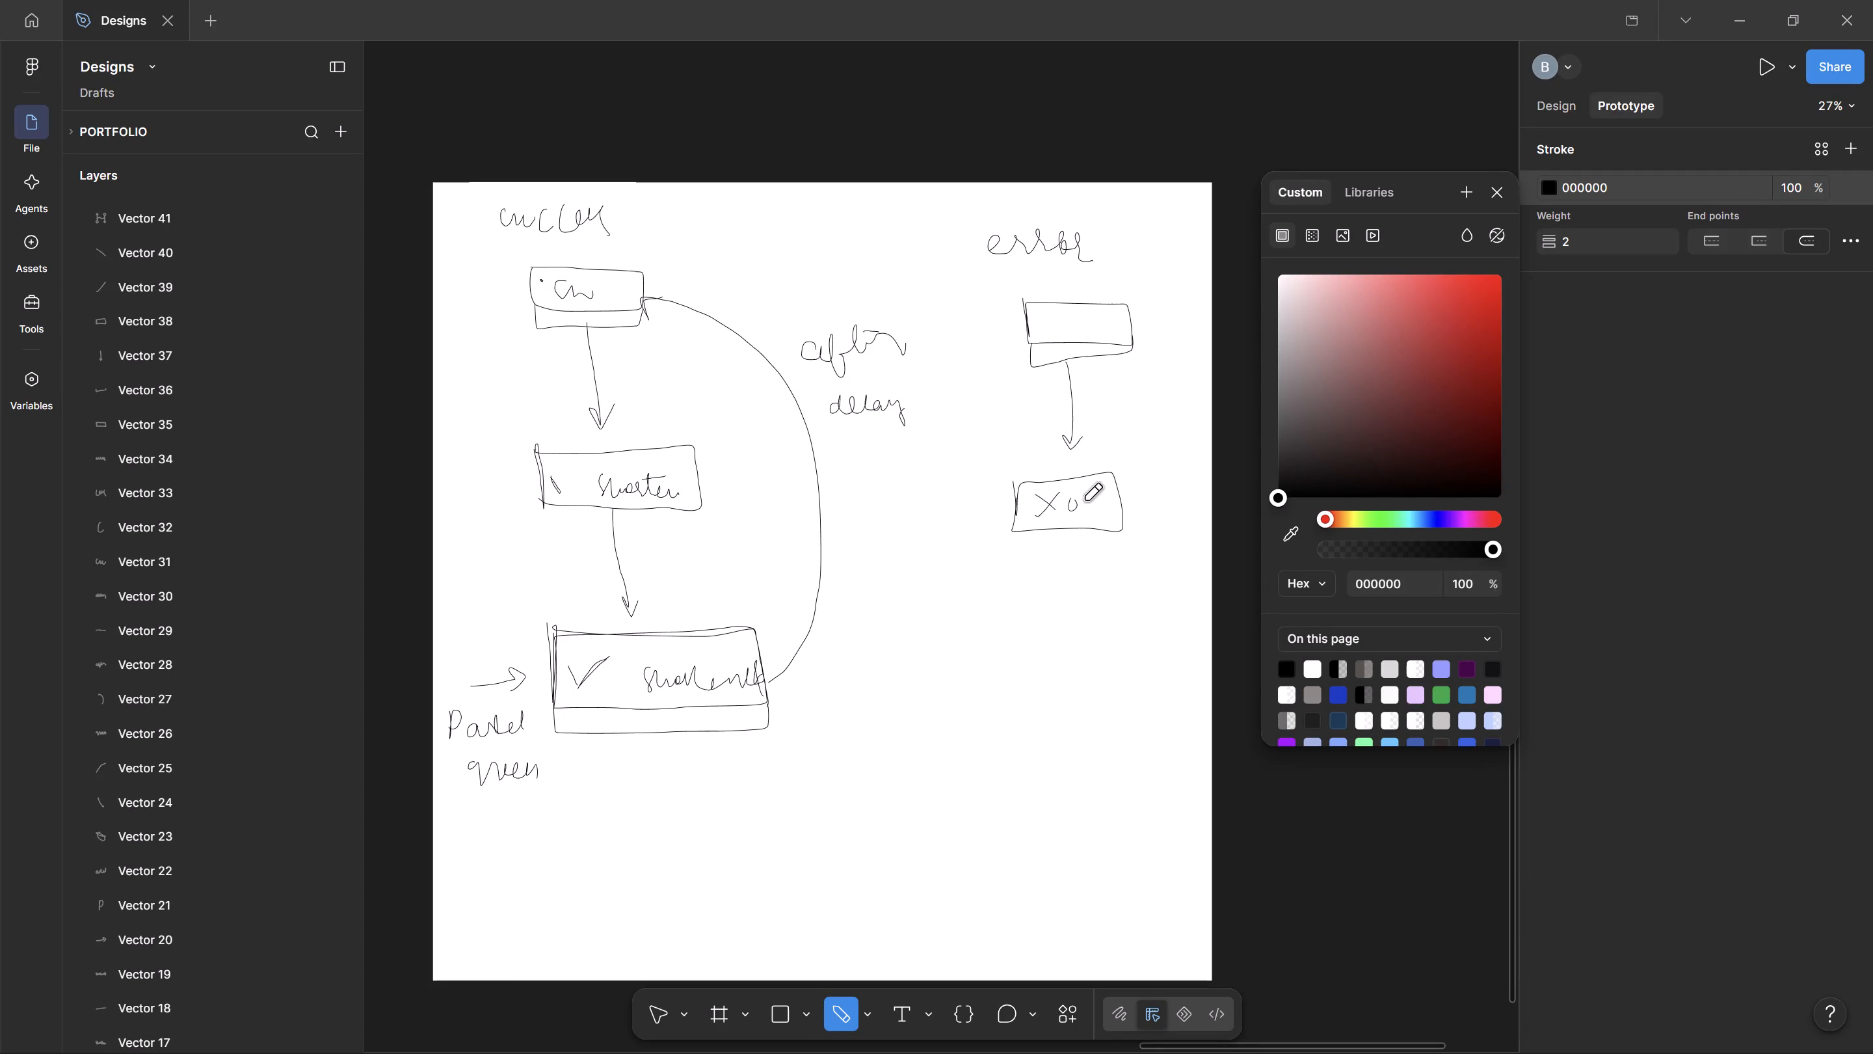
{"action": "left_click", "coordinate": [1085, 498]}
{"action": "left_click_drag", "start_coordinate": [1095, 493], "coordinate": [1101, 513]}
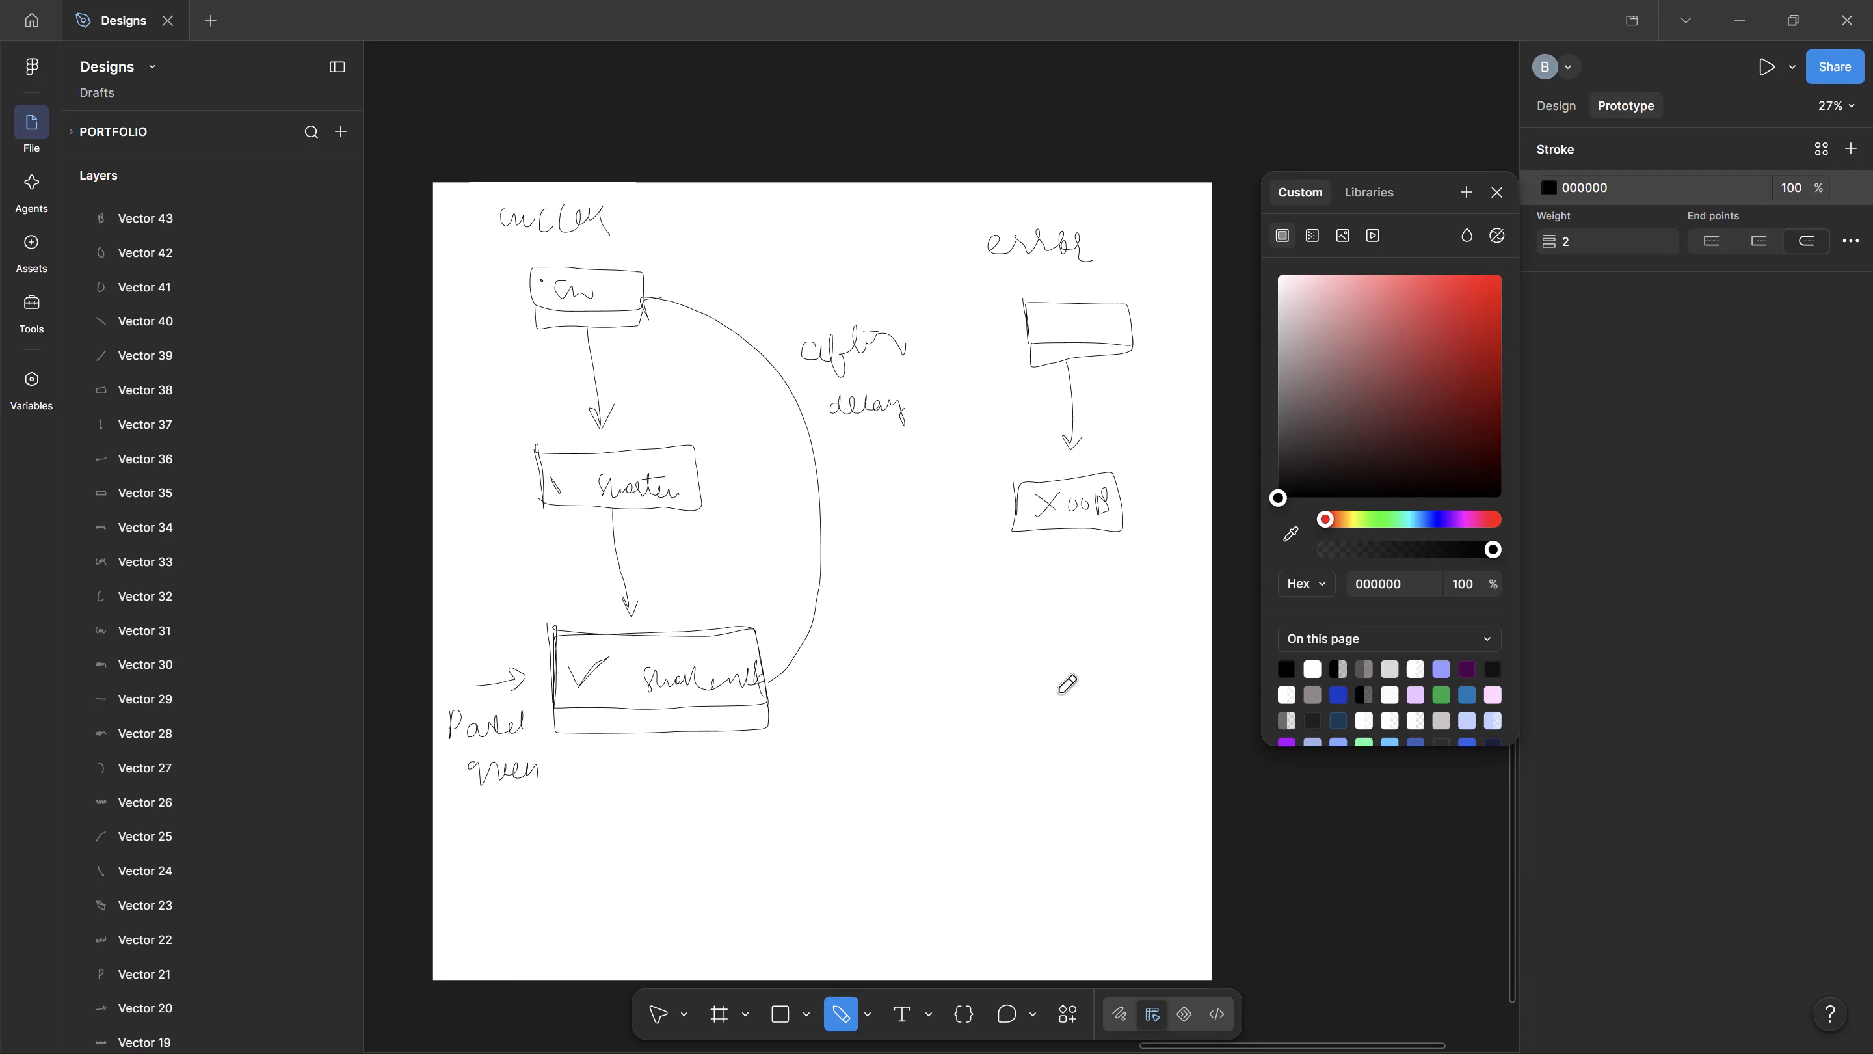
Sketch an arrow down from the error flow's second box to a third box with a depth edge.
{"action": "left_click_drag", "start_coordinate": [1075, 537], "coordinate": [1090, 614]}
{"action": "left_click_drag", "start_coordinate": [989, 651], "coordinate": [1136, 646]}
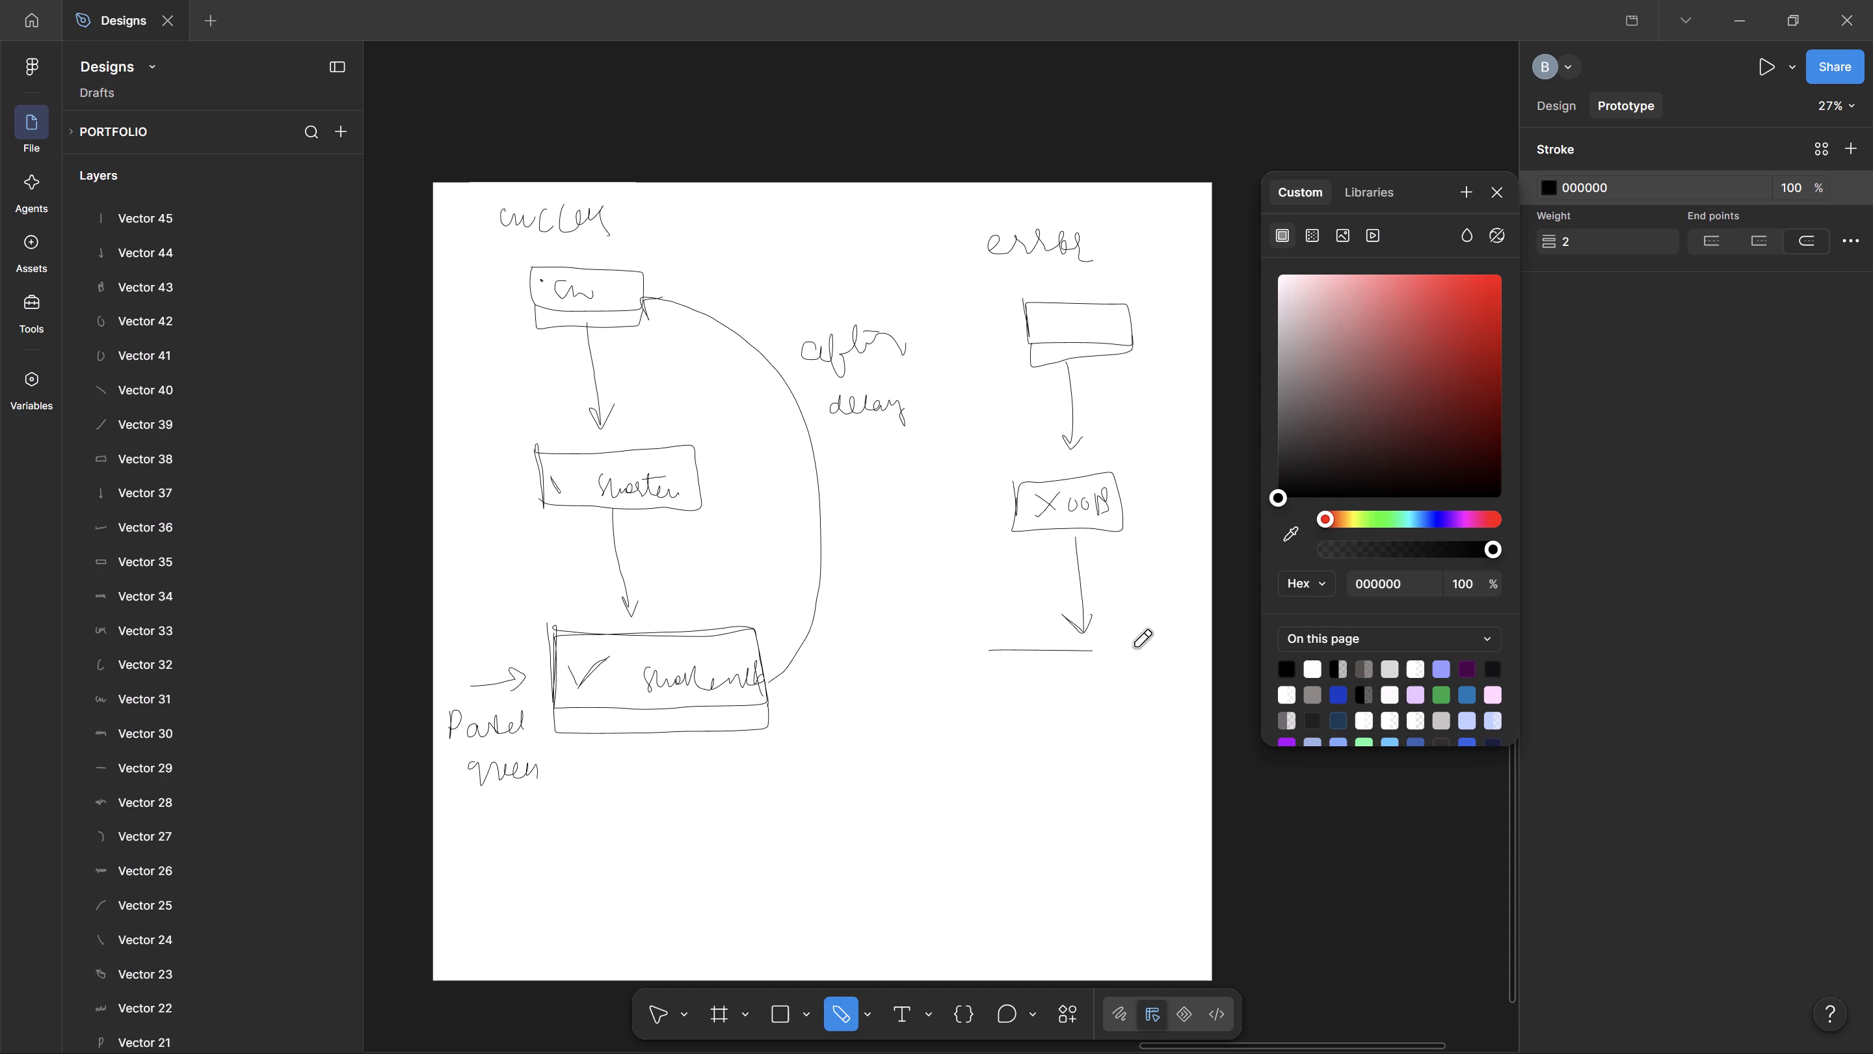
{"action": "left_click_drag", "start_coordinate": [1136, 646], "coordinate": [997, 659]}
{"action": "left_click_drag", "start_coordinate": [1008, 706], "coordinate": [1139, 733]}
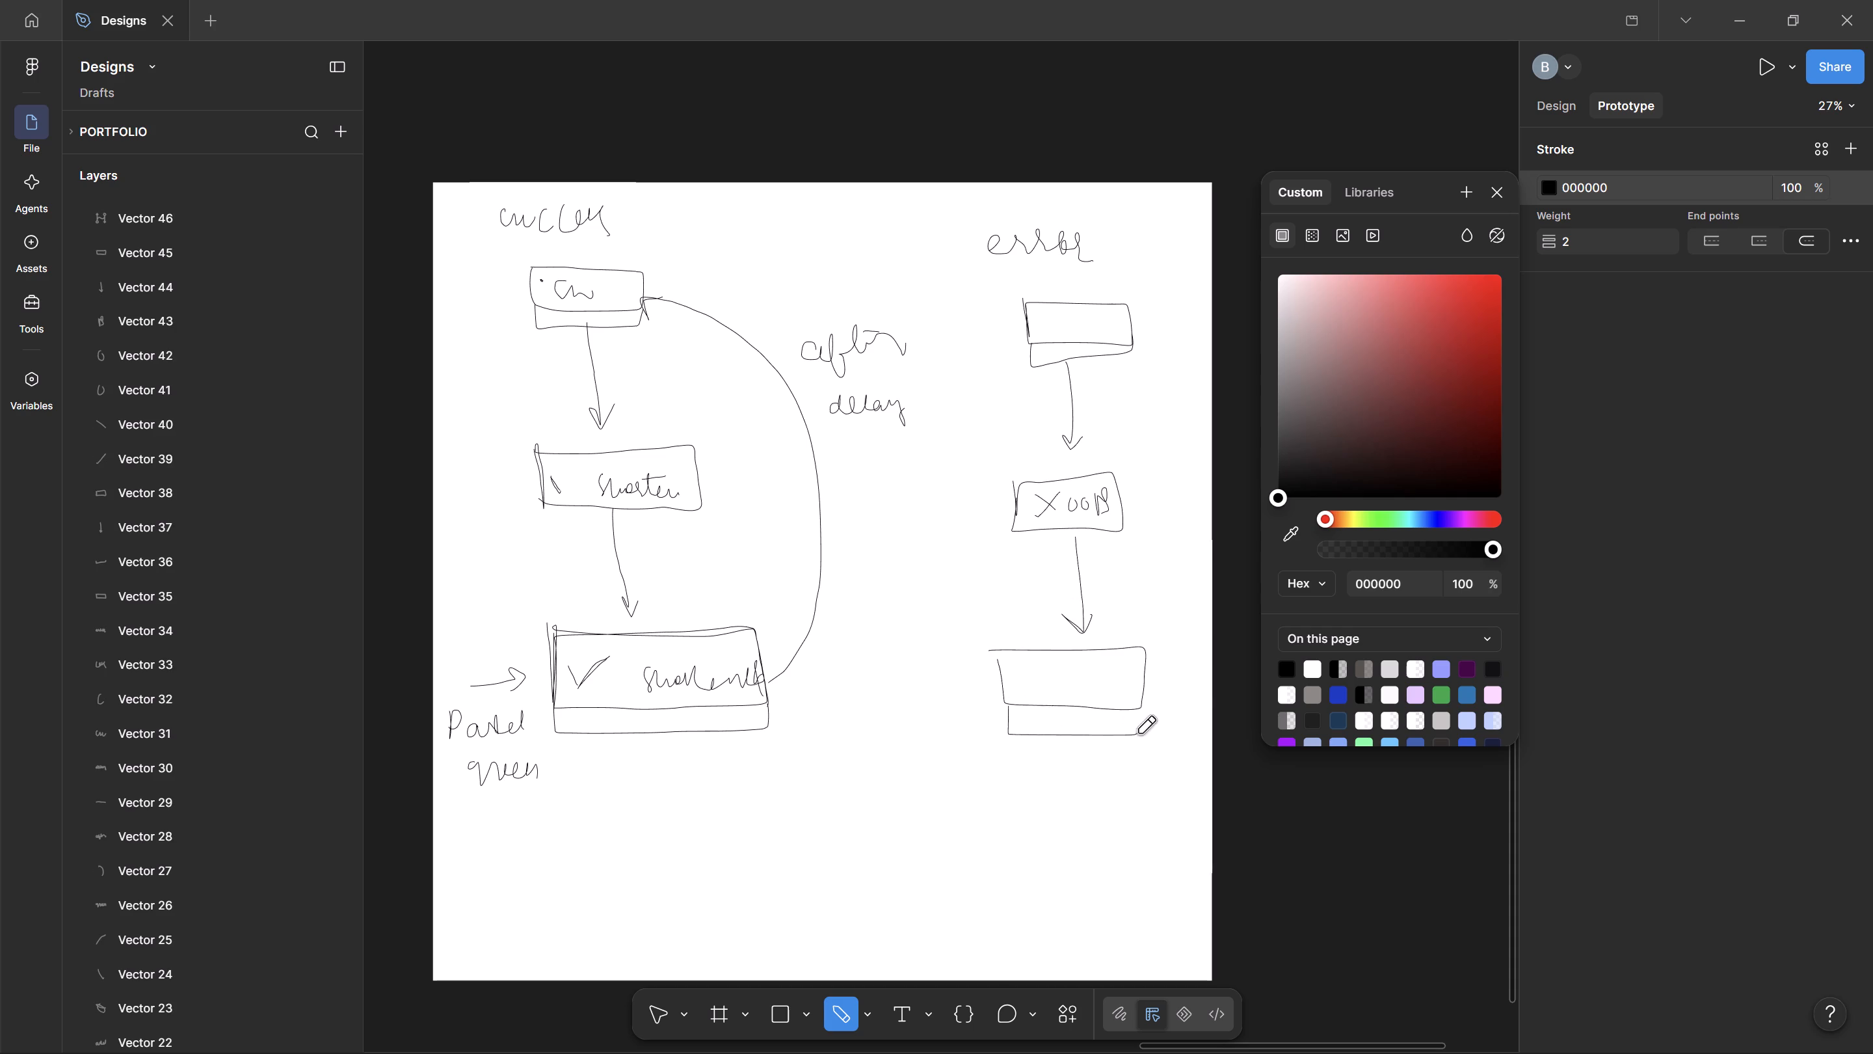
{"action": "left_click_drag", "start_coordinate": [1139, 733], "coordinate": [1140, 701]}
Sketch an arrow pointing at the error flow's third box and handwrite "pastel" beneath the arrow.
{"action": "left_click_drag", "start_coordinate": [870, 701], "coordinate": [965, 703]}
{"action": "left_click_drag", "start_coordinate": [884, 719], "coordinate": [885, 727]}
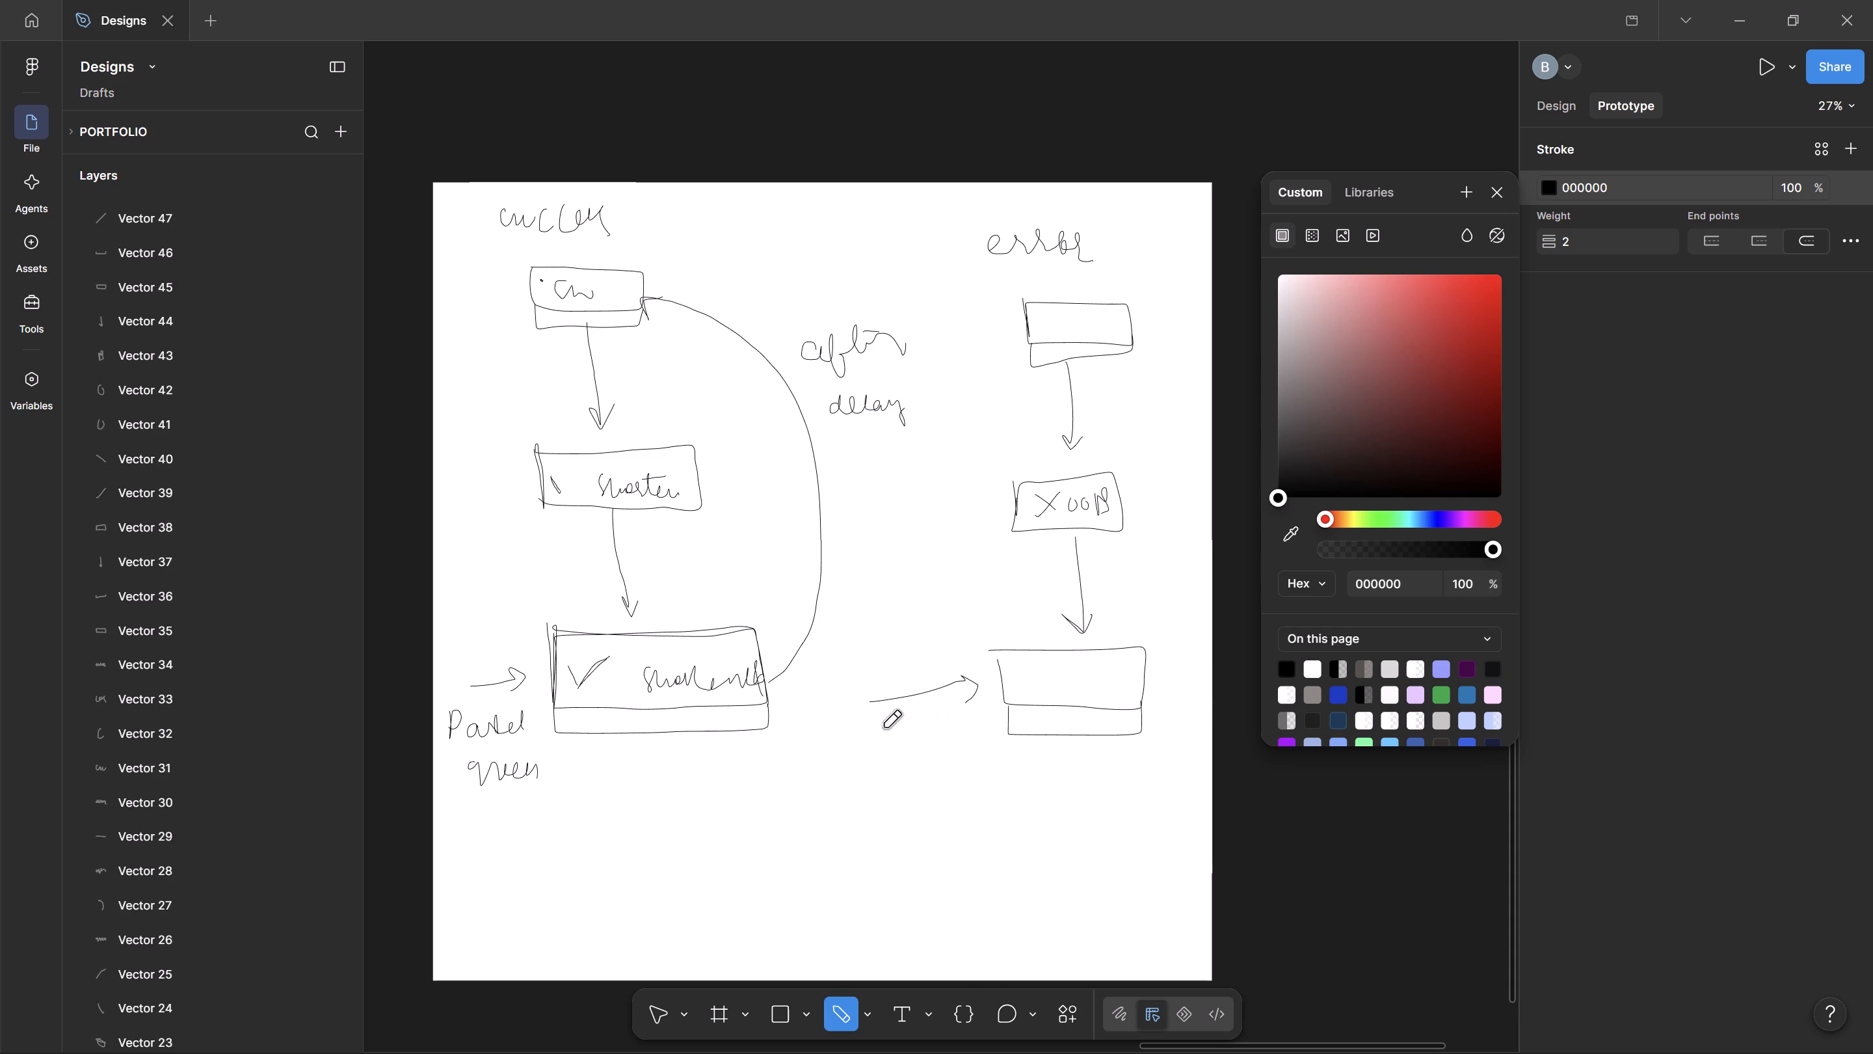
{"action": "left_click_drag", "start_coordinate": [885, 727], "coordinate": [894, 740]}
{"action": "left_click_drag", "start_coordinate": [913, 724], "coordinate": [963, 737]}
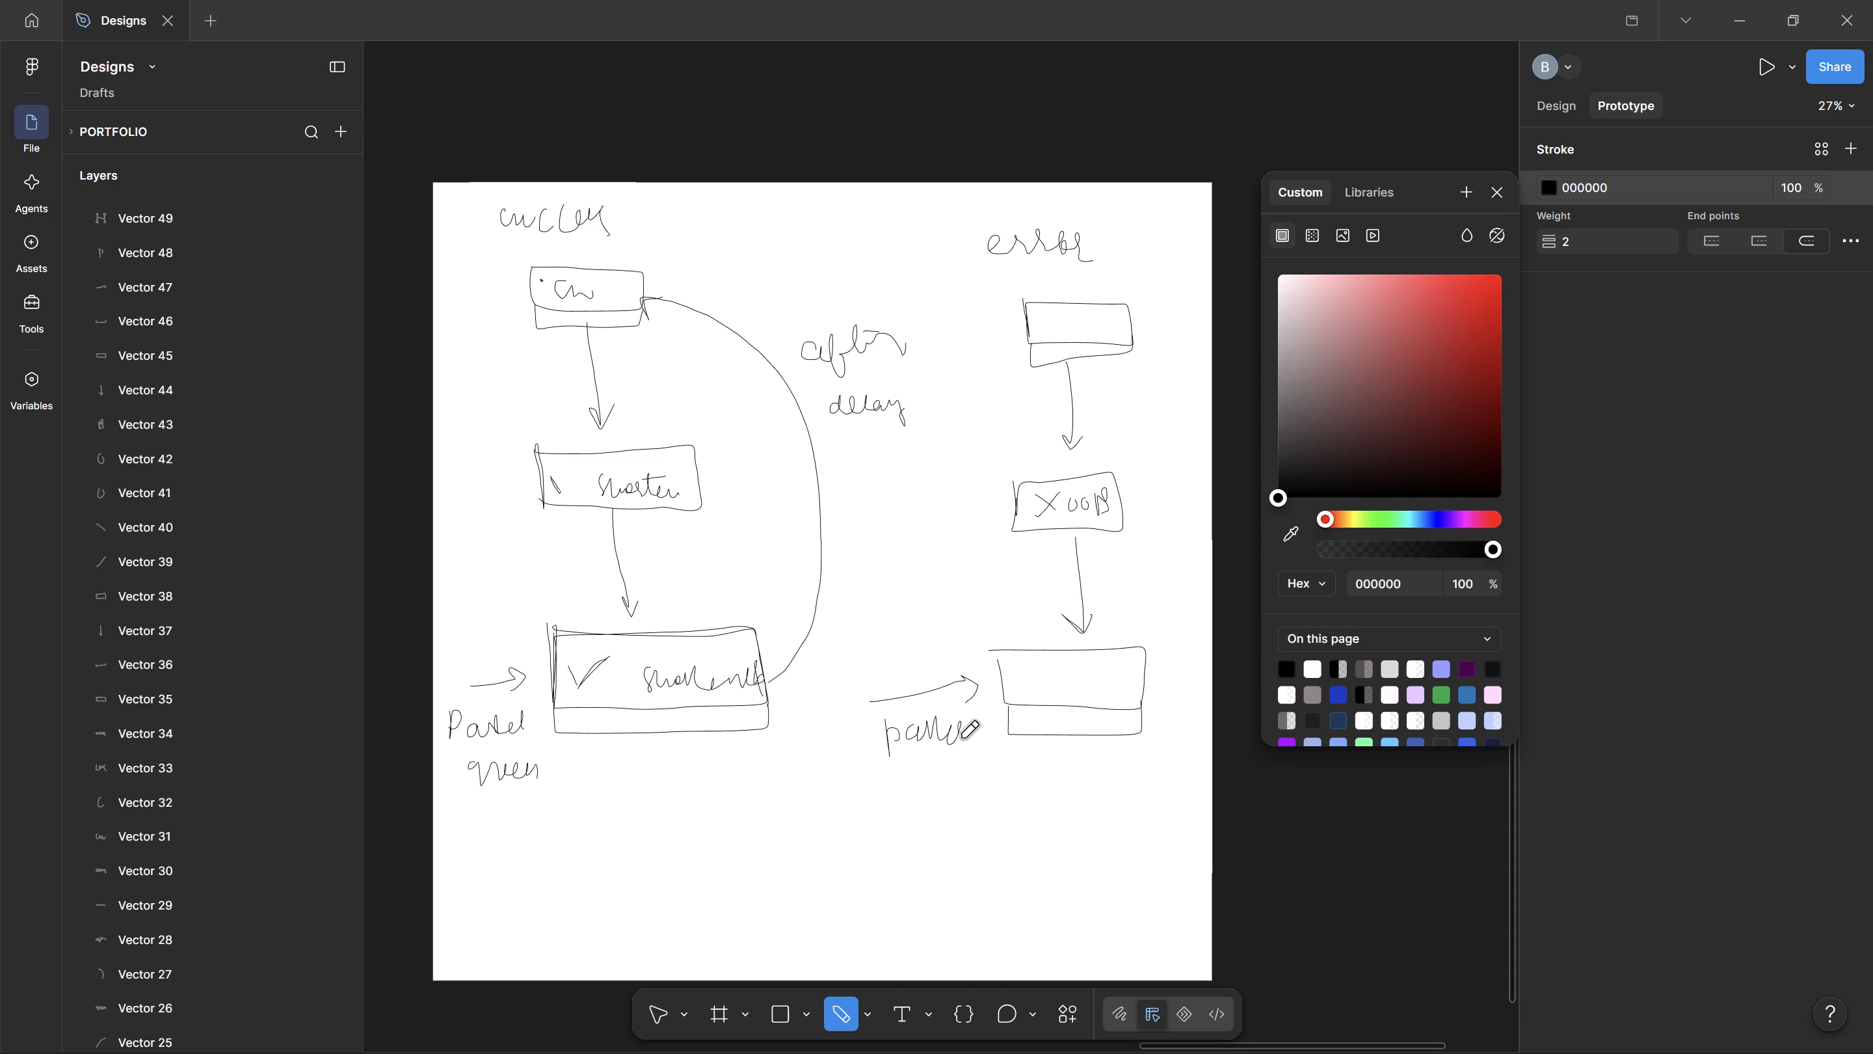
{"action": "left_click_drag", "start_coordinate": [963, 737], "coordinate": [970, 727]}
{"action": "left_click_drag", "start_coordinate": [927, 718], "coordinate": [946, 714]}
Circle the "oops" text, draw a diagonal arrow out of it and handwrite a short note beside the second box.
{"action": "left_click_drag", "start_coordinate": [1083, 492], "coordinate": [1098, 500]}
{"action": "left_click_drag", "start_coordinate": [1096, 504], "coordinate": [1096, 503]}
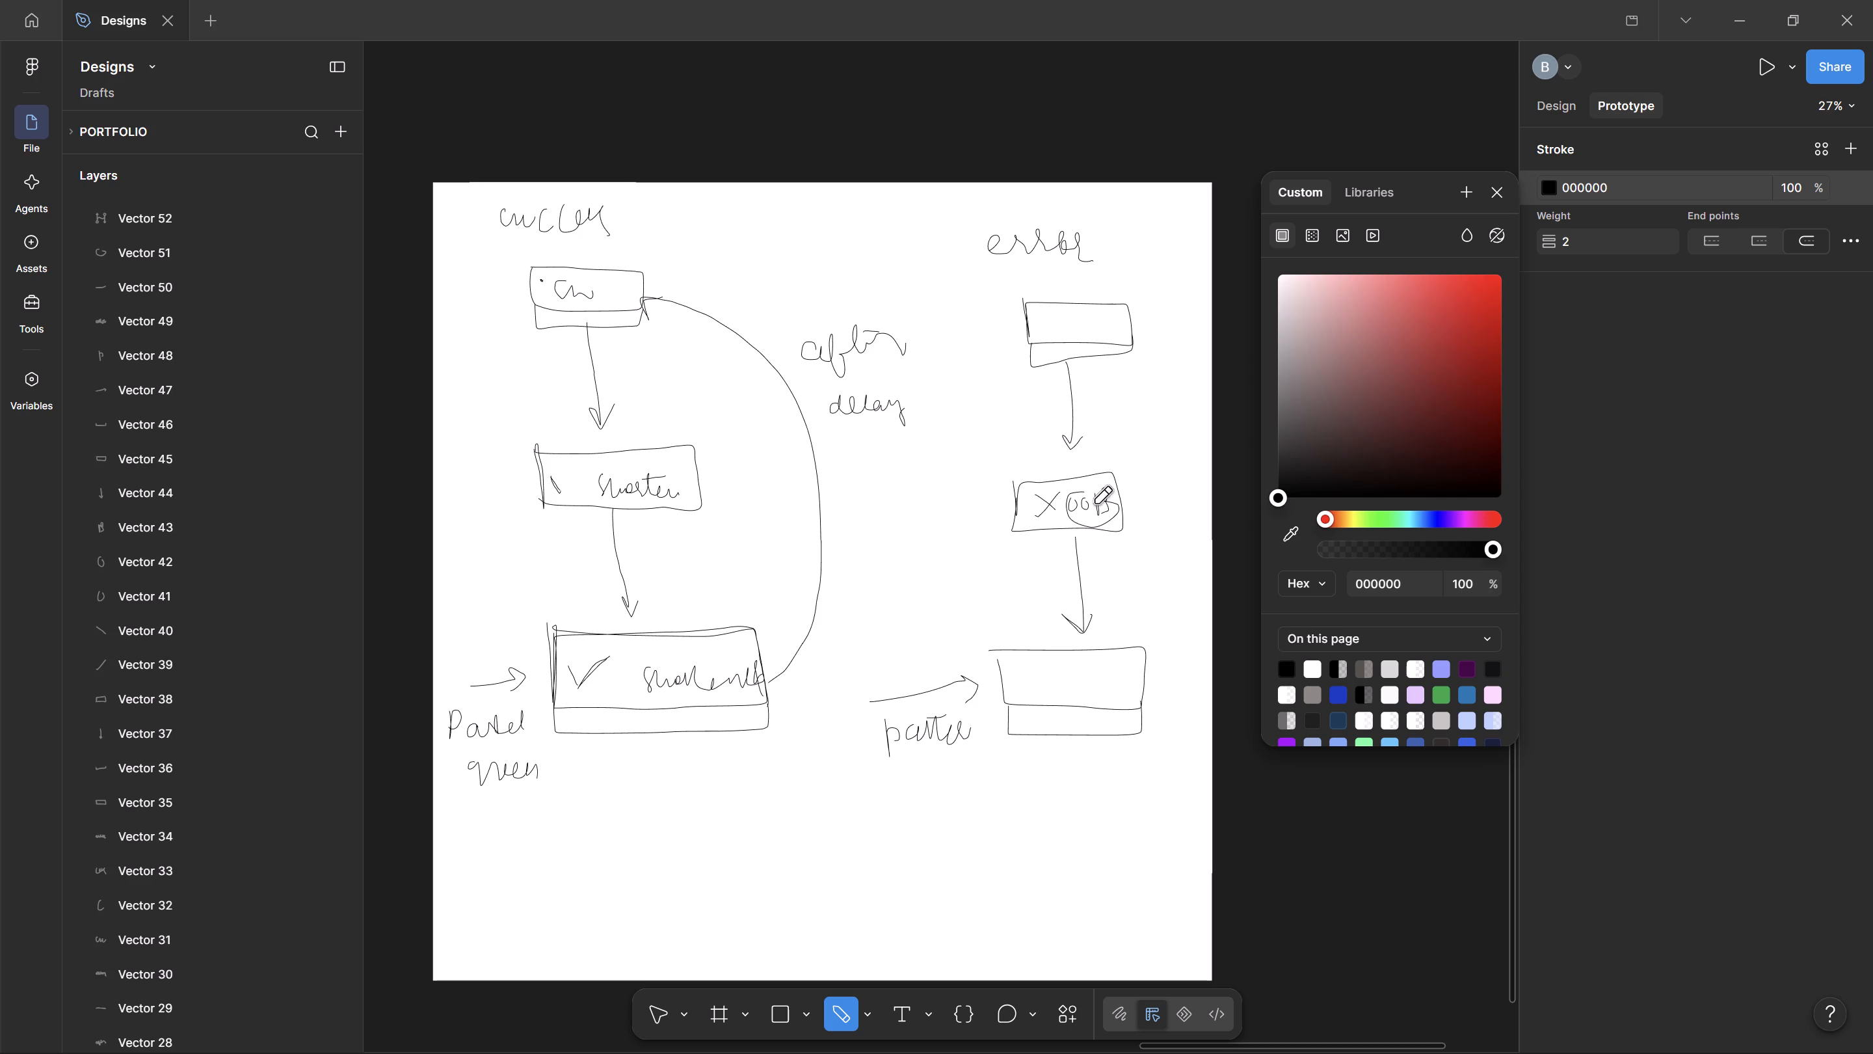
{"action": "left_click_drag", "start_coordinate": [1096, 503], "coordinate": [1136, 485]}
{"action": "left_click_drag", "start_coordinate": [1138, 492], "coordinate": [1150, 510]}
{"action": "left_click_drag", "start_coordinate": [1148, 503], "coordinate": [1155, 506]}
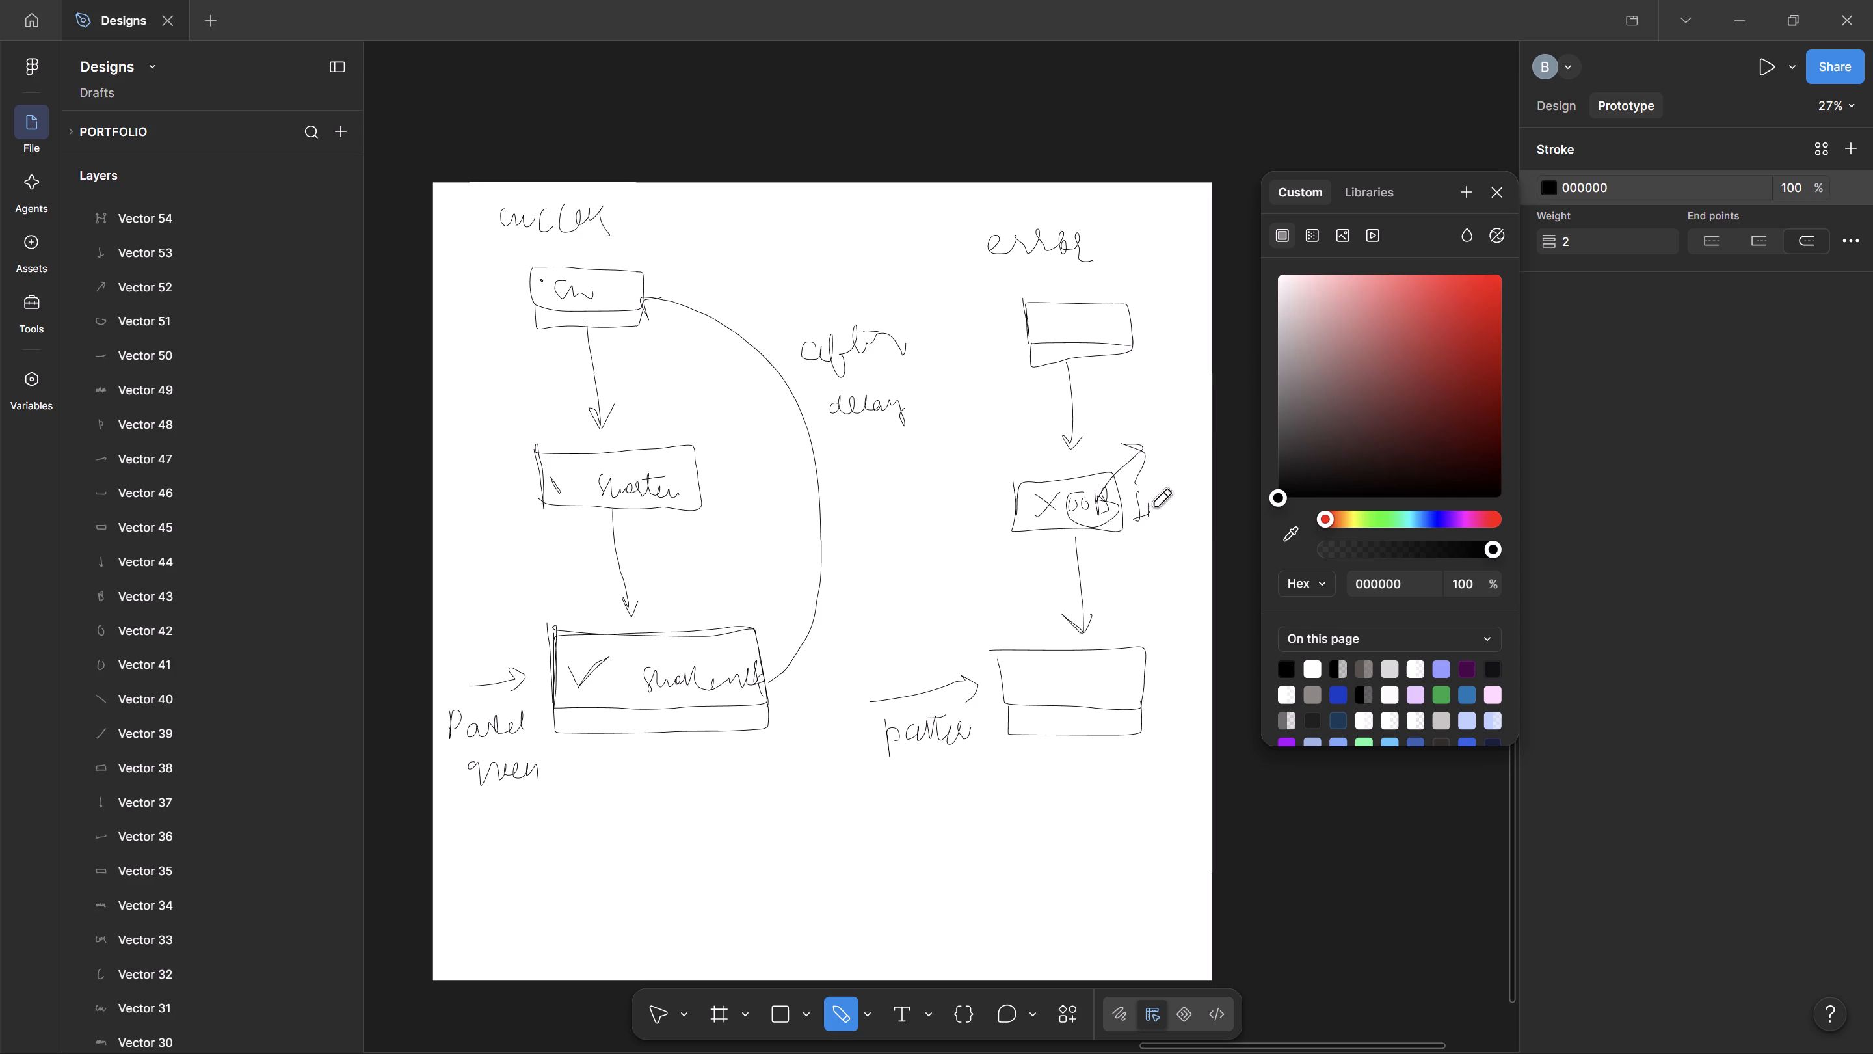
{"action": "left_click_drag", "start_coordinate": [1155, 506], "coordinate": [1156, 506]}
{"action": "left_click_drag", "start_coordinate": [1152, 502], "coordinate": [1163, 529]}
{"action": "left_click_drag", "start_coordinate": [1171, 500], "coordinate": [1169, 505]}
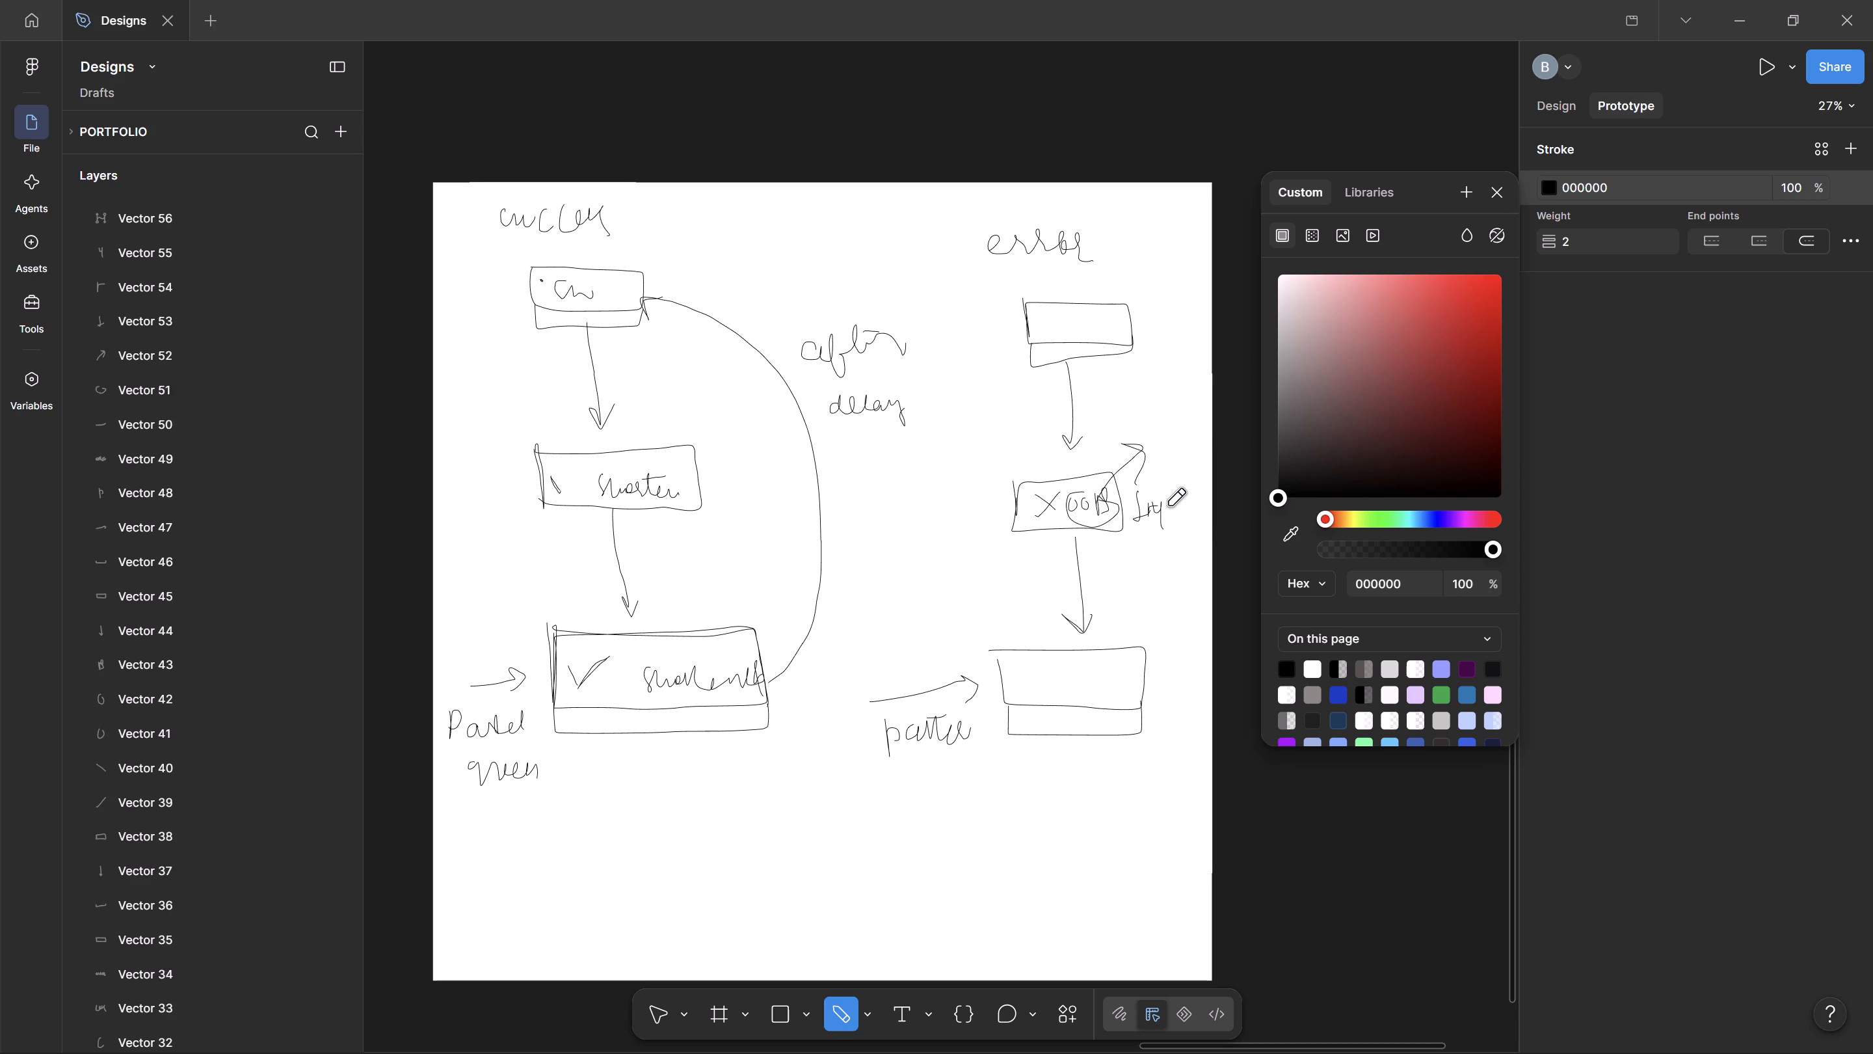
{"action": "left_click_drag", "start_coordinate": [1169, 505], "coordinate": [1196, 515]}
Draw an X and handwrite a "Try" label inside the error flow's third box.
{"action": "left_click_drag", "start_coordinate": [1041, 665], "coordinate": [1020, 696]}
{"action": "left_click_drag", "start_coordinate": [1018, 668], "coordinate": [1044, 697]}
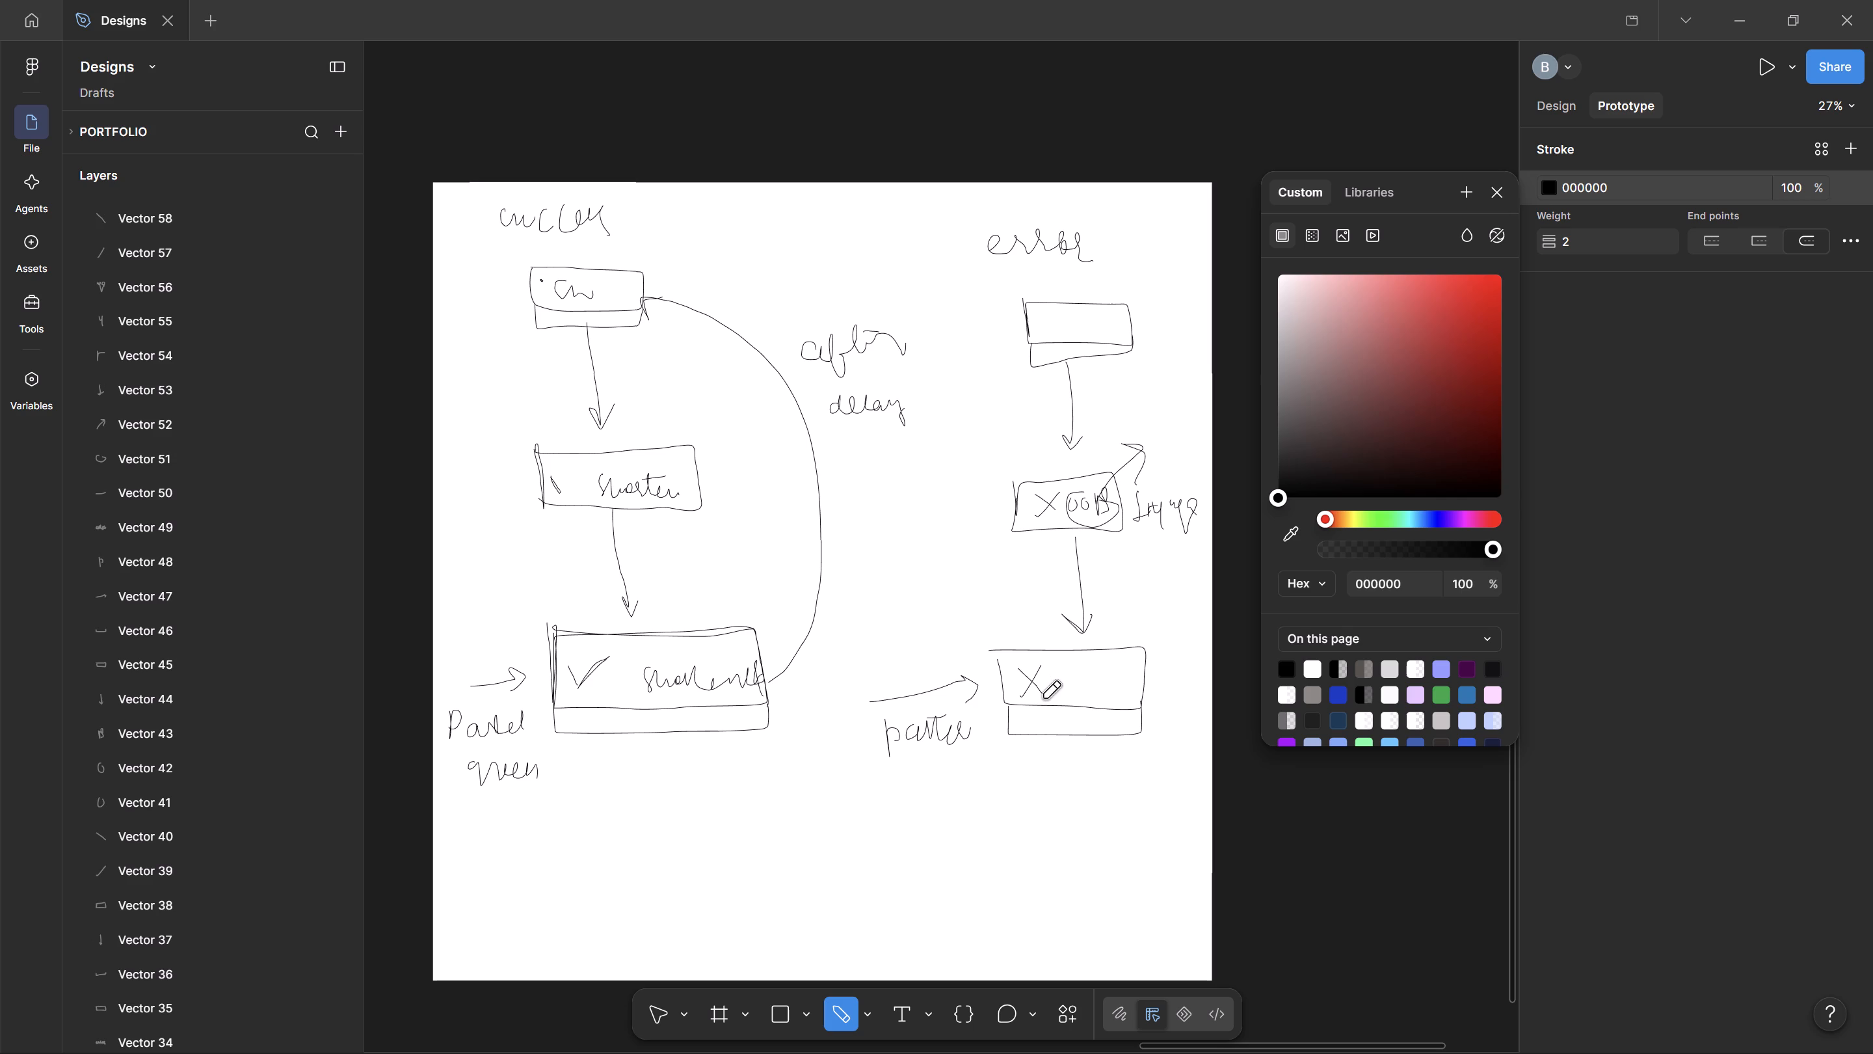
{"action": "left_click_drag", "start_coordinate": [1063, 665], "coordinate": [1069, 705]}
{"action": "left_click_drag", "start_coordinate": [1048, 690], "coordinate": [1089, 693]}
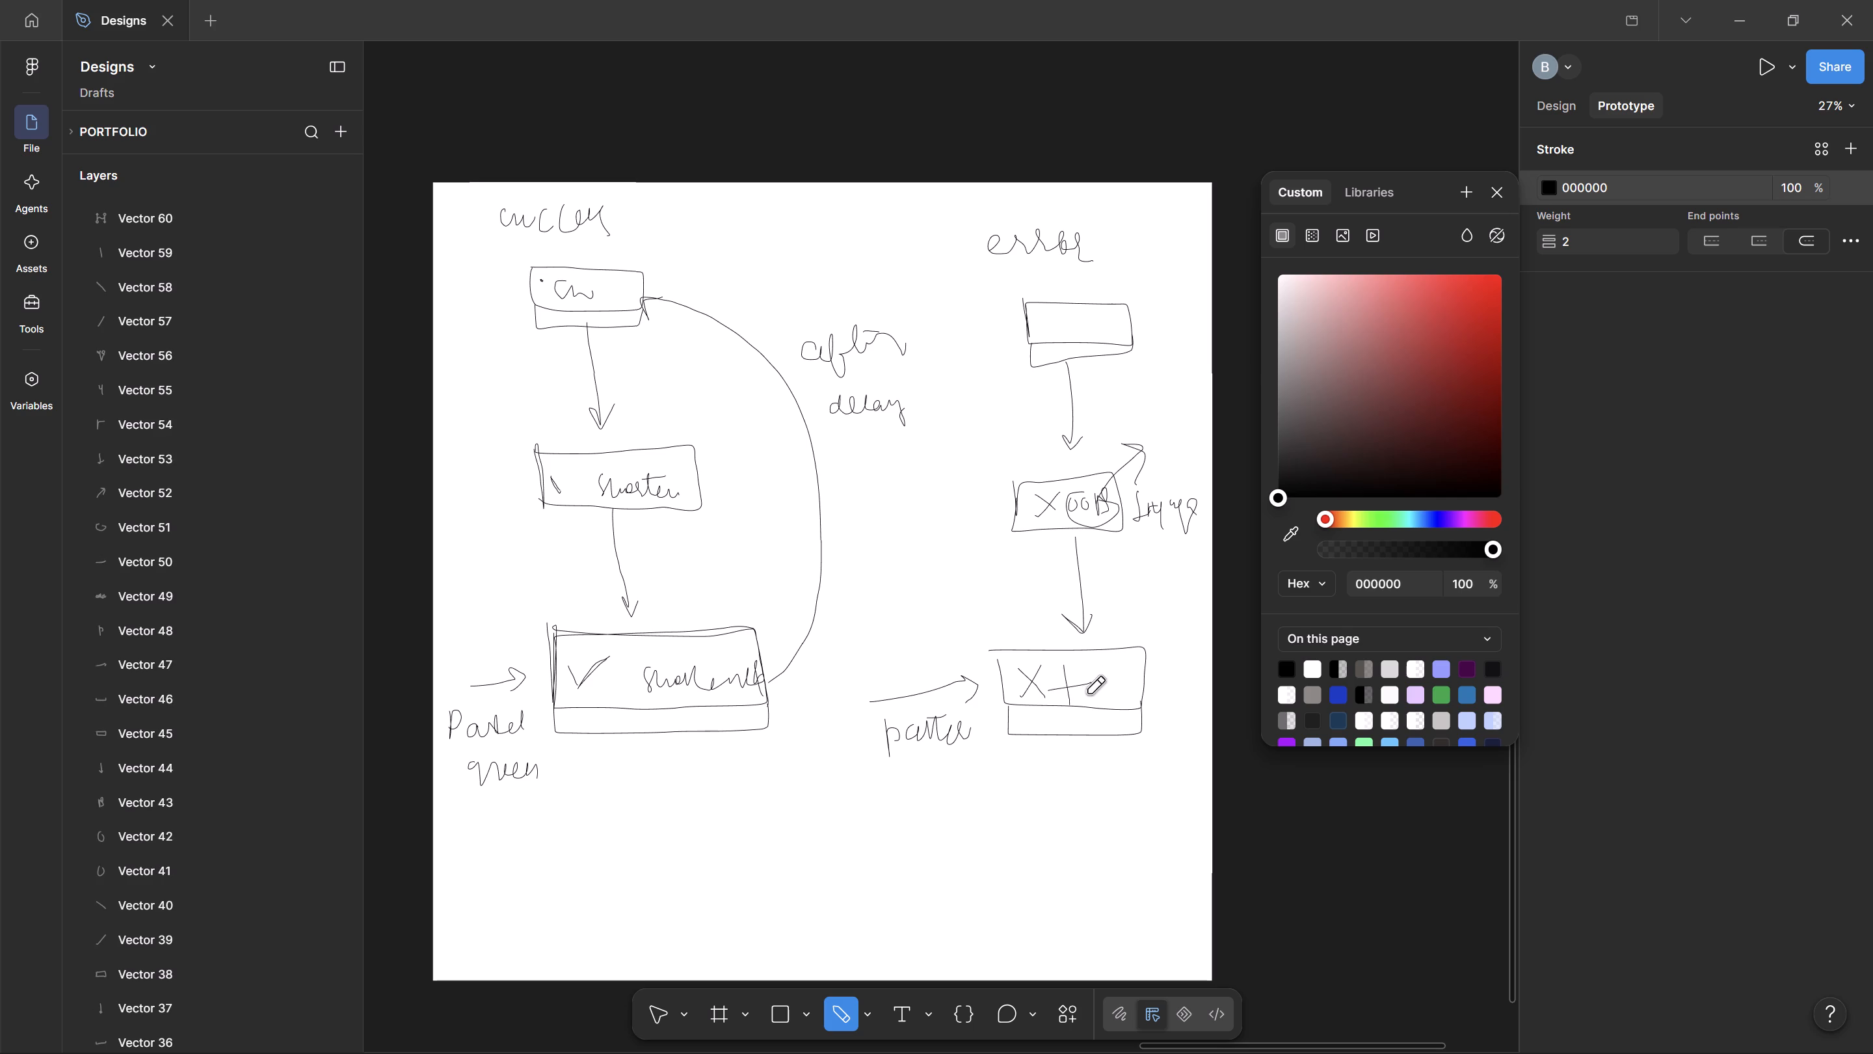
{"action": "left_click_drag", "start_coordinate": [1089, 693], "coordinate": [1106, 709]}
{"action": "left_click_drag", "start_coordinate": [1122, 686], "coordinate": [1132, 688]}
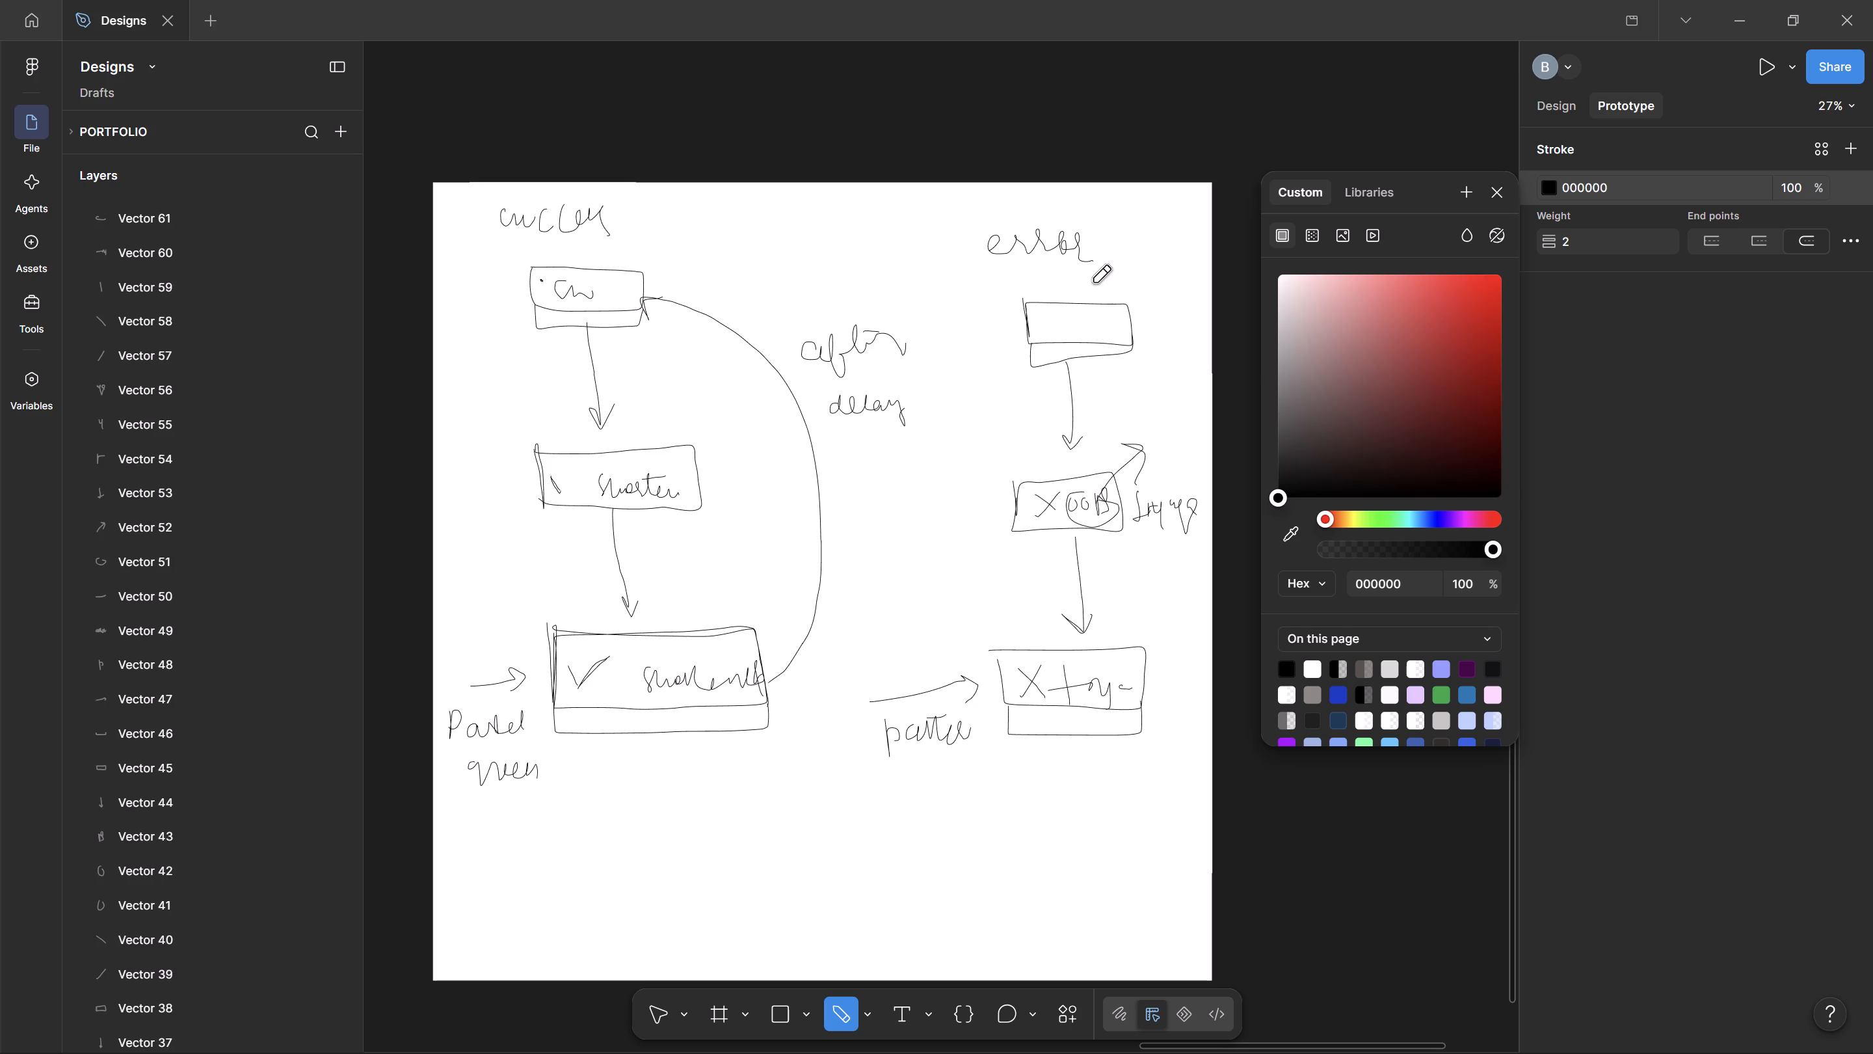
Sketch a curved return arrow from the error flow's third box up to its first box.
{"action": "left_click_drag", "start_coordinate": [1156, 679], "coordinate": [1204, 449]}
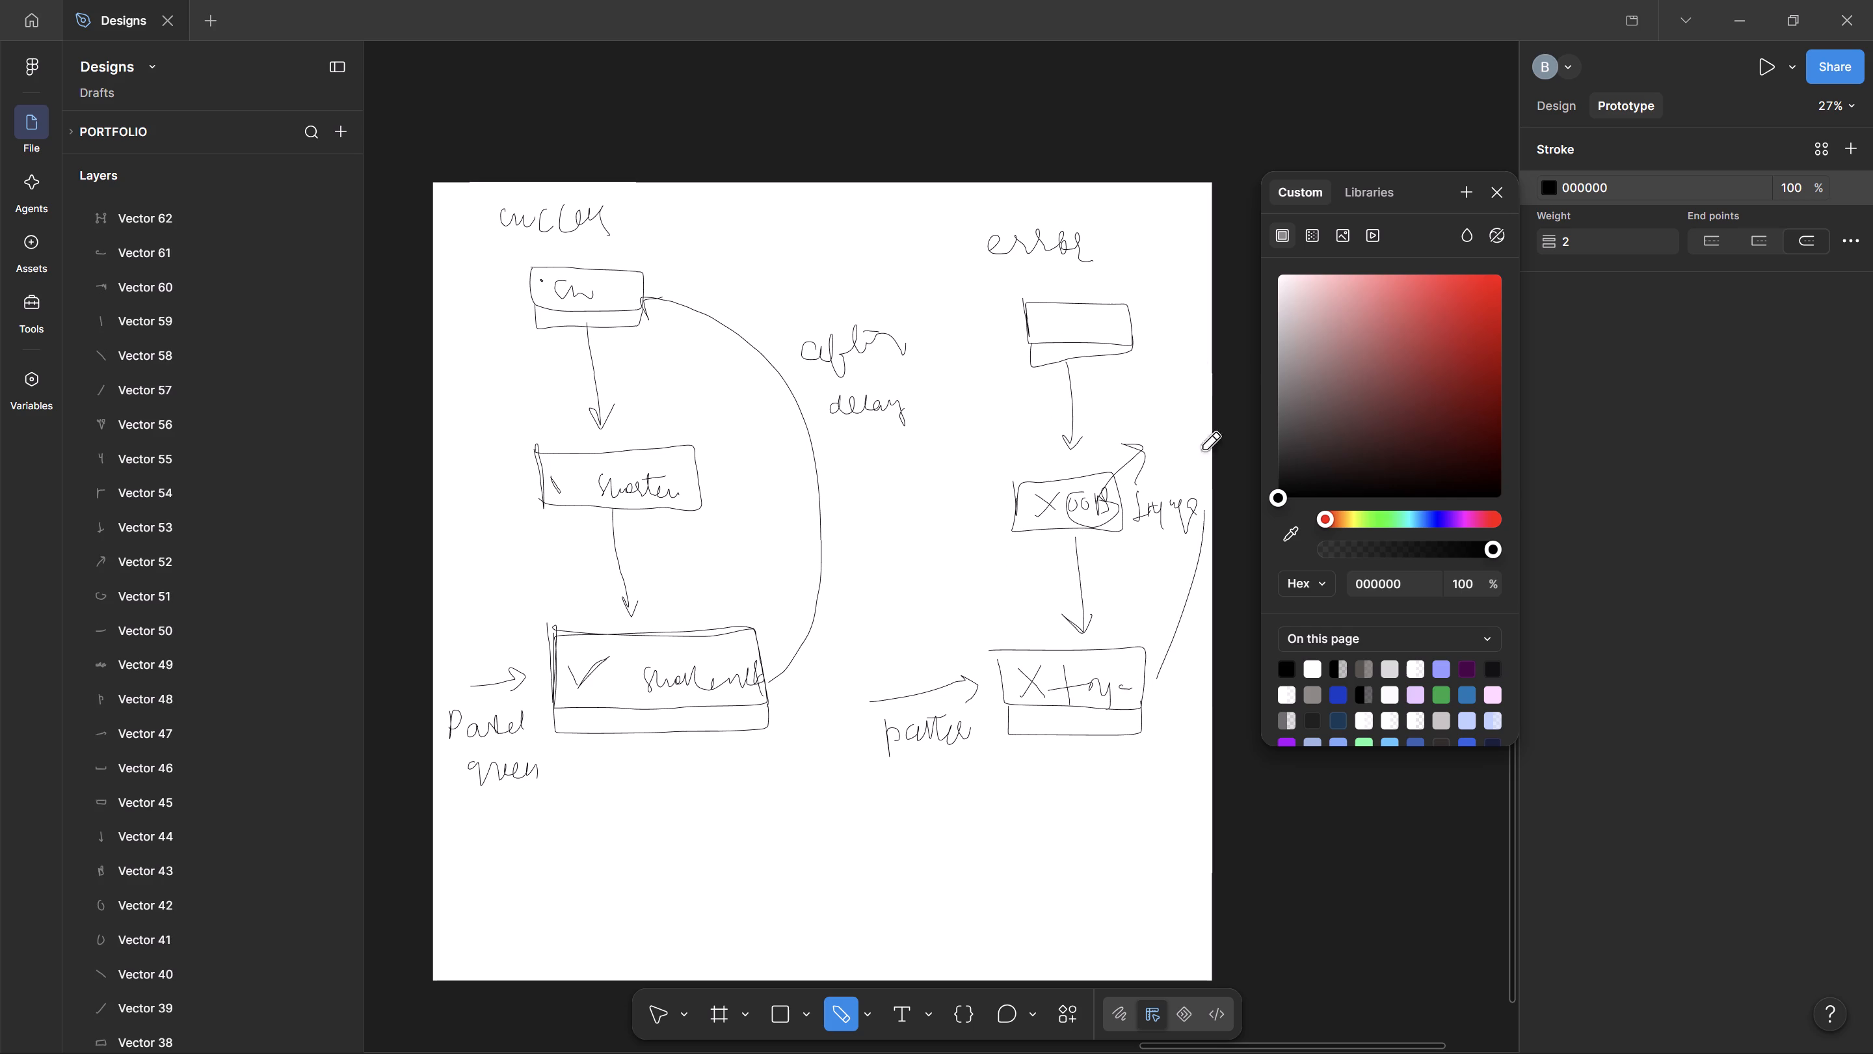
{"action": "left_click_drag", "start_coordinate": [1204, 449], "coordinate": [1166, 324]}
{"action": "key", "text": "Escape"}
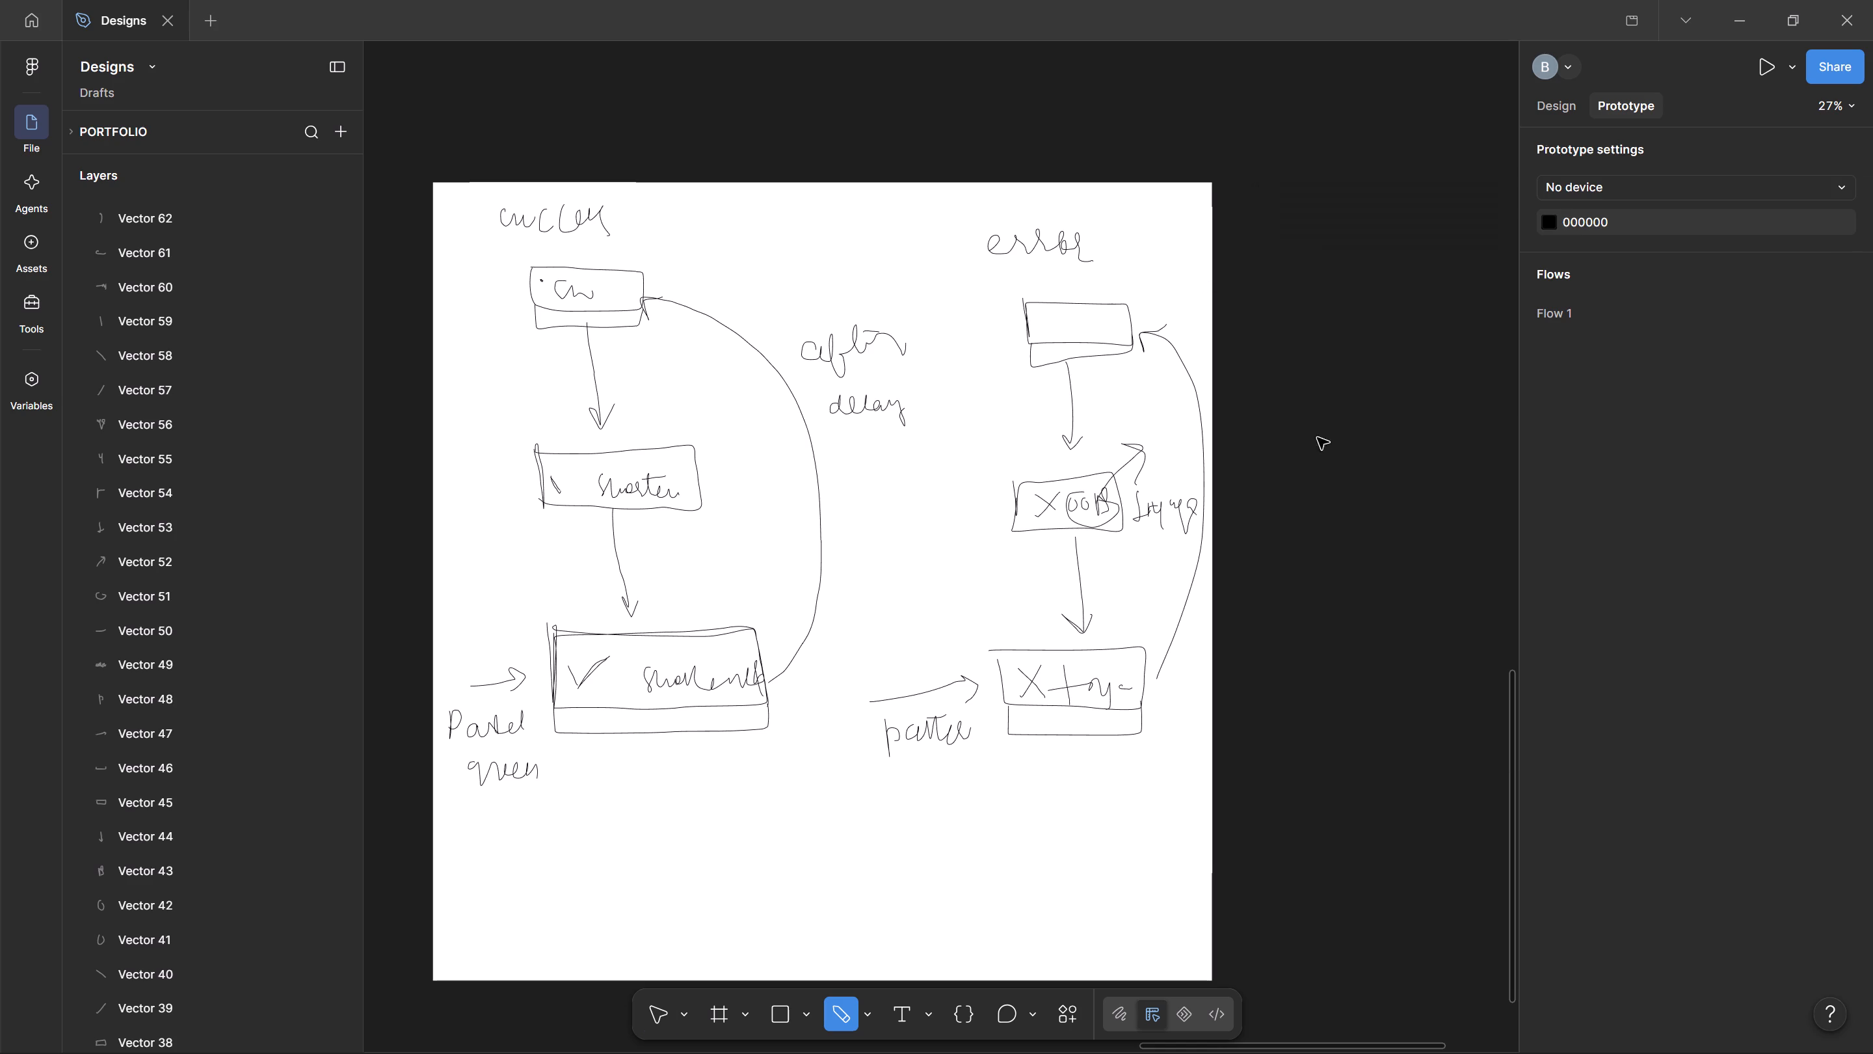
Select the white canvas with all its sketches and move it farther right, away from the other designs.
{"action": "scroll", "coordinate": [832, 481], "scroll_direction": "down", "scroll_amount": 4, "text": "ctrl"}
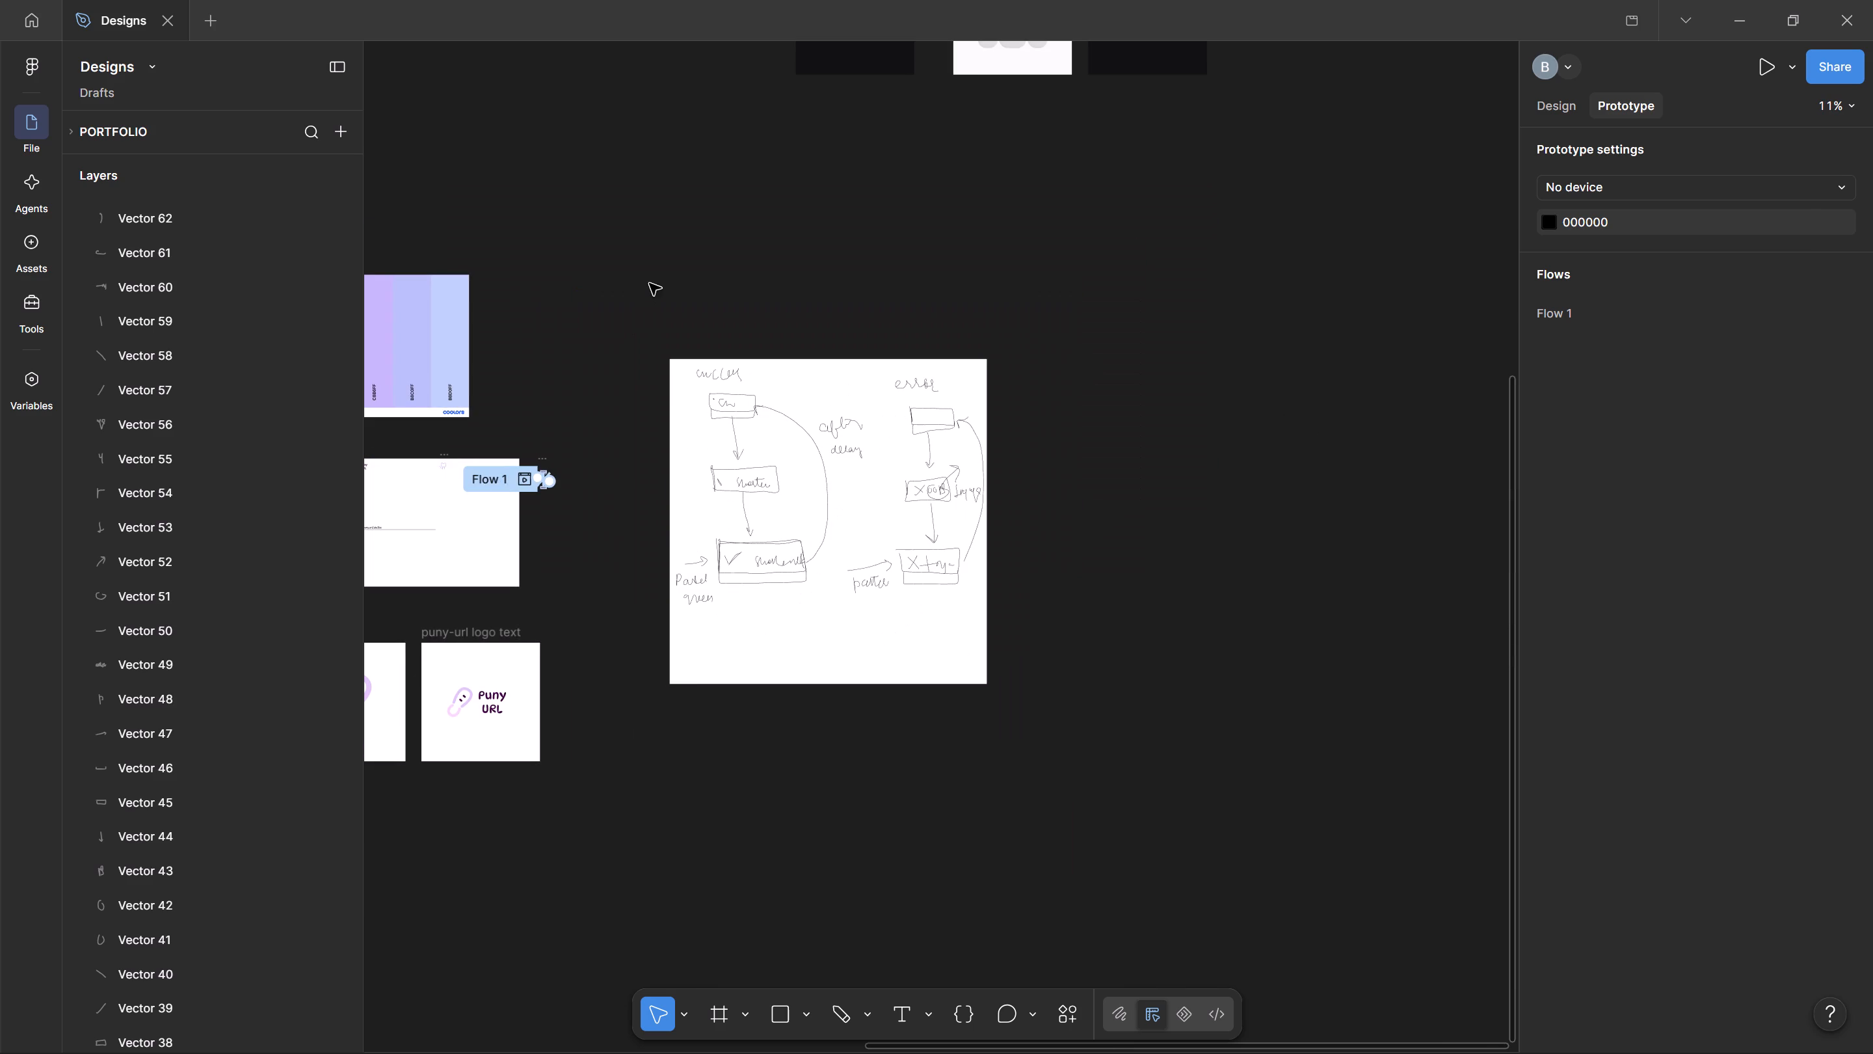
{"action": "left_click_drag", "start_coordinate": [641, 273], "coordinate": [1052, 800]}
{"action": "left_click_drag", "start_coordinate": [891, 625], "coordinate": [1035, 588]}
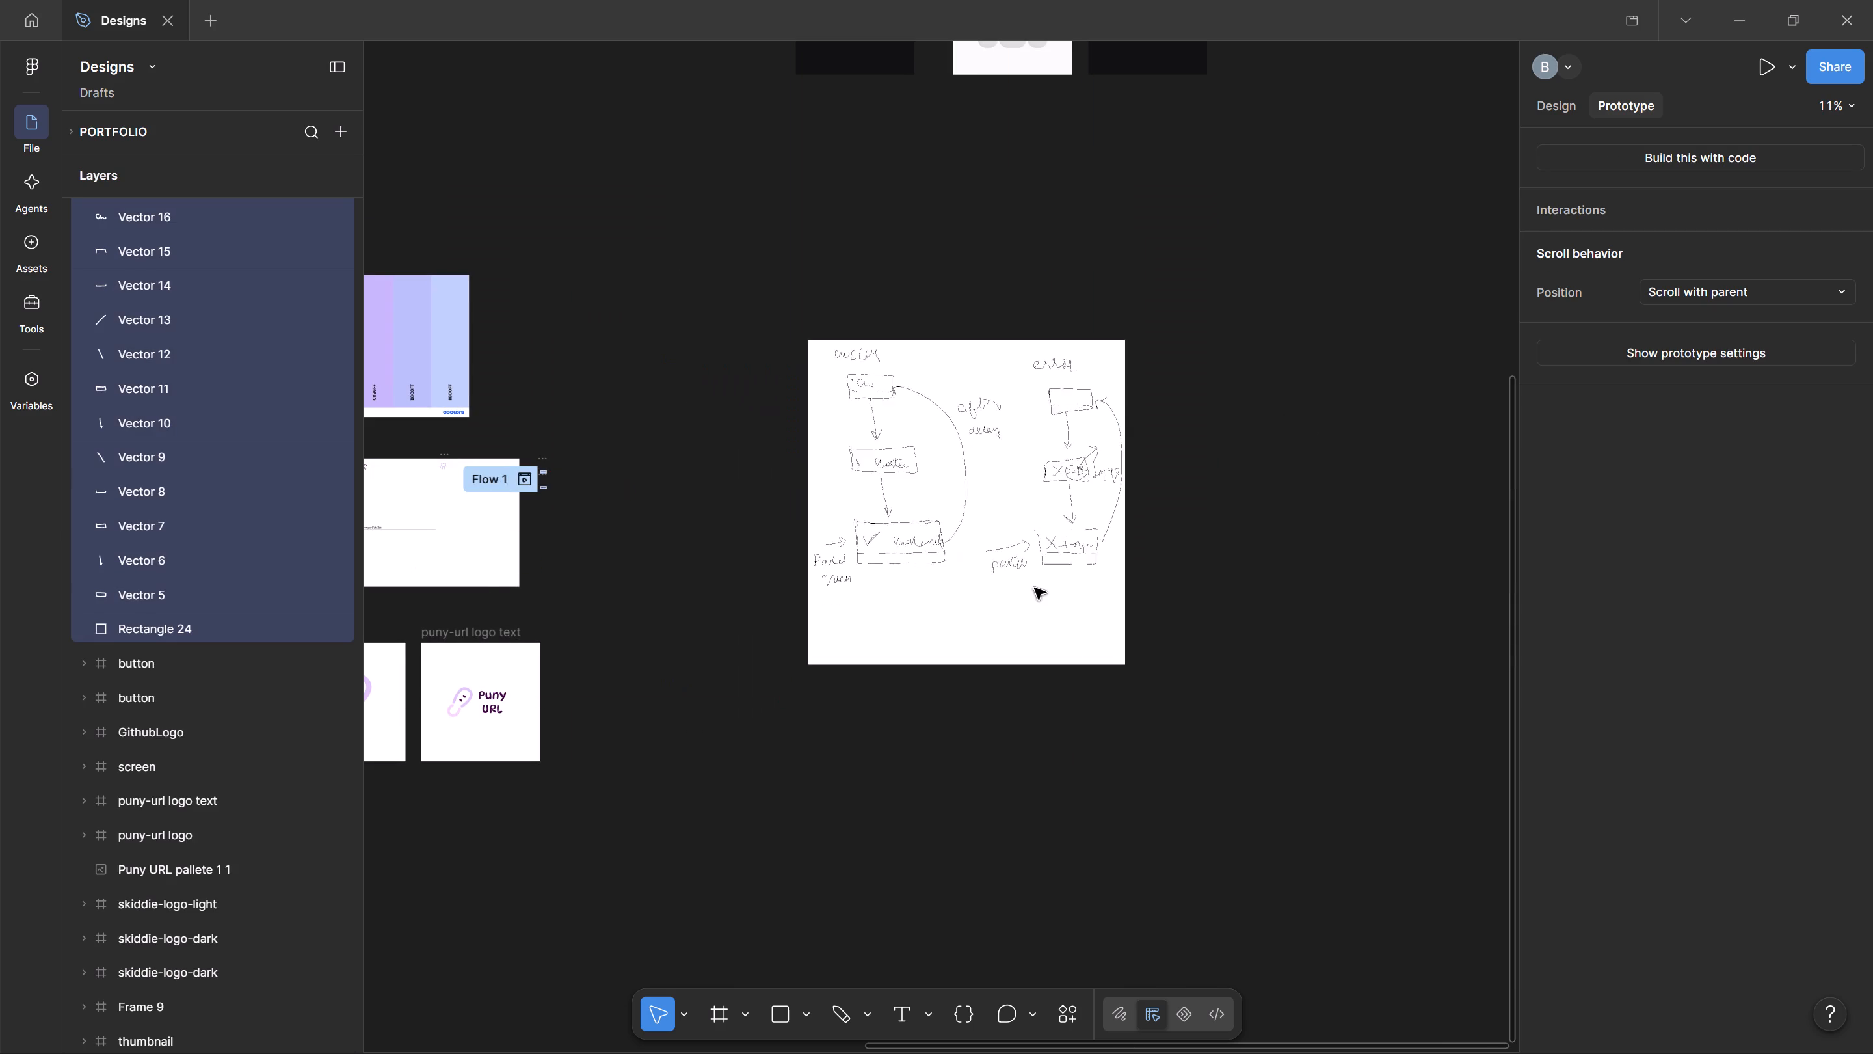
Move the white canvas with all its sketches slightly upward and deselect it.
{"action": "left_click_drag", "start_coordinate": [1035, 588], "coordinate": [1038, 577]}
{"action": "left_click", "coordinate": [764, 578]}
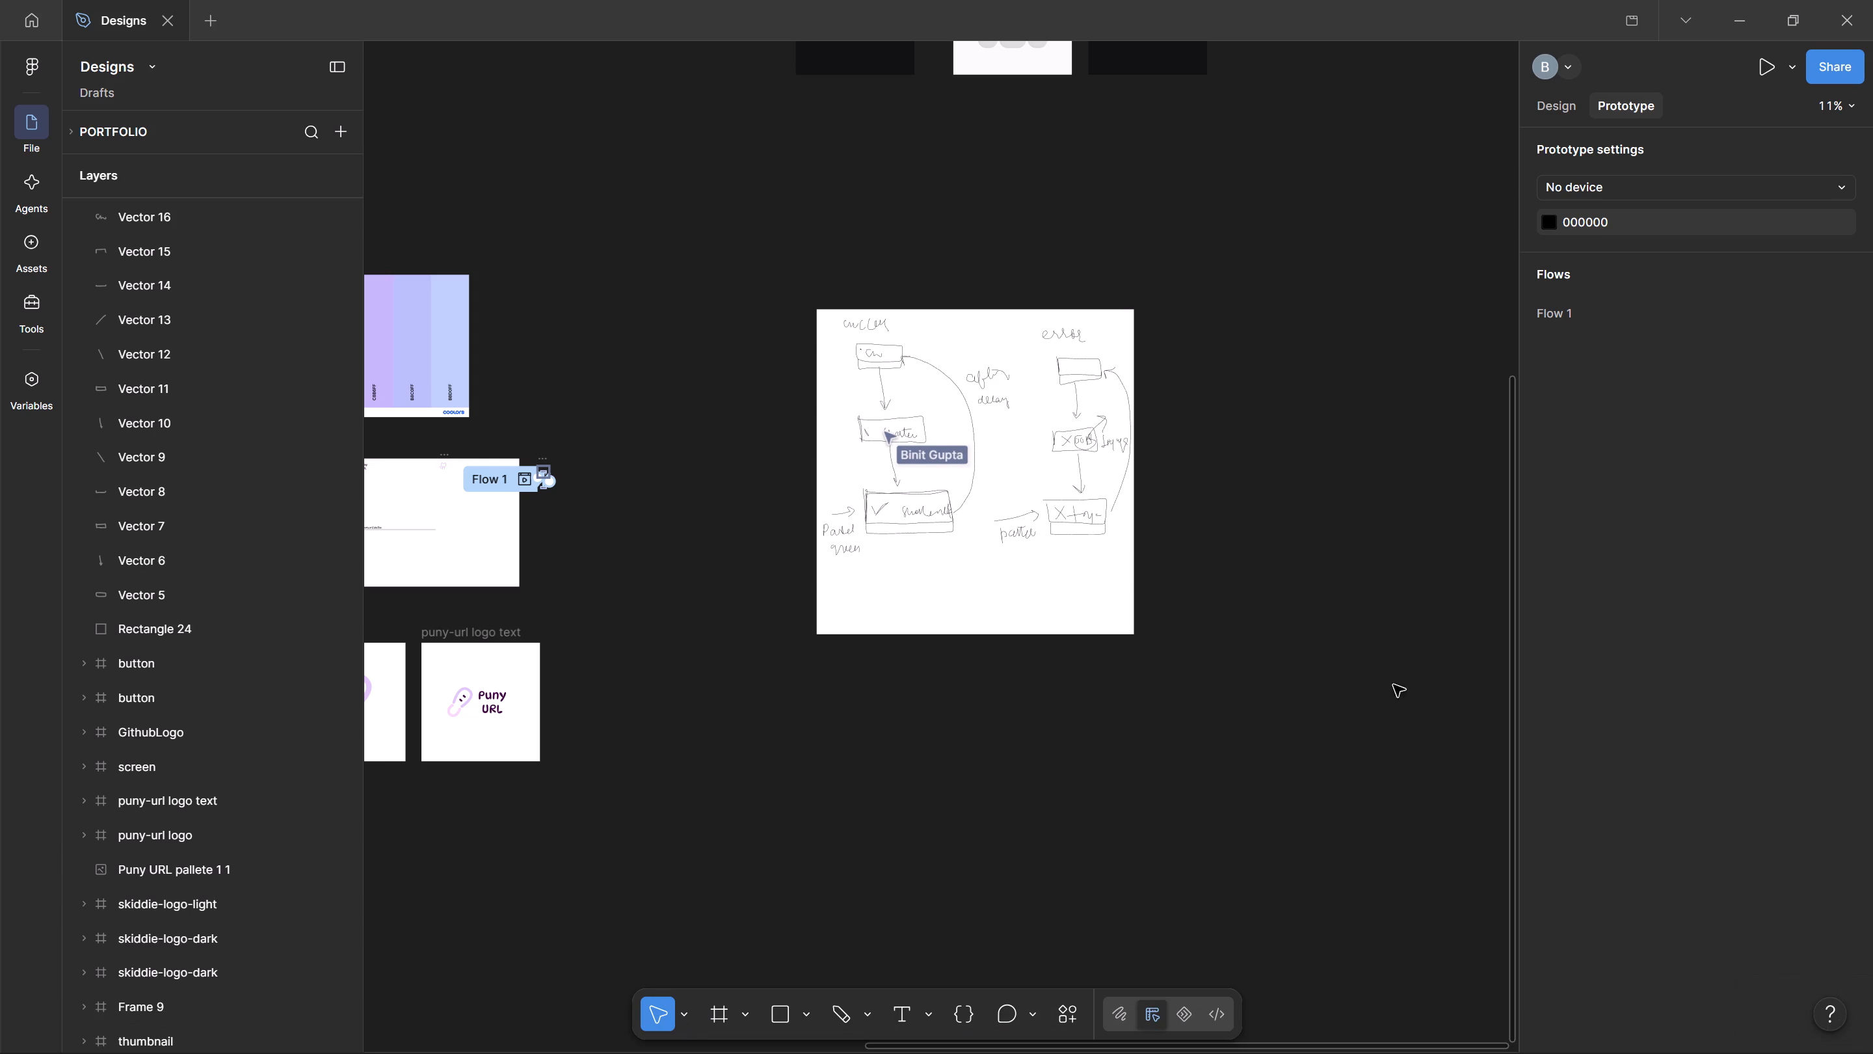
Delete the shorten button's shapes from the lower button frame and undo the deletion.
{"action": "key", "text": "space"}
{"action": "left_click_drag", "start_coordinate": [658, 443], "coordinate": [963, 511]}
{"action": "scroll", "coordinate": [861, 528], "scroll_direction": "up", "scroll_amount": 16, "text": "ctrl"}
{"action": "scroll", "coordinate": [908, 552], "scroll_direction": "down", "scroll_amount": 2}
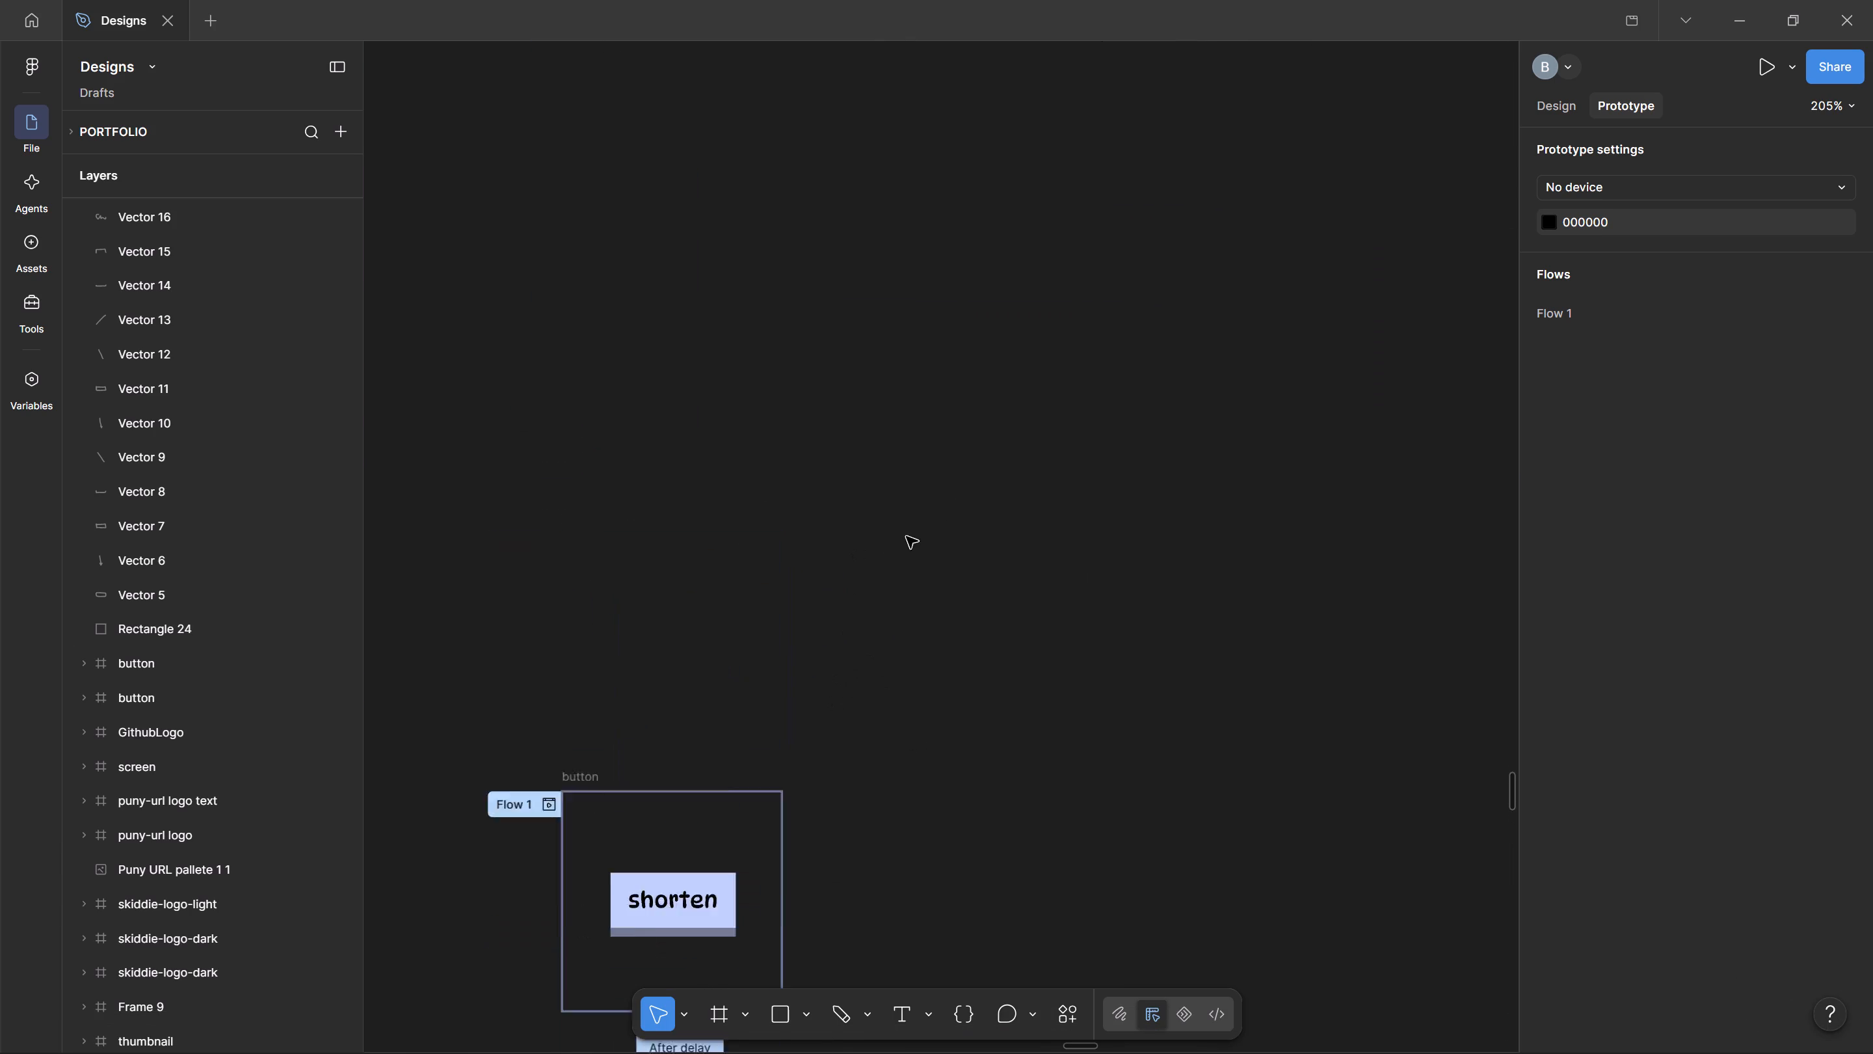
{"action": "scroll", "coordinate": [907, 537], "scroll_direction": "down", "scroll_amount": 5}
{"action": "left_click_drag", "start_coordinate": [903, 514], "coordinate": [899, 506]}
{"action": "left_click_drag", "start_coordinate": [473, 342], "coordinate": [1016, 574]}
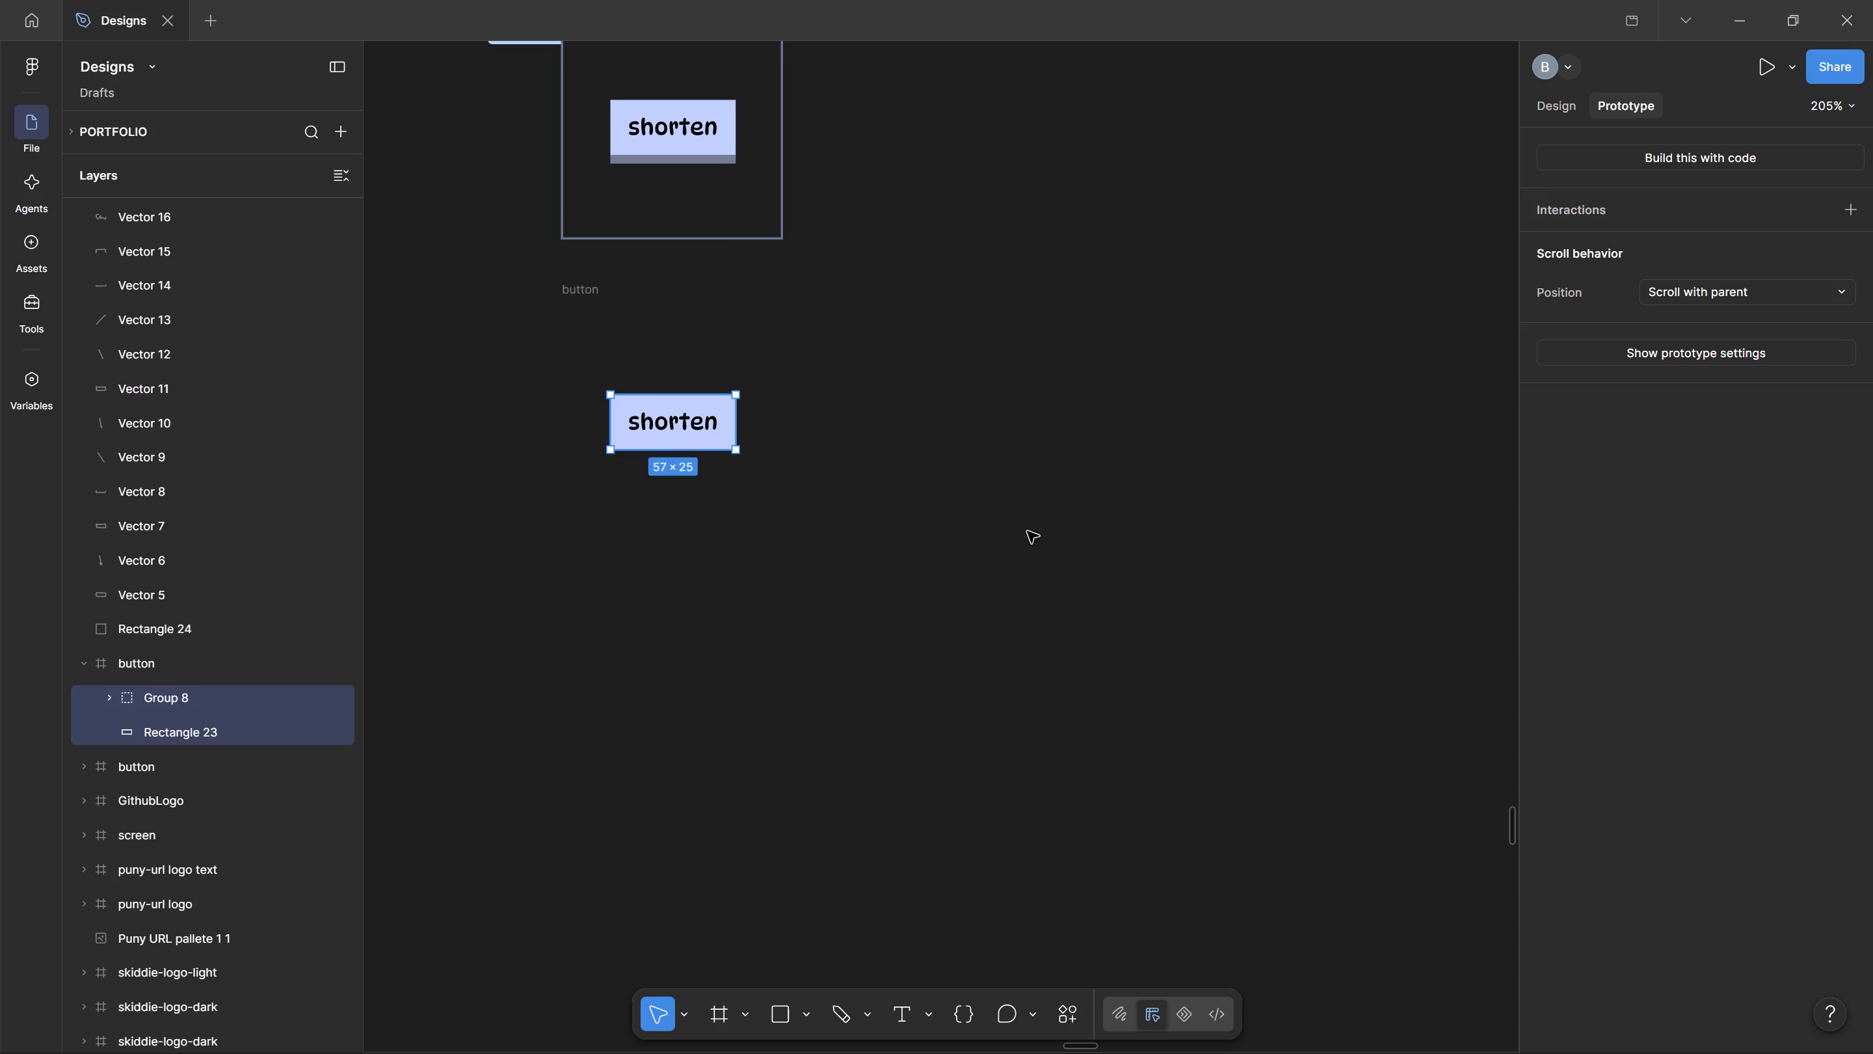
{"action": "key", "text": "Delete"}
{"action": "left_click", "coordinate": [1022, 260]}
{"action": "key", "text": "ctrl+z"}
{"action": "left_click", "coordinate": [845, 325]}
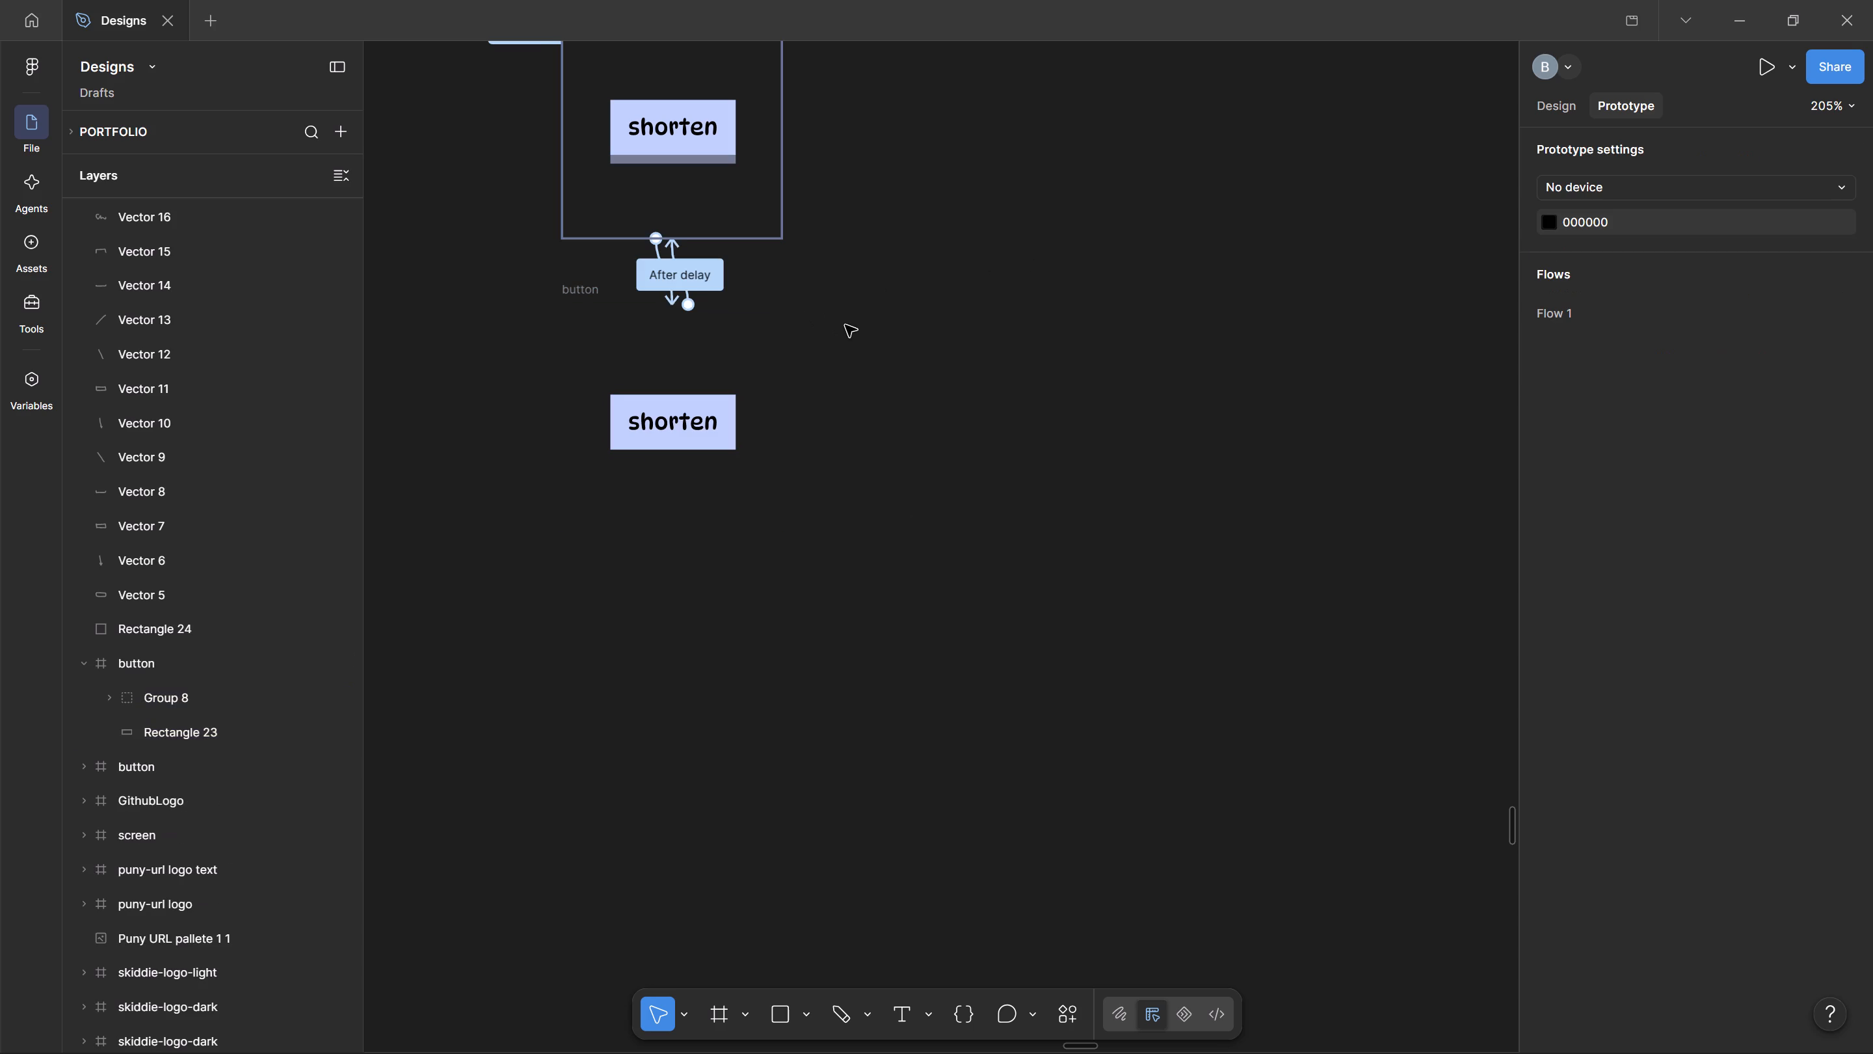
Delete both prototype connections between the upper and lower button frames, including the After delay interaction.
{"action": "key", "text": "Escape"}
{"action": "key", "text": "Escape"}
{"action": "key", "text": "Escape"}
{"action": "key", "text": "Escape"}
{"action": "left_click", "coordinate": [675, 259]}
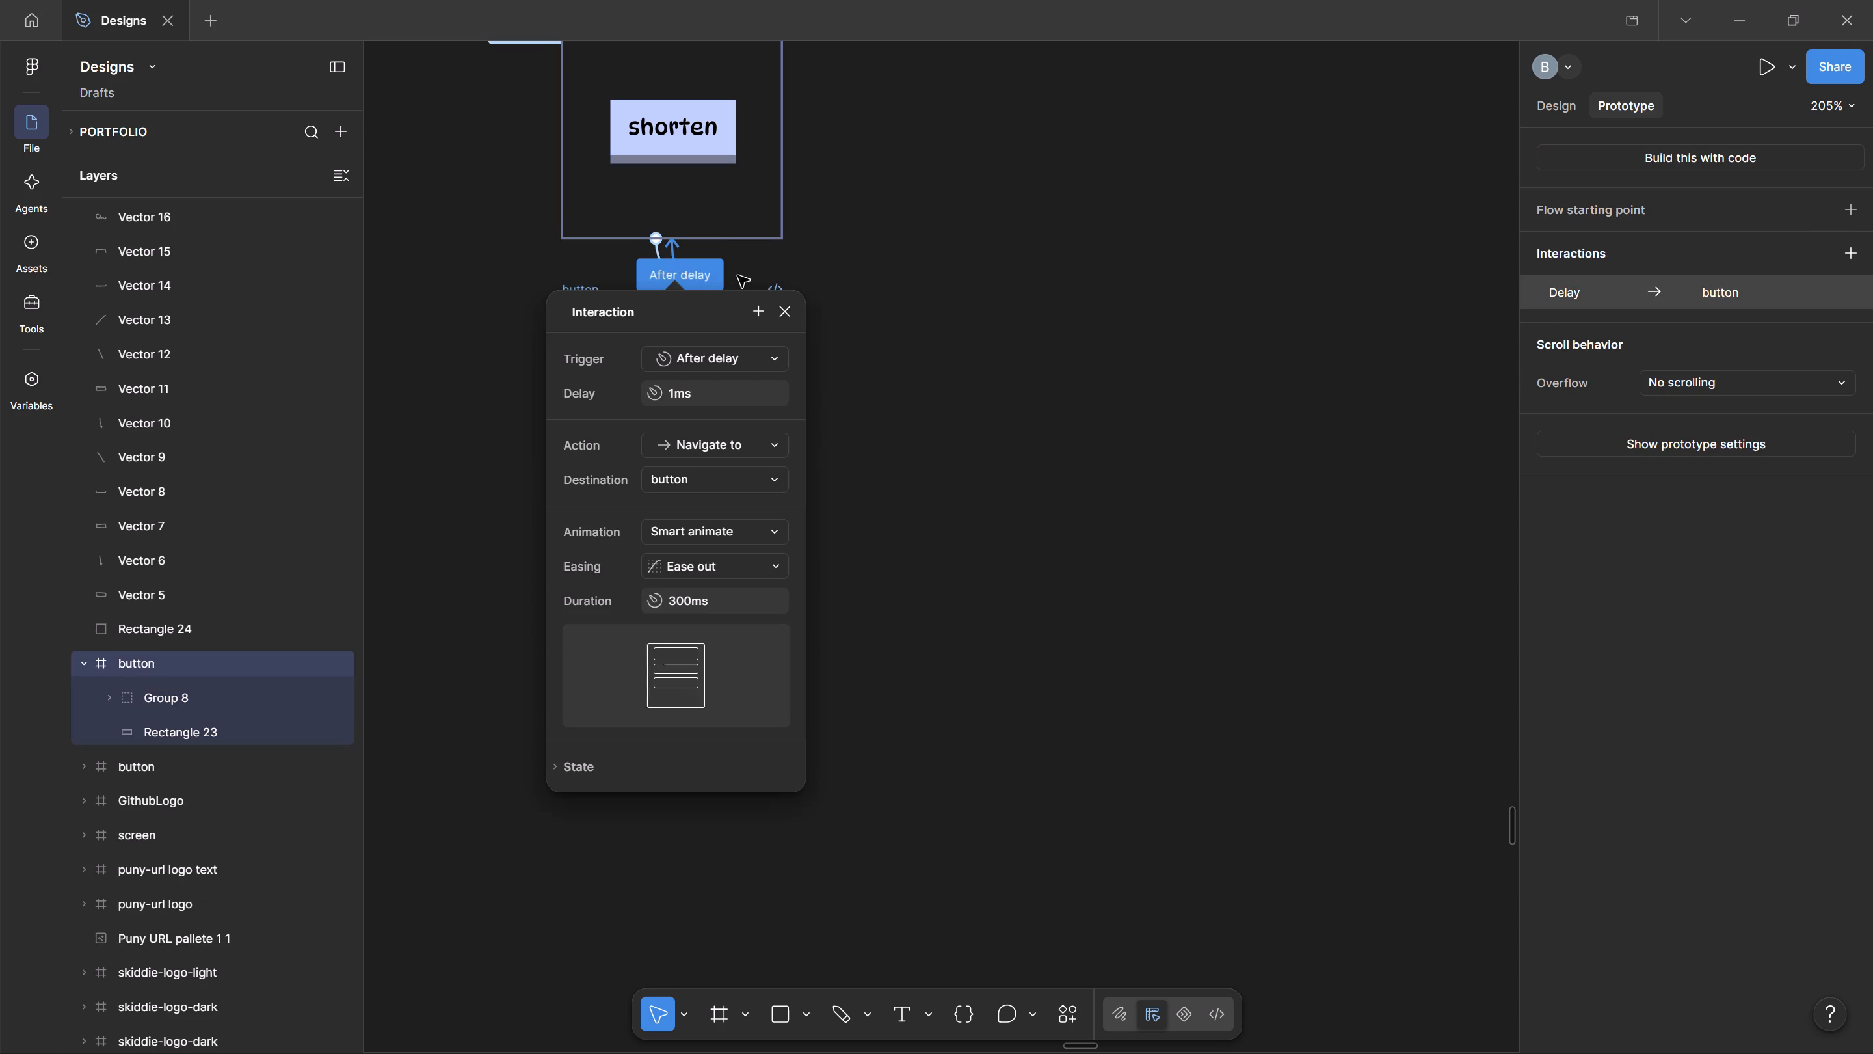
{"action": "key", "text": "Delete"}
{"action": "left_click", "coordinate": [663, 269]}
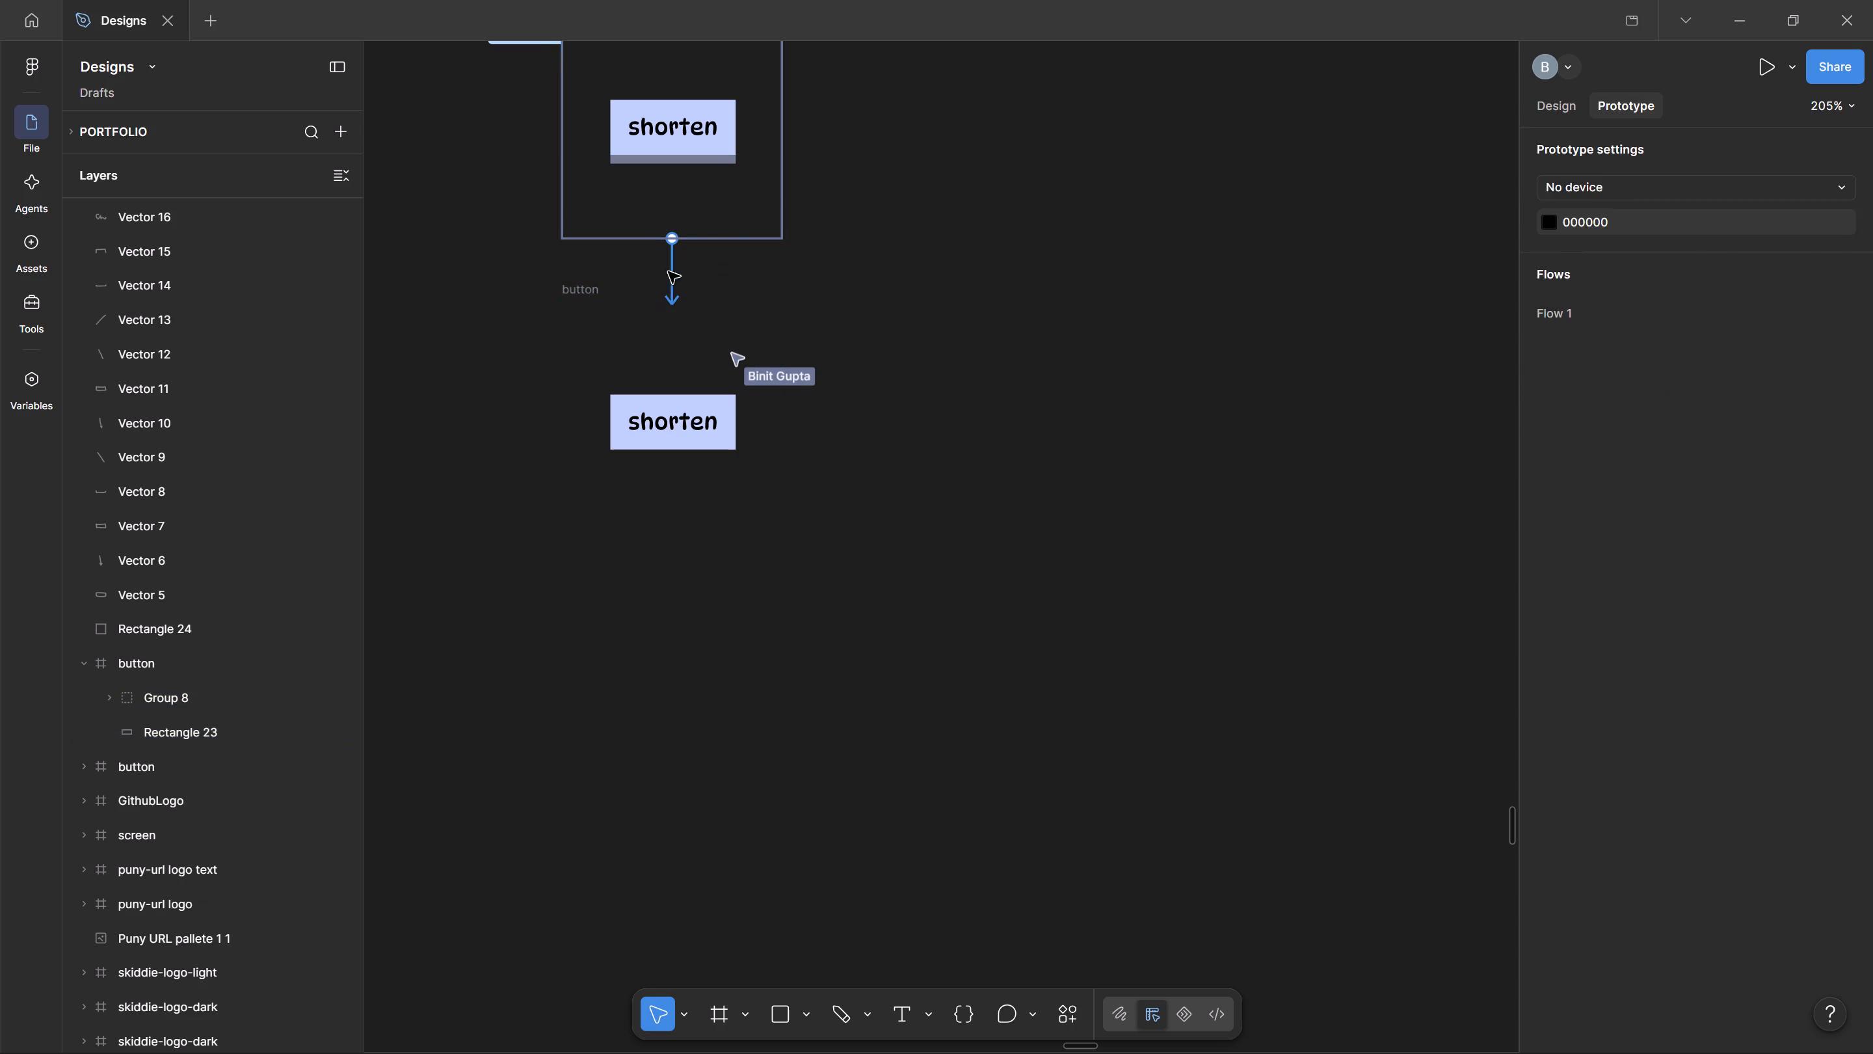
{"action": "left_click", "coordinate": [669, 272]}
{"action": "key", "text": "Delete"}
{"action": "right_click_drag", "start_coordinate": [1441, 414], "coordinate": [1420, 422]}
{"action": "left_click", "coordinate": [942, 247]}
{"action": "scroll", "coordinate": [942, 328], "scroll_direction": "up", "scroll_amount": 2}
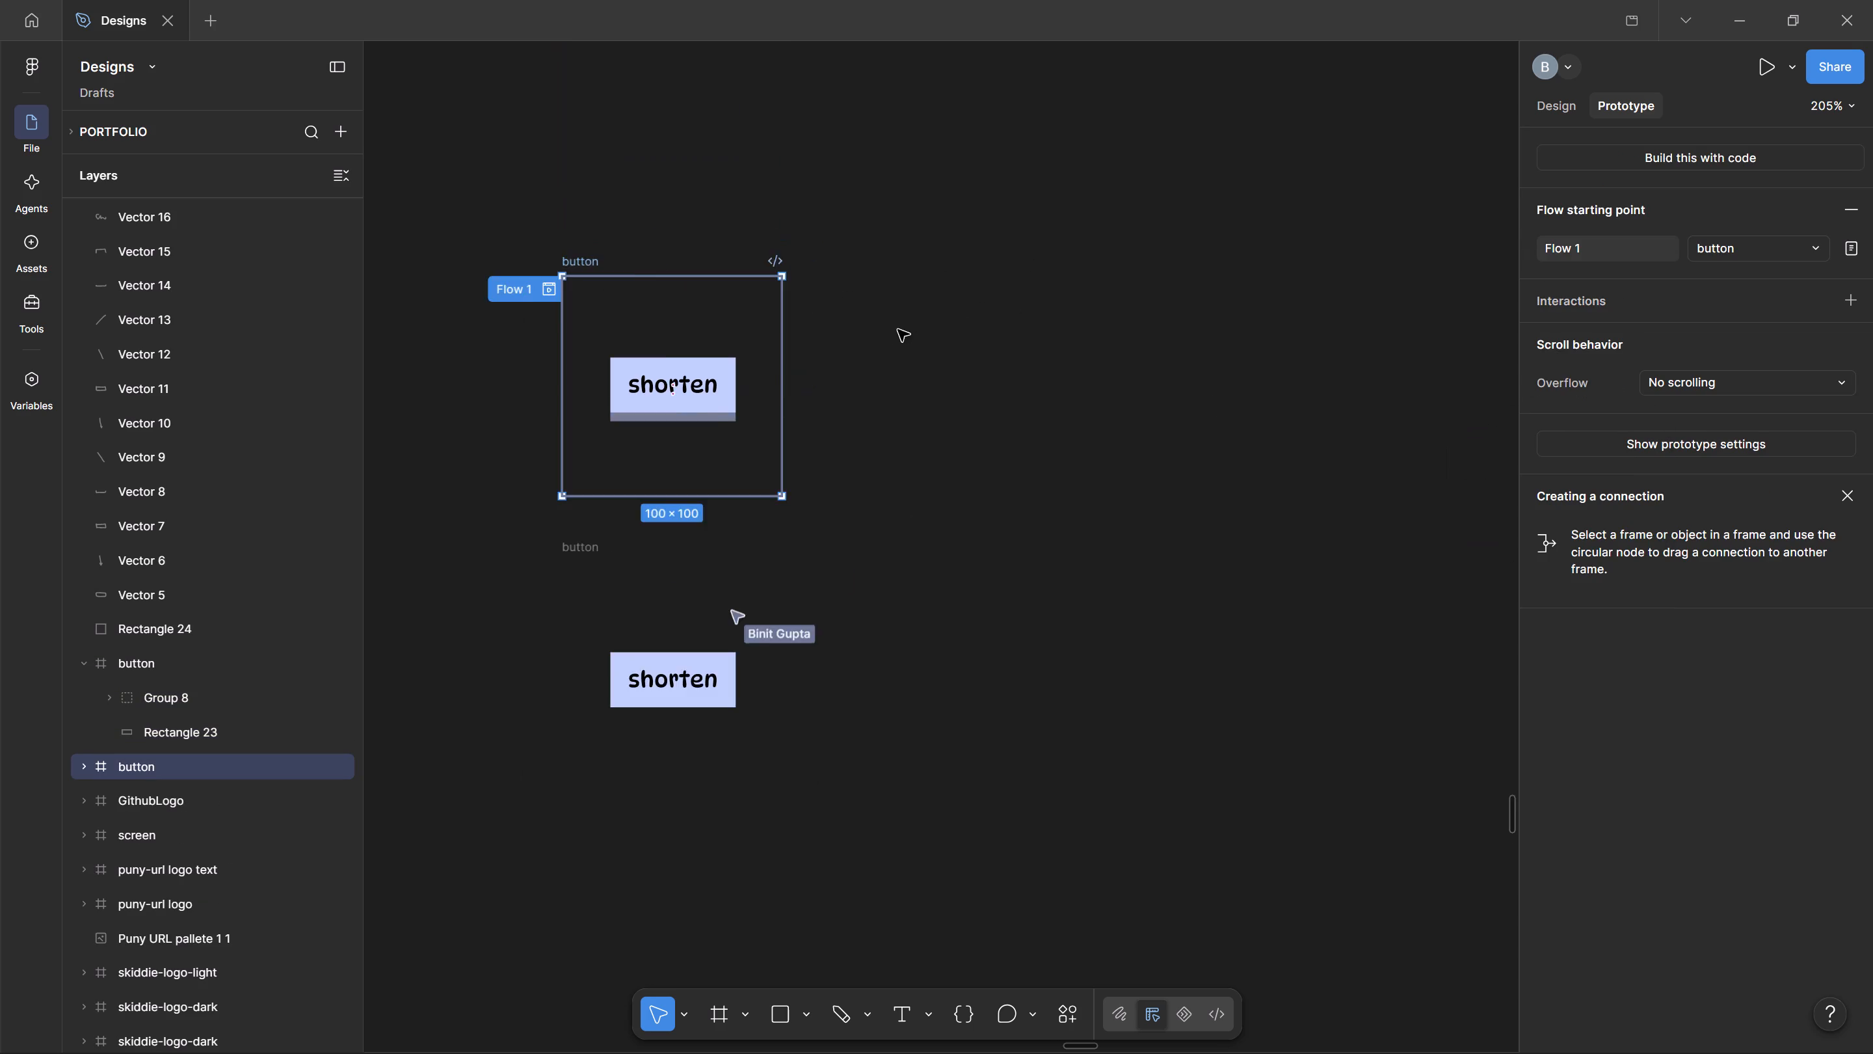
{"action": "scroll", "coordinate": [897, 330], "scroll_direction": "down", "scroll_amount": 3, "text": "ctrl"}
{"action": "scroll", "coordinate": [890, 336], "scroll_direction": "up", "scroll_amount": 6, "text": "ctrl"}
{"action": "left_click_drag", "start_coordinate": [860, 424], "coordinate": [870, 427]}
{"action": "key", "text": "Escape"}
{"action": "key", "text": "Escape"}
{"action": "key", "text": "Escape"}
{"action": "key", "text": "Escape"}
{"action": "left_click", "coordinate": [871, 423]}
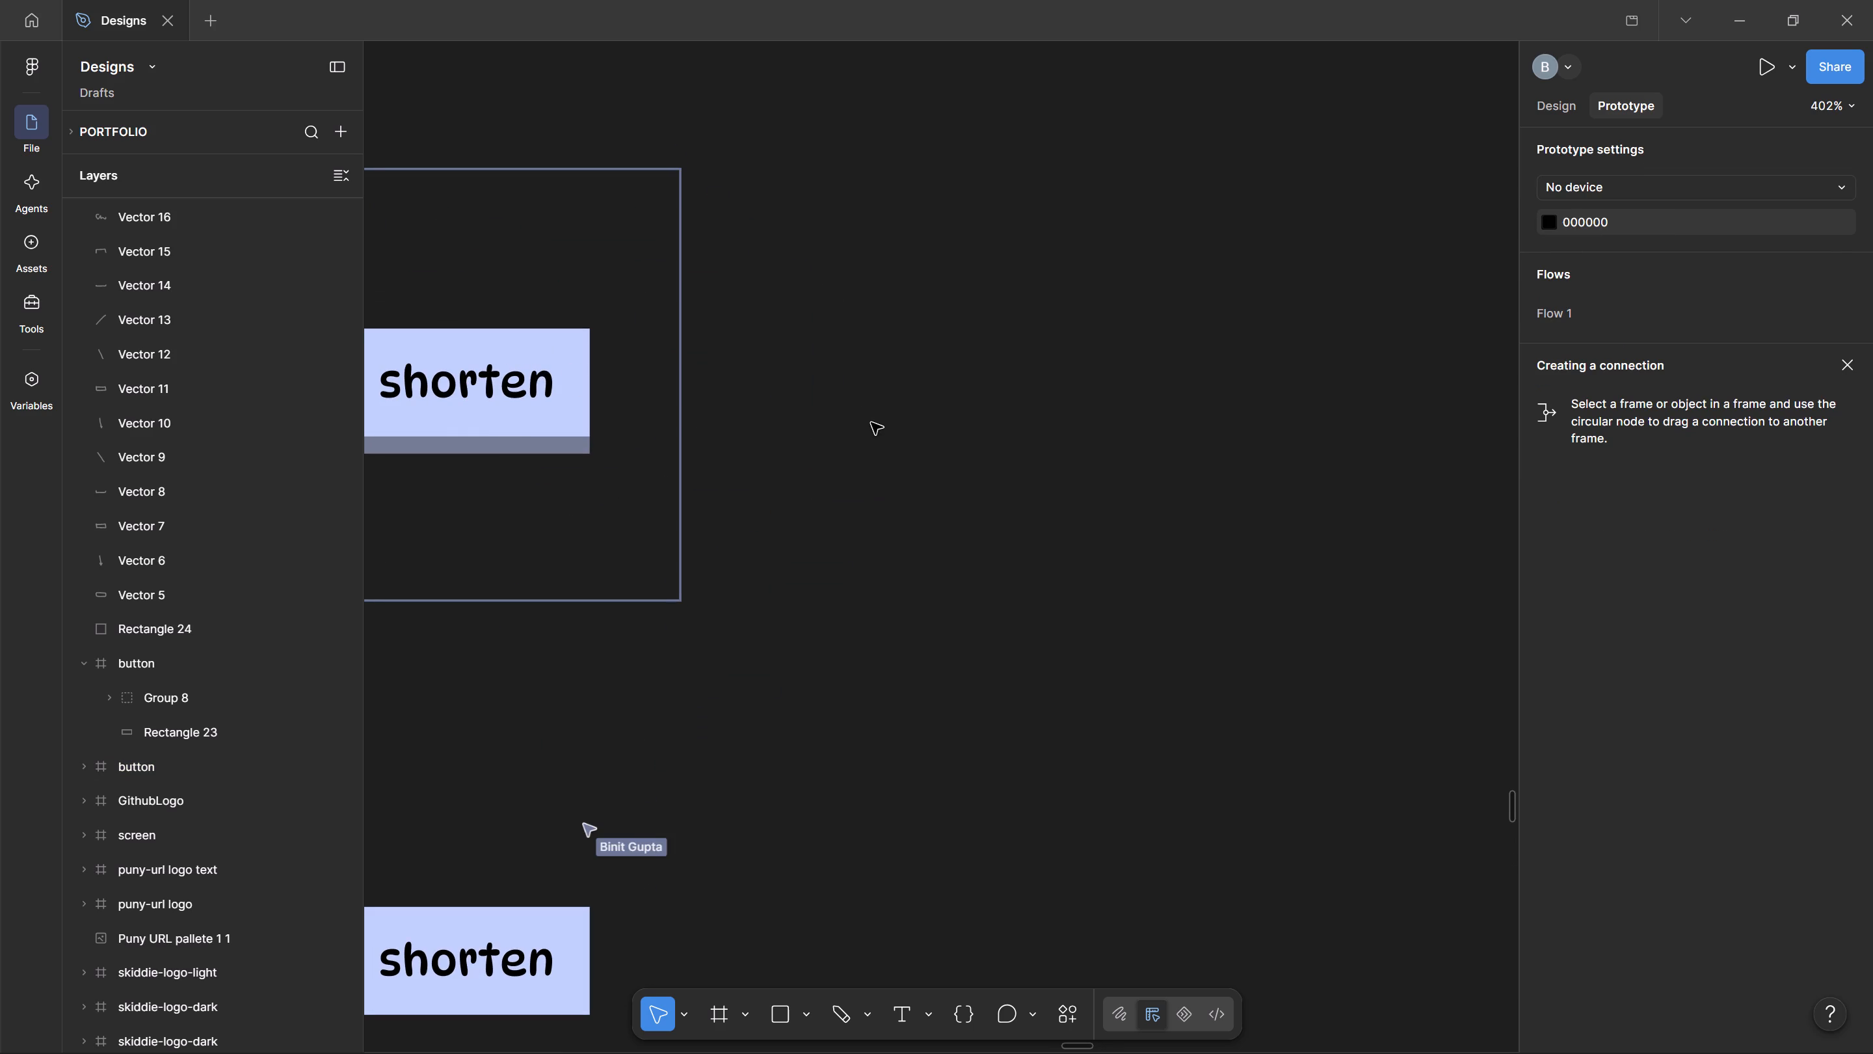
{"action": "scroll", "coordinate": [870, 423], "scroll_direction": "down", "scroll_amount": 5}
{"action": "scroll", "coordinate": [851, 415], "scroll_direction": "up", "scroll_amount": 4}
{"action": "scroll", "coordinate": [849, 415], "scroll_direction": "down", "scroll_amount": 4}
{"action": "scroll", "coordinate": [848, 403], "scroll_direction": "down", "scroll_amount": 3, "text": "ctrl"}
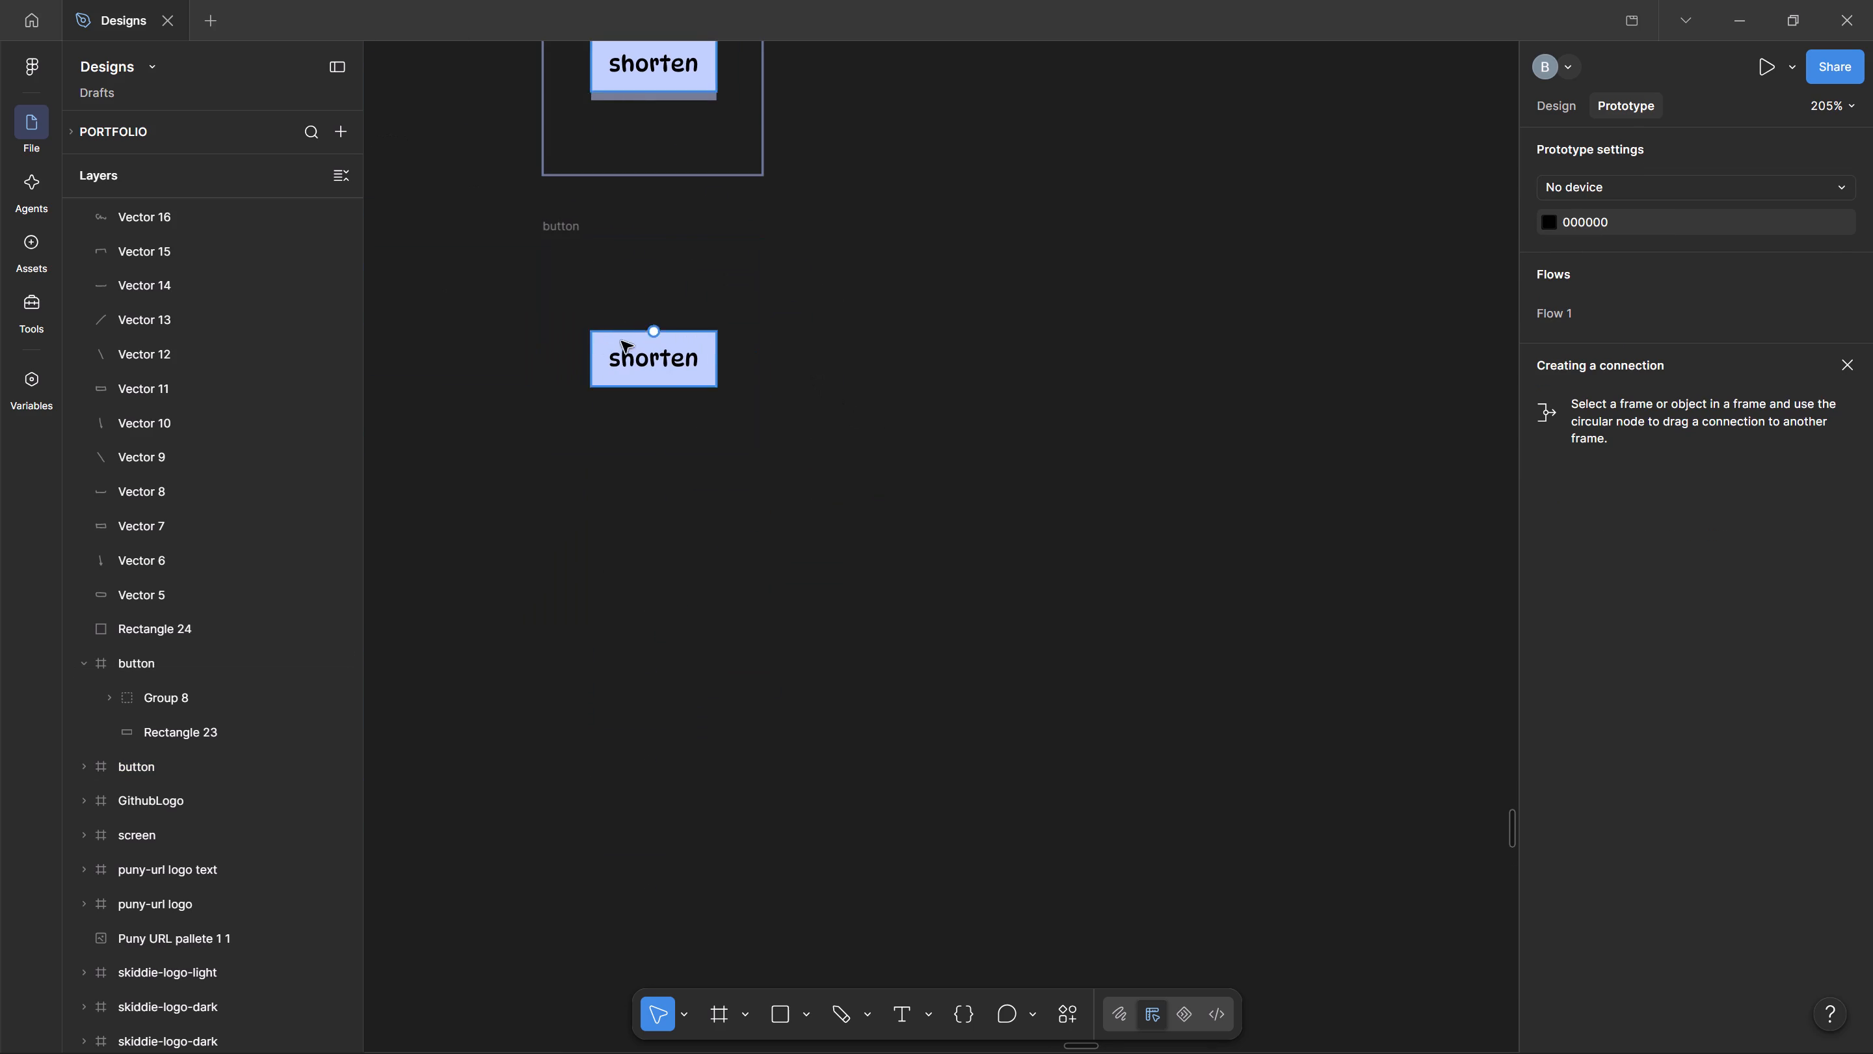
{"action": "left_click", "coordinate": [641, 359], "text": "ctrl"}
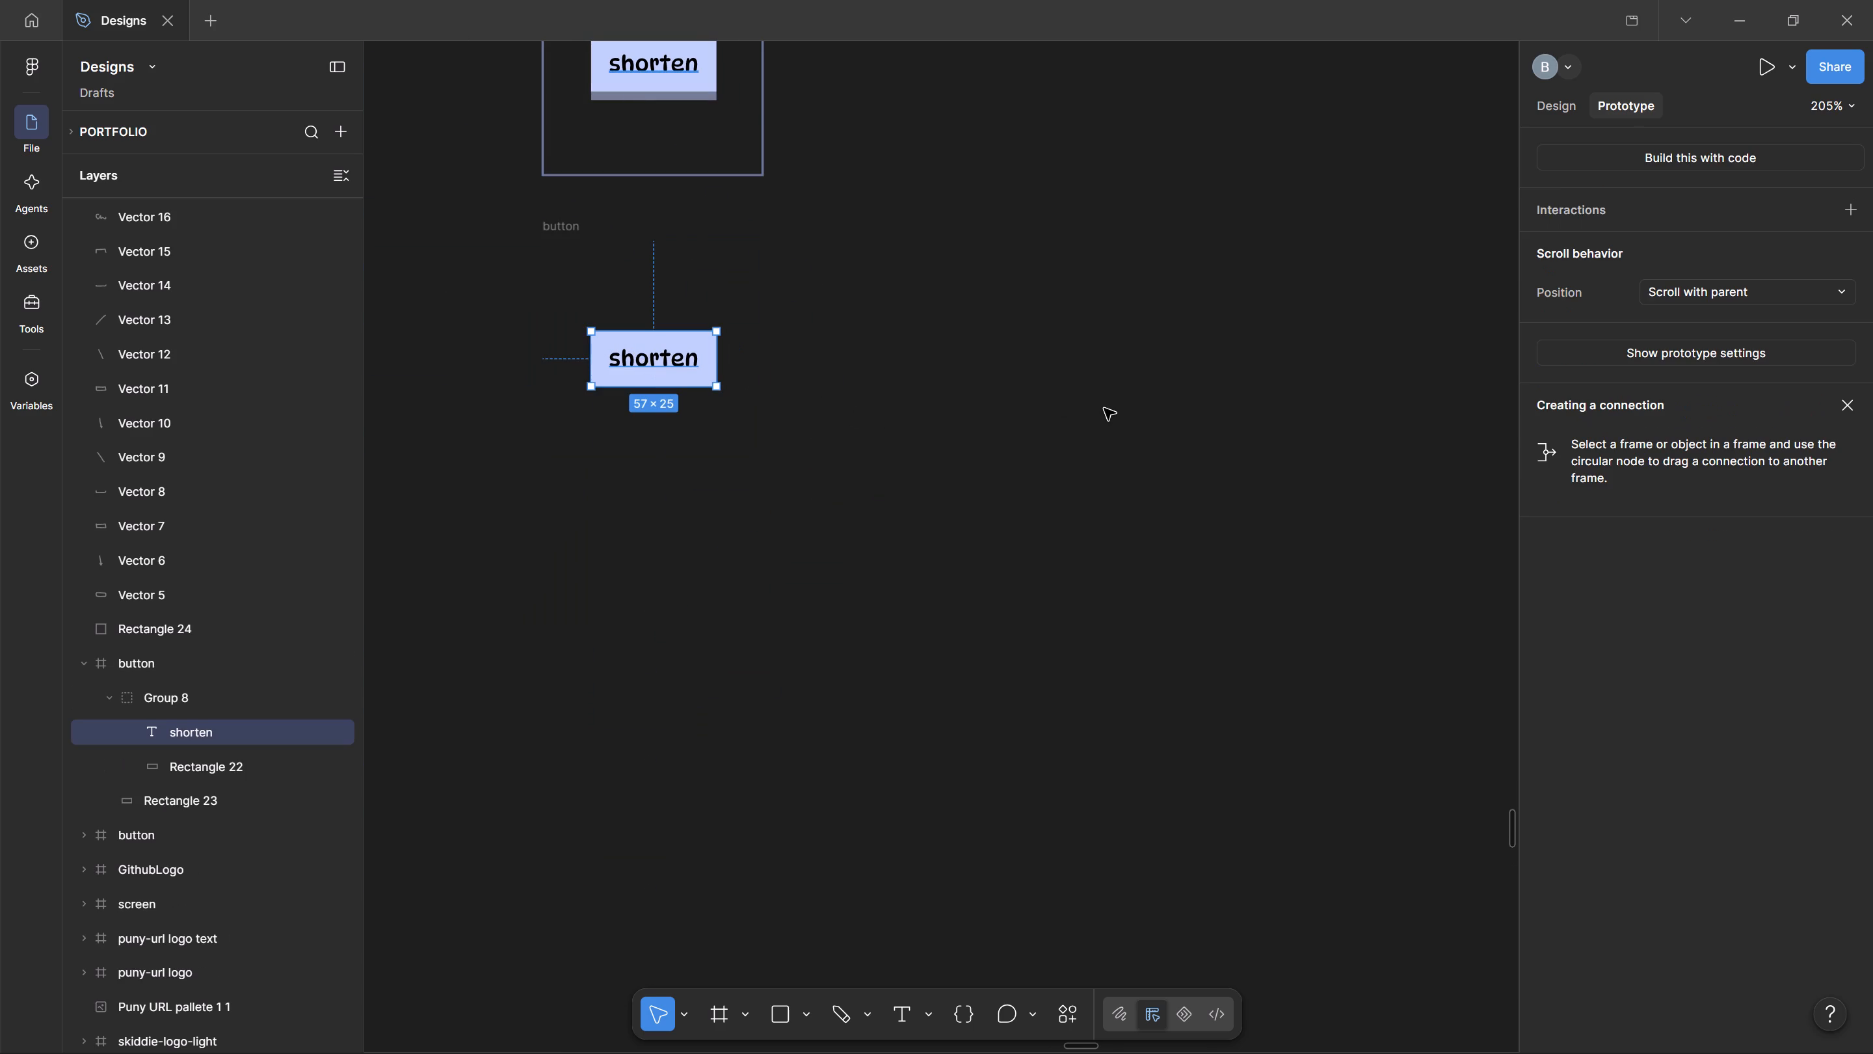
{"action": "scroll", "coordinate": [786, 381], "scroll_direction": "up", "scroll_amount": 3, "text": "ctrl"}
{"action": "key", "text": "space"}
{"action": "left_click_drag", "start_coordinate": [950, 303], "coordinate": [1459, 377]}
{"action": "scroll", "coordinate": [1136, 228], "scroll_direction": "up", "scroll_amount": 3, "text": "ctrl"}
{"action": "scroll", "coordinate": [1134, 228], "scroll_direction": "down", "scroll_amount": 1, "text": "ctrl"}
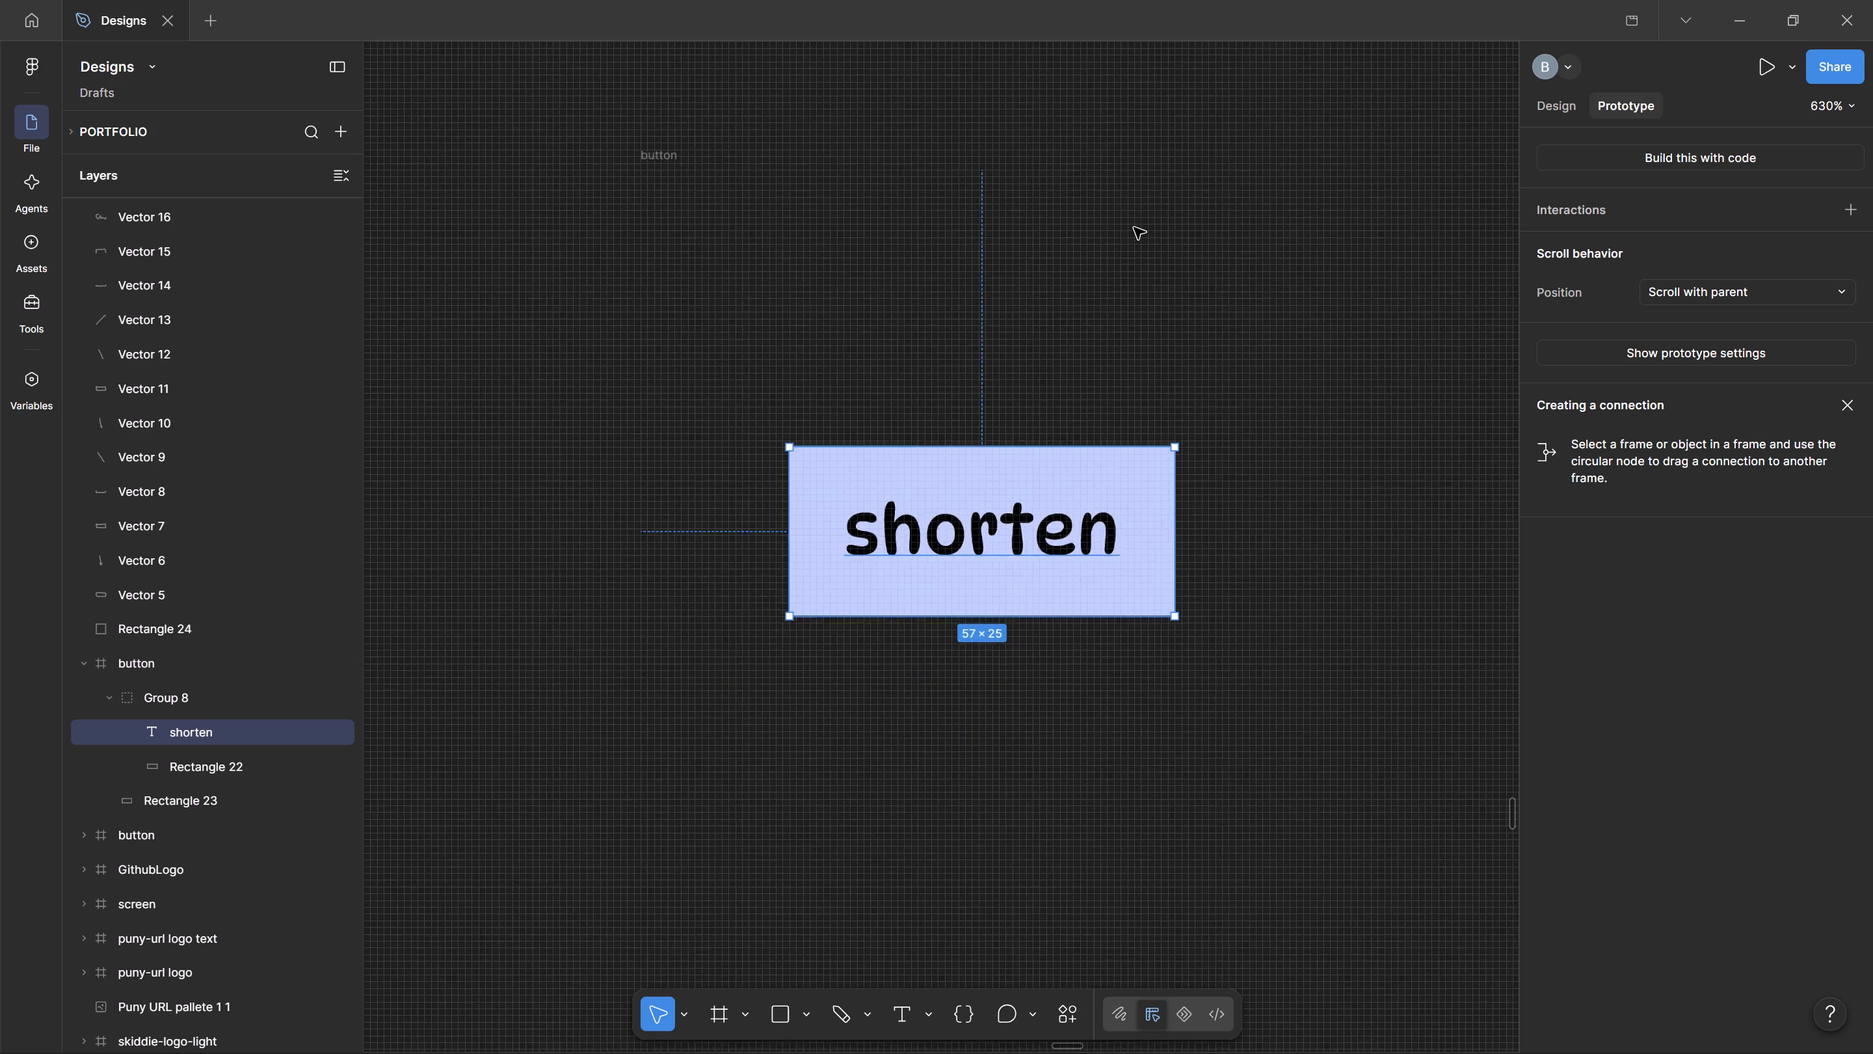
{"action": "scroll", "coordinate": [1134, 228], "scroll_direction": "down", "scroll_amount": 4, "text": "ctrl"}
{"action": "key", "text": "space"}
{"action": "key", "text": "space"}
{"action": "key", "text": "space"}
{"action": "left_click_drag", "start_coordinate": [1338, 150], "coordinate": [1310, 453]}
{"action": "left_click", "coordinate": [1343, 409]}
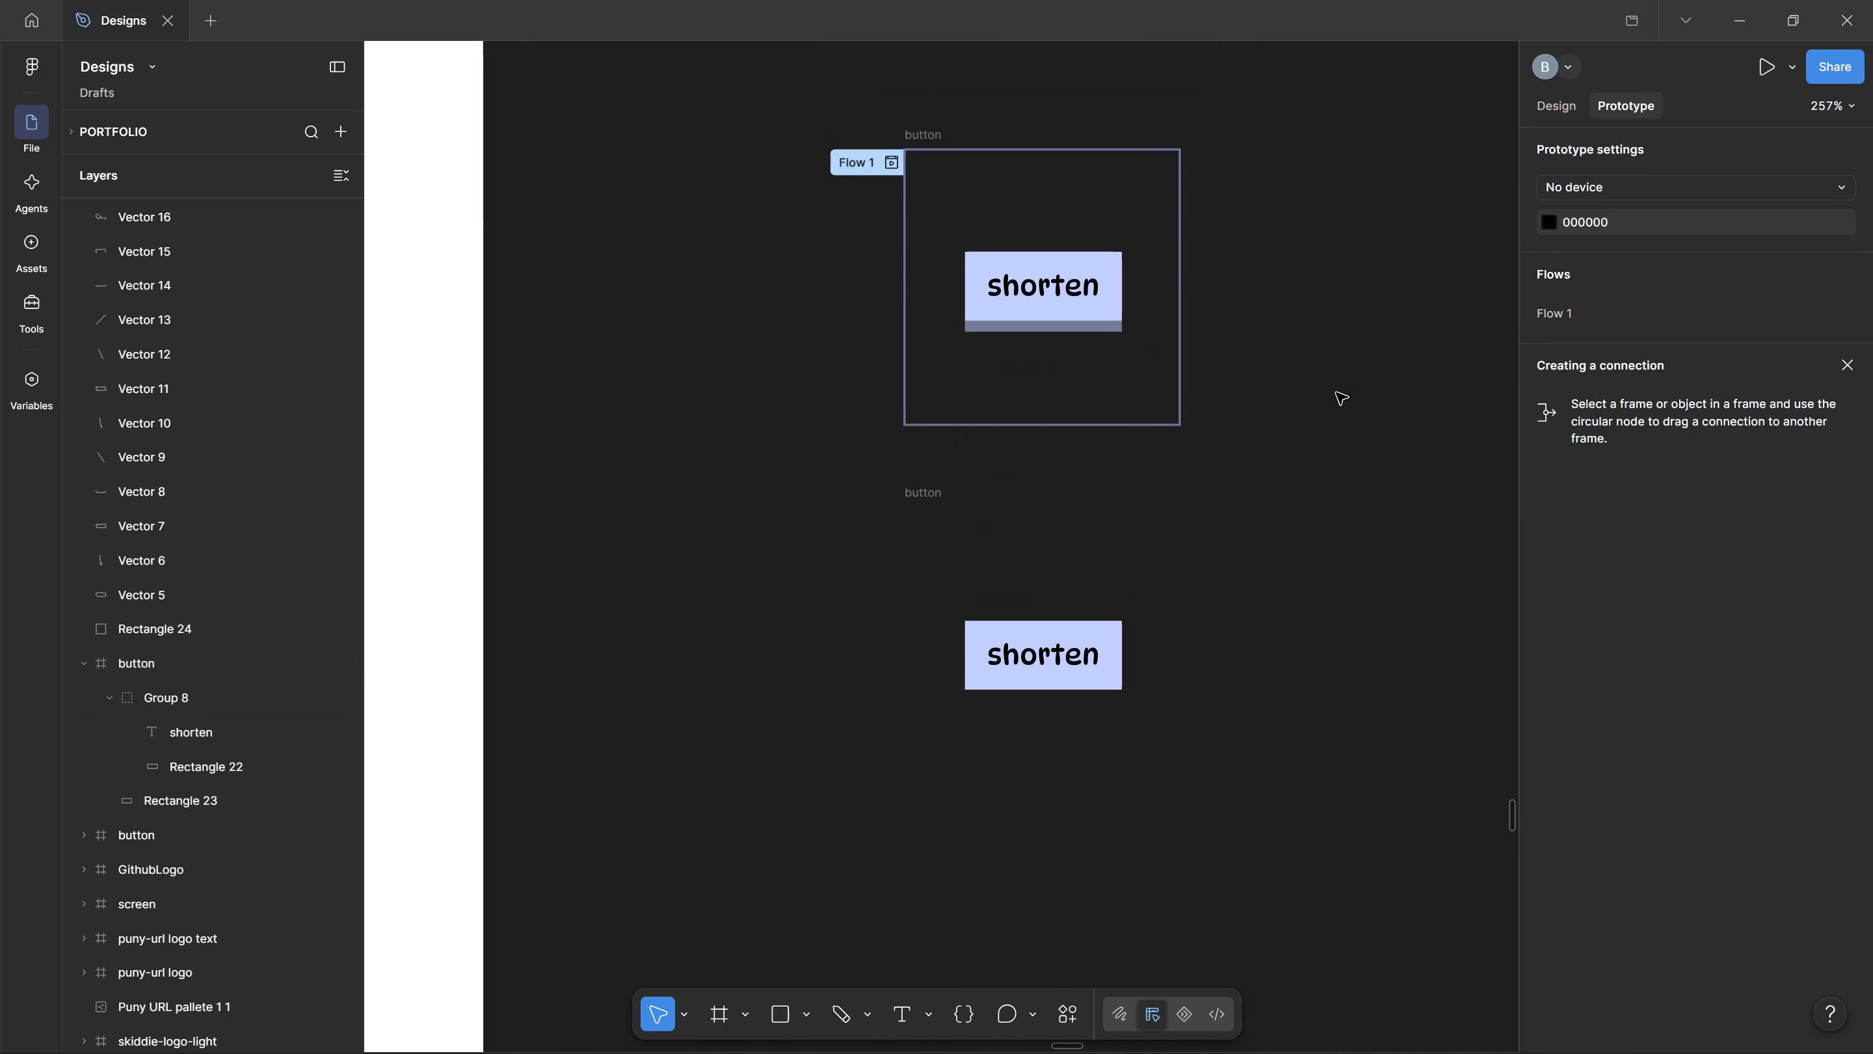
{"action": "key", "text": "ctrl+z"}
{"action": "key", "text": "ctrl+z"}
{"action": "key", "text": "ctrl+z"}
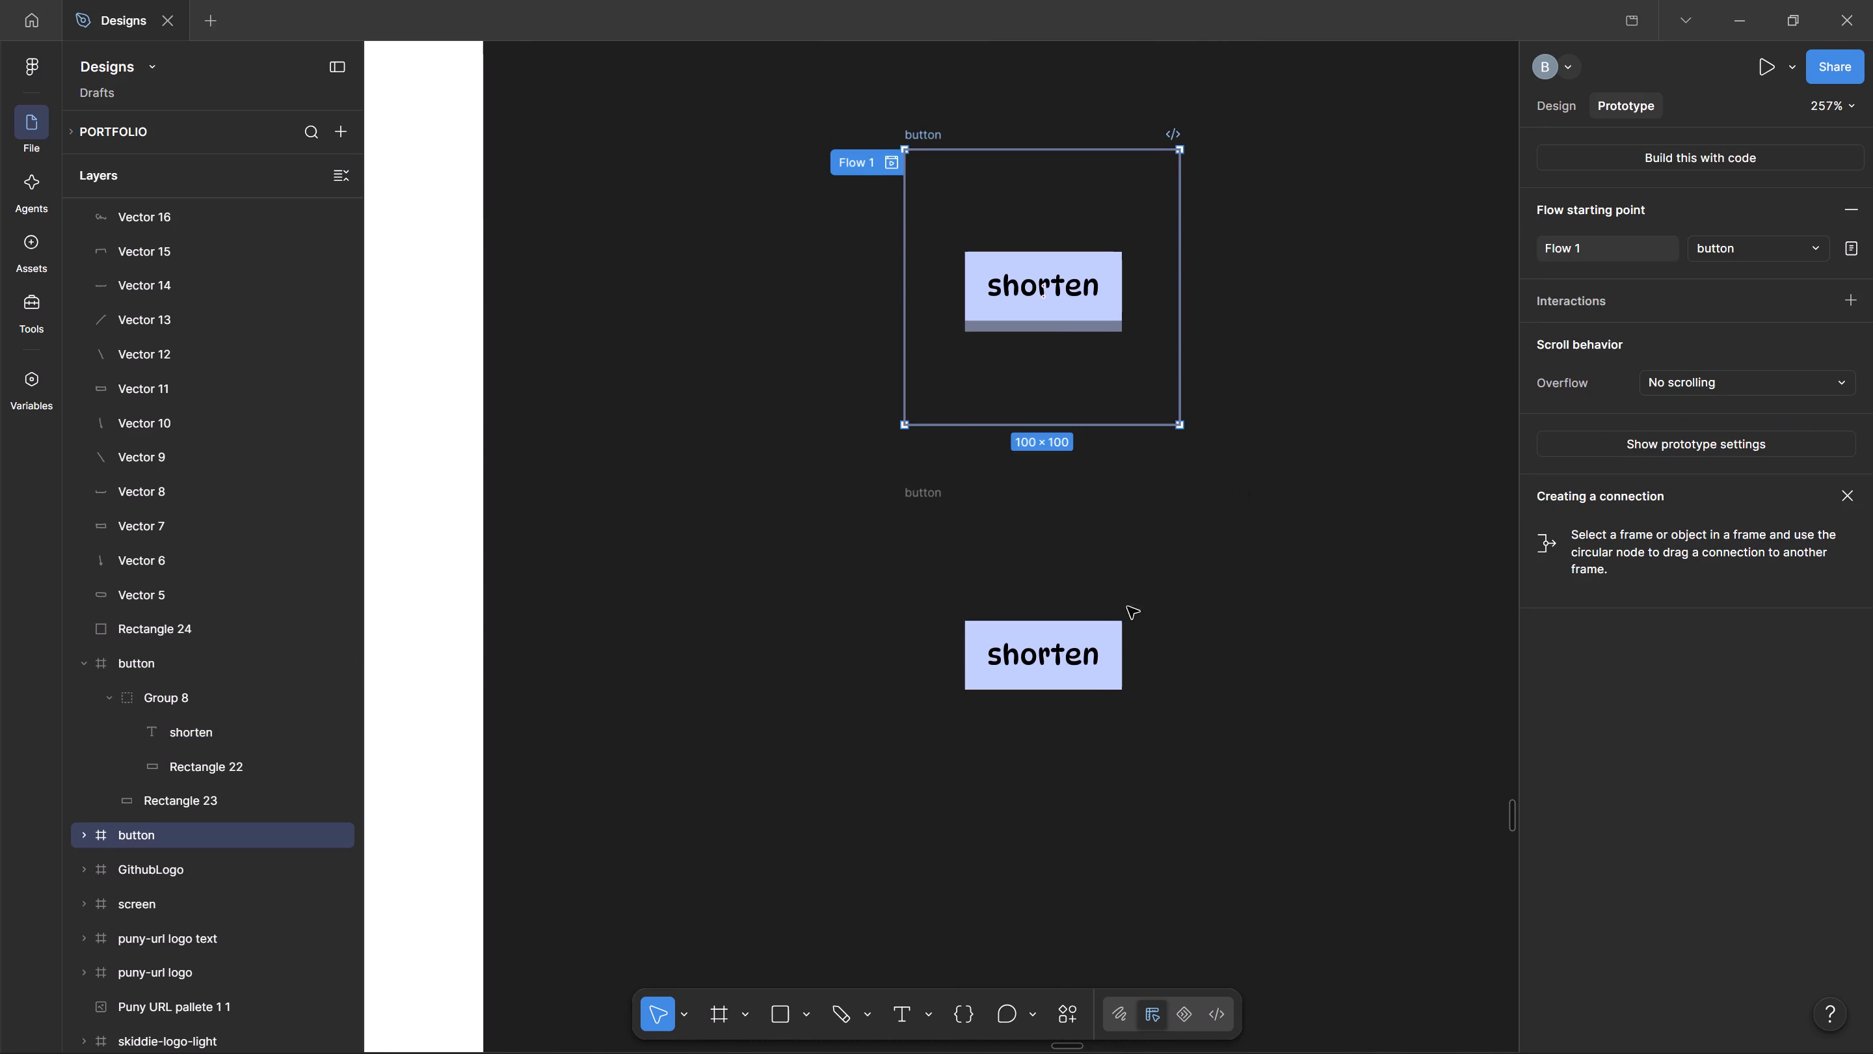
Change the label of the lower frame's button to "shortened".
{"action": "double_click", "coordinate": [1048, 652]}
{"action": "double_click", "coordinate": [1095, 658]}
{"action": "left_click", "coordinate": [1102, 656]}
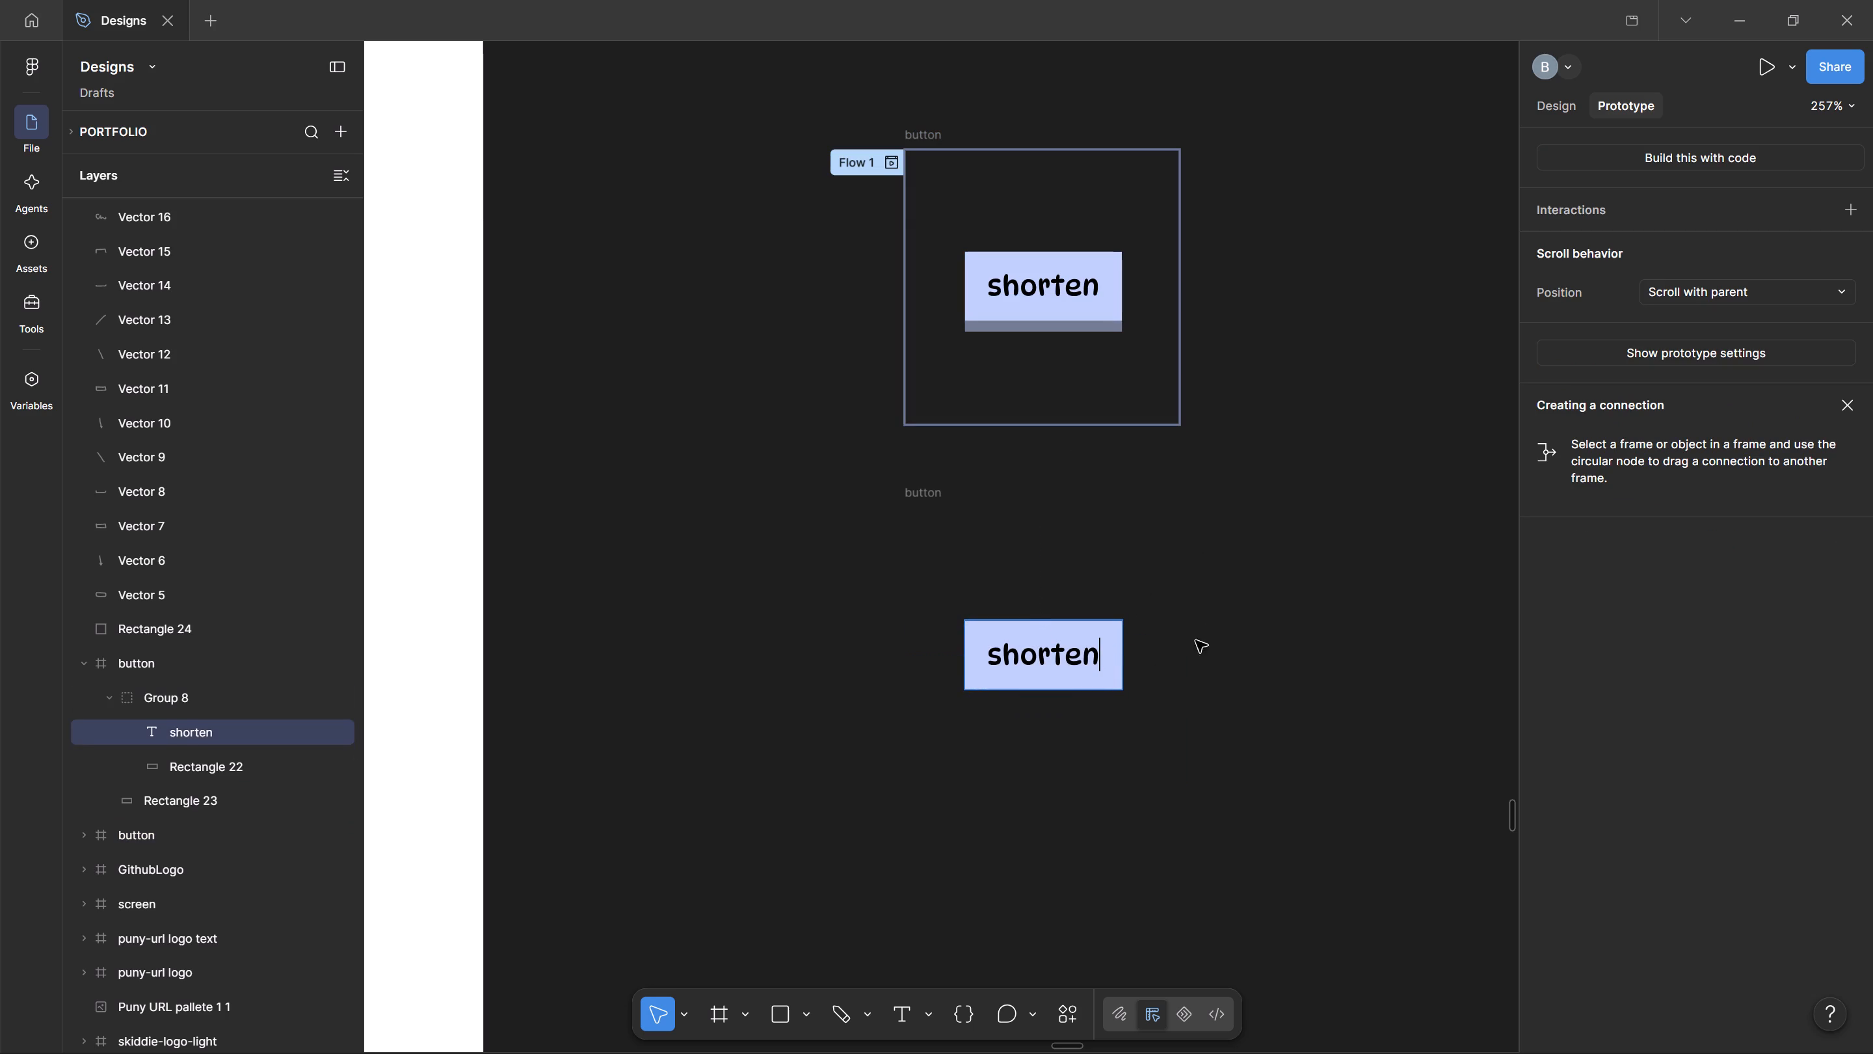
{"action": "type", "text": "ed"}
{"action": "left_click", "coordinate": [1305, 592]}
{"action": "left_click", "coordinate": [1331, 530]}
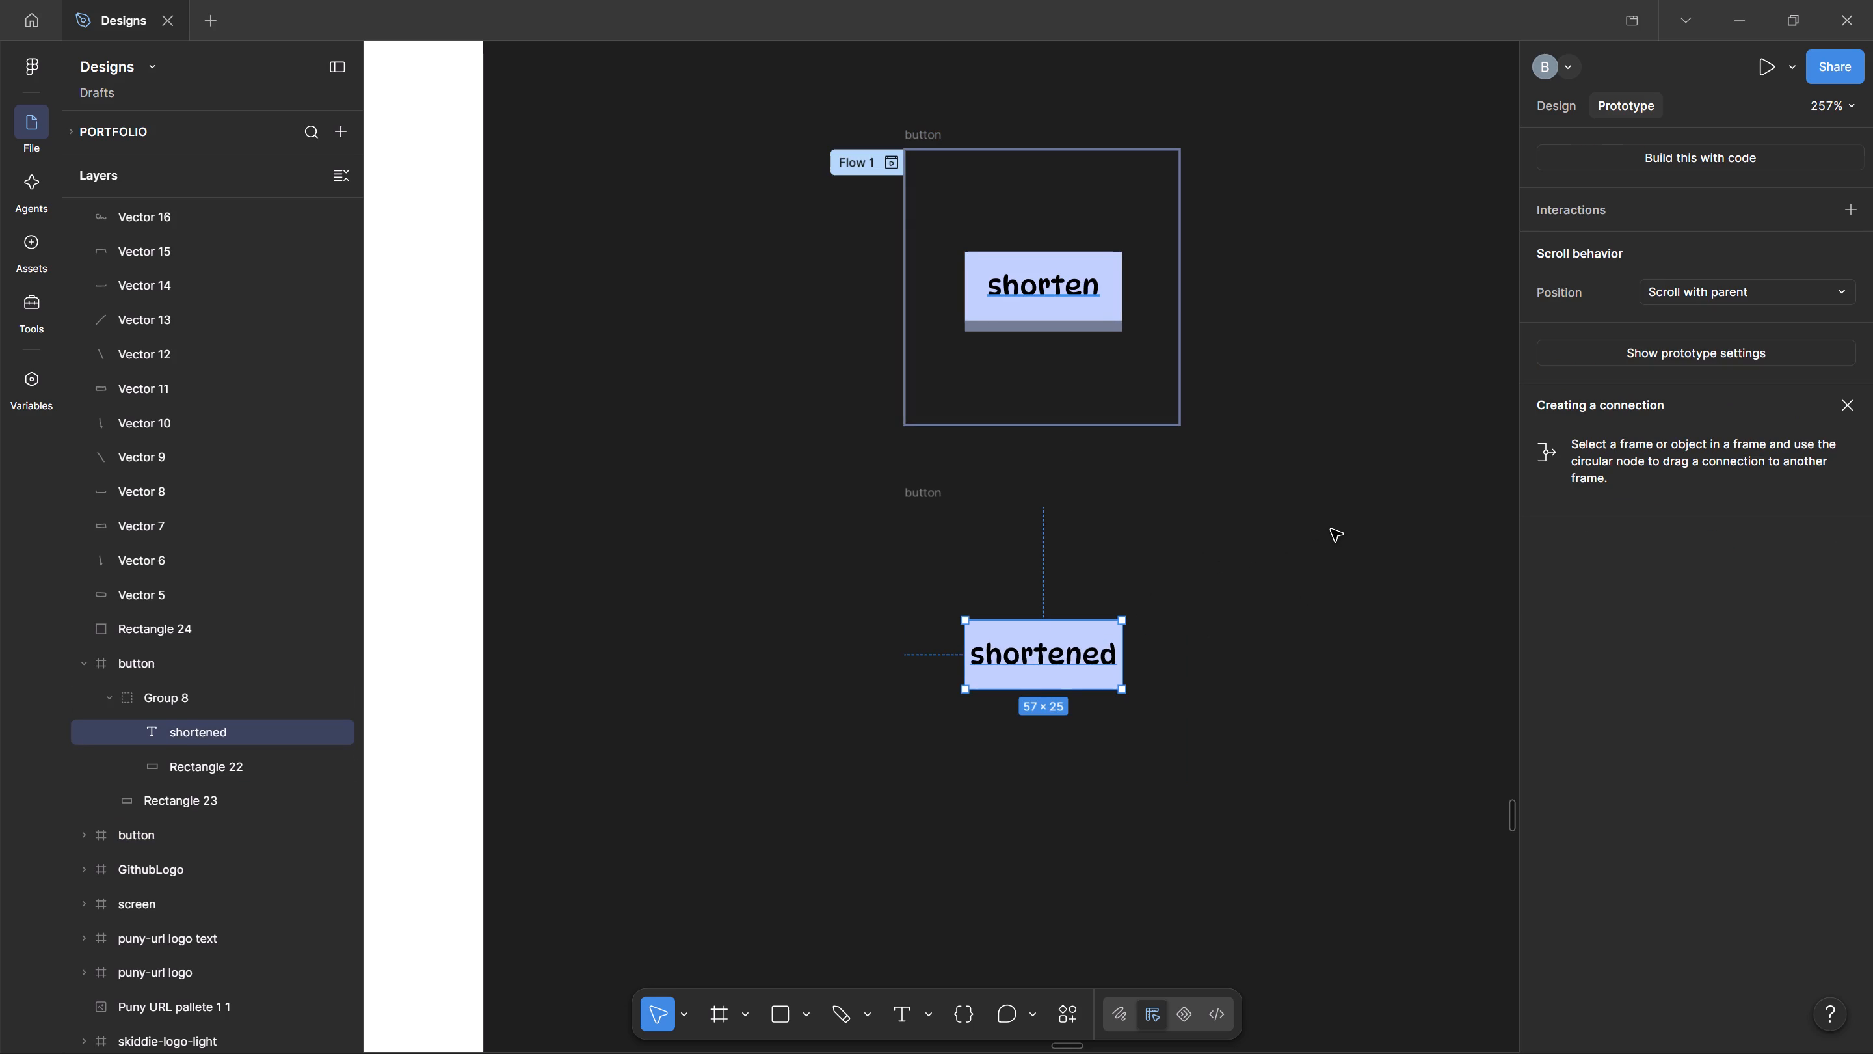
Select the group holding the "shortened" label and its background in the lower button frame.
{"action": "left_click", "coordinate": [994, 641]}
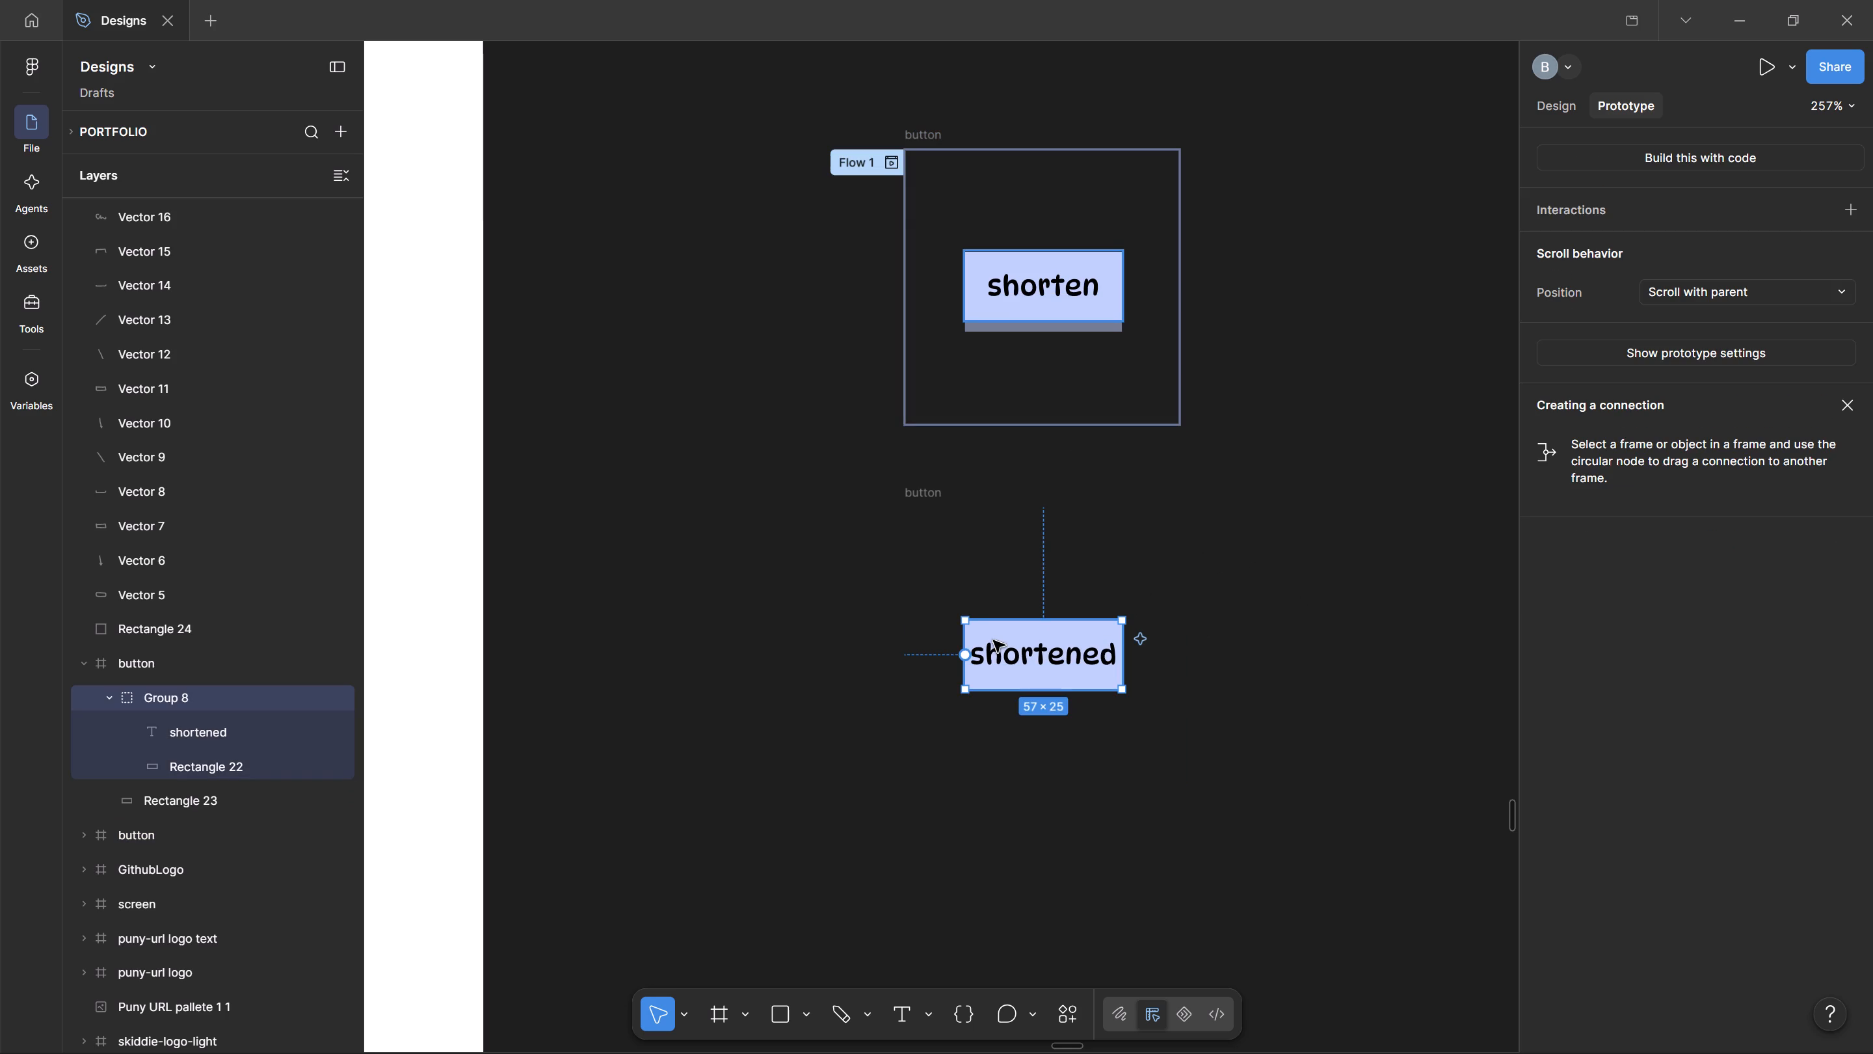
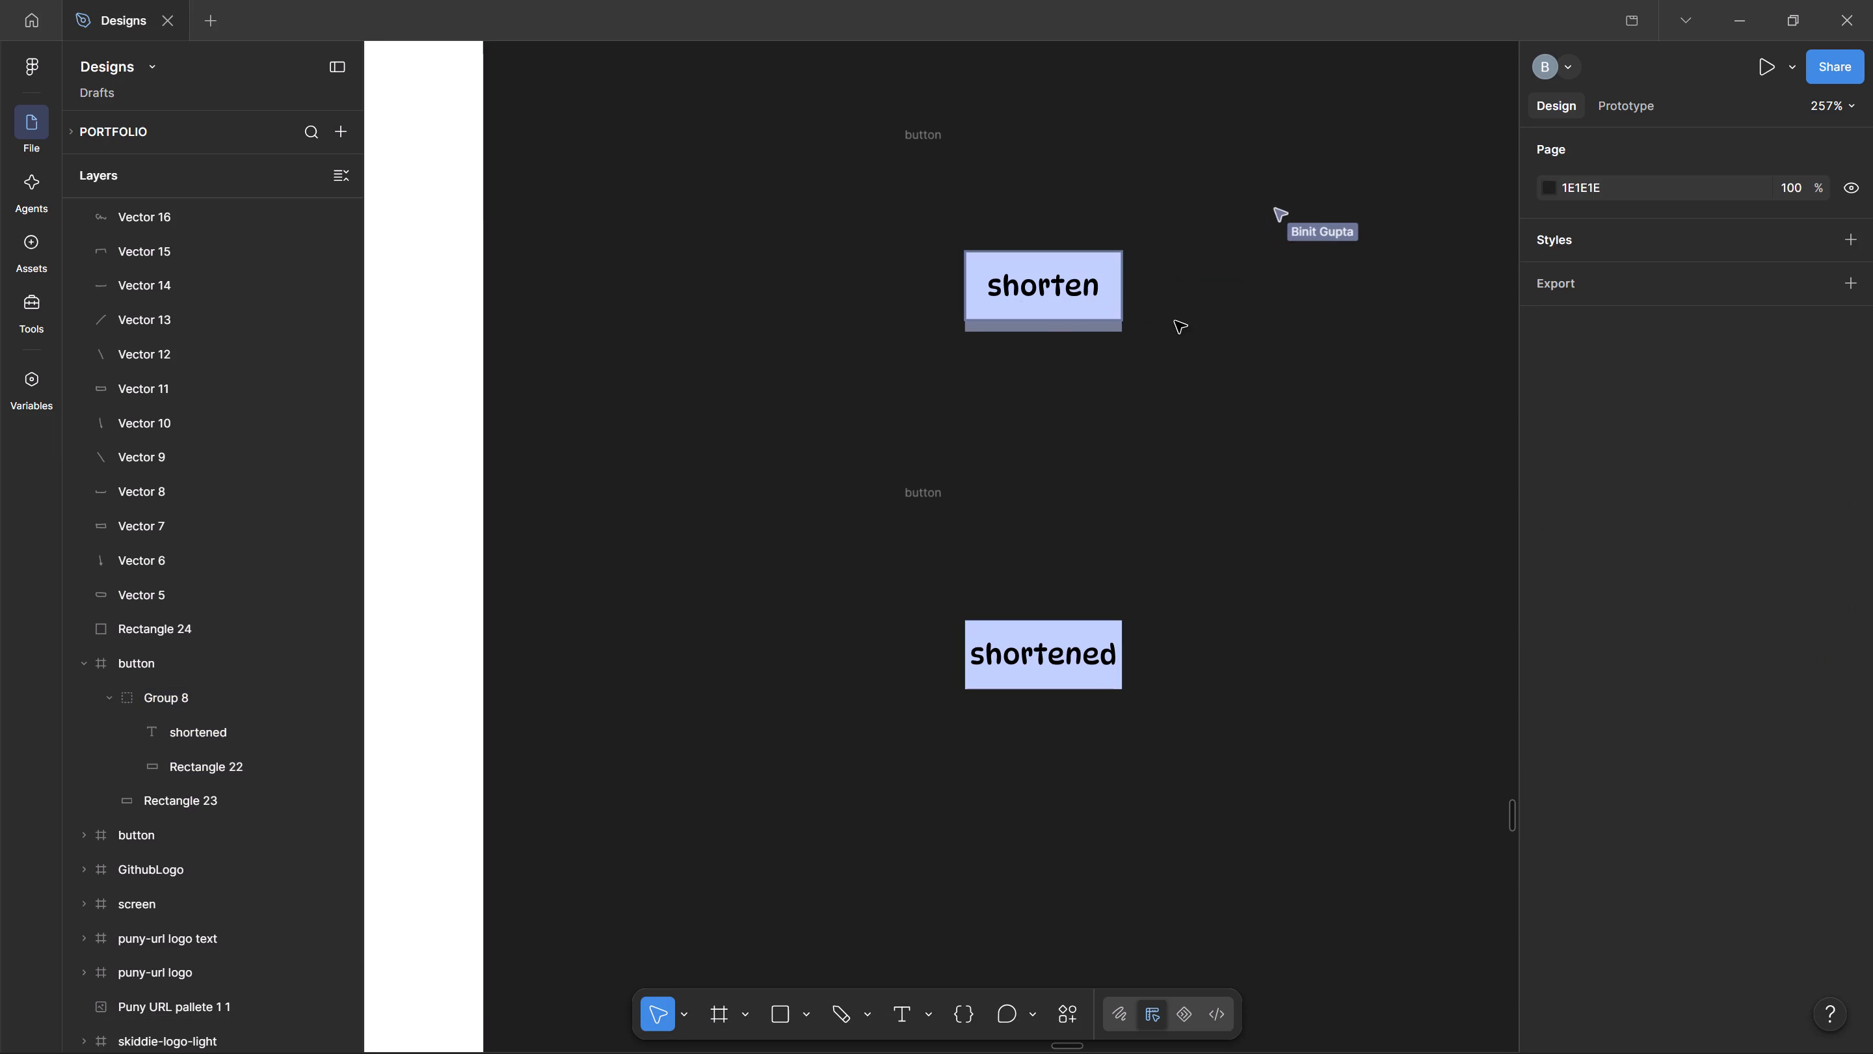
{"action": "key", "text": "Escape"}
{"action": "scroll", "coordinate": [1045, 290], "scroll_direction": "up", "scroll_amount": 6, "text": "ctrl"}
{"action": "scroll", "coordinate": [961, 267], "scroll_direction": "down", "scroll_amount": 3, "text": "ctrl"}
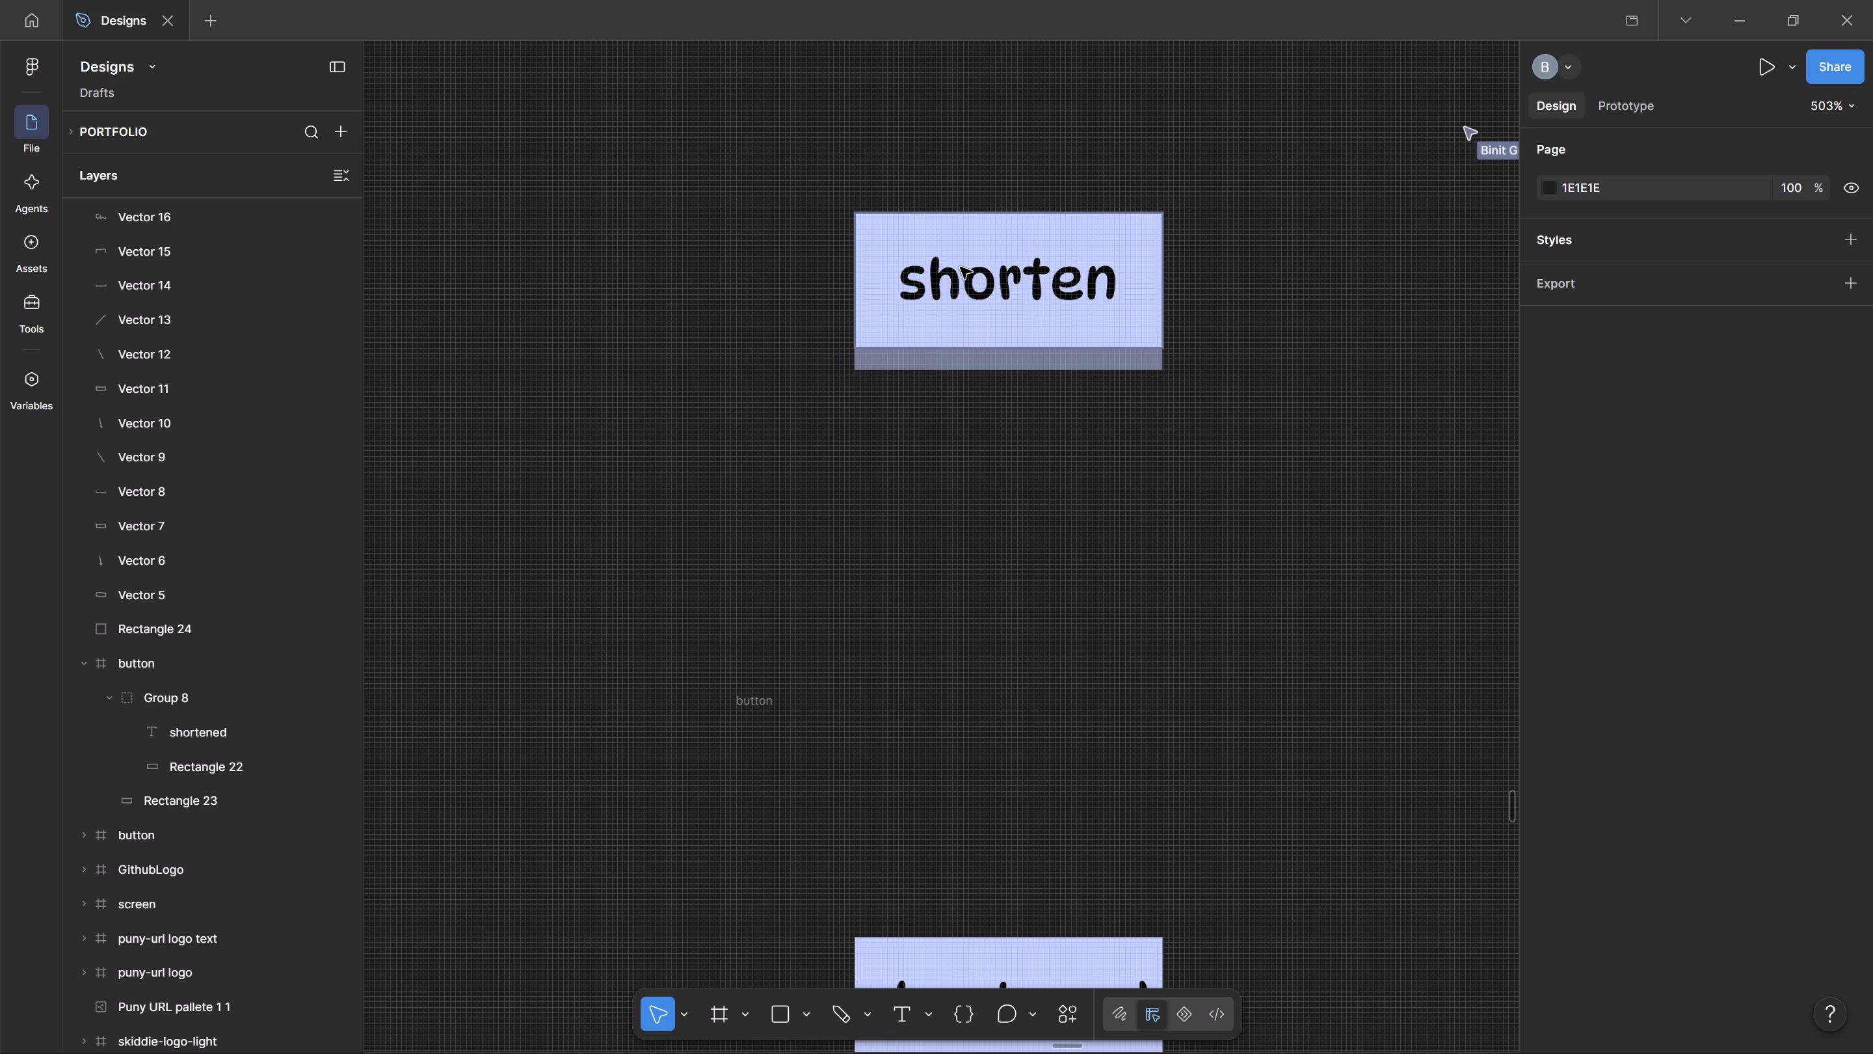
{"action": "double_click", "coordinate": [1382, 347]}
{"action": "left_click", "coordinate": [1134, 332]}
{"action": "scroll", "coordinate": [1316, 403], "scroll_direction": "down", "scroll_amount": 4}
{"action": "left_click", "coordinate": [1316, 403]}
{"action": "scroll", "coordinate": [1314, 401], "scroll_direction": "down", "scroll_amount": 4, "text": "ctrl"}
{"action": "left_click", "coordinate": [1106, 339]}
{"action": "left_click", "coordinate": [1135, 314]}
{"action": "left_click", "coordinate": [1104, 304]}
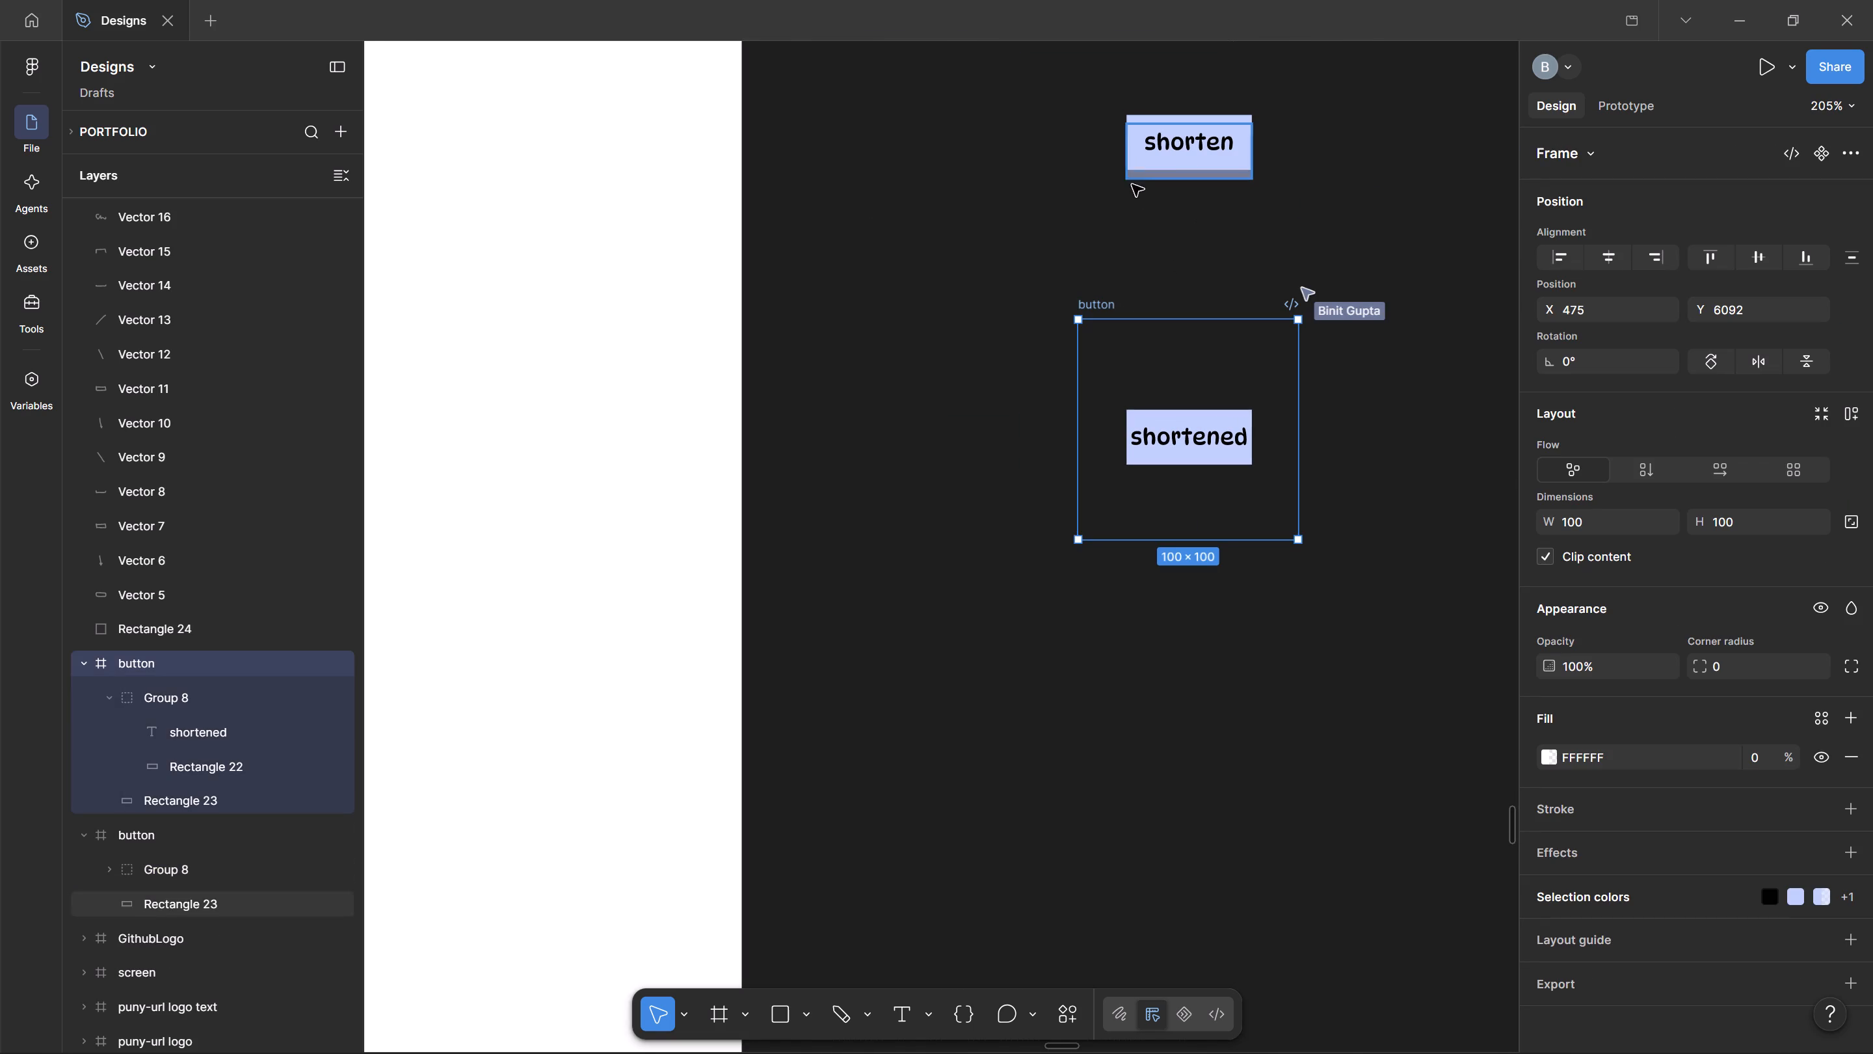
Link the "shorten" button frame to the "shortened" button frame with an on-click Navigate to interaction using Smart animate.
{"action": "scroll", "coordinate": [1089, 221], "scroll_direction": "up", "scroll_amount": 2}
{"action": "left_click", "coordinate": [1100, 270]}
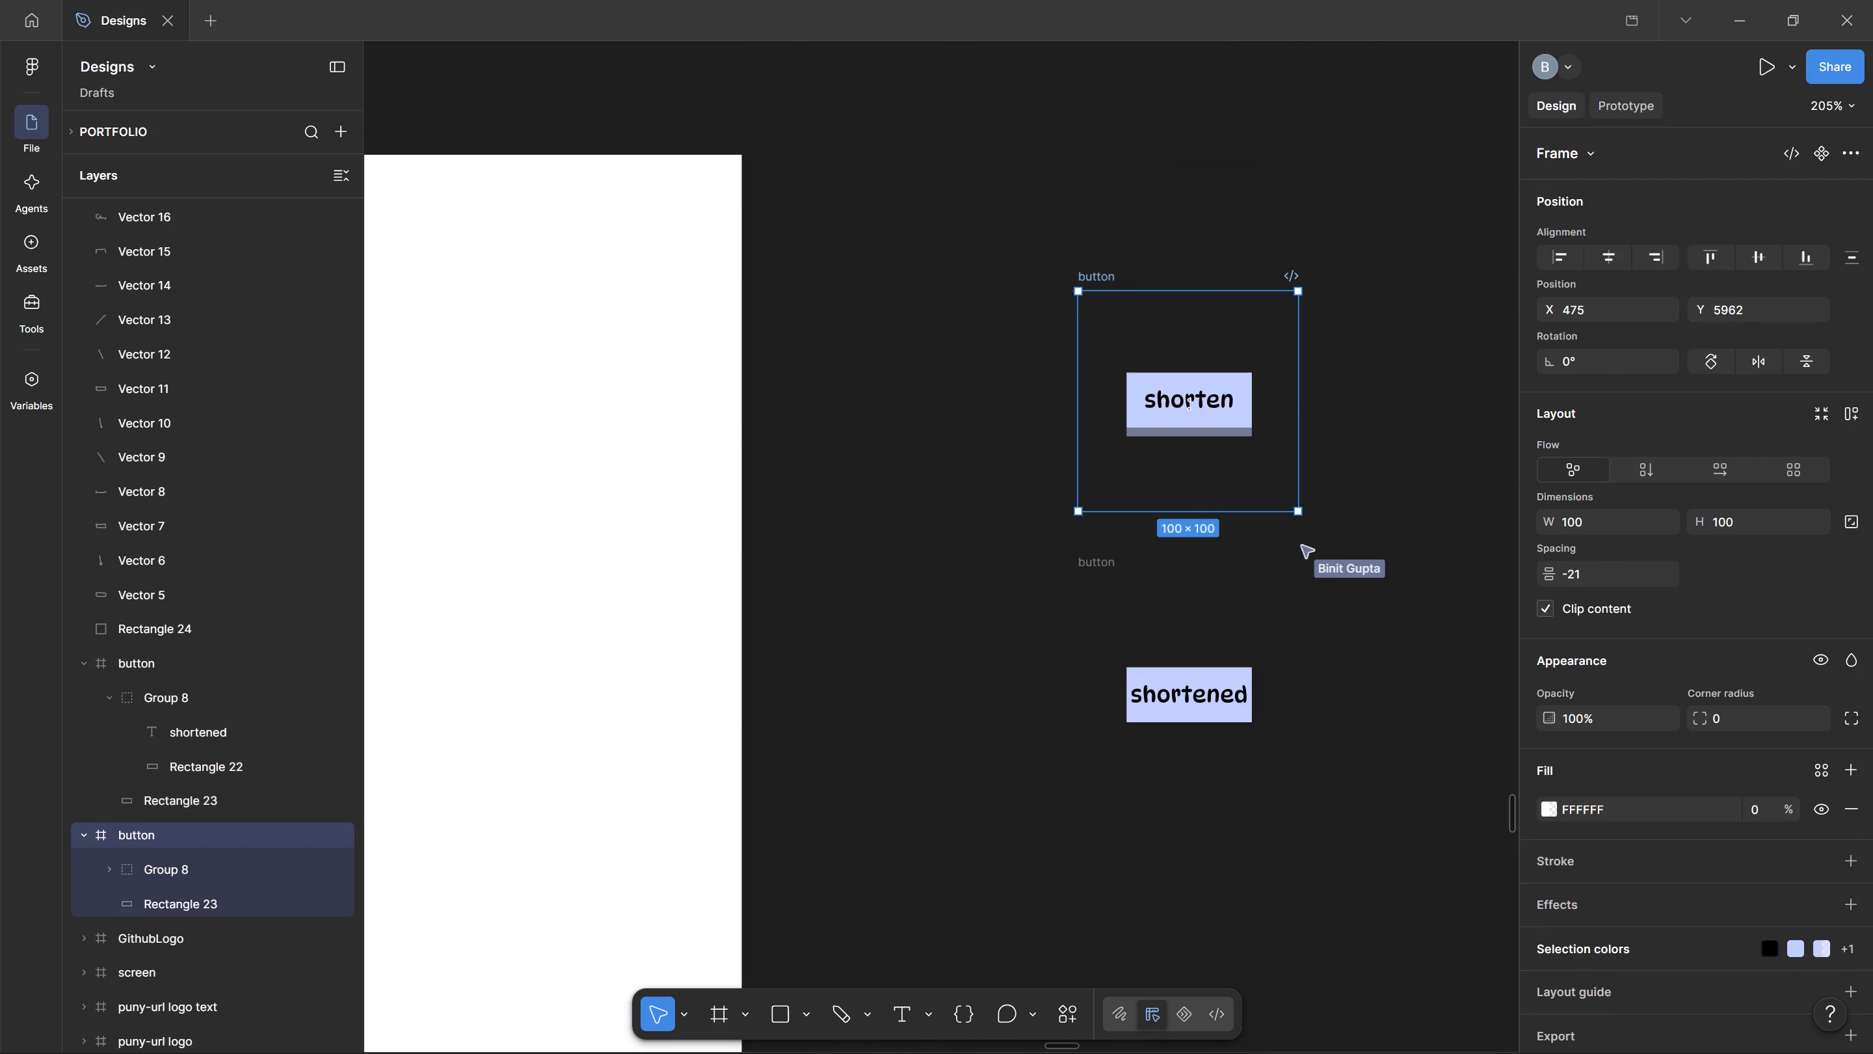
{"action": "left_click", "coordinate": [1620, 97]}
{"action": "left_click_drag", "start_coordinate": [1193, 517], "coordinate": [1179, 614]}
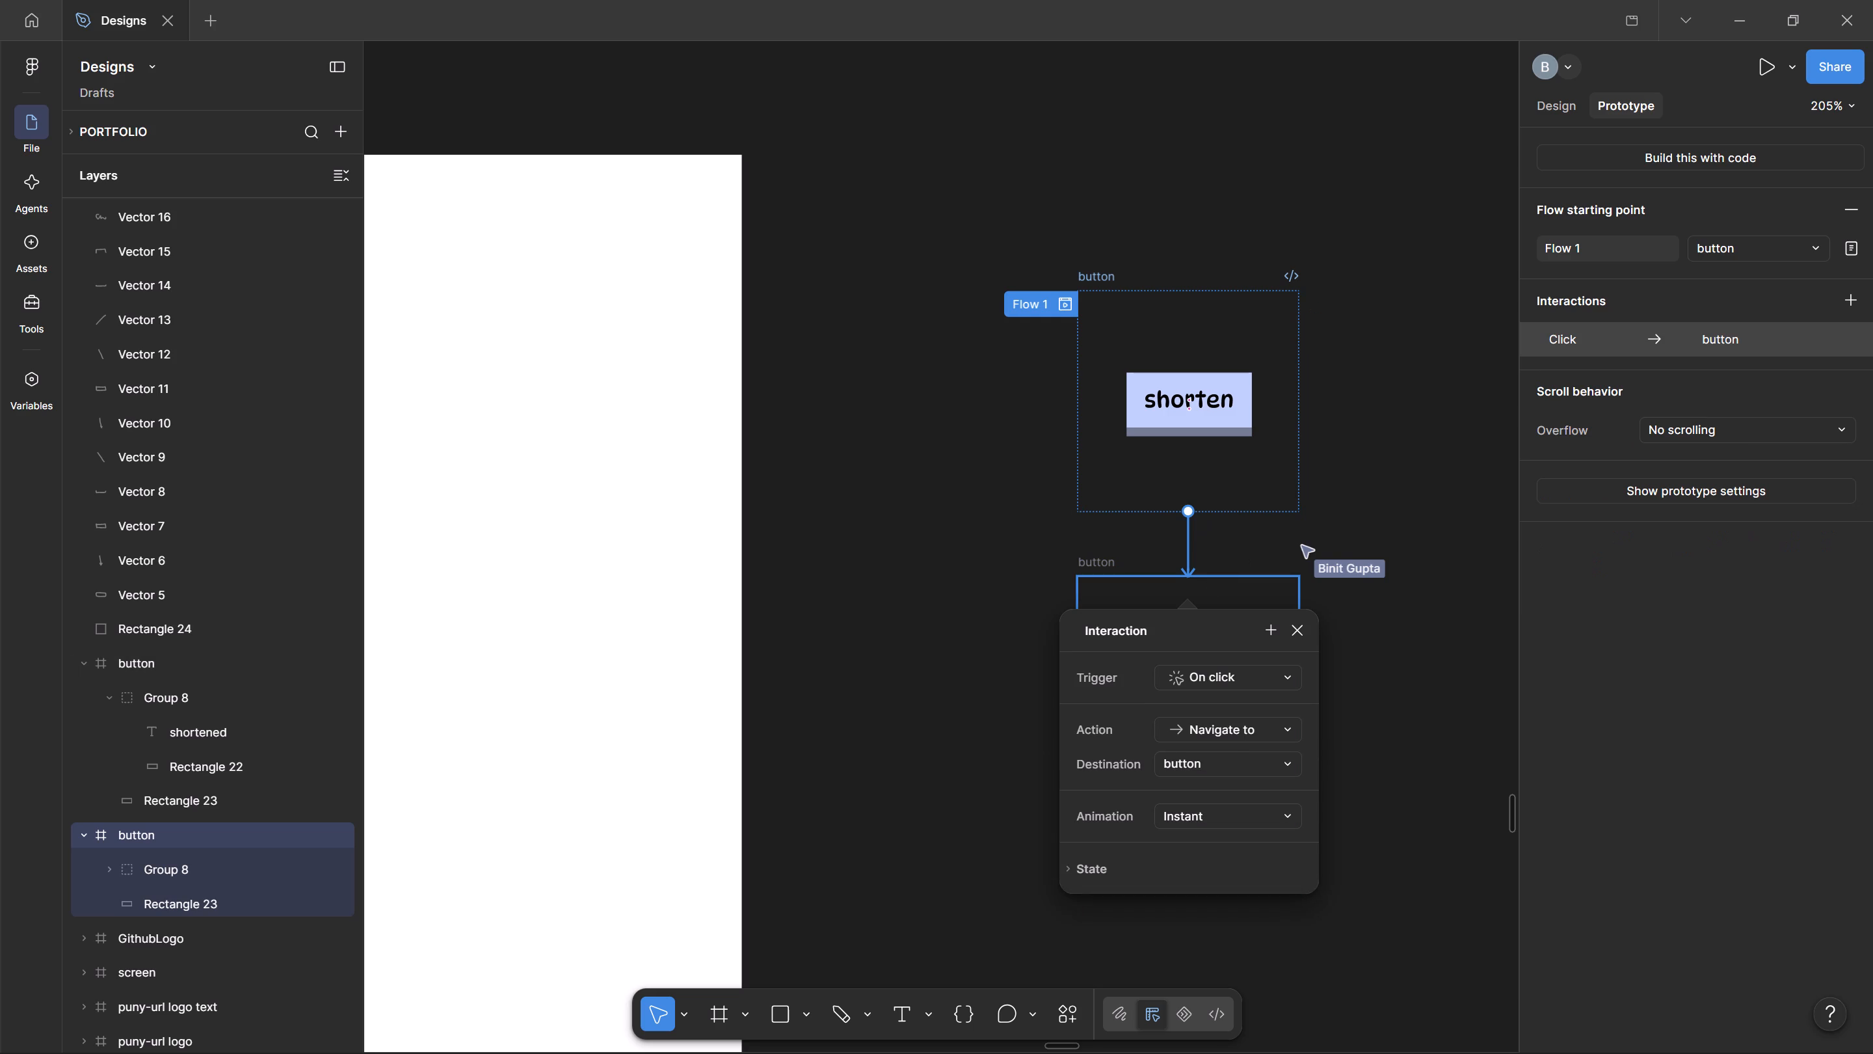
{"action": "left_click", "coordinate": [1221, 676]}
{"action": "left_click", "coordinate": [1225, 673]}
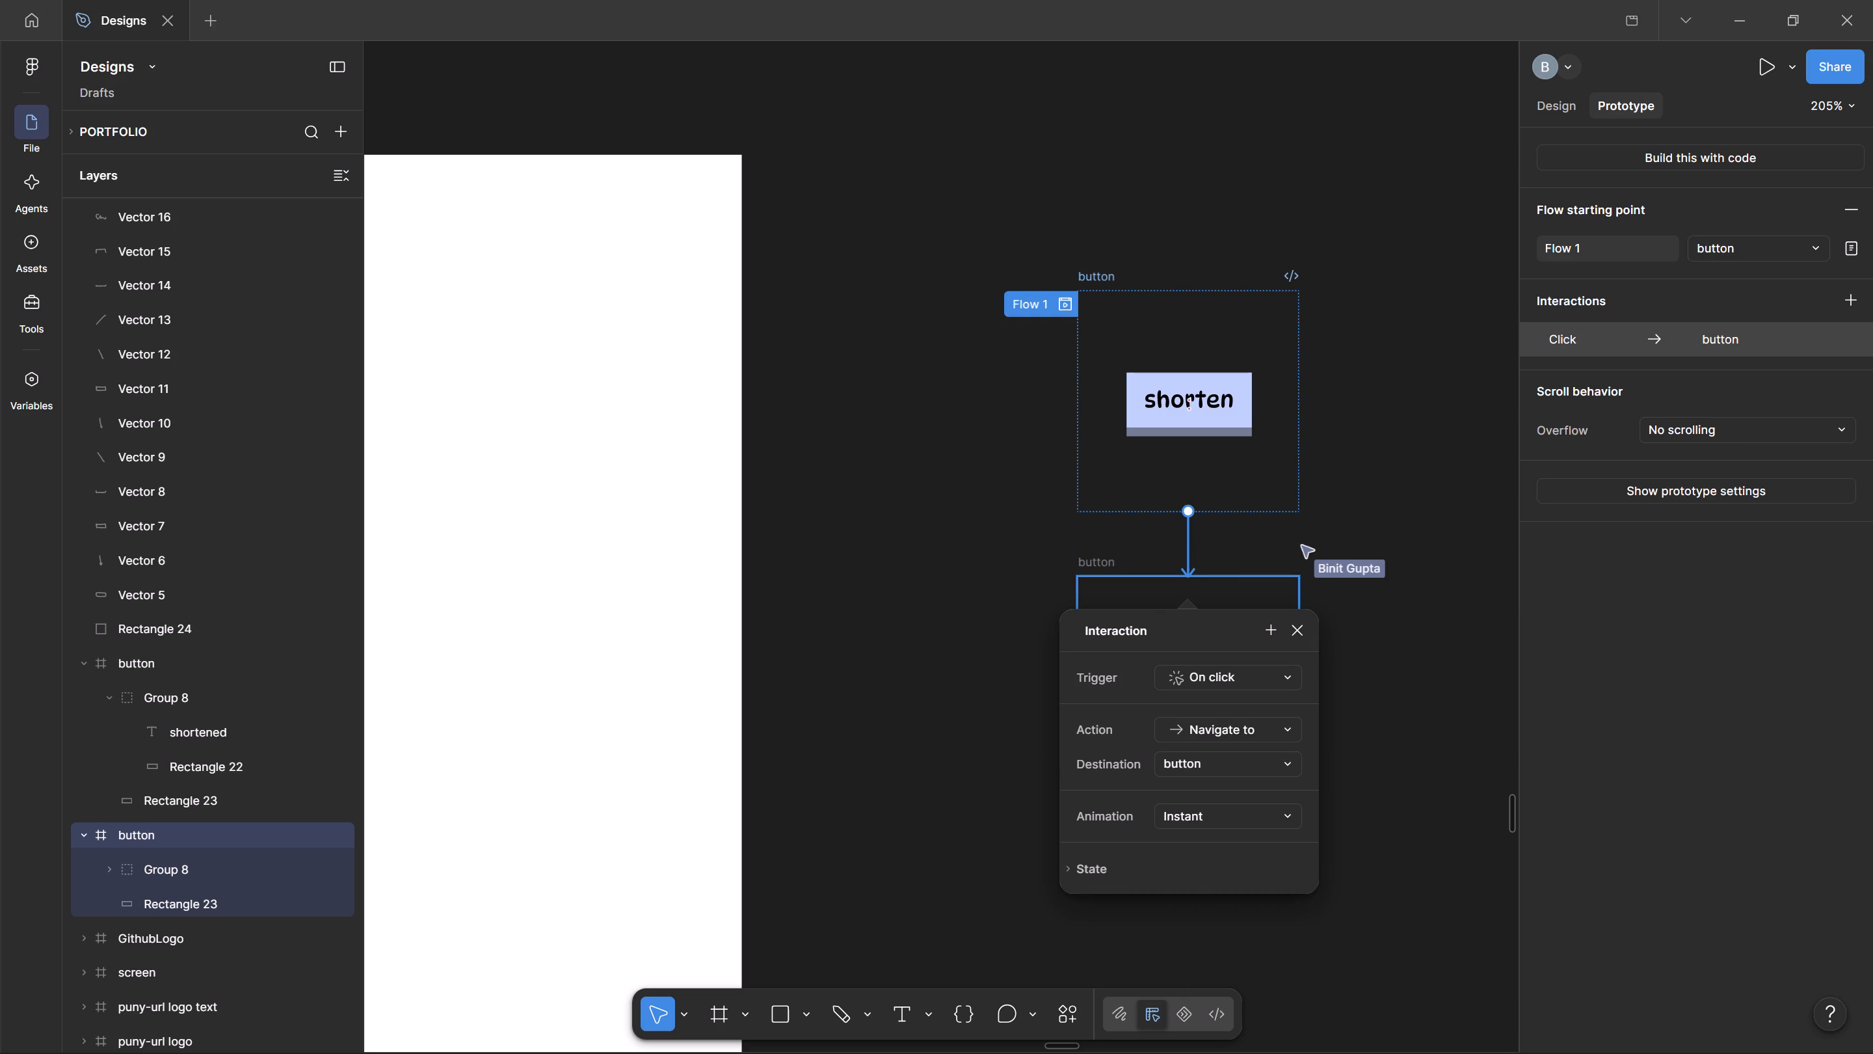
{"action": "left_click", "coordinate": [1221, 810]}
{"action": "left_click", "coordinate": [1241, 863]}
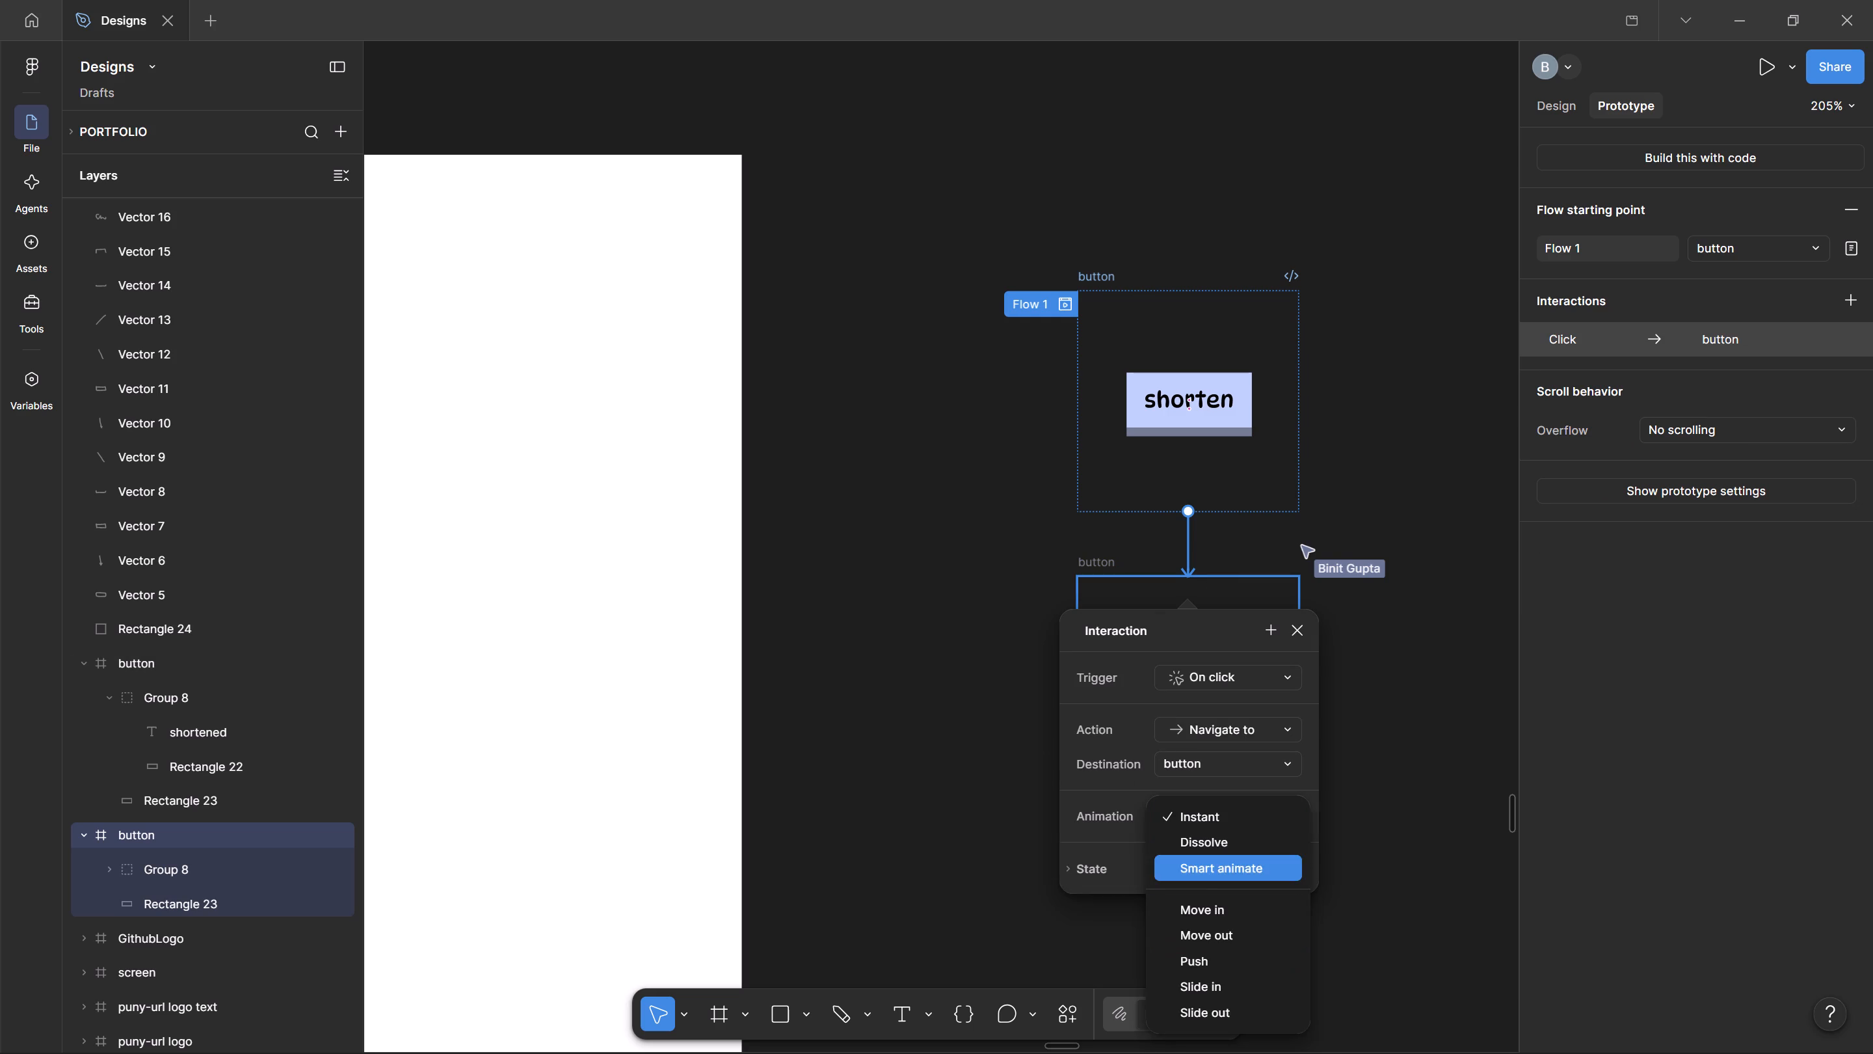
{"action": "left_click_drag", "start_coordinate": [1390, 755], "coordinate": [1394, 749]}
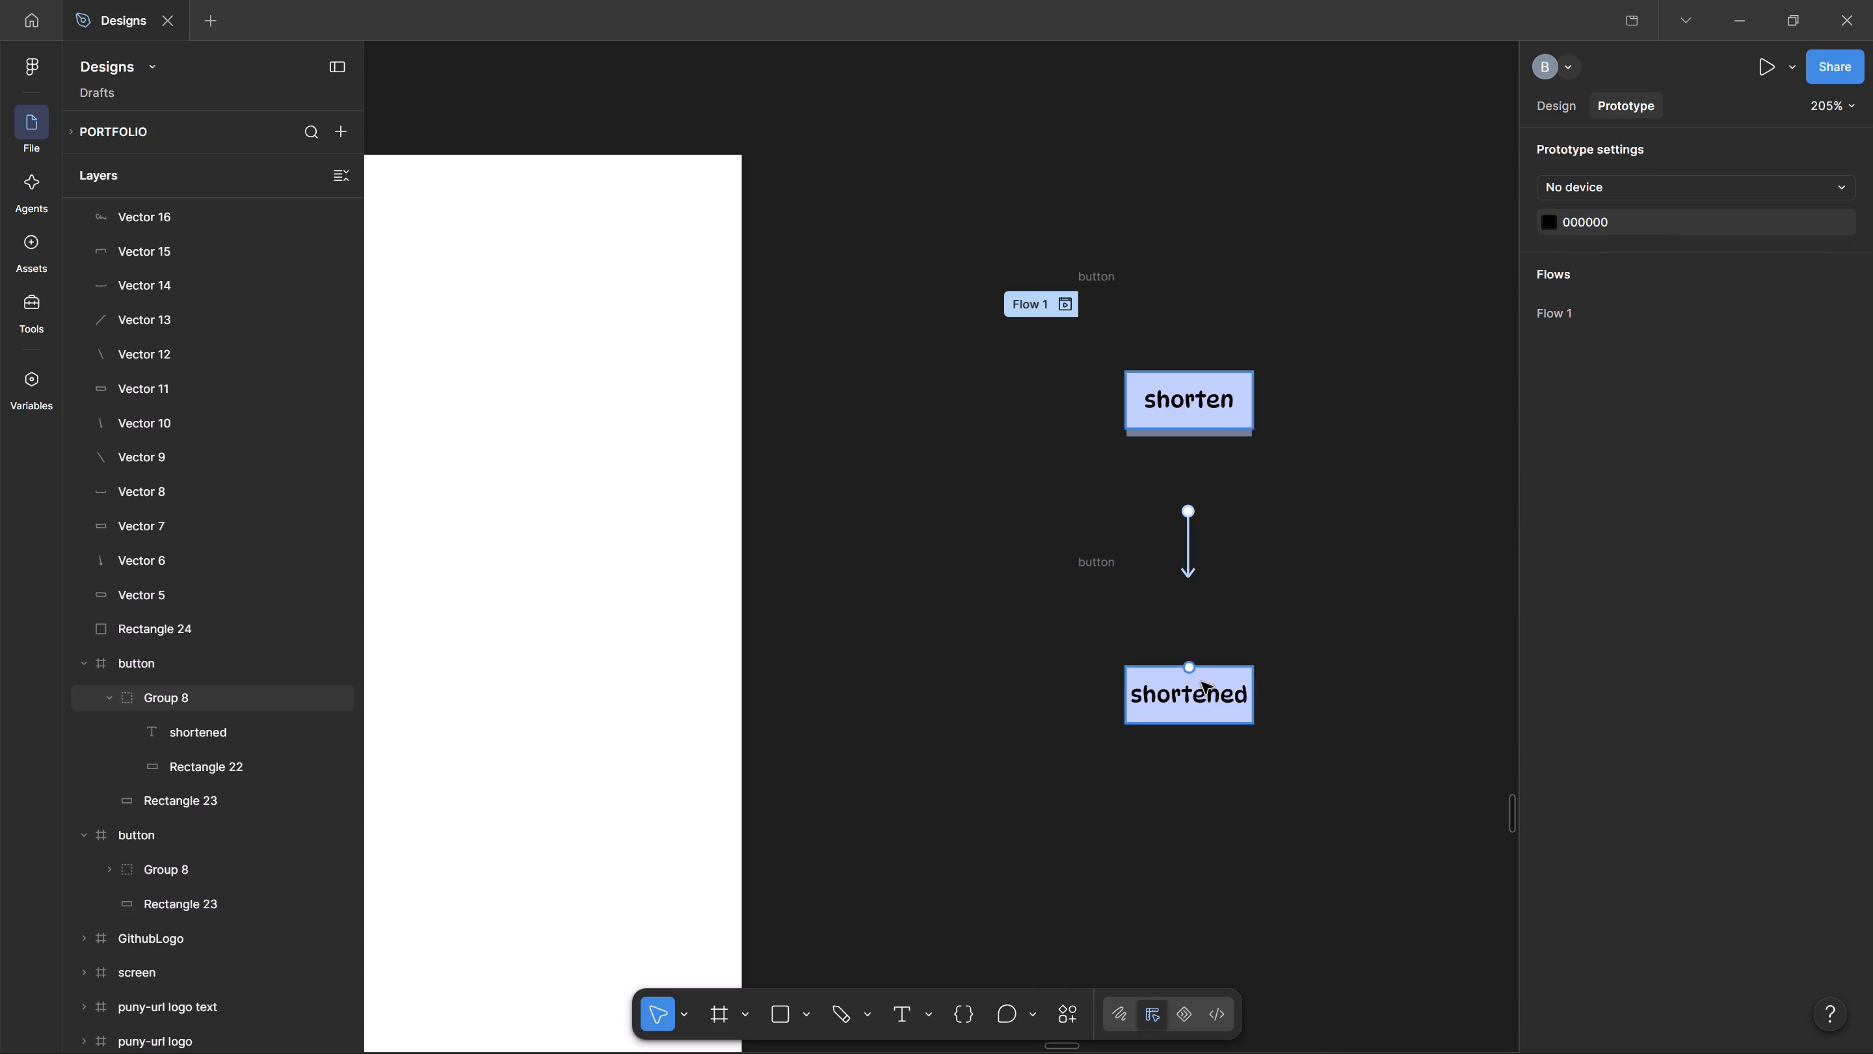
Add a prototype connection from the "shortened" button frame back to the "shorten" button frame.
{"action": "left_click", "coordinate": [1100, 561]}
{"action": "left_click_drag", "start_coordinate": [1298, 692], "coordinate": [1290, 489]}
{"action": "left_click_drag", "start_coordinate": [1211, 580], "coordinate": [1221, 510]}
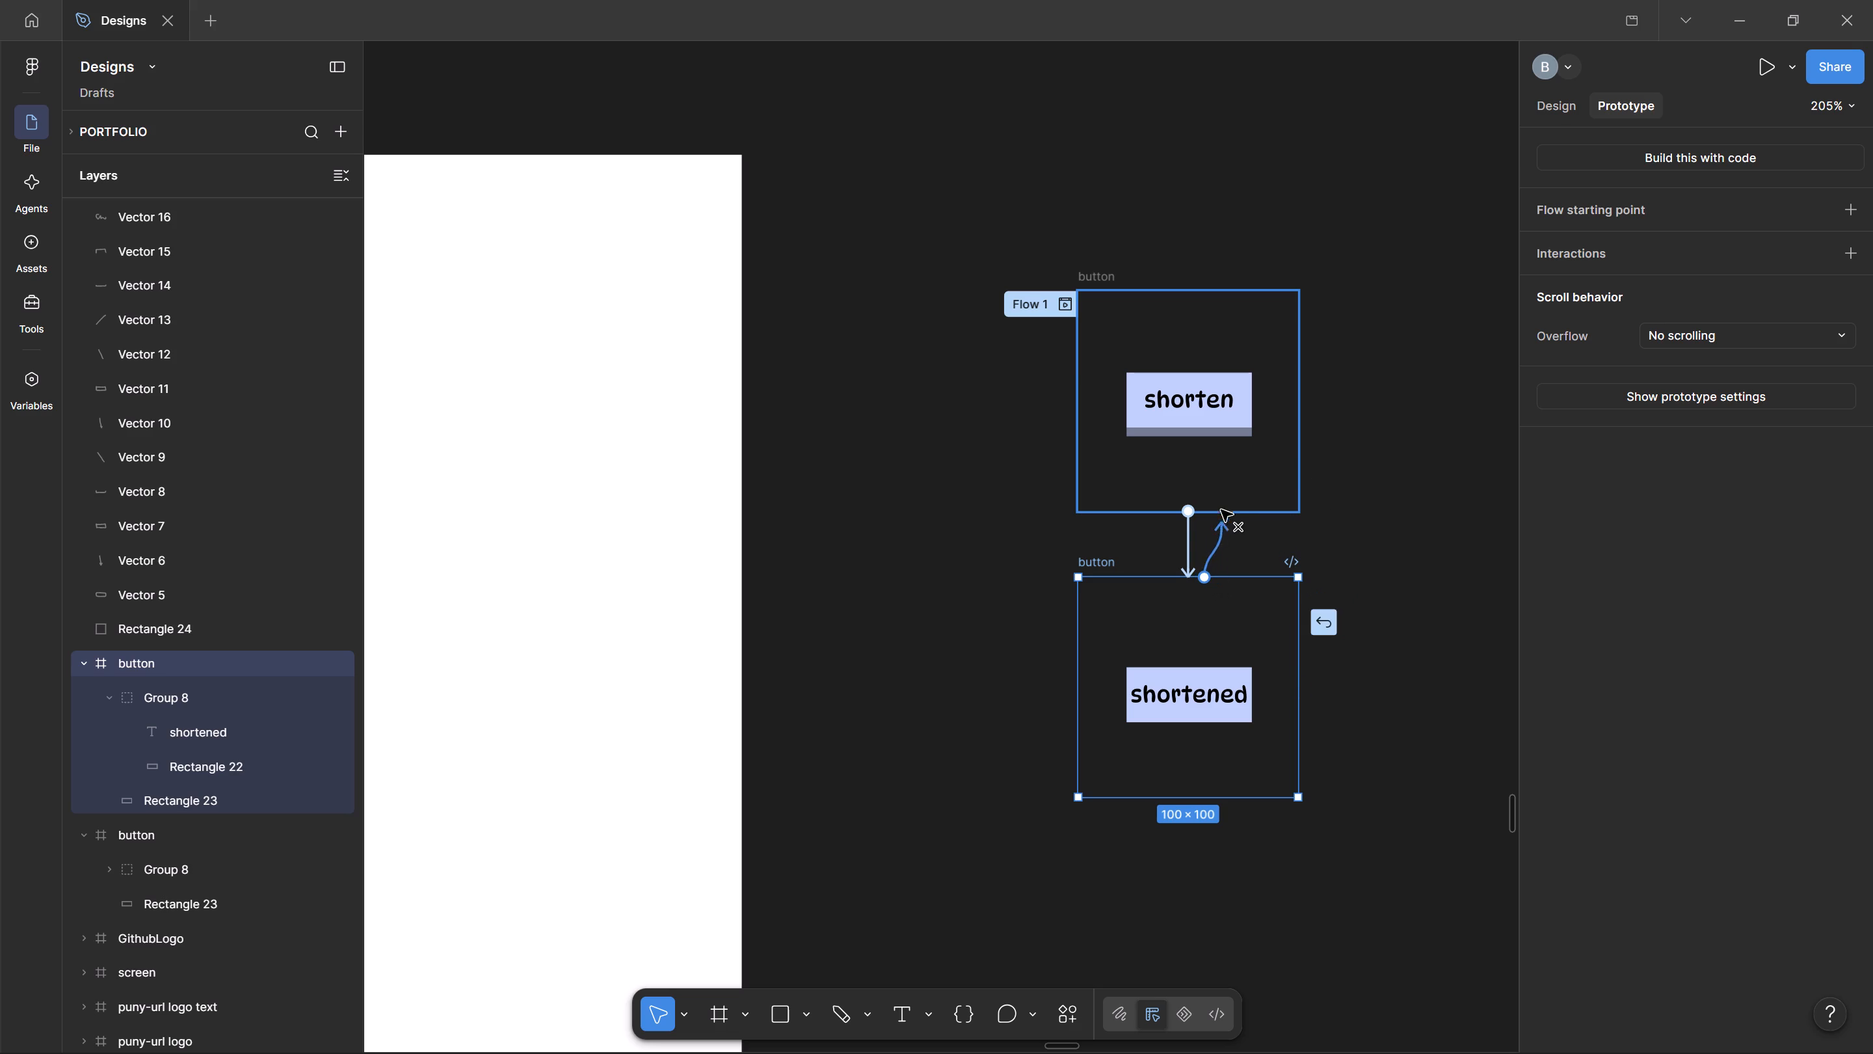
{"action": "left_click_drag", "start_coordinate": [1221, 510], "coordinate": [1221, 501]}
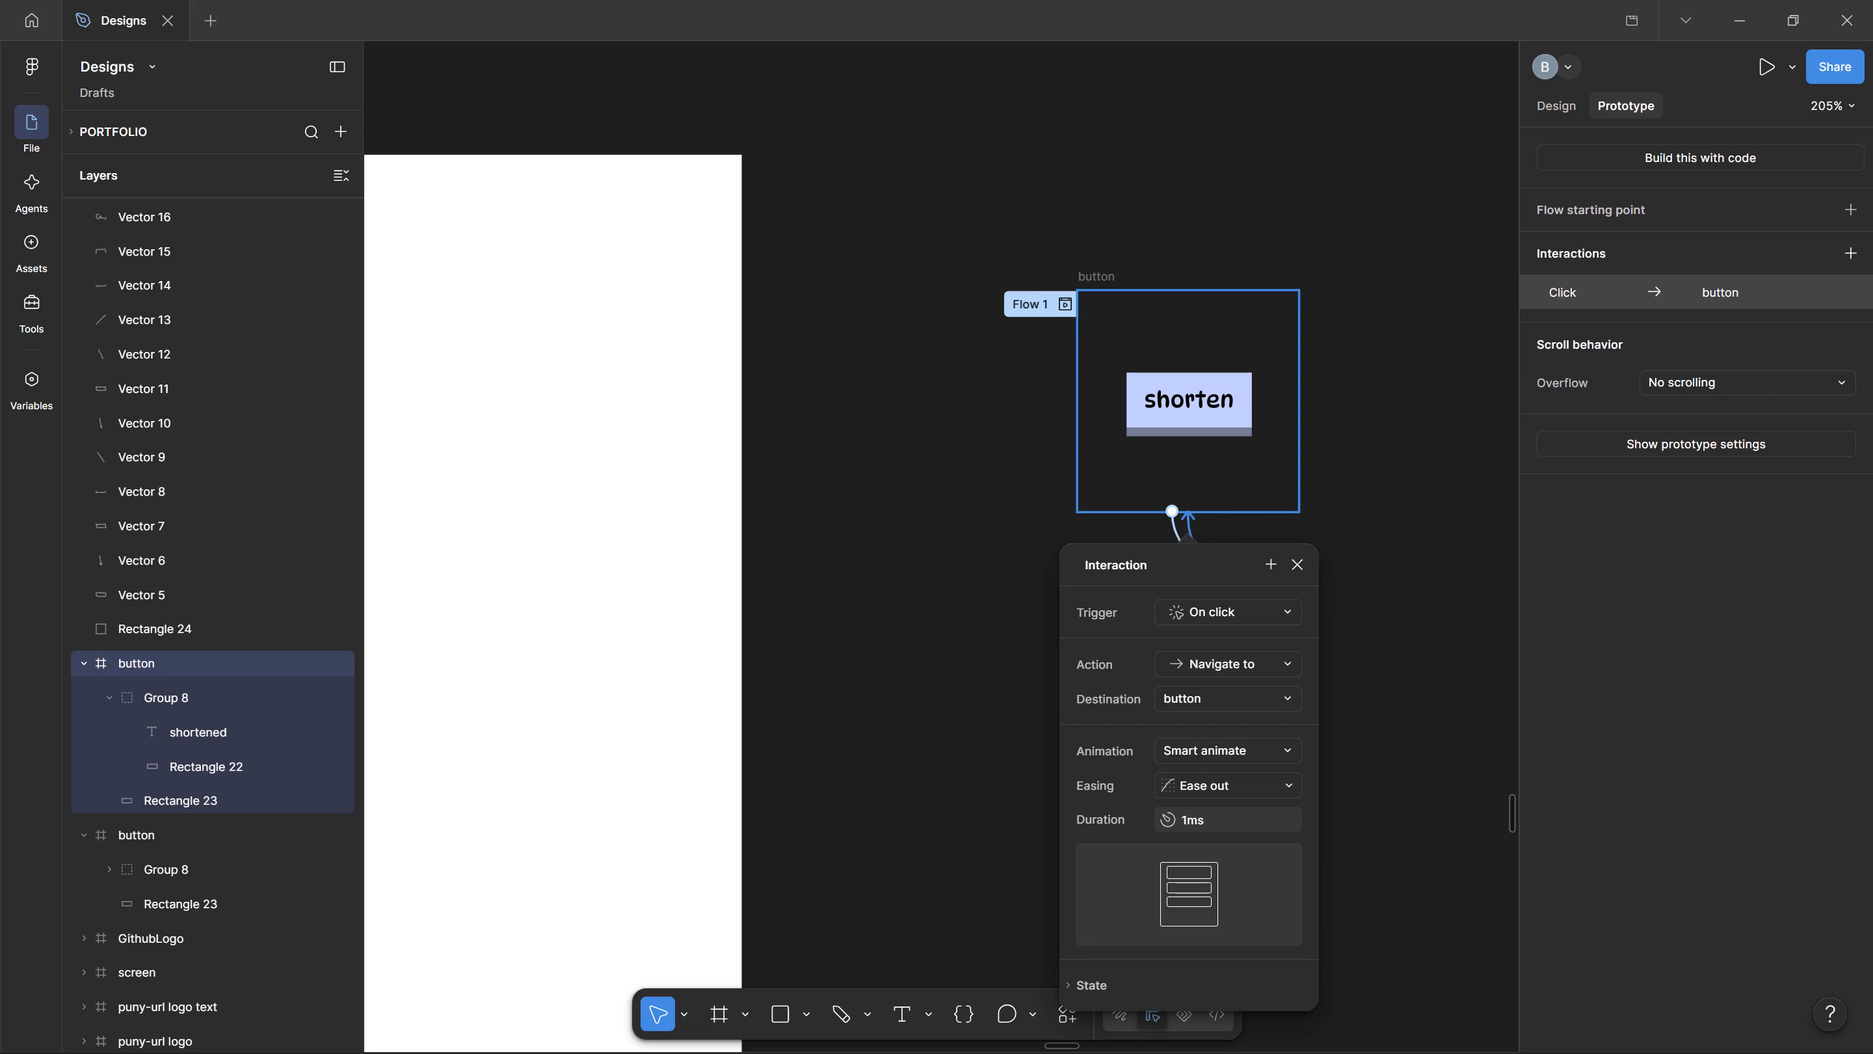
Set the return interaction's trigger to After delay with a delay of 1 ms.
{"action": "left_click", "coordinate": [1239, 617]}
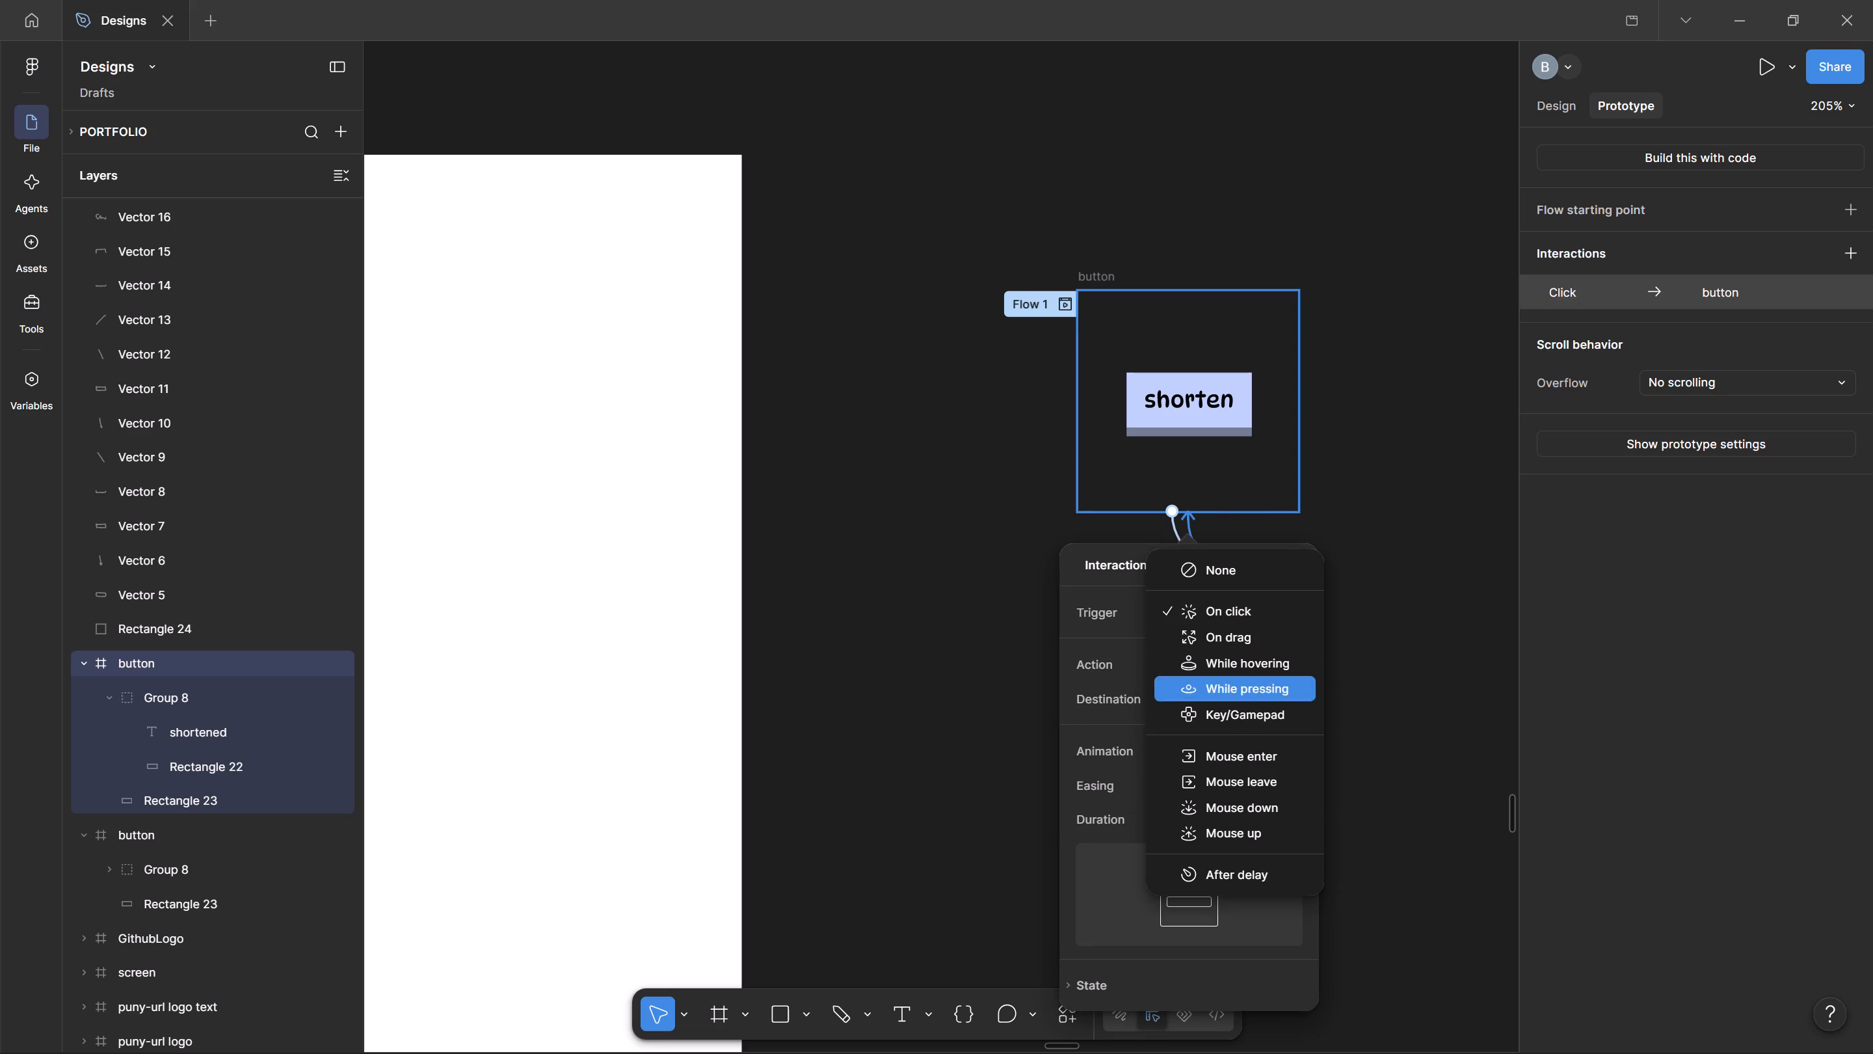
{"action": "left_click", "coordinate": [1242, 856]}
{"action": "left_click", "coordinate": [1242, 876]}
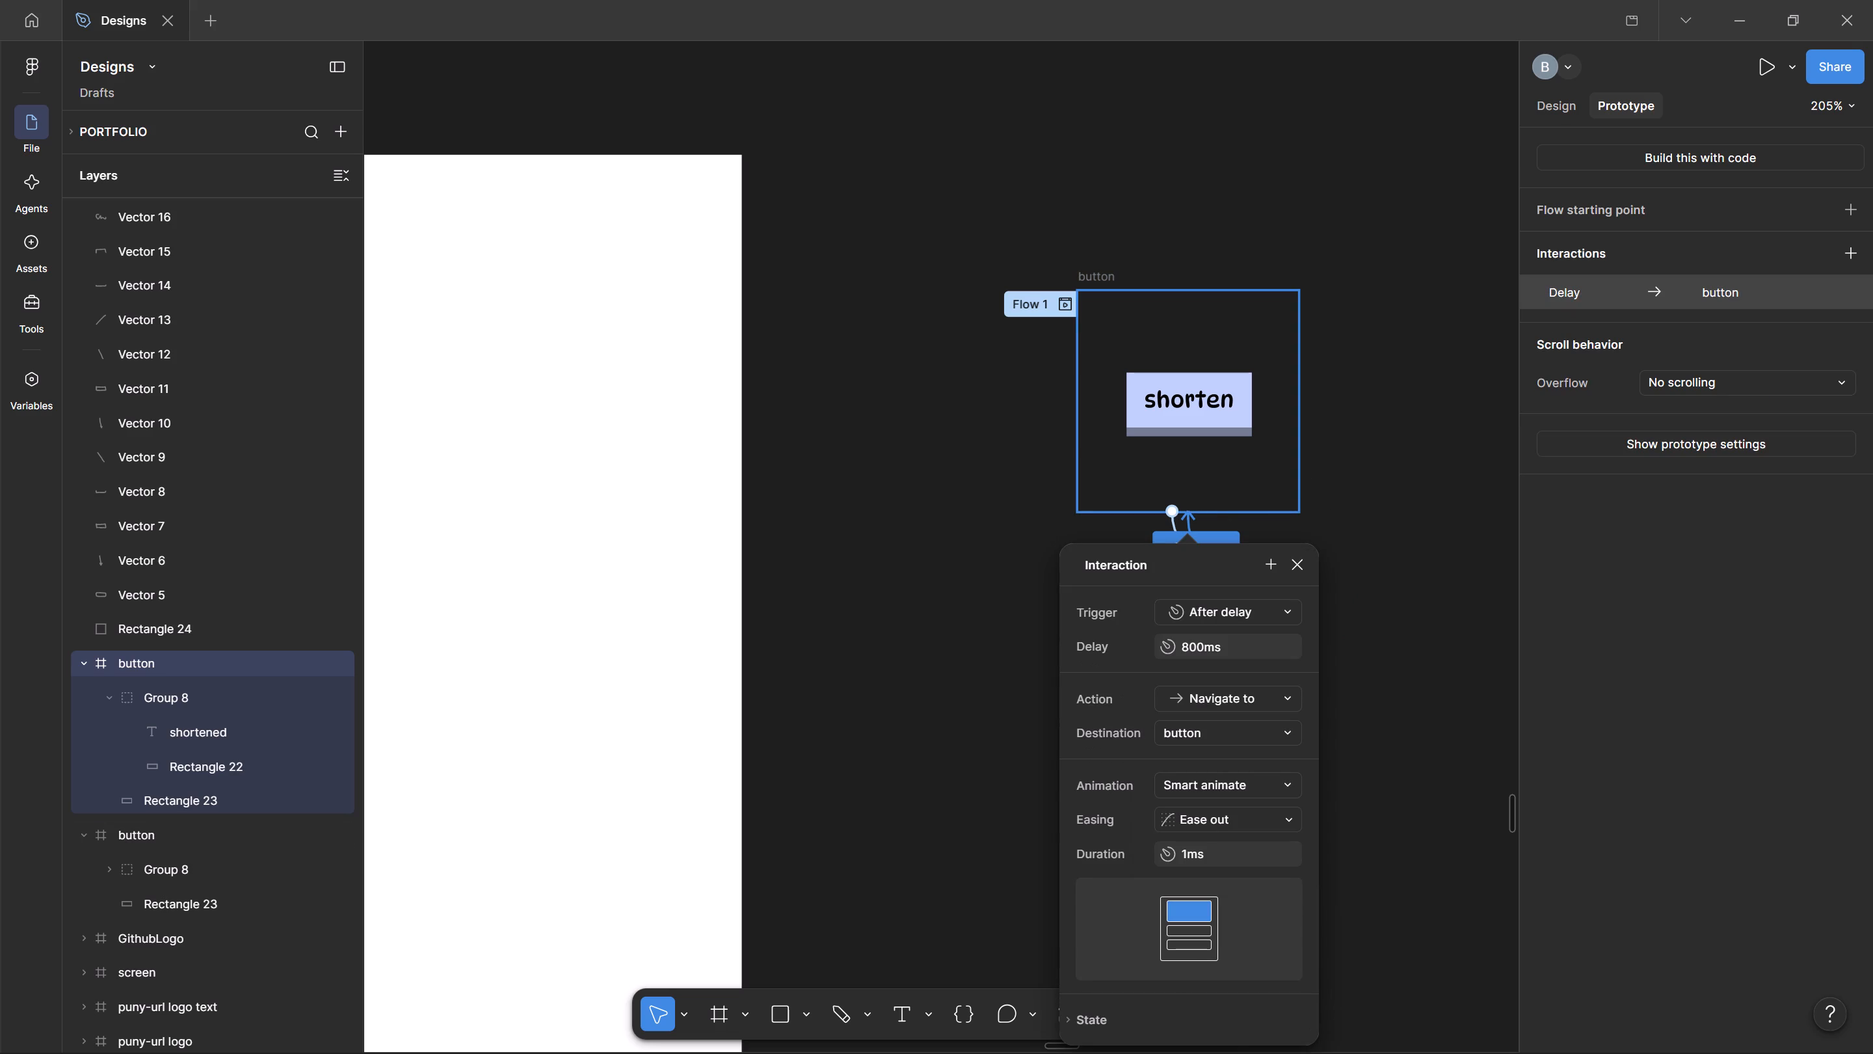
{"action": "left_click", "coordinate": [1234, 650]}
{"action": "type", "text": "1ms"}
{"action": "key", "text": "Return"}
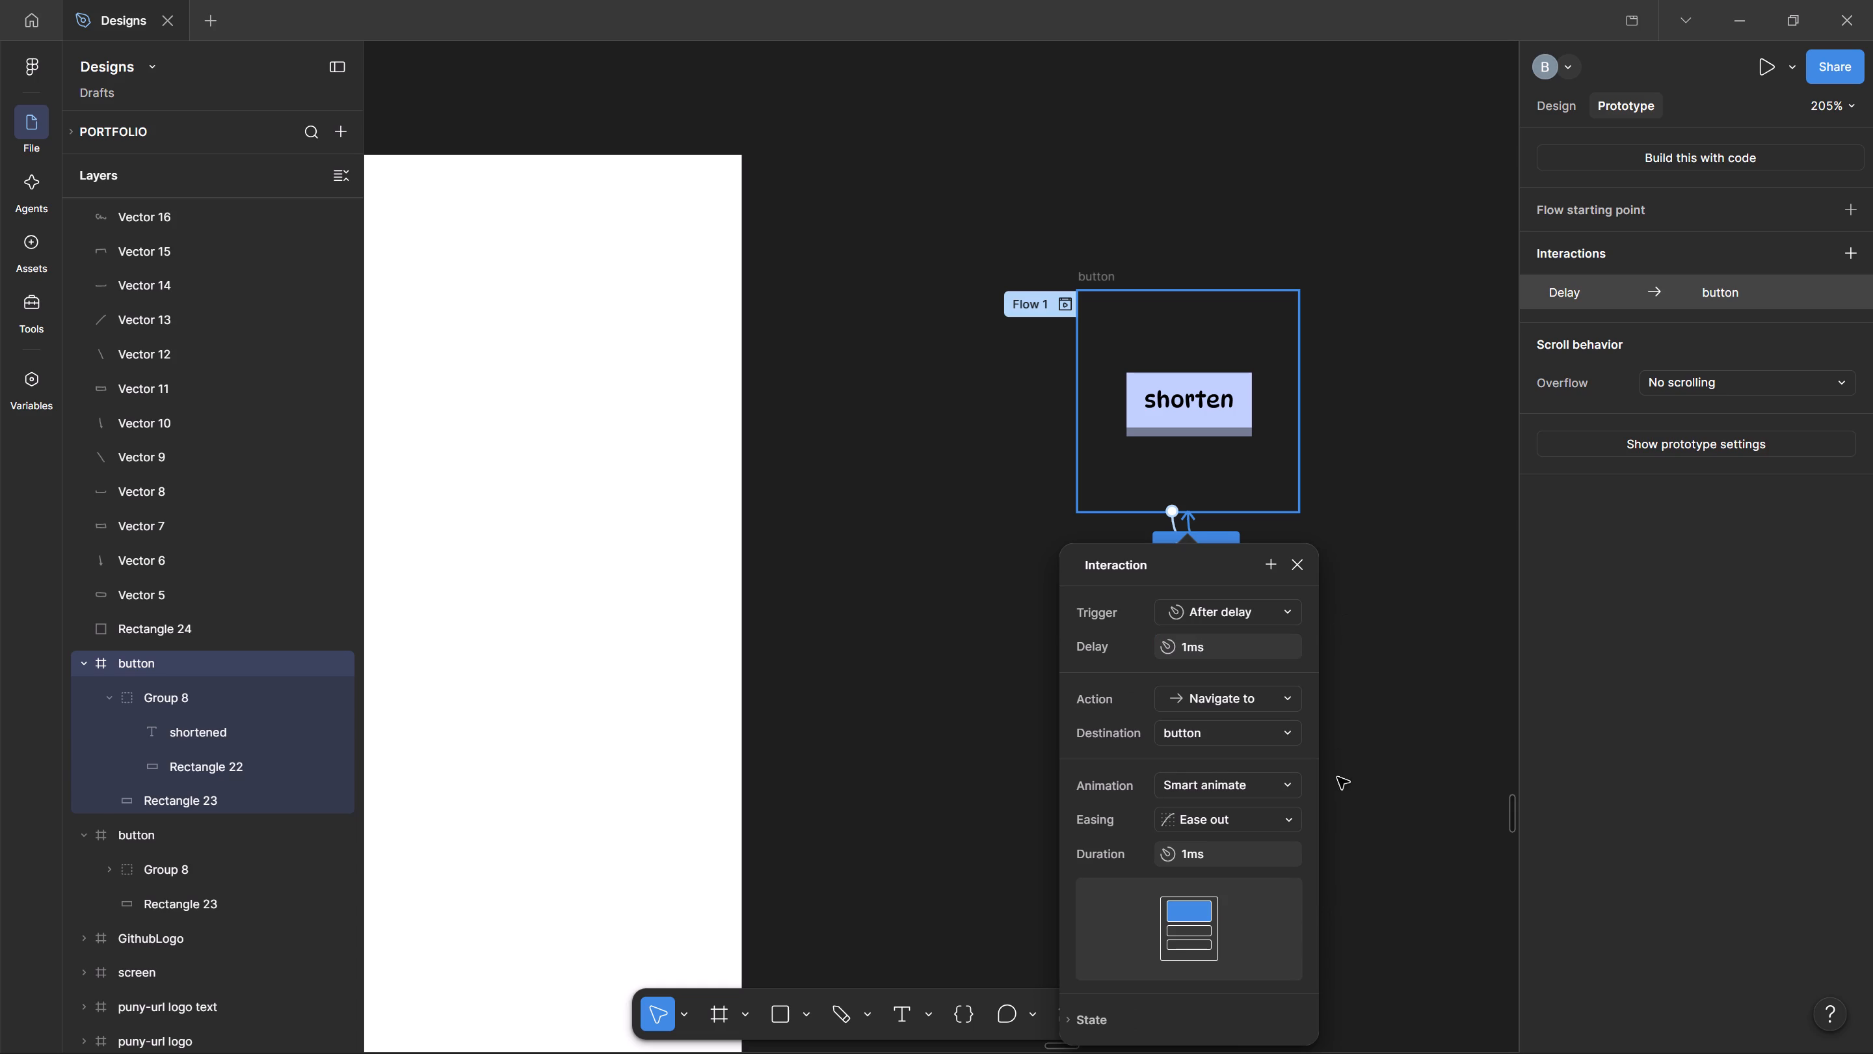
{"action": "left_click", "coordinate": [1326, 776]}
Preview Flow 1 and test the "shorten" button's click animation repeatedly.
{"action": "scroll", "coordinate": [1339, 747], "scroll_direction": "down", "scroll_amount": 3, "text": "ctrl"}
{"action": "key", "text": "space"}
{"action": "left_click_drag", "start_coordinate": [1345, 669], "coordinate": [1205, 623]}
{"action": "scroll", "coordinate": [1197, 617], "scroll_direction": "up", "scroll_amount": 2, "text": "ctrl"}
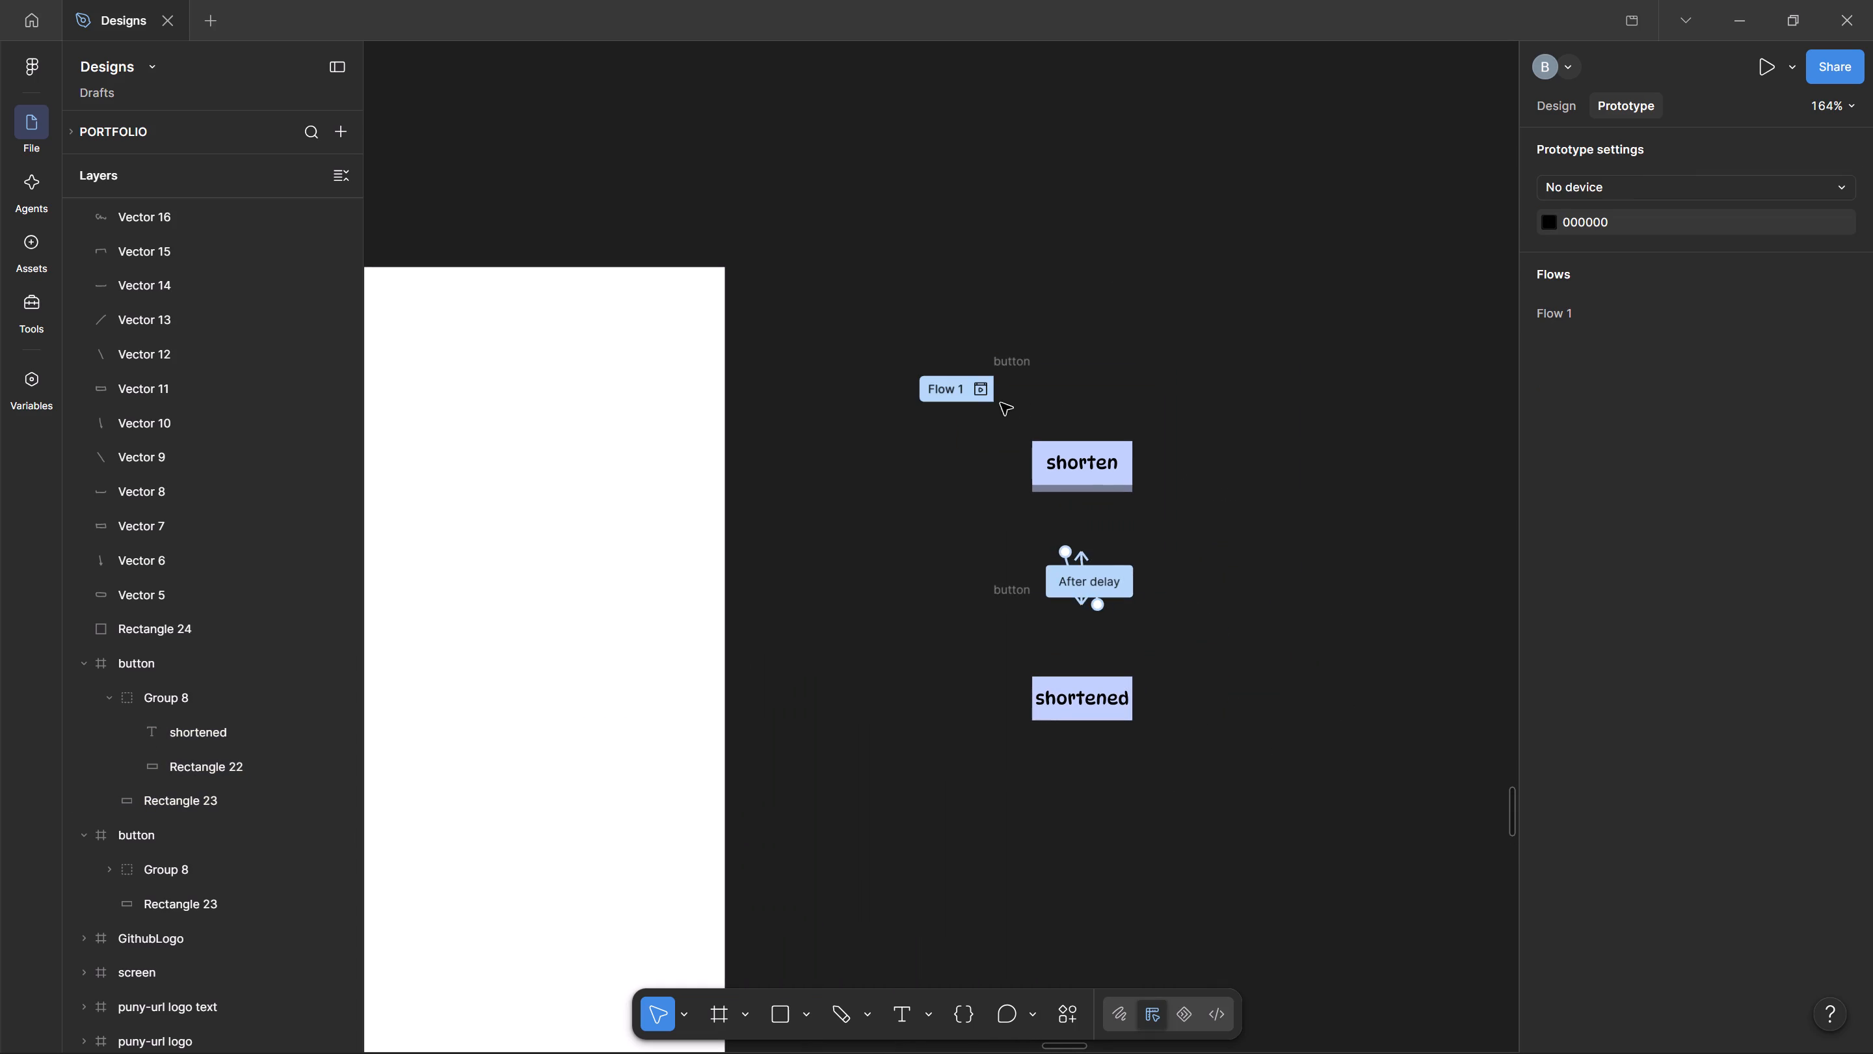
{"action": "left_click", "coordinate": [964, 392]}
{"action": "left_click", "coordinate": [1764, 61]}
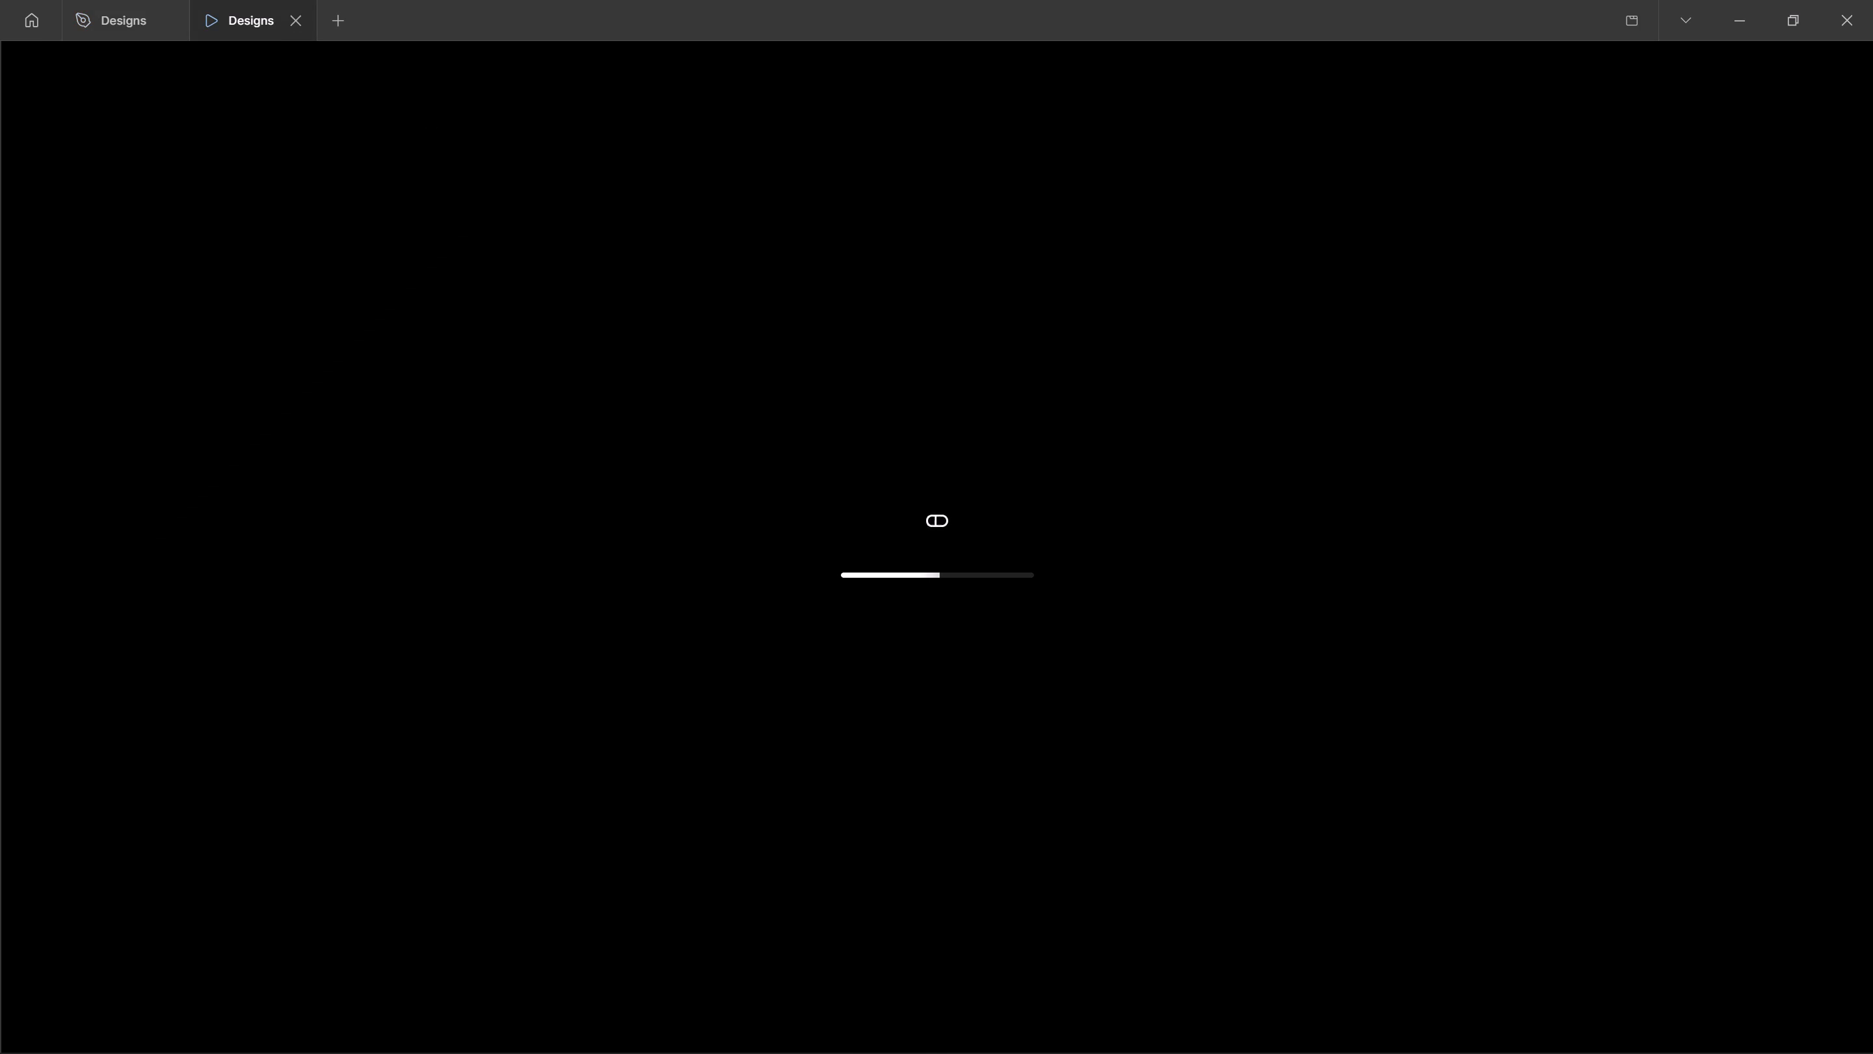
{"action": "double_click", "coordinate": [945, 539]}
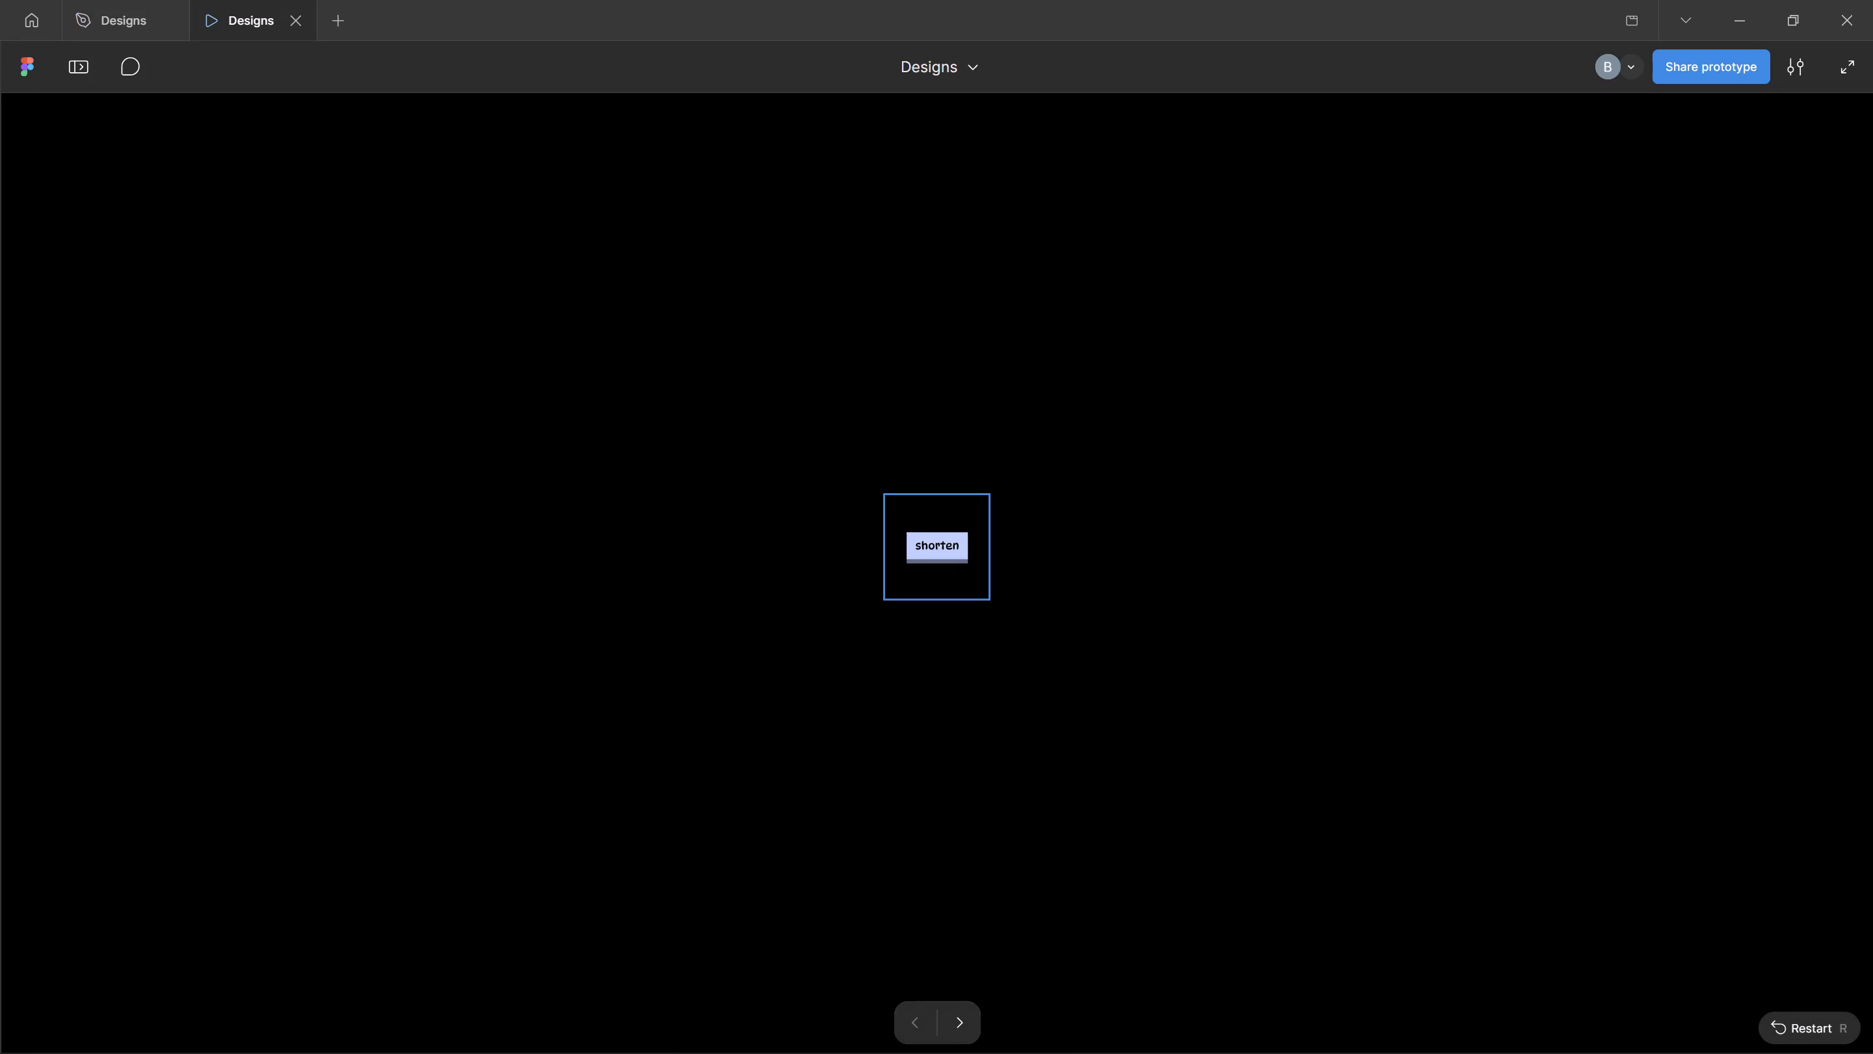
{"action": "double_click", "coordinate": [955, 547]}
{"action": "triple_click", "coordinate": [955, 547]}
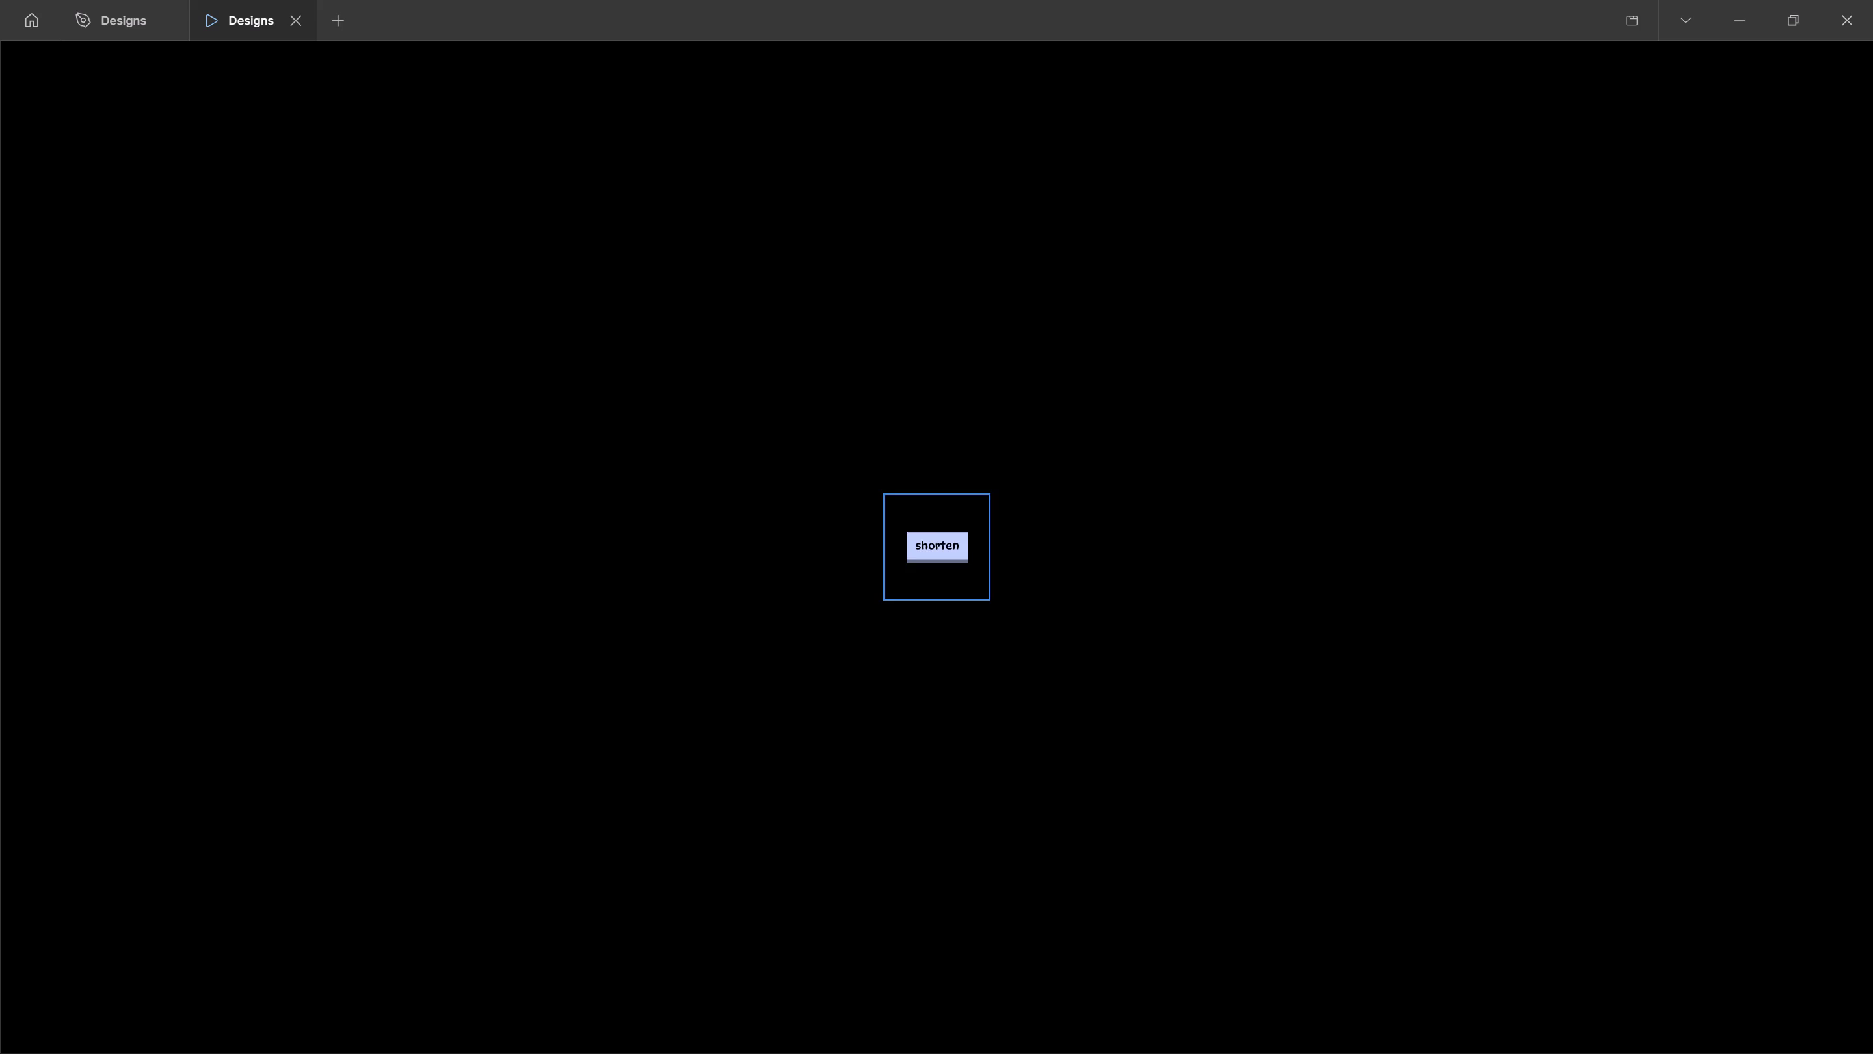
{"action": "triple_click", "coordinate": [955, 547]}
{"action": "triple_click", "coordinate": [955, 547]}
{"action": "double_click", "coordinate": [955, 547]}
Back in the design file, set the Smart animate duration of the "shorten" frame's click interaction to 300 ms.
{"action": "left_click", "coordinate": [67, 0]}
{"action": "left_click", "coordinate": [1283, 798]}
{"action": "scroll", "coordinate": [1113, 652], "scroll_direction": "up", "scroll_amount": 3}
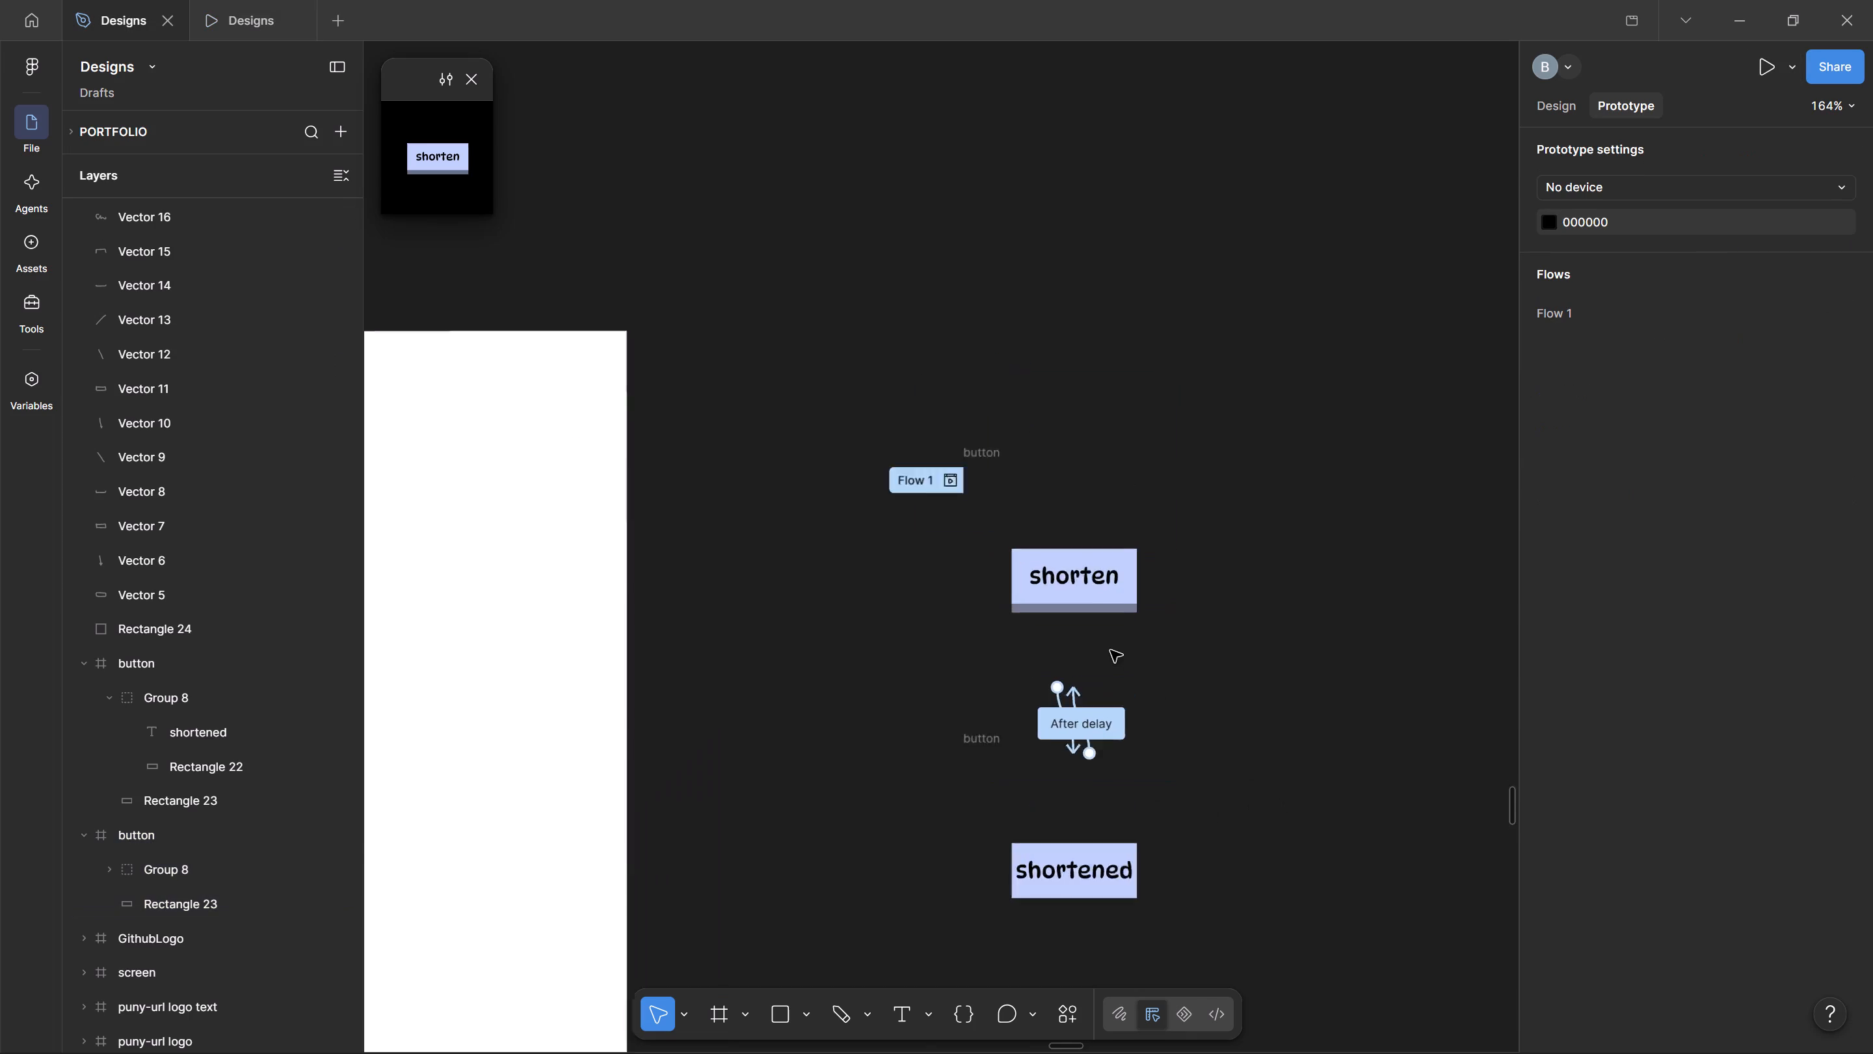
{"action": "scroll", "coordinate": [1111, 651], "scroll_direction": "up", "scroll_amount": 5}
{"action": "left_click", "coordinate": [1030, 787]}
{"action": "scroll", "coordinate": [1030, 787], "scroll_direction": "down", "scroll_amount": 4}
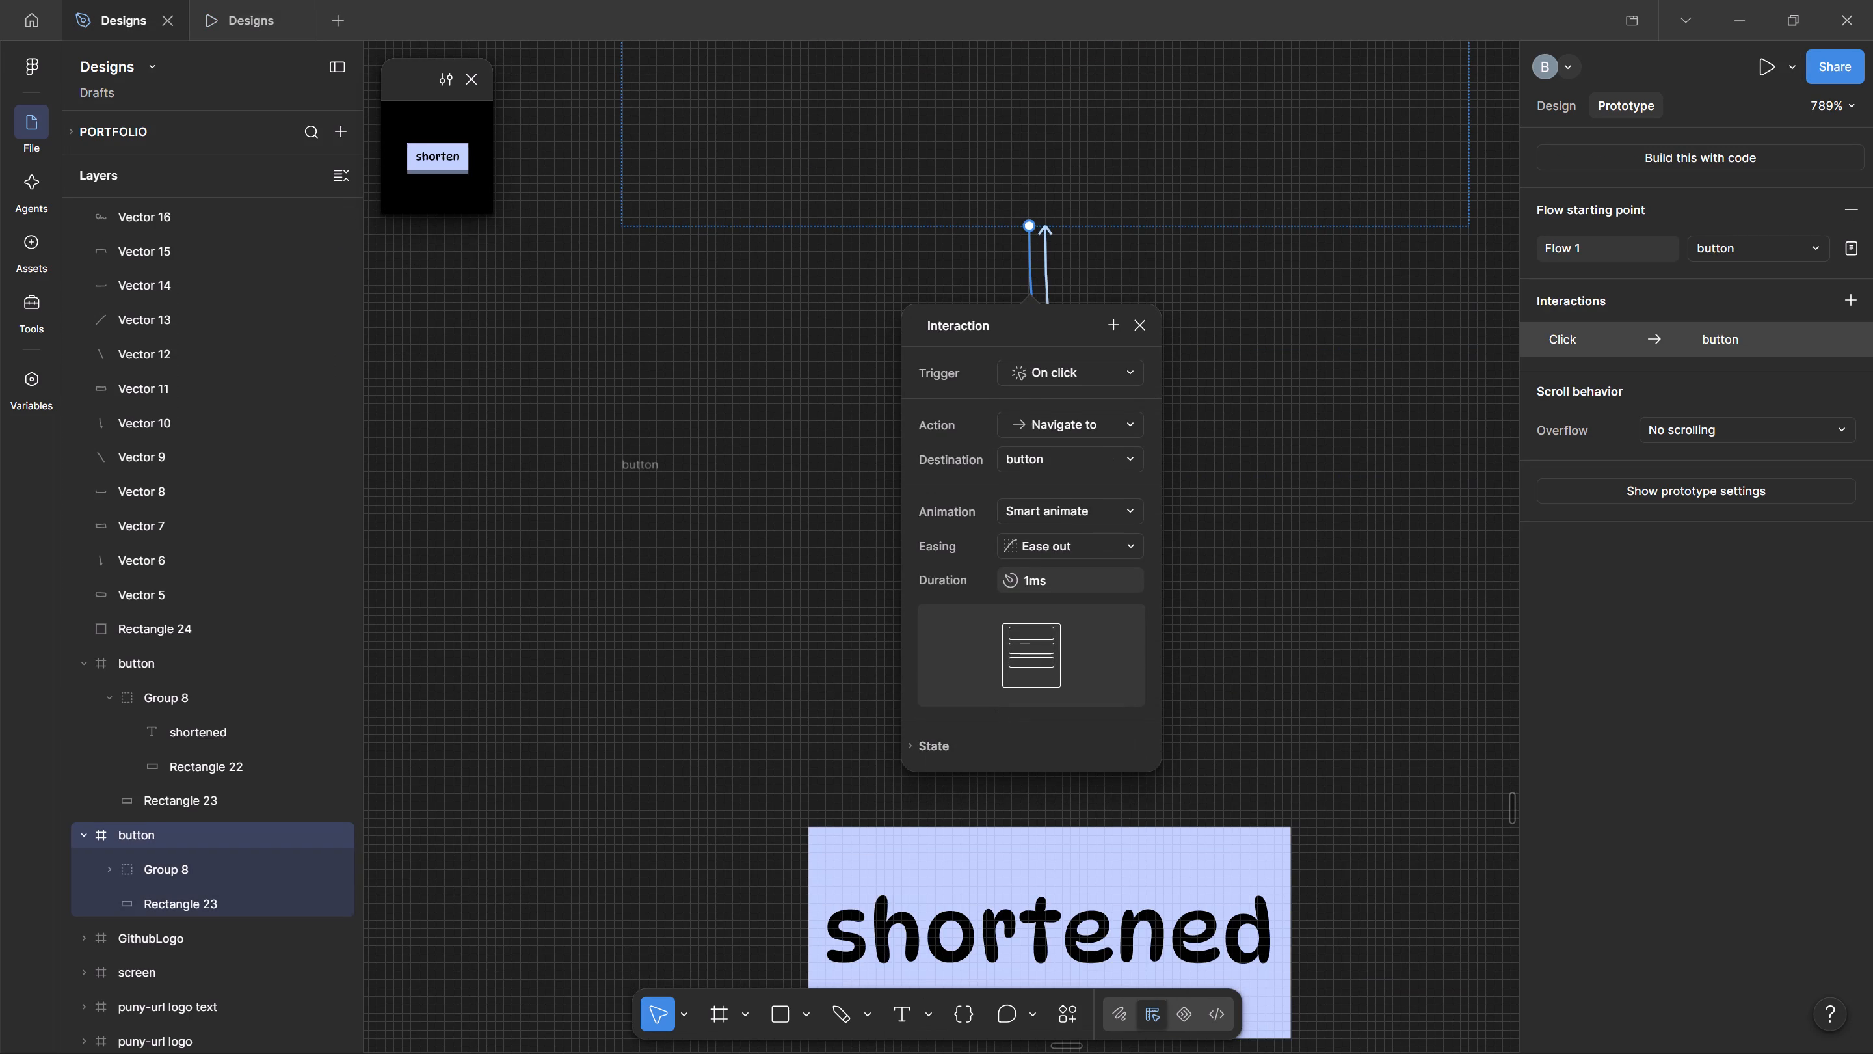
{"action": "left_click", "coordinate": [1065, 573]}
{"action": "type", "text": "20"}
{"action": "key", "text": "BackSpace"}
{"action": "key", "text": "BackSpace"}
{"action": "type", "text": "300ms"}
{"action": "key", "text": "Return"}
{"action": "scroll", "coordinate": [1030, 547], "scroll_direction": "down", "scroll_amount": 7, "text": "ctrl"}
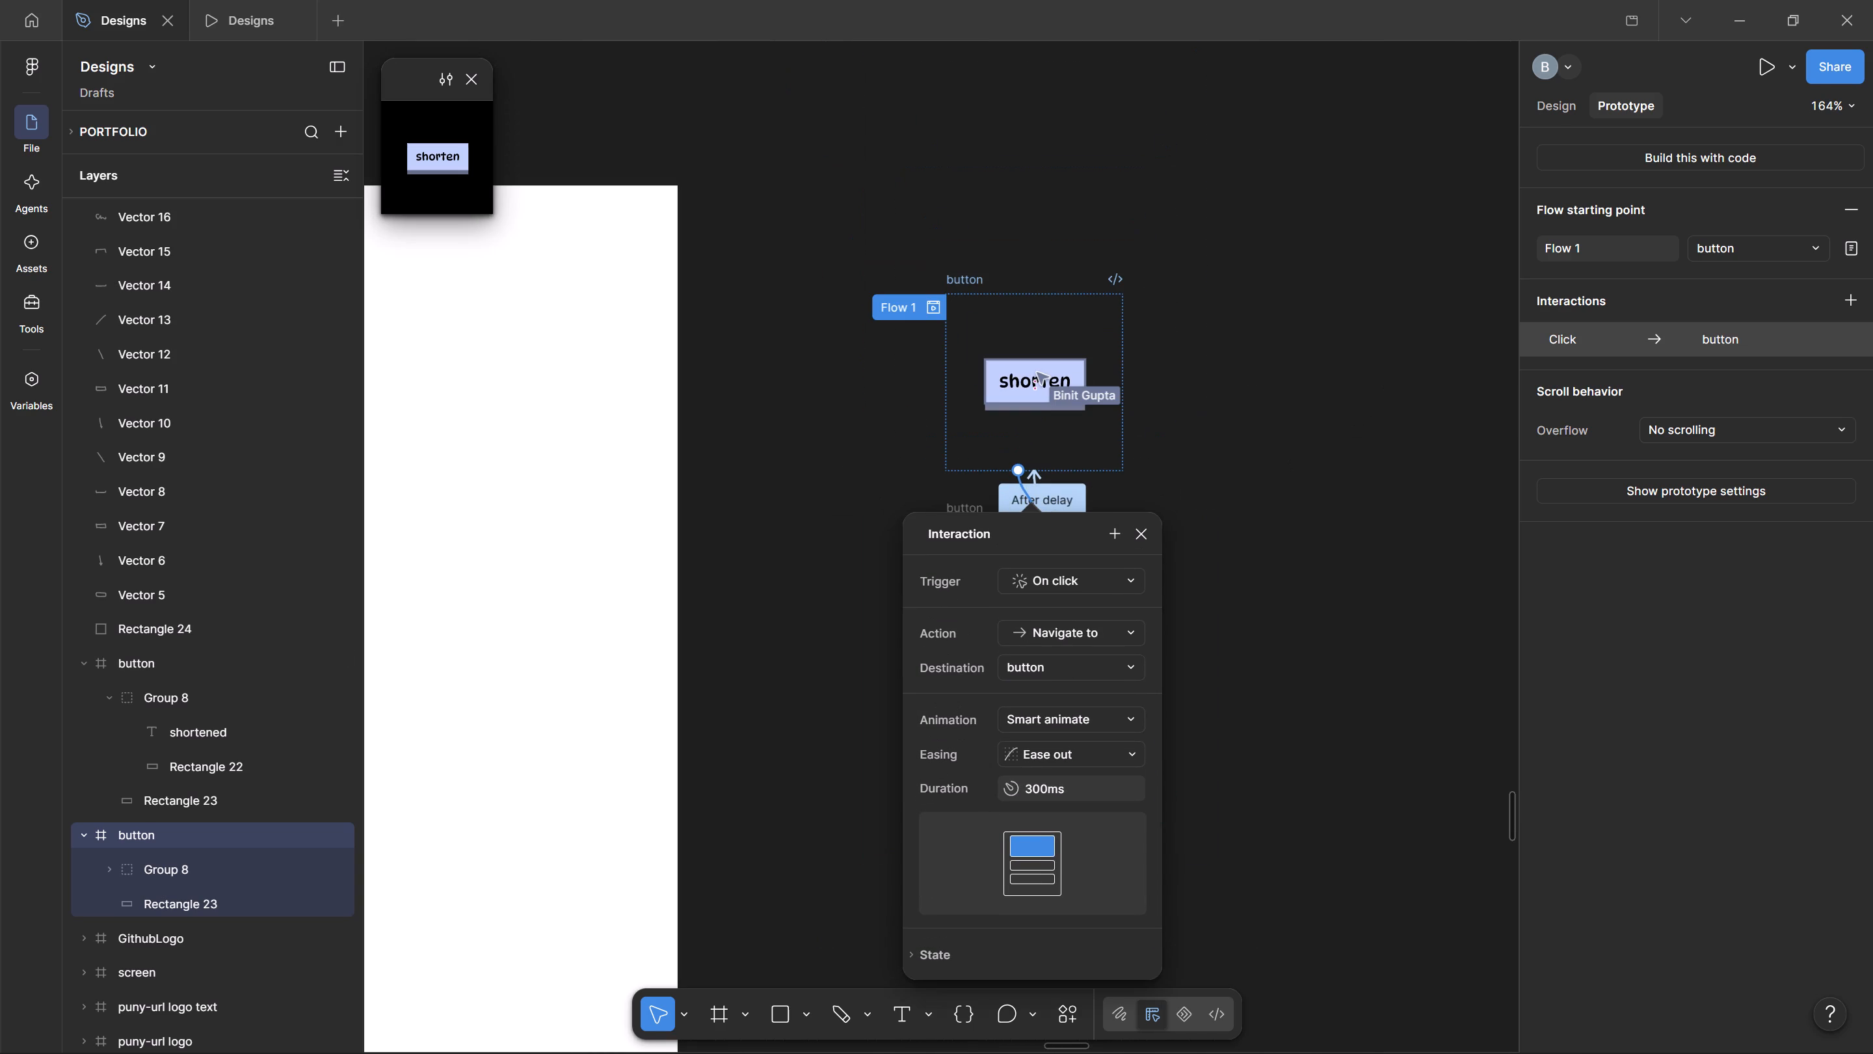
Preview Flow 1 again, test the "shorten" button's click animation, and close the preview.
{"action": "left_click", "coordinate": [1760, 62]}
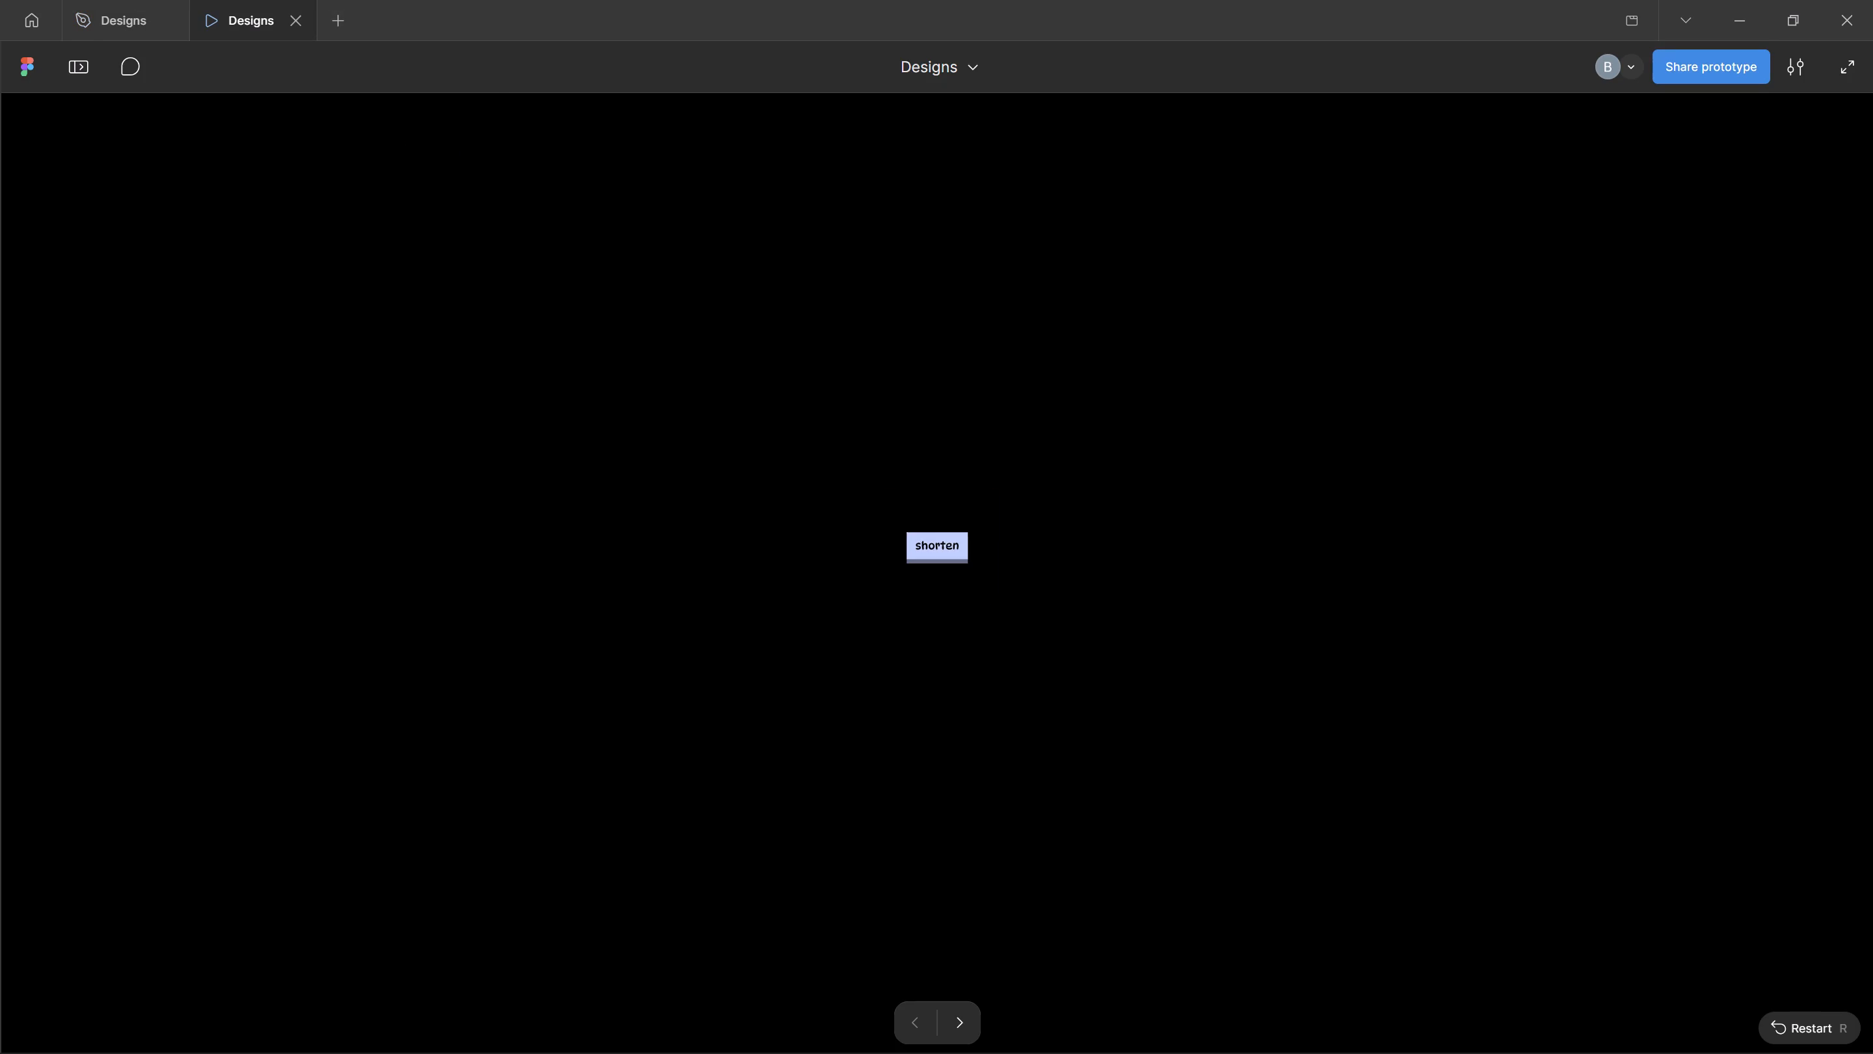
{"action": "left_click", "coordinate": [301, 14]}
{"action": "left_click", "coordinate": [892, 308]}
{"action": "left_click", "coordinate": [1768, 66]}
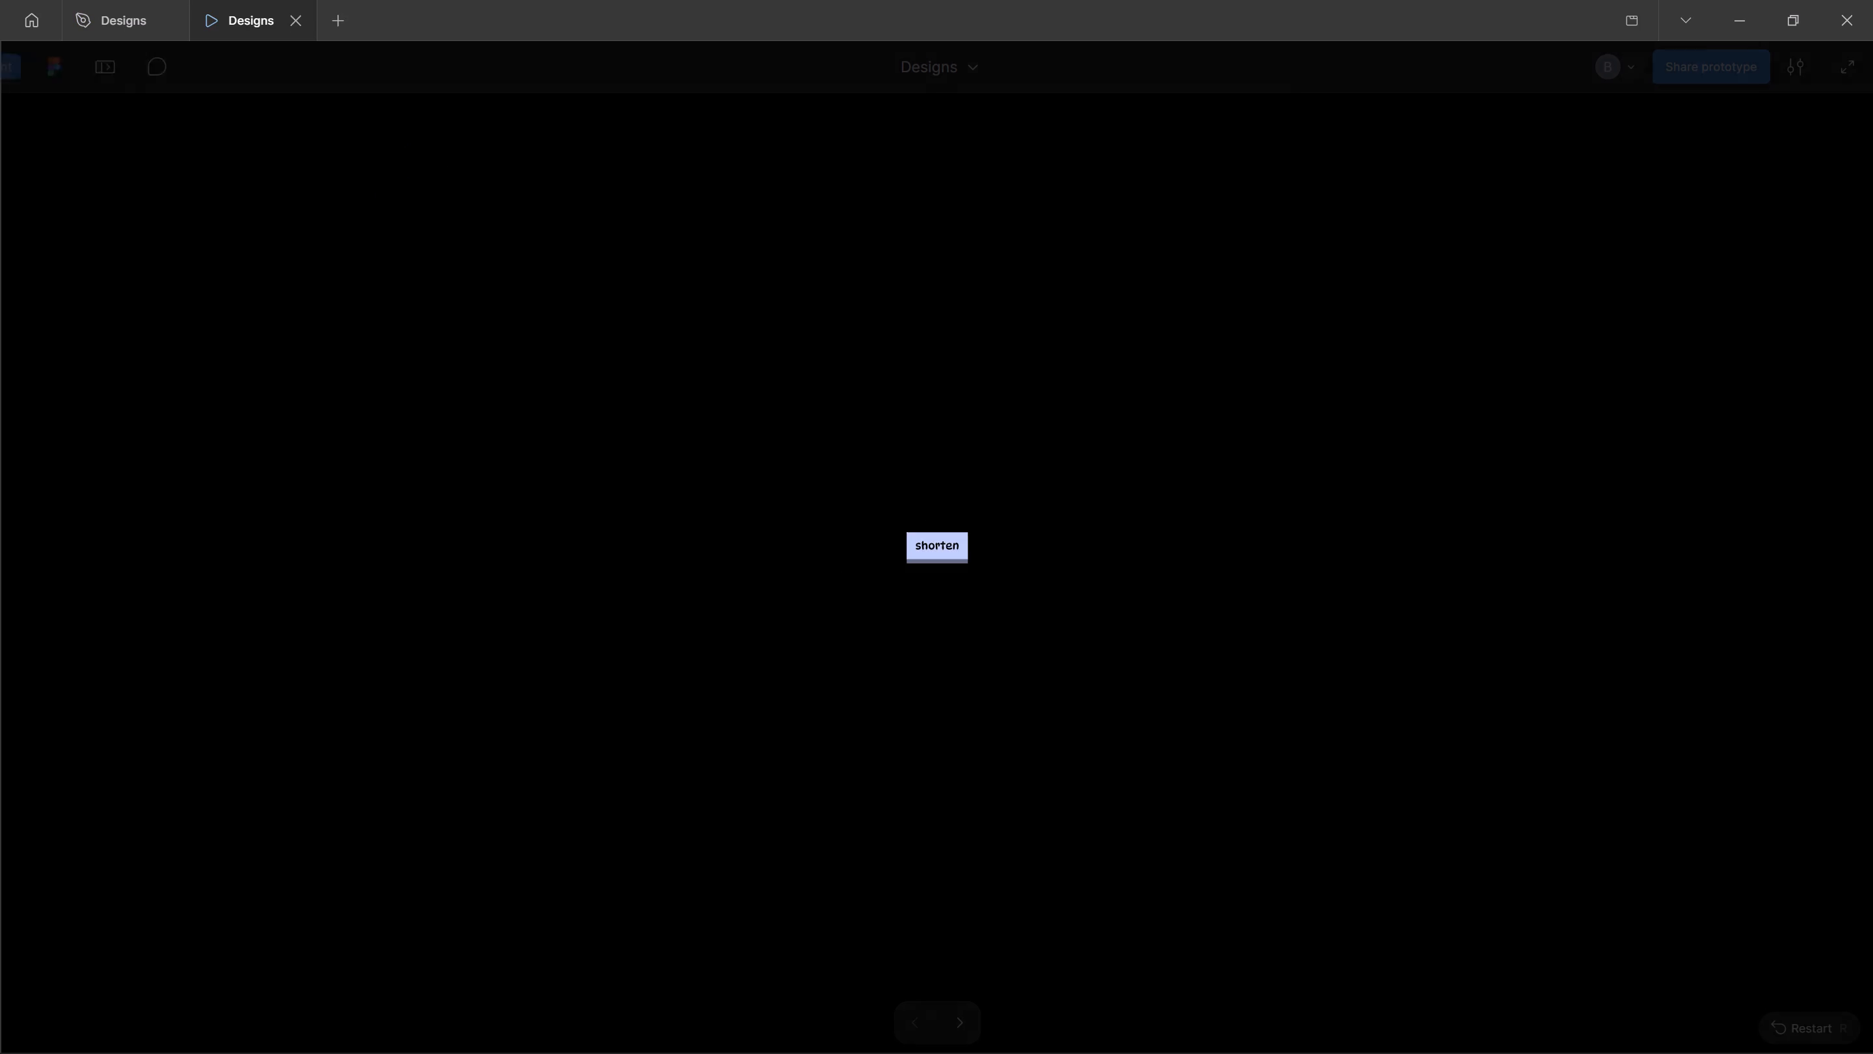
{"action": "left_click", "coordinate": [942, 549]}
{"action": "left_click", "coordinate": [939, 528]}
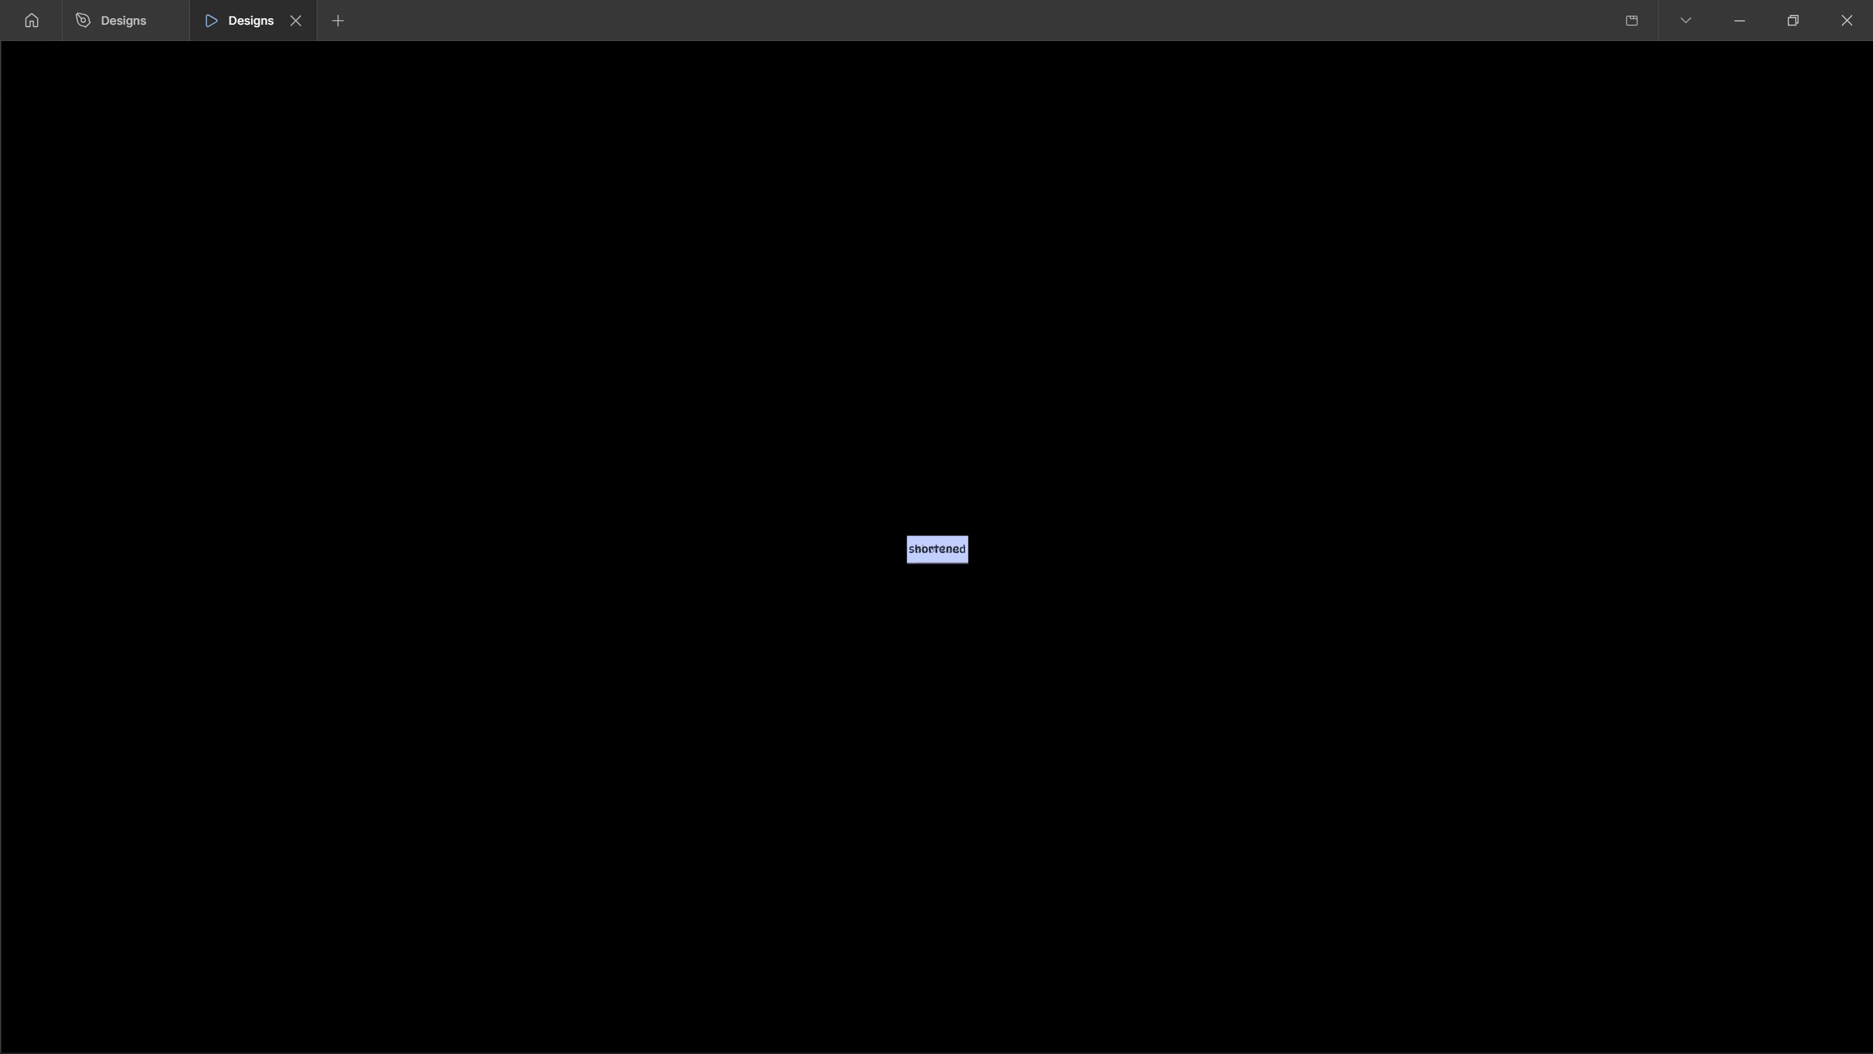
{"action": "left_click", "coordinate": [944, 539]}
{"action": "left_click", "coordinate": [117, 18]}
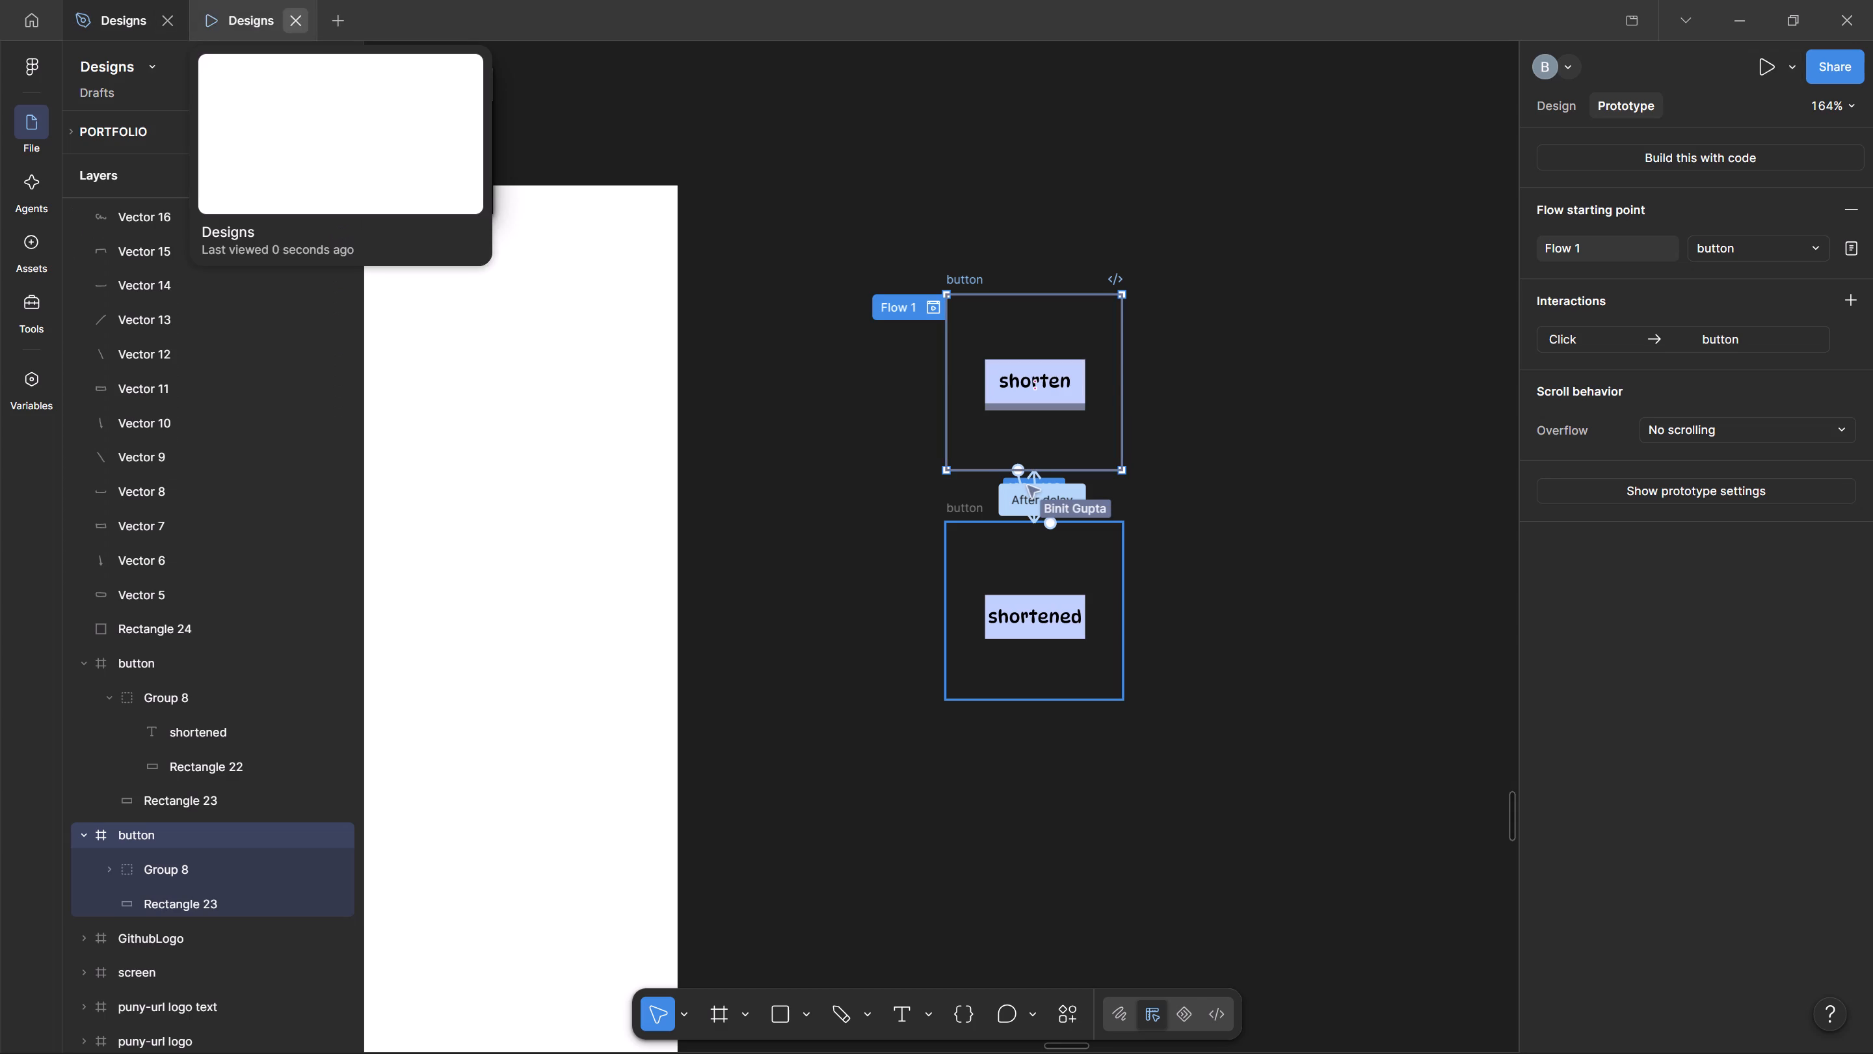
{"action": "left_click", "coordinate": [297, 12]}
Change the lower button's label from "shortened" to "shorten".
{"action": "scroll", "coordinate": [1214, 649], "scroll_direction": "up", "scroll_amount": 3, "text": "ctrl"}
{"action": "left_click", "coordinate": [1050, 643]}
{"action": "double_click", "coordinate": [901, 588]}
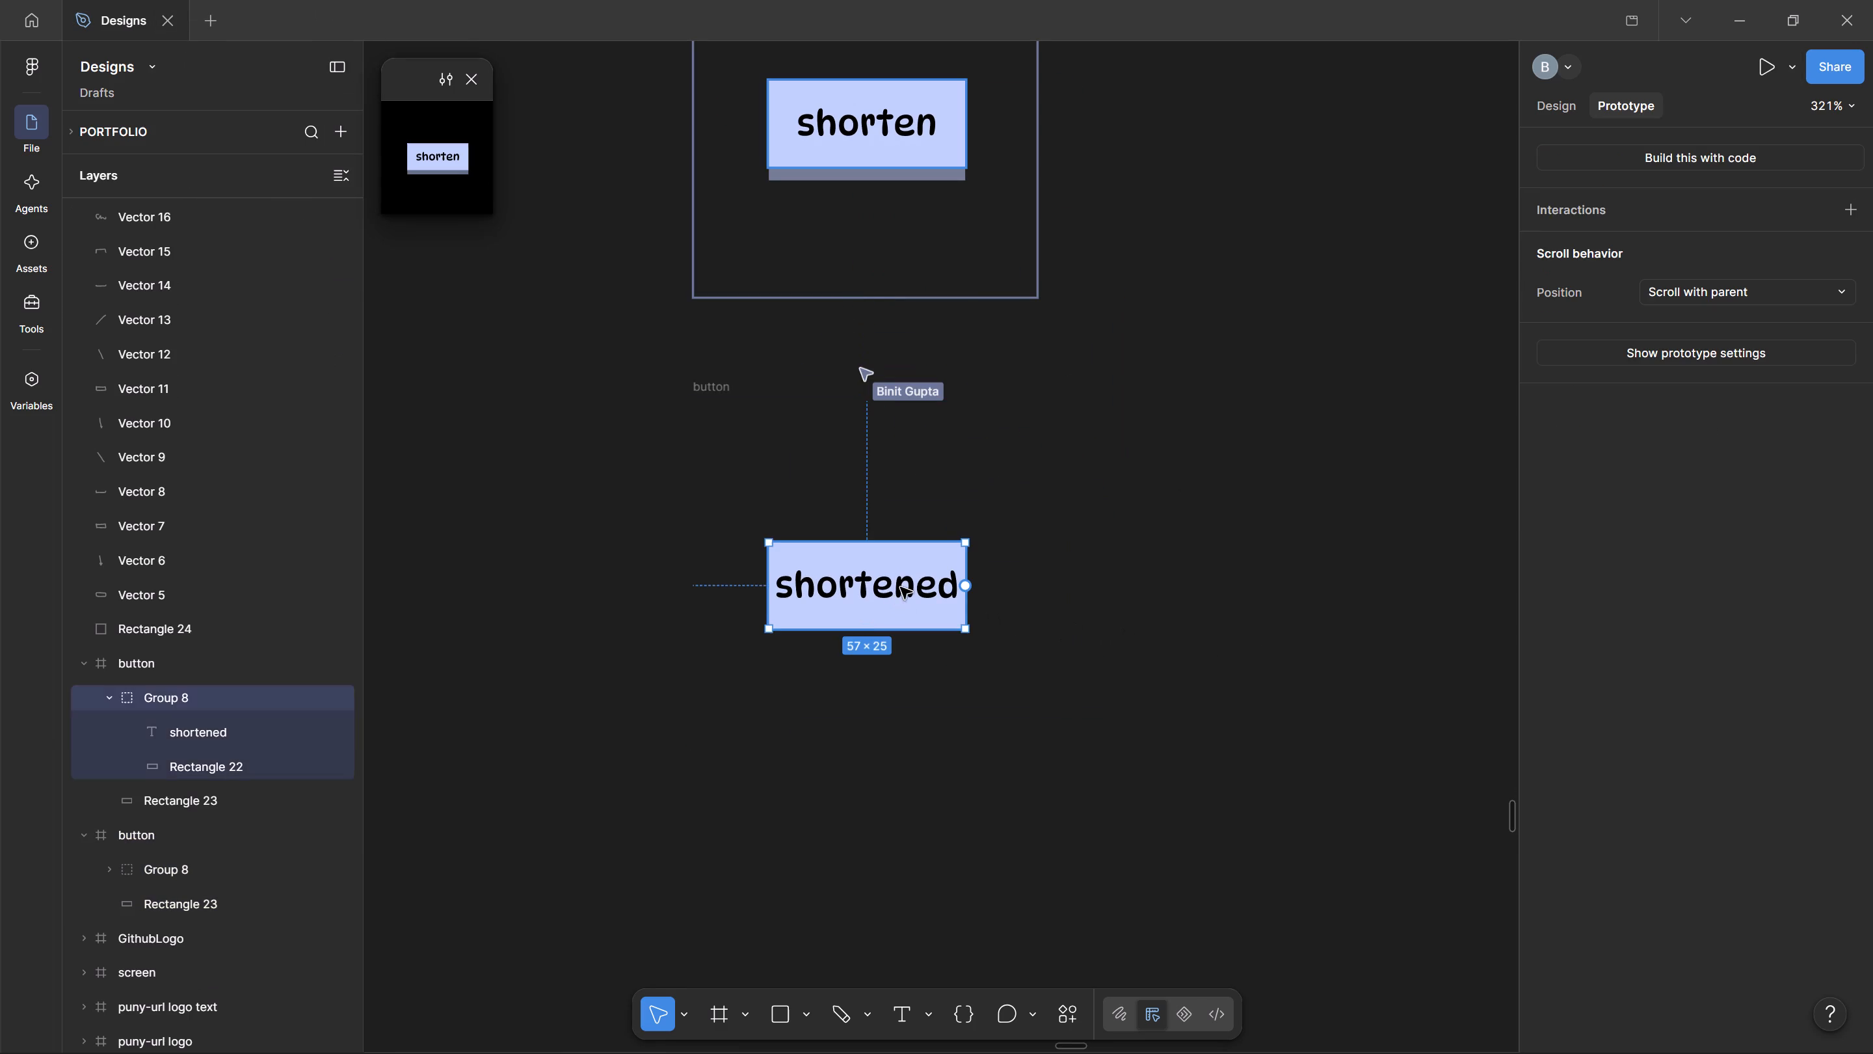
{"action": "triple_click", "coordinate": [907, 586]}
{"action": "left_click", "coordinate": [920, 585]}
{"action": "key", "text": "ctrl+shift+Right"}
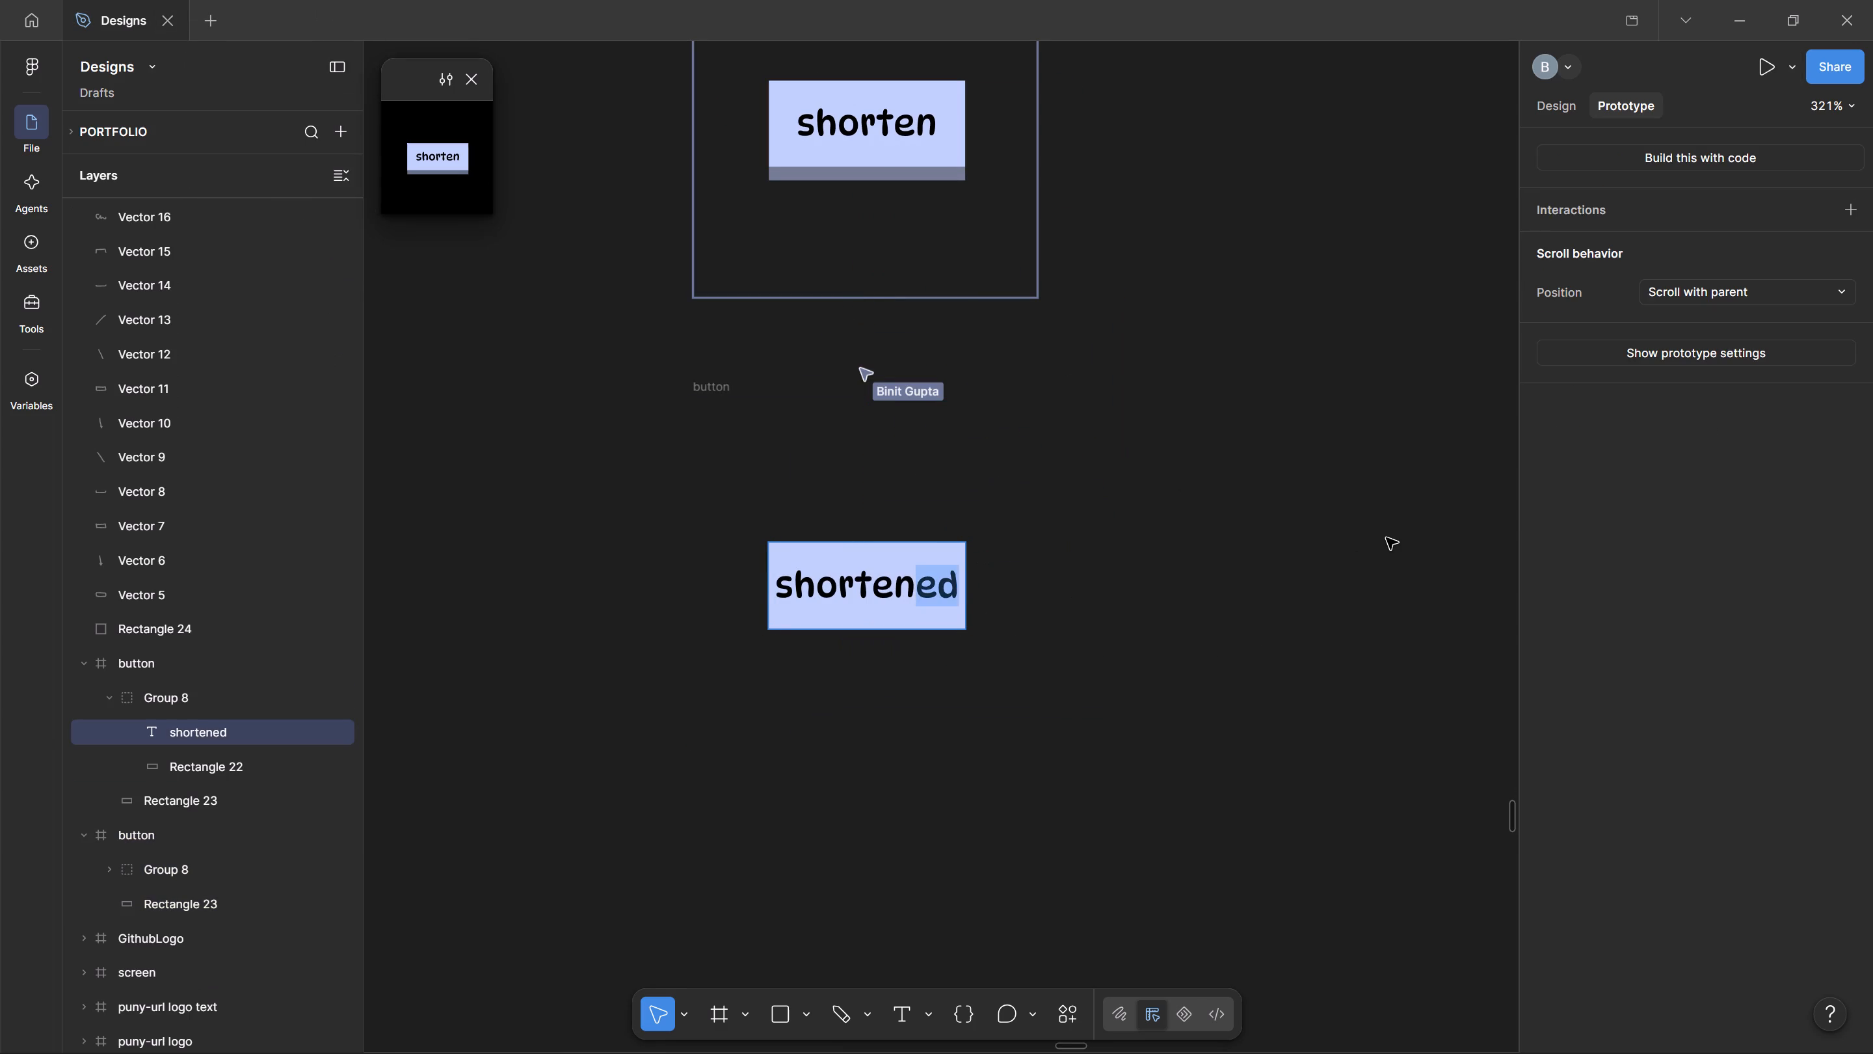
{"action": "key", "text": "BackSpace"}
{"action": "left_click", "coordinate": [1387, 538]}
{"action": "scroll", "coordinate": [1128, 378], "scroll_direction": "down", "scroll_amount": 3, "text": "ctrl"}
{"action": "left_click", "coordinate": [1247, 441]}
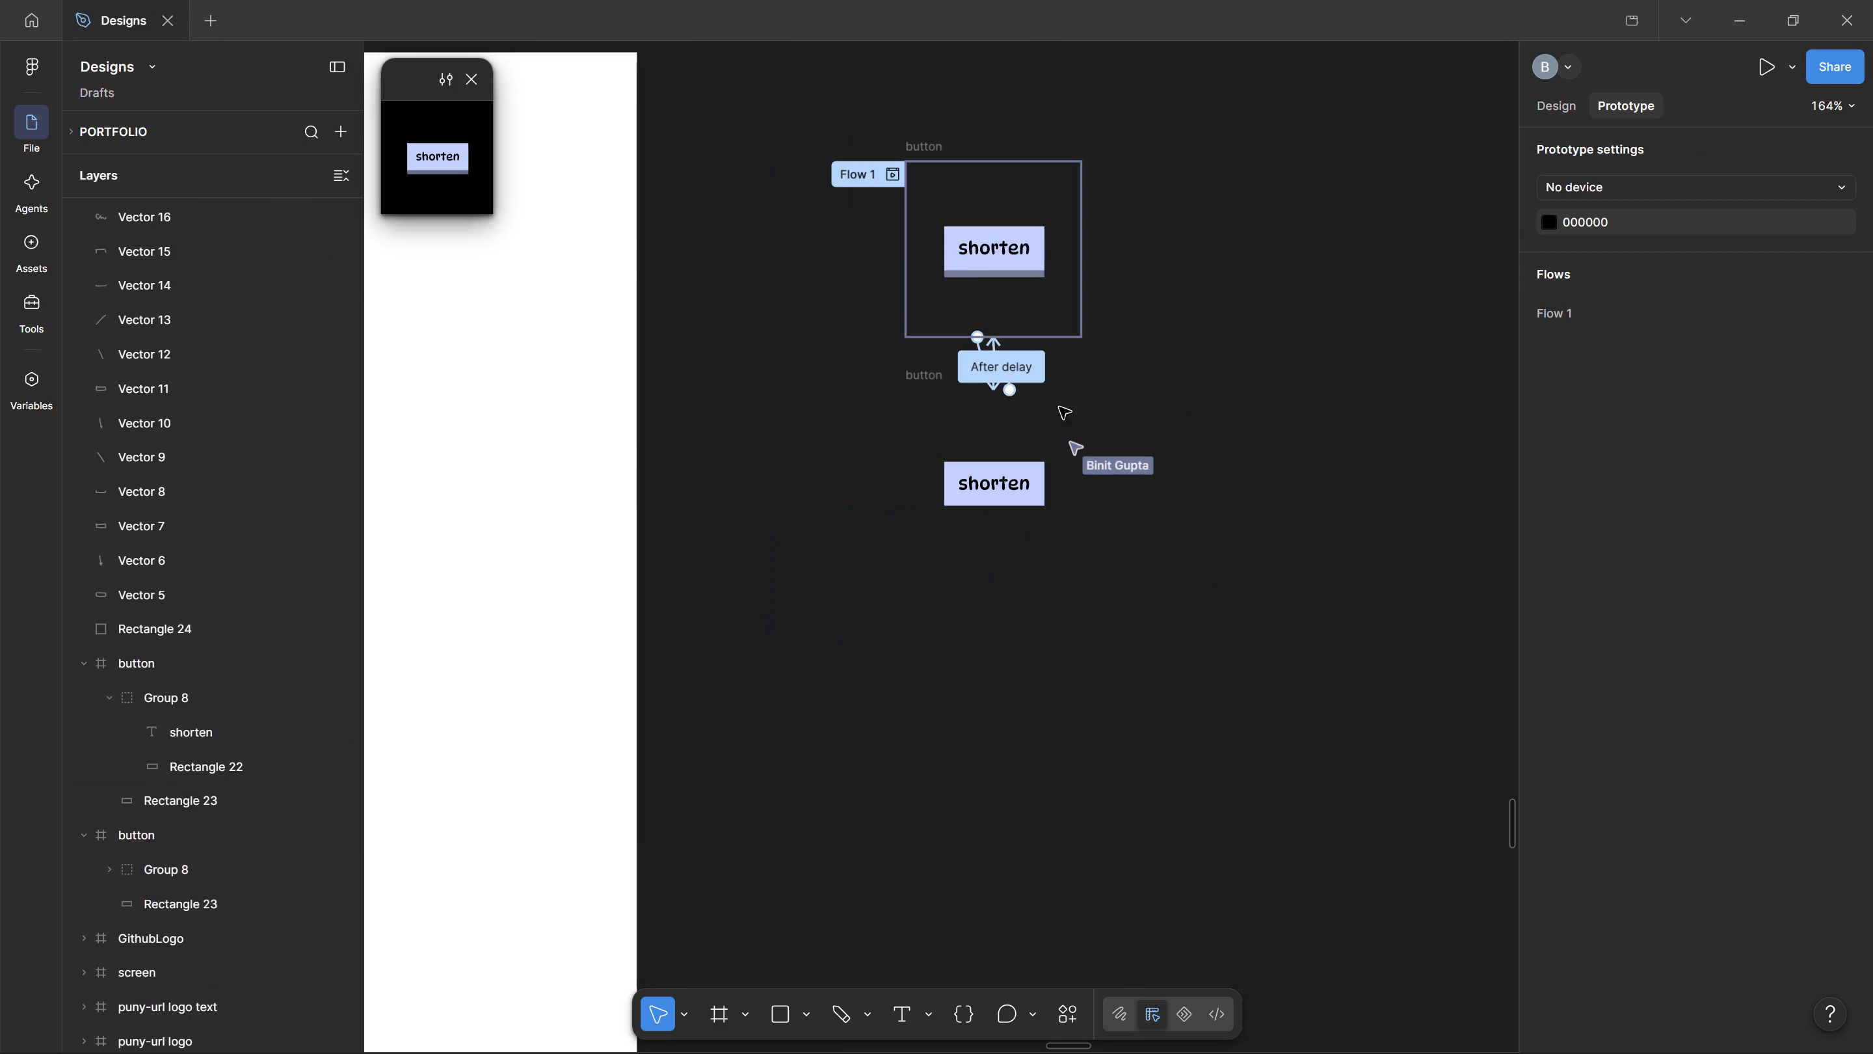
{"action": "left_click_drag", "start_coordinate": [892, 403], "coordinate": [878, 401]}
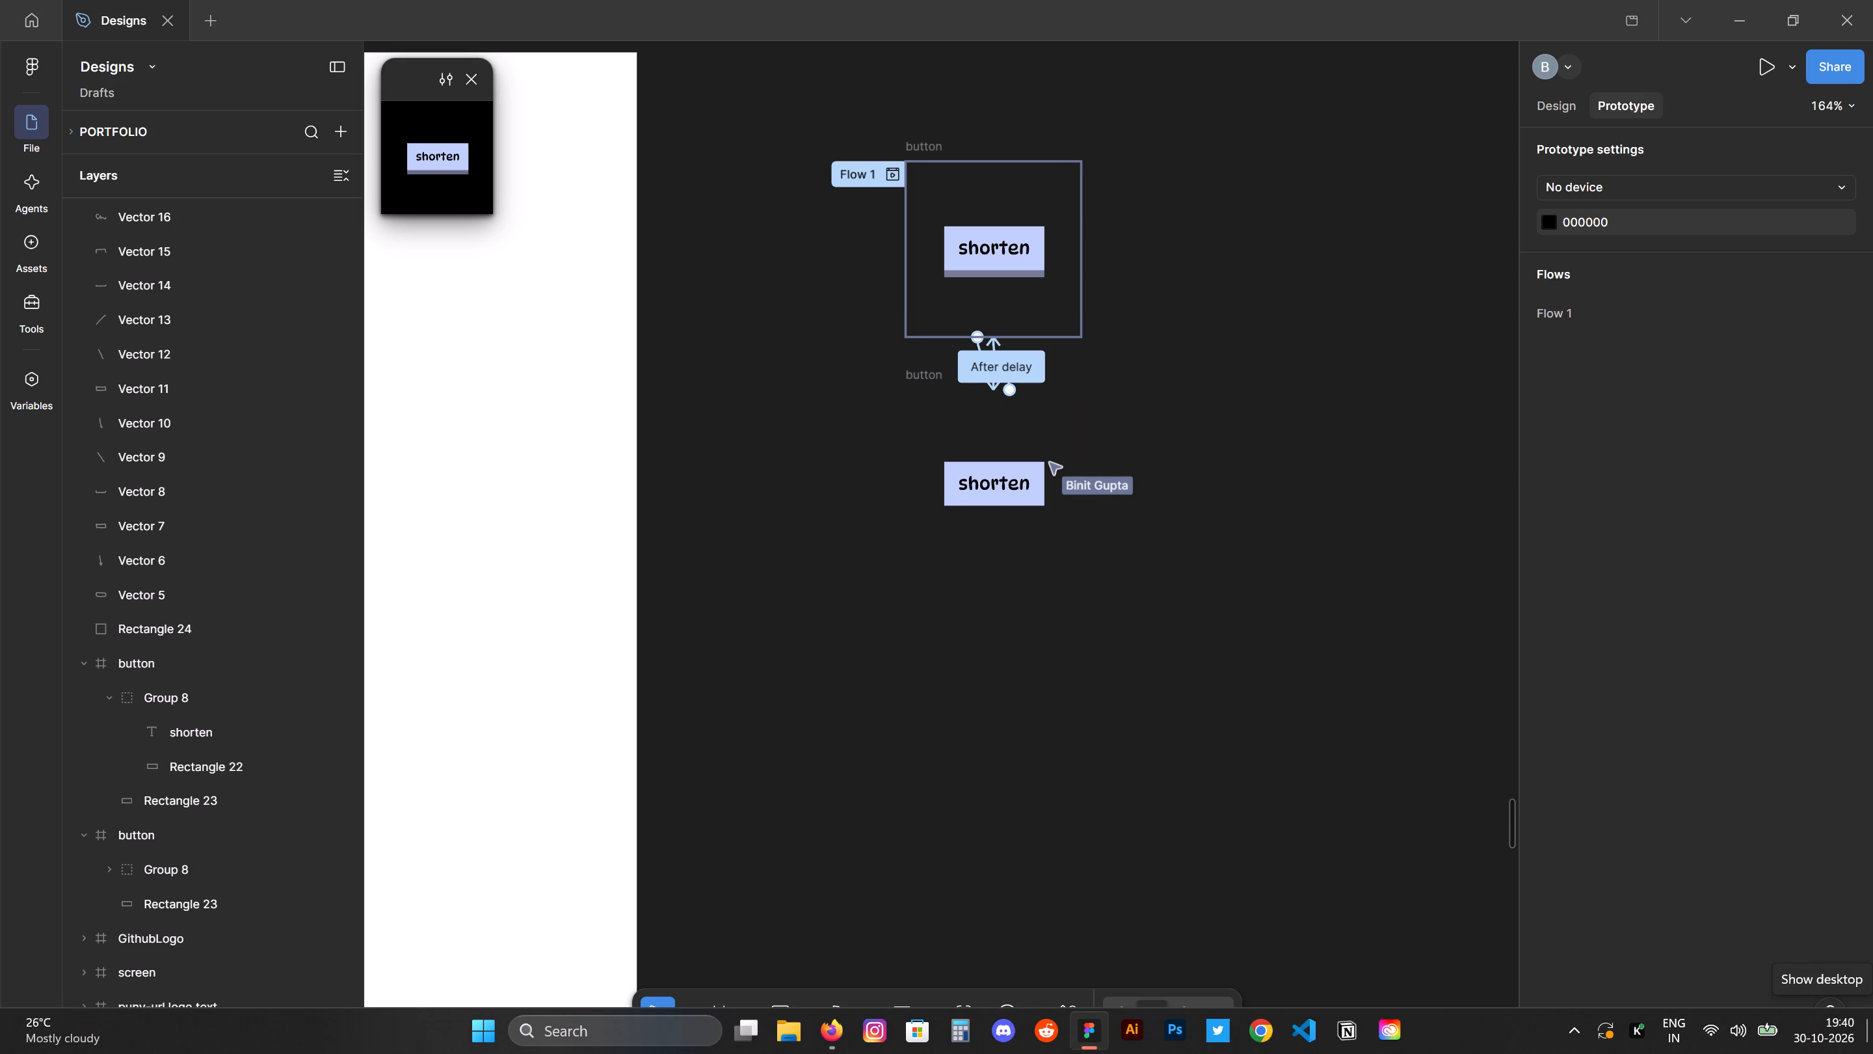
Preview the prototype and test the button's press animation with the edited label.
{"action": "left_click", "coordinate": [1764, 68]}
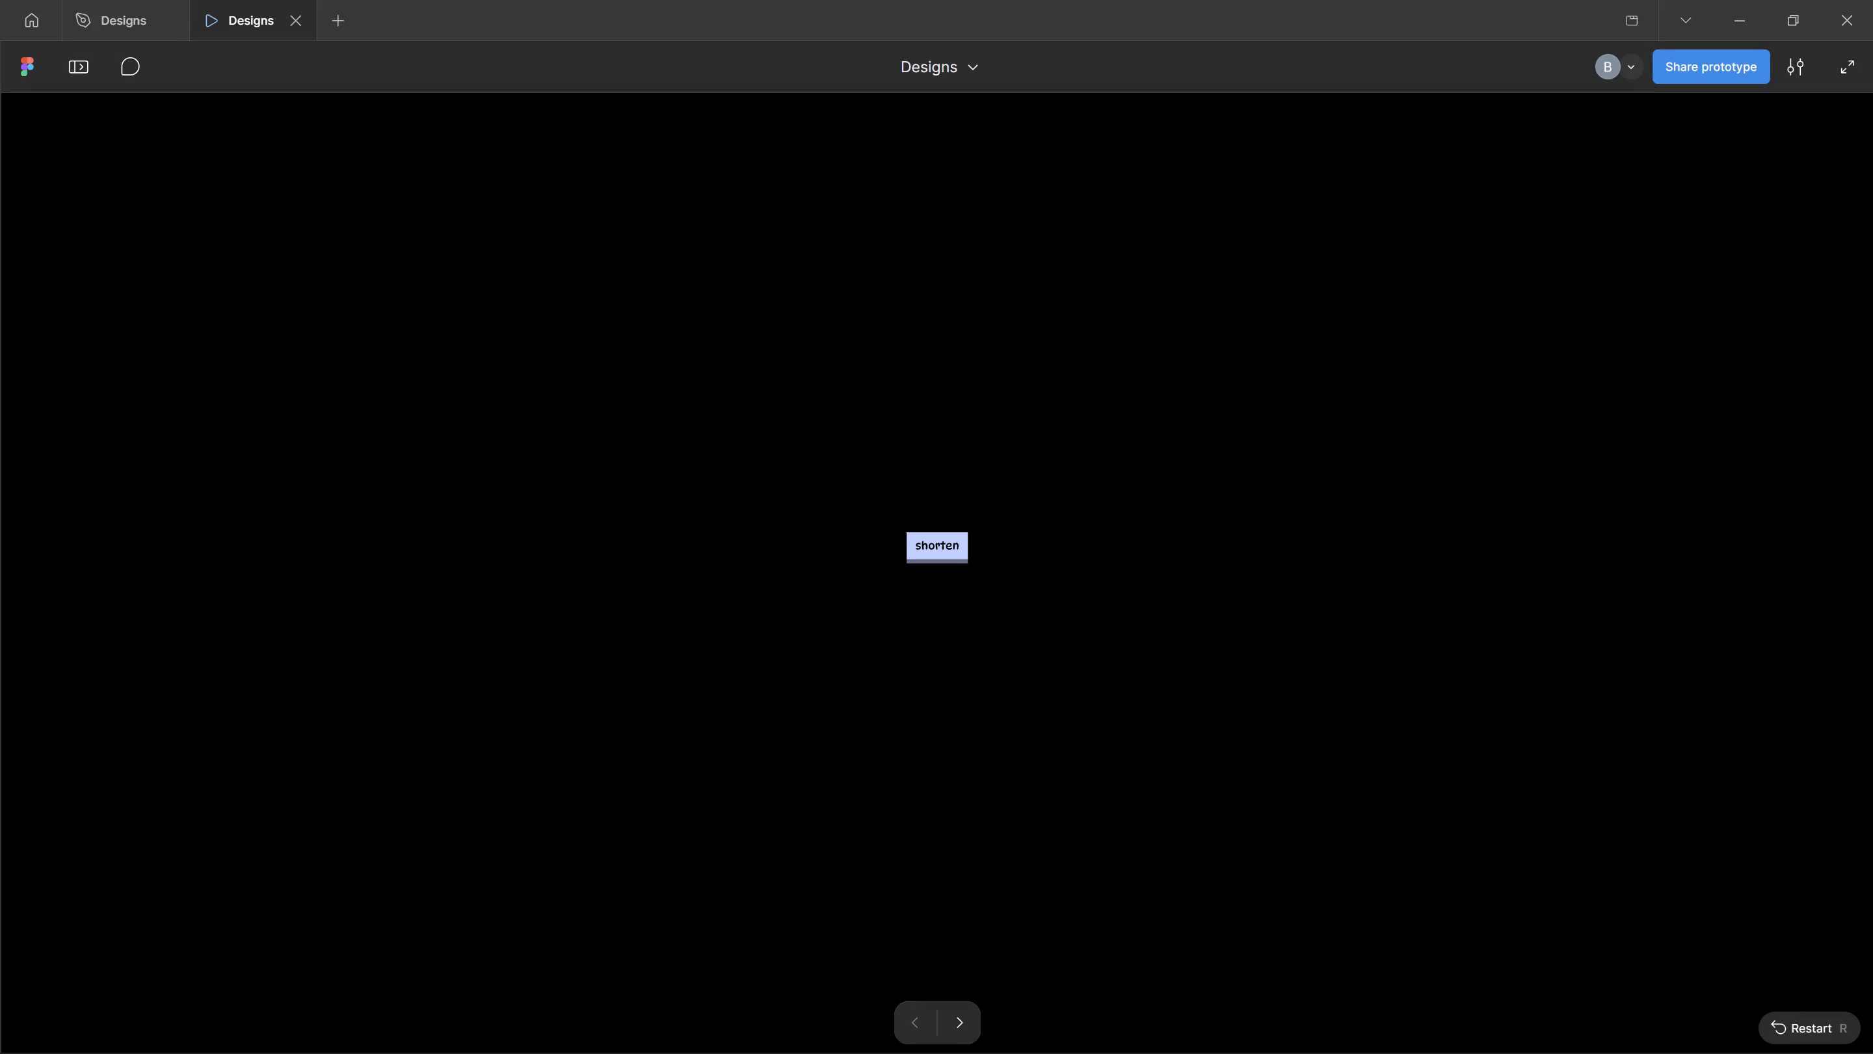
{"action": "left_click", "coordinate": [930, 550]}
{"action": "left_click", "coordinate": [953, 551]}
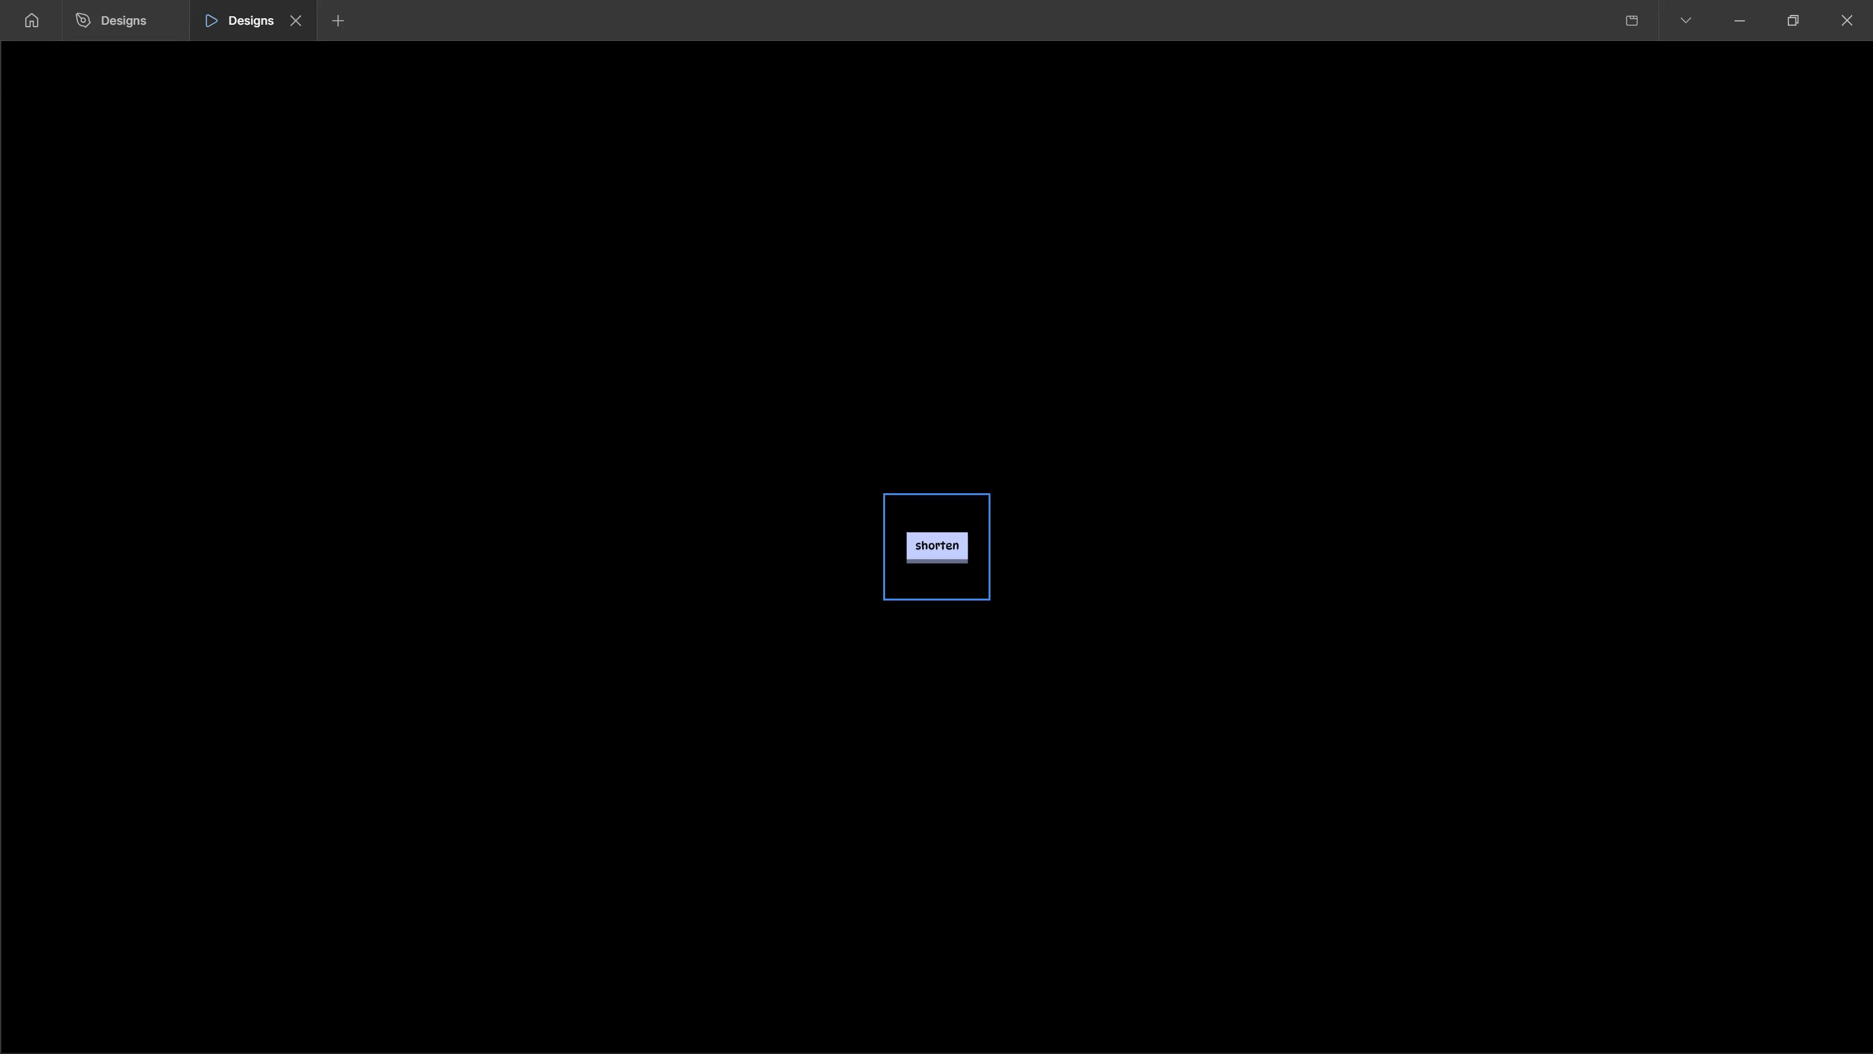
Back in the design file, set the upper "shorten" frame's click interaction to Ease in and out with a 1 ms duration.
{"action": "left_click", "coordinate": [106, 0]}
{"action": "left_click", "coordinate": [1315, 524]}
{"action": "scroll", "coordinate": [983, 490], "scroll_direction": "up", "scroll_amount": 2, "text": "ctrl"}
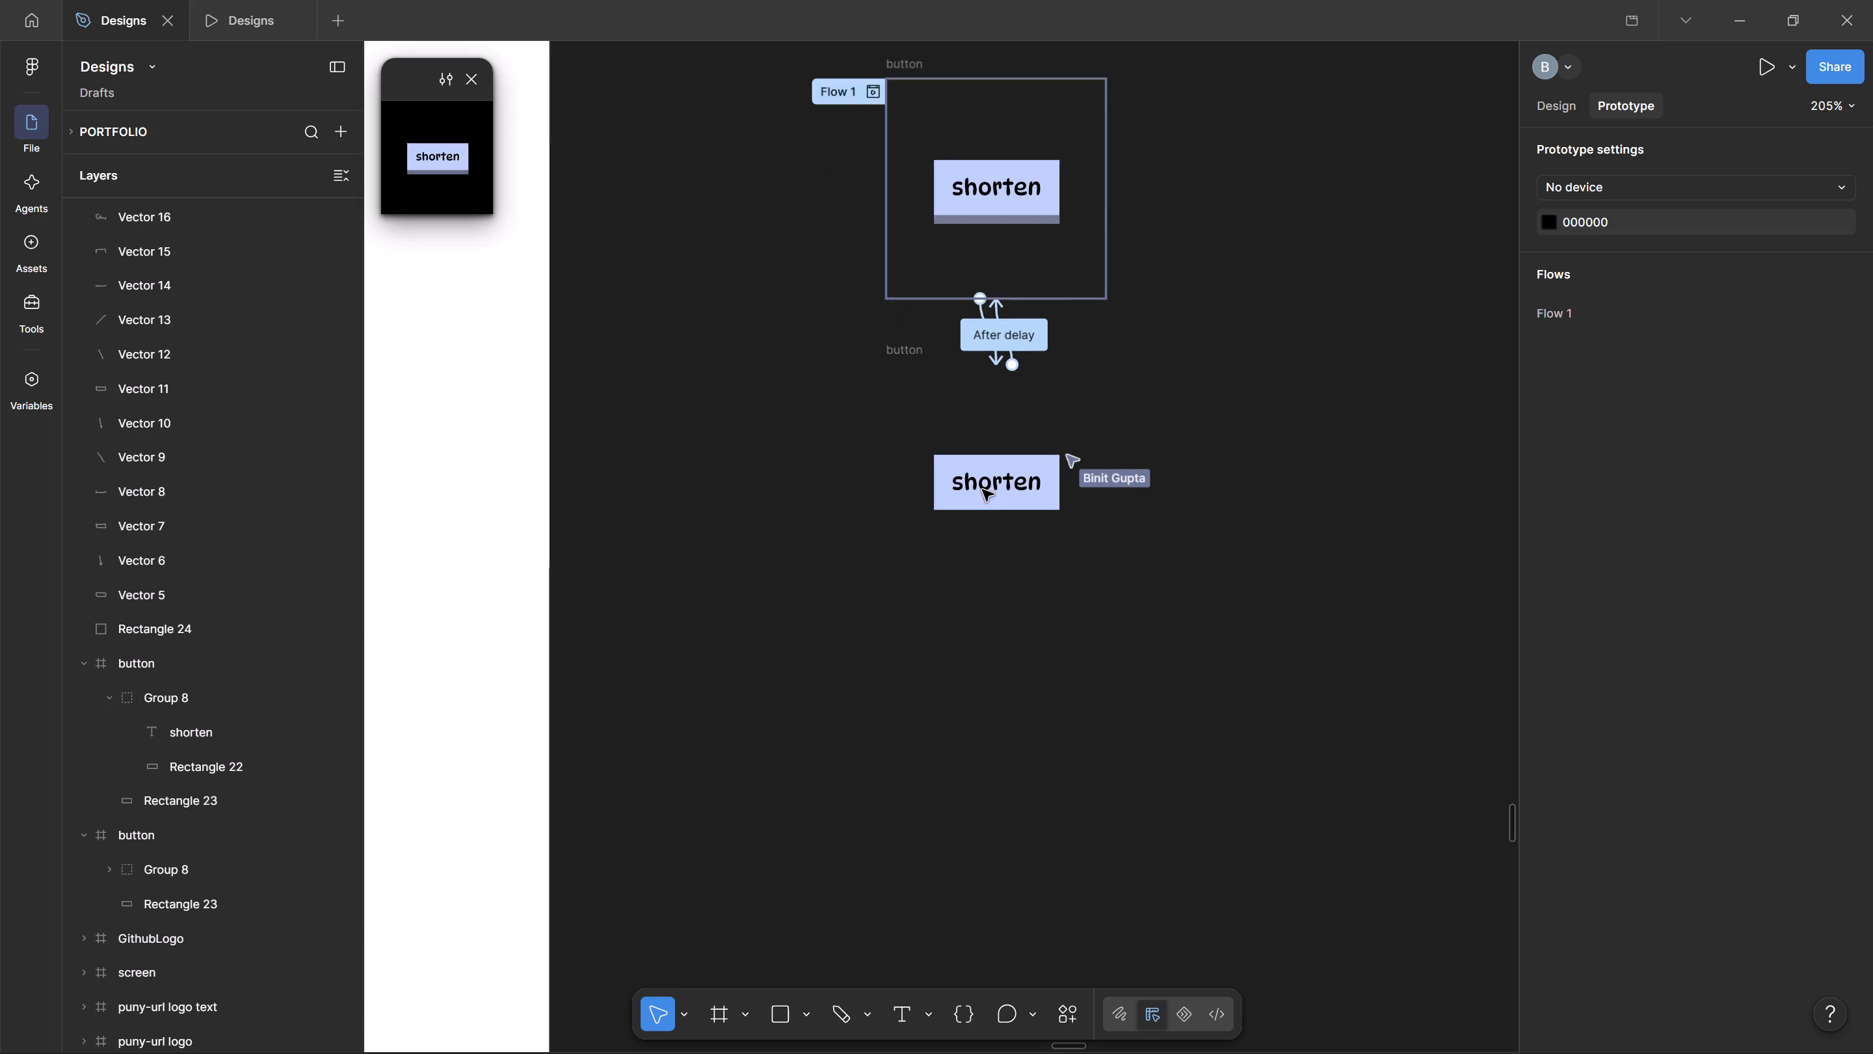
{"action": "left_click", "coordinate": [998, 321]}
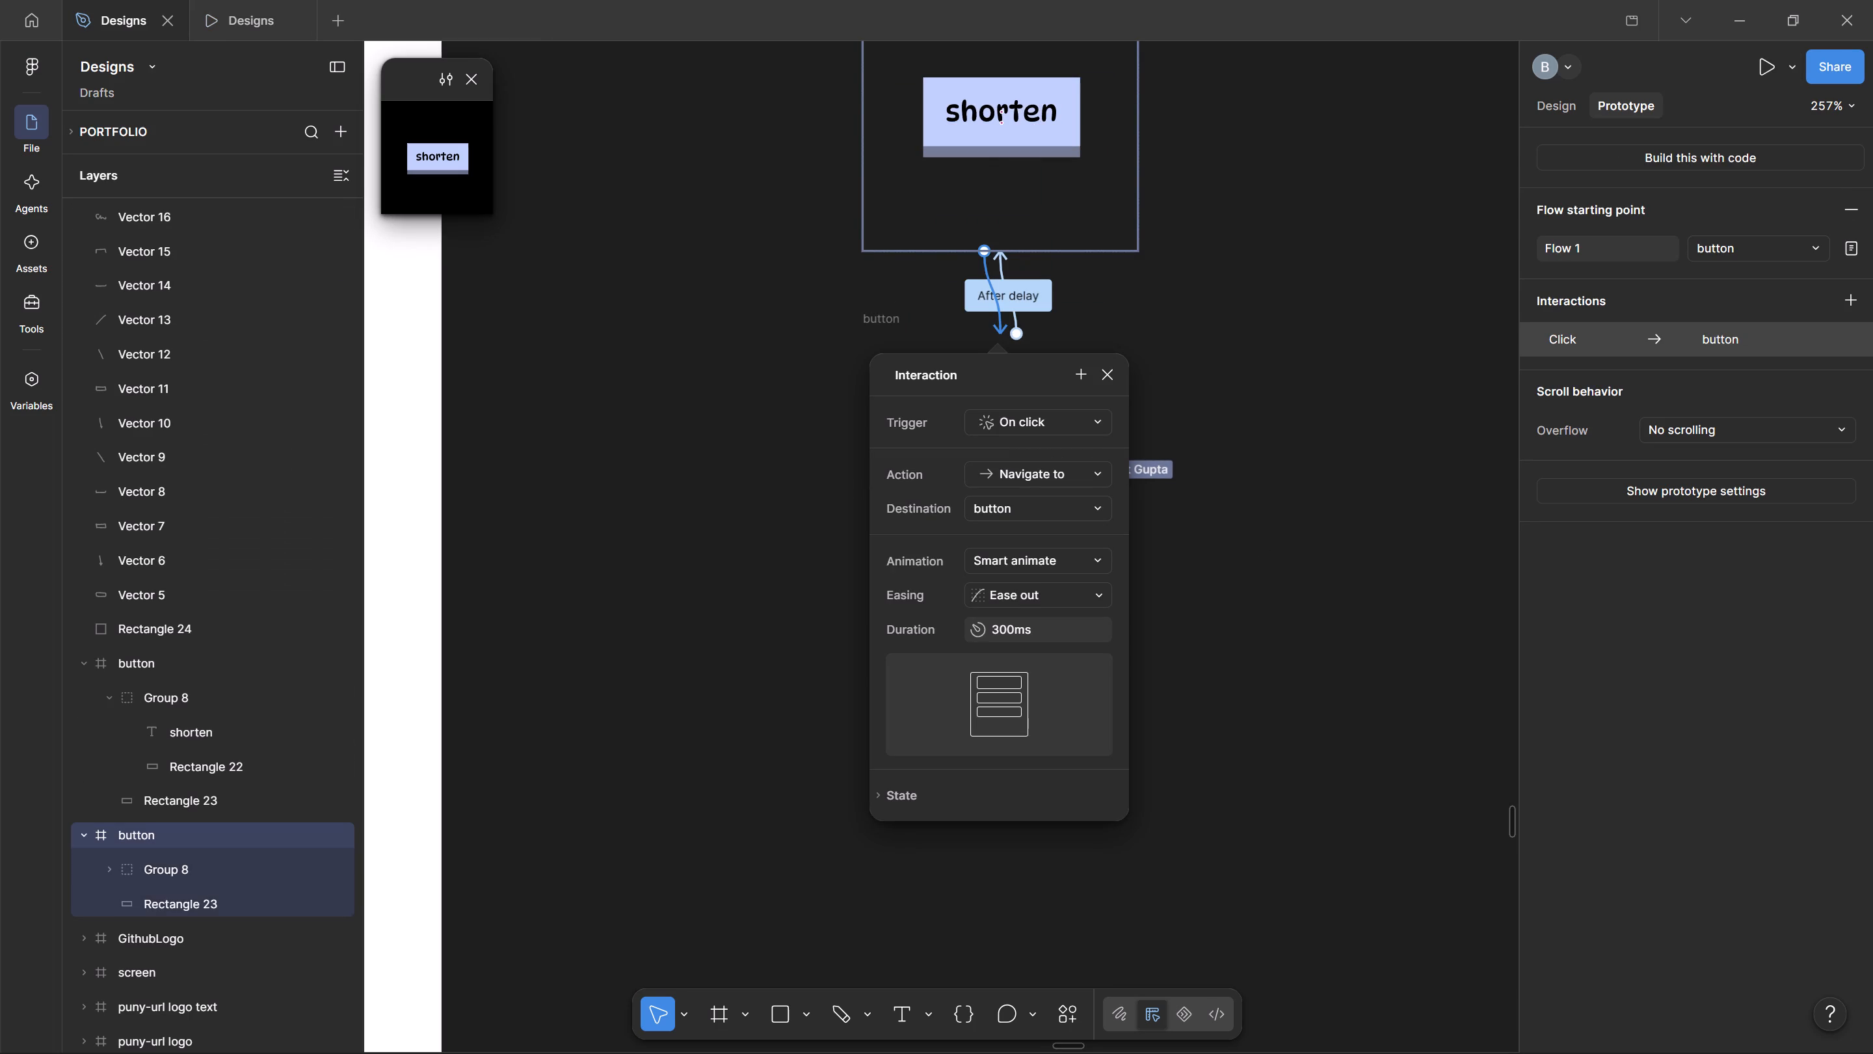
{"action": "left_click", "coordinate": [1039, 601]}
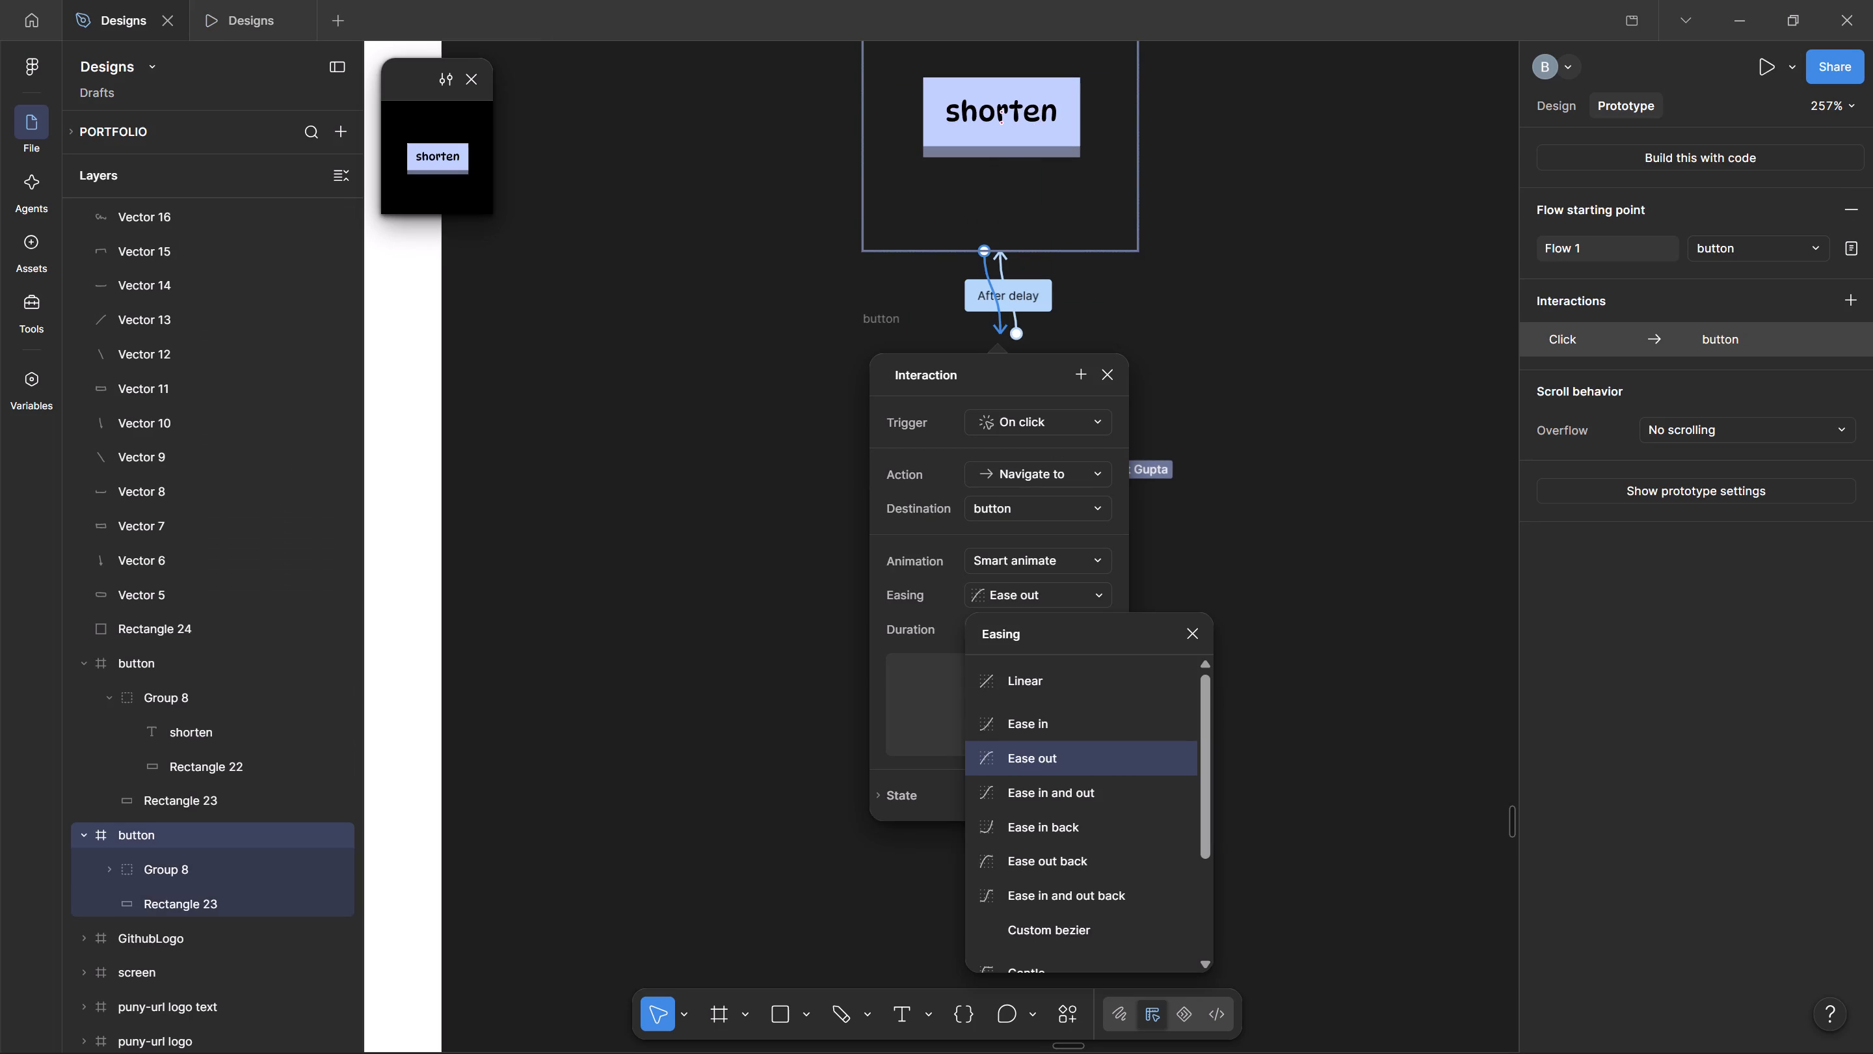
{"action": "left_click", "coordinate": [1077, 800]}
{"action": "left_click", "coordinate": [1043, 621]}
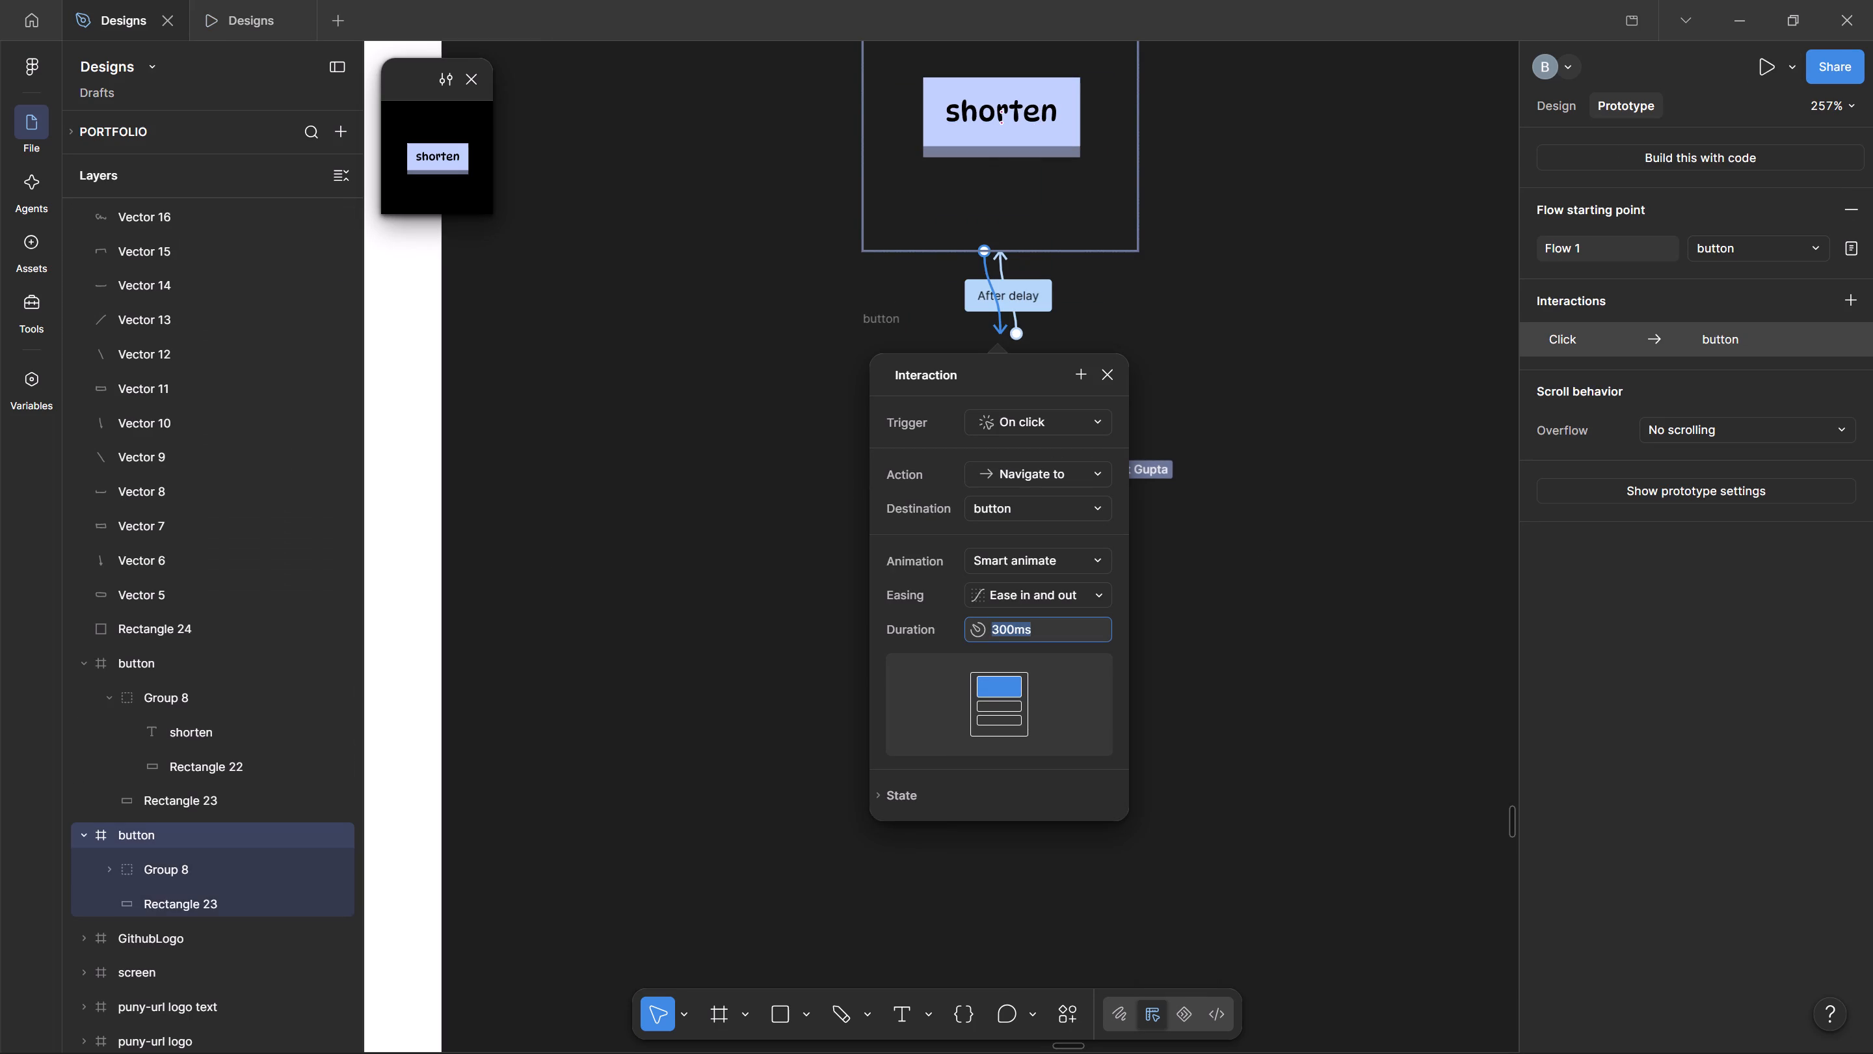
{"action": "type", "text": "1ms"}
{"action": "key", "text": "Return"}
{"action": "left_click", "coordinate": [1336, 235]}
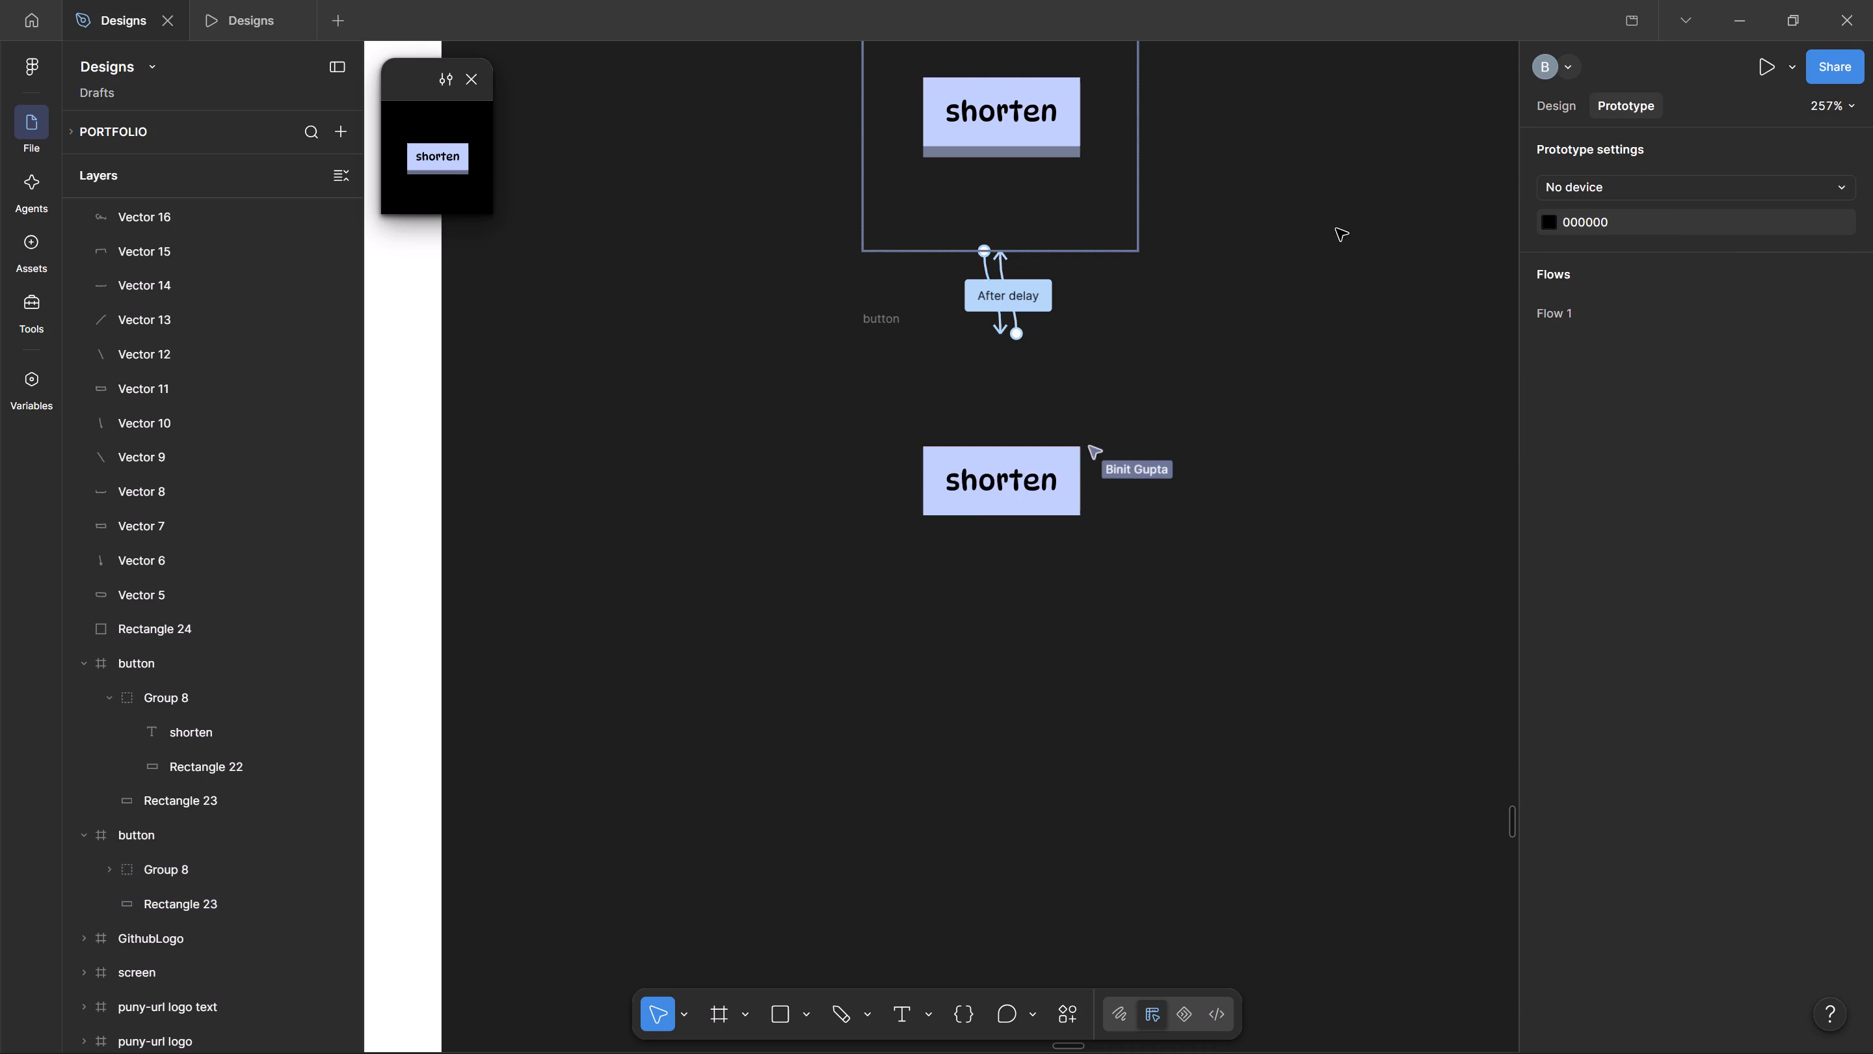
Preview Flow 1 twice, testing the "shorten" button's animation with single and rapid repeated presses, and close the preview each time.
{"action": "scroll", "coordinate": [1017, 215], "scroll_direction": "up", "scroll_amount": 3}
{"action": "scroll", "coordinate": [819, 355], "scroll_direction": "down", "scroll_amount": 2, "text": "ctrl"}
{"action": "left_click", "coordinate": [823, 377]}
{"action": "left_click", "coordinate": [1767, 72]}
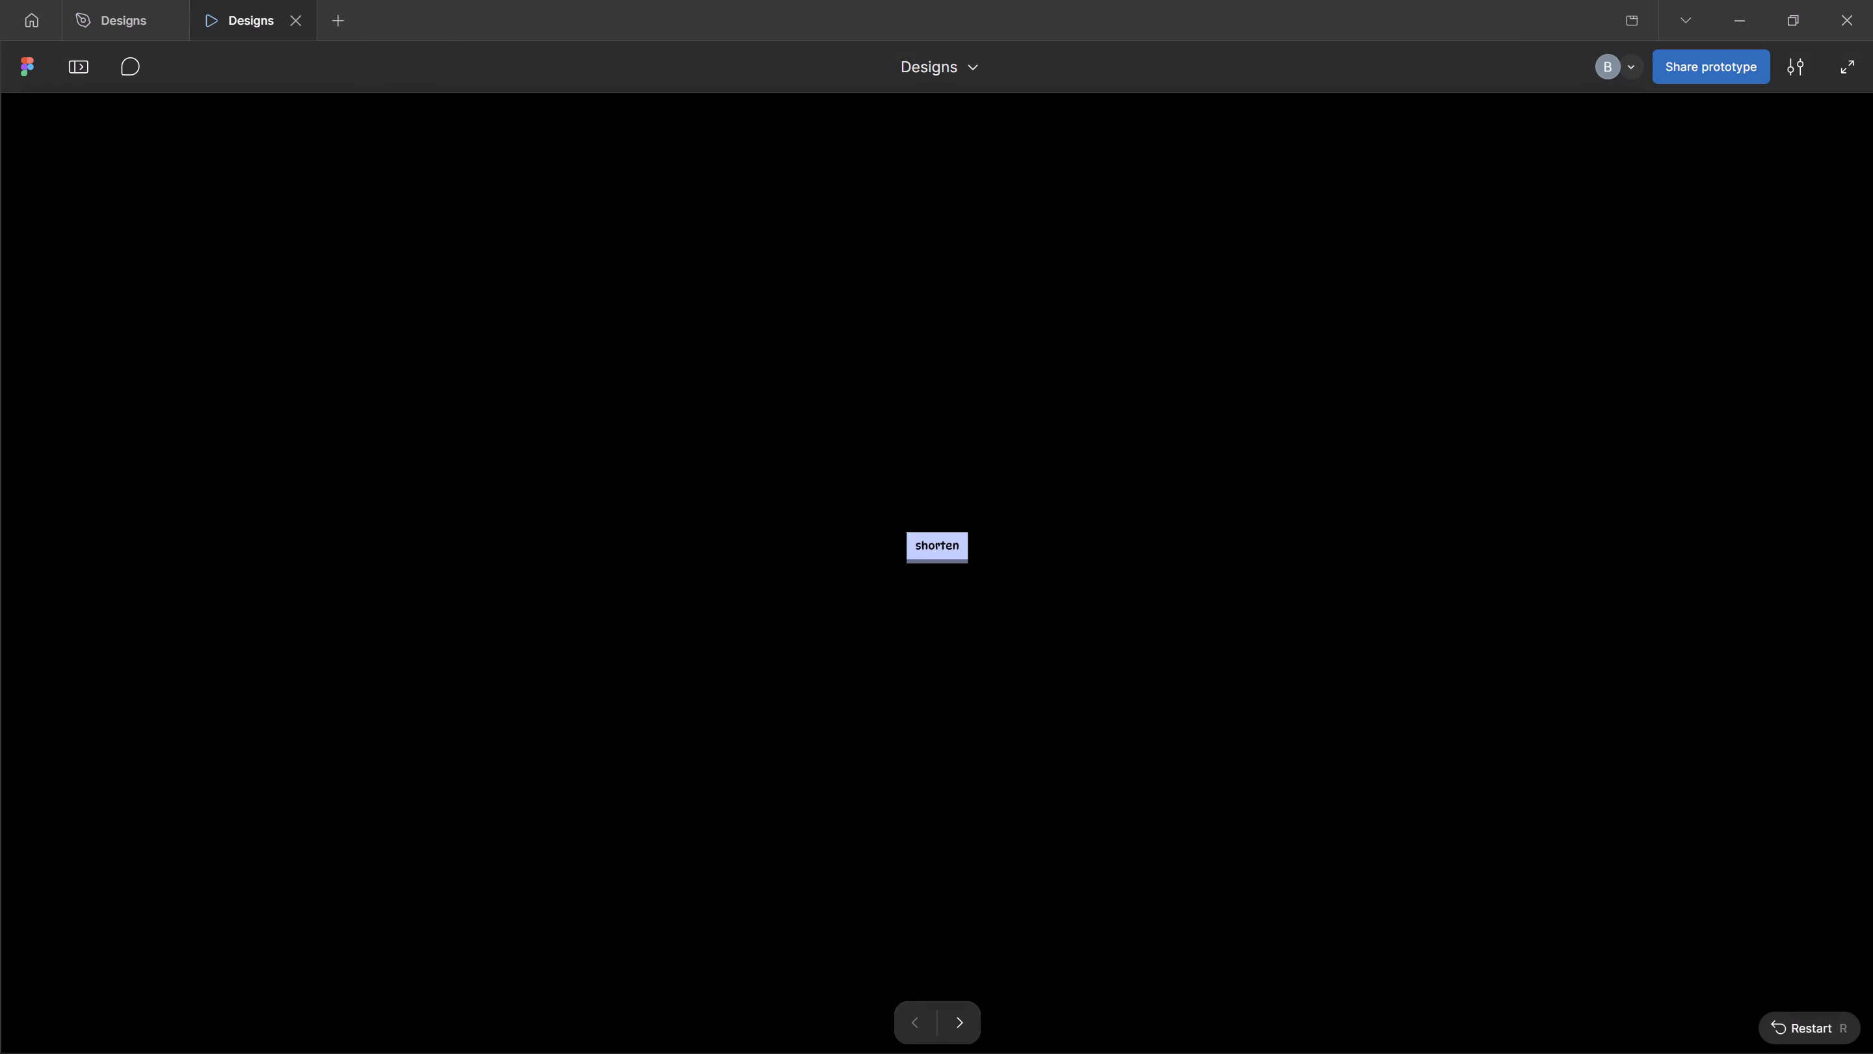
{"action": "left_click", "coordinate": [938, 545]}
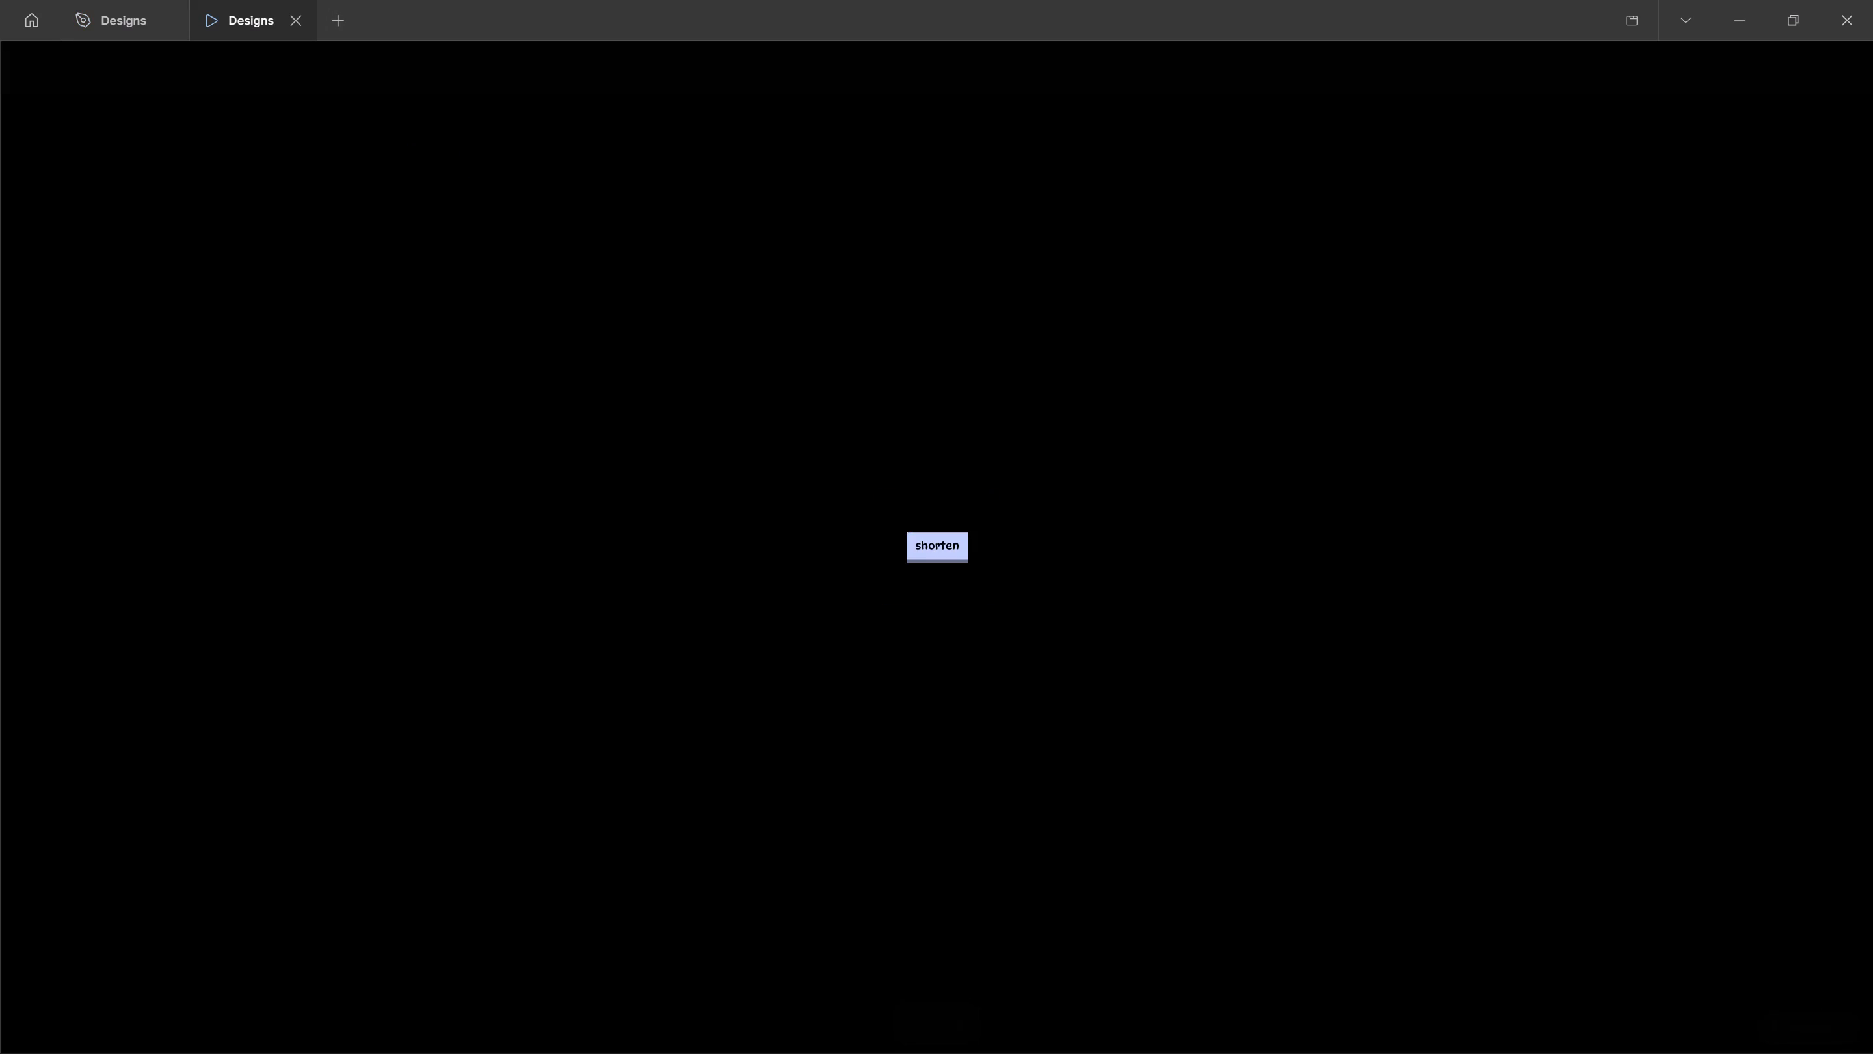
{"action": "left_click", "coordinate": [317, 20]}
{"action": "left_click", "coordinate": [297, 22]}
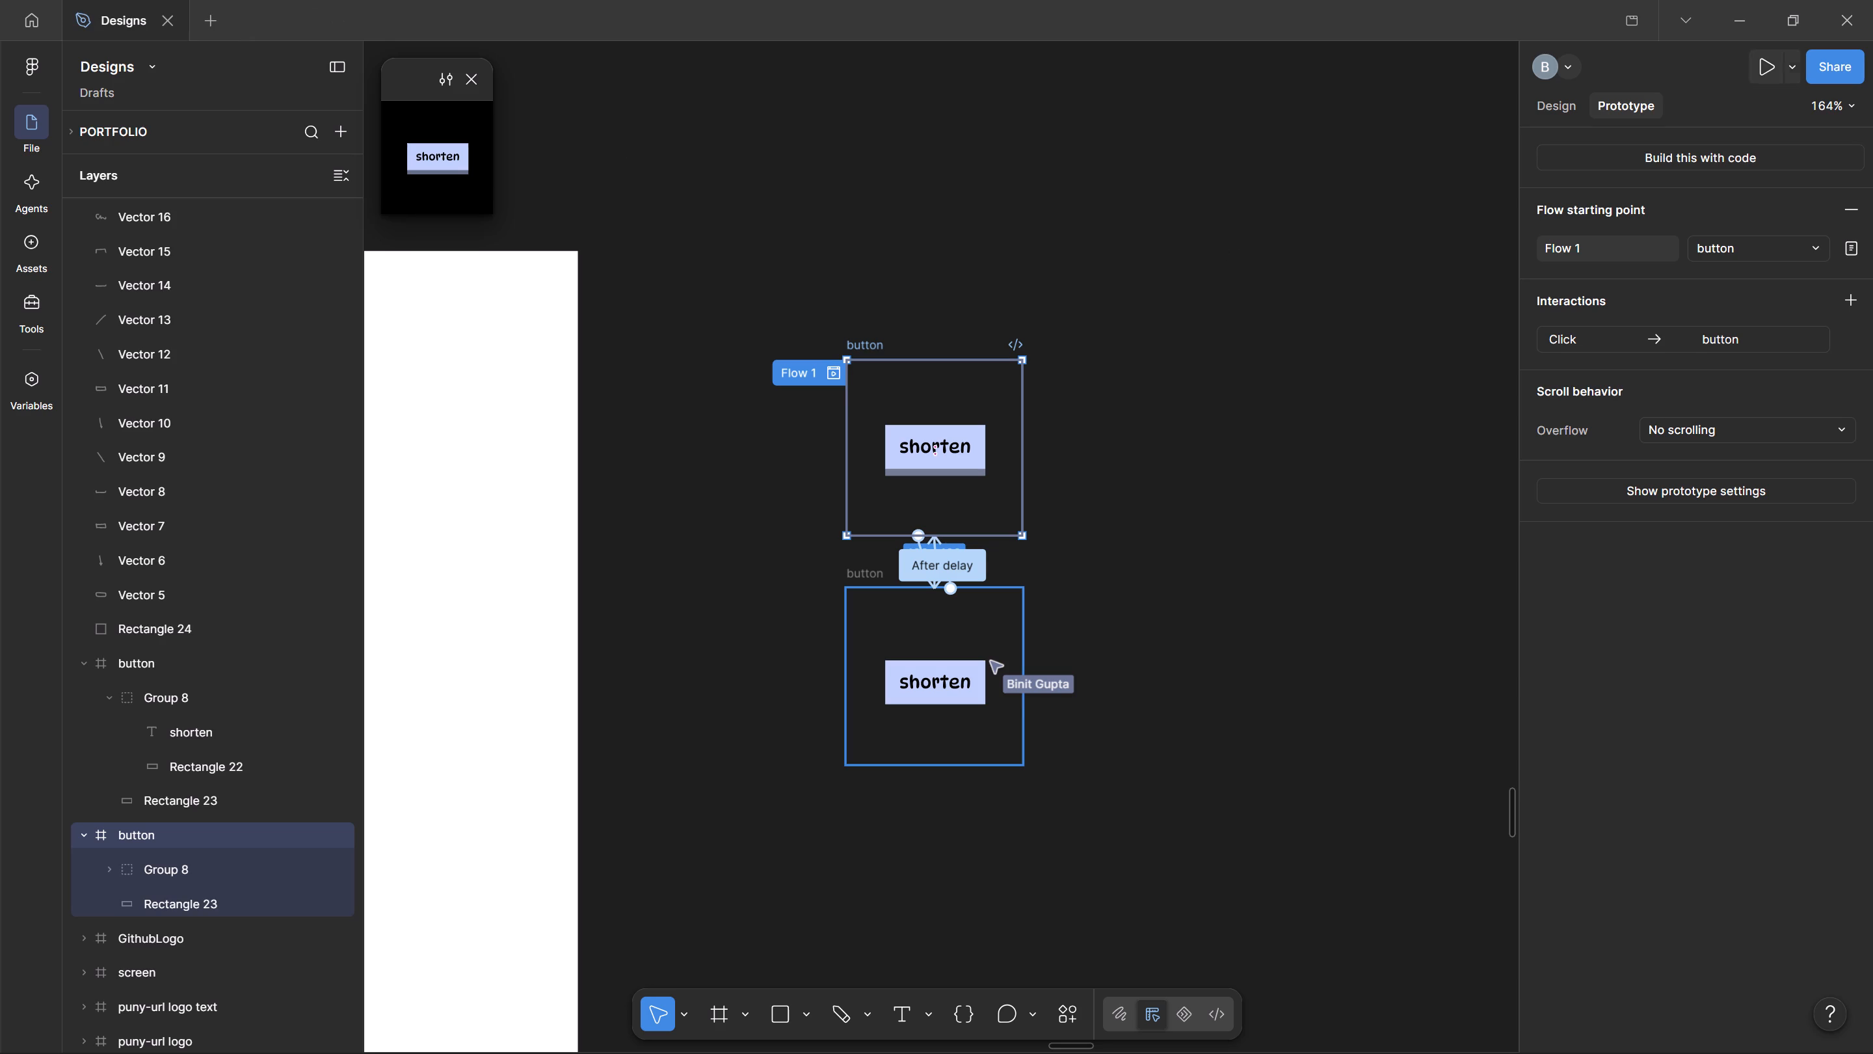
{"action": "left_click", "coordinate": [1773, 73]}
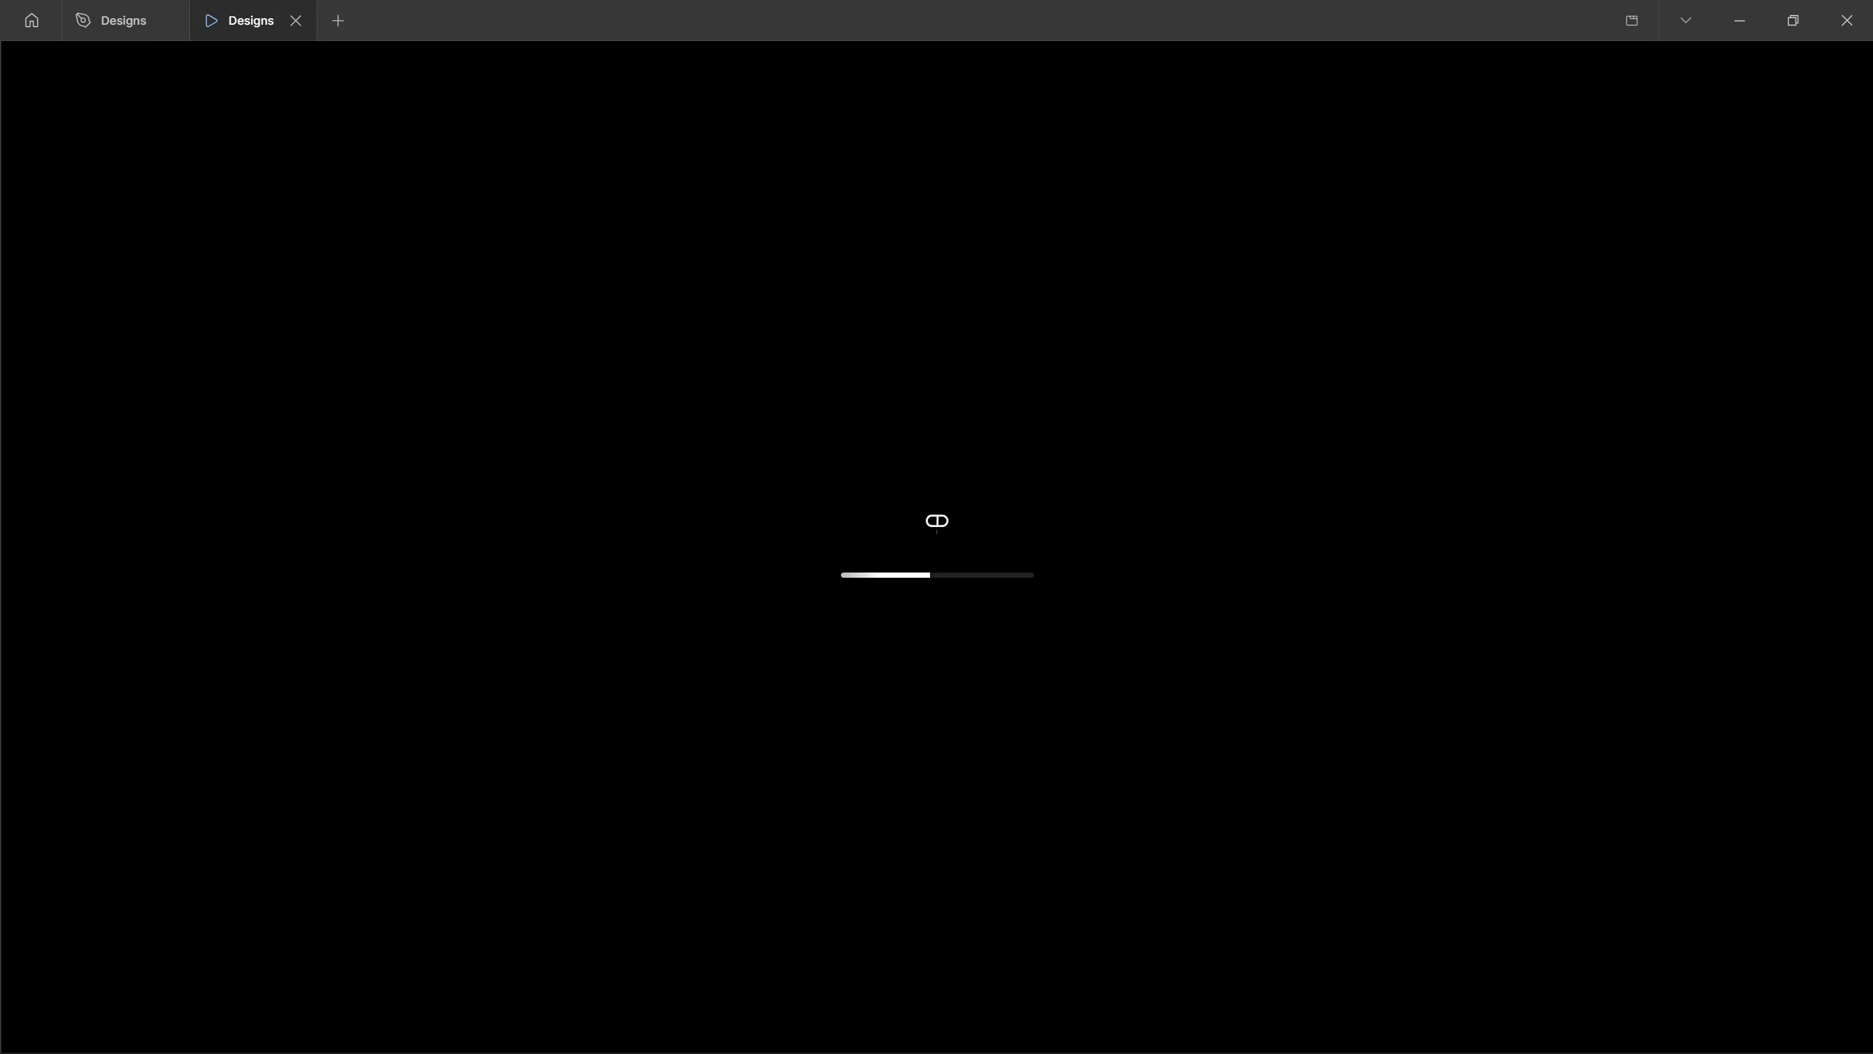
{"action": "left_click", "coordinate": [944, 541]}
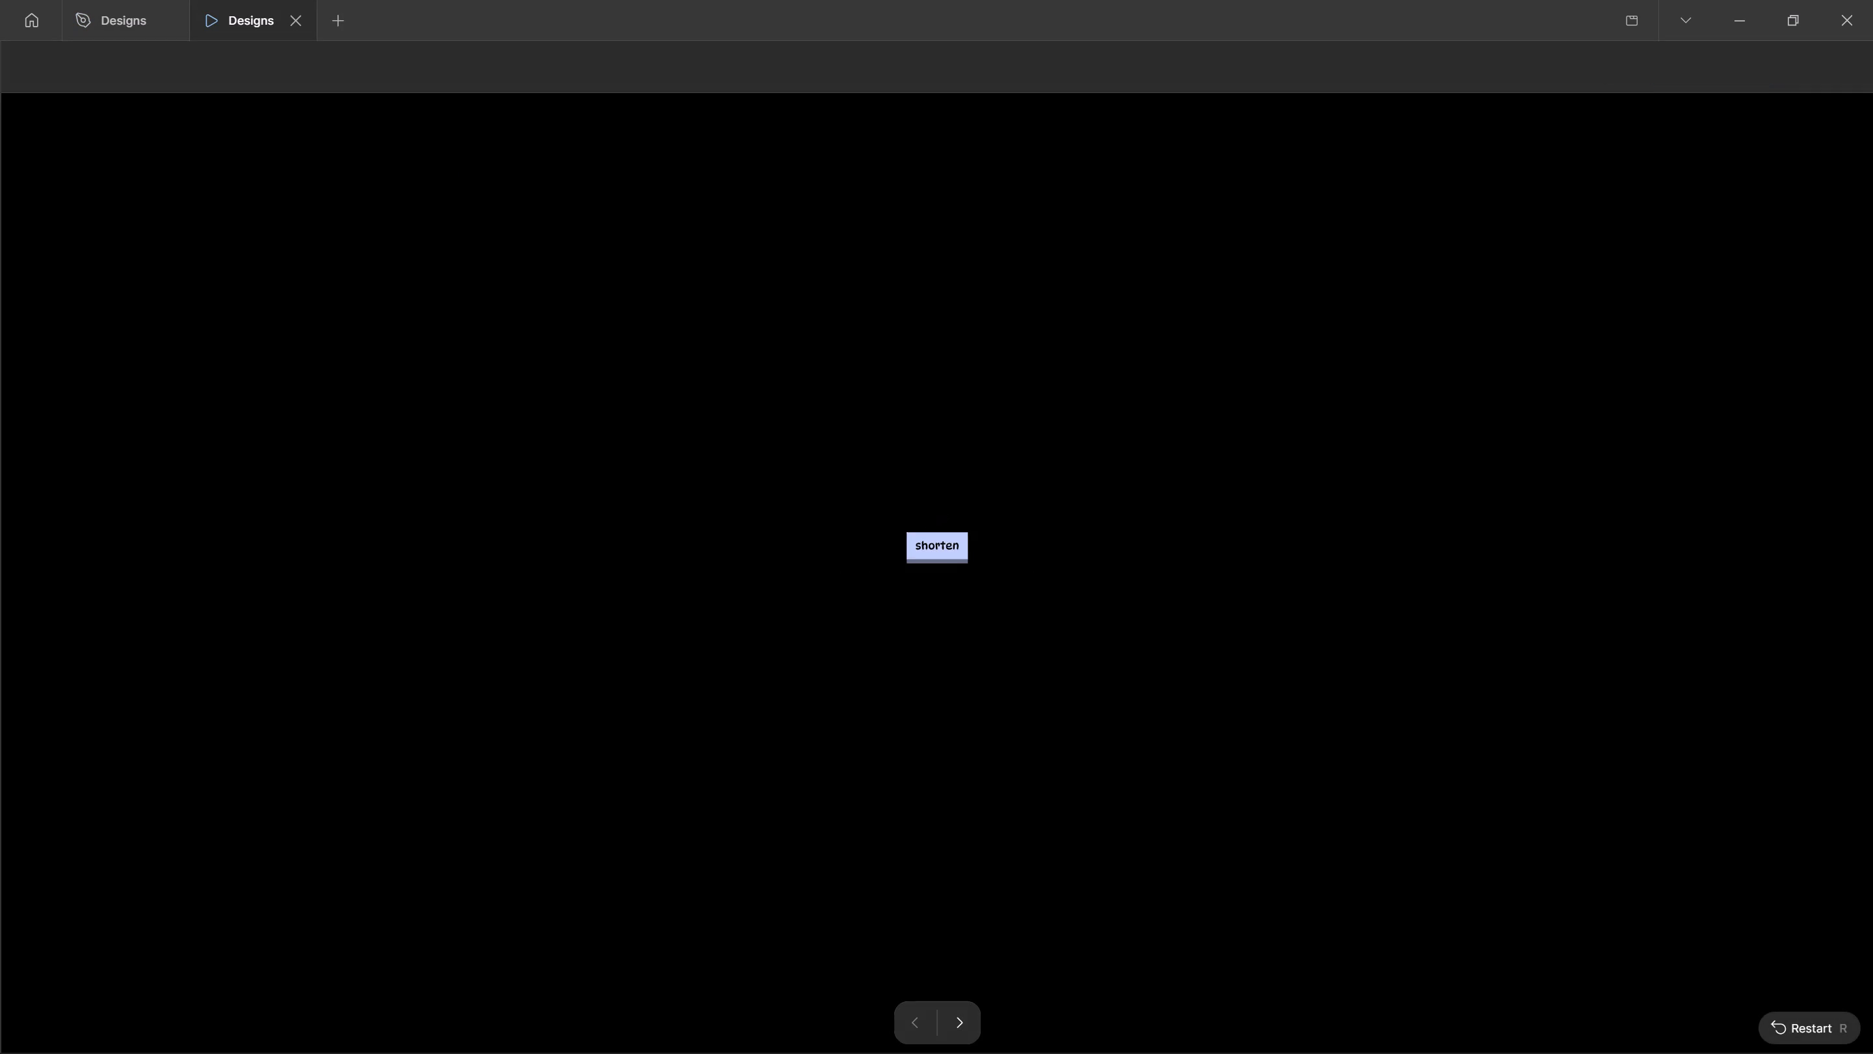
{"action": "triple_click", "coordinate": [944, 541]}
{"action": "double_click", "coordinate": [944, 541]}
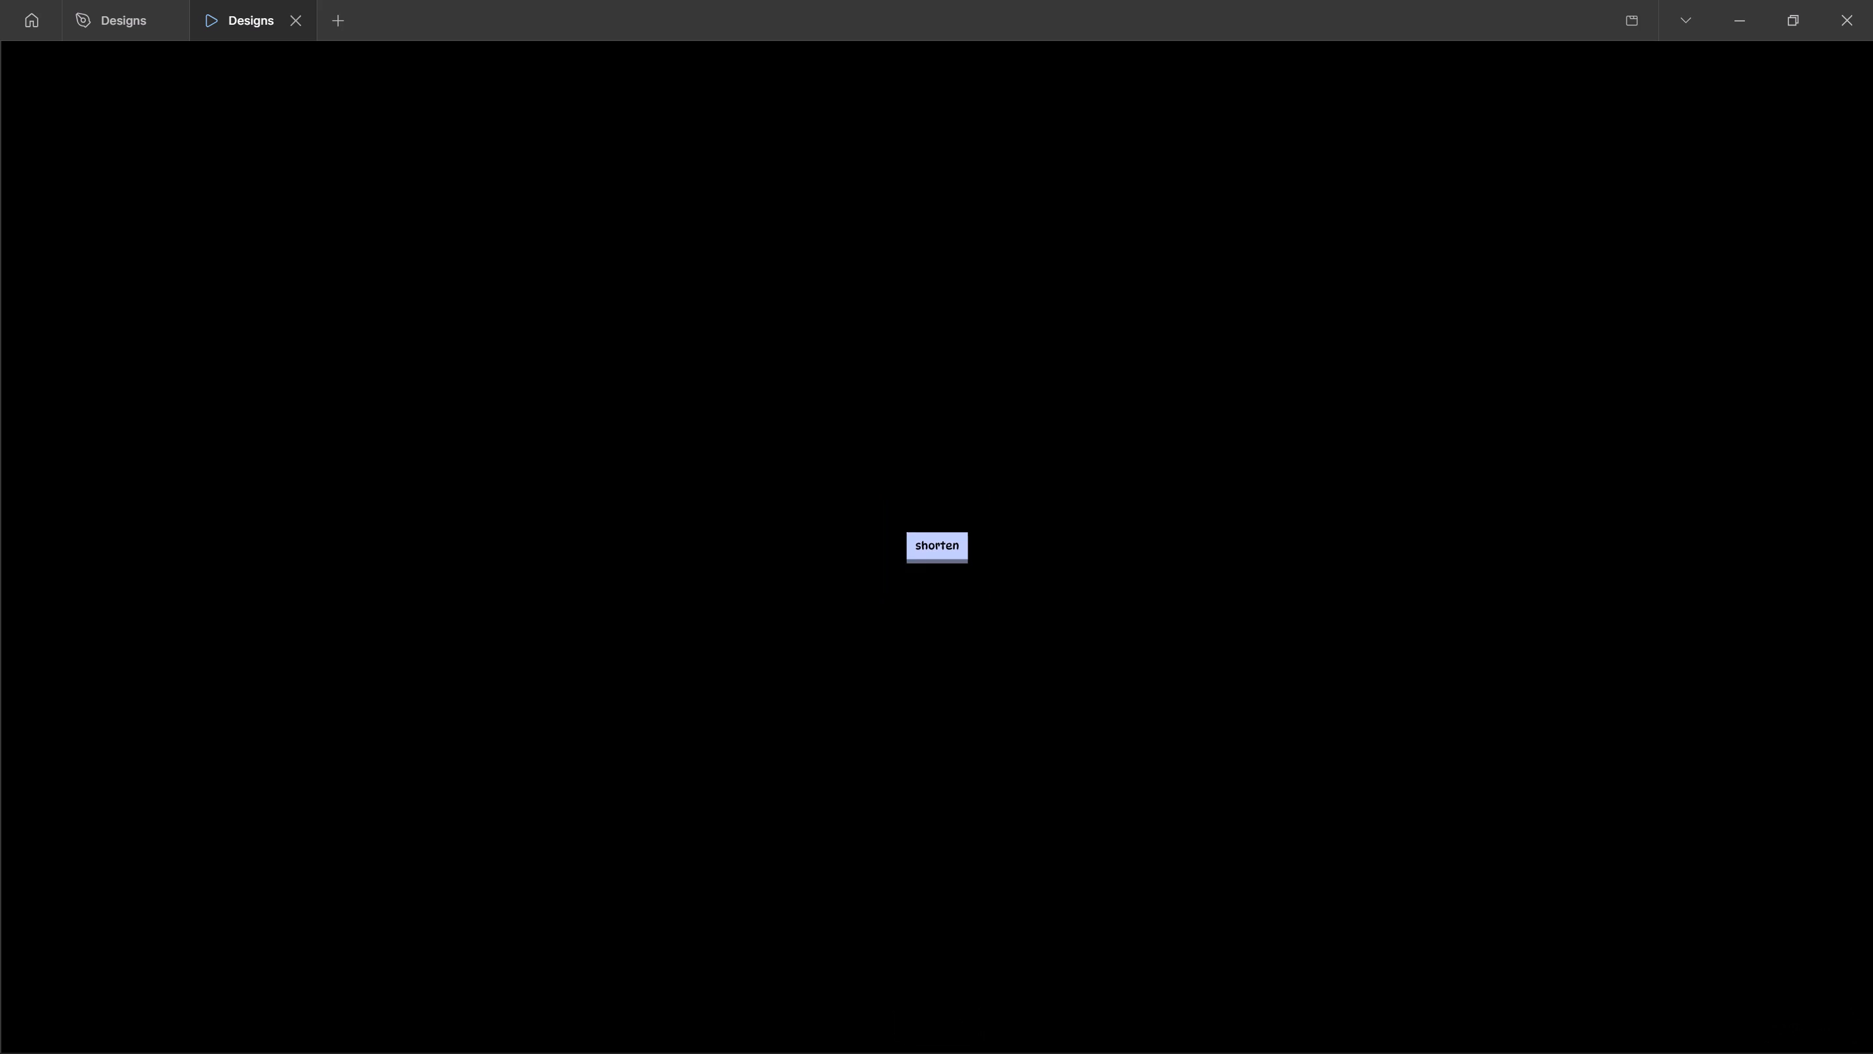
{"action": "left_click", "coordinate": [944, 541]}
{"action": "left_click", "coordinate": [297, 8]}
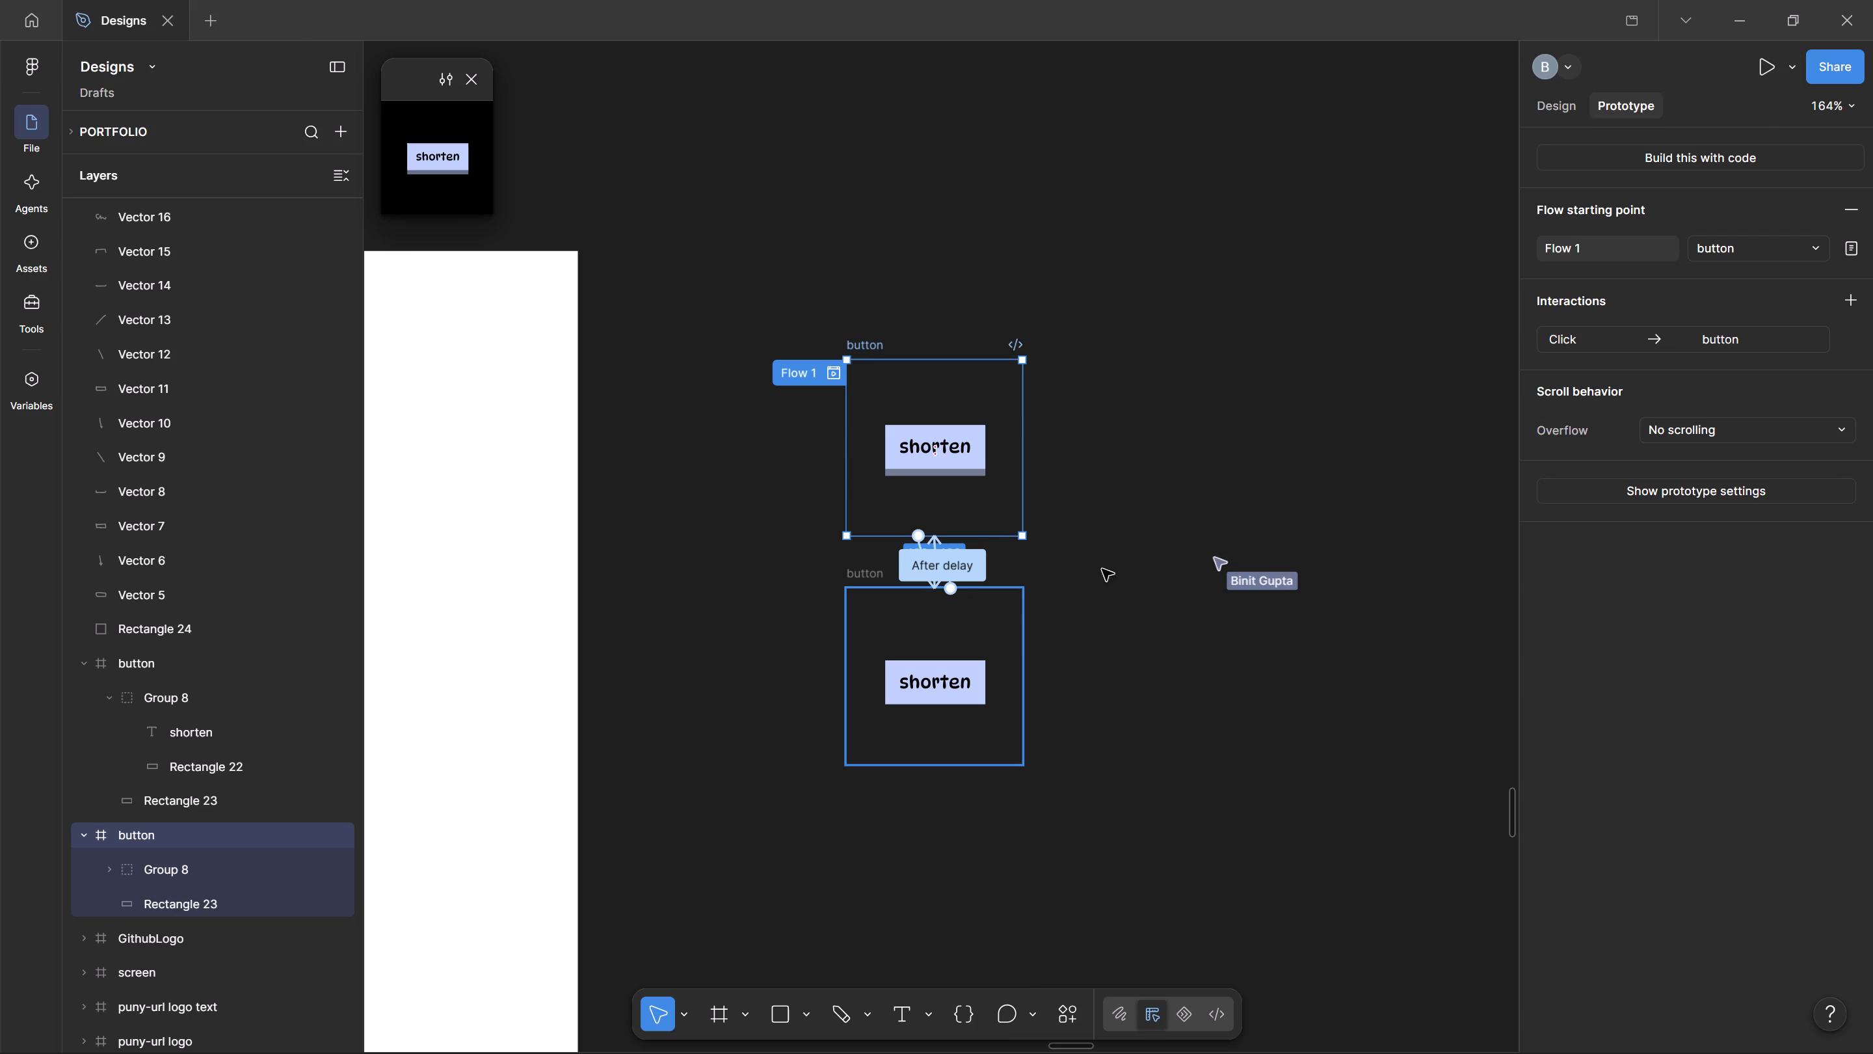
Set the Smart animate duration of the upper "shorten" frame's click interaction to 30 ms.
{"action": "left_click", "coordinate": [1102, 568]}
{"action": "scroll", "coordinate": [900, 606], "scroll_direction": "up", "scroll_amount": 4, "text": "ctrl"}
{"action": "left_click", "coordinate": [974, 470]}
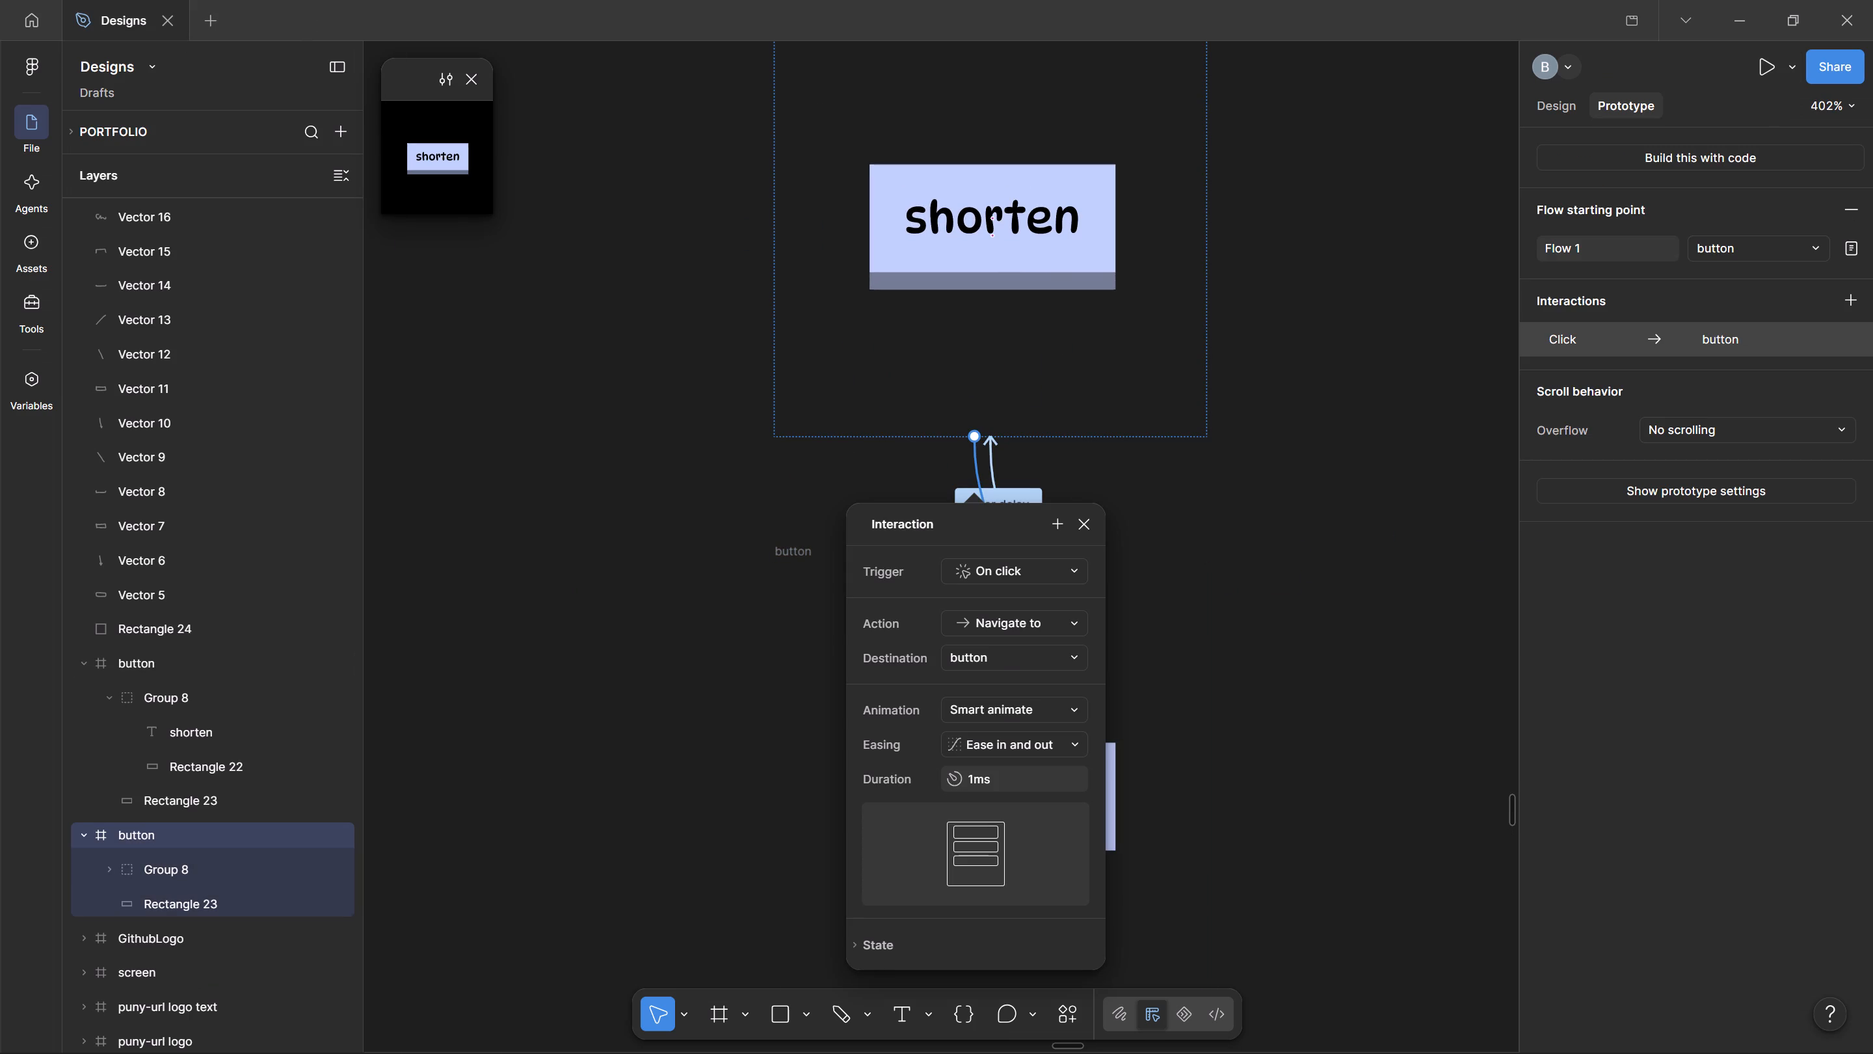
{"action": "left_click", "coordinate": [1014, 776]}
{"action": "type", "text": "30"}
{"action": "type", "text": "ms"}
{"action": "key", "text": "Return"}
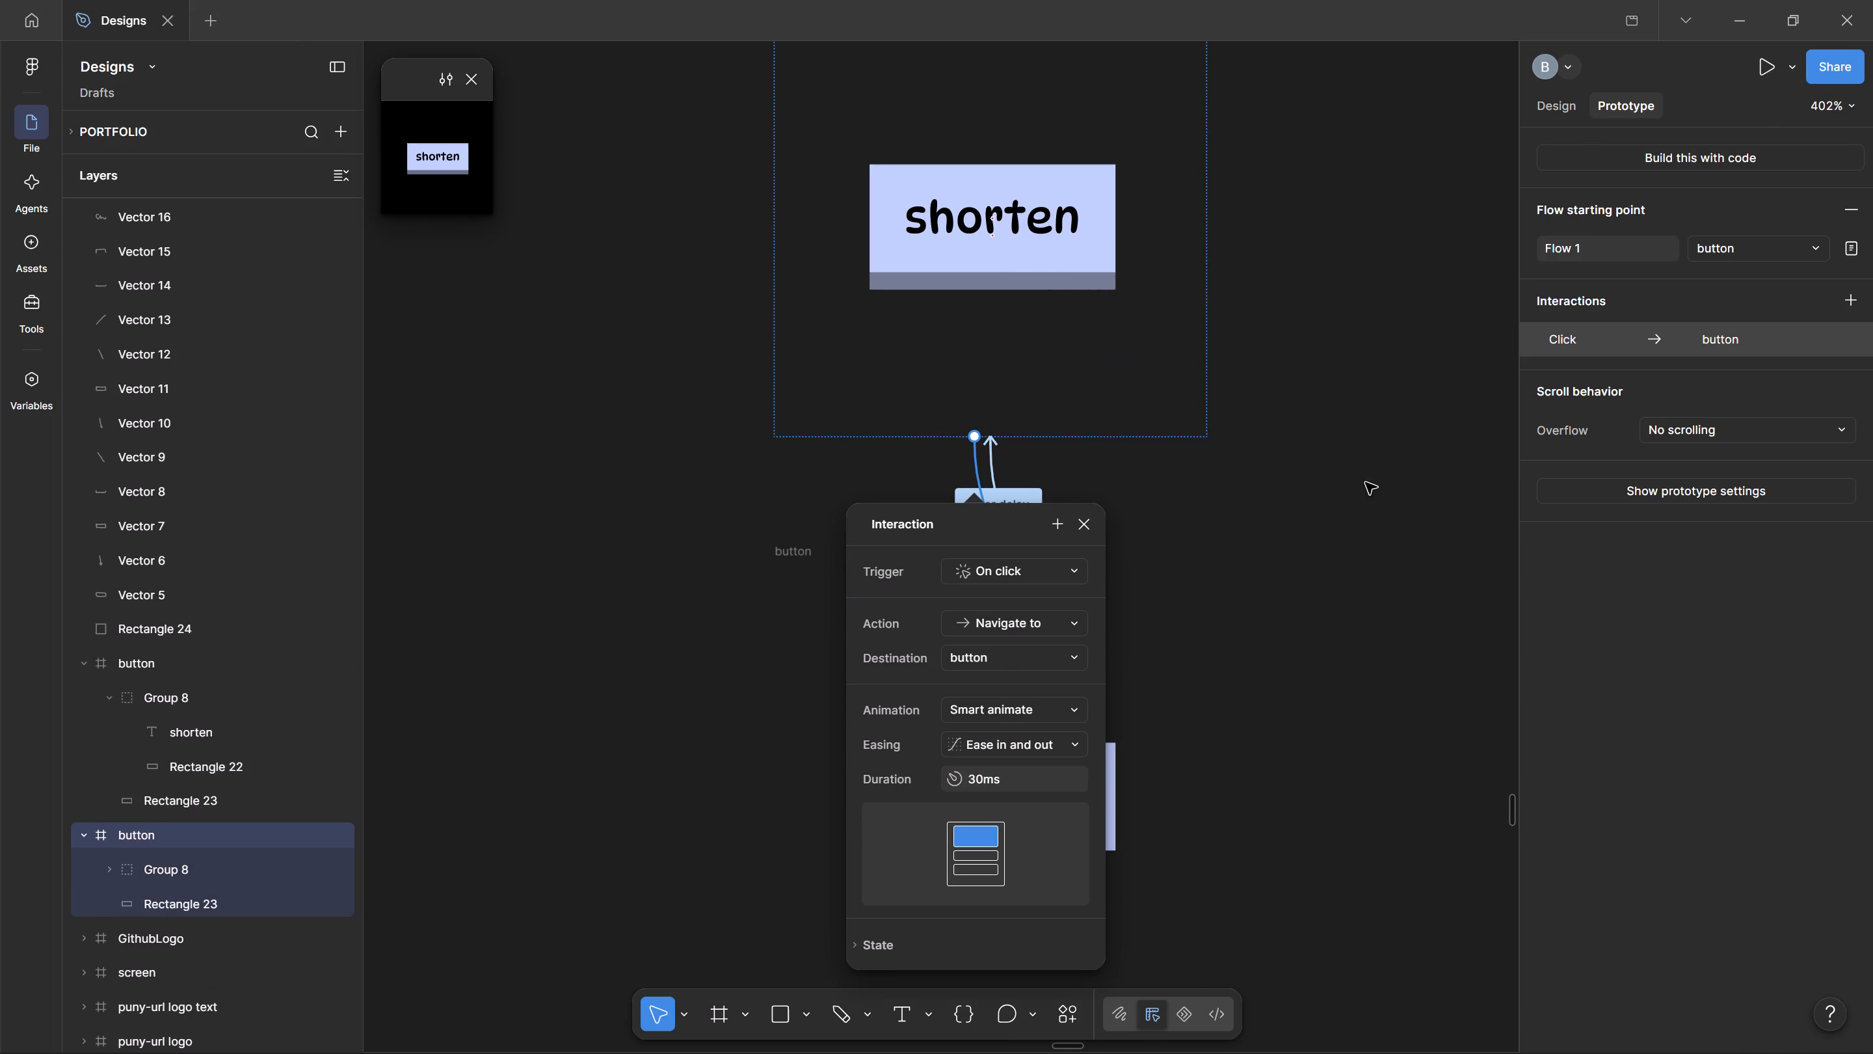
{"action": "left_click", "coordinate": [1366, 483]}
Preview Flow 1, test the "shorten" button's animation with repeated presses, and close the preview.
{"action": "scroll", "coordinate": [1287, 483], "scroll_direction": "down", "scroll_amount": 4, "text": "ctrl"}
{"action": "left_click", "coordinate": [1027, 293]}
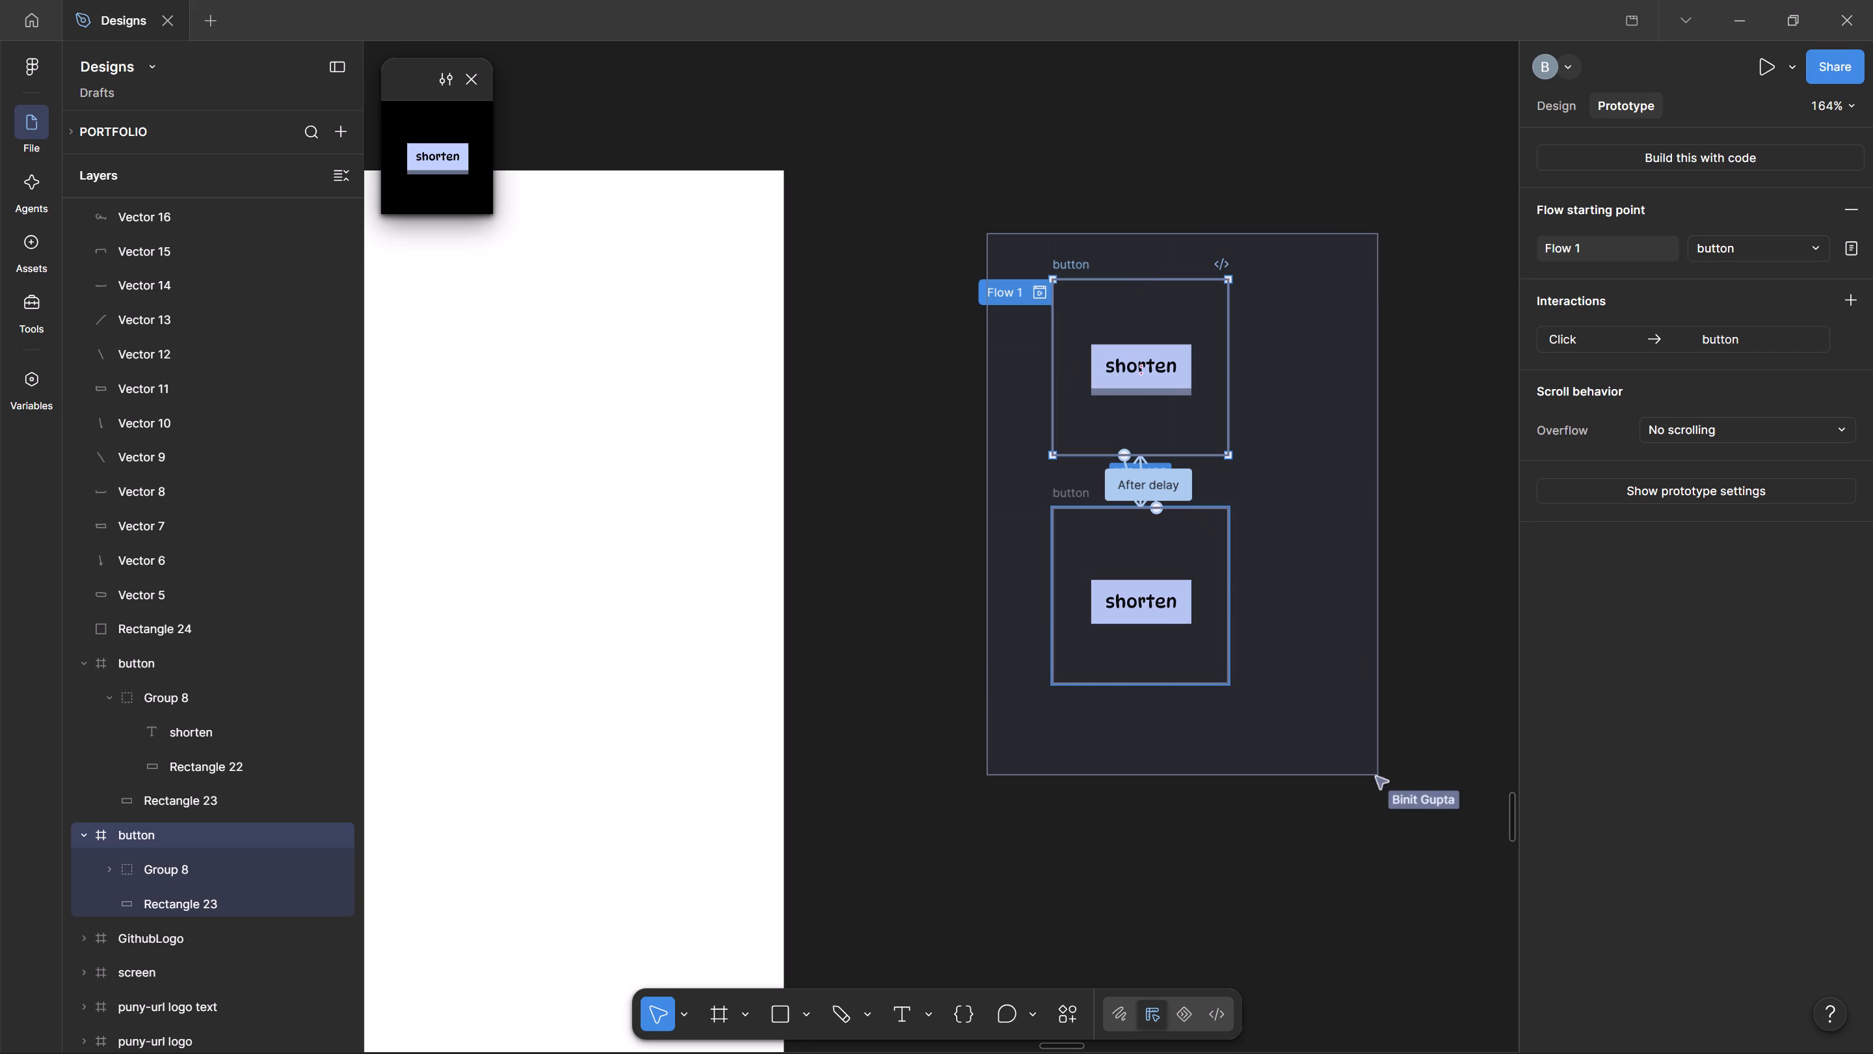
{"action": "left_click", "coordinate": [1757, 79]}
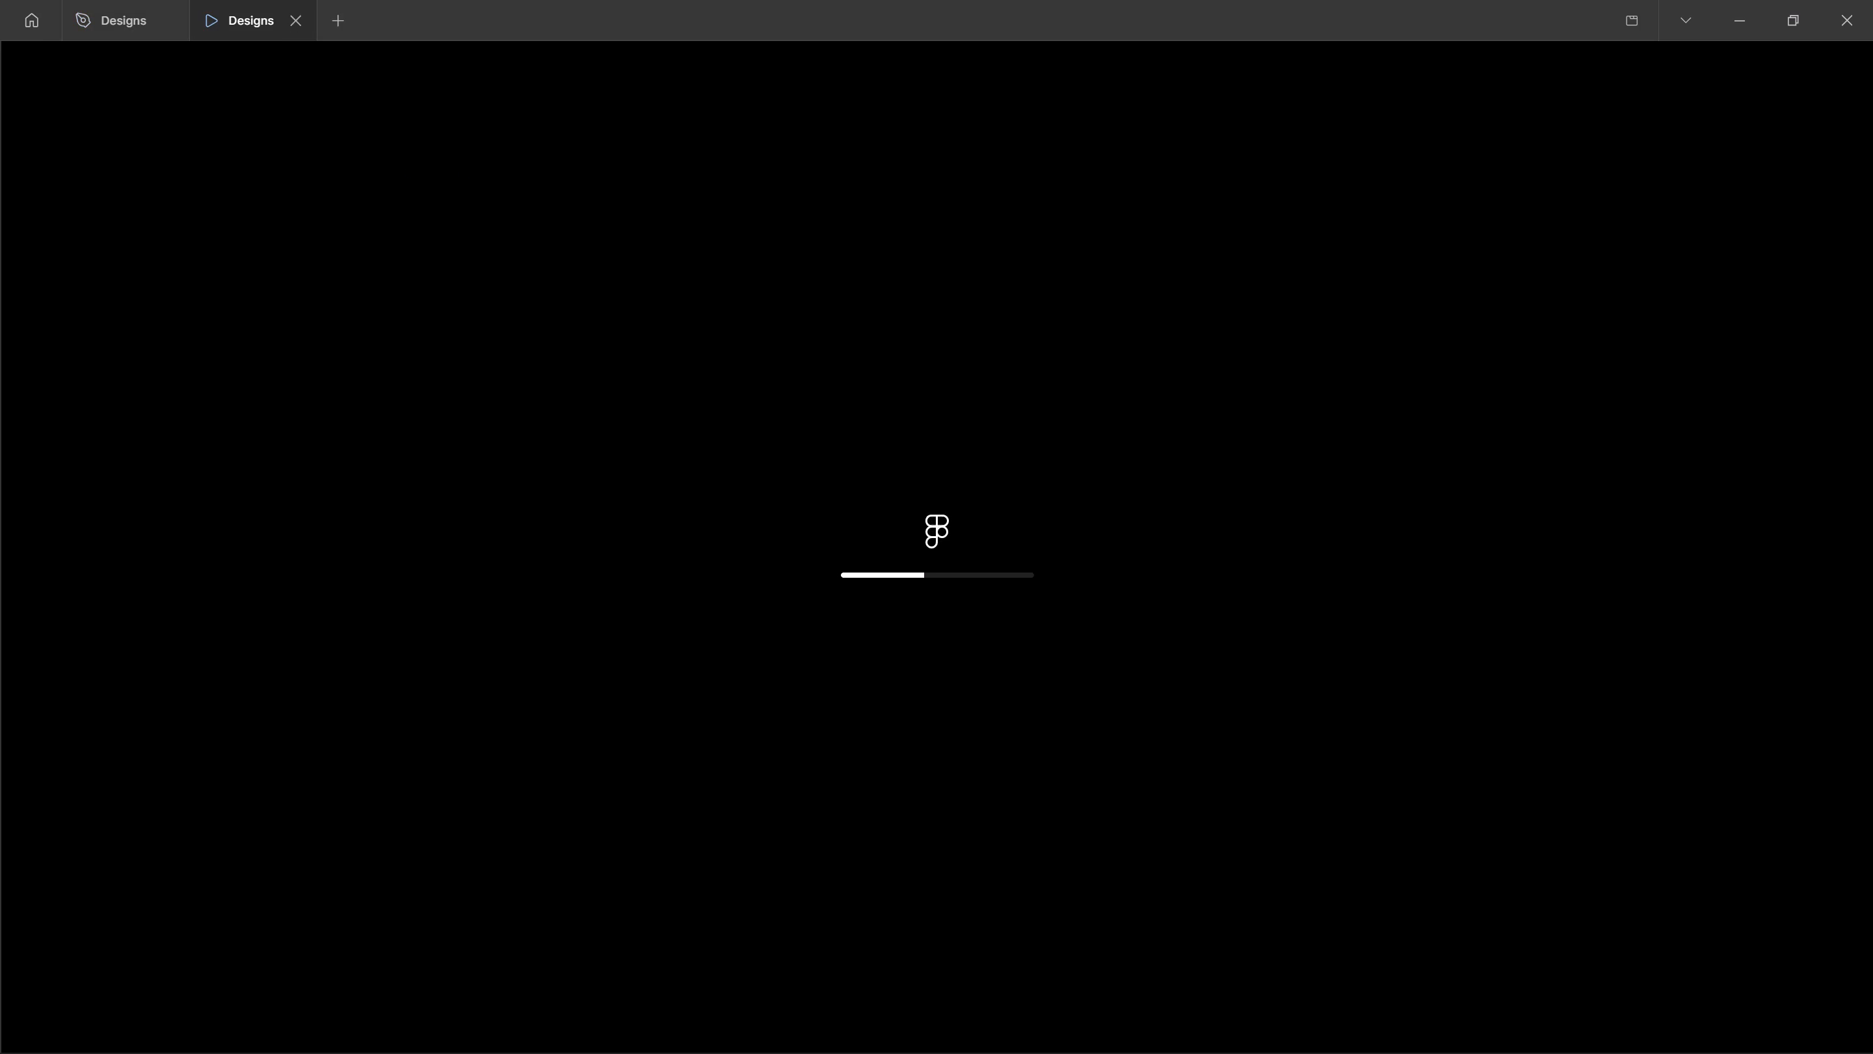
{"action": "left_click", "coordinate": [952, 561]}
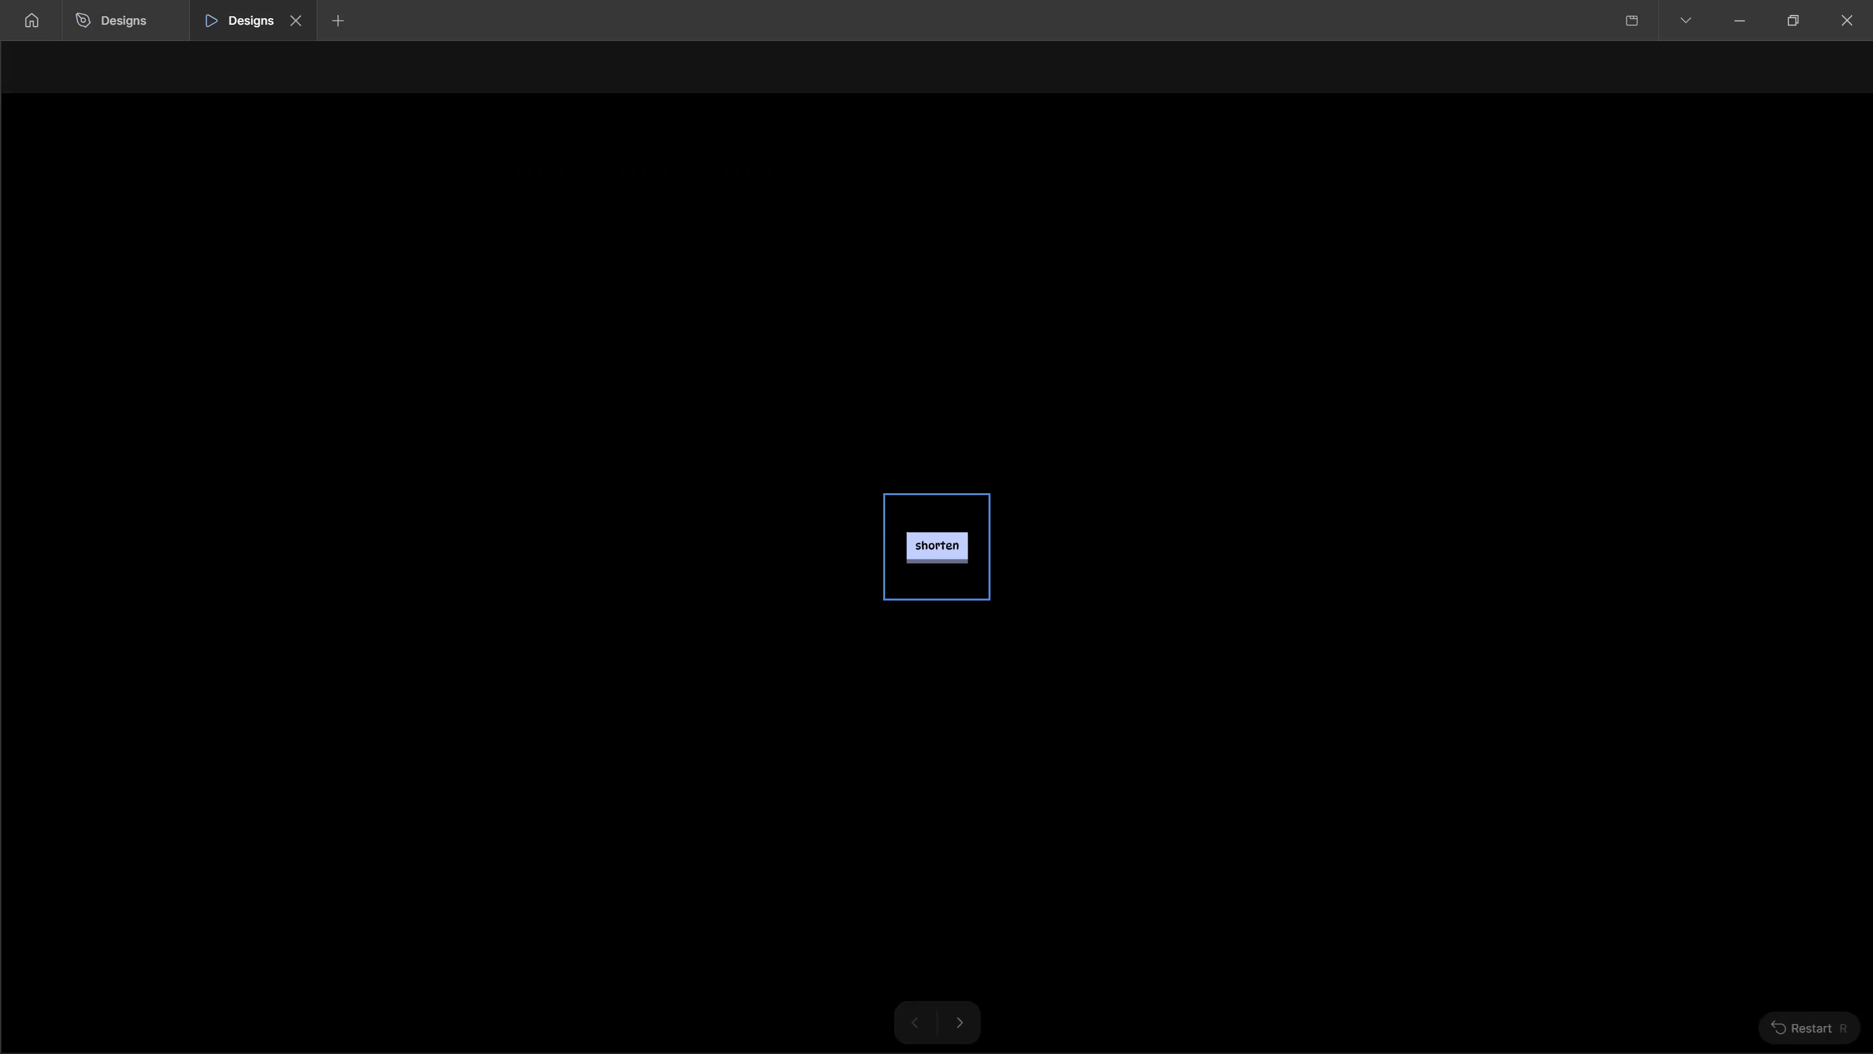
{"action": "left_click", "coordinate": [952, 556]}
{"action": "left_click", "coordinate": [952, 556]}
{"action": "left_click", "coordinate": [952, 556]}
{"action": "triple_click", "coordinate": [952, 556]}
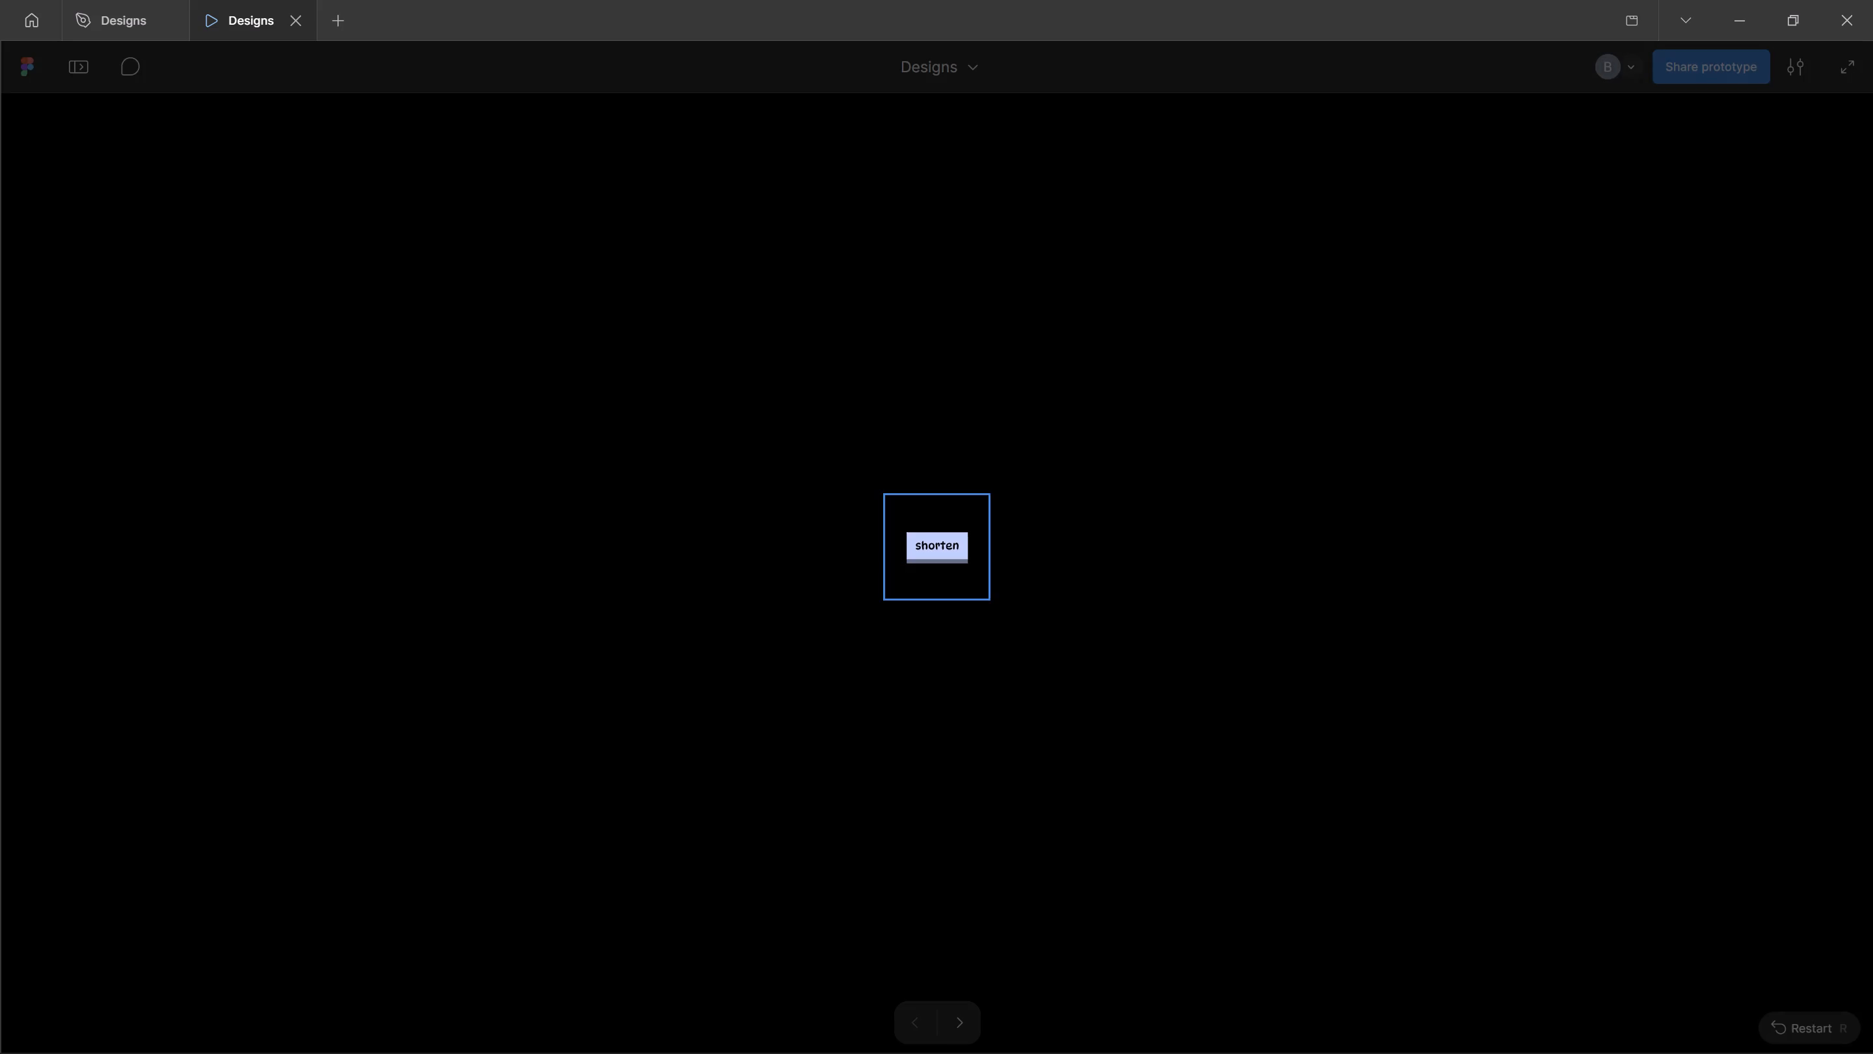
{"action": "left_click", "coordinate": [286, 13]}
{"action": "left_click", "coordinate": [852, 455]}
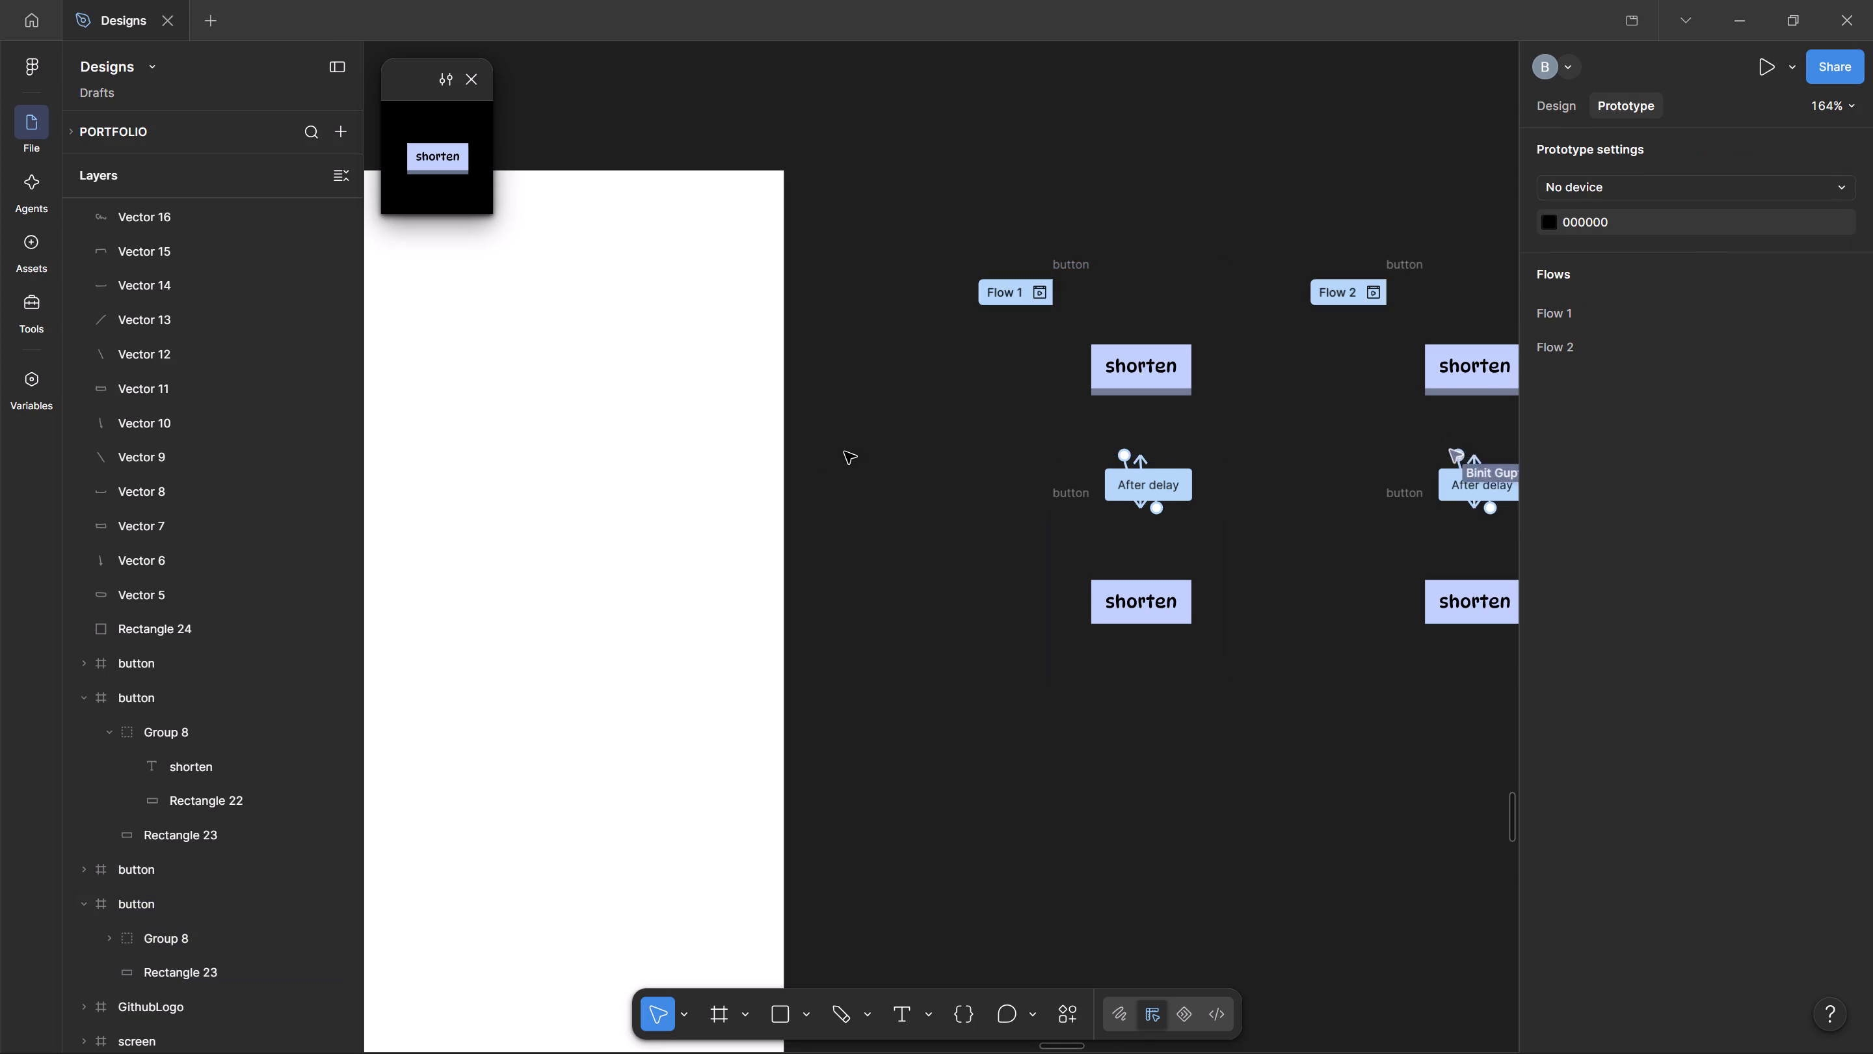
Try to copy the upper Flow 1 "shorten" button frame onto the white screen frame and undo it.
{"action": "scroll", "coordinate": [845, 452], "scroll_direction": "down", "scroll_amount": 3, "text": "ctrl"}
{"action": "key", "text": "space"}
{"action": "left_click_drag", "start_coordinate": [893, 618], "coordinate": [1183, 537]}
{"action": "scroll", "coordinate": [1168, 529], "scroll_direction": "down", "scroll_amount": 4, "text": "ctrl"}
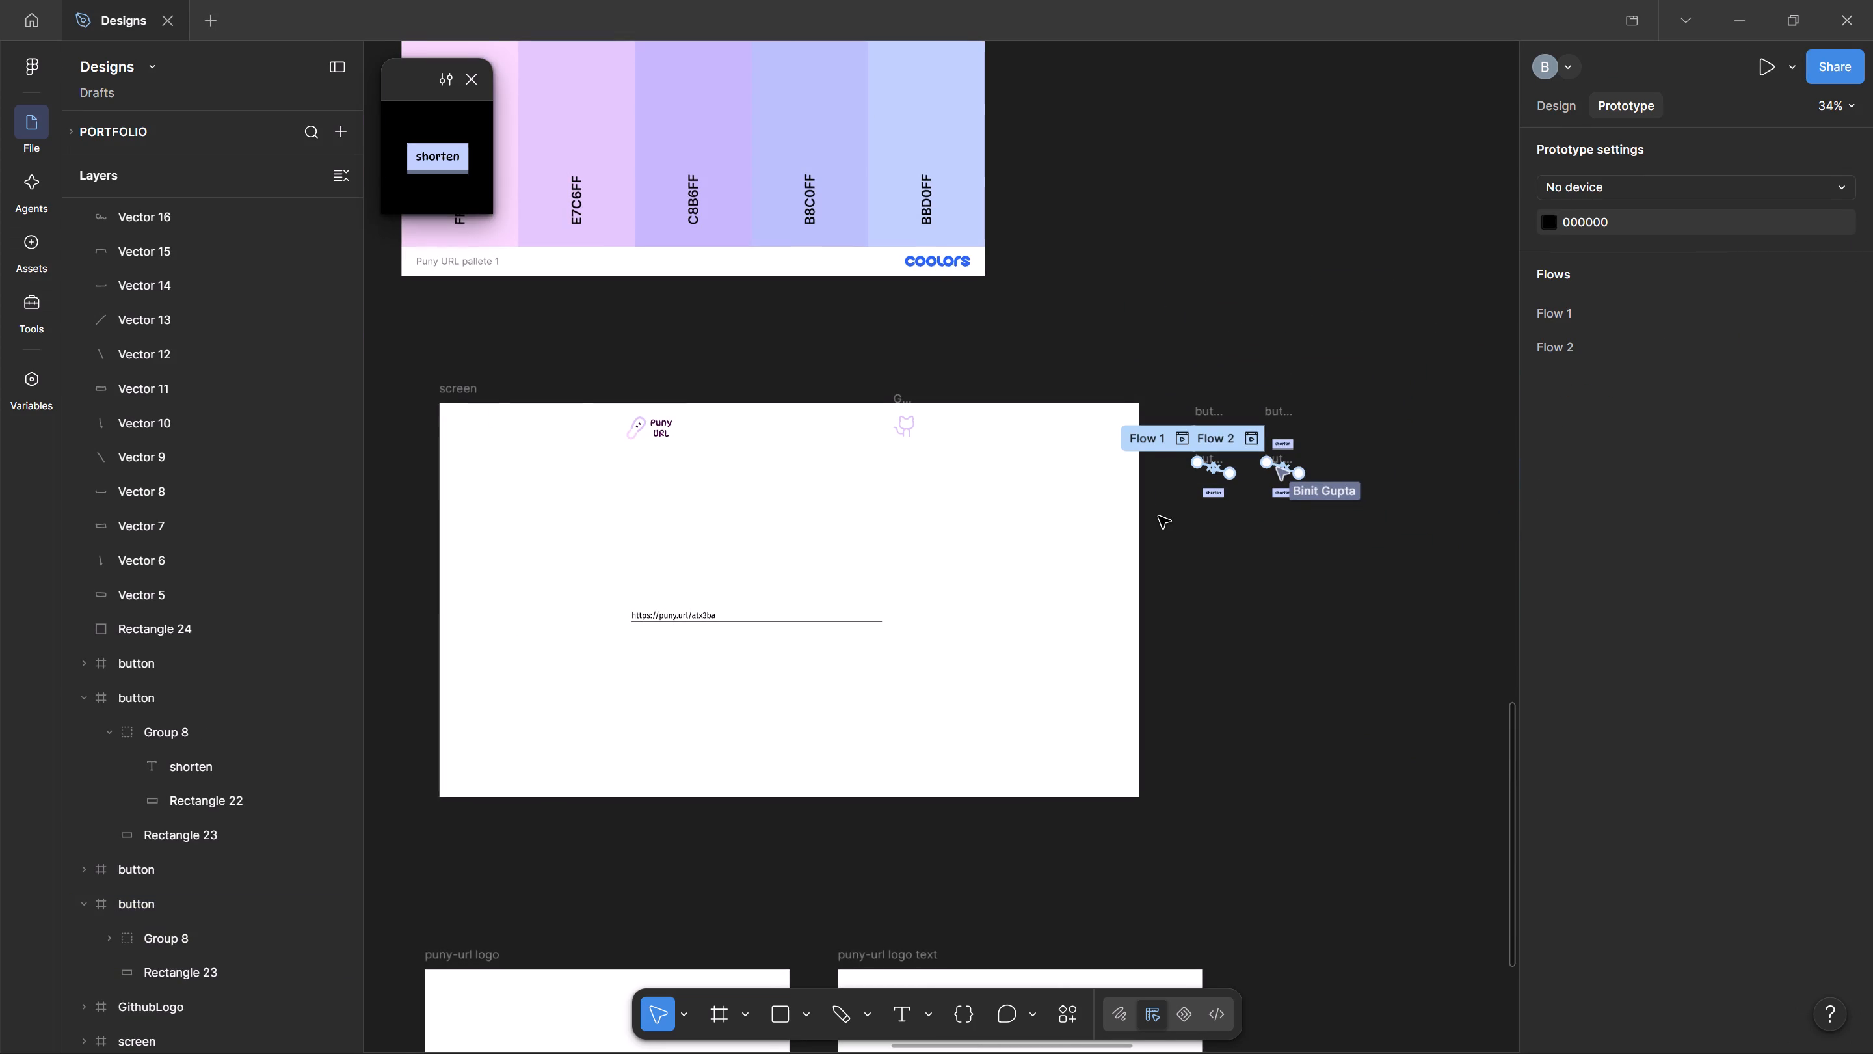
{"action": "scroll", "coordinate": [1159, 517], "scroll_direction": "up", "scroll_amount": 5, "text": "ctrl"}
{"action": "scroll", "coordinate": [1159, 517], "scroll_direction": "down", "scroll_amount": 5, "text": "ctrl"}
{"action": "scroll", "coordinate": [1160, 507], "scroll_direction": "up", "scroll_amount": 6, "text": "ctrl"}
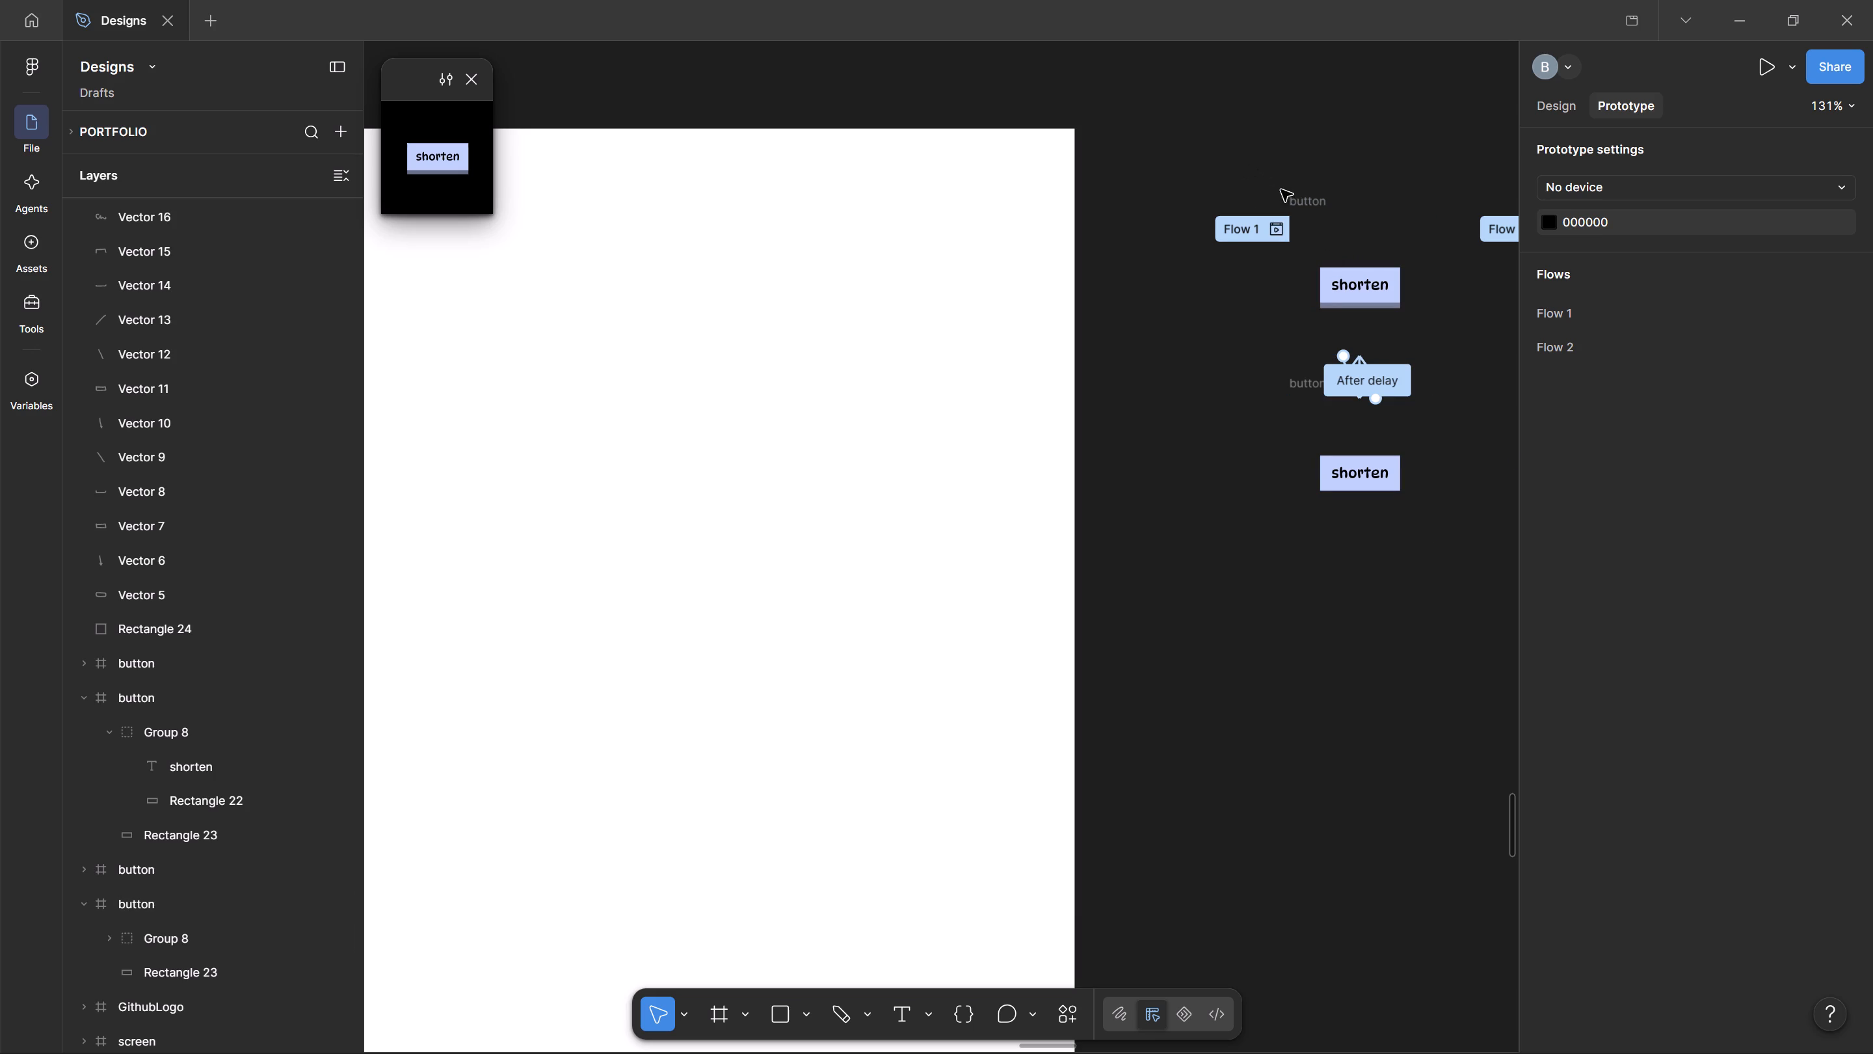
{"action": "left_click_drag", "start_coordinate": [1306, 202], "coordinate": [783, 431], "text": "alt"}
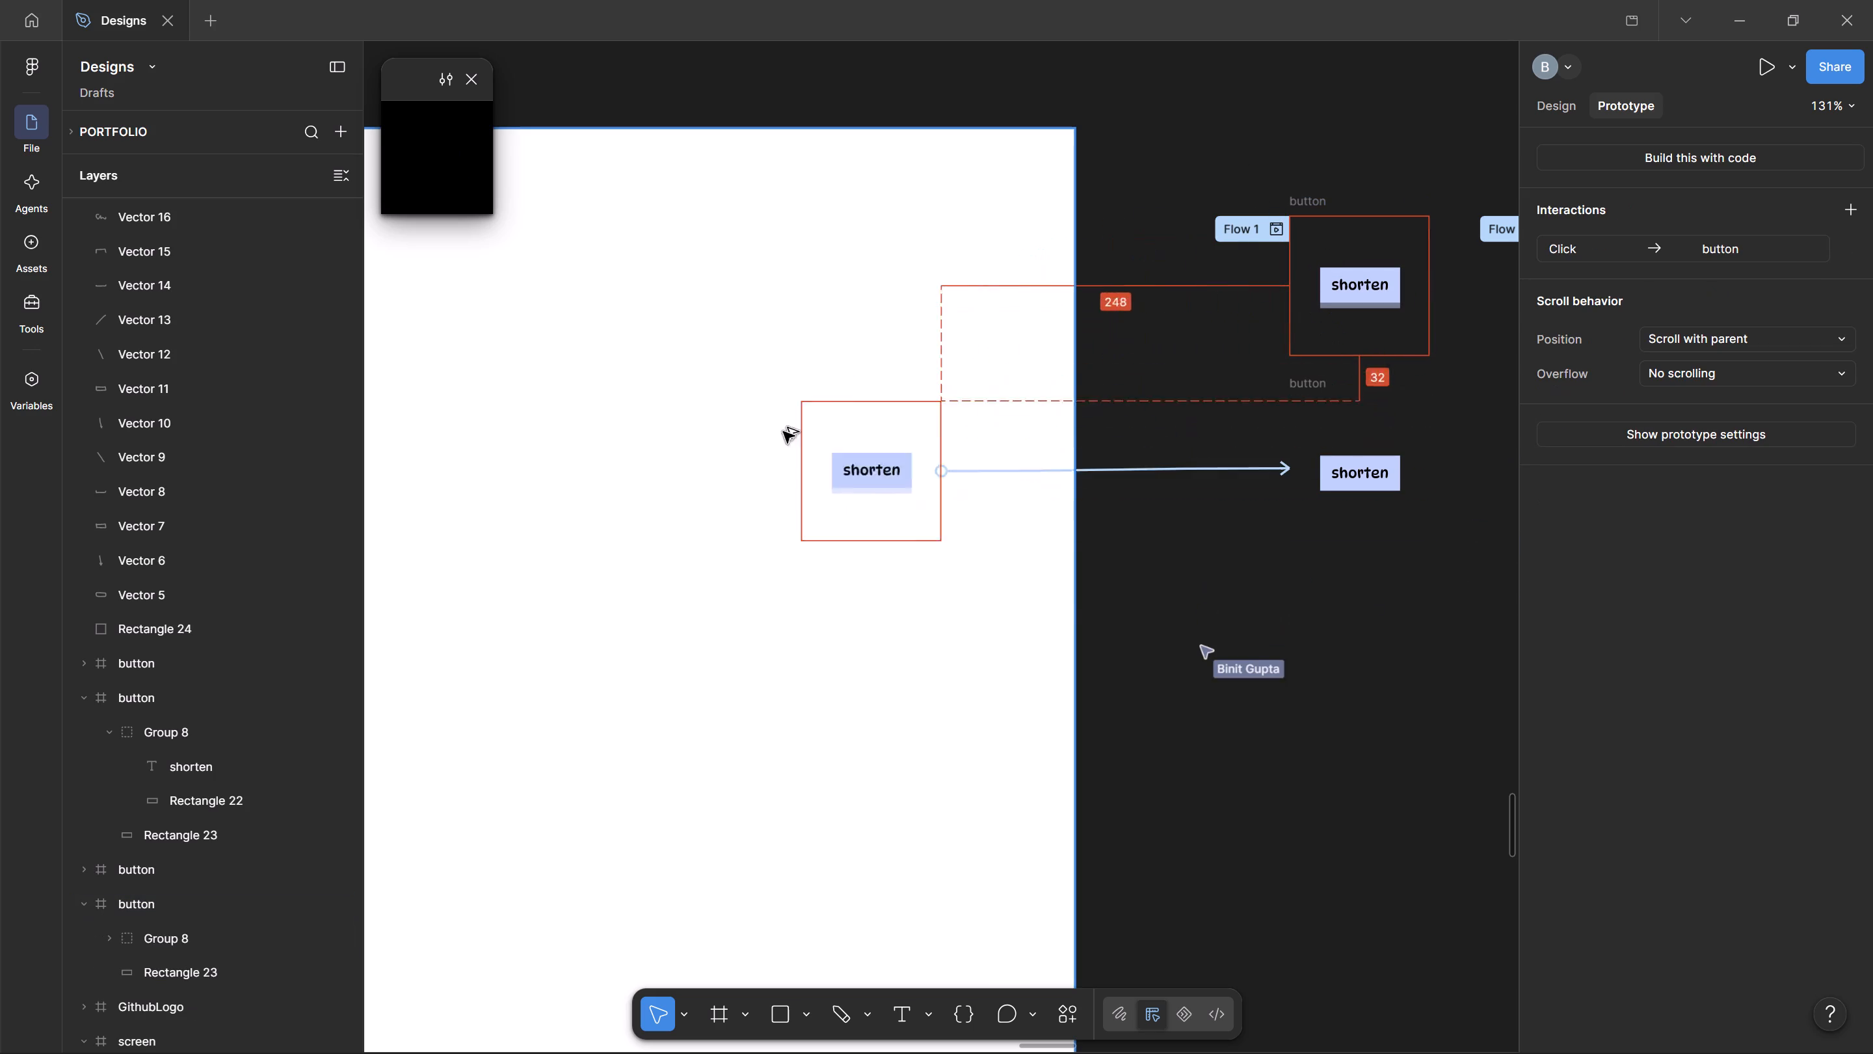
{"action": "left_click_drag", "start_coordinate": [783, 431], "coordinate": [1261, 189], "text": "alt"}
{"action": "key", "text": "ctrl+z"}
Switch to design mode and place a copy of the upper Flow 1 "shorten" button frame inside the white screen frame.
{"action": "left_click", "coordinate": [1306, 195]}
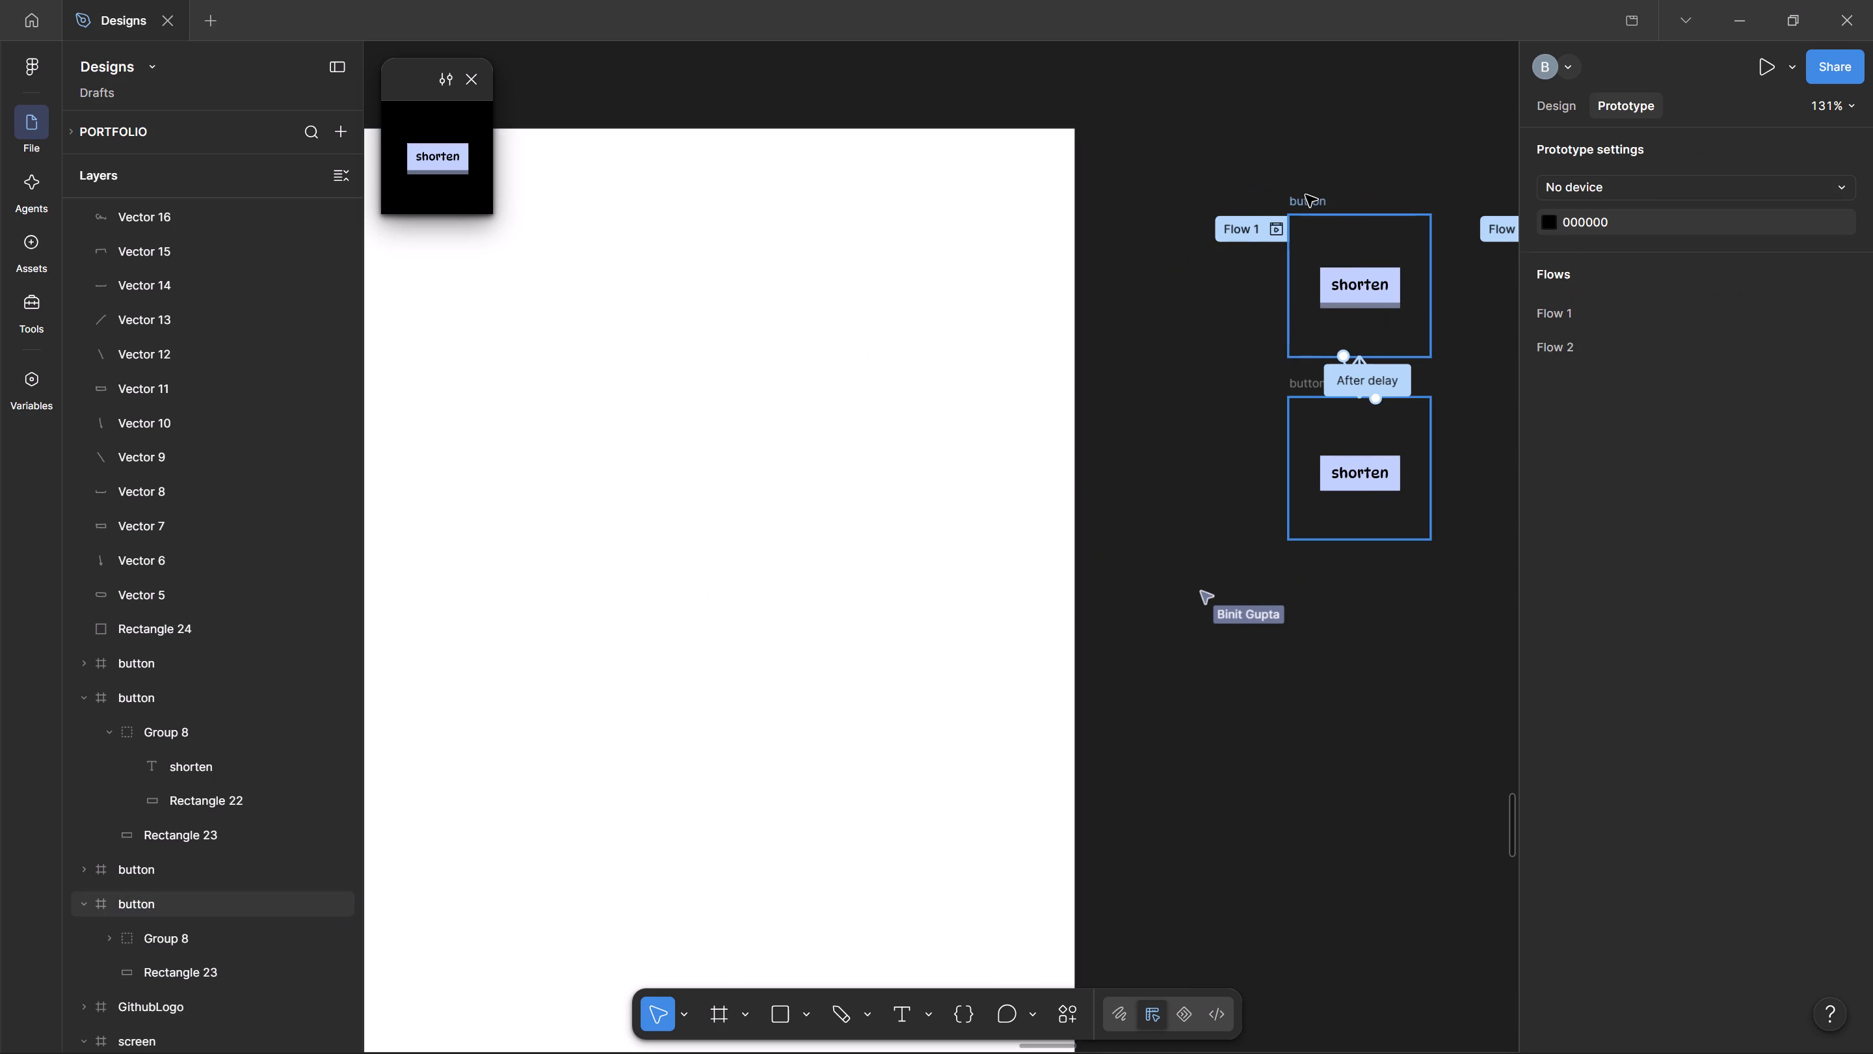
{"action": "left_click", "coordinate": [1555, 93]}
{"action": "left_click_drag", "start_coordinate": [1318, 199], "coordinate": [568, 612]}
Move the copied "shorten" button to the end of the URL underline, at about X 1214, Y 540.
{"action": "scroll", "coordinate": [820, 648], "scroll_direction": "down", "scroll_amount": 3, "text": "ctrl"}
{"action": "key", "text": "space"}
{"action": "left_click_drag", "start_coordinate": [1063, 764], "coordinate": [1440, 702]}
{"action": "scroll", "coordinate": [972, 687], "scroll_direction": "up", "scroll_amount": 2, "text": "ctrl"}
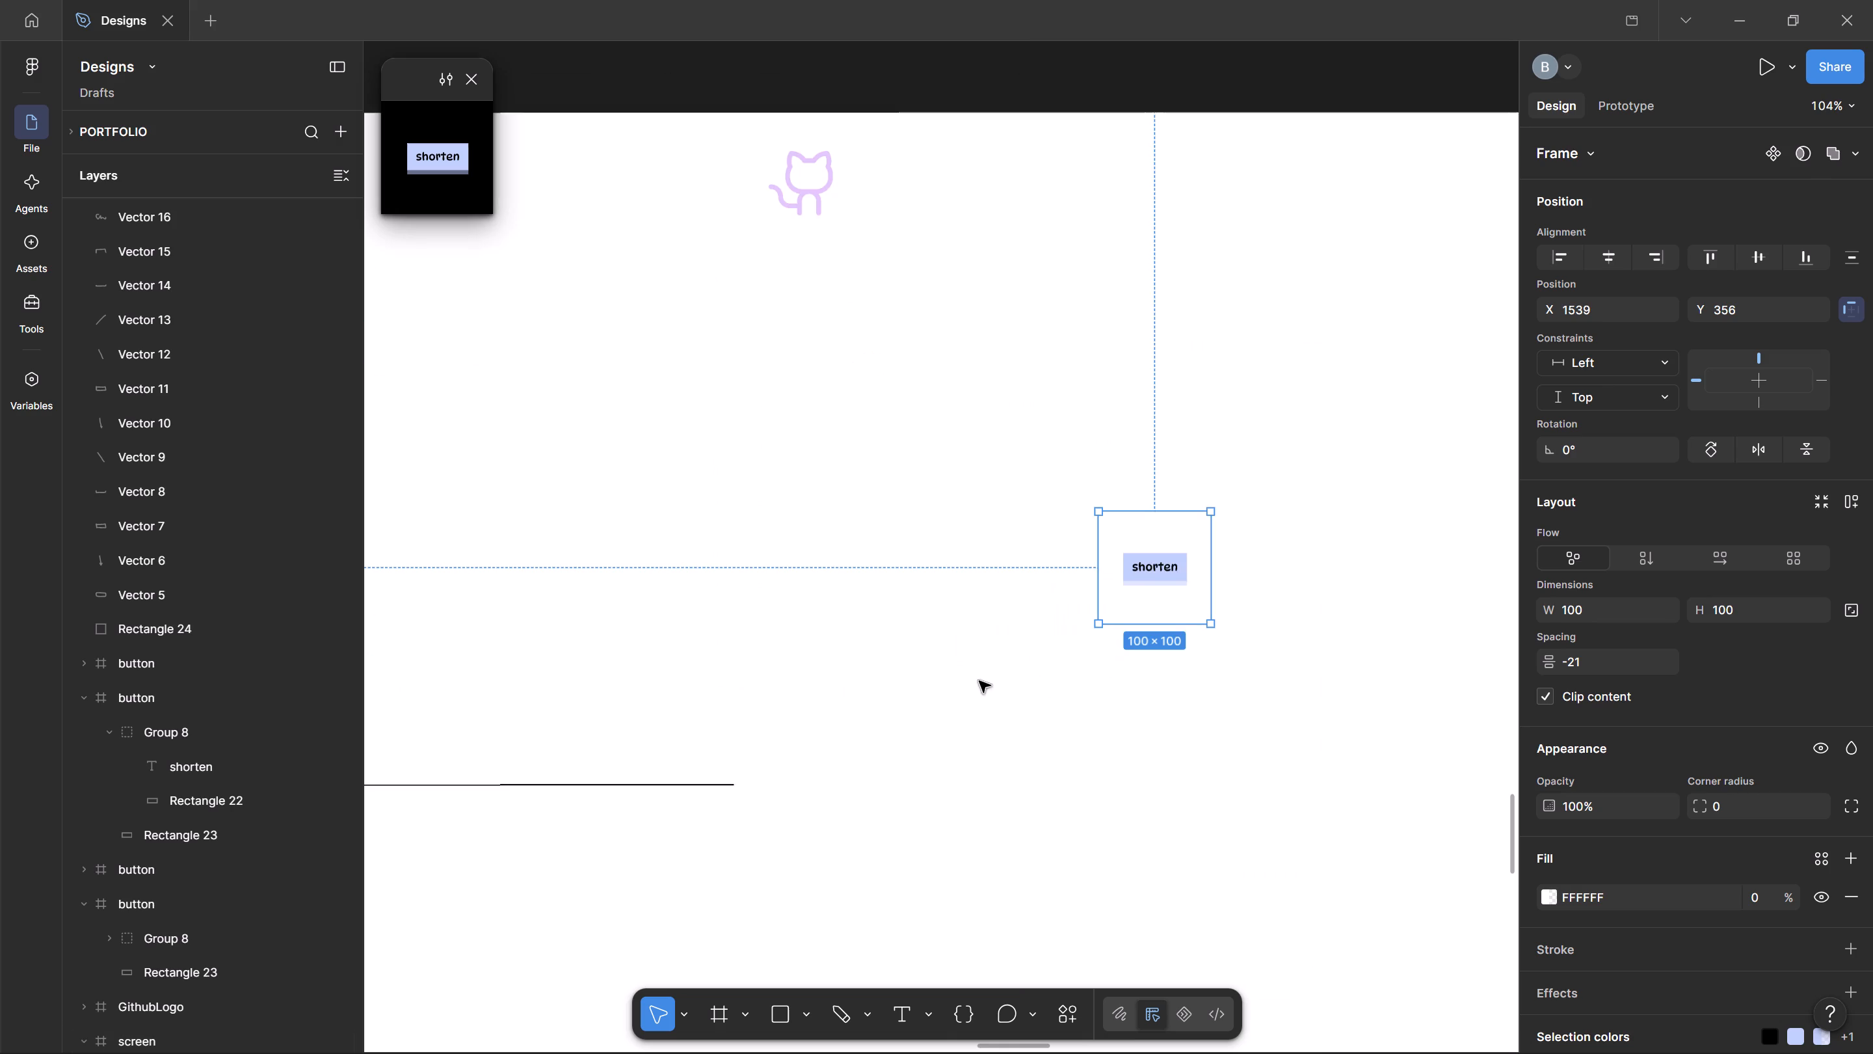
{"action": "left_click_drag", "start_coordinate": [1140, 552], "coordinate": [788, 769]}
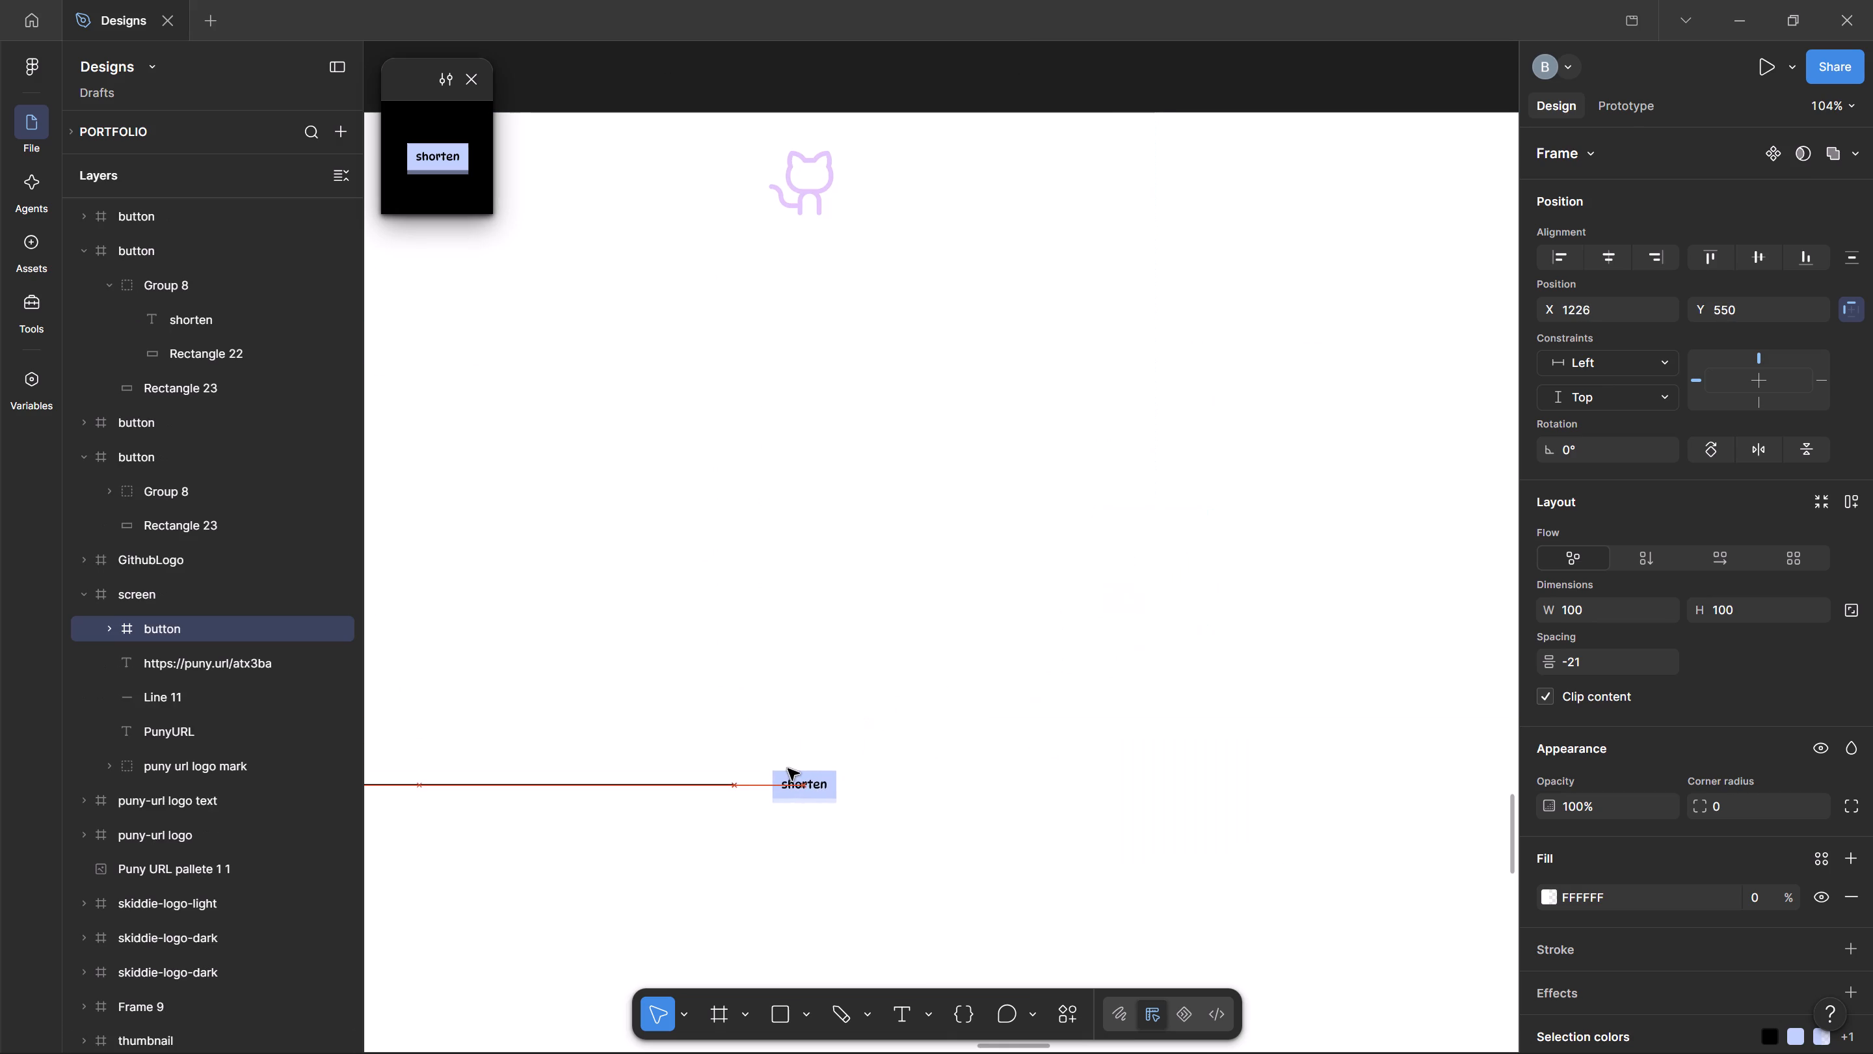
{"action": "left_click_drag", "start_coordinate": [788, 769], "coordinate": [782, 754]}
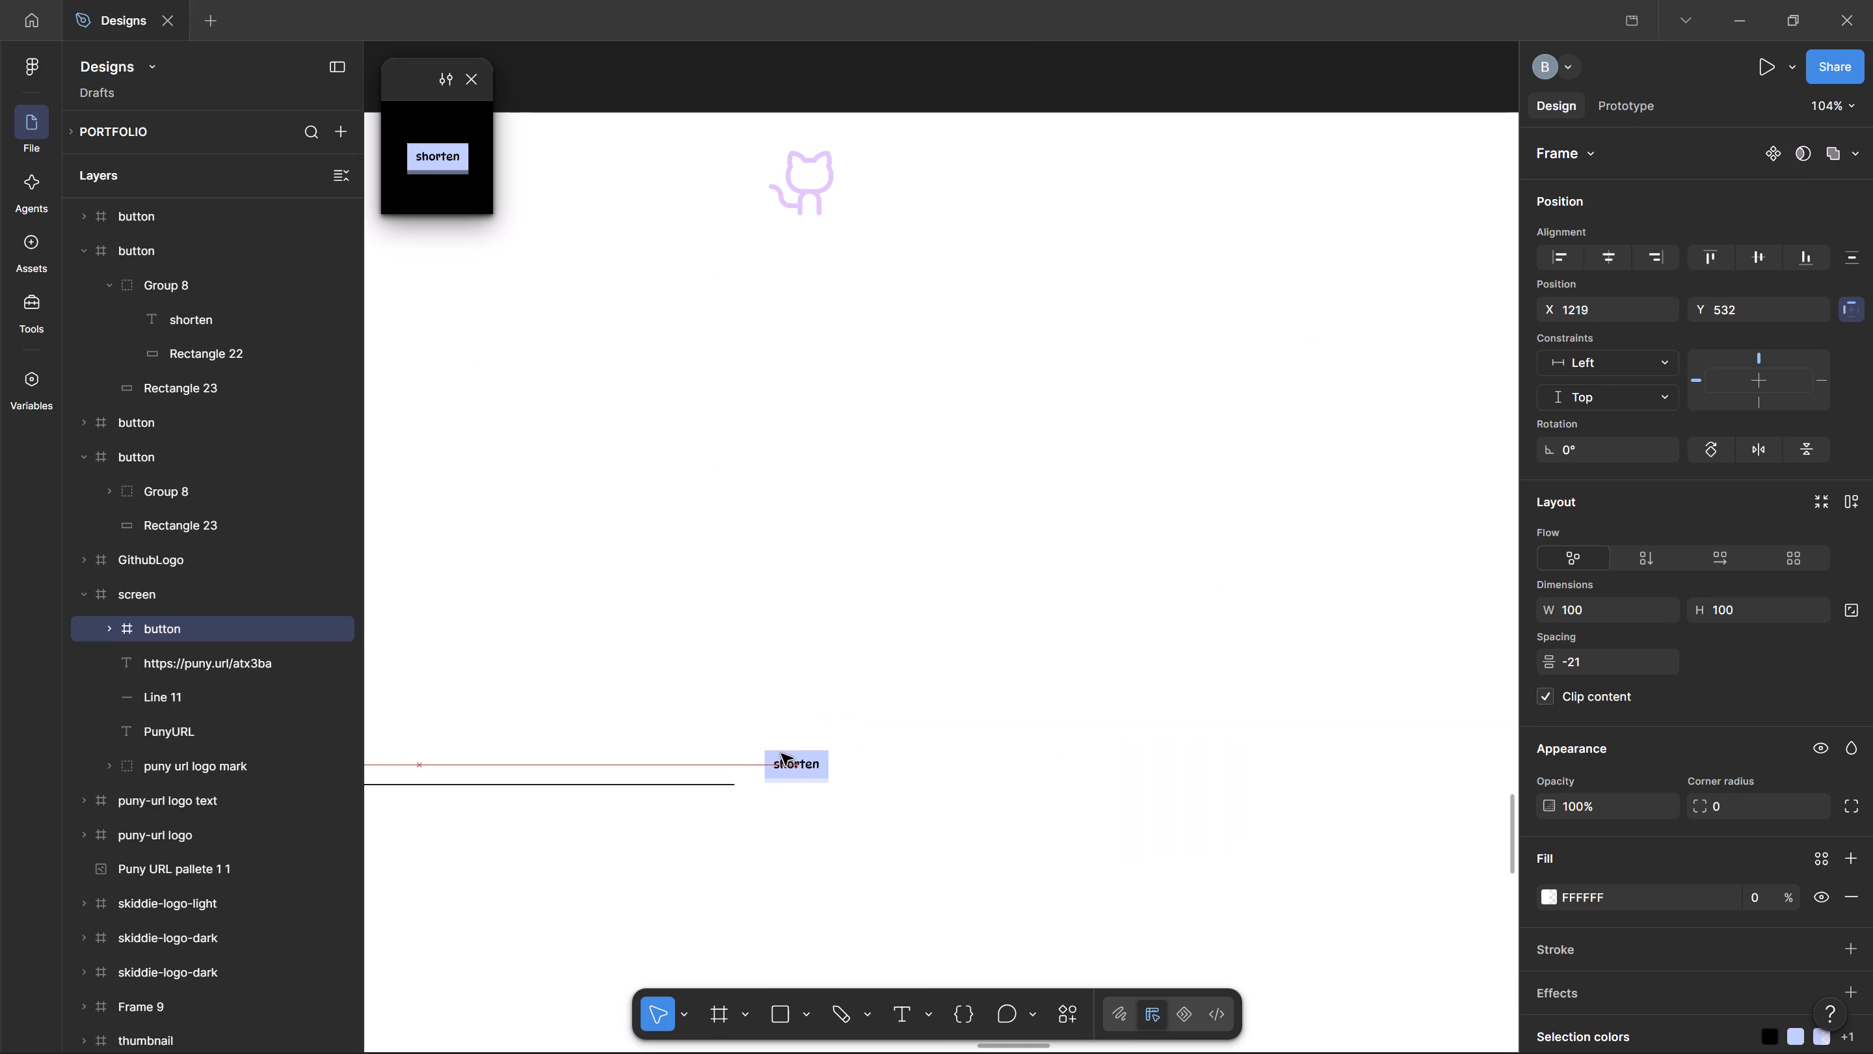
{"action": "left_click_drag", "start_coordinate": [782, 754], "coordinate": [773, 759]}
{"action": "scroll", "coordinate": [804, 699], "scroll_direction": "down", "scroll_amount": 3, "text": "ctrl"}
{"action": "key", "text": "space"}
{"action": "left_click_drag", "start_coordinate": [990, 733], "coordinate": [1281, 713]}
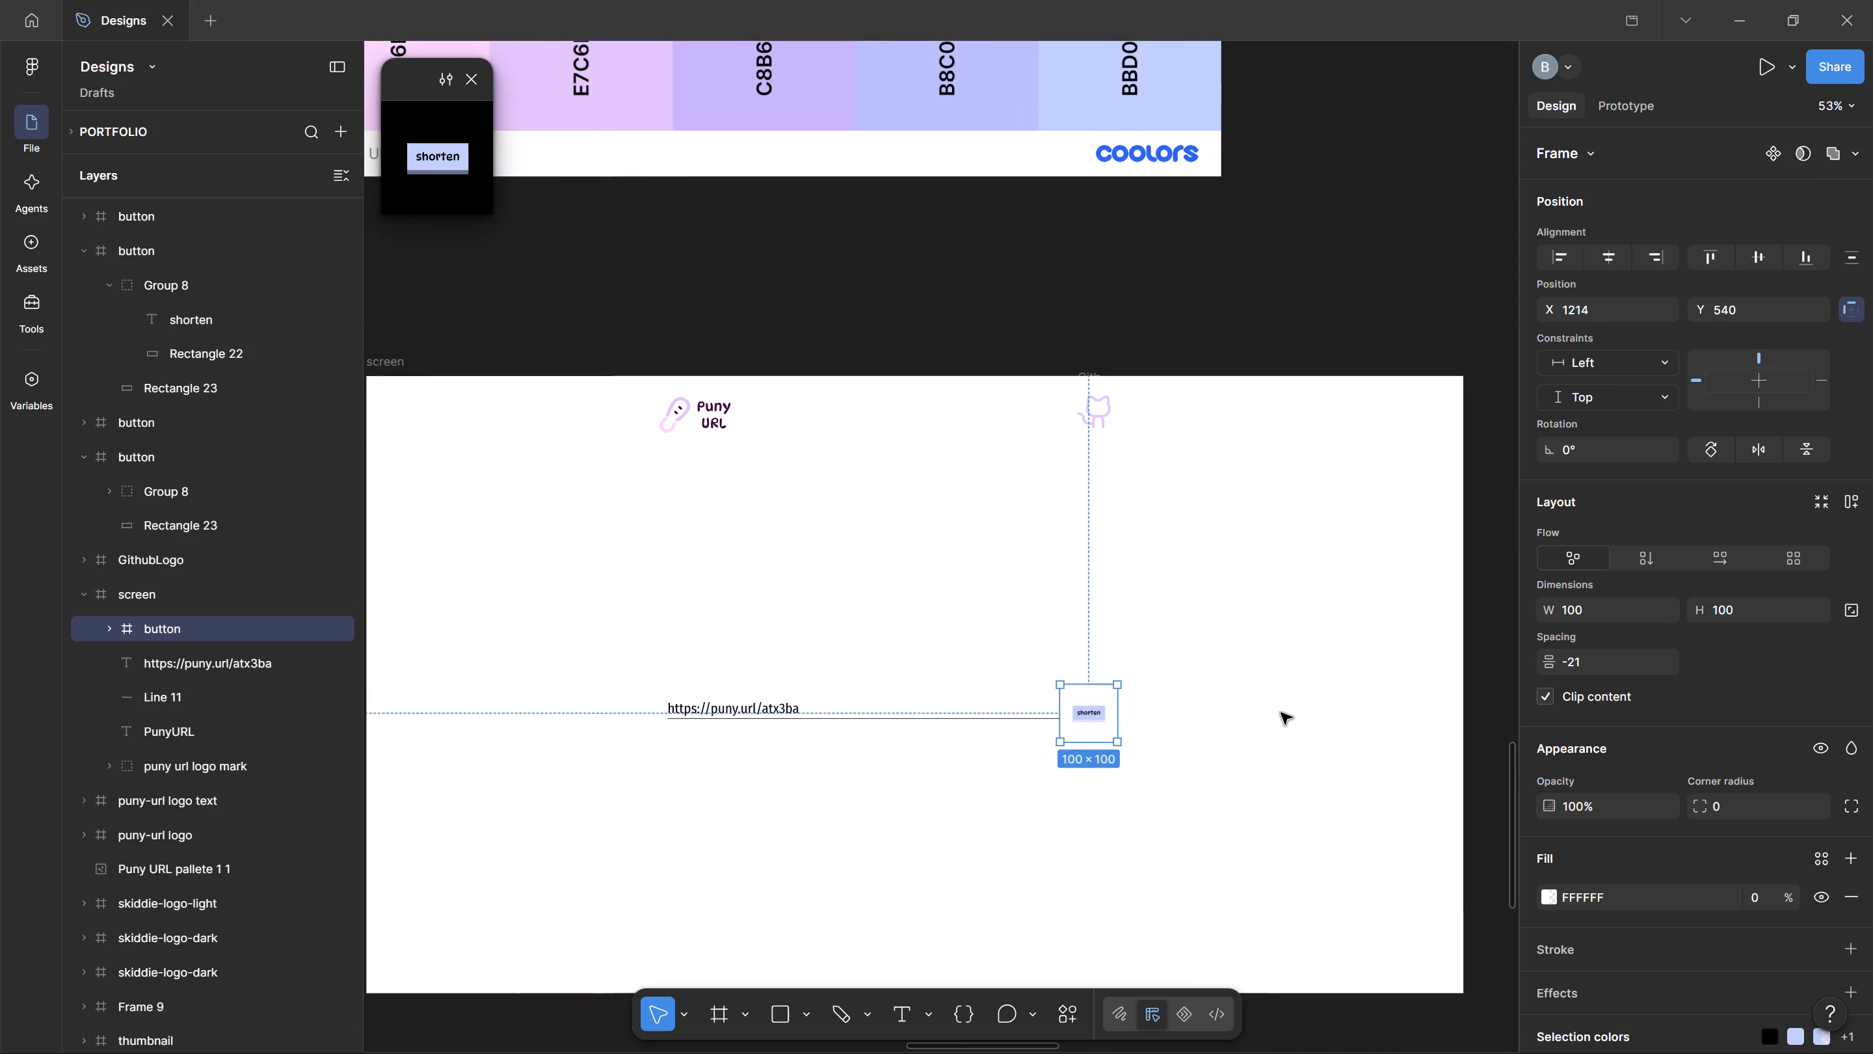
Deselect the button and examine its size and placement beside the URL line within the screen layout.
{"action": "double_click", "coordinate": [1415, 763]}
{"action": "scroll", "coordinate": [1054, 776], "scroll_direction": "up", "scroll_amount": 2, "text": "ctrl"}
{"action": "scroll", "coordinate": [1049, 776], "scroll_direction": "down", "scroll_amount": 1, "text": "ctrl"}
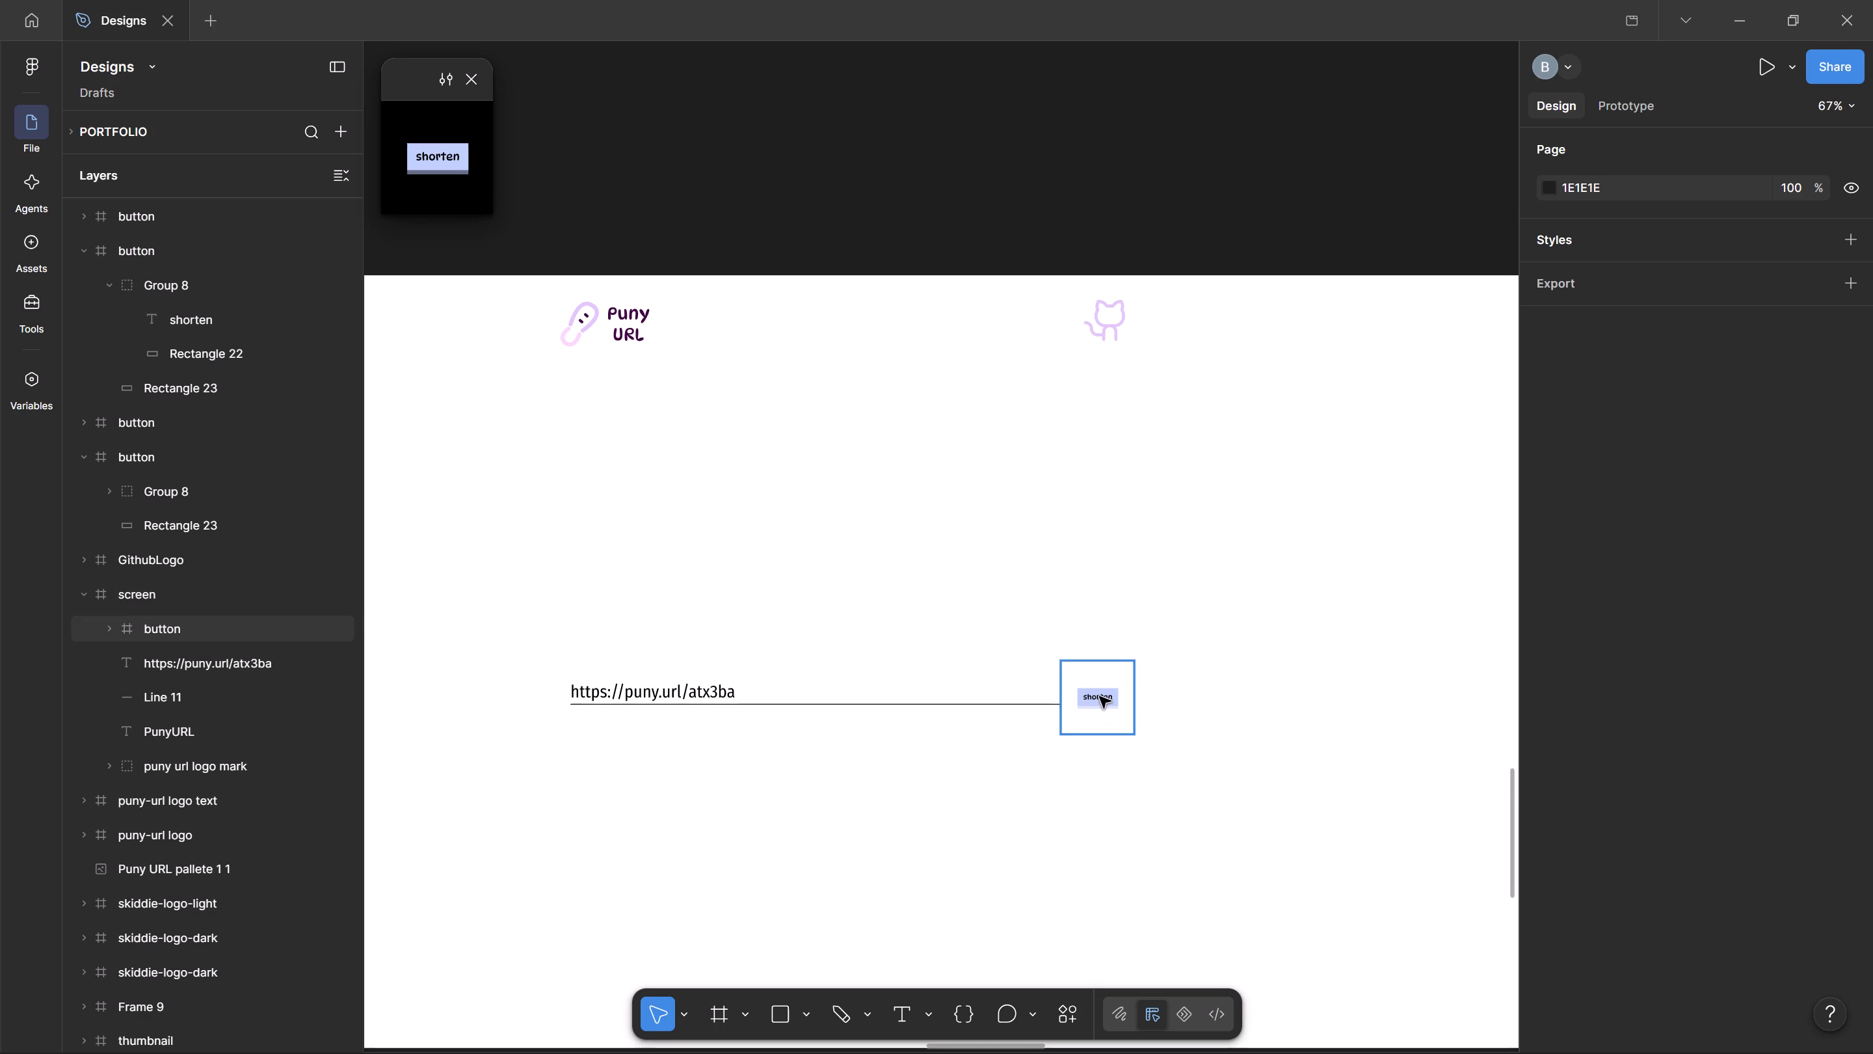
{"action": "scroll", "coordinate": [1122, 843], "scroll_direction": "down", "scroll_amount": 2, "text": "ctrl"}
{"action": "scroll", "coordinate": [907, 806], "scroll_direction": "up", "scroll_amount": 2, "text": "ctrl"}
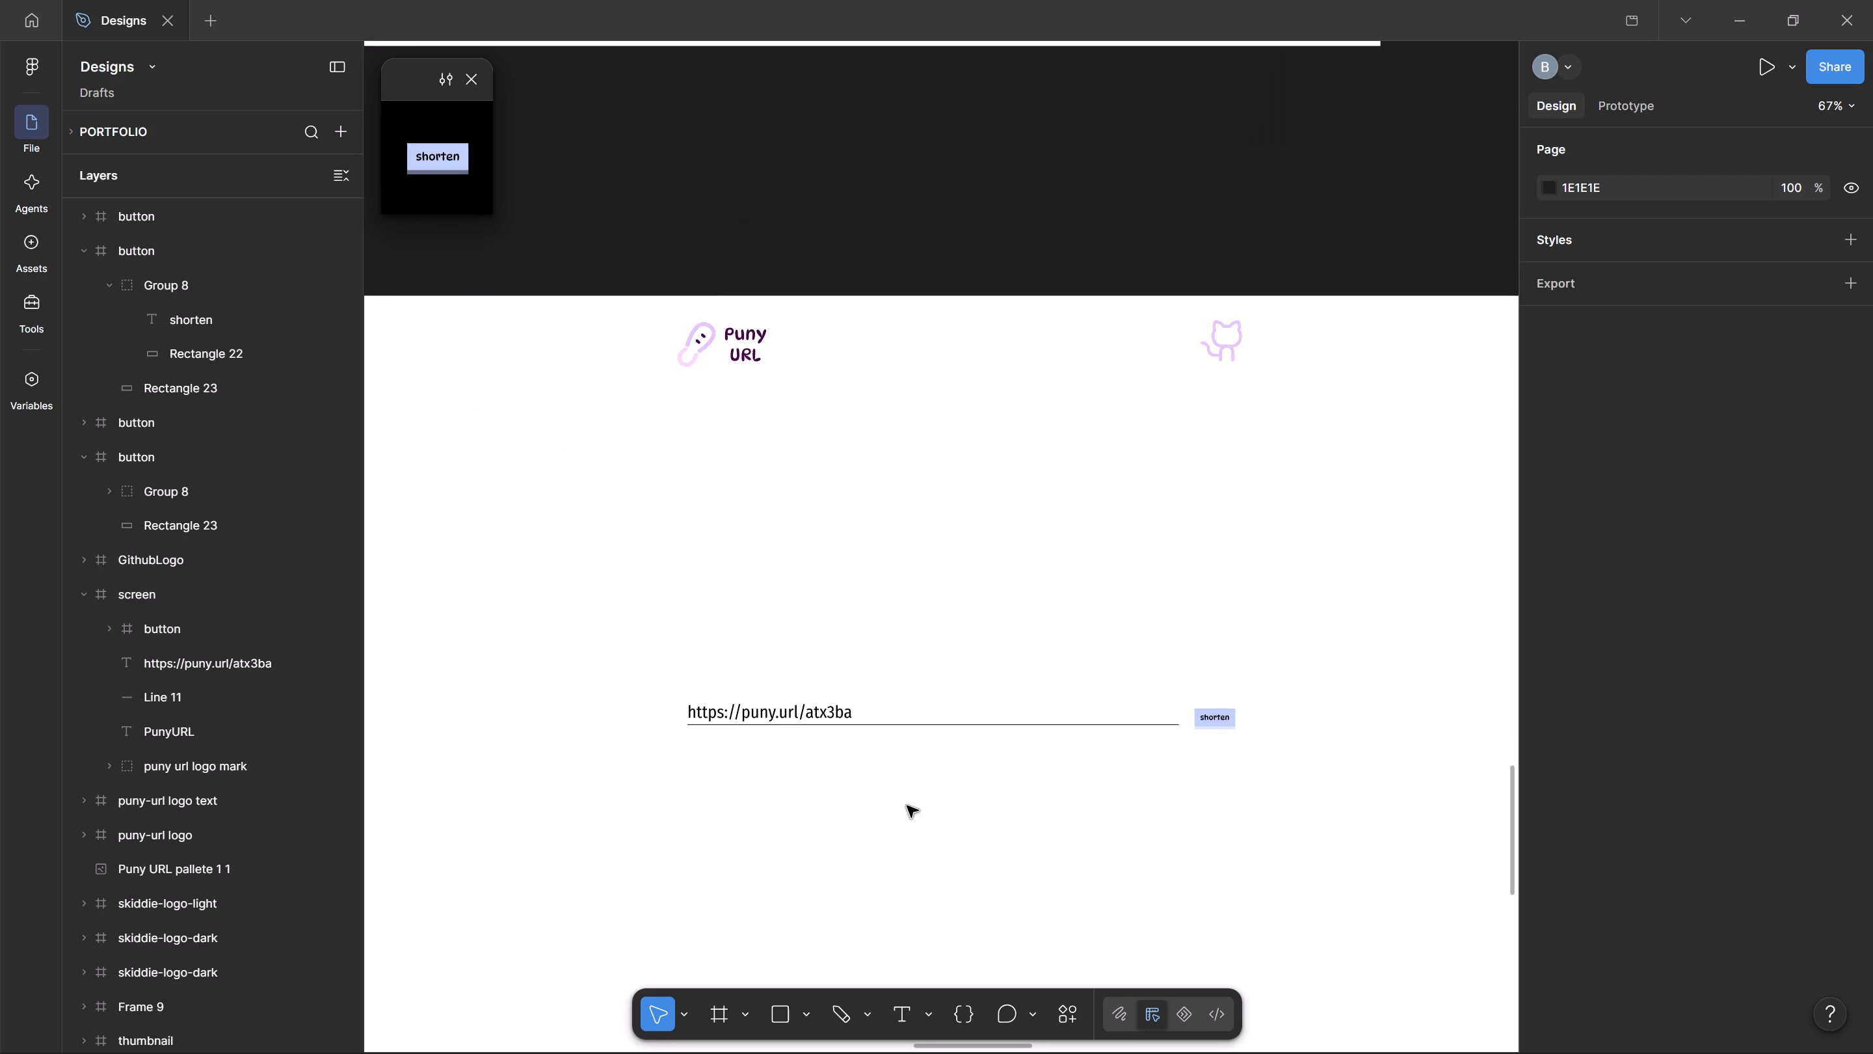
{"action": "scroll", "coordinate": [907, 806], "scroll_direction": "up", "scroll_amount": 1, "text": "ctrl"}
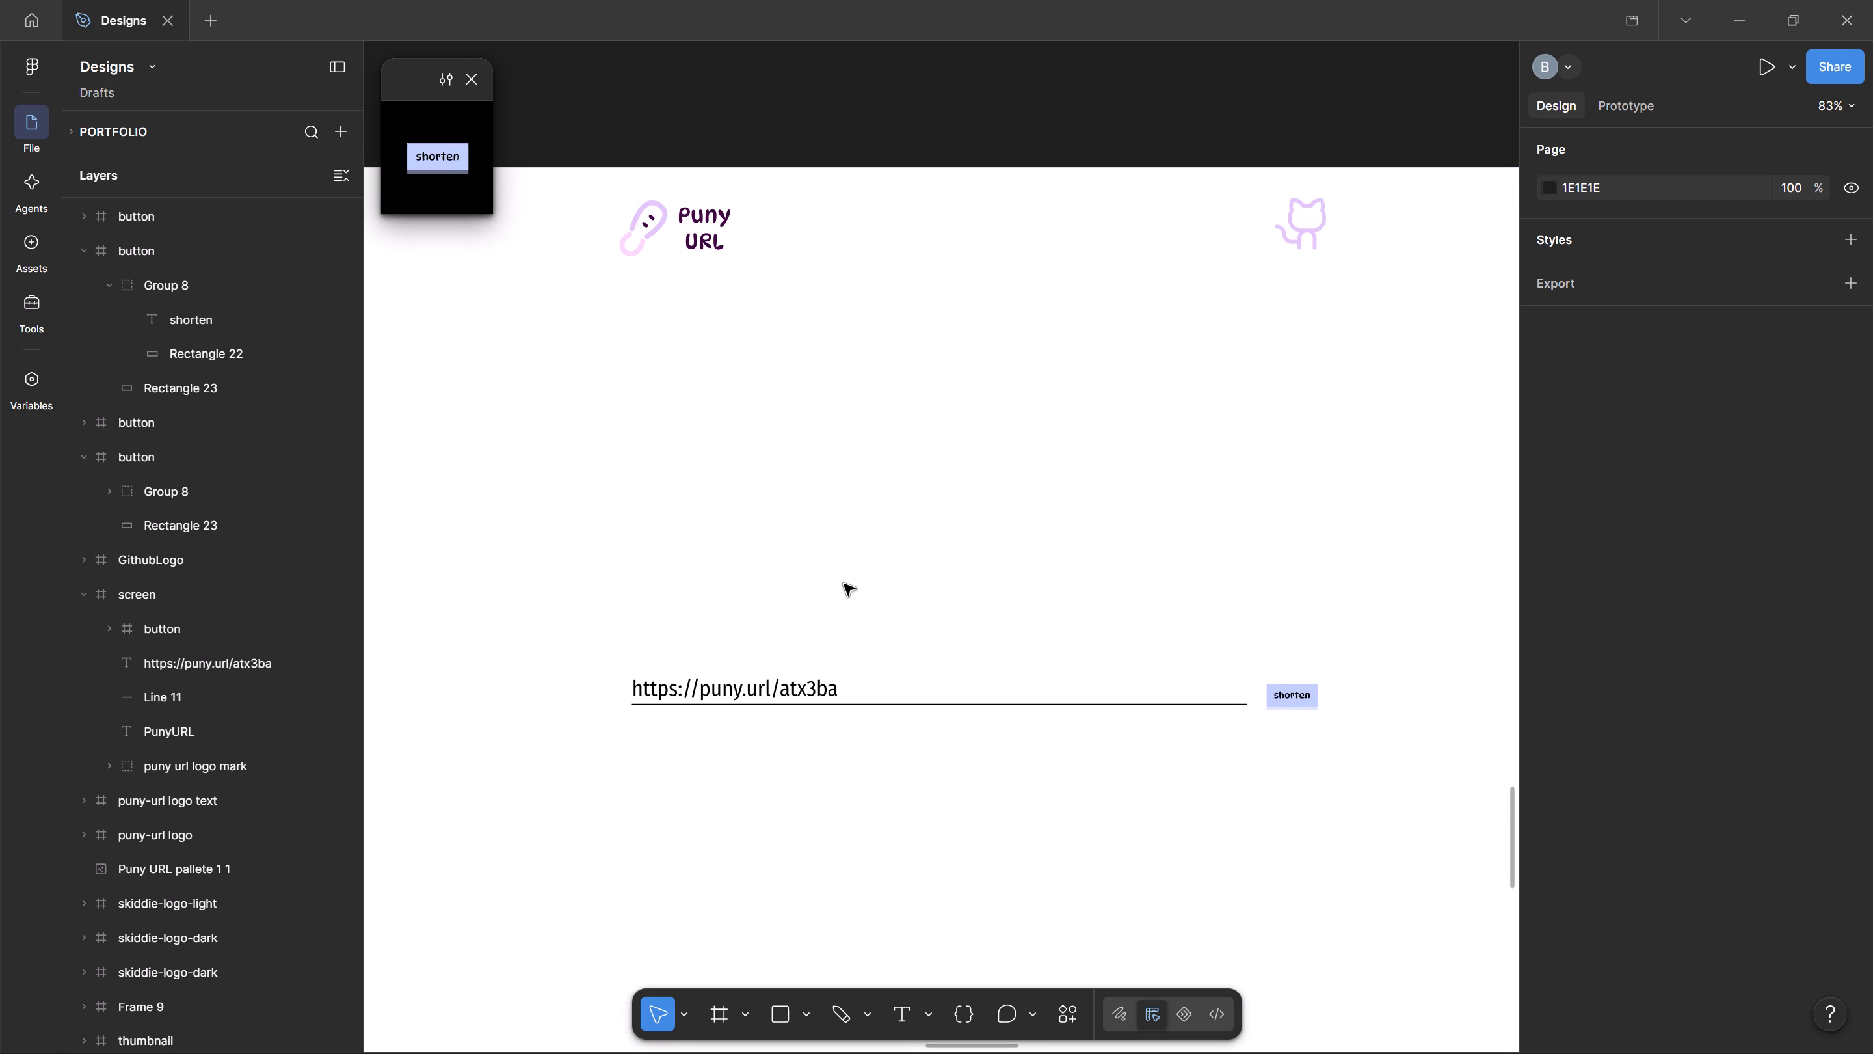
{"action": "scroll", "coordinate": [851, 548], "scroll_direction": "down", "scroll_amount": 3, "text": "ctrl"}
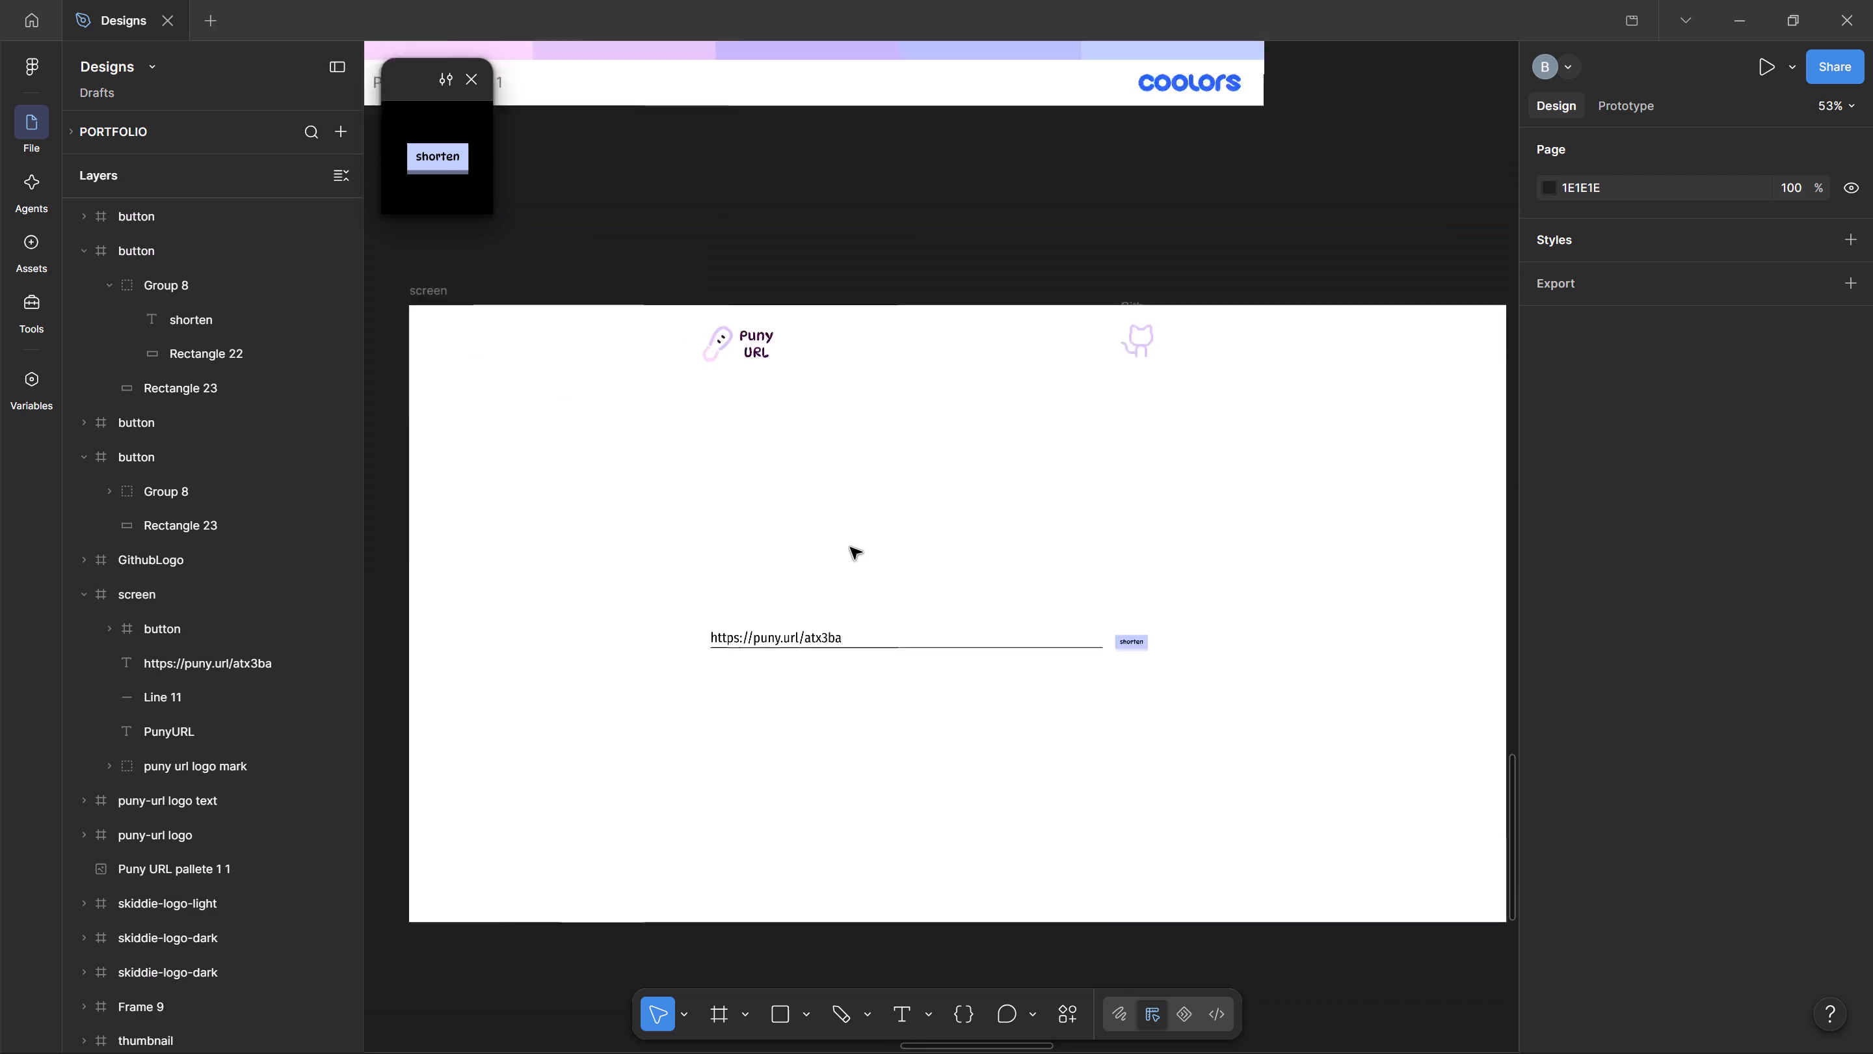
{"action": "scroll", "coordinate": [837, 498], "scroll_direction": "up", "scroll_amount": 1, "text": "ctrl"}
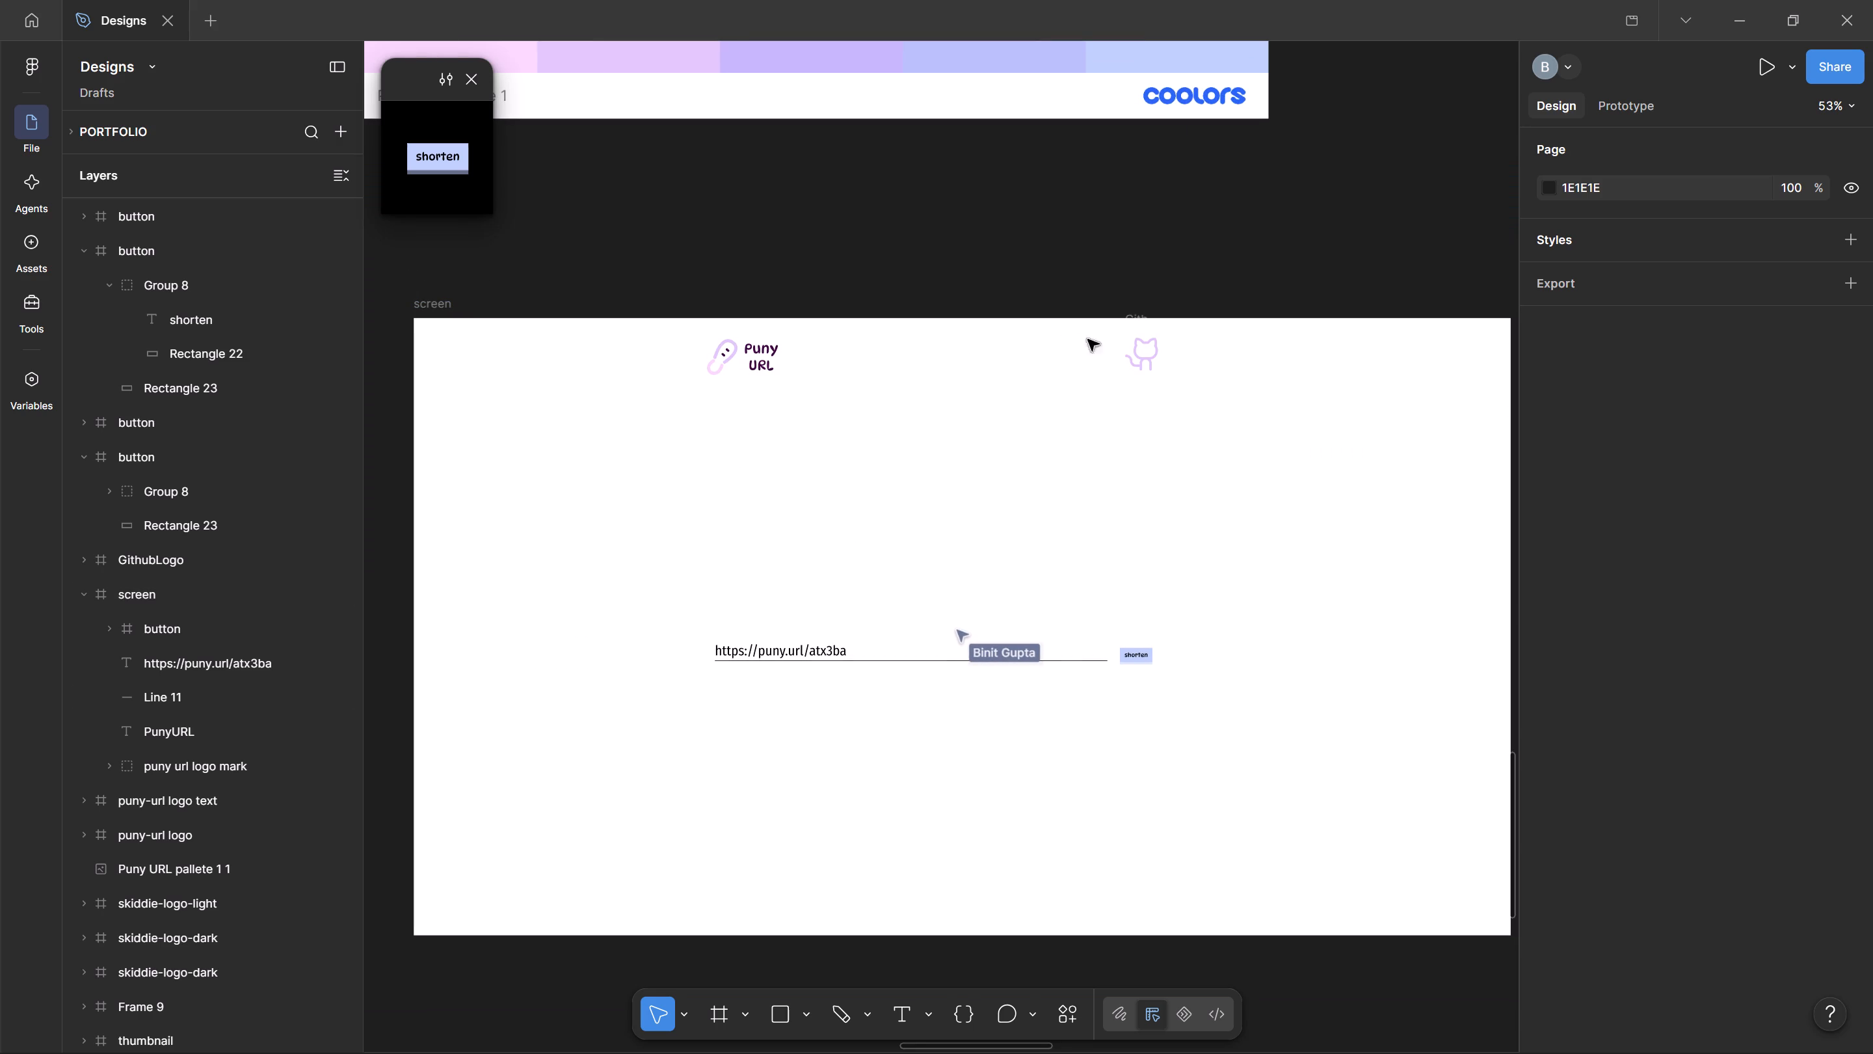
Select the cat-shaped vector of the GitHub logo at the top of the screen frame.
{"action": "left_click", "coordinate": [1151, 351]}
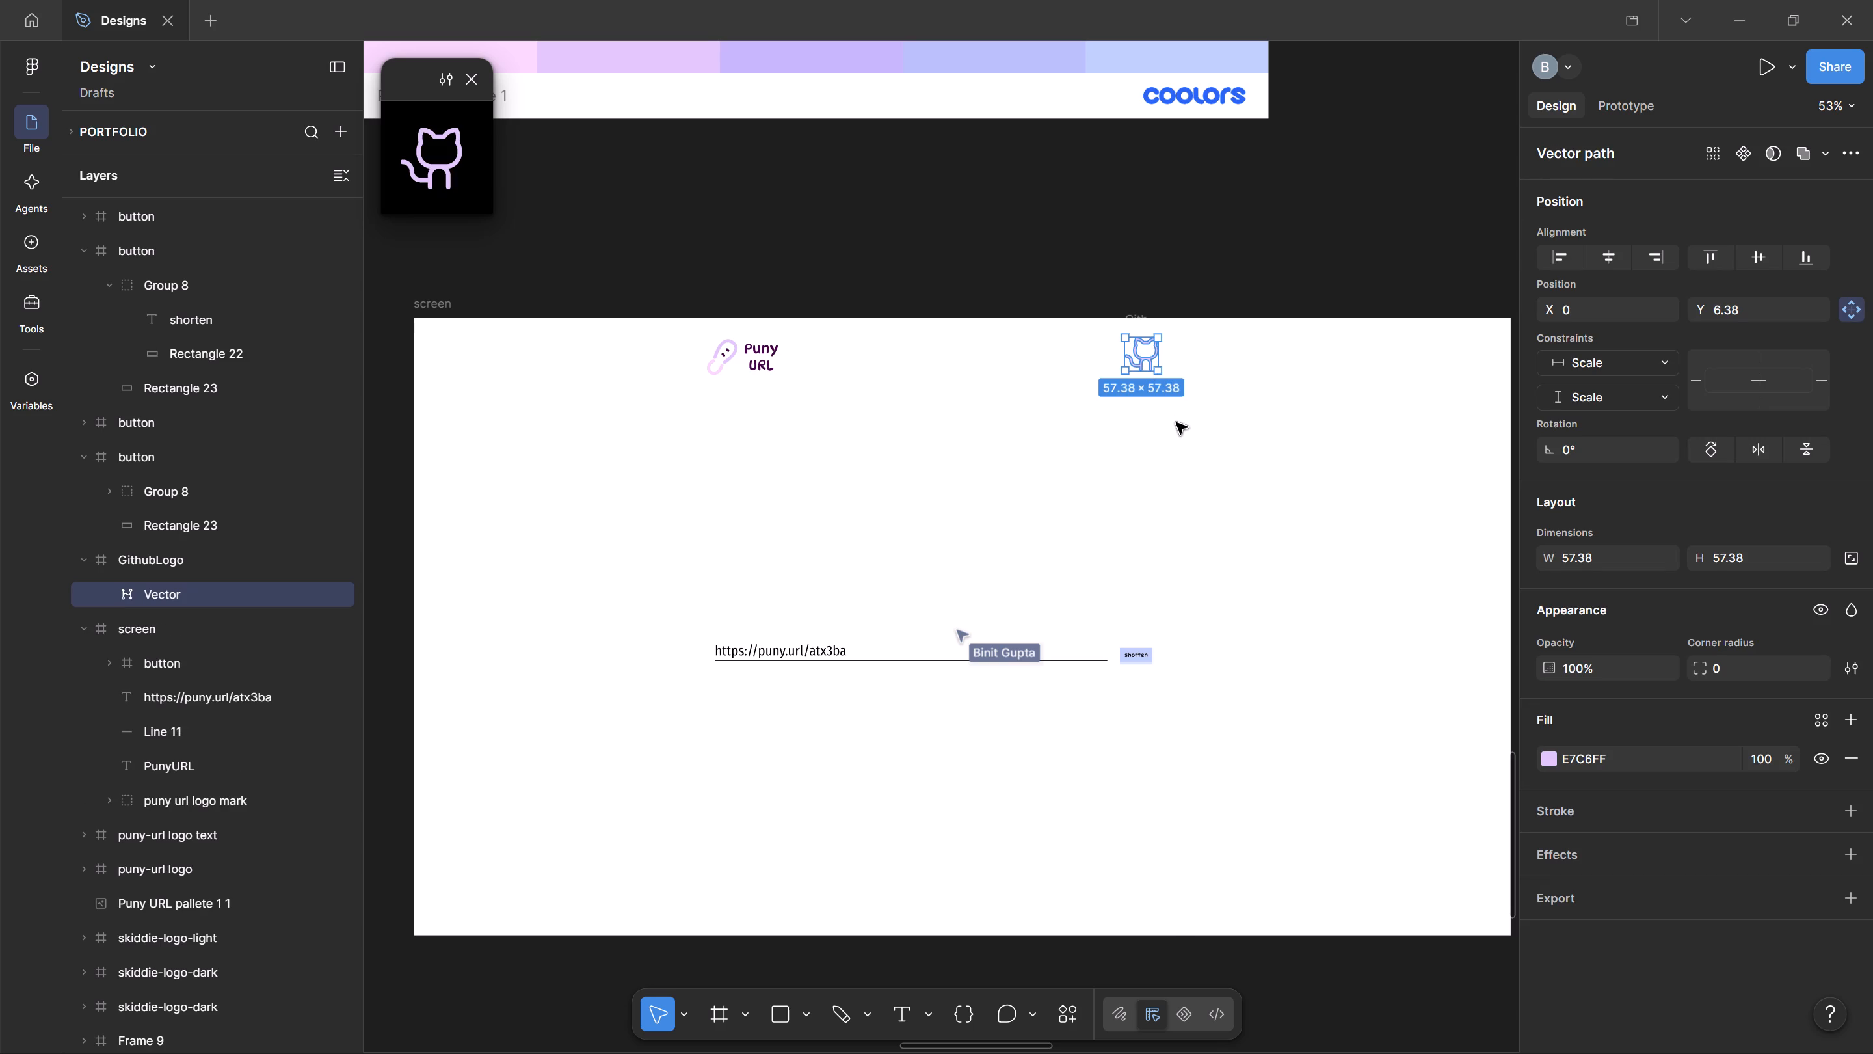
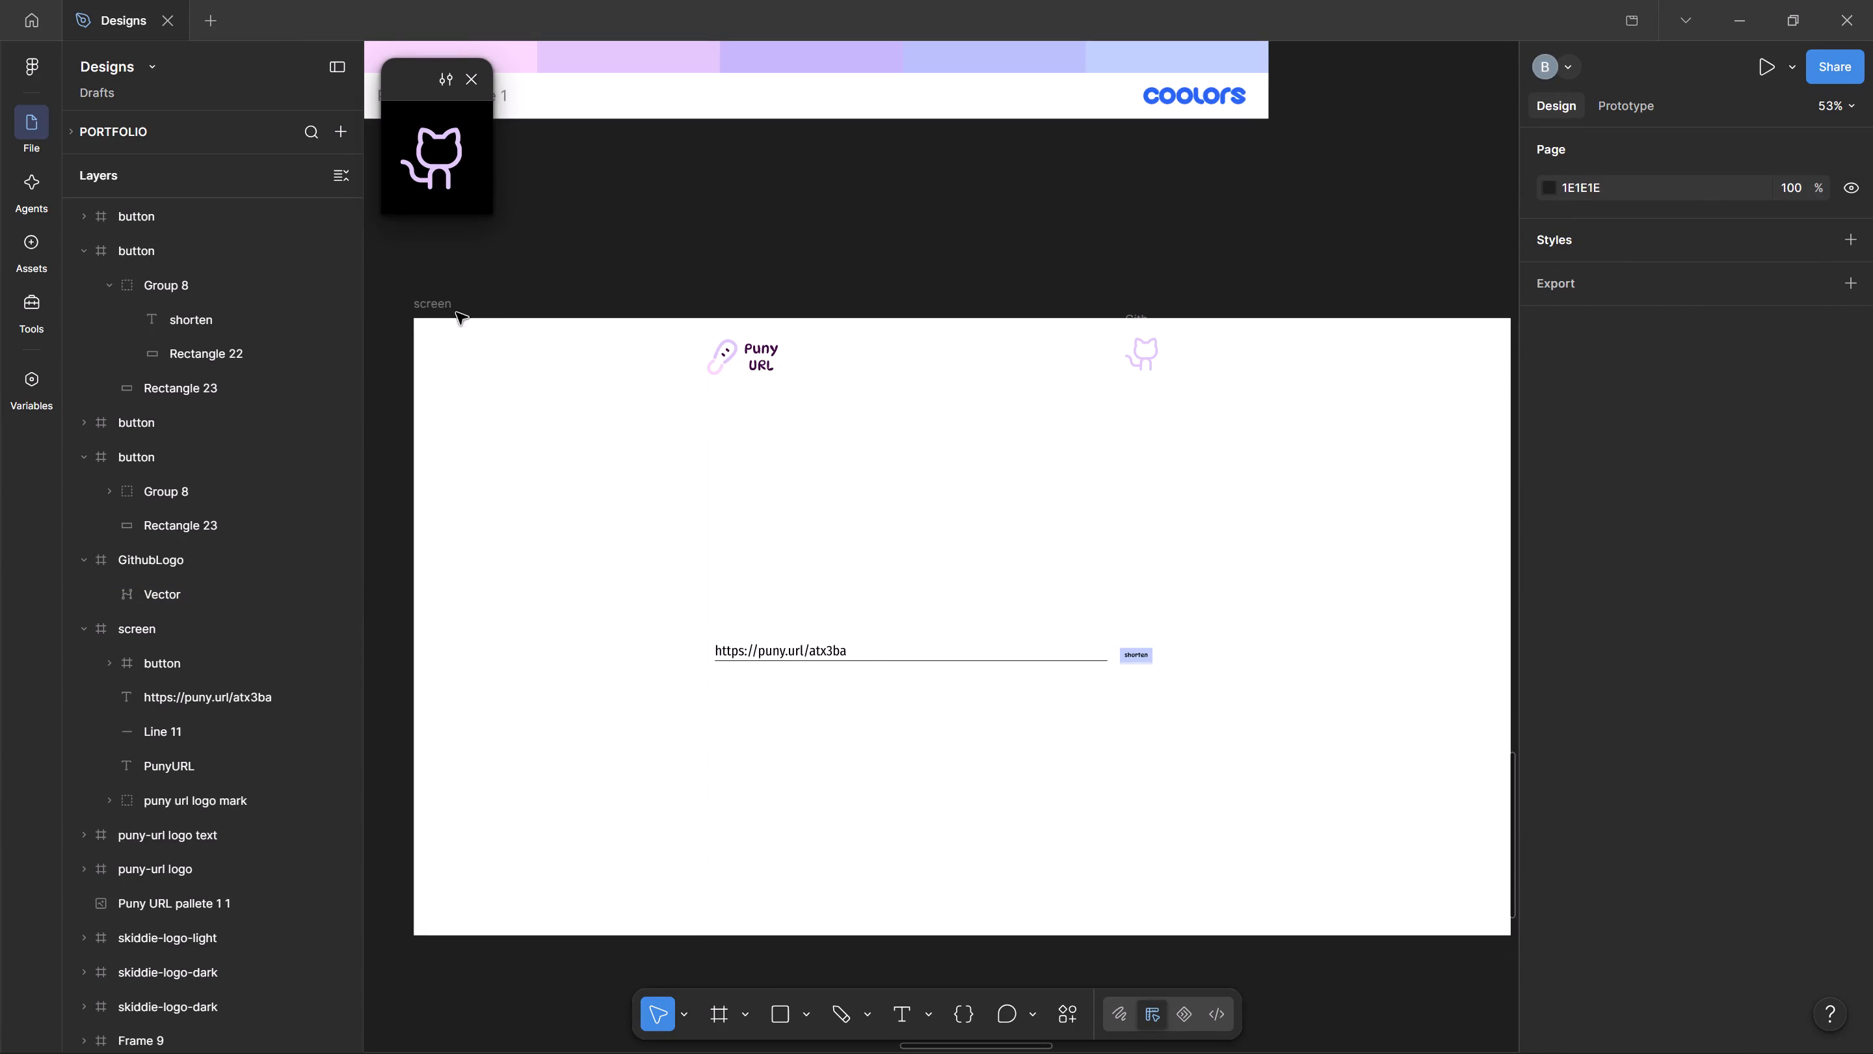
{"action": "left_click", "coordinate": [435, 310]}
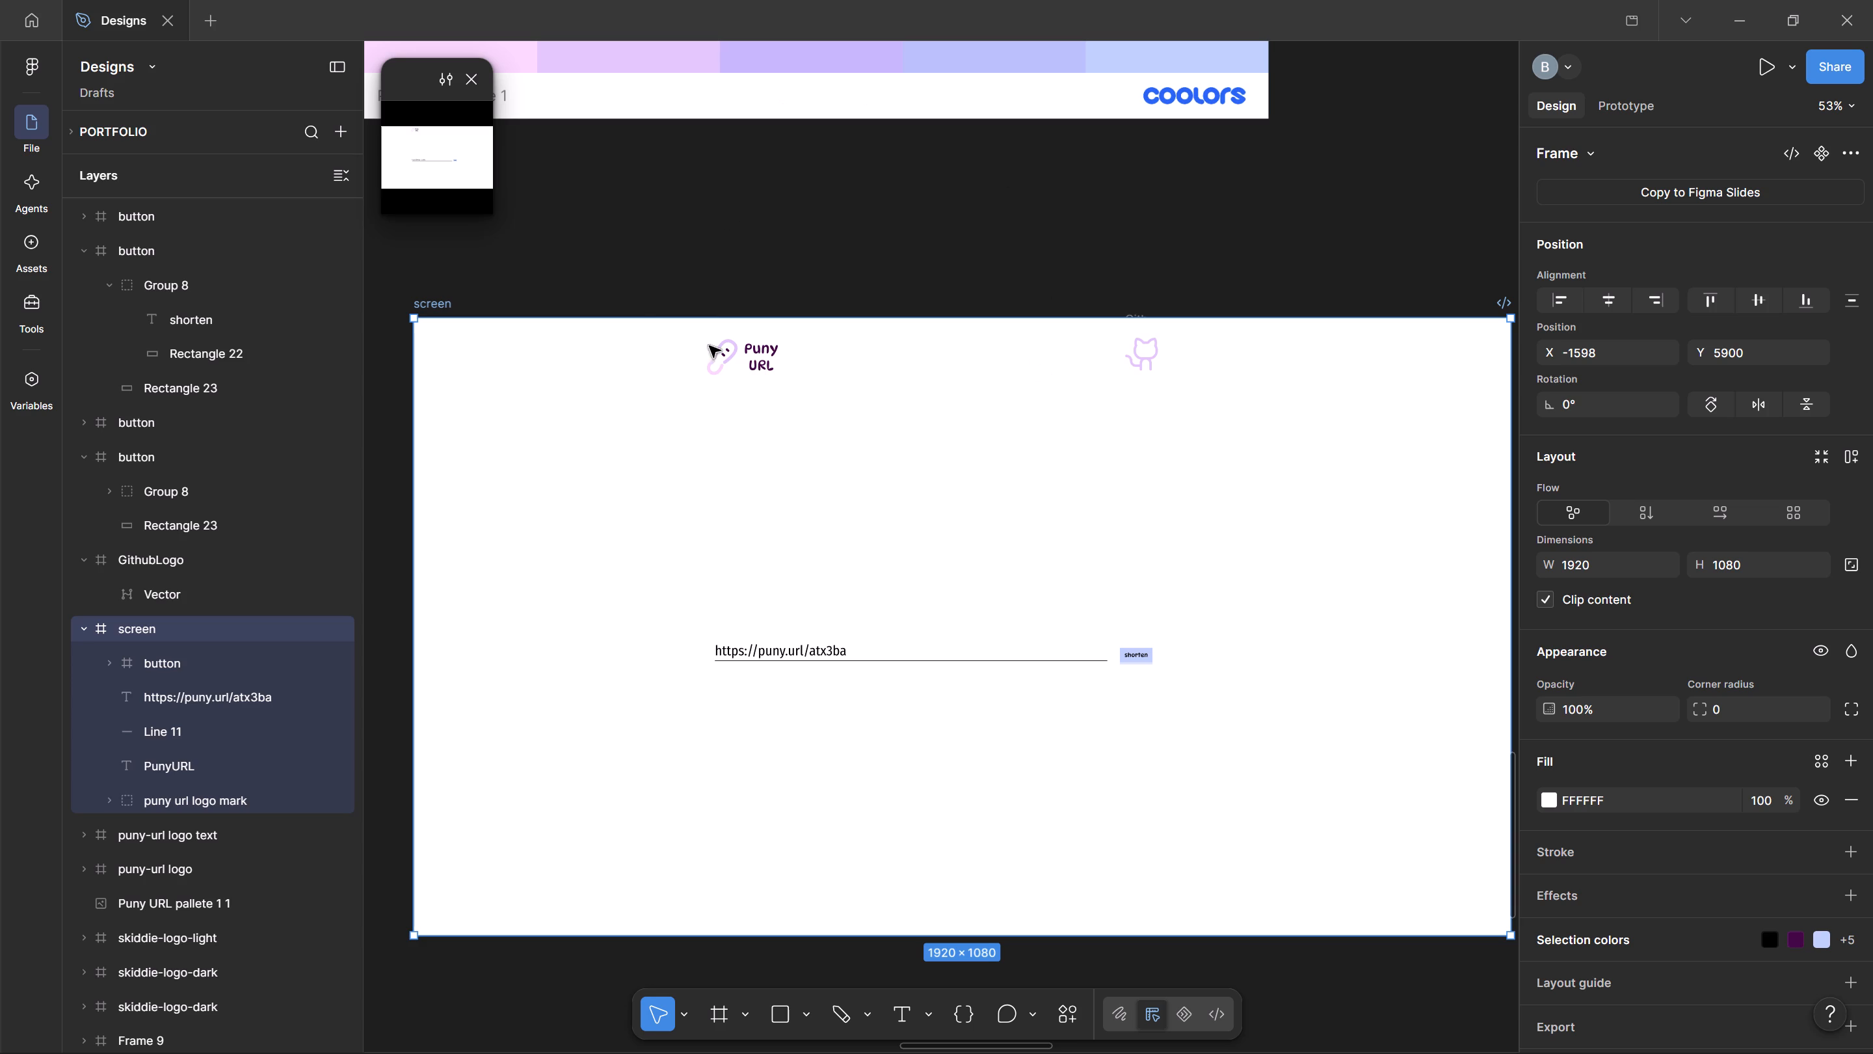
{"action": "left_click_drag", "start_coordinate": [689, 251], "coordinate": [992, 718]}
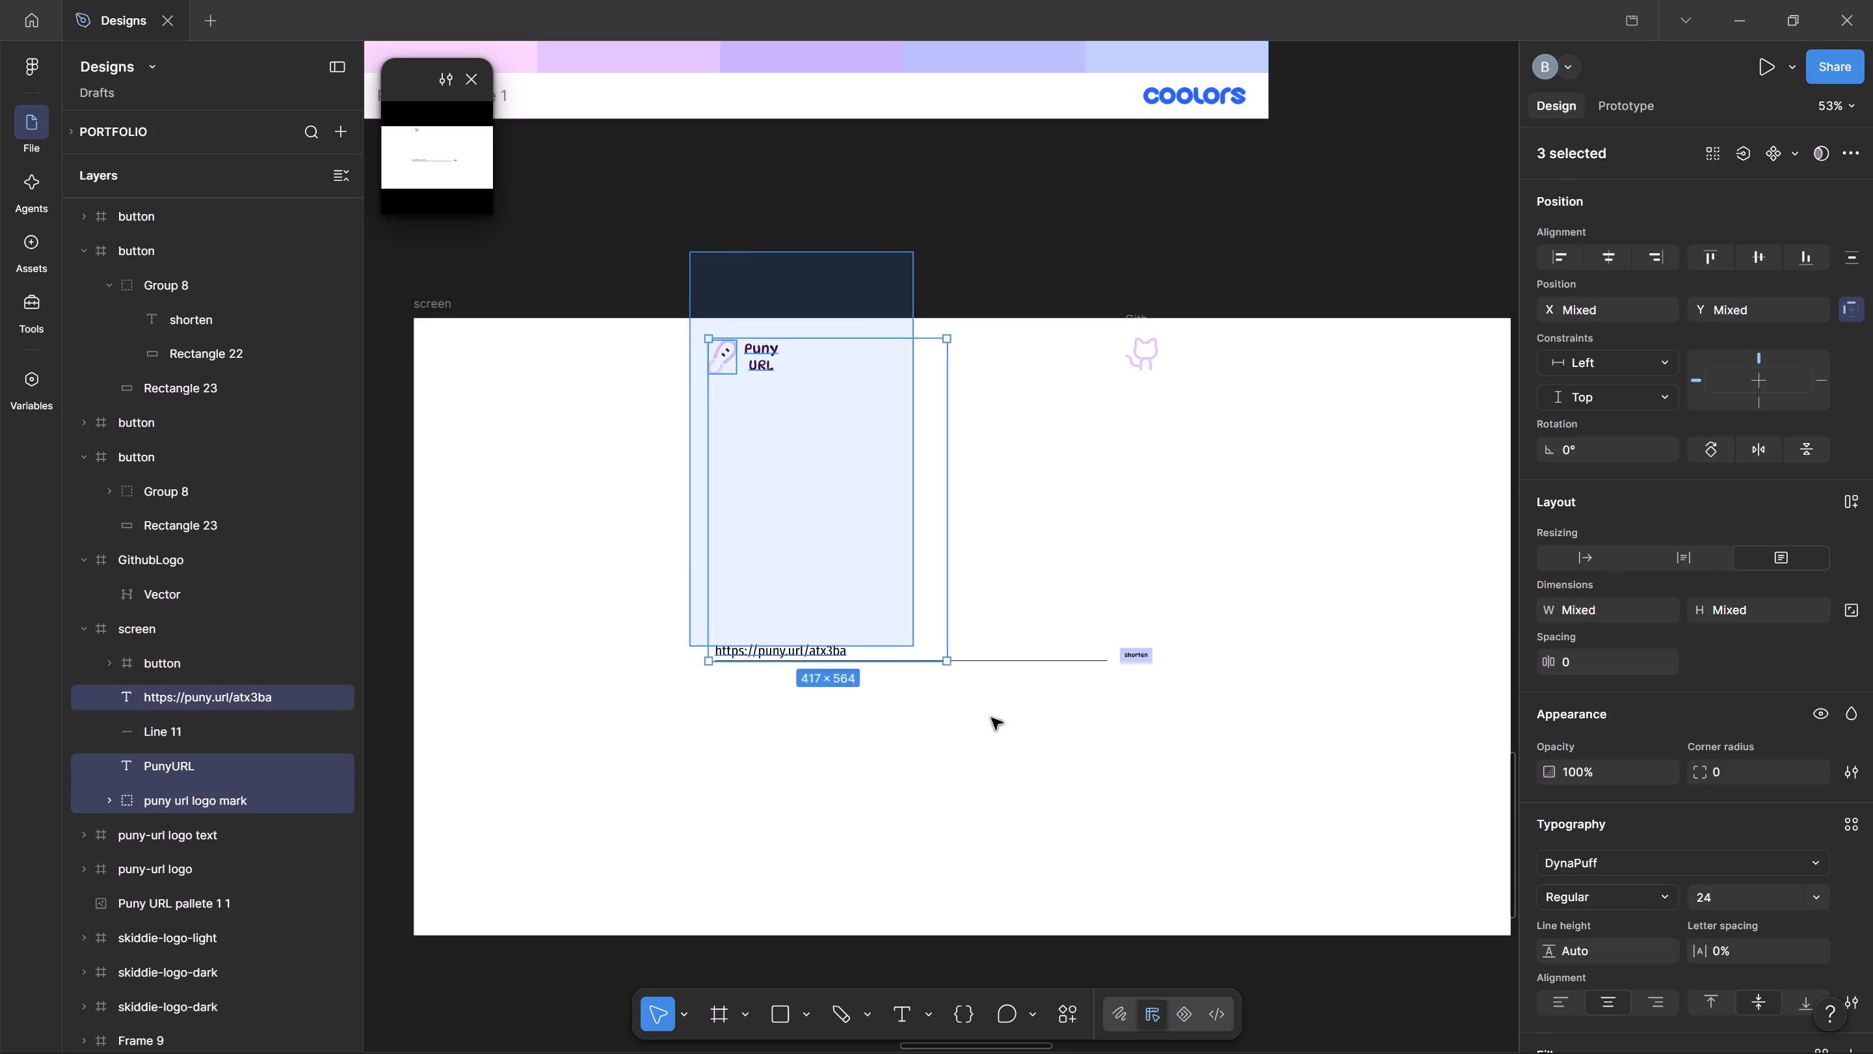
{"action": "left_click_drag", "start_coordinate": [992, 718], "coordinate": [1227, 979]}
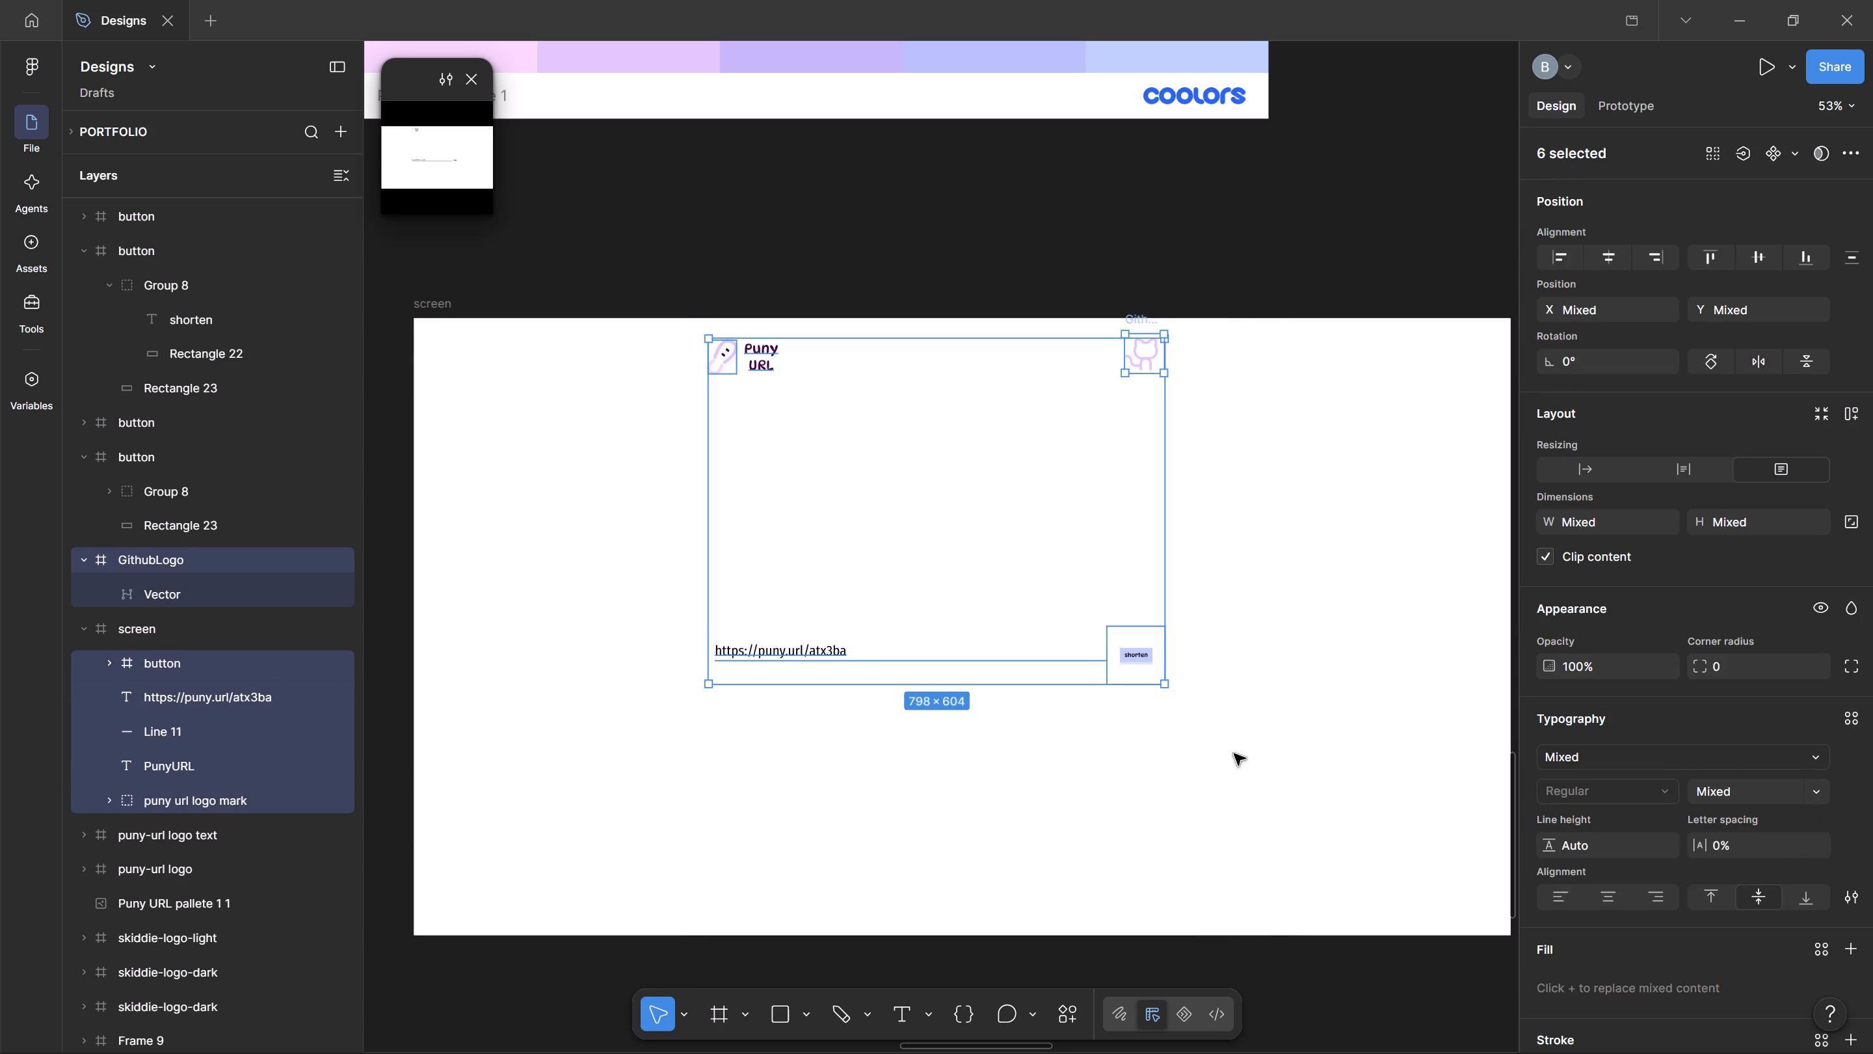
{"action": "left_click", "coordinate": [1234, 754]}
{"action": "left_click", "coordinate": [866, 666]}
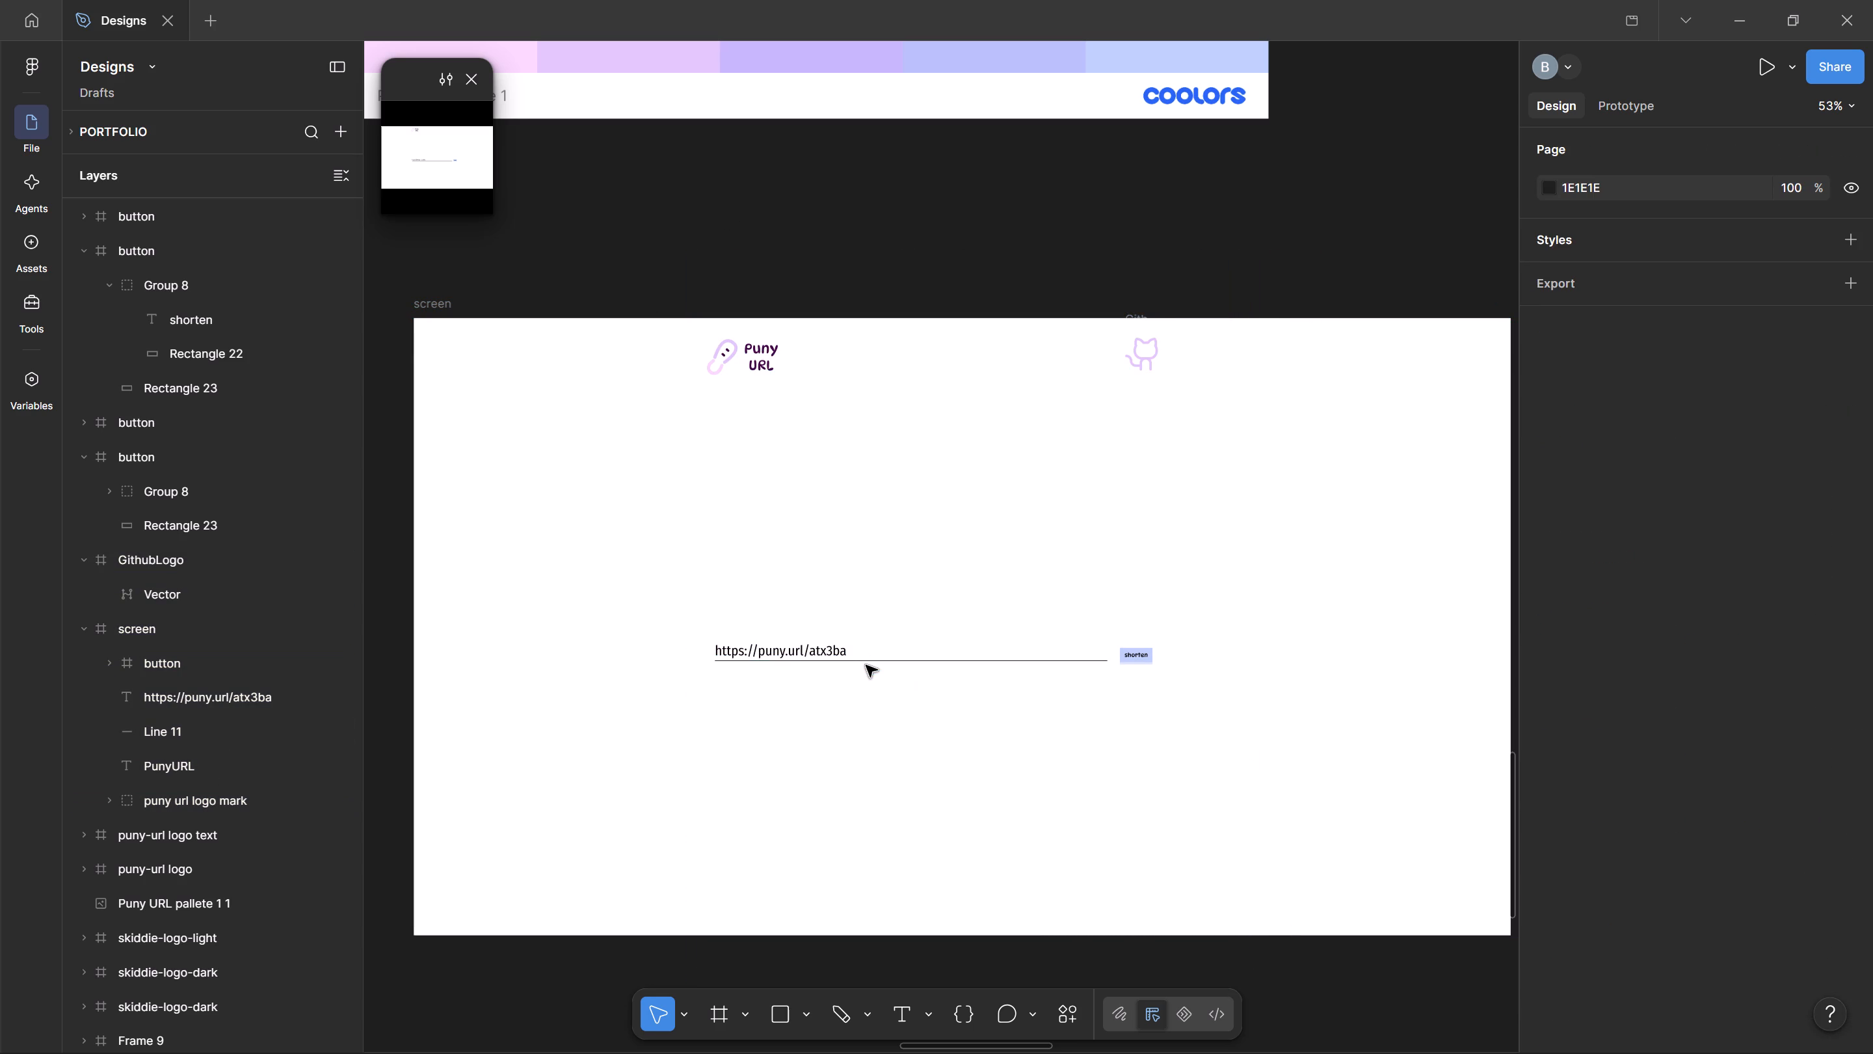
{"action": "left_click", "coordinate": [870, 665]}
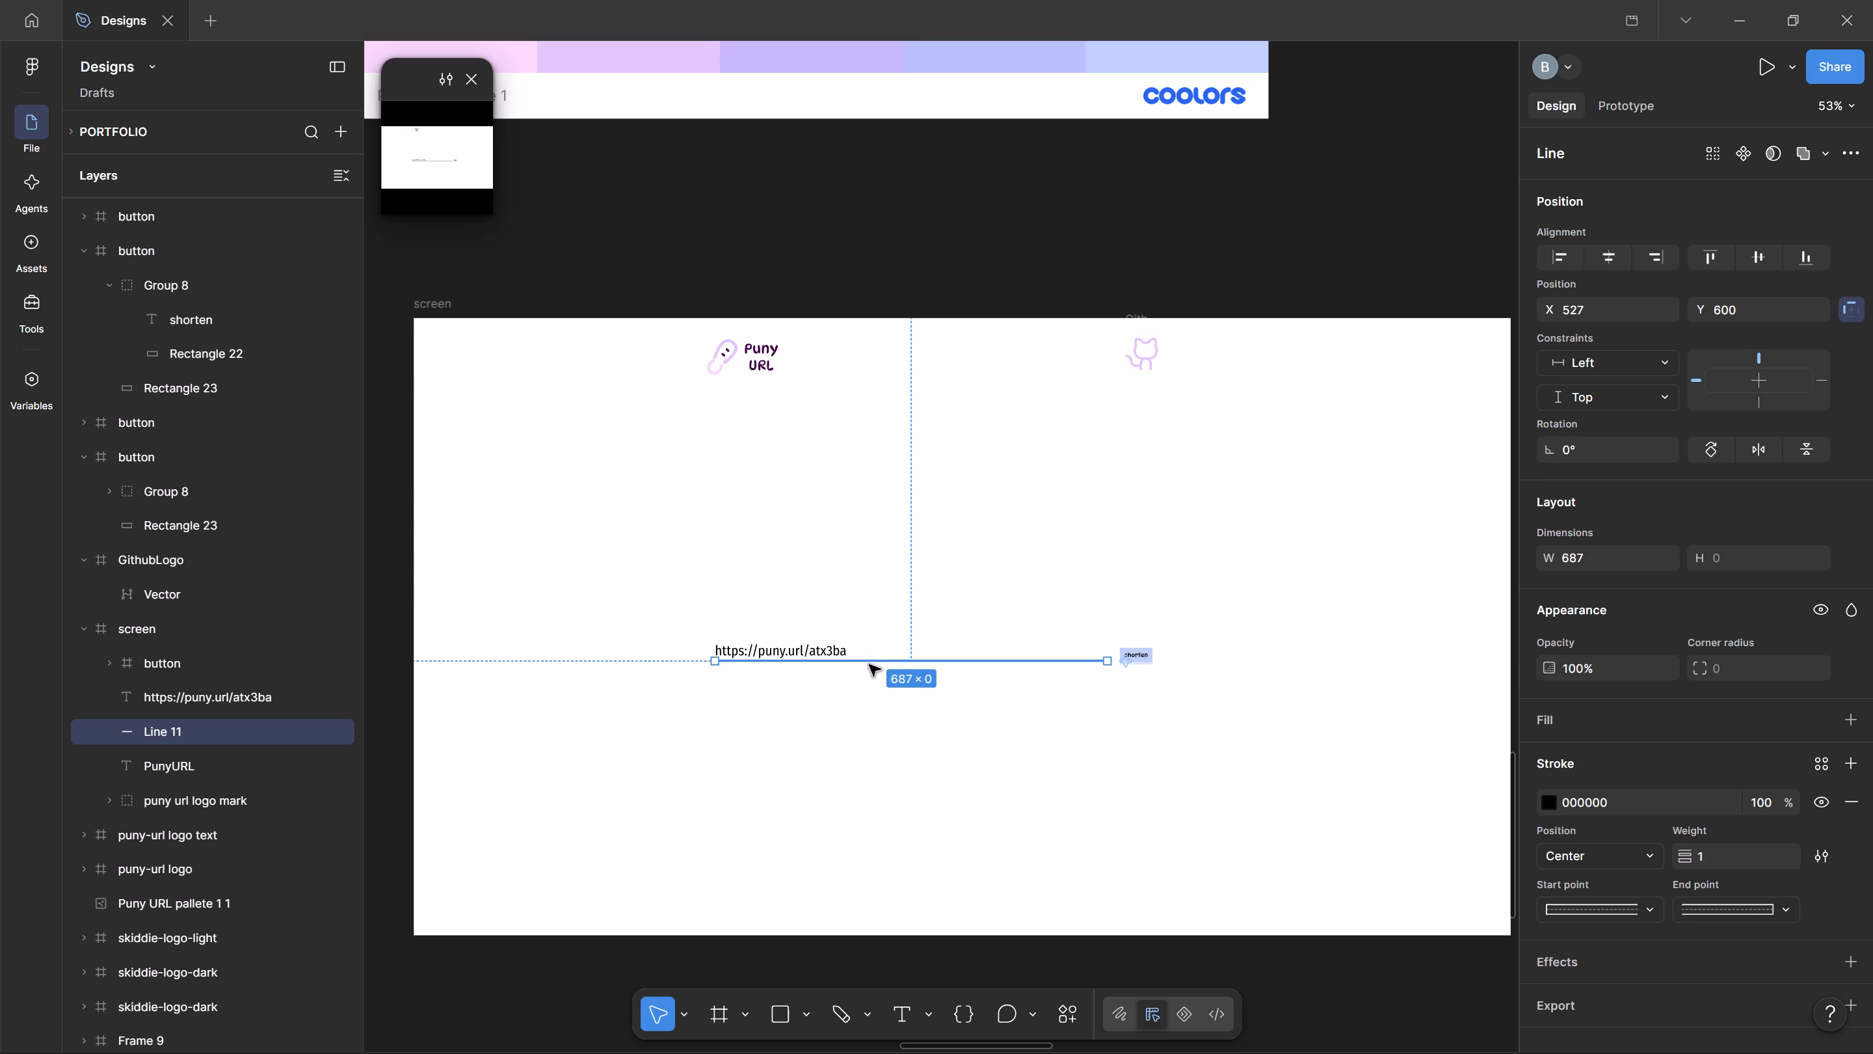
{"action": "scroll", "coordinate": [870, 665], "scroll_direction": "up", "scroll_amount": 1, "text": "ctrl"}
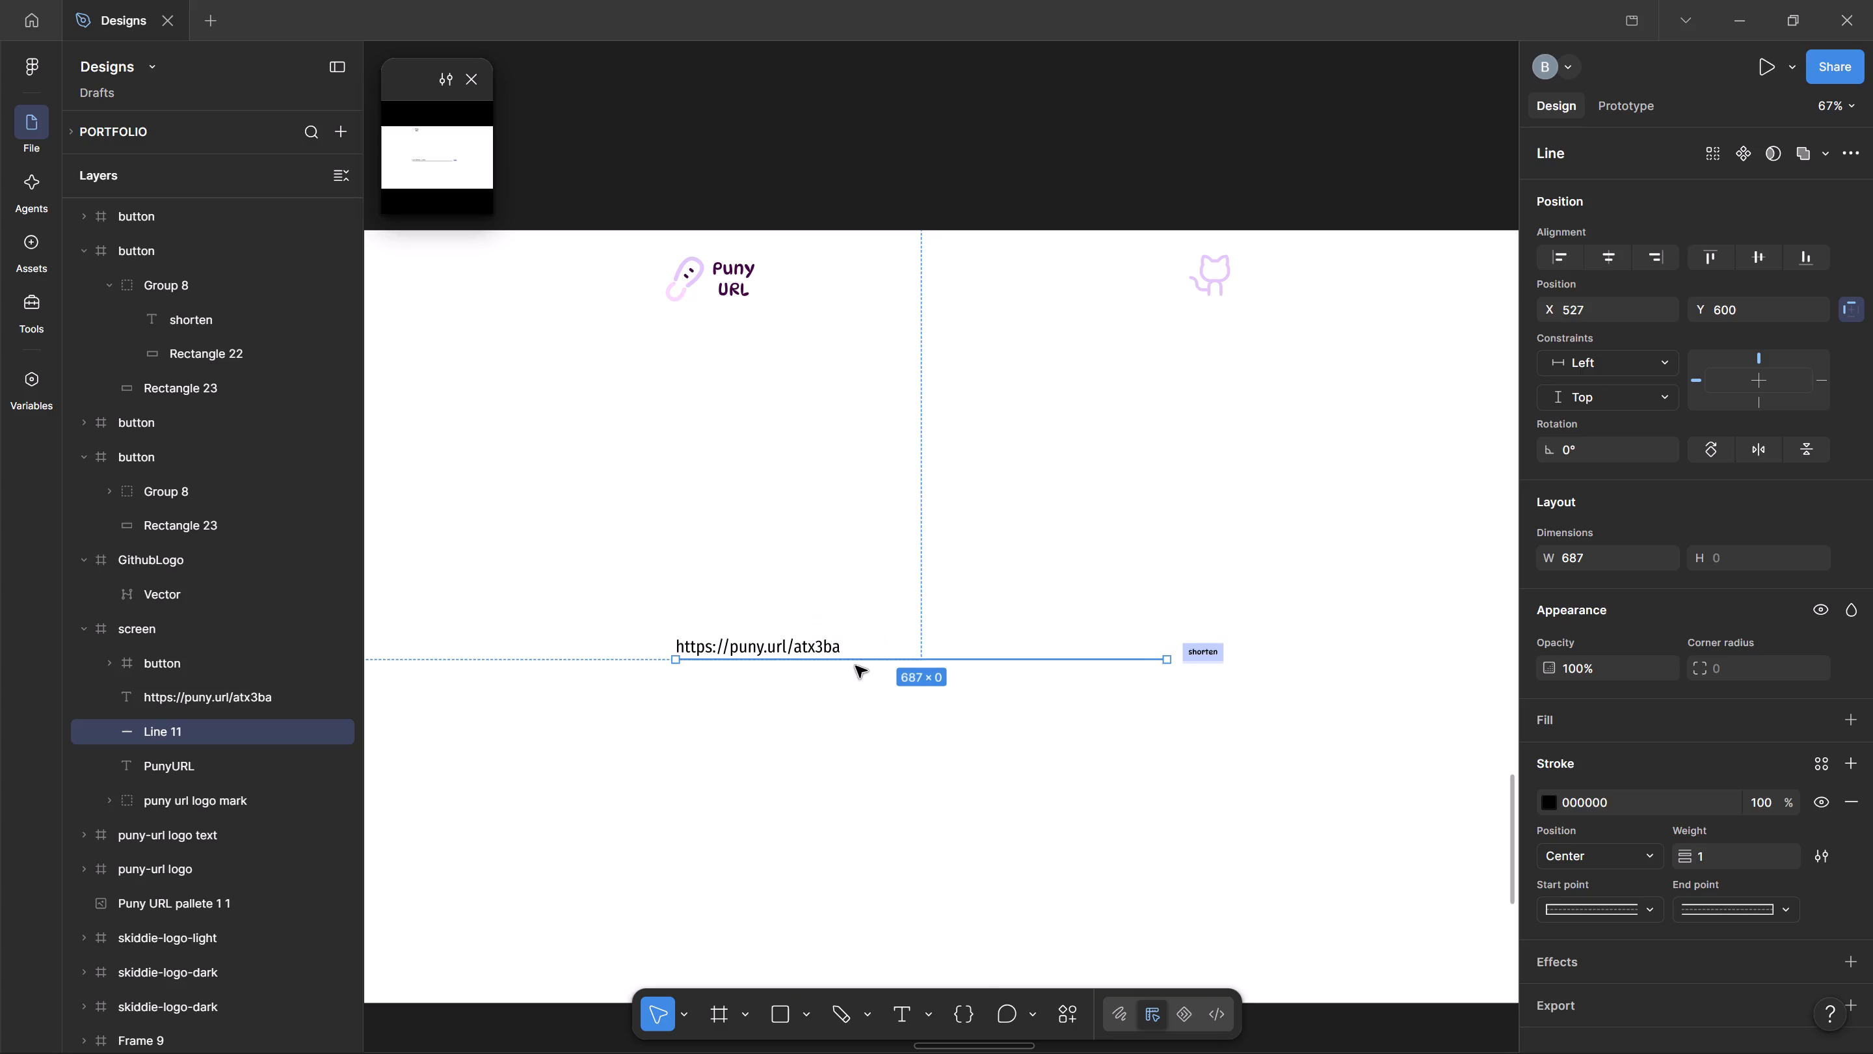
Switch to Firefox and activate the address bar of the new tab.
{"action": "key", "text": "alt+Tab"}
{"action": "left_click", "coordinate": [855, 68]}
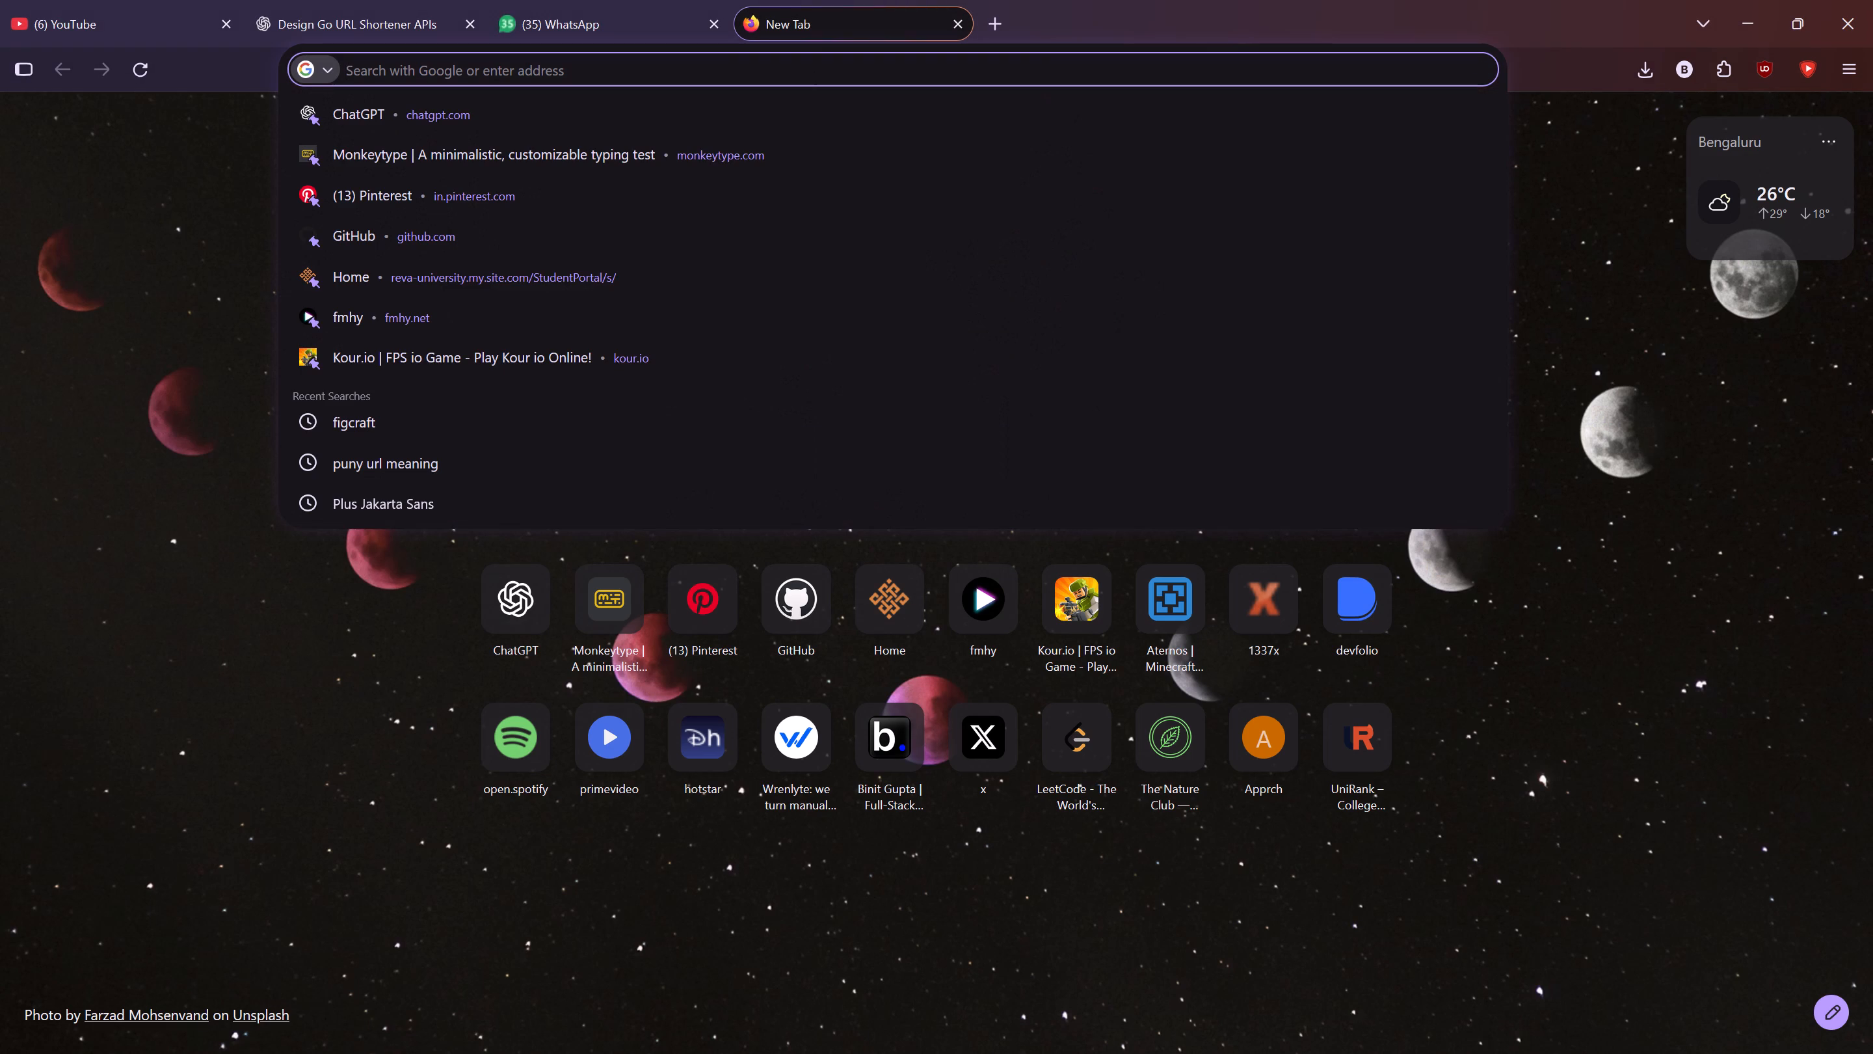
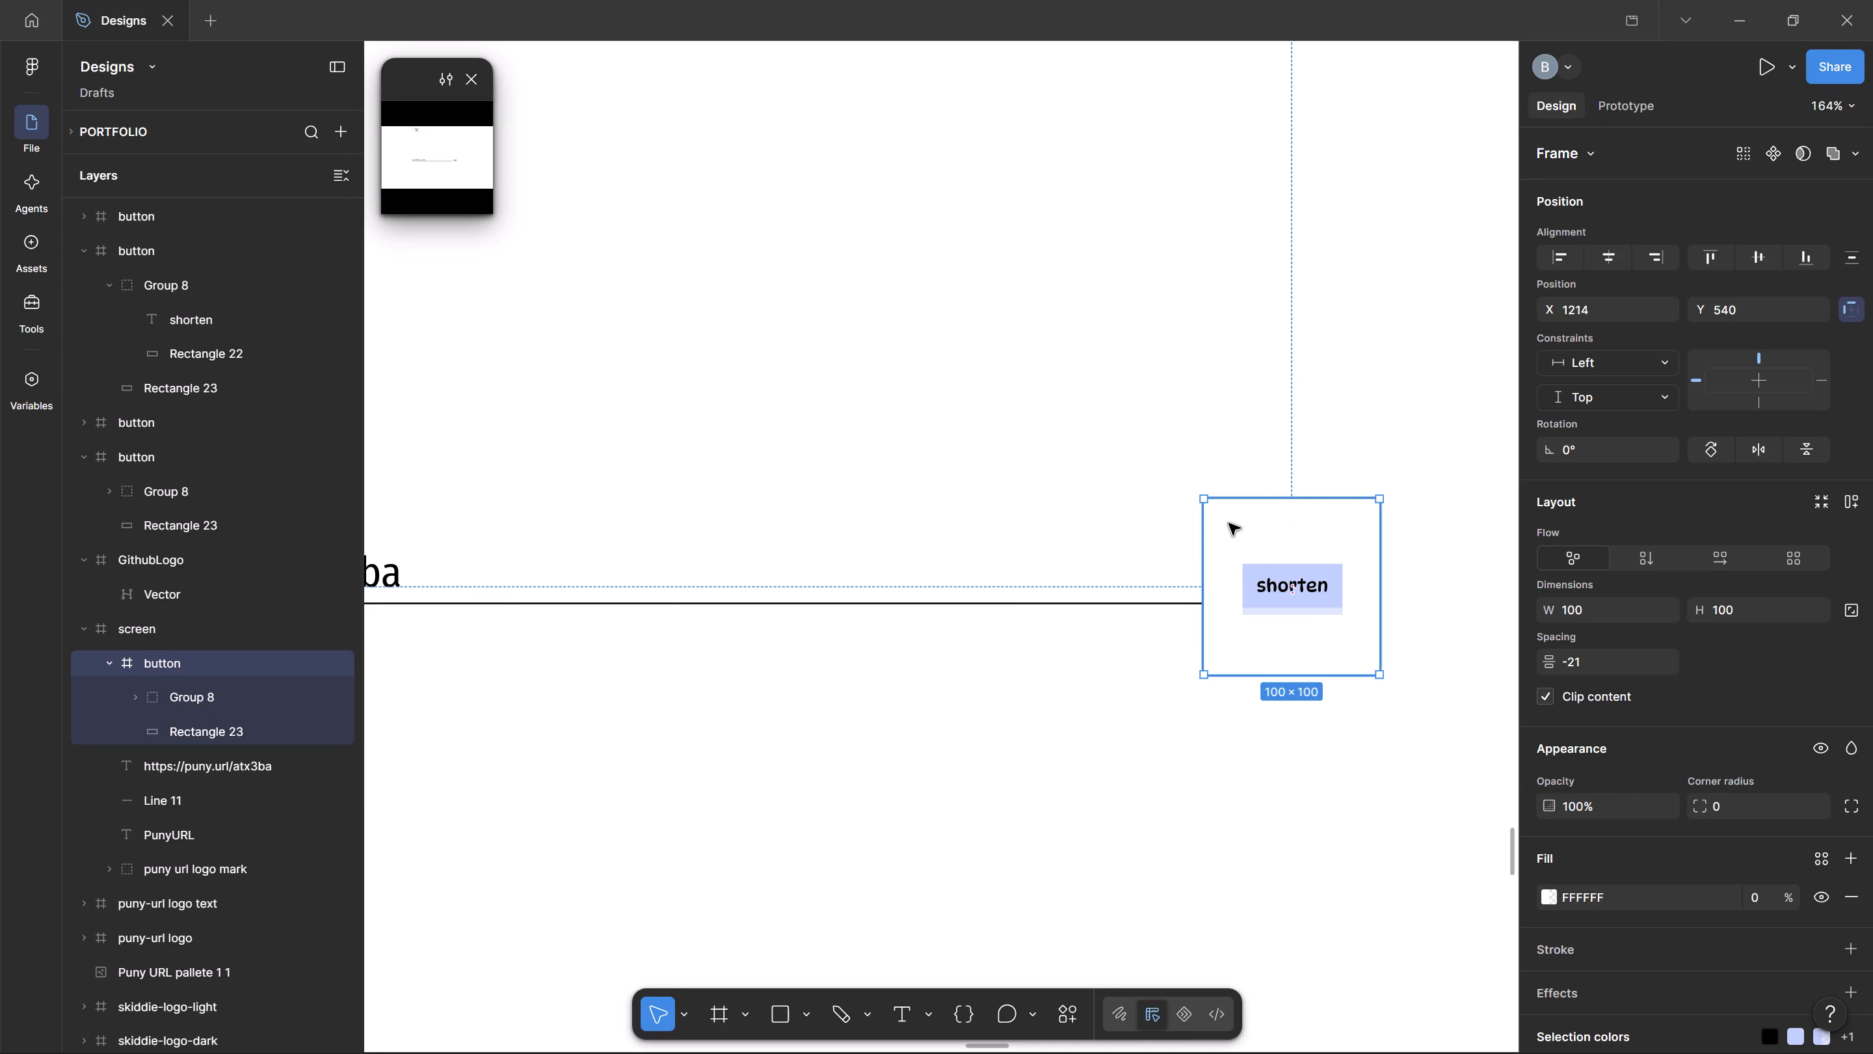
Move the "shorten" button just above the far end of the URL underline, at about X 1134, Y 526, and deselect it.
{"action": "left_click_drag", "start_coordinate": [1229, 524], "coordinate": [1091, 501]}
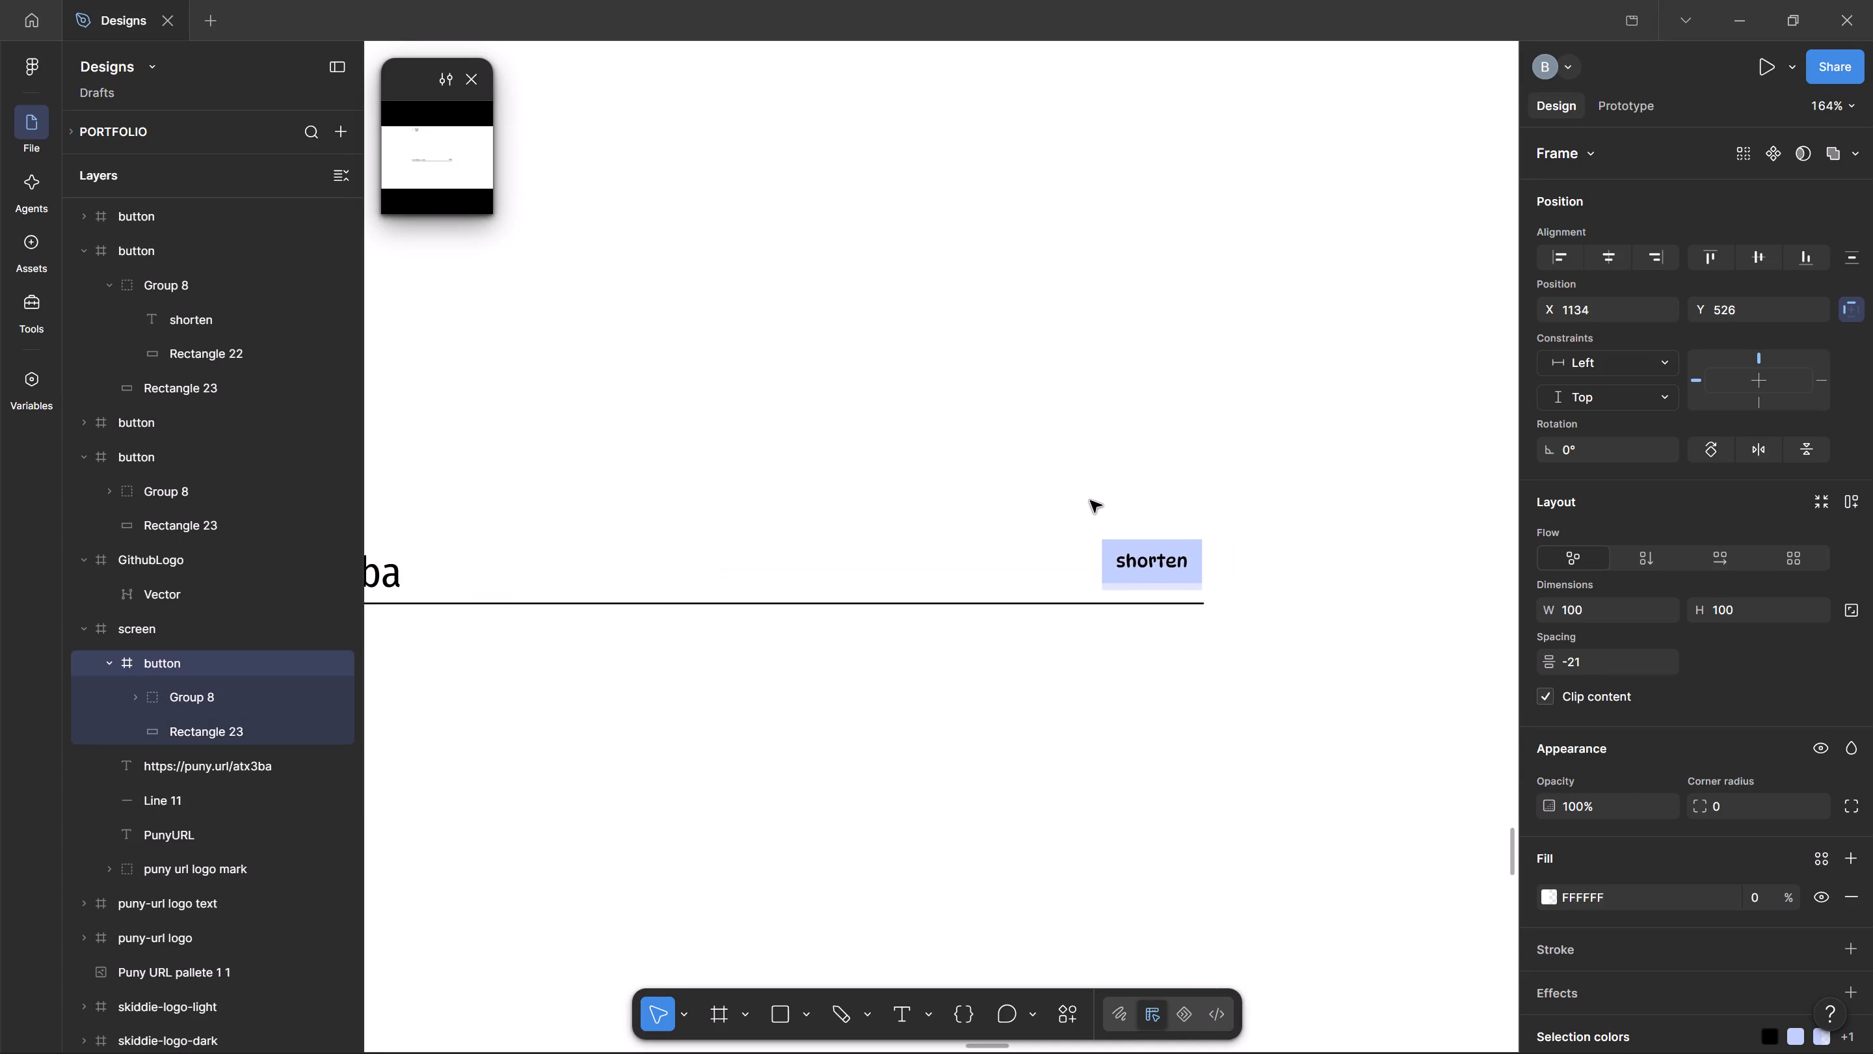
{"action": "left_click_drag", "start_coordinate": [1091, 501], "coordinate": [1093, 501]}
{"action": "left_click", "coordinate": [1278, 517]}
{"action": "scroll", "coordinate": [1266, 518], "scroll_direction": "down", "scroll_amount": 3, "text": "ctrl"}
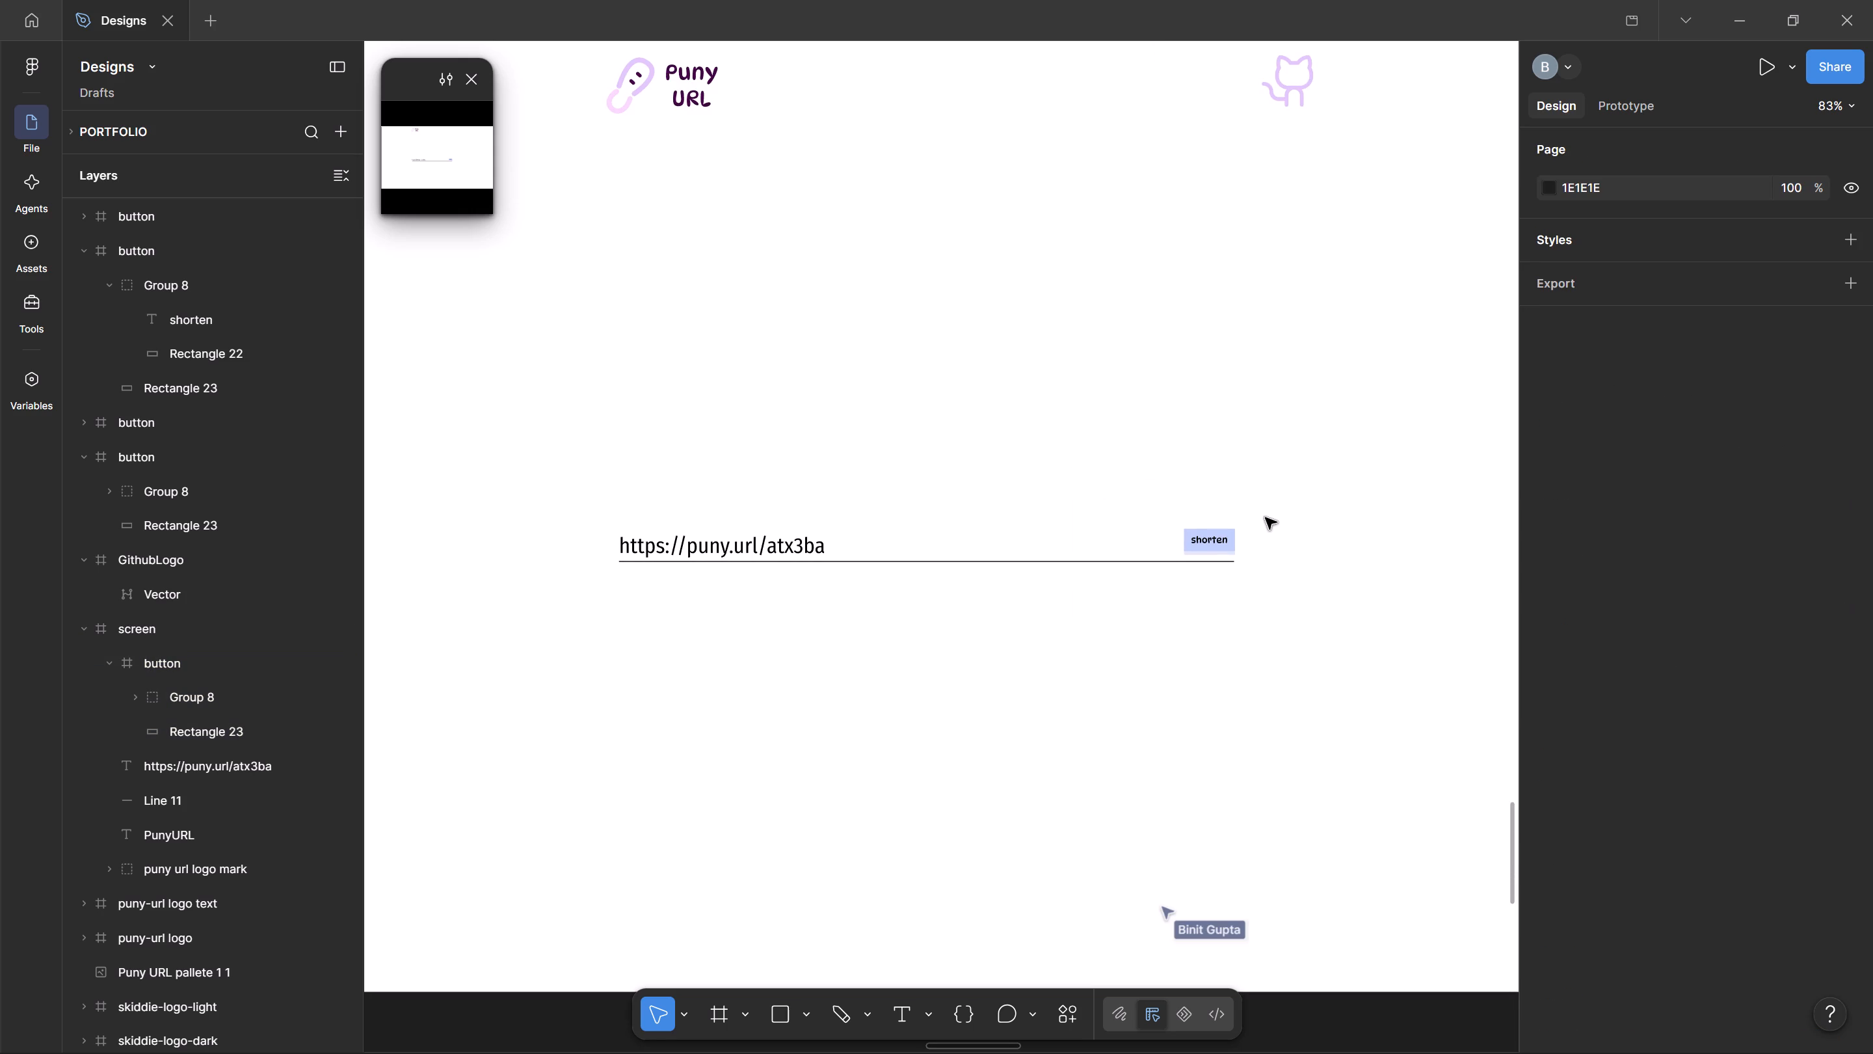
{"action": "left_click_drag", "start_coordinate": [529, 420], "coordinate": [1530, 850]}
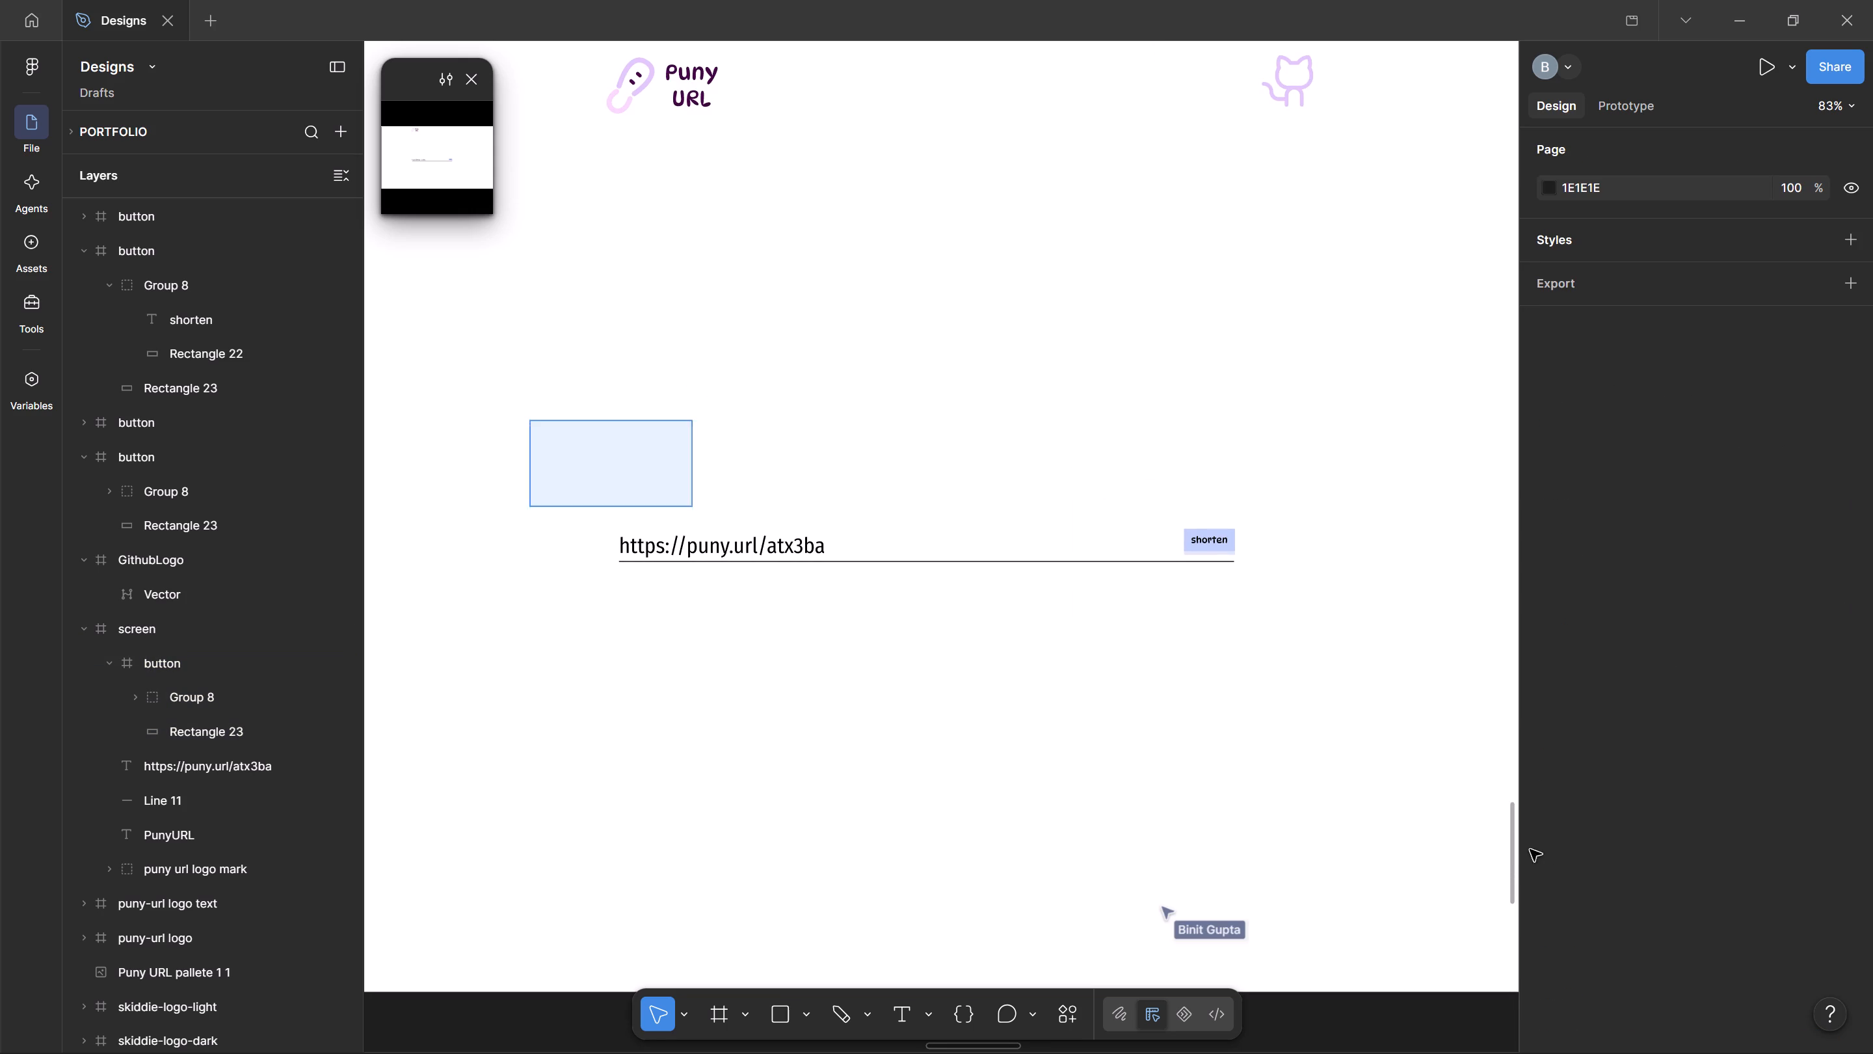
{"action": "left_click_drag", "start_coordinate": [1530, 850], "coordinate": [1537, 847]}
{"action": "left_click_drag", "start_coordinate": [1030, 569], "coordinate": [1078, 567]}
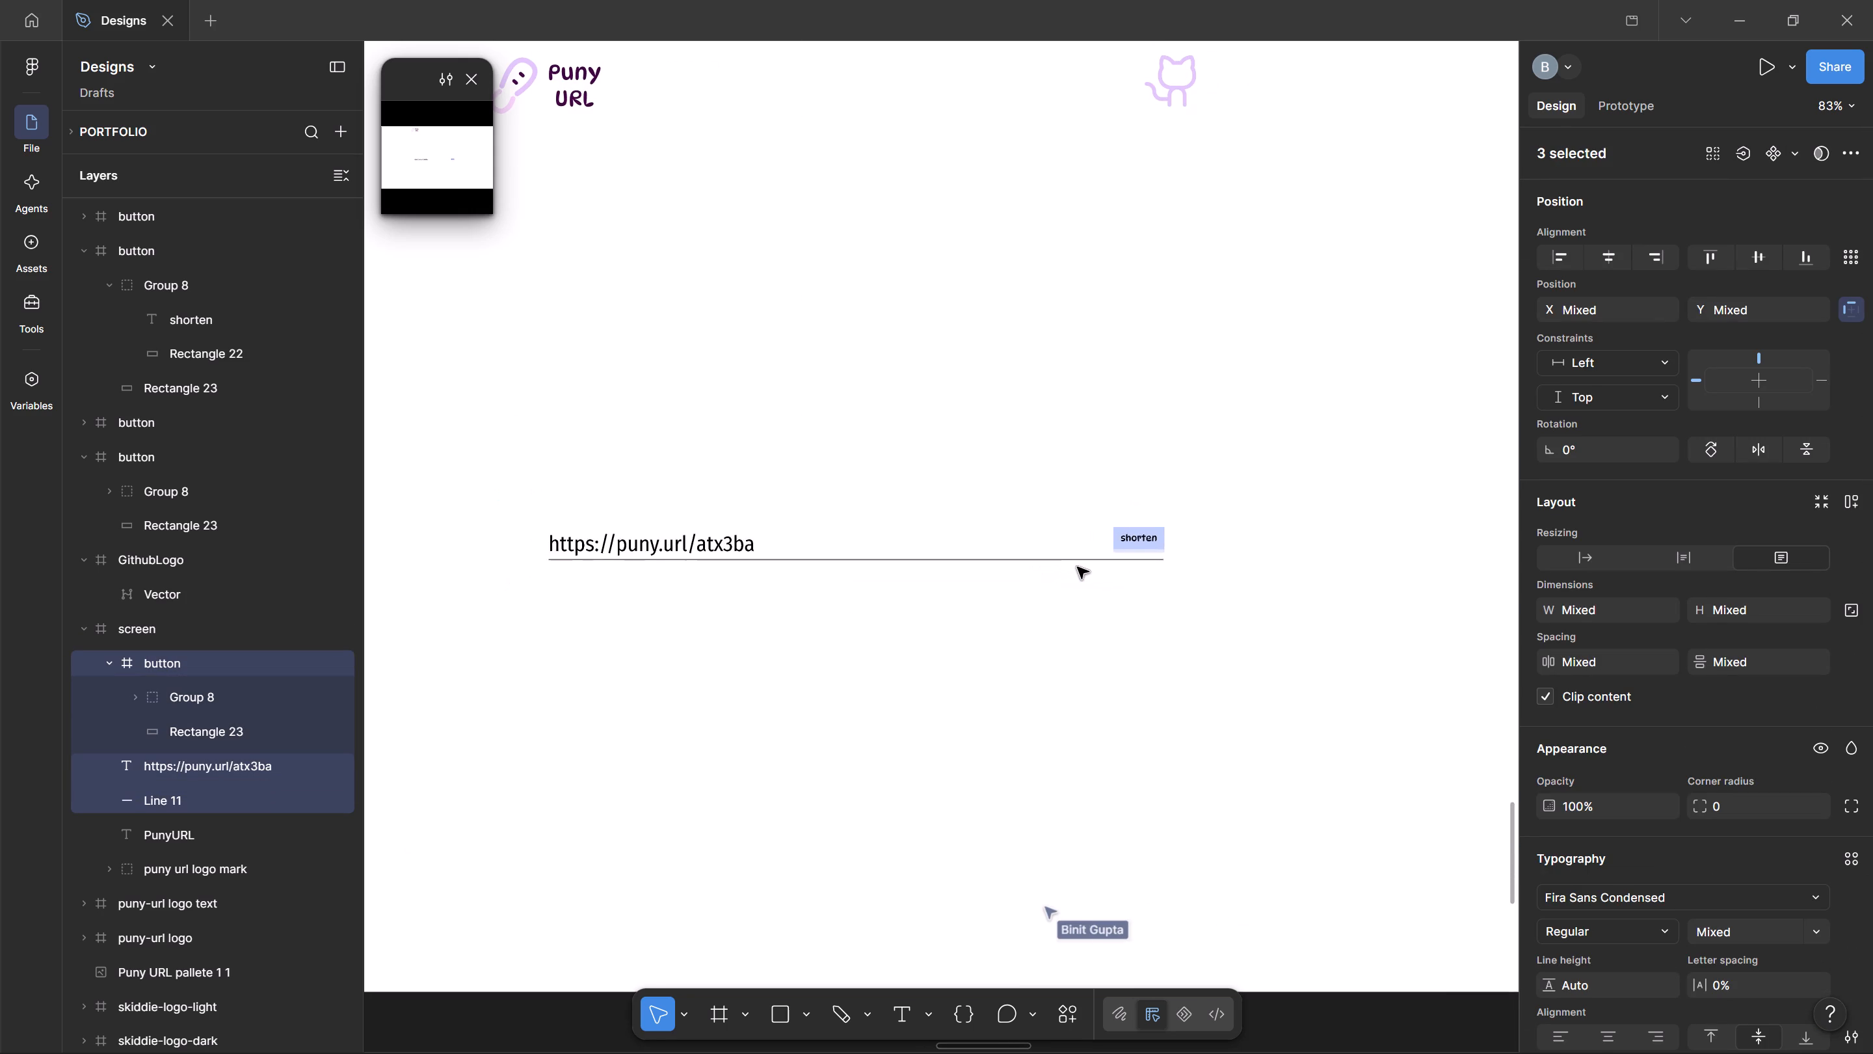
{"action": "left_click_drag", "start_coordinate": [1078, 567], "coordinate": [1116, 574]}
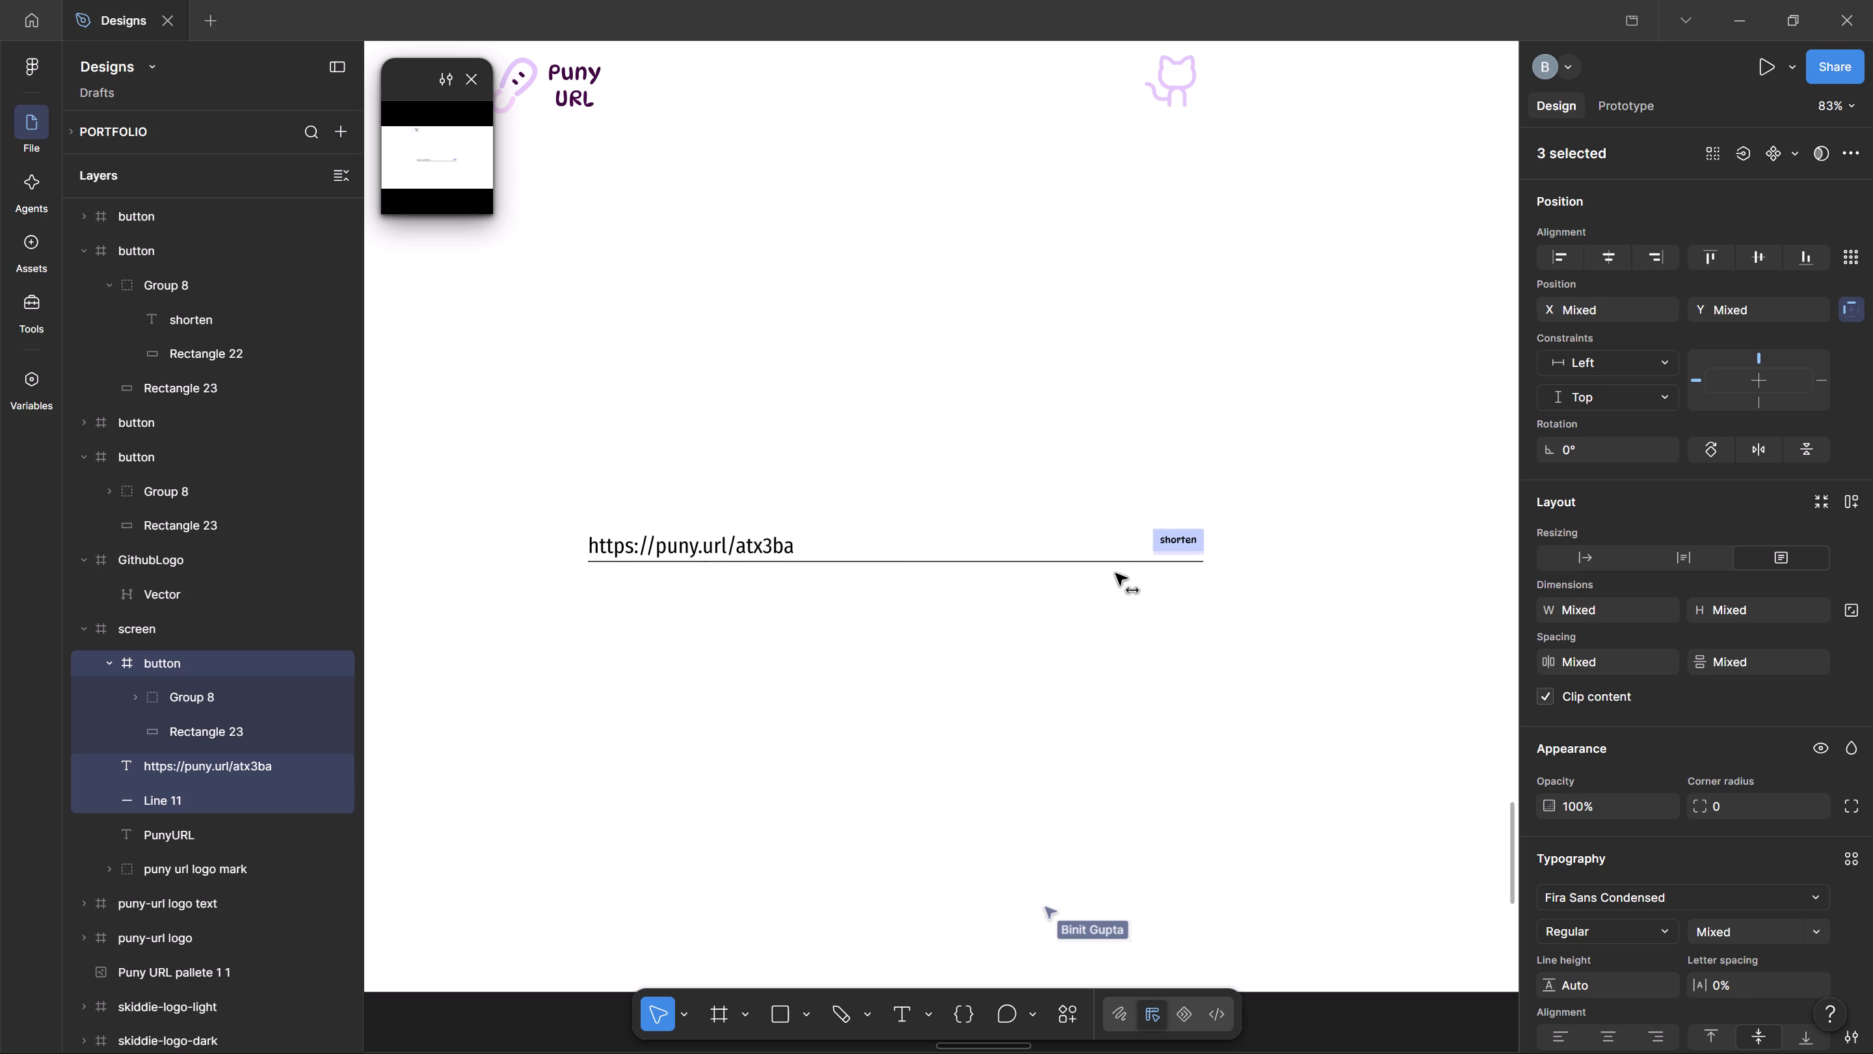
{"action": "left_click_drag", "start_coordinate": [1116, 574], "coordinate": [1098, 574]}
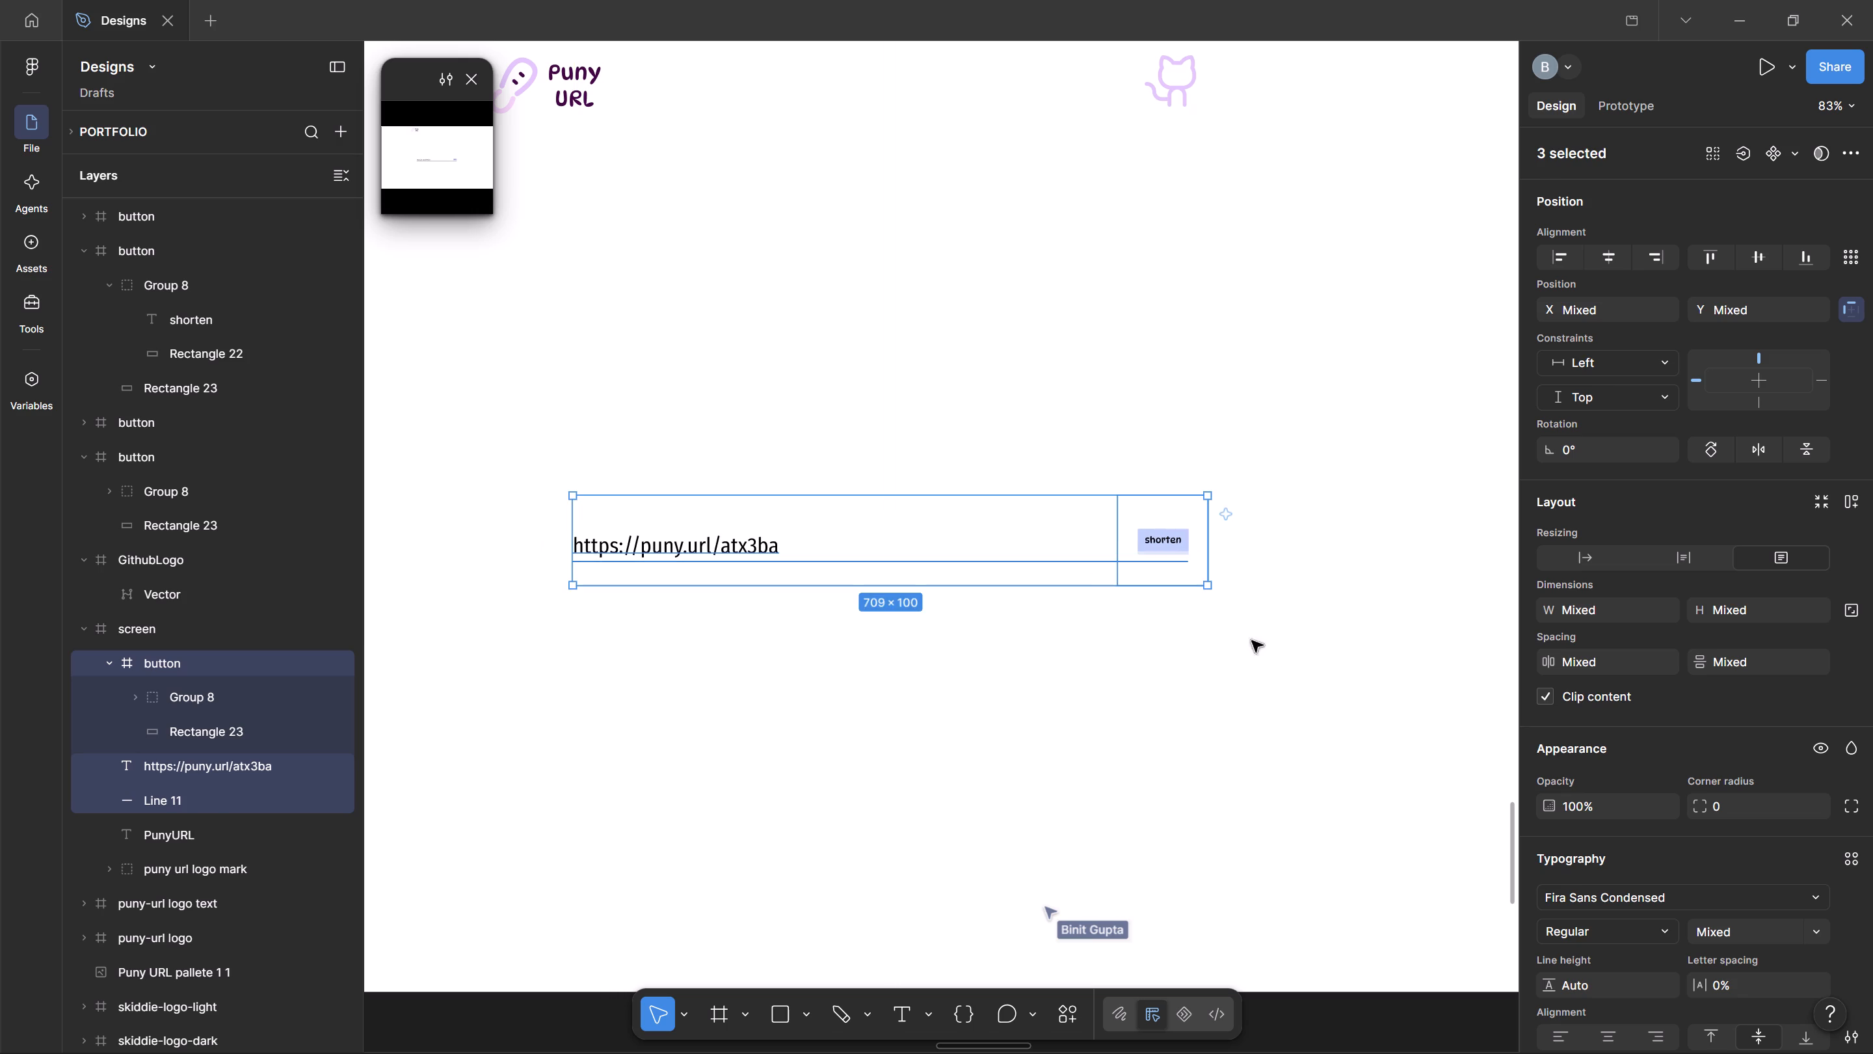
{"action": "left_click", "coordinate": [1335, 677]}
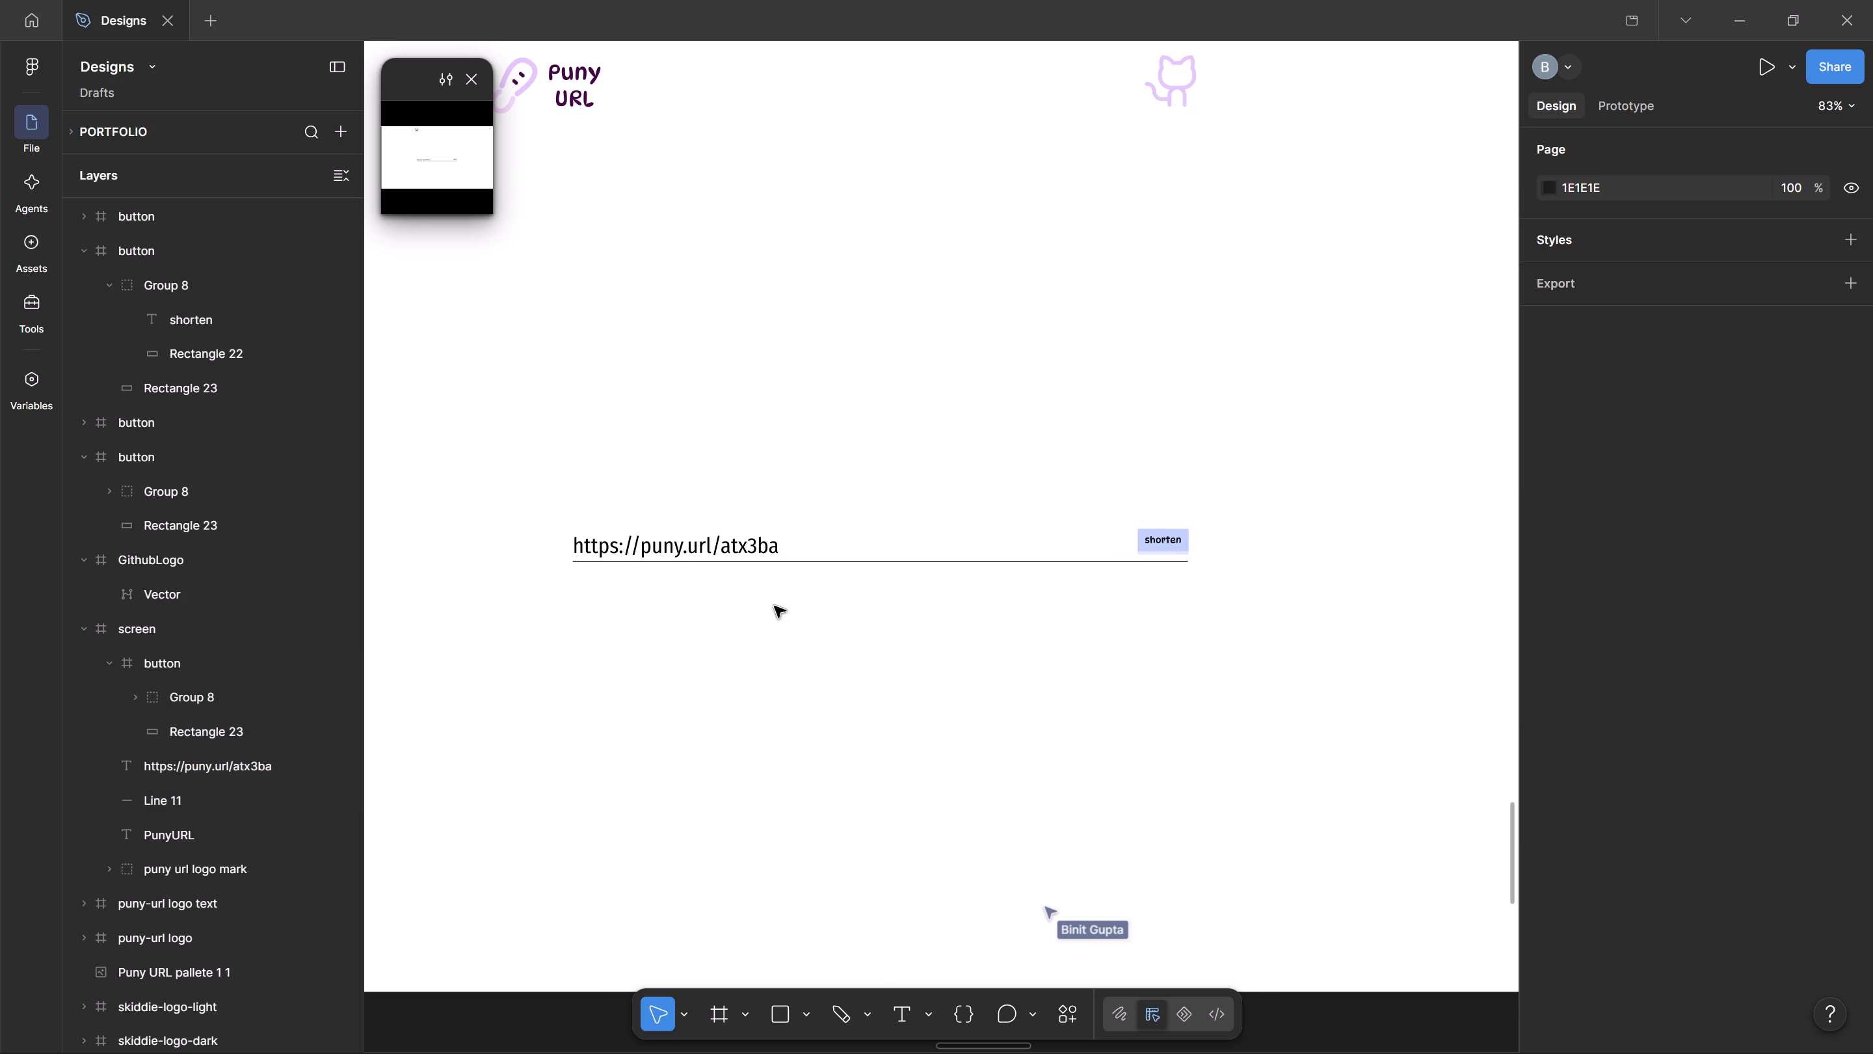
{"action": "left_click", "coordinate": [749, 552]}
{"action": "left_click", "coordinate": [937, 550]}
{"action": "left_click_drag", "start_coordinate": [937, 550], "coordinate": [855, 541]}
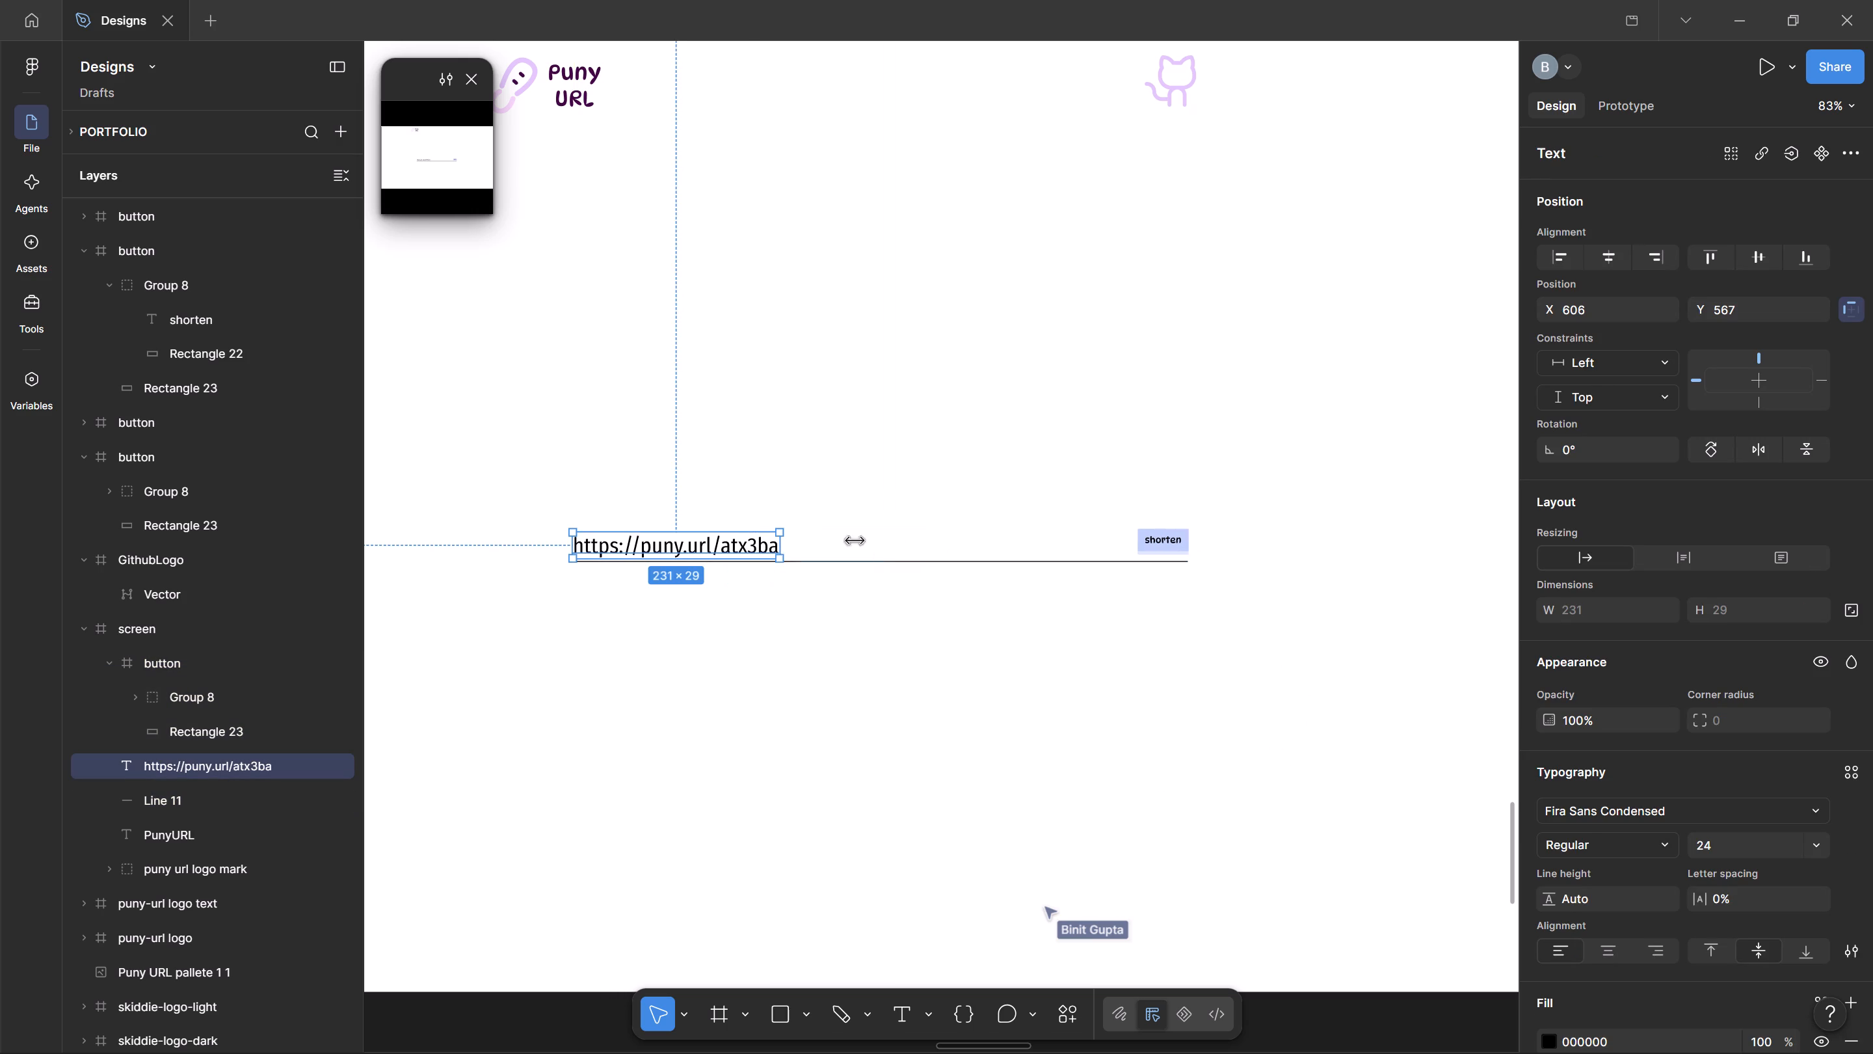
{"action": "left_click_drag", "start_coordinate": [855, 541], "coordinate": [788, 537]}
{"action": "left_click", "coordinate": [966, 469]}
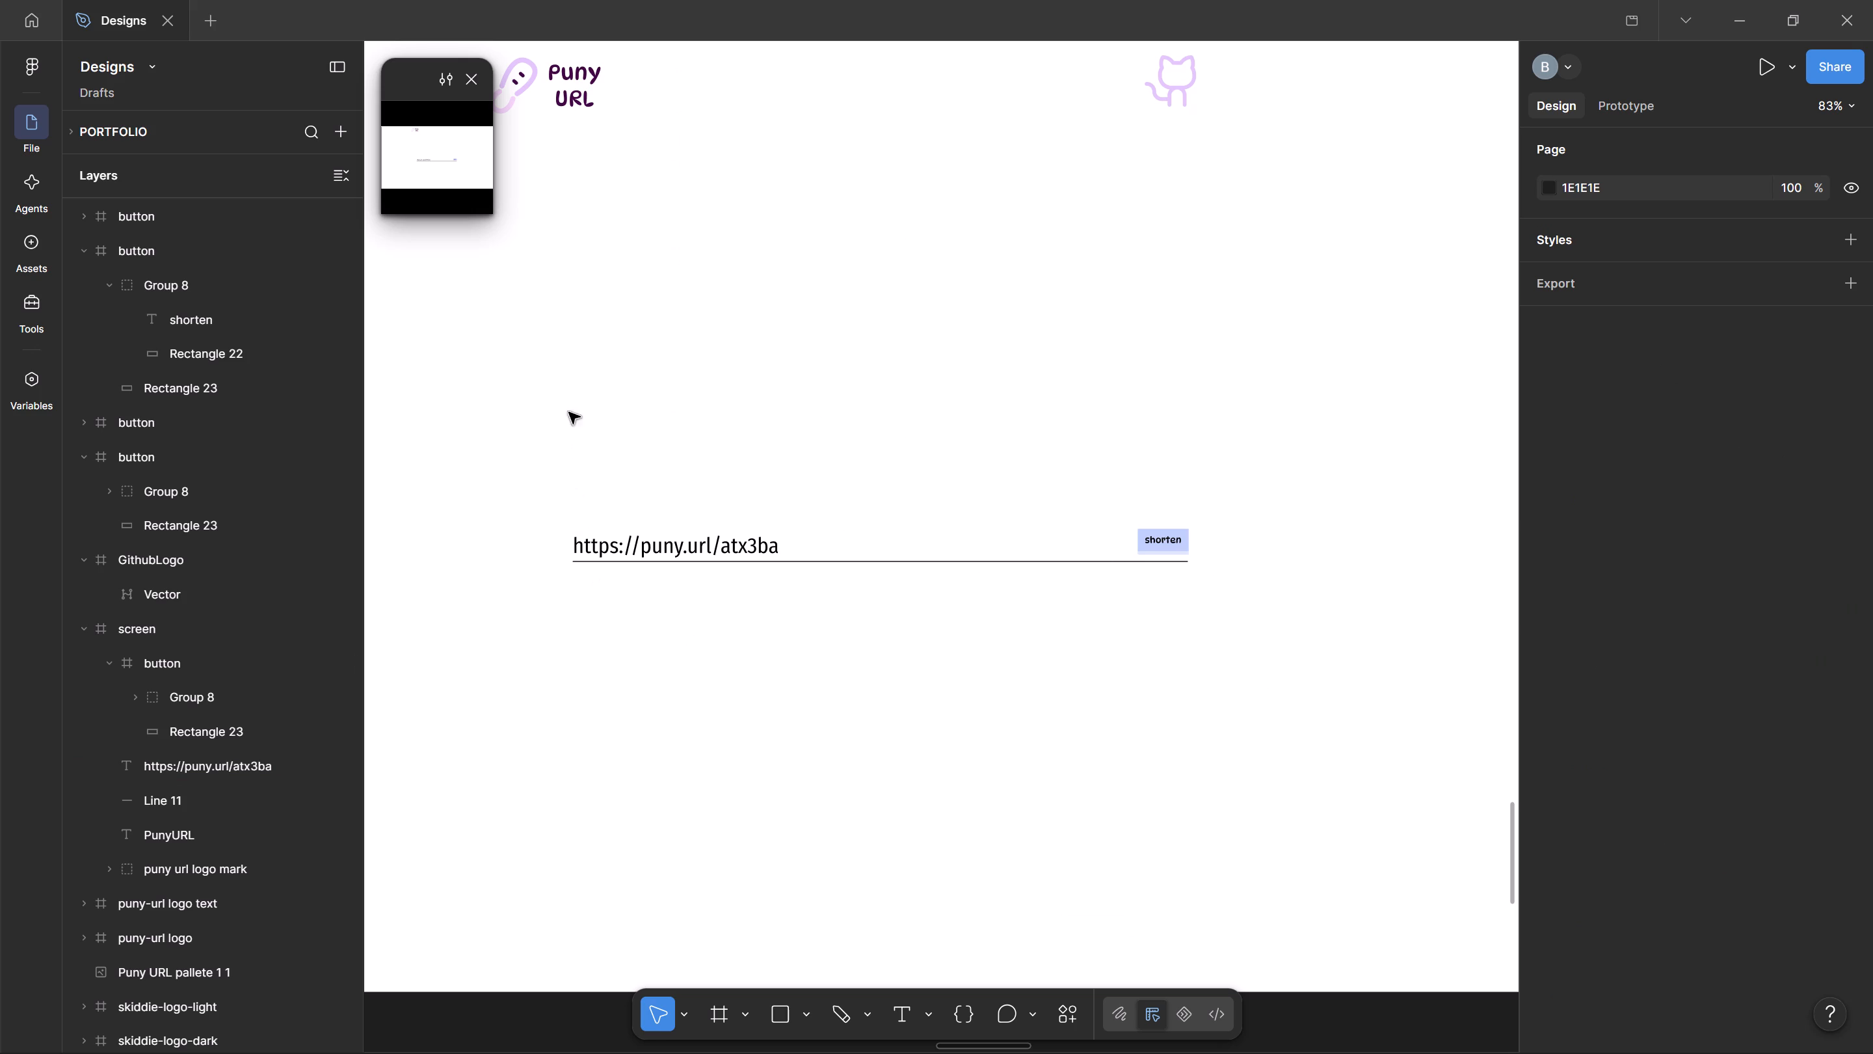
Draw a rectangle about 684 × 55 just below the URL underline, spanning roughly the same width.
{"action": "left_click", "coordinate": [781, 1010]}
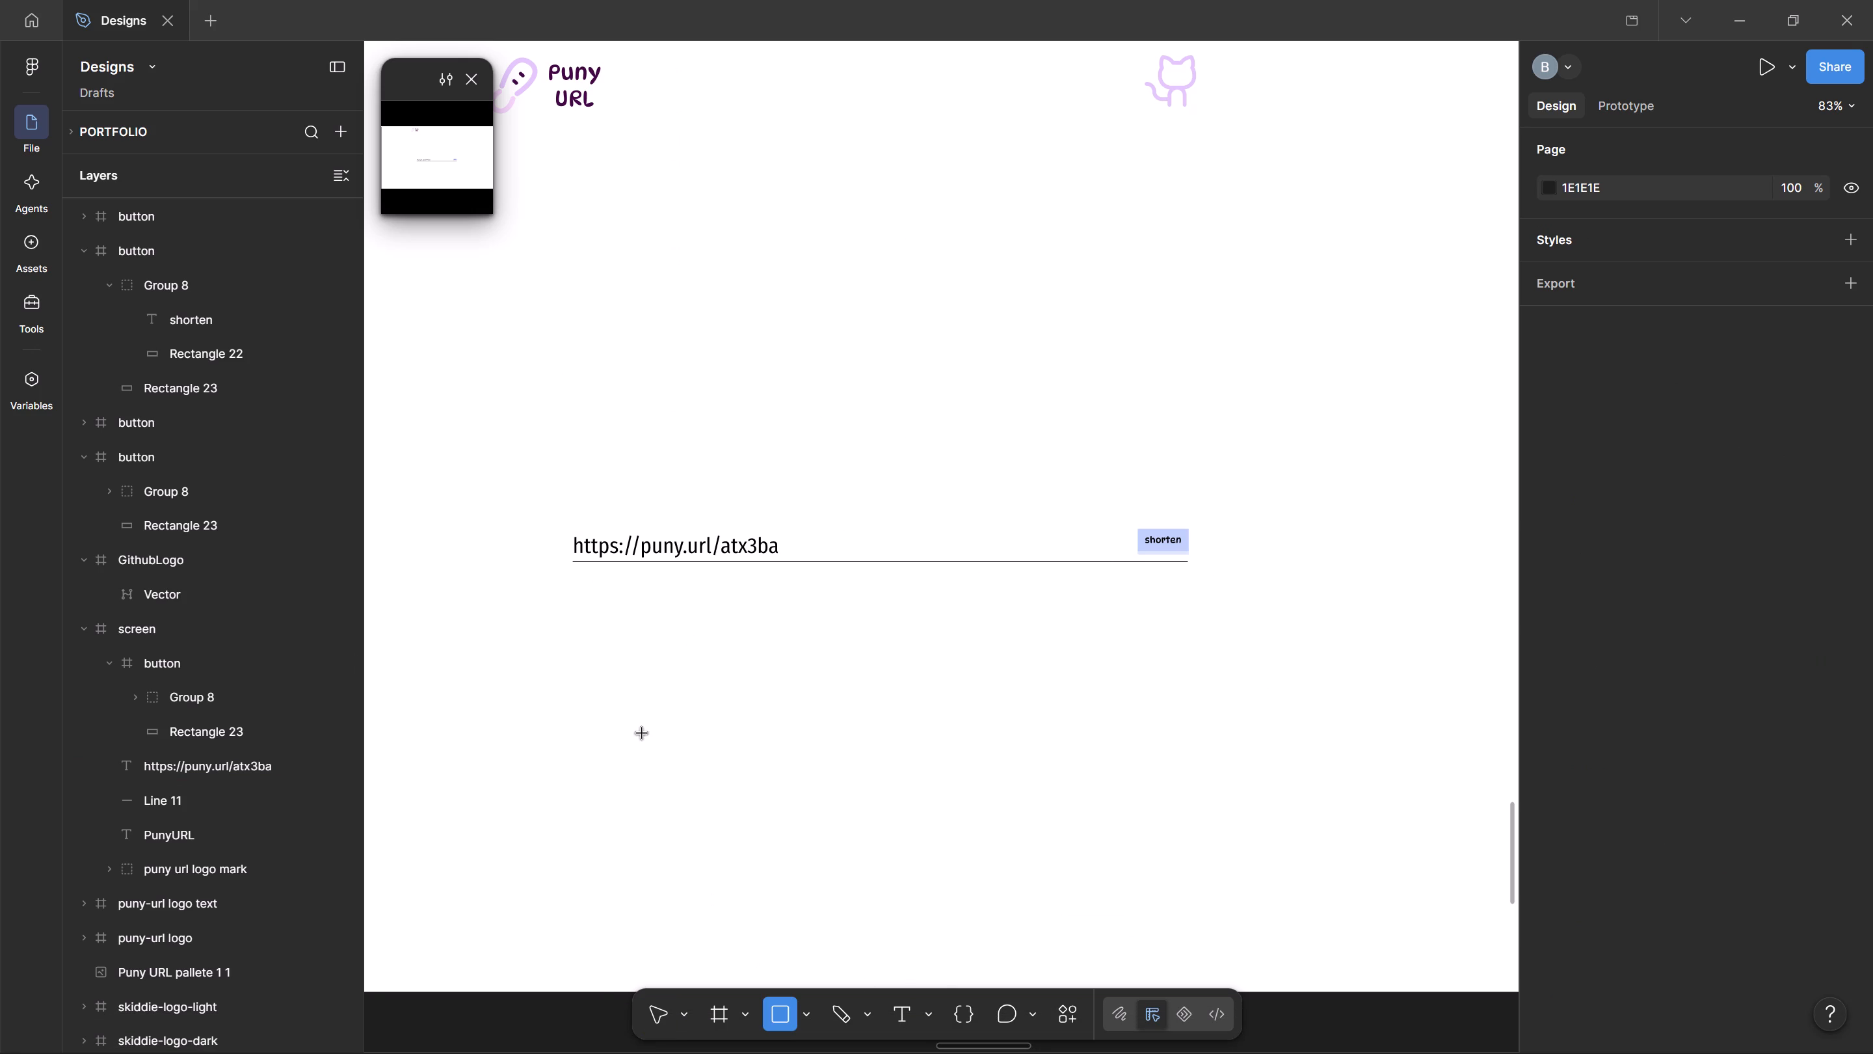
{"action": "left_click_drag", "start_coordinate": [575, 601], "coordinate": [1184, 648]}
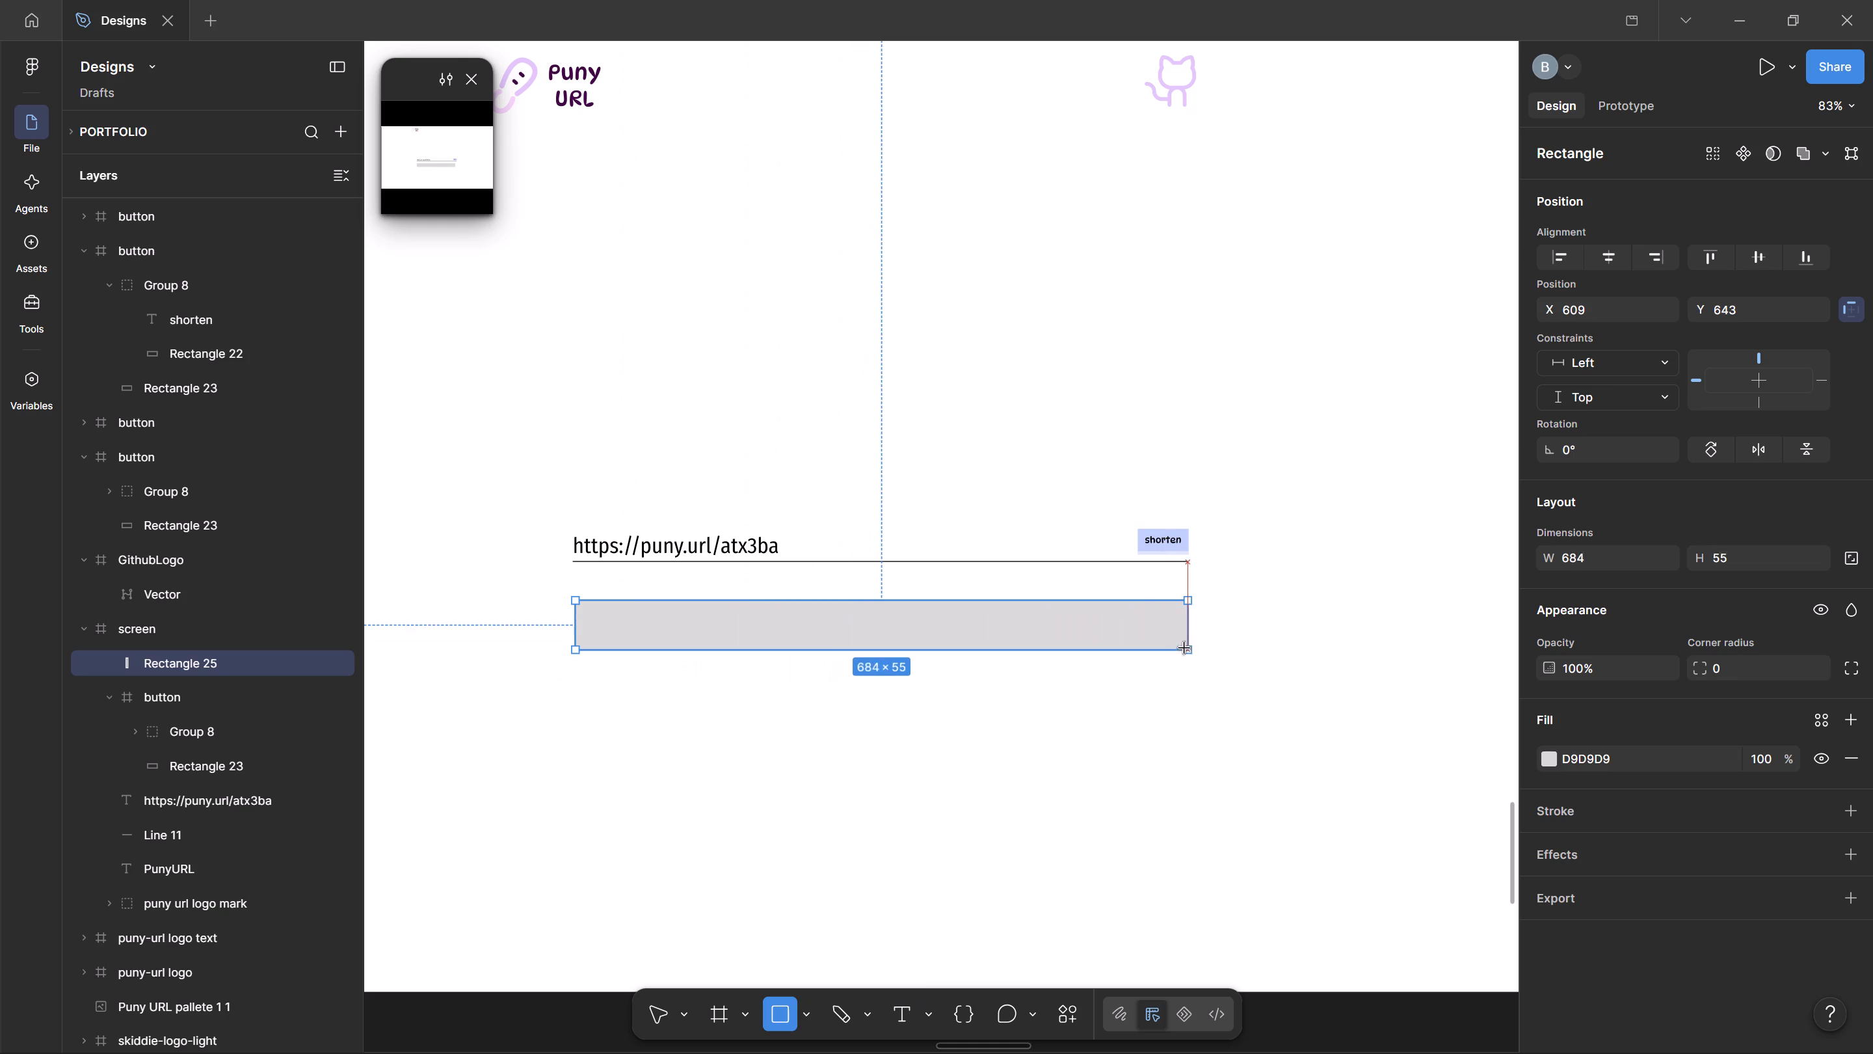
{"action": "left_click_drag", "start_coordinate": [1184, 648], "coordinate": [1184, 648]}
{"action": "left_click", "coordinate": [1251, 725]}
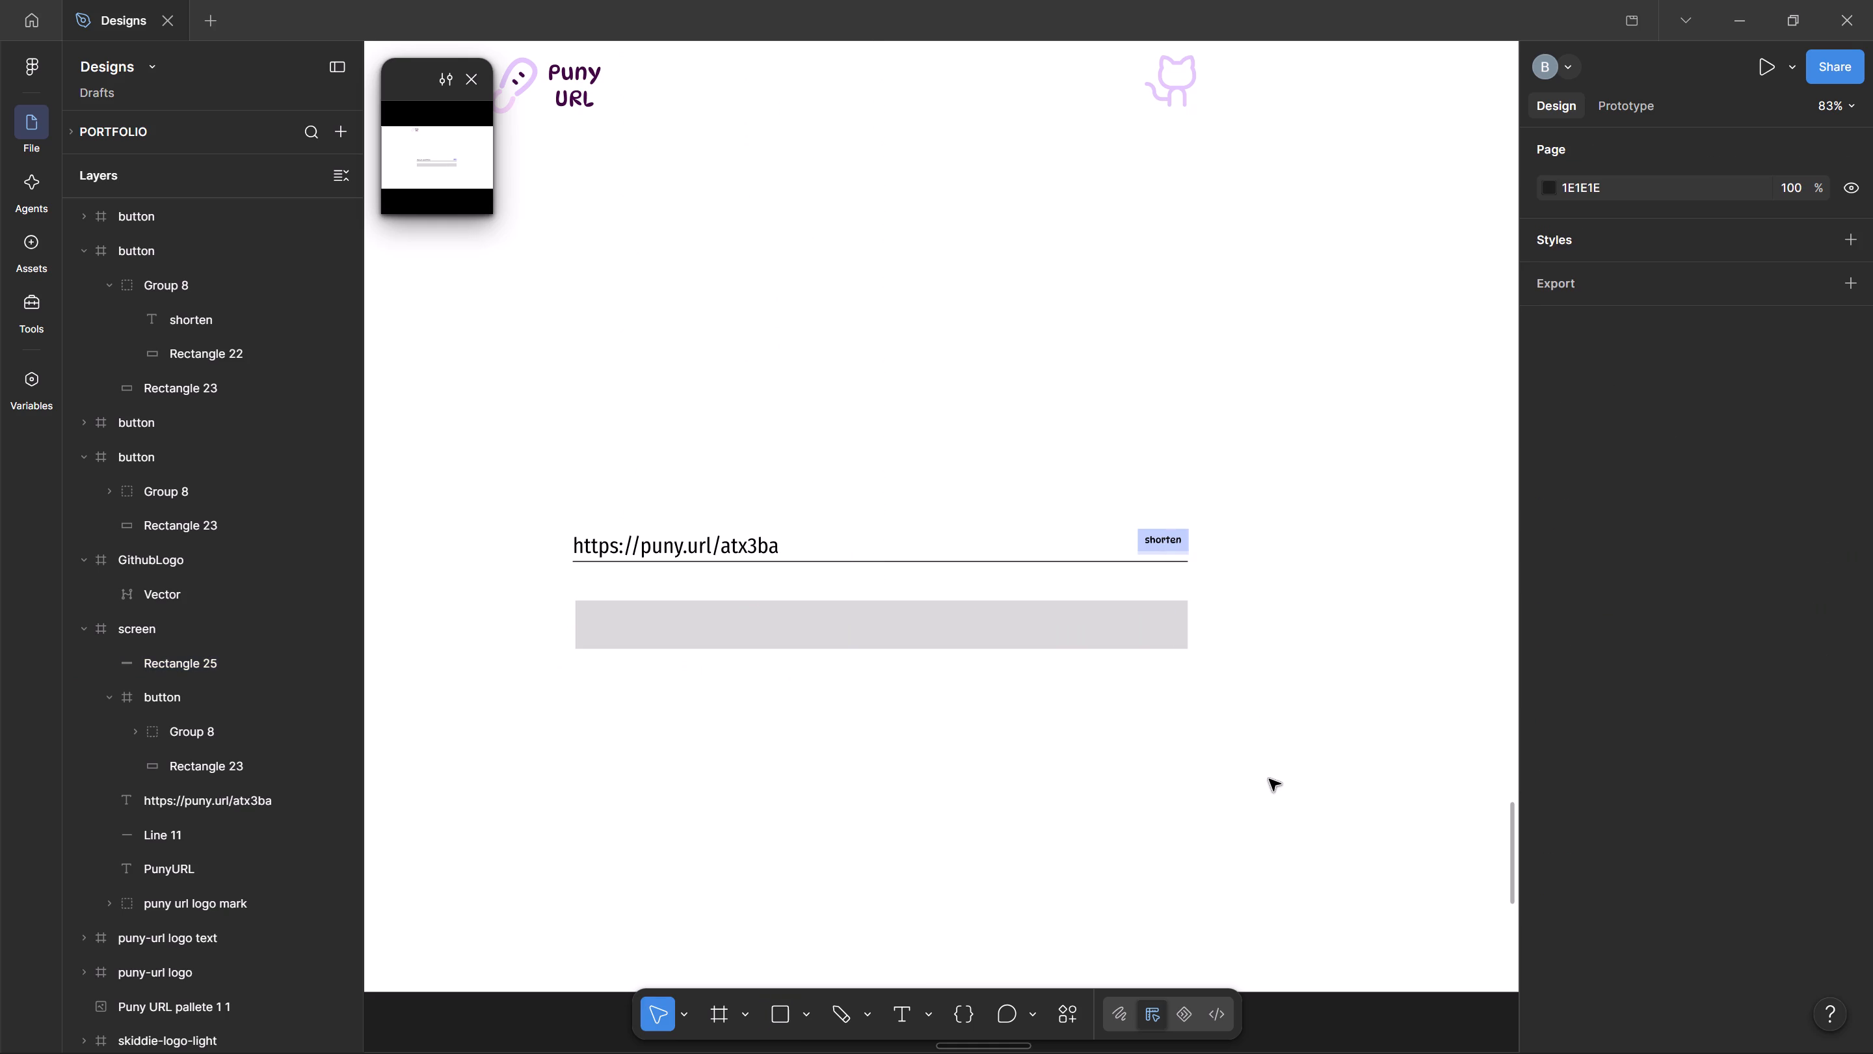
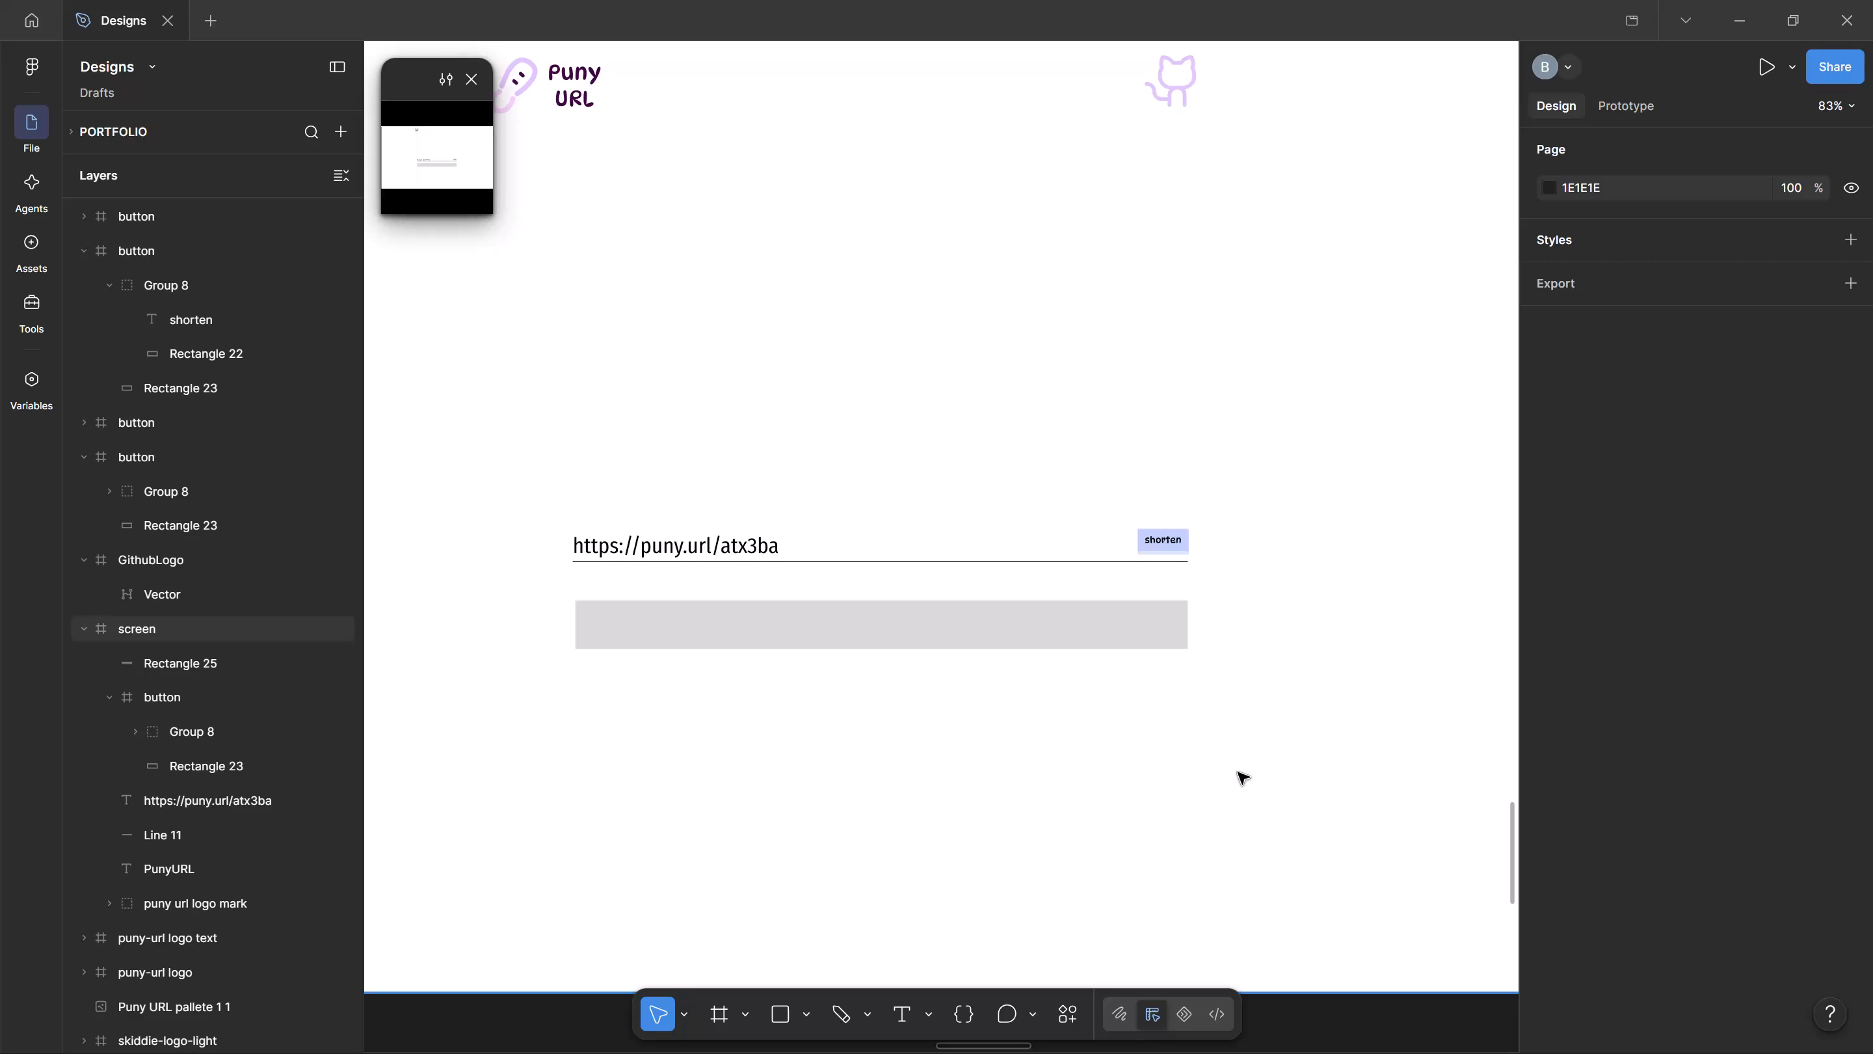
Leave the Puny URL design and switch to the browser window showing the golb.at metadata page.
{"action": "scroll", "coordinate": [1238, 773], "scroll_direction": "down", "scroll_amount": 18, "text": "ctrl"}
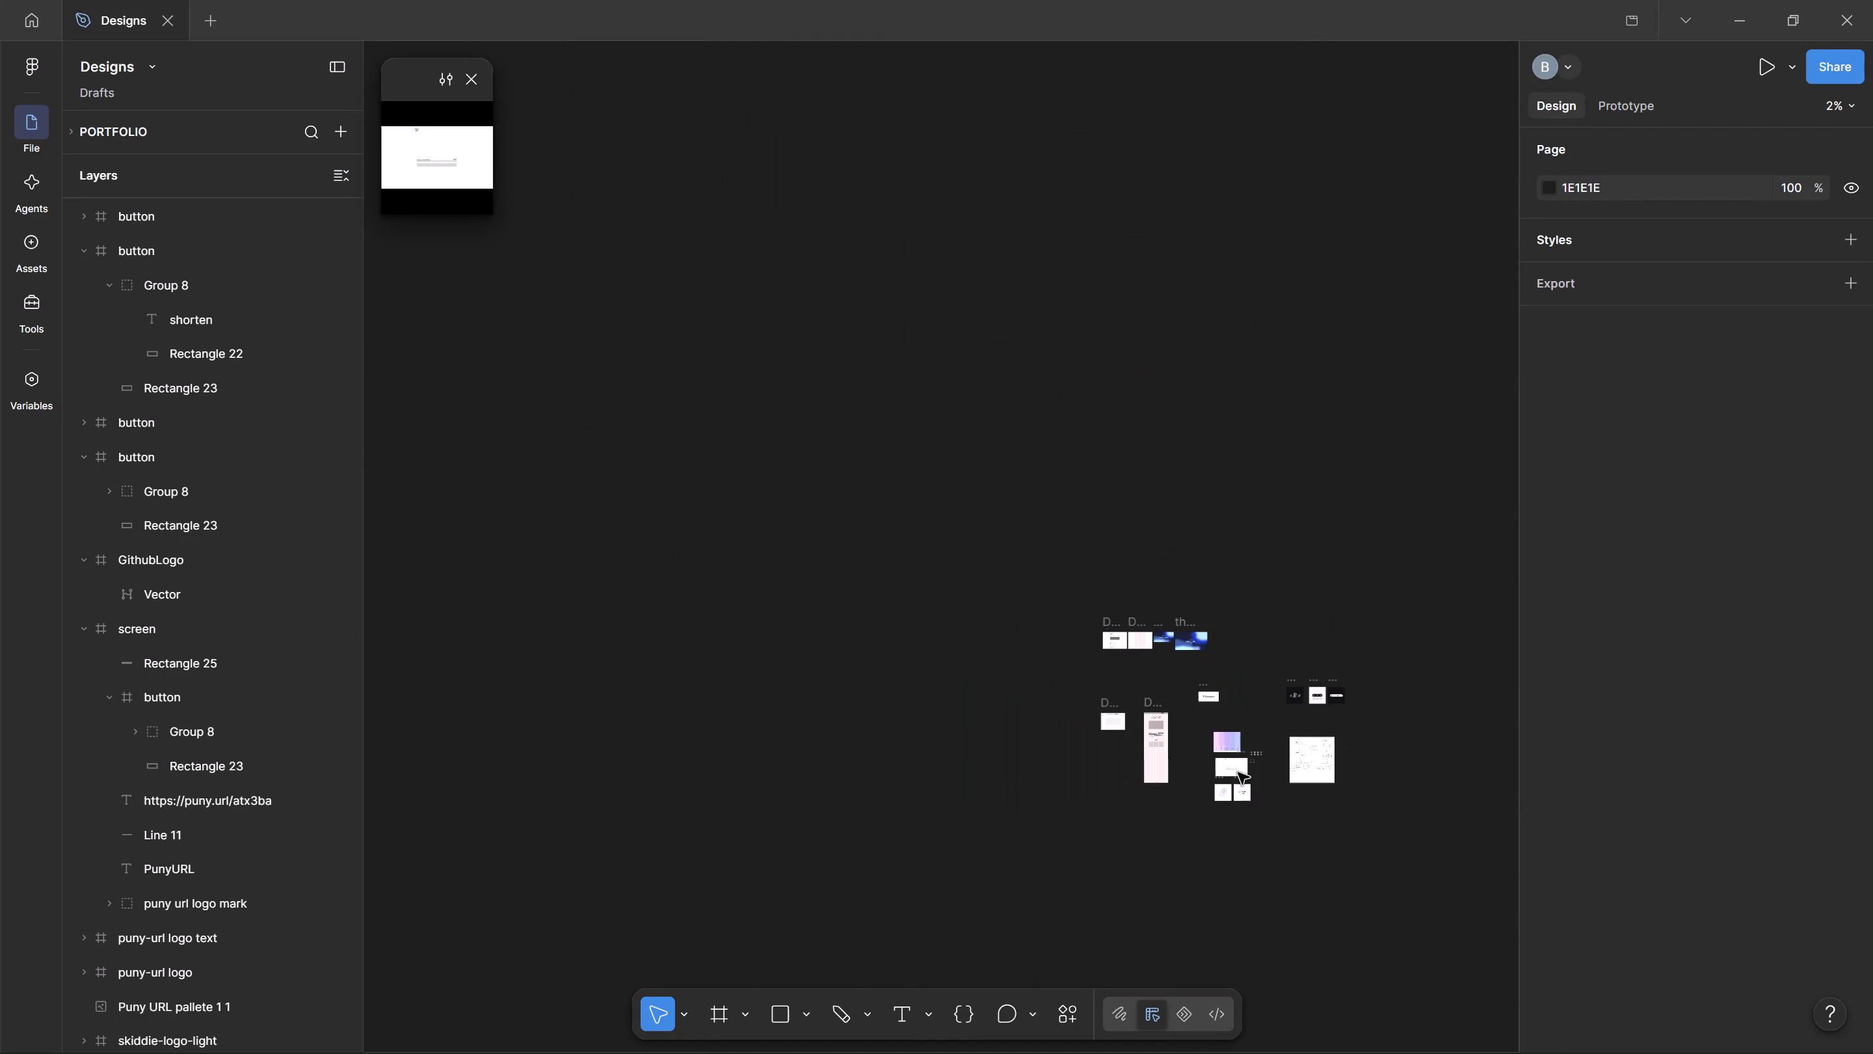
{"action": "left_click", "coordinate": [1866, 0]}
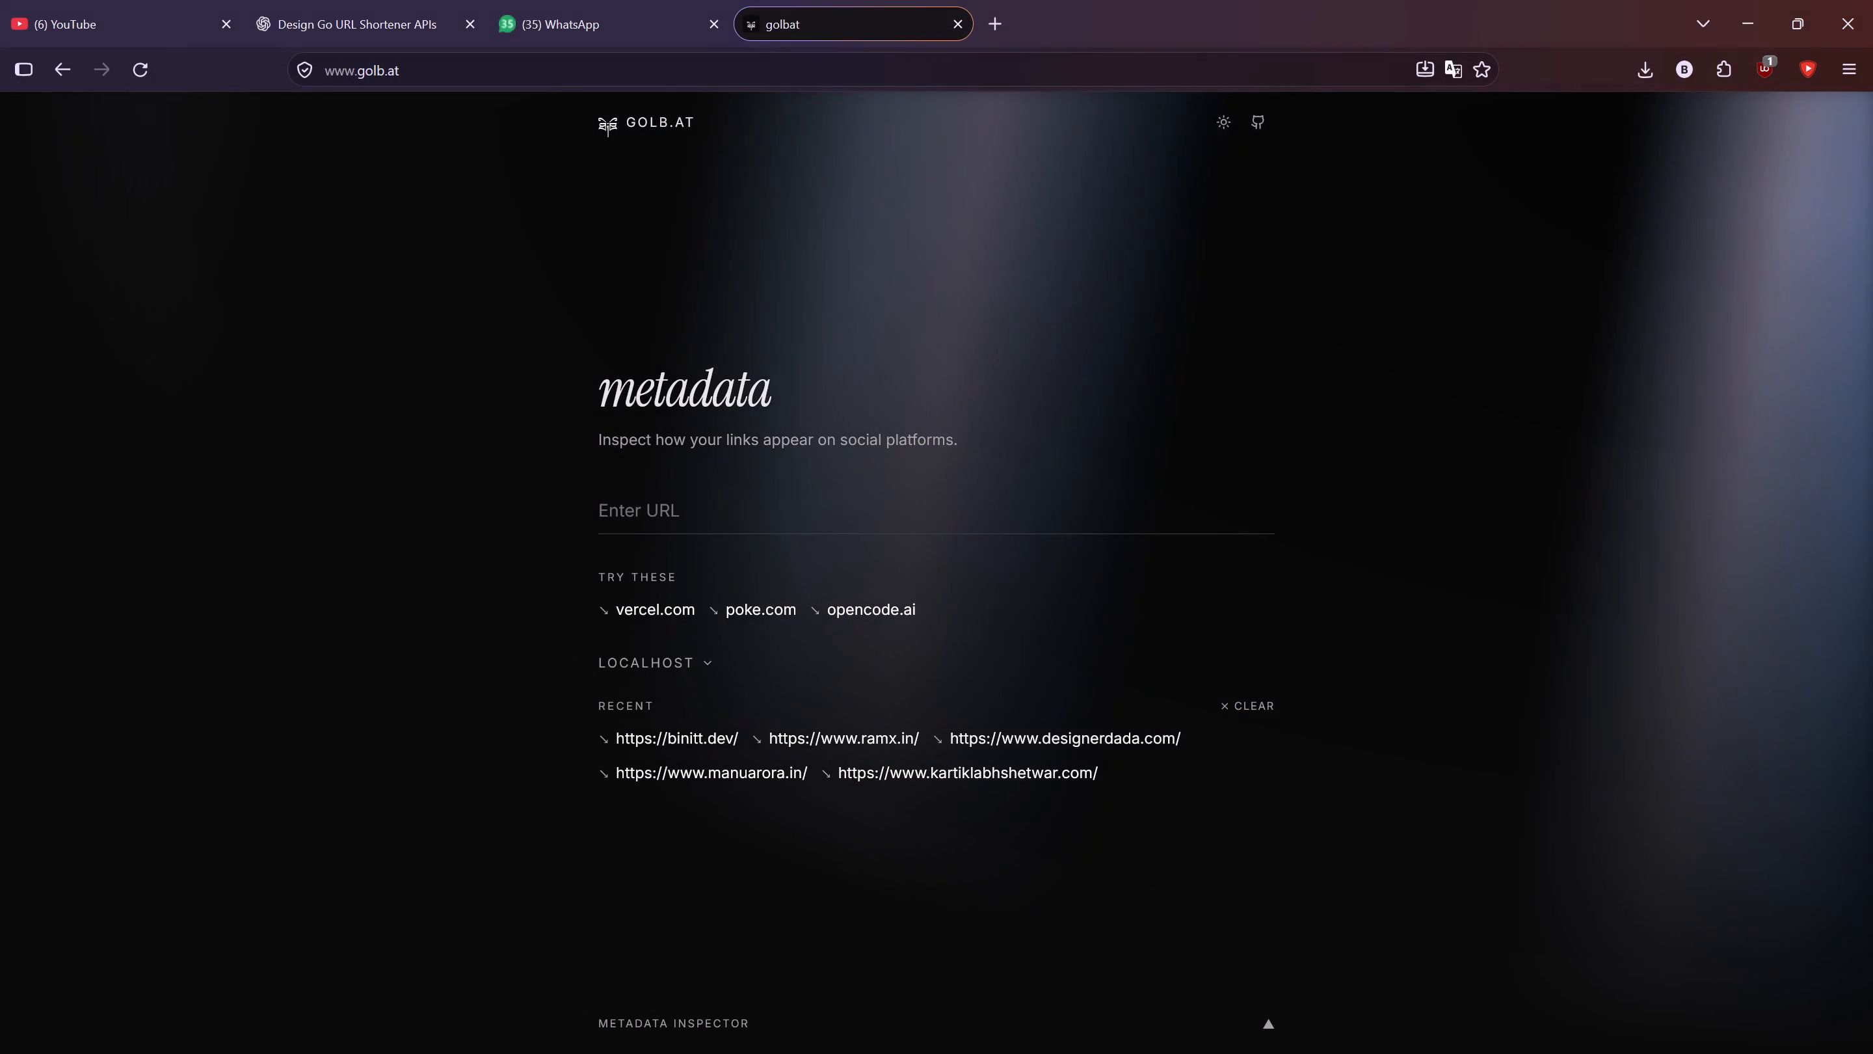
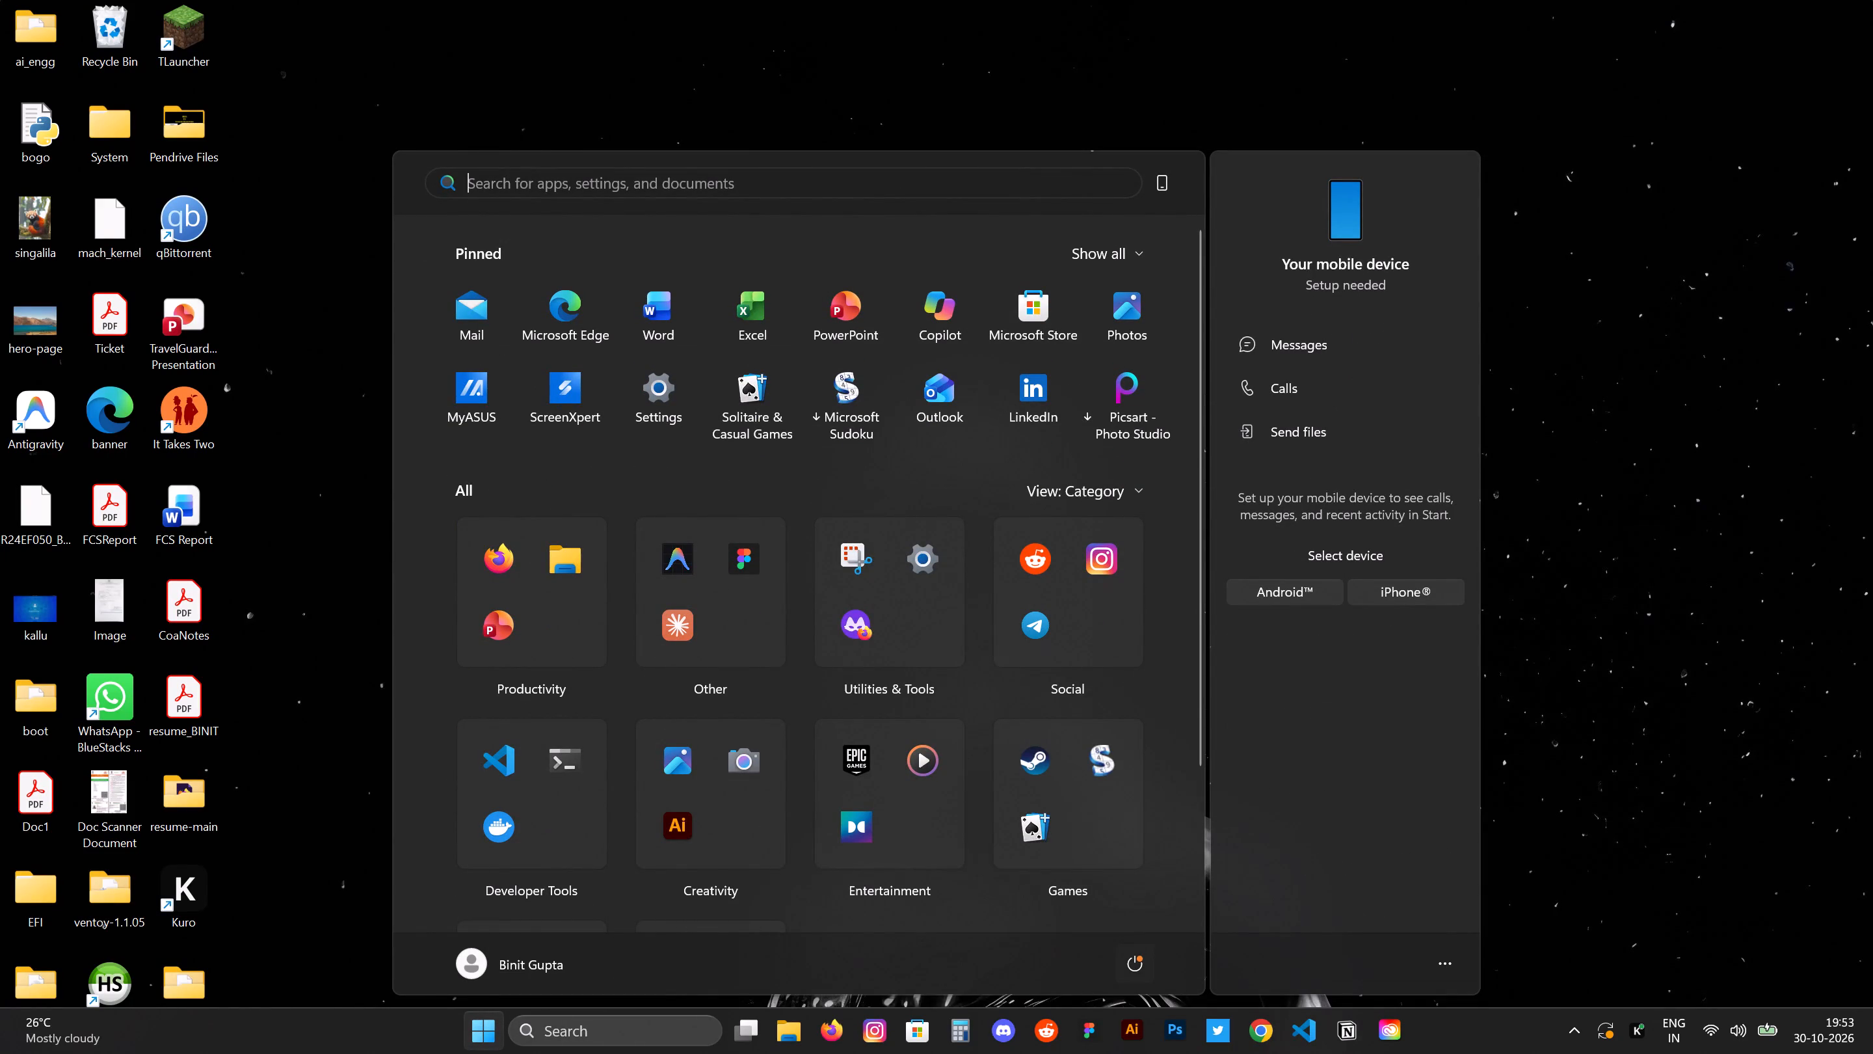
Update and restart the computer from the Start screen's power options.
{"action": "left_click", "coordinate": [1143, 964]}
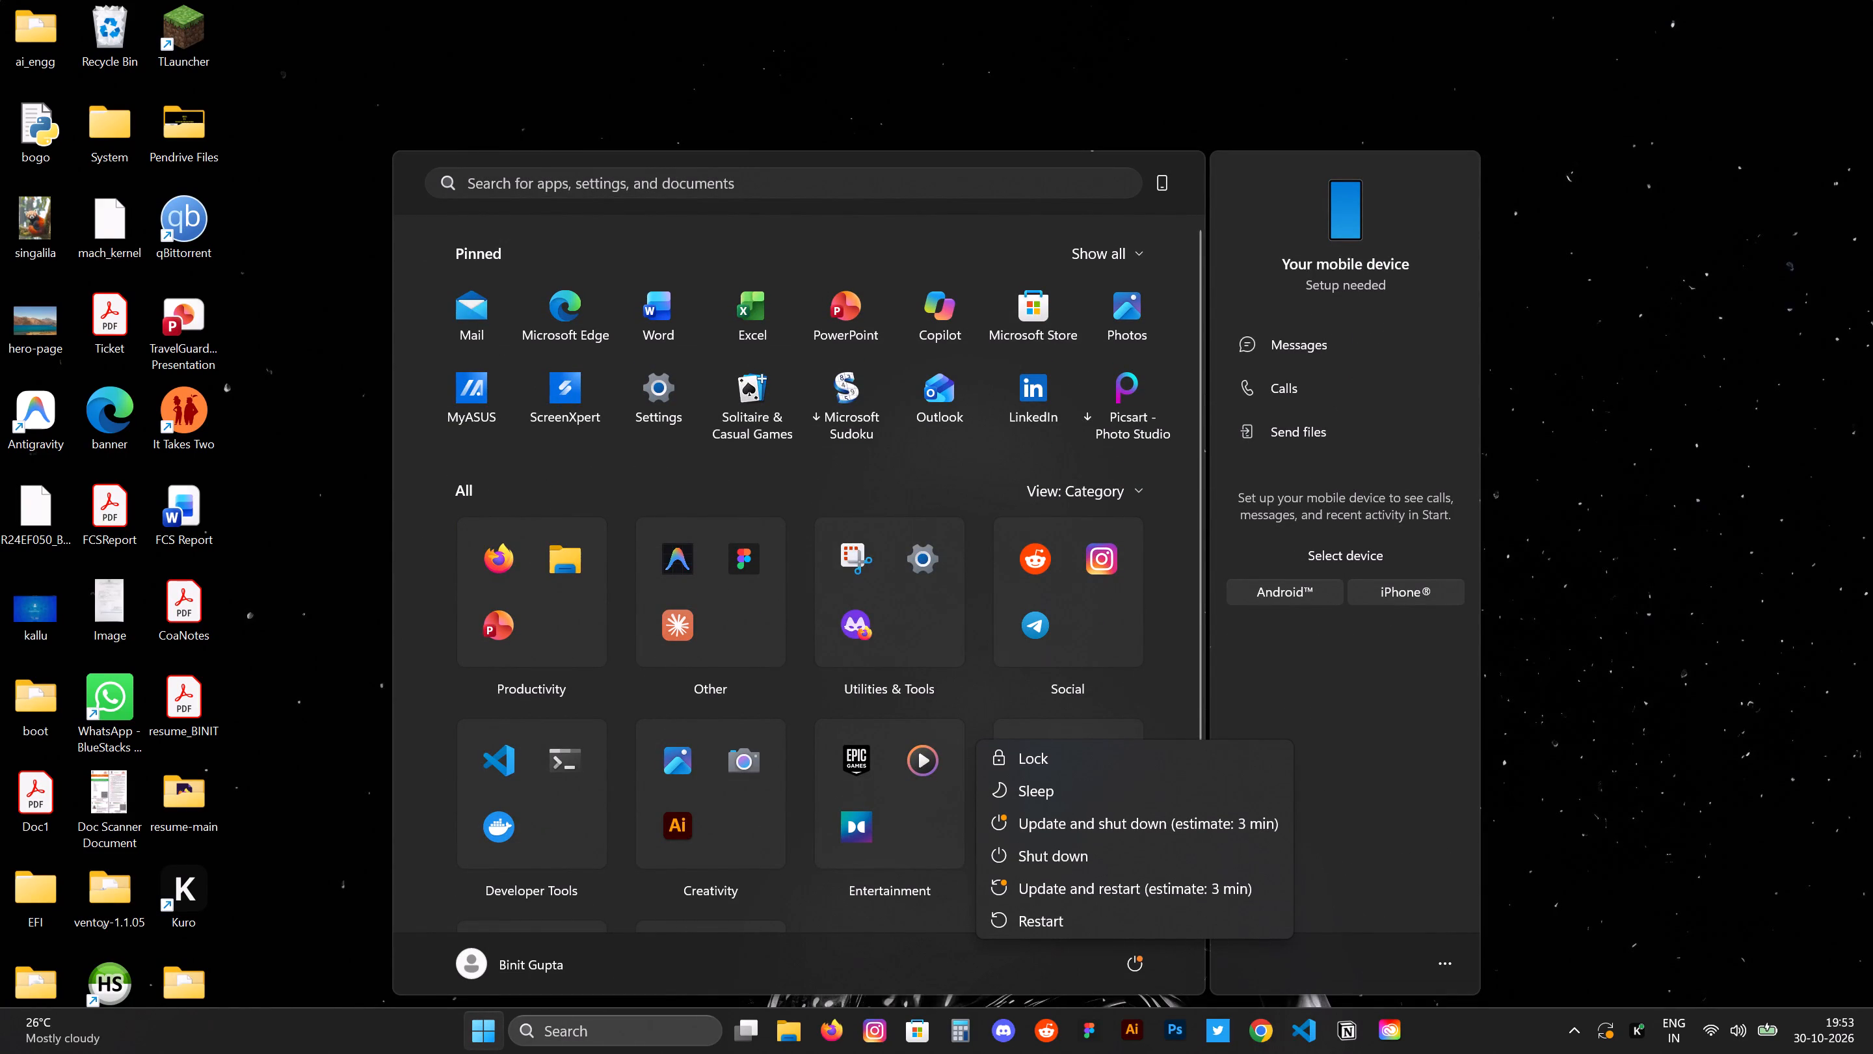
{"action": "double_click", "coordinate": [1175, 889]}
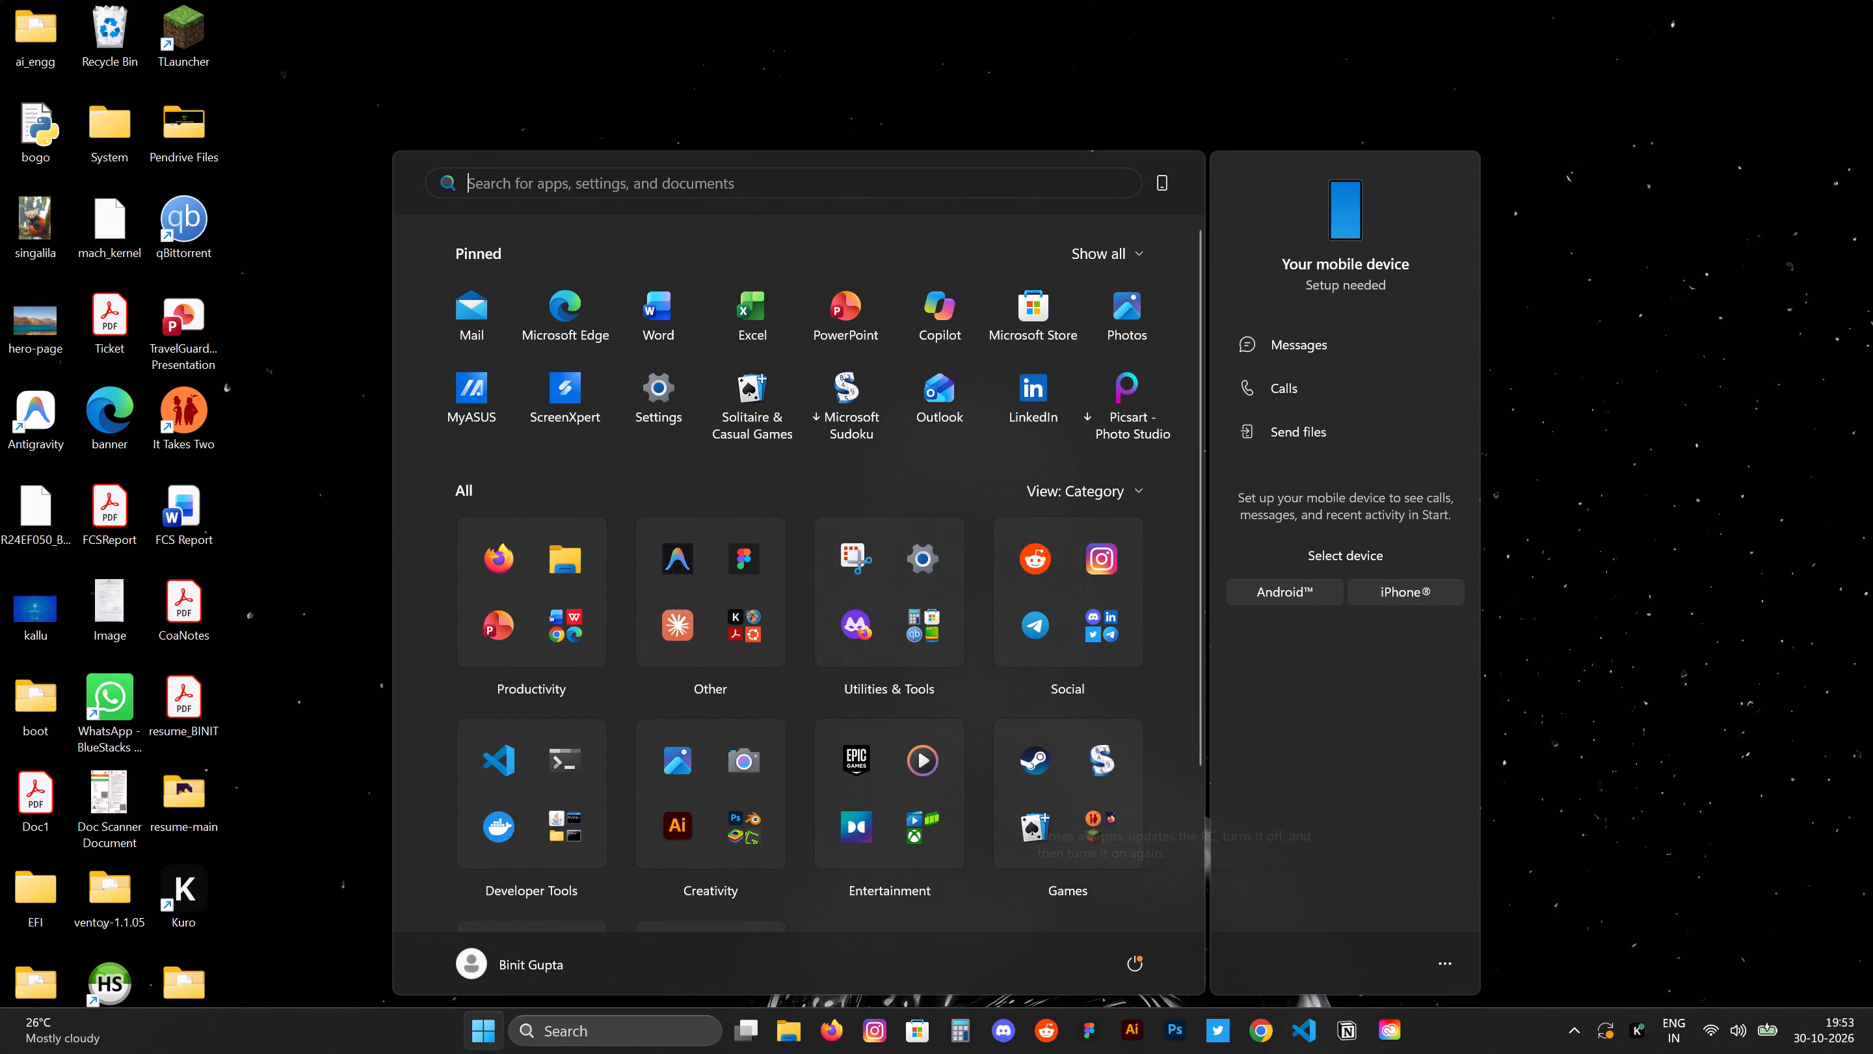